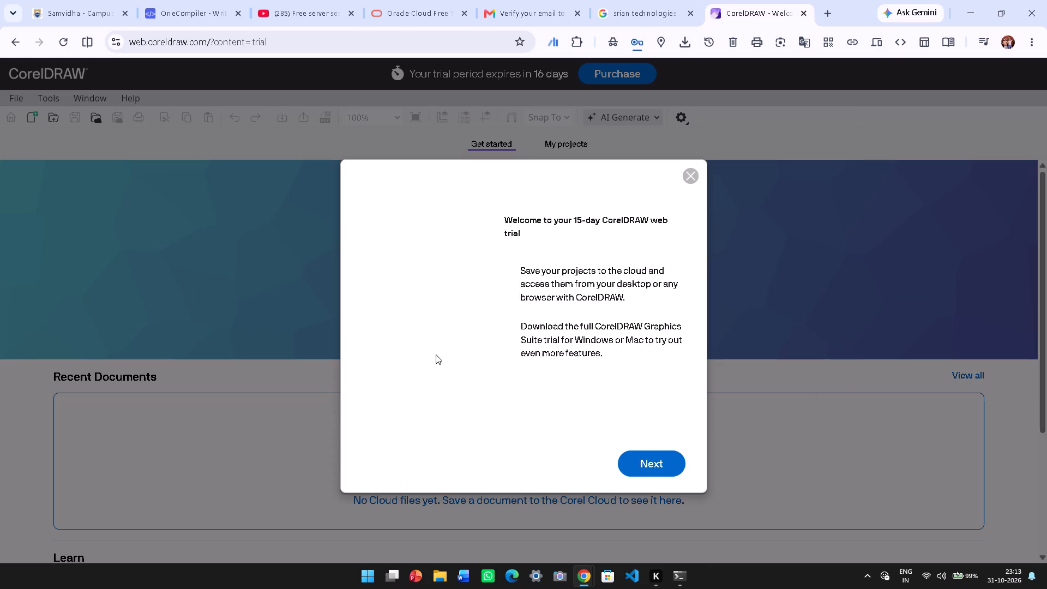
Complete the welcome questionnaire with experience level New to Graphic Design and project type Logos.
click(664, 459)
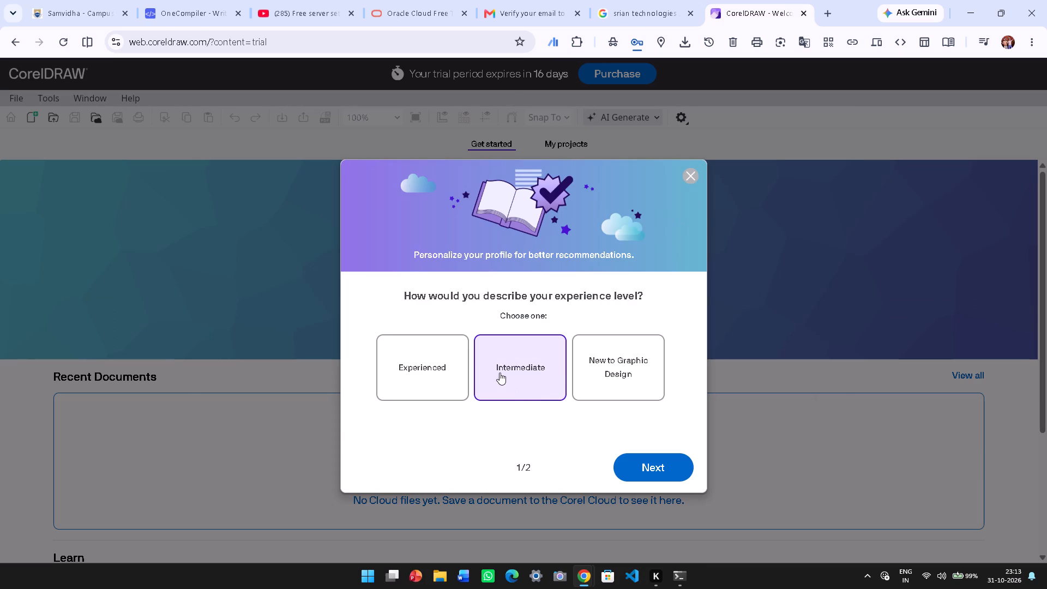
click(532, 371)
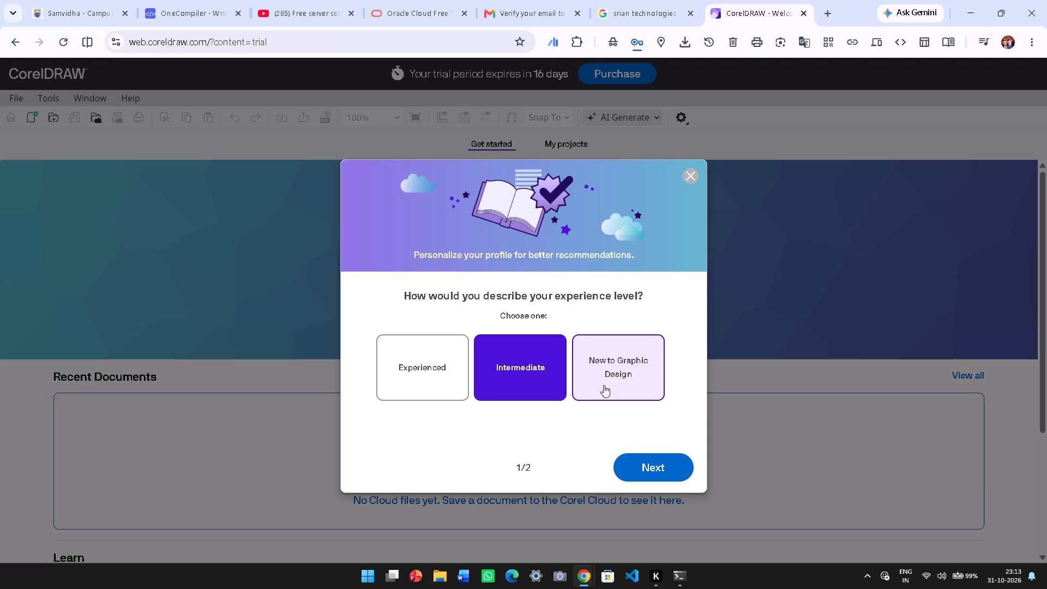
click(604, 385)
click(670, 472)
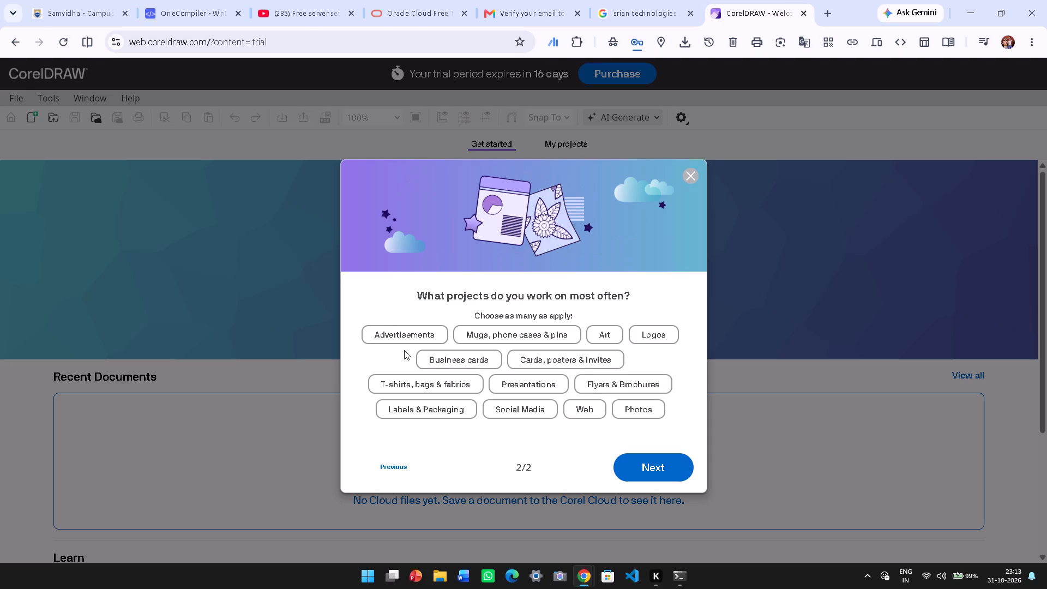
click(646, 342)
click(667, 472)
click(652, 473)
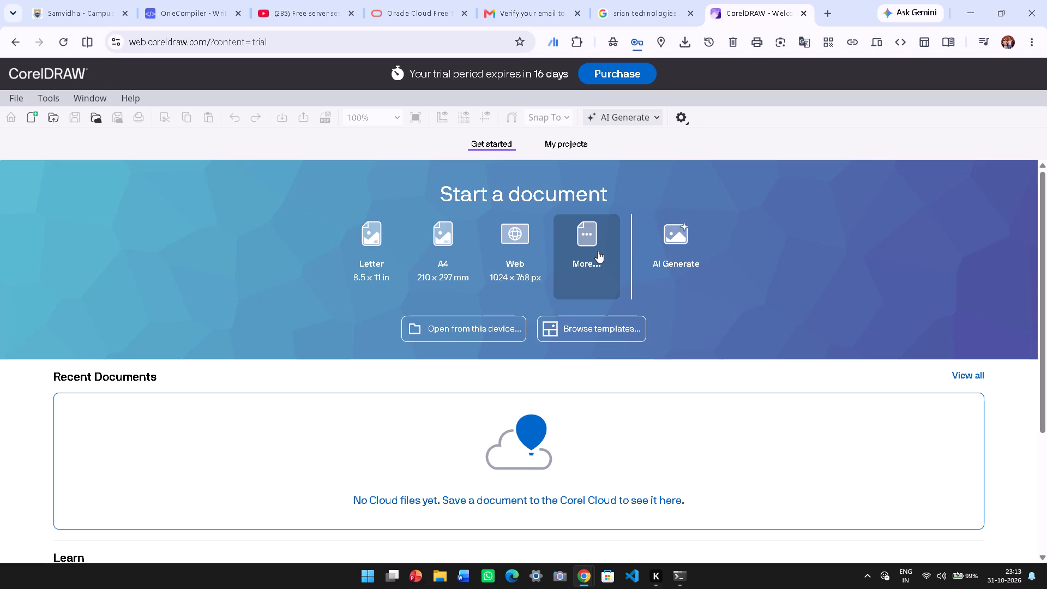
Examine the page size presets available for a new document, then close the presets without creating one.
click(598, 251)
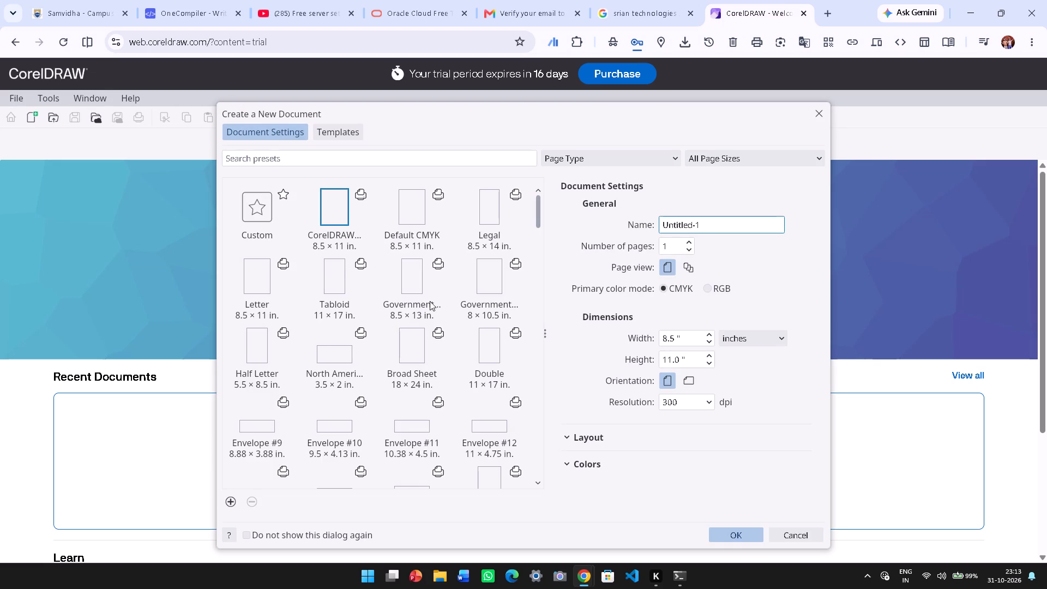
scroll(355, 424, down, 4)
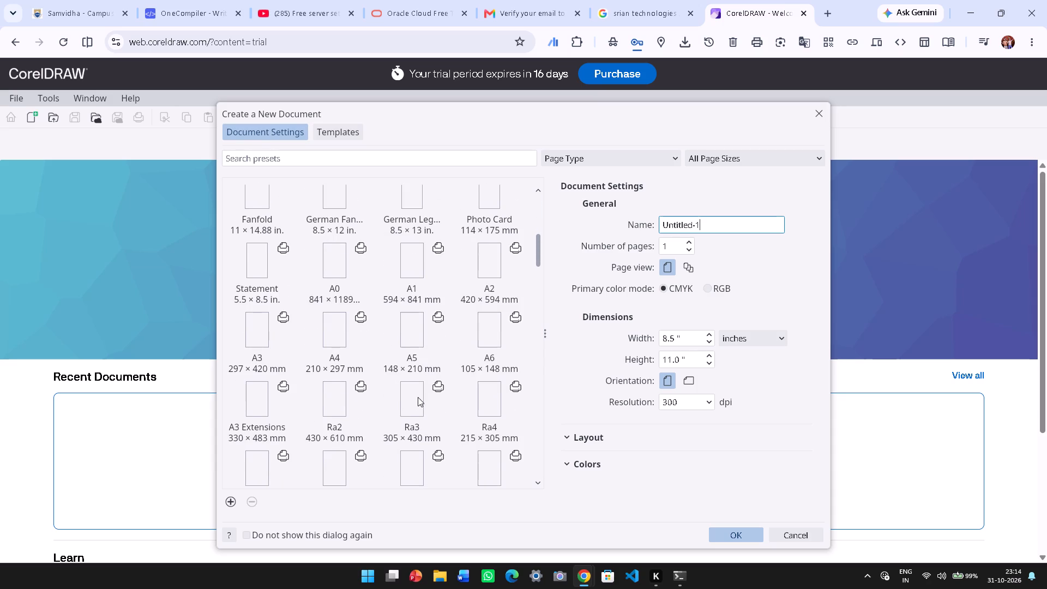
scroll(418, 397, down, 9)
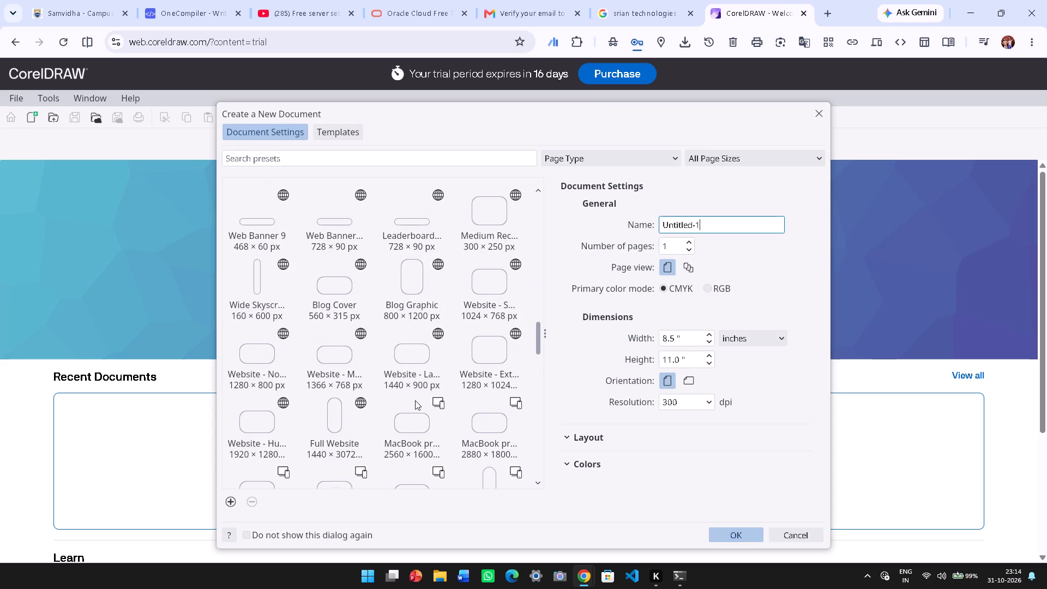
scroll(415, 400, down, 3)
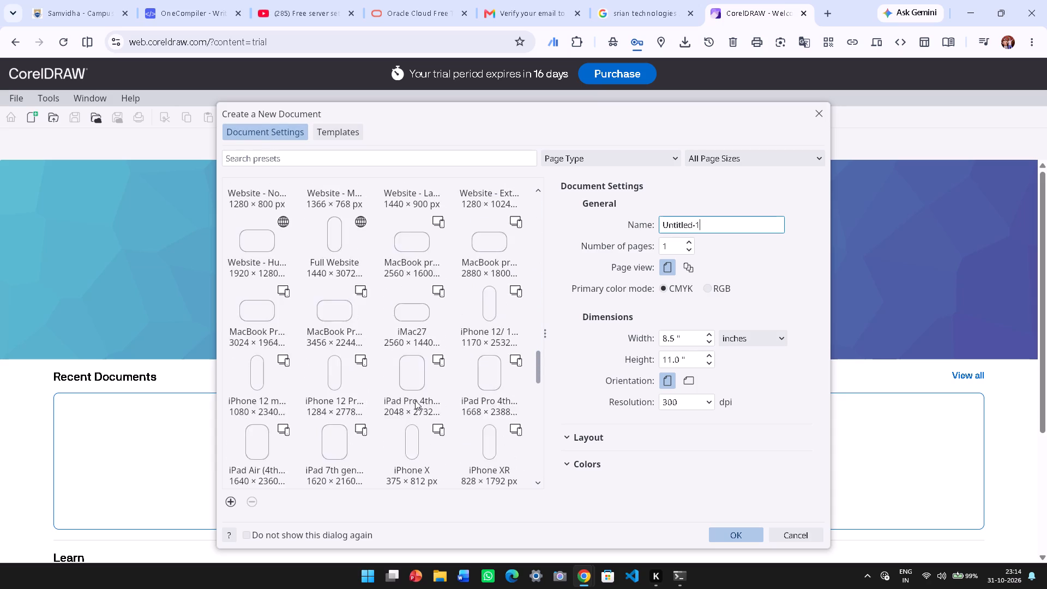
scroll(415, 400, down, 10)
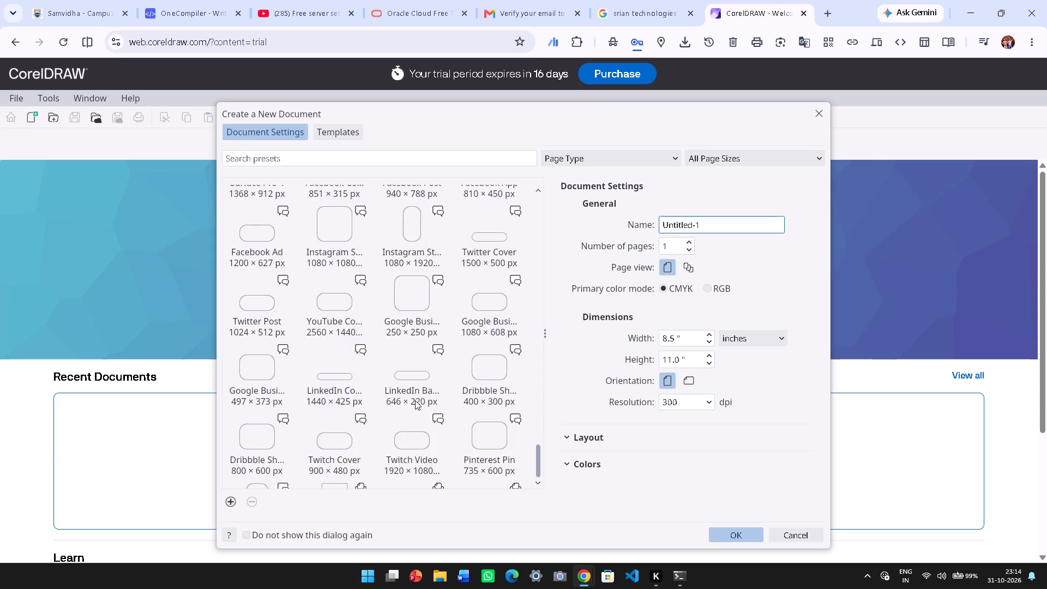
scroll(415, 400, down, 4)
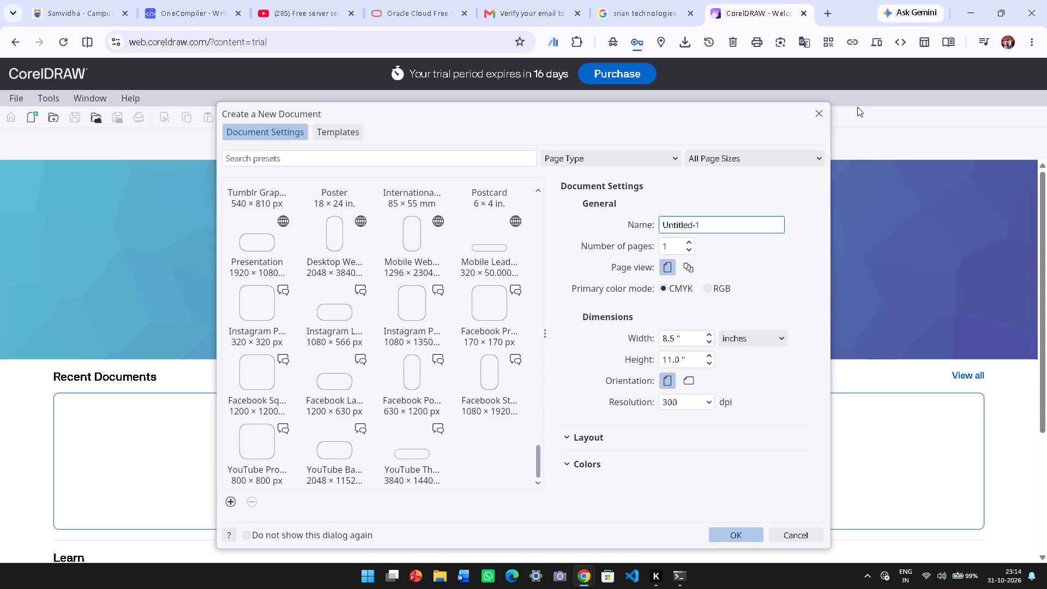
click(831, 115)
click(815, 109)
Look over the start page, including the saved projects and the Learn tutorials.
scroll(391, 303, up, 2)
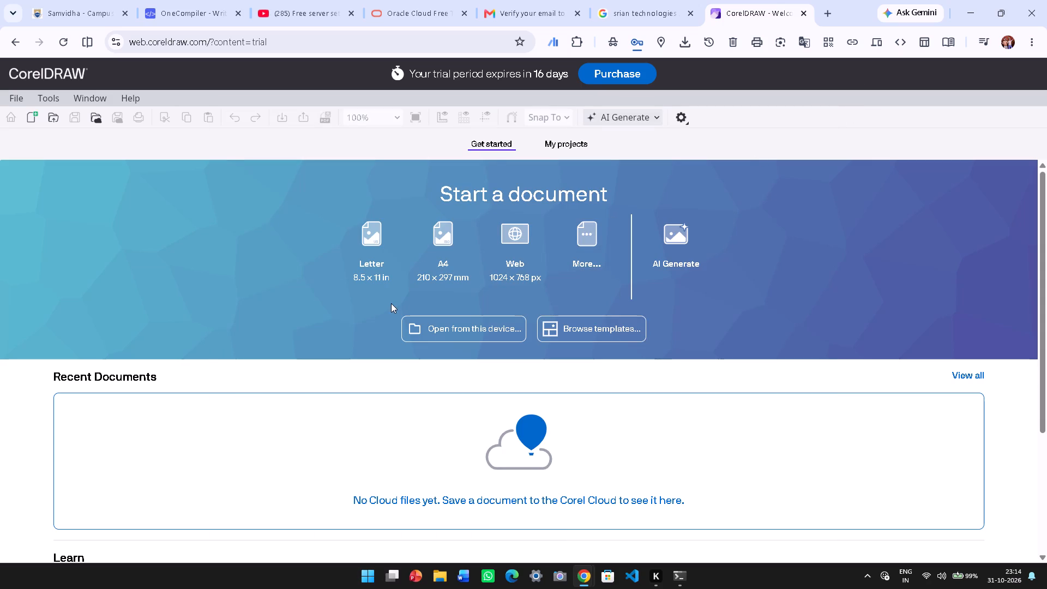
scroll(391, 303, up, 1)
scroll(335, 294, up, 3)
click(551, 141)
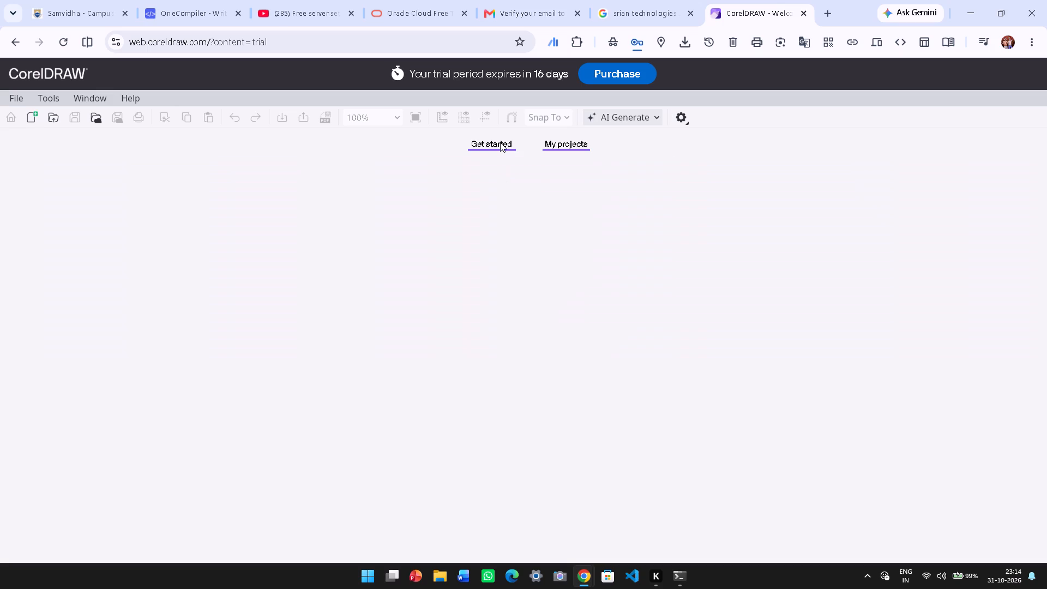
click(500, 142)
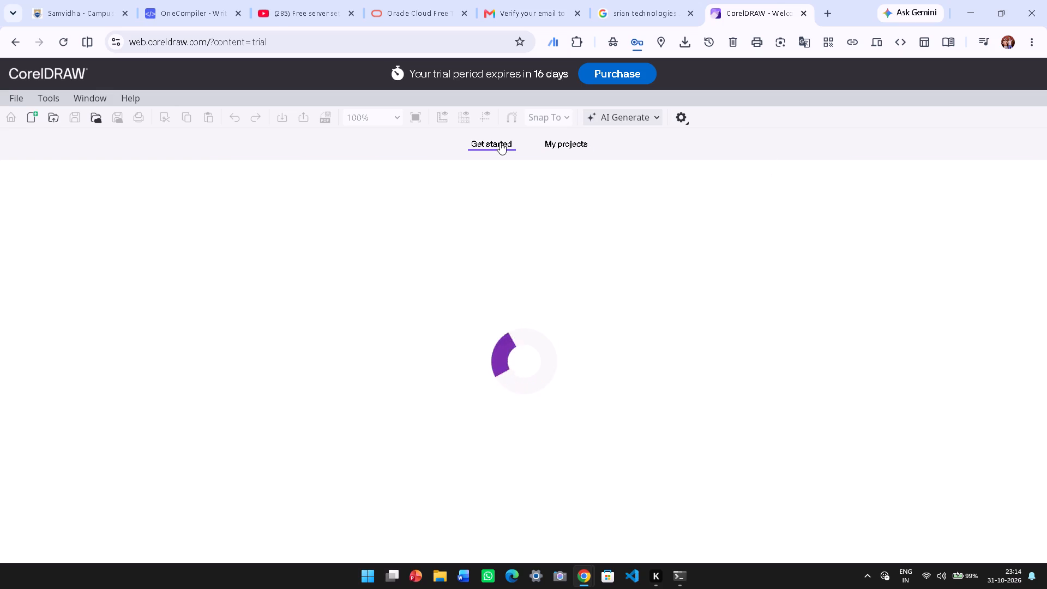
scroll(344, 482, down, 3)
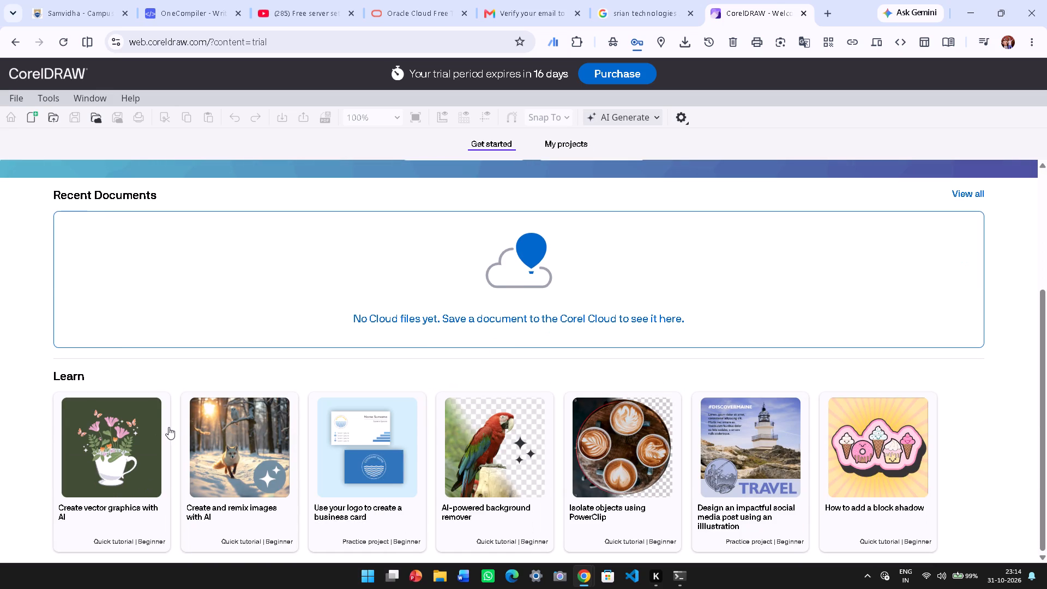
scroll(169, 427, down, 2)
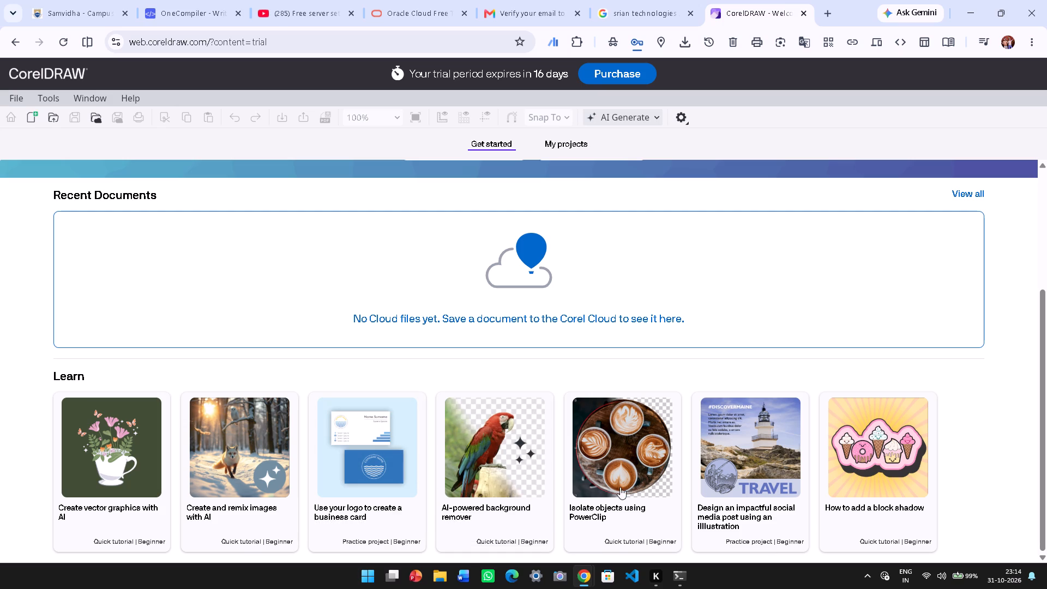
scroll(508, 409, down, 3)
scroll(475, 315, up, 2)
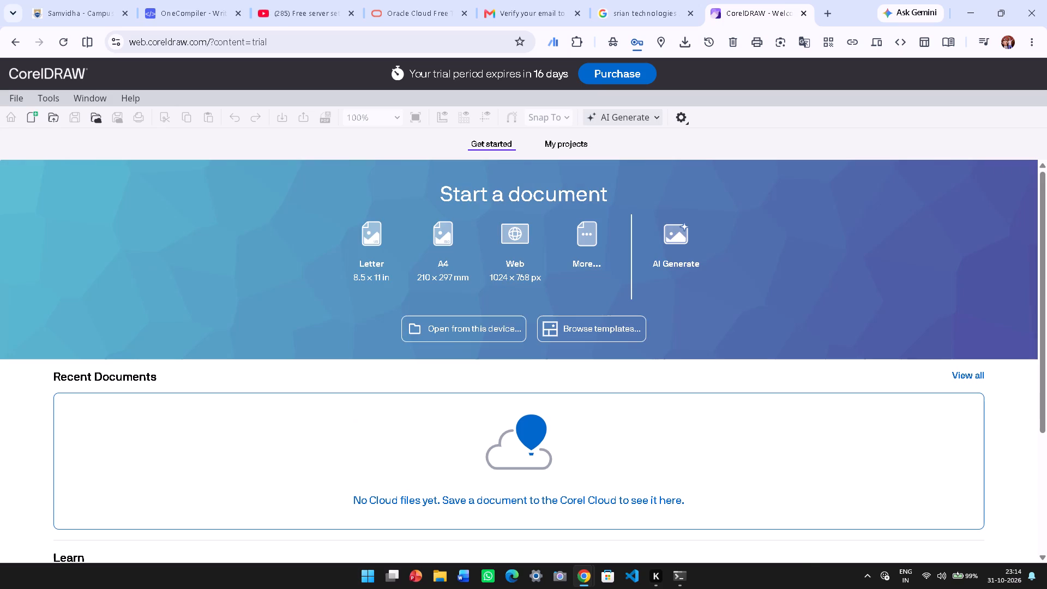
scroll(475, 315, up, 2)
Browse the document templates and search them for "logo".
click(574, 336)
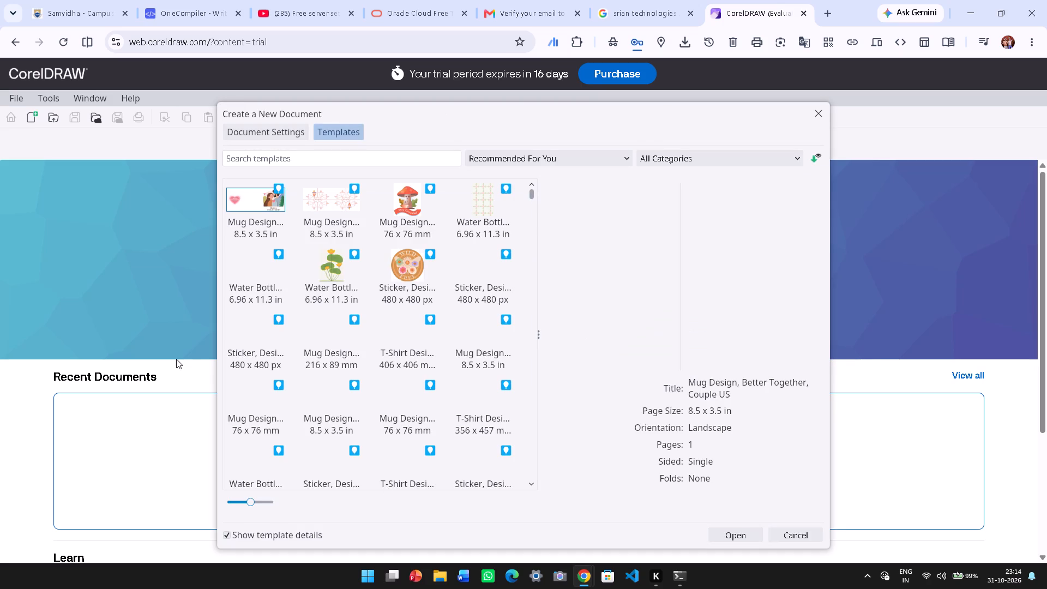
click(345, 160)
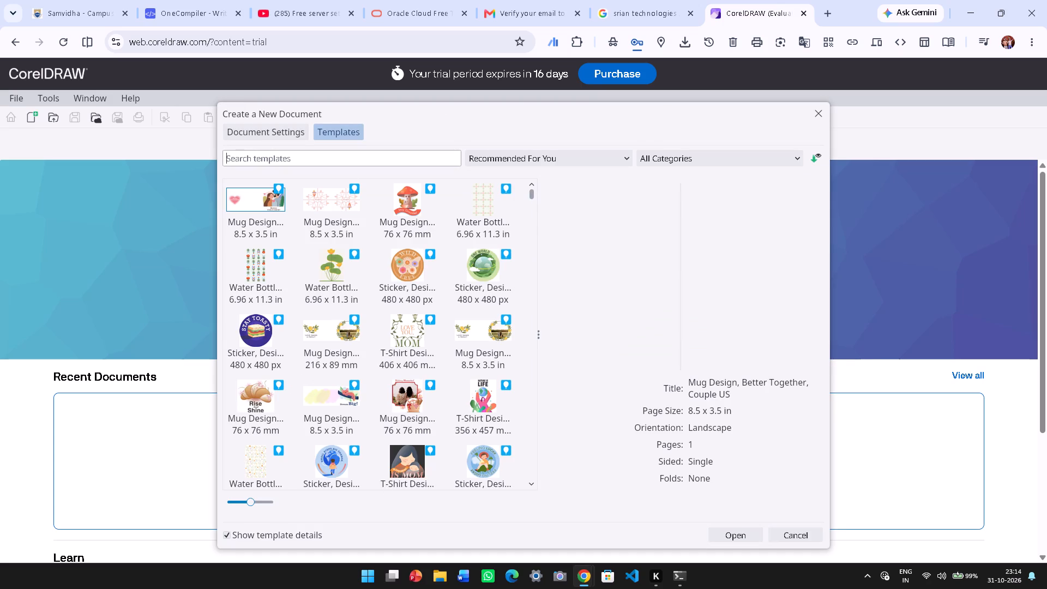
text(logo)
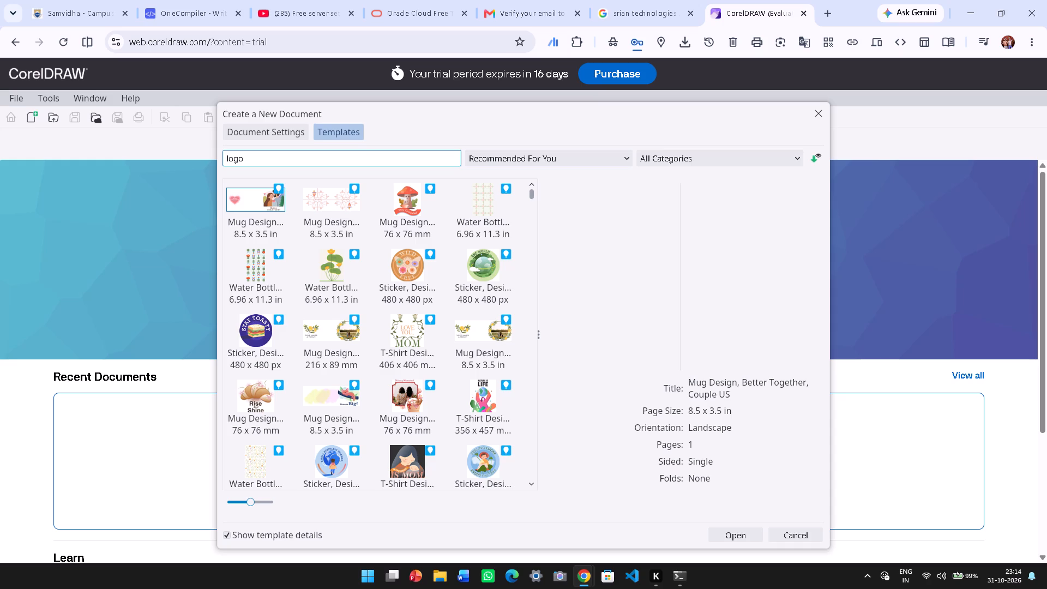
key(Return)
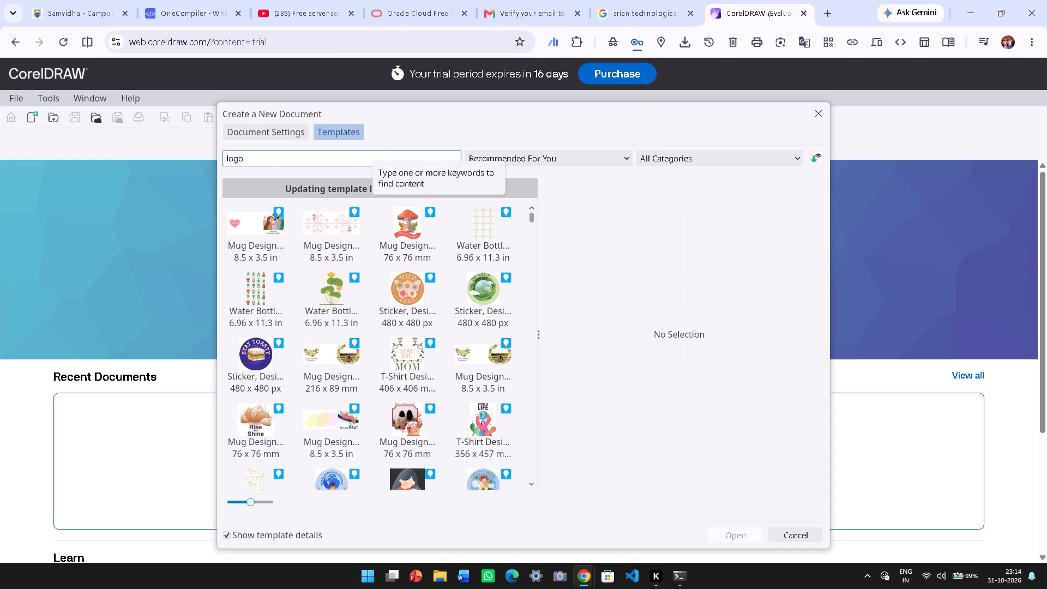
click(634, 269)
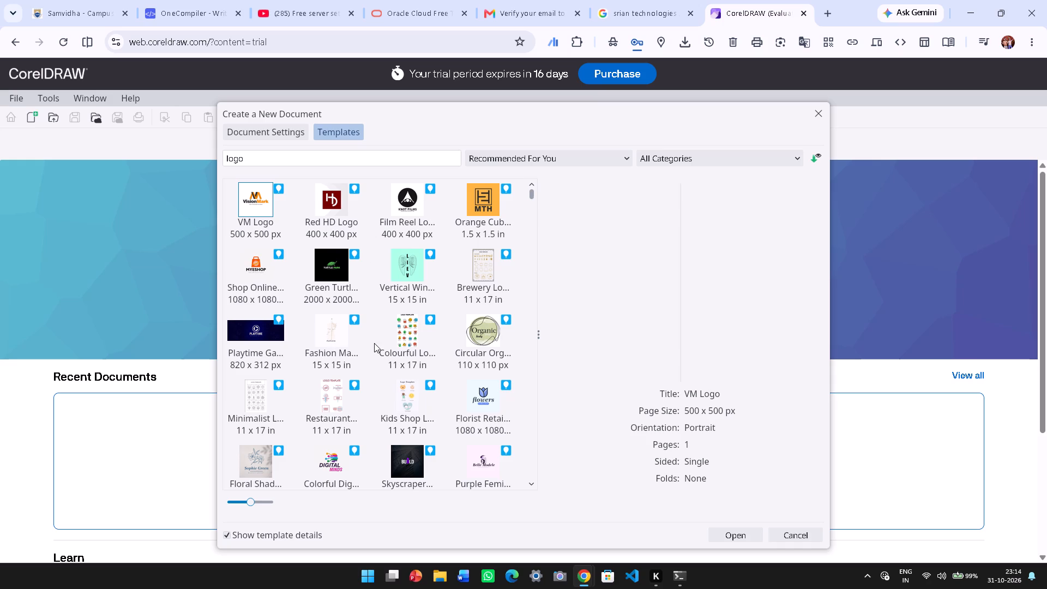
Open the Color Spectrum Digital Logo template from the logo templates as a new document.
scroll(310, 447, down, 1)
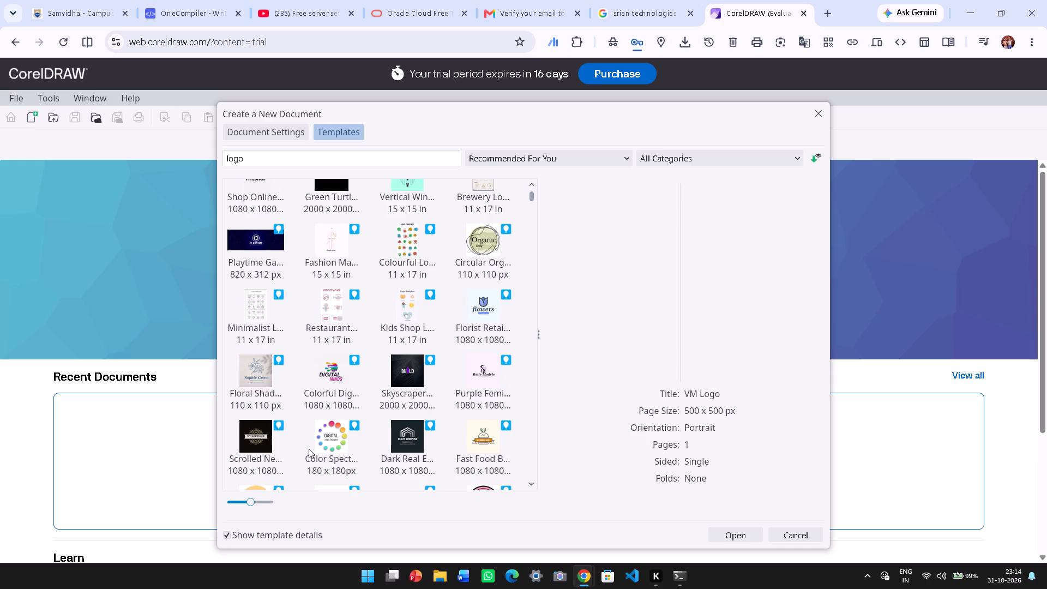
scroll(309, 449, down, 1)
click(339, 416)
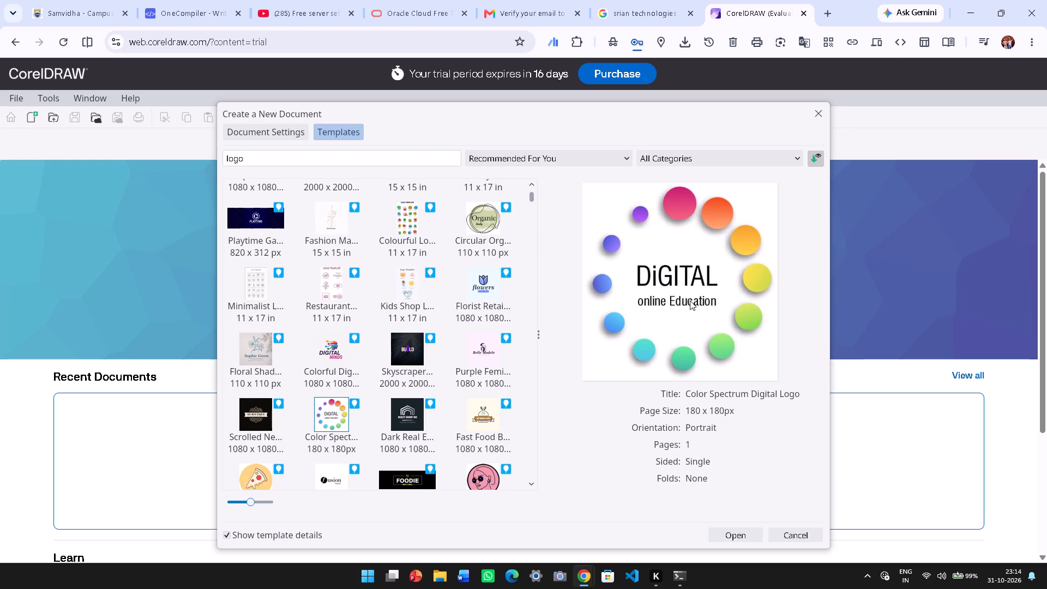
scroll(337, 441, down, 1)
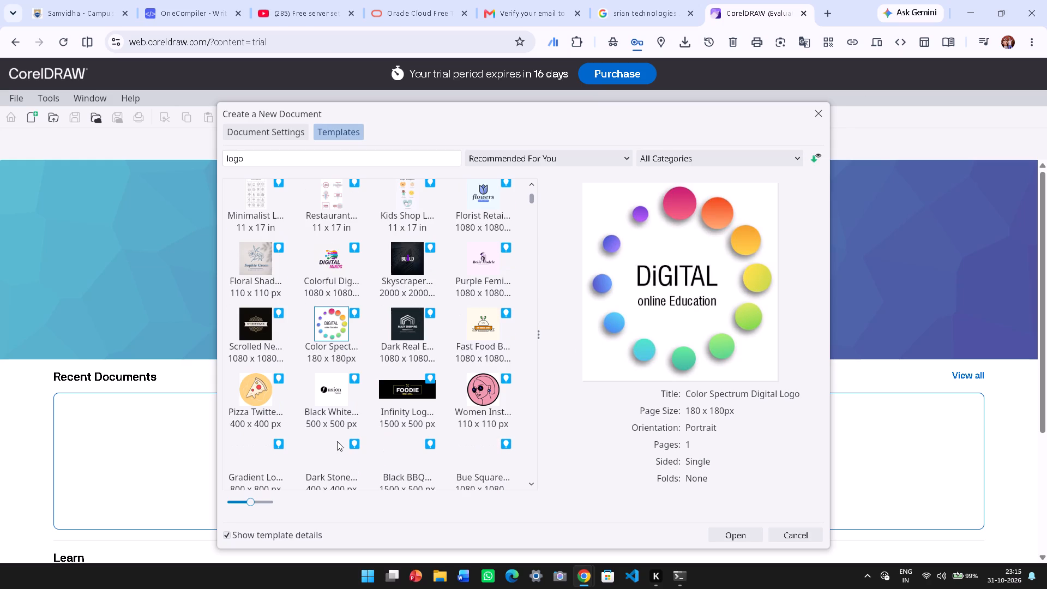
scroll(337, 434, down, 1)
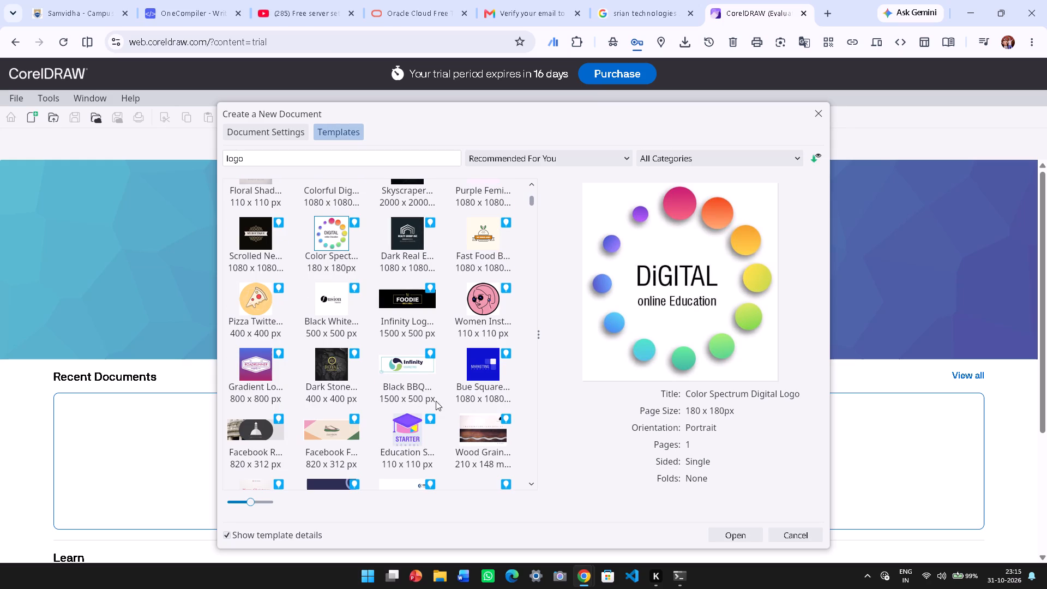
scroll(401, 416, down, 1)
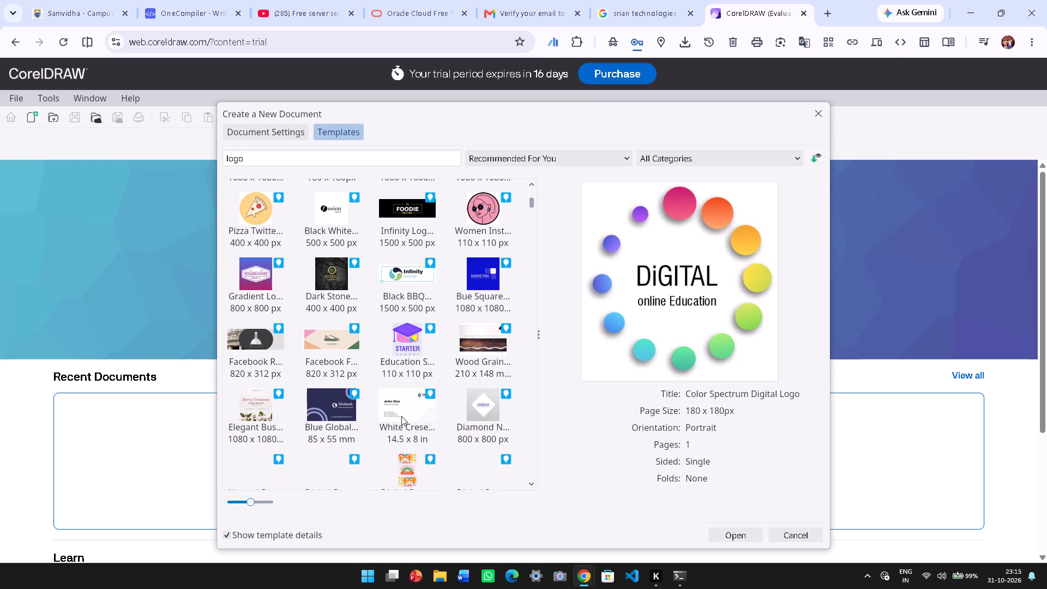
click(727, 539)
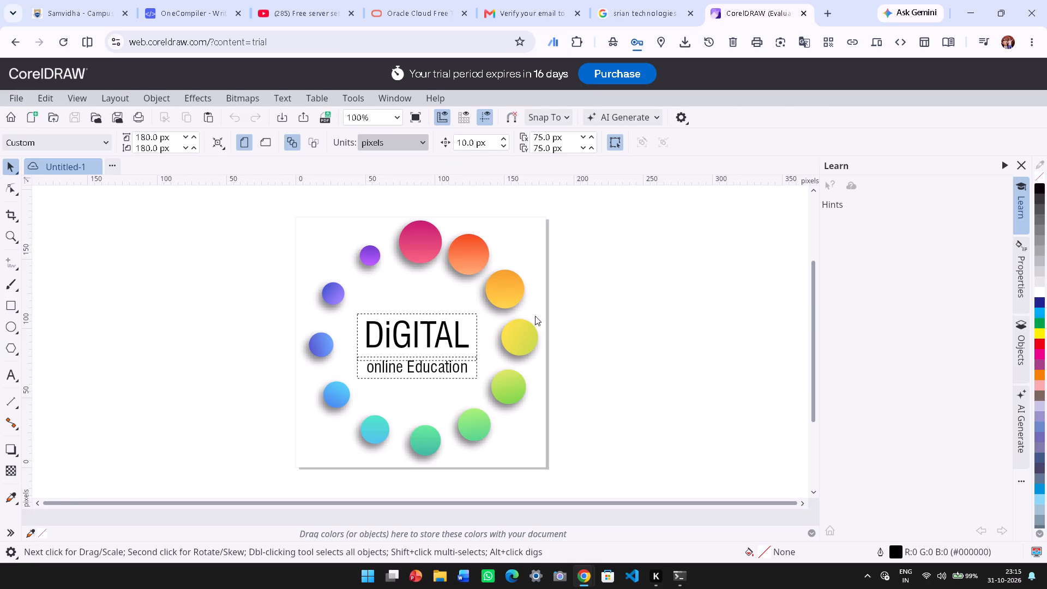
Replace the headline text "DiGITAL" in the centre of the logo with "SRIAN".
click(425, 309)
triple_click(416, 335)
click(416, 335)
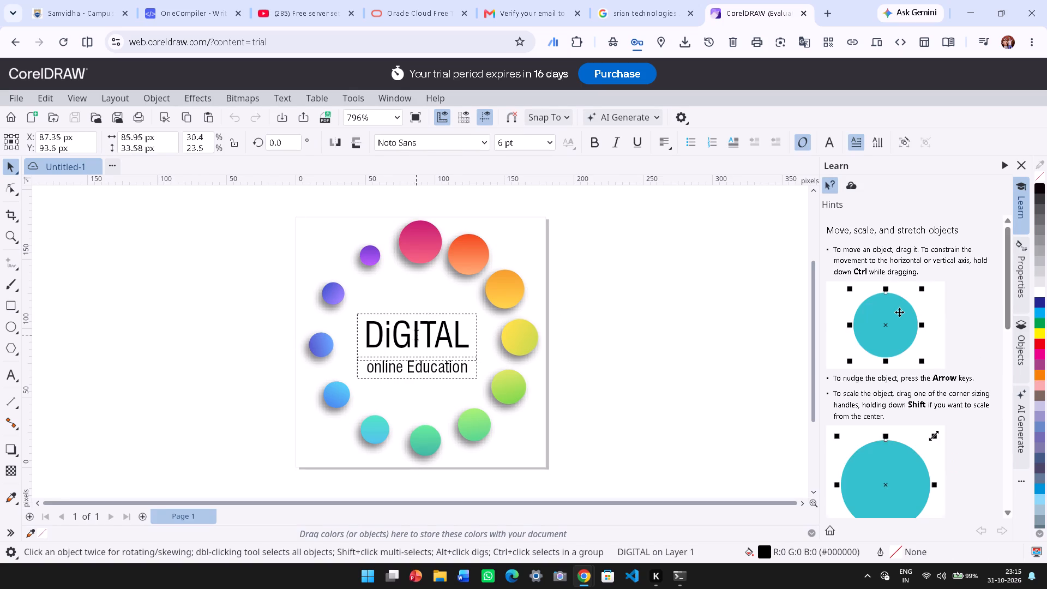
triple_click(418, 338)
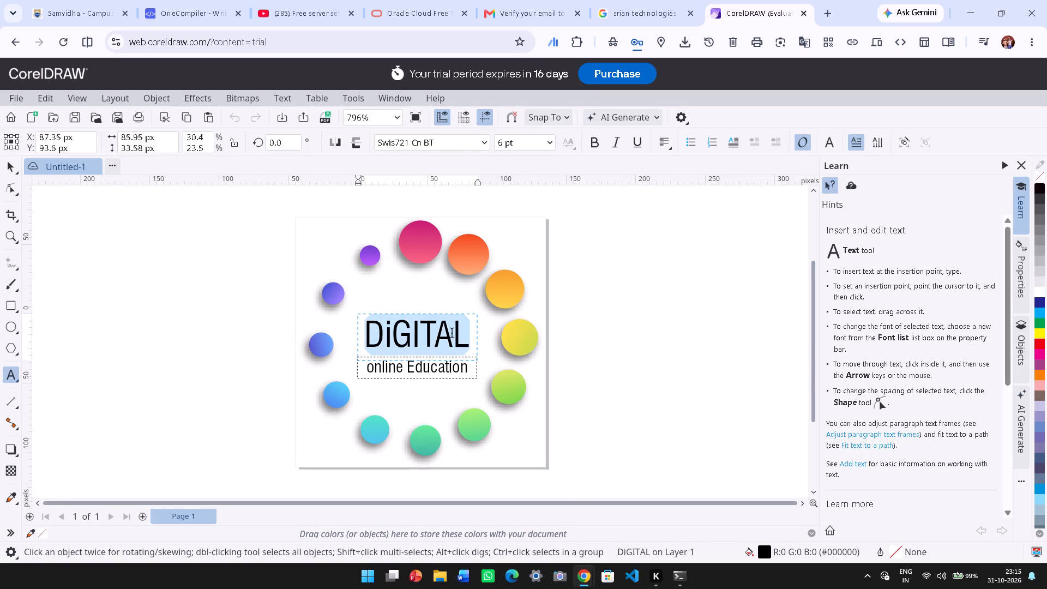
key(shift+s)
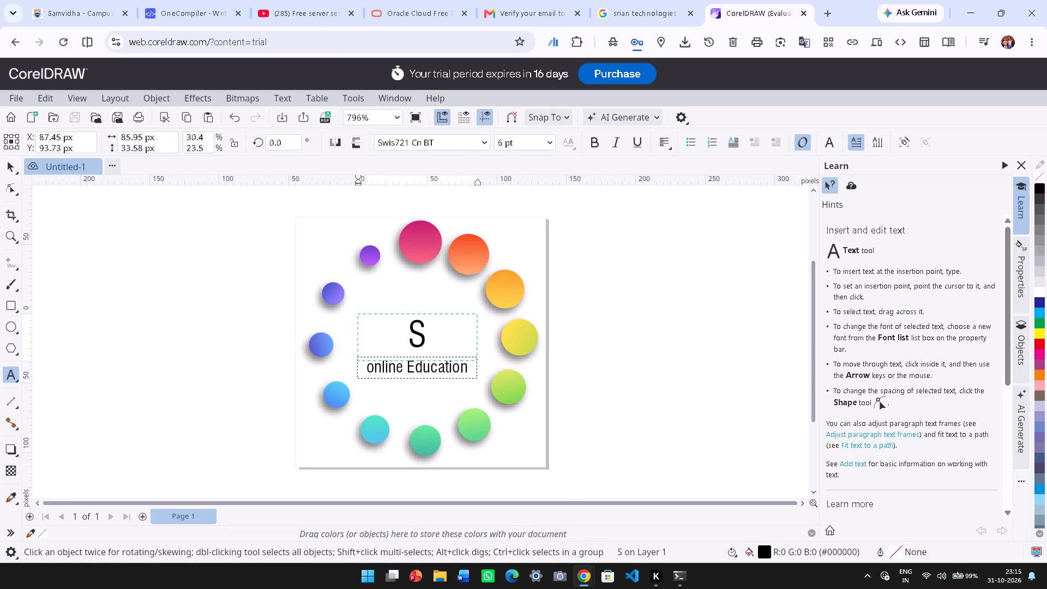
text(ria])
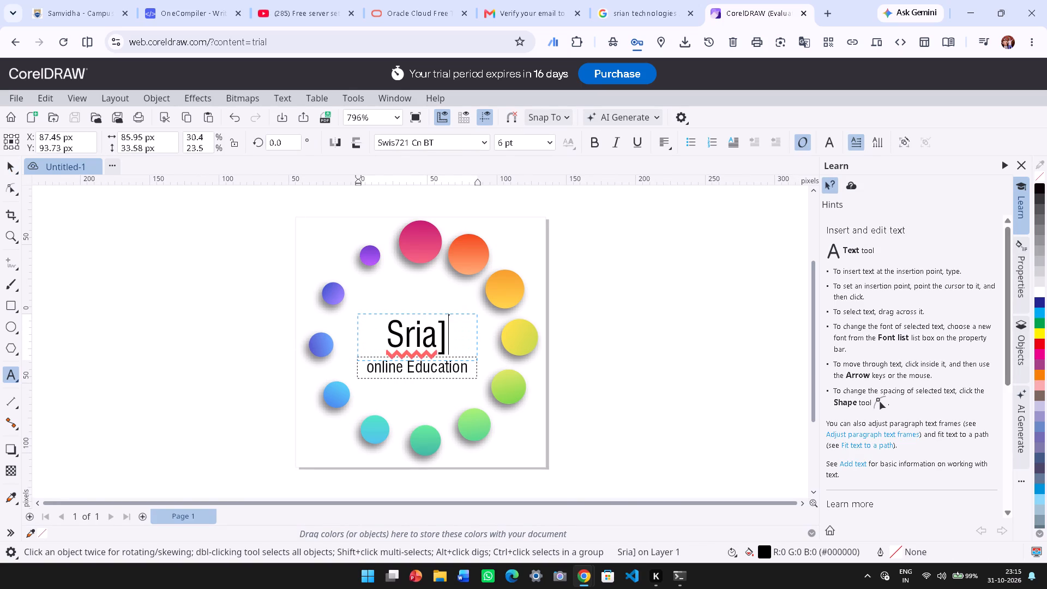
key(BackSpace)
key(BackSpace)
key(BackSpace)
key(BackSpace)
text(RIAN)
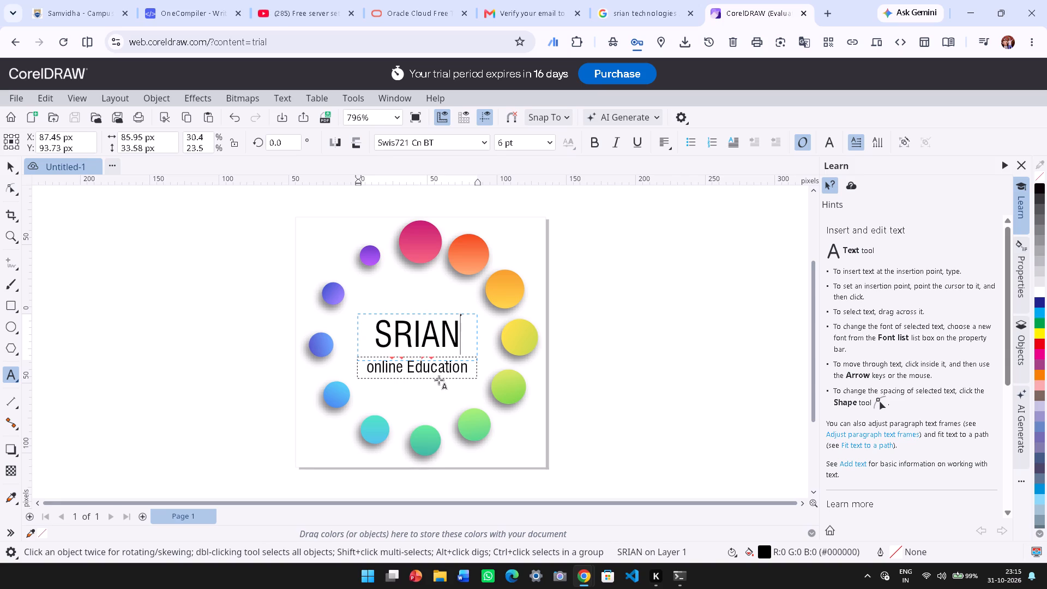
Replace the tagline "online Education" below the SRIAN headline with "TECHNOLOGIES".
click(437, 365)
double_click(435, 372)
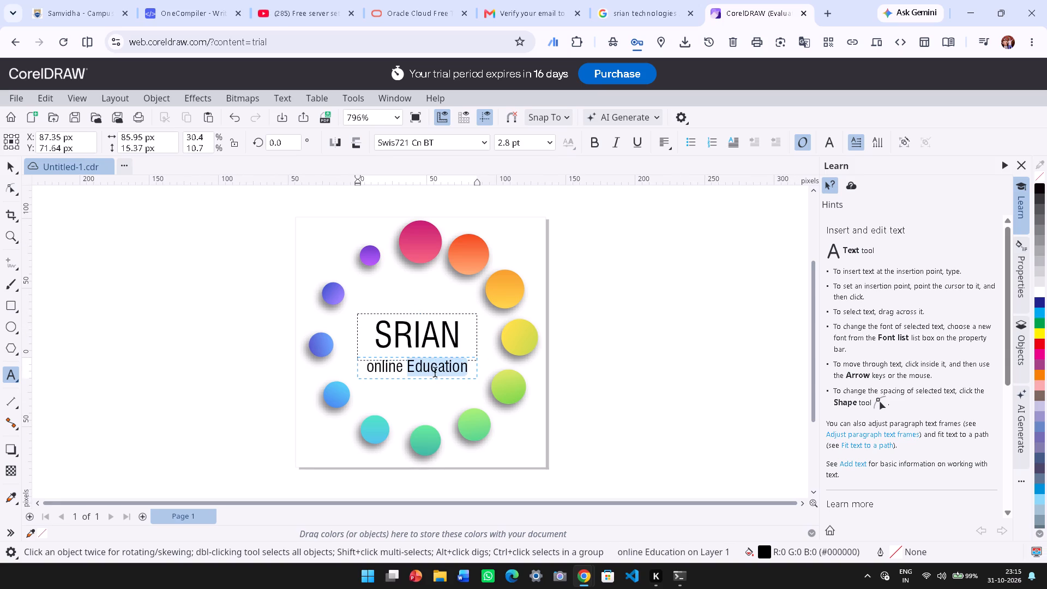
key(BackSpace)
key(BackSpace)
key(BackSpace)
key(BackSpace)
key(BackSpace)
key(BackSpace)
key(BackSpace)
key(BackSpace)
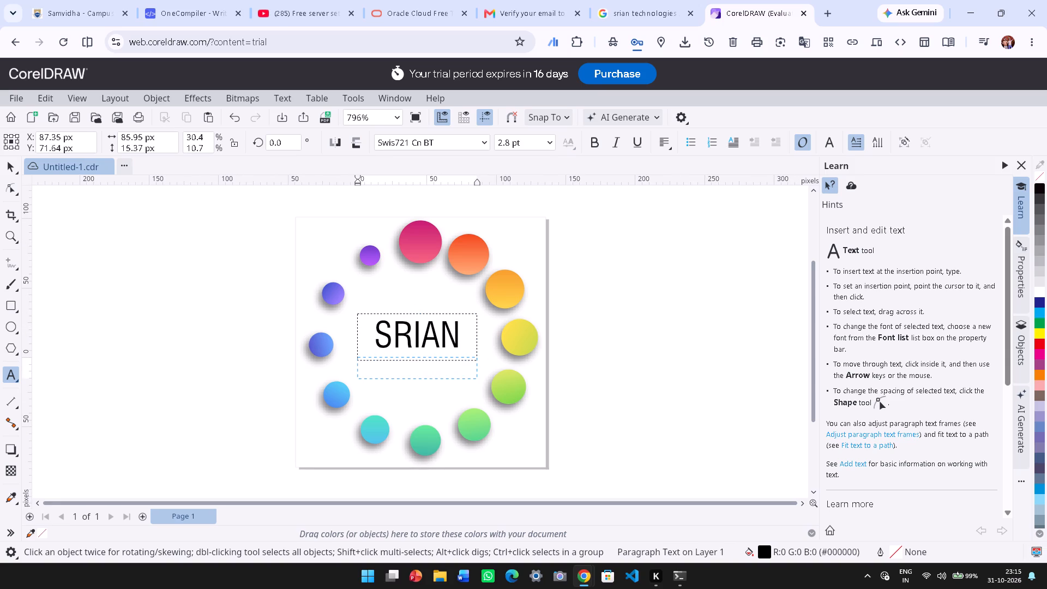
text(TE)
text(CH)
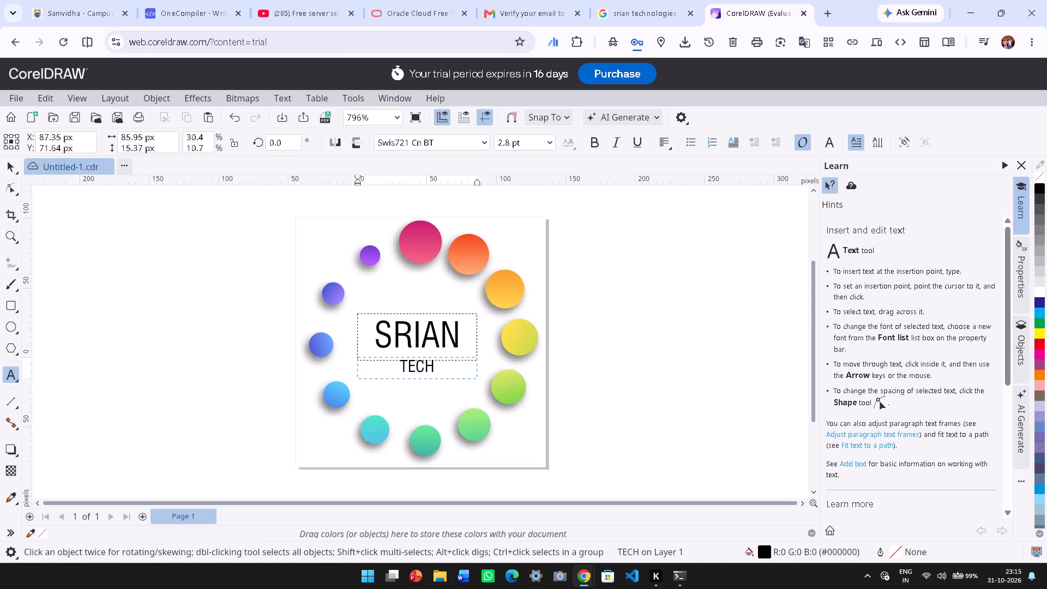
text(NOLOGIES)
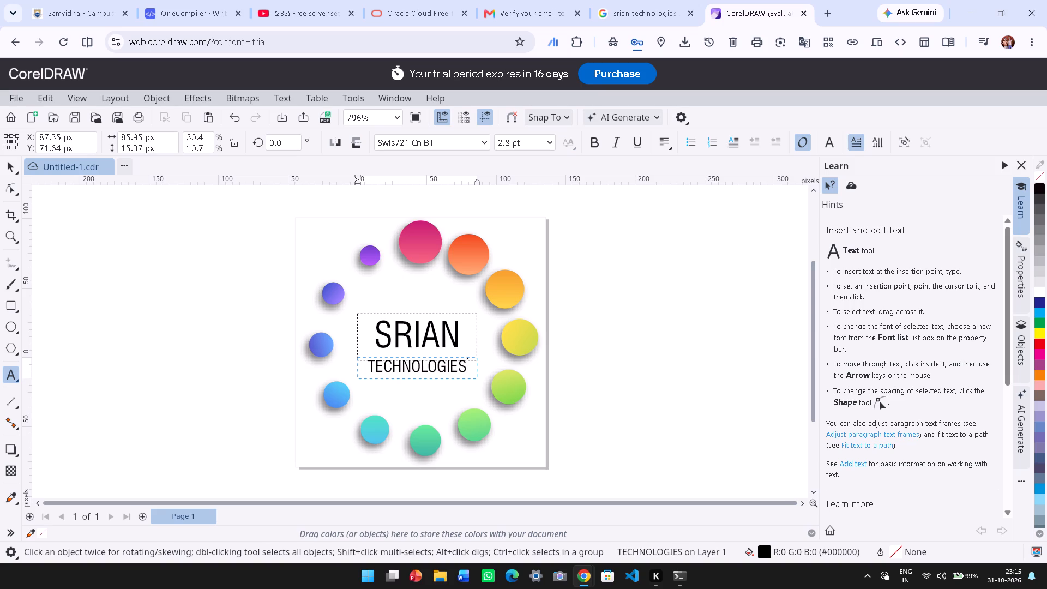
click(553, 394)
click(661, 398)
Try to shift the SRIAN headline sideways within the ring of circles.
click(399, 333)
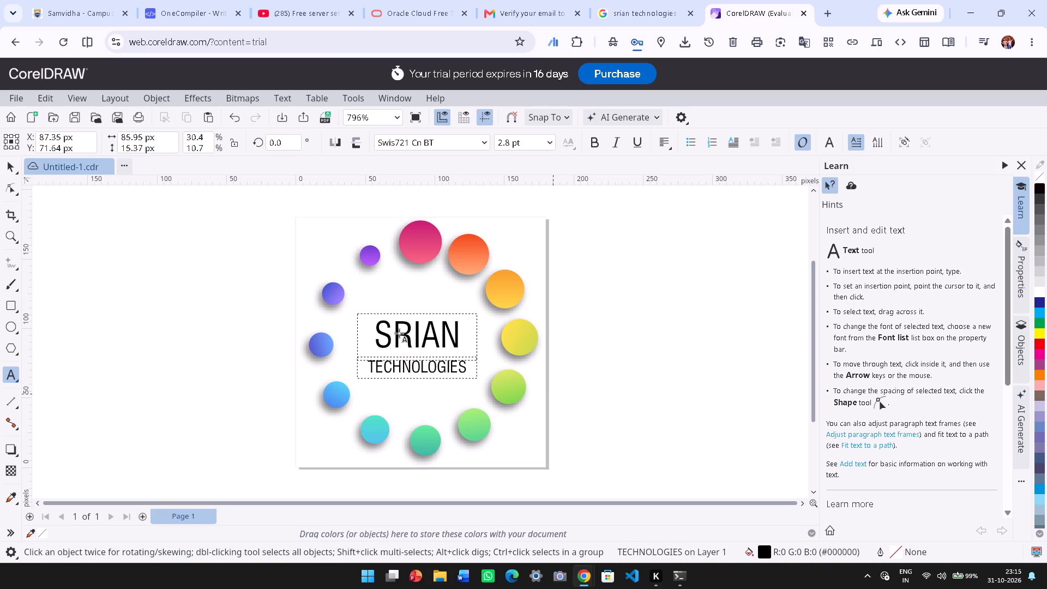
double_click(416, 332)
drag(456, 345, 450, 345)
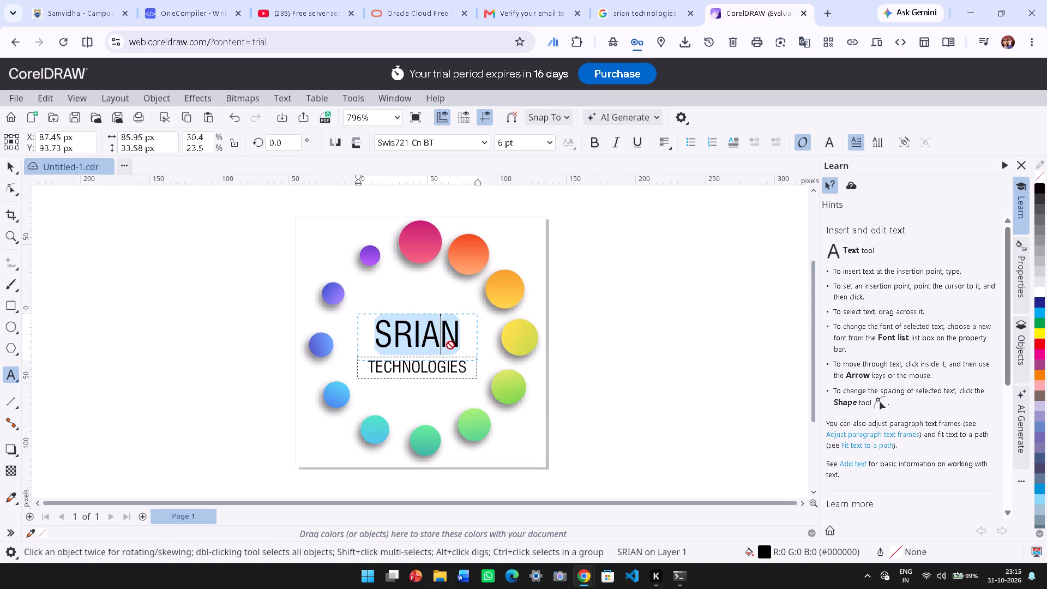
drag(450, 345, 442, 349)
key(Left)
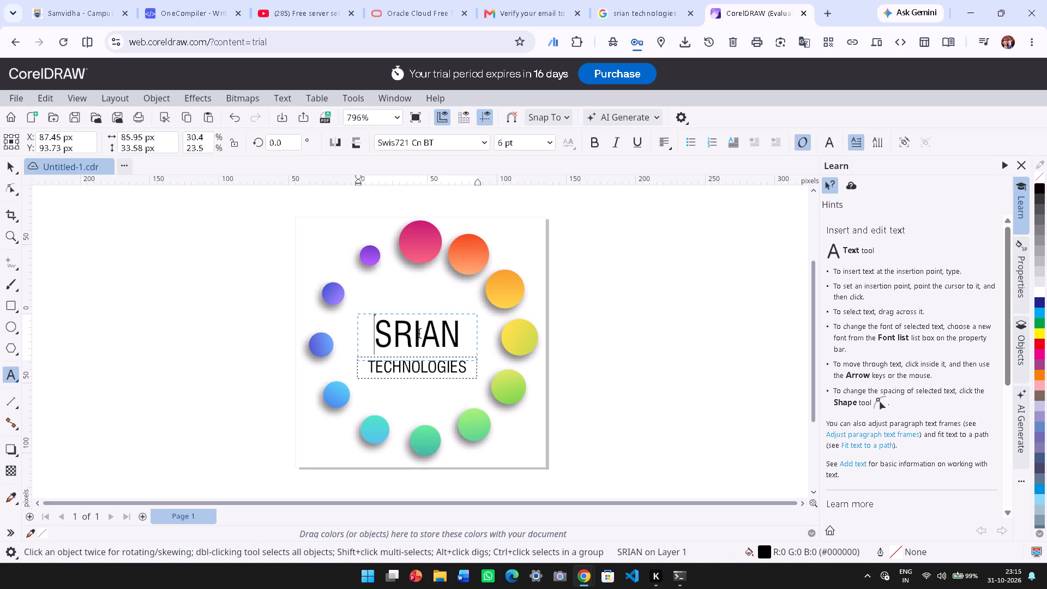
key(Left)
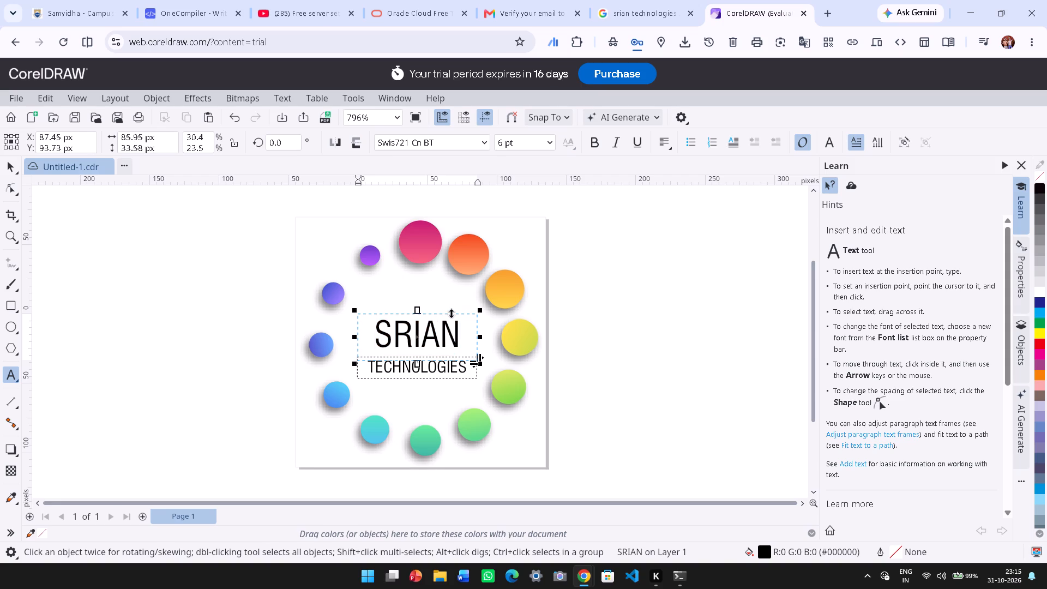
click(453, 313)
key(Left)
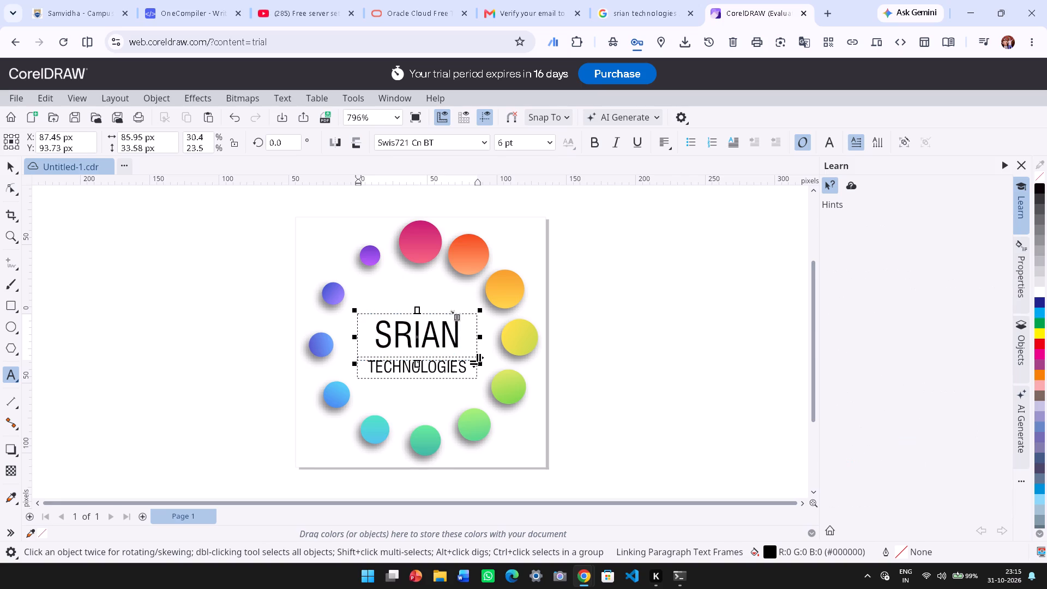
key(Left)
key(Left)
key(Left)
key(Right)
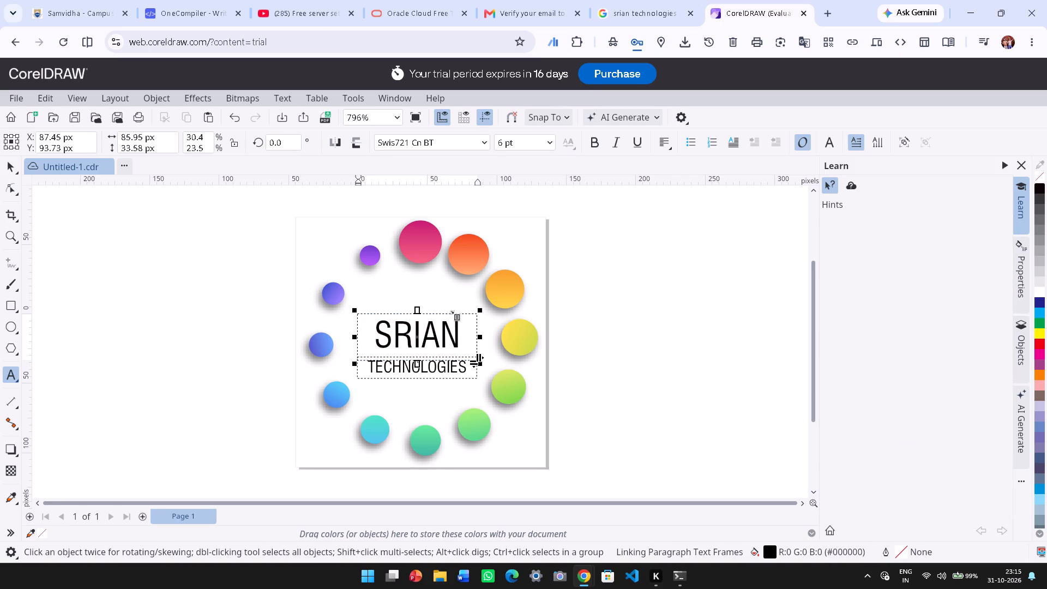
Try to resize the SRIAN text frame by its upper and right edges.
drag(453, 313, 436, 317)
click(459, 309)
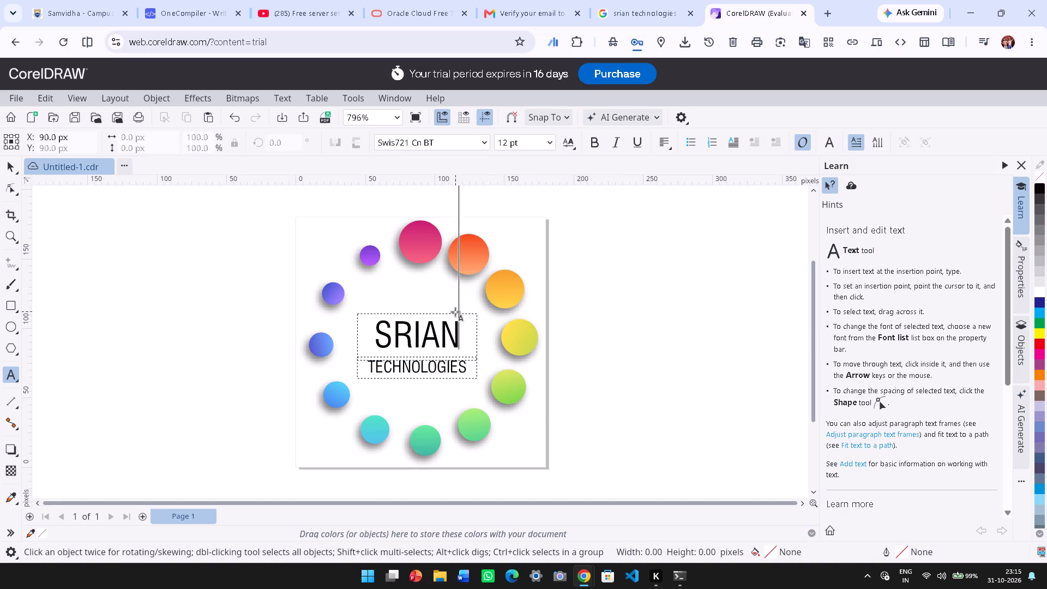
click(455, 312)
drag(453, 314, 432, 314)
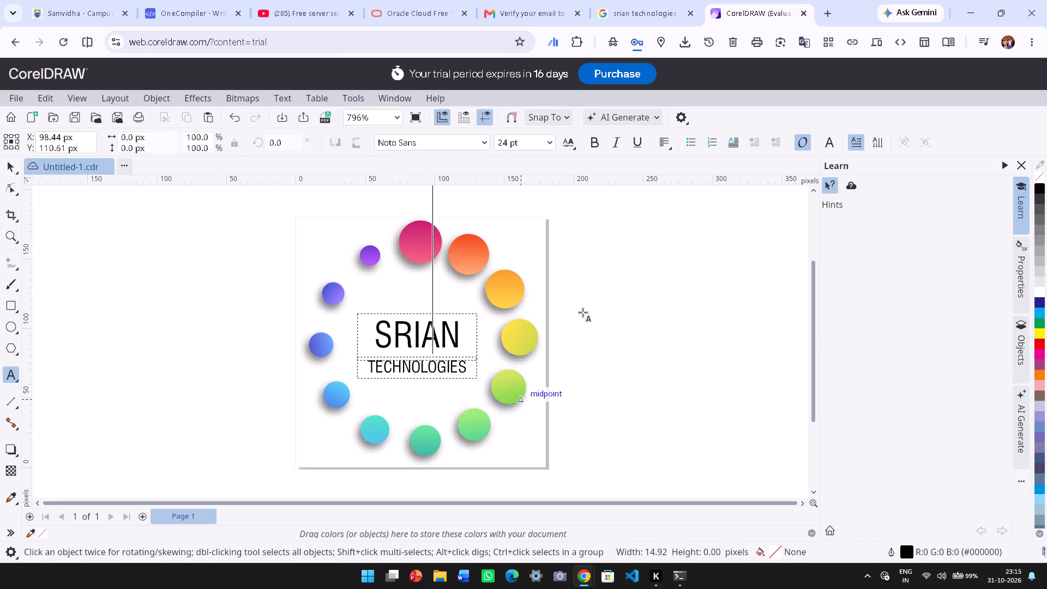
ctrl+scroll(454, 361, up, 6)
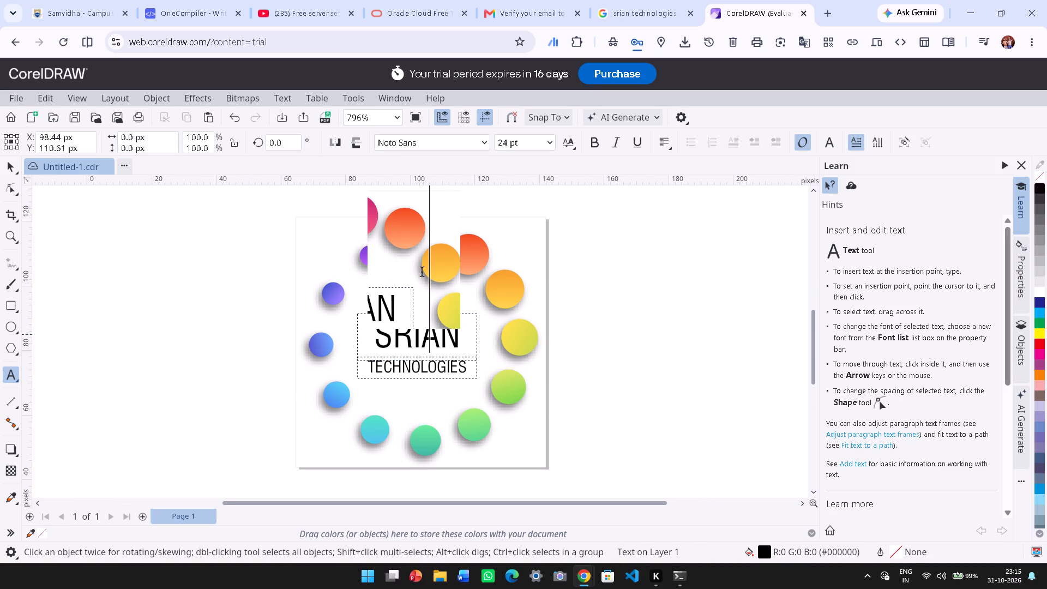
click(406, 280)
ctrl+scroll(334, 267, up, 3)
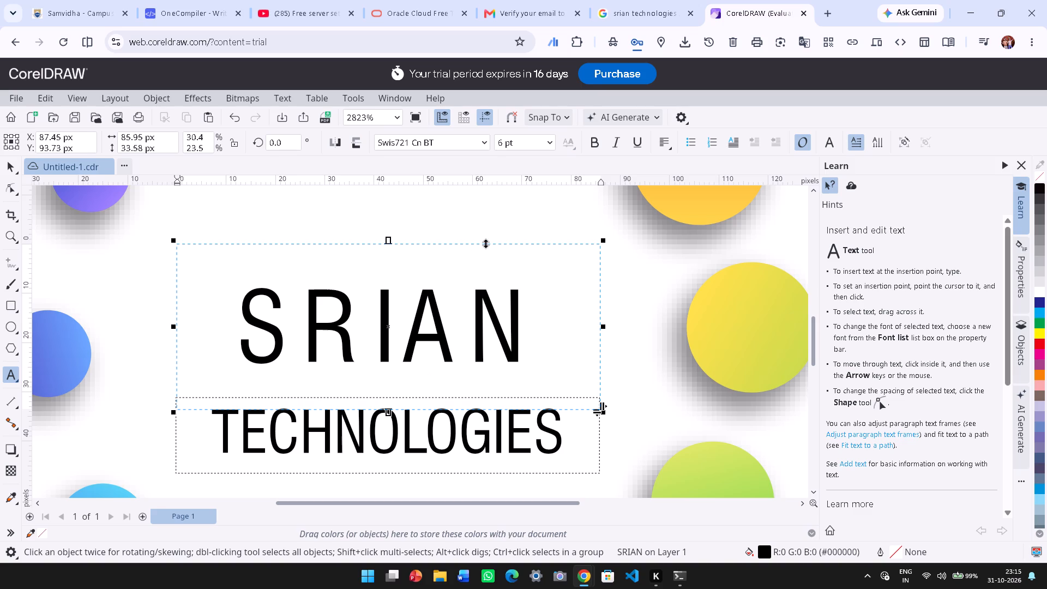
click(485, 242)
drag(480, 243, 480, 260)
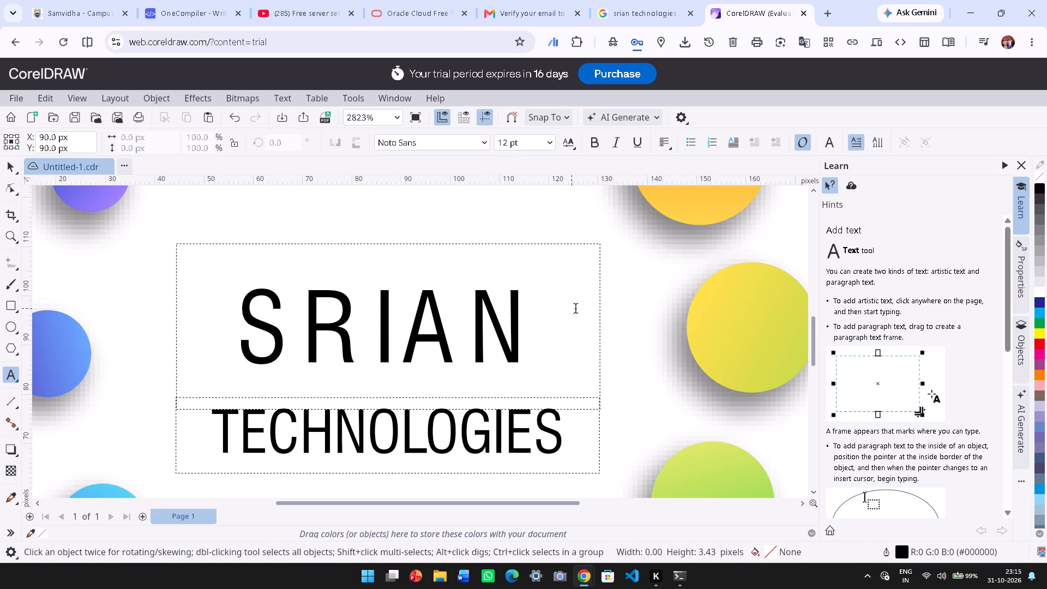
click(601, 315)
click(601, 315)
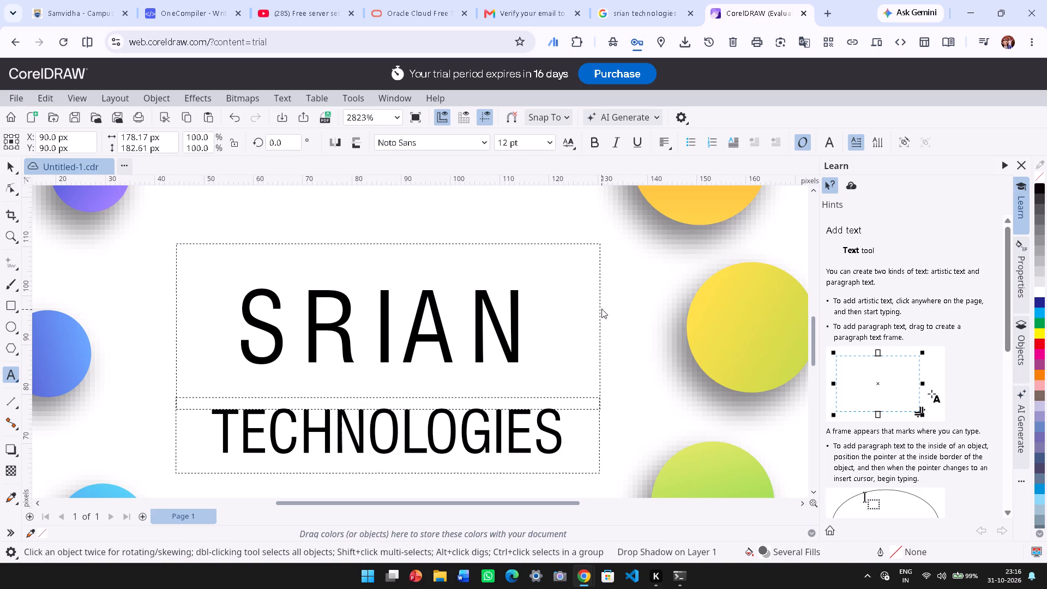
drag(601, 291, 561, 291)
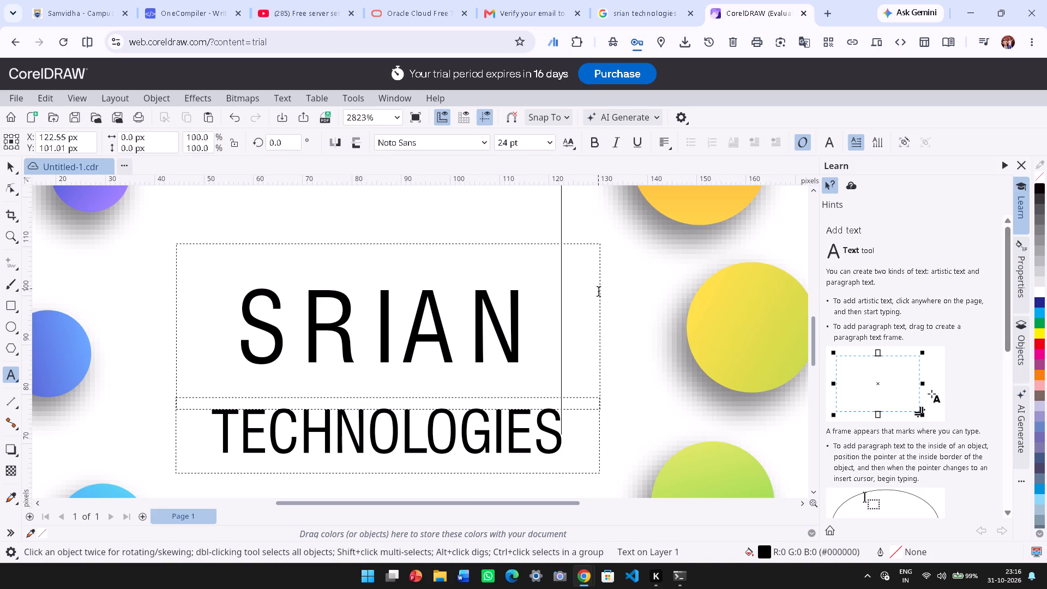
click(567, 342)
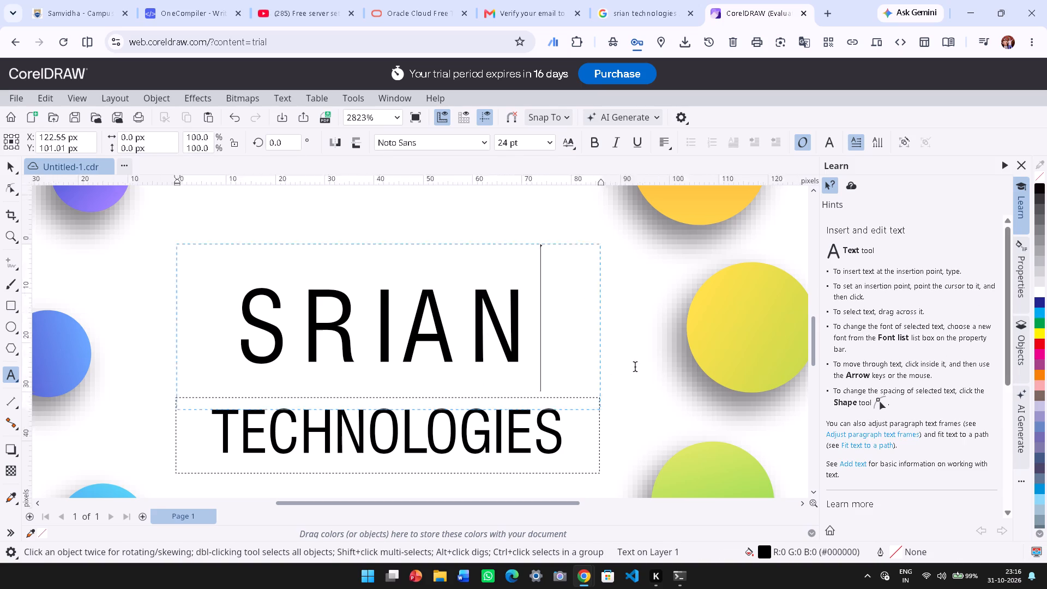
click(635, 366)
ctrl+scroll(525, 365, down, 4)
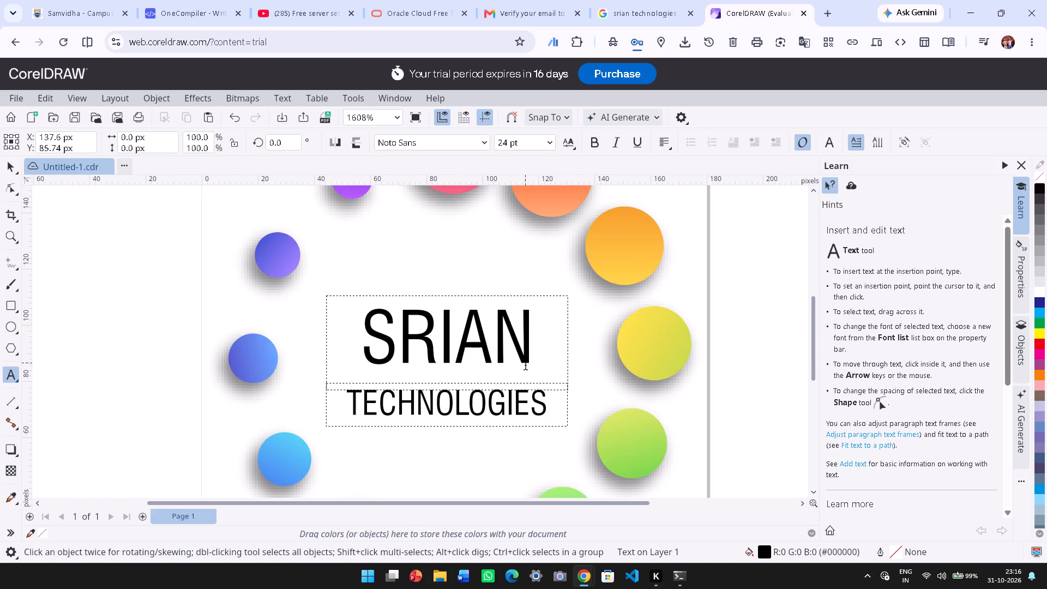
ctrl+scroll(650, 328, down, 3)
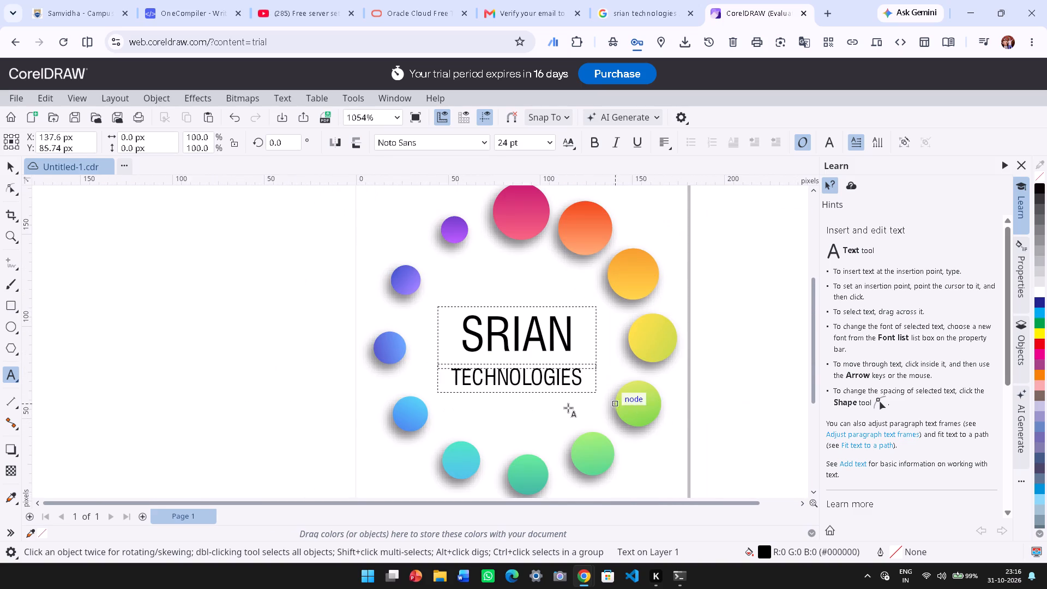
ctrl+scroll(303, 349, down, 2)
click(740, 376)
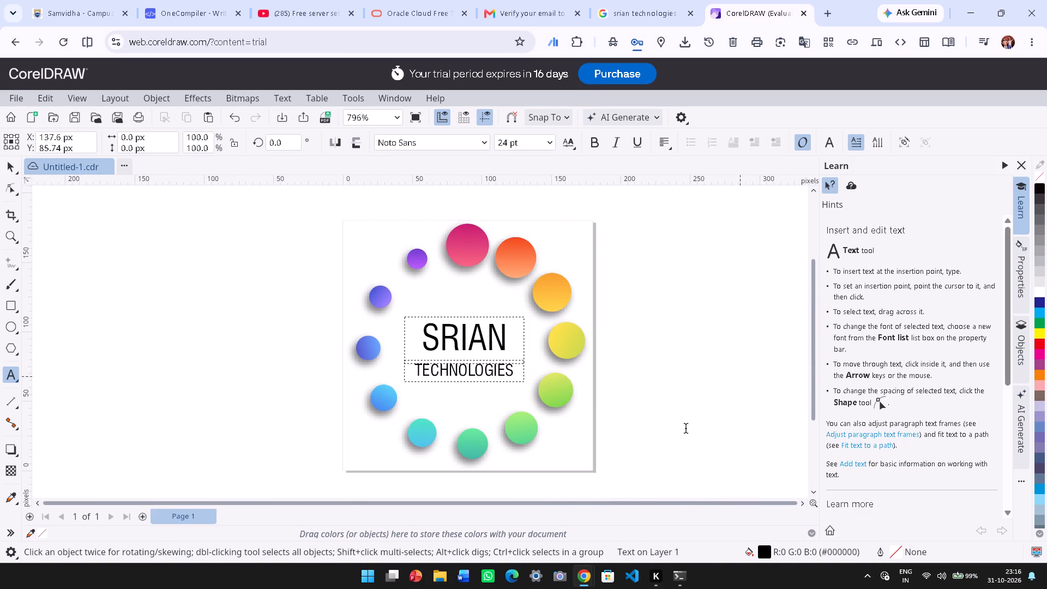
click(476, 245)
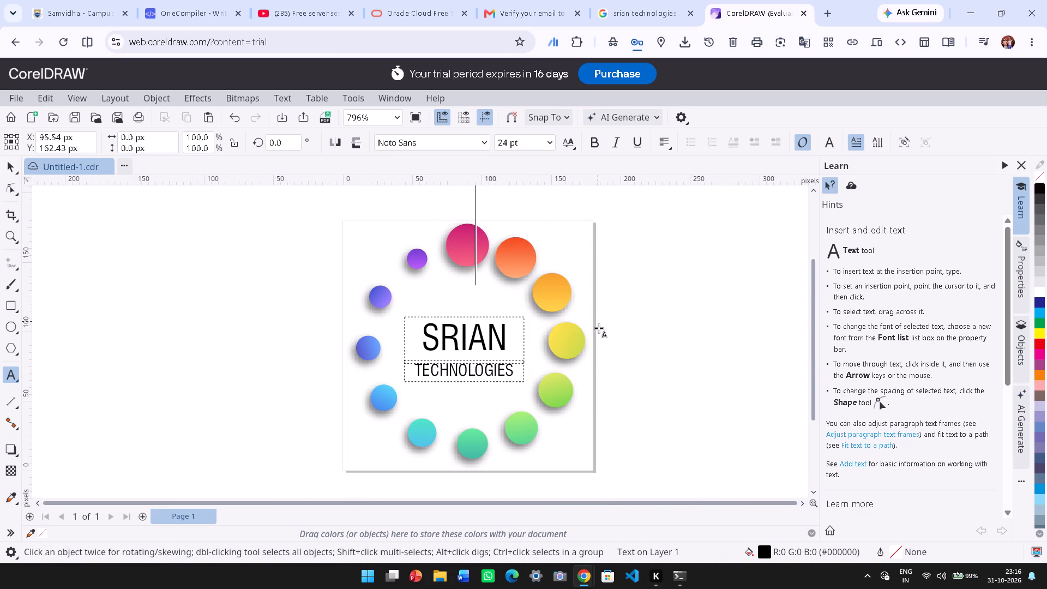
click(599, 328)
Capture a rectangular screenshot of the logo canvas with Snipping Tool and dismiss the capture notification.
key(Print)
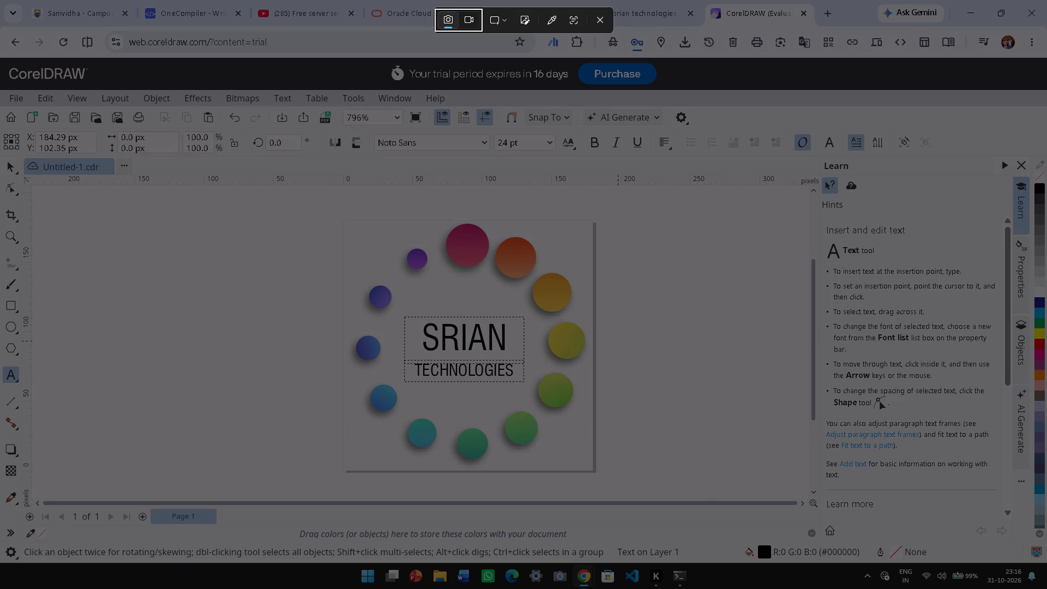
drag(250, 257, 688, 477)
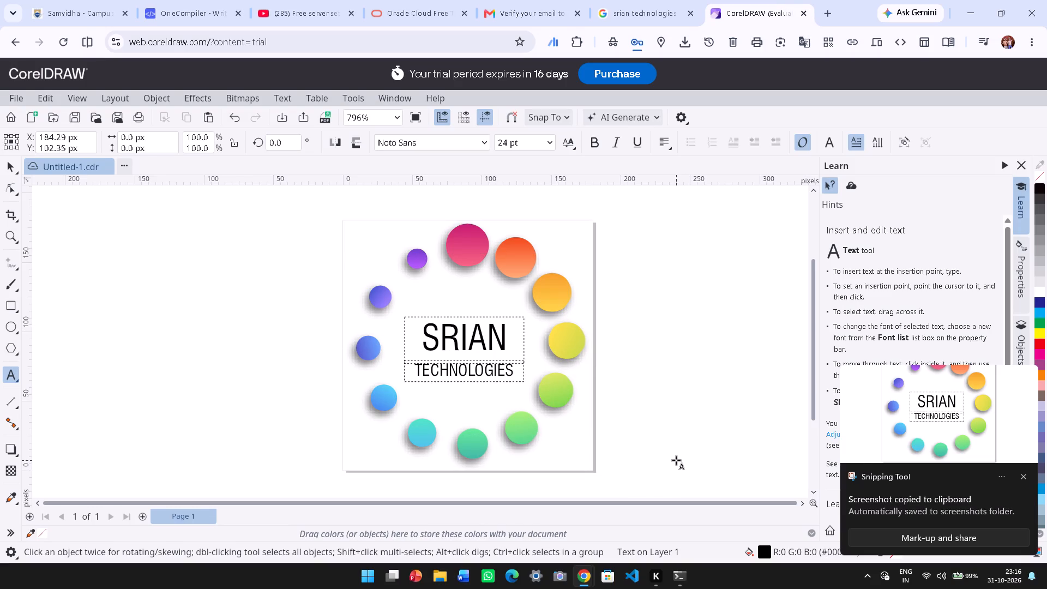
click(1023, 472)
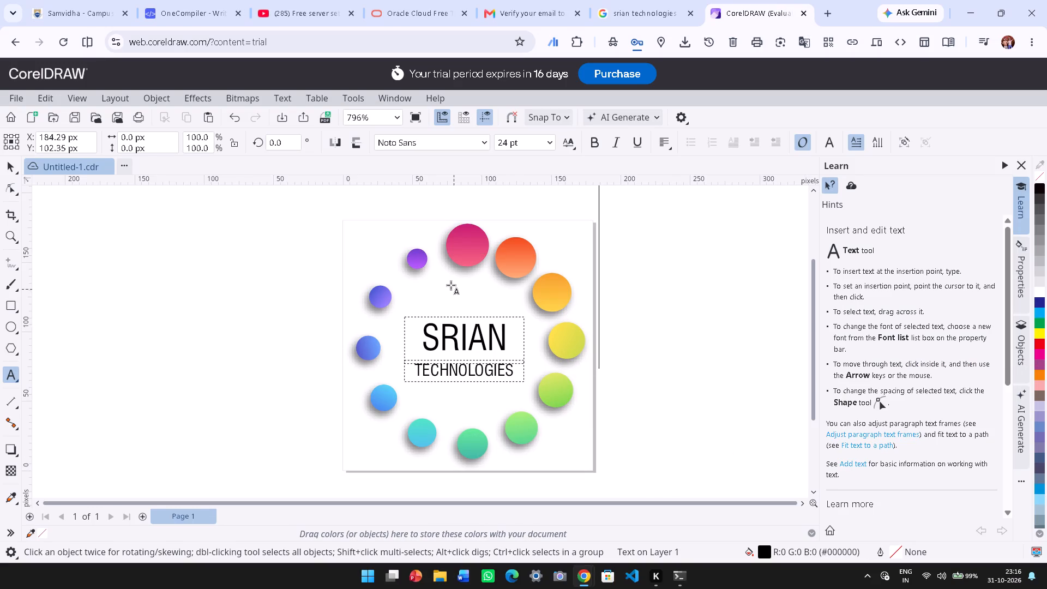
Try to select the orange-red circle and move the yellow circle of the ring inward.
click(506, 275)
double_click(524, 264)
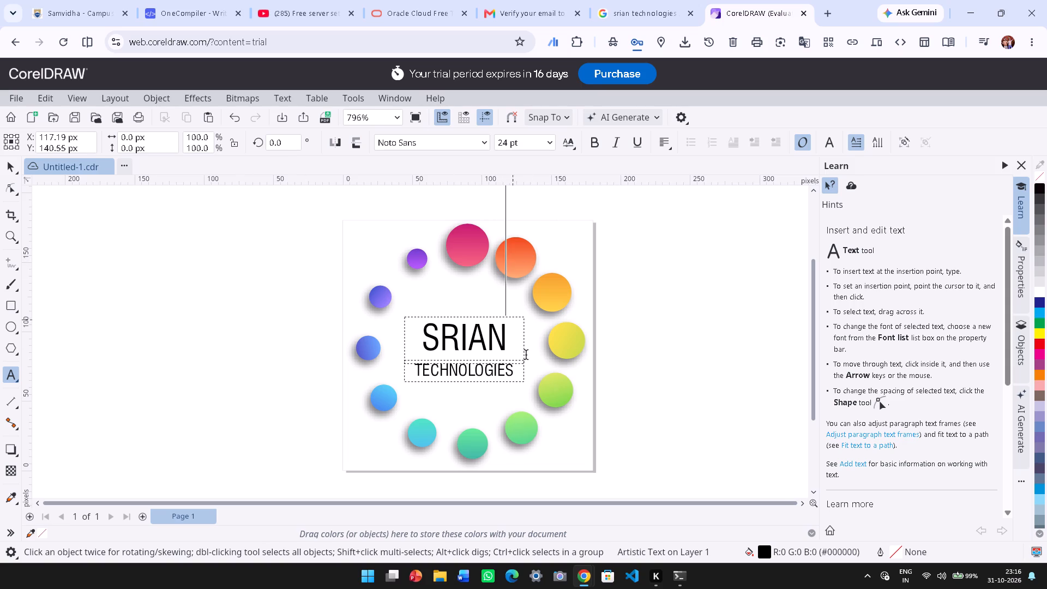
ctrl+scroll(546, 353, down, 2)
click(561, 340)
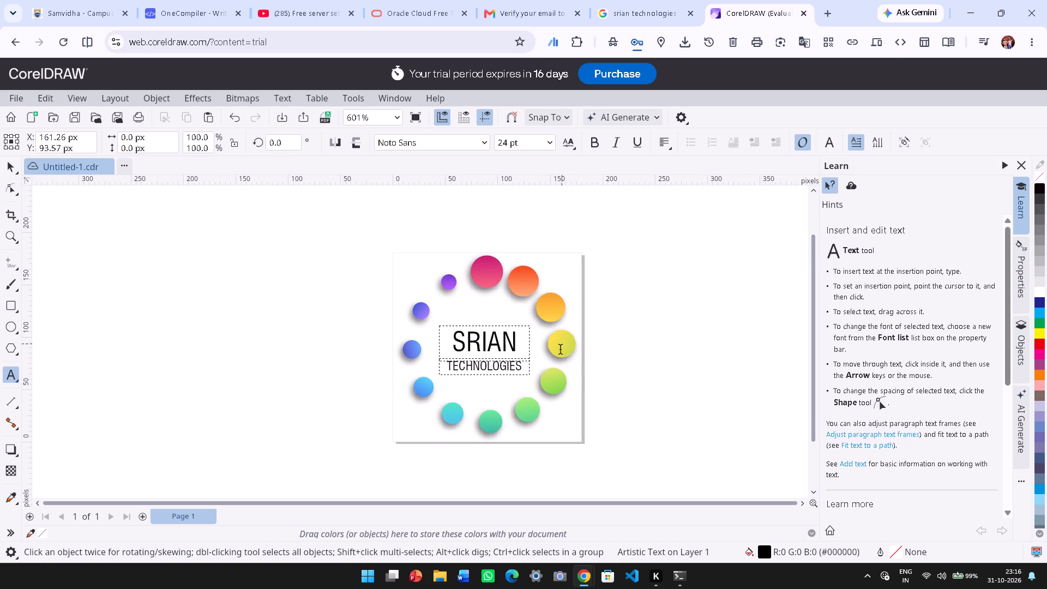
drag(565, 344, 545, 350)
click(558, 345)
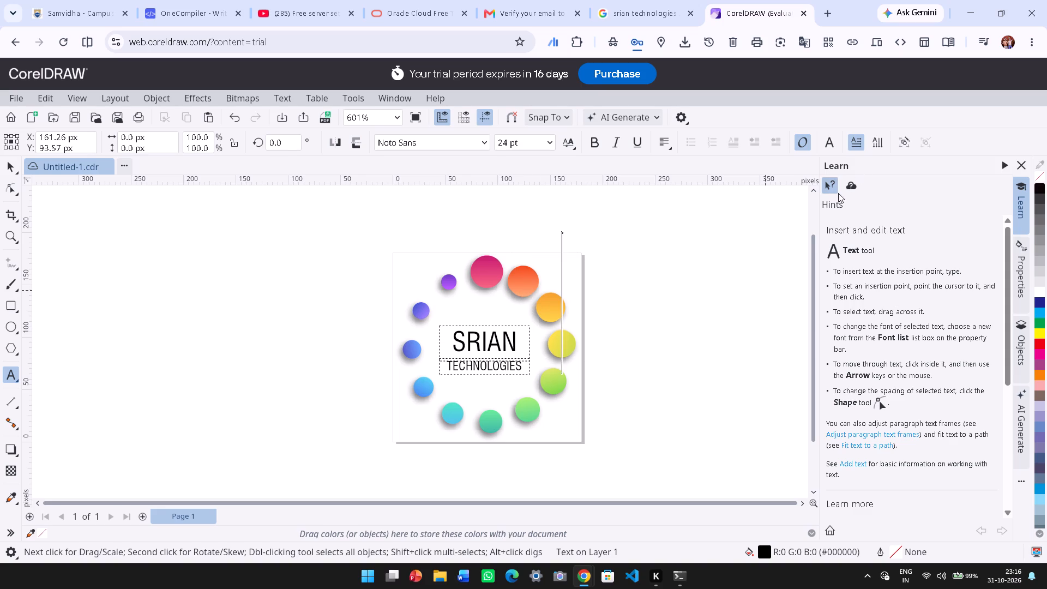
Close the Learn hints to give the canvas more room.
scroll(884, 302, down, 4)
scroll(889, 405, down, 5)
scroll(889, 405, up, 4)
click(1024, 170)
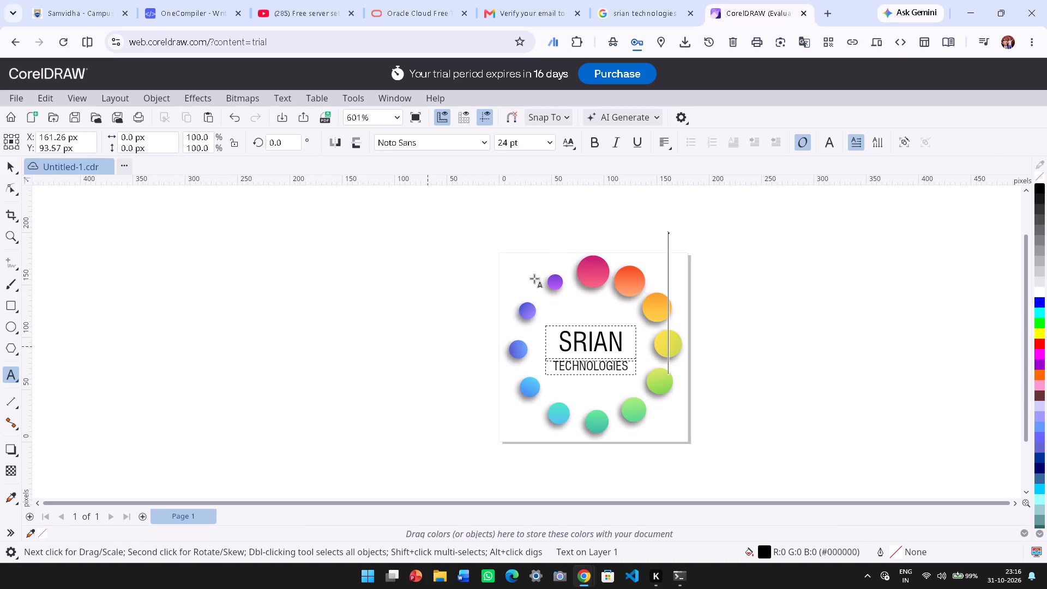
Start AI image creation guided by the selection and agree to the Corel Generative AI terms.
click(634, 113)
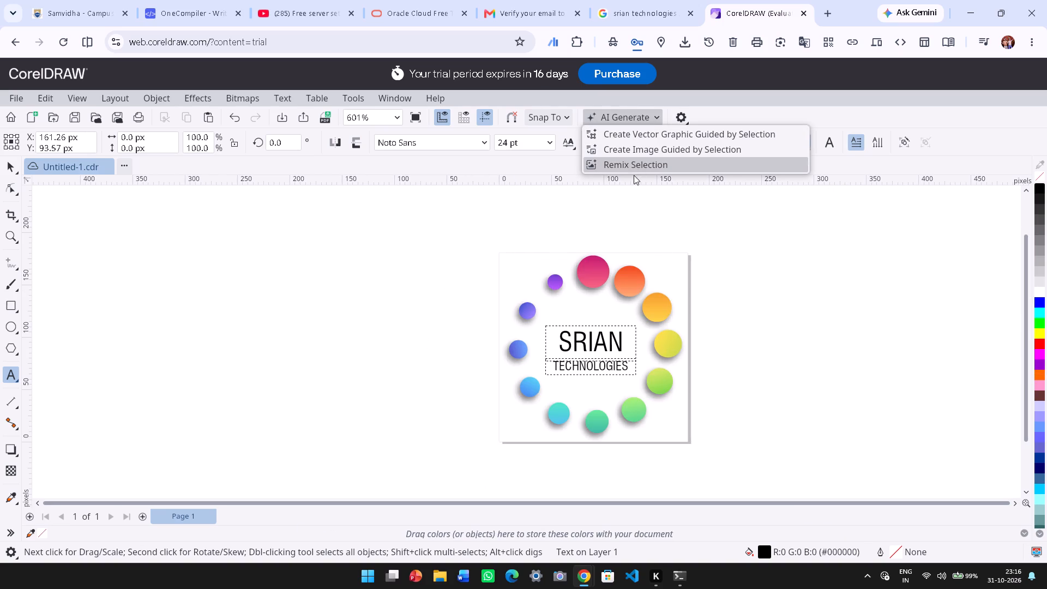
click(634, 147)
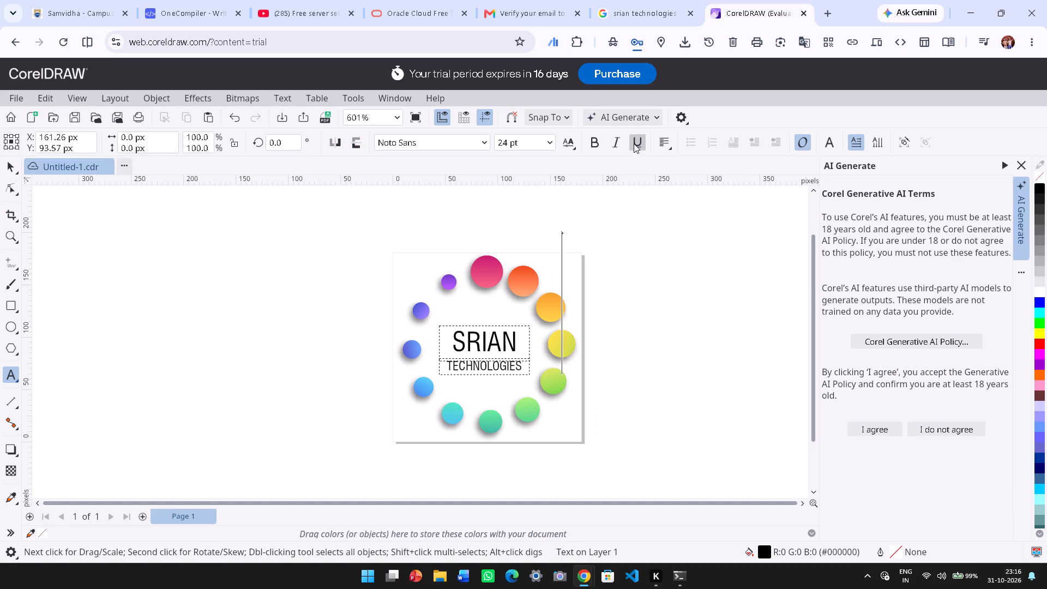
click(880, 436)
Begin the Create image prompt with "HEY" and dismiss the experience feedback survey.
click(888, 365)
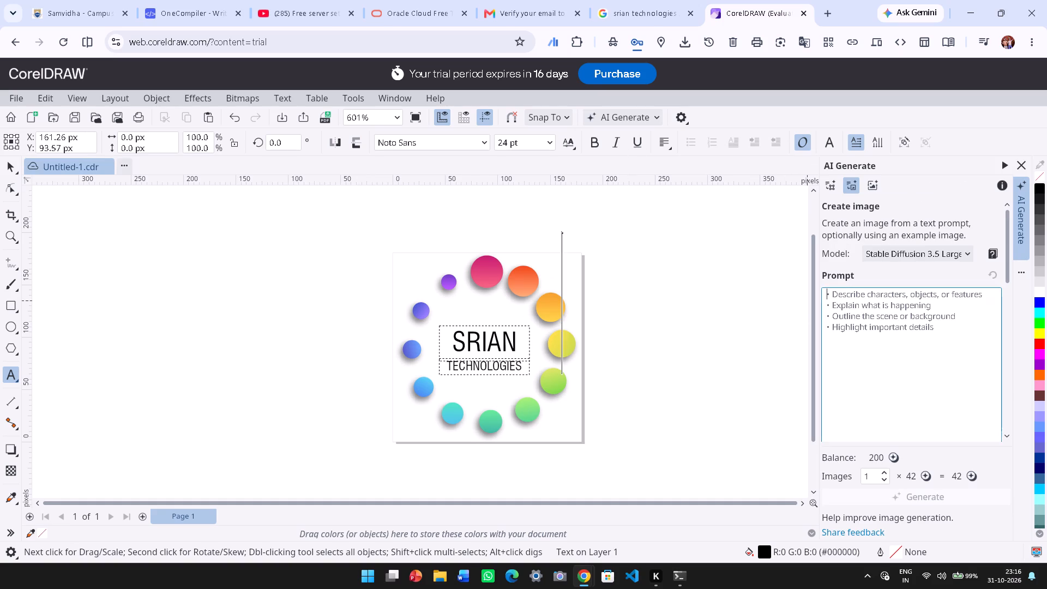
text(HEY)
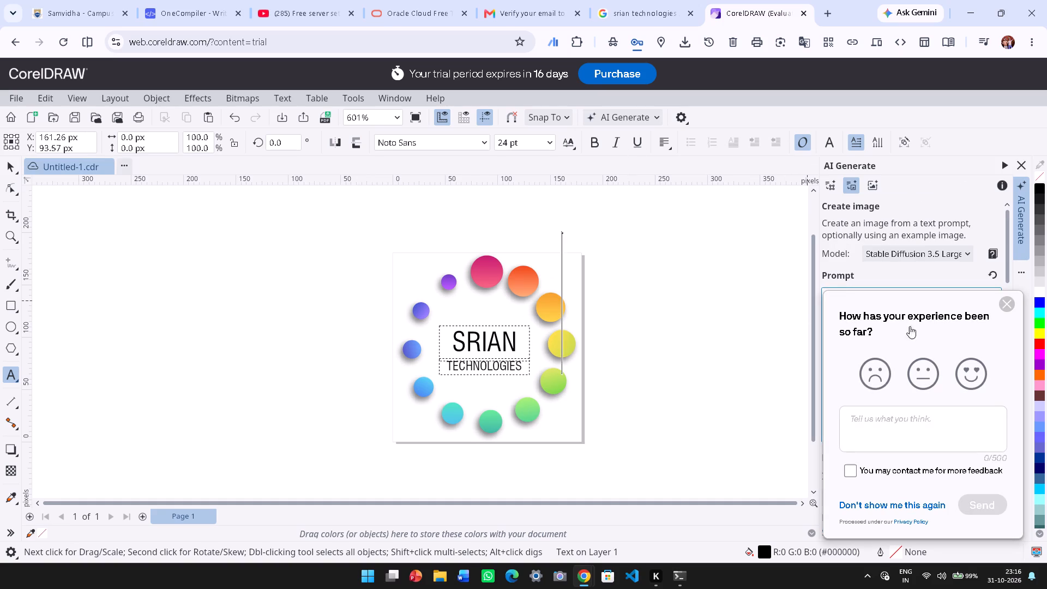
click(1014, 311)
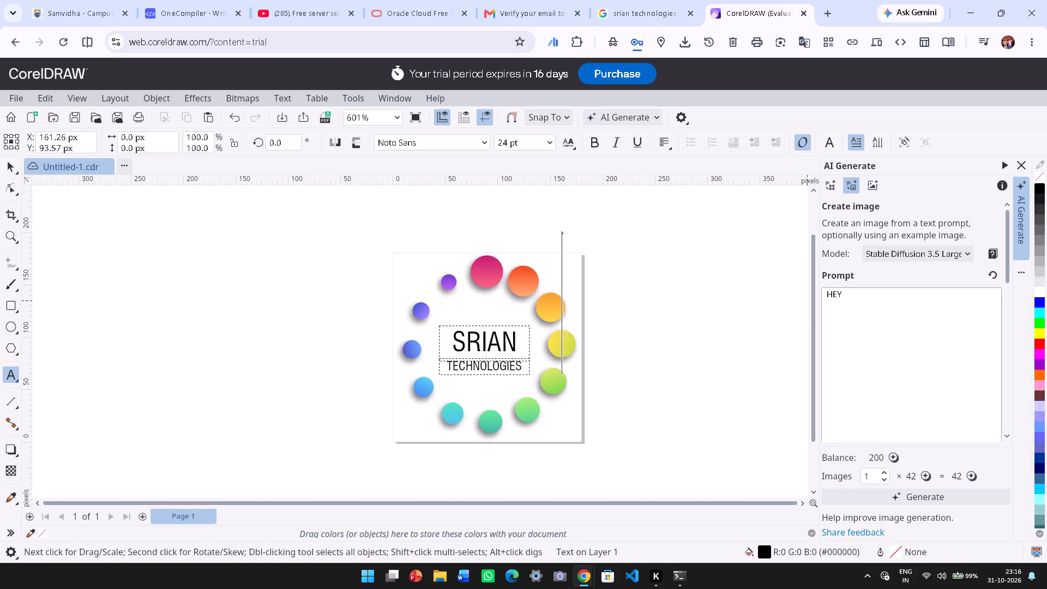
Complete the image prompt as "HEY i need a corparate style logo for my sofware company".
click(870, 361)
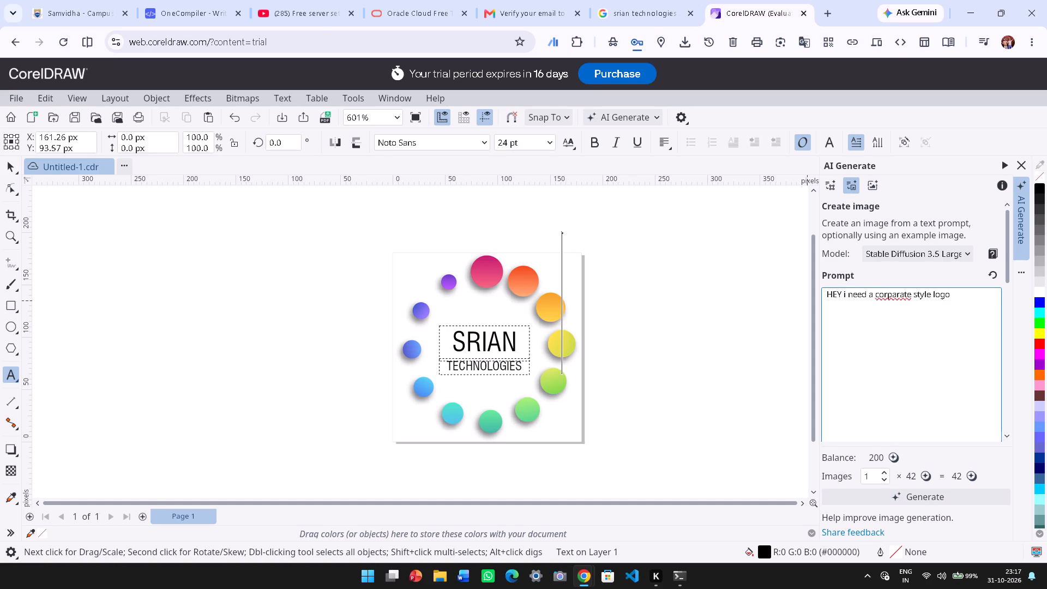
key(o)
key(BackSpace)
text(for my d)
key(BackSpace)
text(sifware)
key(space)
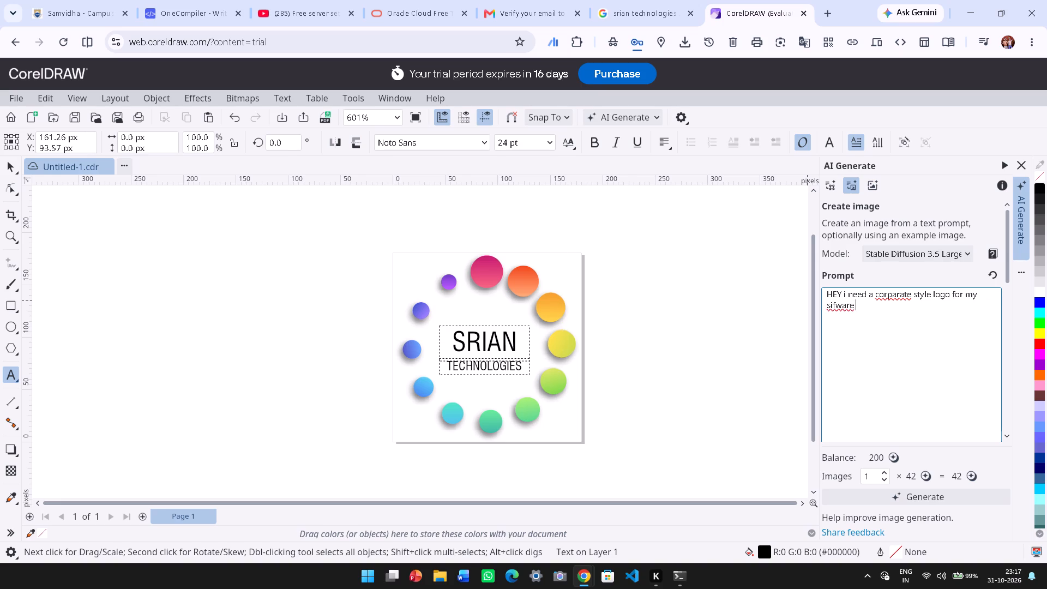
key(BackSpace)
key(BackSpace)
key(BackSpace)
key(BackSpace)
key(BackSpace)
key(BackSpace)
key(BackSpace)
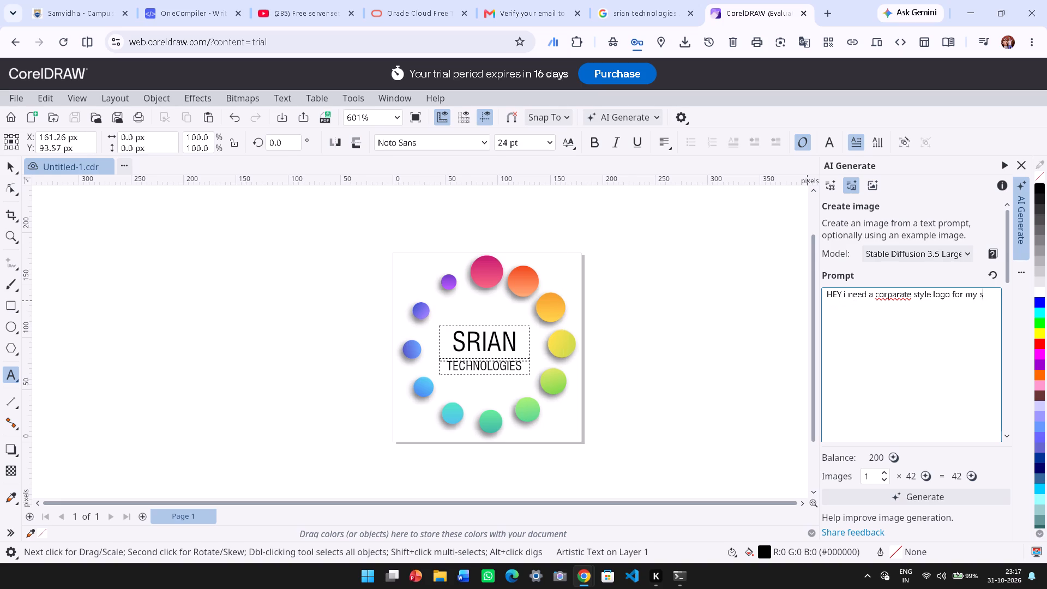
text(ofware company w)
key(BackSpace)
text(with)
key(BackSpace)
key(BackSpace)
key(BackSpace)
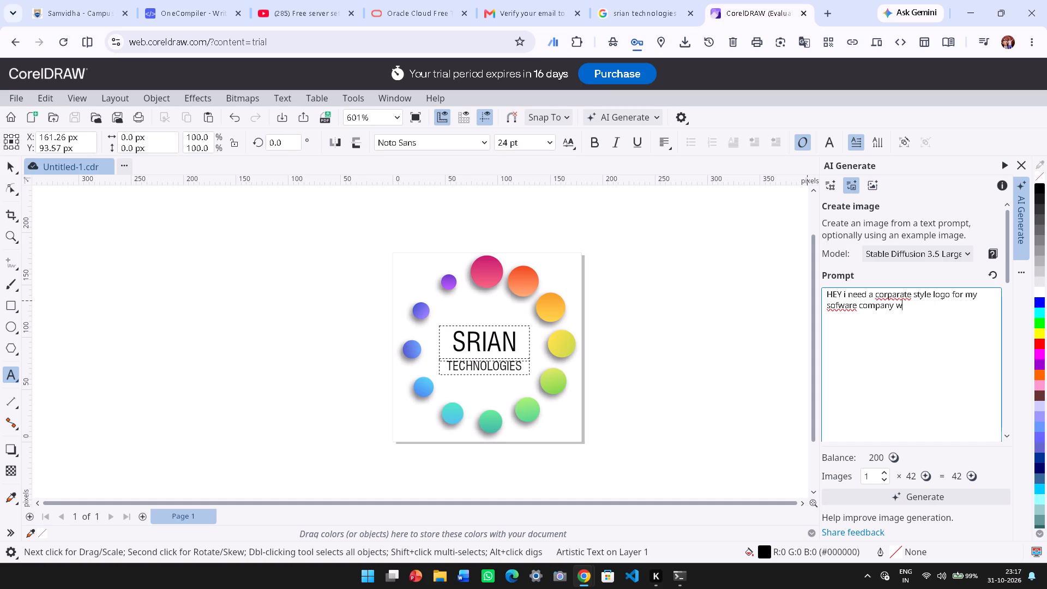
key(BackSpace)
text(,)
key(space)
key(BackSpace)
key(BackSpace)
Generate one AI image from the written logo prompt.
scroll(900, 403, down, 2)
click(928, 501)
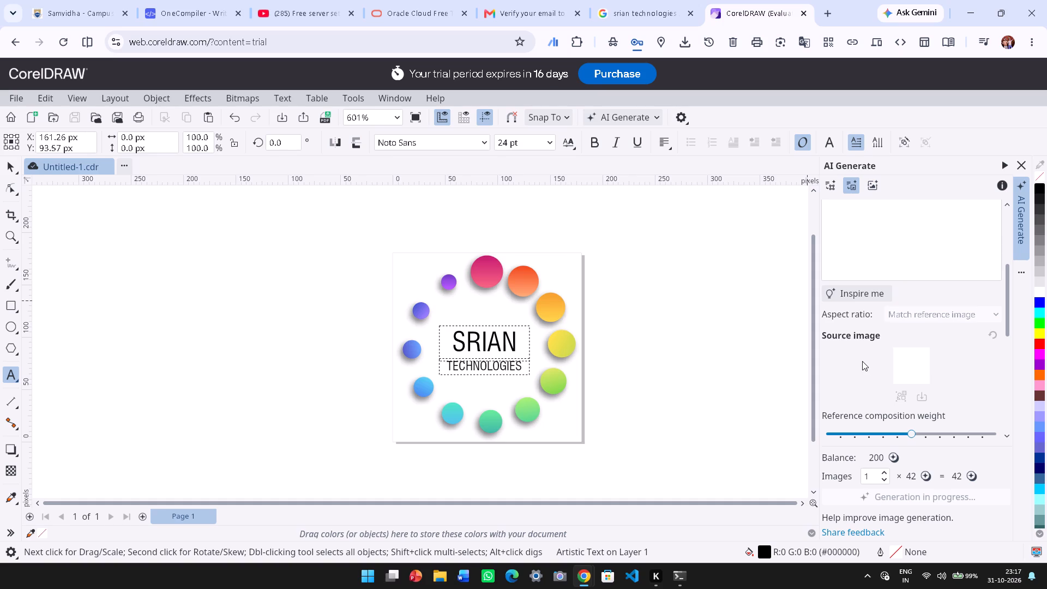
scroll(849, 324, up, 2)
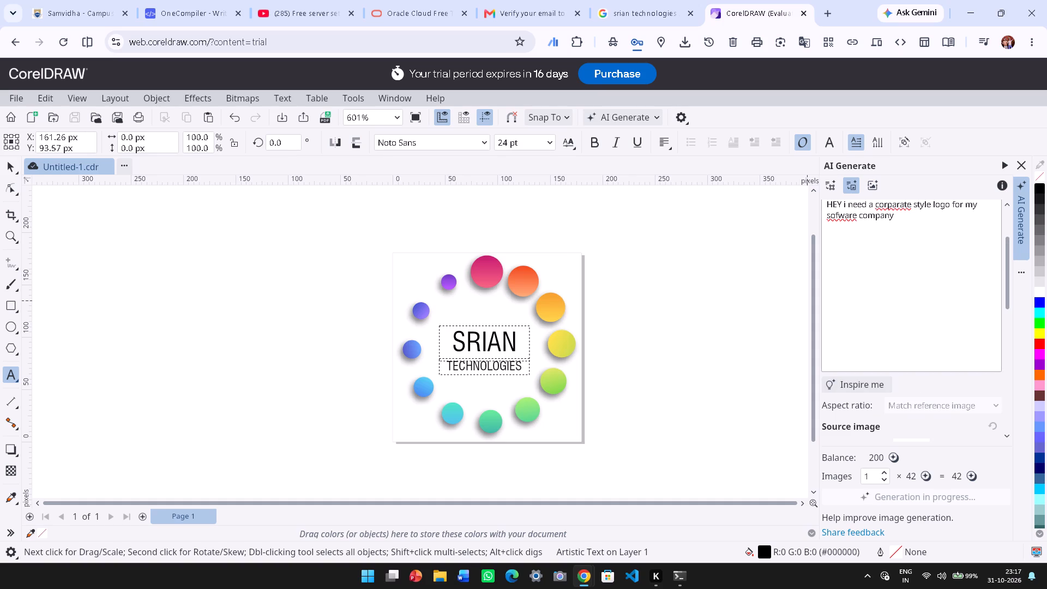
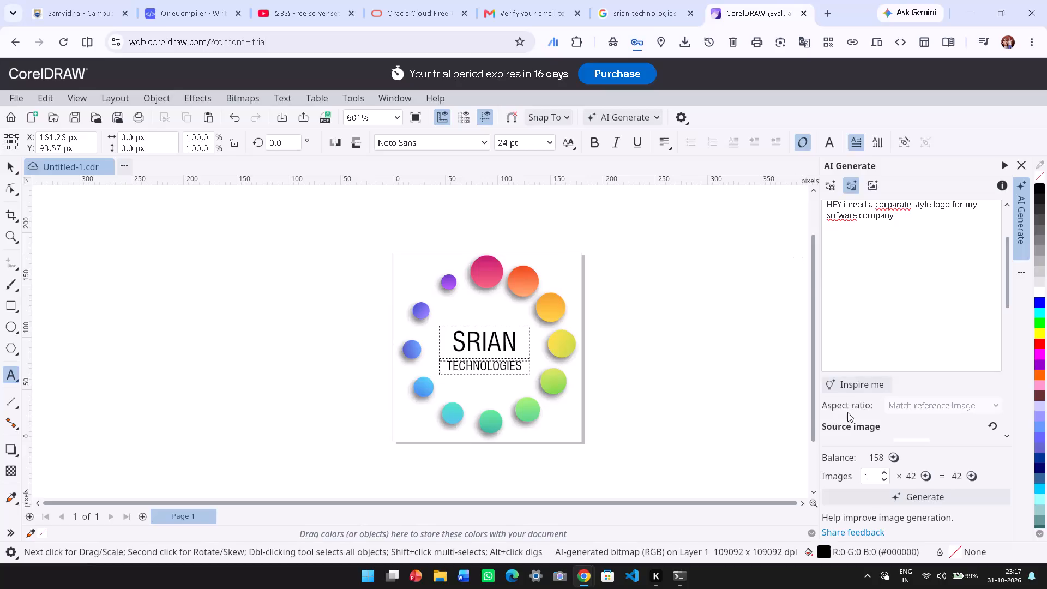
Generate another AI image from the same corporate-style logo prompt and bring its result into view.
scroll(851, 417, up, 2)
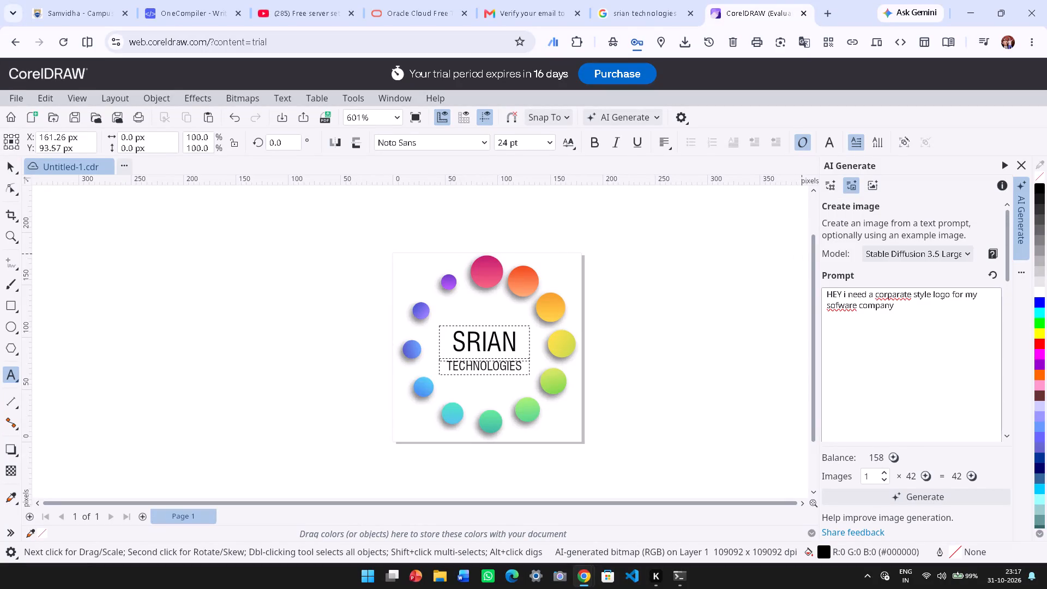
scroll(892, 368, down, 3)
scroll(878, 417, down, 3)
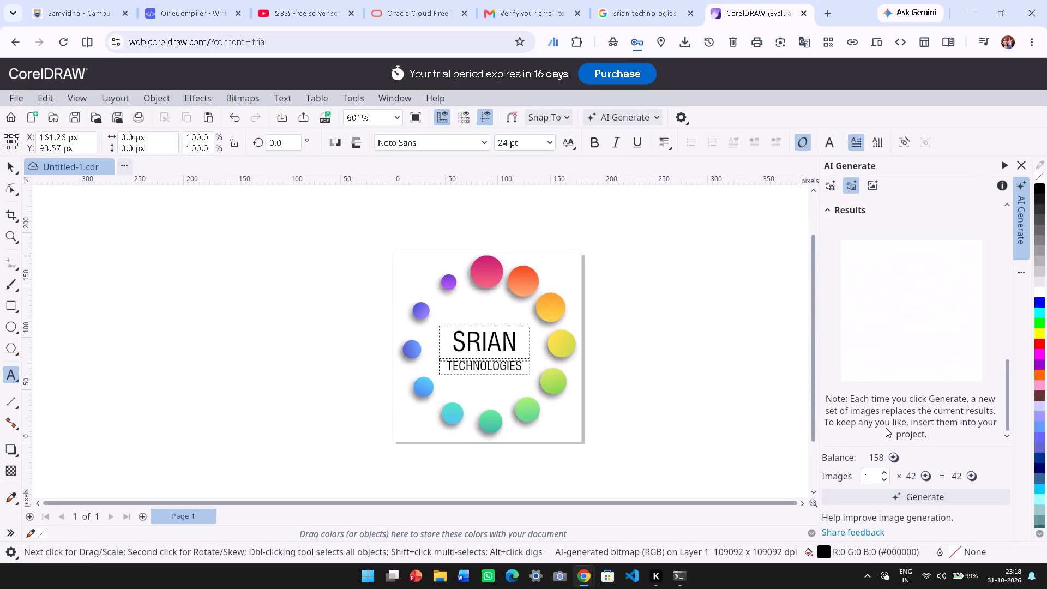
scroll(886, 428, up, 1)
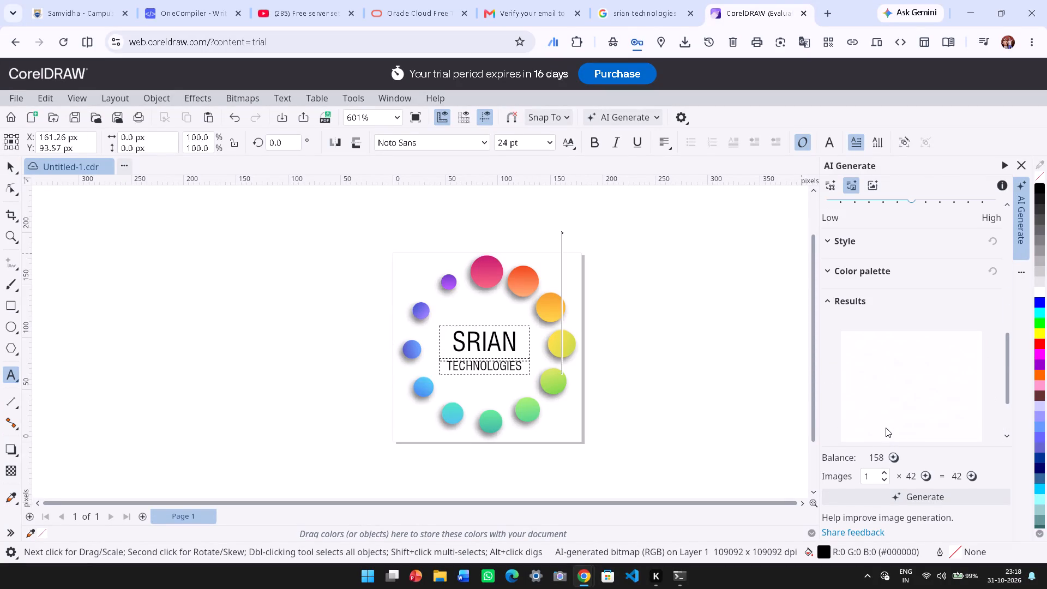
click(890, 500)
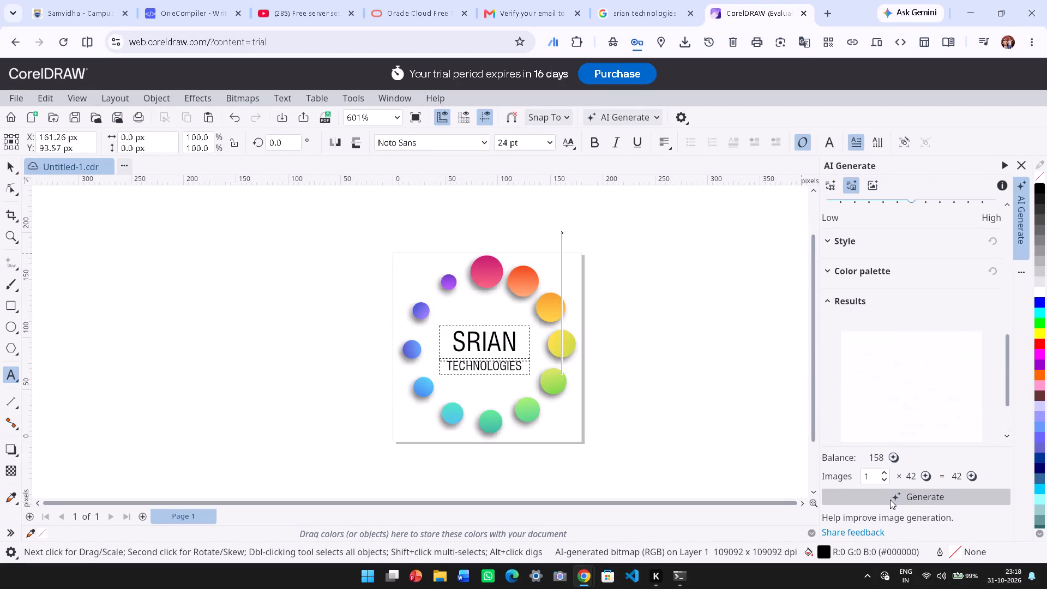
scroll(886, 376, up, 1)
scroll(886, 386, down, 2)
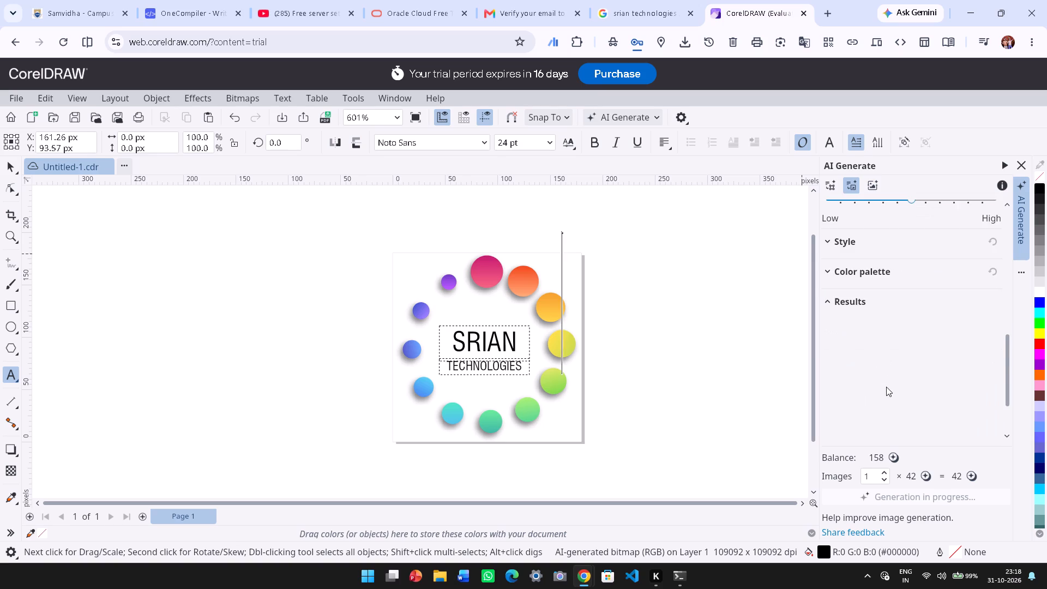
scroll(886, 387, down, 1)
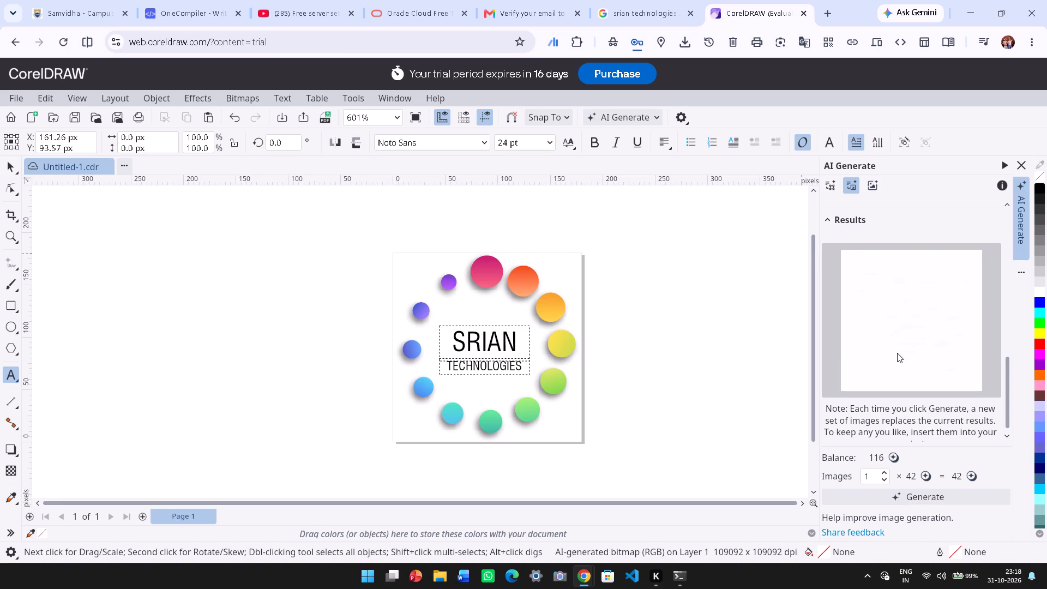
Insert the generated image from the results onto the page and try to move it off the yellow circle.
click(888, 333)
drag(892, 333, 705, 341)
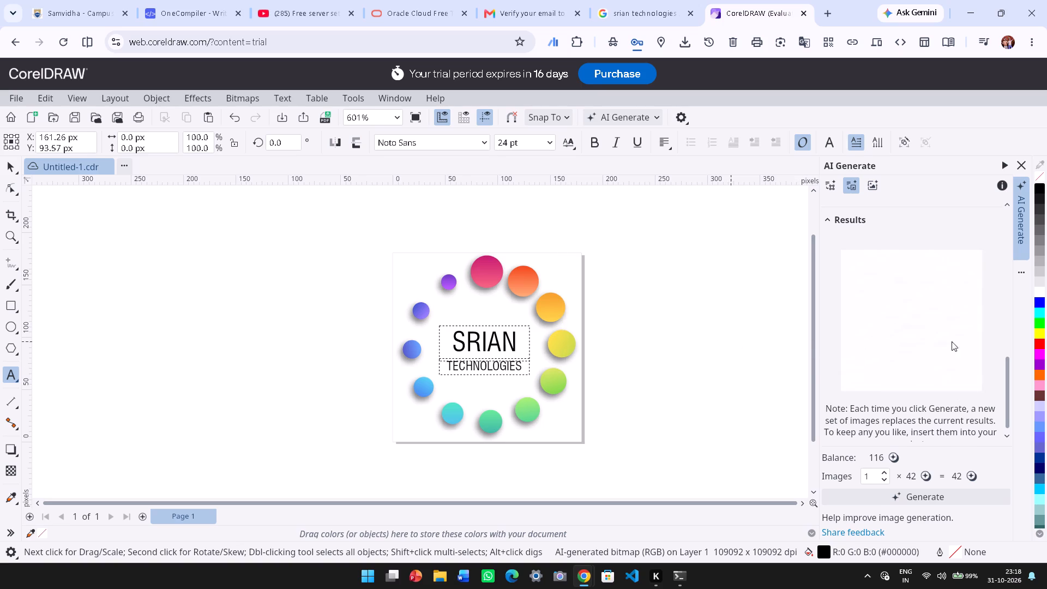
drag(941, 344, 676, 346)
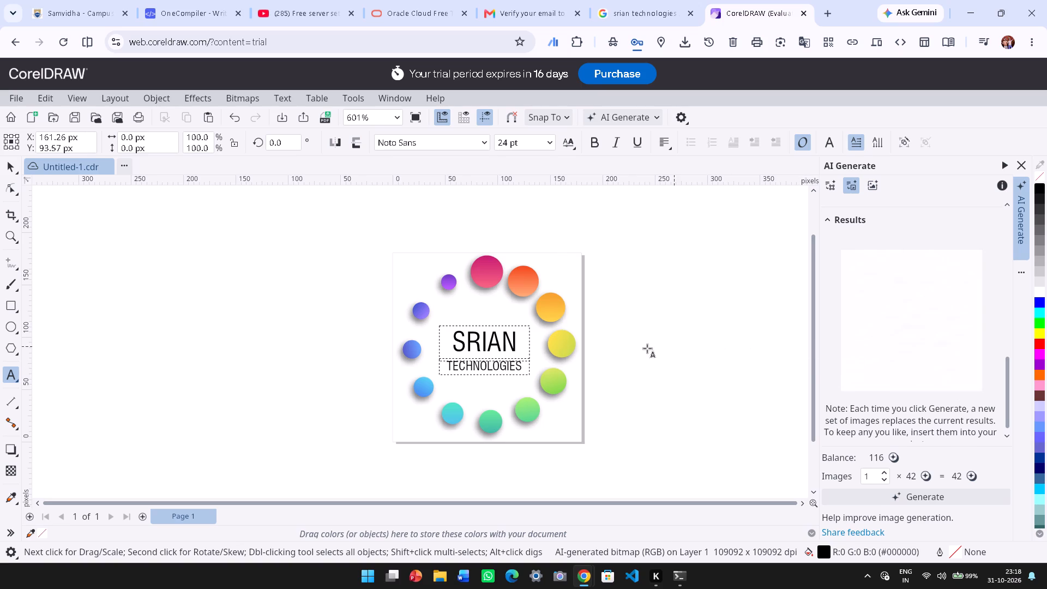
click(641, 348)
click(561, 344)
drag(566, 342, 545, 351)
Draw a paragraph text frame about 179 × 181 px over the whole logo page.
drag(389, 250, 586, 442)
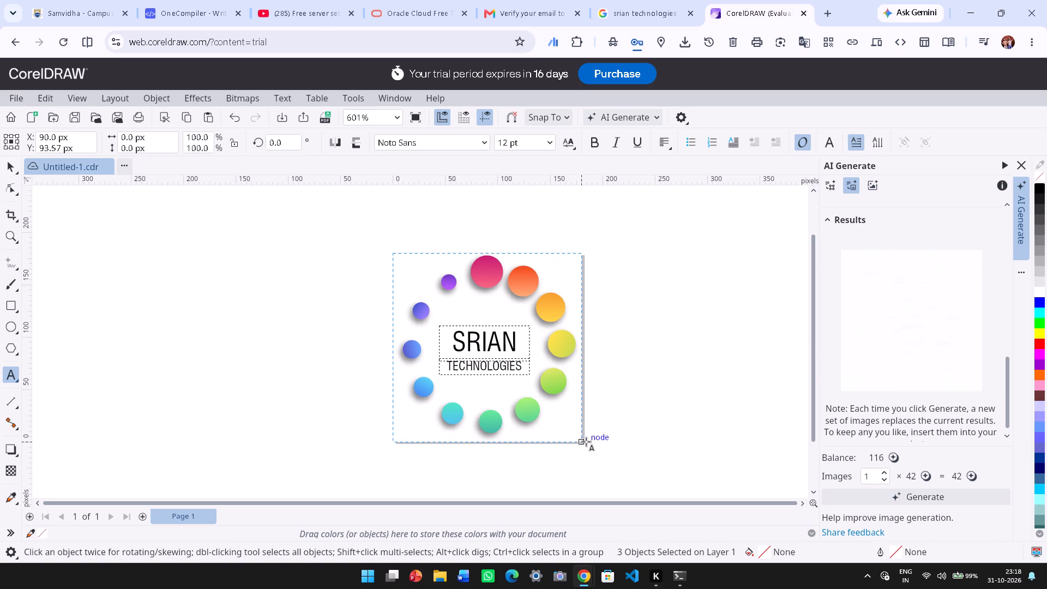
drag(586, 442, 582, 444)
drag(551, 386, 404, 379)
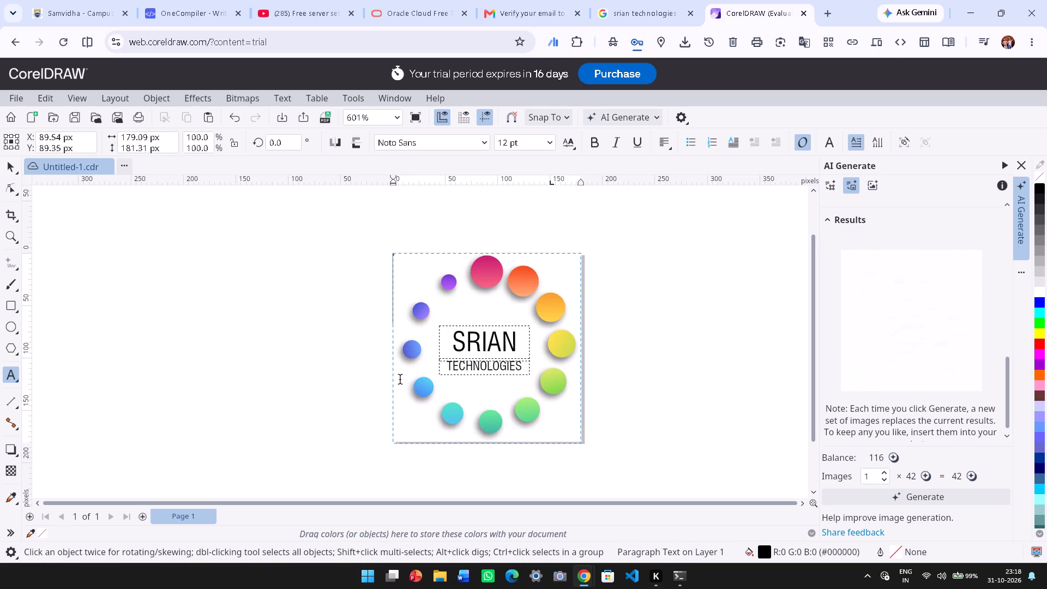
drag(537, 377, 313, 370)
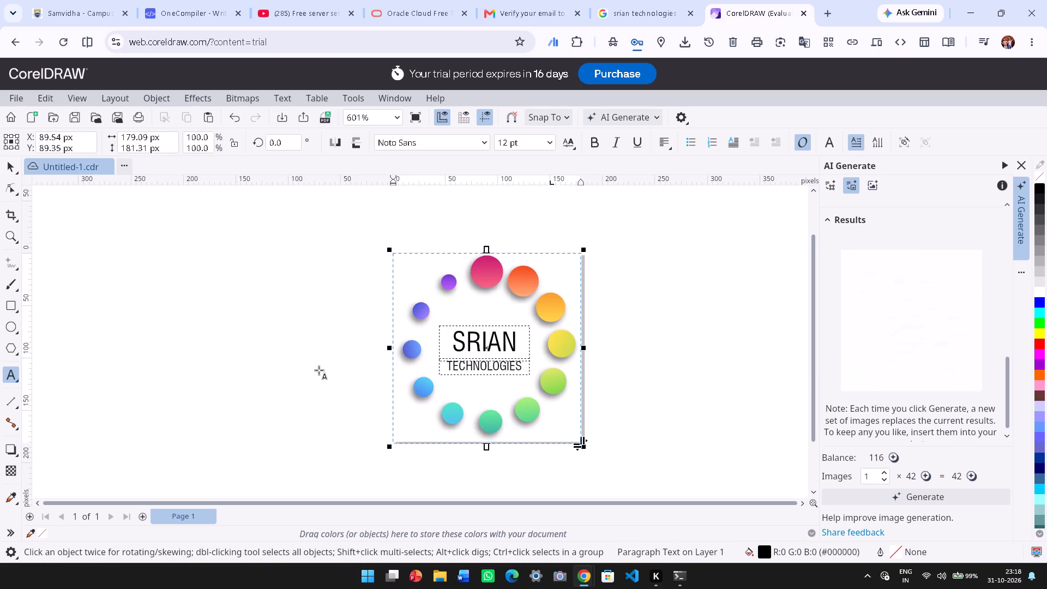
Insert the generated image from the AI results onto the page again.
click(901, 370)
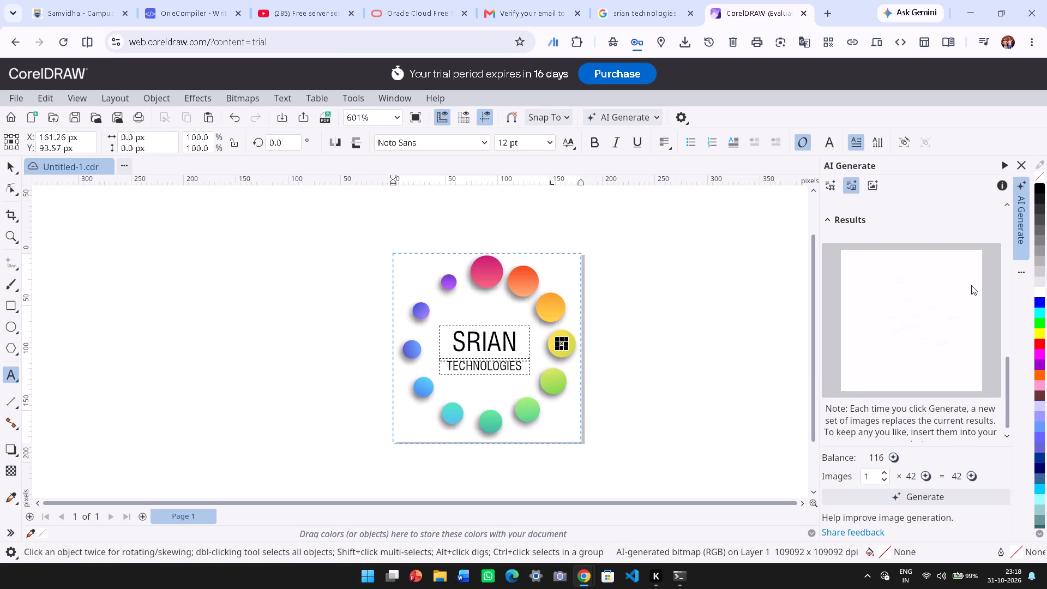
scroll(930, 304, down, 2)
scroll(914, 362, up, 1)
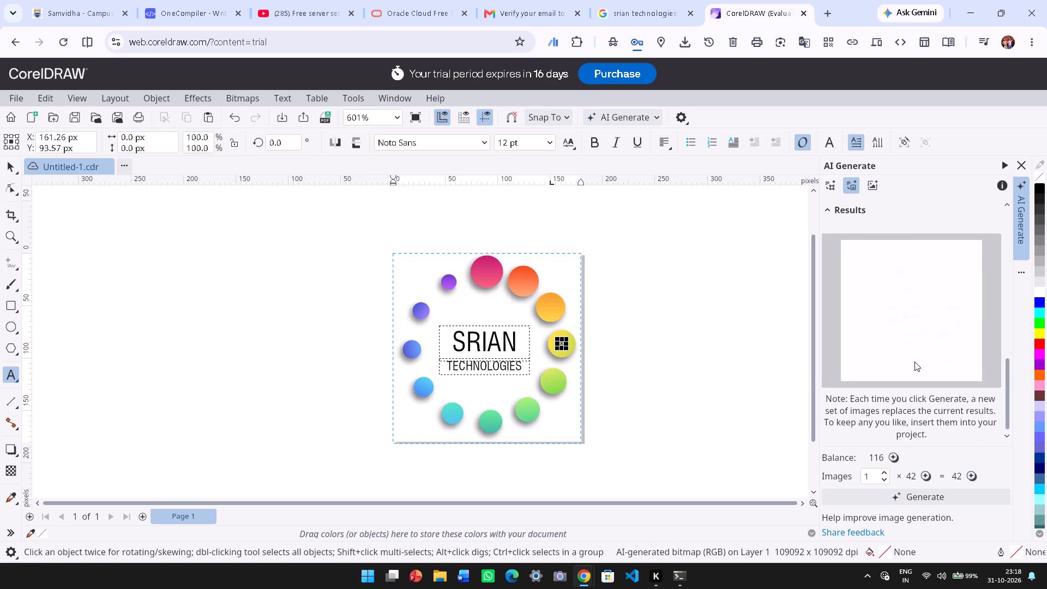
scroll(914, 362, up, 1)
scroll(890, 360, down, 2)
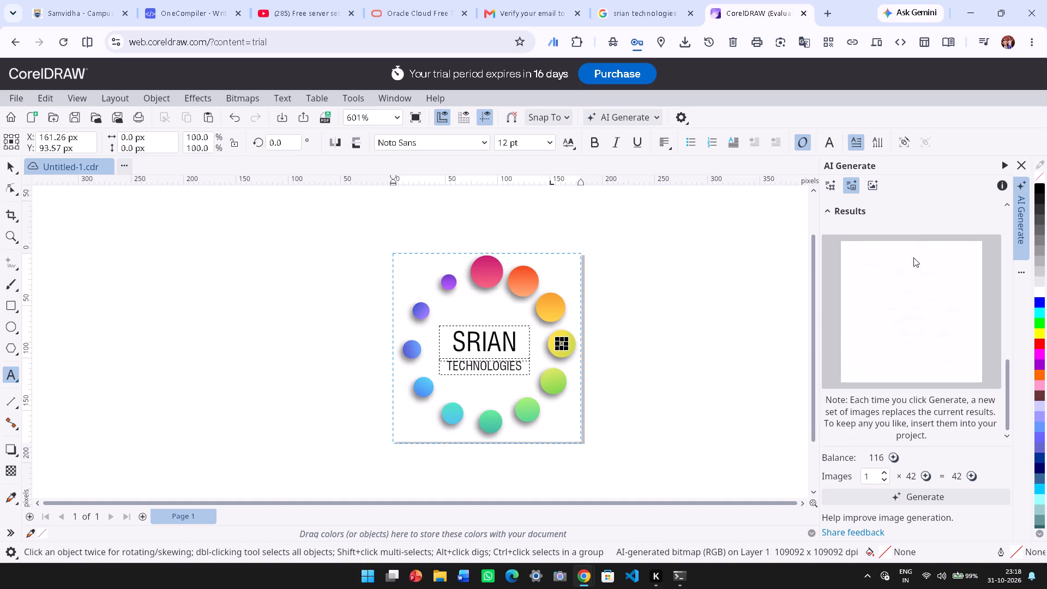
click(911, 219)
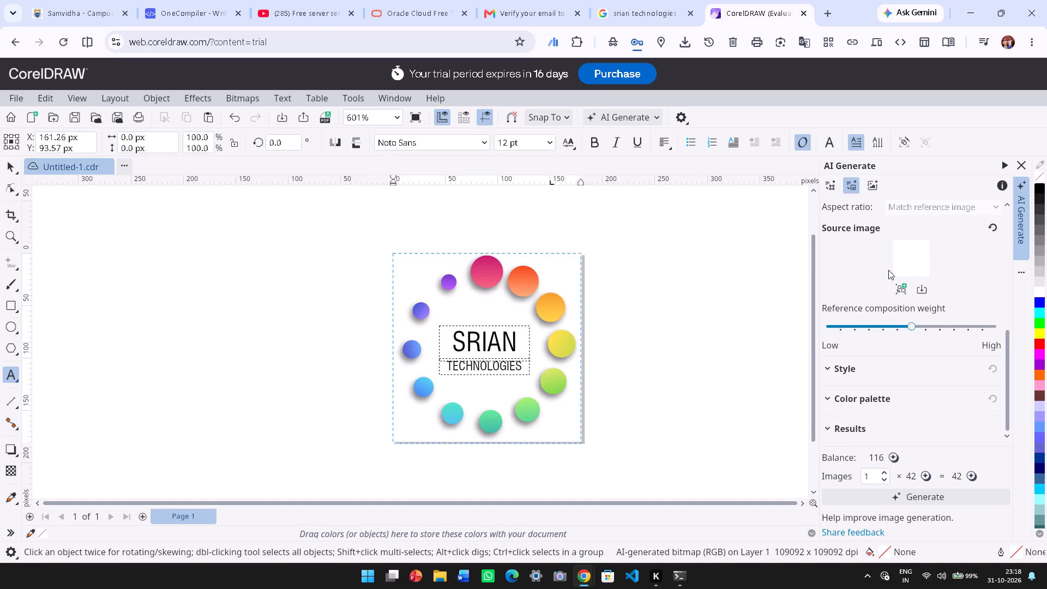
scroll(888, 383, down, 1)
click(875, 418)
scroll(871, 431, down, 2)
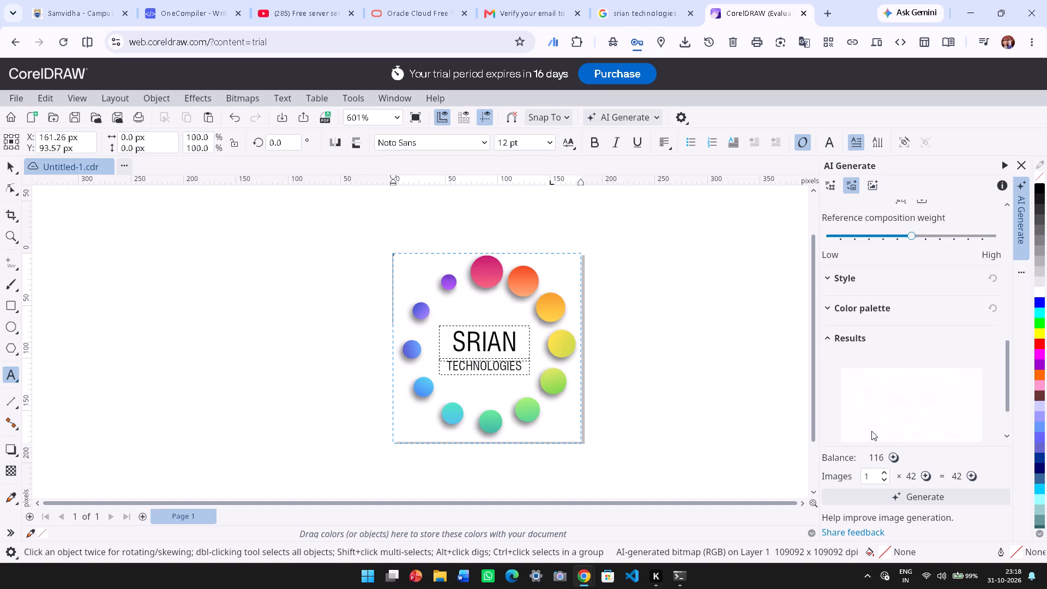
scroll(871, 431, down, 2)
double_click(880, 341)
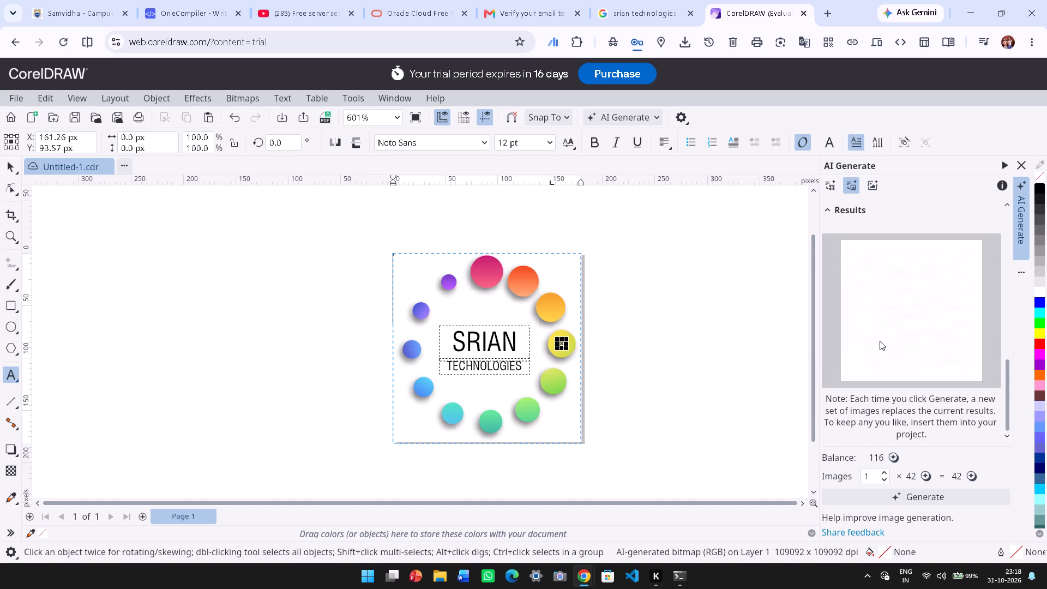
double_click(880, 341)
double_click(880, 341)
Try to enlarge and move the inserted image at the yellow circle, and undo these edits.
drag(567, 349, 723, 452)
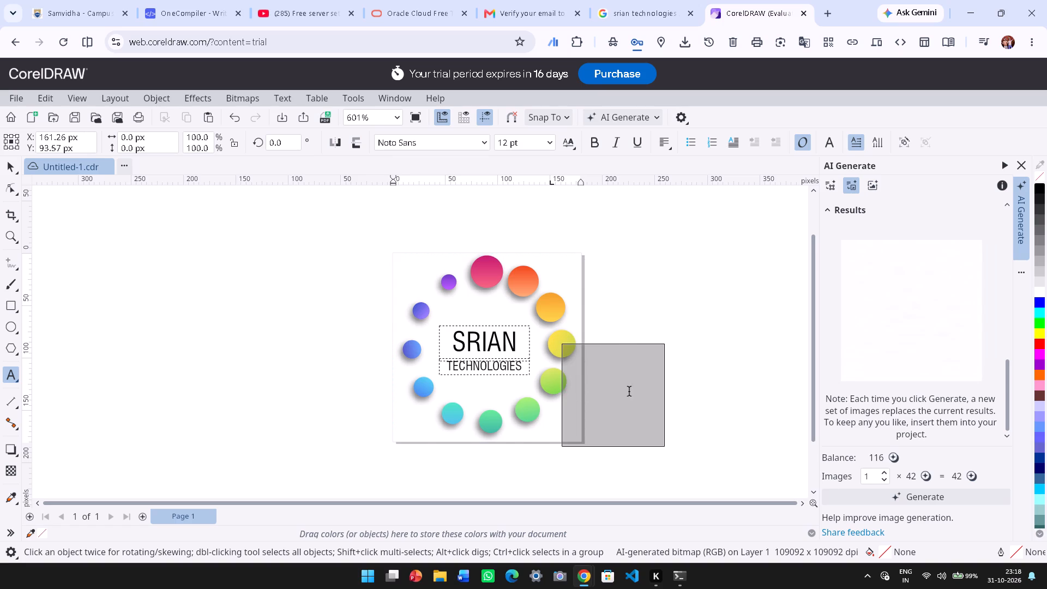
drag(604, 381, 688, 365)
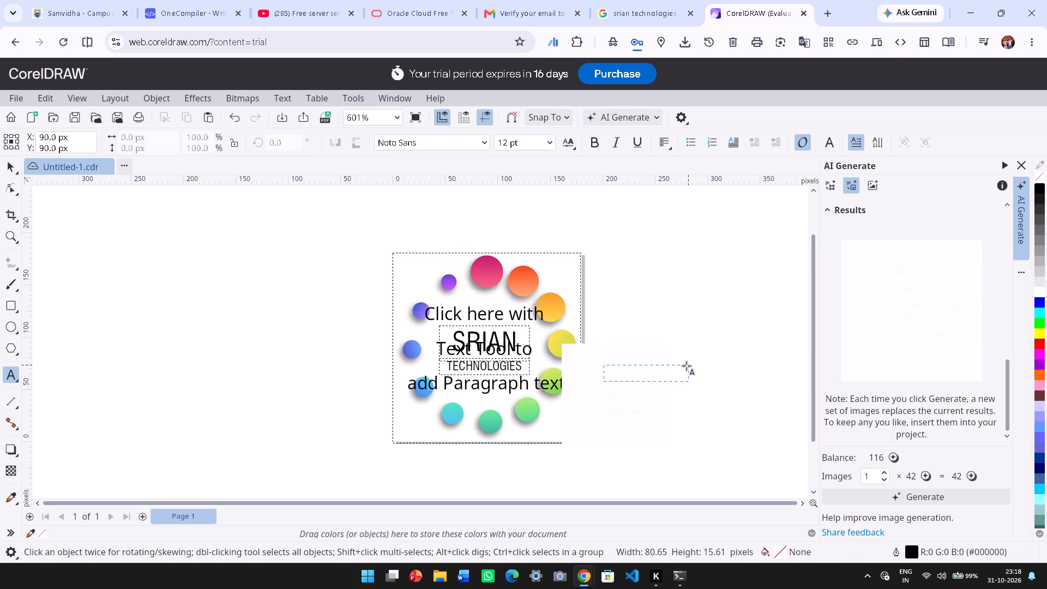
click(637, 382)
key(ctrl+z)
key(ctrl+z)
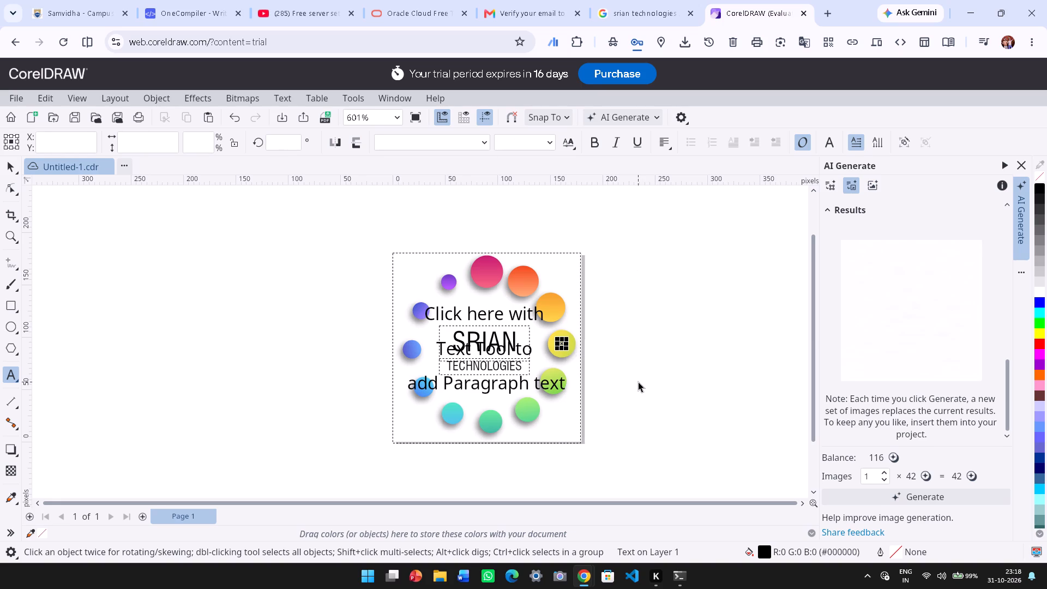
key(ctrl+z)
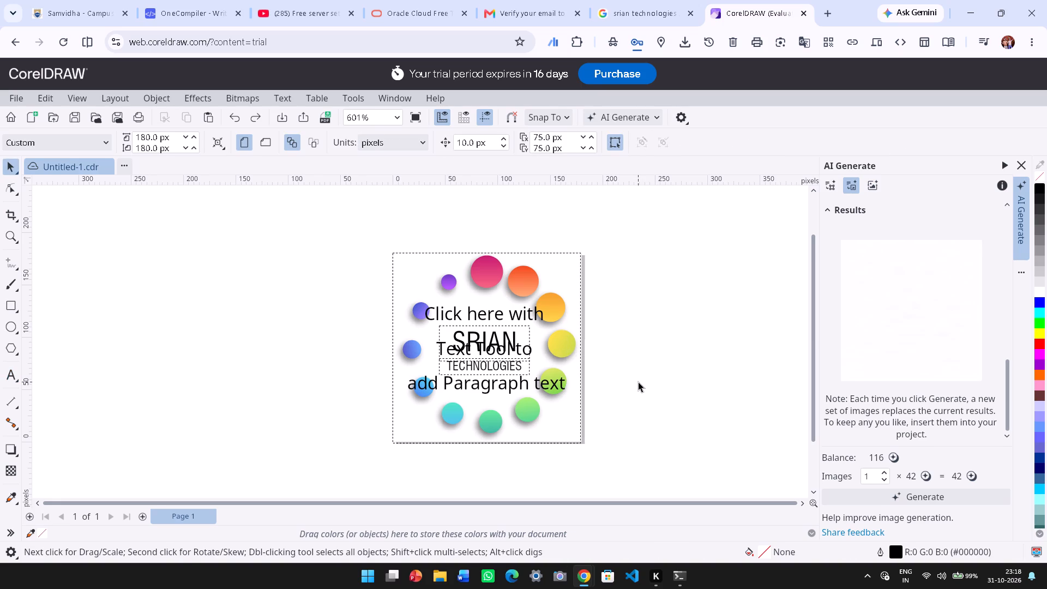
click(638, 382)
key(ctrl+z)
Delete the placeholder paragraph text frame that covers the logo.
scroll(880, 422, down, 4)
click(512, 367)
click(520, 384)
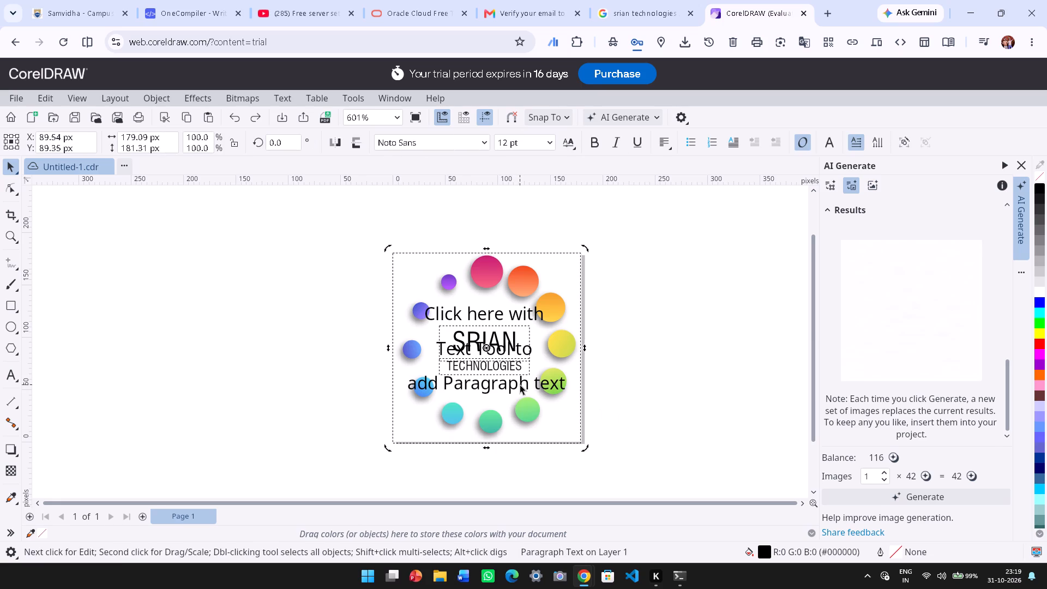
click(520, 384)
drag(523, 388, 368, 347)
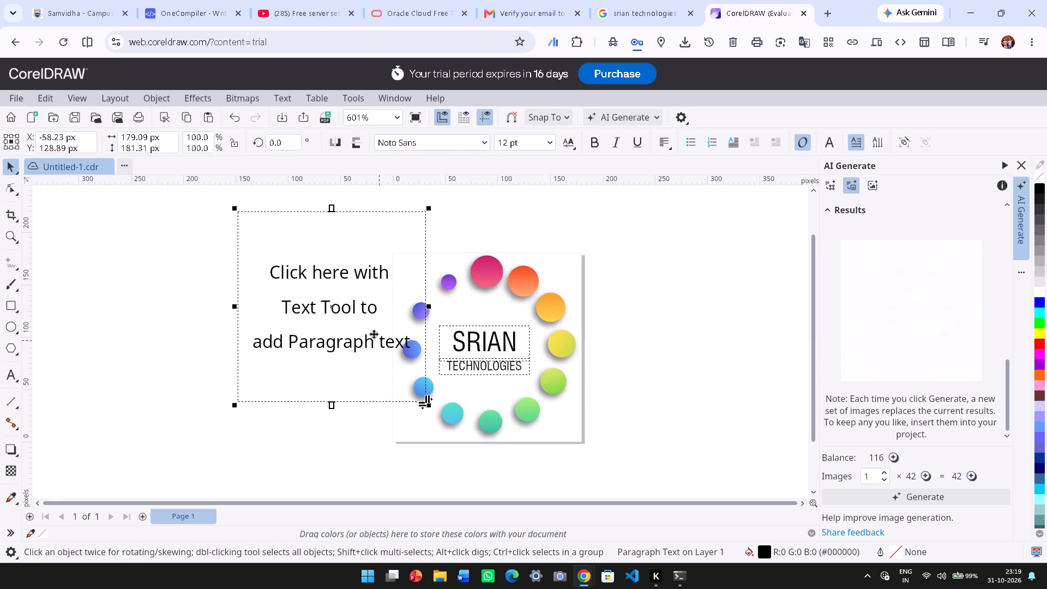
key(BackSpace)
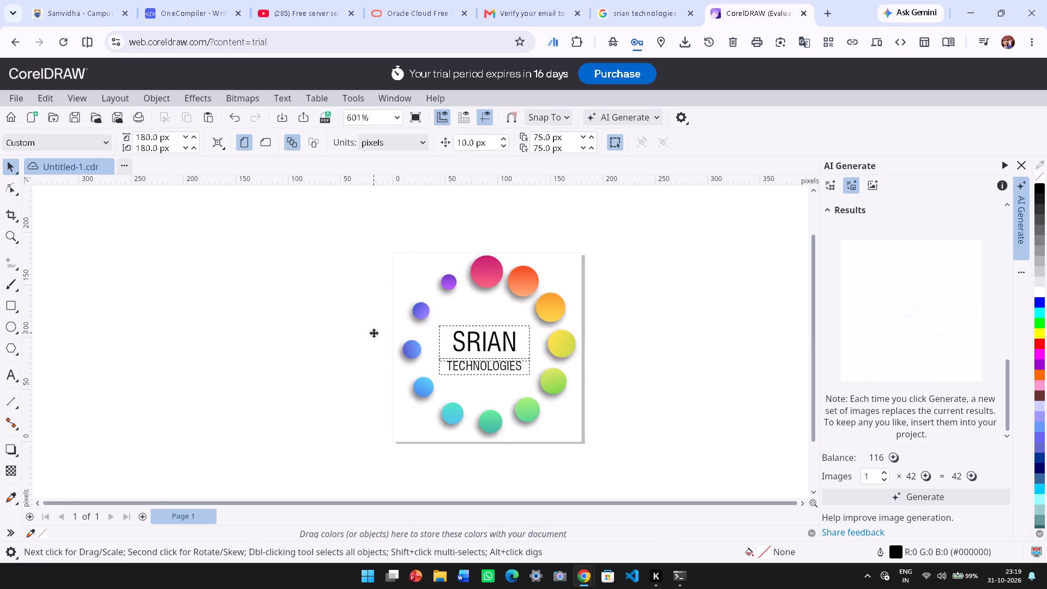
Move the ring of coloured circles off the page into the empty area to its left.
click(566, 316)
click(570, 332)
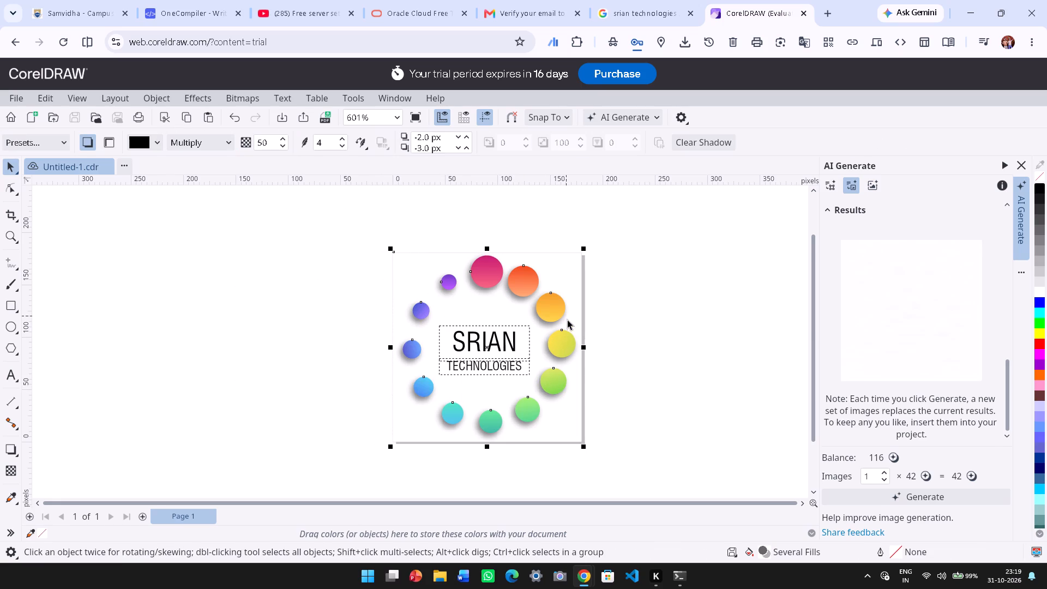
drag(558, 313, 344, 288)
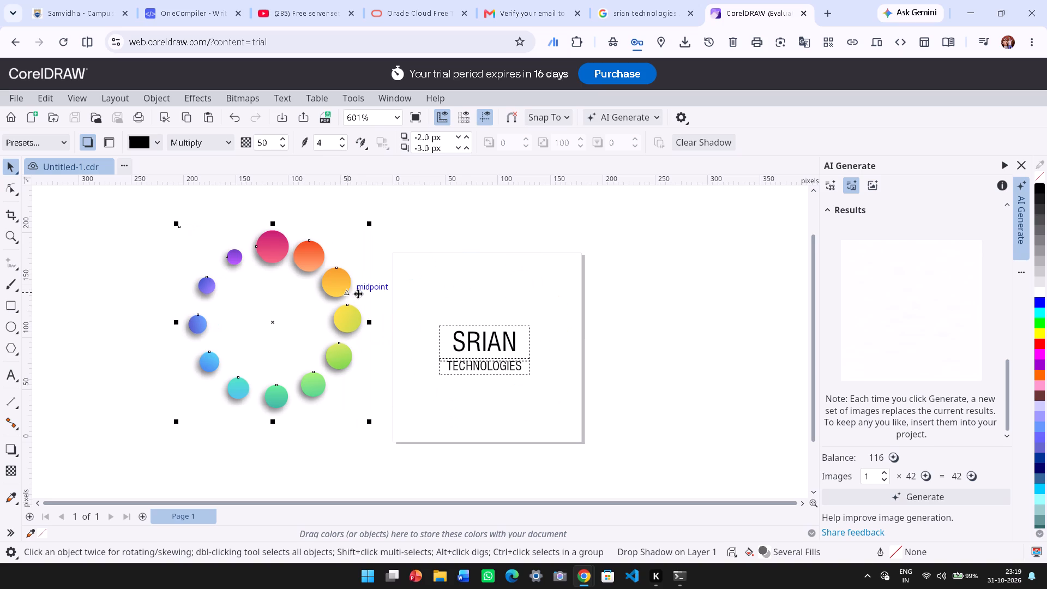
drag(271, 280, 290, 298)
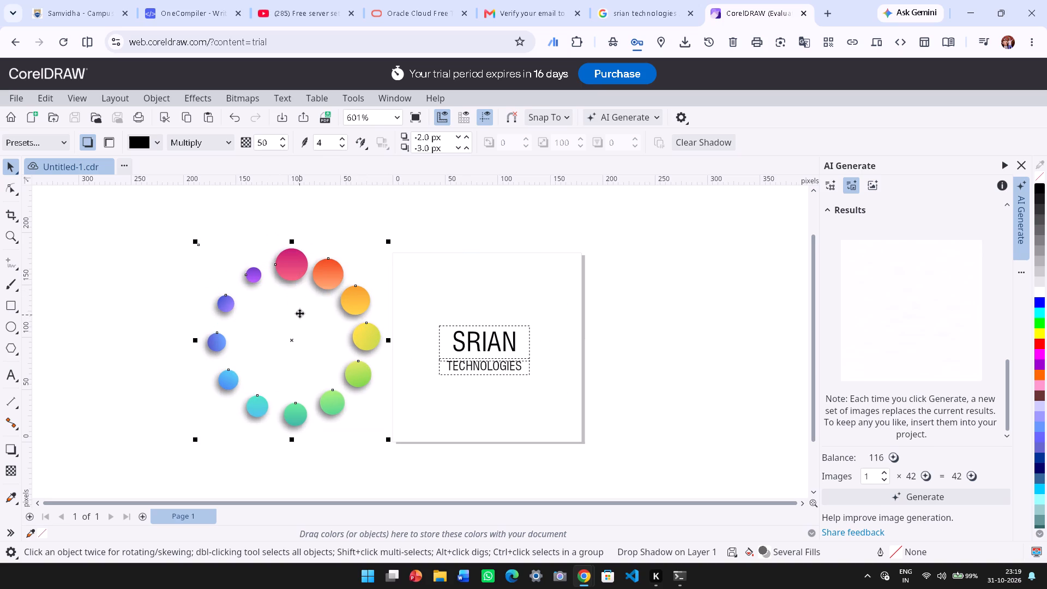
Rotate the ring of coloured circles slightly clockwise about its centre.
click(299, 313)
drag(390, 441, 318, 368)
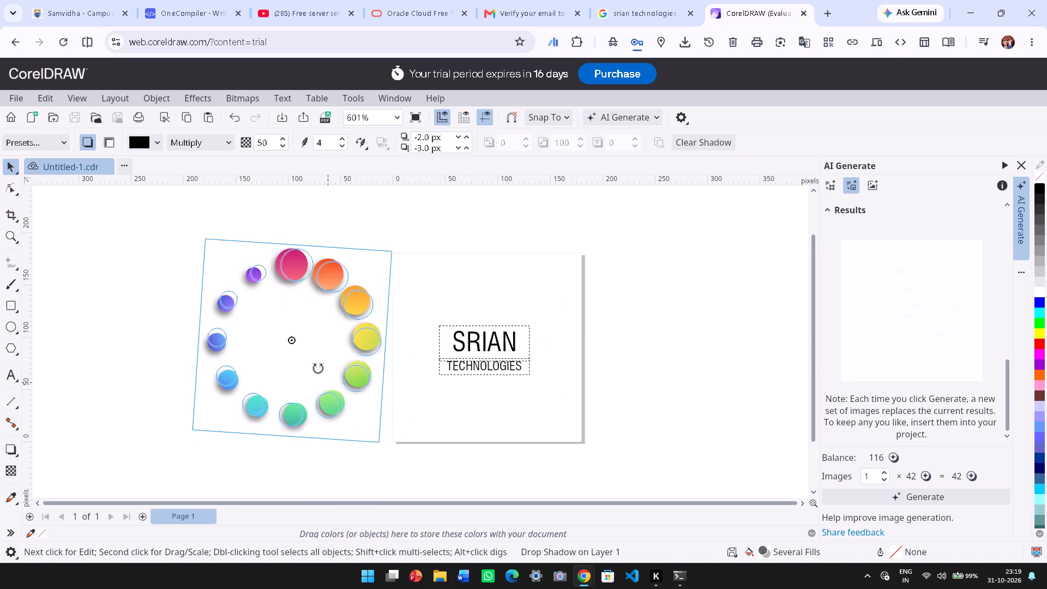
drag(318, 368, 315, 366)
Scale the ring of coloured circles down to a small icon toward its upper-left corner and deselect it.
click(293, 386)
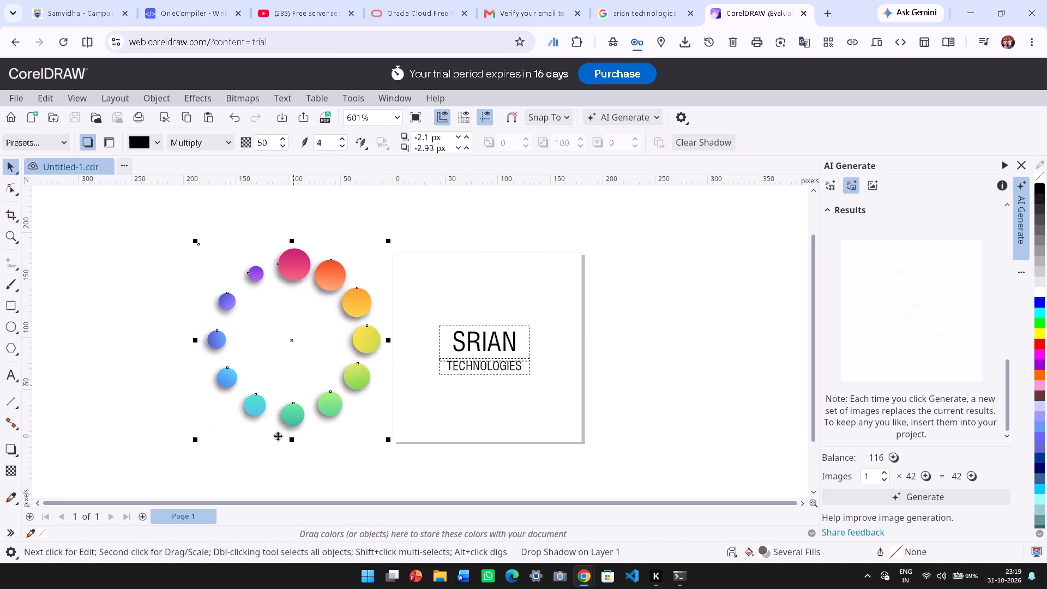
click(385, 438)
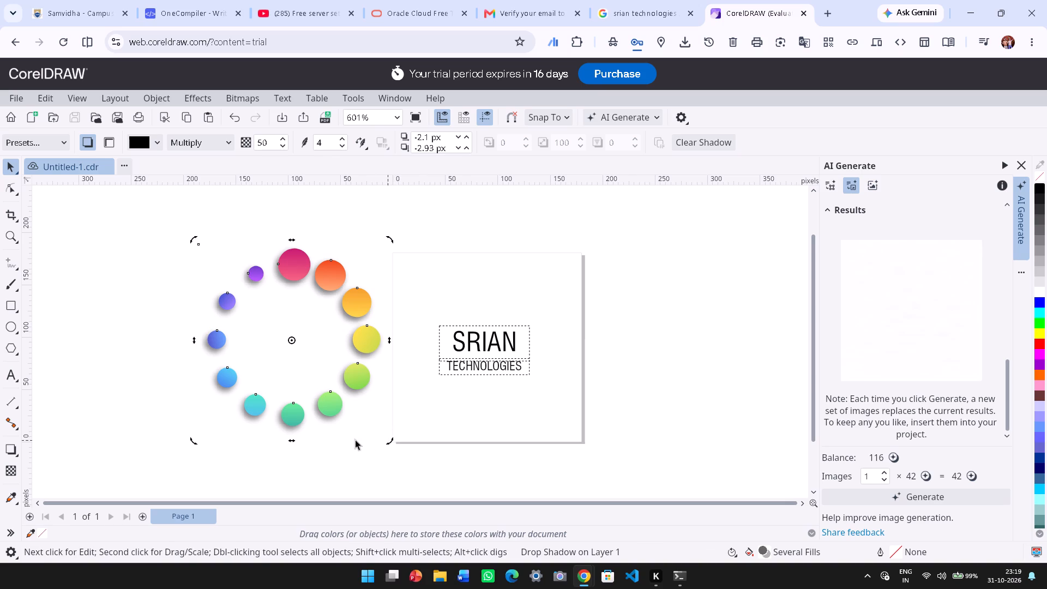
click(365, 432)
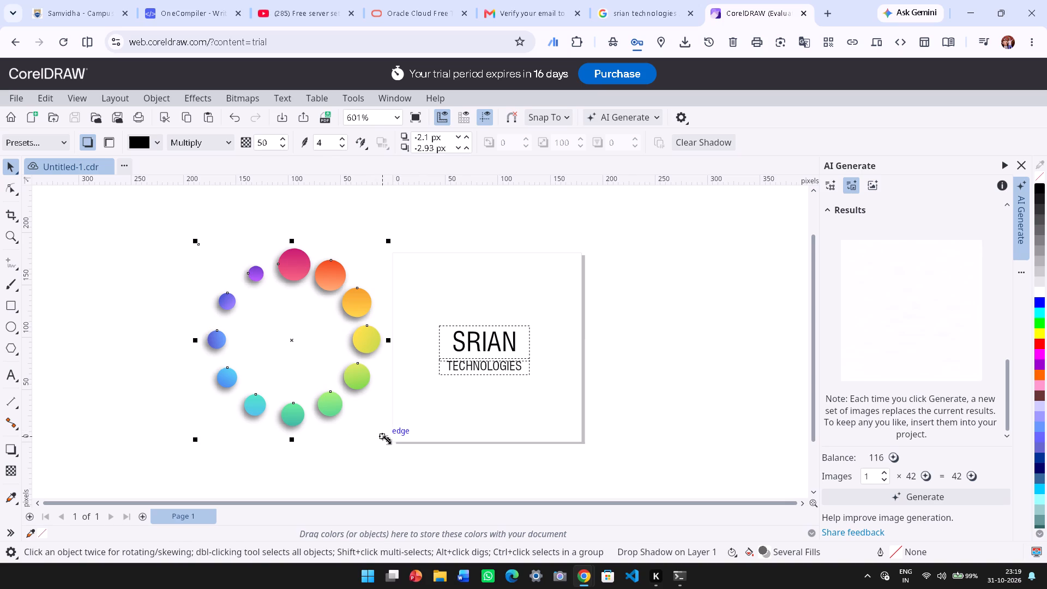
drag(387, 440, 269, 280)
click(323, 293)
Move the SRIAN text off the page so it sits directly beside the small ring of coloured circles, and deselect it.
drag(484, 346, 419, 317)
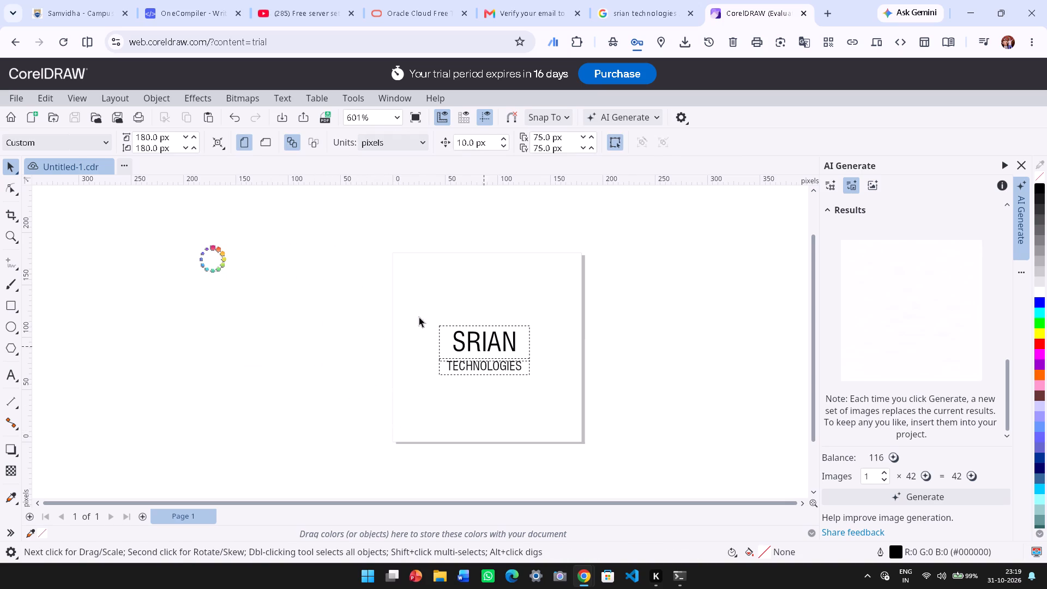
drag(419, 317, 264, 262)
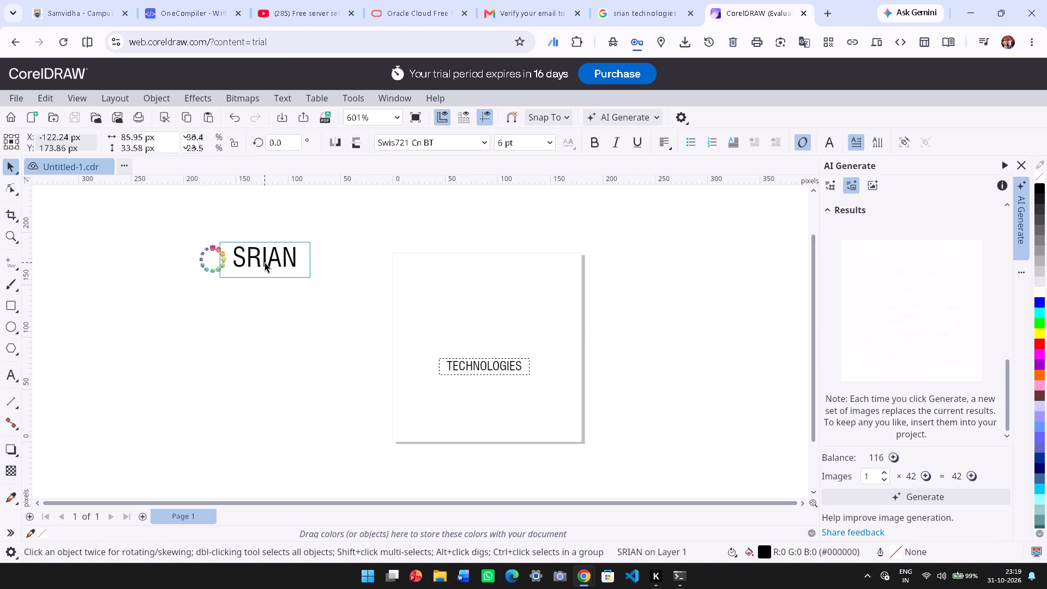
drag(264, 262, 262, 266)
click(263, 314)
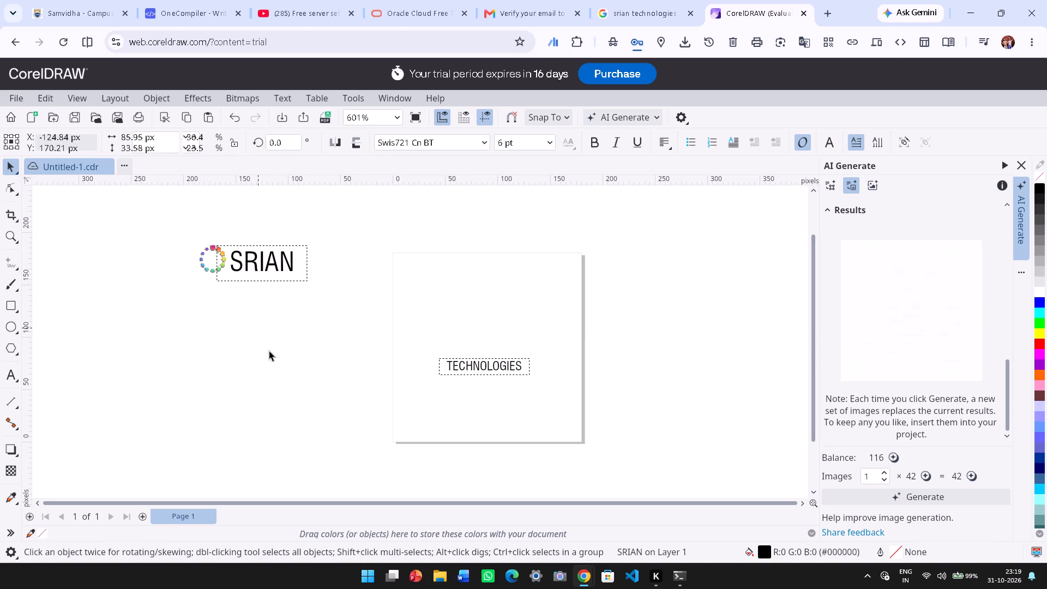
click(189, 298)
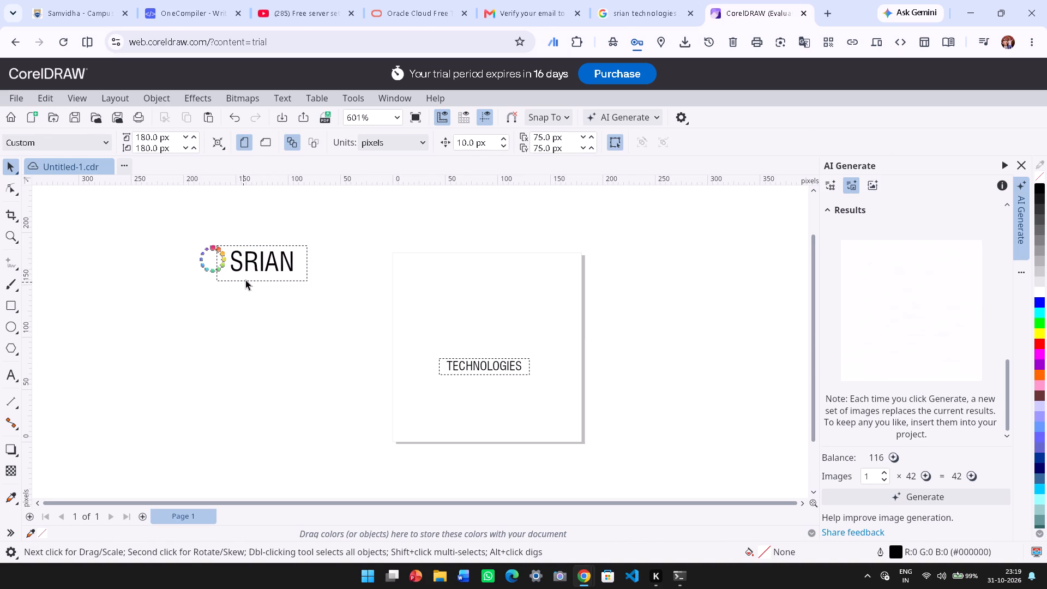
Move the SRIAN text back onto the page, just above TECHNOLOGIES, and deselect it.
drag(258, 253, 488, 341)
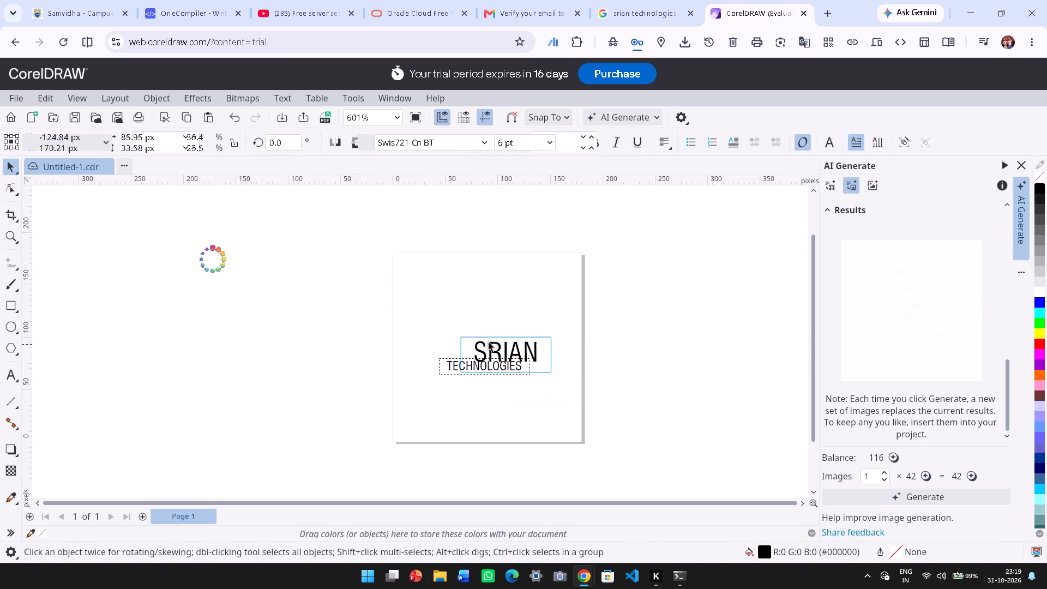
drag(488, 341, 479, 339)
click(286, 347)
Move the small ring of coloured circles to just outside the page's left edge, level with the SRIAN text.
drag(202, 255, 284, 317)
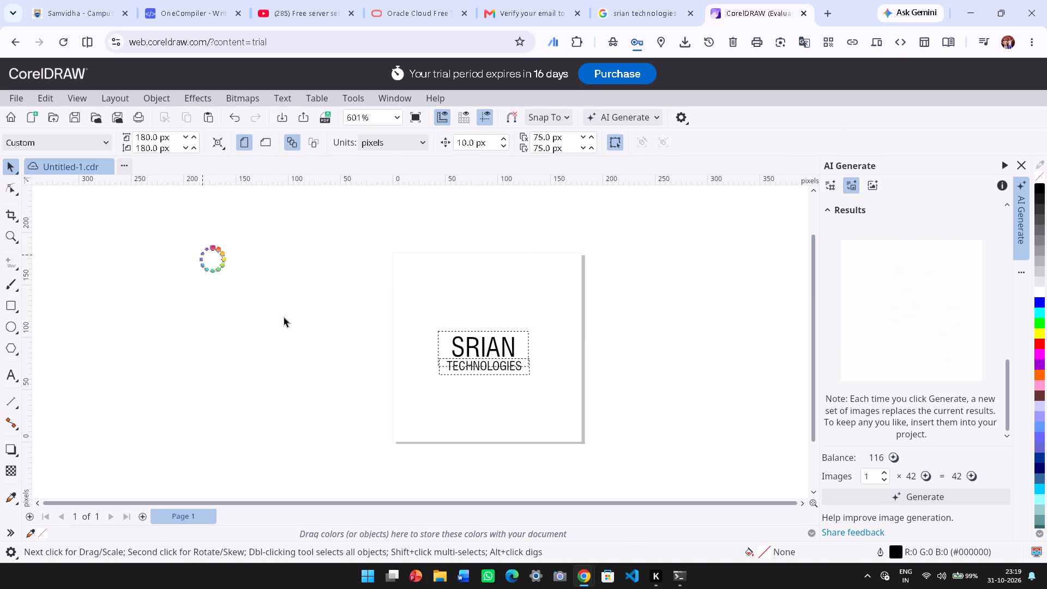
drag(284, 317, 351, 331)
Enlarge the ring of coloured circles proportionally from its lower-right corner to roughly two and a half times its size.
drag(377, 348, 392, 363)
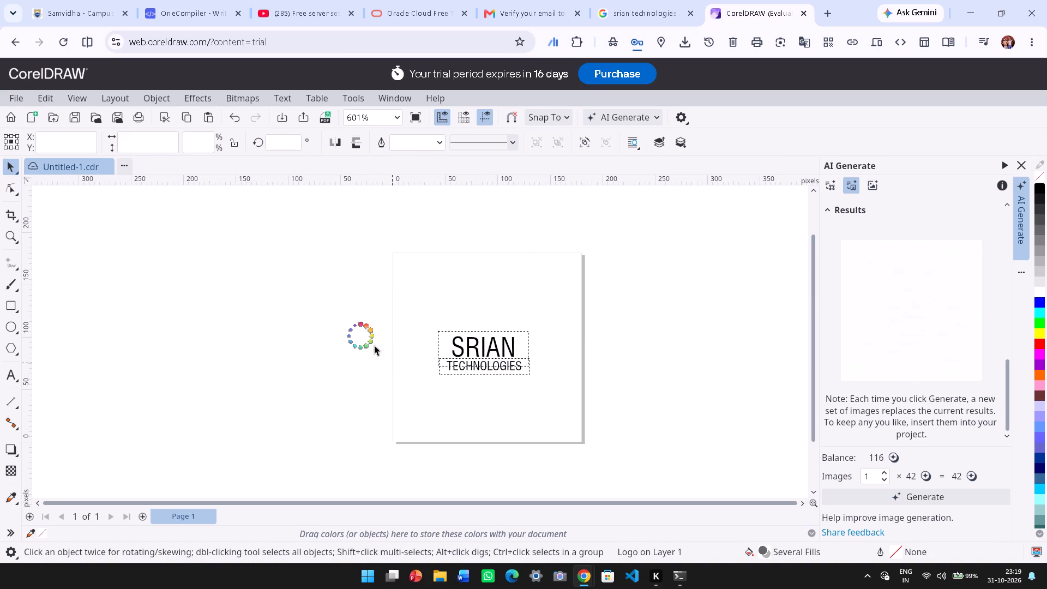
click(363, 333)
drag(376, 353, 377, 353)
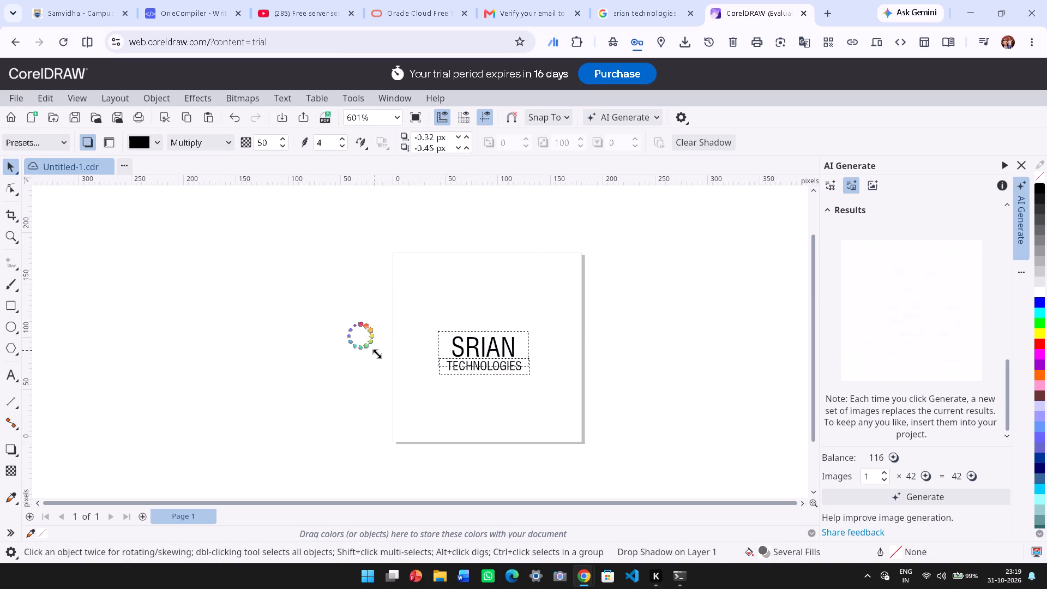
drag(377, 353, 413, 401)
Reposition the ring of coloured circles in the empty area well to the left of the page.
drag(414, 351, 434, 356)
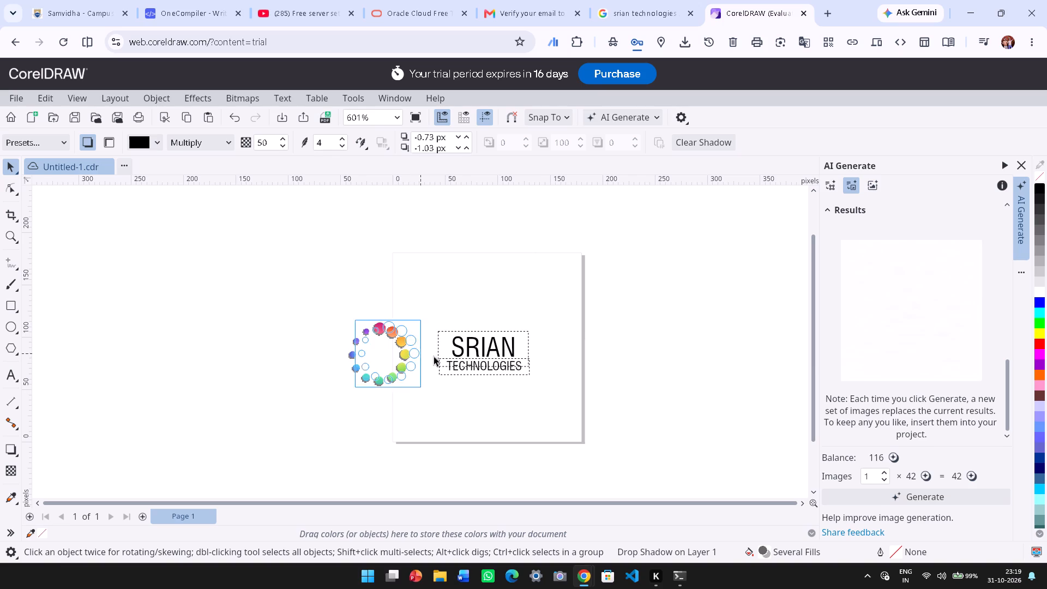
drag(434, 356, 435, 356)
drag(406, 356, 273, 352)
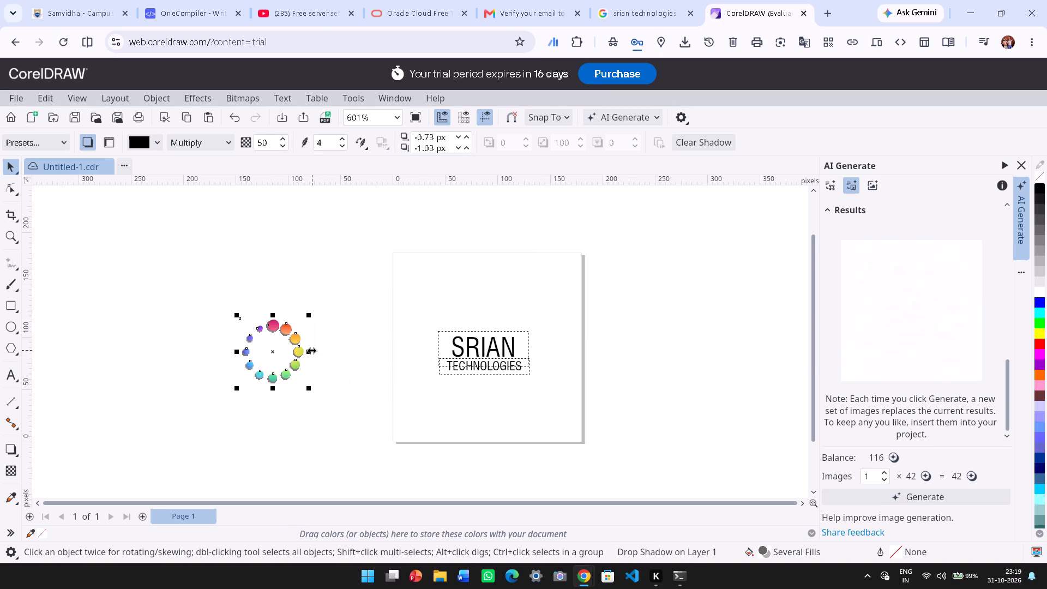
Stretch the ring of coloured circles horizontally into a wide oval and deselect it.
drag(311, 350, 340, 357)
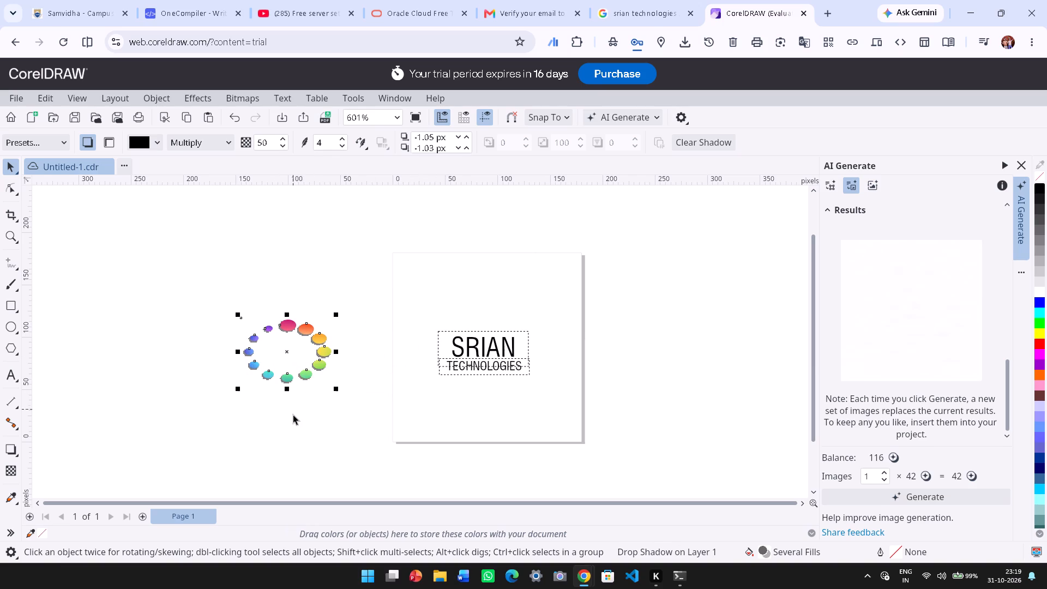
click(293, 416)
Scale the oval ring of coloured circles down proportionally toward its upper-left corner and deselect it.
click(298, 369)
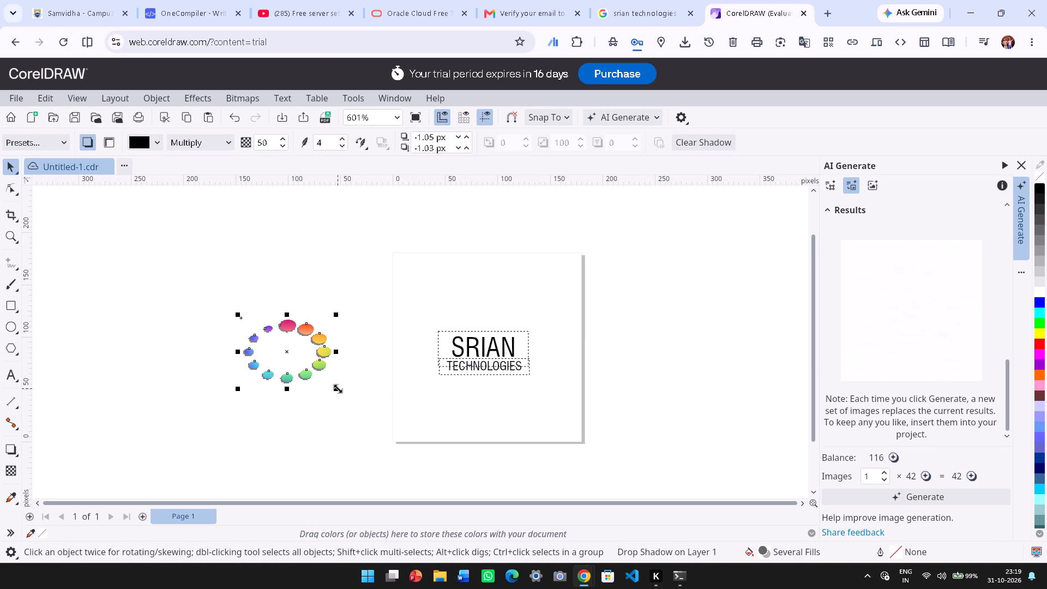
drag(338, 388, 317, 368)
click(335, 389)
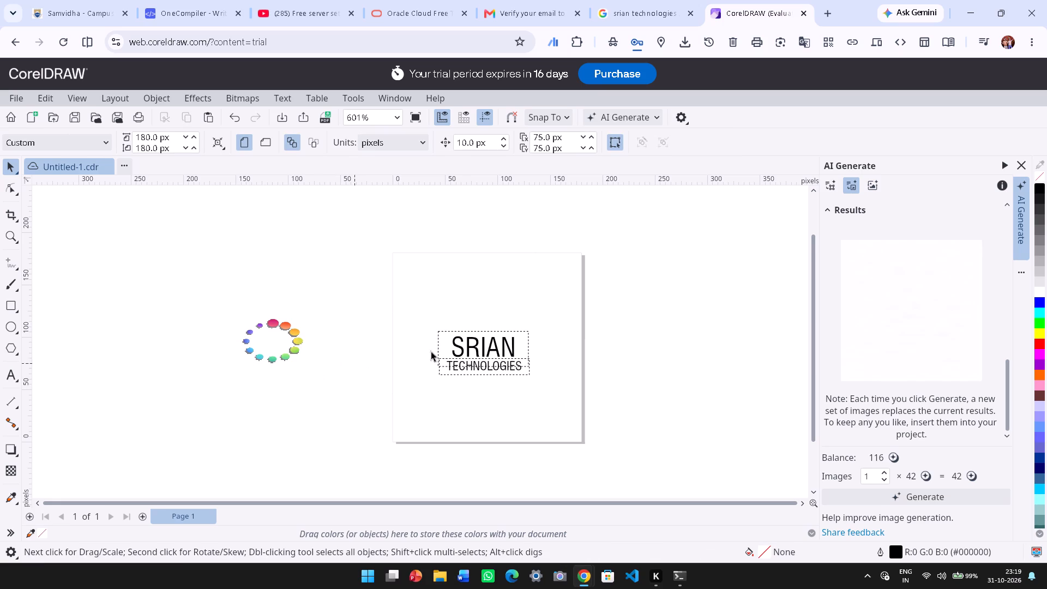
Move the SRIAN text off the page so it overlaps the oval ring of coloured circles, and deselect it.
drag(475, 350, 452, 350)
drag(452, 350, 289, 344)
click(289, 389)
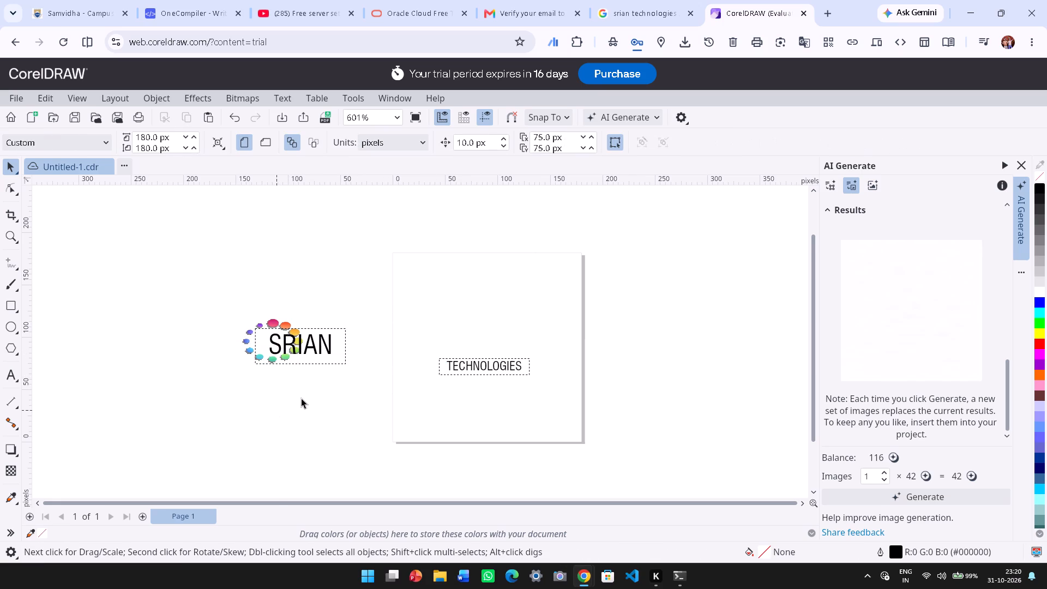
click(274, 378)
click(318, 402)
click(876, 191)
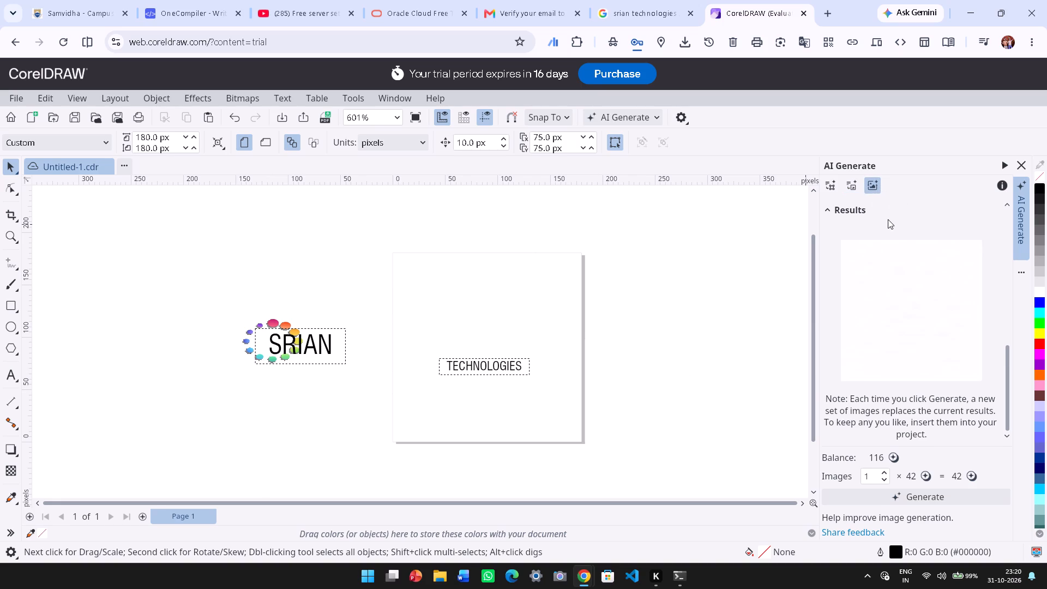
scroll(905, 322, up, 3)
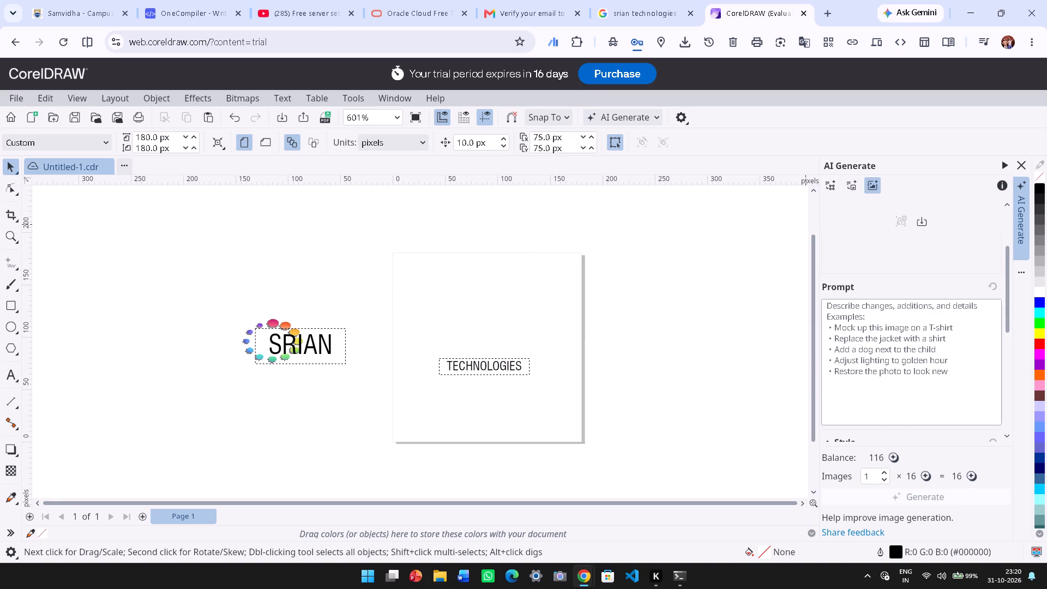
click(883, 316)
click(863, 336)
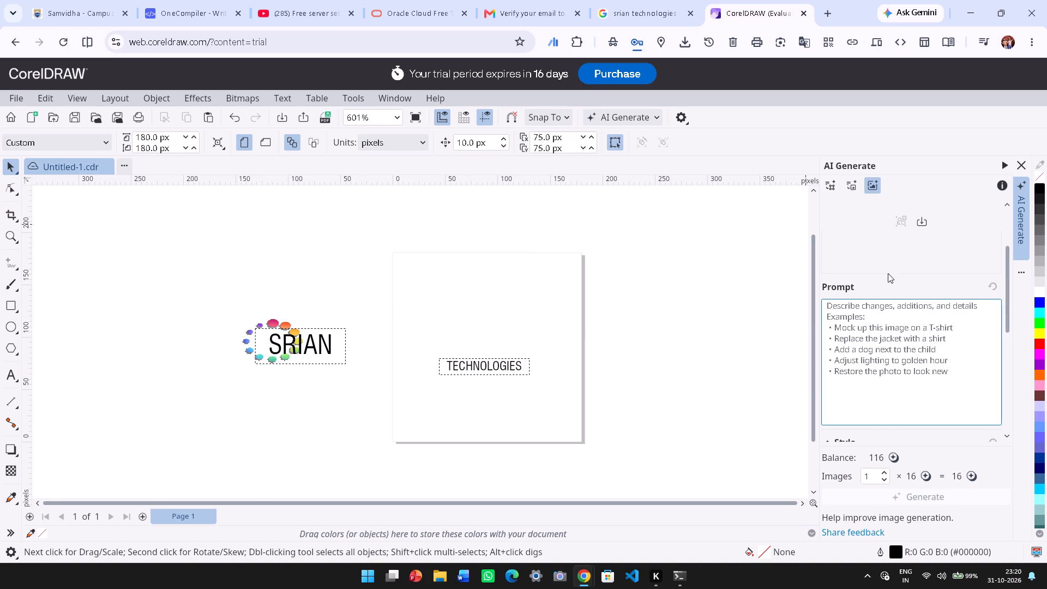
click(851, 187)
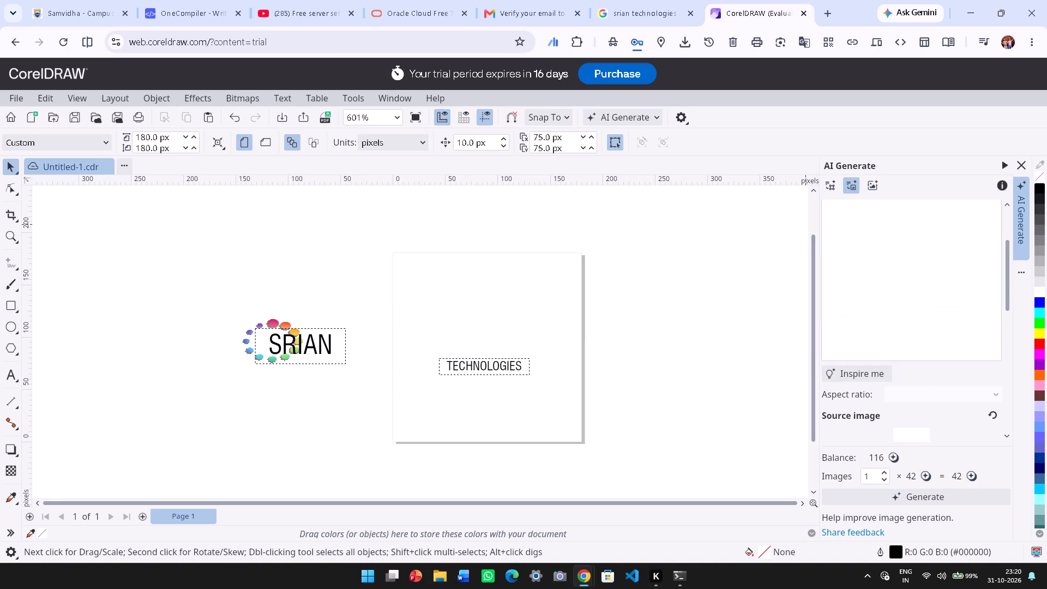
Examine the AI Generate prompt, source image, reference composition weight and results for the image variation mode.
scroll(873, 327, up, 3)
scroll(873, 327, down, 4)
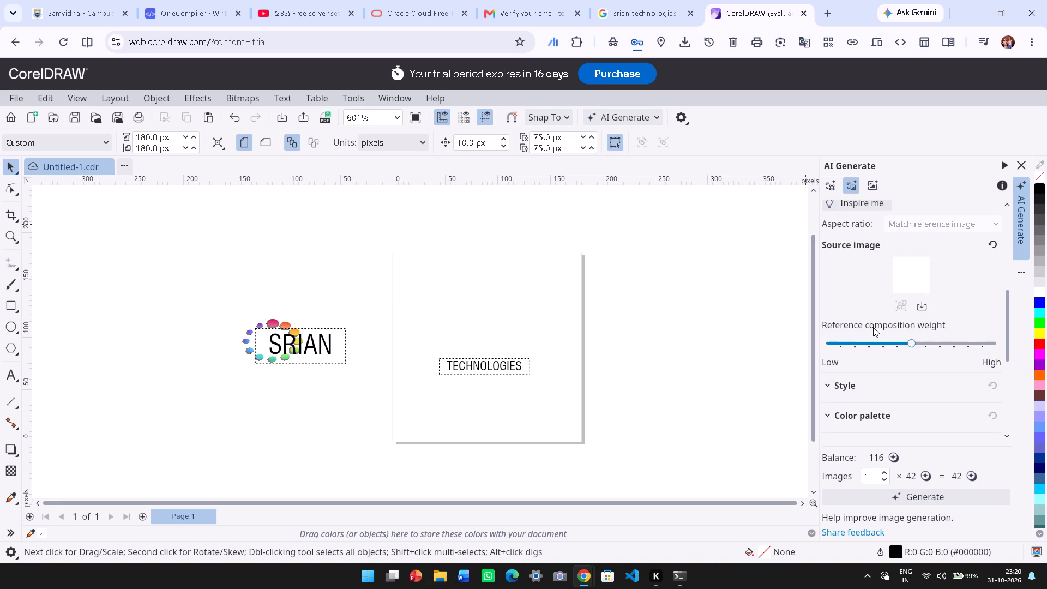
click(900, 310)
click(916, 271)
scroll(867, 277, up, 1)
scroll(867, 277, down, 3)
scroll(906, 347, down, 2)
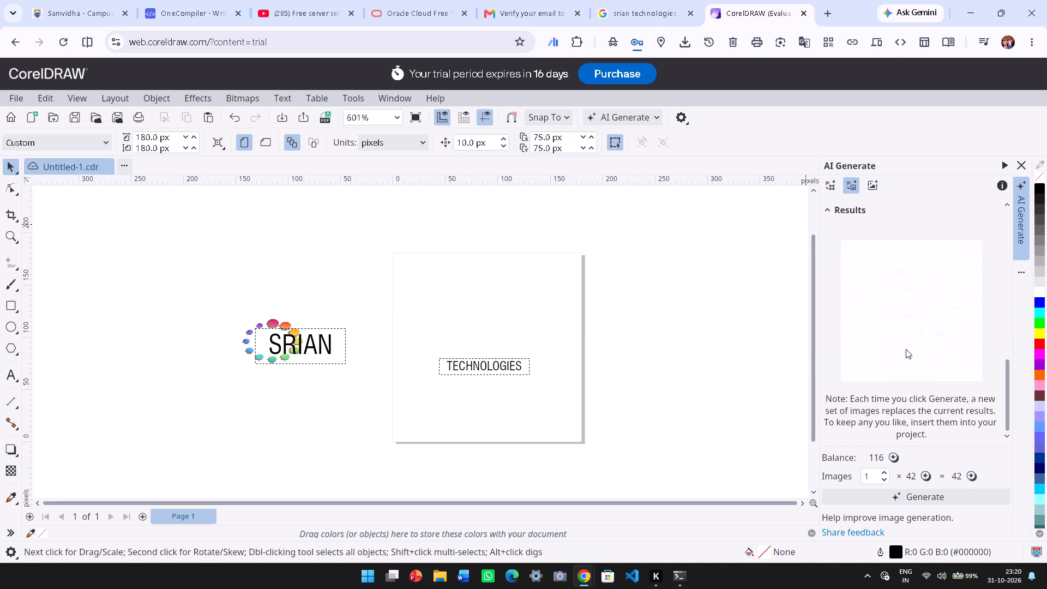
scroll(906, 349, down, 1)
scroll(906, 349, up, 2)
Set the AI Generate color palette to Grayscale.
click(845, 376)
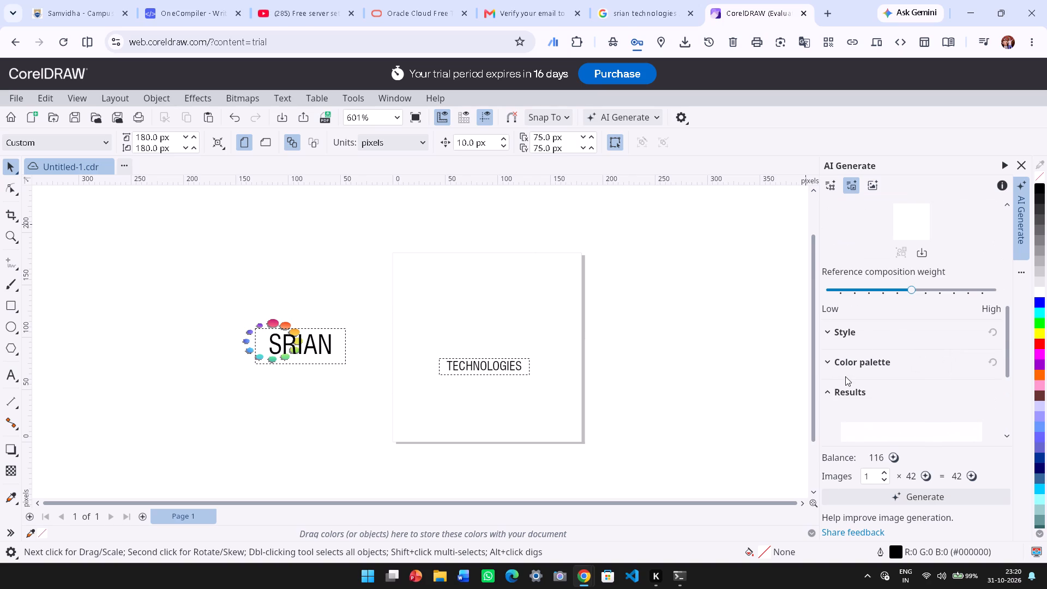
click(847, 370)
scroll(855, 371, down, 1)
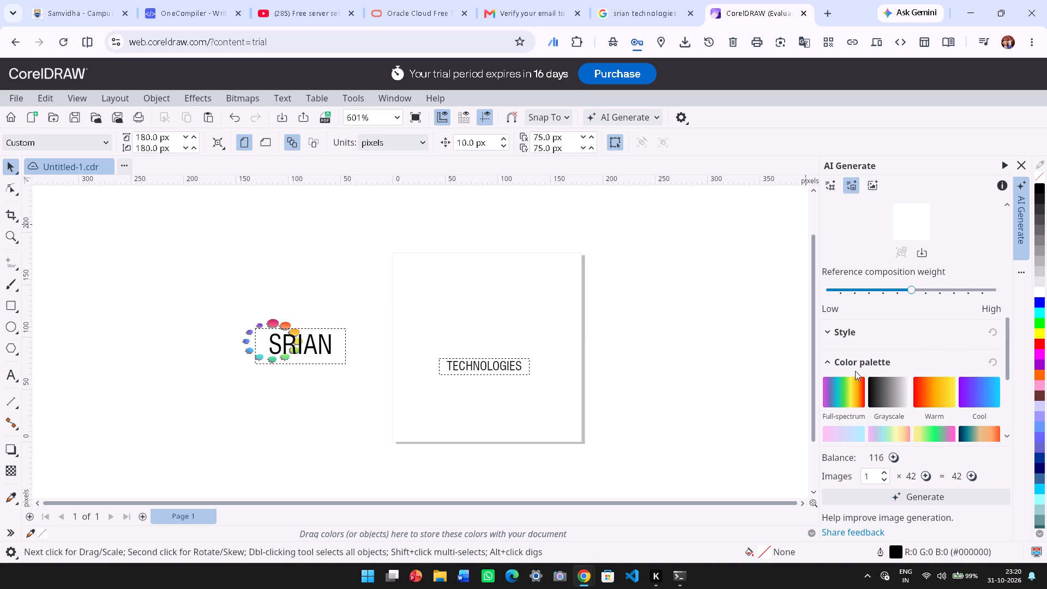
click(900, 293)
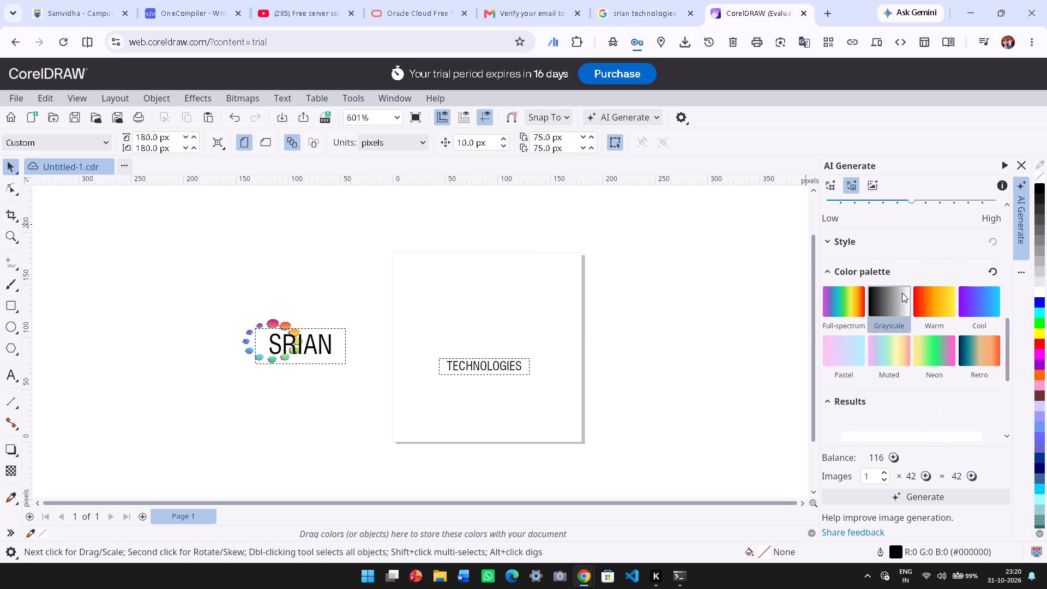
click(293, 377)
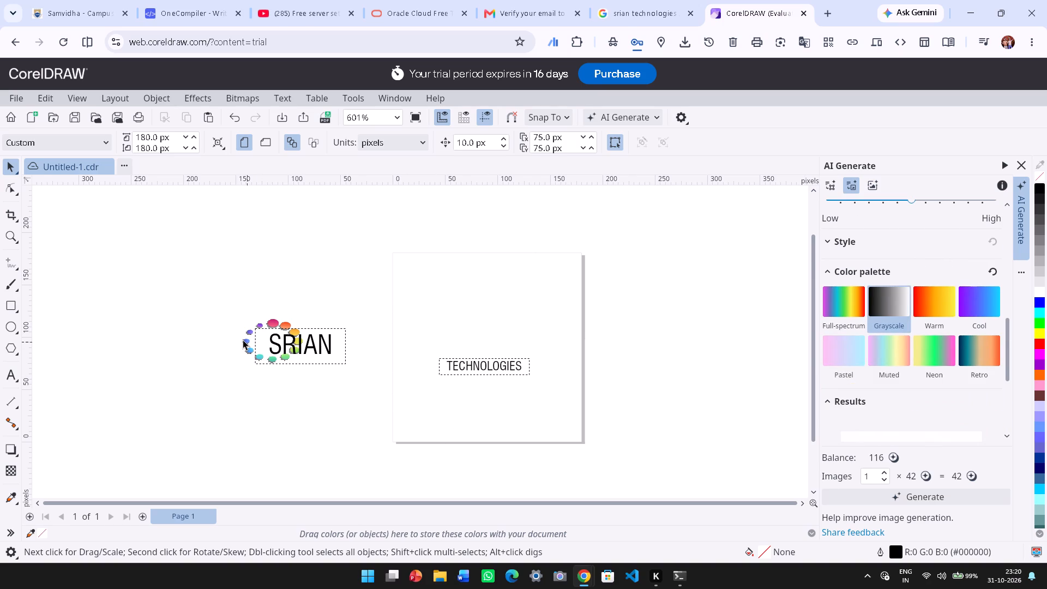
Select the oval ring of coloured circles, set the AI Generate color palette to Neon, and deselect the ring.
click(243, 340)
click(938, 355)
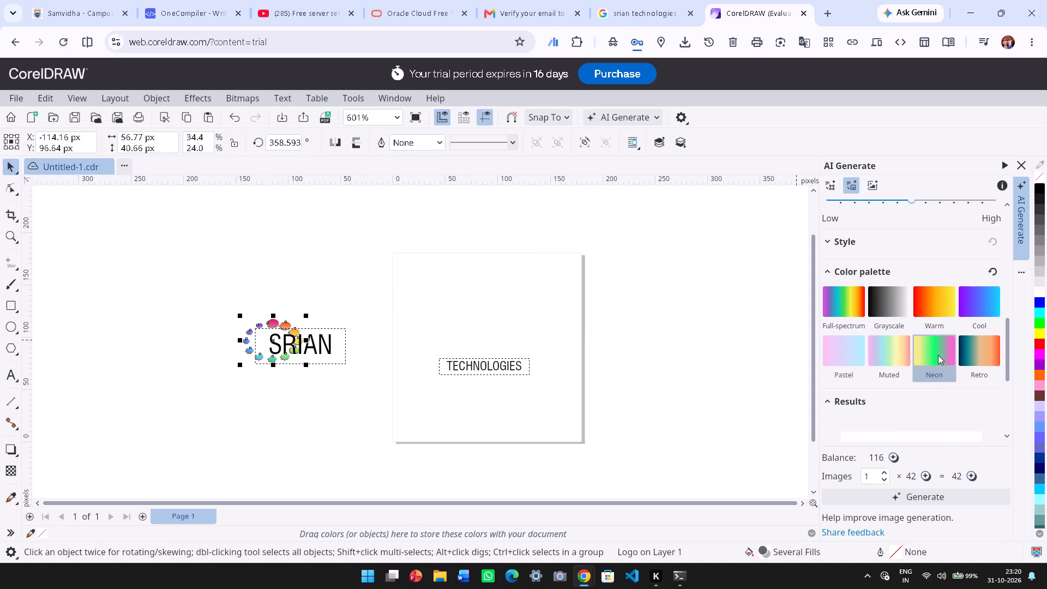
click(303, 416)
Move the oval ring of coloured circles off the SRIAN text into the empty area to its left.
click(258, 340)
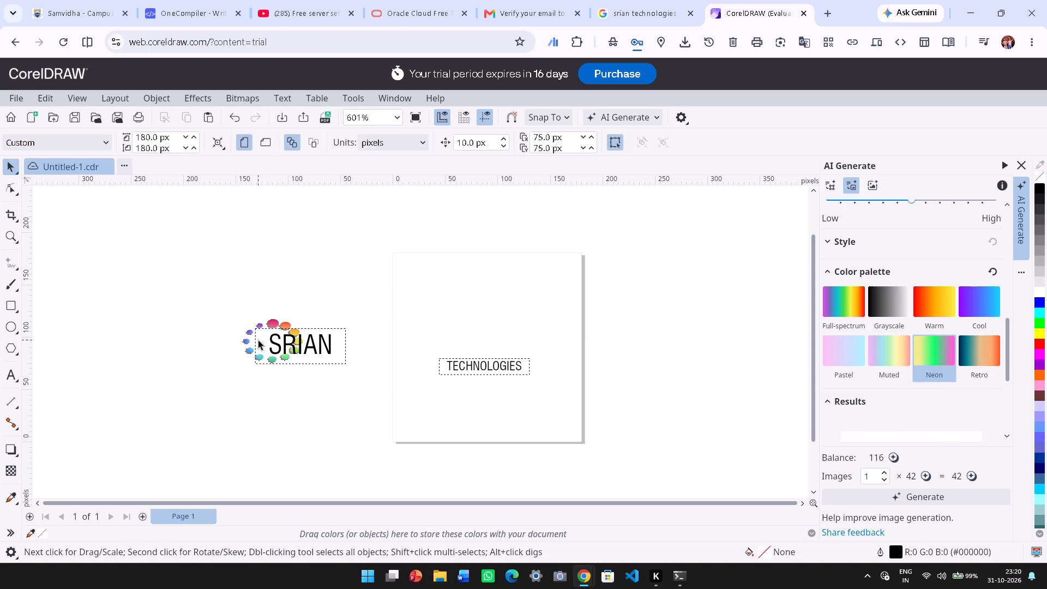
ctrl+scroll(263, 336, up, 3)
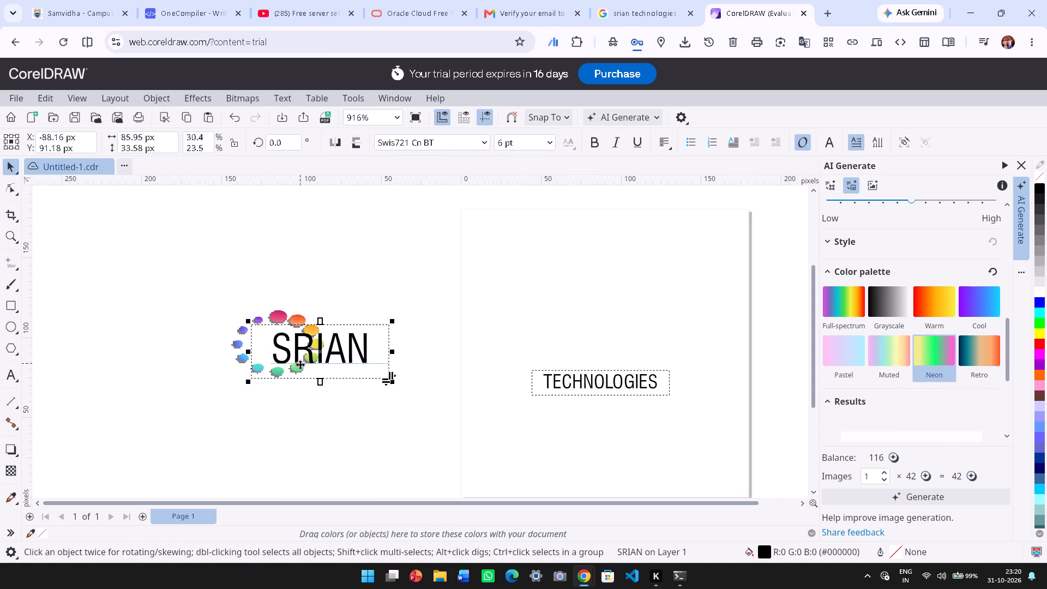
click(249, 304)
click(273, 318)
drag(279, 315, 192, 296)
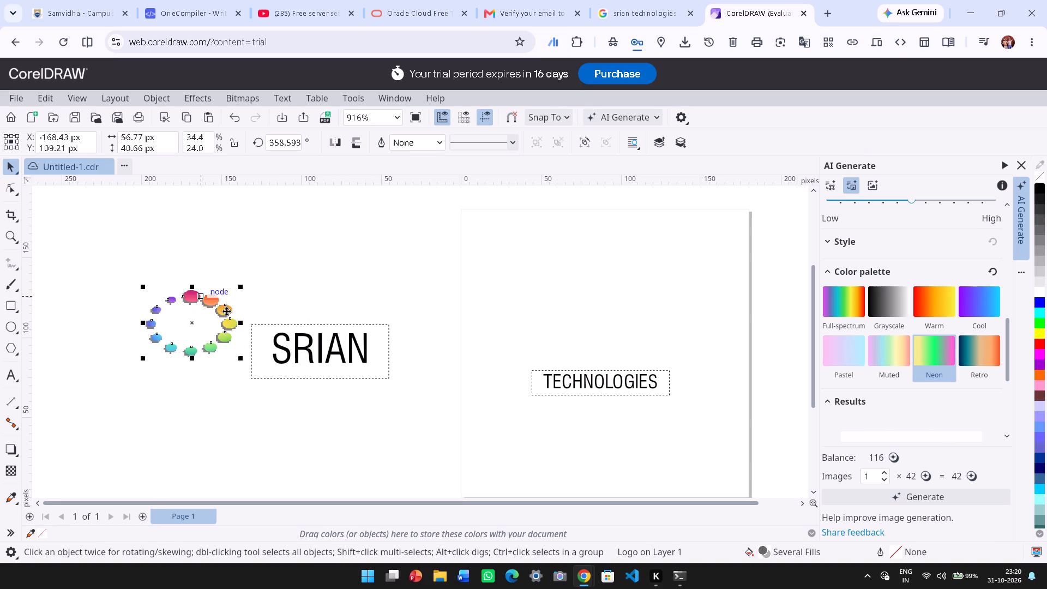
Narrow the ring of coloured circles horizontally to about 84% of its width.
drag(242, 321, 226, 321)
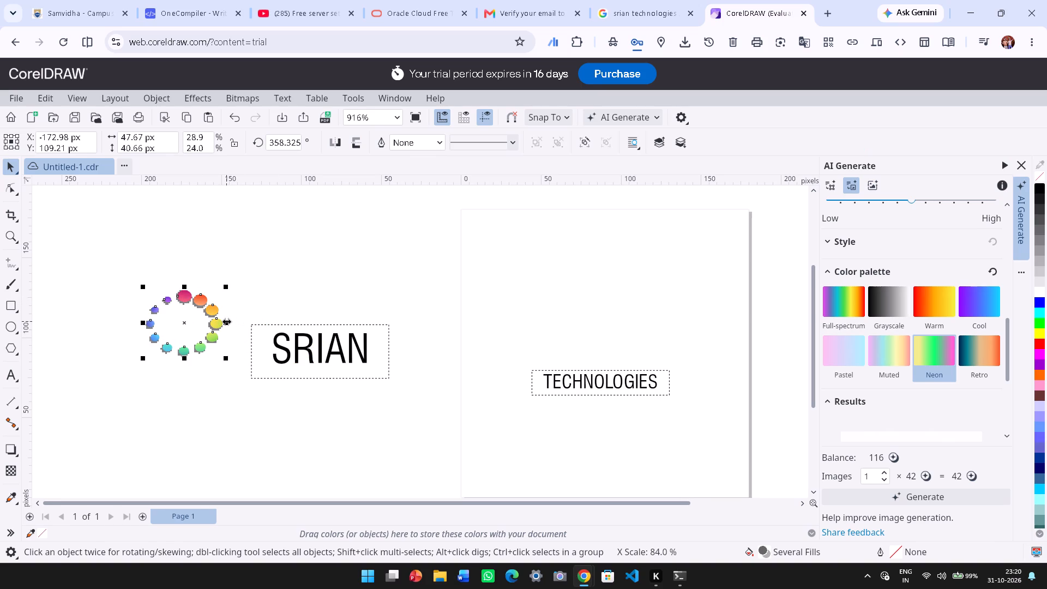
Enlarge the ring of coloured circles proportionally and place it immediately to the left of the SRIAN text.
drag(226, 357, 281, 433)
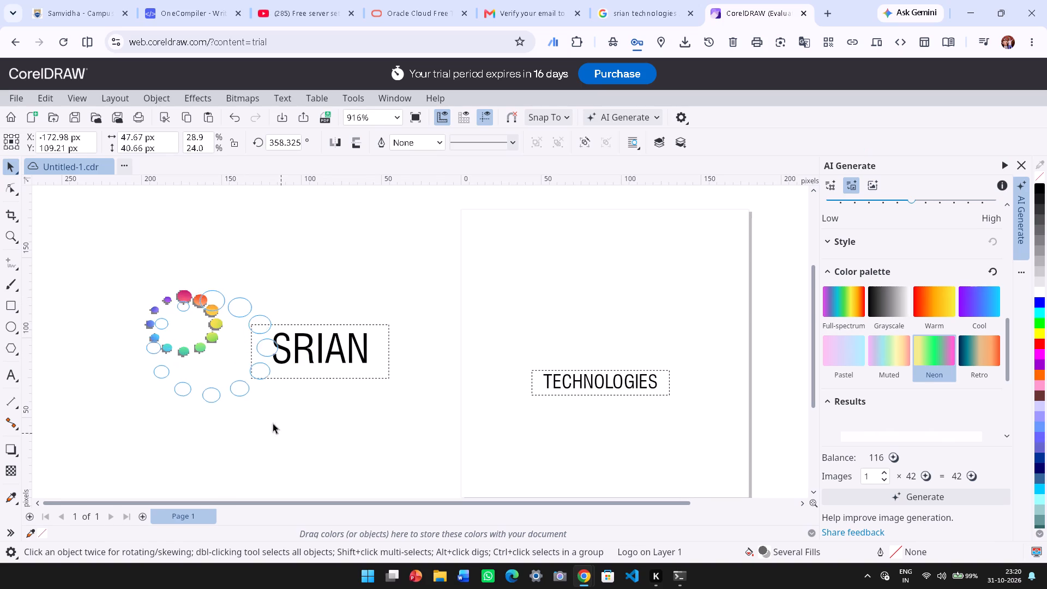
drag(194, 351, 155, 343)
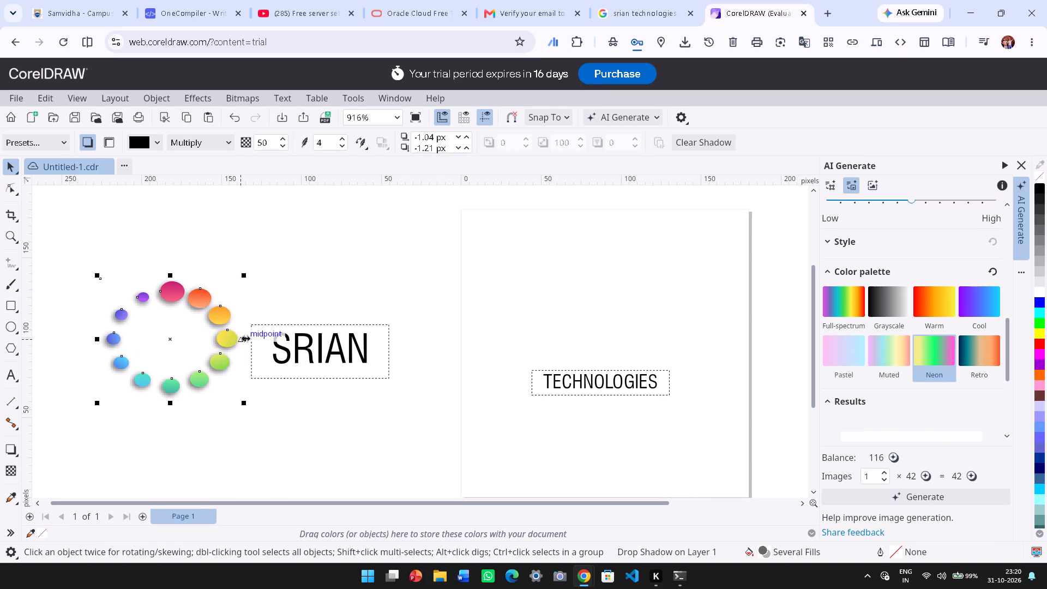
Move the ring of coloured circles away from the SRIAN text and shrink it to about 85% width and 90% height.
drag(191, 333, 174, 320)
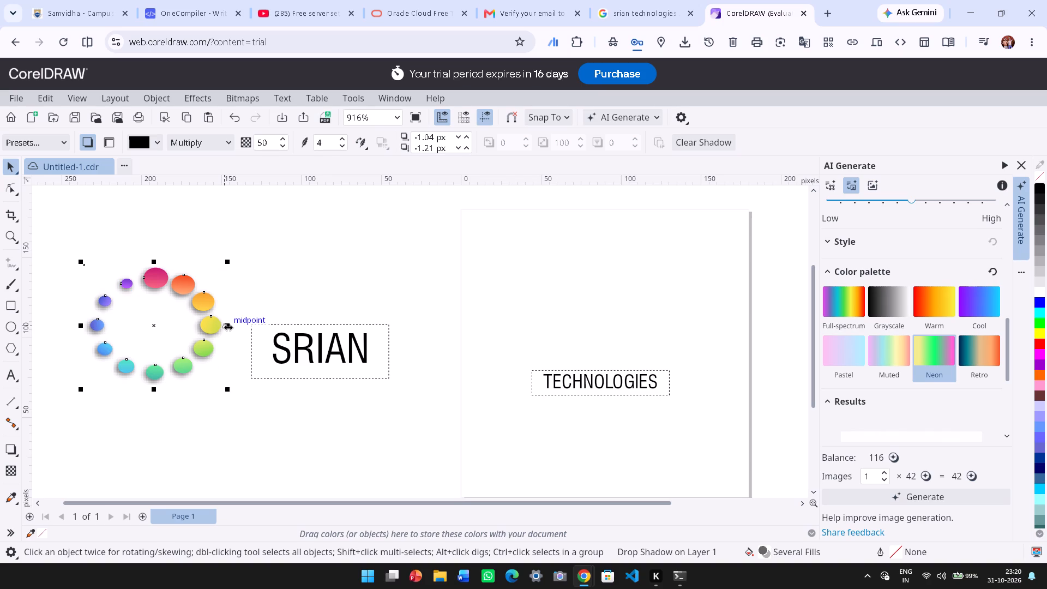
drag(224, 324, 201, 324)
drag(202, 323, 183, 323)
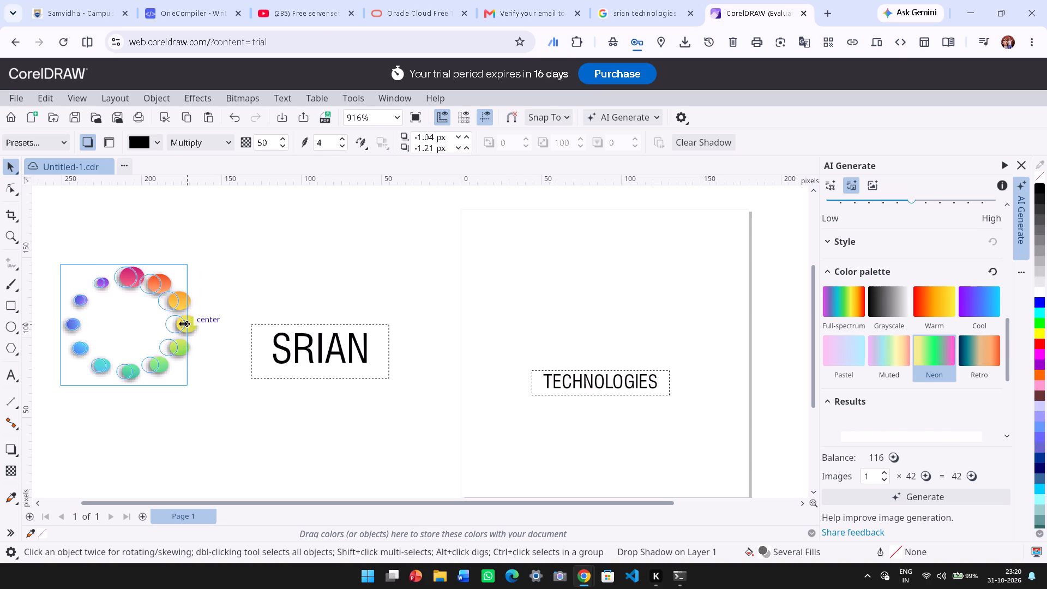
drag(183, 323, 182, 323)
drag(140, 323, 172, 324)
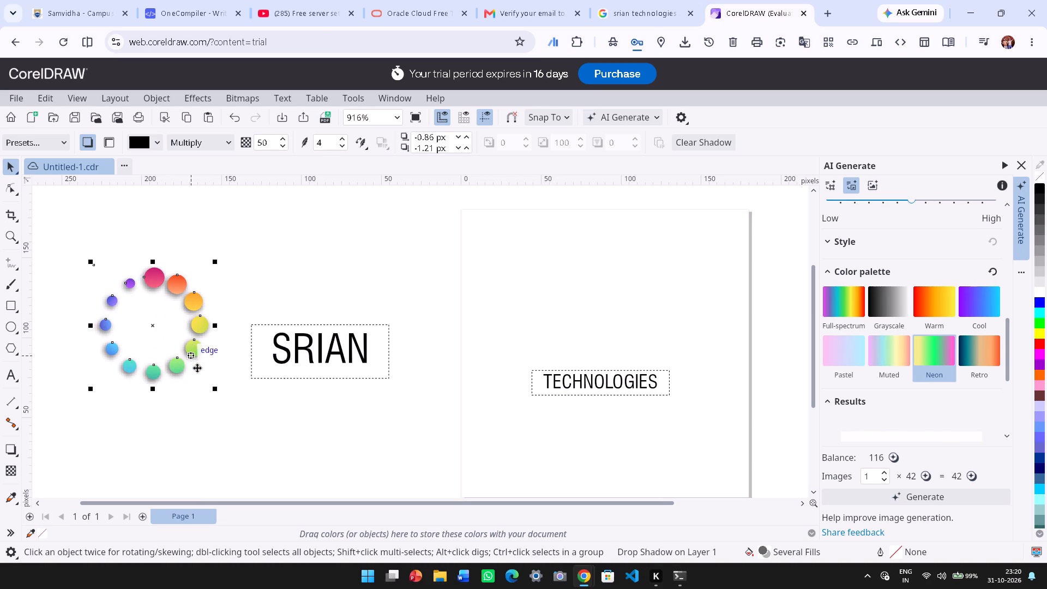
drag(151, 388, 151, 376)
click(169, 426)
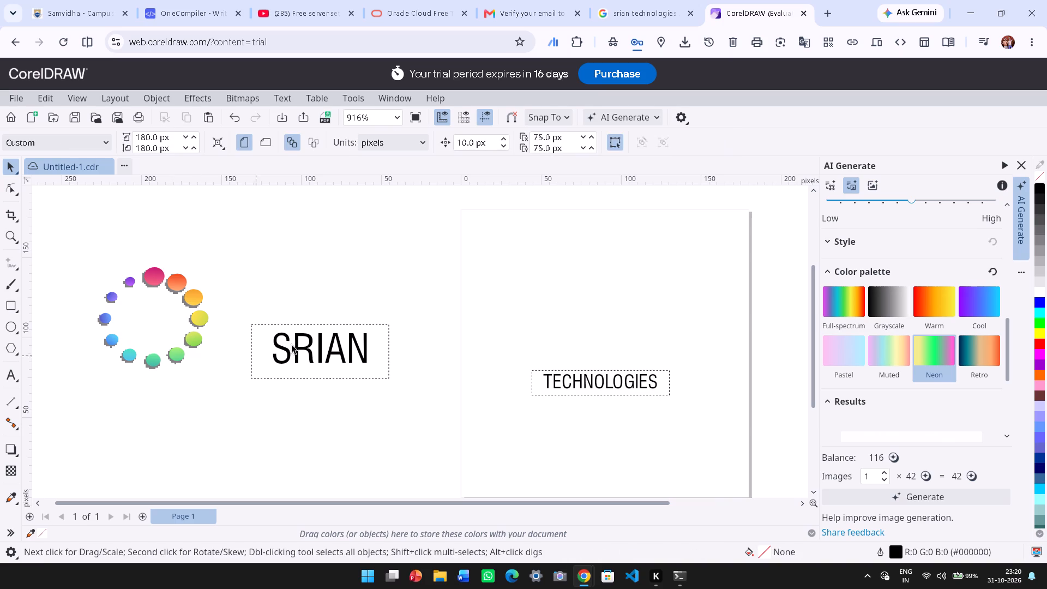
Move the SRIAN text frame up beside the ring, level with the ring's upper circles.
drag(310, 346, 255, 317)
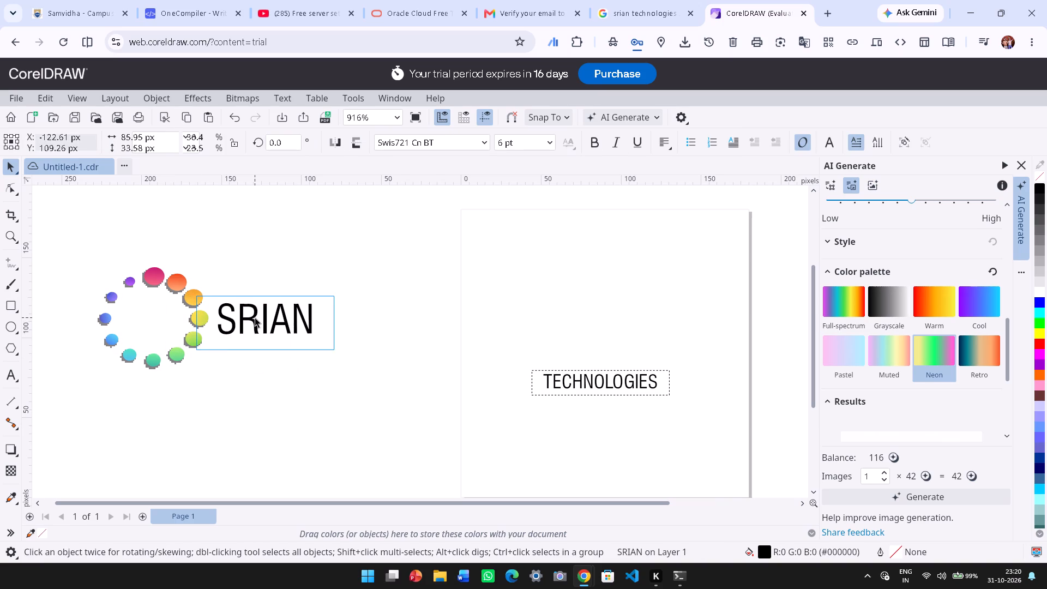
drag(255, 317, 249, 292)
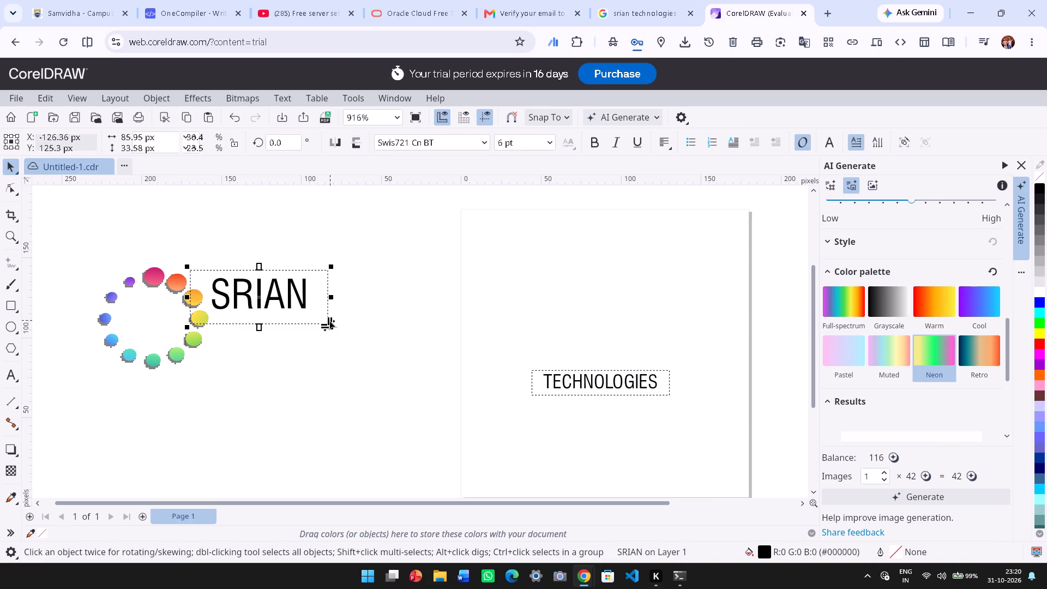
drag(327, 323, 350, 332)
drag(301, 309, 283, 296)
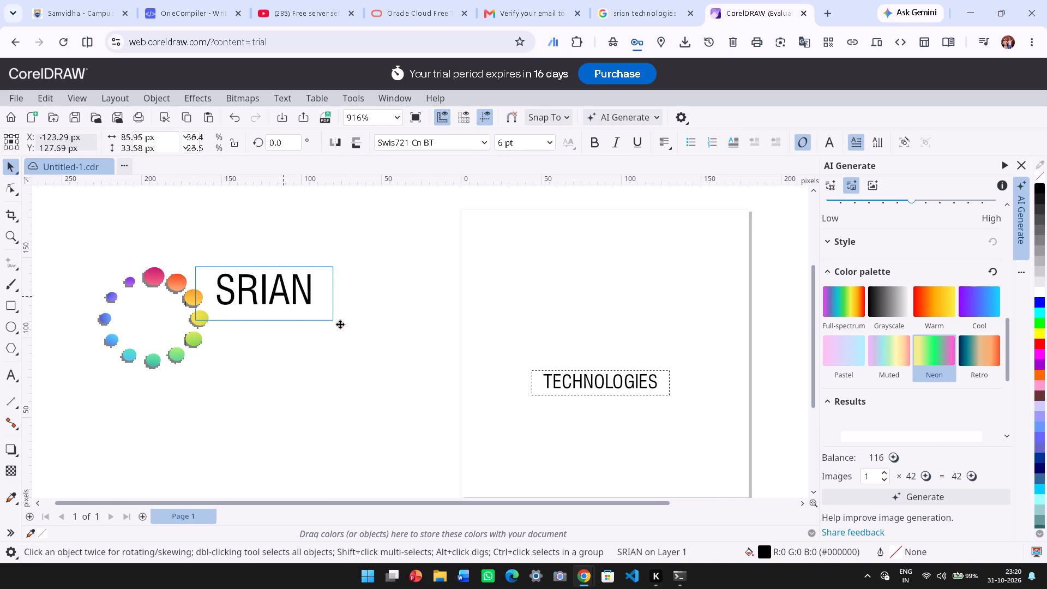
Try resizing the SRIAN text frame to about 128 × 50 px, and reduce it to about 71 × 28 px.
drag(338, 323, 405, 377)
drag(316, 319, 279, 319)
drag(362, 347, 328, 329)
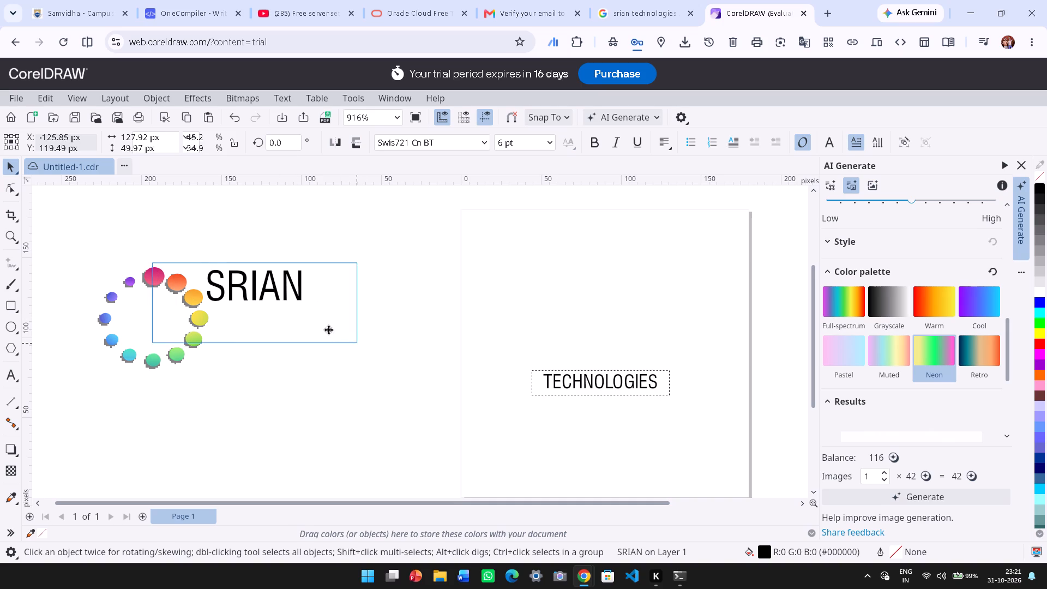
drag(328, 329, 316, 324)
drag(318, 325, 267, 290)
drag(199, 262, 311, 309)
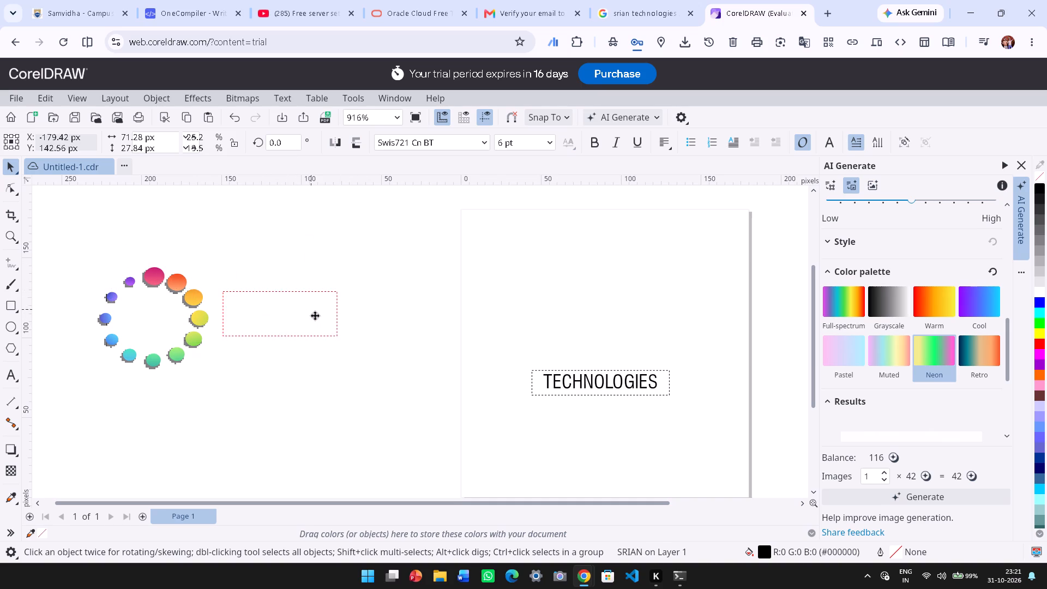
Enlarge the SRIAN text frame to about 85 × 33 px and place it beside the ring's upper half.
drag(339, 336, 364, 352)
click(322, 319)
drag(339, 339, 347, 346)
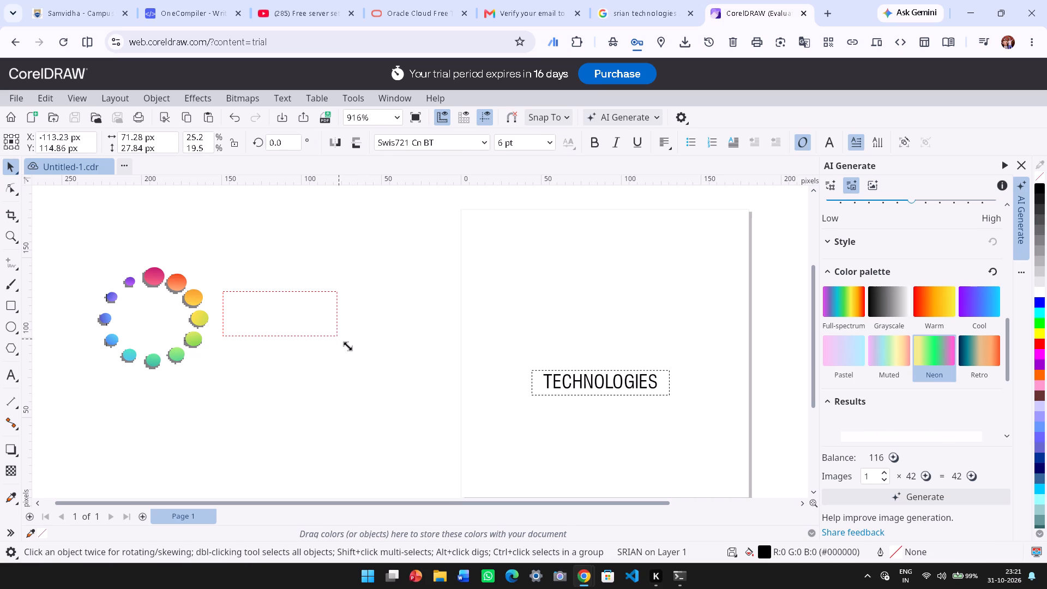
drag(347, 346, 361, 353)
drag(320, 324, 286, 298)
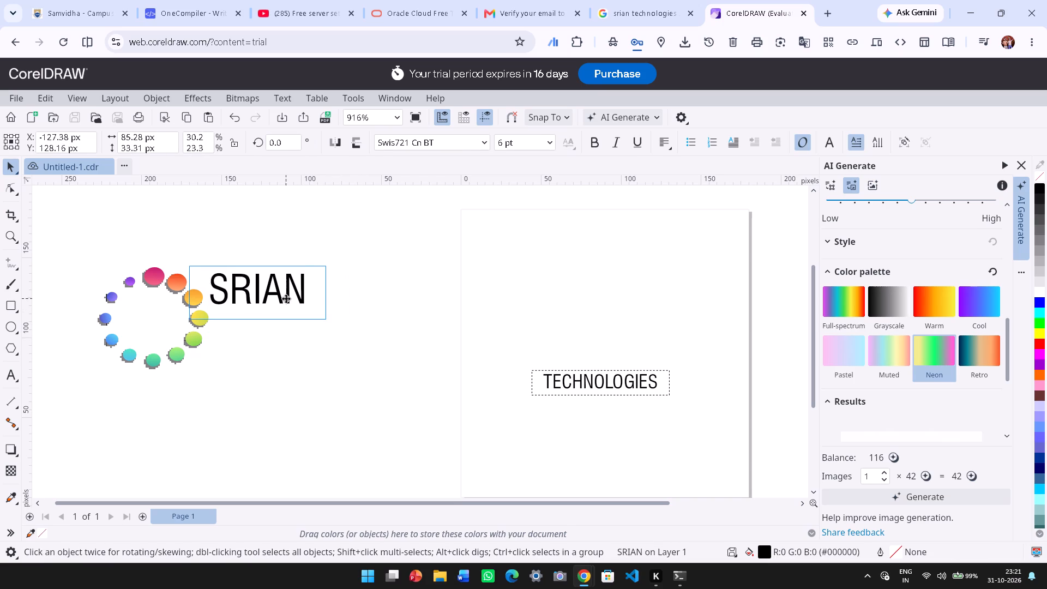
drag(286, 298, 300, 299)
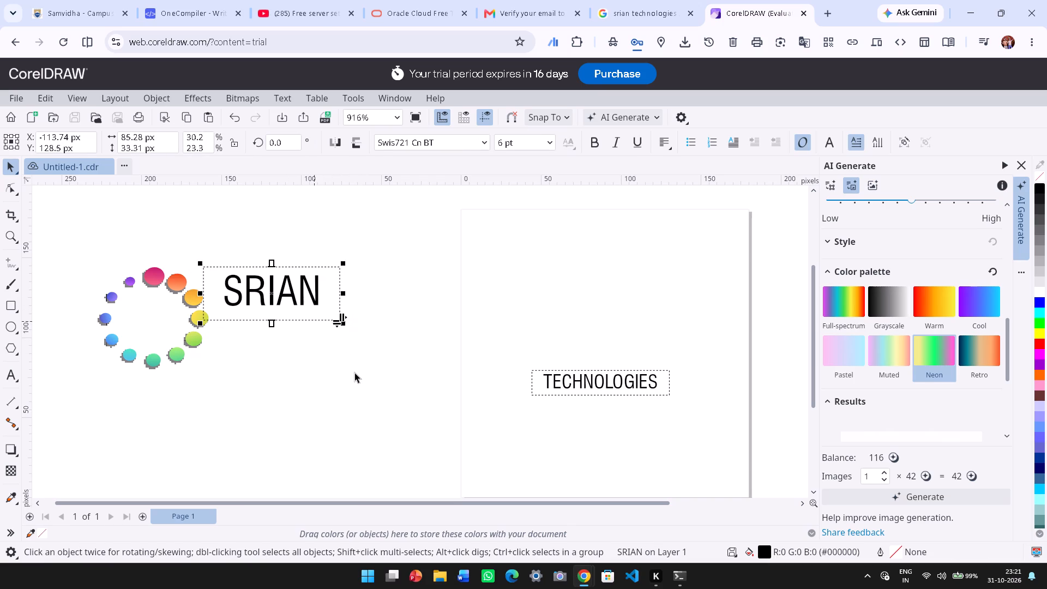
click(352, 375)
Move the TECHNOLOGIES text off the page and align it directly beneath SRIAN, beside the ring.
click(548, 373)
drag(592, 383, 313, 345)
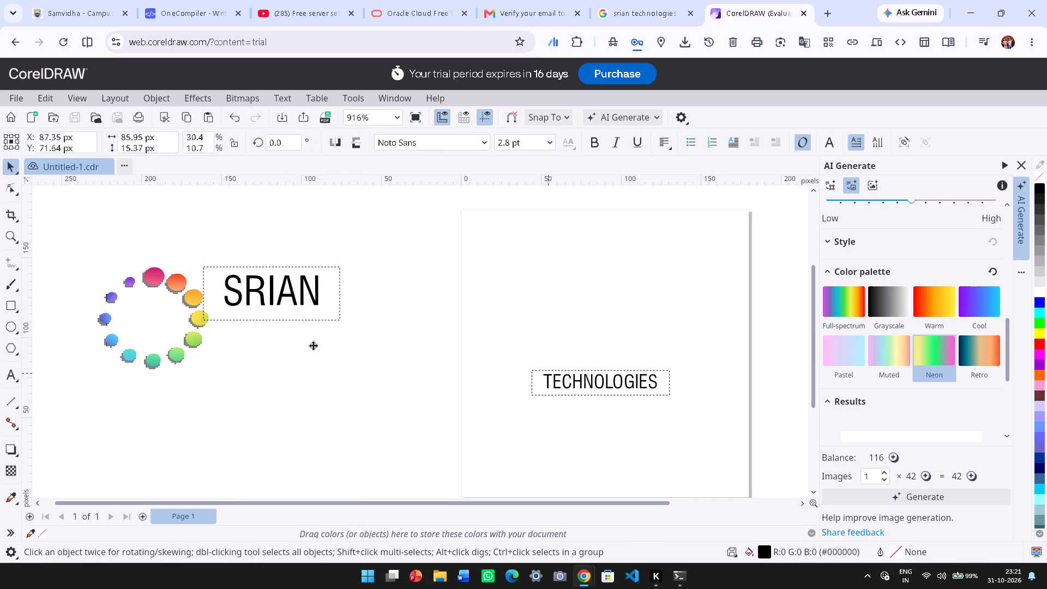
drag(313, 345, 302, 340)
drag(355, 344, 305, 336)
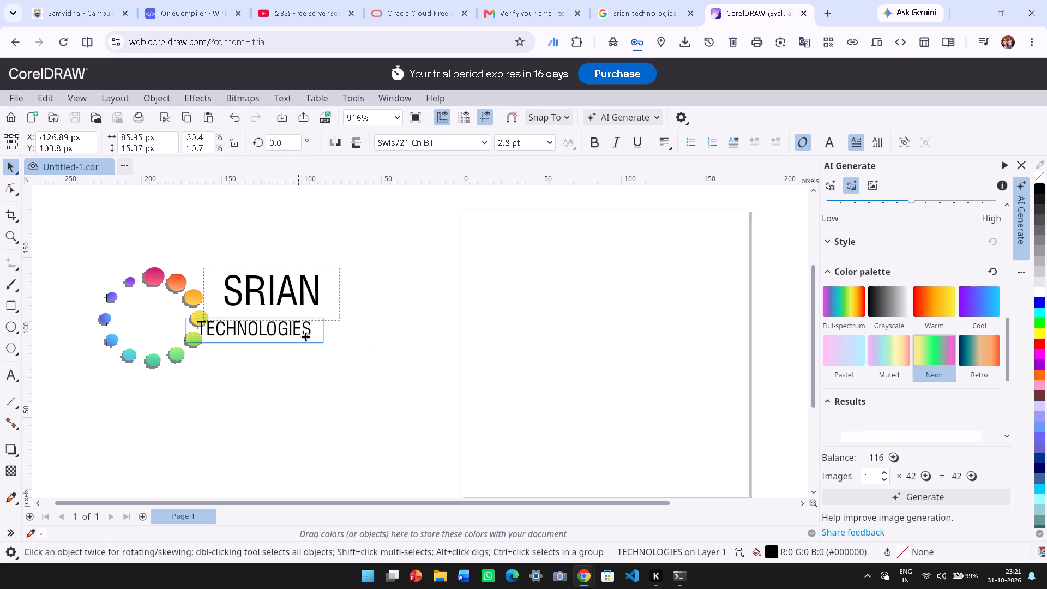
drag(305, 336, 315, 340)
click(333, 369)
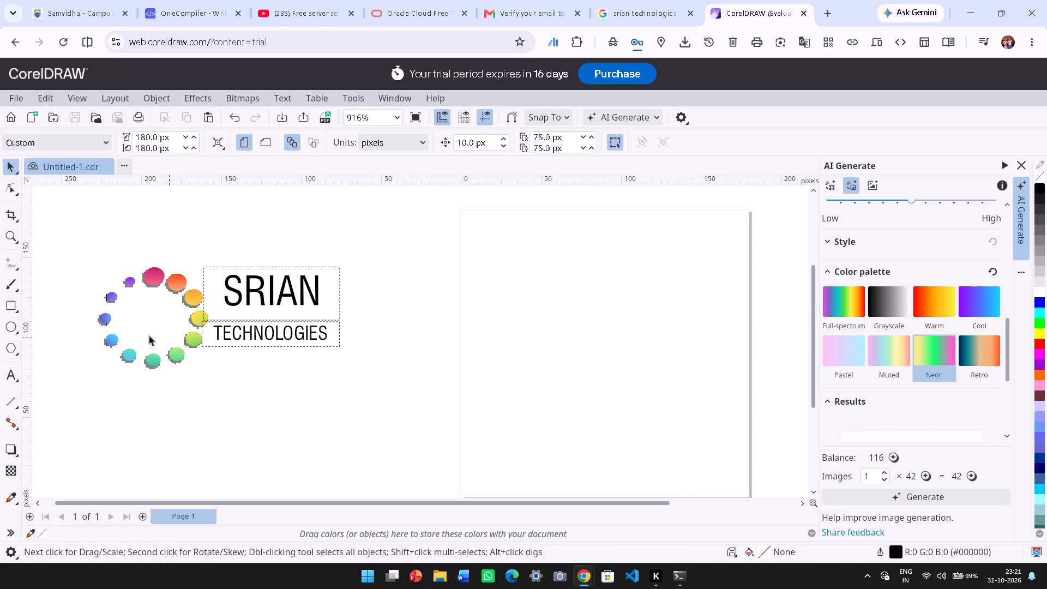
Scale the ring of coloured circles down proportionally to about 74% and place it immediately left of the SRIAN TECHNOLOGIES text.
click(140, 327)
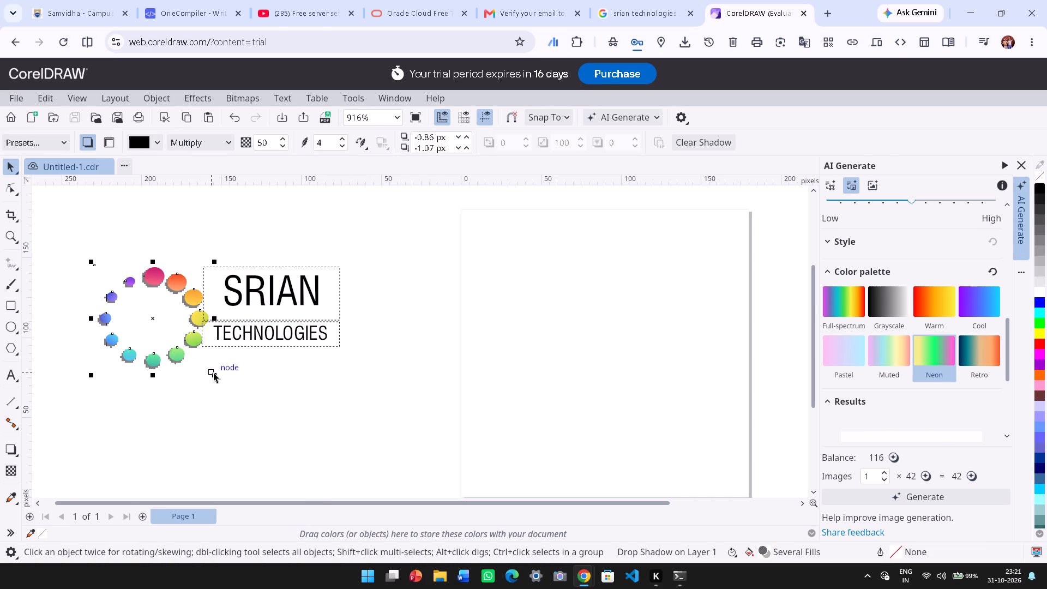
drag(215, 376, 193, 353)
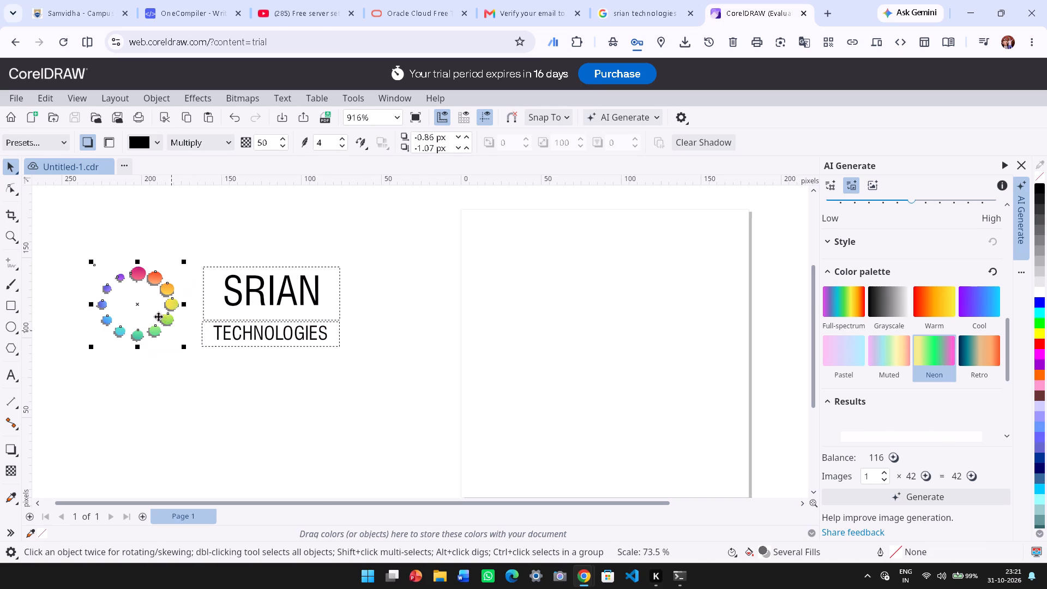
drag(141, 306, 173, 311)
click(365, 331)
click(265, 409)
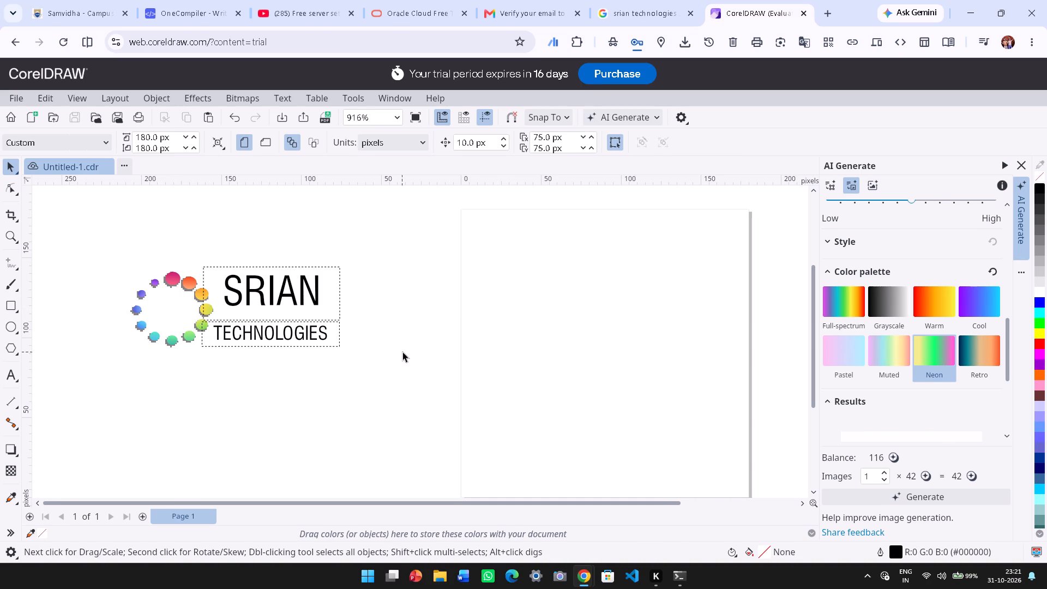
key(Escape)
Select the ring and both text lines, set the AI Generate style to Watercolor and color palette to Retro, and deselect.
click(918, 243)
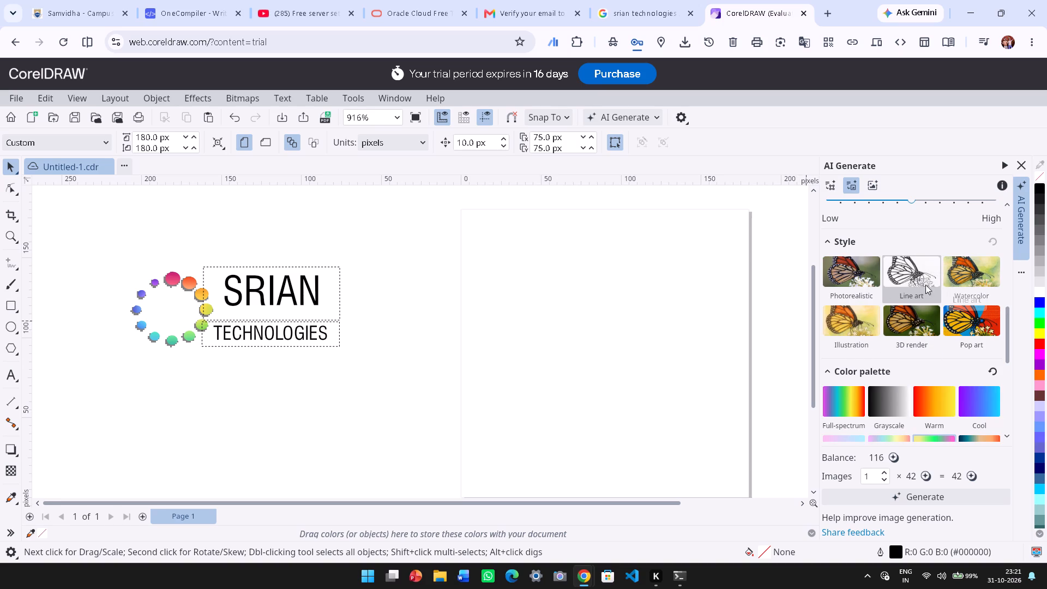
click(863, 286)
click(899, 278)
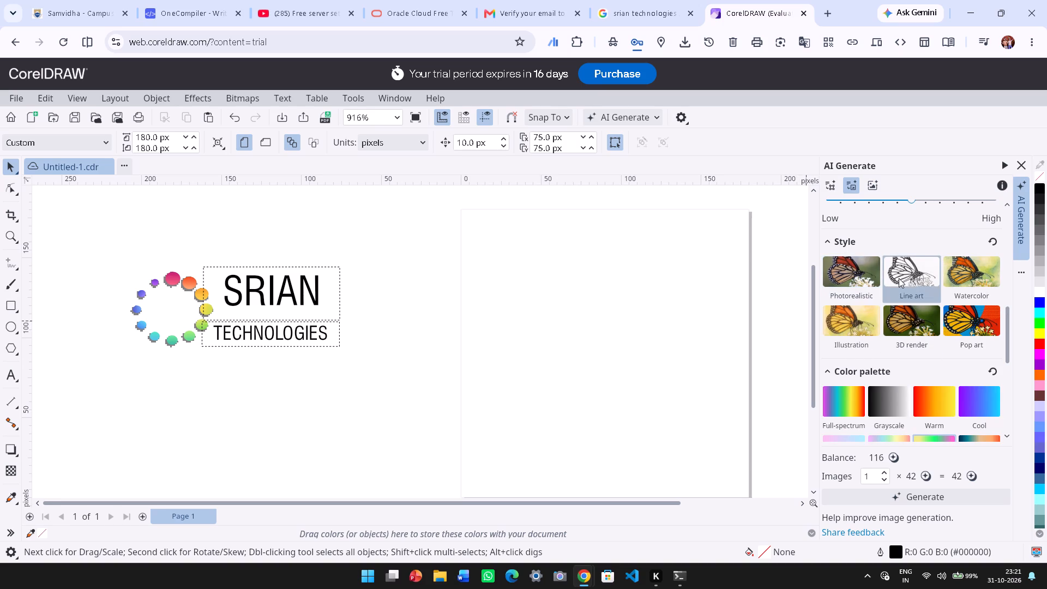
drag(120, 245, 315, 360)
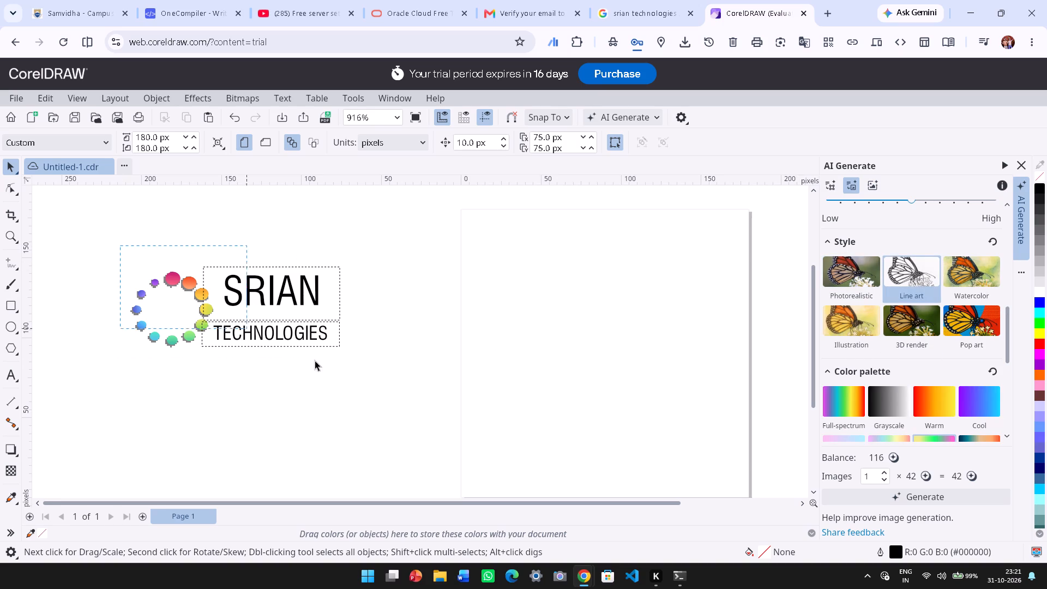
drag(315, 360, 385, 390)
click(966, 277)
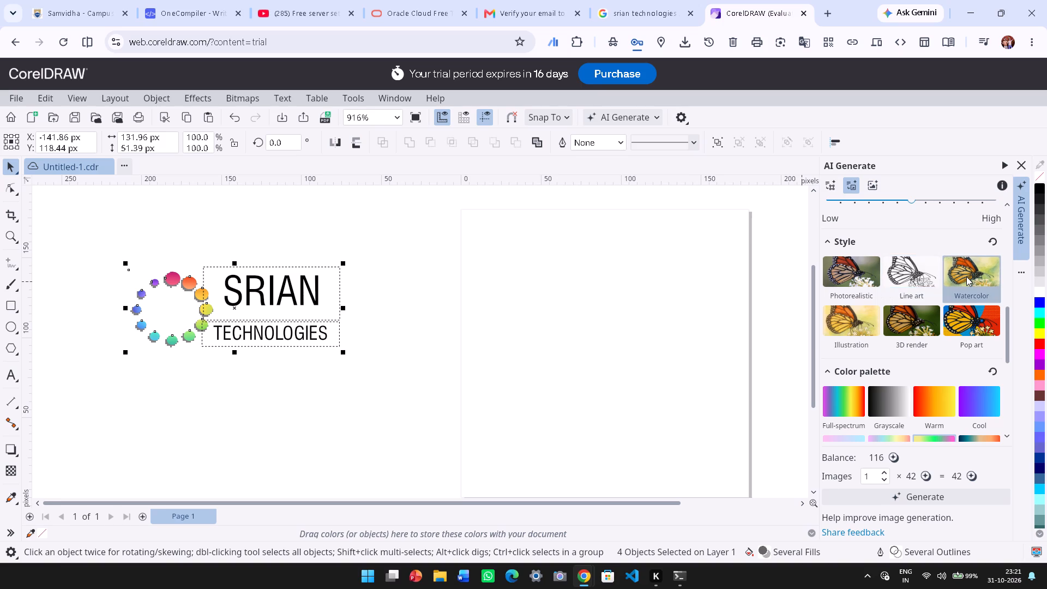
click(925, 396)
scroll(925, 396, down, 1)
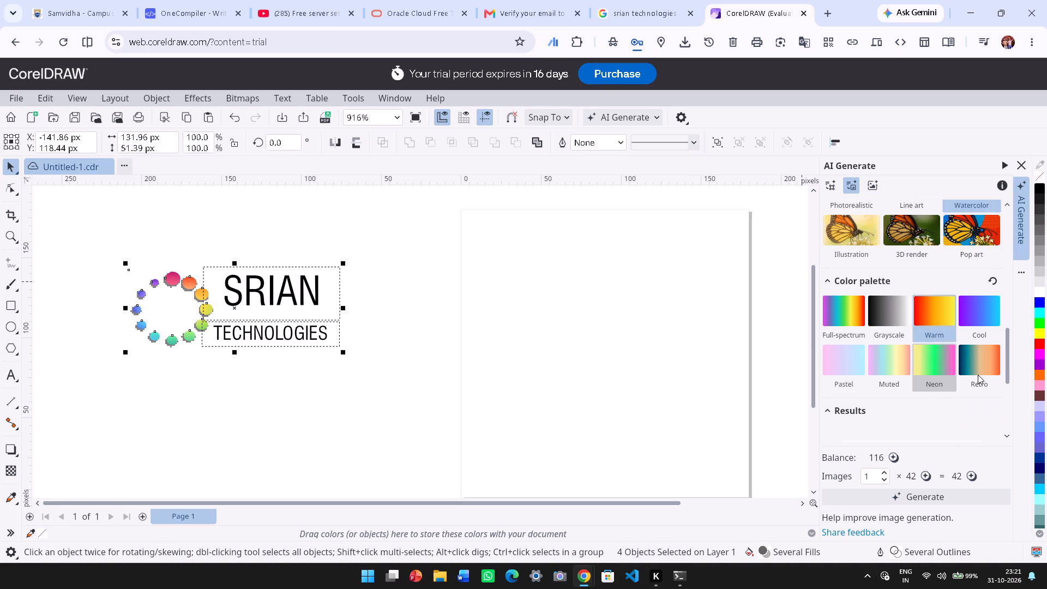
click(992, 366)
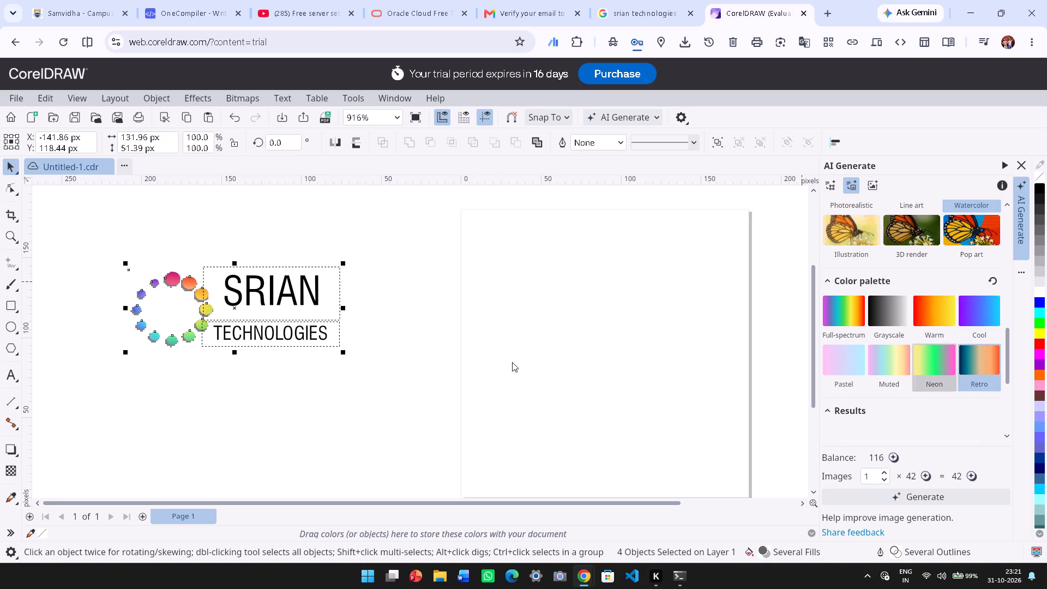
click(182, 371)
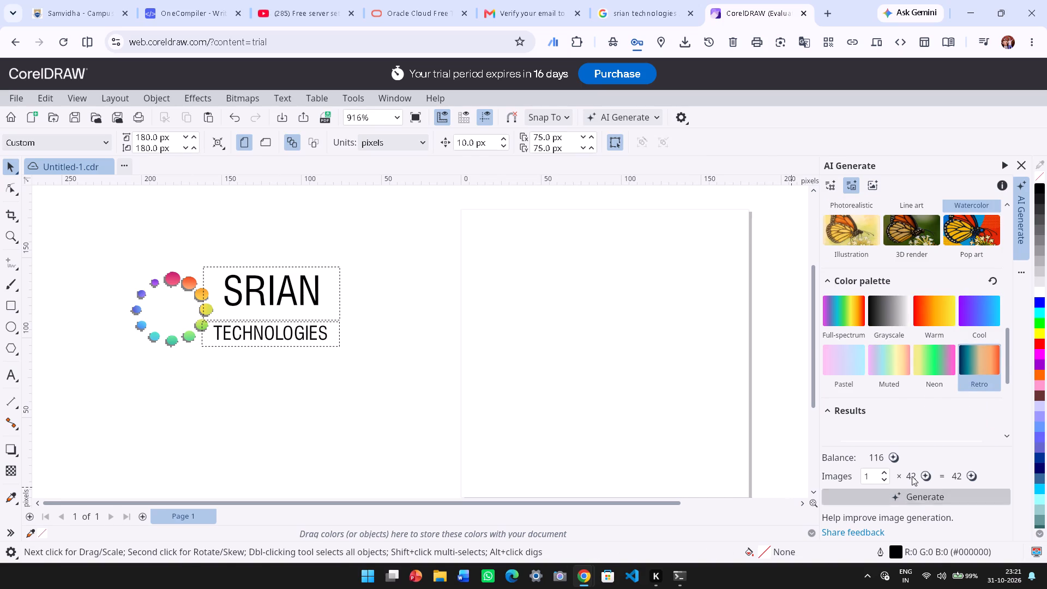
Check the AI Generate settings and generate one image from the existing software-company logo prompt.
scroll(901, 431, down, 4)
scroll(901, 431, up, 8)
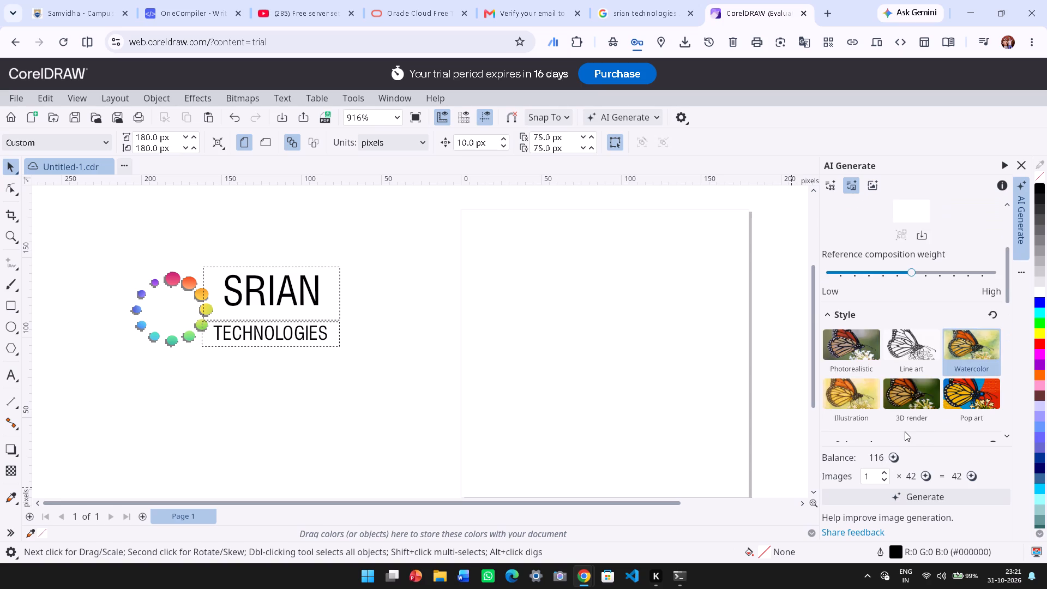
scroll(905, 431, up, 3)
scroll(963, 344, down, 4)
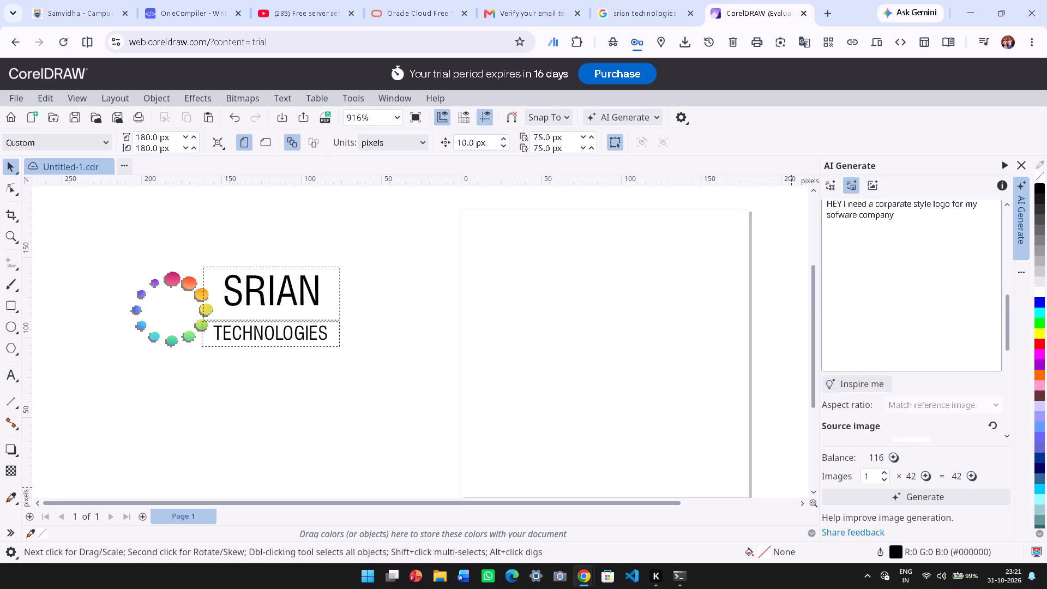
scroll(963, 344, down, 7)
click(902, 501)
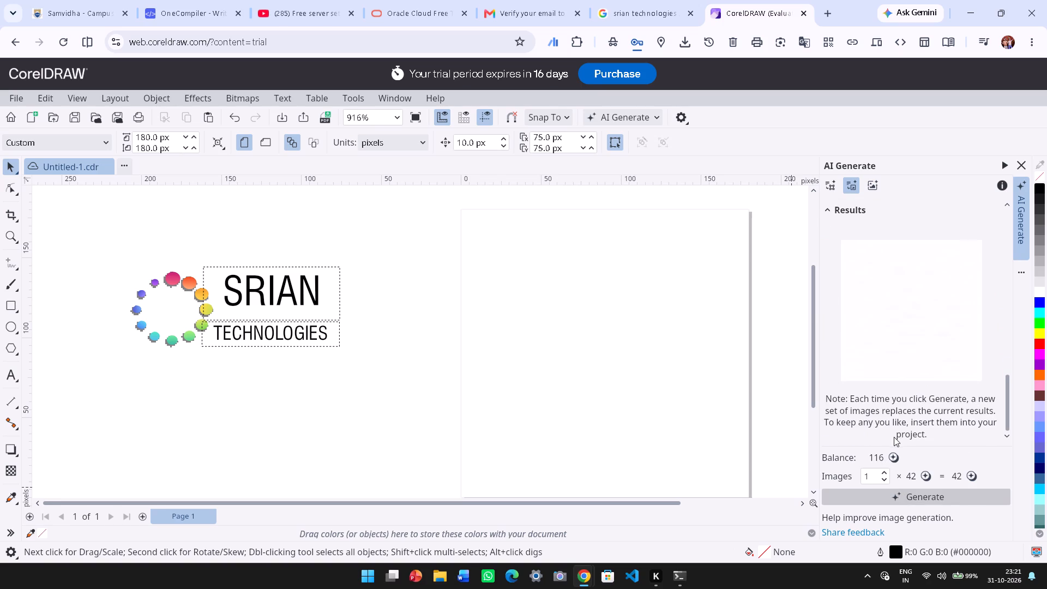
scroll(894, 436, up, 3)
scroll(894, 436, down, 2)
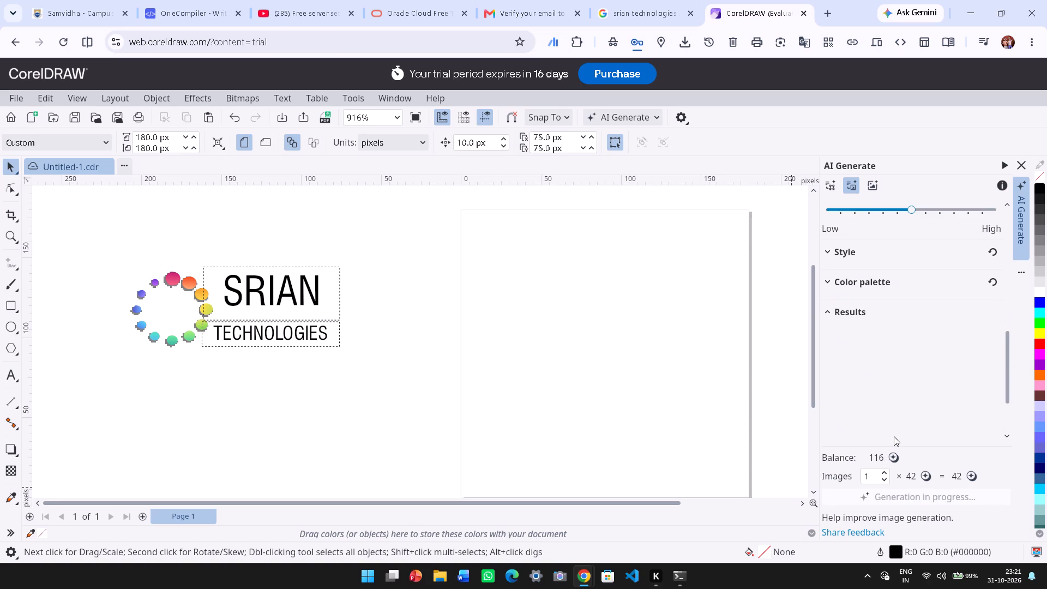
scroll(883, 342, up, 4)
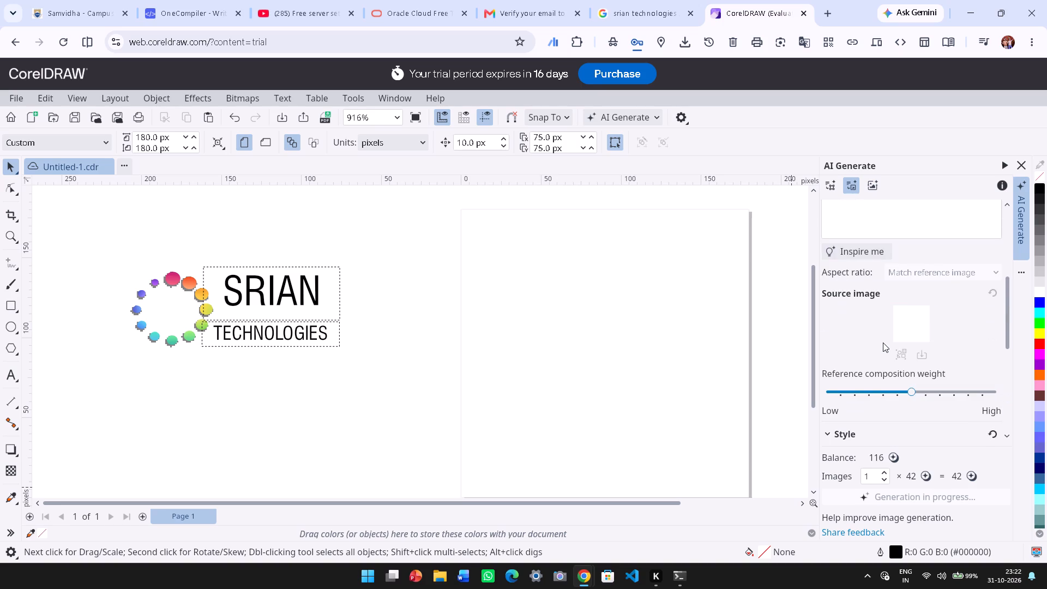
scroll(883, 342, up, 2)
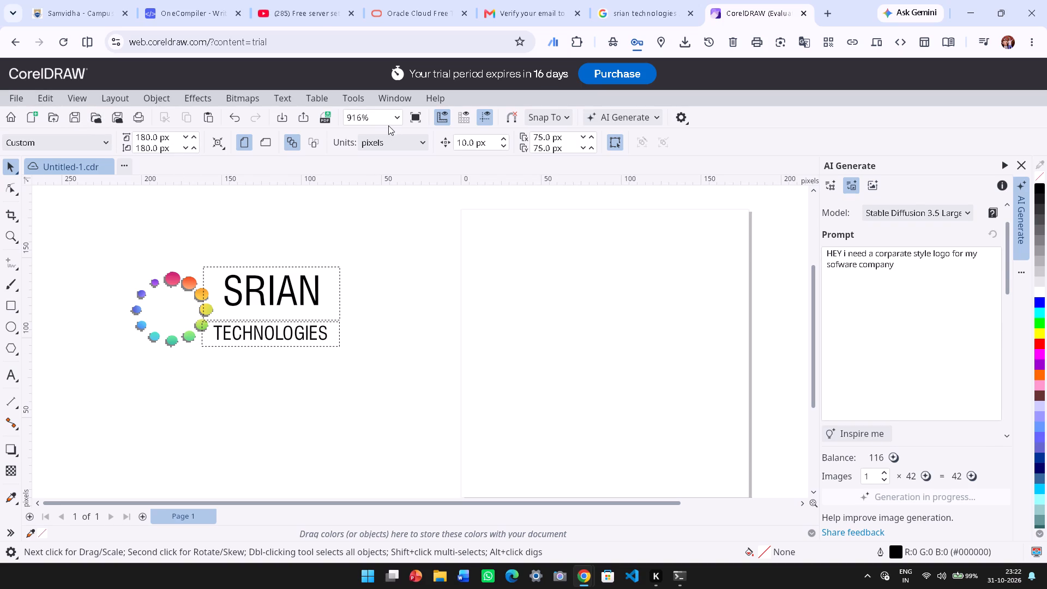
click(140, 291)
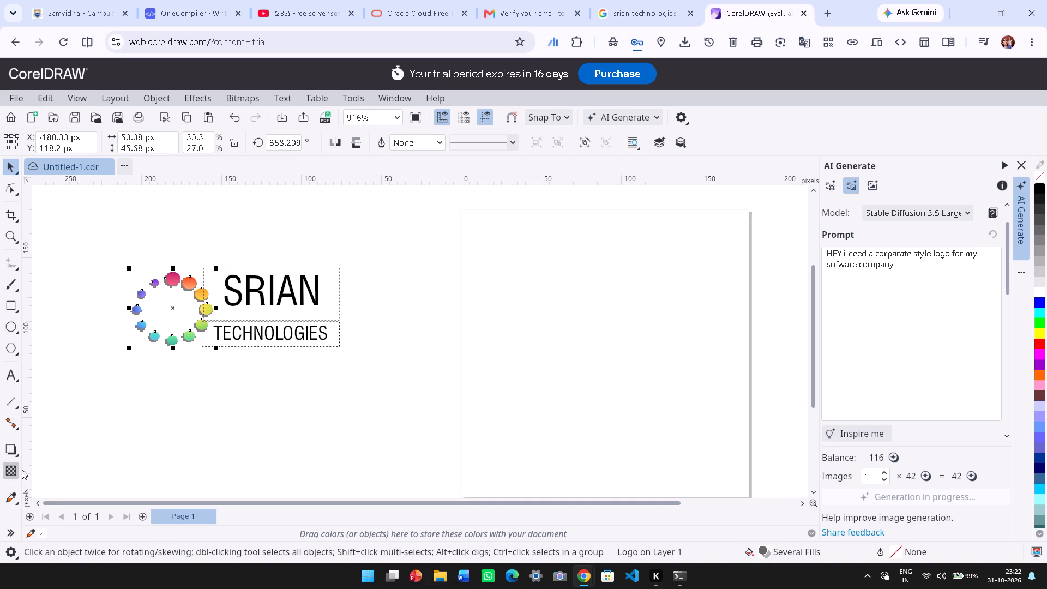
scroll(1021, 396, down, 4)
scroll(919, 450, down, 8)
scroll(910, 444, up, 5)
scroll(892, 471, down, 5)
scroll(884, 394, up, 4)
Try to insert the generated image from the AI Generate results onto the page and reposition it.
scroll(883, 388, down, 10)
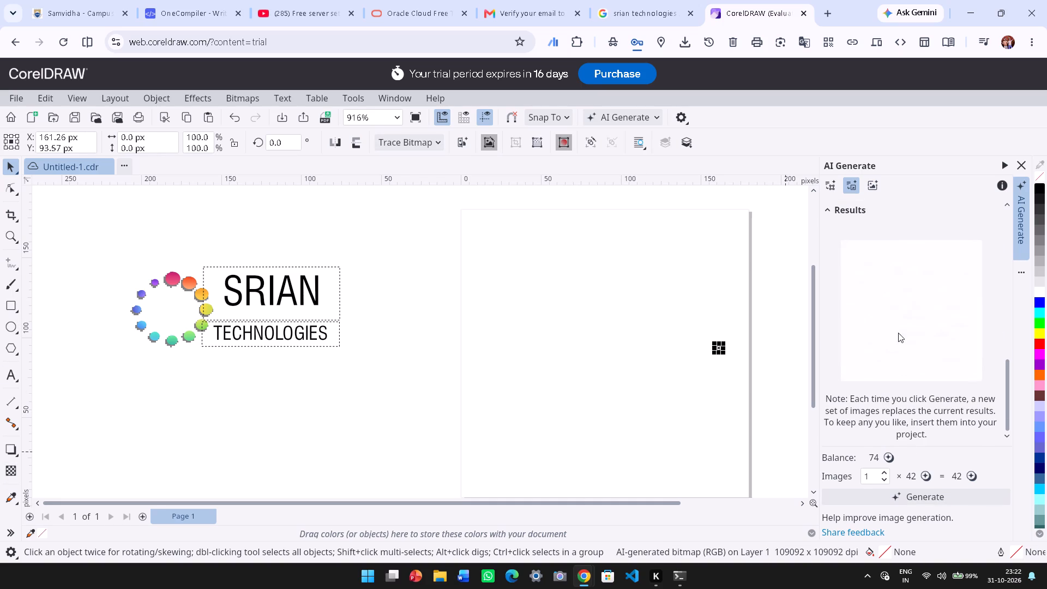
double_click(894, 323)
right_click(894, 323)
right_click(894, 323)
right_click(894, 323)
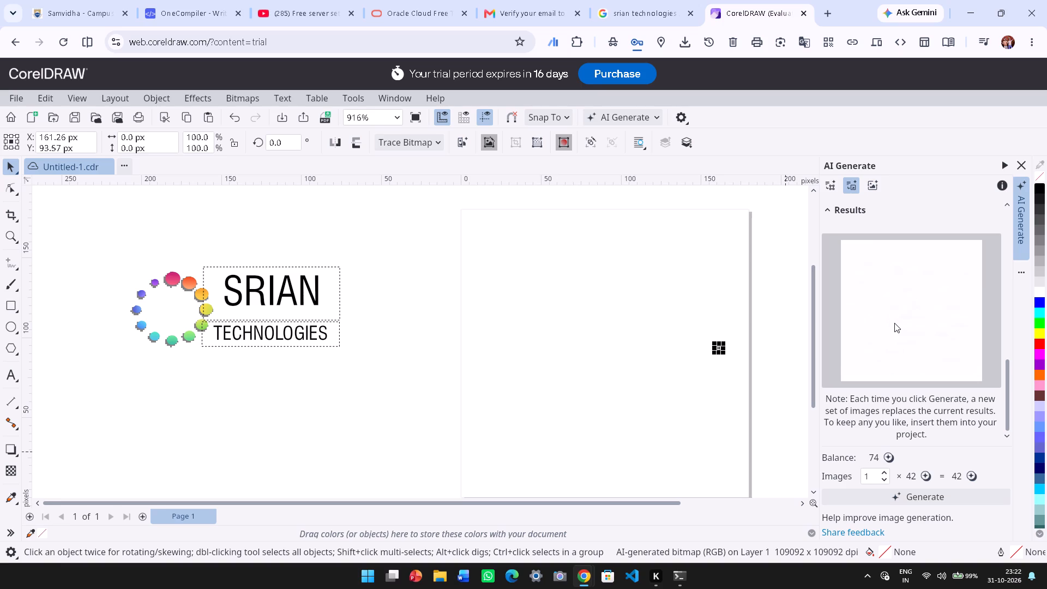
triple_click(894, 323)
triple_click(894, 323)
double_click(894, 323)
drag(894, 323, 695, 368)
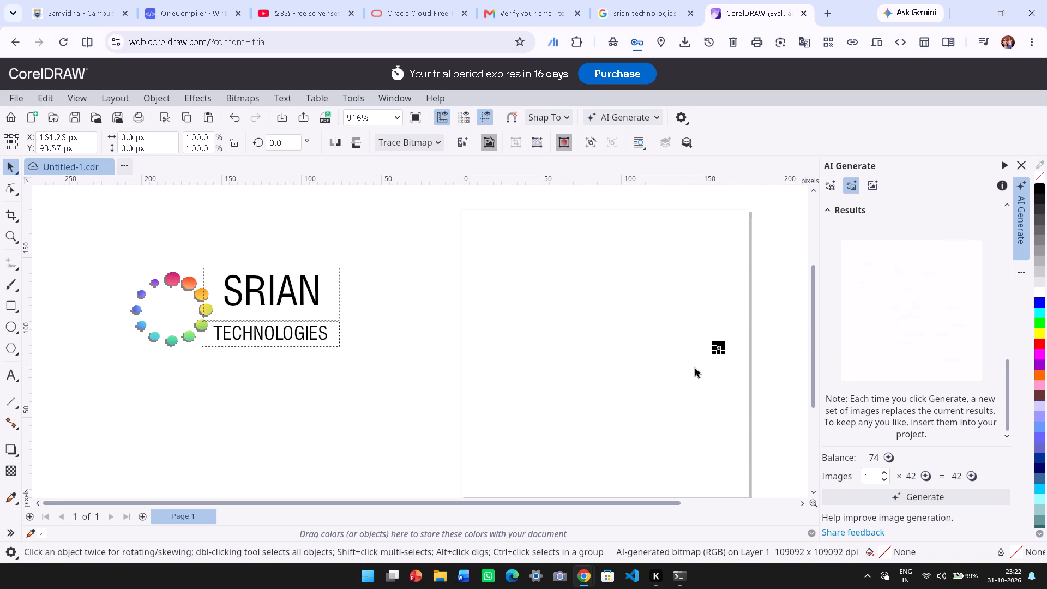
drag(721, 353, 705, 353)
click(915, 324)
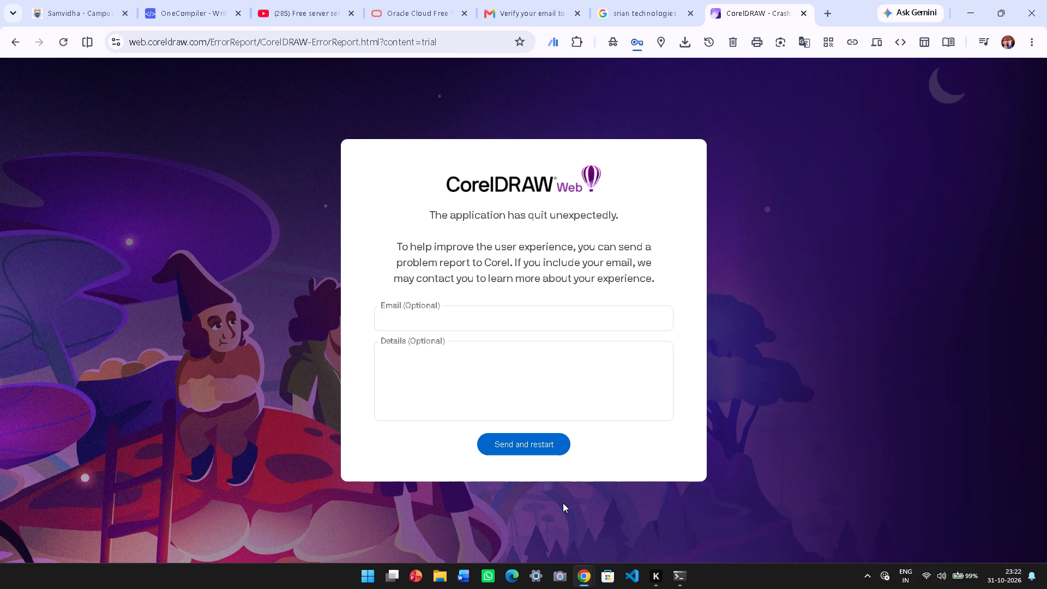
Send the crash report with its optional fields left blank, restart CorelDRAW Web and dismiss the subscription offer.
click(615, 0)
click(747, 8)
click(509, 439)
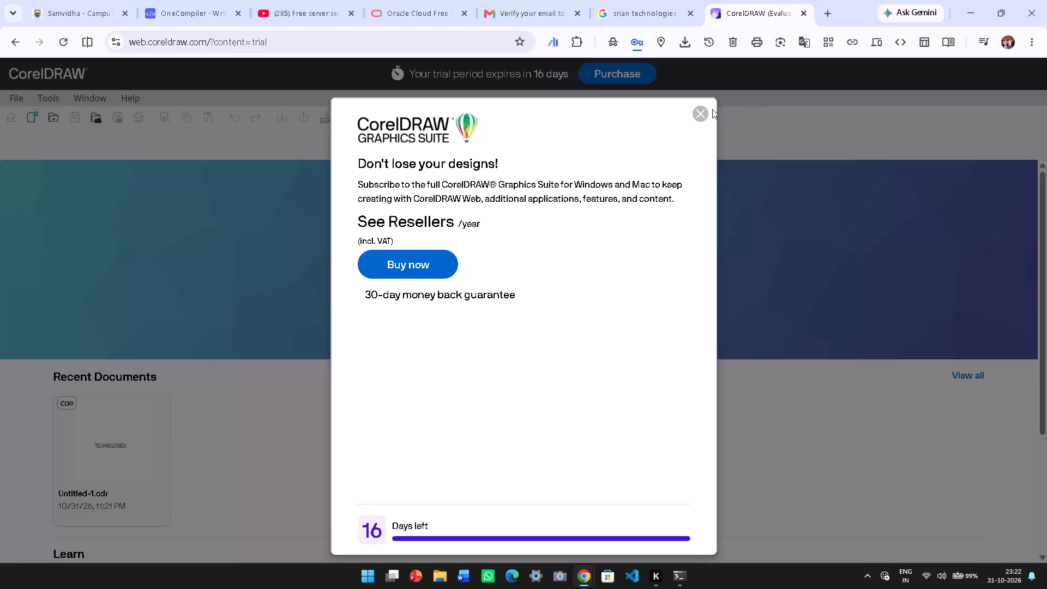
click(695, 112)
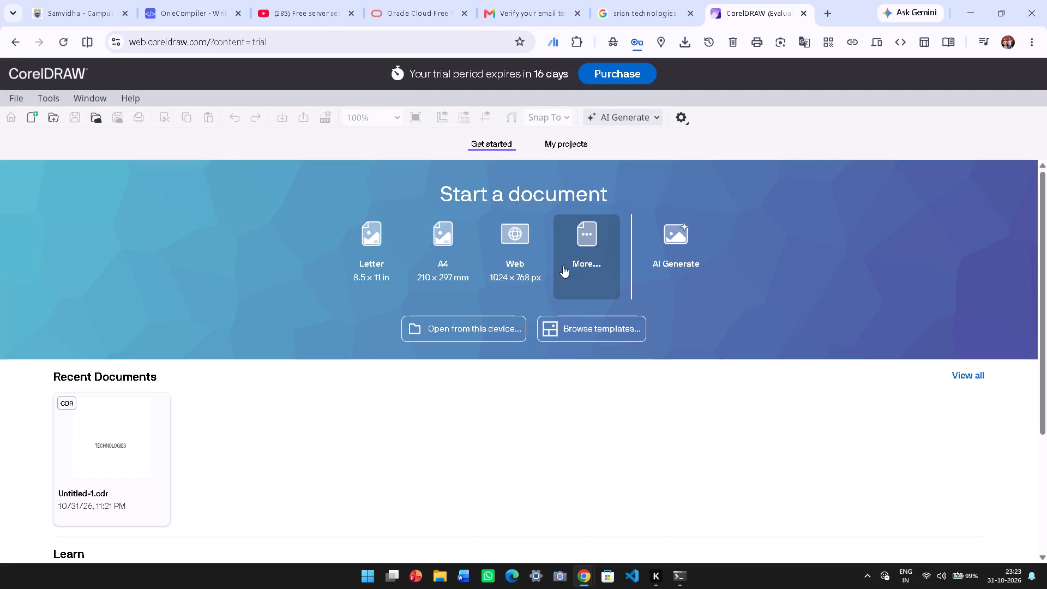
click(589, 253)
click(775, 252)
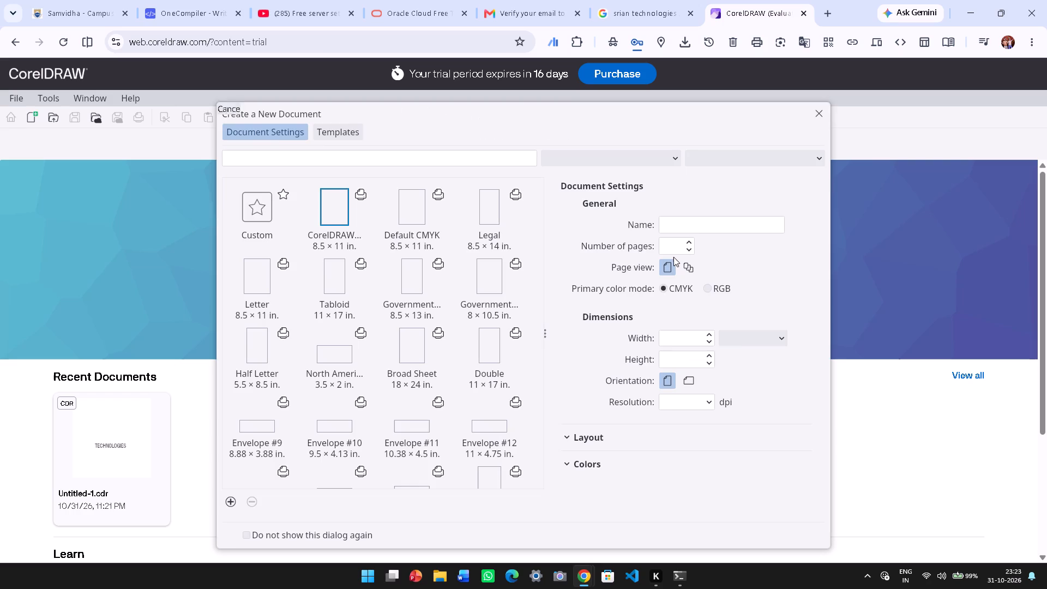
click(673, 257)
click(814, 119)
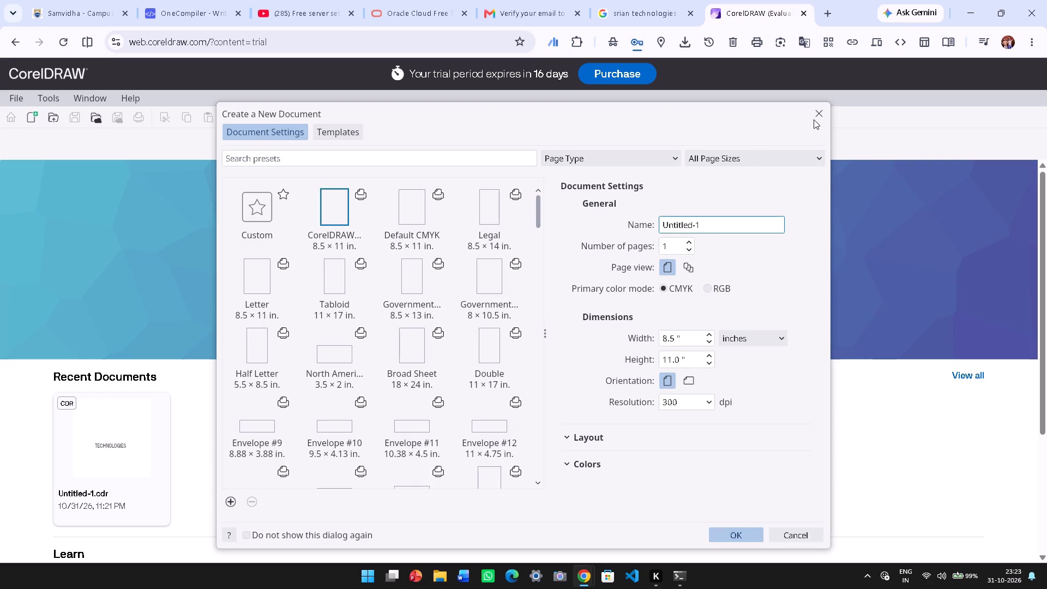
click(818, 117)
Start an AI generation from the start screen, choose to create an image, and ready the prompt for entry.
click(664, 241)
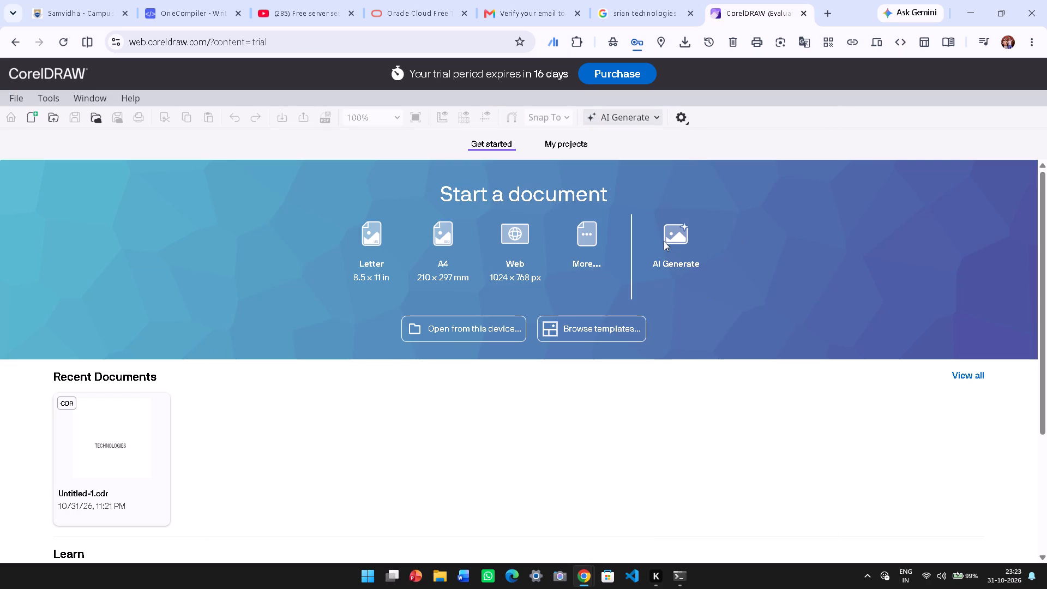
click(399, 345)
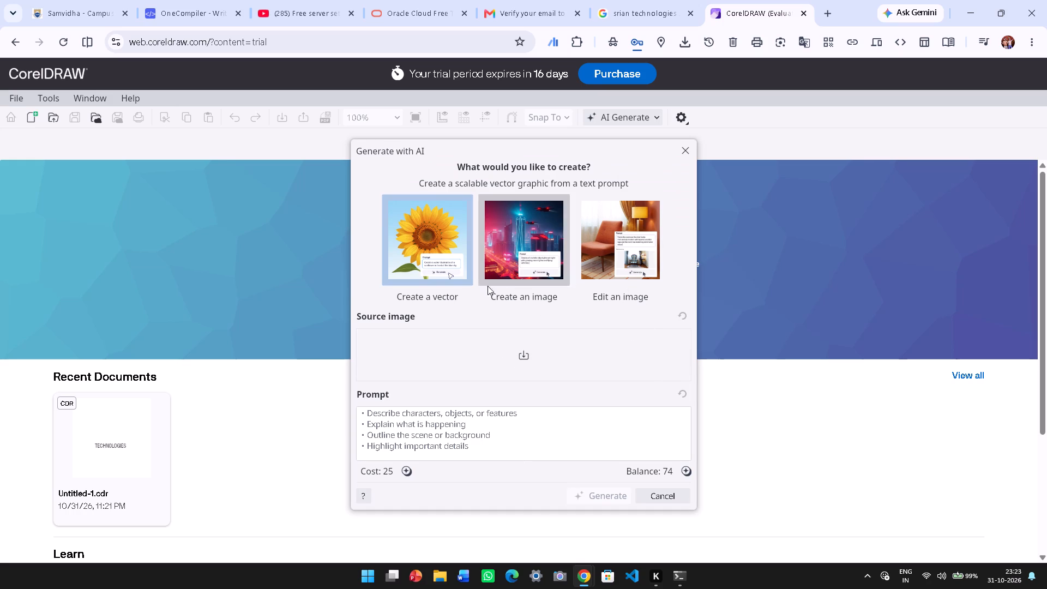
click(556, 251)
click(471, 367)
click(378, 347)
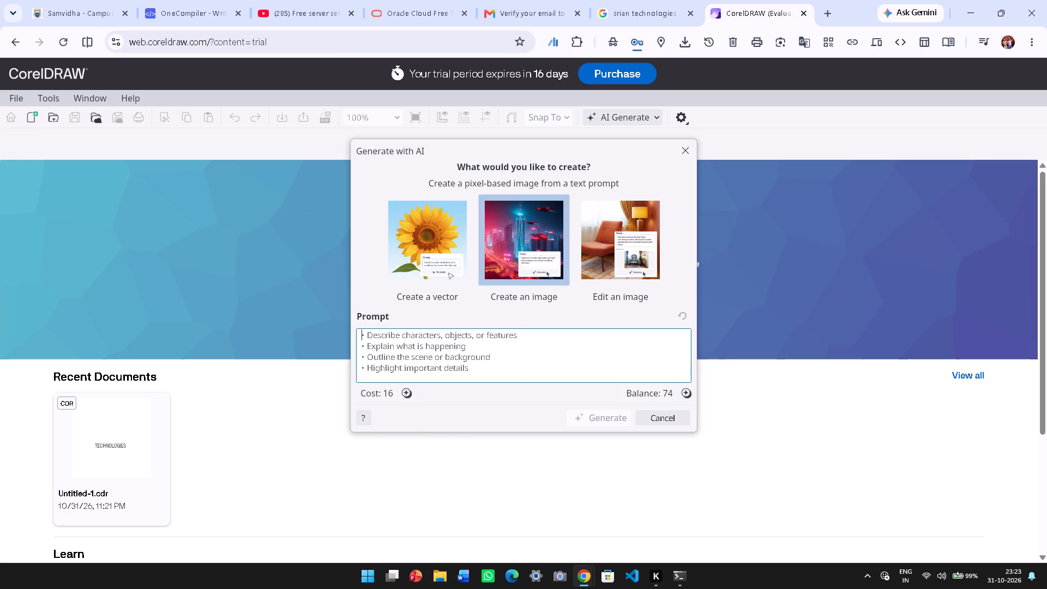
Write the image prompt "Create a Corporate Style Logo for my Software company", correcting the spelling of Software.
text(Create a)
key(space)
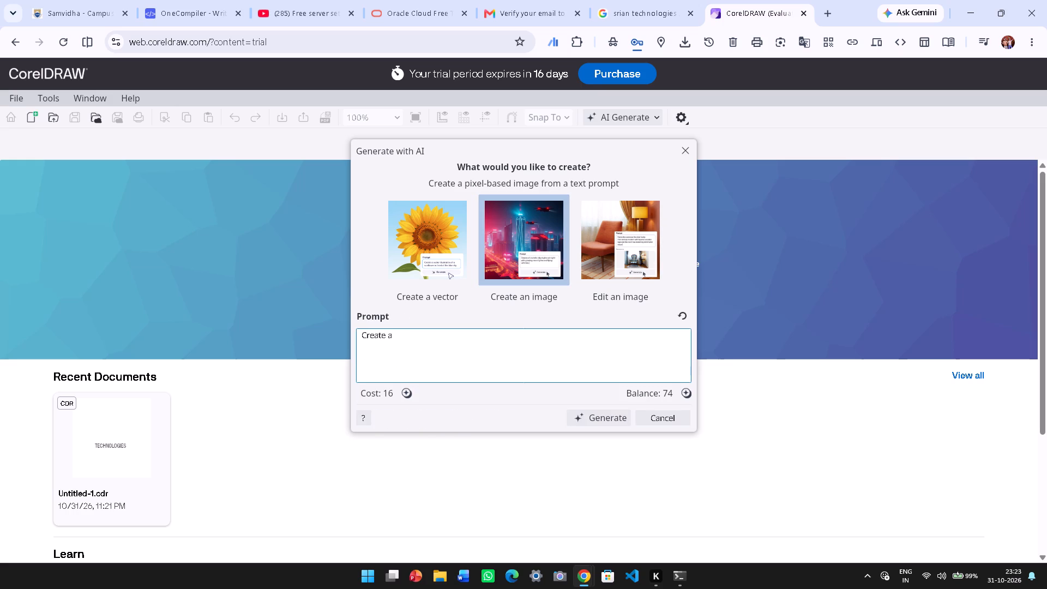
text(Corporate)
key(space)
text(Style)
key(space)
text(Logo for my)
key(space)
text(Sofware)
key(space)
text(com)
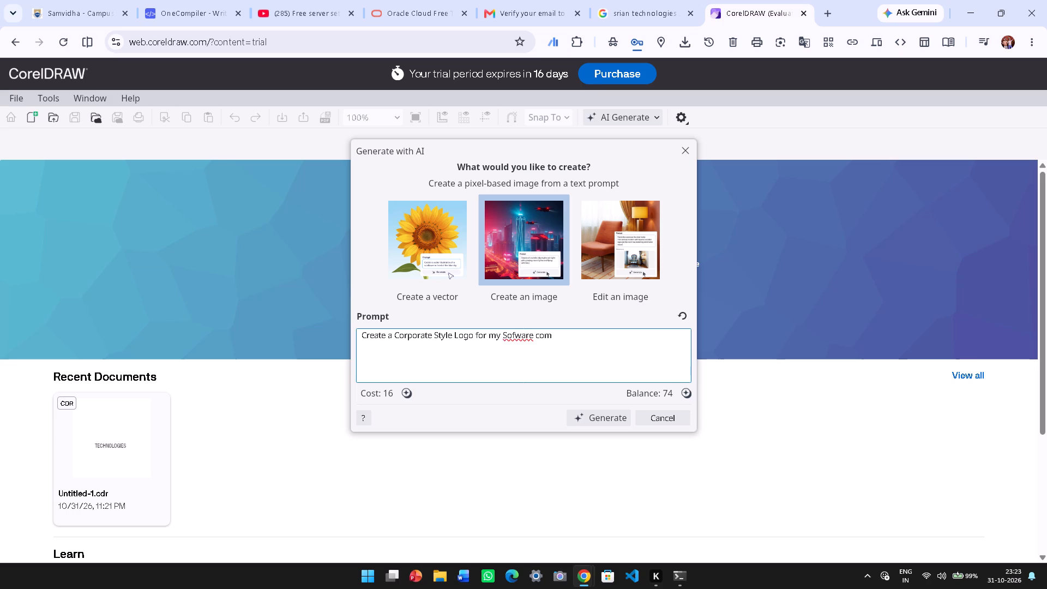
key(Left)
key(Left)
key(Left)
key(Left)
key(Left)
key(Left)
key(Left)
key(Left)
key(t)
click(563, 348)
text(pany)
key(space)
Append the company name "Srian Technologies" in quotation marks to the prompt and generate the image.
text("Sriasn)
key(space)
key(BackSpace)
key(BackSpace)
key(BackSpace)
text(n)
key(space)
text(Technologies)
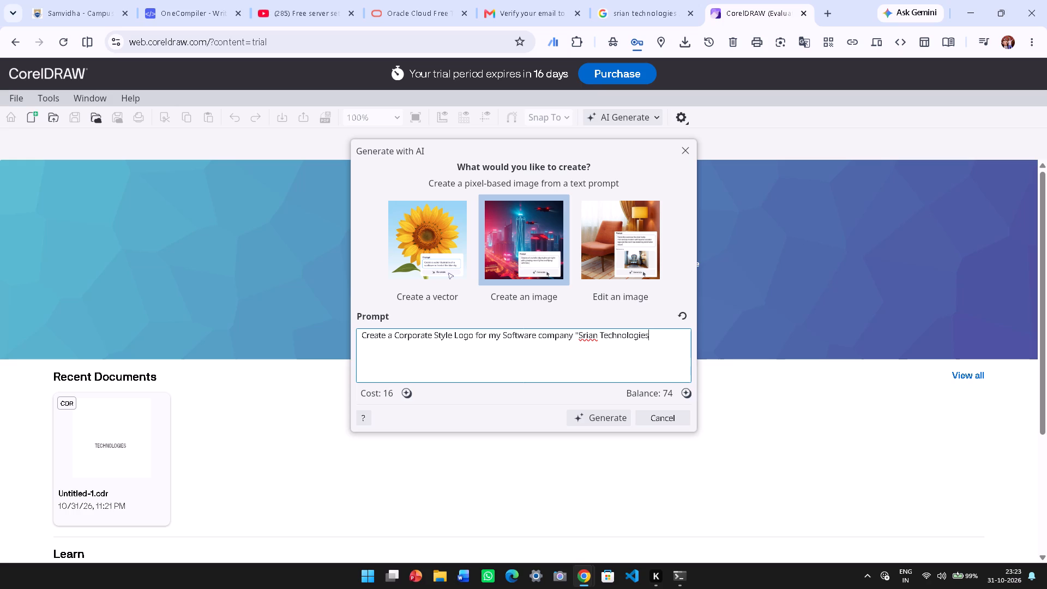
key(shift+quotedbl)
click(673, 340)
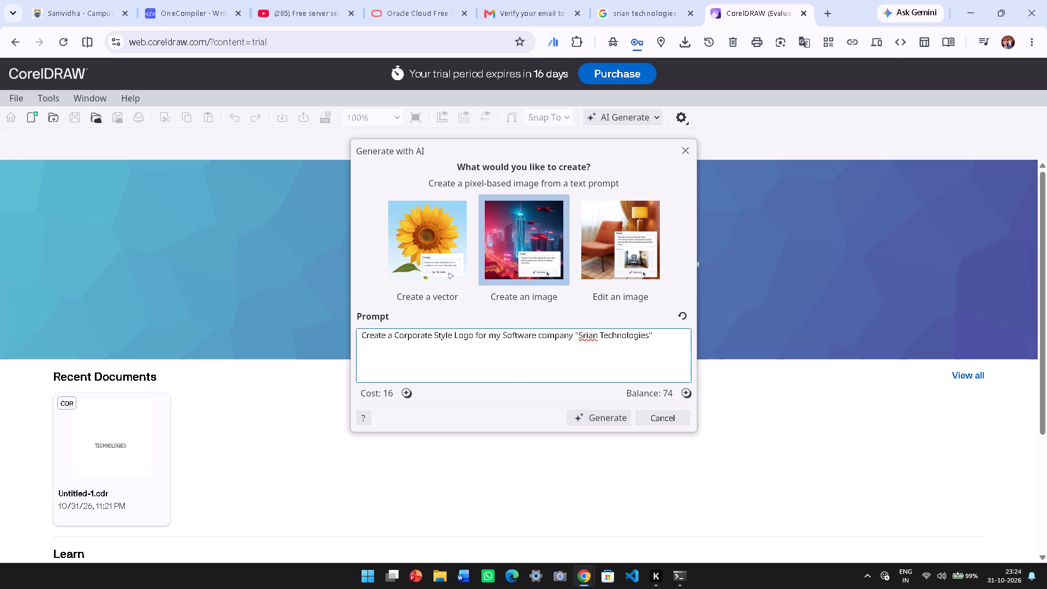
click(658, 341)
click(599, 424)
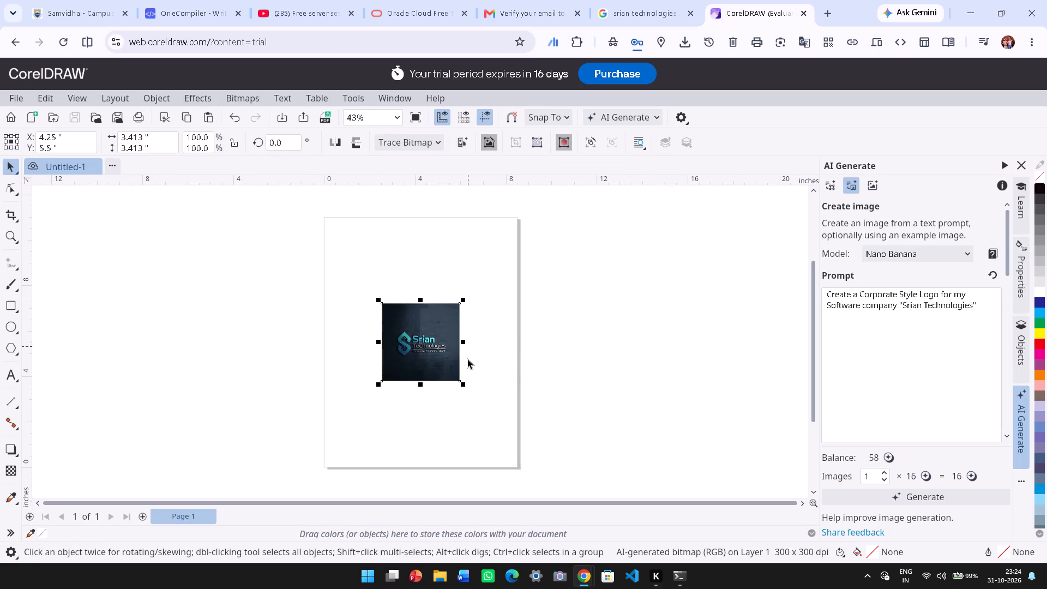
Move the generated logo image to the page's upper-left corner, centred at about X 1.9 in, Y 8.7 in.
drag(458, 378, 427, 348)
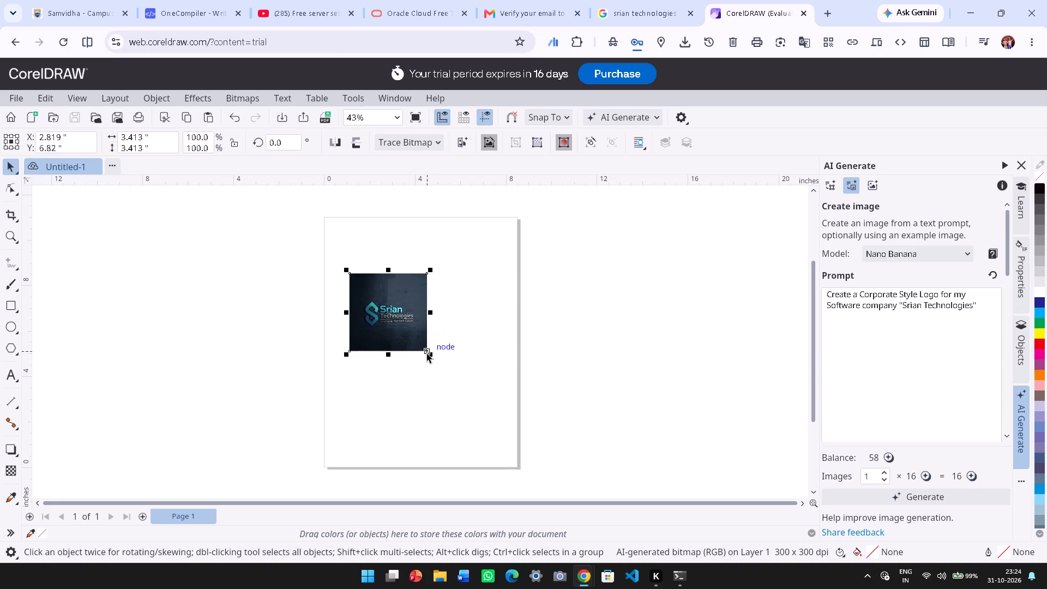
drag(430, 351, 452, 386)
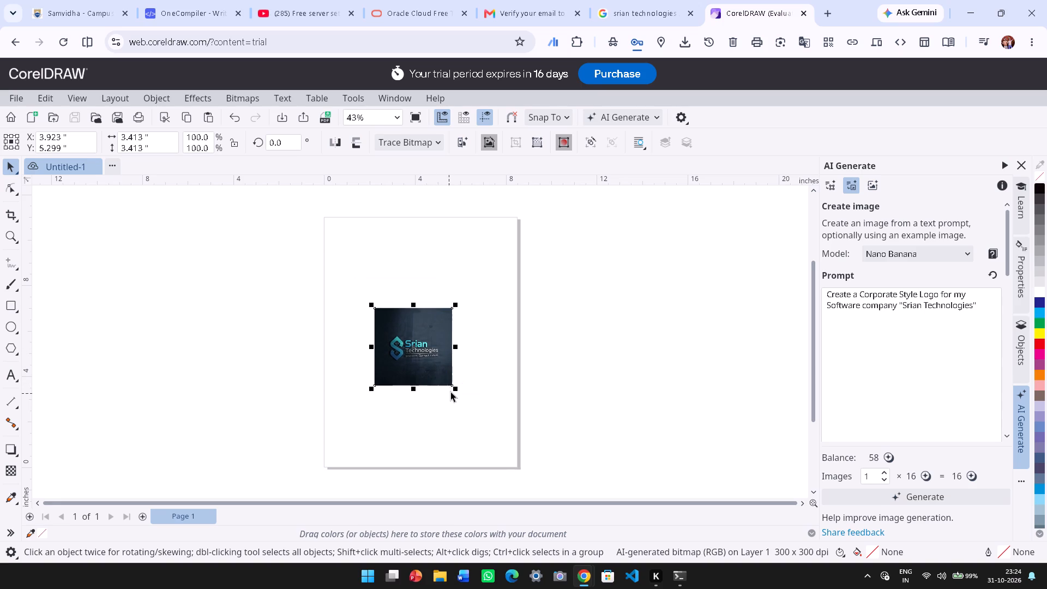
click(453, 385)
drag(454, 386, 467, 400)
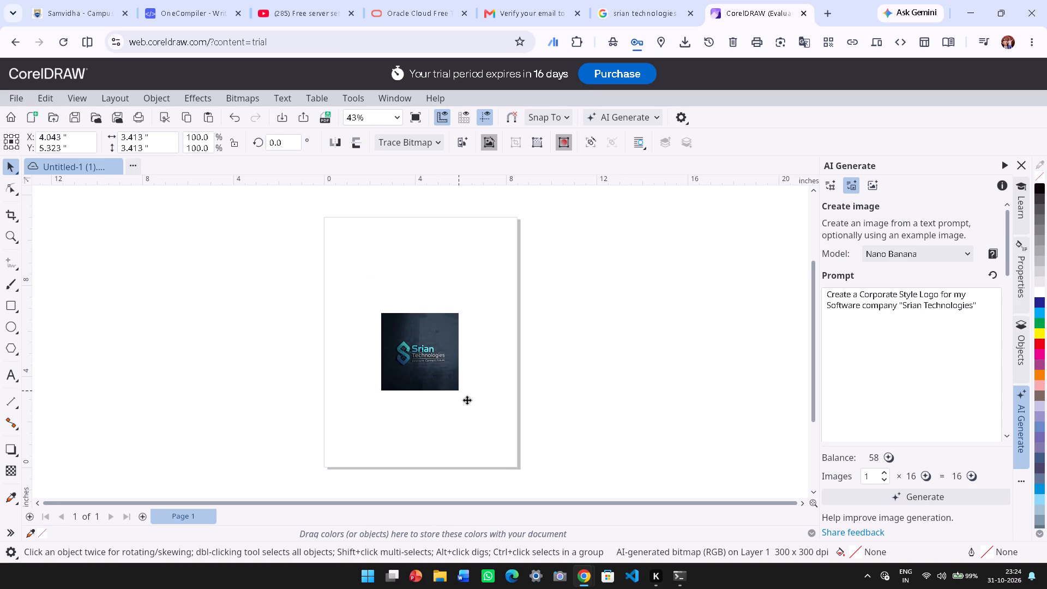
drag(467, 400, 406, 308)
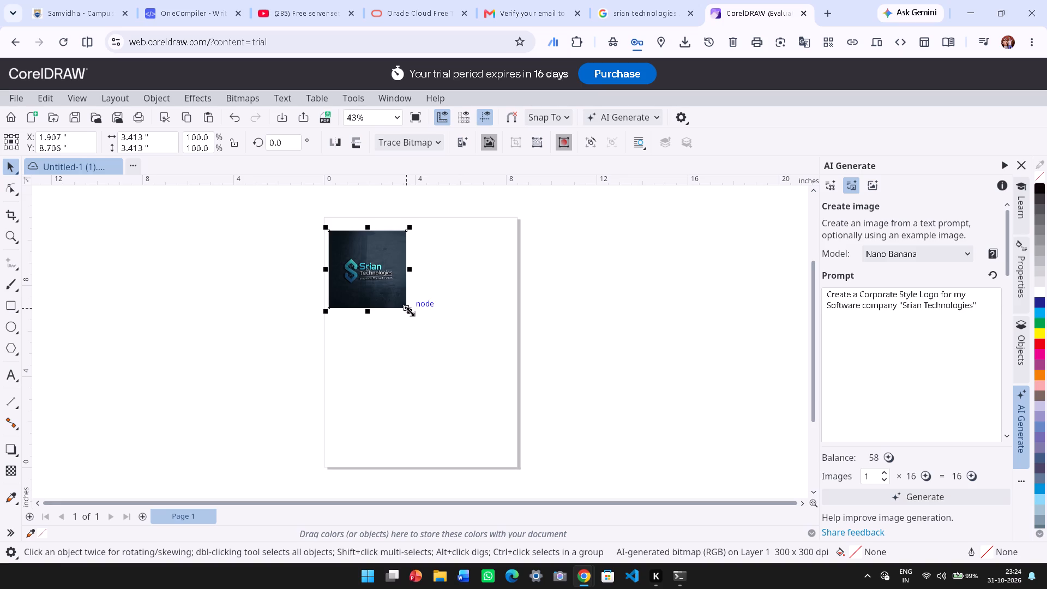
Enlarge the logo image proportionally from its lower-right corner to about 158%, roughly 5.4 in square.
drag(410, 311, 573, 548)
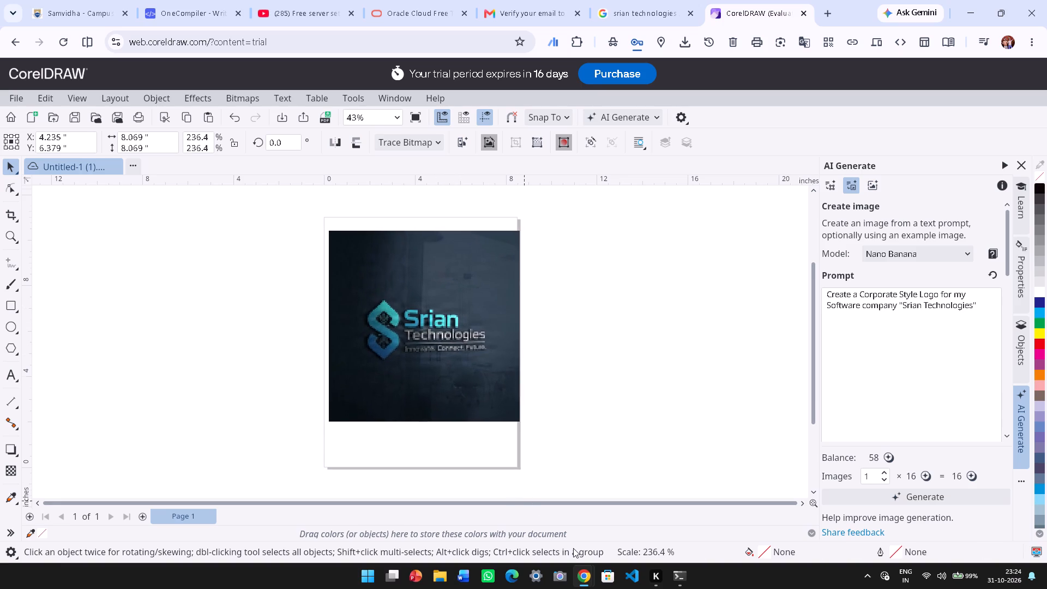
drag(573, 548, 455, 417)
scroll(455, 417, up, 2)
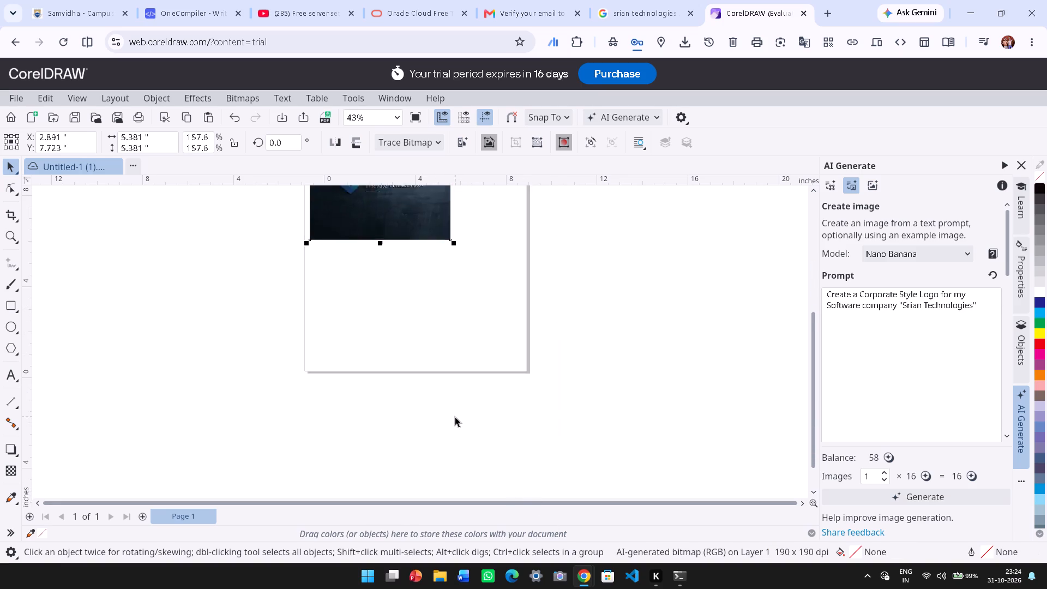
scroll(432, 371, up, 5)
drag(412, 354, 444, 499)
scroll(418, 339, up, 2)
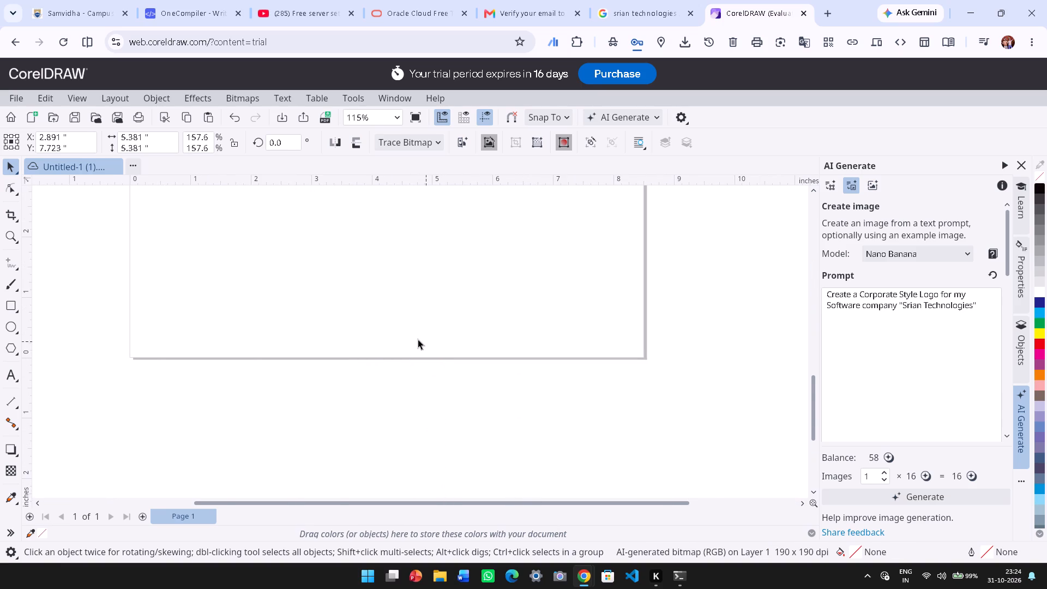
Open the generated logo image's focus group and move the image toward the page centre, to about X 4.06 in, Y 7.98 in.
scroll(418, 339, up, 5)
scroll(397, 314, down, 7)
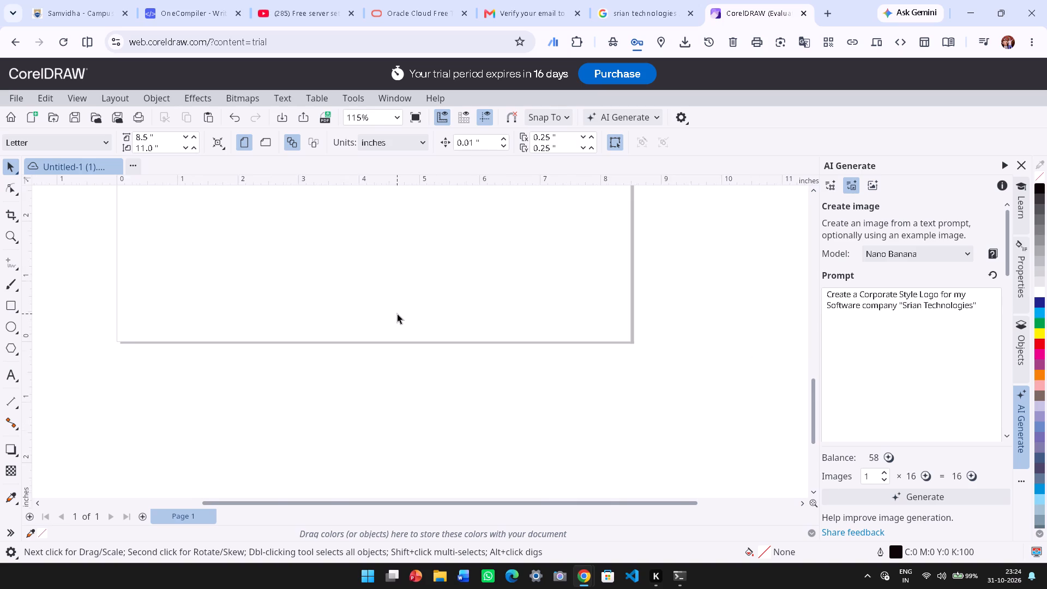
scroll(397, 314, up, 7)
click(397, 314)
scroll(397, 314, down, 1)
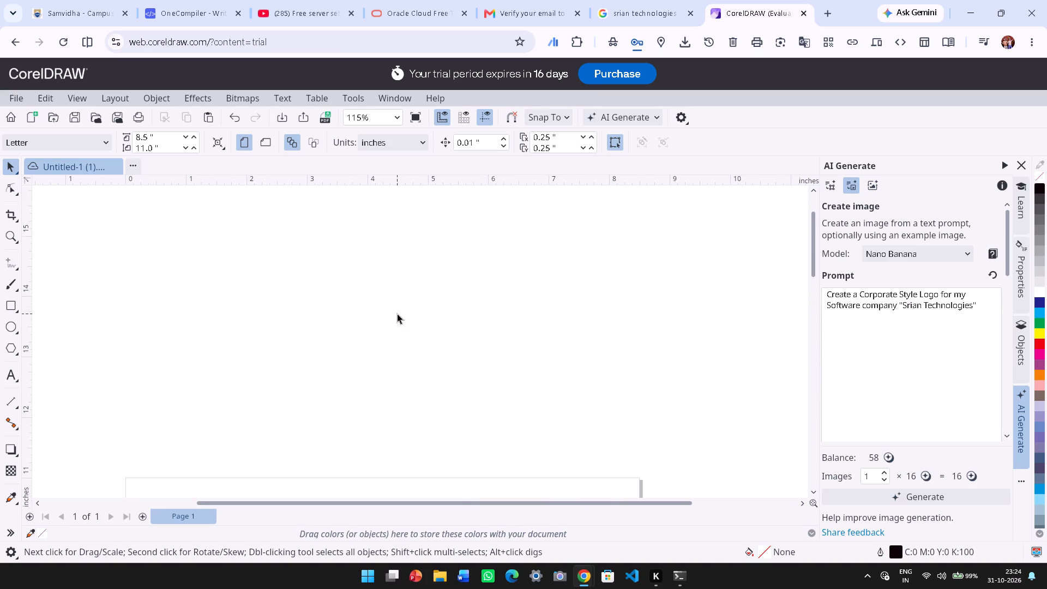
scroll(397, 314, down, 5)
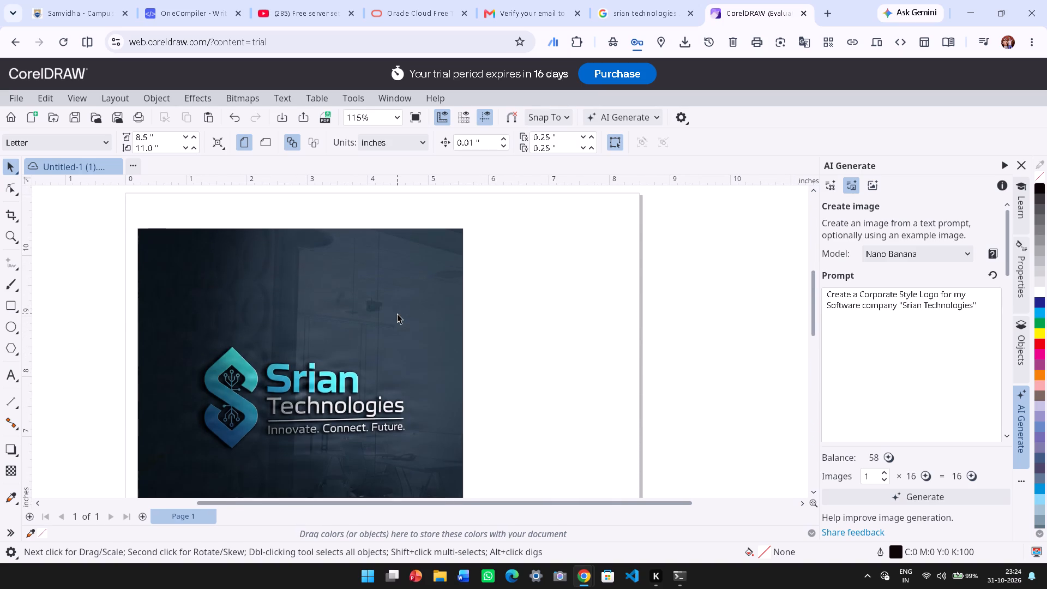
scroll(397, 314, down, 1)
click(290, 399)
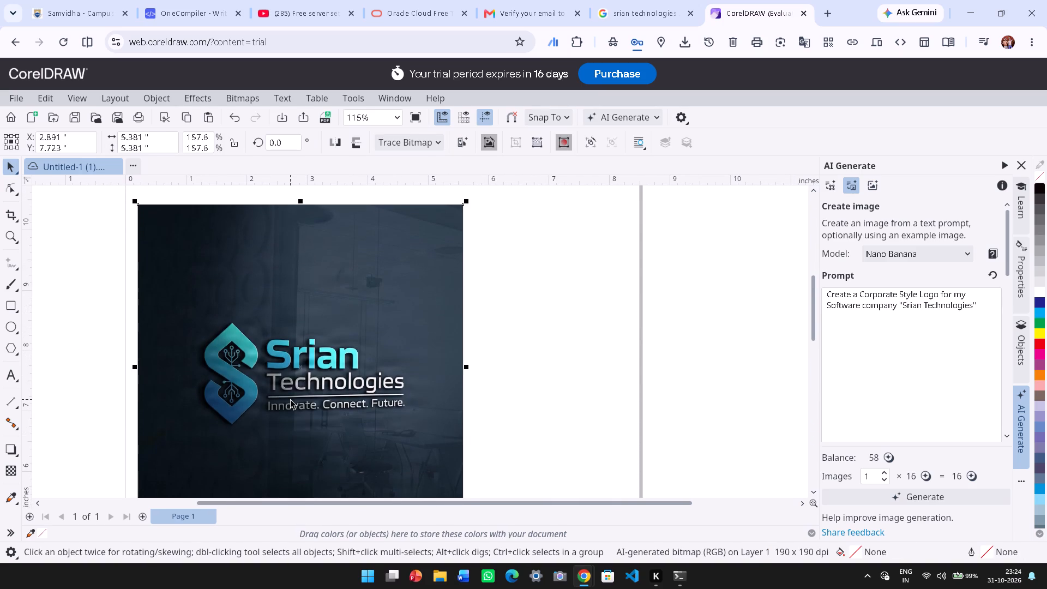
double_click(286, 384)
drag(286, 384, 310, 385)
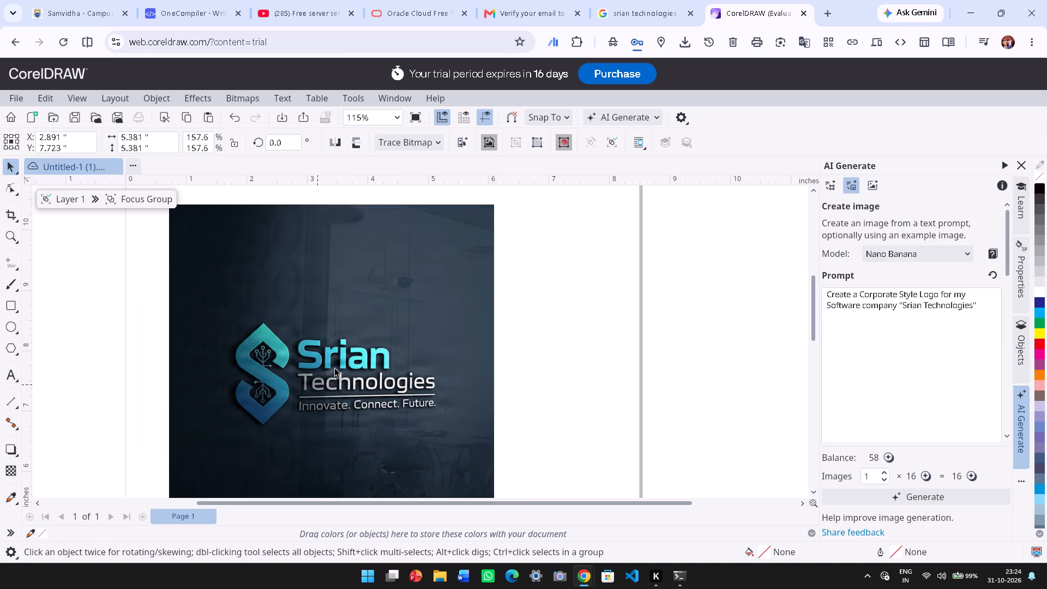
drag(334, 368, 357, 369)
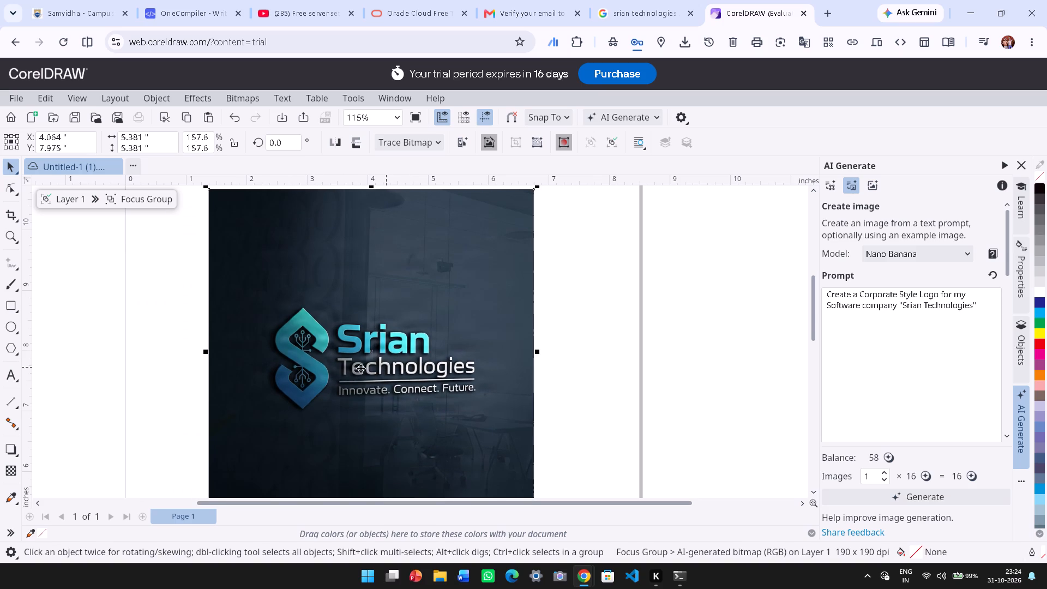
double_click(291, 363)
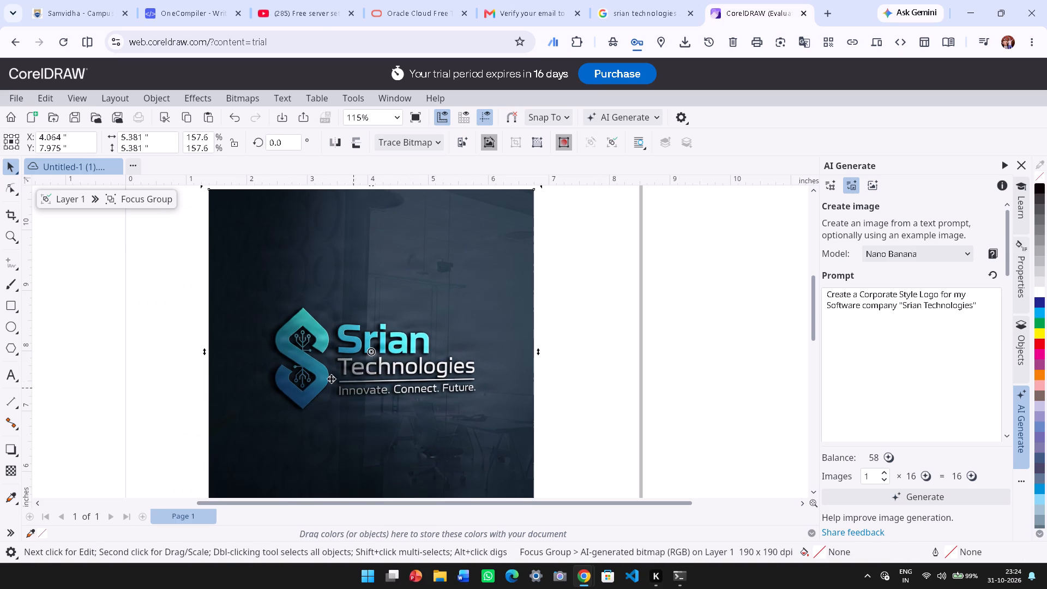
click(301, 340)
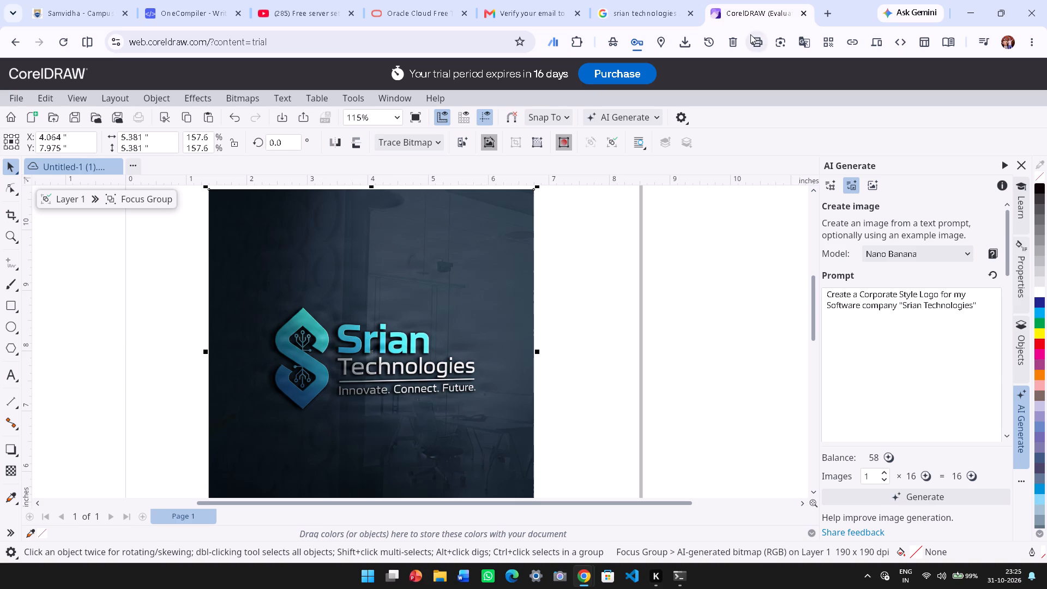
Open the start screen and look through its recent documents and Learn tutorials.
click(4, 121)
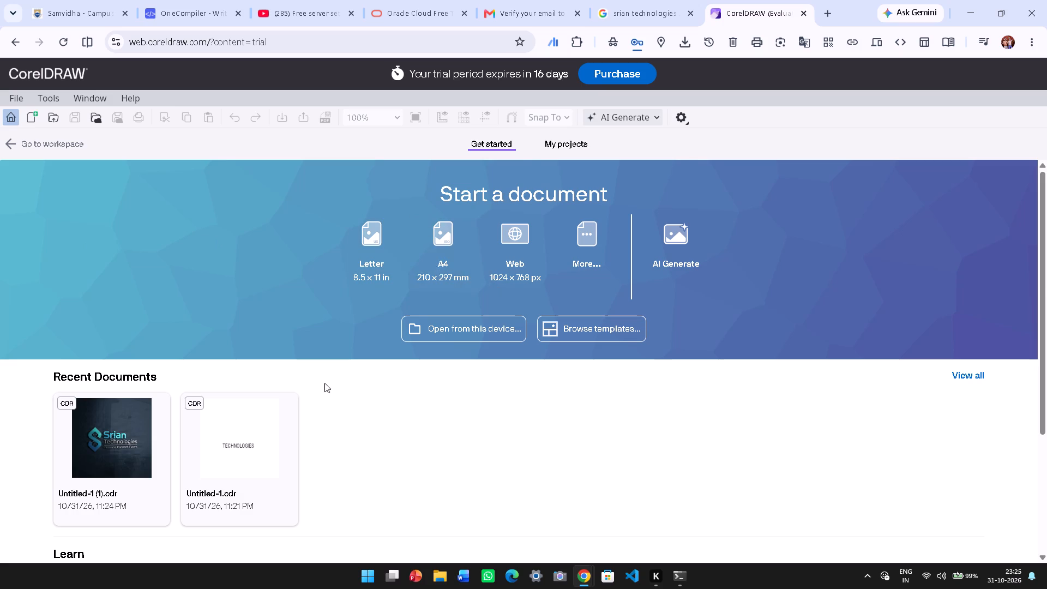
scroll(314, 380, down, 4)
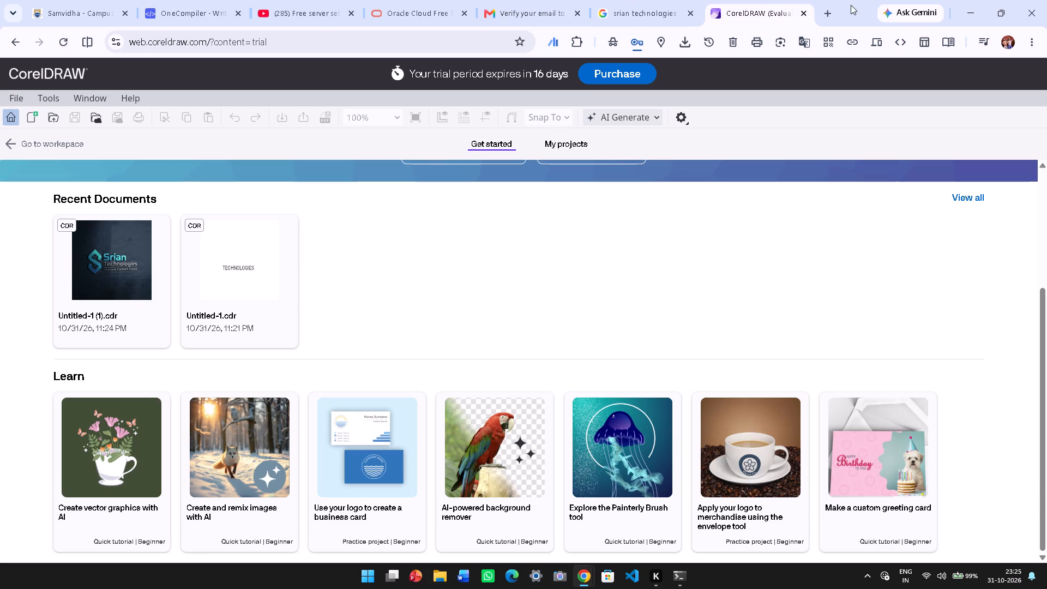
Open the Canva website in a new browser tab.
click(835, 13)
text(canva)
key(Return)
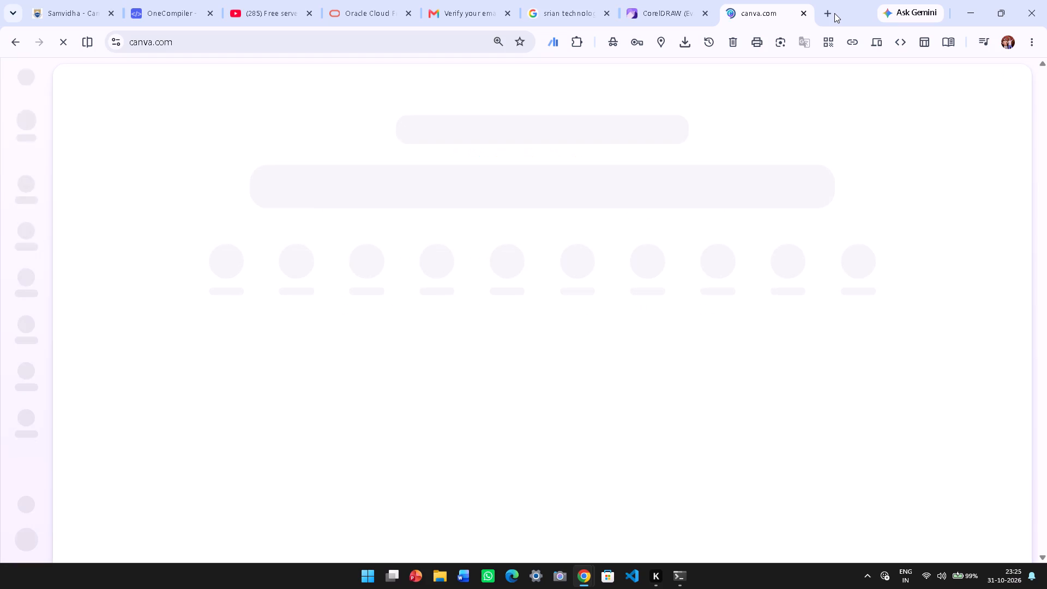
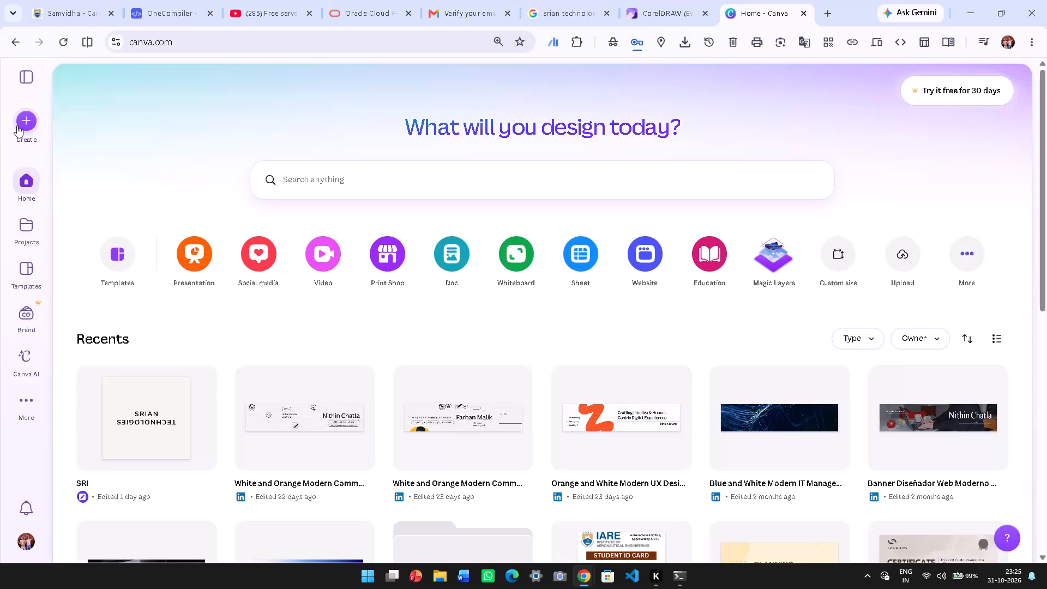
Create a new blank logo design of 2000 × 2000 px.
click(17, 125)
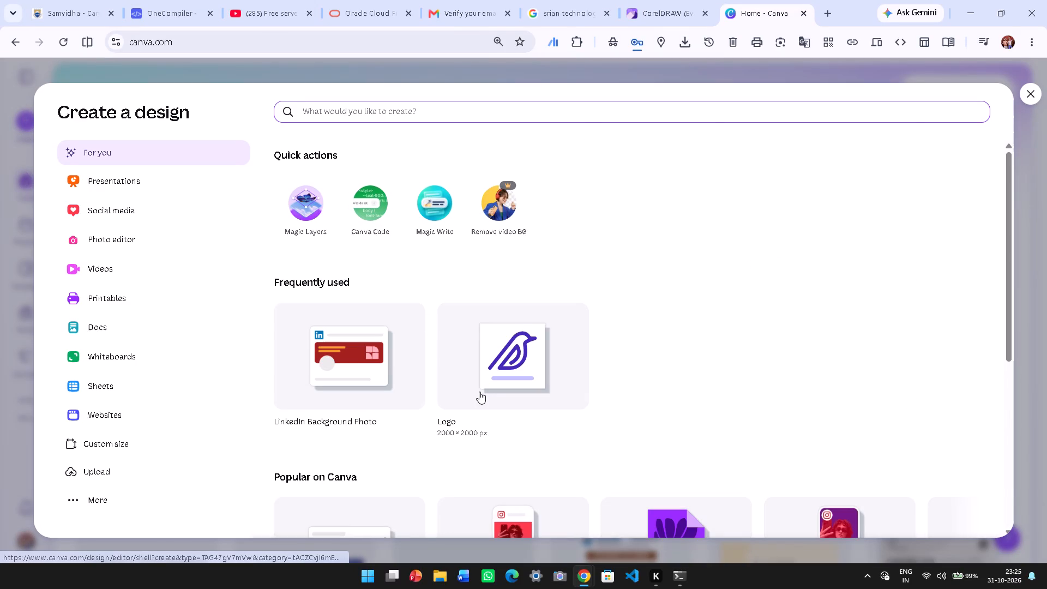
click(485, 392)
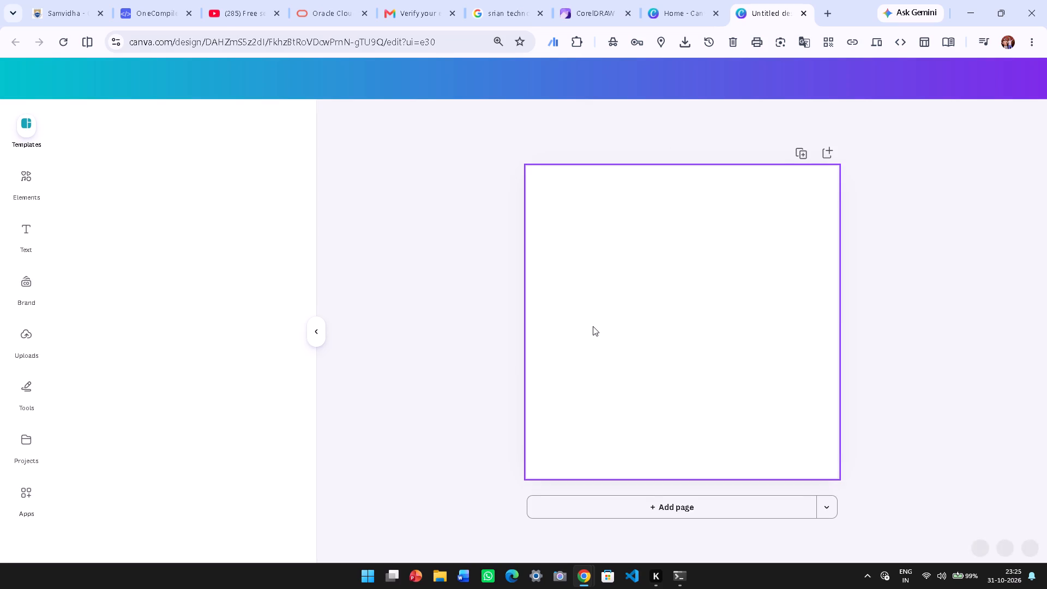
Add a heading reading "Srian" at the centre of the blank page.
click(593, 326)
key(shift+s)
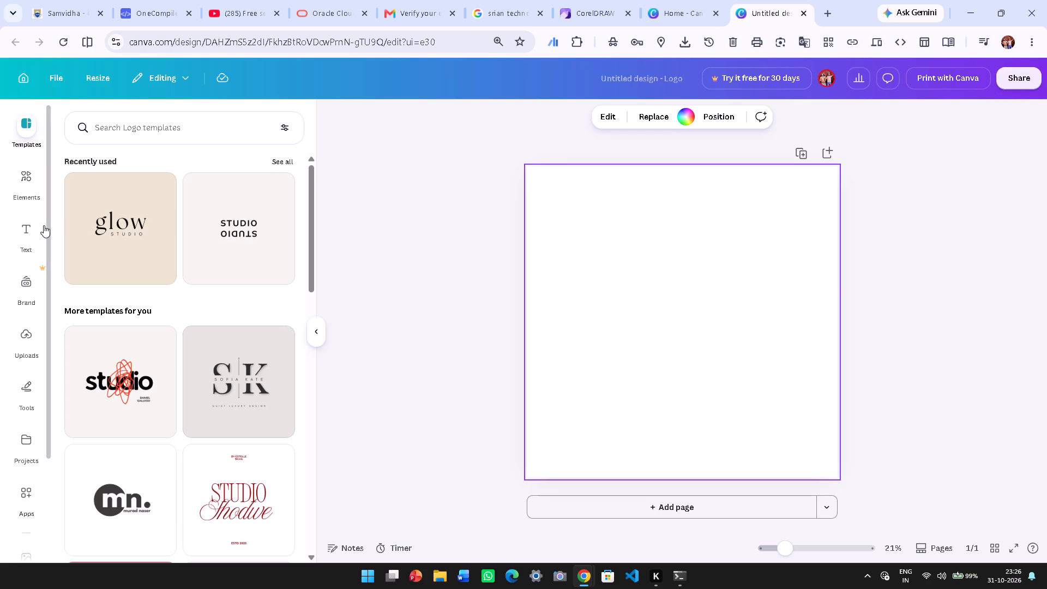
click(21, 235)
click(231, 328)
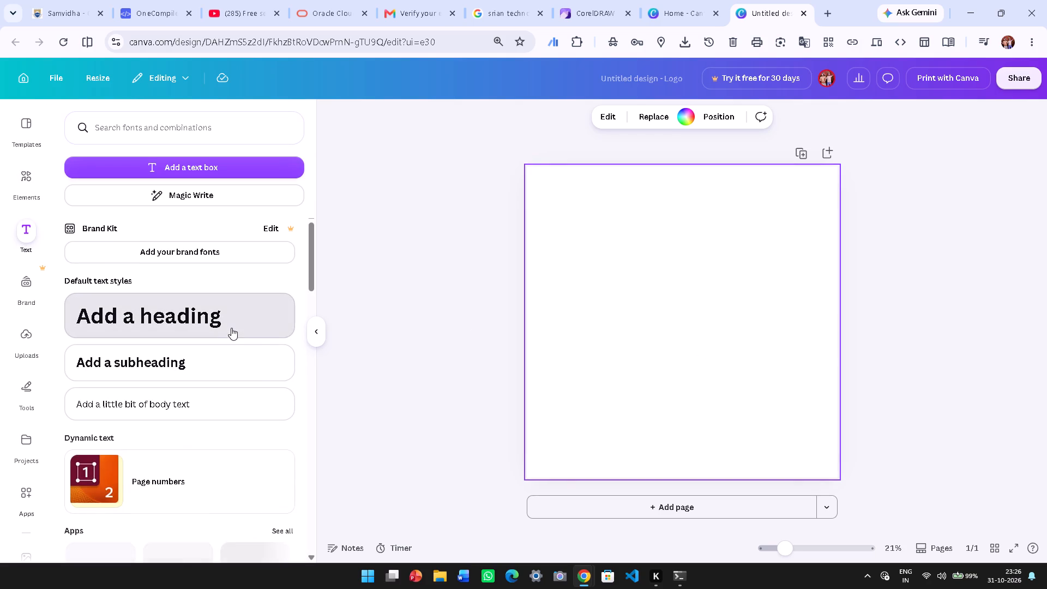
key(shift+s)
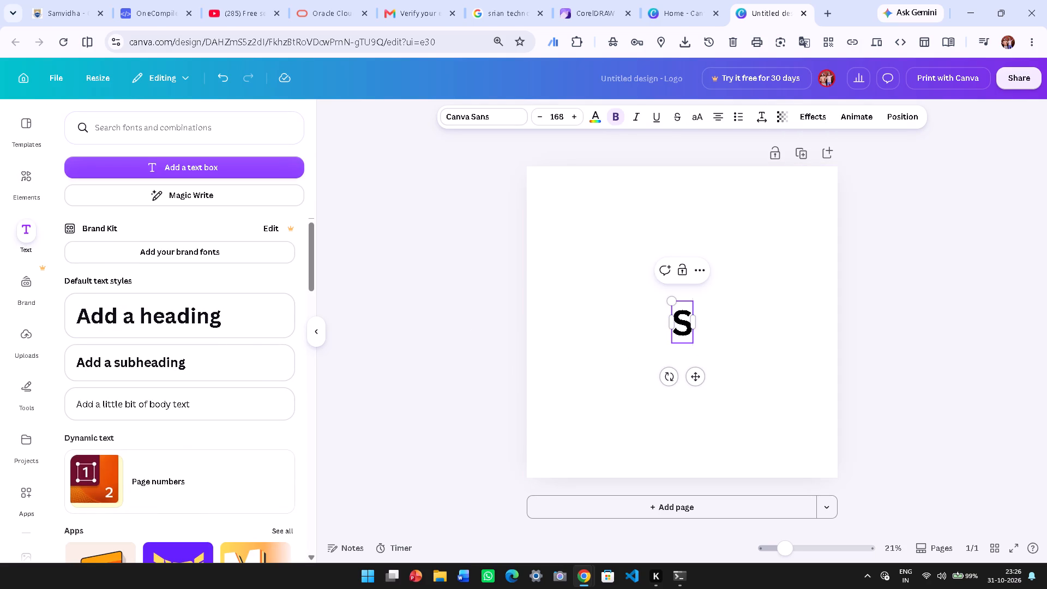
text(rian)
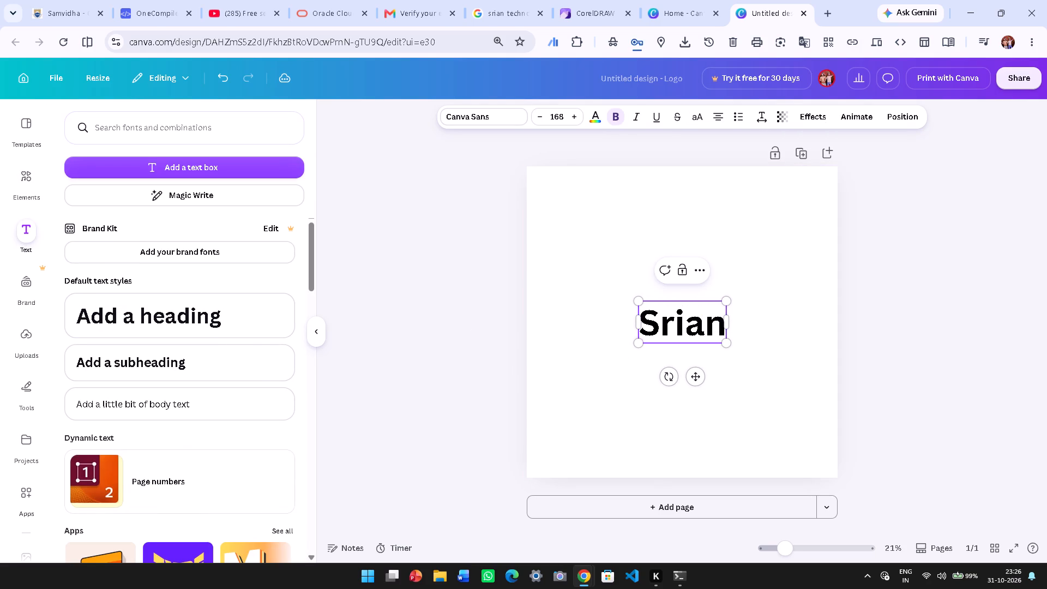
click(571, 322)
click(682, 327)
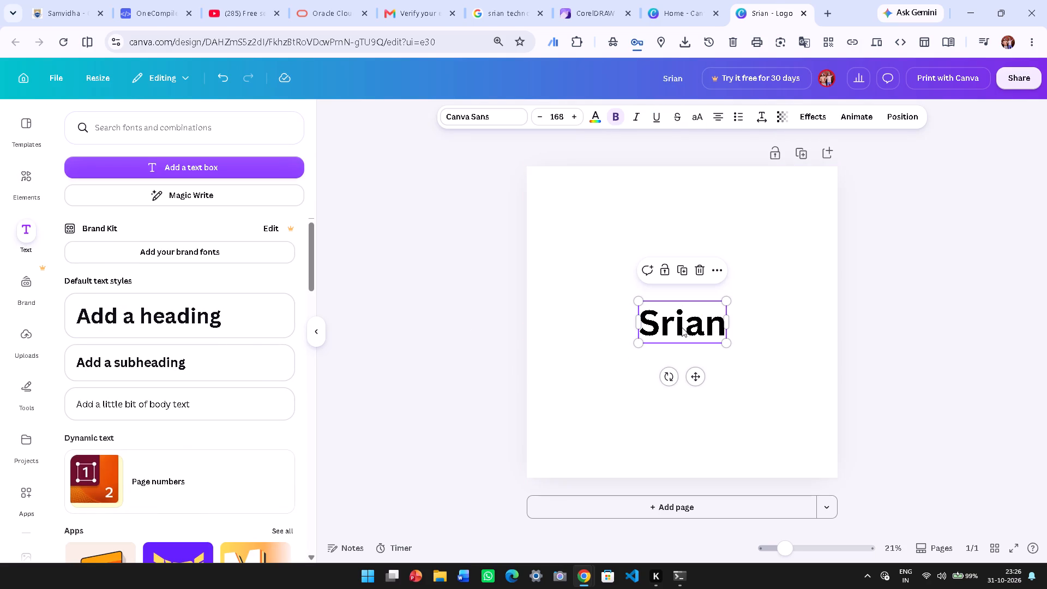
Add a subheading reading "Technologies" below Srian and widen its text box so the word fits on one line.
click(124, 353)
text(te)
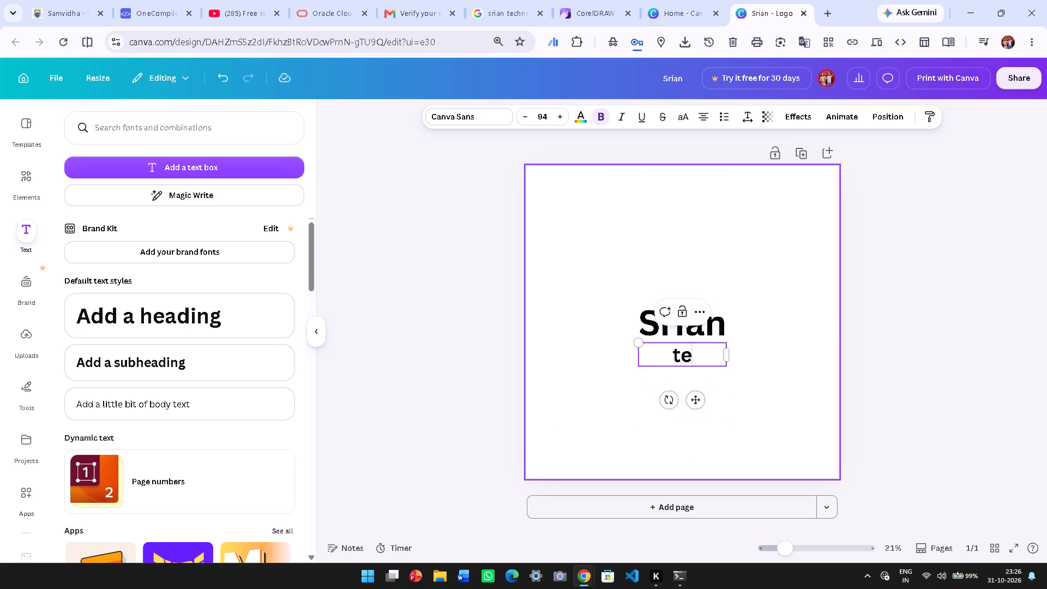
key(BackSpace)
key(BackSpace)
text(Technologies)
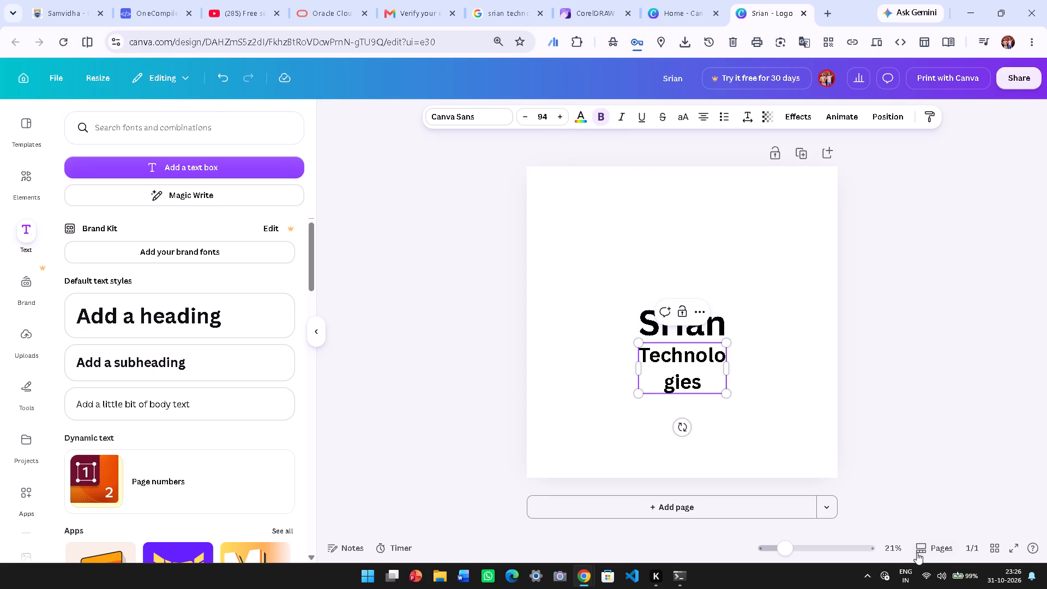
drag(726, 365, 789, 360)
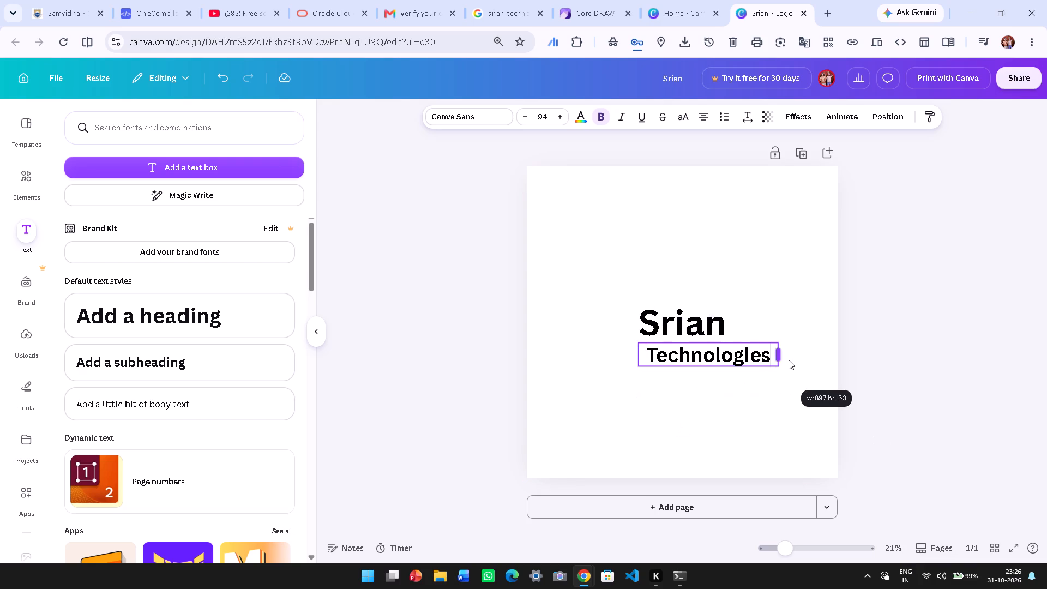
drag(789, 360, 773, 365)
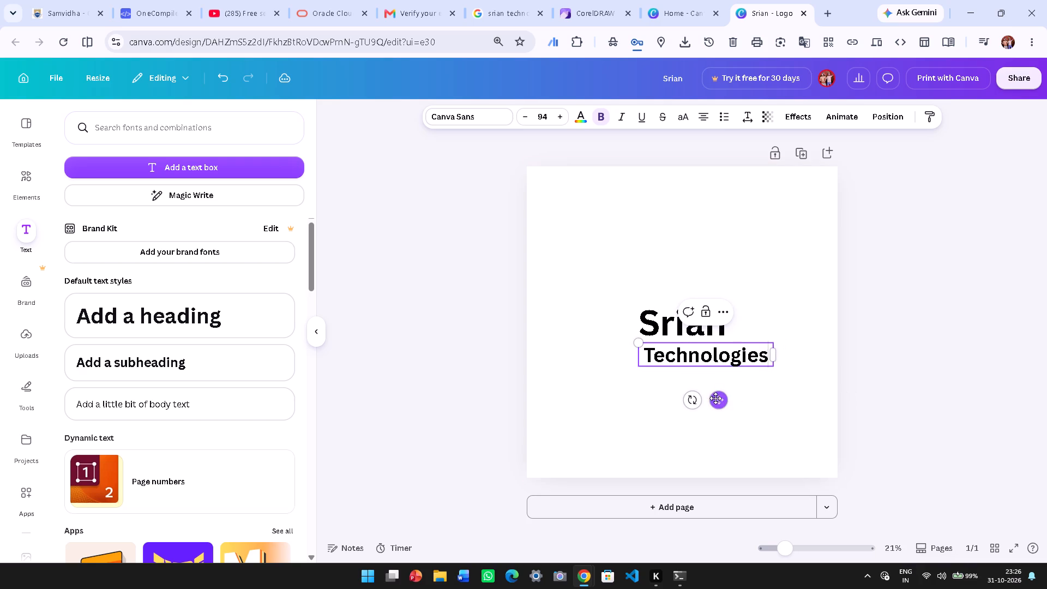
Move the Technologies text up and slightly left so it sits close beneath the Srian heading.
drag(715, 398, 711, 392)
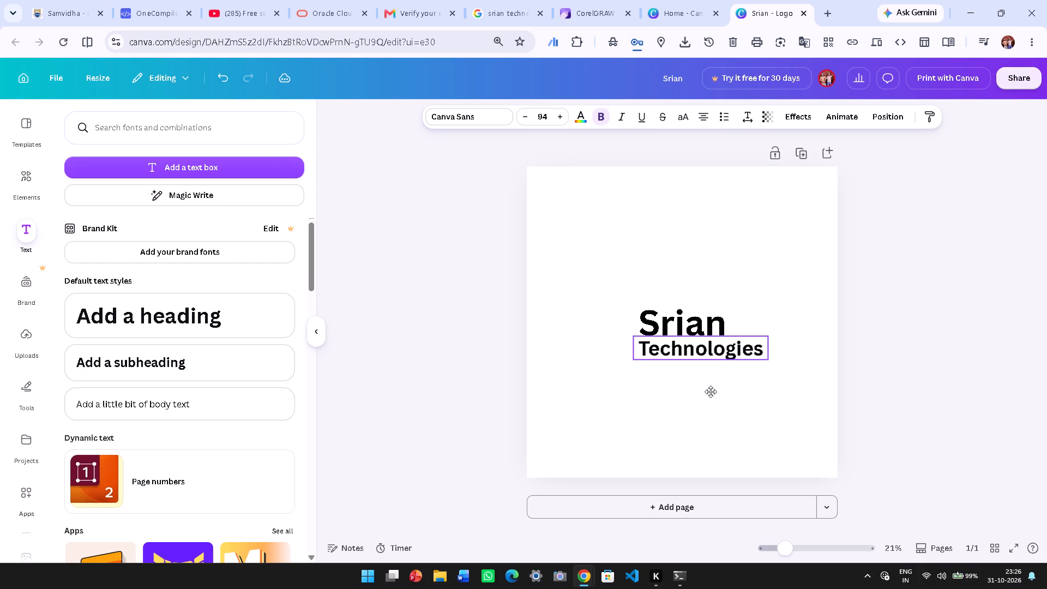
drag(711, 392, 711, 390)
click(719, 458)
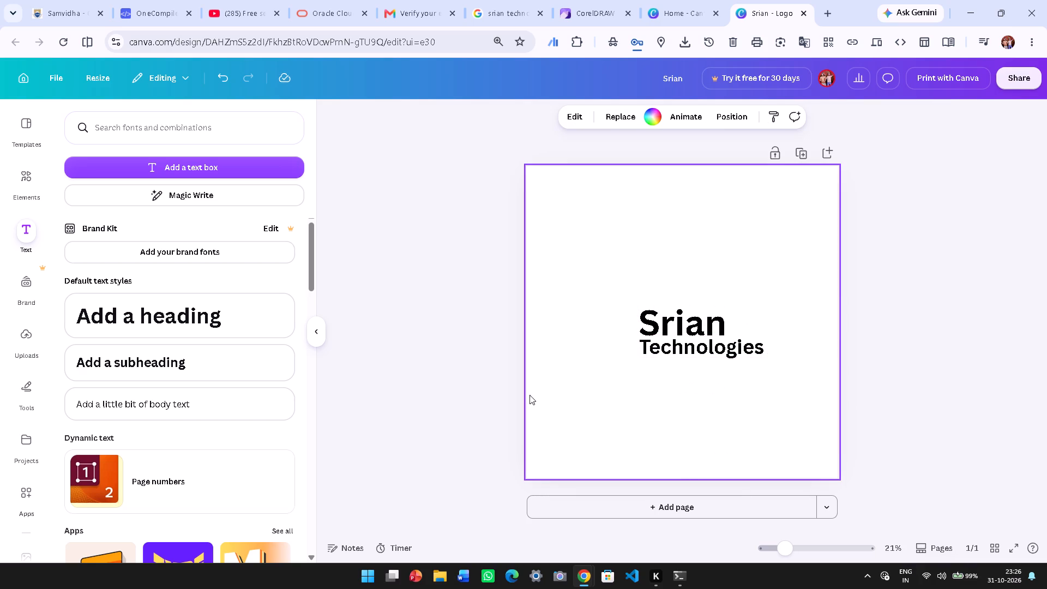
click(666, 351)
click(711, 387)
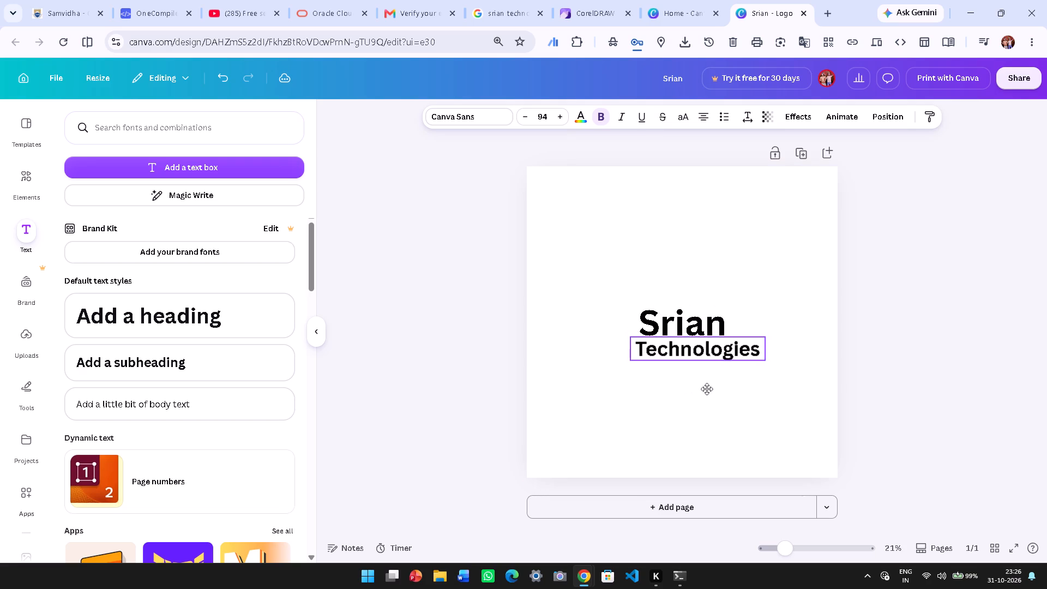
click(761, 415)
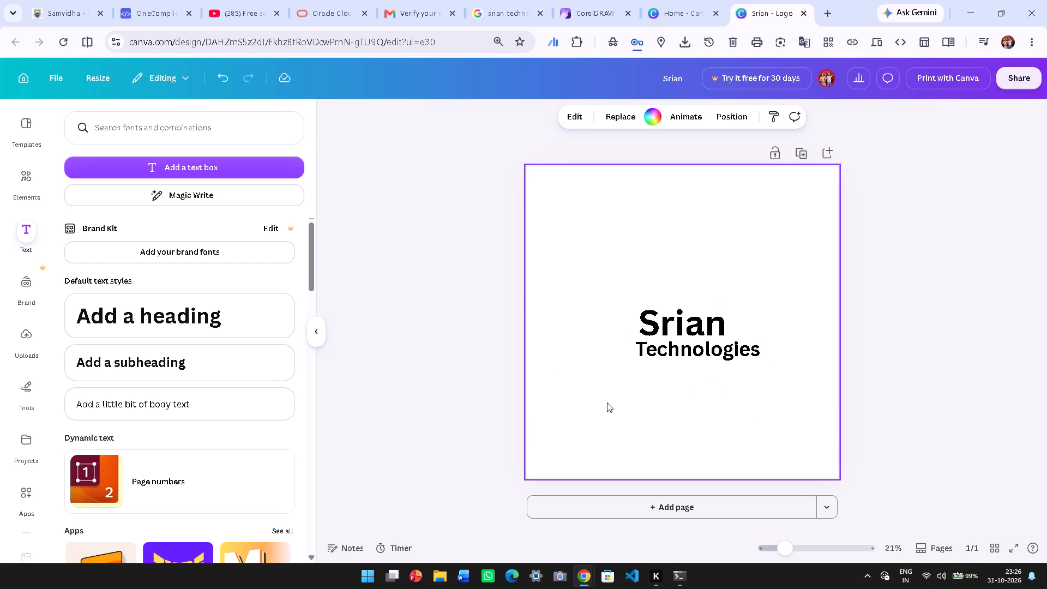
Nudge the Technologies text horizontally in fine increments until it starts just inside the left edge of Srian.
click(698, 348)
key(Right)
key(Right)
key(Right)
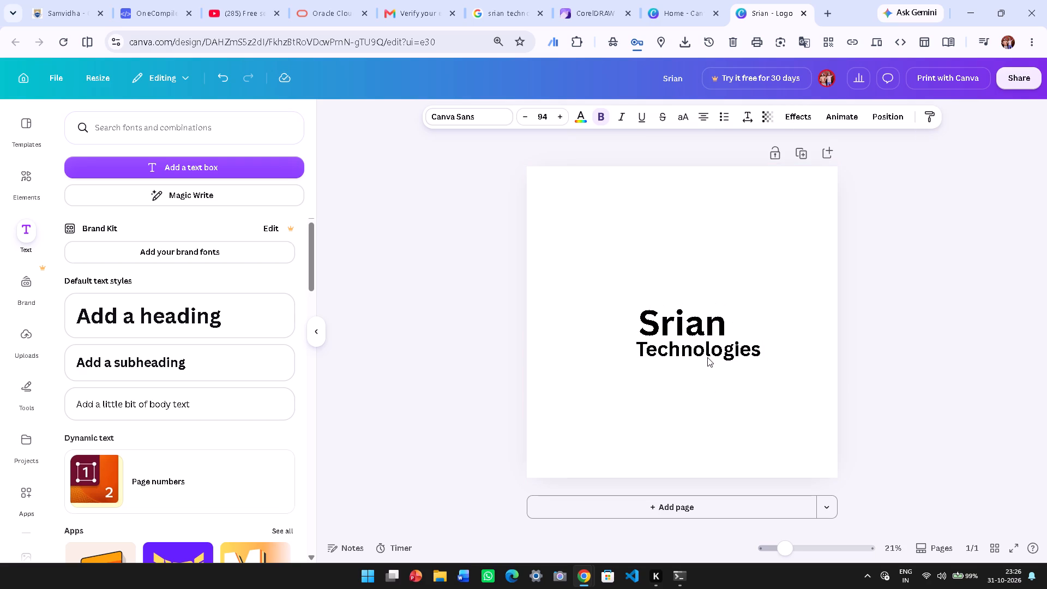
key(Right)
key(Right)
key(Right)
key(Right)
click(713, 351)
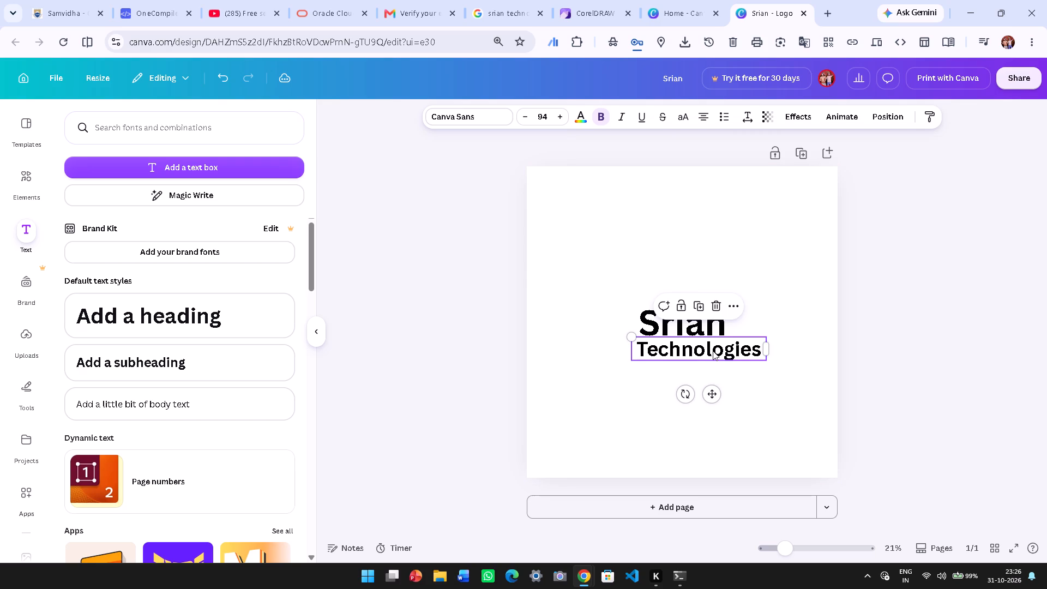
key(Right)
key(Right)
key(Right)
key(Right)
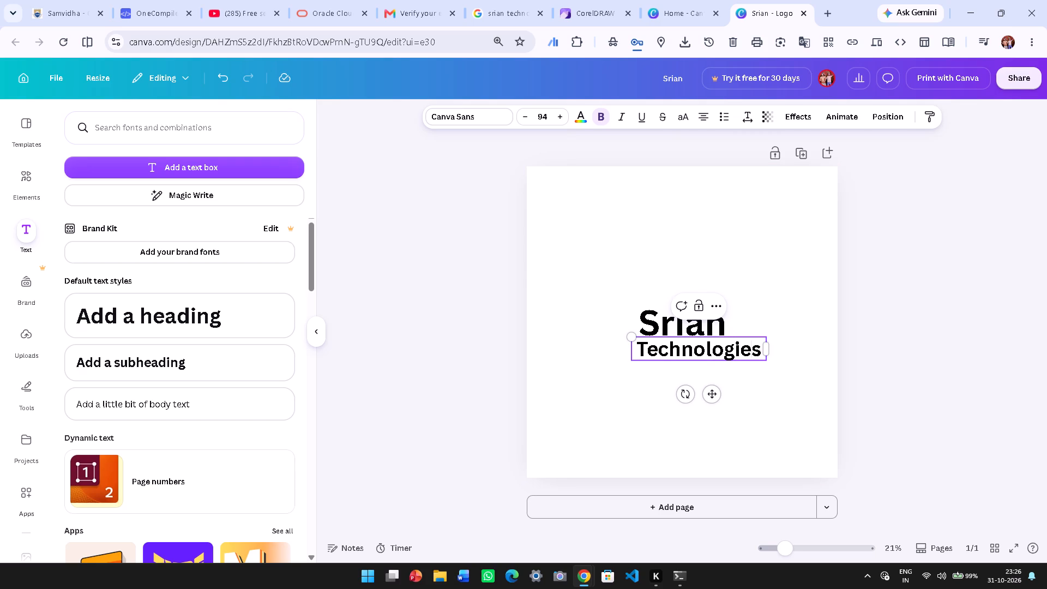
click(740, 363)
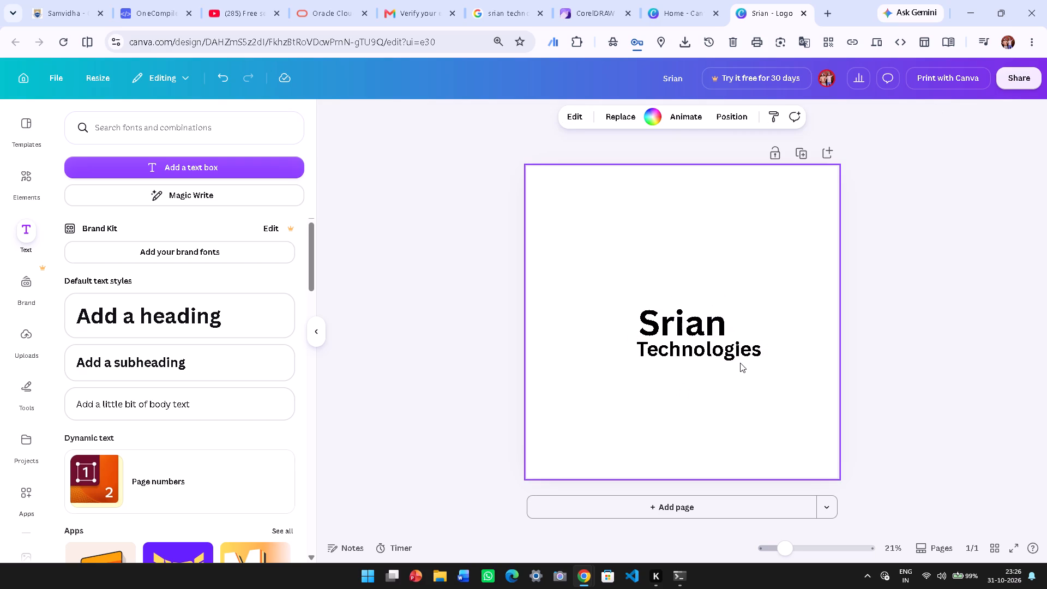
click(759, 337)
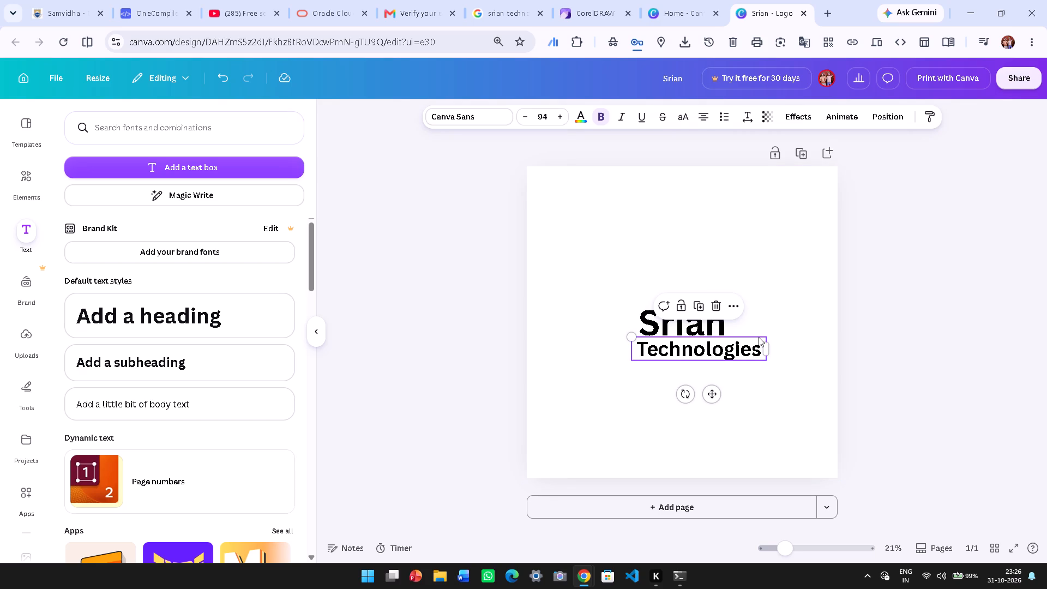
key(Right)
key(Right)
key(Right)
key(Right)
key(Right)
key(Right)
key(Right)
key(Right)
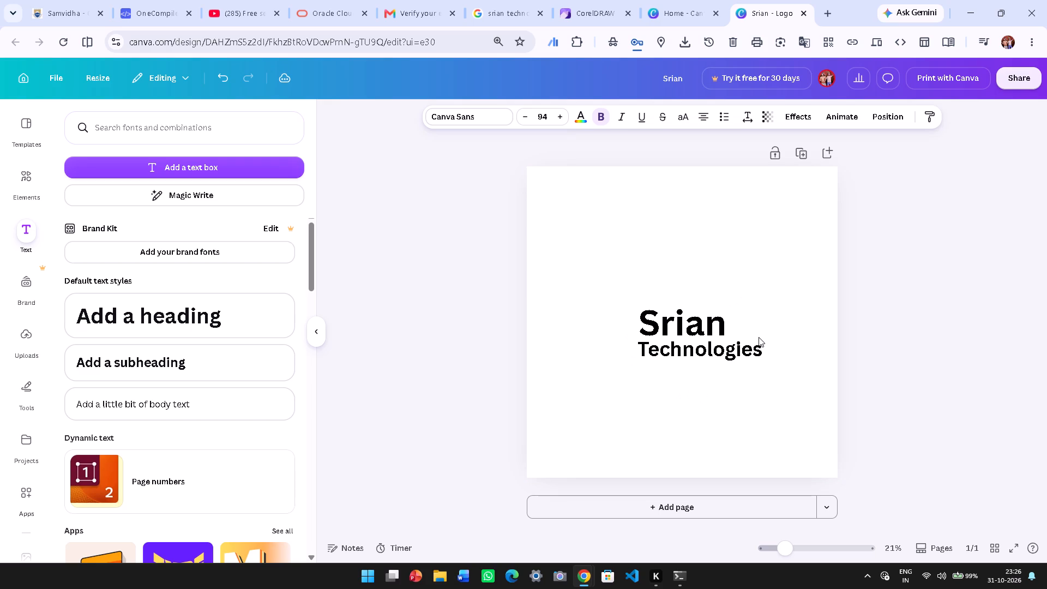
key(Right)
key(Right)
key(Right)
key(Right)
key(Right)
key(Right)
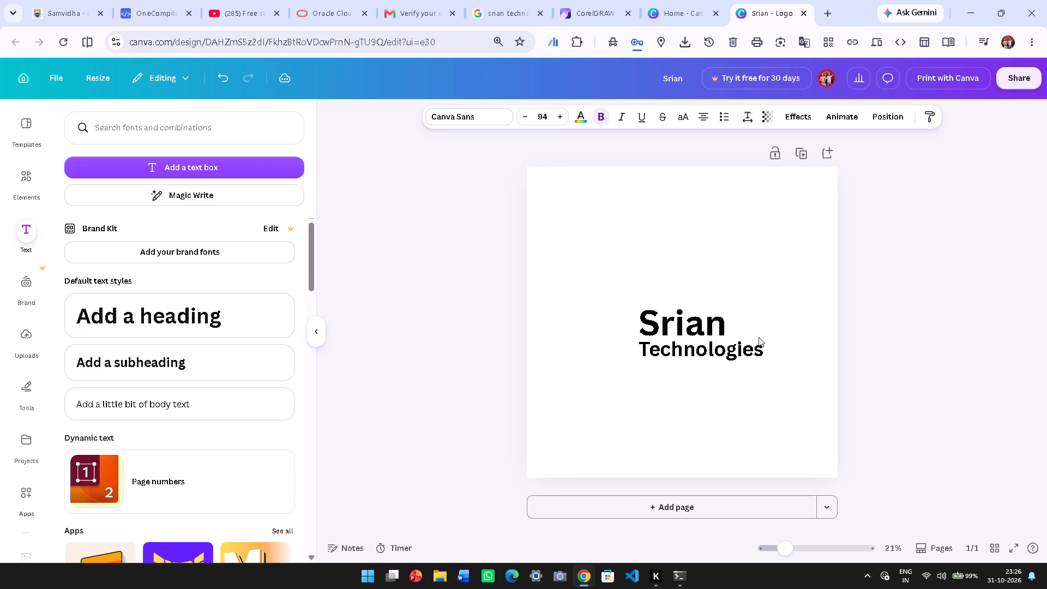
key(Right)
key(Right)
key(Right)
key(Right)
key(Right)
key(Right)
key(Right)
key(Right)
key(Right)
key(Right)
key(Right)
key(Right)
key(Right)
key(Right)
key(Right)
key(Right)
key(Right)
key(Right)
key(Right)
key(Right)
key(Right)
key(Right)
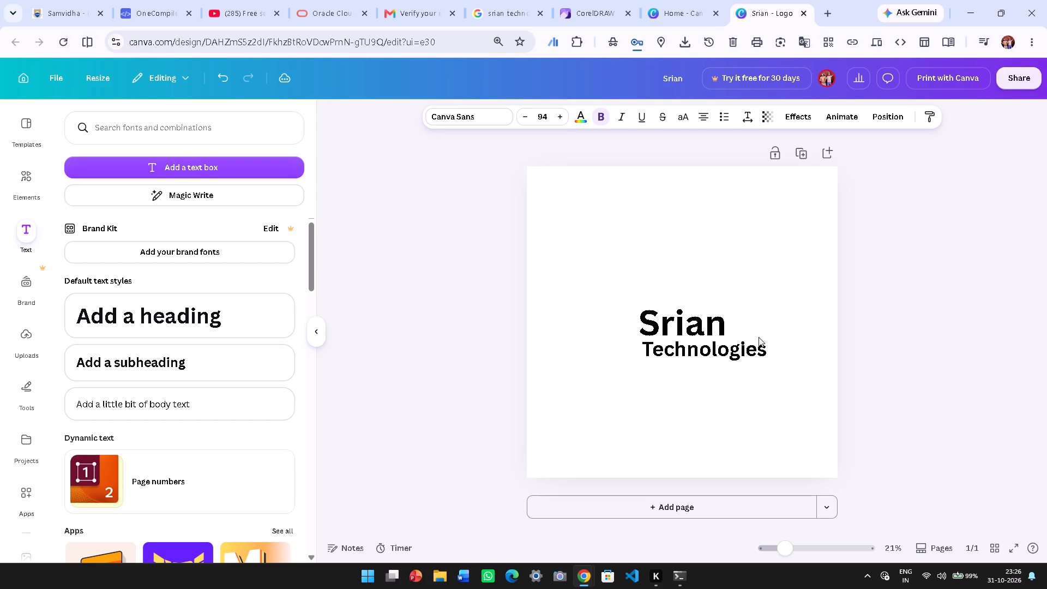
key(Left)
key(Left)
key(Left)
key(Left)
key(Left)
key(Left)
key(Left)
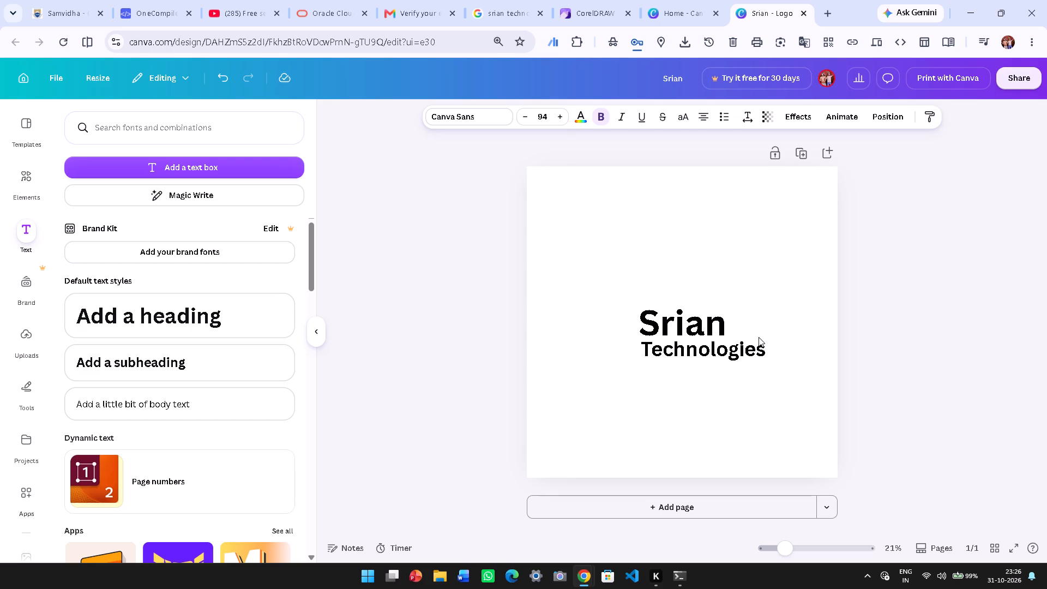
key(Left)
click(542, 317)
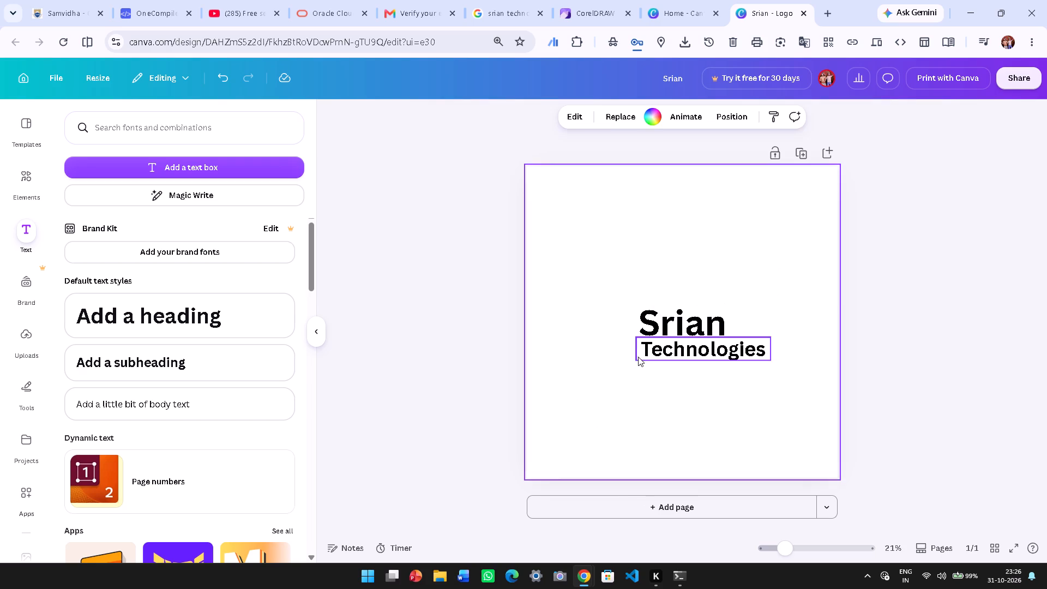
click(637, 407)
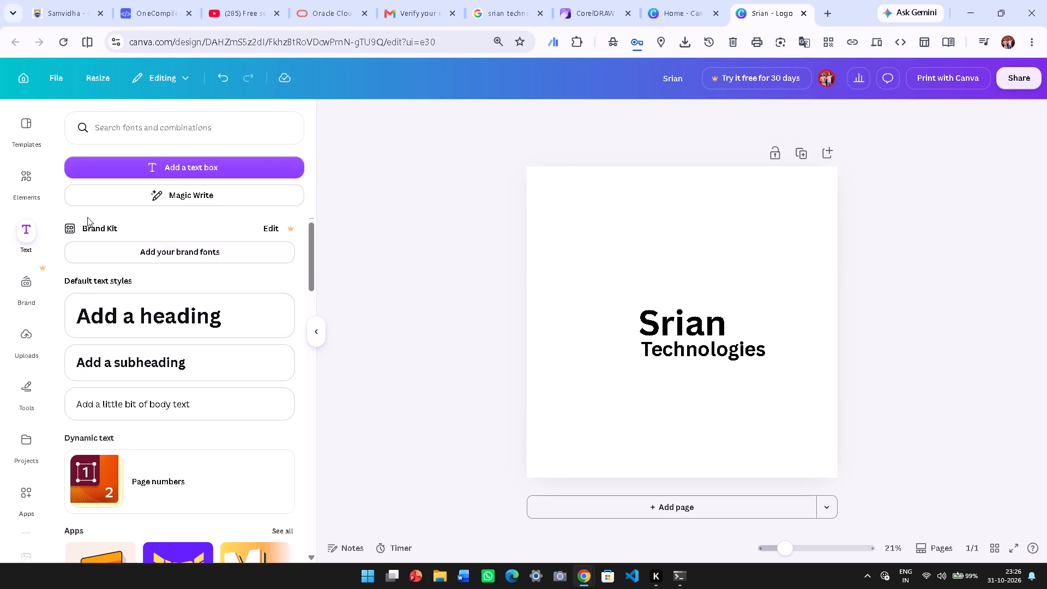
Add the recently used square shape to the page.
click(12, 182)
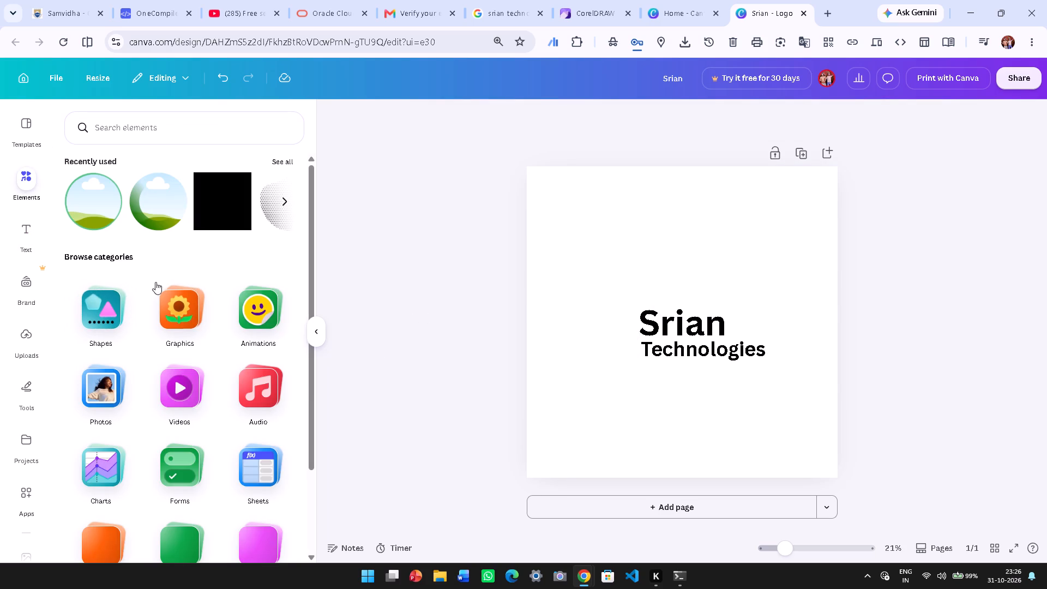
click(223, 198)
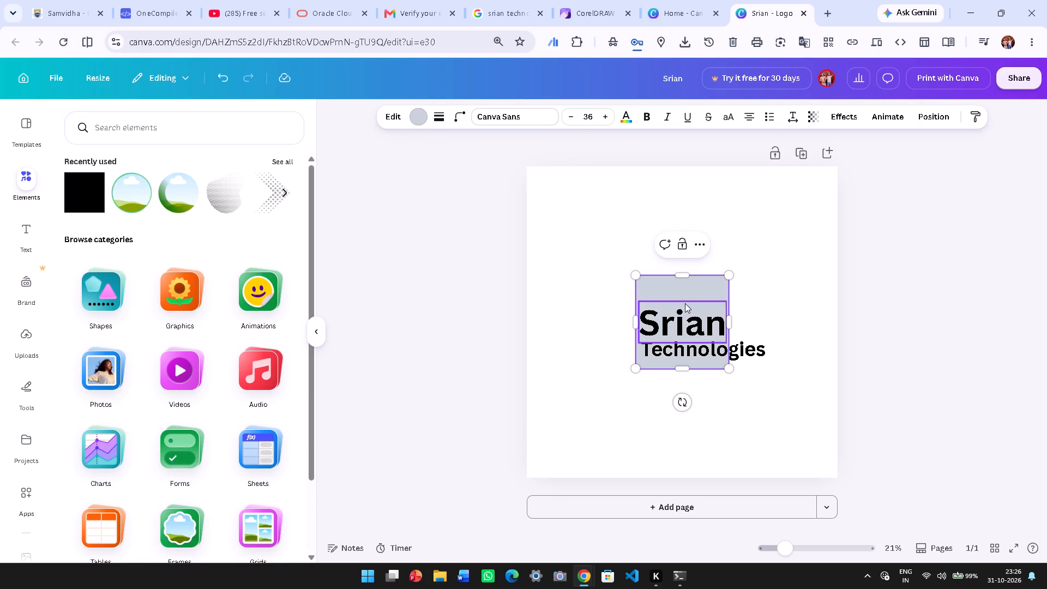
Lower the Srian heading closer to Technologies and nudge it in fine increments so their left edges nearly line up.
click(685, 303)
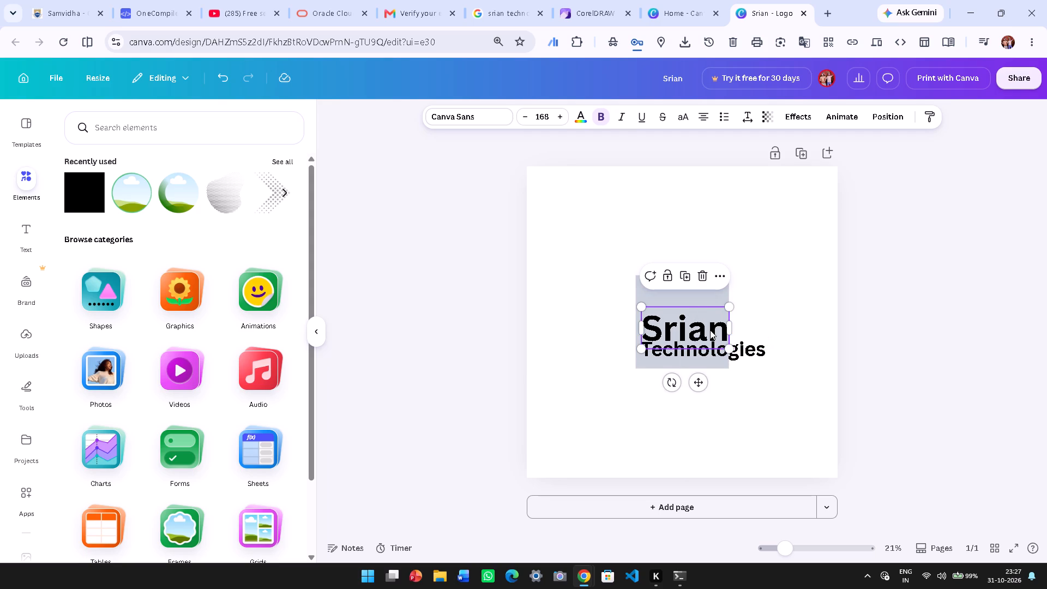
key(Up)
key(Up)
key(Up)
key(Up)
key(Up)
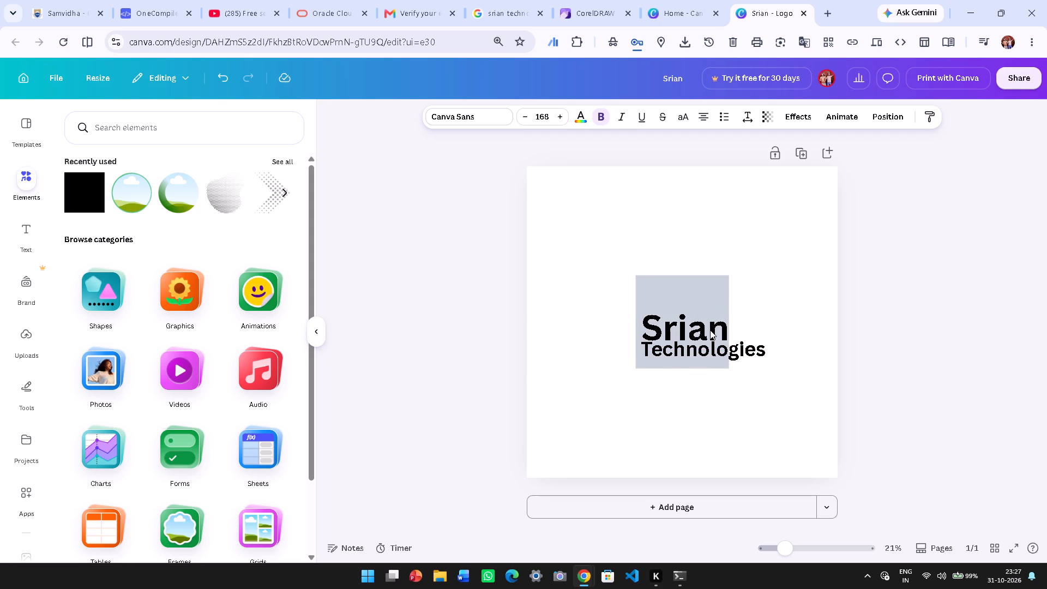
key(Left)
key(Left)
key(Left)
key(Left)
key(Left)
key(Left)
key(Left)
key(Left)
key(Left)
key(Left)
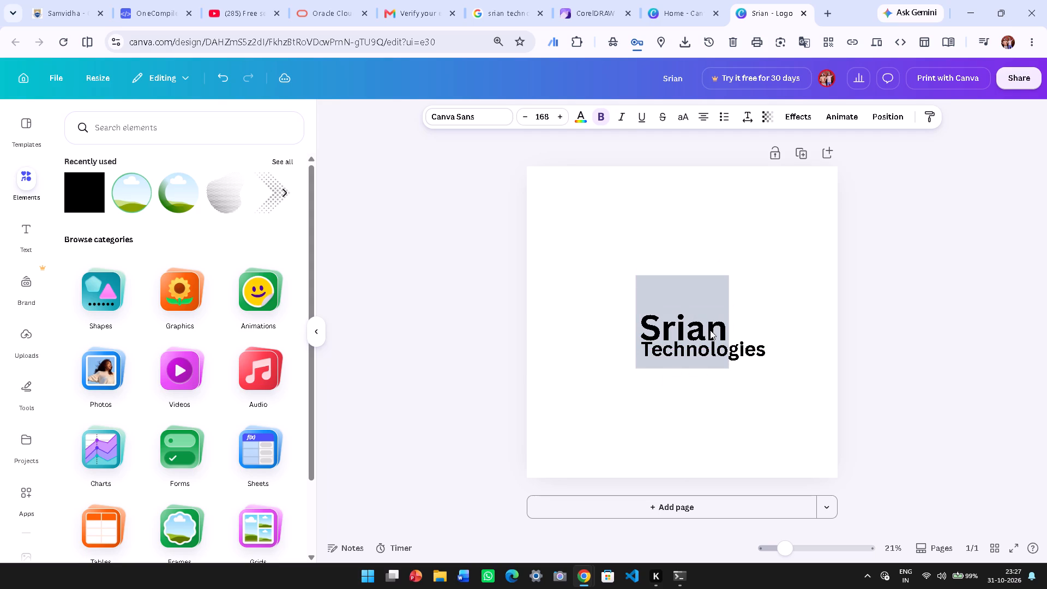
key(Right)
key(Right)
key(Right)
key(Up)
key(Up)
key(Up)
key(Up)
key(Up)
key(Up)
key(Up)
key(Left)
key(Left)
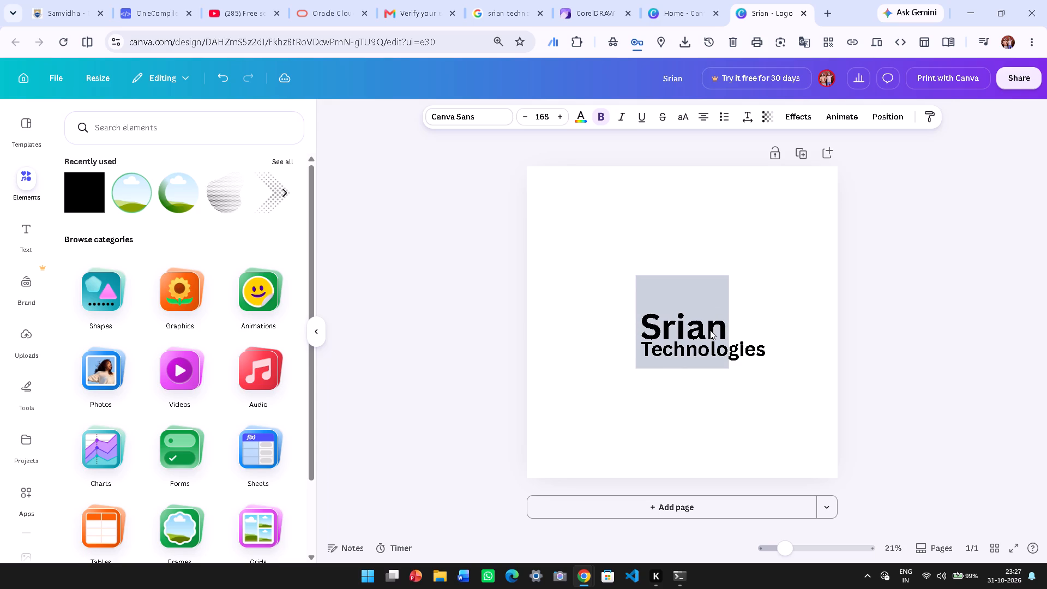
key(Left)
key(Left)
key(Left)
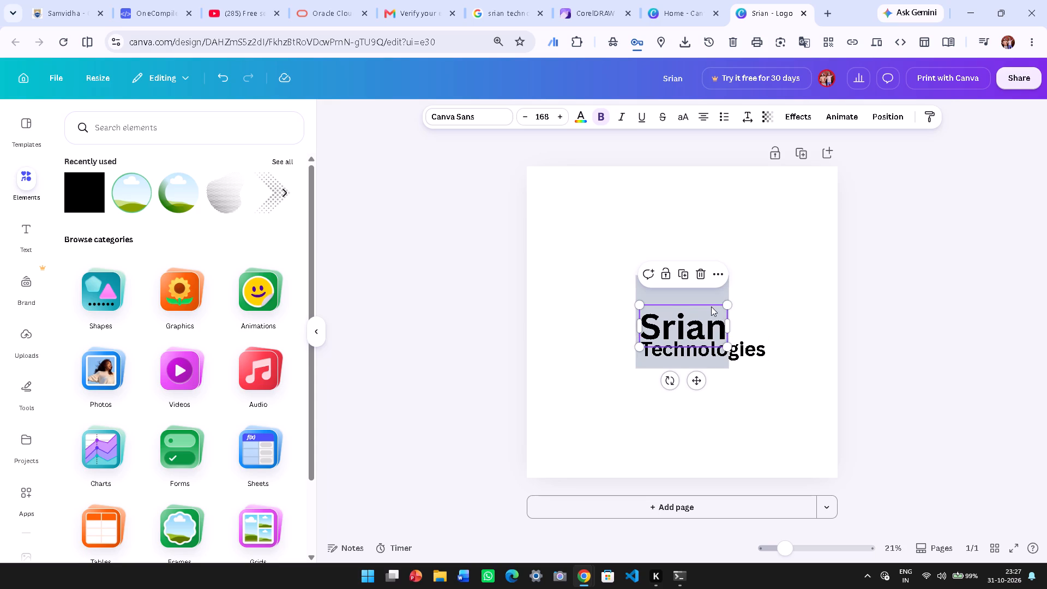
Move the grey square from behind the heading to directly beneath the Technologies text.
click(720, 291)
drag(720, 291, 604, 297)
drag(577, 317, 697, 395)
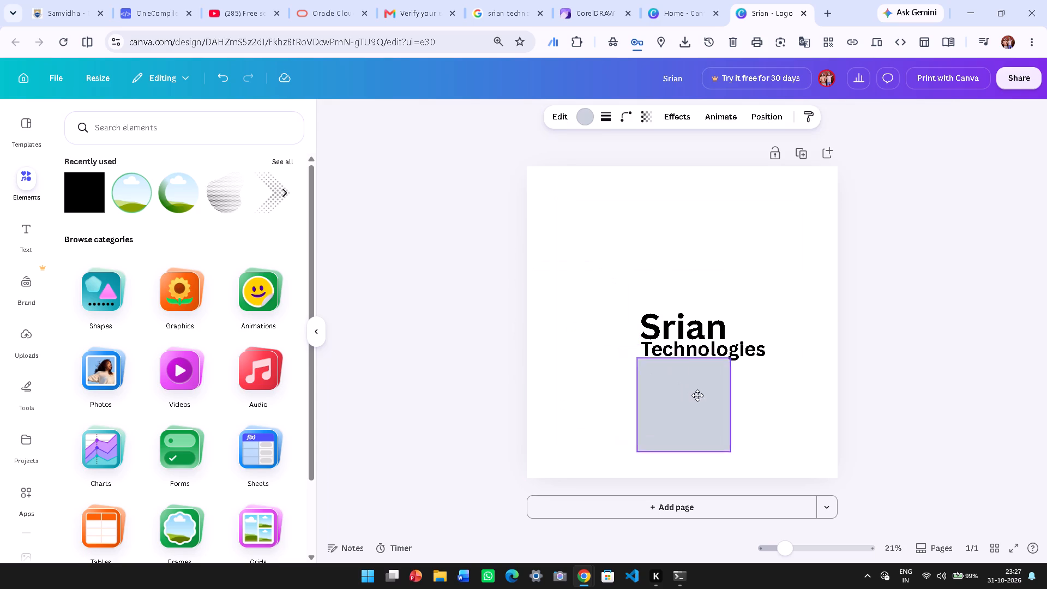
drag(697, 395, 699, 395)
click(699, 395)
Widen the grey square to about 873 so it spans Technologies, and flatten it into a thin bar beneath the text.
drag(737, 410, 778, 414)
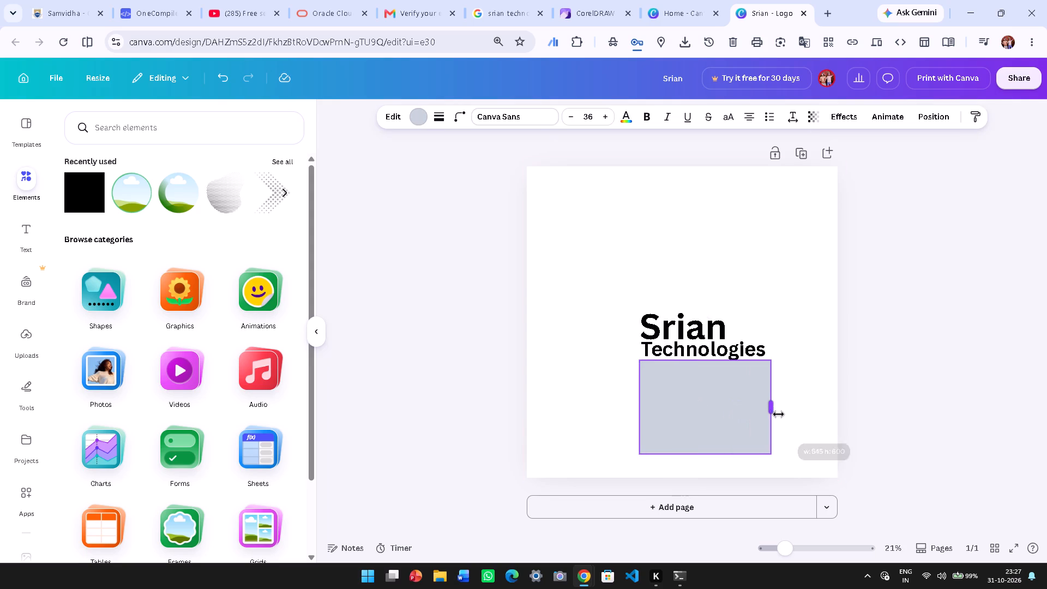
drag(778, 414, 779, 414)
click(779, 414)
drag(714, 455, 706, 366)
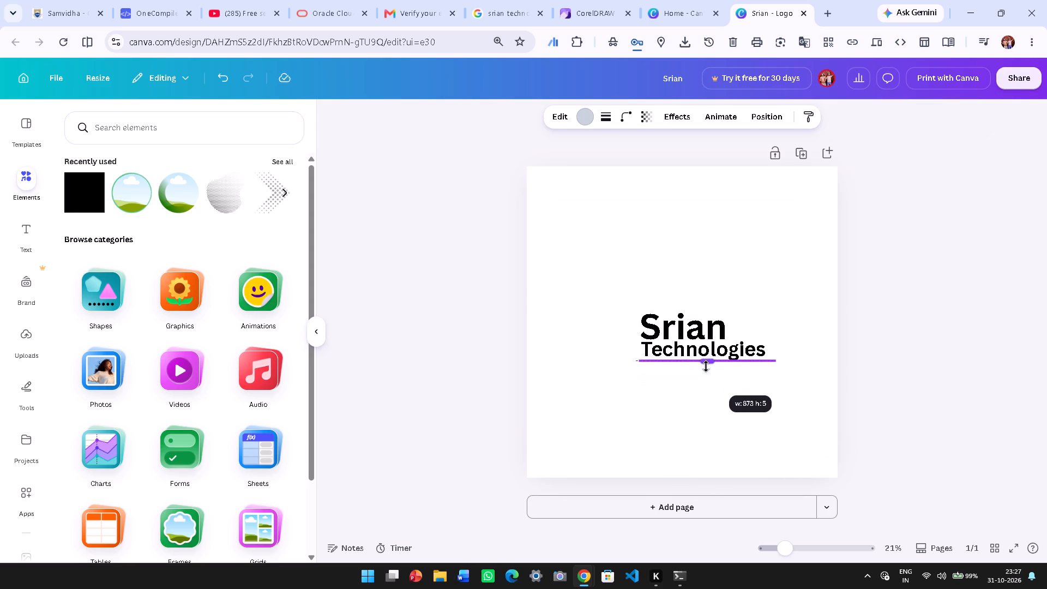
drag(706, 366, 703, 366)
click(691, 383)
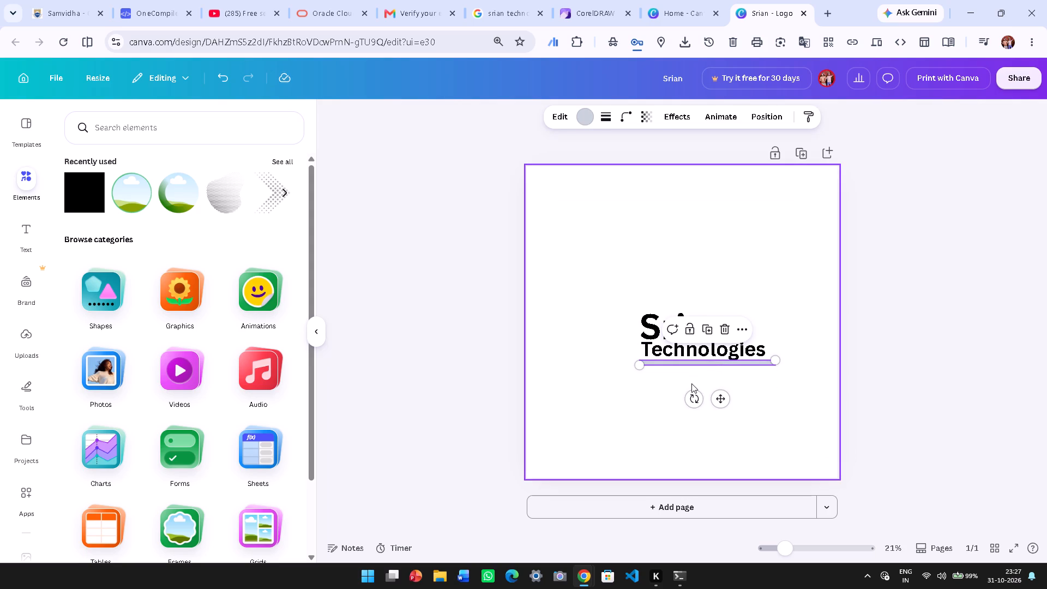
Delete the thin grey bar beneath Technologies.
click(627, 392)
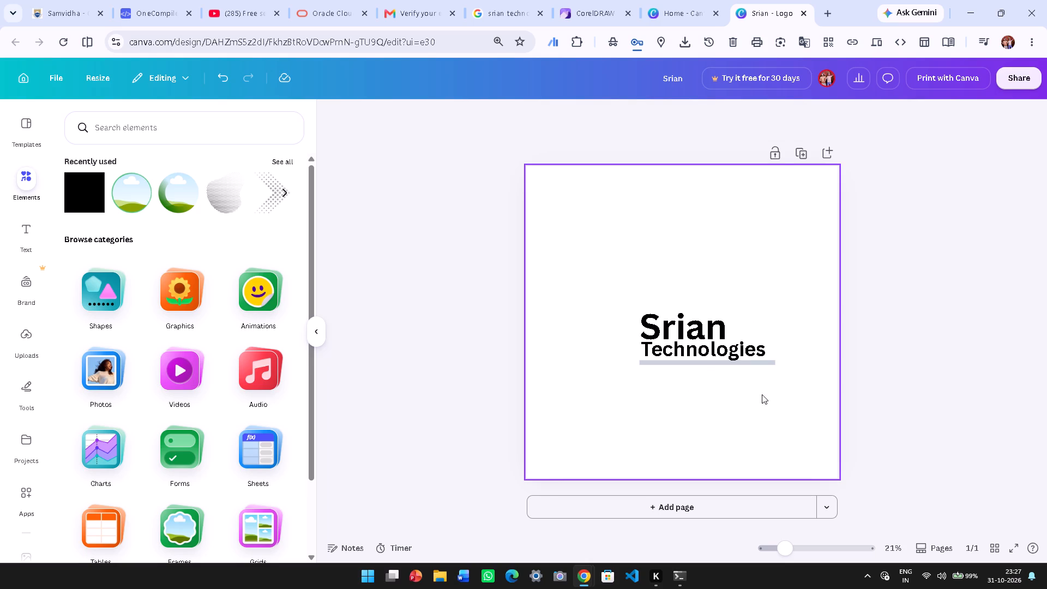
click(659, 365)
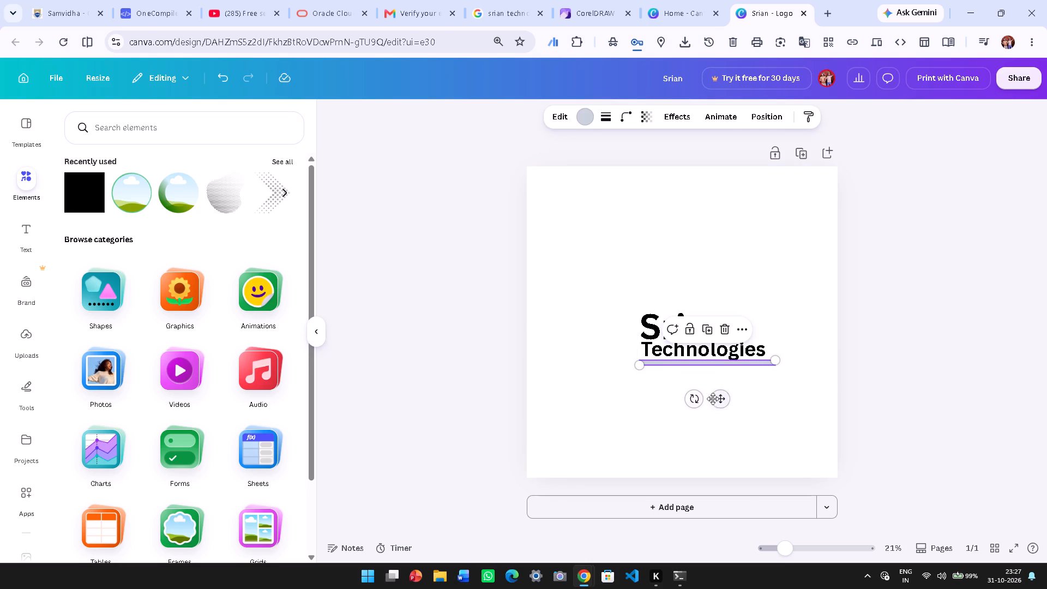
click(785, 338)
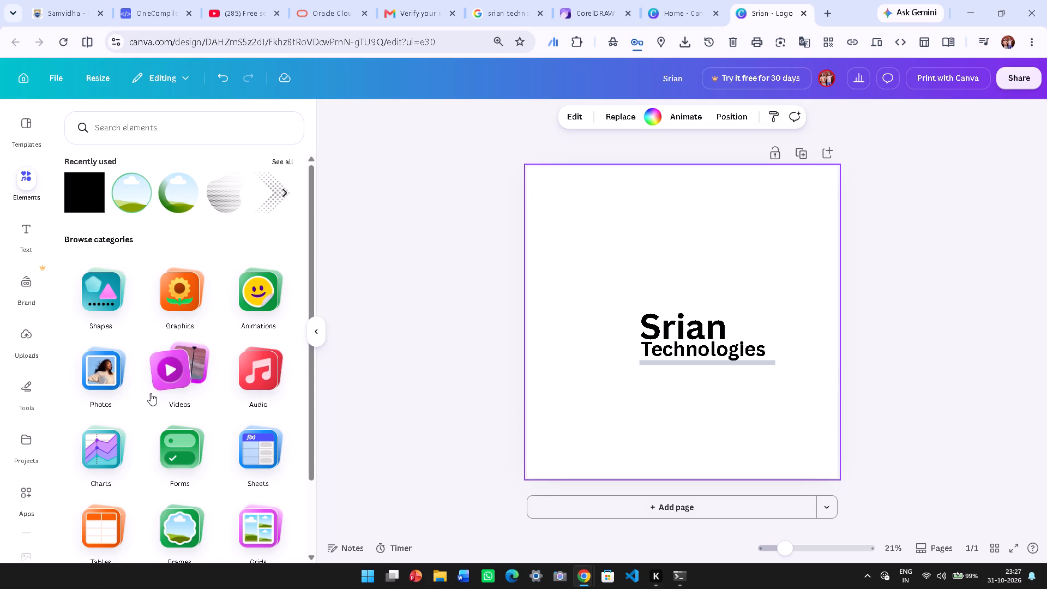
click(659, 362)
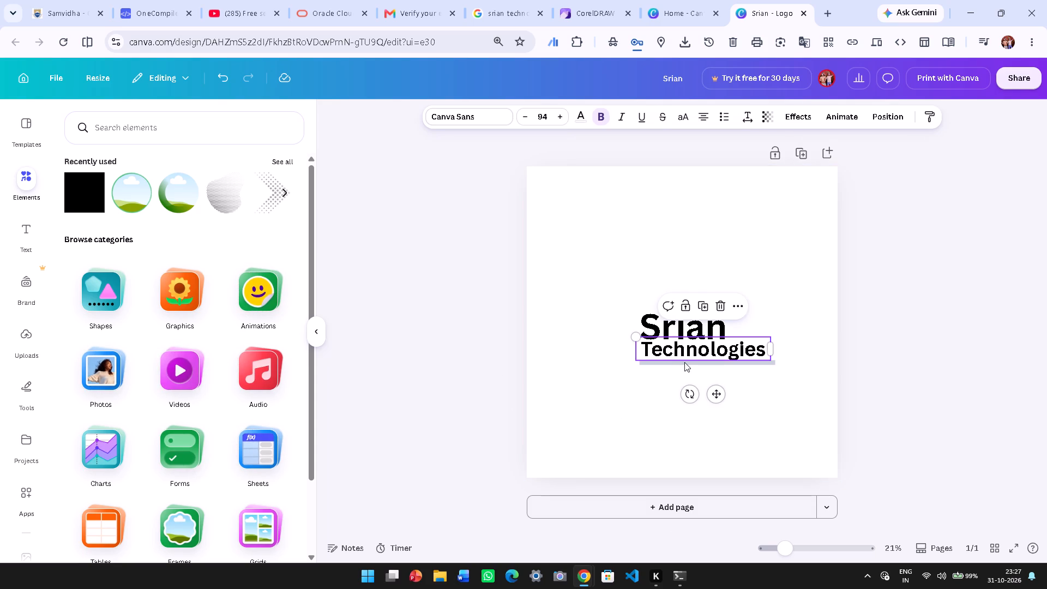
click(684, 362)
click(678, 366)
click(682, 366)
click(684, 364)
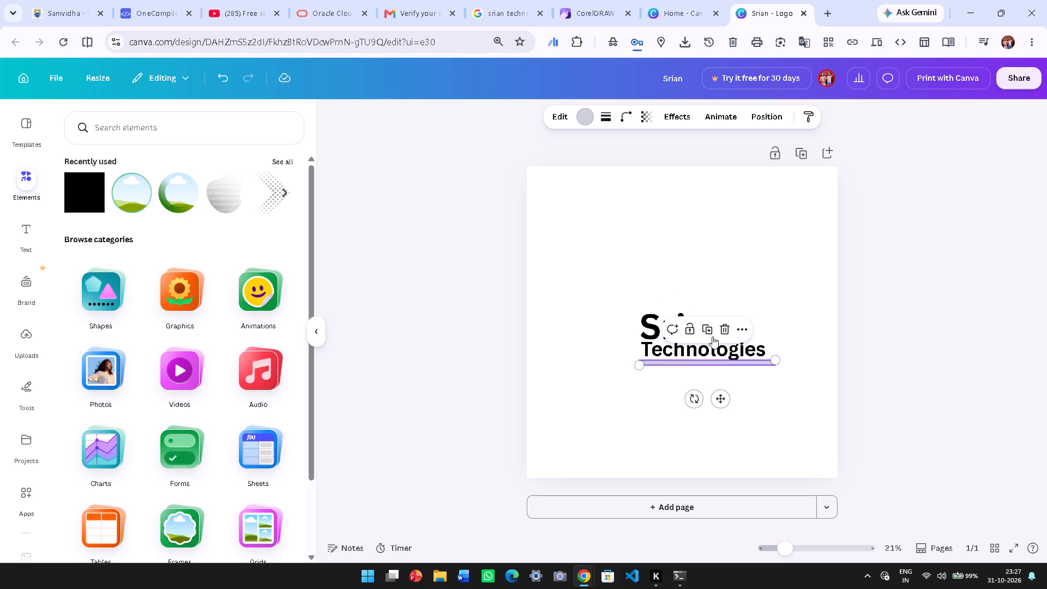
click(718, 333)
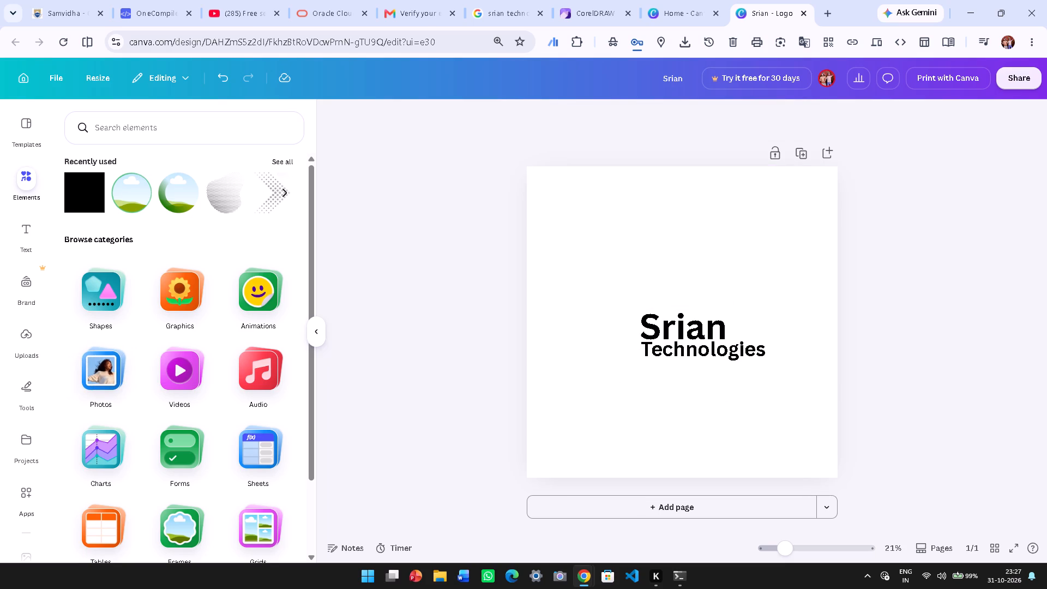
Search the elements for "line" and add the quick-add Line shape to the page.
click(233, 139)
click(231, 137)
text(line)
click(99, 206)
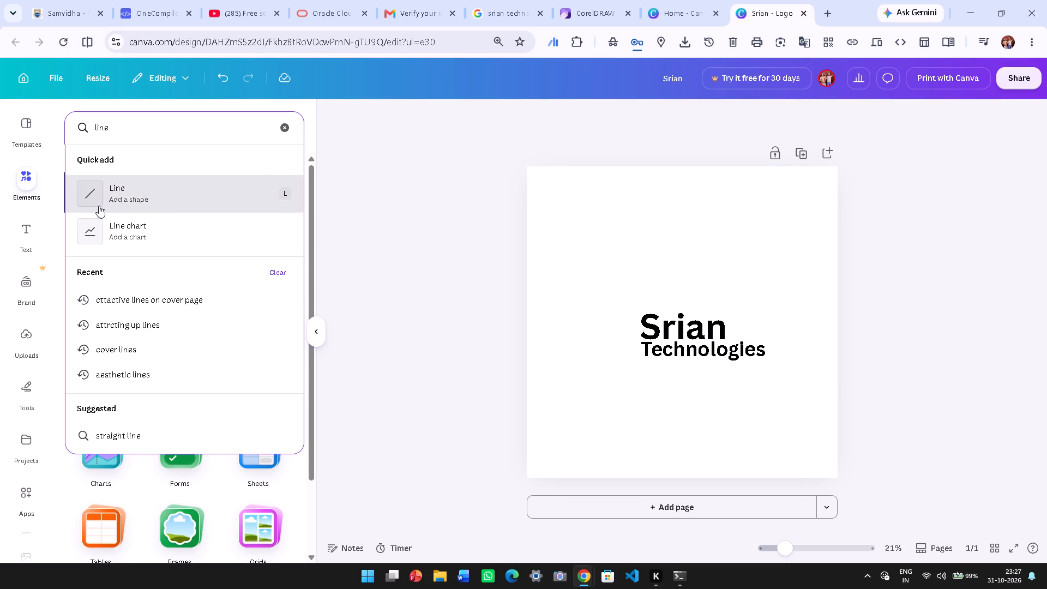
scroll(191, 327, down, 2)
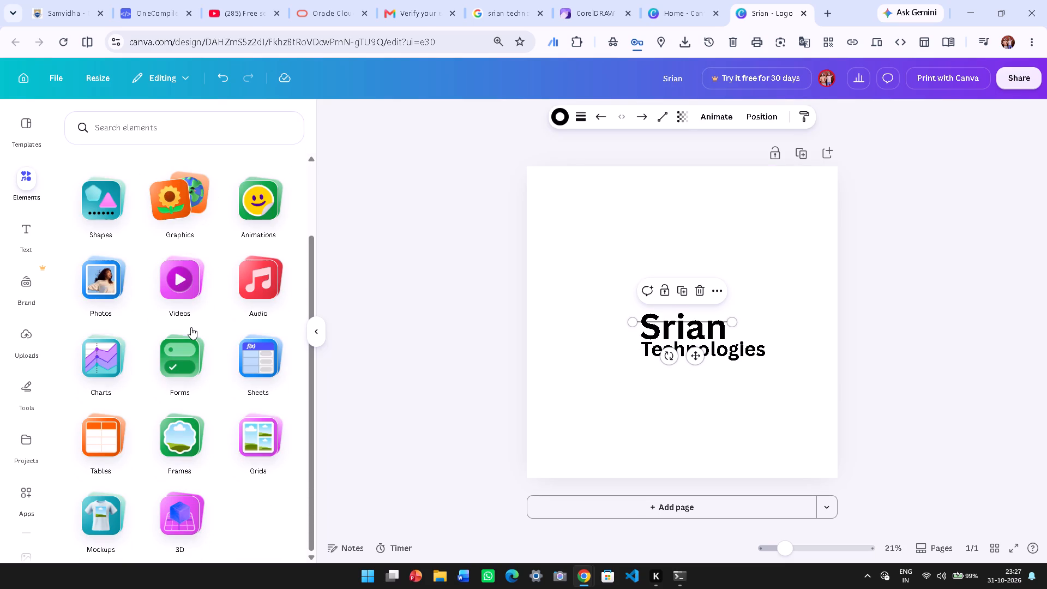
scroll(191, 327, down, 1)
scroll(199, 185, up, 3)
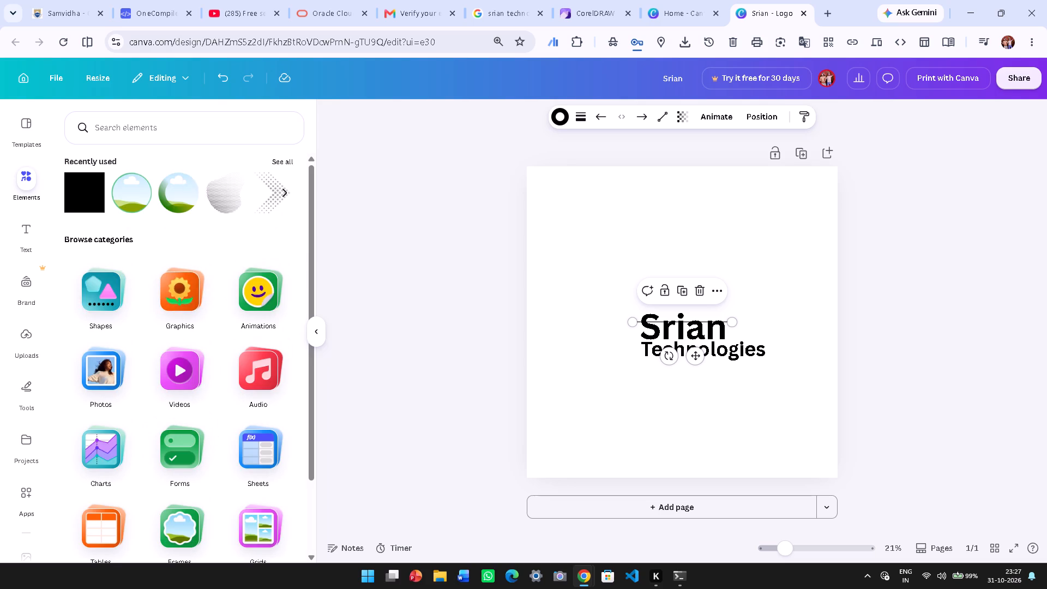
Search the elements for "line" and add the plain straight line from the full set of shape results.
click(167, 129)
text(line)
key(Return)
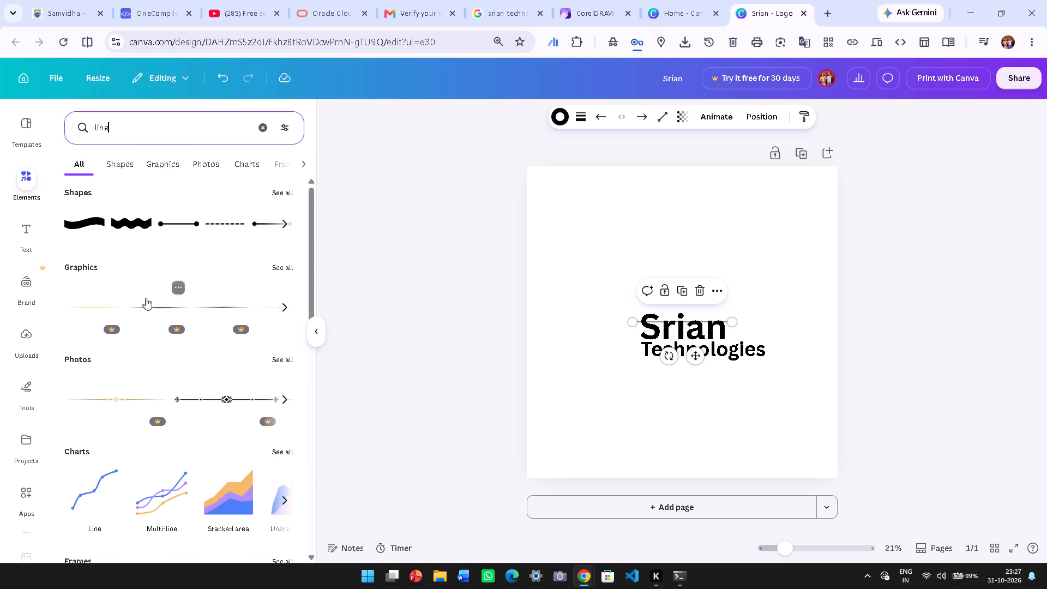
click(278, 199)
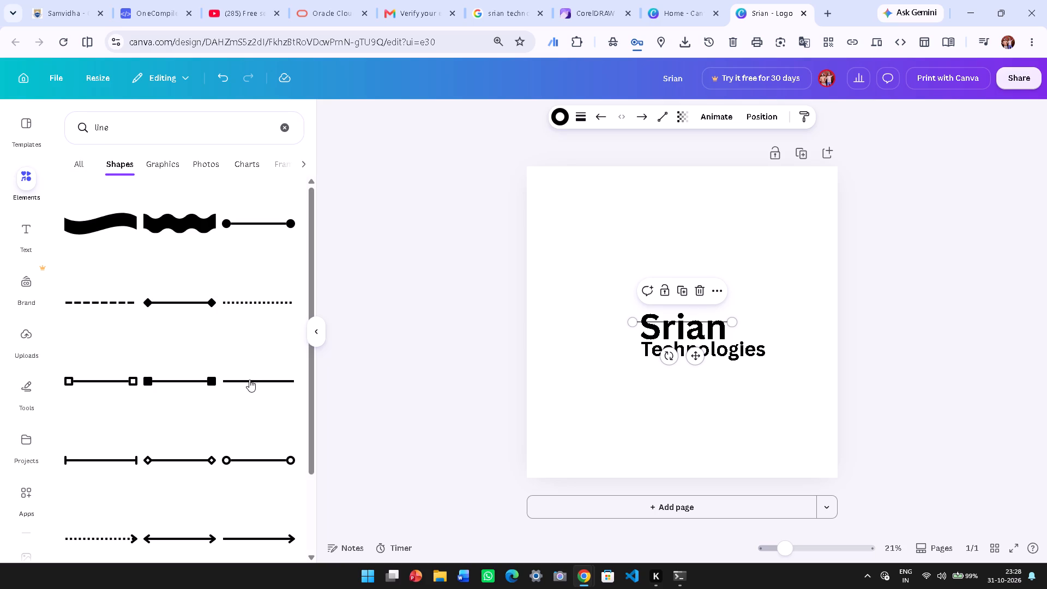
click(249, 380)
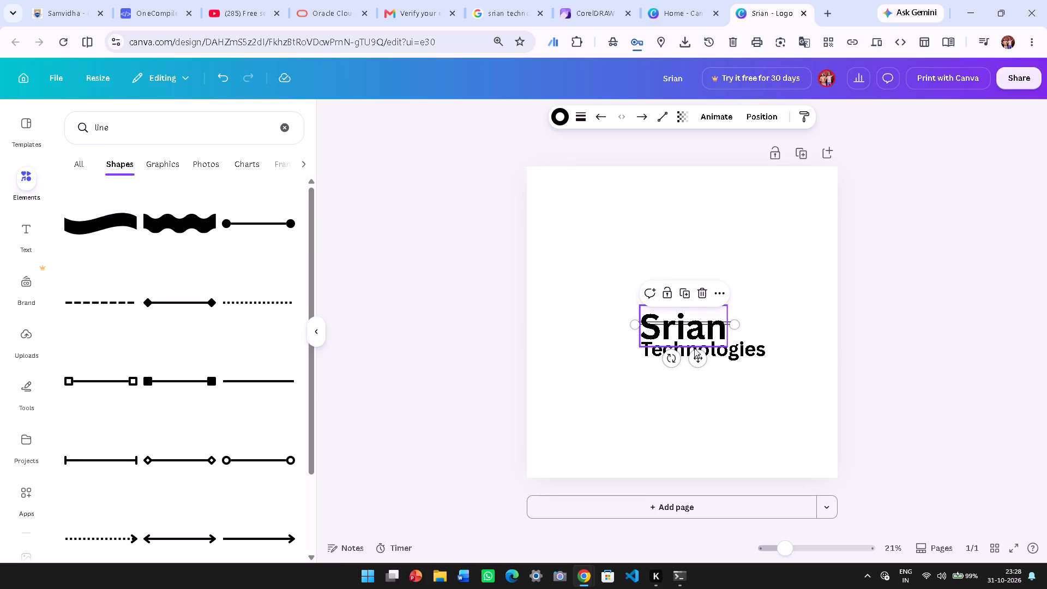
Move the new line directly beneath Technologies, with its left end at the text's left edge.
drag(700, 359, 713, 398)
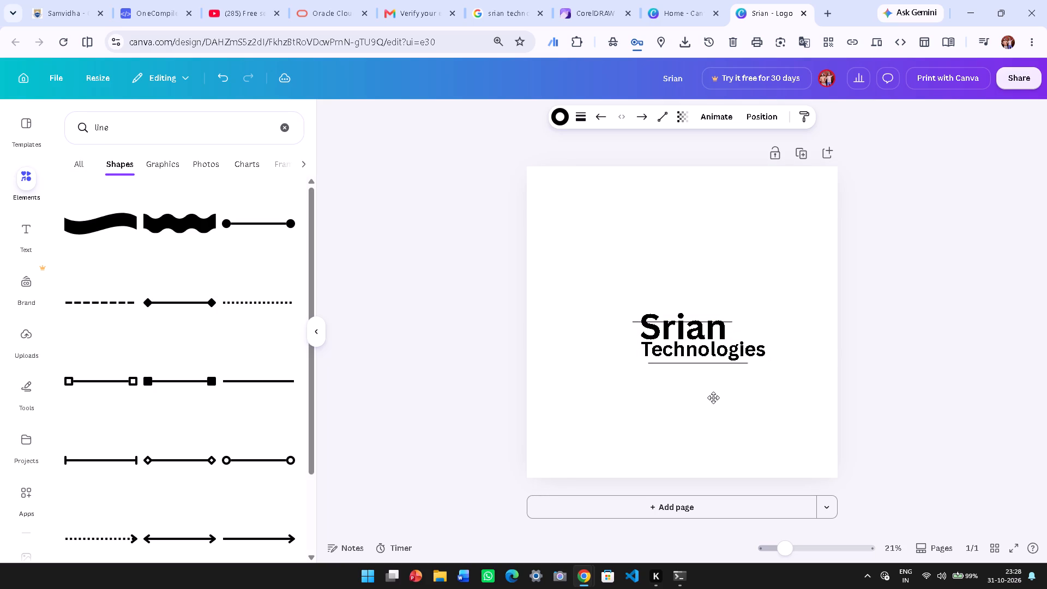
drag(713, 398, 712, 394)
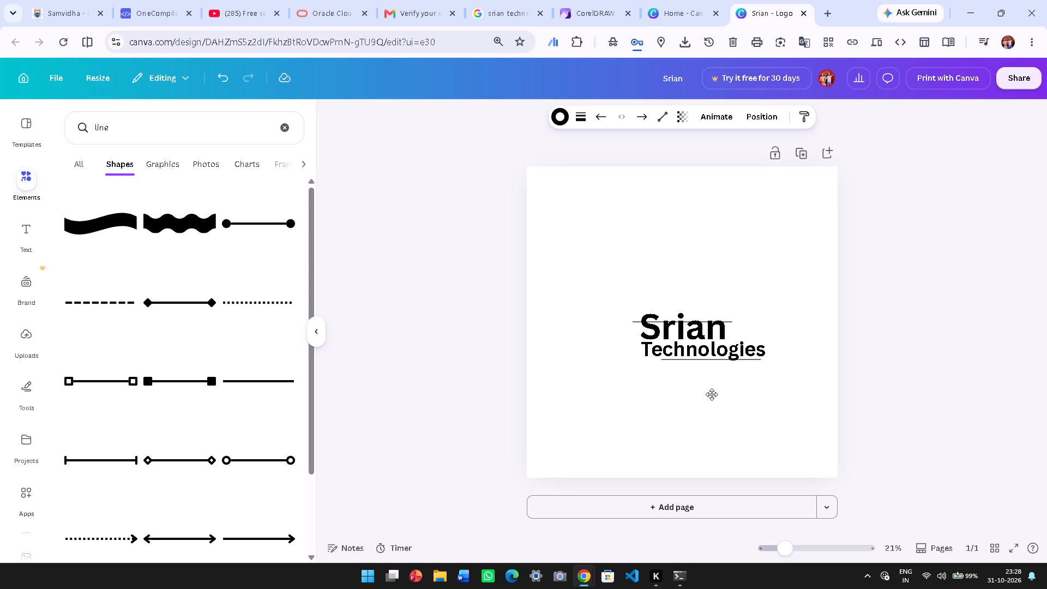
drag(712, 394, 712, 396)
drag(712, 396, 710, 397)
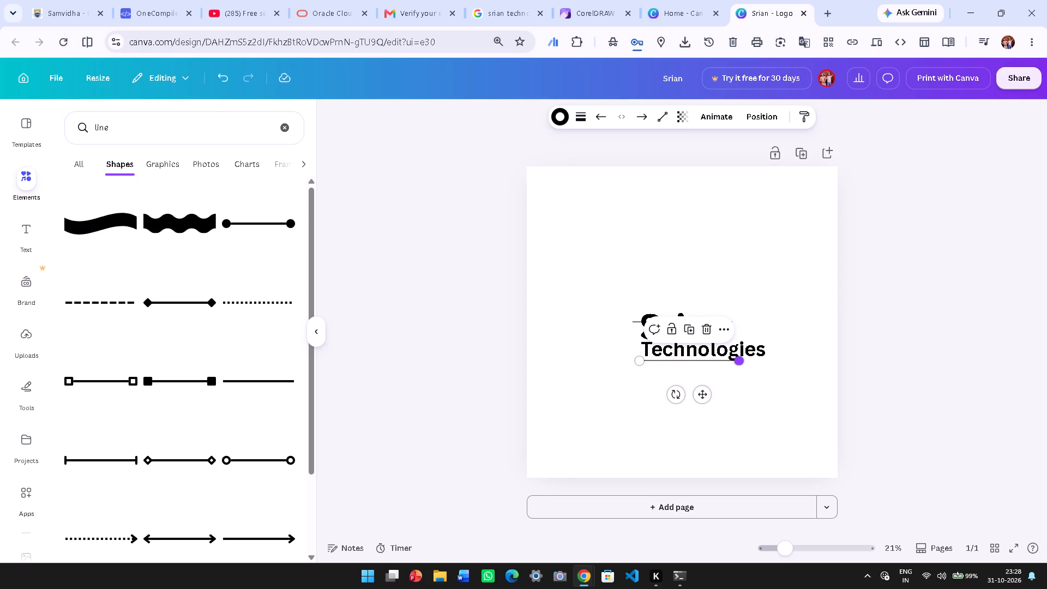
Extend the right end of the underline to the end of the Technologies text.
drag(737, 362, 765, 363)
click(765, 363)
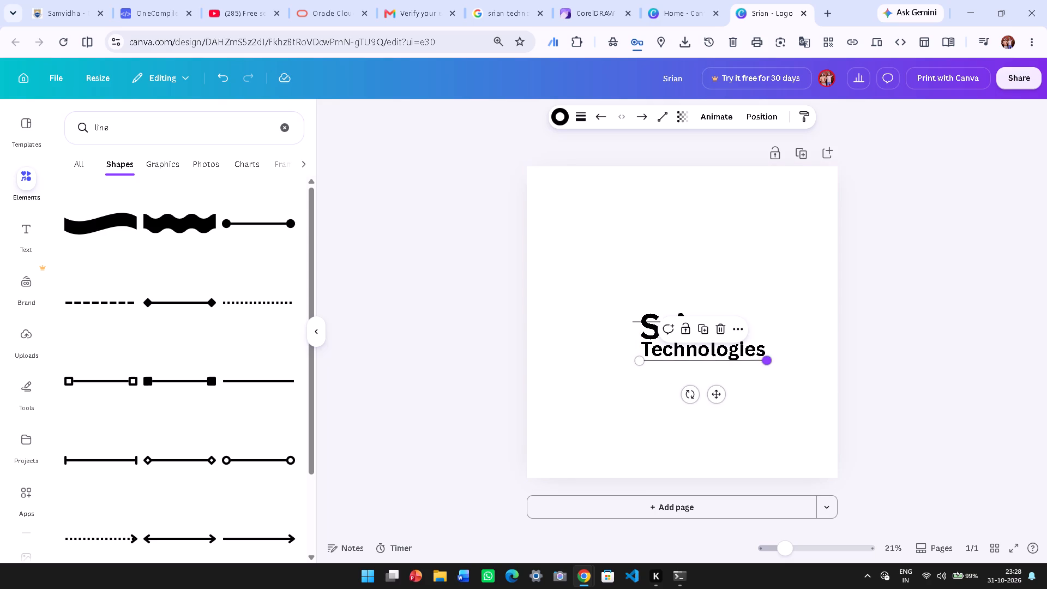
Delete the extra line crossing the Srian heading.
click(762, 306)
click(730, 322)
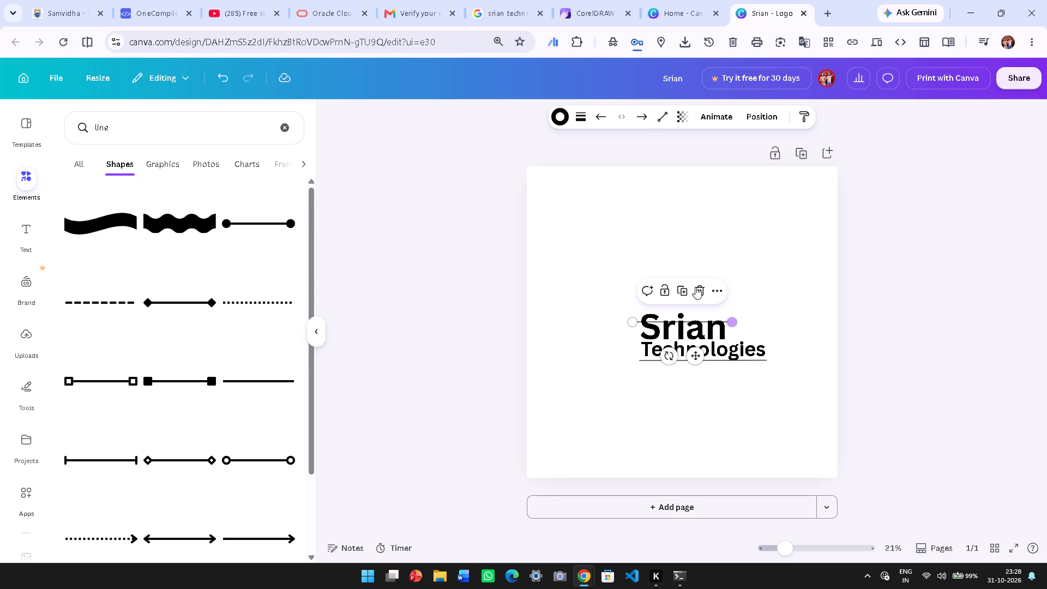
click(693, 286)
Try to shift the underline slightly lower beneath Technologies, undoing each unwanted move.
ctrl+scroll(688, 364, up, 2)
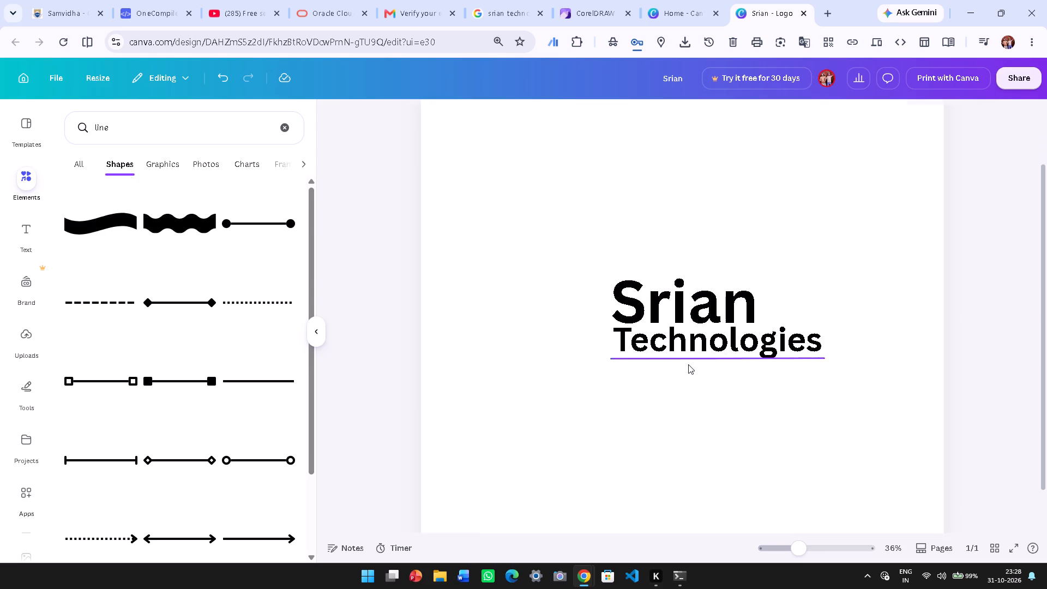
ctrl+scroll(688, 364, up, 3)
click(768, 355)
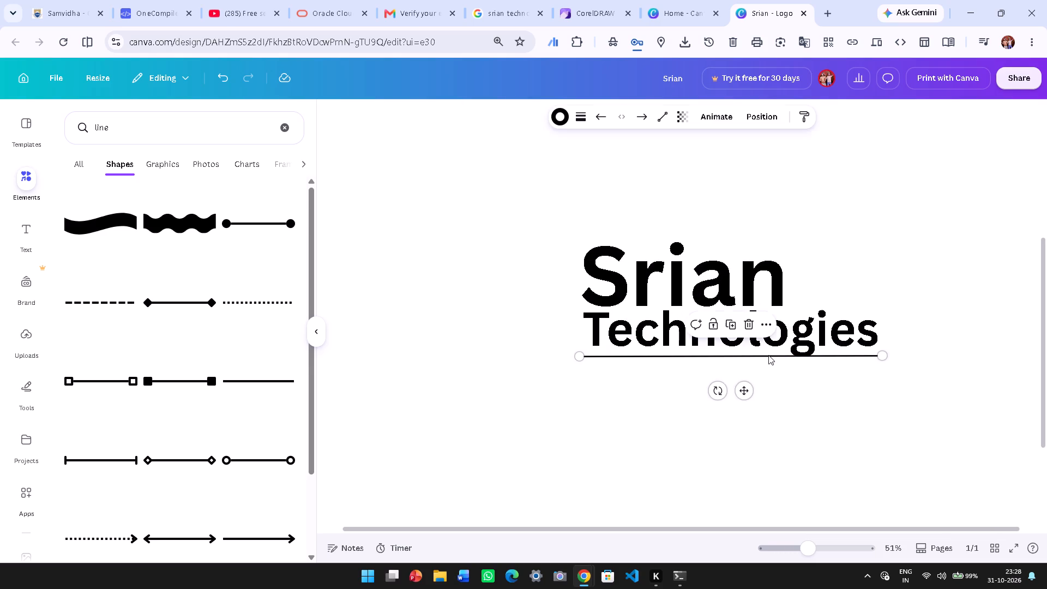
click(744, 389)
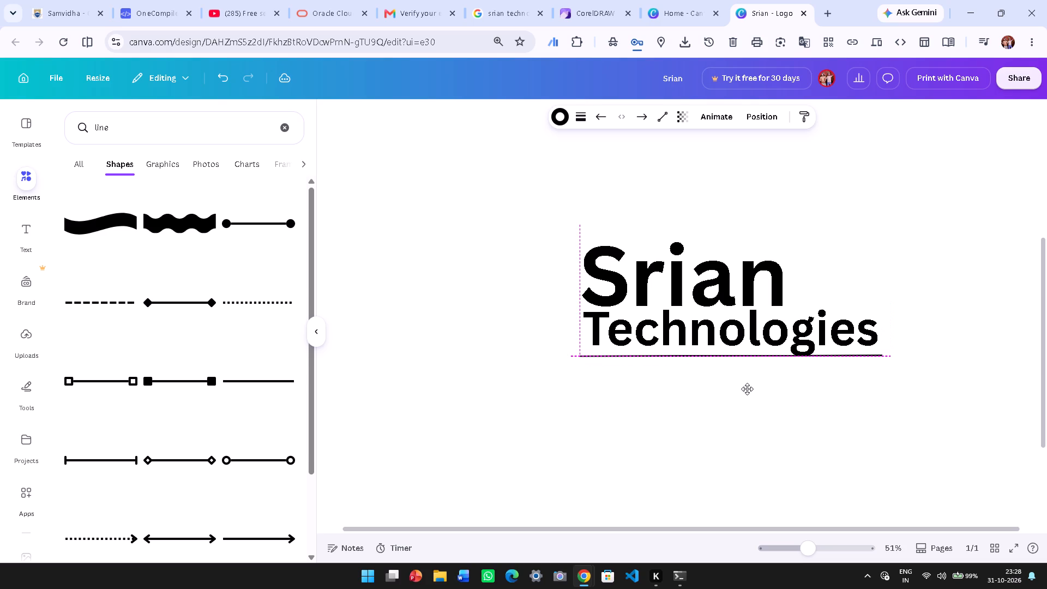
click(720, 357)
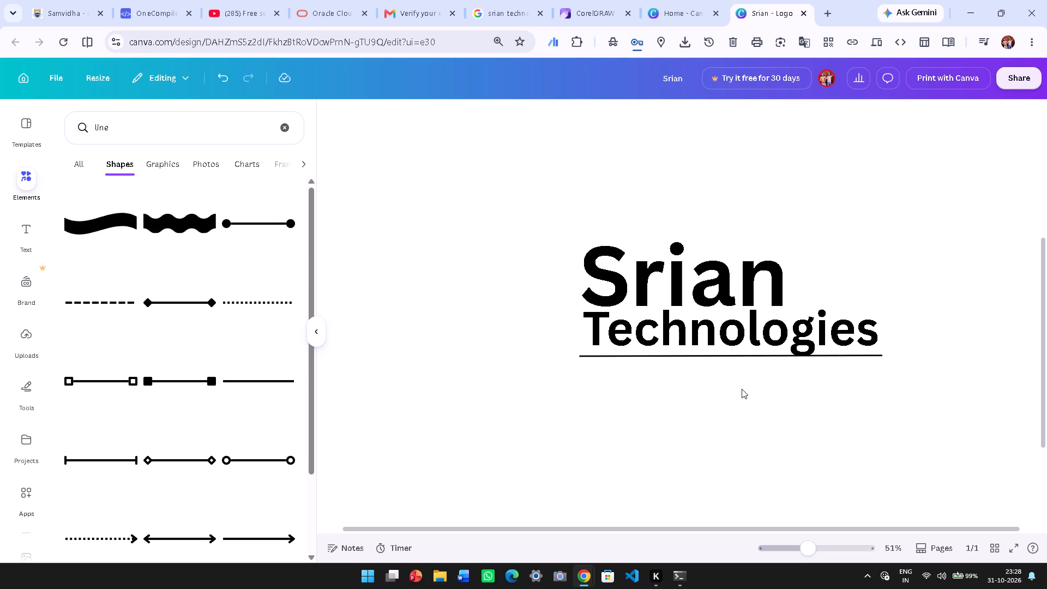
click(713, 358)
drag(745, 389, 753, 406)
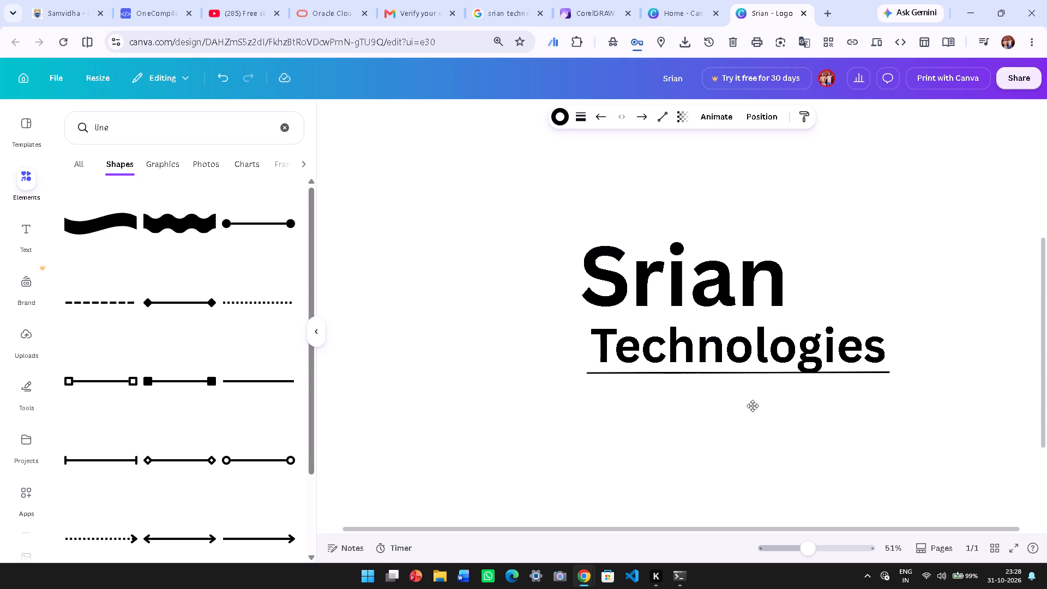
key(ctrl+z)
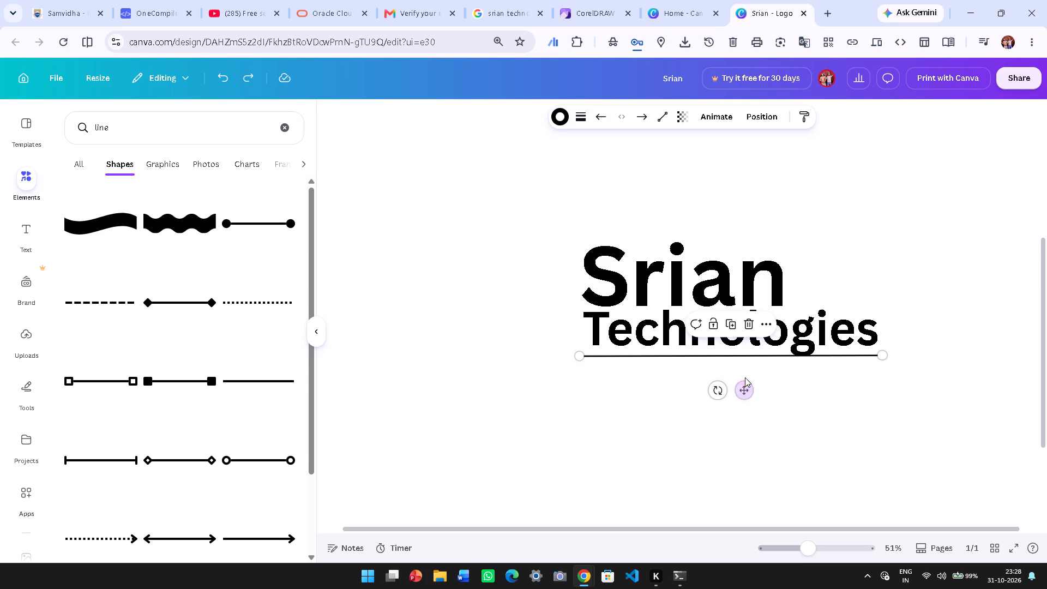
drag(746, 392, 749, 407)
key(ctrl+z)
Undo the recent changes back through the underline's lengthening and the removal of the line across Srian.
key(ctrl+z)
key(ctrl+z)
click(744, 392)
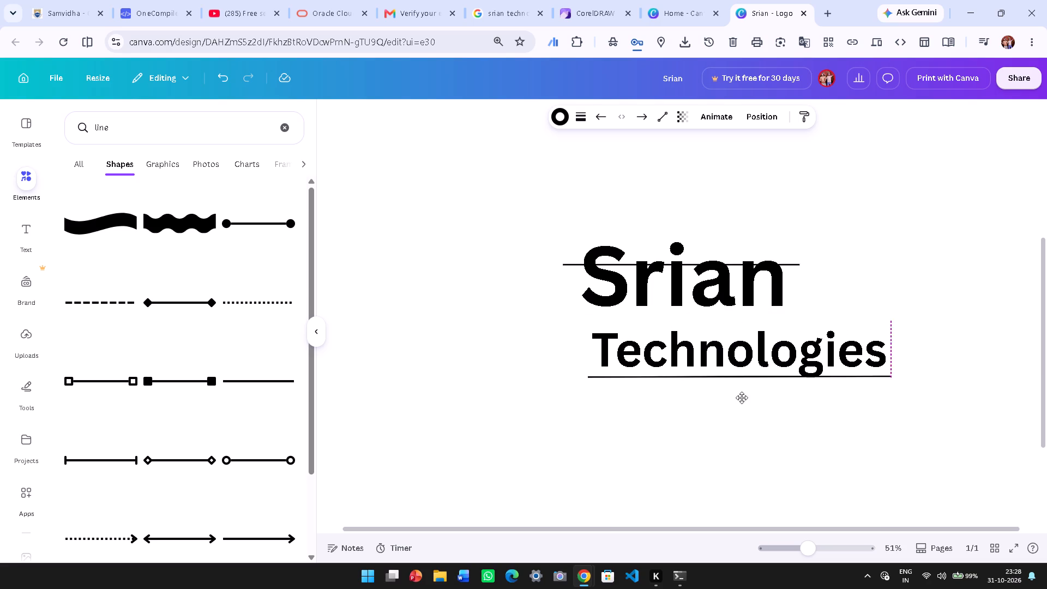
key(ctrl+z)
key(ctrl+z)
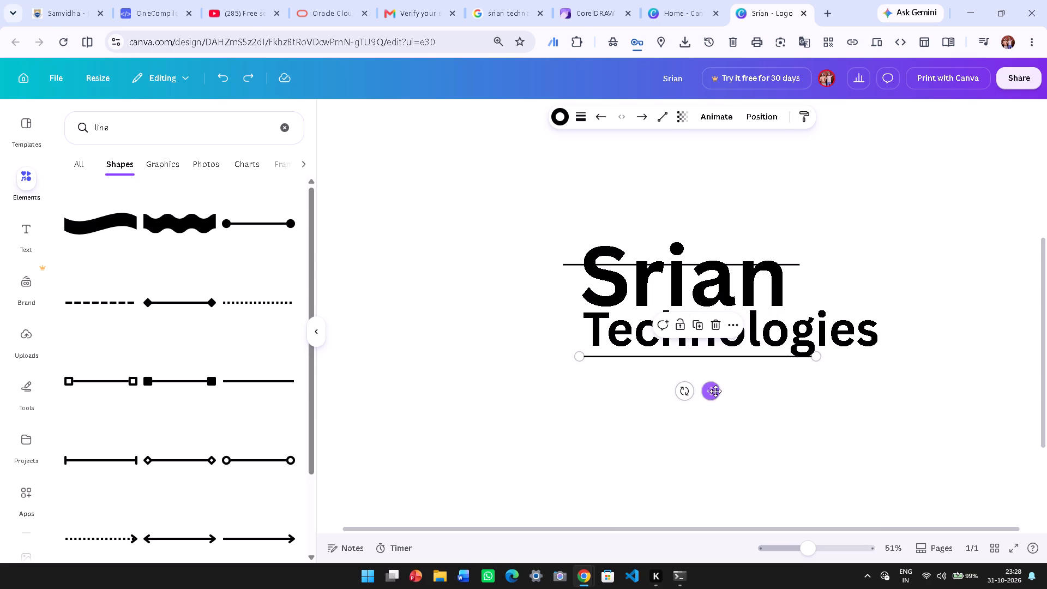
Delete the extra line crossing the Srian heading.
click(784, 265)
key(Delete)
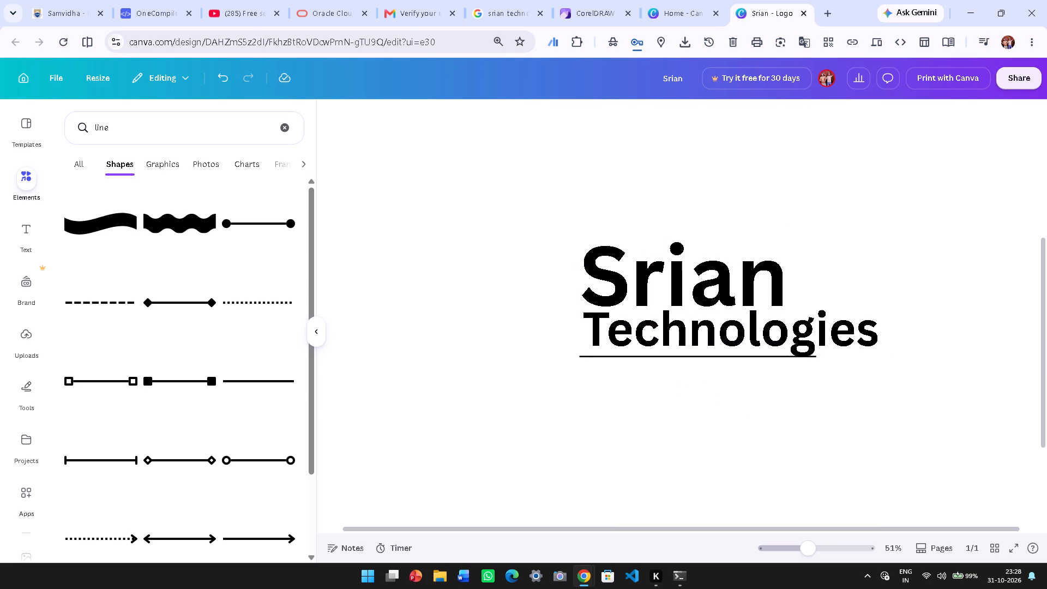
Move the underline slightly lower so it clears the letter g in Technologies, shifting it a little to the right.
click(745, 360)
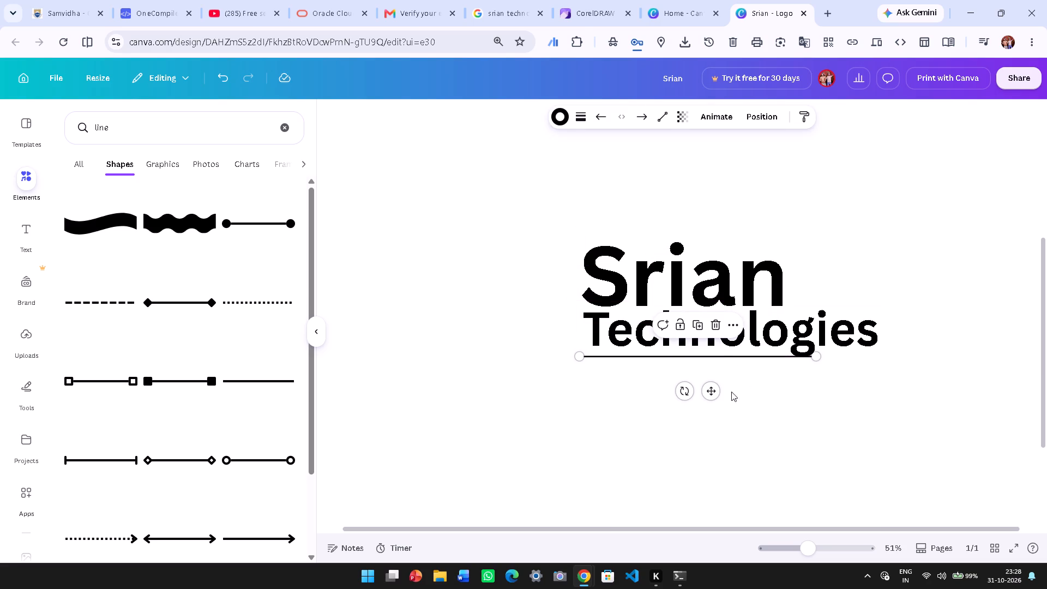
drag(705, 397, 718, 399)
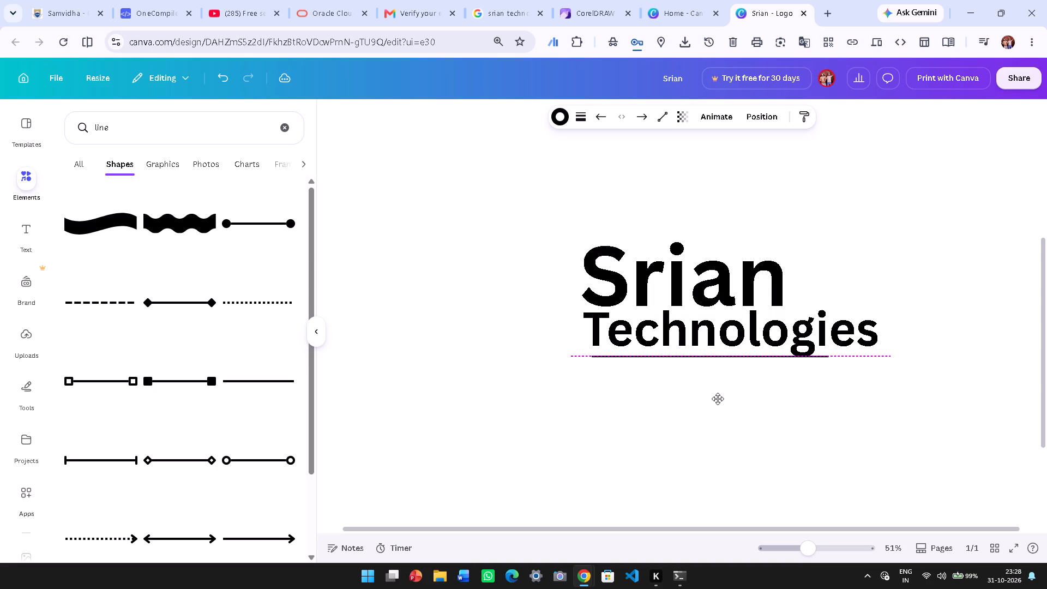
drag(718, 399, 719, 402)
drag(719, 402, 714, 401)
drag(714, 401, 717, 404)
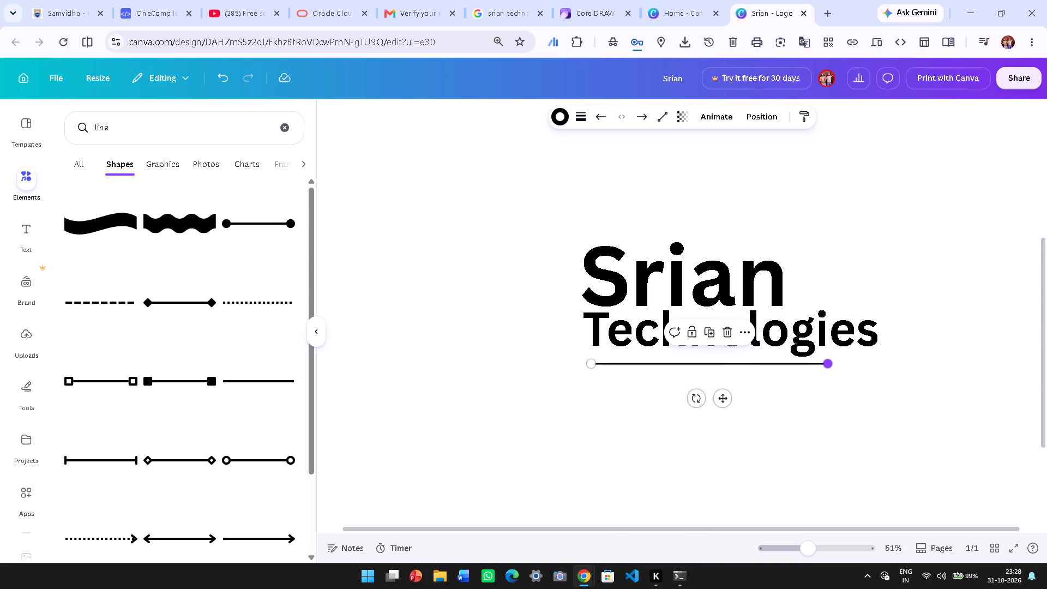
Lengthen the underline by extending its right end to nearly the end of Technologies, keeping it horizontal.
drag(833, 364, 878, 363)
drag(718, 433, 724, 433)
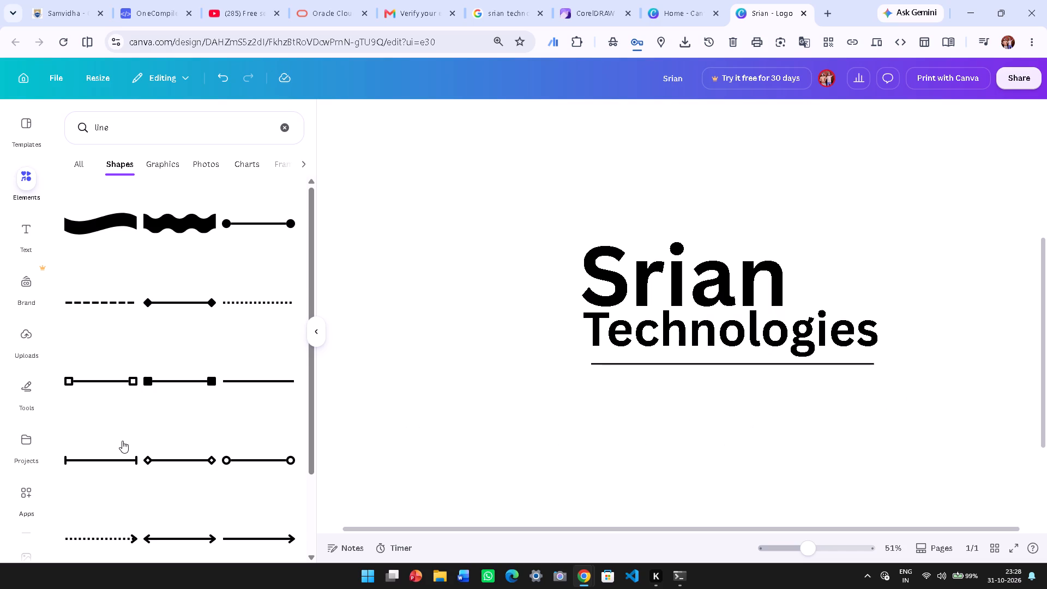
Nudge the underline slightly left toward the start of Technologies.
scroll(723, 430, down, 2)
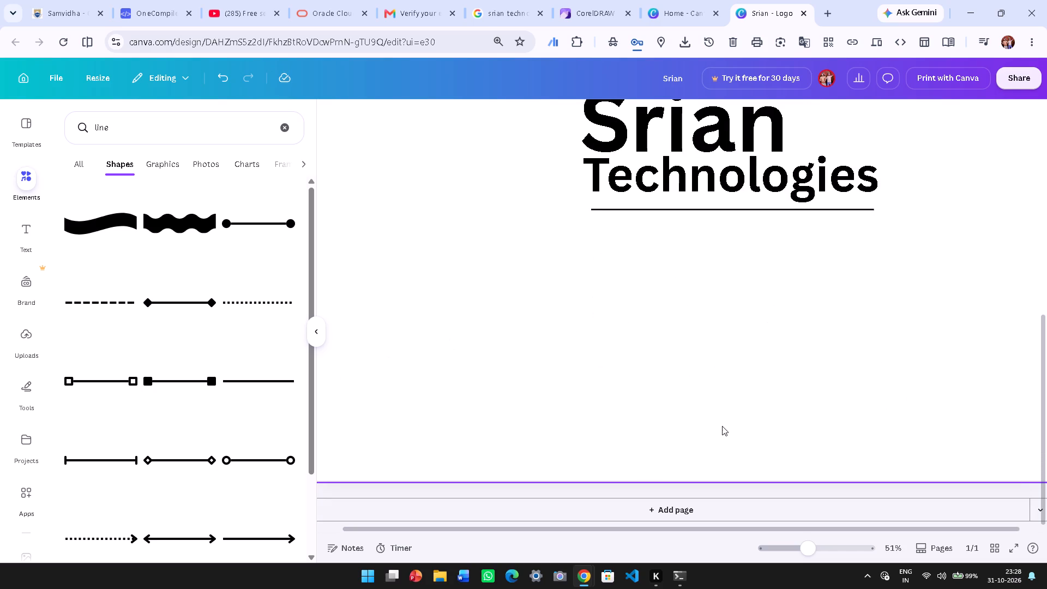
scroll(701, 361, up, 2)
ctrl+scroll(701, 361, down, 2)
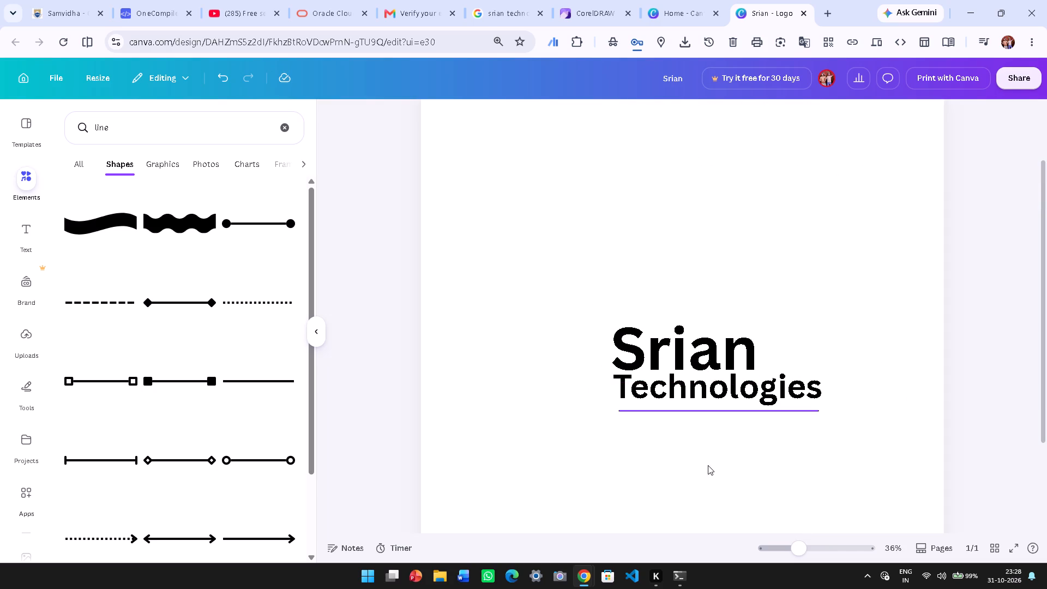
click(708, 458)
click(666, 411)
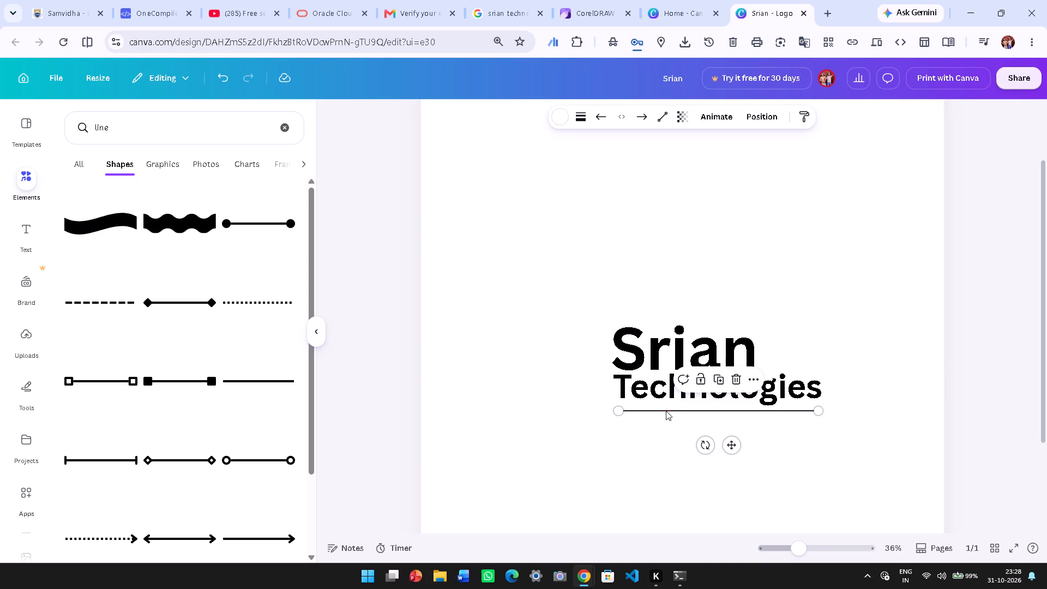
key(Left)
key(Left)
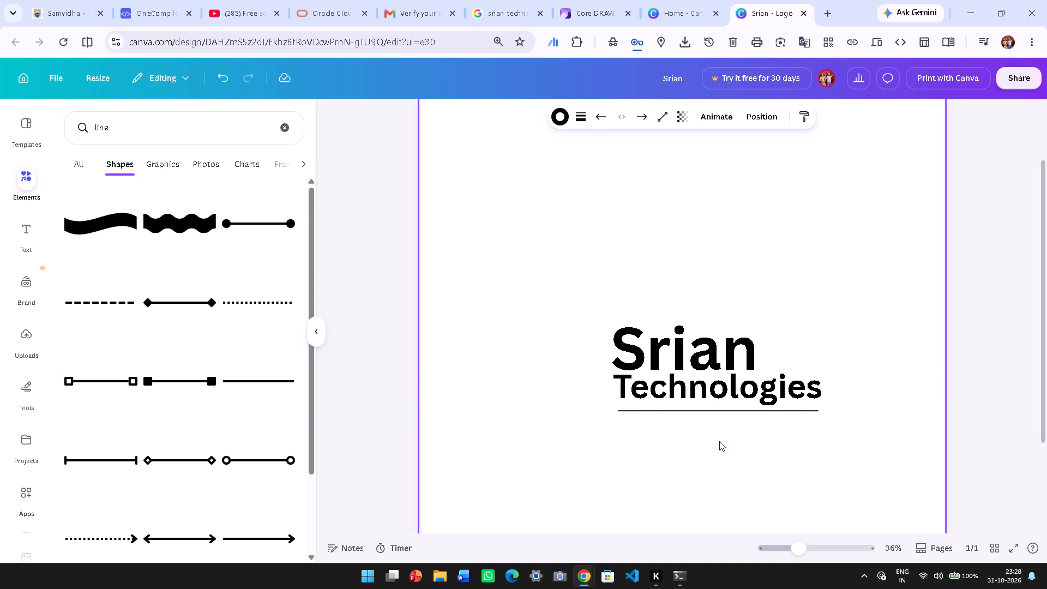
key(Left)
key(Left)
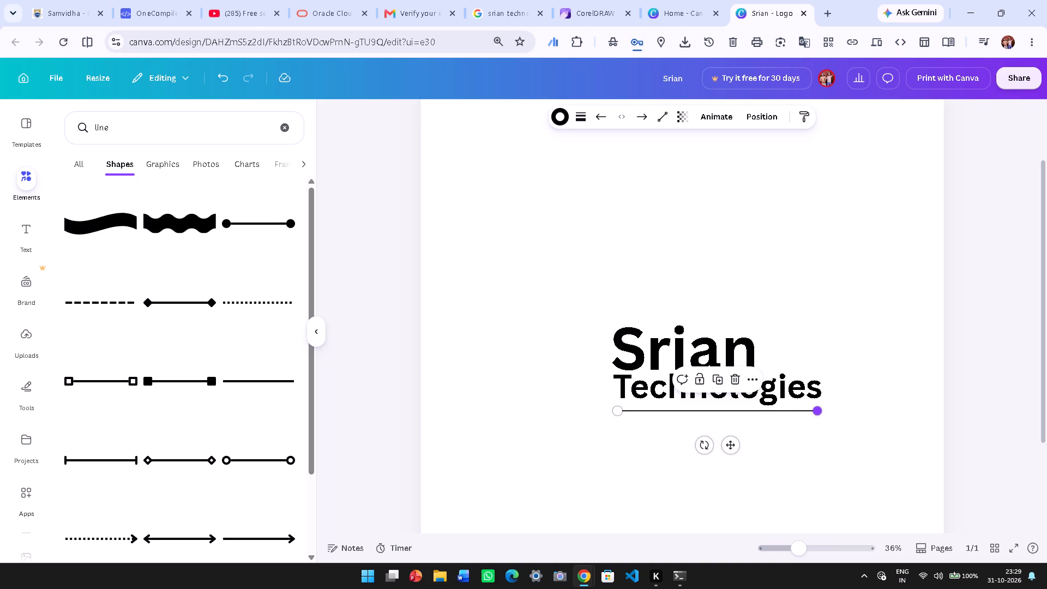
Stretch the underline's right end to just past the final letter of Technologies.
drag(817, 410, 870, 405)
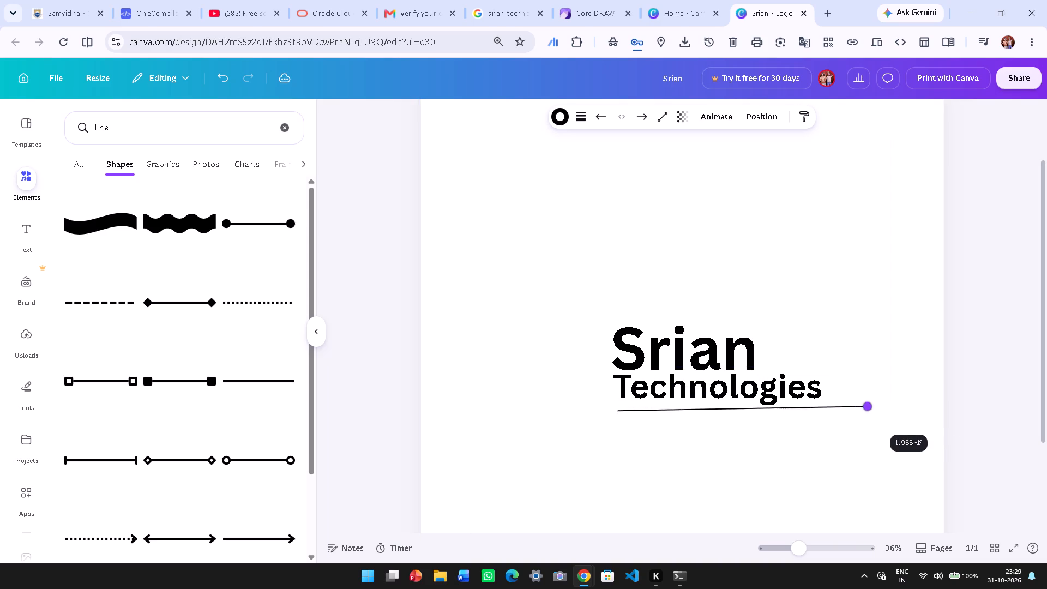
drag(870, 405, 855, 416)
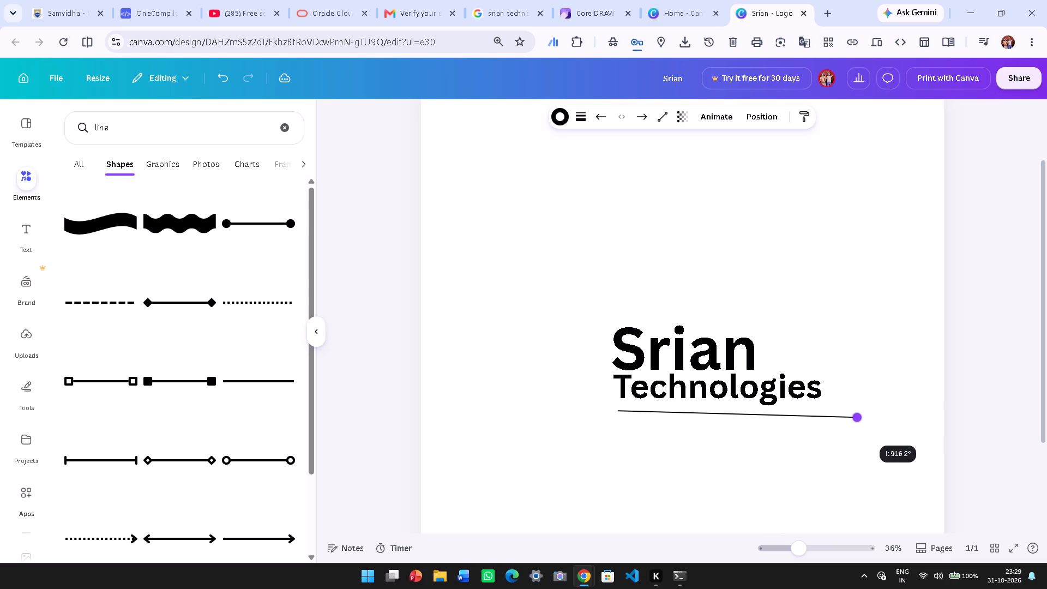
drag(855, 416, 843, 417)
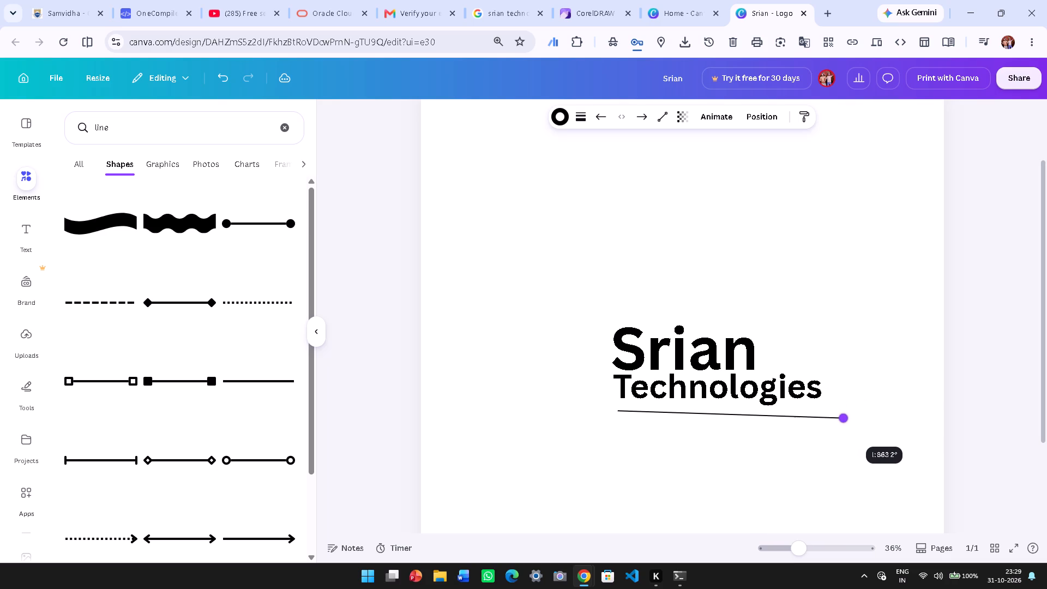
drag(843, 417, 832, 417)
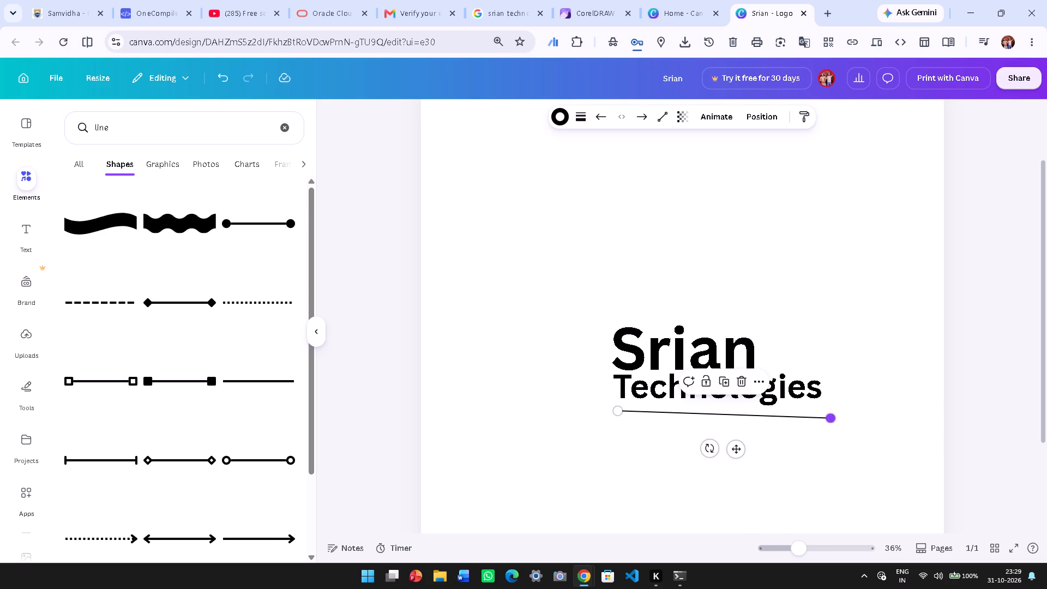
click(828, 460)
click(779, 420)
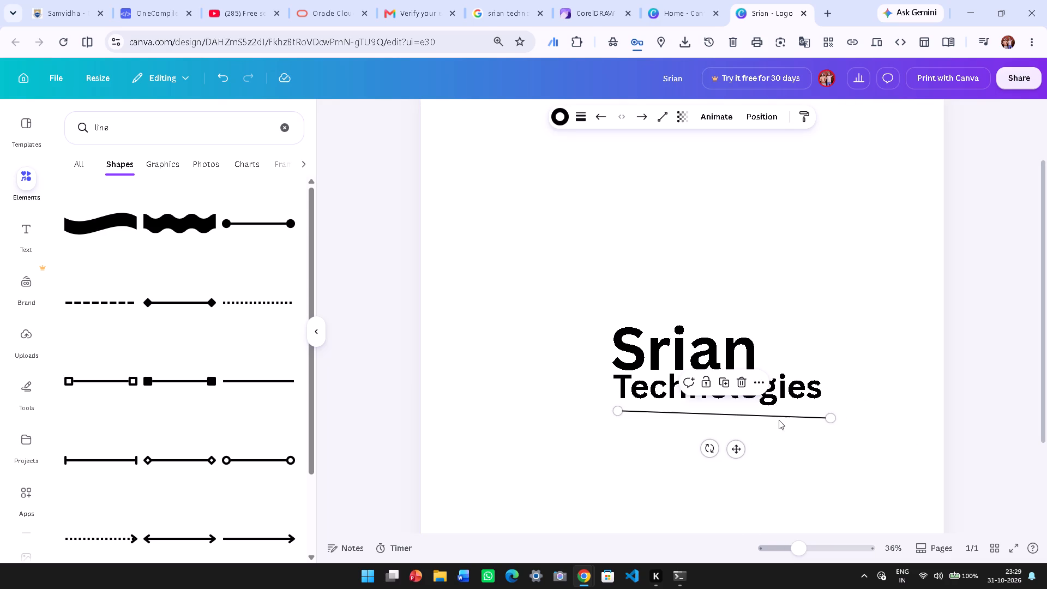
click(829, 417)
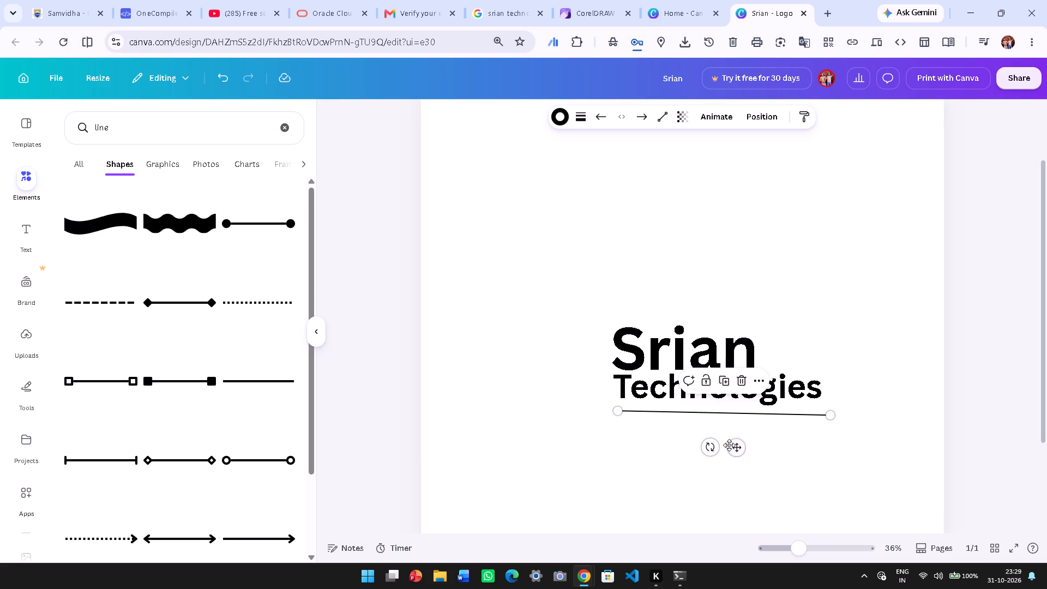
Move the underline up close beneath Technologies and raise its right end to make it nearly horizontal.
drag(730, 445, 733, 439)
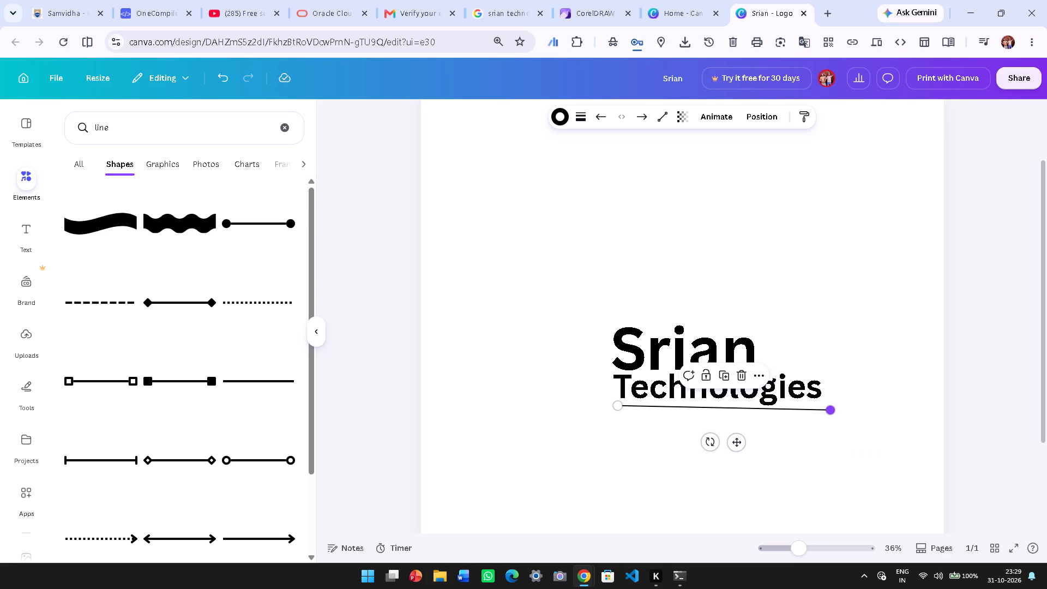
drag(828, 407, 832, 400)
click(832, 400)
click(744, 439)
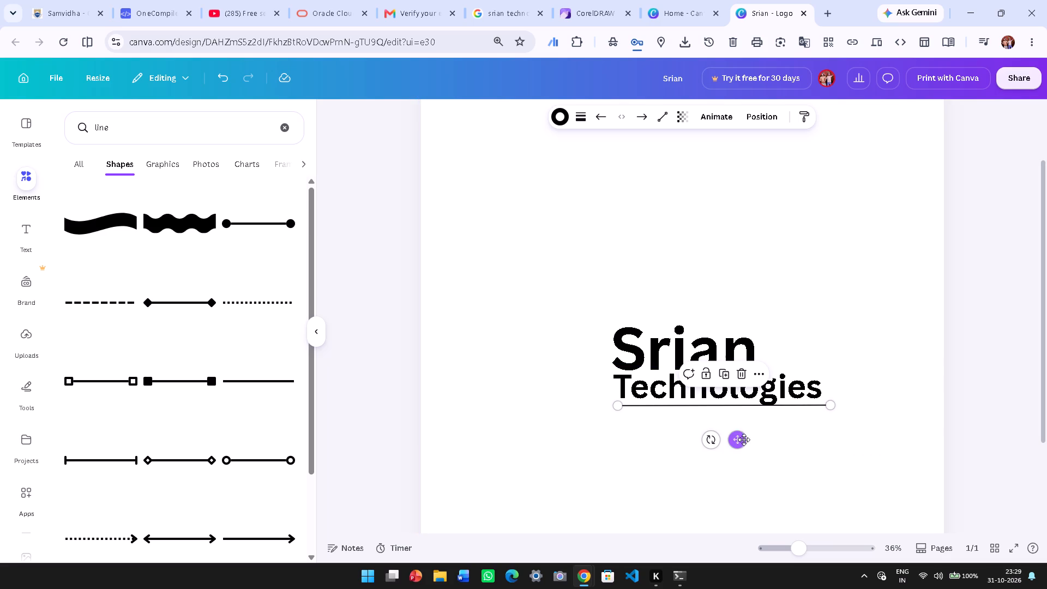
click(876, 447)
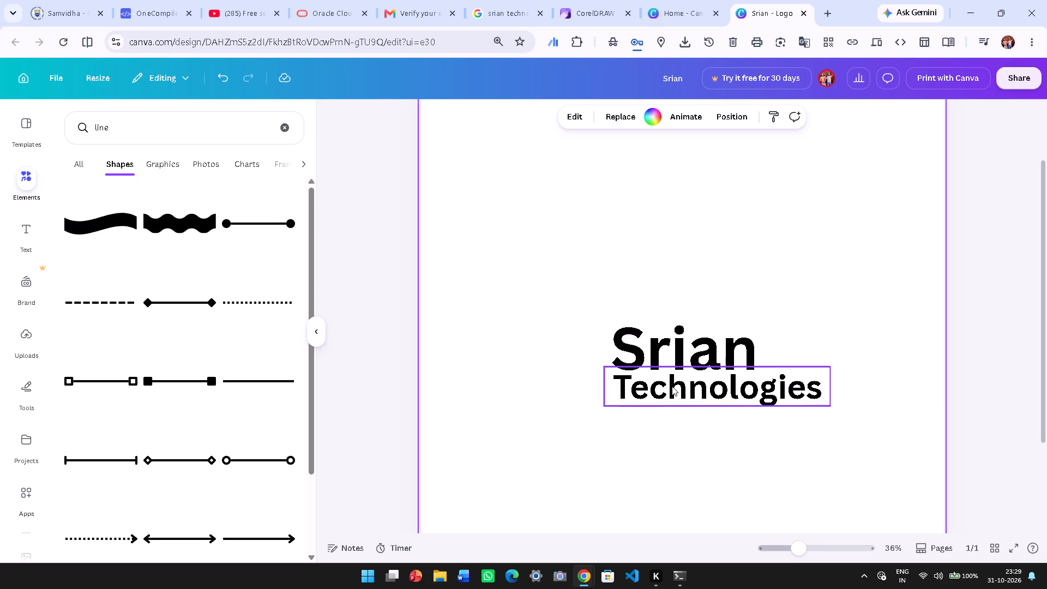
Nudge the Srian heading slightly right to line up with the left edge of Technologies.
click(709, 346)
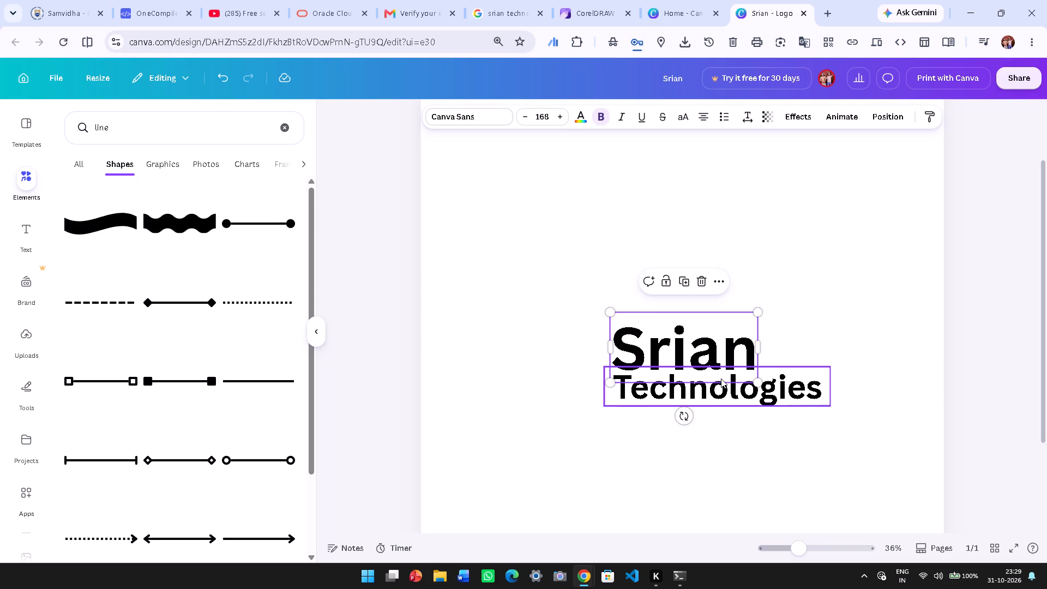
key(Right)
key(Right)
key(Right)
click(521, 305)
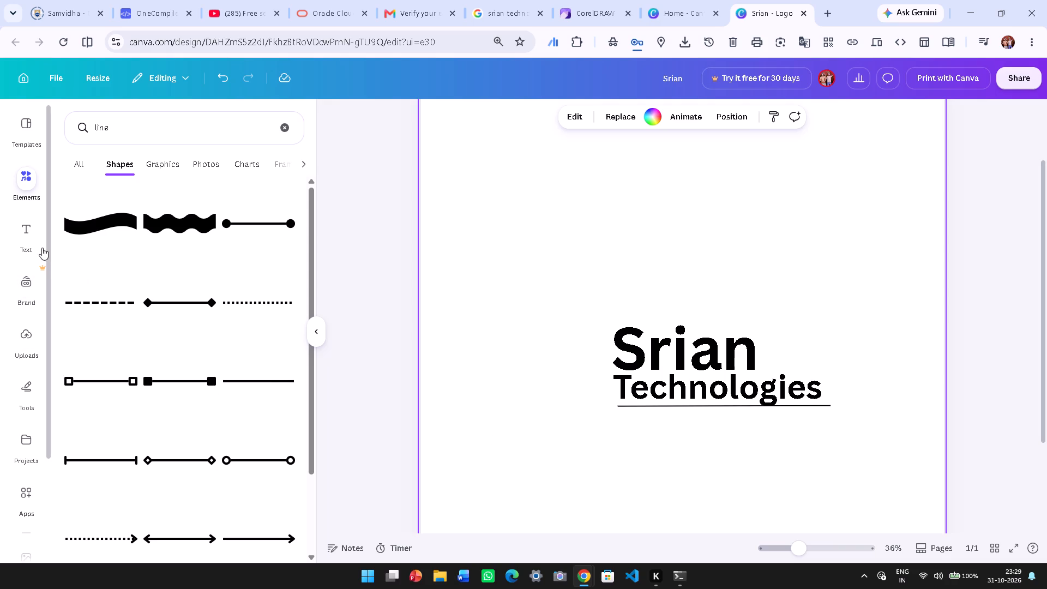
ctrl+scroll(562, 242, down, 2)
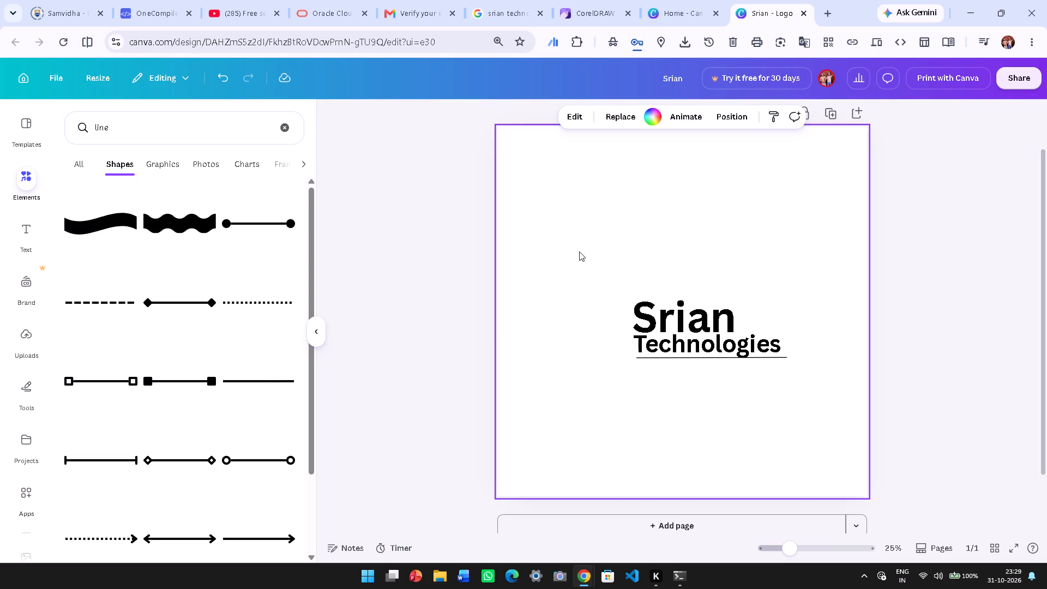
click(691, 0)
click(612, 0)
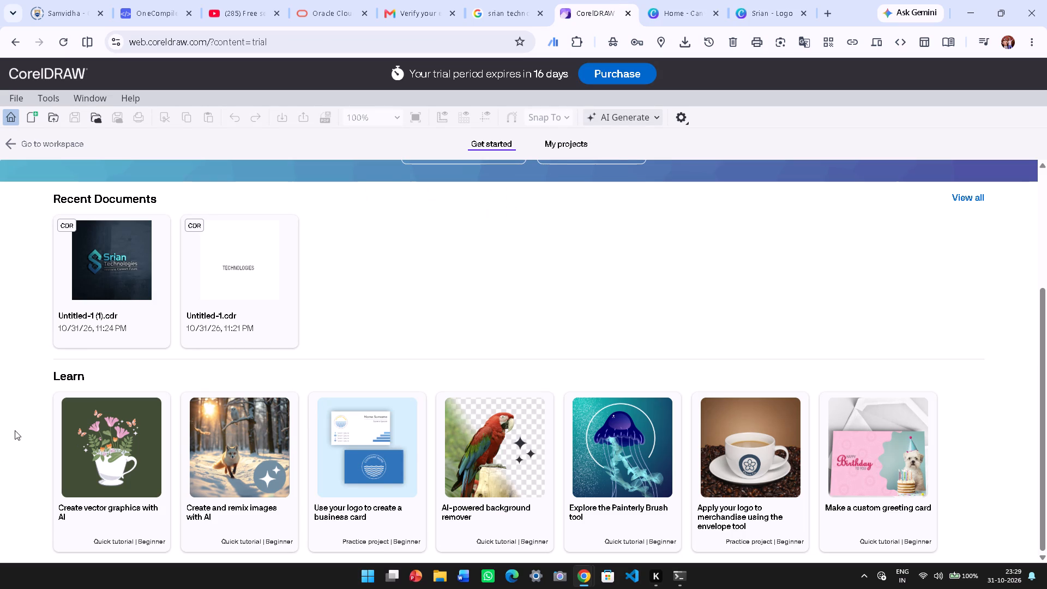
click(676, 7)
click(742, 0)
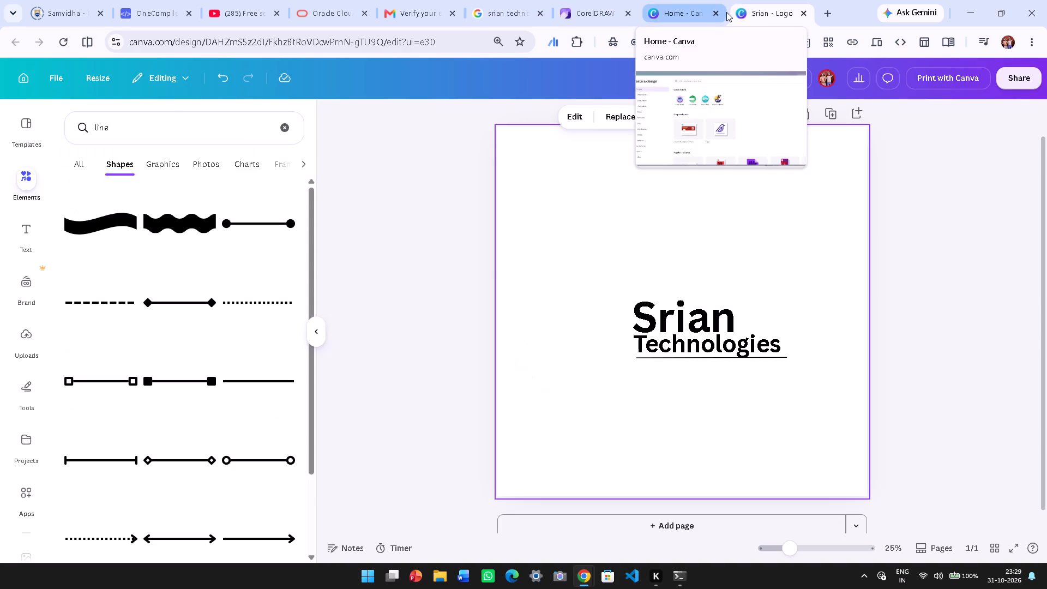
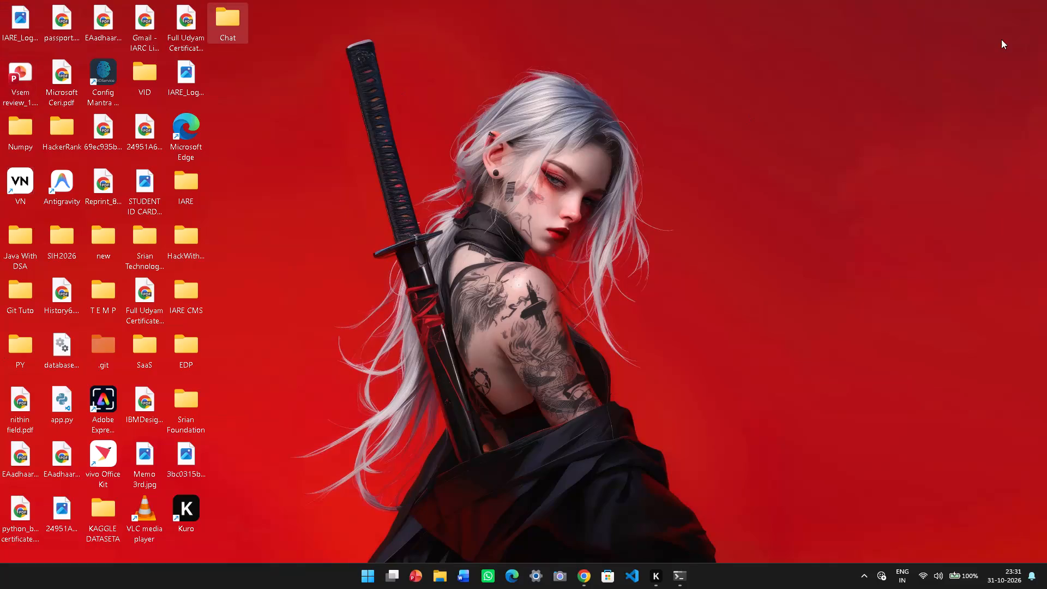
Switch to the browser window that holds the Srian logo design in Canva.
click(583, 570)
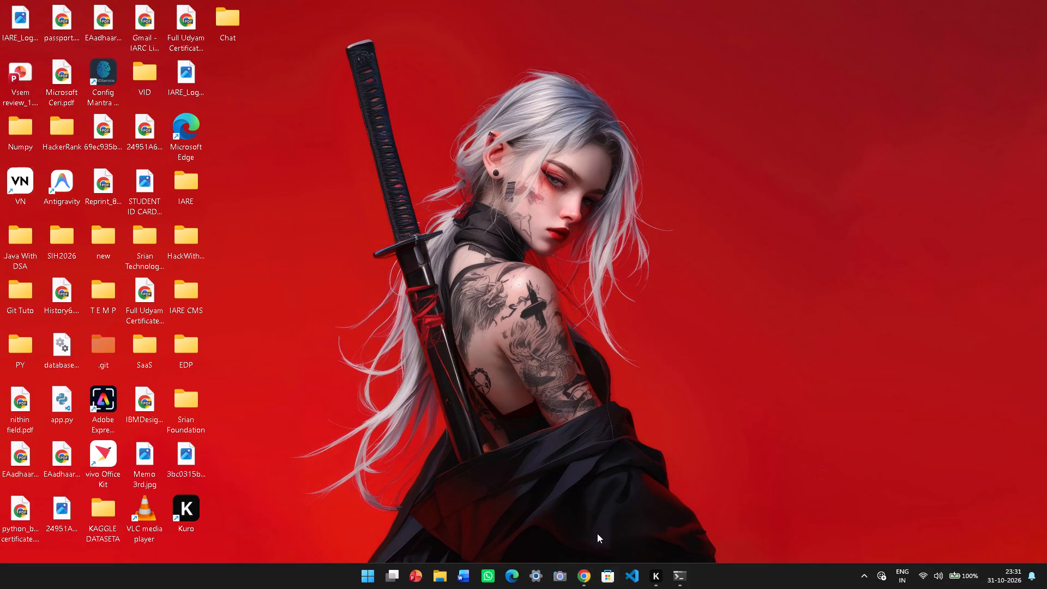
click(585, 574)
click(624, 523)
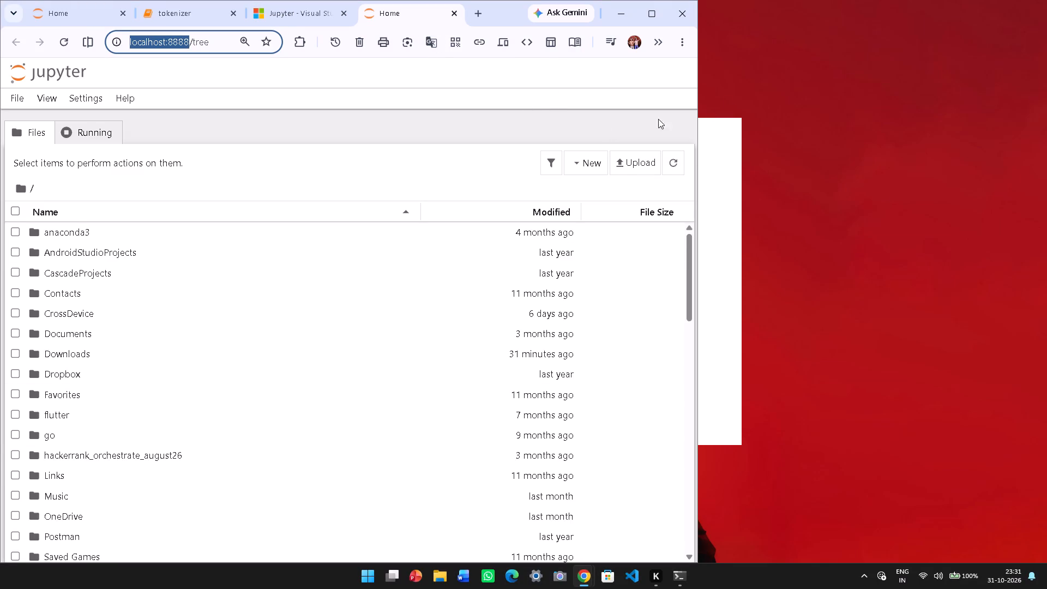
click(728, 100)
click(562, 528)
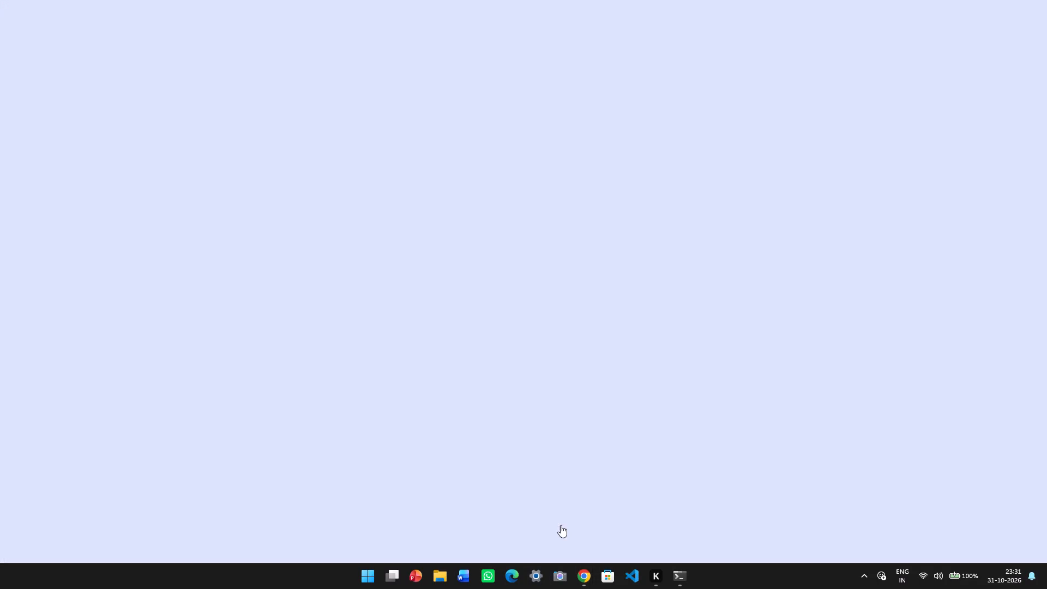
Clear the "line" search in the elements library to return to its browse categories.
scroll(221, 407, down, 4)
scroll(221, 407, up, 4)
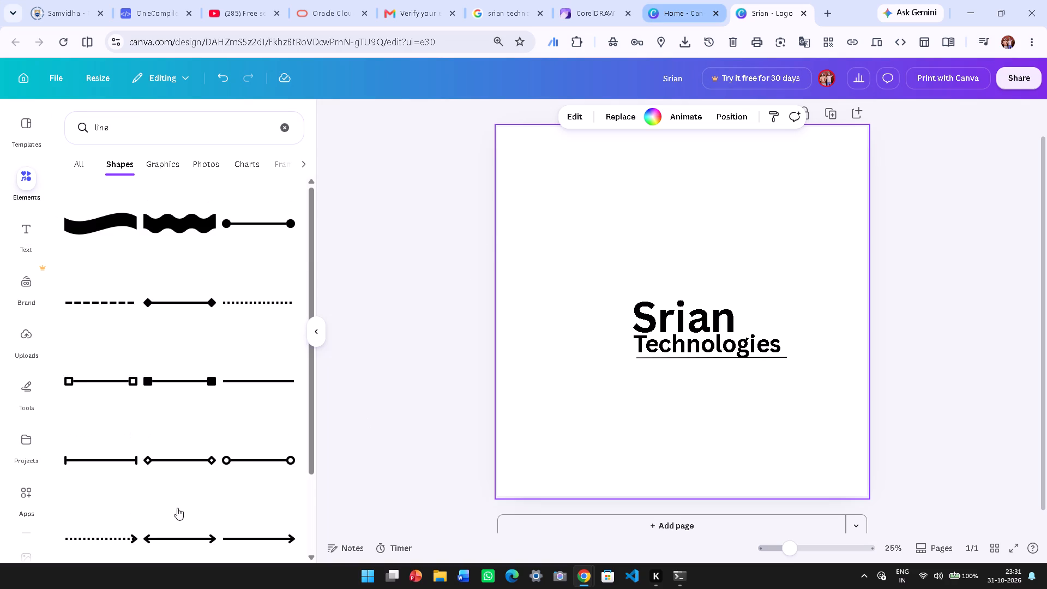
scroll(165, 493, down, 4)
click(35, 183)
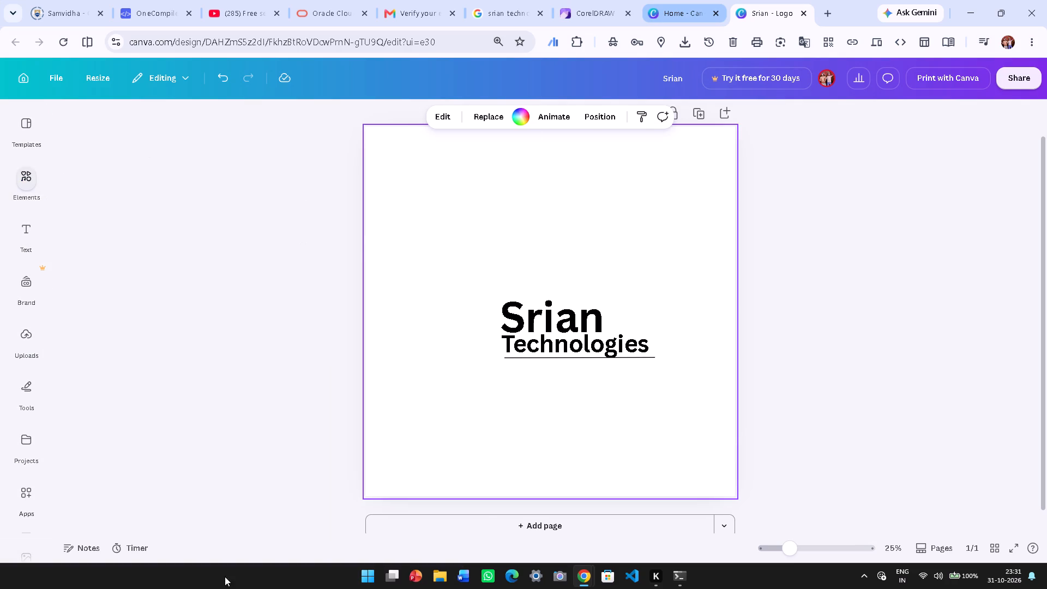
click(38, 172)
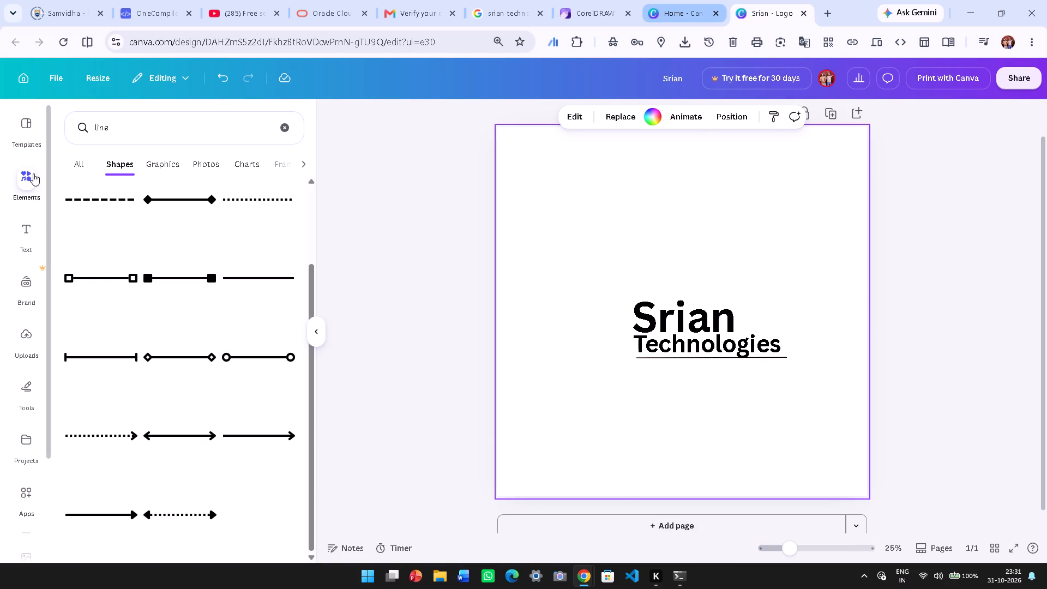
click(285, 131)
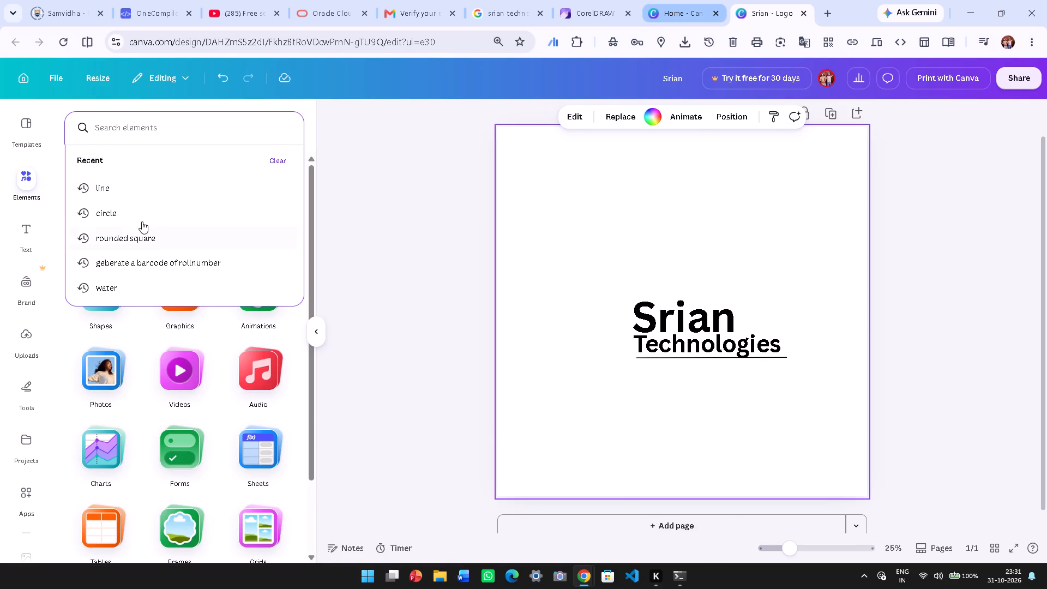
click(399, 337)
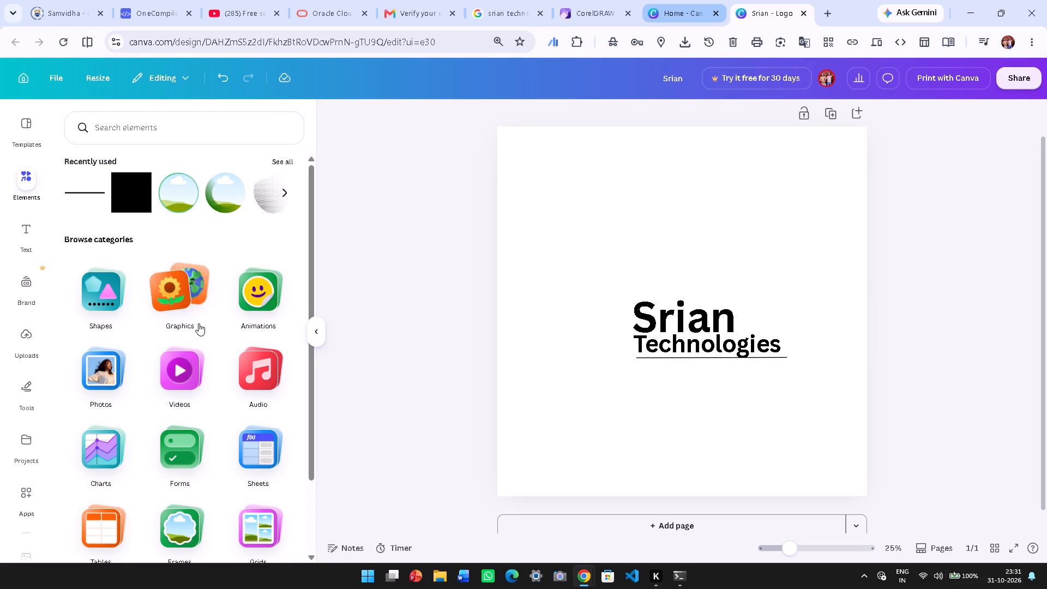
Browse the element categories and the full Shapes collection for shapes suitable for a logo symbol.
scroll(203, 440, down, 2)
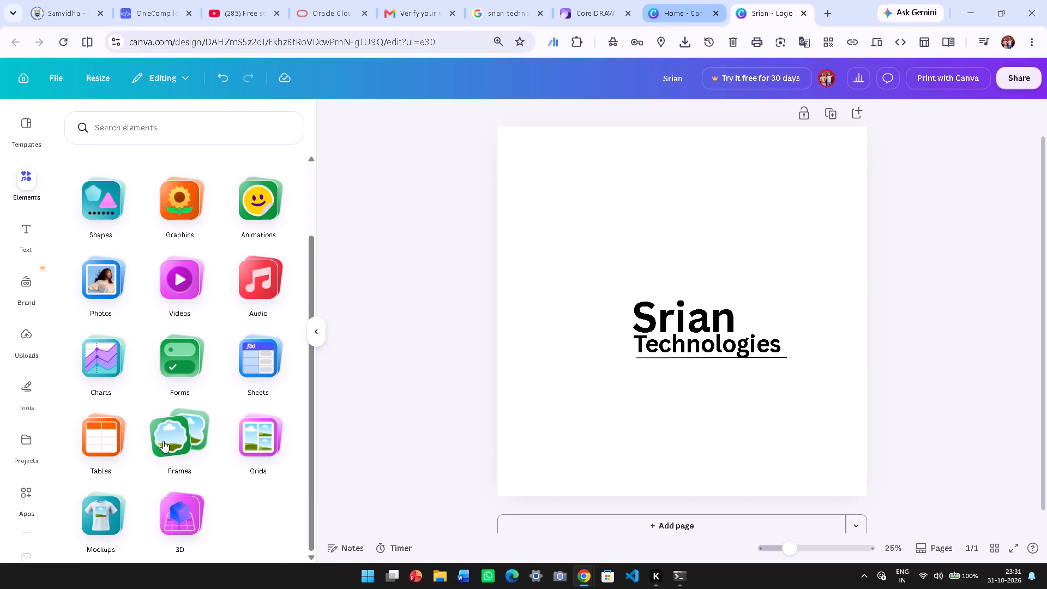
scroll(164, 424, up, 3)
click(110, 289)
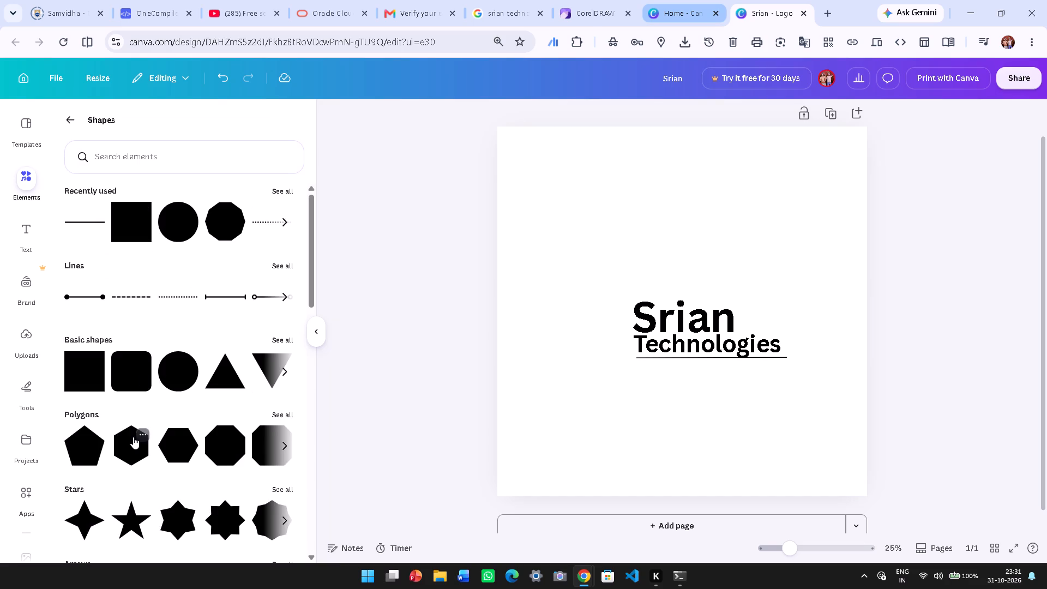
scroll(176, 357, down, 8)
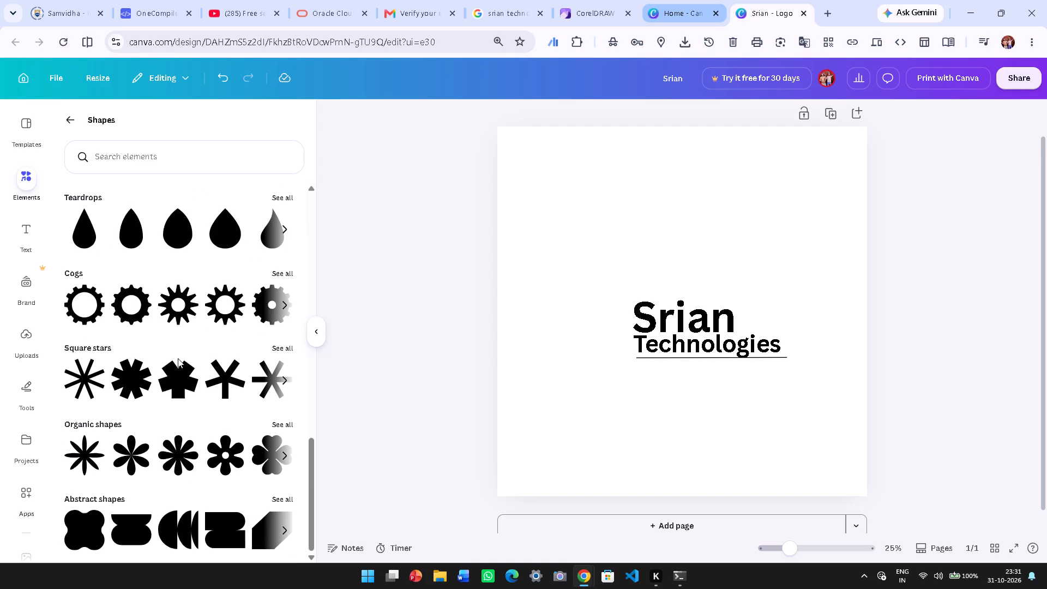
scroll(136, 330, down, 9)
scroll(173, 342, up, 3)
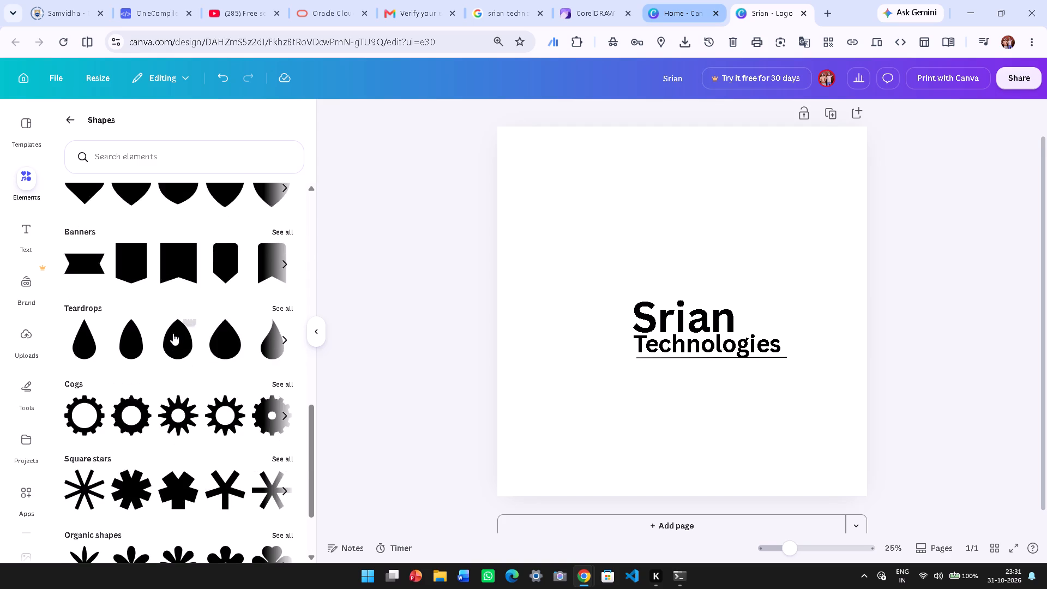
scroll(173, 333, up, 8)
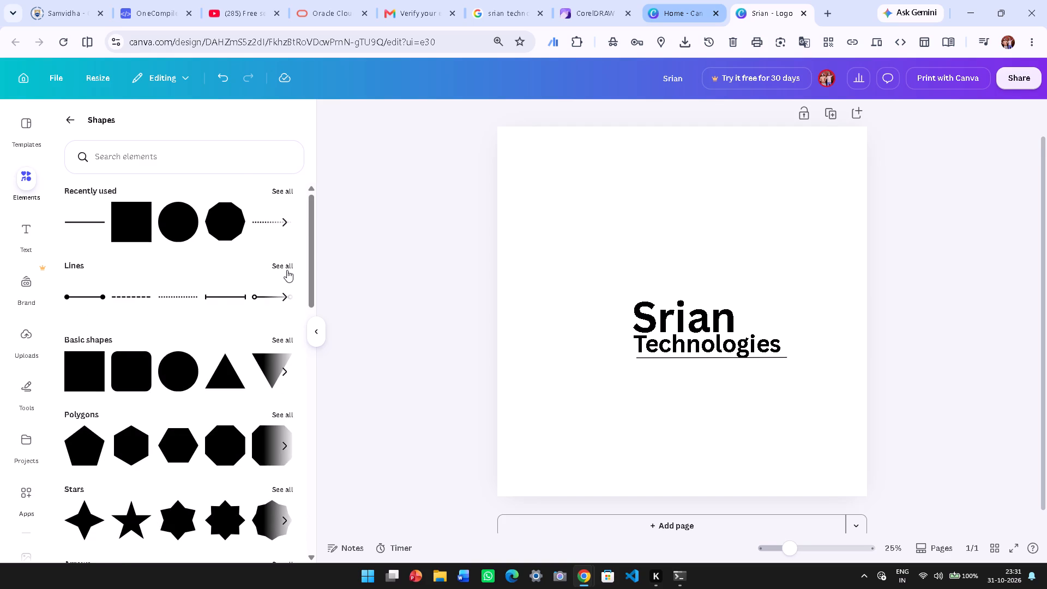
From the full Lines collection, add the line with filled round ends and place it left of the Srian Technologies text.
click(282, 264)
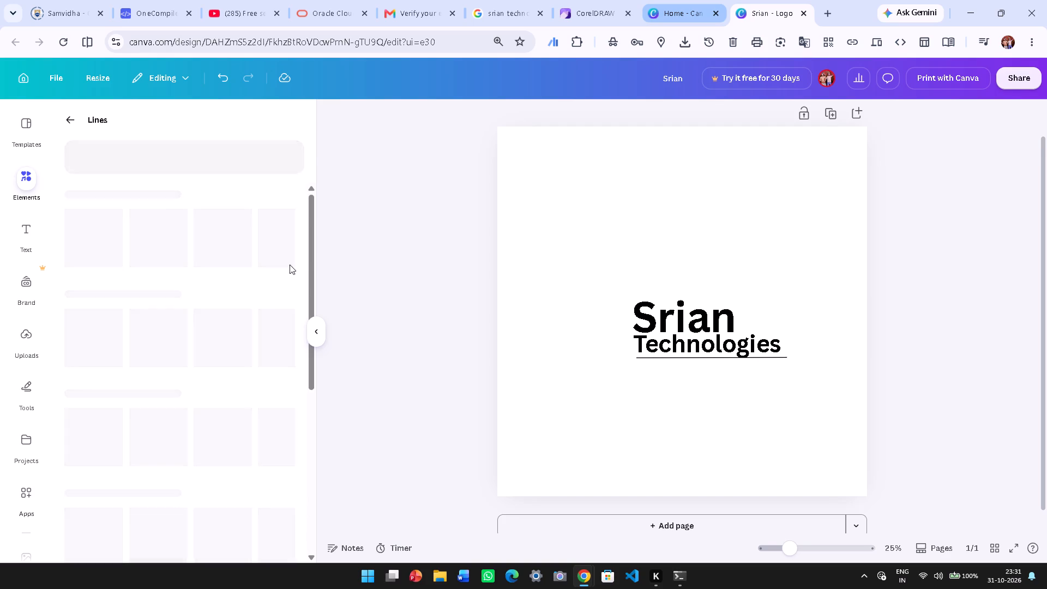
scroll(225, 285, down, 11)
scroll(242, 358, up, 5)
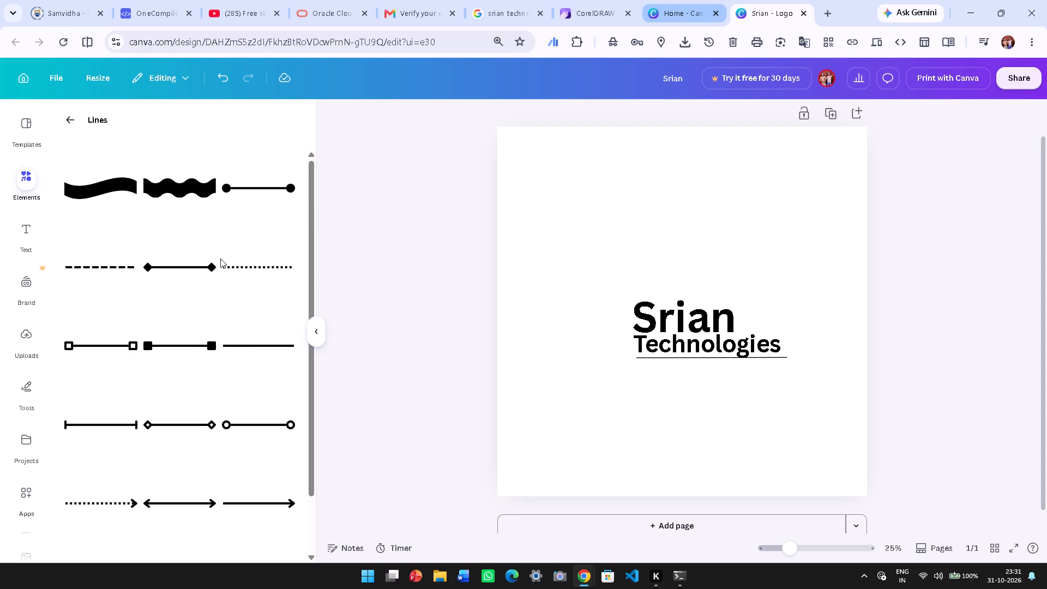
scroll(149, 371, down, 5)
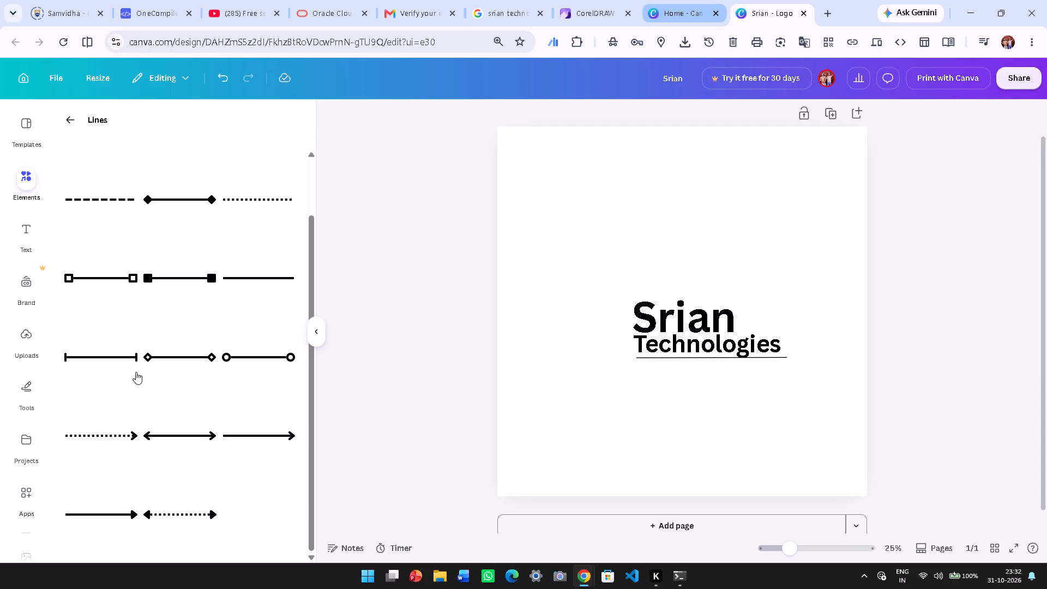
scroll(136, 372, up, 3)
click(241, 188)
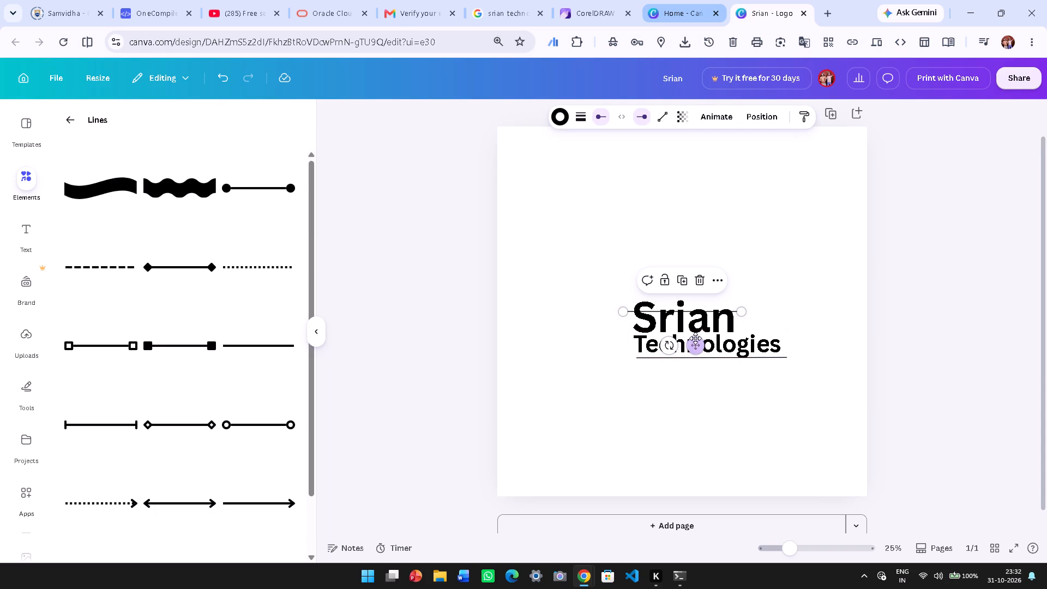
drag(697, 348, 590, 383)
click(590, 383)
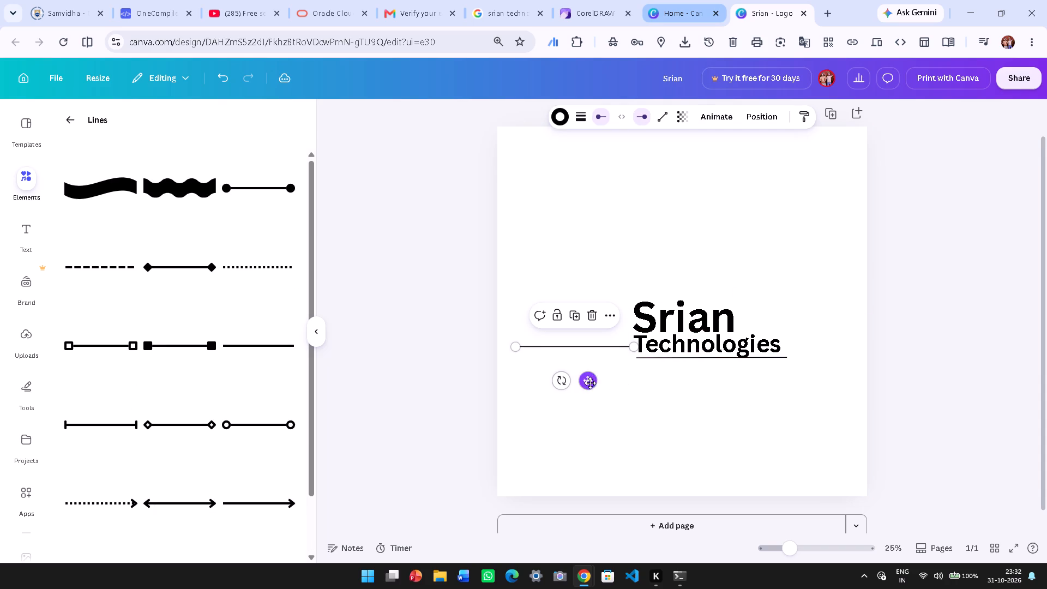
Shorten the round-ended line, tilt it into a rising diagonal and place it just left of the Srian heading.
drag(634, 350, 555, 351)
click(555, 351)
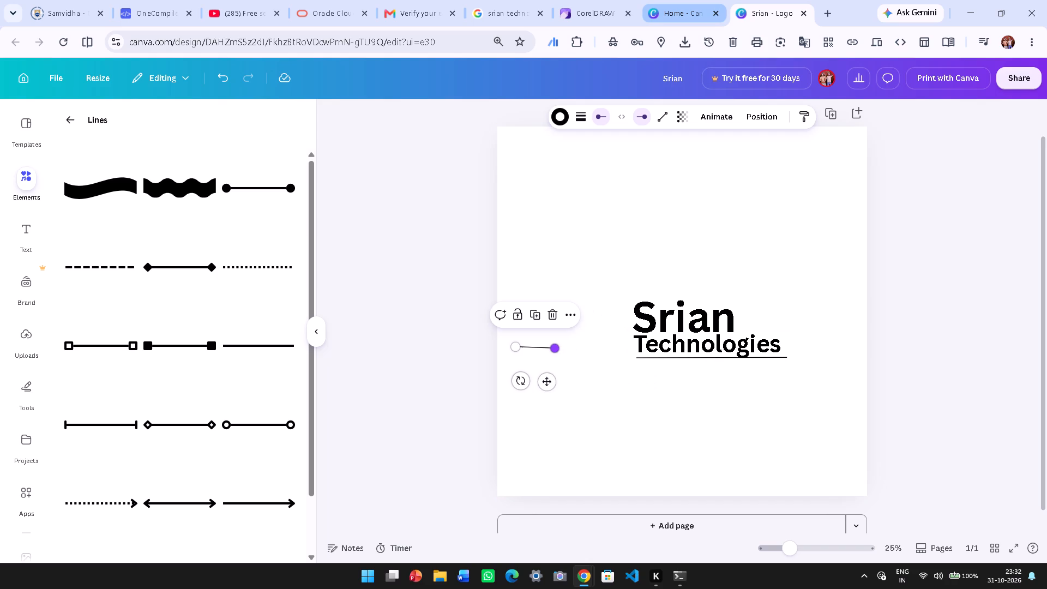
drag(518, 385, 543, 406)
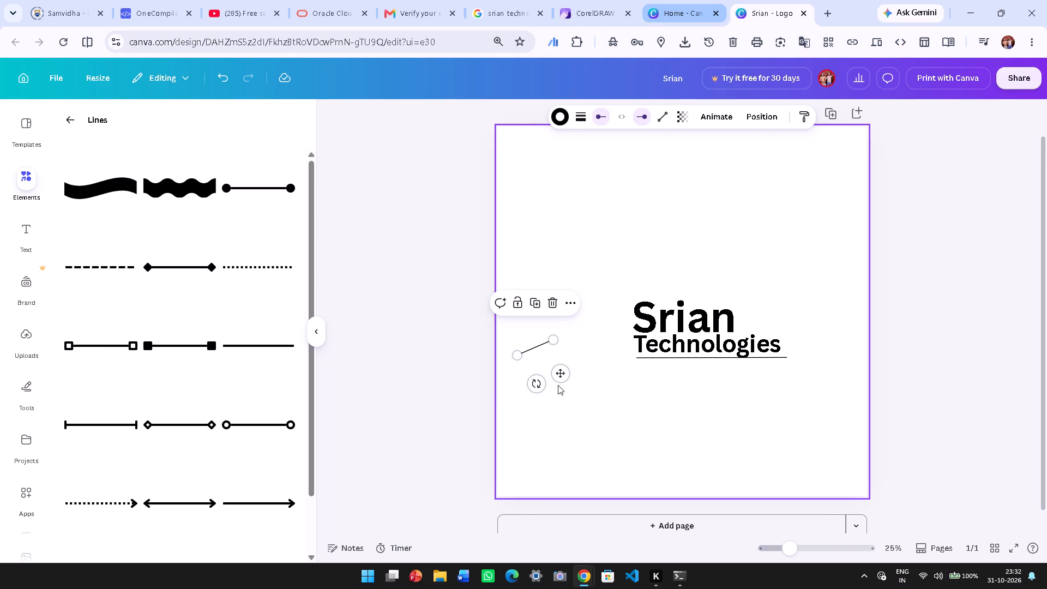
drag(564, 375, 625, 350)
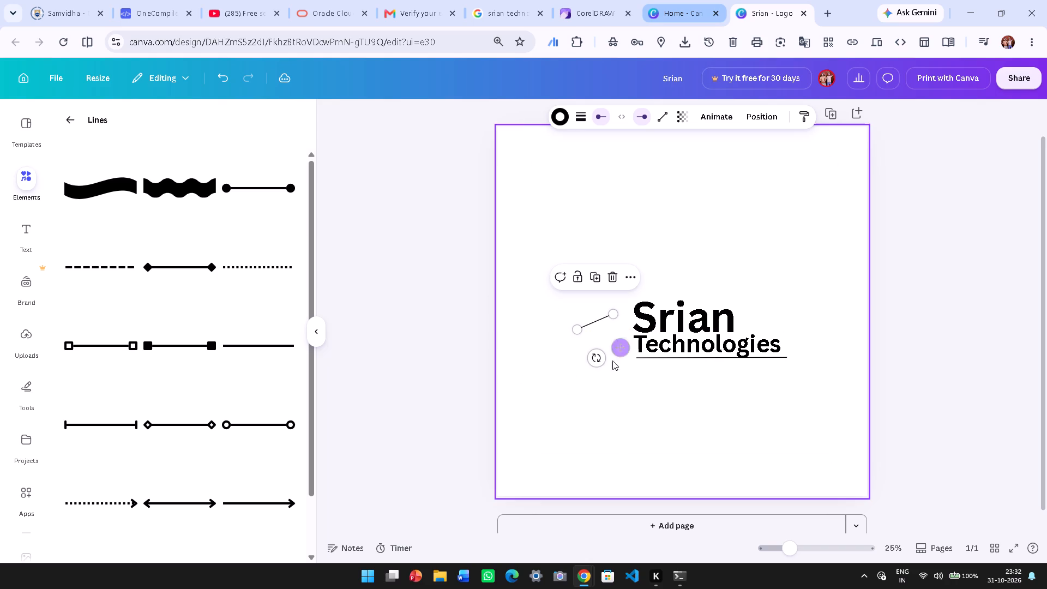
drag(601, 363, 628, 376)
Set the diagonal line's stroke weight to 14 and change its stroke to the short-dash style.
click(561, 120)
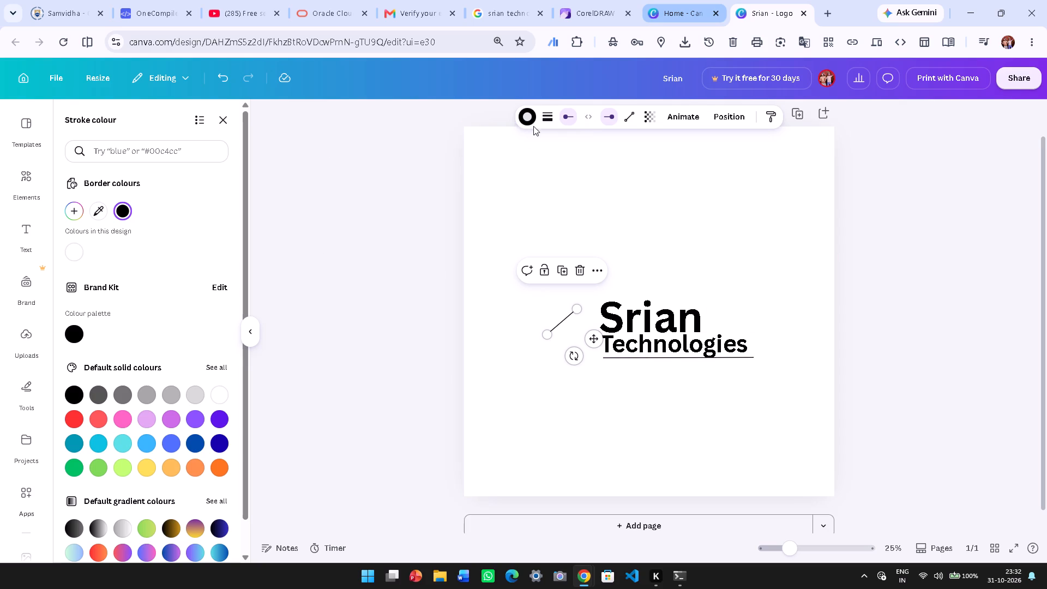
click(554, 119)
drag(475, 236, 507, 237)
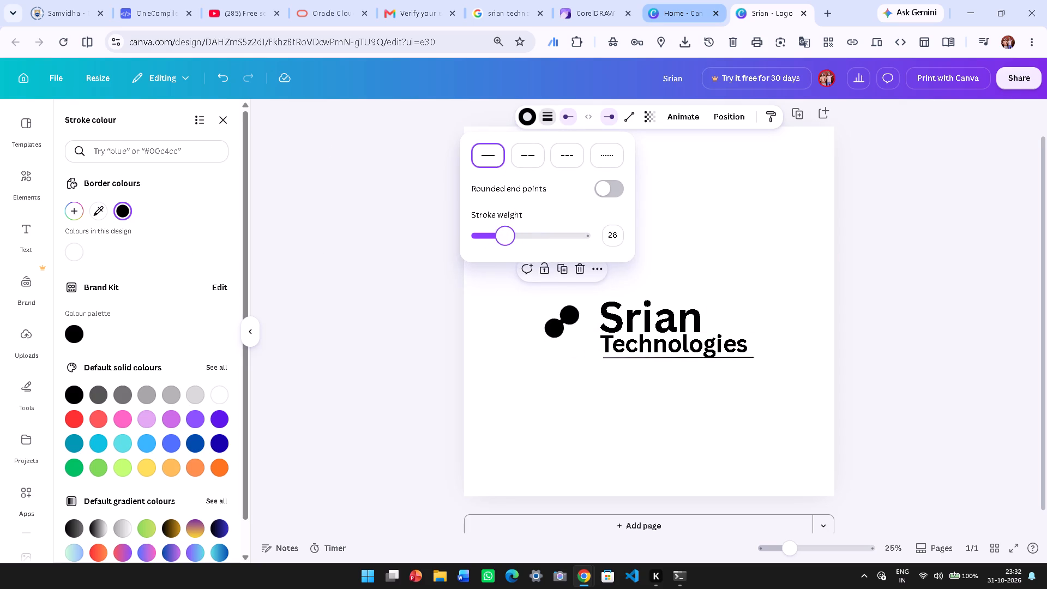
drag(507, 237, 496, 245)
drag(500, 238, 491, 243)
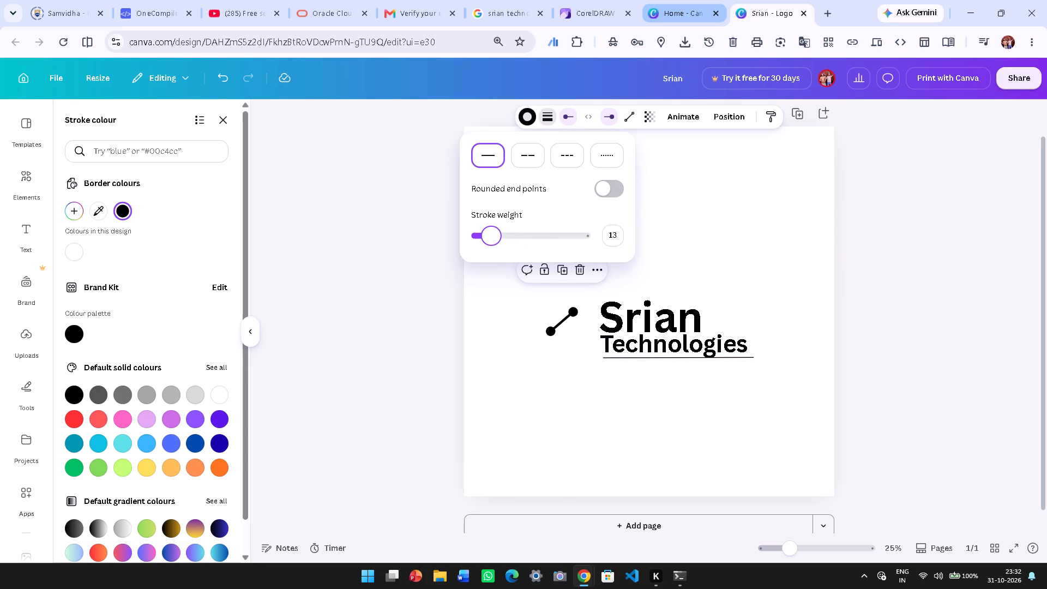
drag(491, 243, 492, 243)
click(492, 243)
click(531, 160)
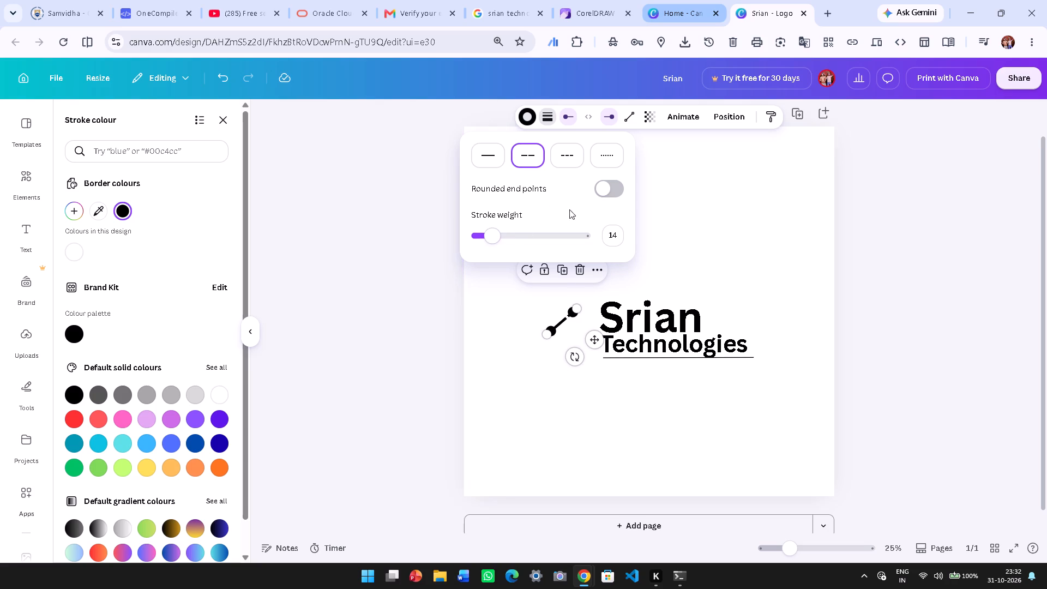
click(562, 167)
click(547, 416)
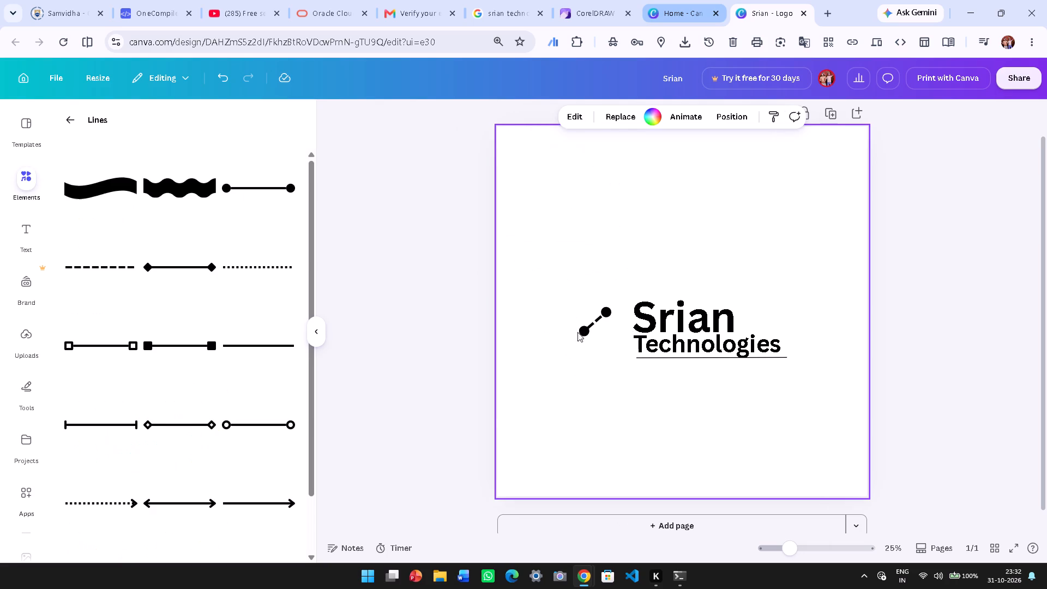
Move the dashed diagonal line up close against the front of the Srian heading's first letter.
click(588, 323)
drag(631, 339, 639, 333)
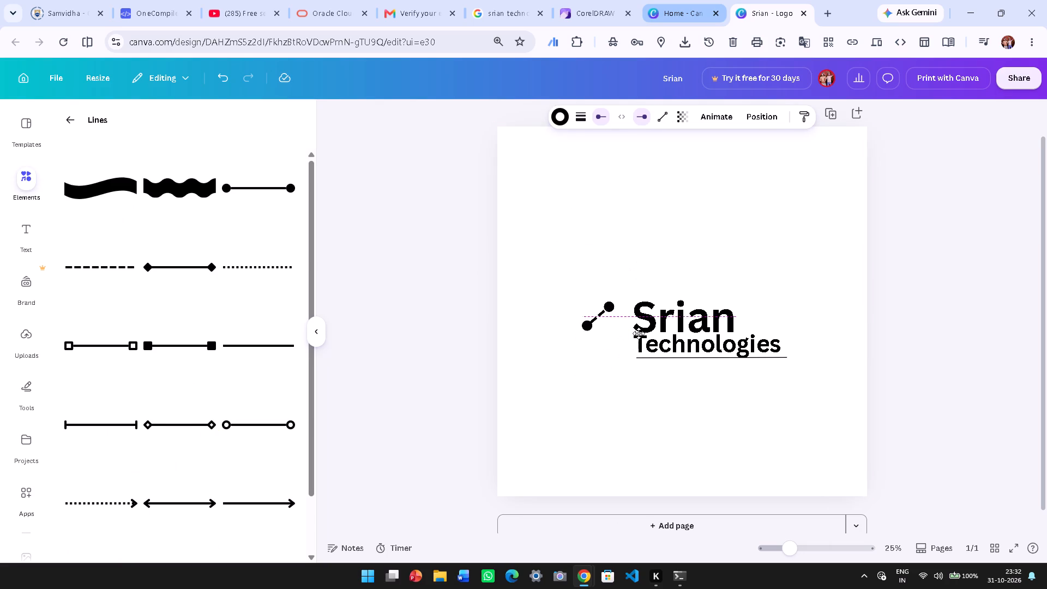
drag(639, 333, 649, 338)
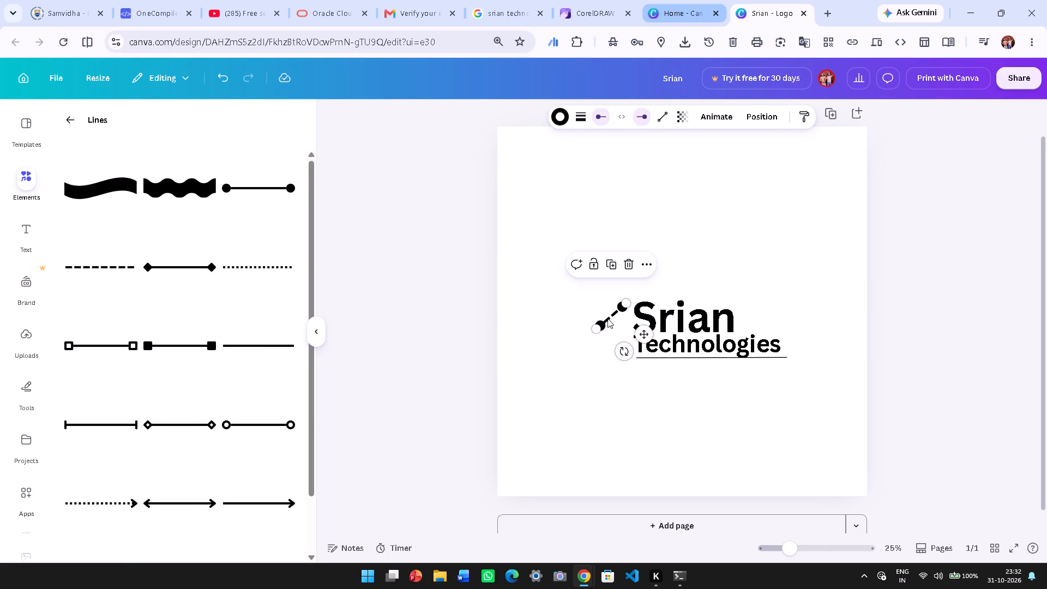
Duplicate the dashed diagonal line and align the copy directly below the original, beside the Technologies subheading.
key(ctrl+d)
drag(647, 336, 642, 360)
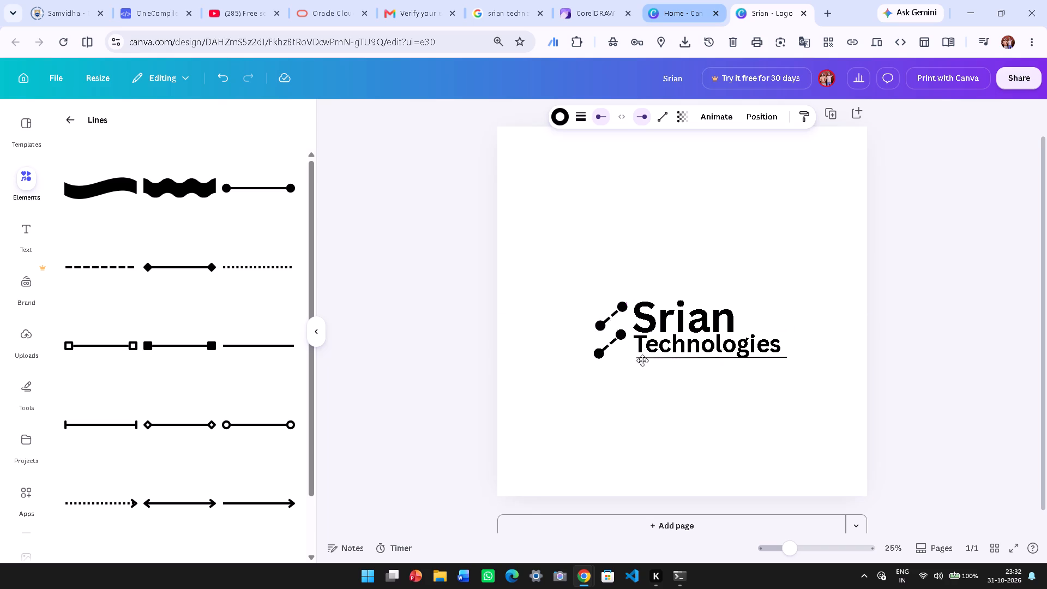
drag(642, 360, 643, 364)
click(636, 394)
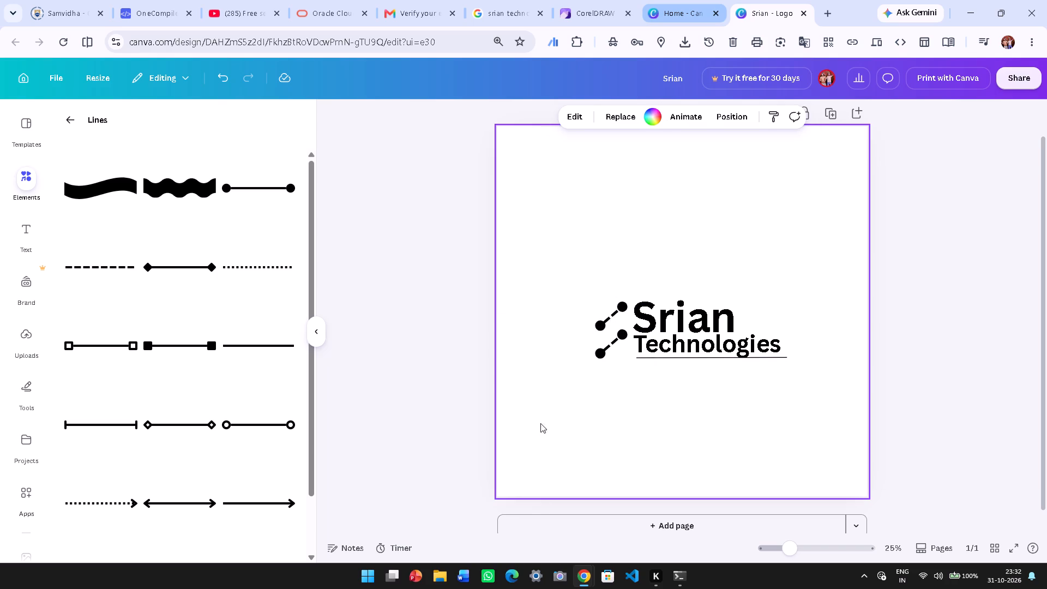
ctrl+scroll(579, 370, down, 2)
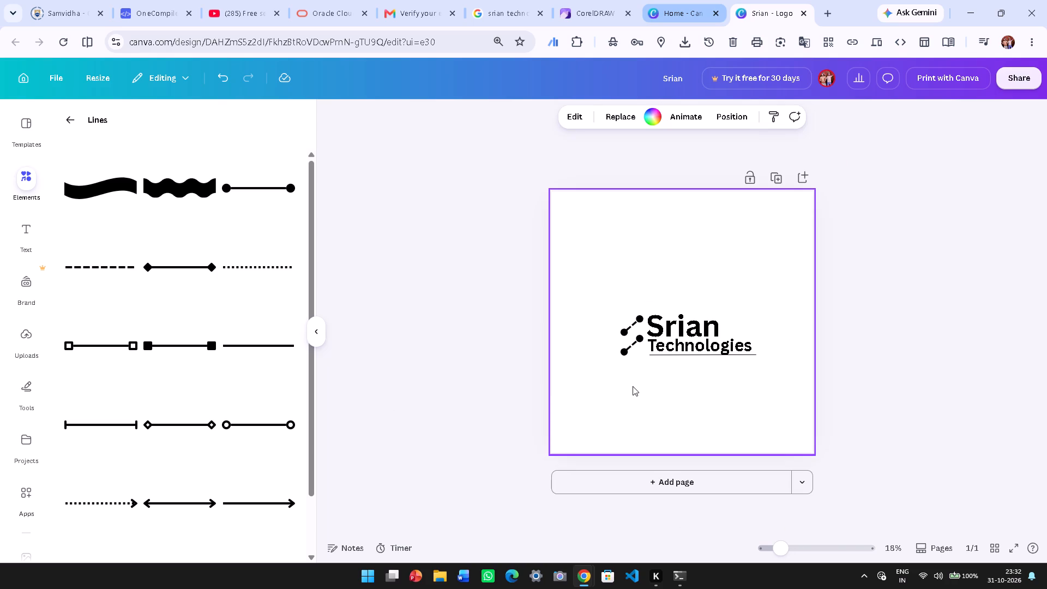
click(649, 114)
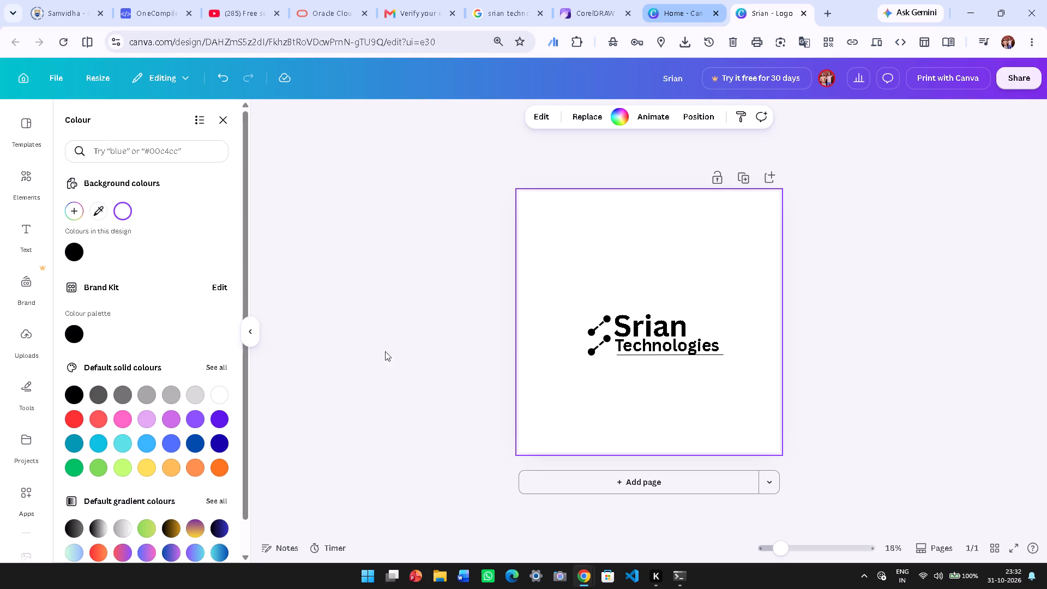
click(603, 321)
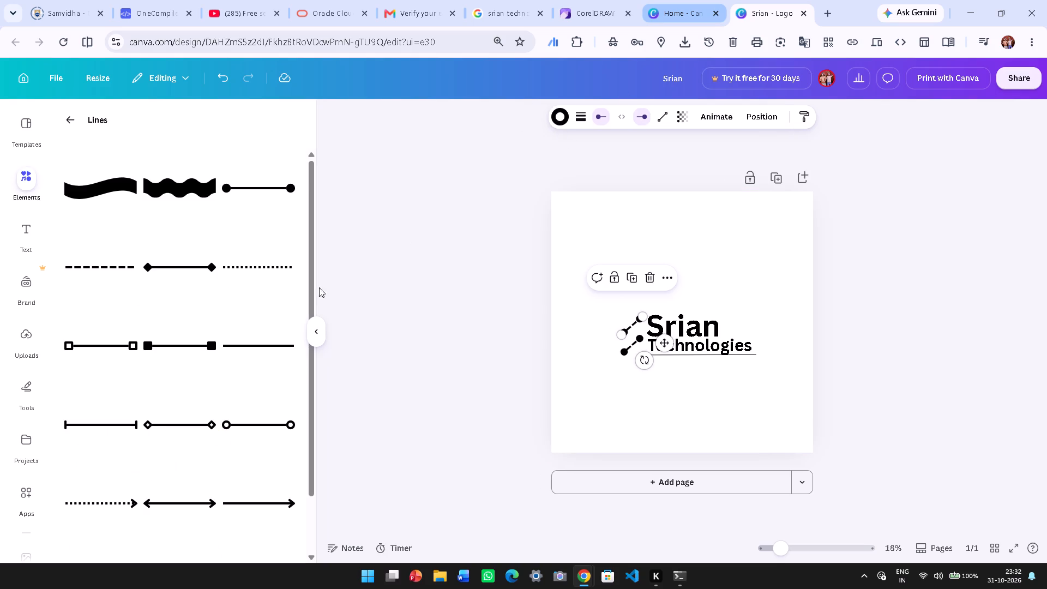
Insert a dotted line from the line elements and place it in the empty area above the Srian heading.
click(270, 260)
click(652, 379)
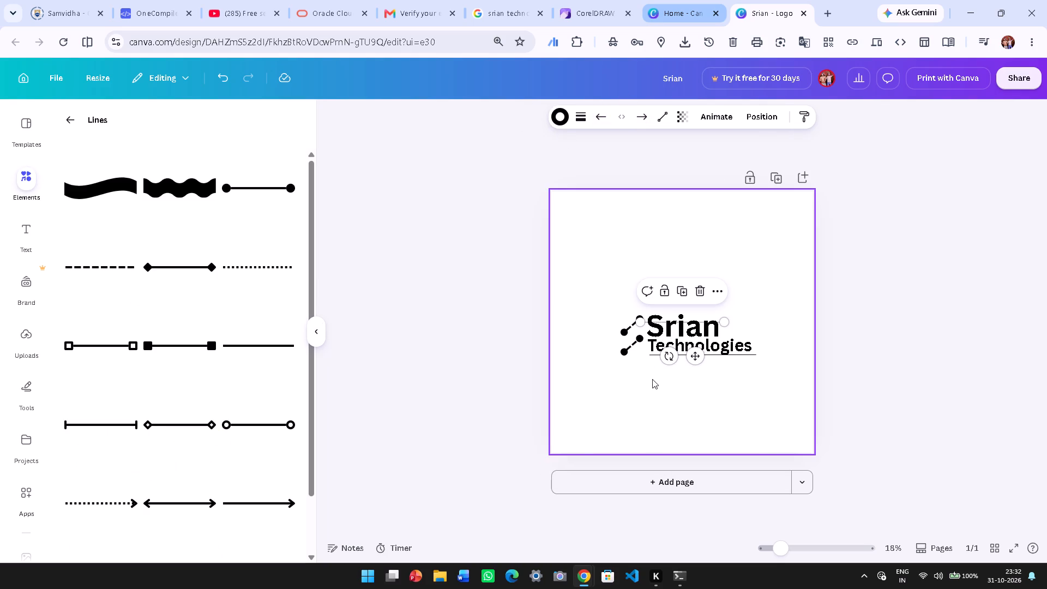
click(706, 320)
drag(703, 359, 676, 402)
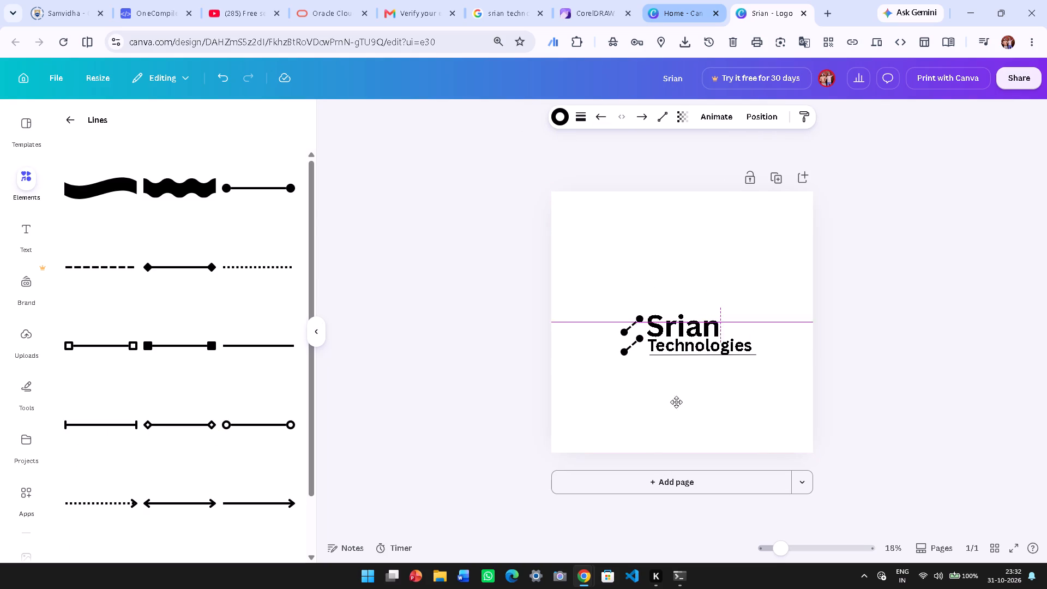
drag(676, 402, 616, 337)
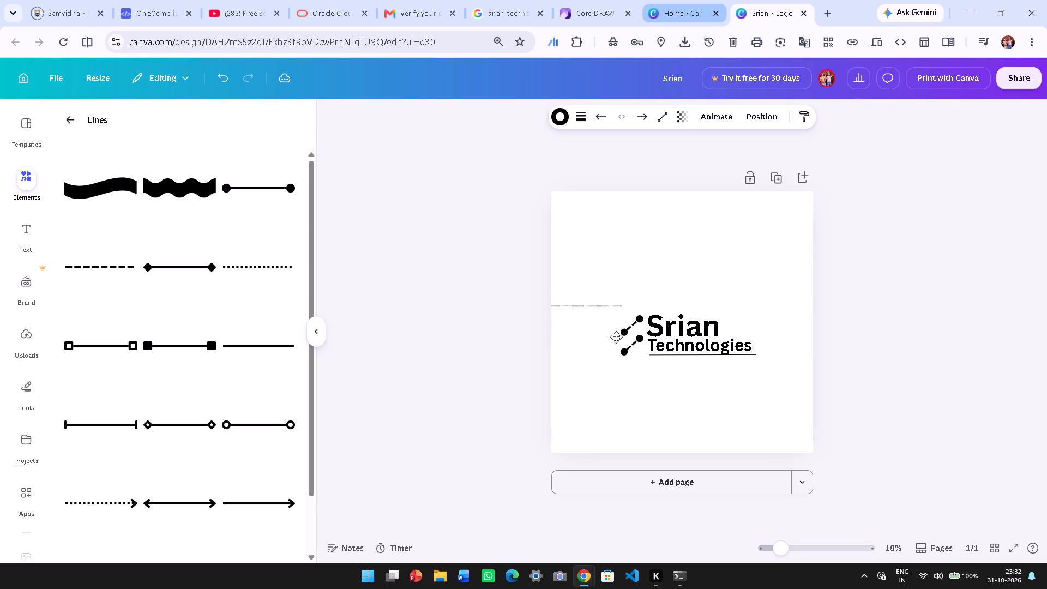
drag(616, 337, 690, 296)
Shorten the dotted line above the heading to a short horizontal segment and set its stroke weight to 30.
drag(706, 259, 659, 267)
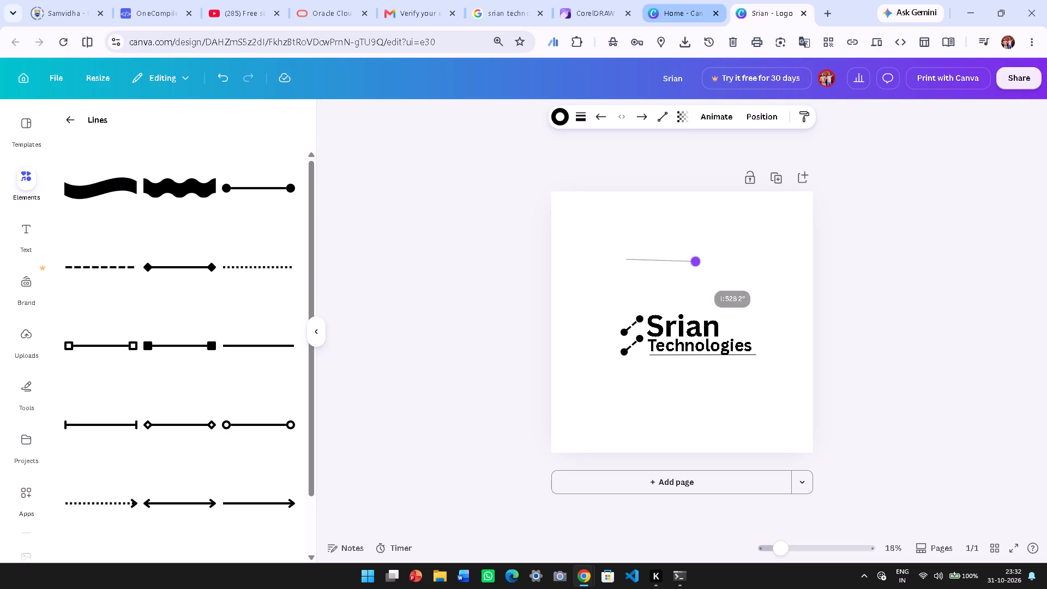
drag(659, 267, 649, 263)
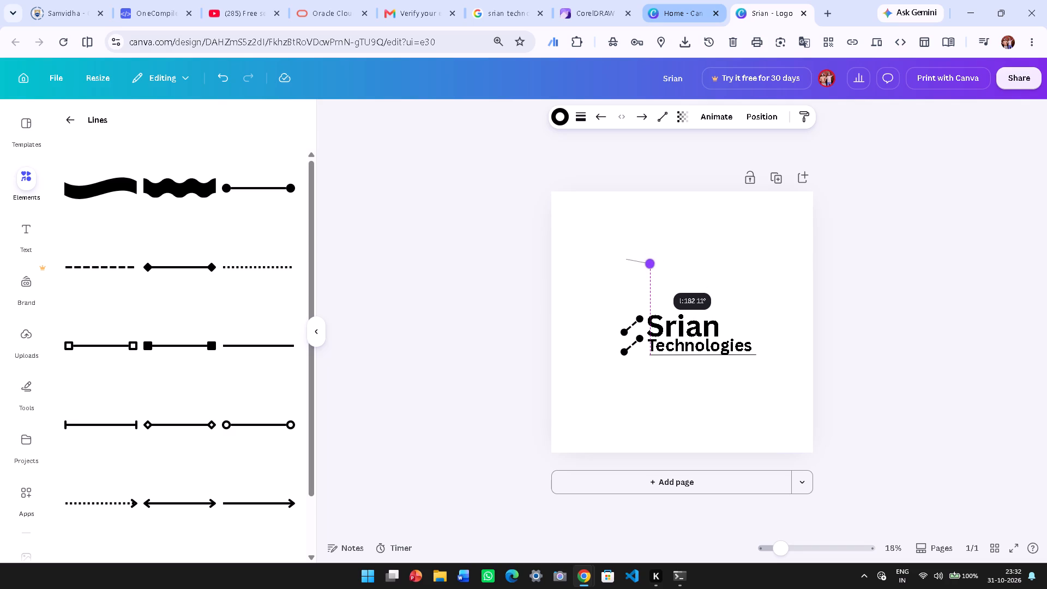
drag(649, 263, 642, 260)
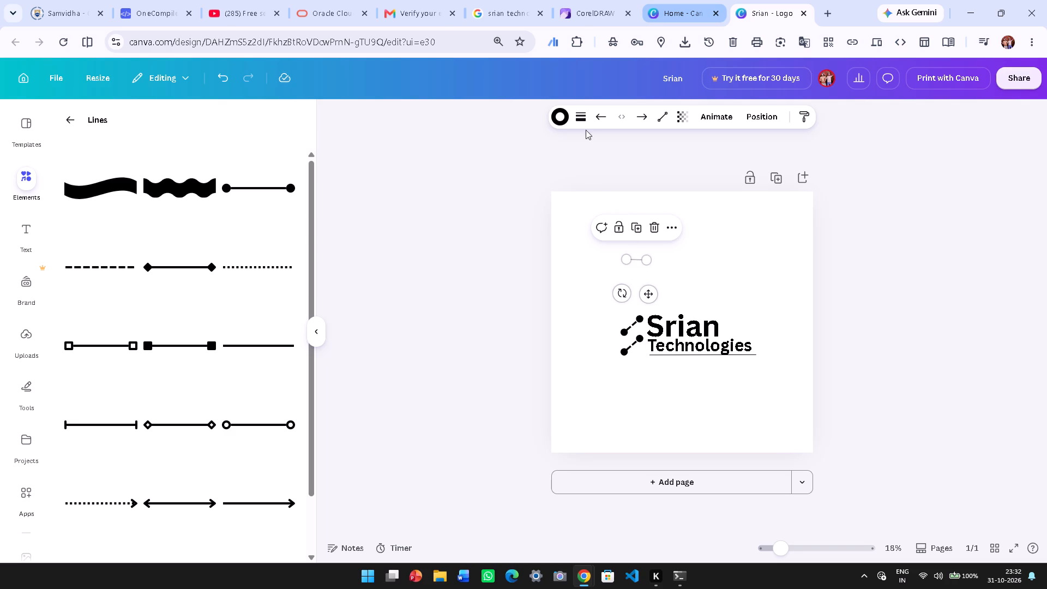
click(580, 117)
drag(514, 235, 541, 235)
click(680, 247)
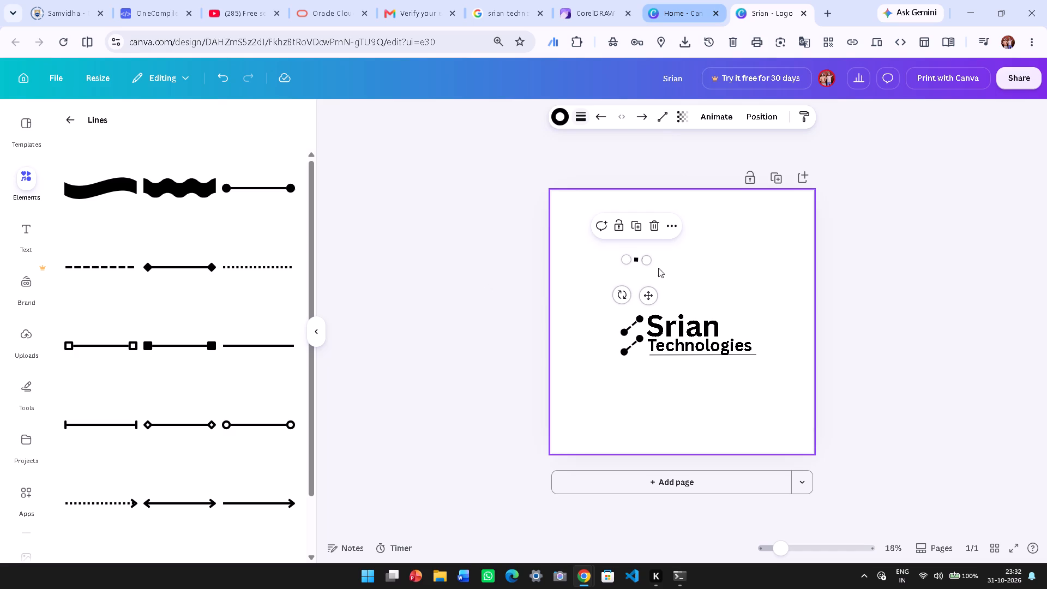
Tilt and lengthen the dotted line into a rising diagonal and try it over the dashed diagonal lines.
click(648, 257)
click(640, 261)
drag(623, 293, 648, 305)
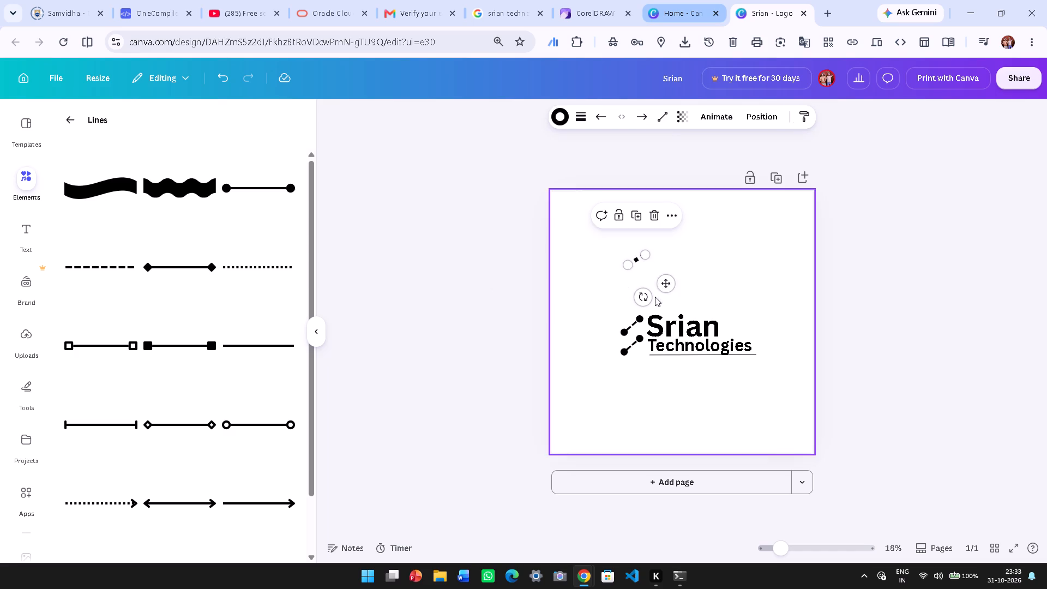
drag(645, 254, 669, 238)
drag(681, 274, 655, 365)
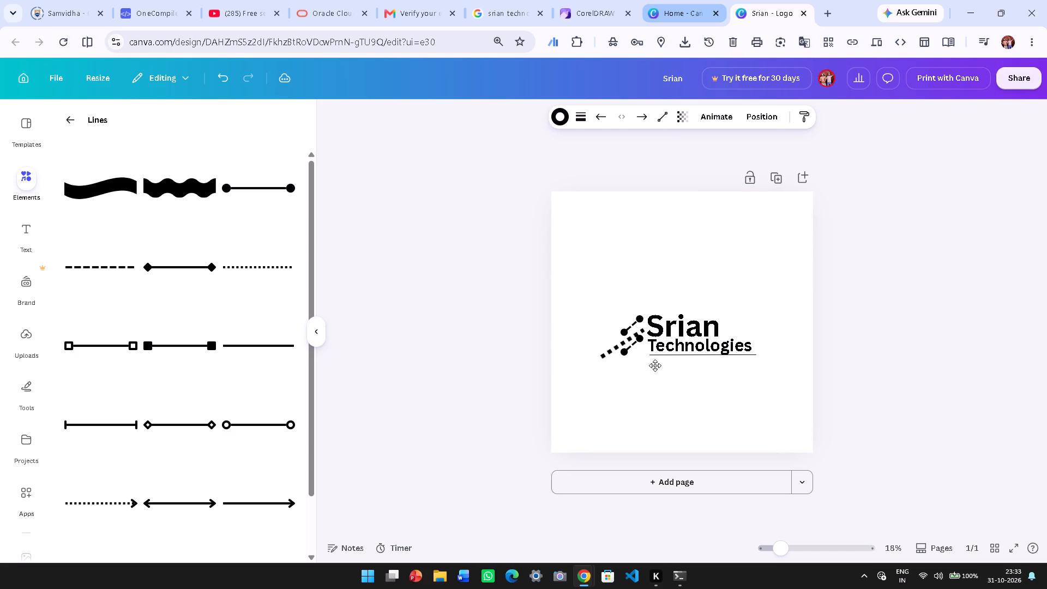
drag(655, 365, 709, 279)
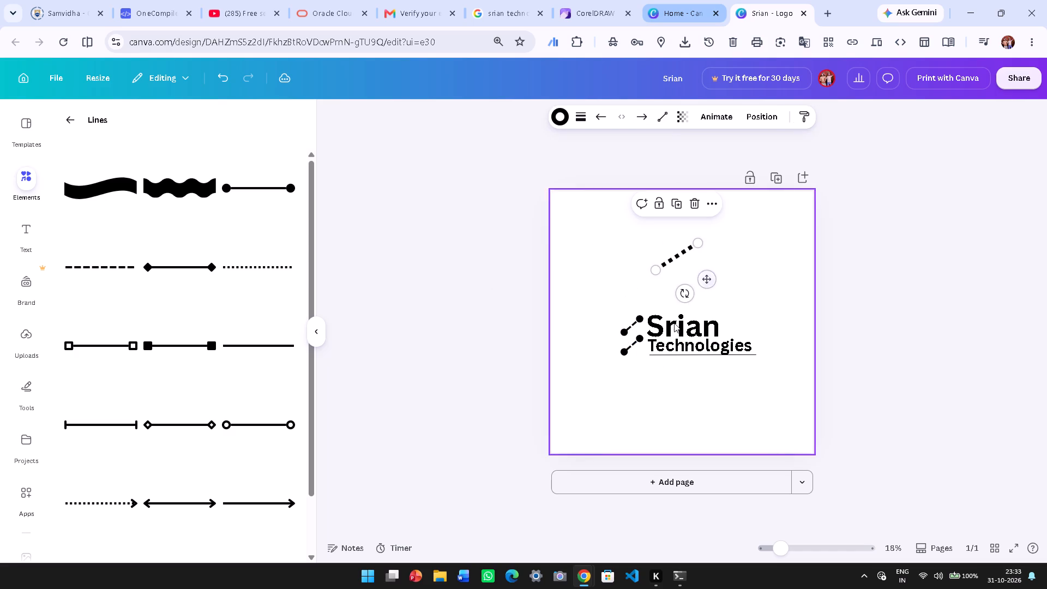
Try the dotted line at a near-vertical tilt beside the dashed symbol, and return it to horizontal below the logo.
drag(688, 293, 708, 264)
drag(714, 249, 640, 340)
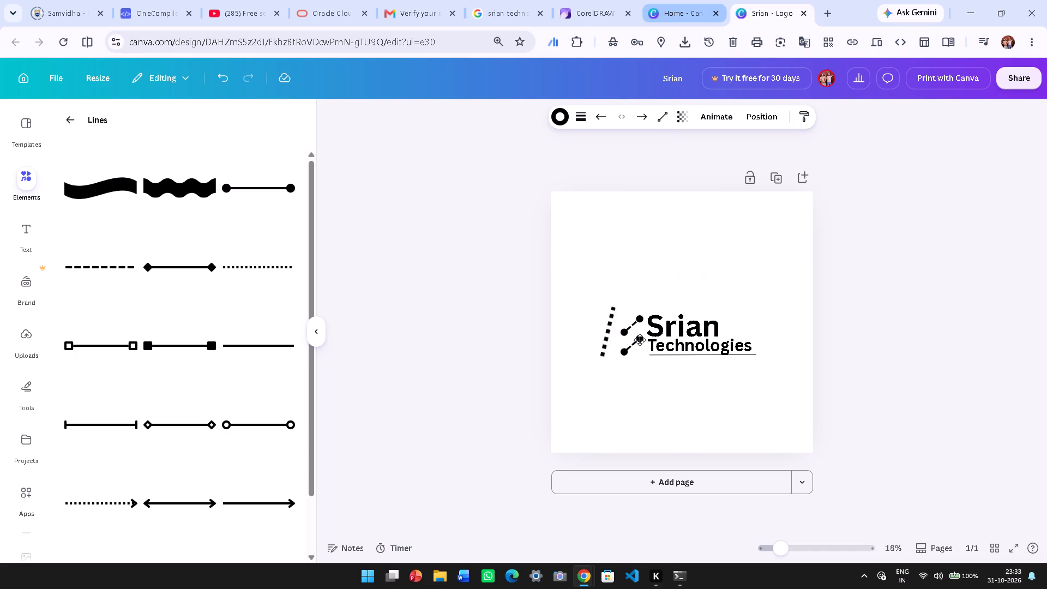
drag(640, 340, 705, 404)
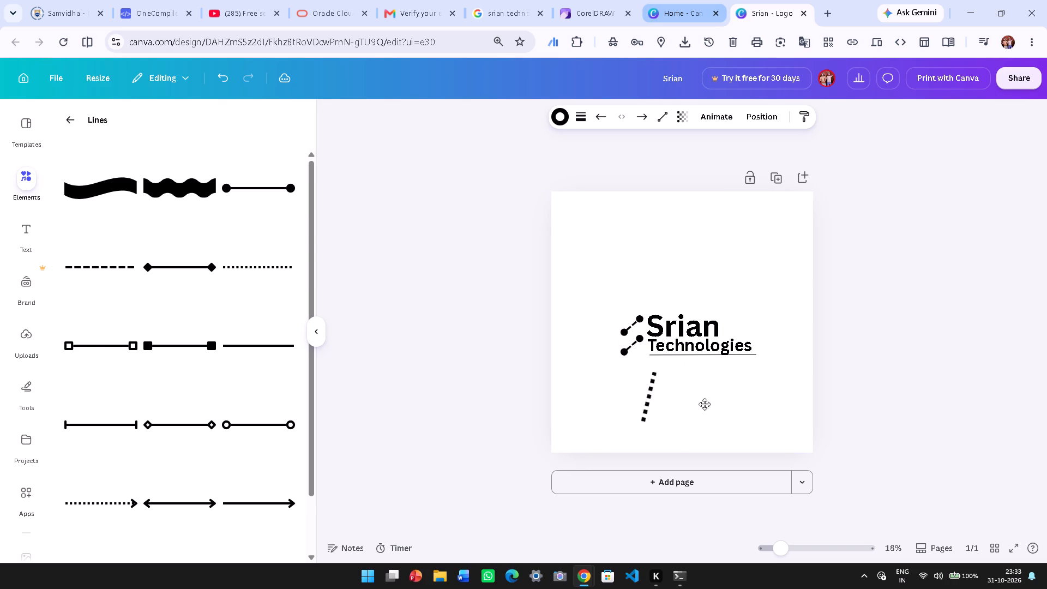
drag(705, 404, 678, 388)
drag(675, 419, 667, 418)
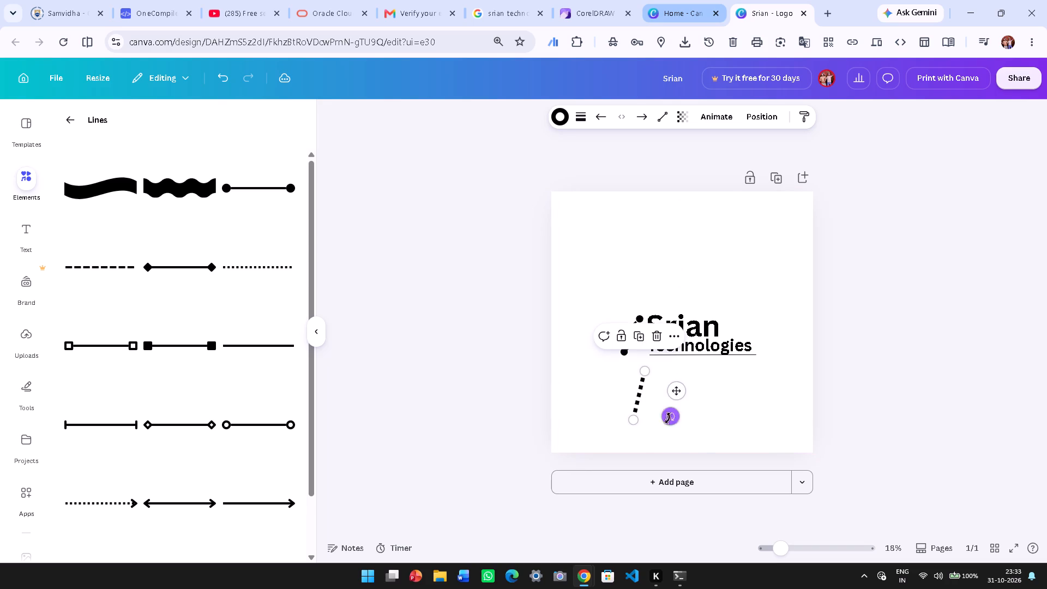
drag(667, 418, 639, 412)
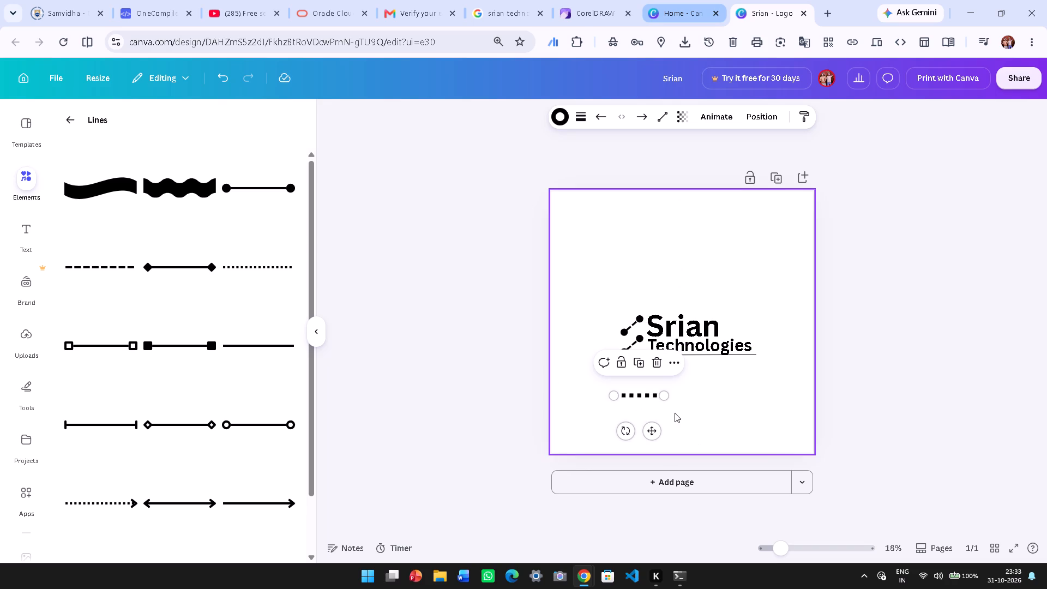
Shorten and thin the dotted line, and place it between the two dashed diagonal lines.
drag(665, 398, 633, 396)
click(579, 125)
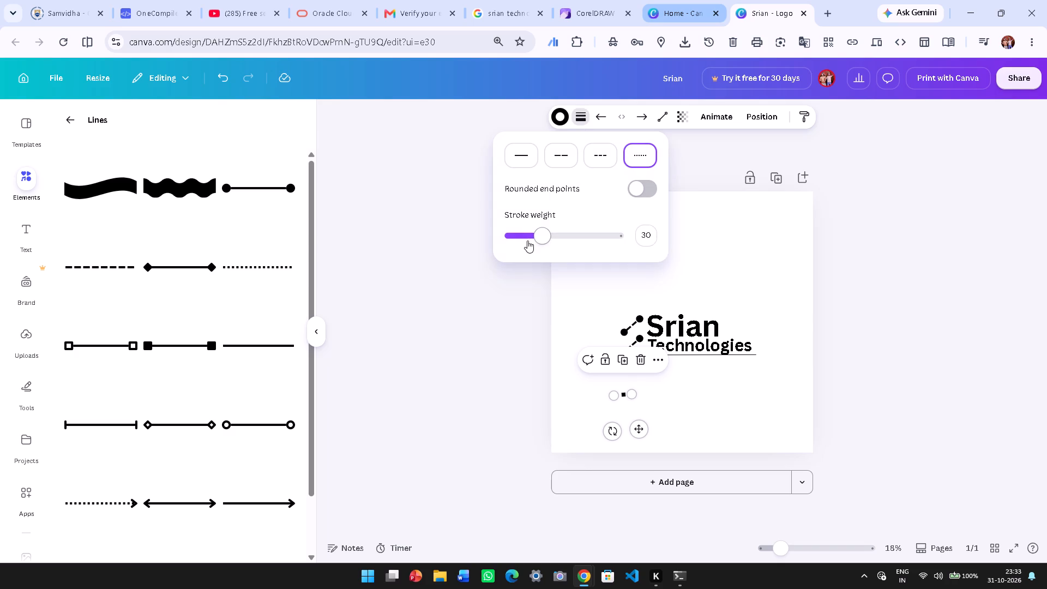
click(537, 236)
click(531, 239)
drag(640, 430, 651, 371)
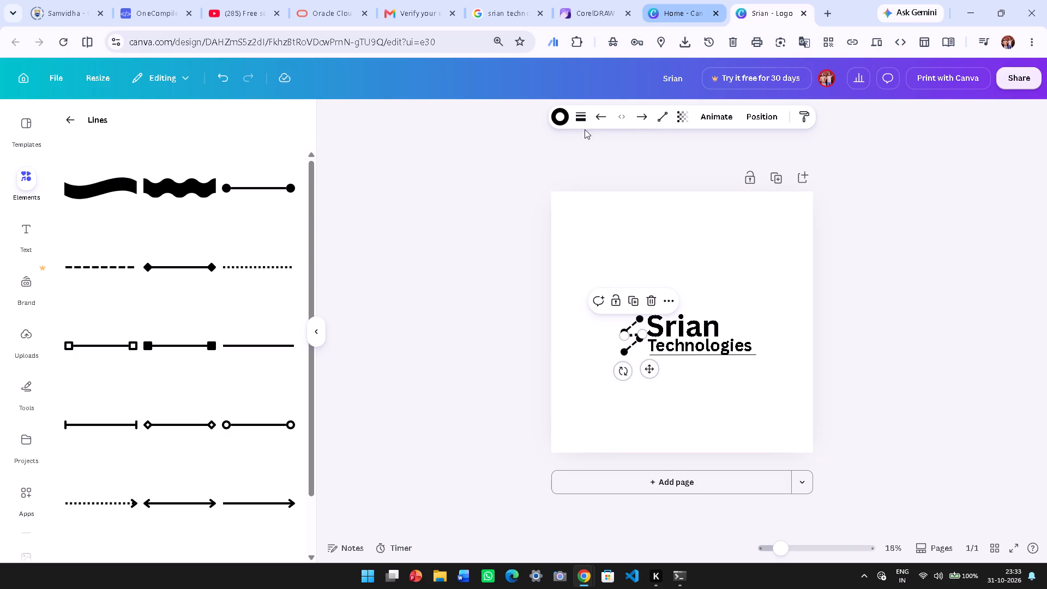
Set the dotted line's stroke weight to 8.
click(584, 126)
click(583, 123)
click(518, 233)
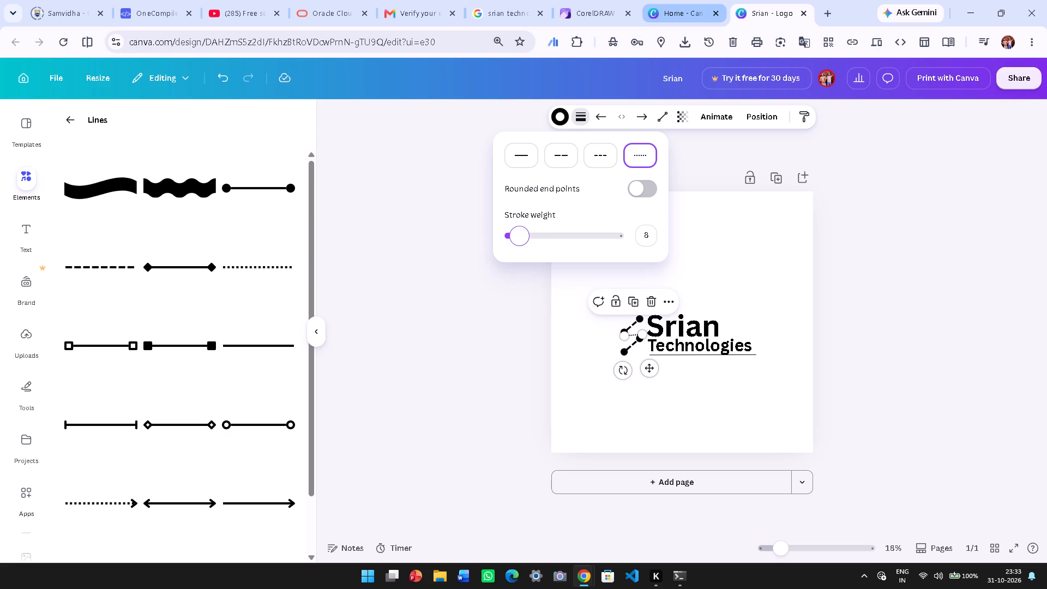
click(702, 404)
click(630, 337)
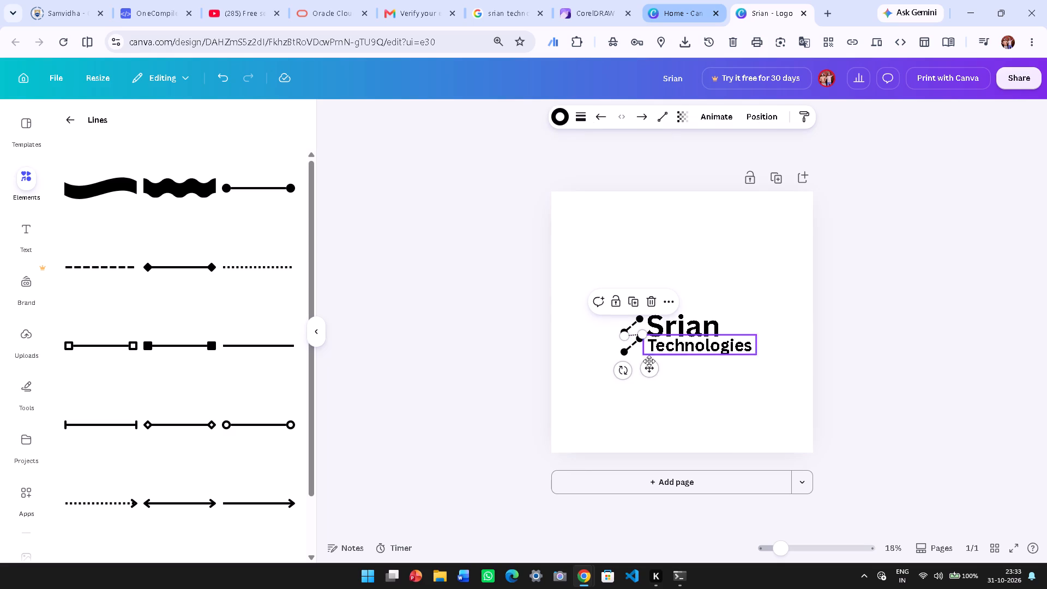
click(649, 369)
click(700, 413)
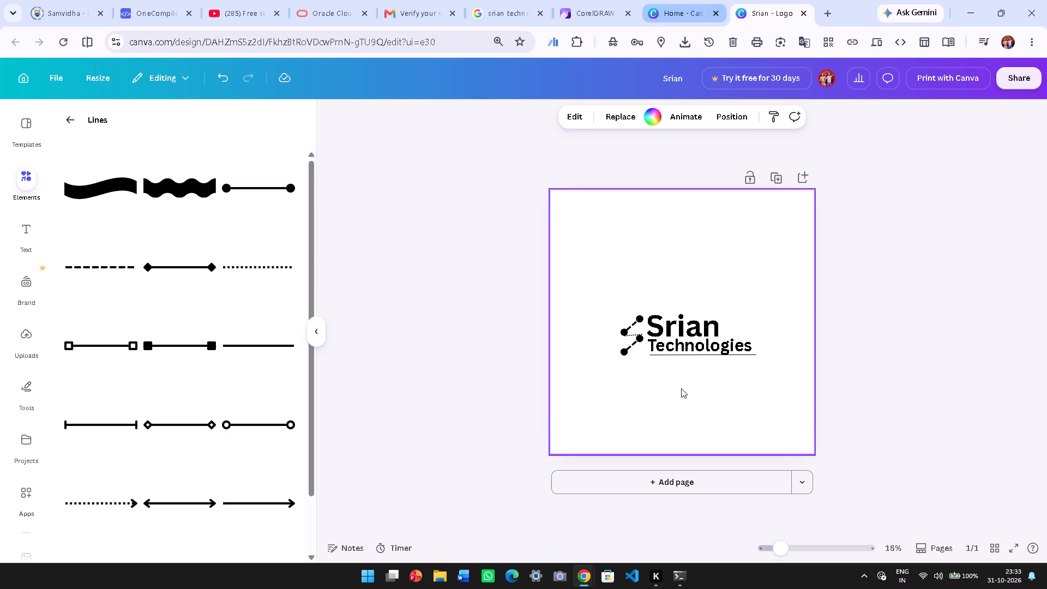
Rotate the dotted line so it links the upper diagonal's lower dot to the lower diagonal's upper dot.
ctrl+scroll(662, 370, up, 9)
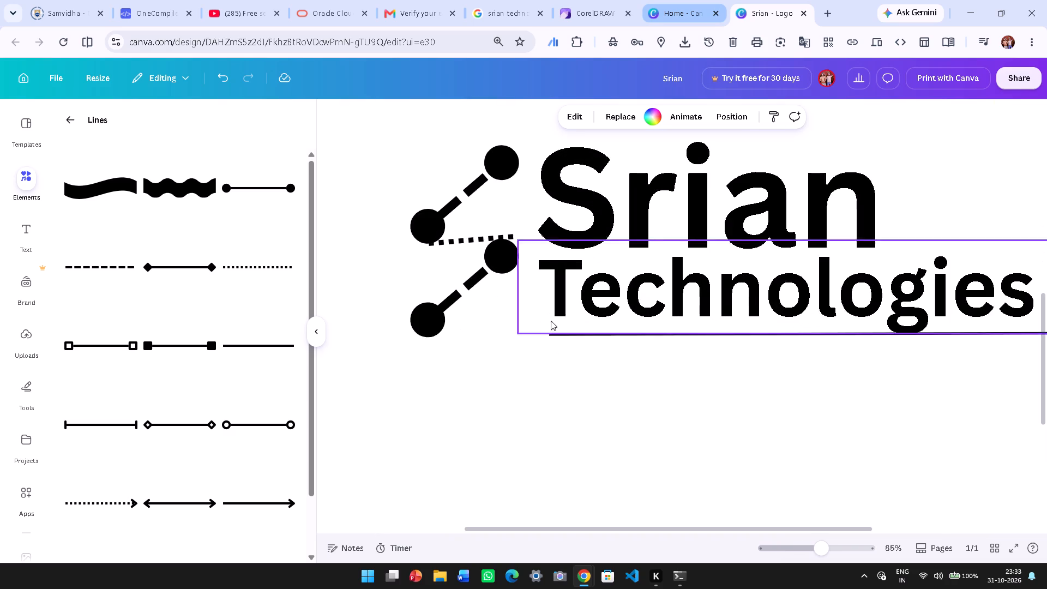
click(525, 381)
click(455, 243)
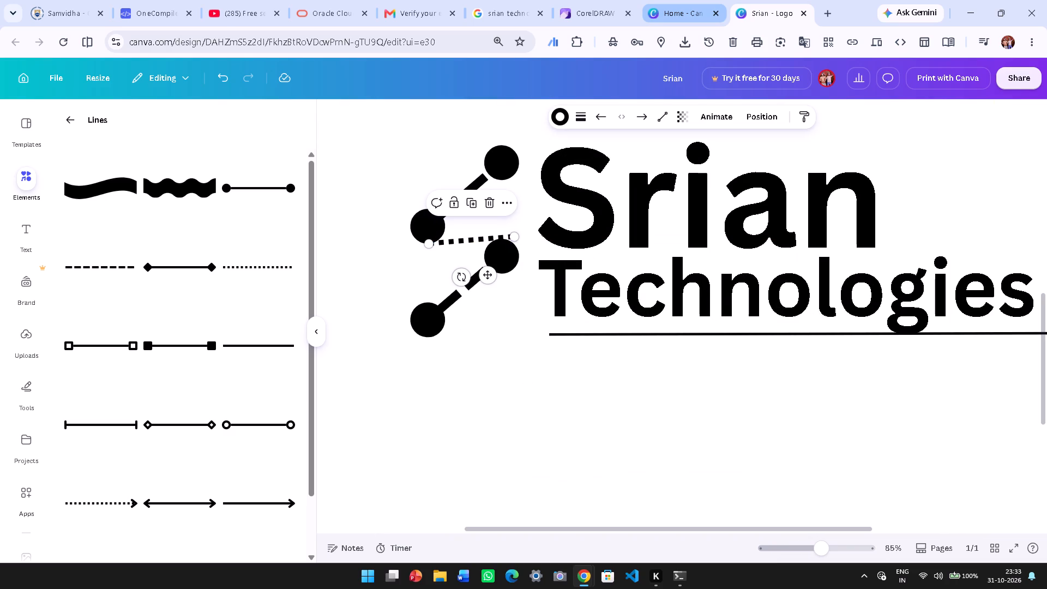
drag(465, 284, 460, 281)
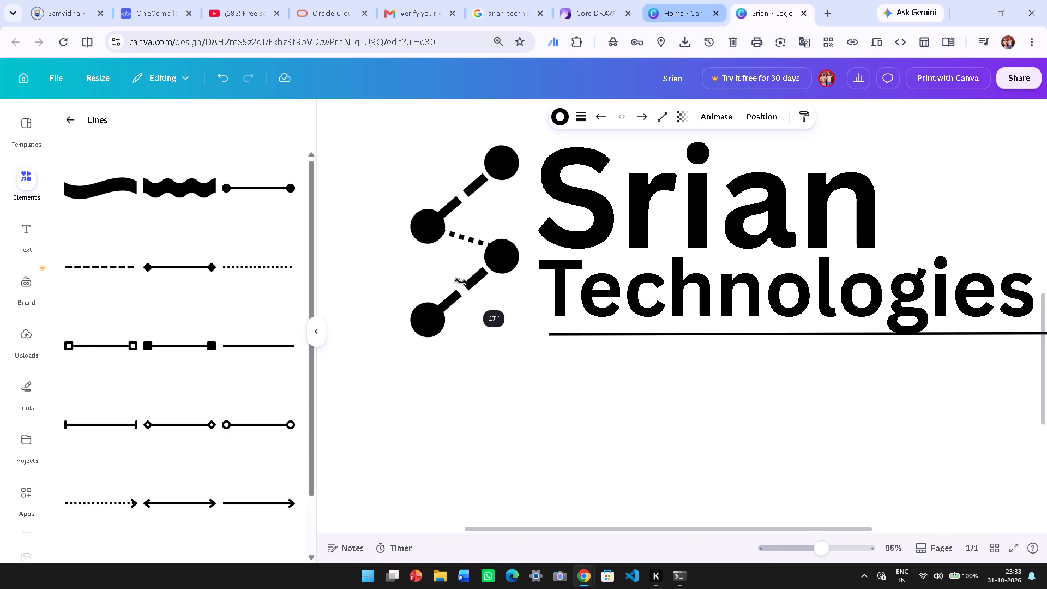
drag(460, 281, 459, 281)
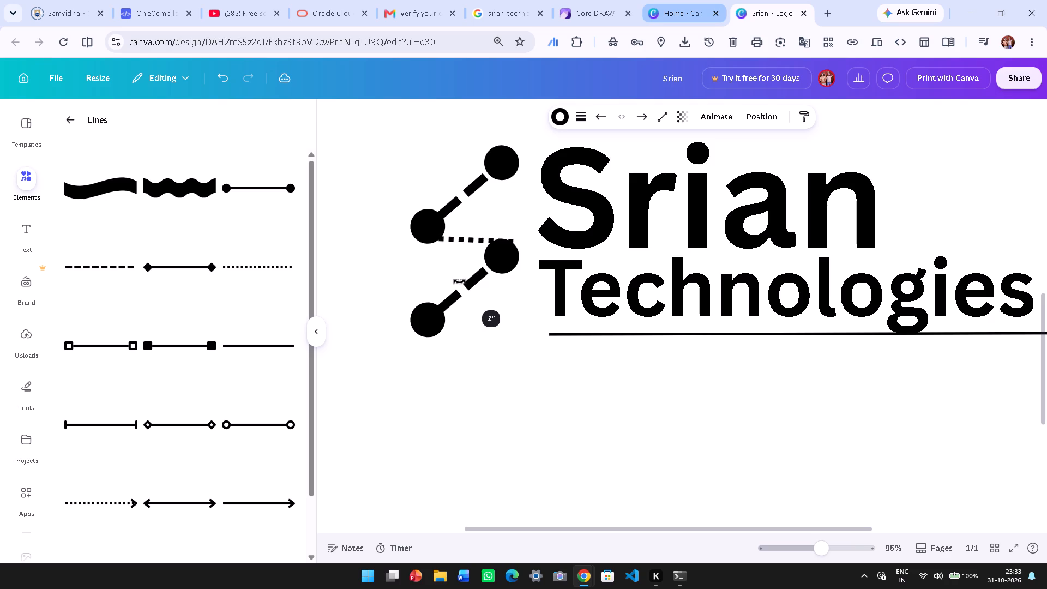
drag(459, 281, 456, 274)
click(525, 370)
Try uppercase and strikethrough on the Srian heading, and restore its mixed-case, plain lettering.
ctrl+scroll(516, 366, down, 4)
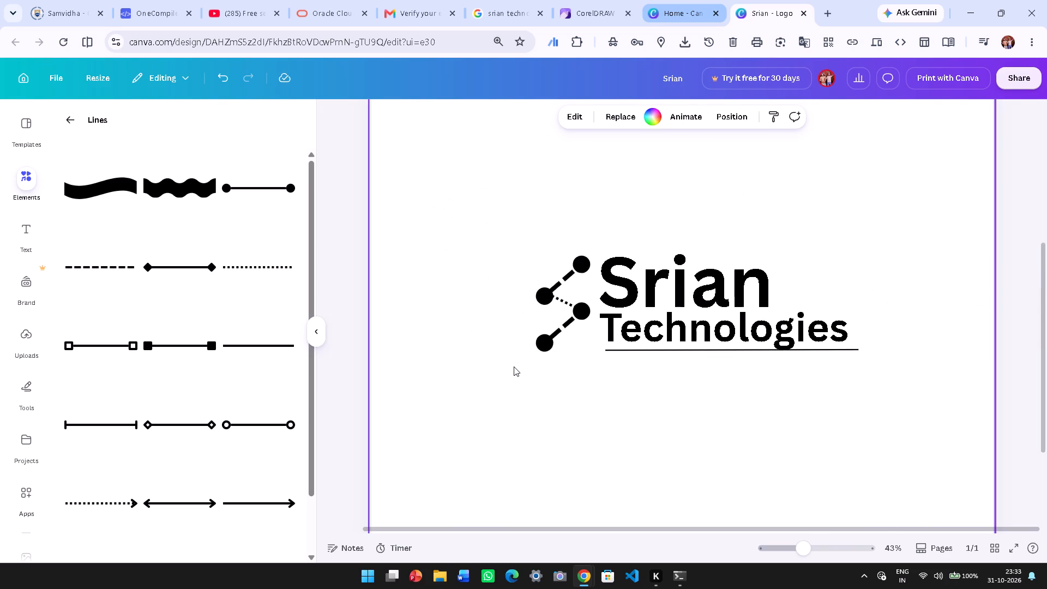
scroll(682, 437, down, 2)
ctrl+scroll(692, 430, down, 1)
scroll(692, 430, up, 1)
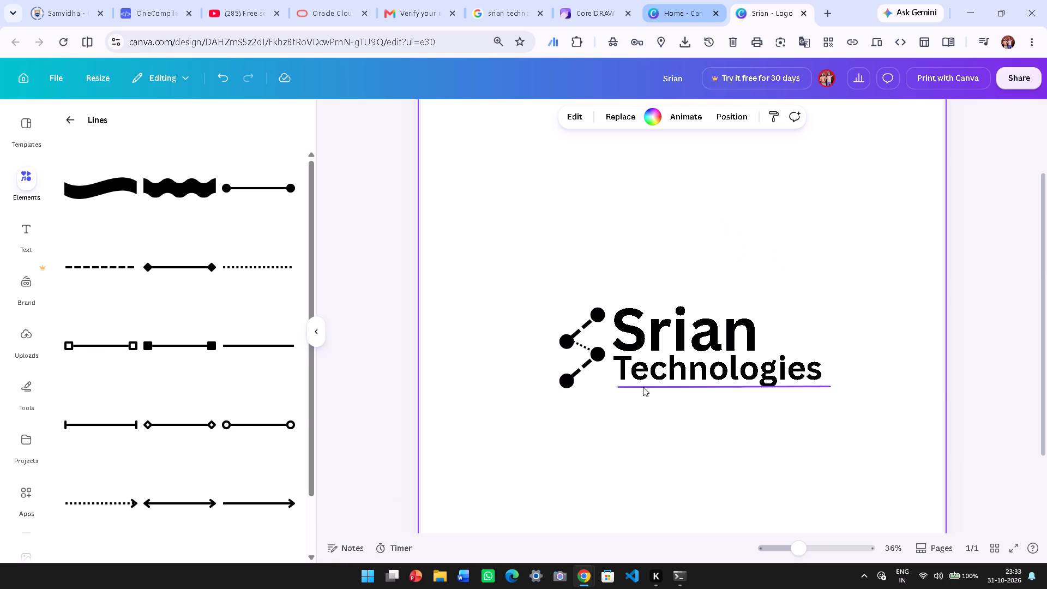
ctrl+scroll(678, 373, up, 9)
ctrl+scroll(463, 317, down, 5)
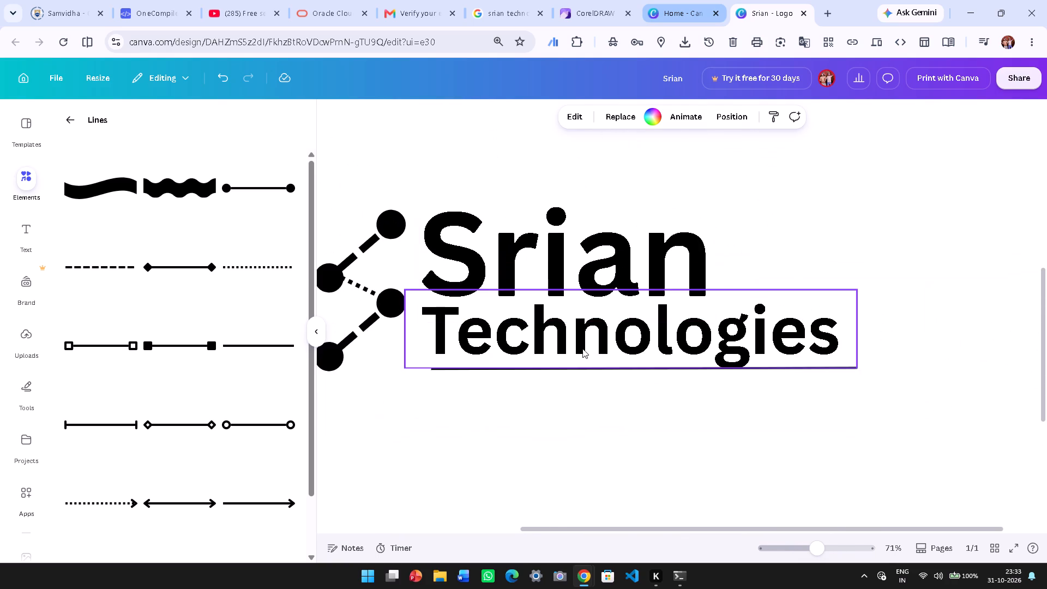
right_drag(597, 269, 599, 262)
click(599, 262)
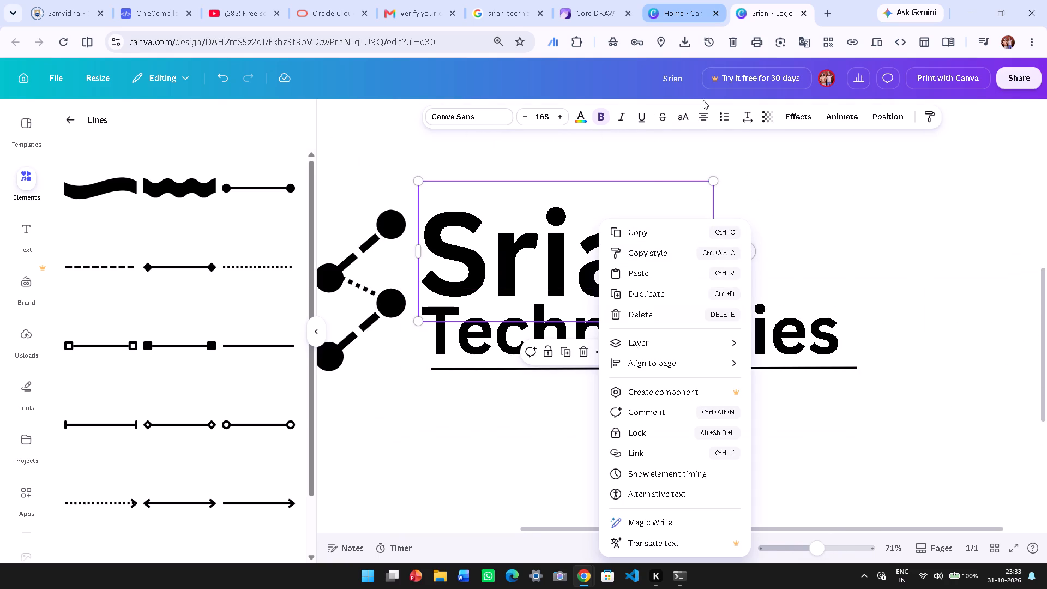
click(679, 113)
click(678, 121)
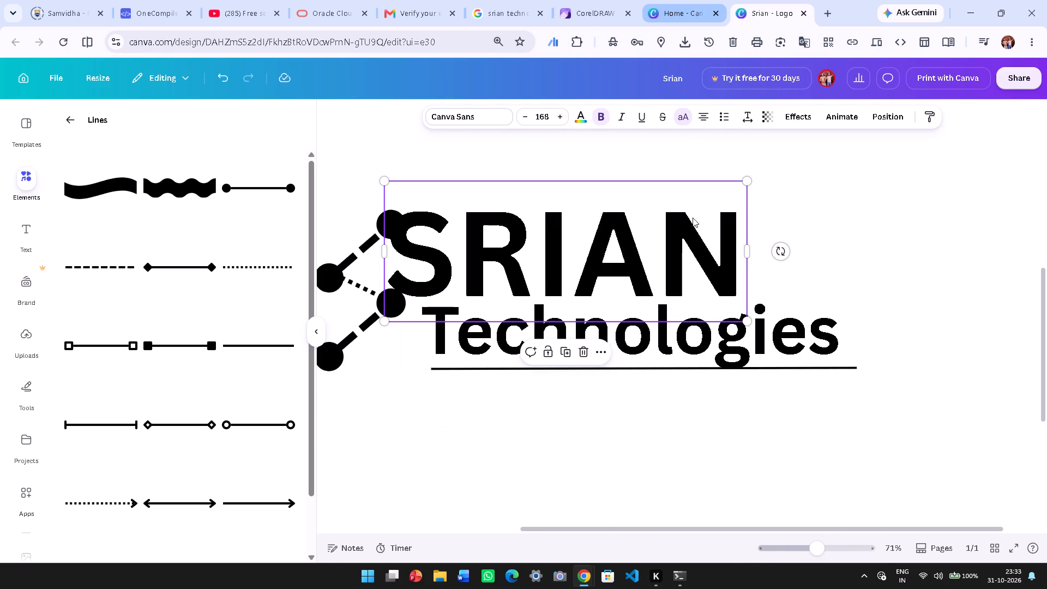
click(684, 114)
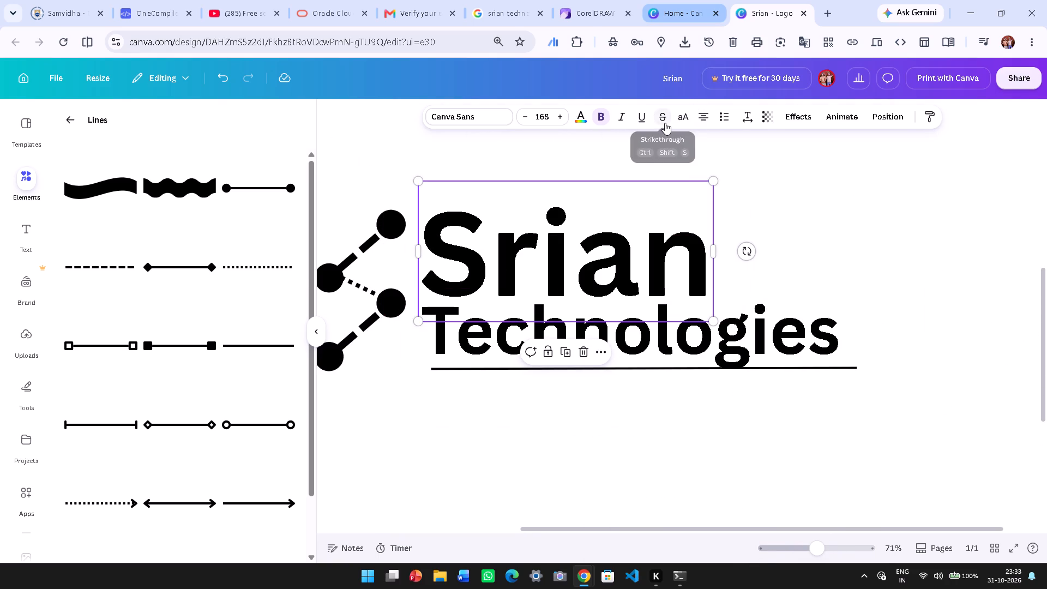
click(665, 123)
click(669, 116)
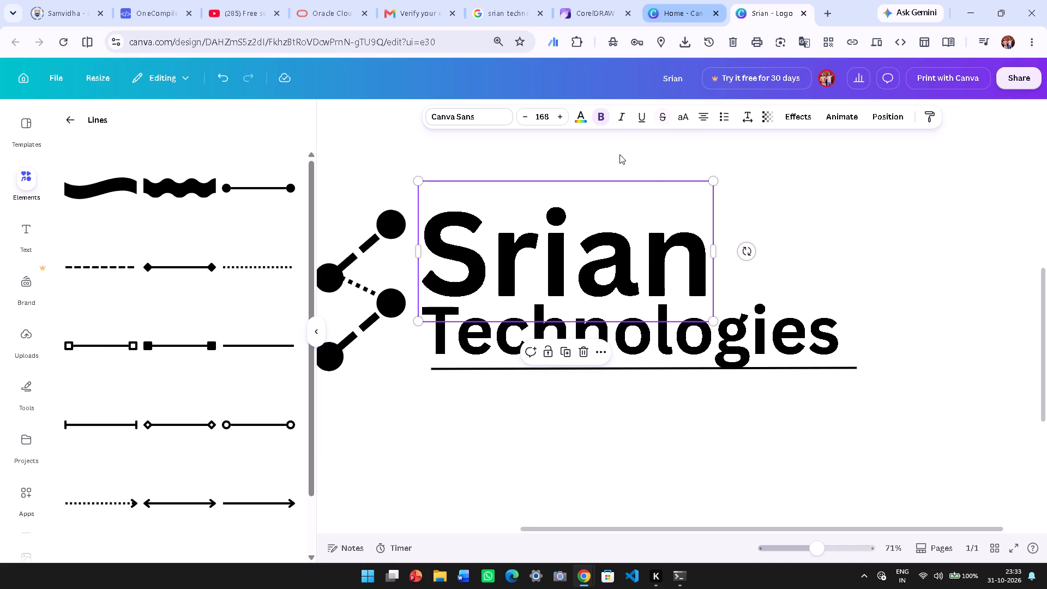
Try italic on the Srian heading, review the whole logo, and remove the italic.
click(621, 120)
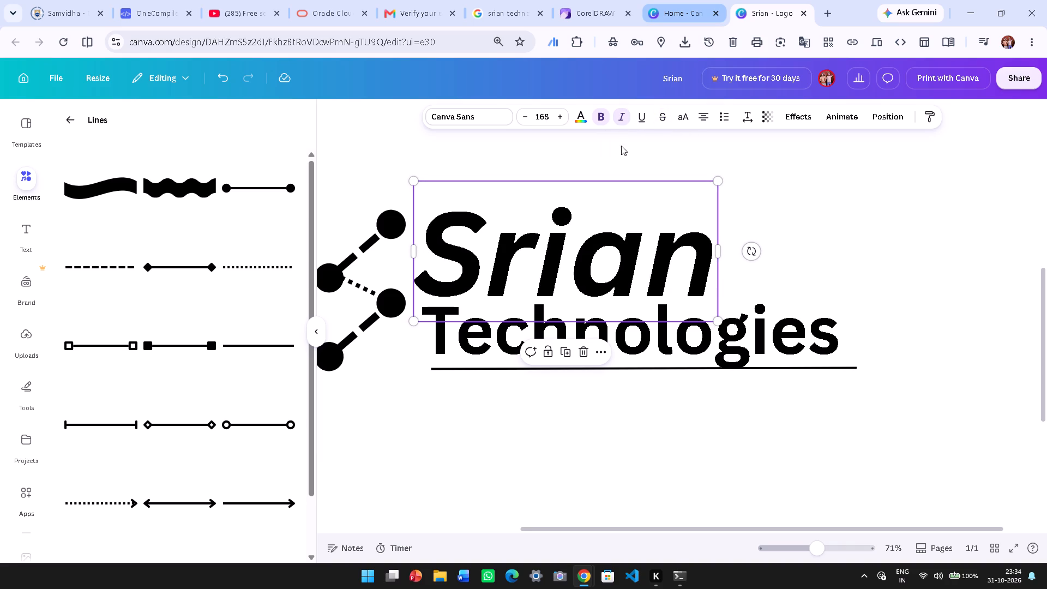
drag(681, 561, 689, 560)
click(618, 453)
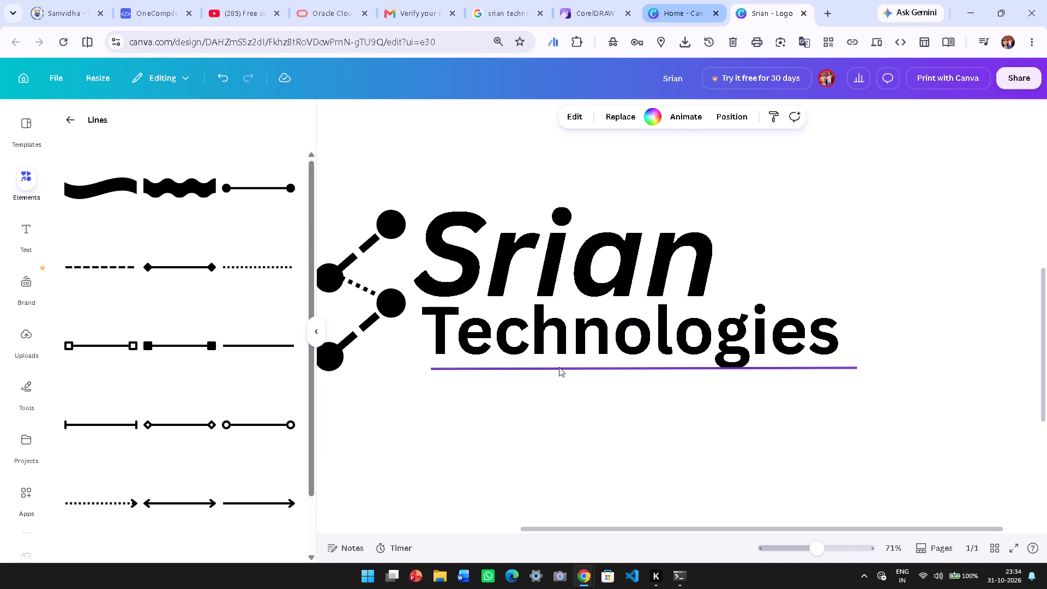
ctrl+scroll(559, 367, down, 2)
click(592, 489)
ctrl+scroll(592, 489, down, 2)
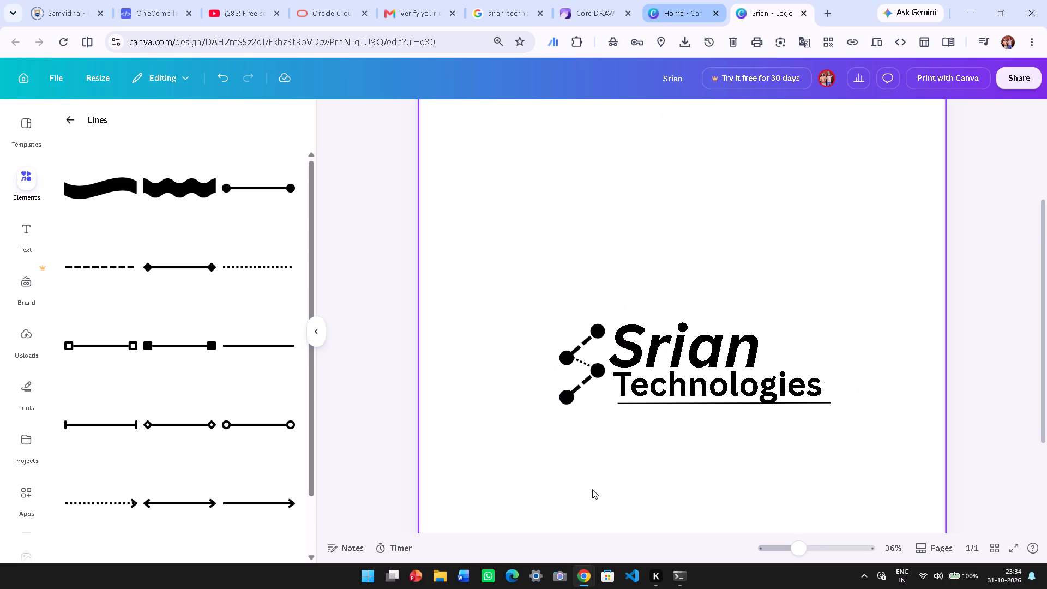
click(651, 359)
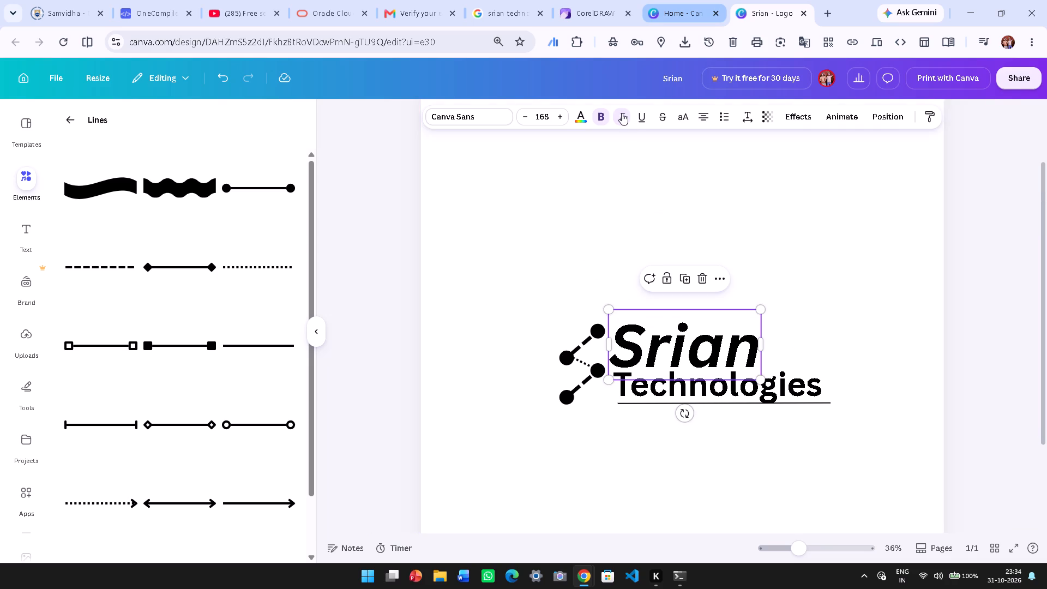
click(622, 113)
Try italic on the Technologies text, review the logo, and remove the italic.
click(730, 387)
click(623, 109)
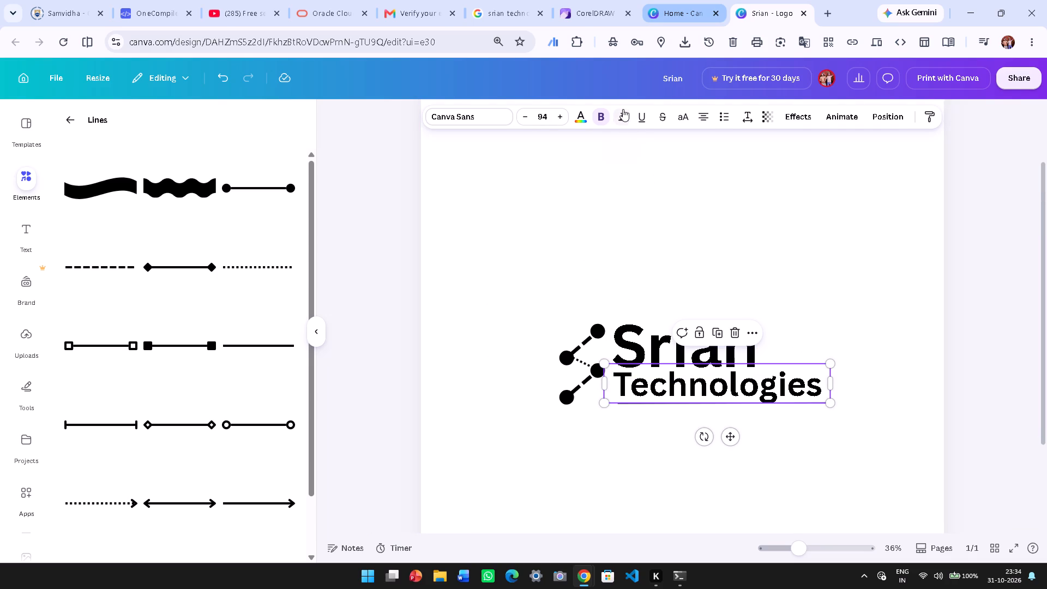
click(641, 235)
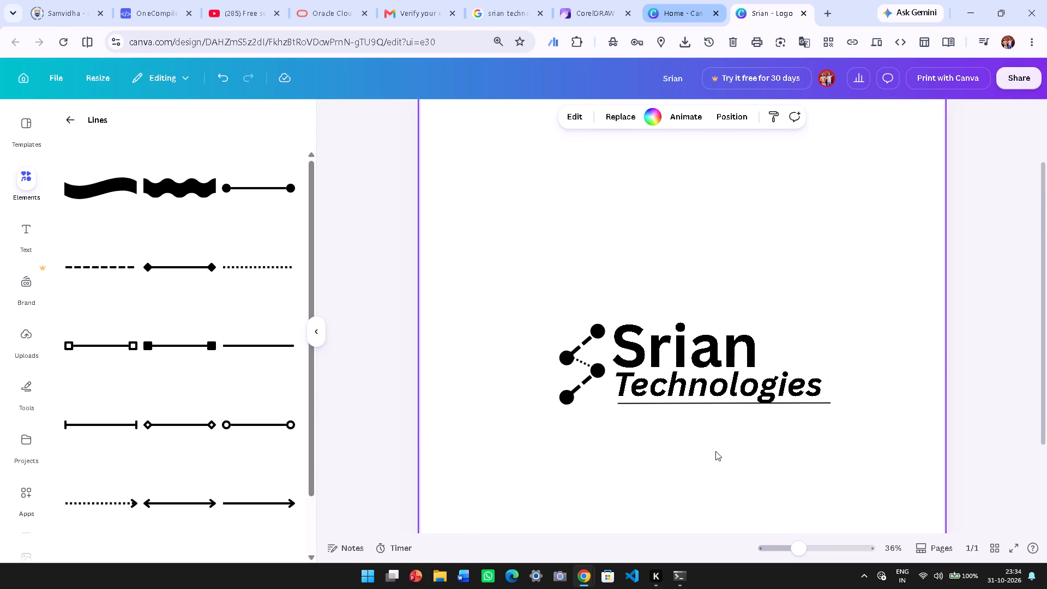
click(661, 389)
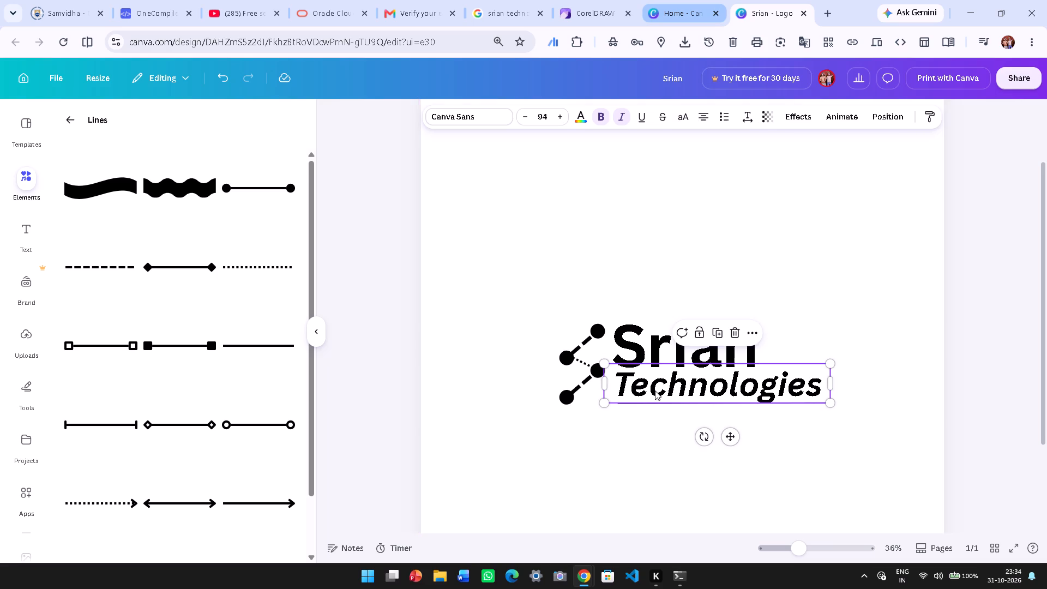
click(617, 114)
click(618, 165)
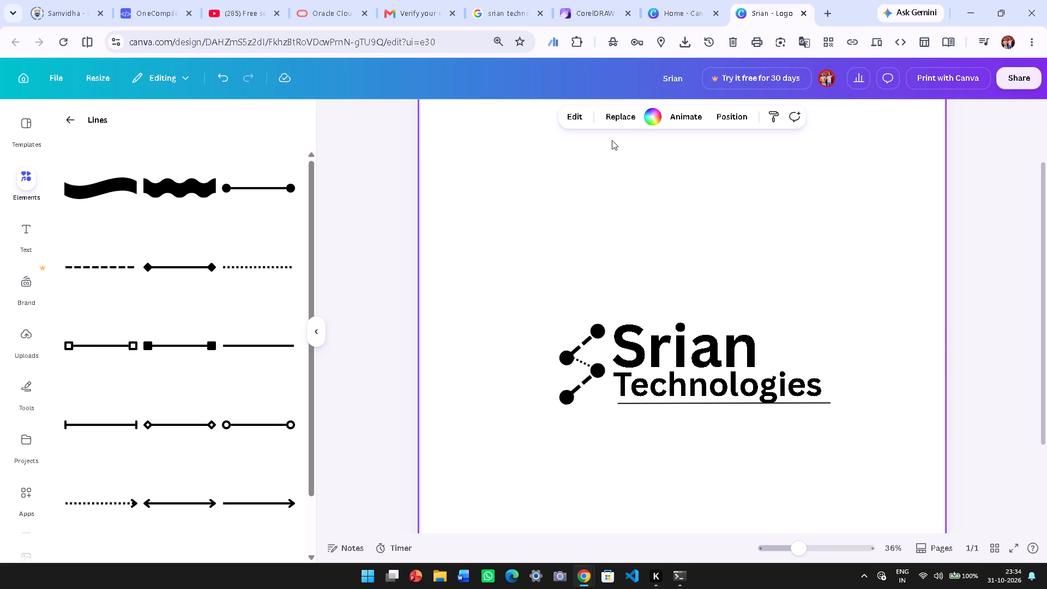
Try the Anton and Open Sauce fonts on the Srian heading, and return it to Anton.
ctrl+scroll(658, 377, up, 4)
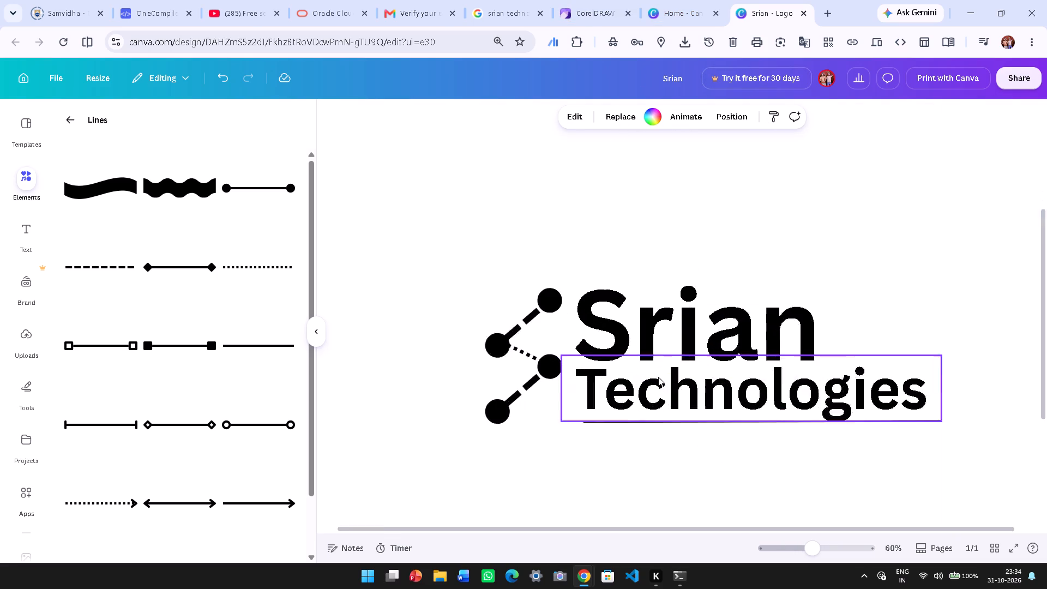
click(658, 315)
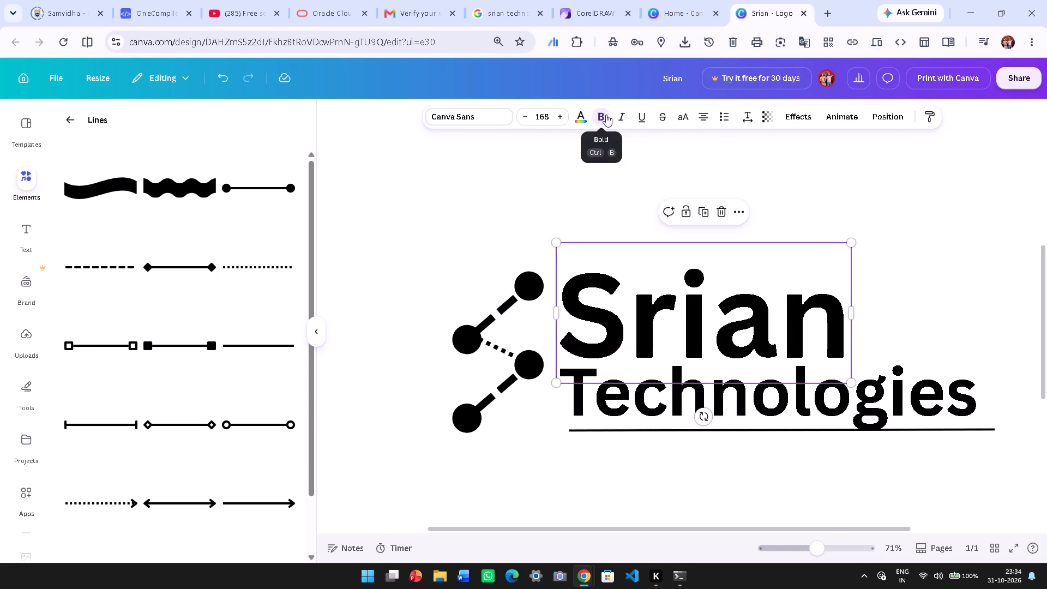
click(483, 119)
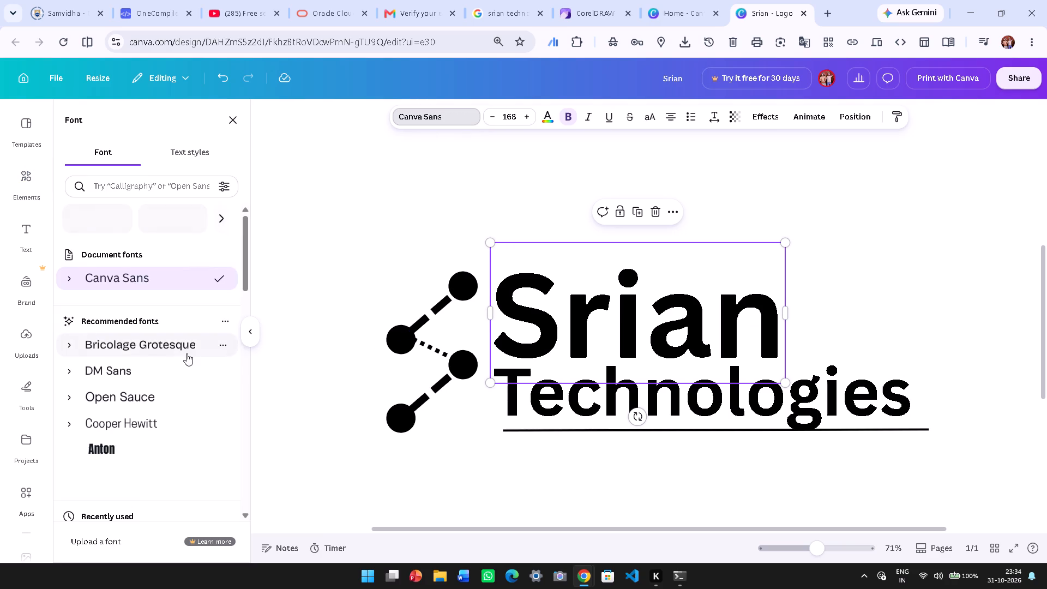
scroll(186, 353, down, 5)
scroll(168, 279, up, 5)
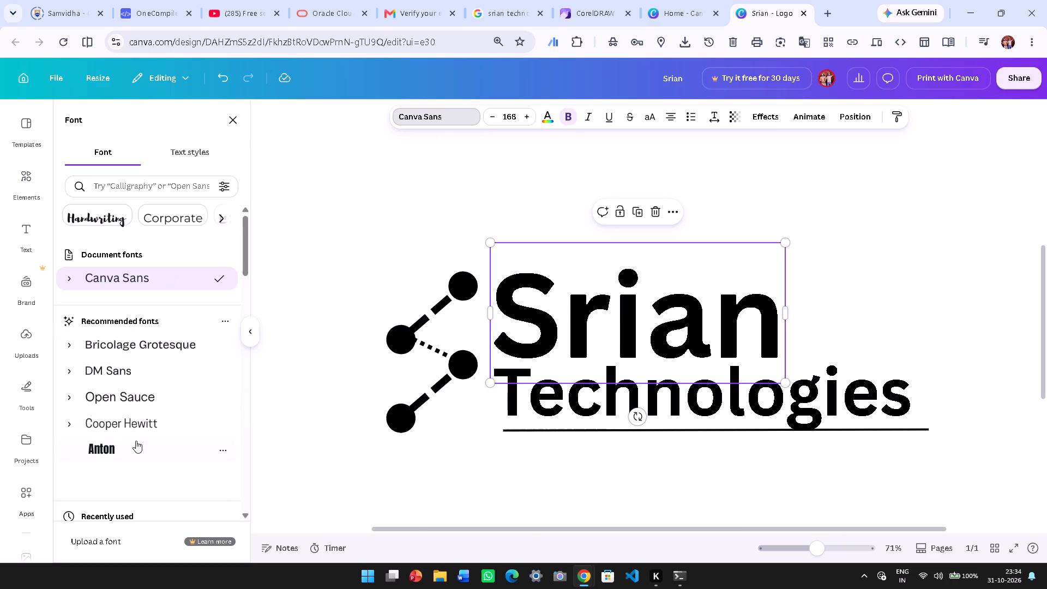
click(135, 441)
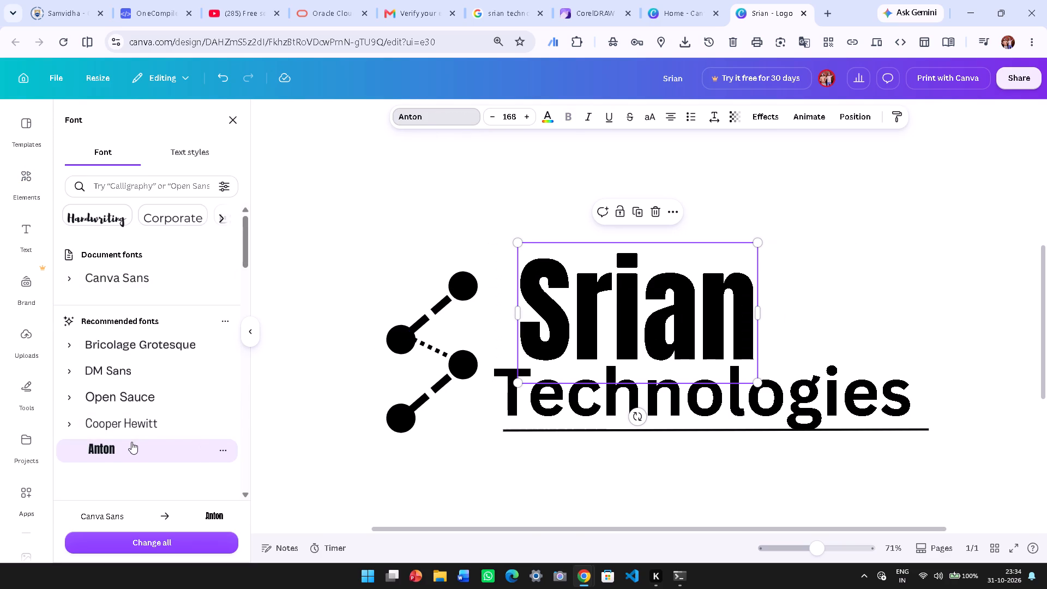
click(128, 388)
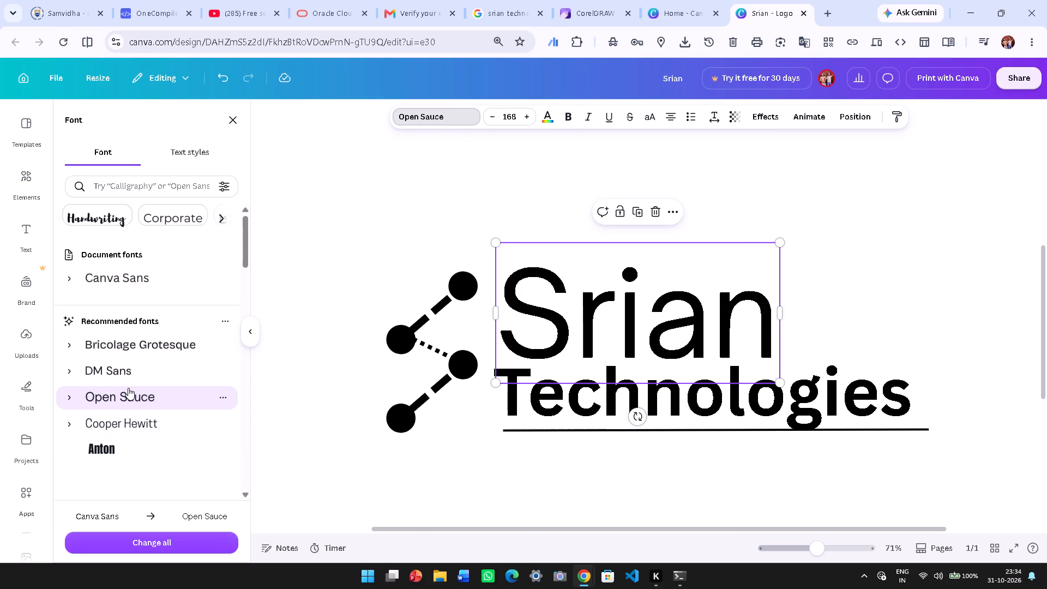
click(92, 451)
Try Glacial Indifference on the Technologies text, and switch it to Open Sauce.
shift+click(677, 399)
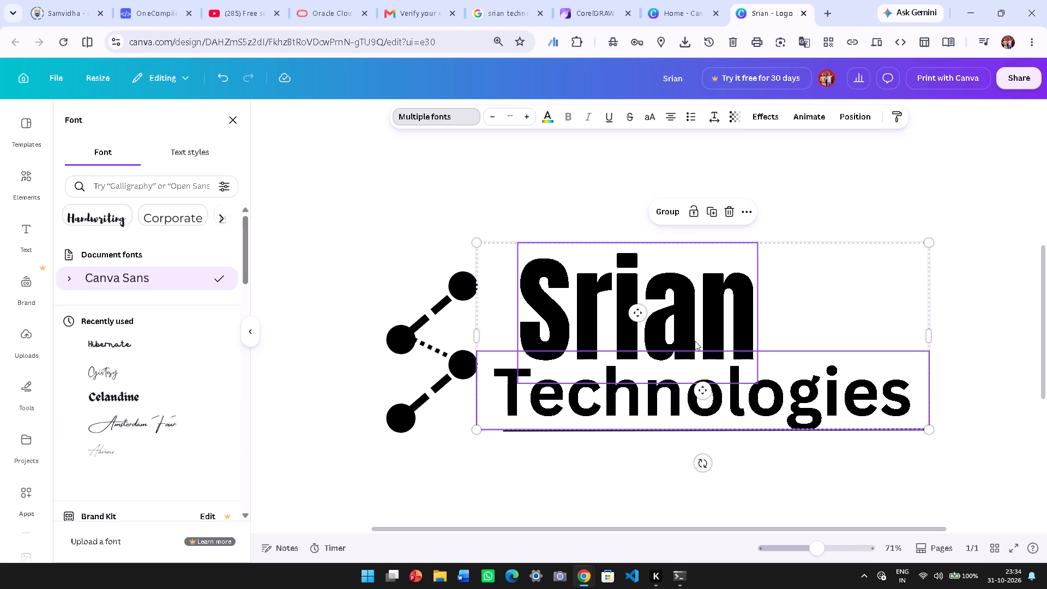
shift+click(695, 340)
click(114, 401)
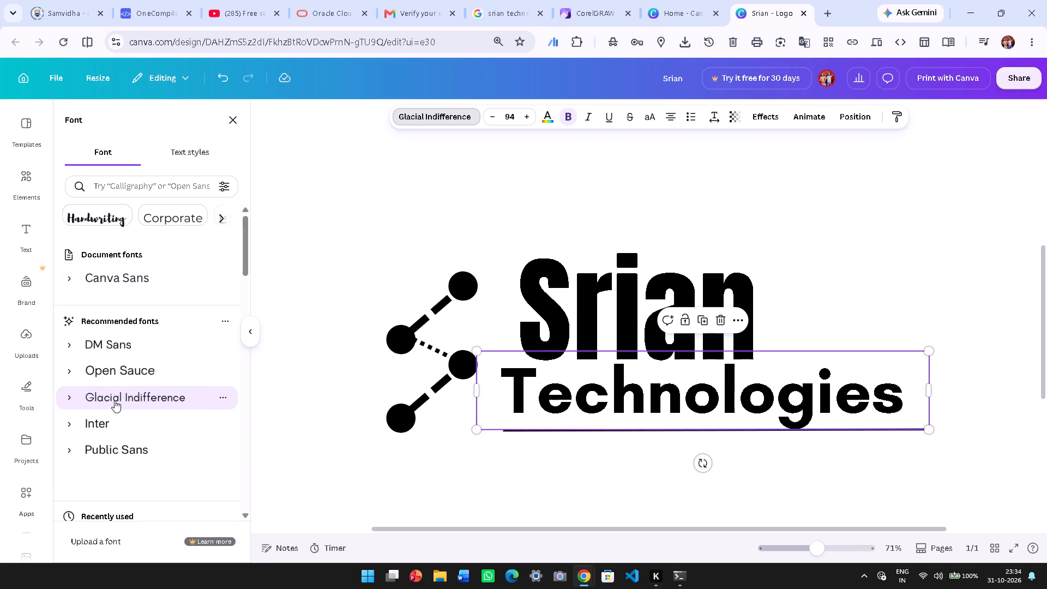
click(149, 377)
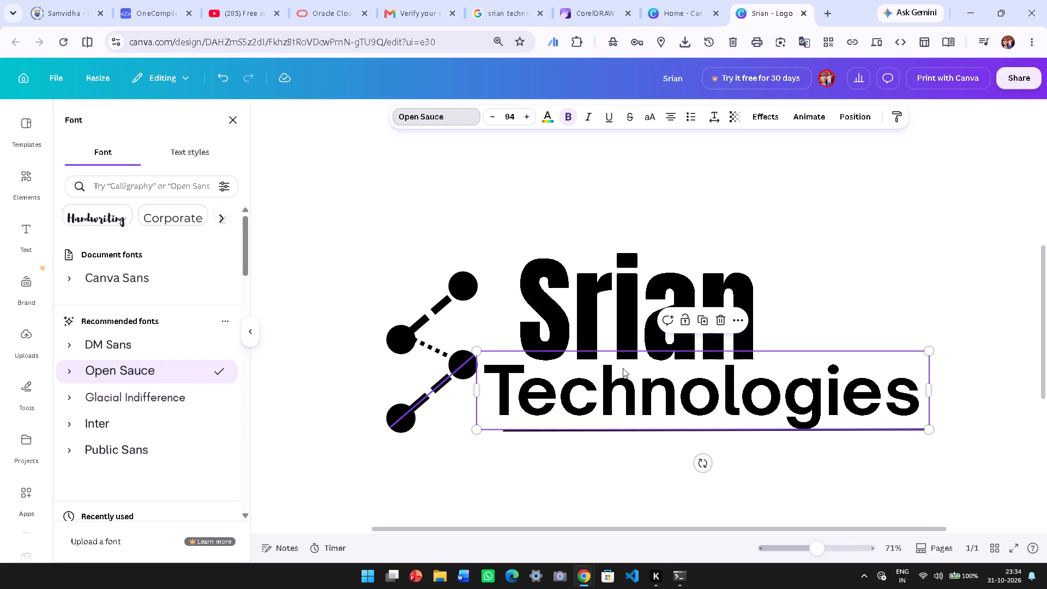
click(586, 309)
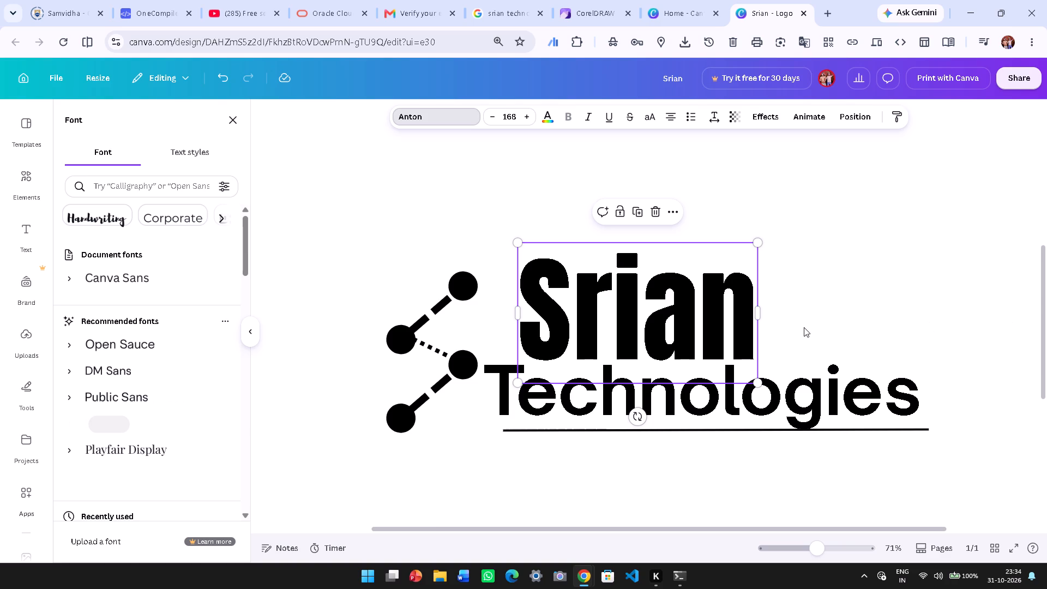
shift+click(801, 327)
Group the Srian heading and the Technologies text.
shift+click(666, 341)
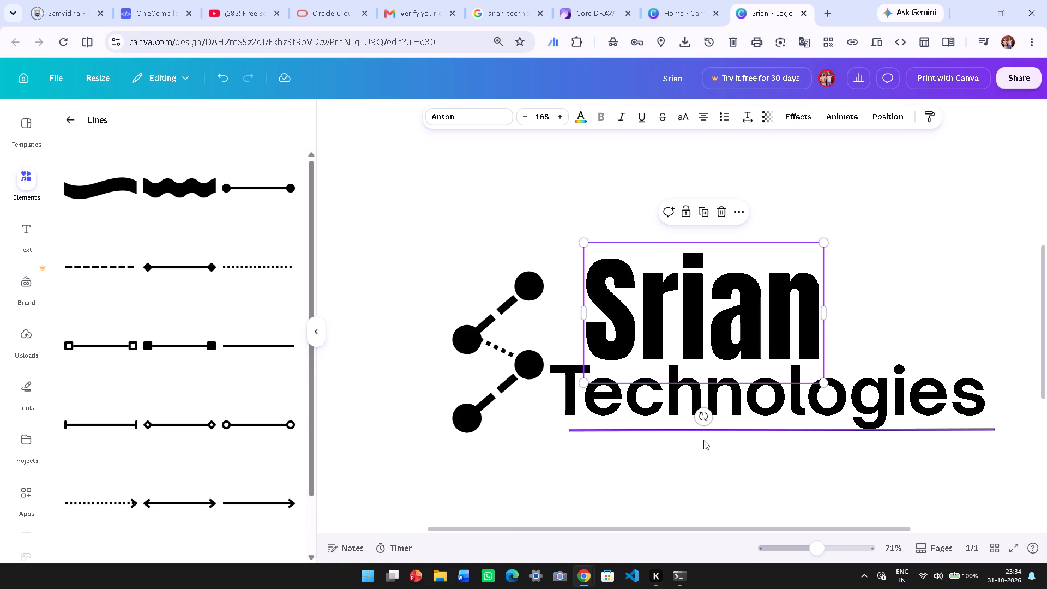
shift+click(735, 398)
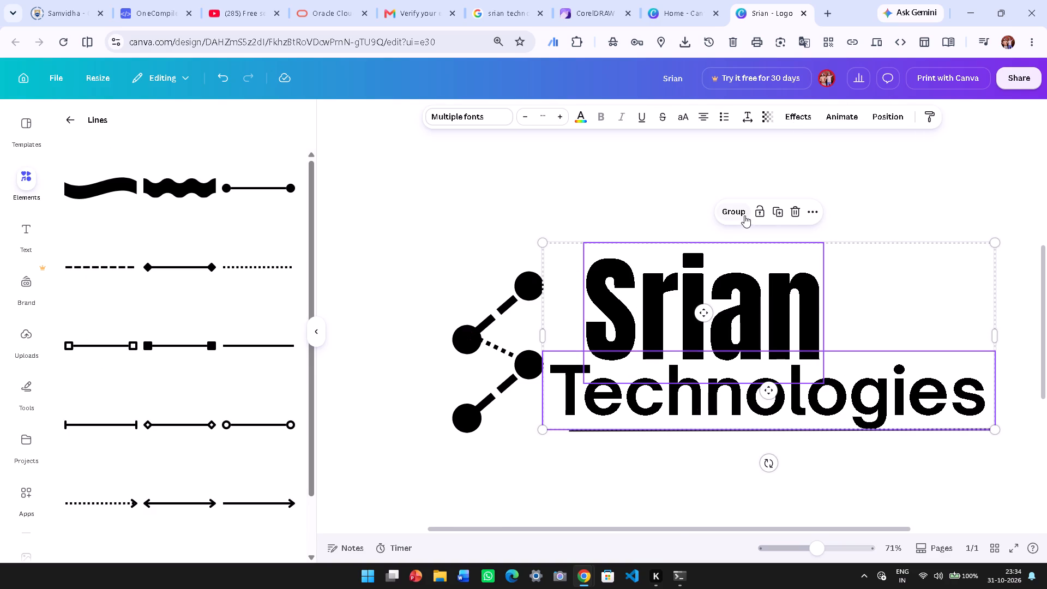
click(733, 215)
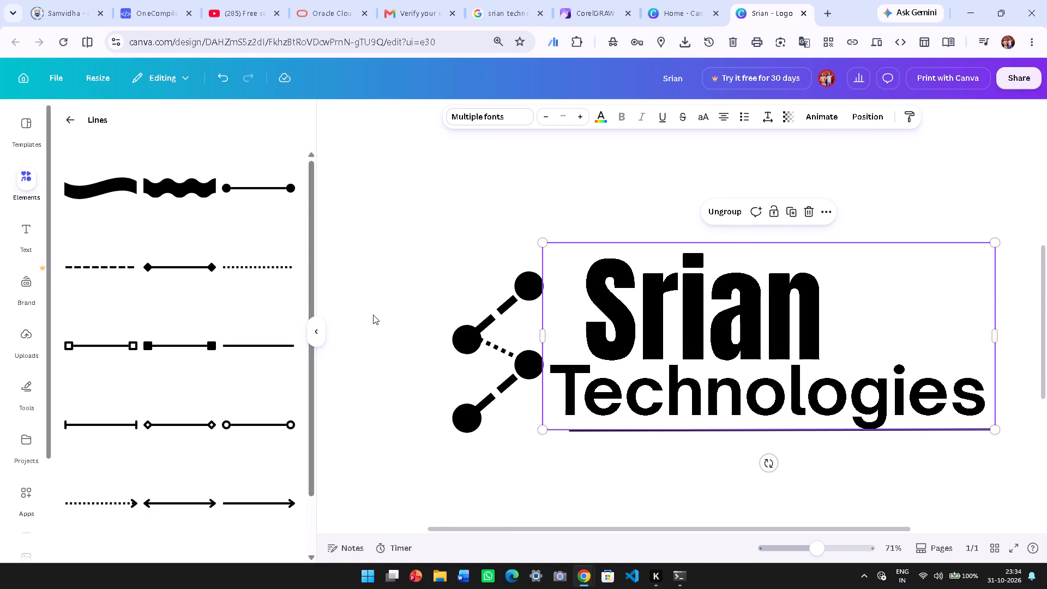
Apply Glacial Indifference to the grouped text and widen the group until Srian fits on one line.
click(508, 111)
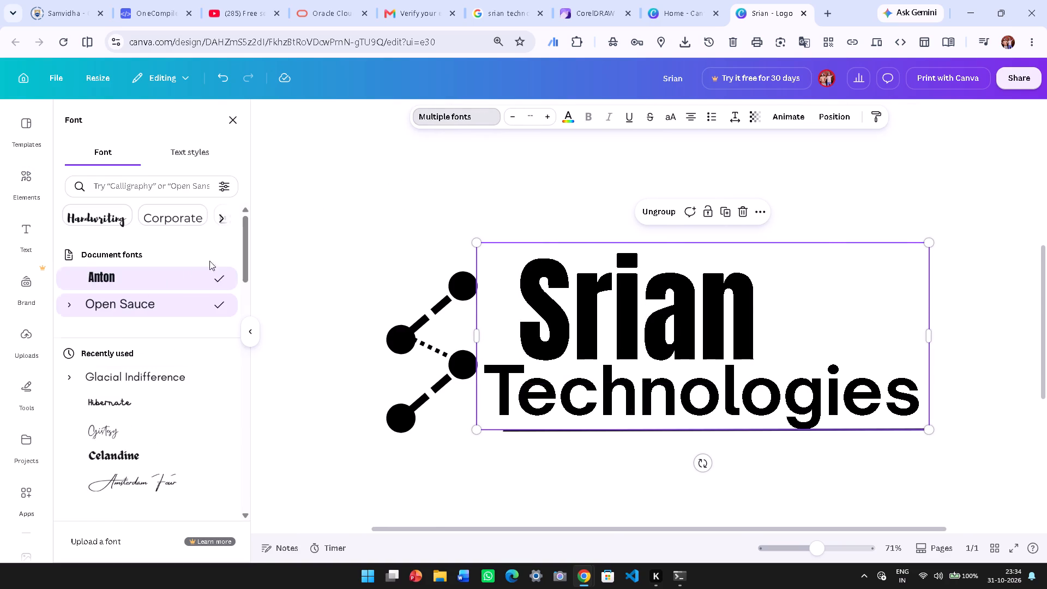
click(113, 371)
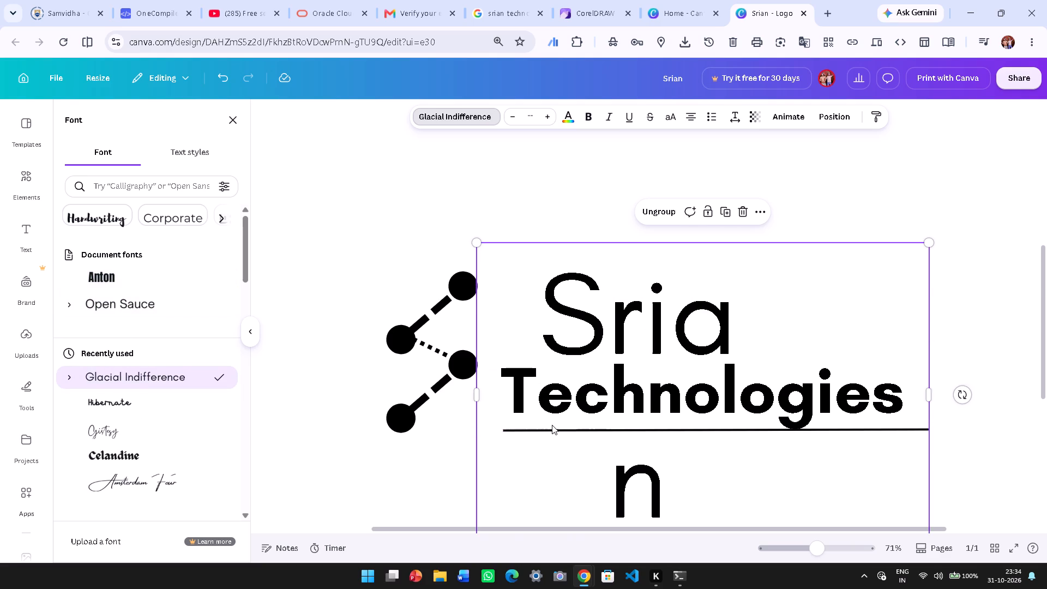
scroll(552, 425, down, 1)
drag(928, 281, 994, 274)
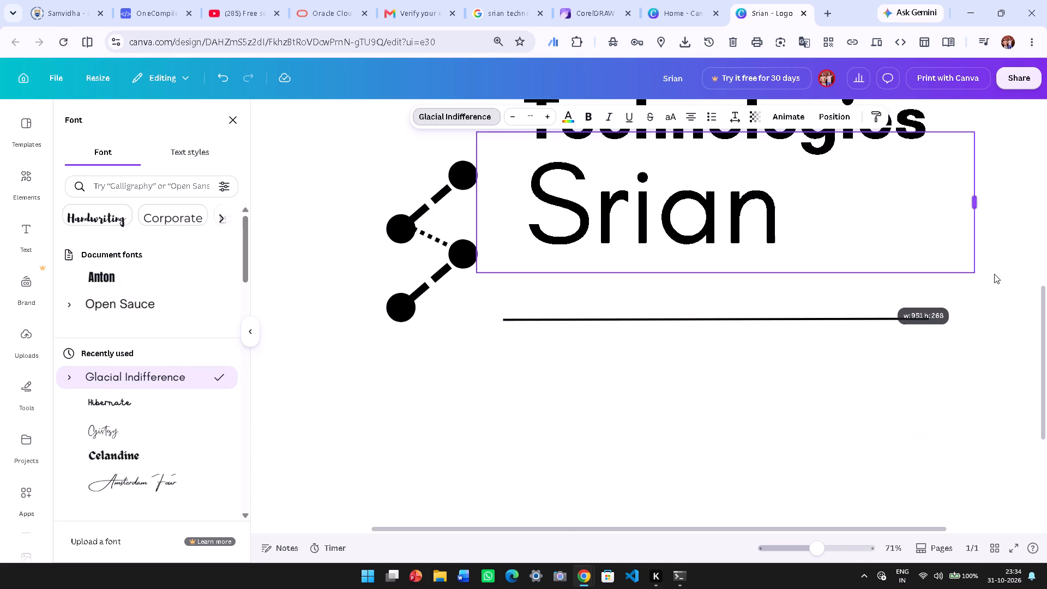
drag(994, 274, 995, 273)
Scale the grouped text down slightly so it sits above the underline.
scroll(761, 392, up, 2)
scroll(785, 442, down, 1)
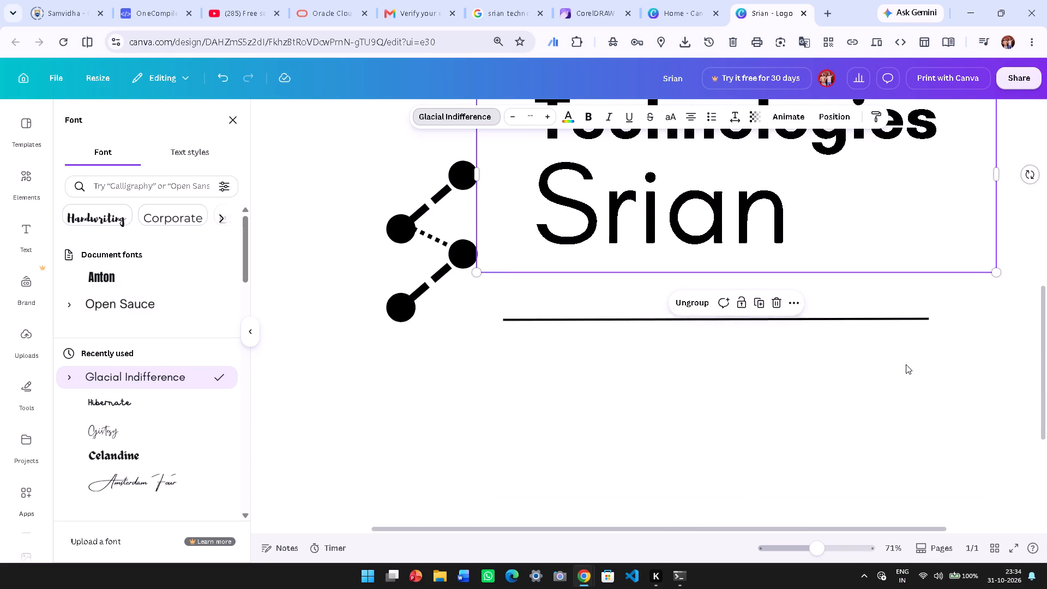
scroll(866, 322, up, 1)
drag(995, 385, 950, 298)
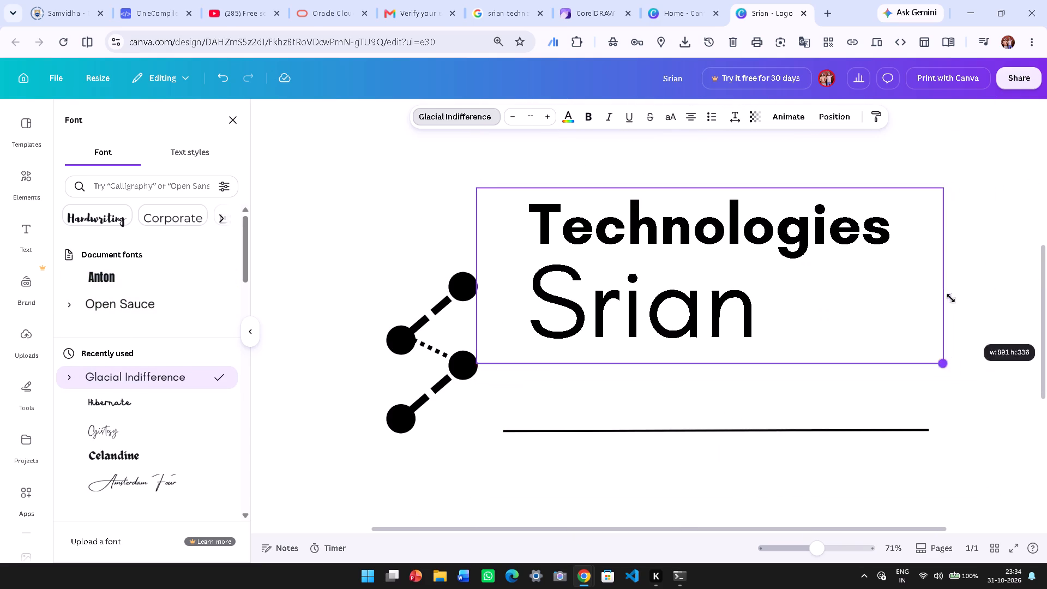
drag(950, 298, 995, 308)
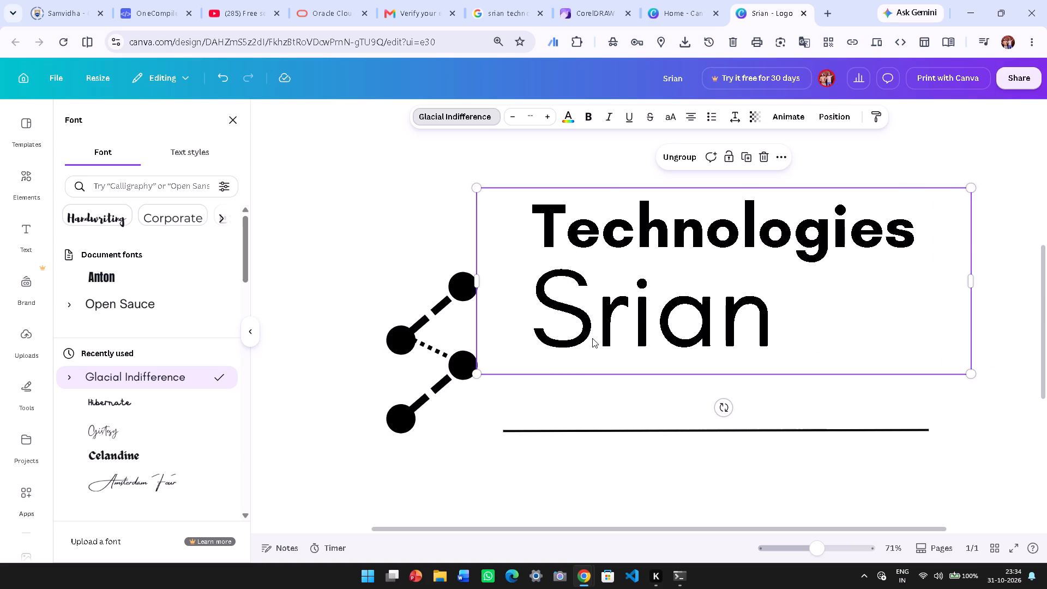
Try Gistesy on the grouped text, apply Poppins instead, and widen the group so Srian fits on one line.
click(116, 417)
click(120, 428)
scroll(152, 422, down, 2)
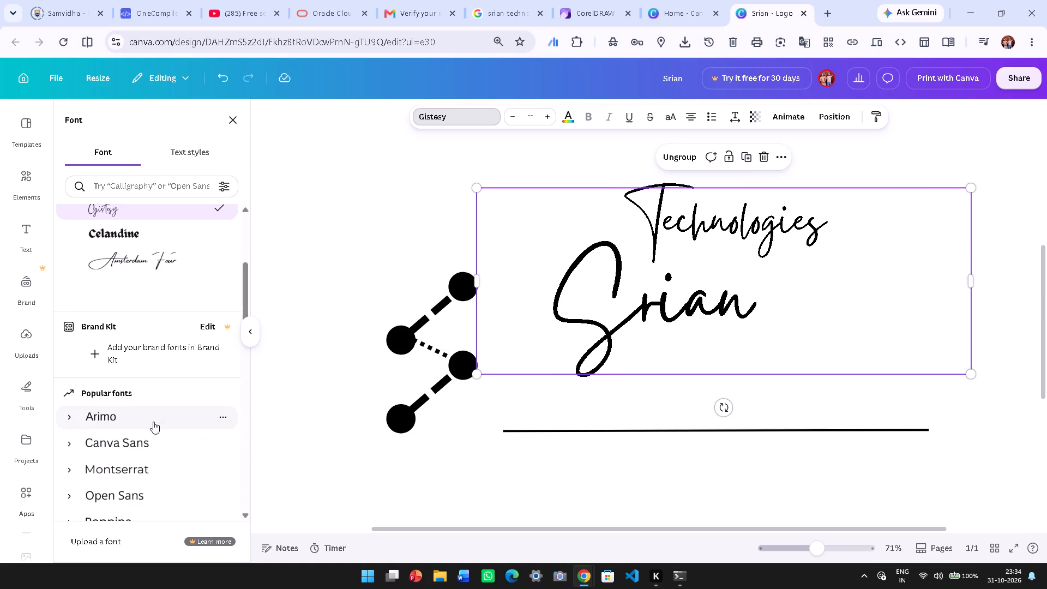
scroll(153, 422, up, 1)
scroll(124, 461, down, 2)
click(140, 411)
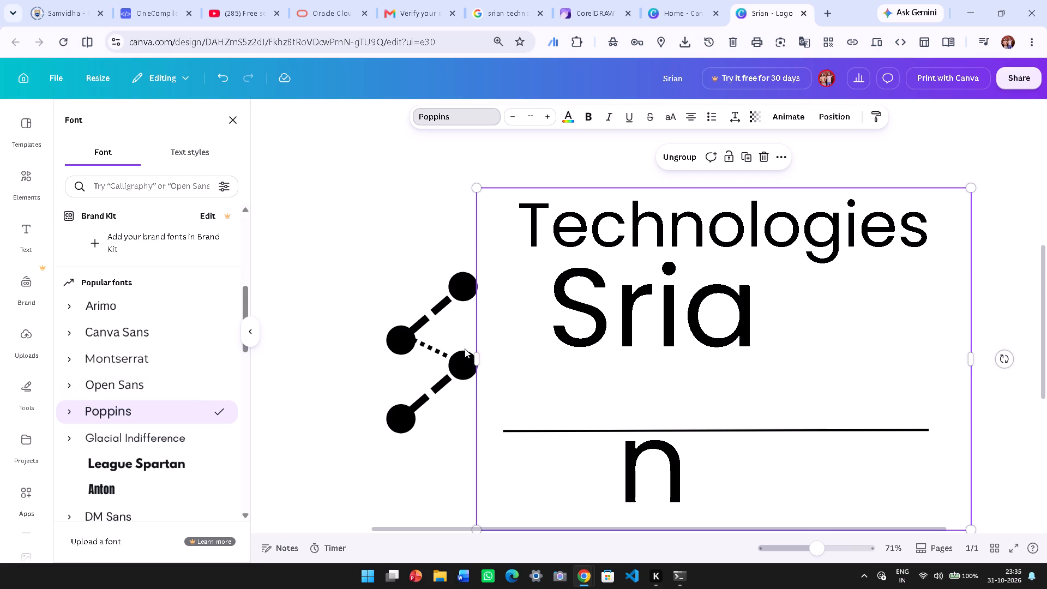
drag(477, 365, 382, 372)
click(382, 372)
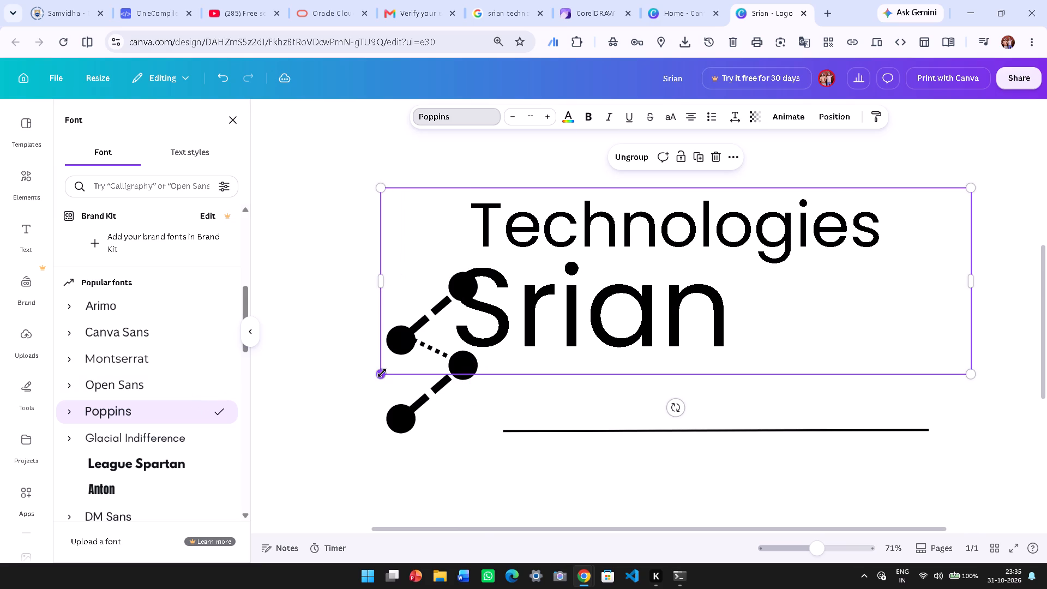
Ungroup the text and move both words together down and away from the symbol, towards the underline.
click(628, 155)
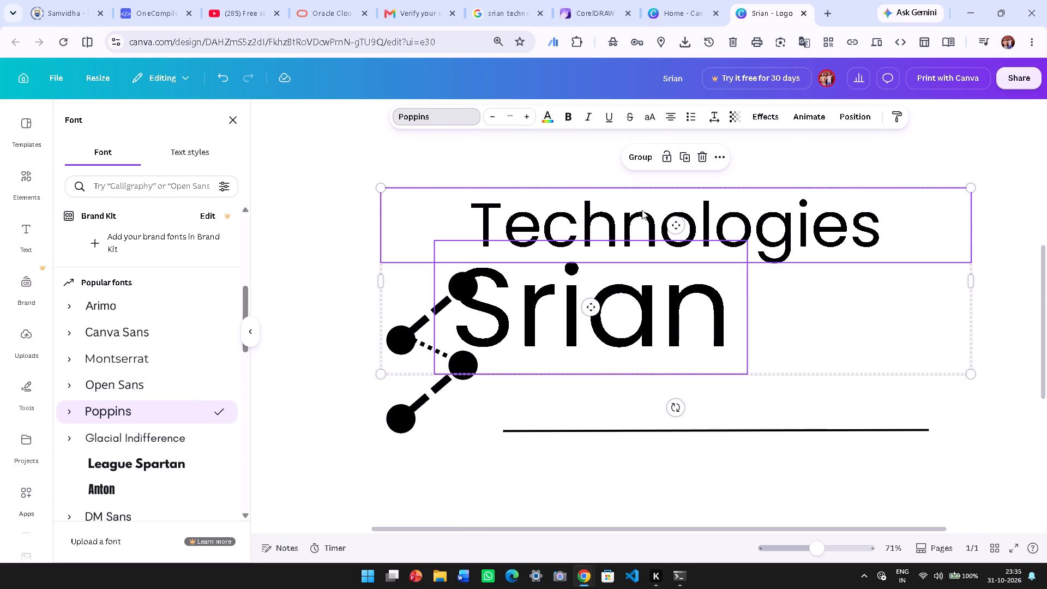
drag(757, 225, 775, 253)
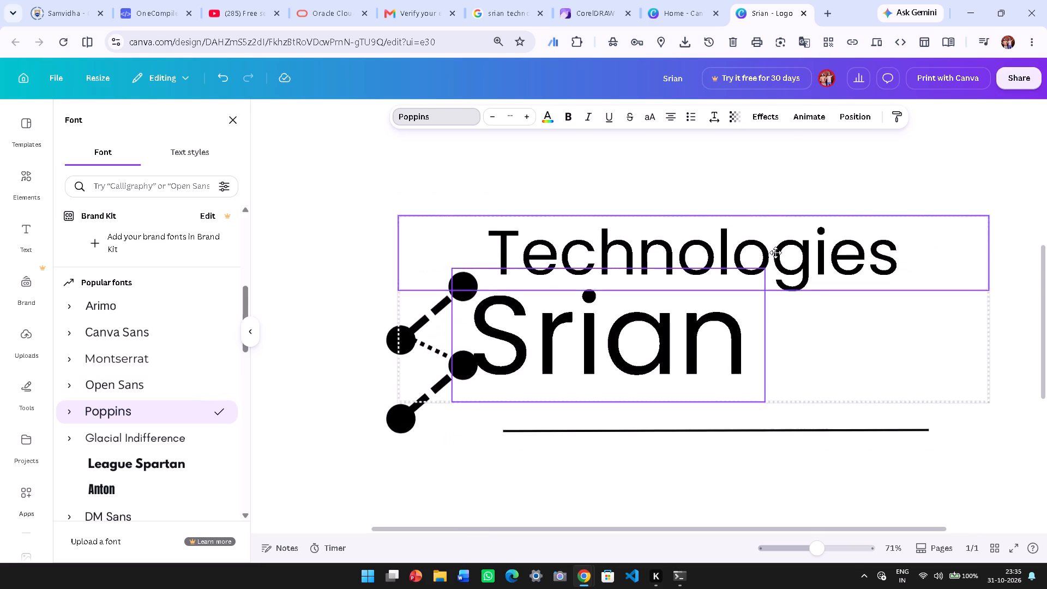
drag(775, 253, 790, 262)
click(790, 262)
click(899, 242)
click(950, 298)
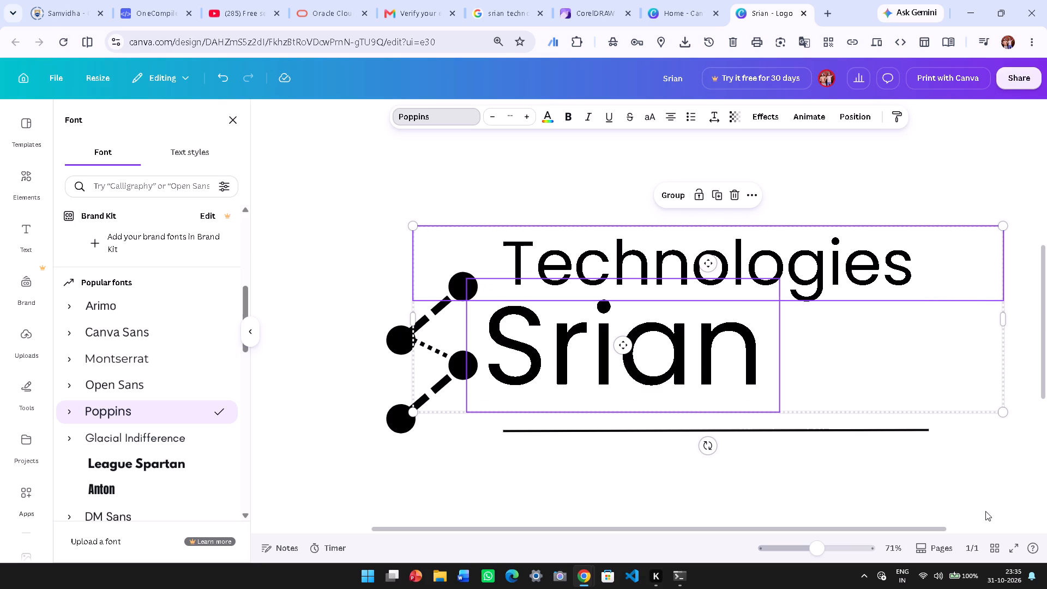
click(974, 493)
Move the Technologies text below Srian so it rests on the underline.
click(927, 282)
drag(910, 274, 917, 443)
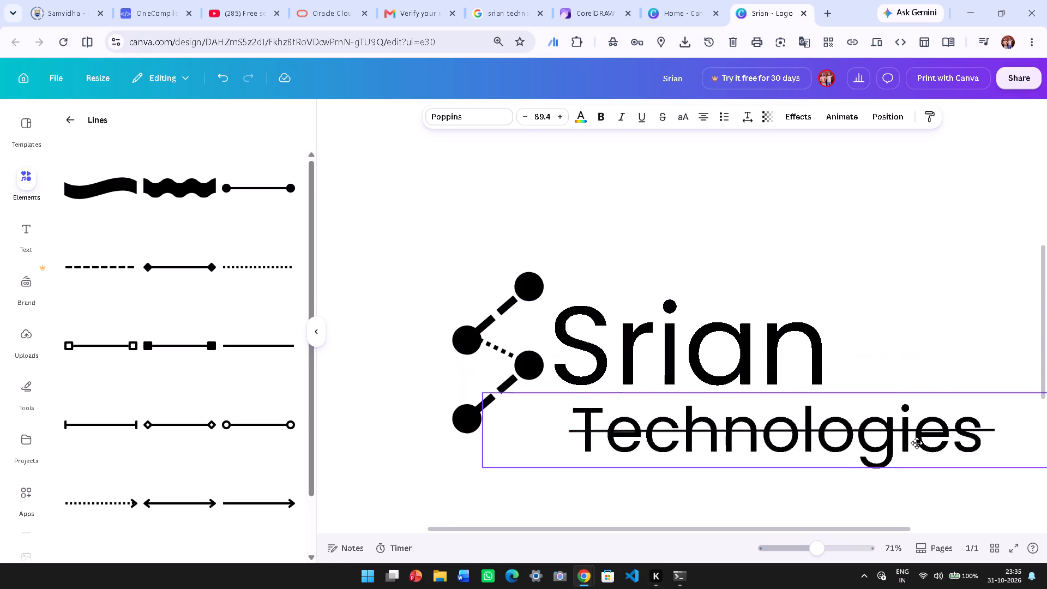
drag(917, 443, 909, 416)
Move the Srian heading directly above Technologies, aligned with its left edge.
click(796, 358)
drag(801, 353, 822, 347)
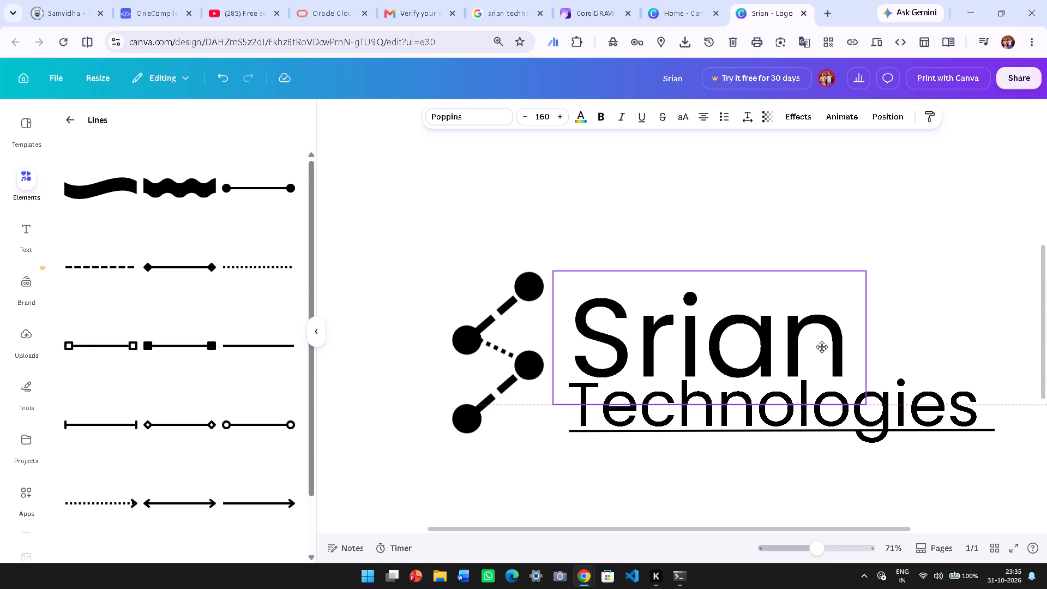
drag(822, 347, 817, 341)
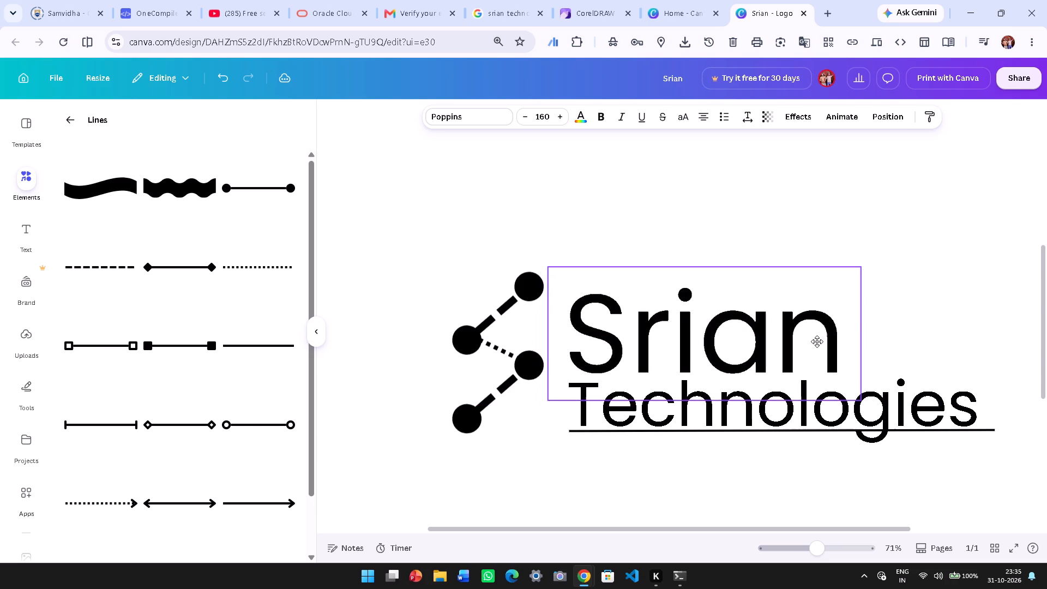
drag(817, 341, 817, 345)
Delete the solid underline beneath the Technologies text.
click(818, 440)
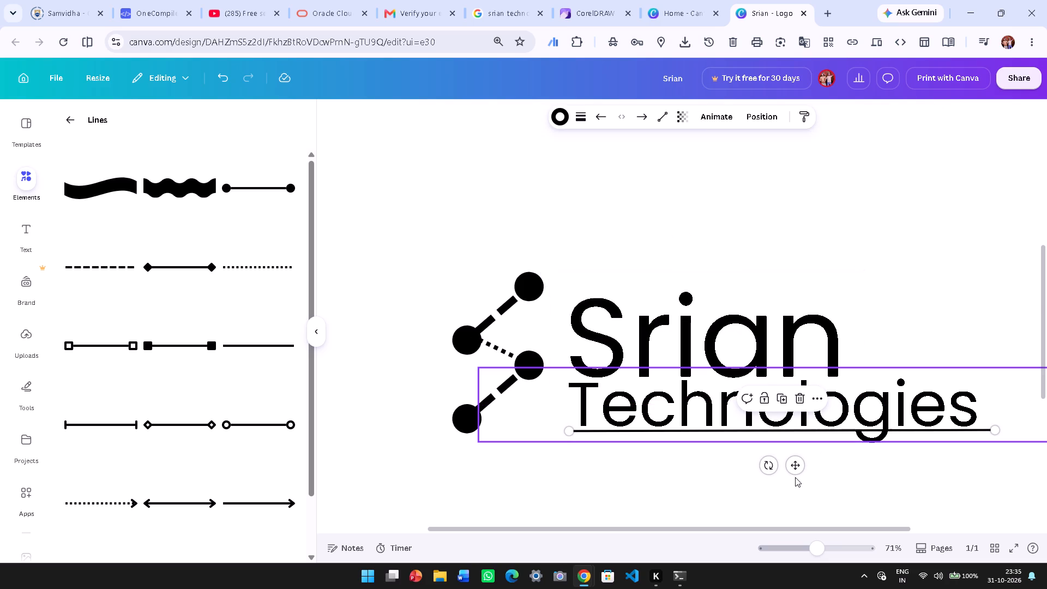
click(779, 268)
click(844, 240)
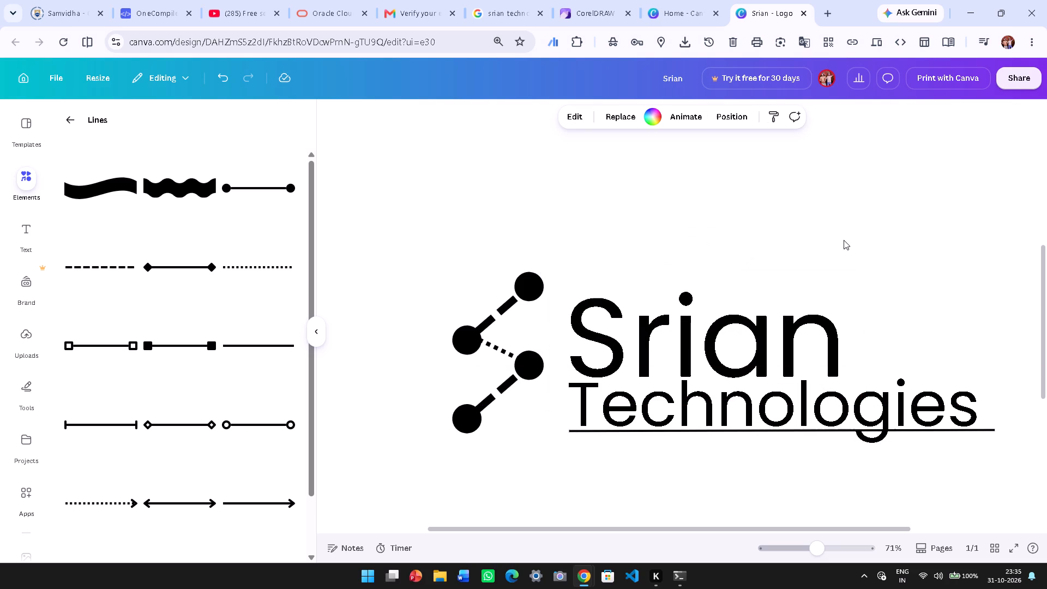
ctrl+scroll(848, 243, down, 2)
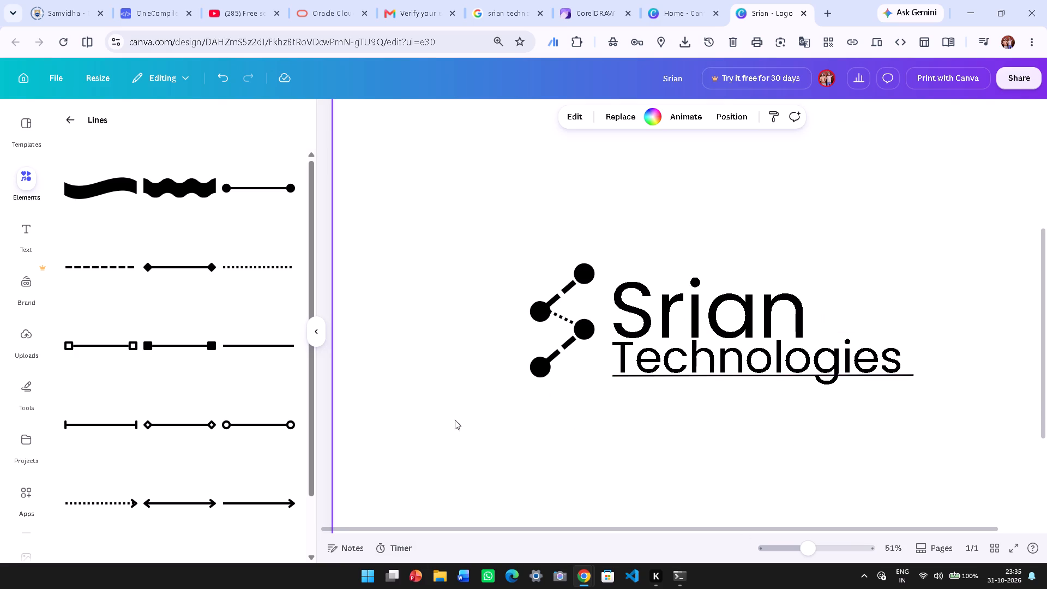
click(729, 378)
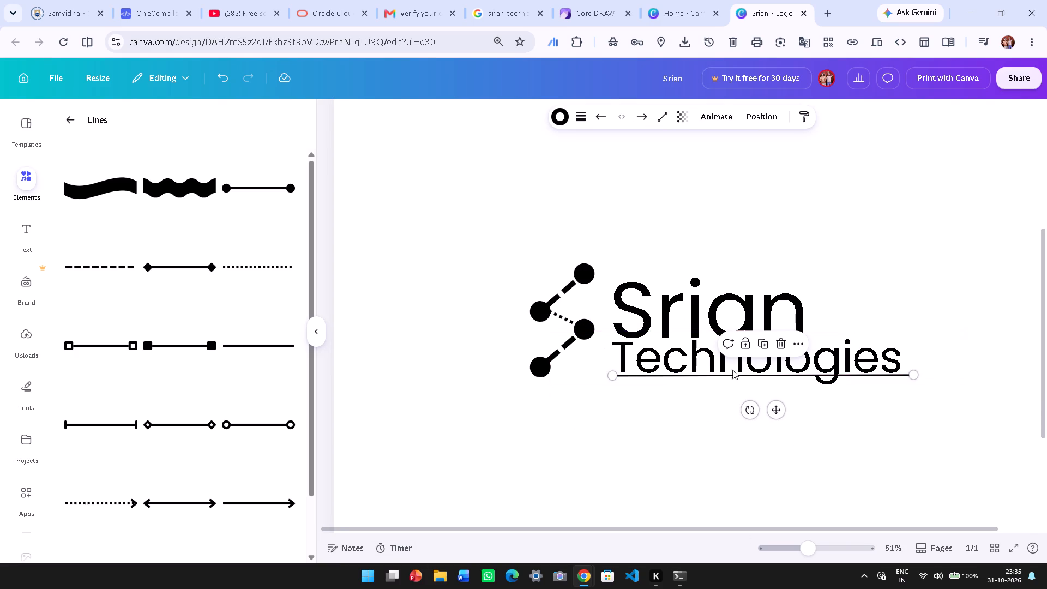
key(Delete)
click(713, 413)
Move the Srian heading up slightly to open a small gap above Technologies.
ctrl+scroll(735, 392, up, 1)
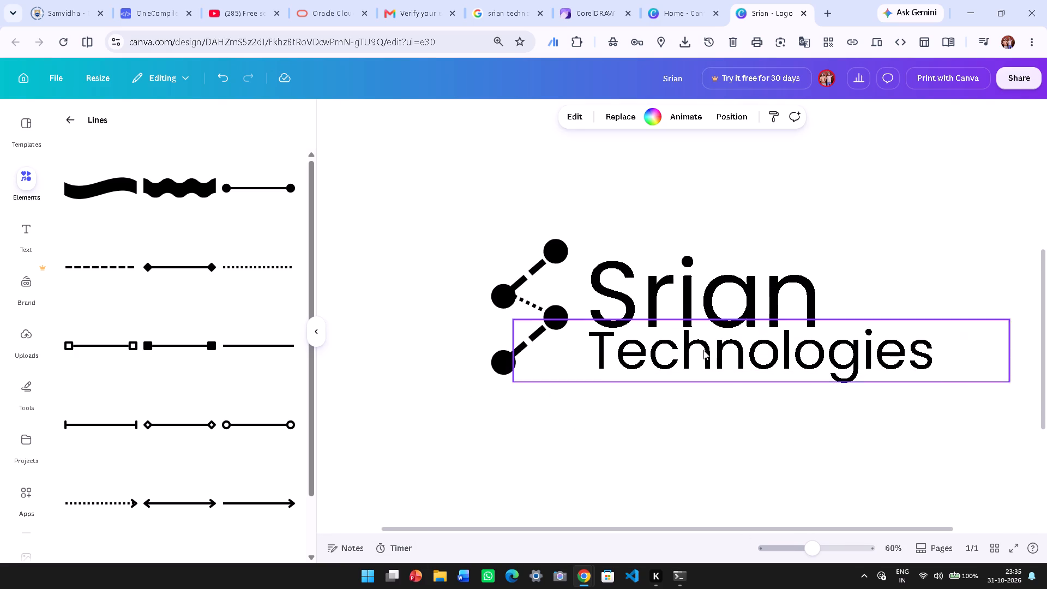
ctrl+scroll(695, 344, up, 2)
click(722, 489)
ctrl+scroll(721, 478, down, 1)
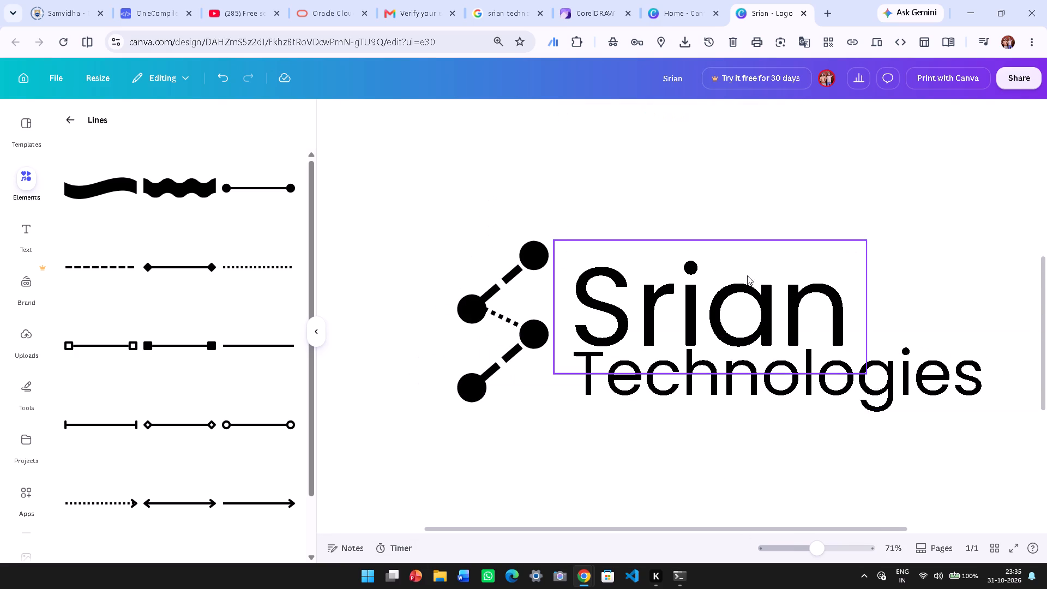
click(747, 275)
drag(754, 295, 754, 284)
click(771, 452)
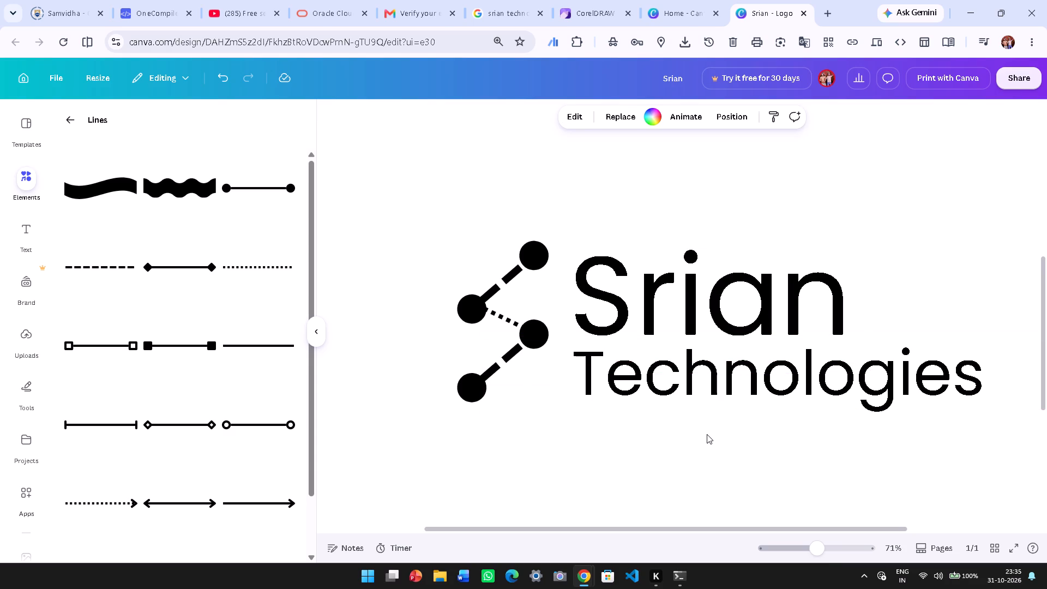
key(Left)
key(Left)
ctrl+scroll(707, 434, down, 1)
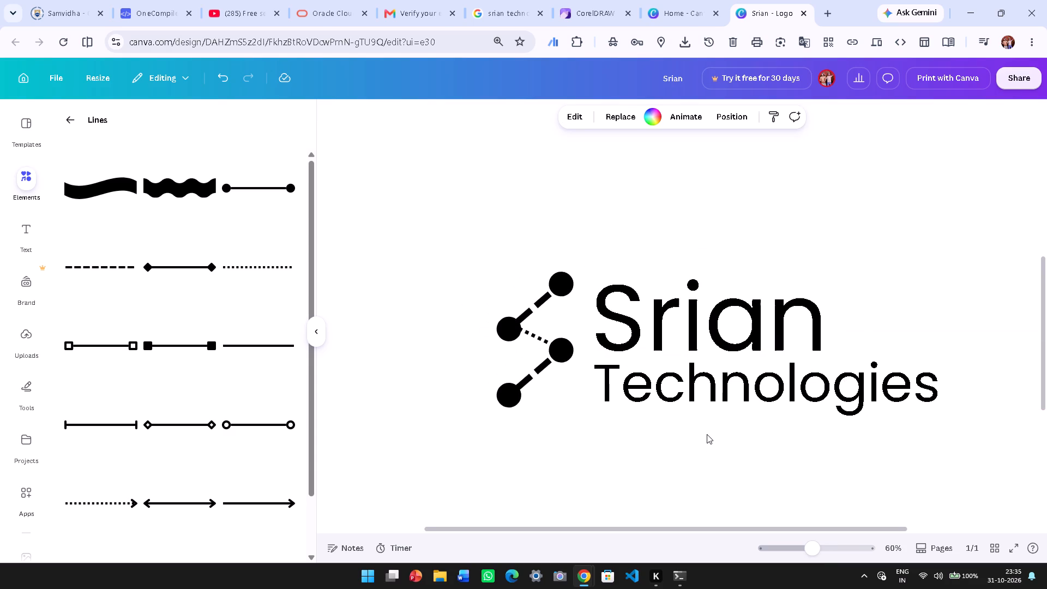
Group the Srian and Technologies texts together.
click(751, 327)
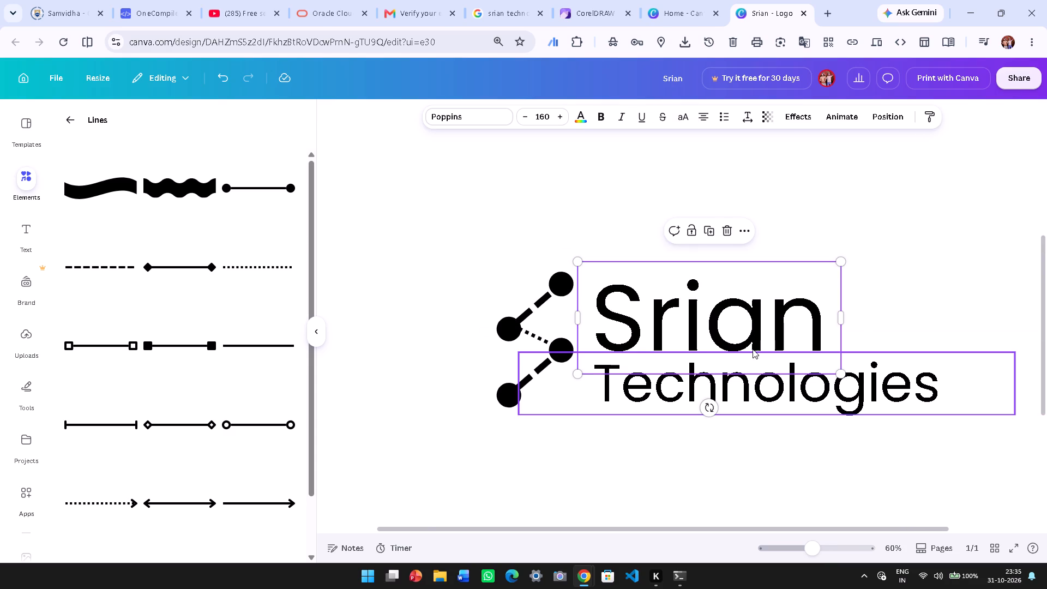
shift+click(756, 391)
click(730, 234)
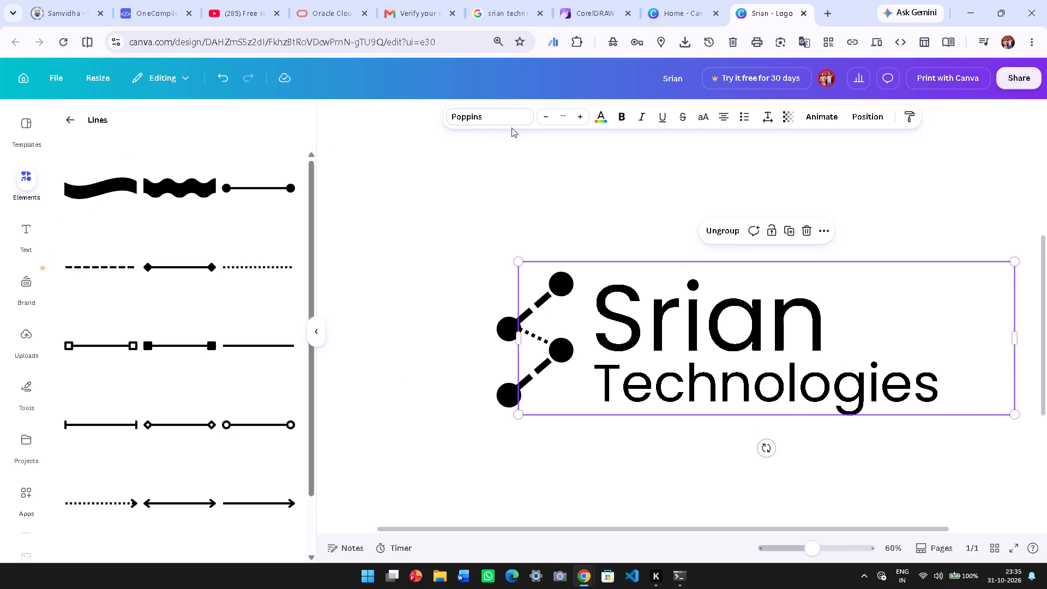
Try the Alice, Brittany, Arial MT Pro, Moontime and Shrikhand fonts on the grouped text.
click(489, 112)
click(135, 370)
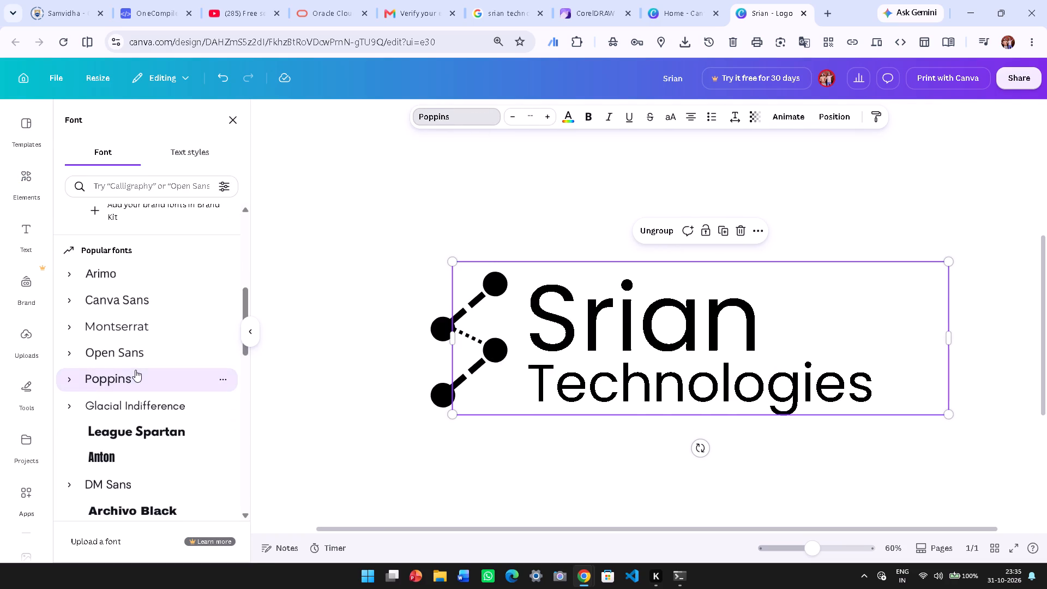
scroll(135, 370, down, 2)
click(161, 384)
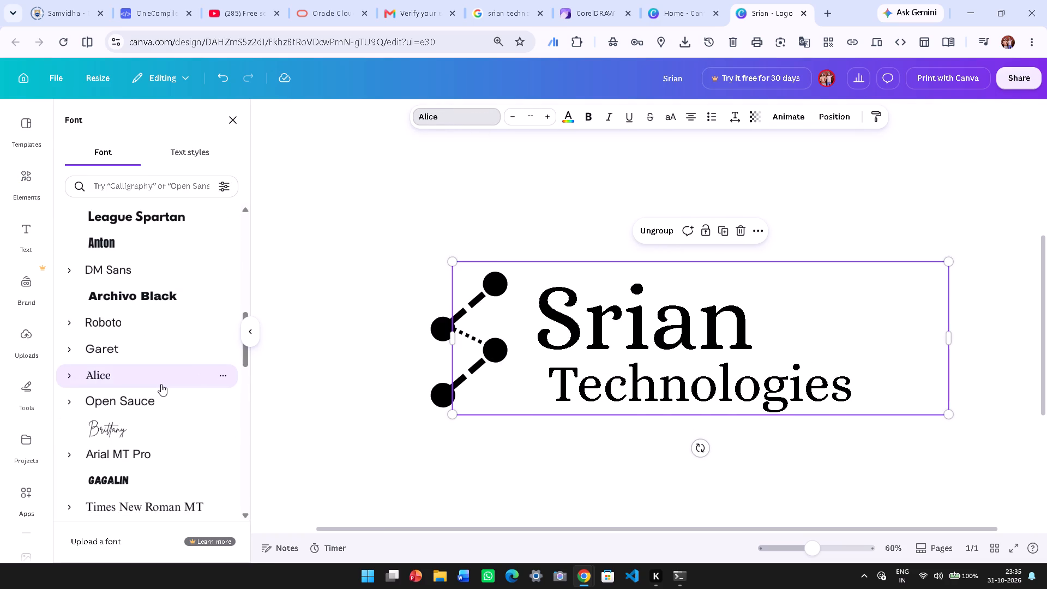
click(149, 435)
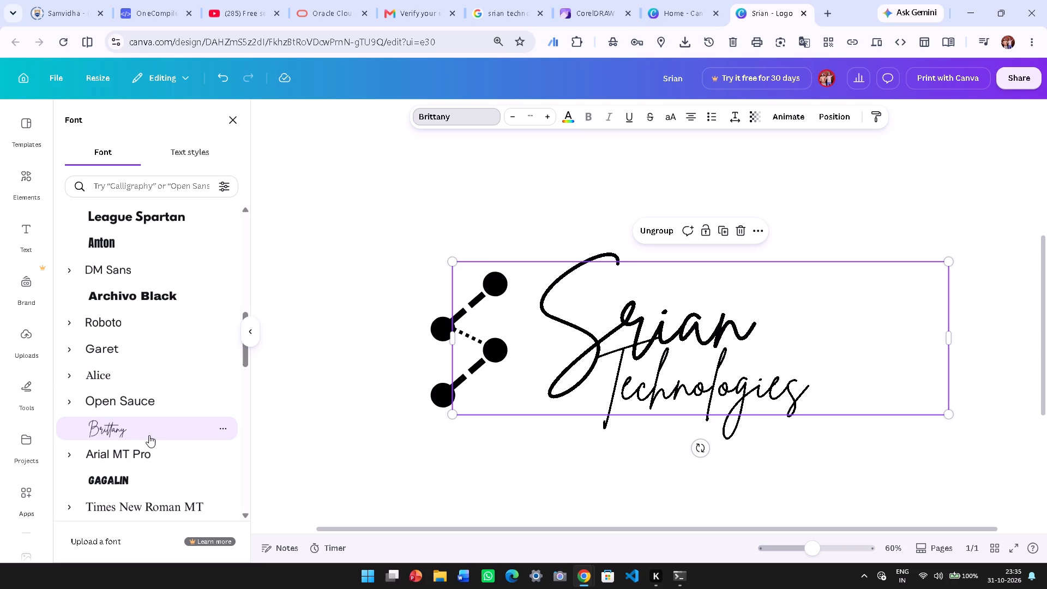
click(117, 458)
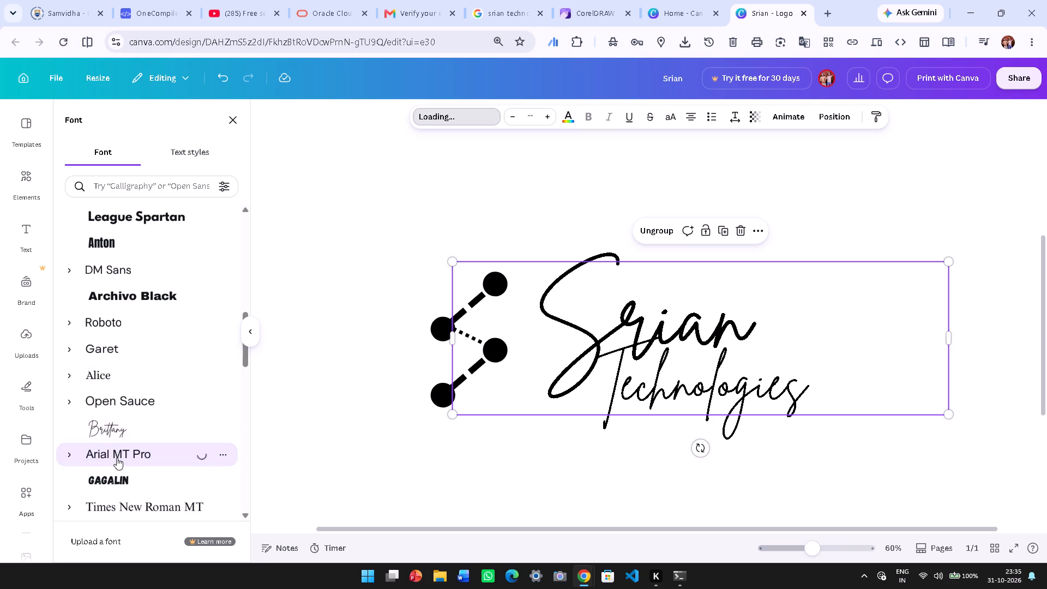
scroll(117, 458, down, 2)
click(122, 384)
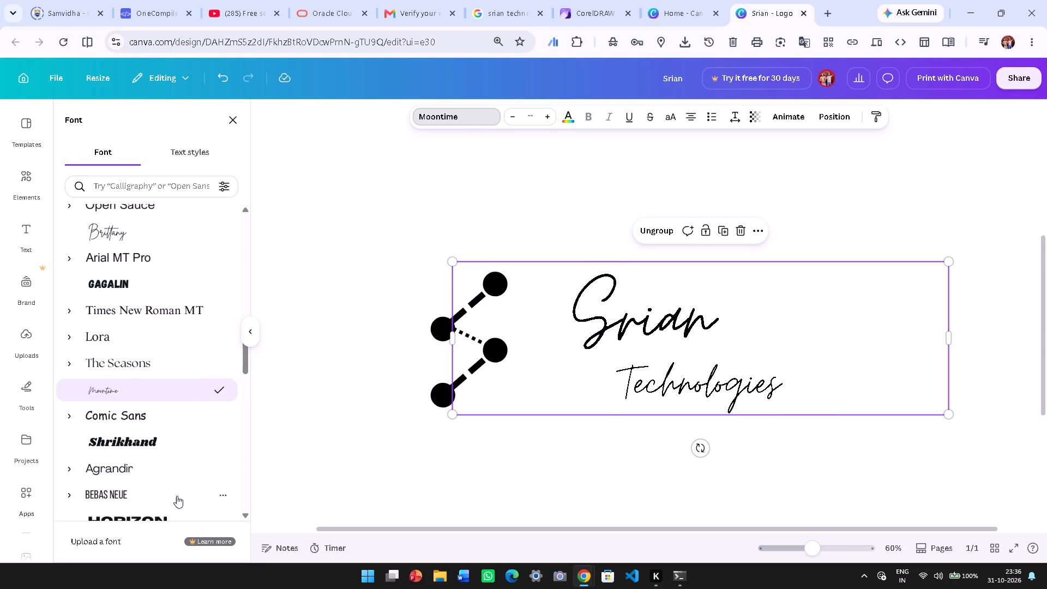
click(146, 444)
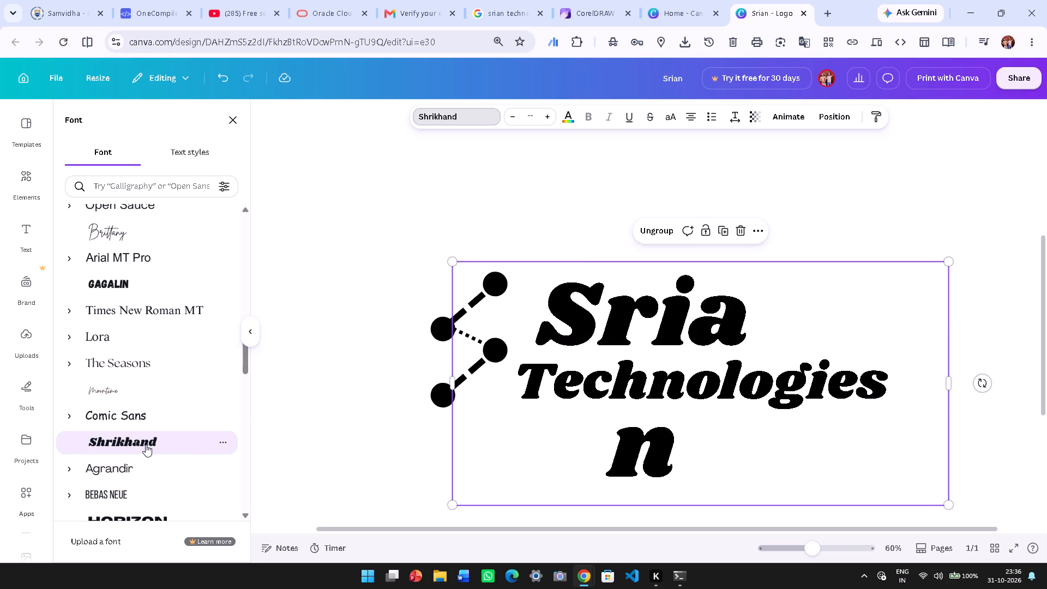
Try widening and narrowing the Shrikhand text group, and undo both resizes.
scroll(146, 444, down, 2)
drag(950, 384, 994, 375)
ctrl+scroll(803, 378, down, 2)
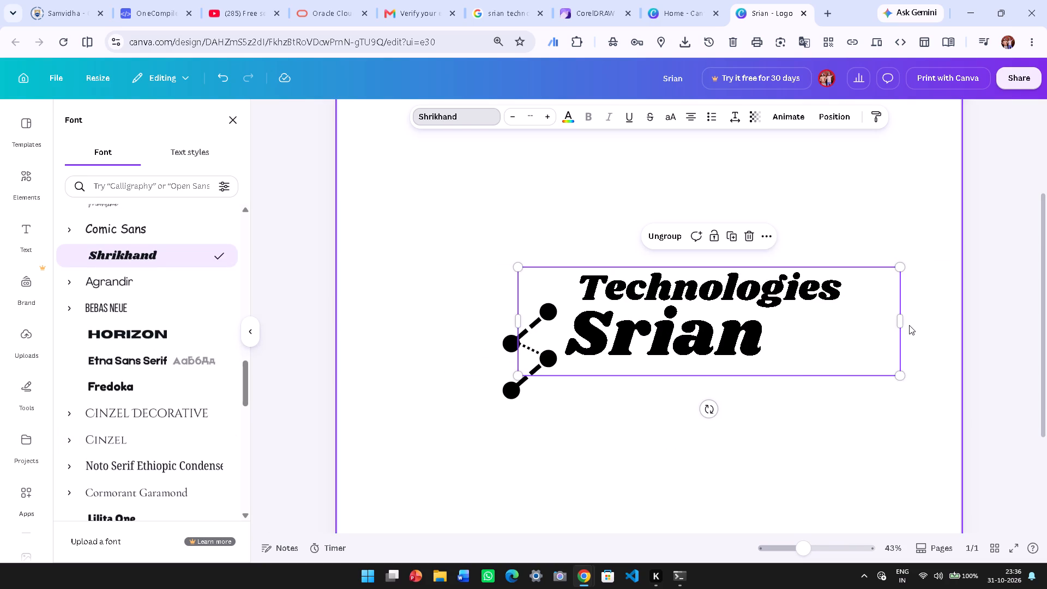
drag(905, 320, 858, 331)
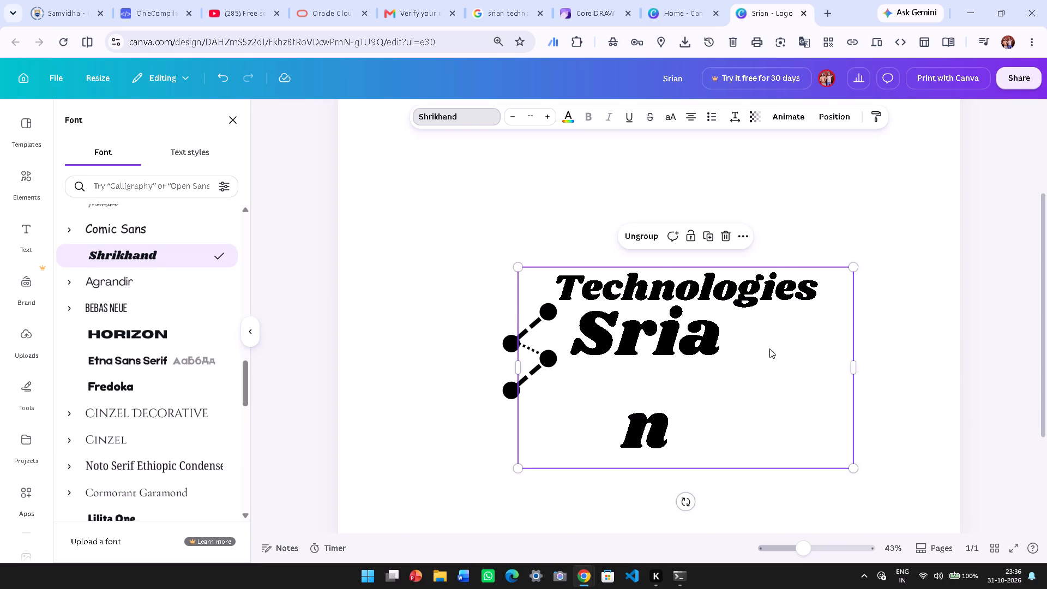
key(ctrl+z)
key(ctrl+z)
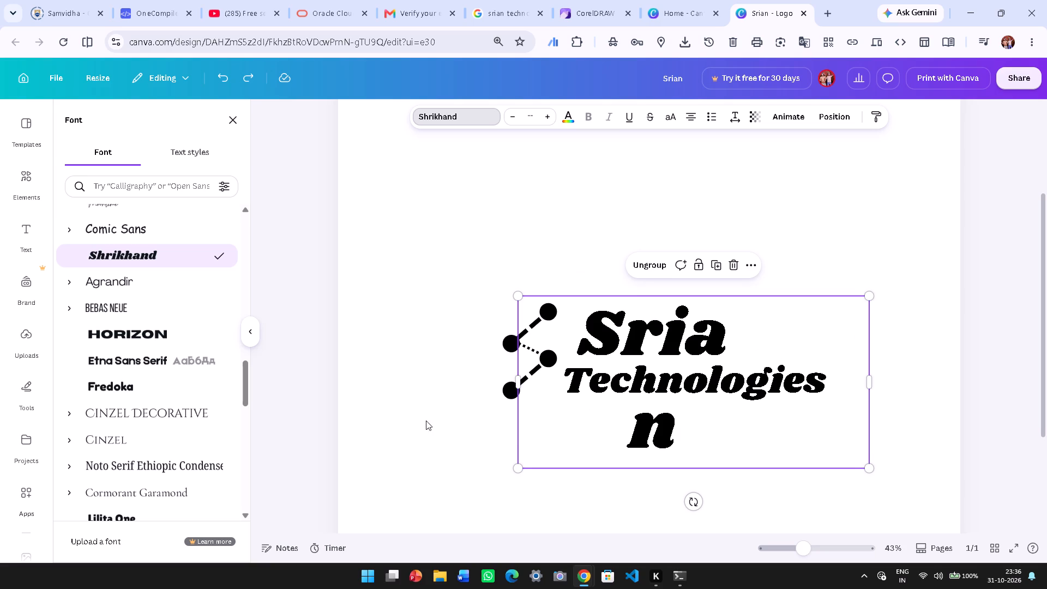
Apply Cinzel Decorative to the grouped text and widen the group so Srian fits on one line.
click(189, 425)
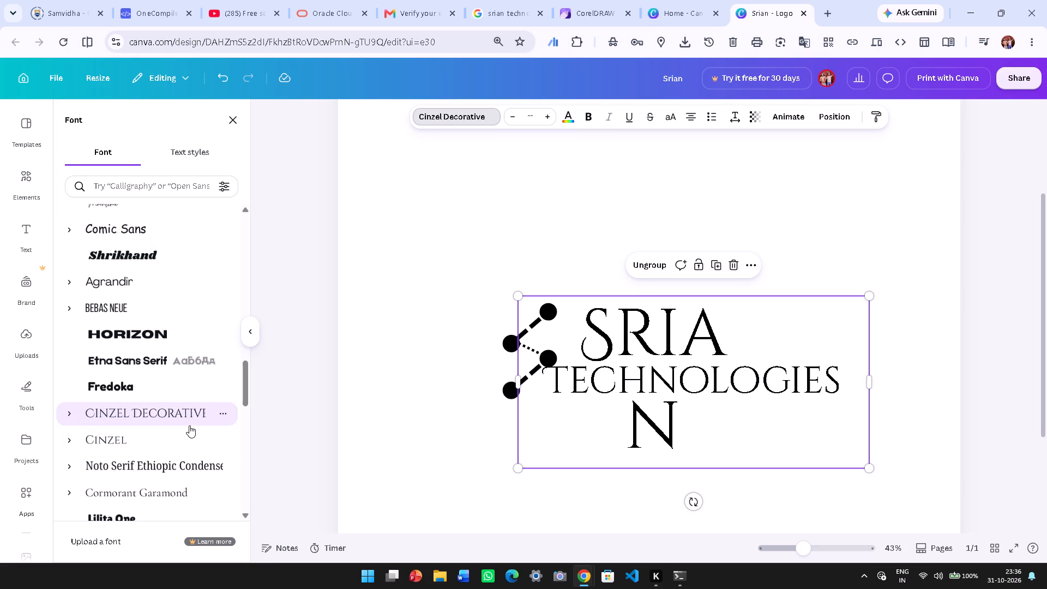
drag(866, 383, 912, 382)
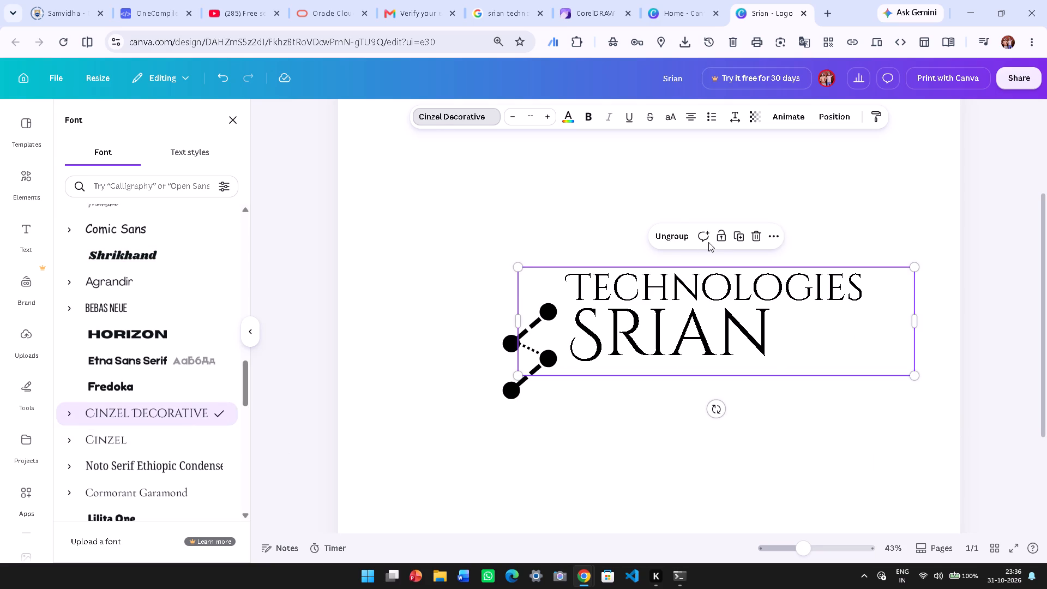
Ungroup the texts and move Technologies directly below Srian, with their first letters roughly aligned.
click(678, 236)
click(821, 286)
click(754, 447)
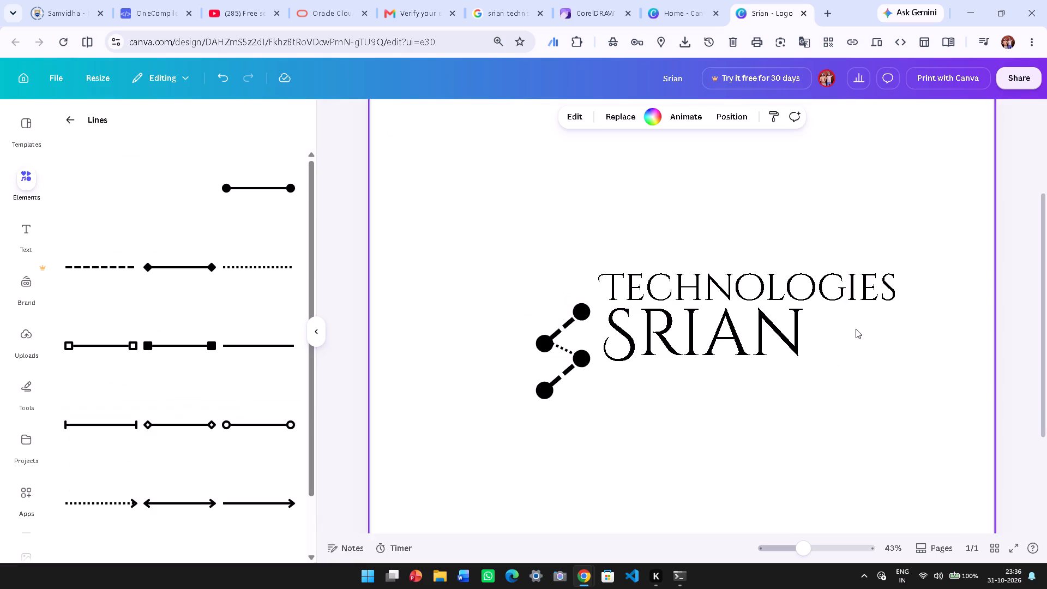
click(870, 287)
drag(875, 287, 880, 383)
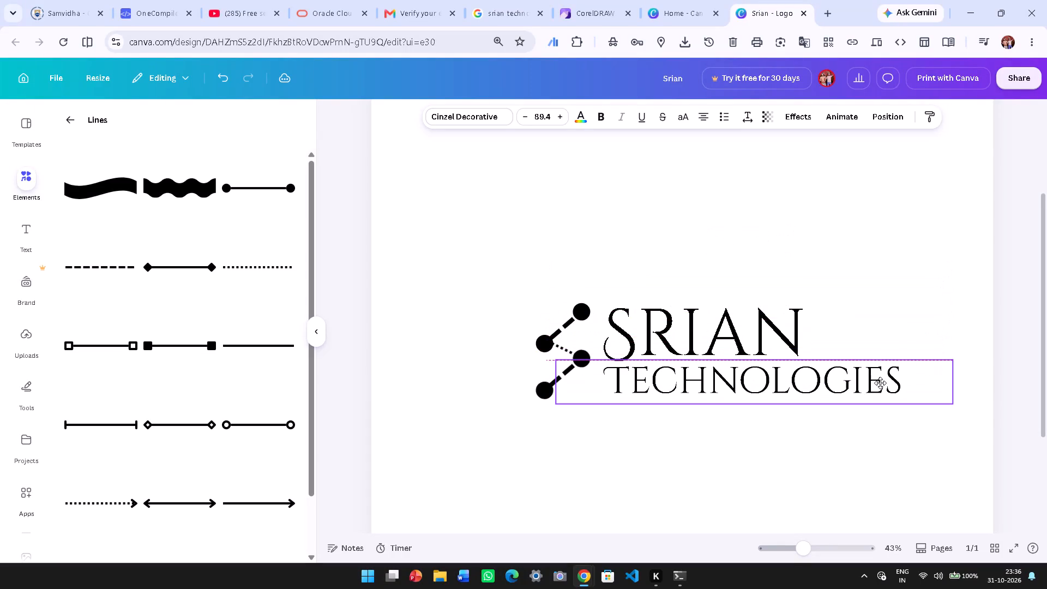
drag(880, 383, 879, 378)
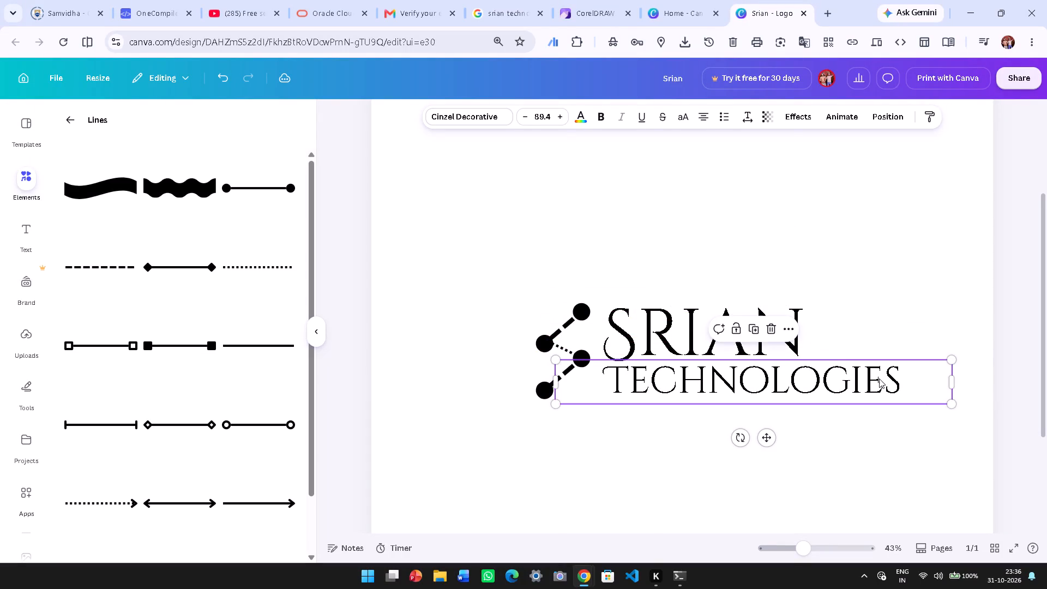
click(871, 416)
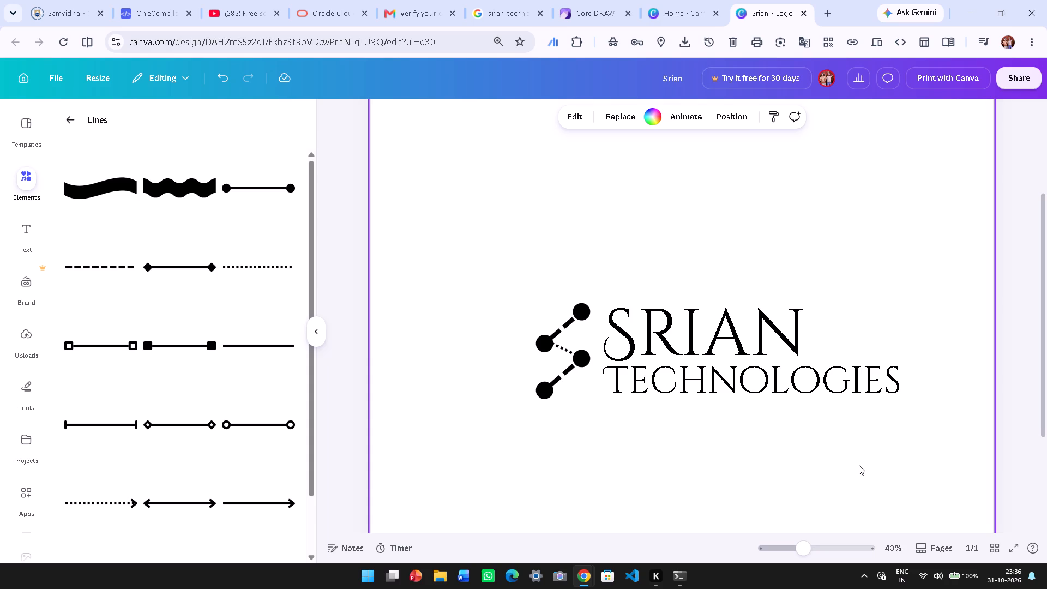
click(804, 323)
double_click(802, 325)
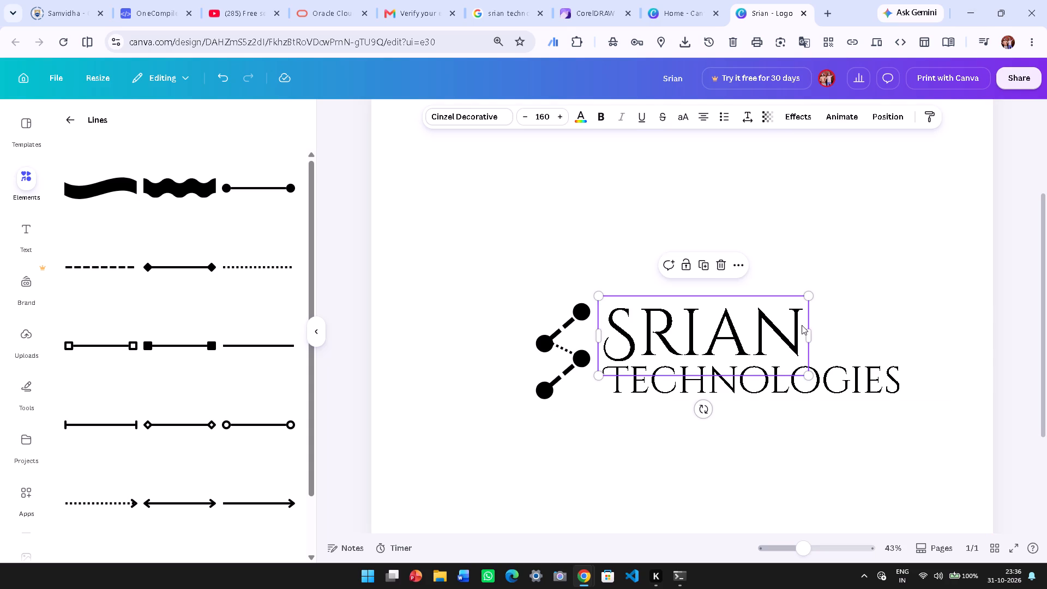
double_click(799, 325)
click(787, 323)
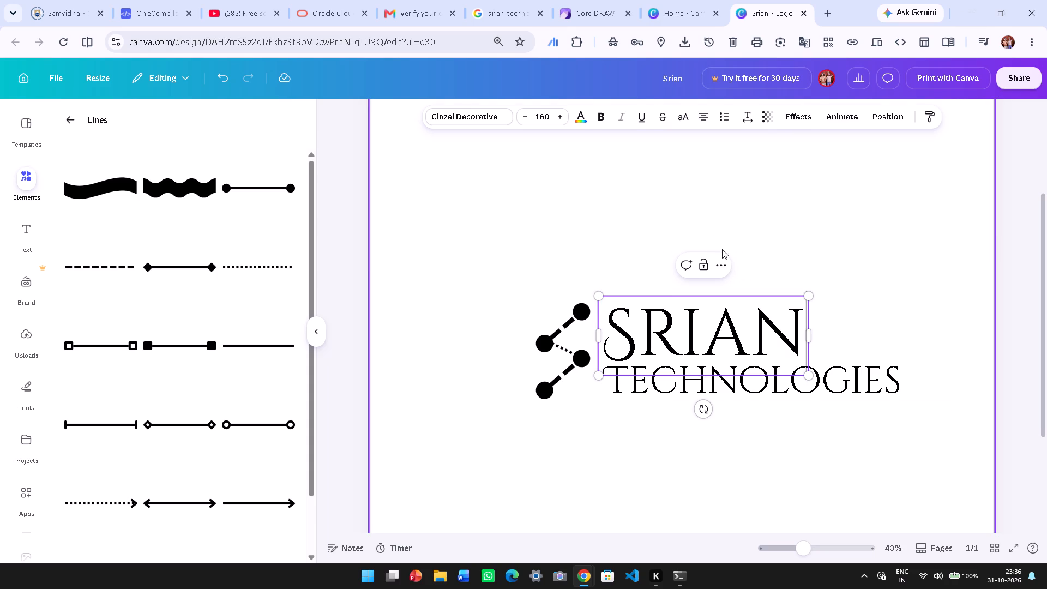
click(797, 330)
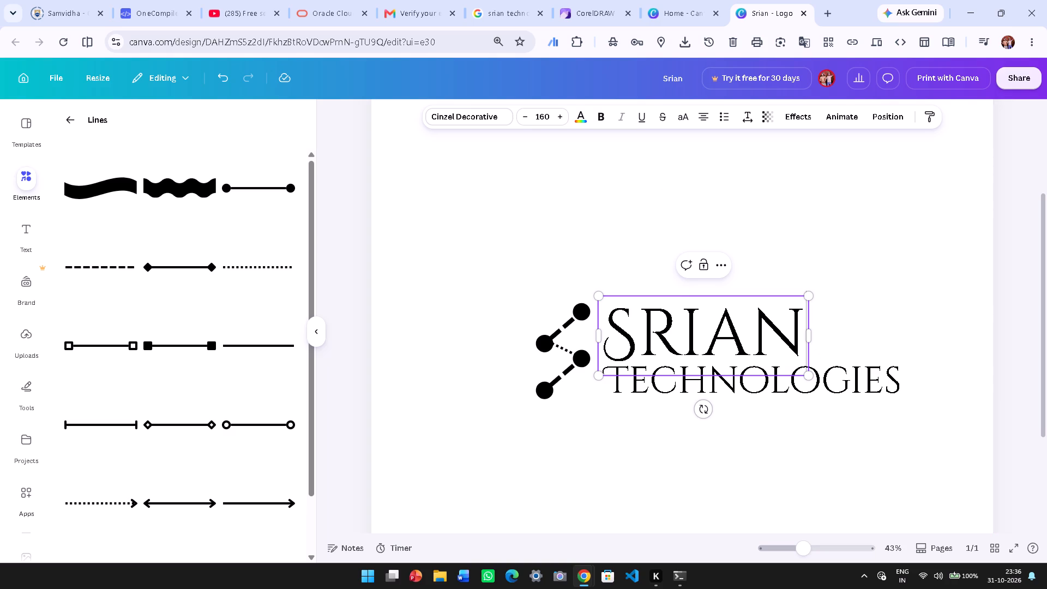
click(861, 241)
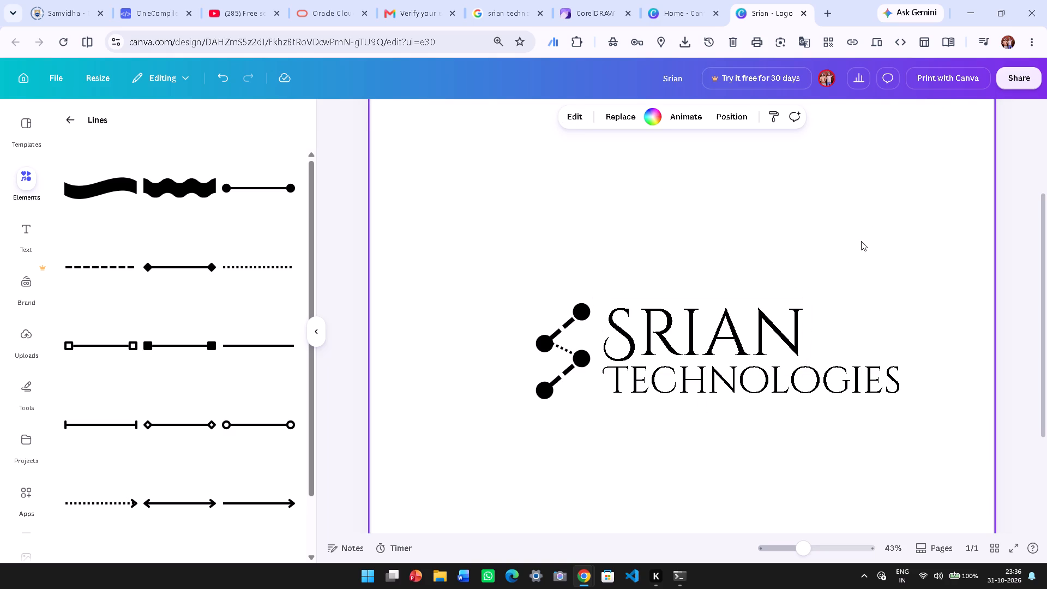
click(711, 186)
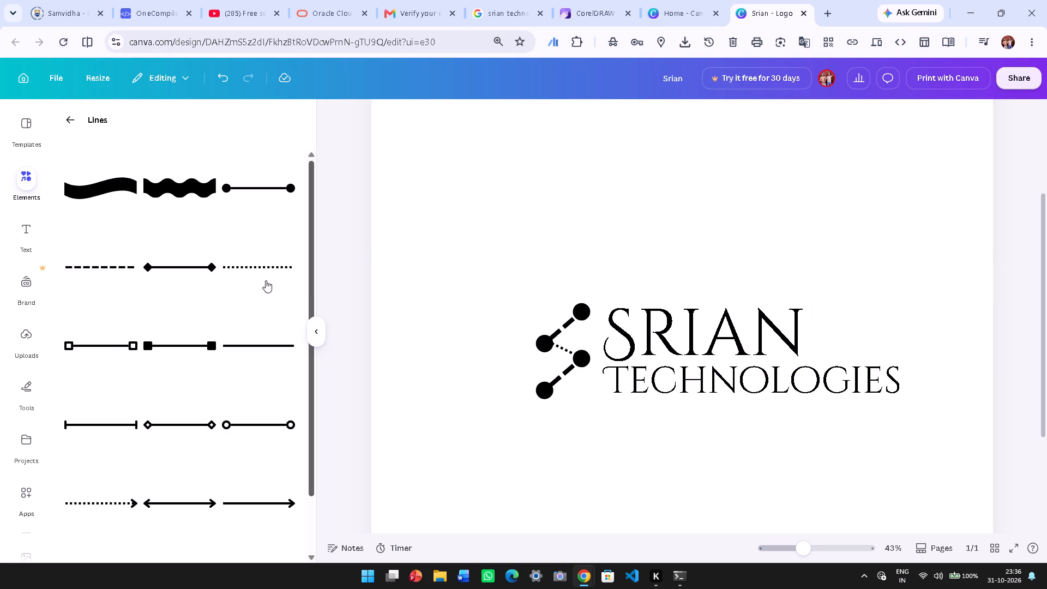
Add a dotted line between Srian and Technologies and shorten it to end at the N of Srian.
click(254, 272)
drag(704, 320, 707, 318)
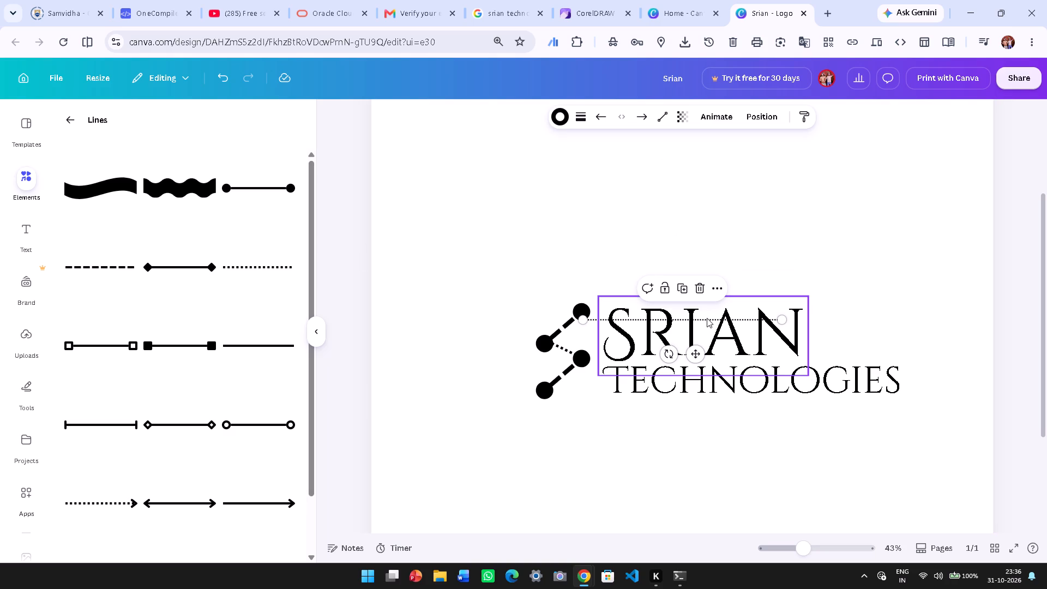
drag(707, 318, 729, 364)
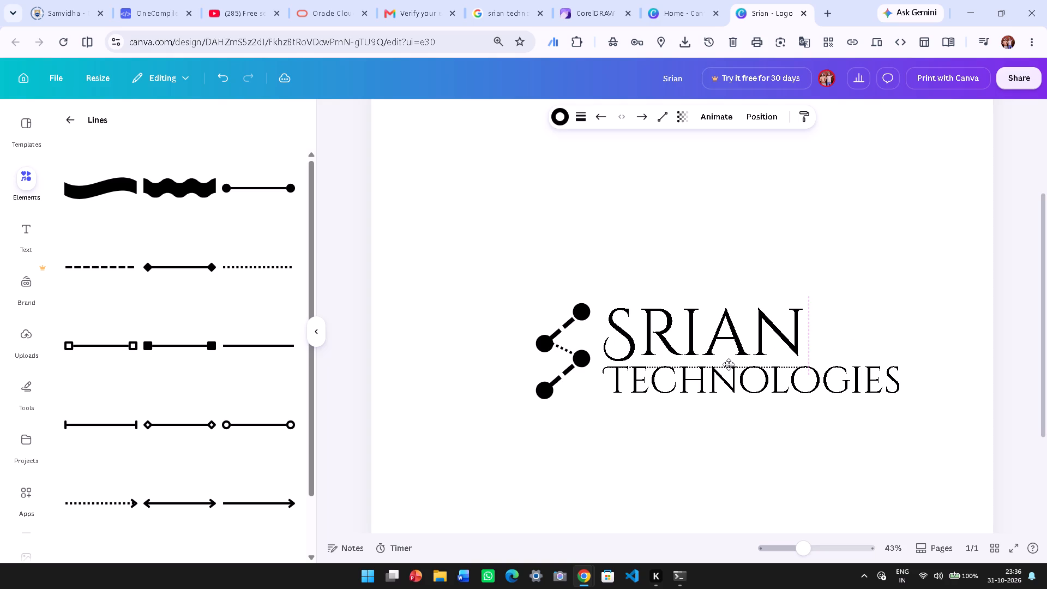
drag(729, 364, 773, 357)
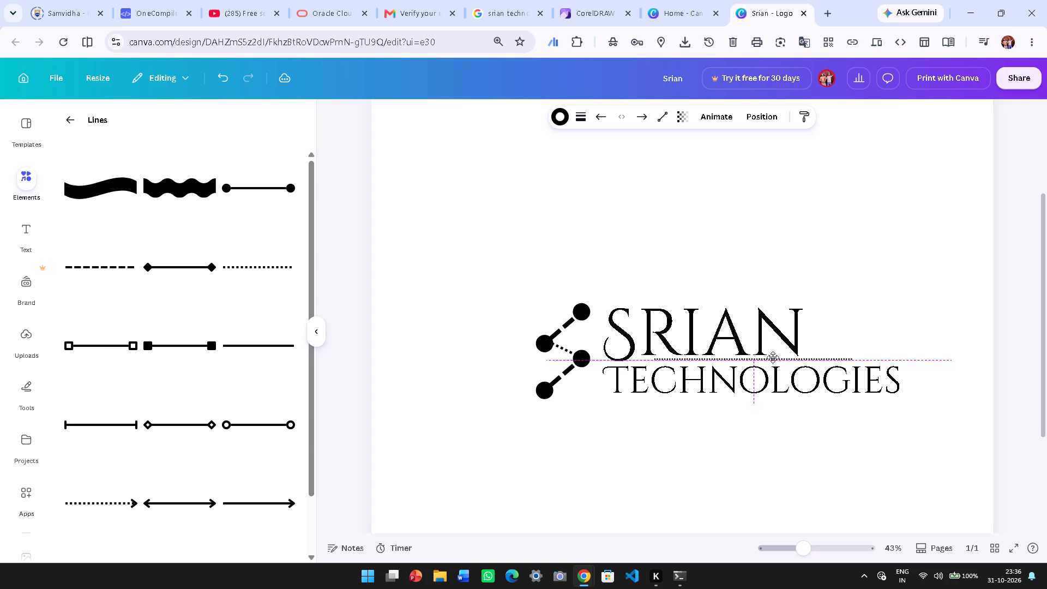
drag(773, 357, 773, 357)
drag(773, 357, 773, 354)
drag(853, 352, 801, 353)
click(801, 353)
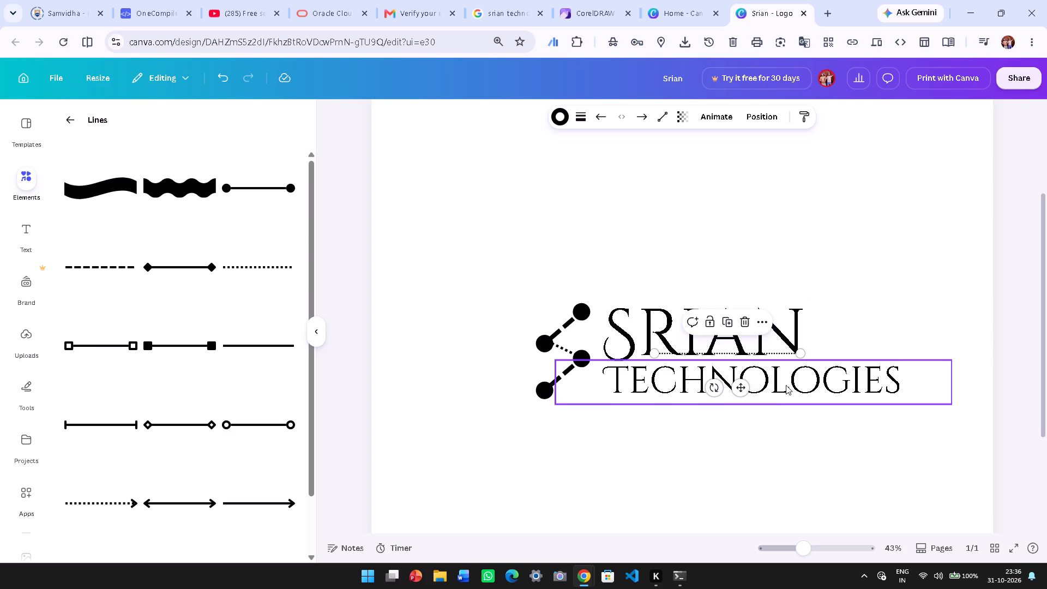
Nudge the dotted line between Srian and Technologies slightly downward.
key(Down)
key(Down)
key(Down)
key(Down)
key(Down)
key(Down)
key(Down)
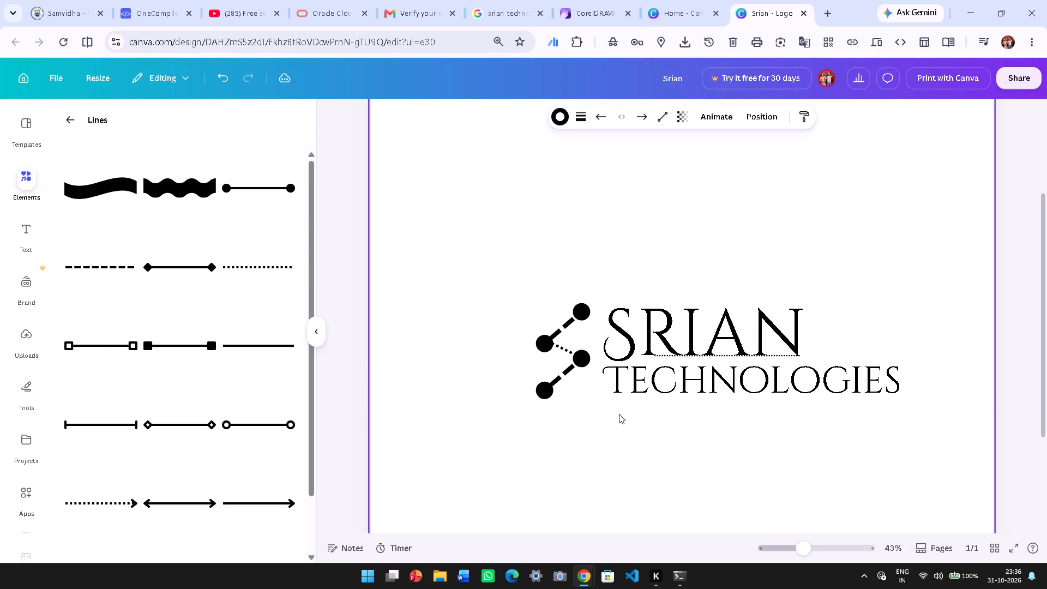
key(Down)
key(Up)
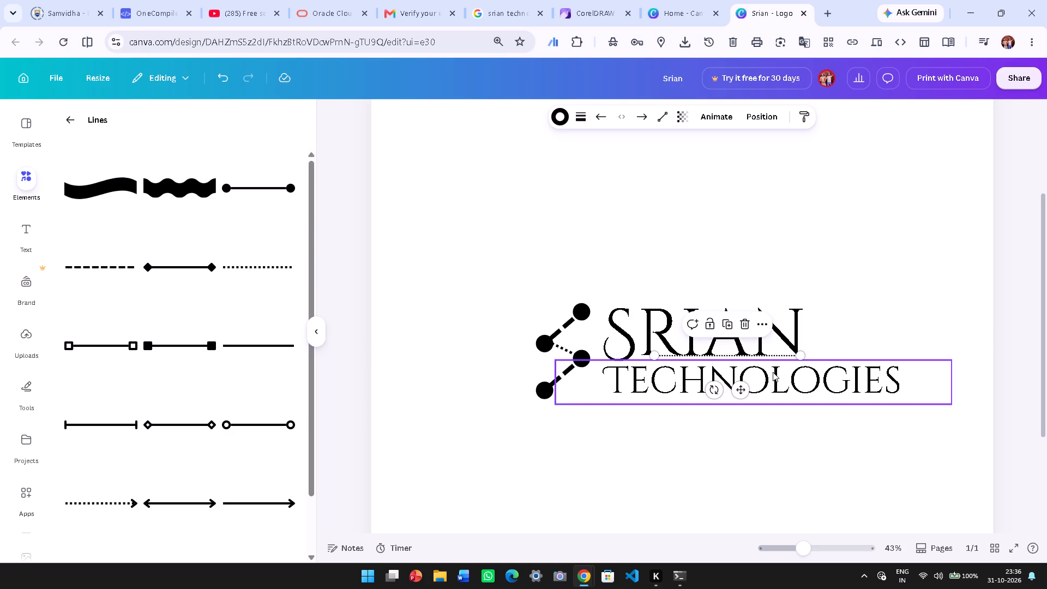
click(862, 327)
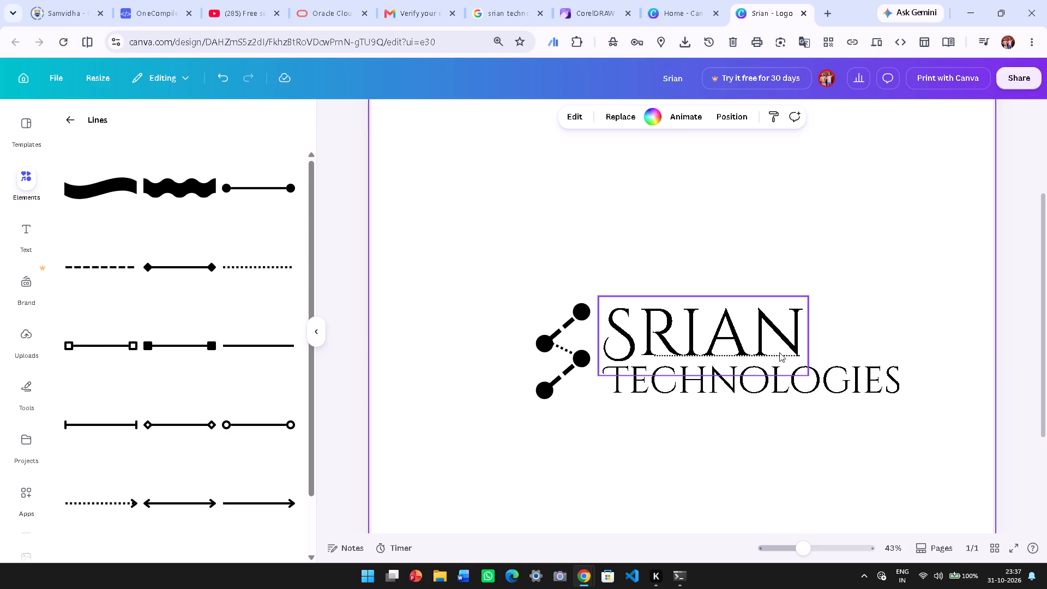
Delete the dotted line between Srian and Technologies.
click(761, 354)
ctrl+click(846, 326)
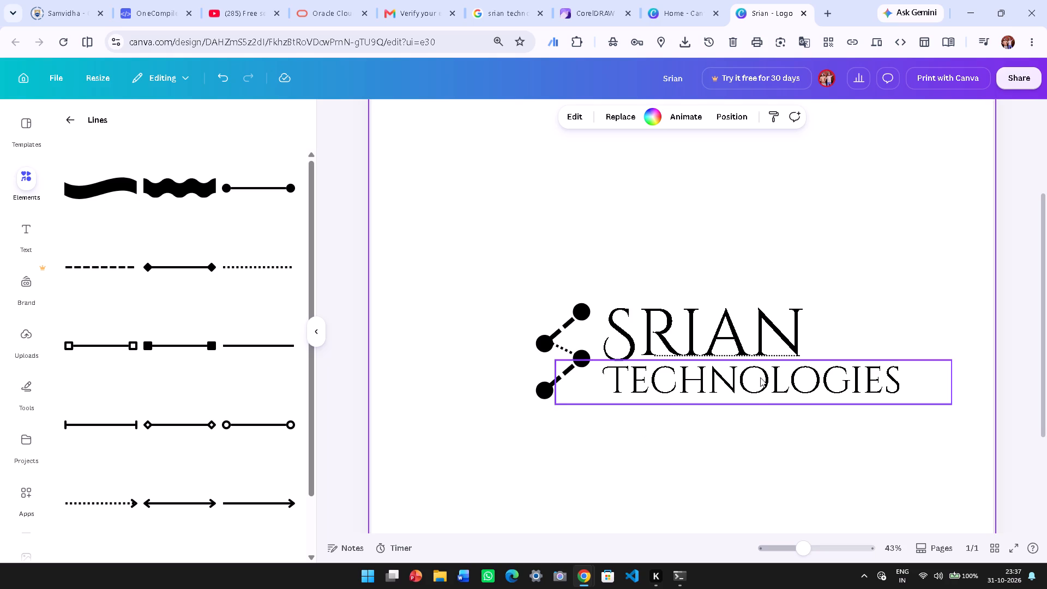
click(750, 359)
key(Delete)
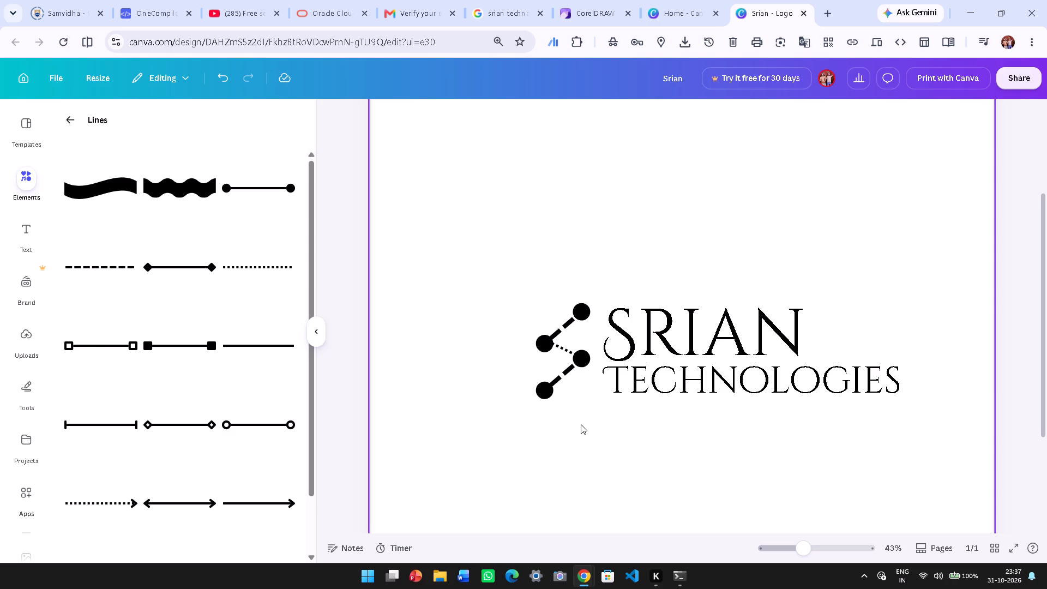
Add a blank second page below the logo page.
ctrl+scroll(573, 403, down, 4)
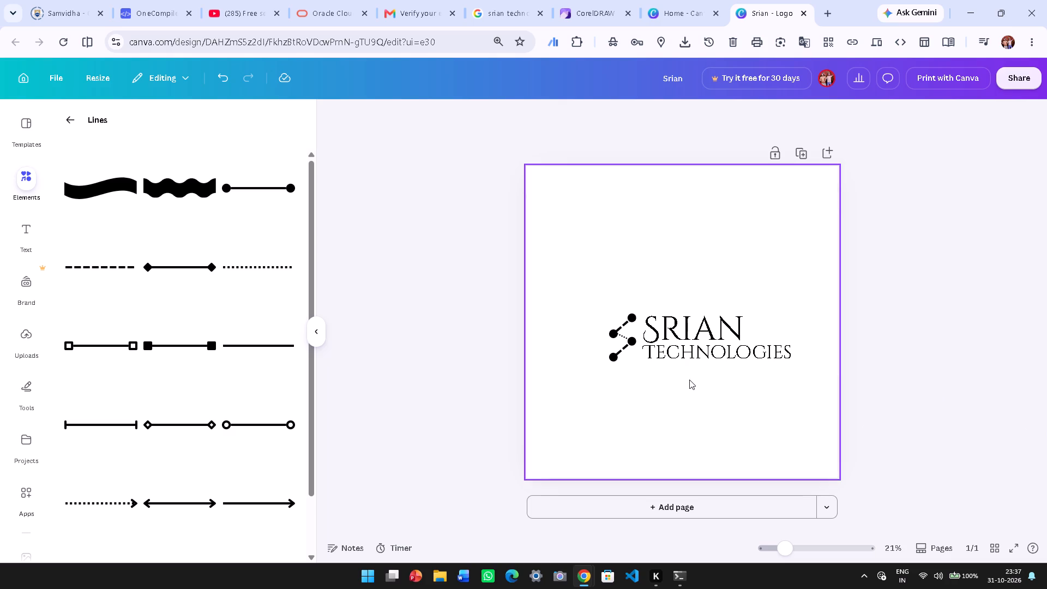
ctrl+scroll(689, 380, up, 4)
scroll(635, 358, up, 2)
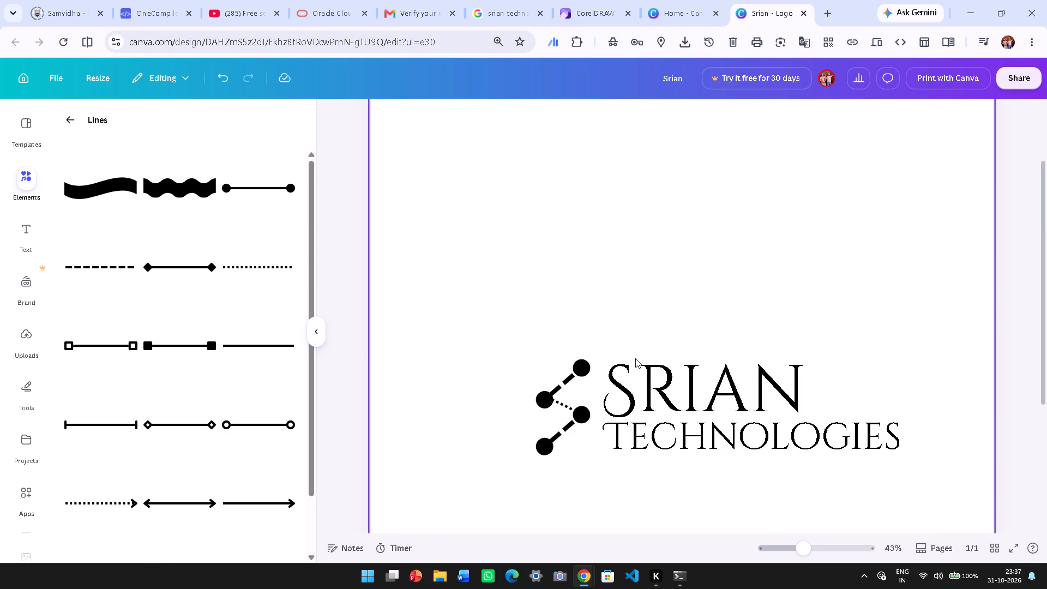
scroll(635, 358, up, 1)
scroll(631, 355, down, 4)
ctrl+scroll(631, 355, down, 4)
scroll(701, 351, down, 3)
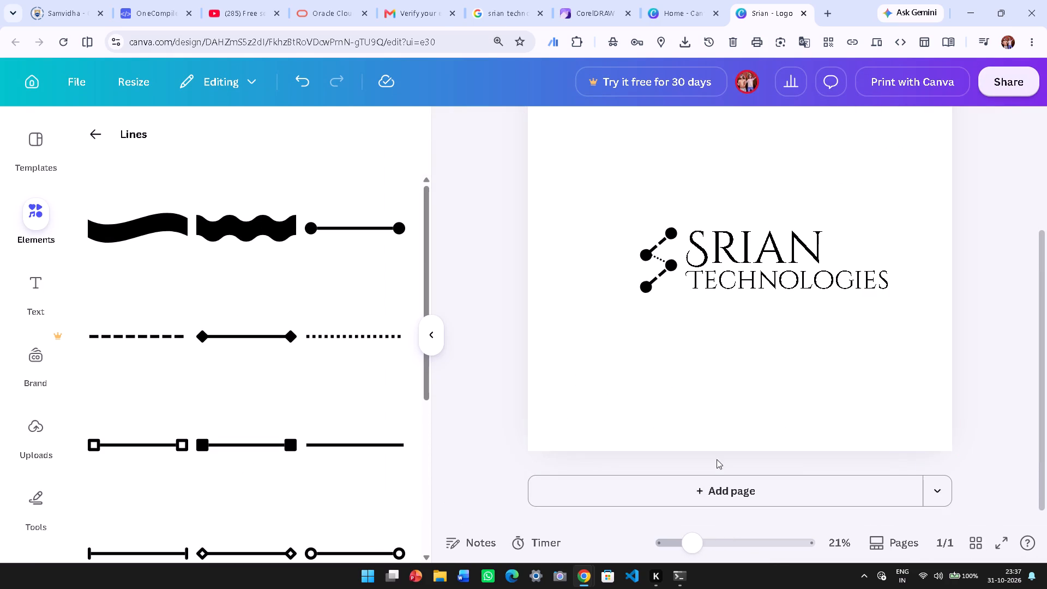
click(719, 493)
scroll(584, 328, down, 5)
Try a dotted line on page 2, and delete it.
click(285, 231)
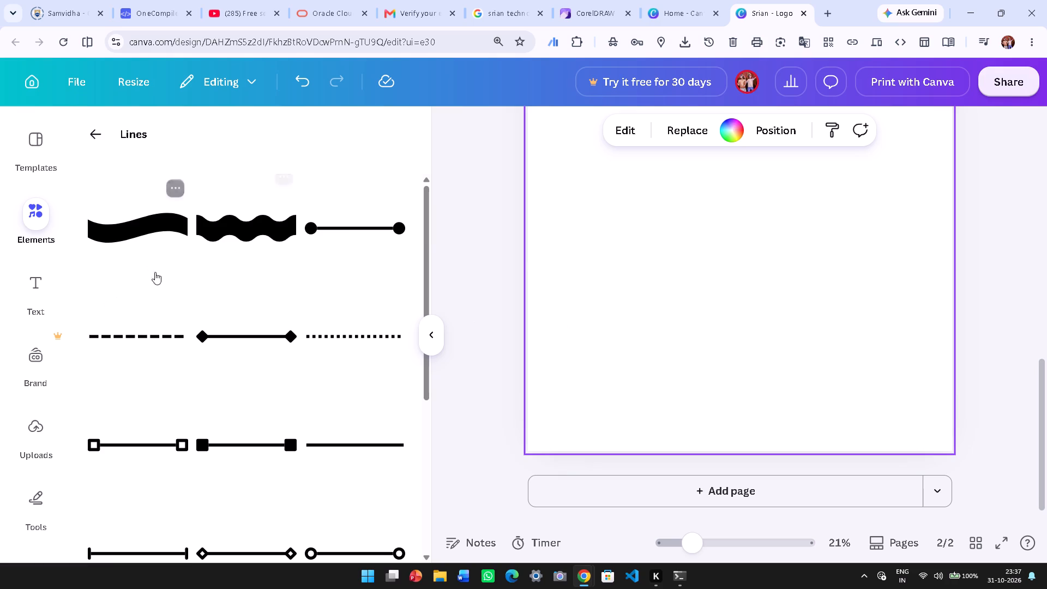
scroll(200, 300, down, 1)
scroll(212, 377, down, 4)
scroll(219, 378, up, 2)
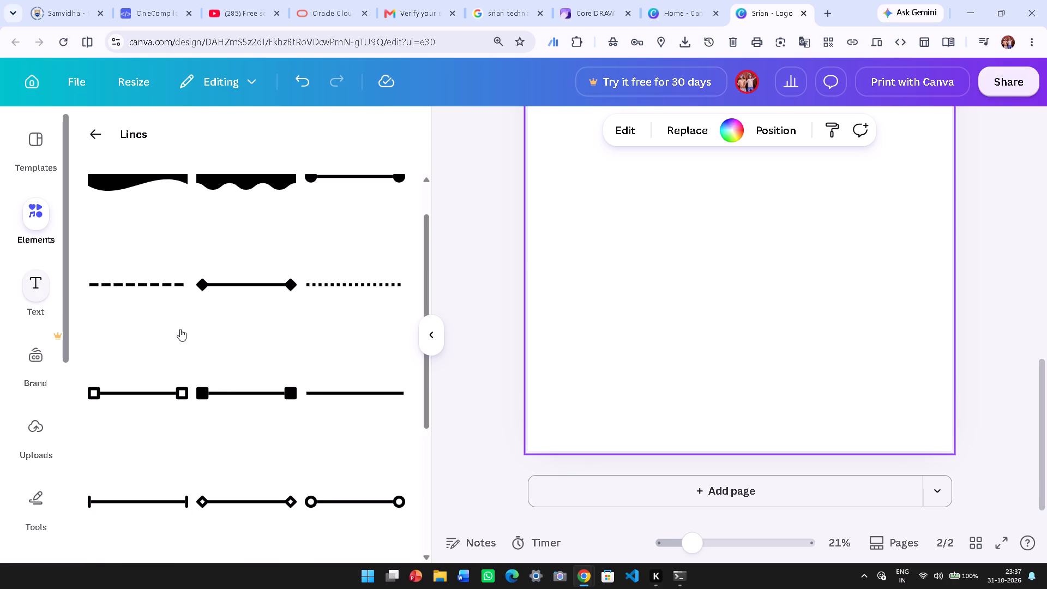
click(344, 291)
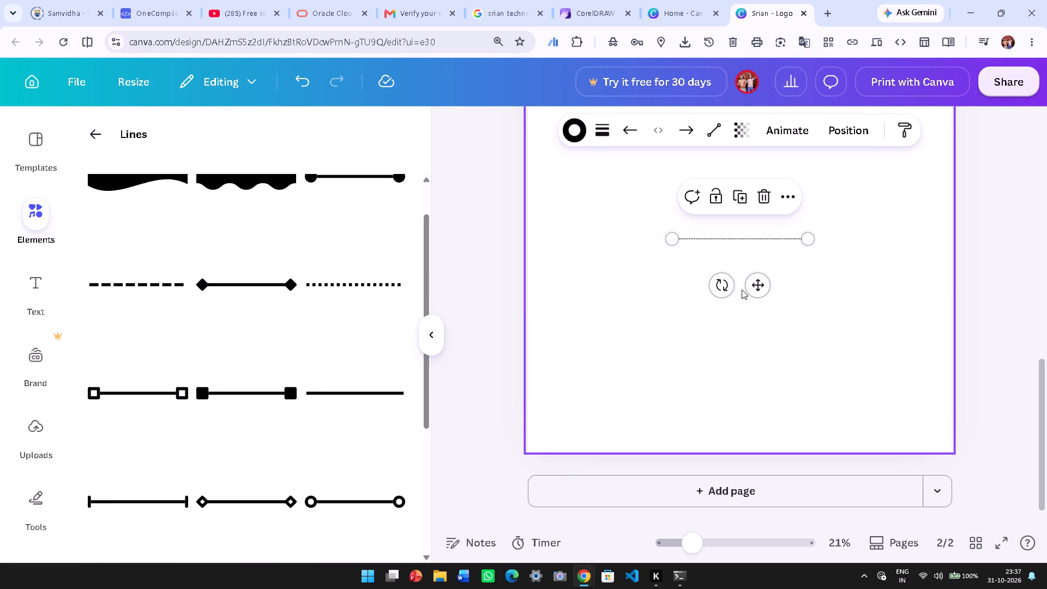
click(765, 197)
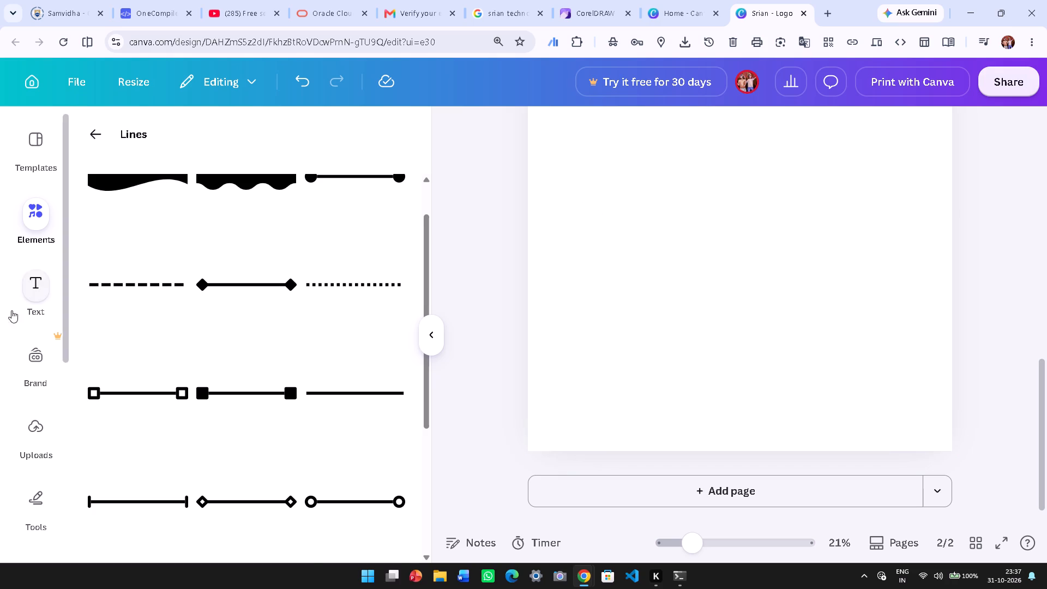
Add a plain solid line to page 2 and set its stroke weight to 36.
scroll(191, 302, up, 2)
scroll(224, 363, down, 2)
scroll(217, 492, down, 3)
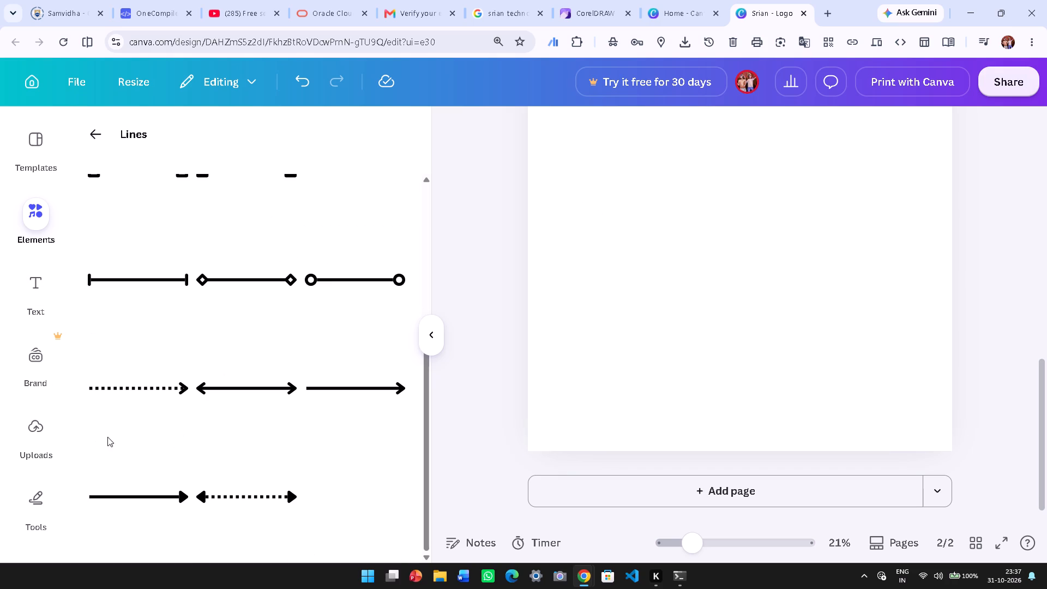
scroll(269, 344, down, 4)
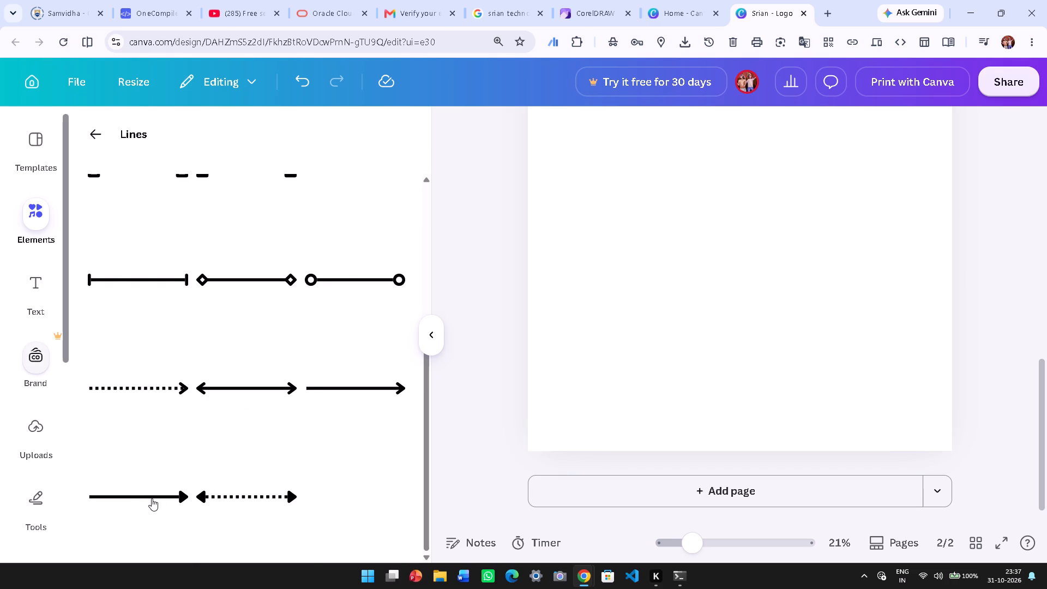
scroll(220, 428, up, 3)
scroll(304, 408, up, 5)
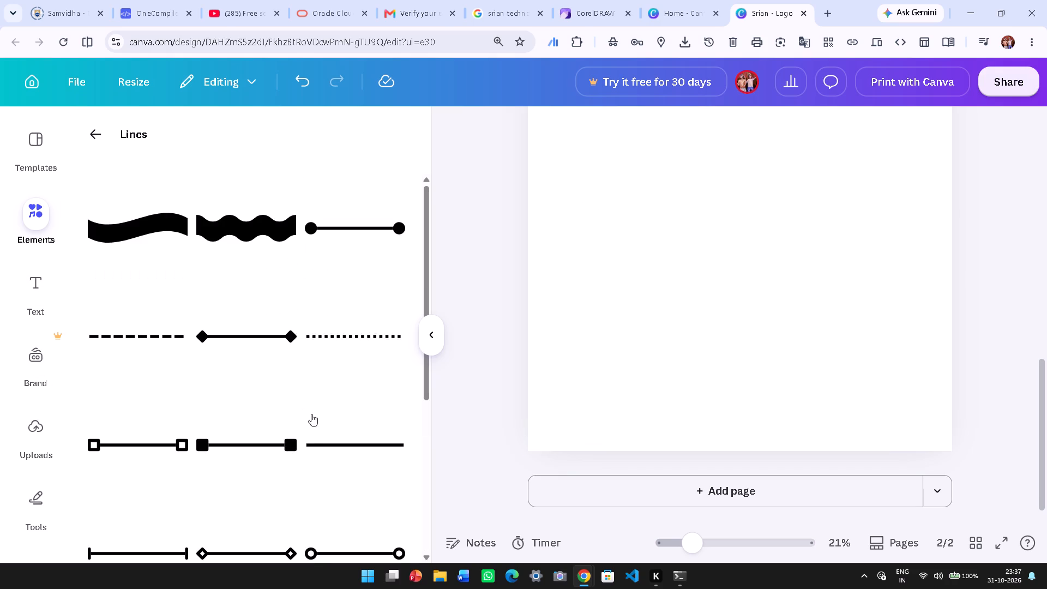
click(353, 452)
scroll(595, 347, up, 2)
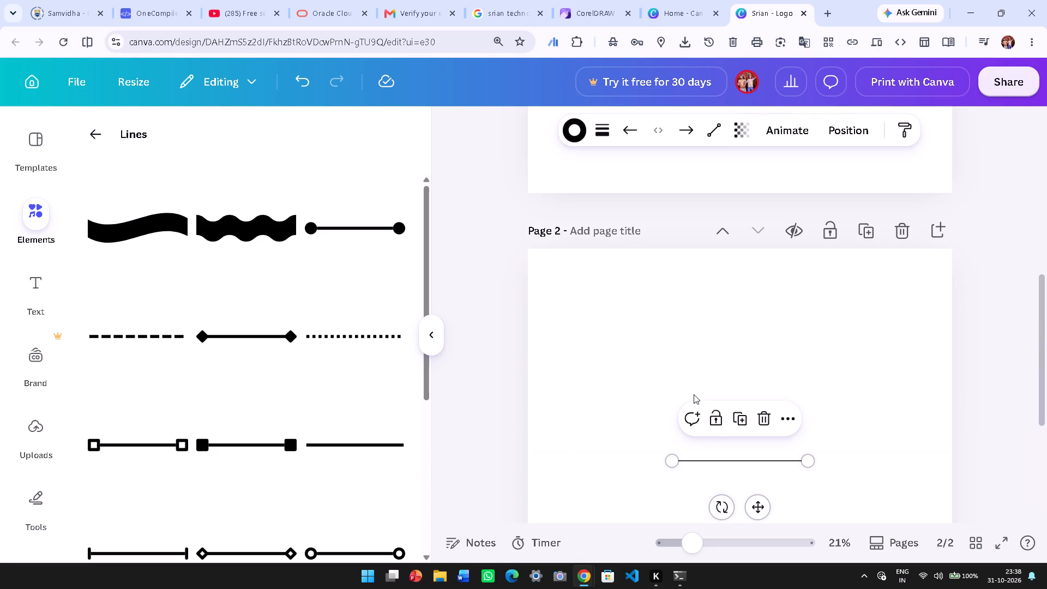
click(610, 124)
click(558, 292)
scroll(729, 308, down, 1)
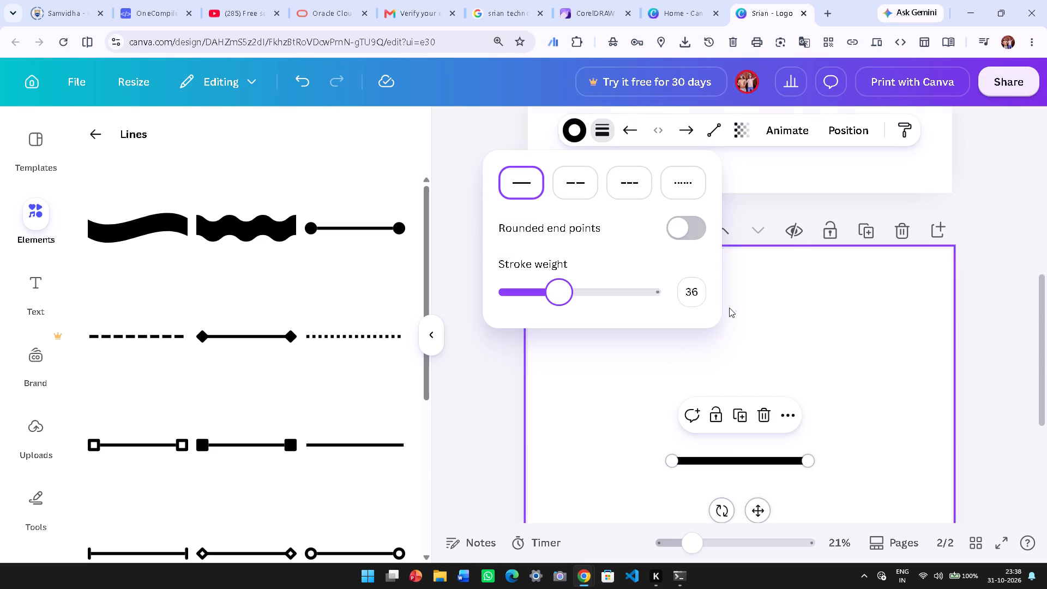
scroll(729, 308, down, 2)
click(859, 317)
Rotate the thick line on page 2 so it slopes upward to the right.
click(735, 233)
drag(719, 297, 758, 324)
click(753, 334)
scroll(683, 365, up, 4)
scroll(686, 365, down, 2)
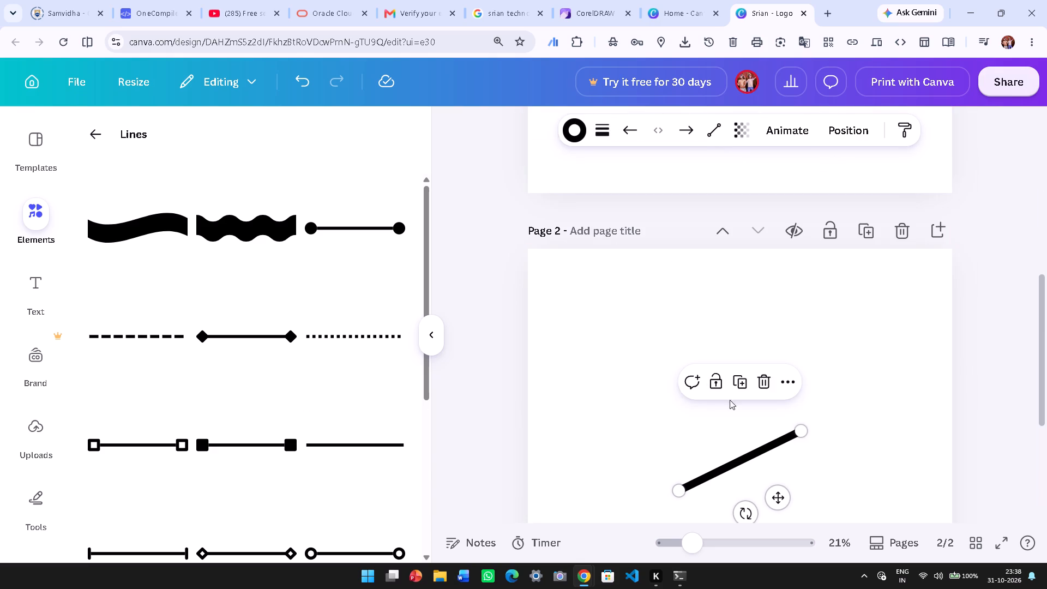
click(729, 395)
click(590, 393)
scroll(640, 398, up, 3)
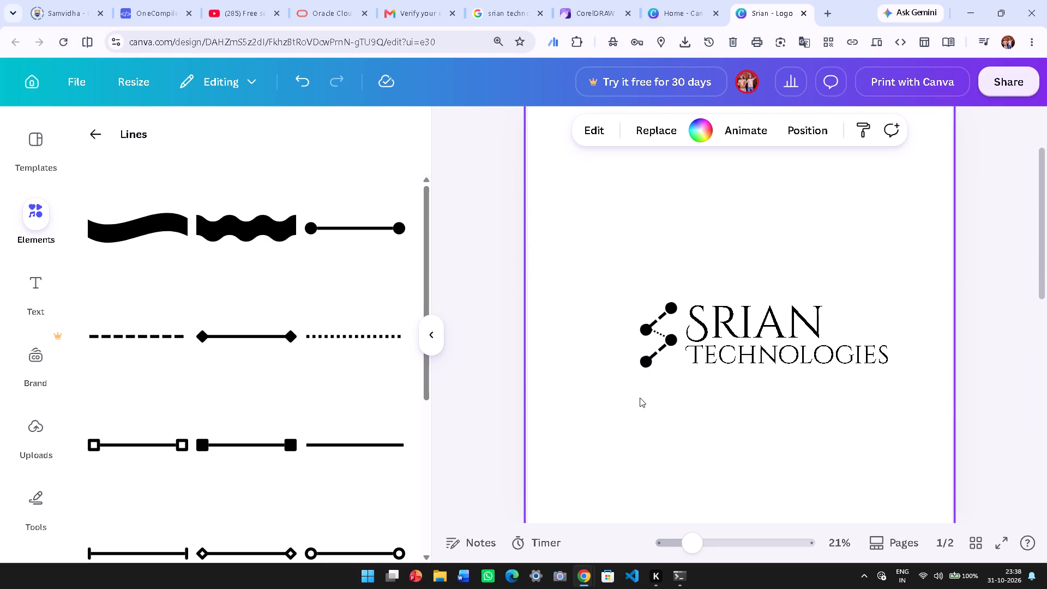
Move the slanted line on page 2 slightly up and to the left, and shorten it from both ends.
scroll(764, 394, down, 3)
drag(773, 451, 759, 412)
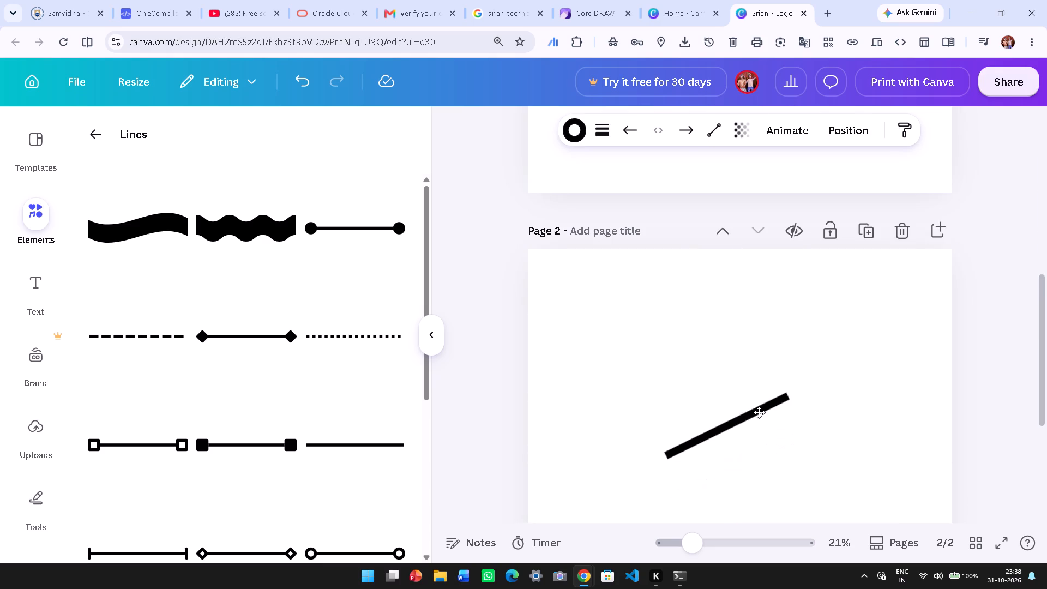
drag(759, 412, 748, 394)
drag(653, 436, 679, 418)
click(791, 389)
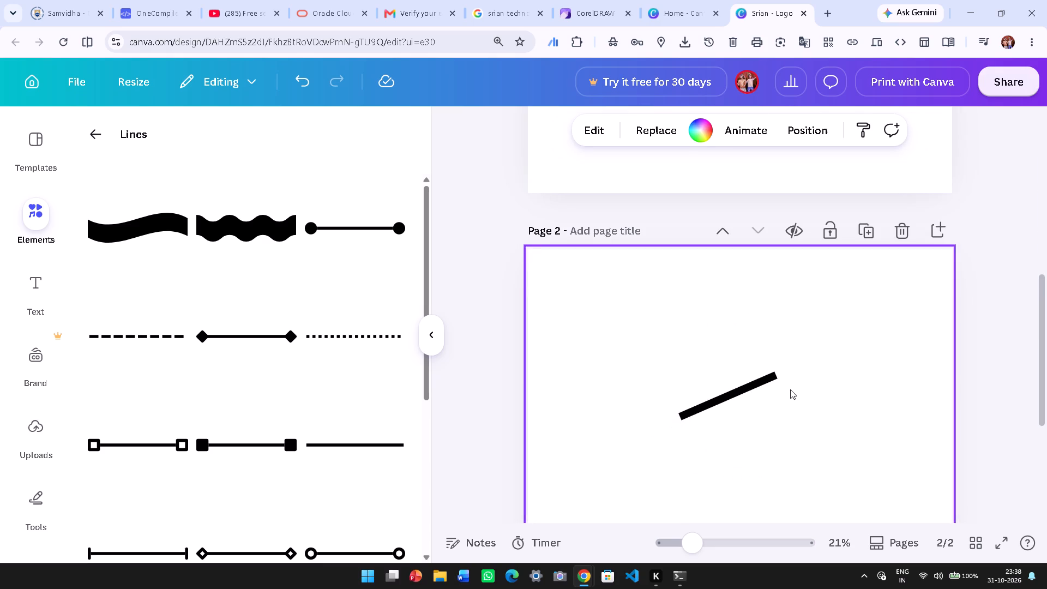
click(751, 390)
drag(774, 370, 757, 380)
click(806, 361)
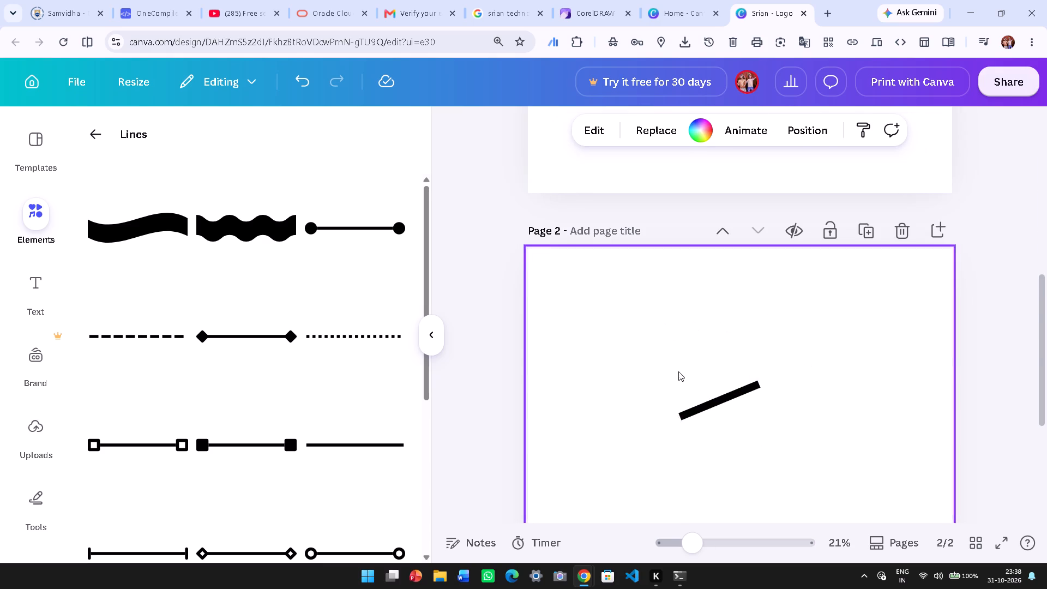
scroll(678, 371, down, 2)
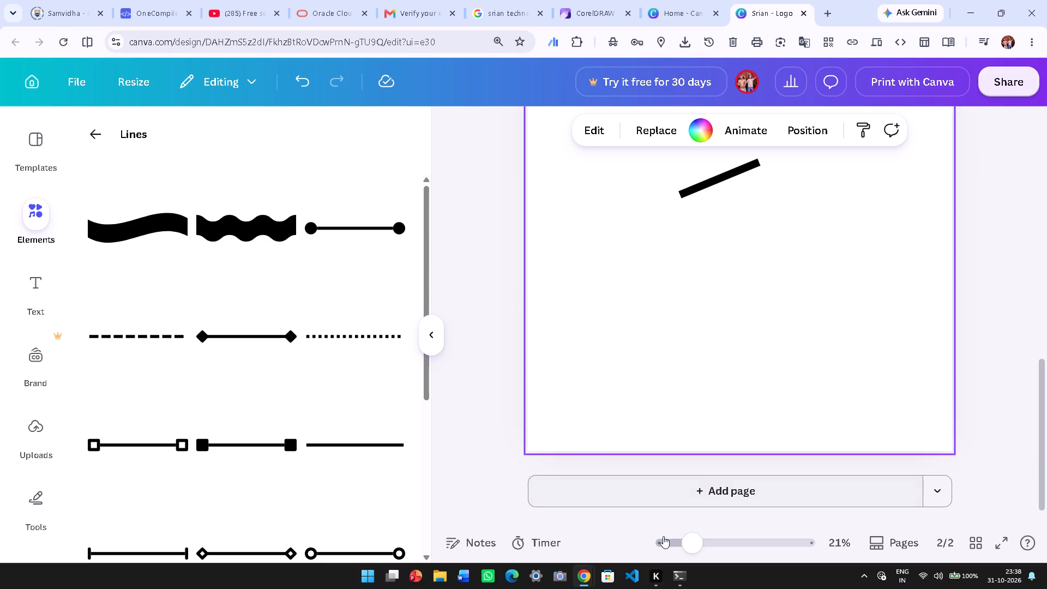
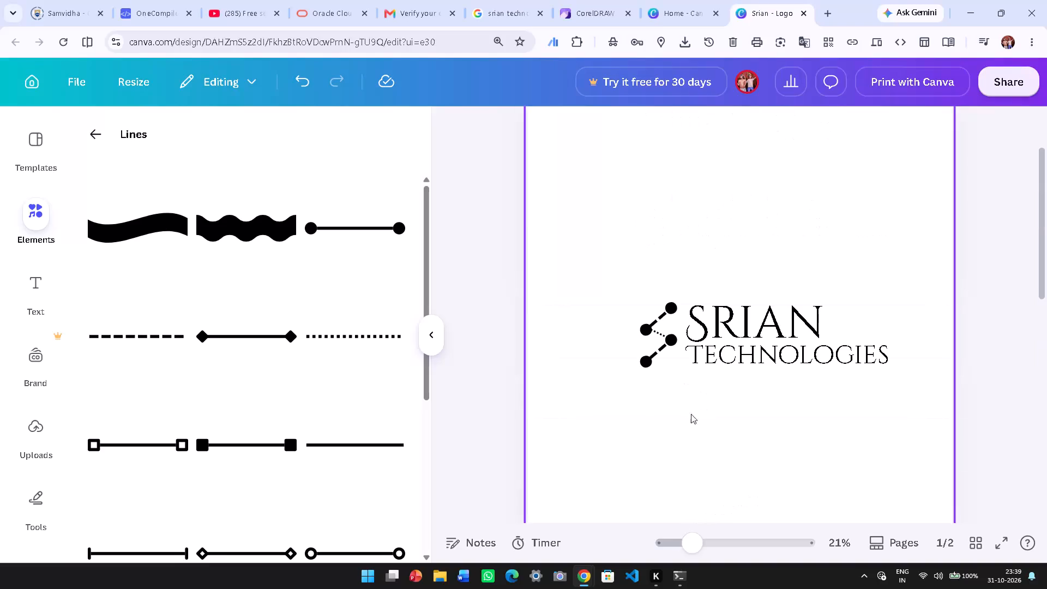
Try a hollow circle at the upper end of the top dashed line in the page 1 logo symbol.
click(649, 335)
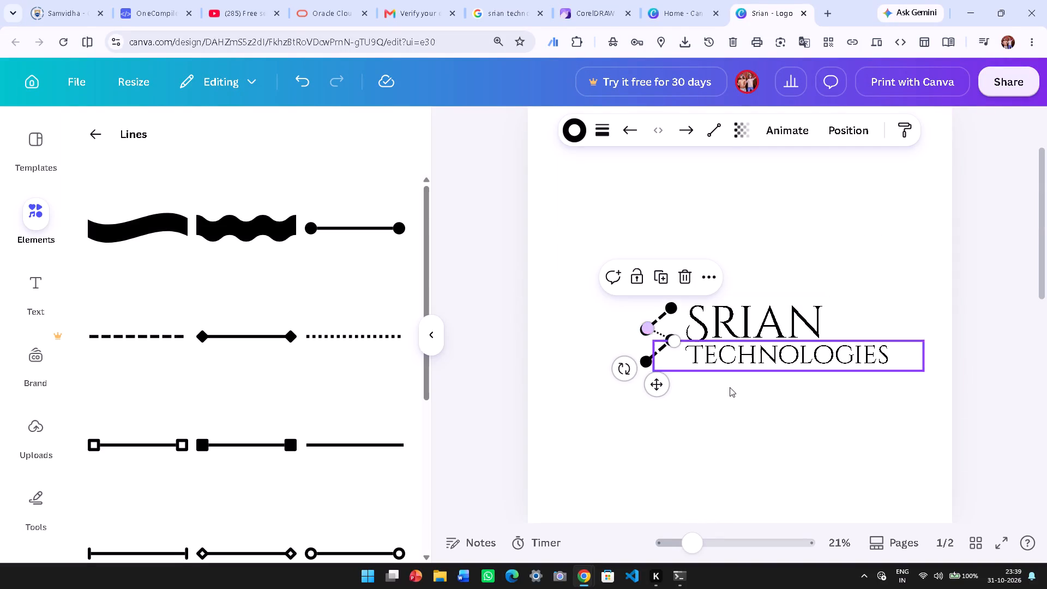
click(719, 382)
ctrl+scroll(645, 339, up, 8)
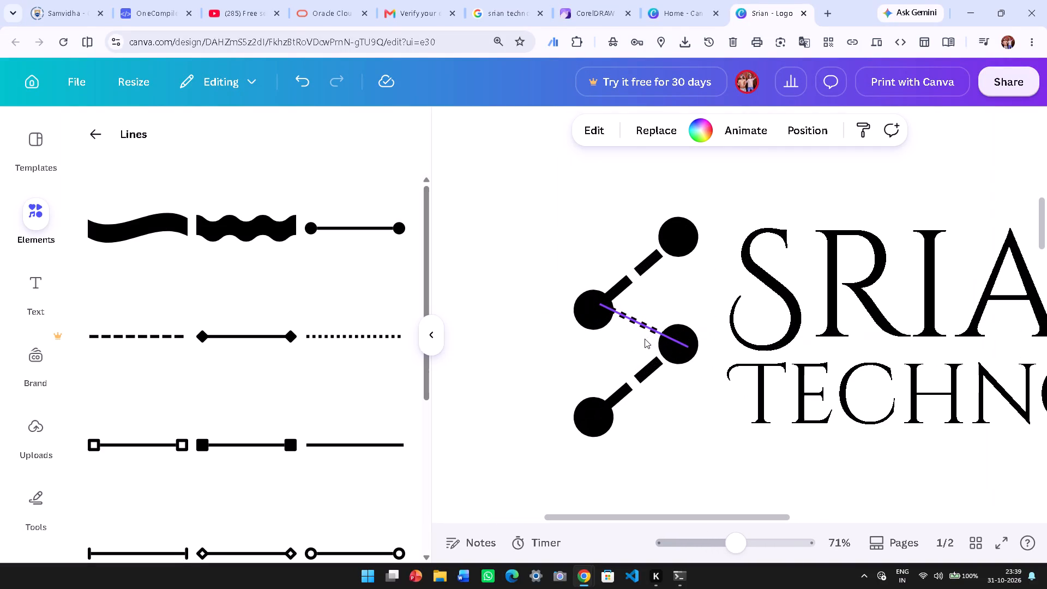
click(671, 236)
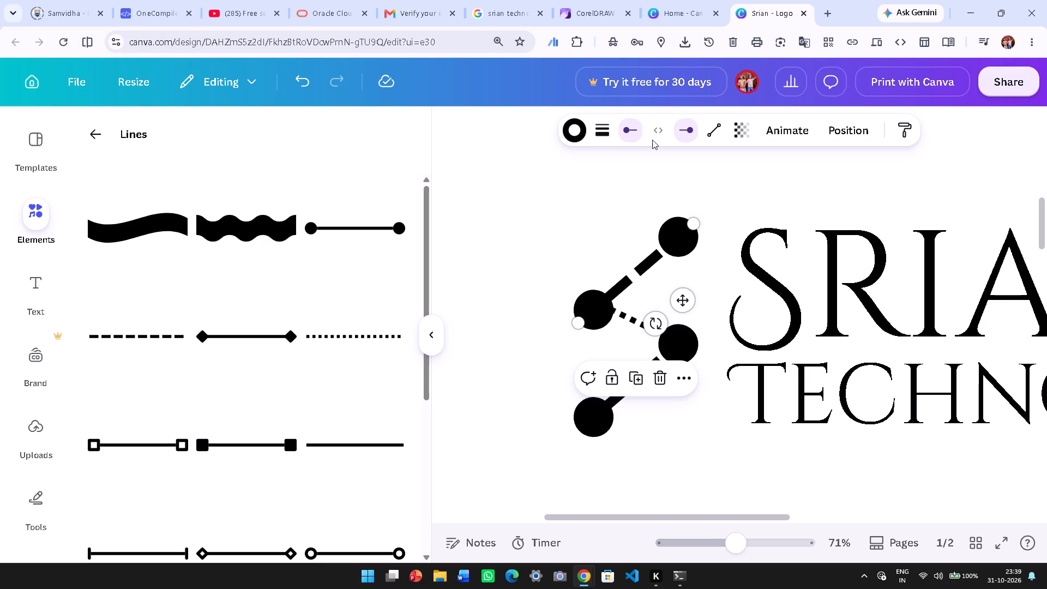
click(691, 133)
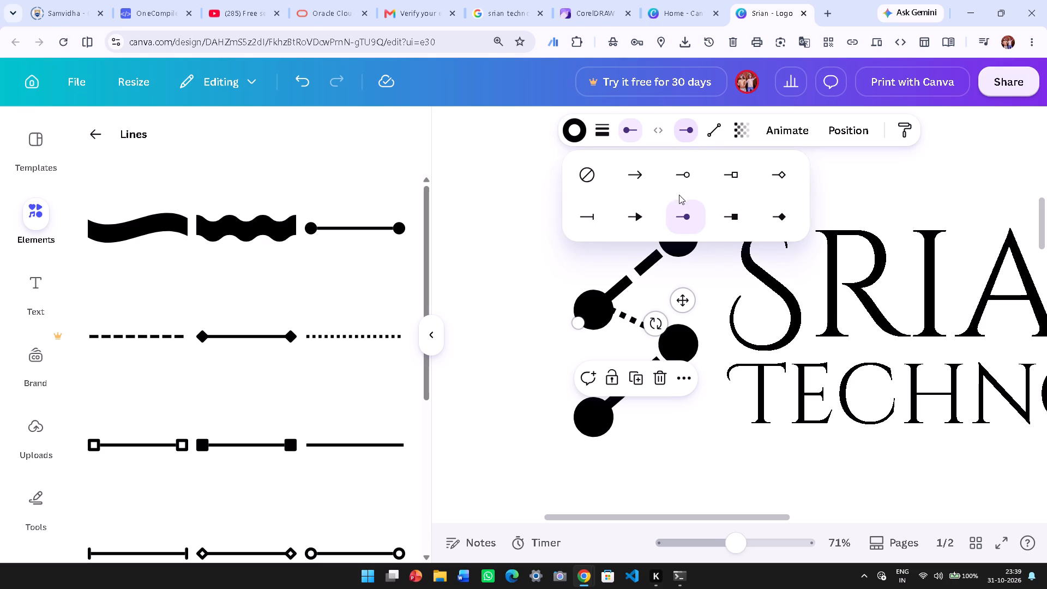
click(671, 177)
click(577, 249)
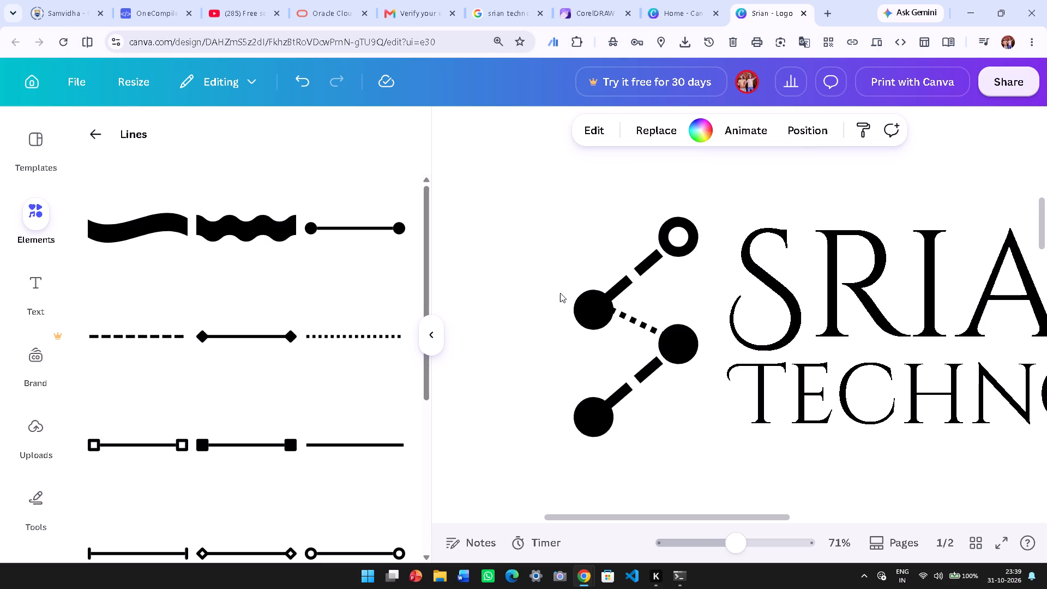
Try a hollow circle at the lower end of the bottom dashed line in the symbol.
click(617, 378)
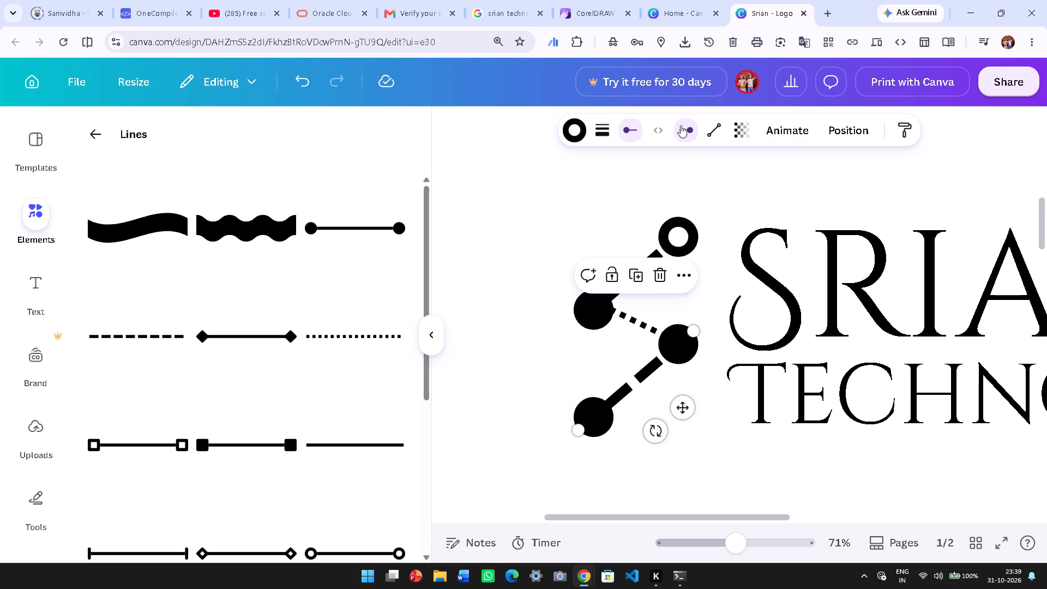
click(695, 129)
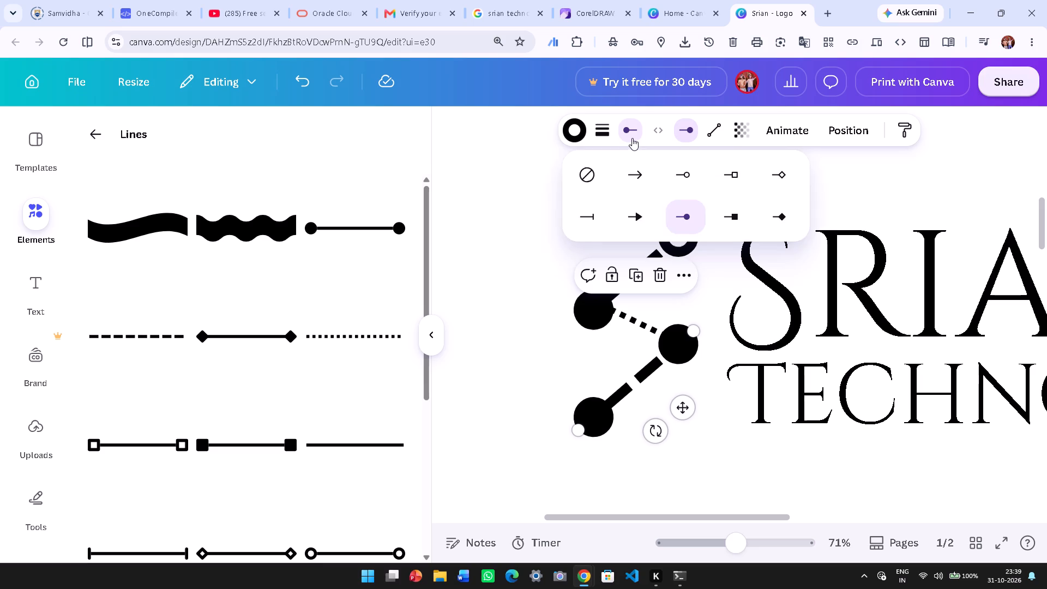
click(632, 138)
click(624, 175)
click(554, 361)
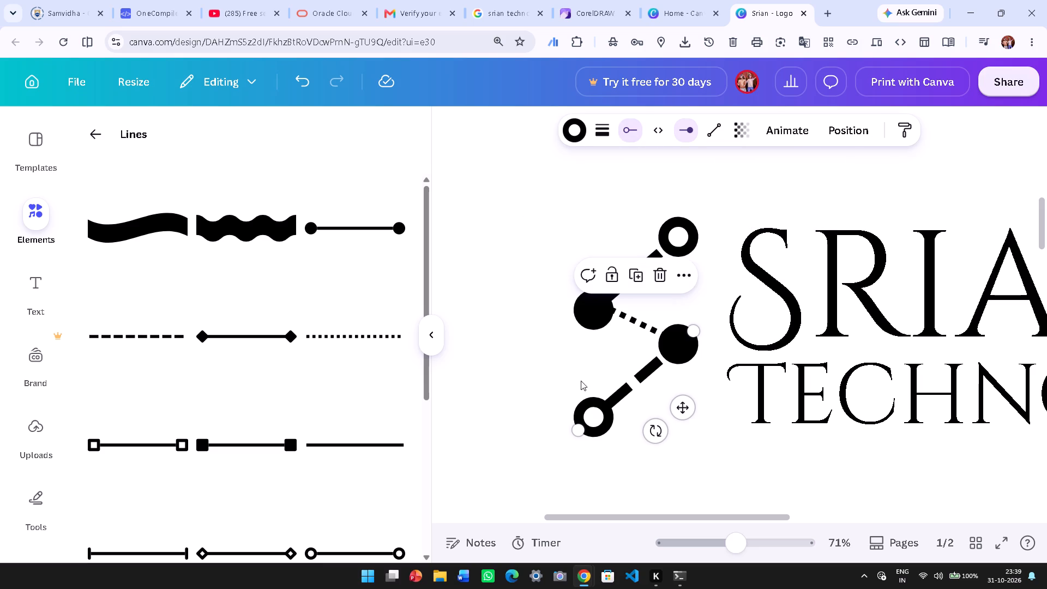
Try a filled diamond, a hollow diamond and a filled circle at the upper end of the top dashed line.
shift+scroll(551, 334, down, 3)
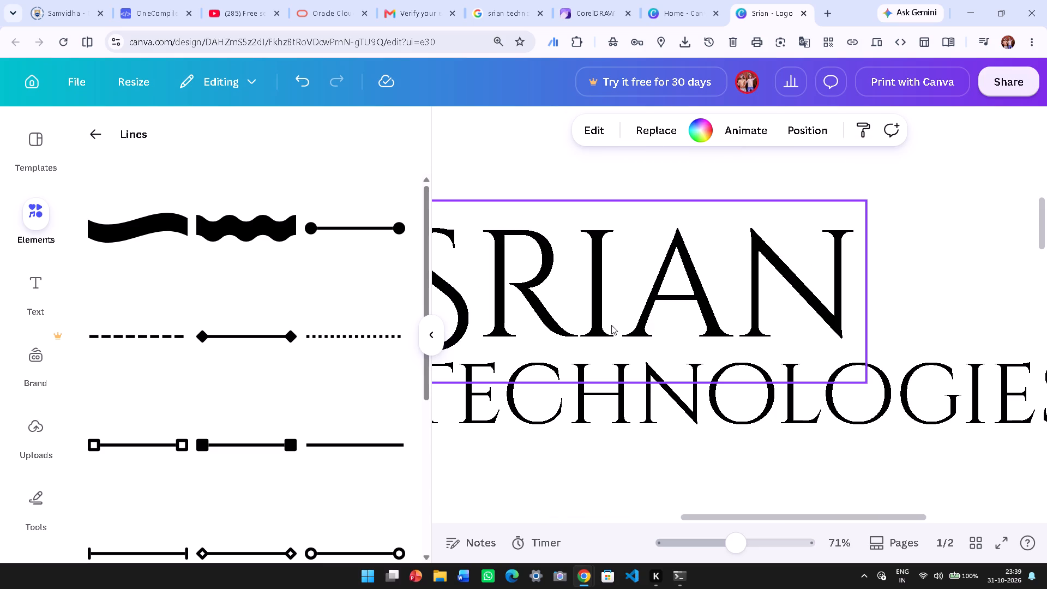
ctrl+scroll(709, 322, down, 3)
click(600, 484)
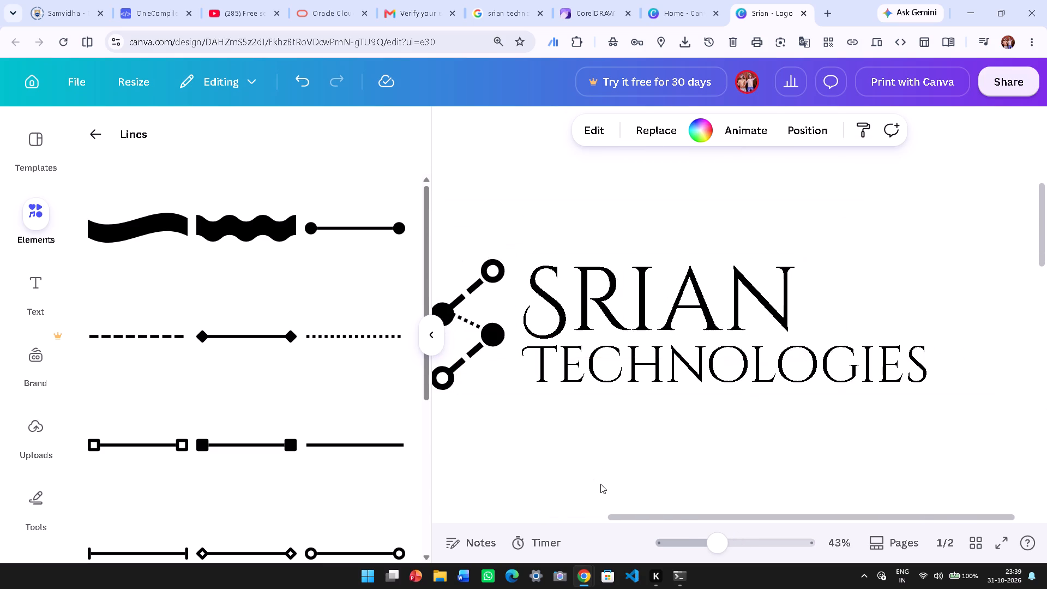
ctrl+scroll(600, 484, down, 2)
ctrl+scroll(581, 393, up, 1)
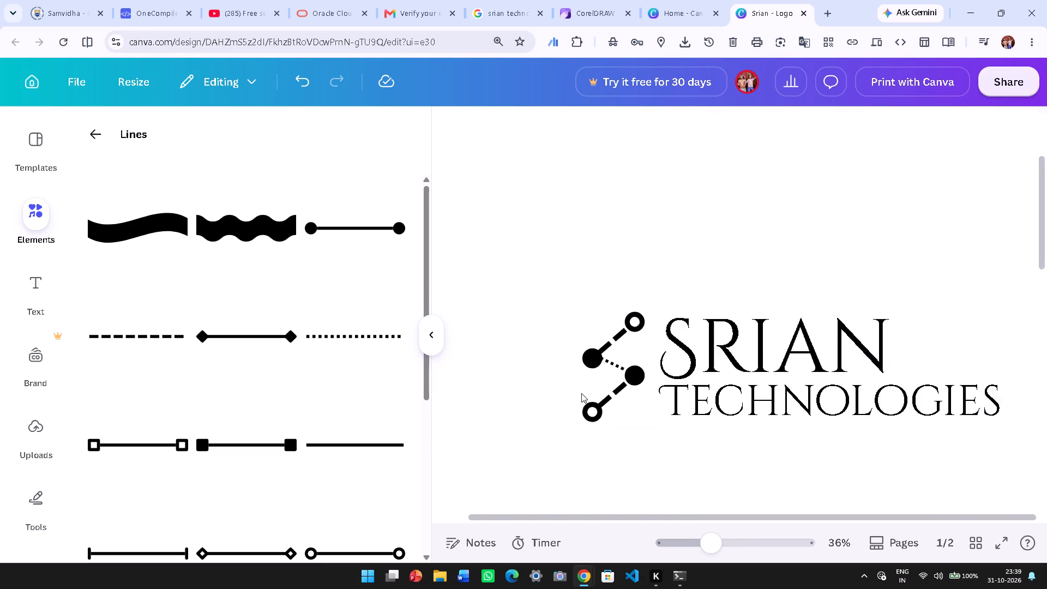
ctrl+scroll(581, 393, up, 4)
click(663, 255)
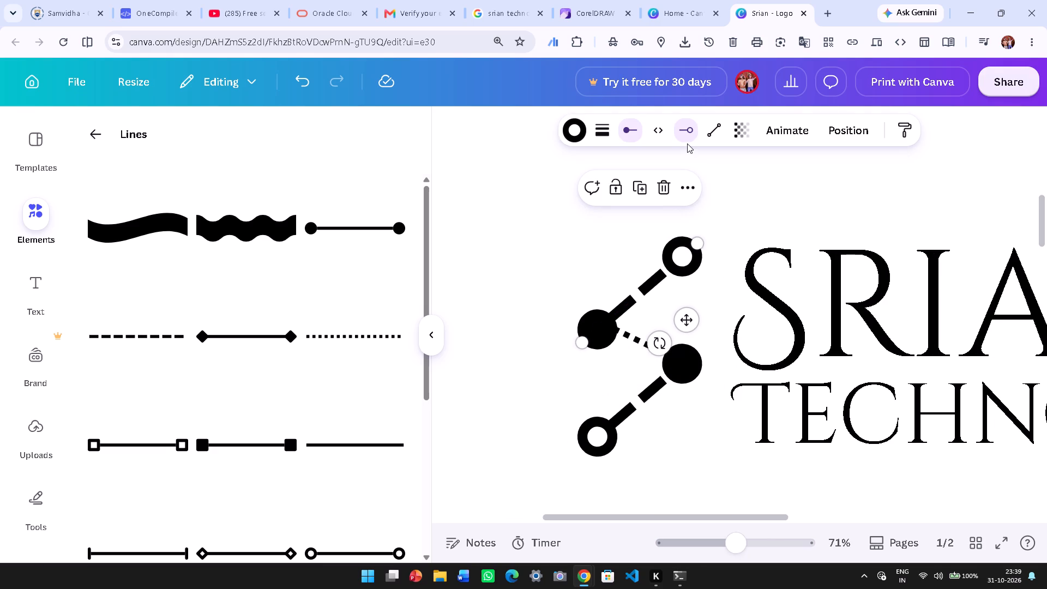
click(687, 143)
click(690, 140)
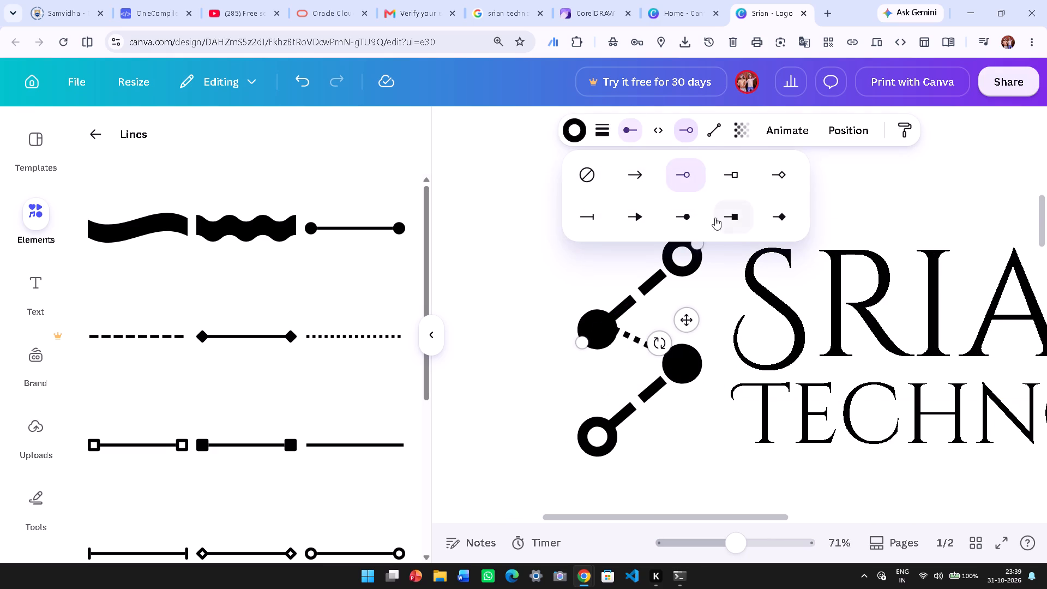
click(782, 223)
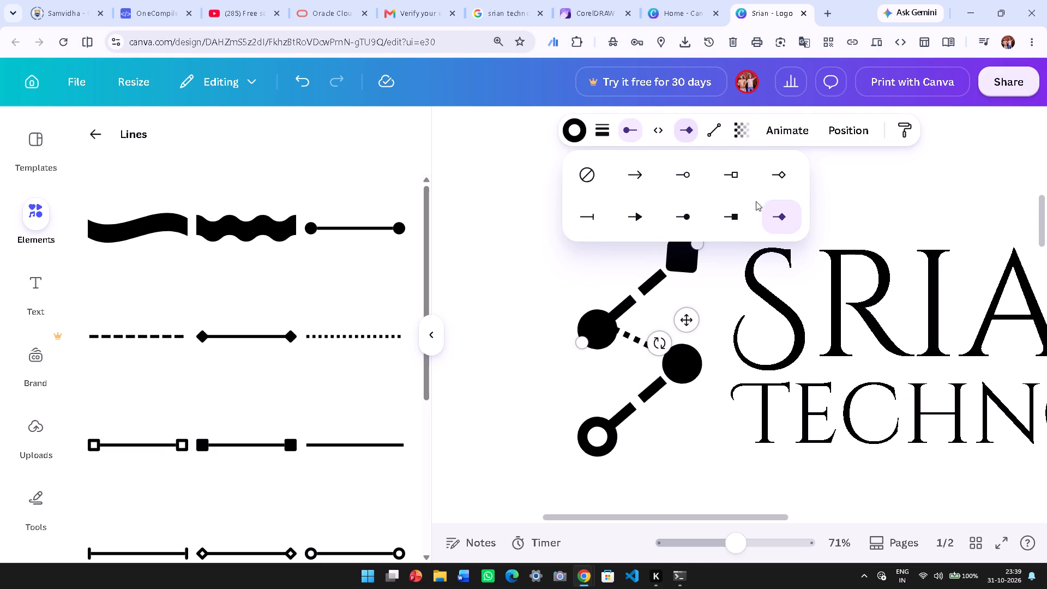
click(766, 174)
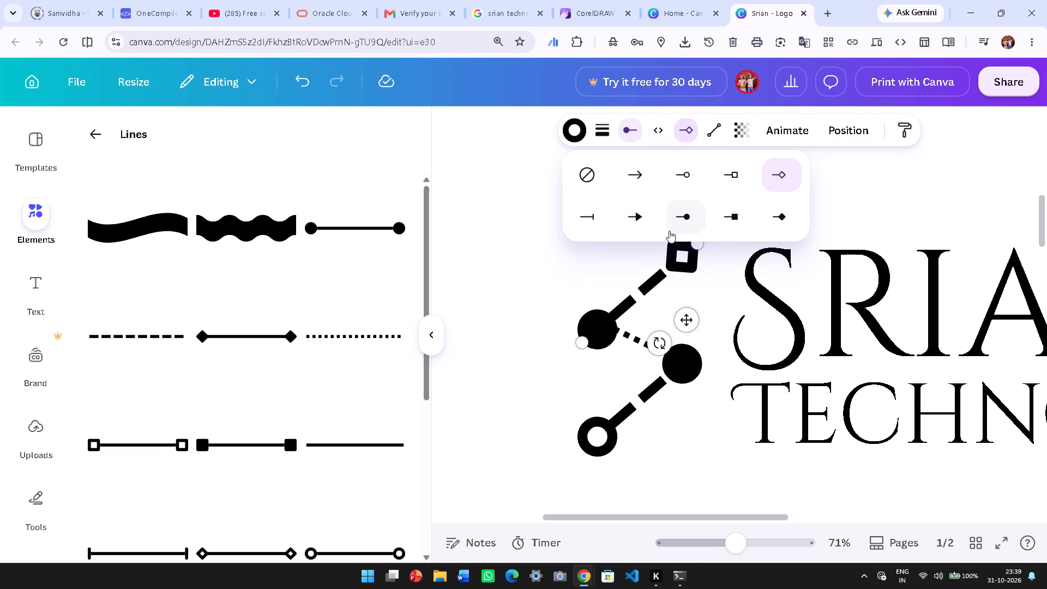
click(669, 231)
Set the lower end of the top dashed line to a hollow circle.
click(624, 128)
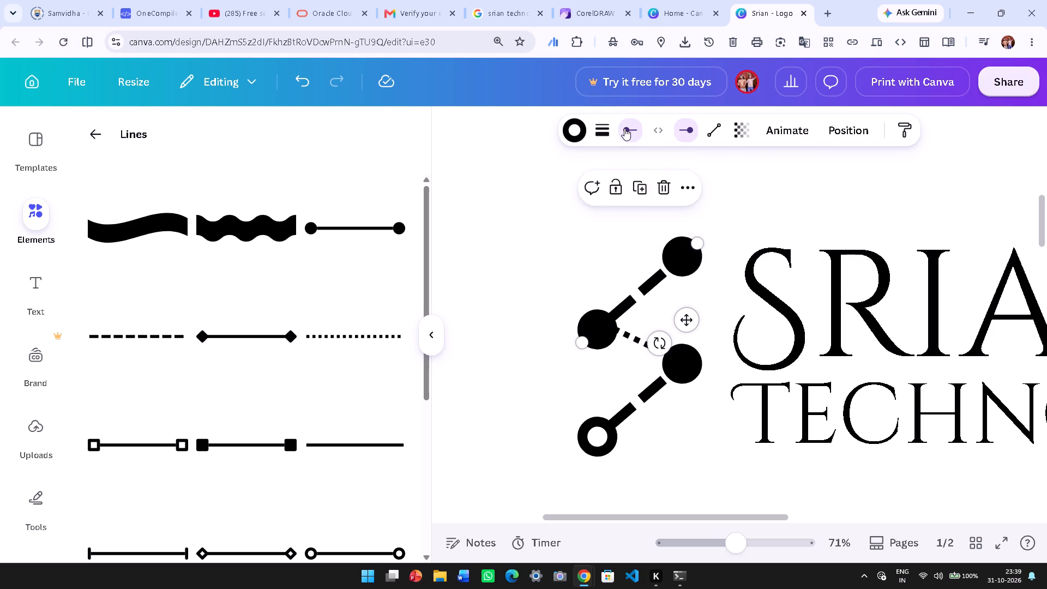
click(606, 177)
click(627, 176)
Set the upper end of the bottom dashed line to a hollow circle.
click(613, 422)
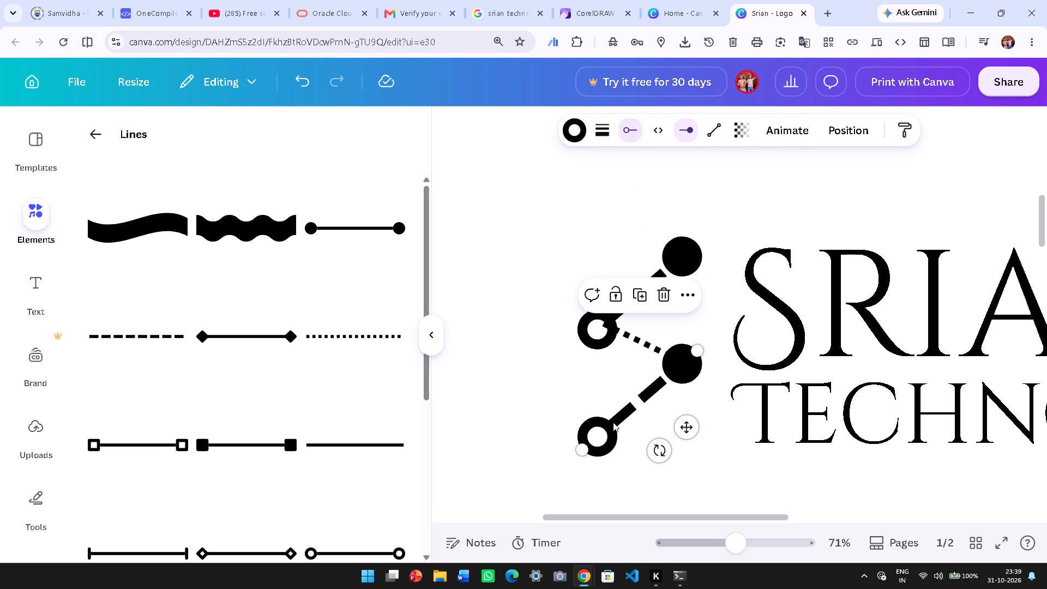
click(682, 139)
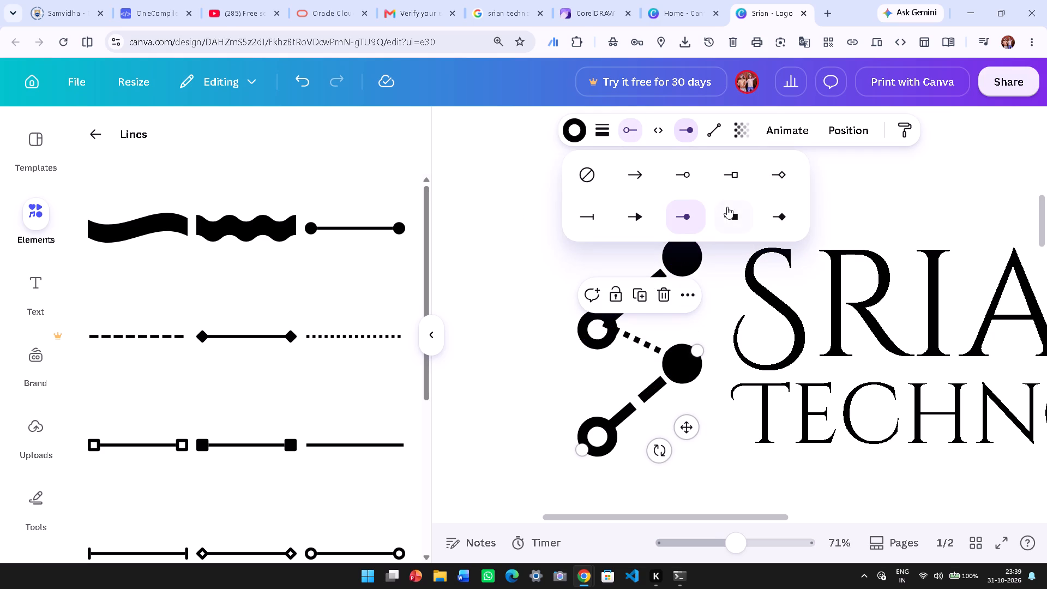
click(690, 176)
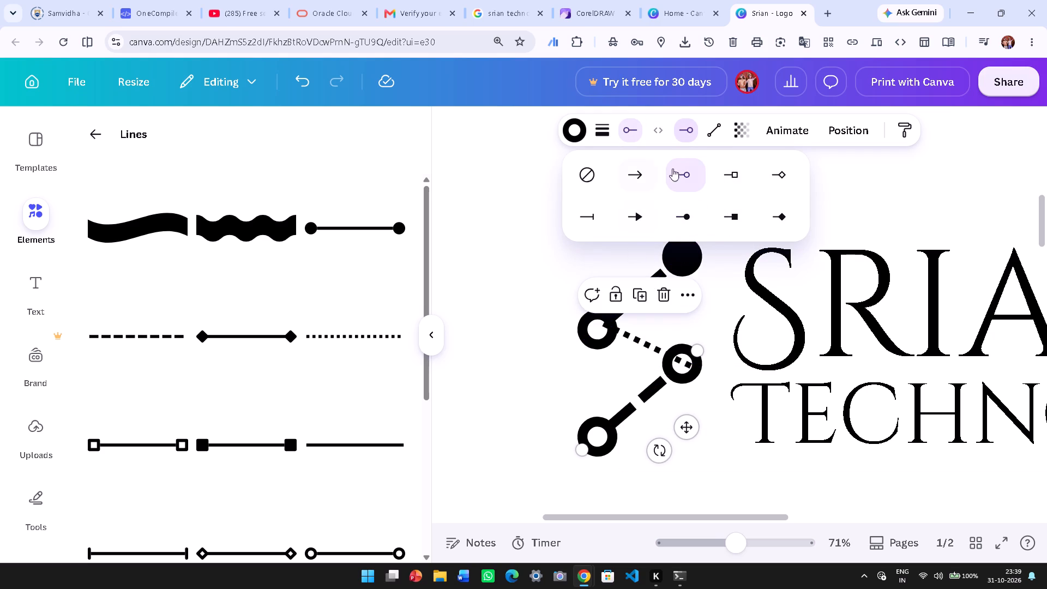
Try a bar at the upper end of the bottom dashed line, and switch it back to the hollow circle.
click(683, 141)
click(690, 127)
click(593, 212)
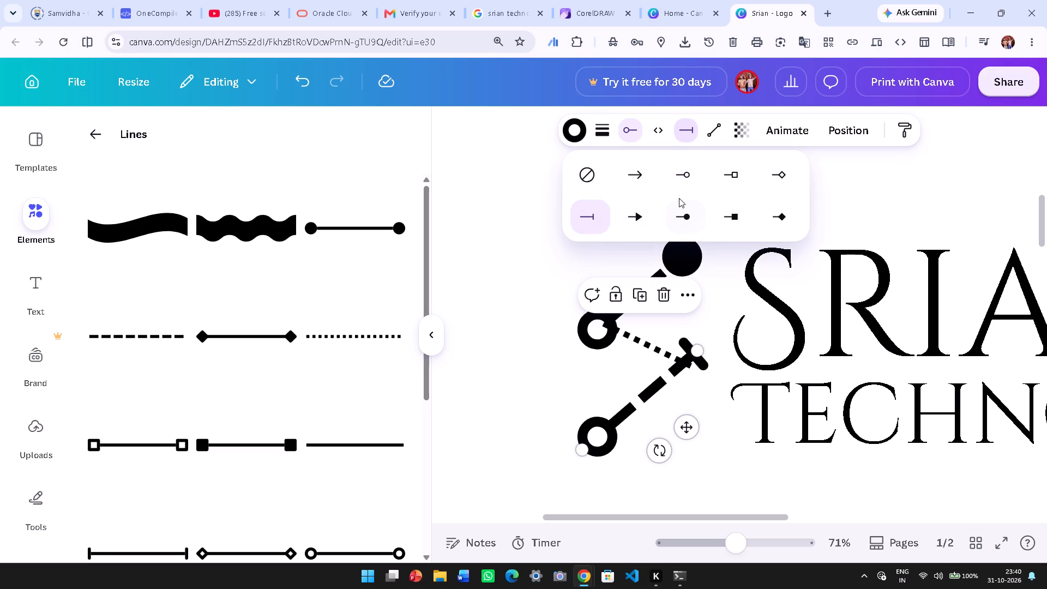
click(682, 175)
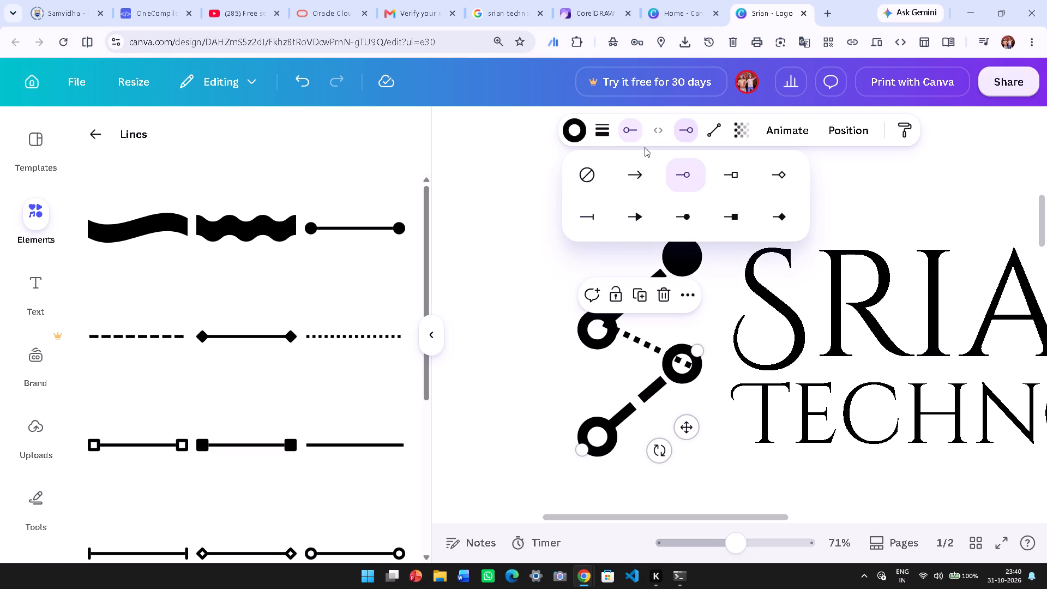
Set the lower end of the bottom dashed line to a bar.
click(634, 139)
click(550, 220)
click(491, 332)
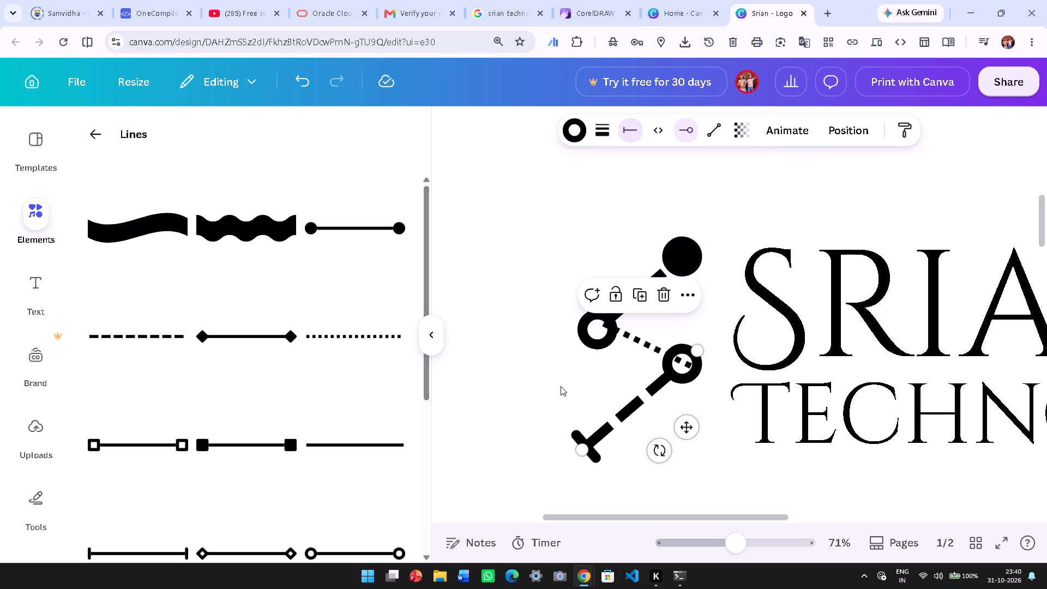
Set the upper end of the top dashed line to an open arrowhead.
ctrl+scroll(594, 404, down, 2)
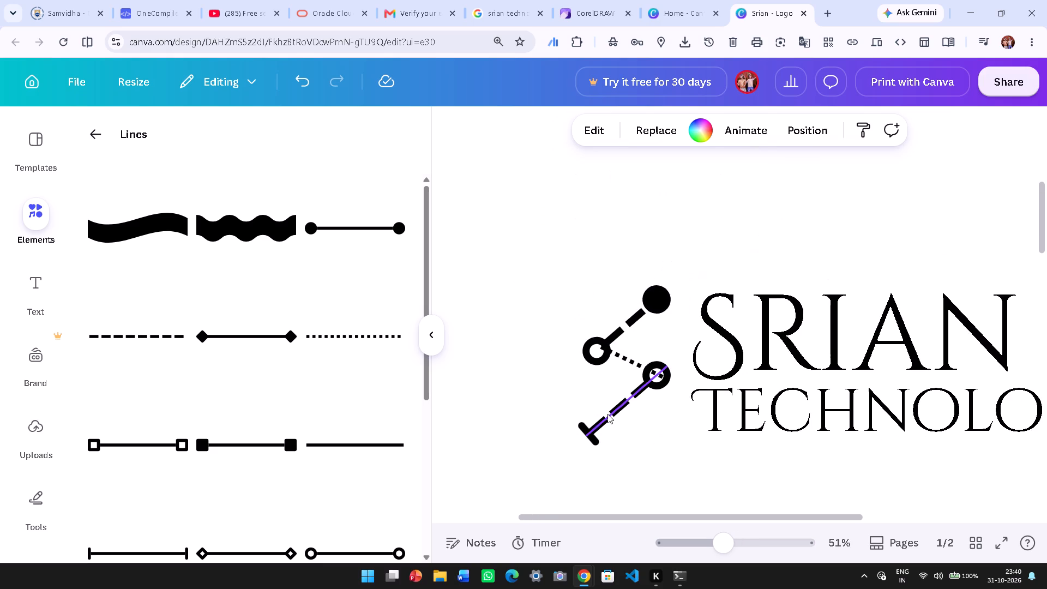
click(663, 297)
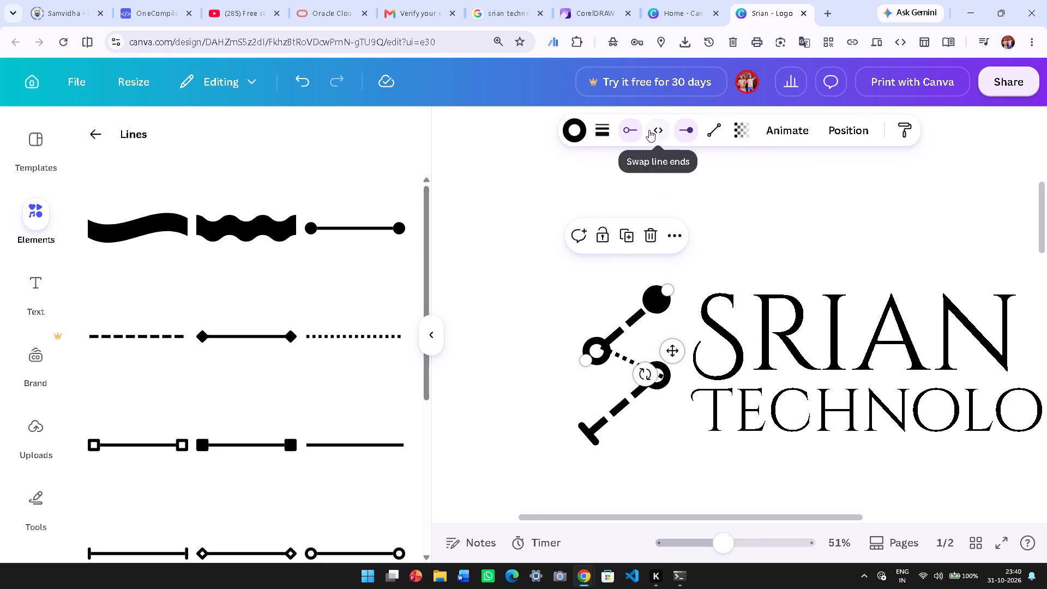
click(686, 128)
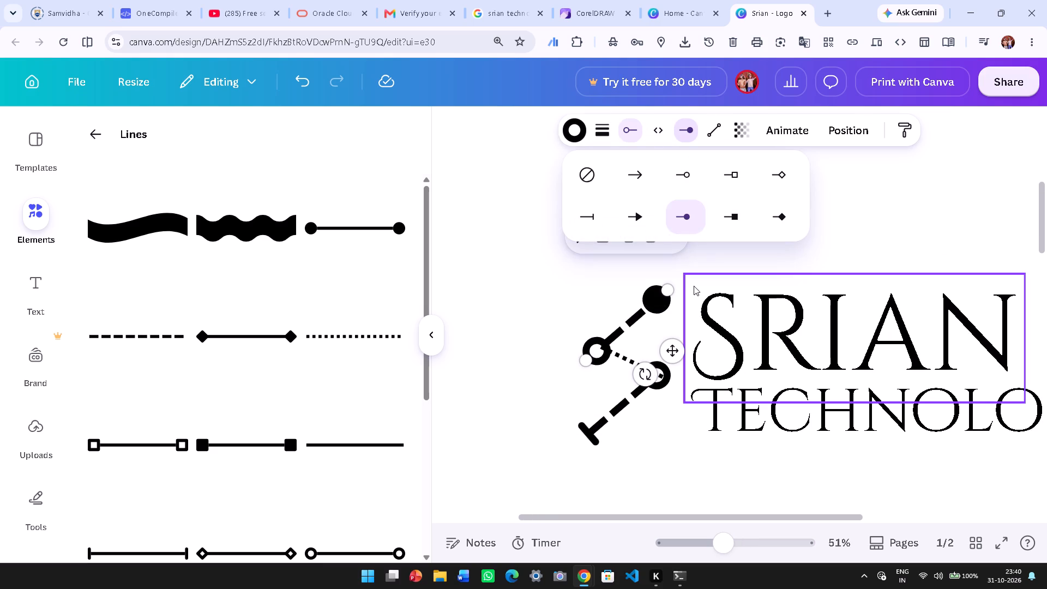
click(642, 163)
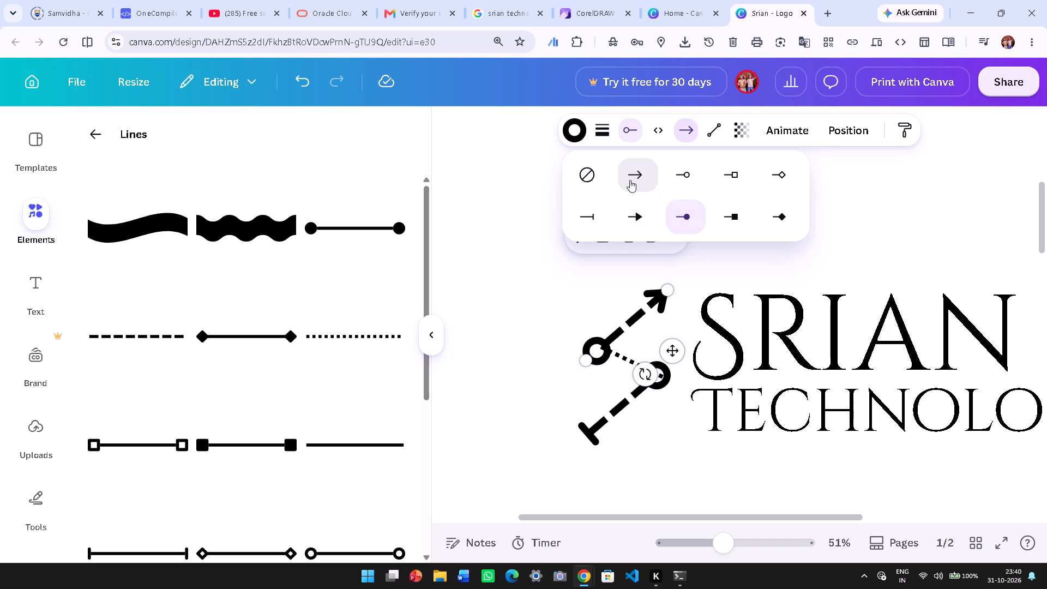
click(548, 330)
Adjust the dotted connecting line's angle and shorten both ends so it spans between the rims of the two hollow circles.
ctrl+scroll(671, 309, down, 2)
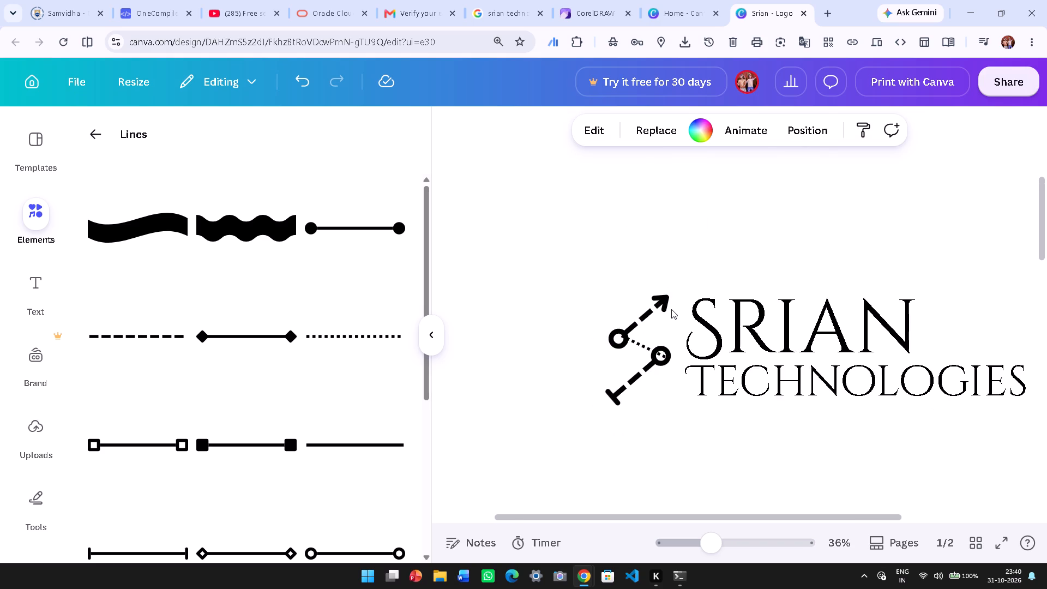
click(643, 349)
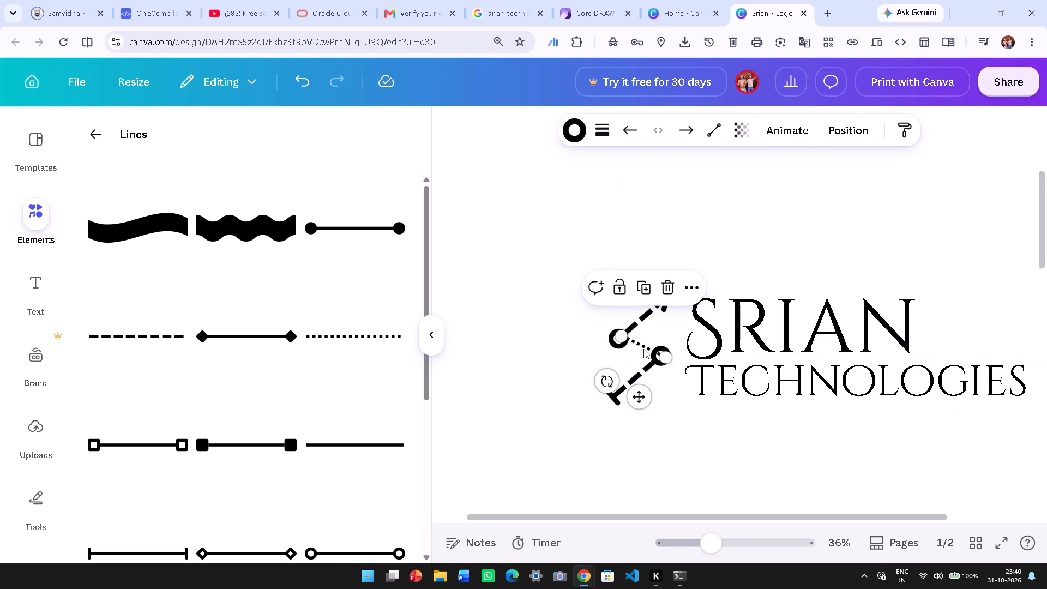
ctrl+scroll(643, 366, up, 8)
drag(607, 332, 614, 343)
drag(614, 340, 612, 332)
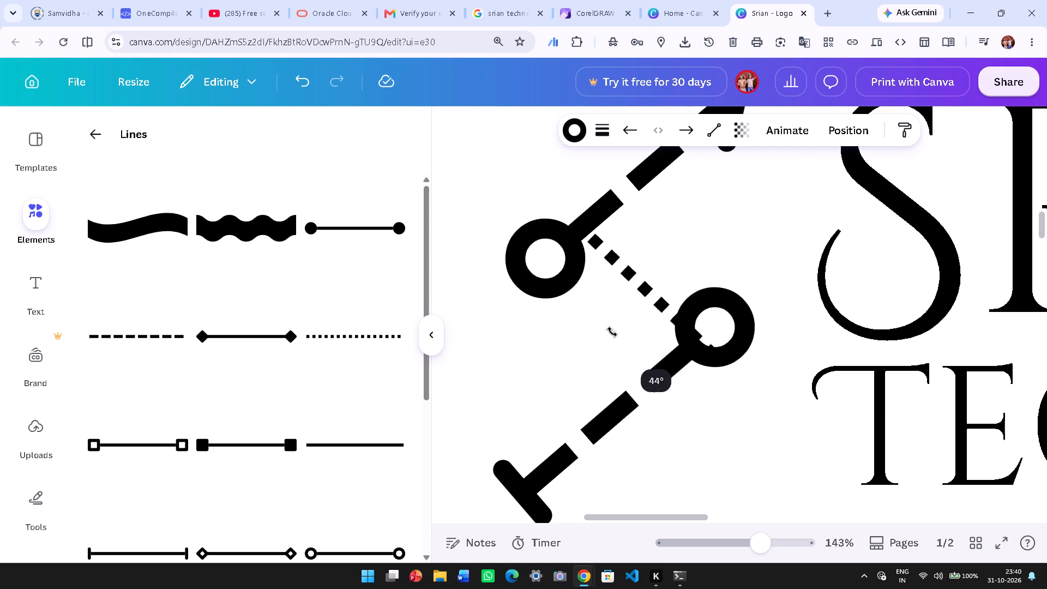
drag(612, 332, 613, 335)
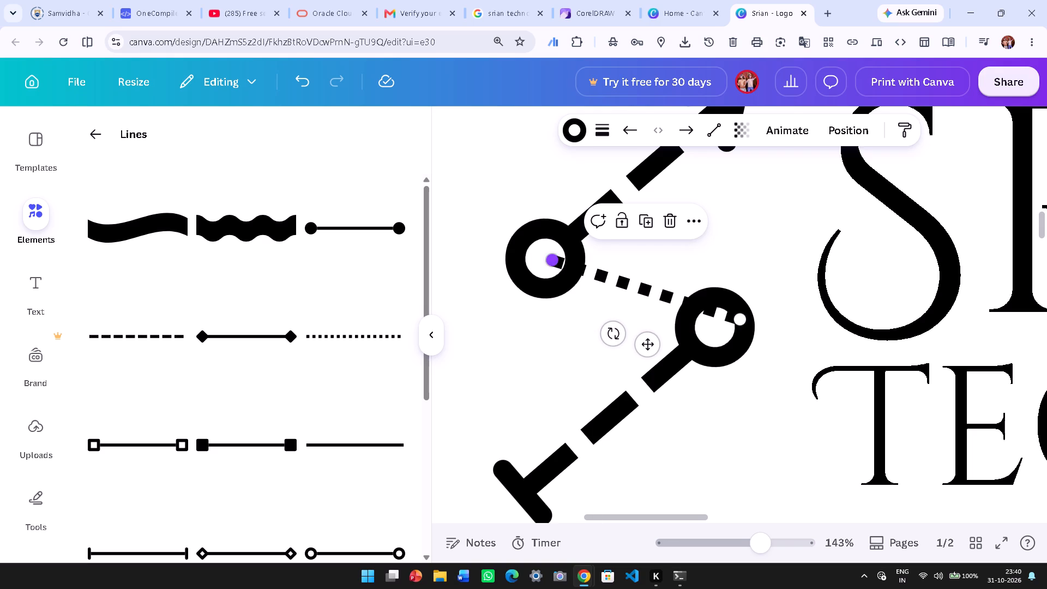
drag(550, 258, 567, 265)
click(567, 265)
drag(738, 314, 687, 308)
click(631, 335)
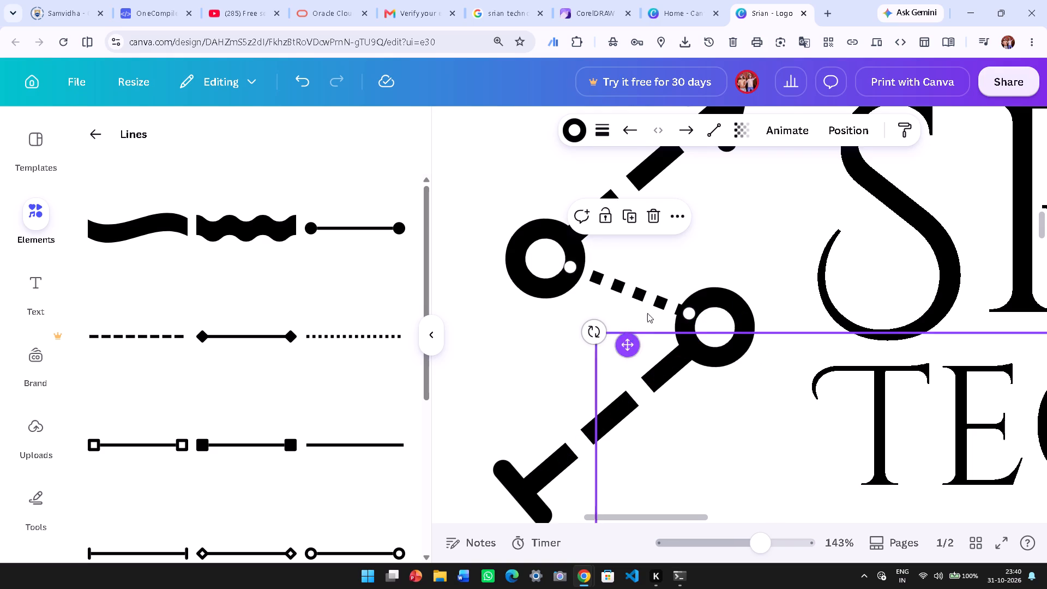
click(700, 250)
Review the whole page 1 logo with its updated line symbol beside the text.
ctrl+scroll(695, 267, down, 3)
ctrl+scroll(749, 328, down, 2)
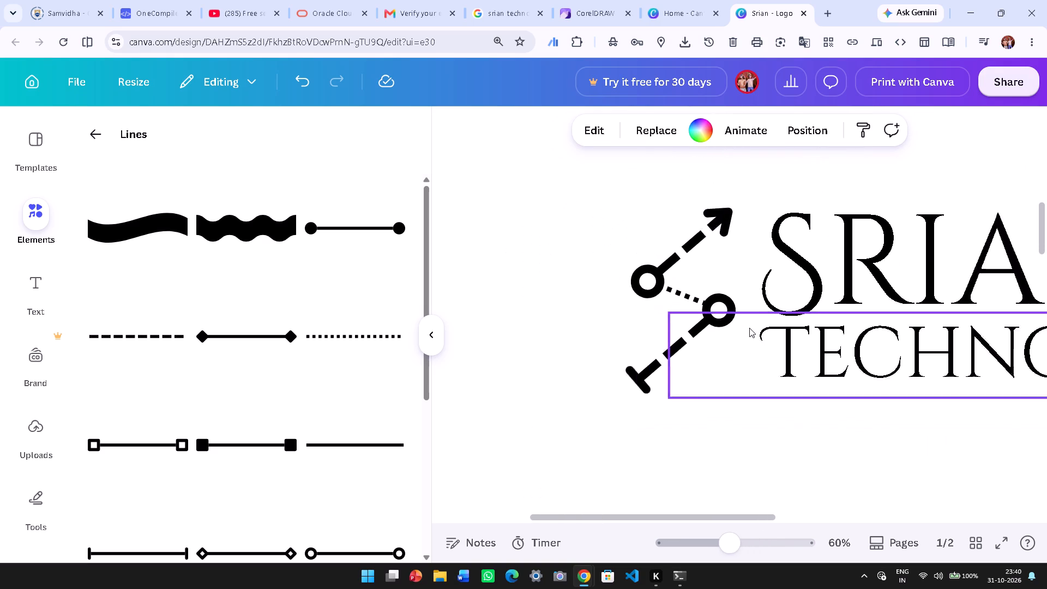
ctrl+scroll(749, 328, down, 1)
ctrl+scroll(658, 428, down, 1)
scroll(698, 406, down, 3)
scroll(771, 285, up, 1)
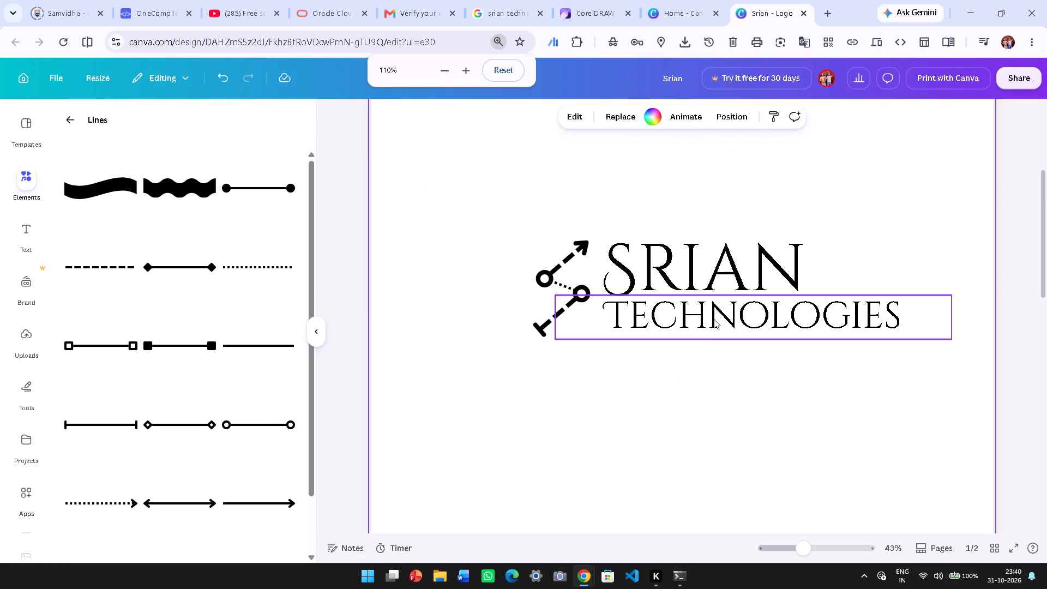
scroll(708, 413, down, 1)
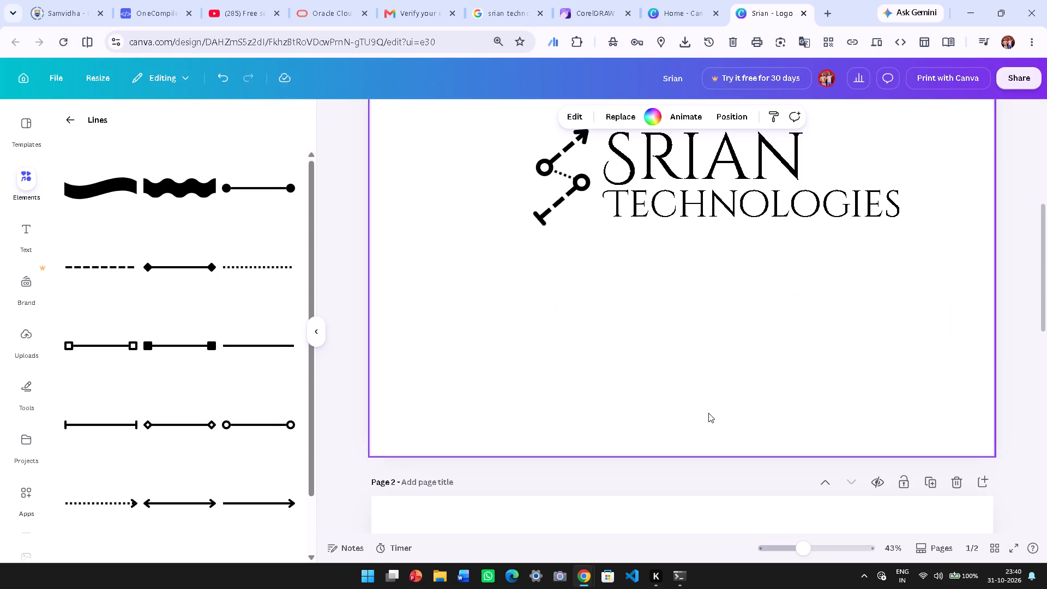
scroll(708, 413, up, 1)
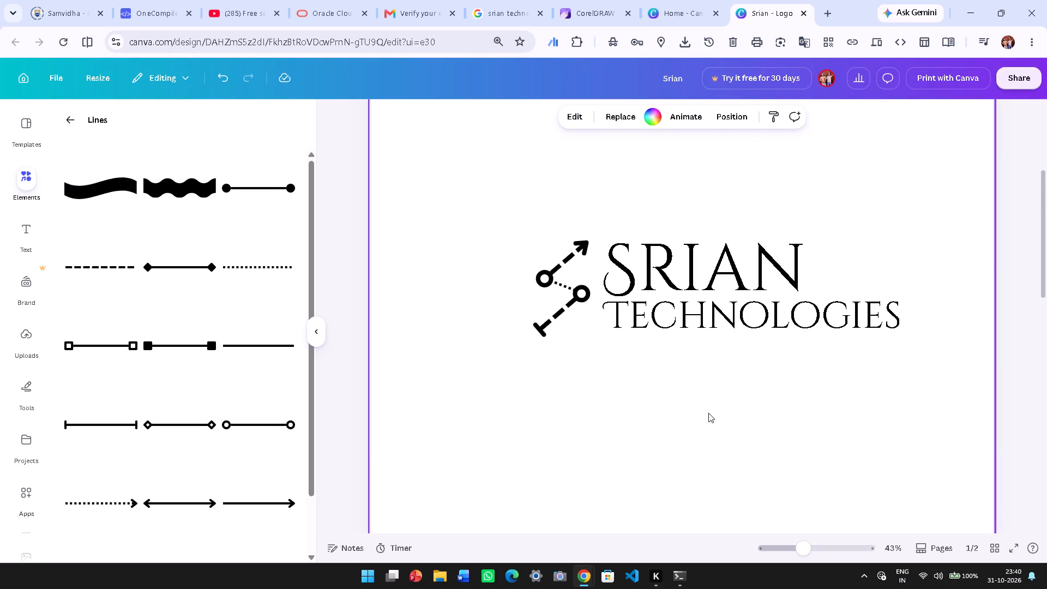
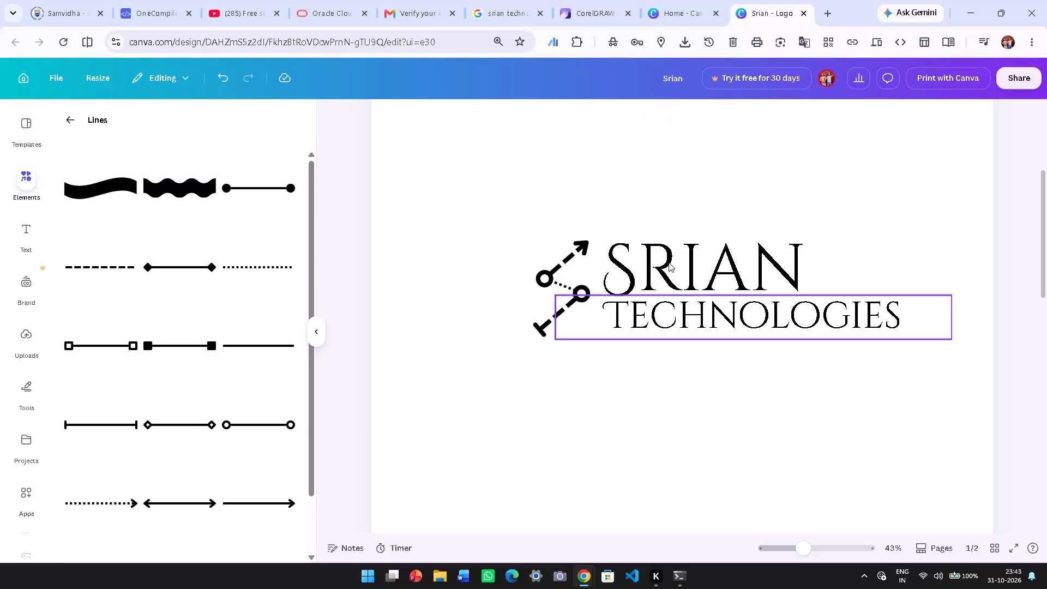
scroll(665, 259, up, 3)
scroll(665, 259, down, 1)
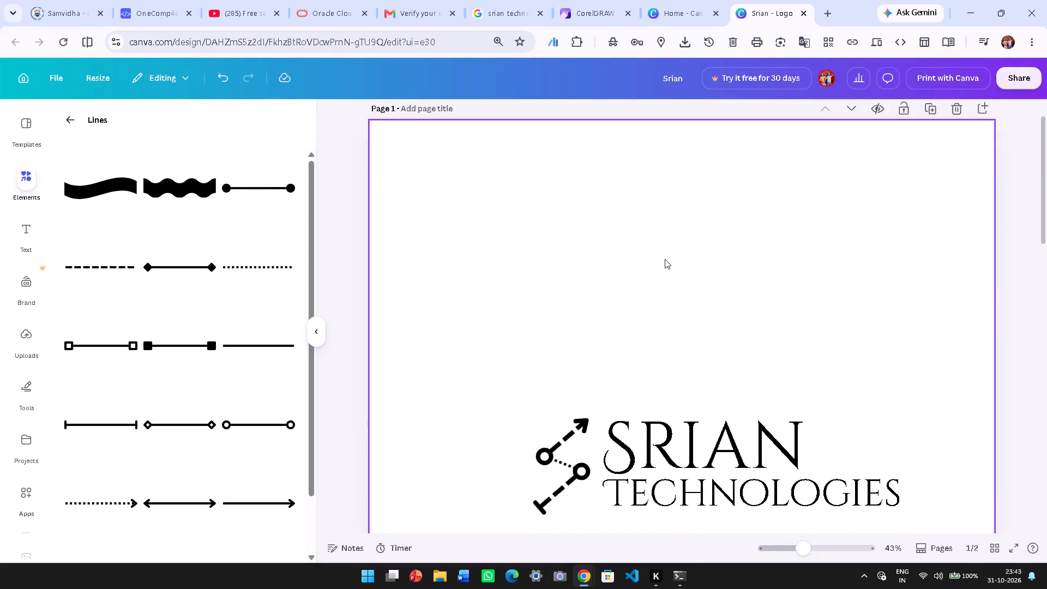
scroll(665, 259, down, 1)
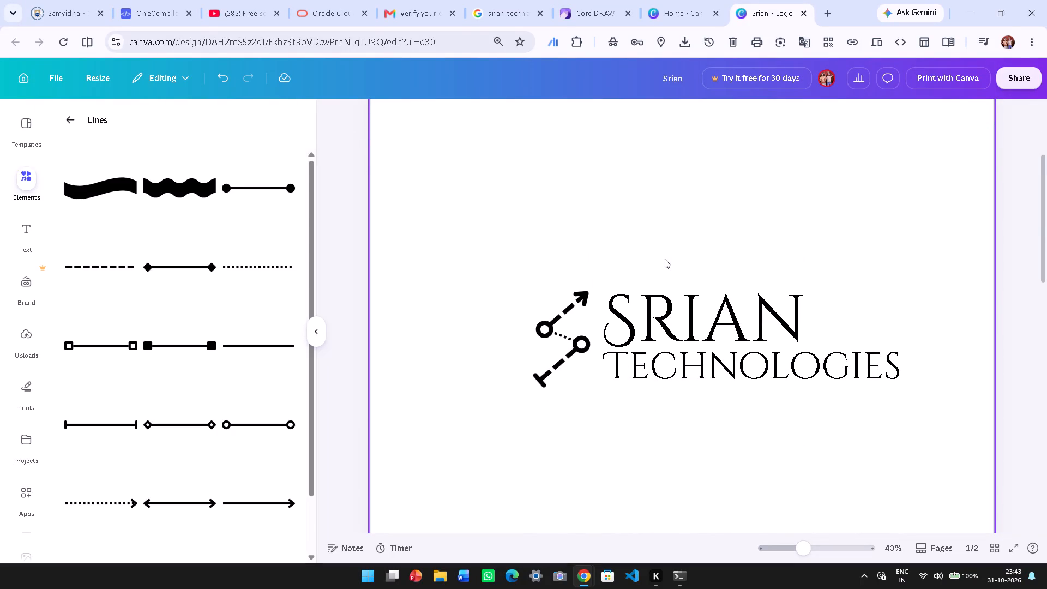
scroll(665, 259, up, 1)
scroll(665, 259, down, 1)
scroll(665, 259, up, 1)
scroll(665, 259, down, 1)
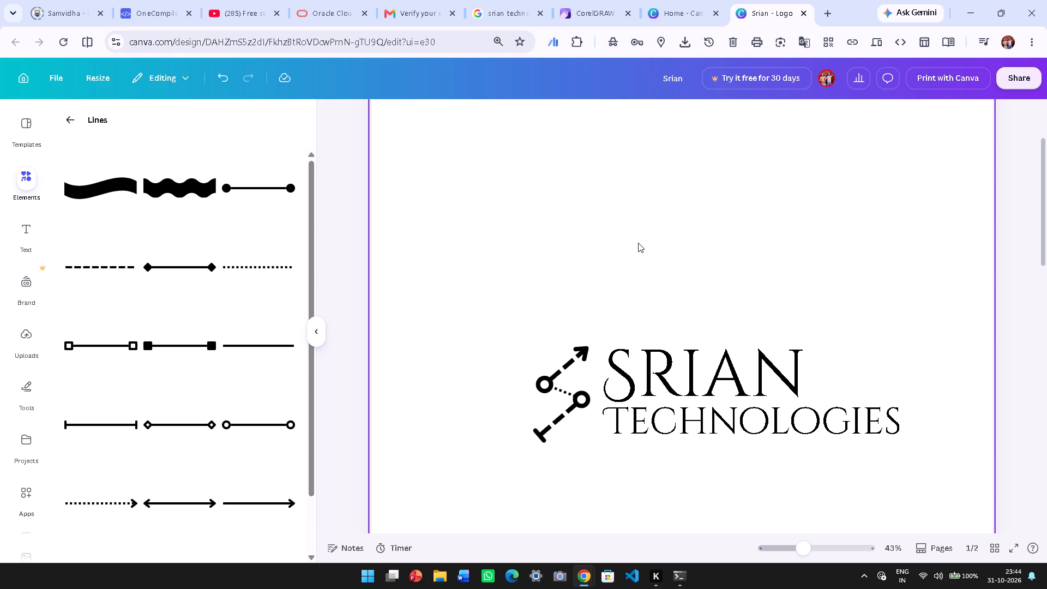
Search the fonts for "sans serif" for the SRIAN text on page 1 and browse the results.
click(693, 348)
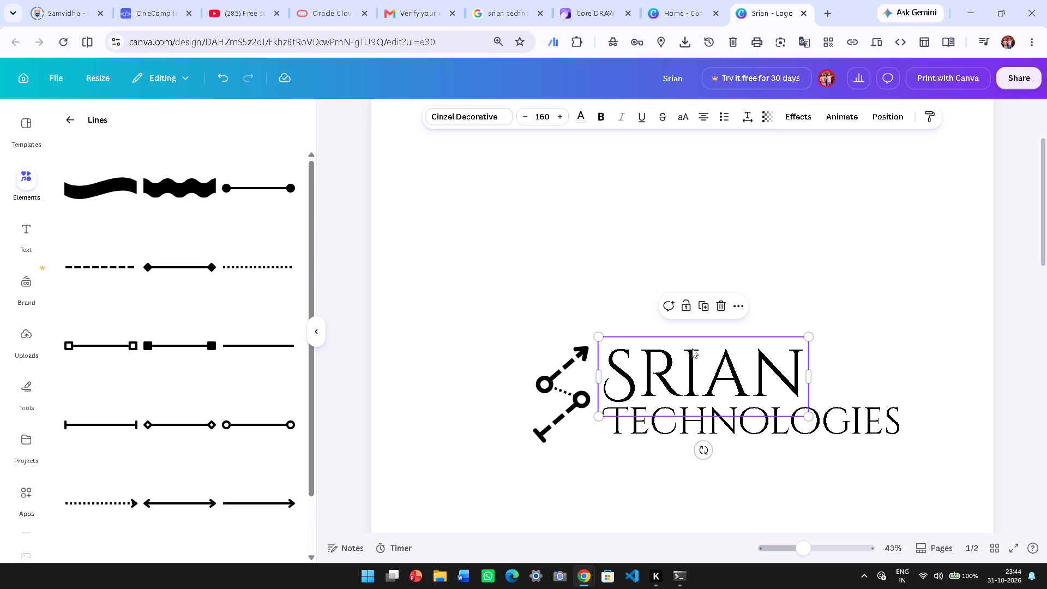
click(462, 110)
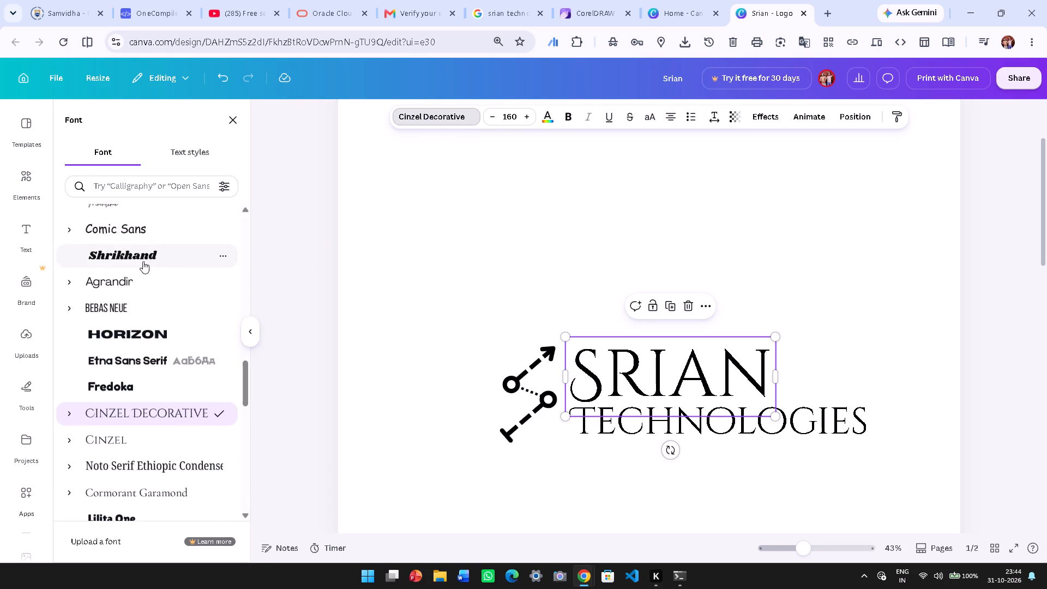
scroll(143, 261, up, 10)
scroll(167, 359, up, 2)
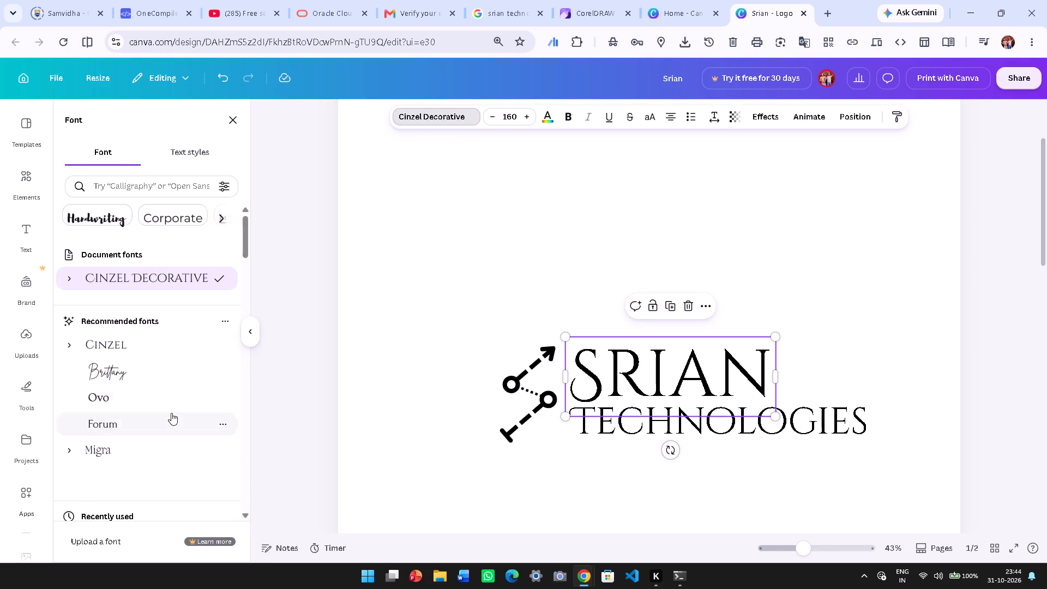
scroll(171, 413, down, 1)
click(147, 195)
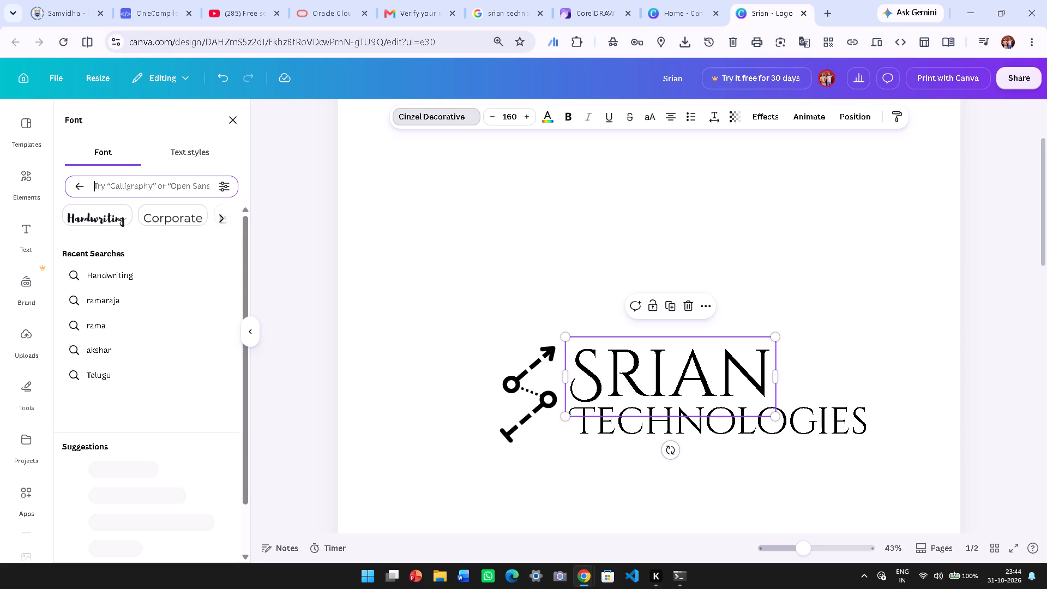
key(a)
key(BackSpace)
text(sans)
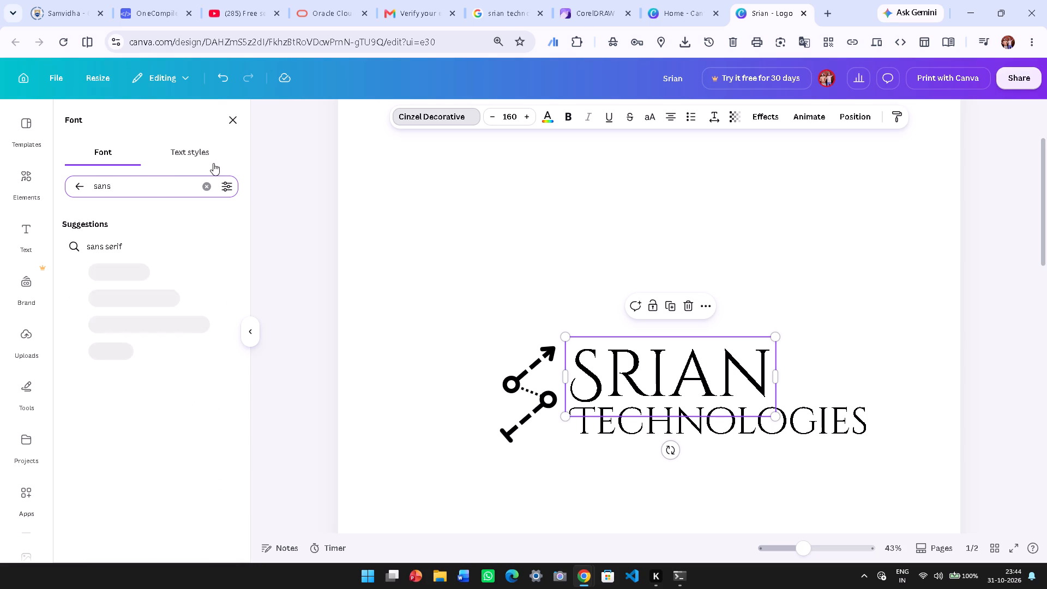
click(134, 243)
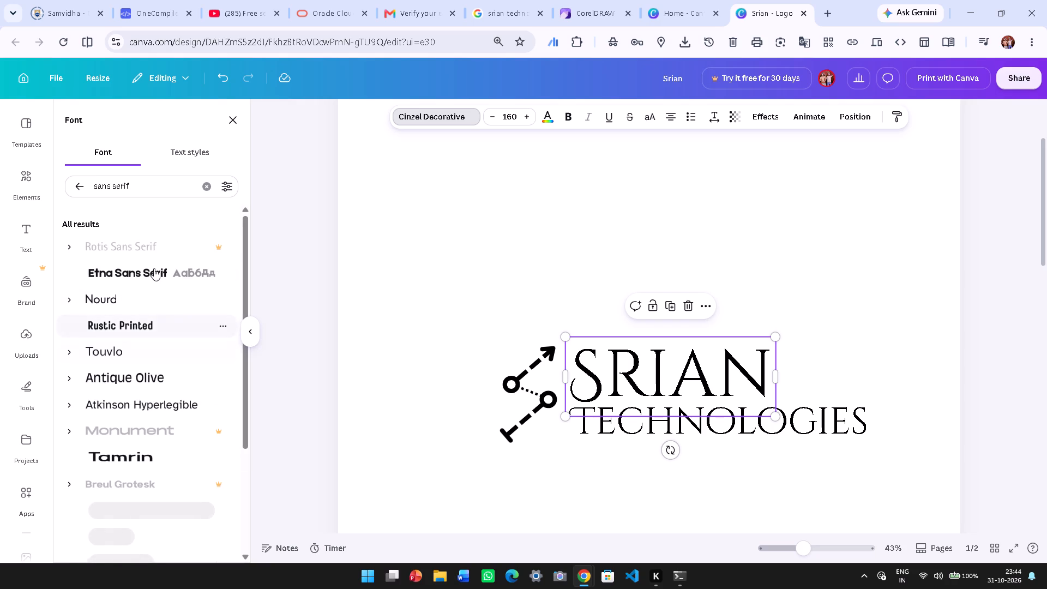
scroll(152, 323, up, 5)
scroll(178, 309, down, 3)
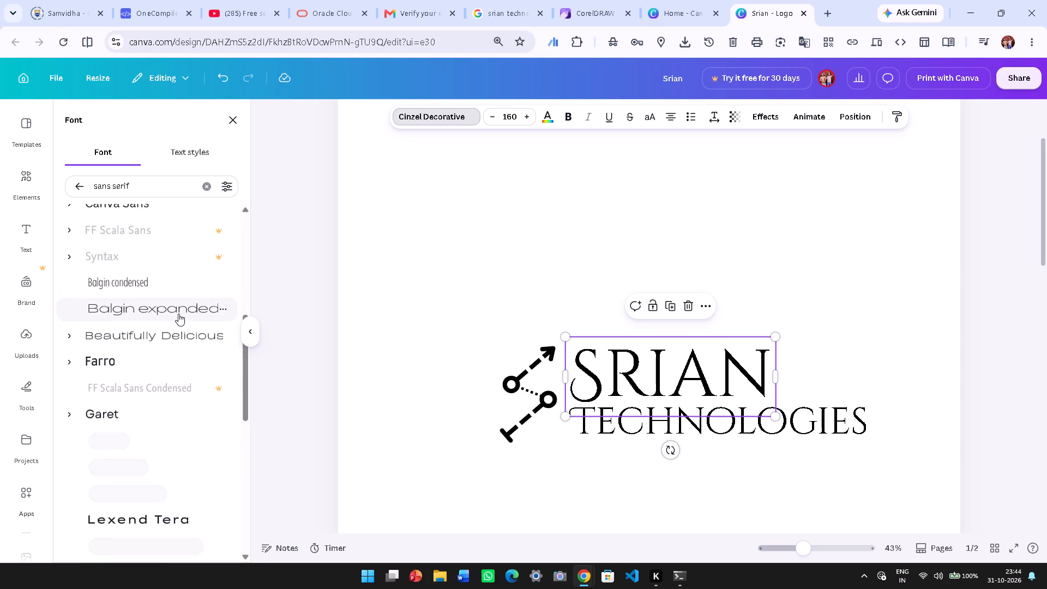
scroll(171, 356, up, 8)
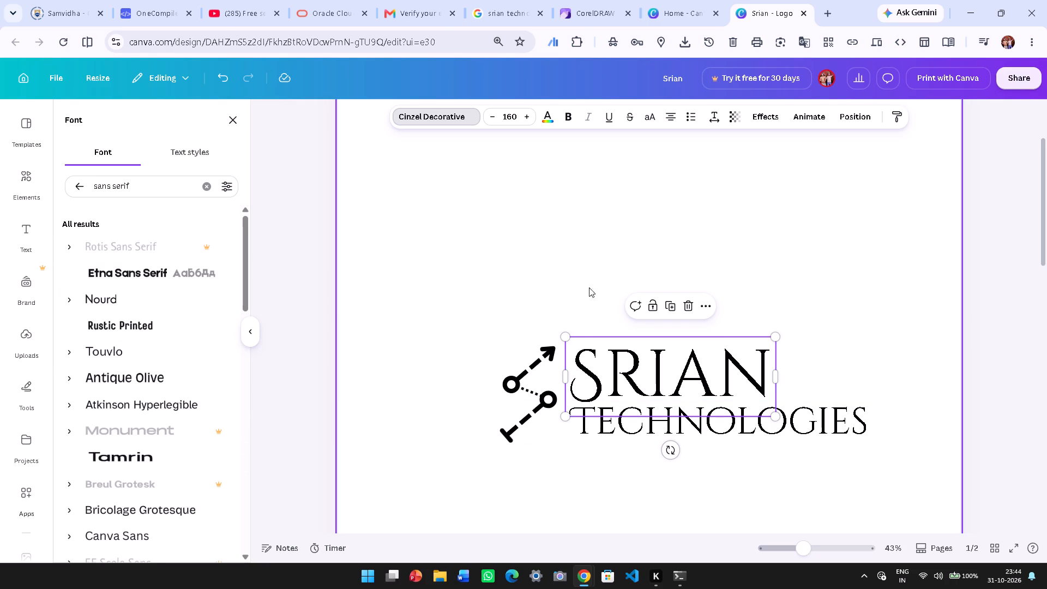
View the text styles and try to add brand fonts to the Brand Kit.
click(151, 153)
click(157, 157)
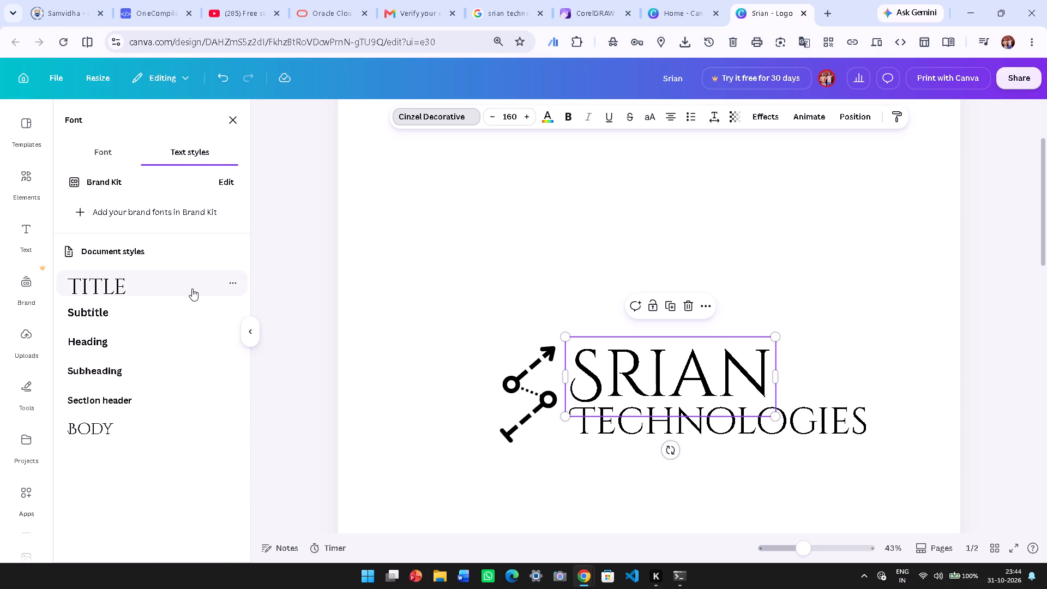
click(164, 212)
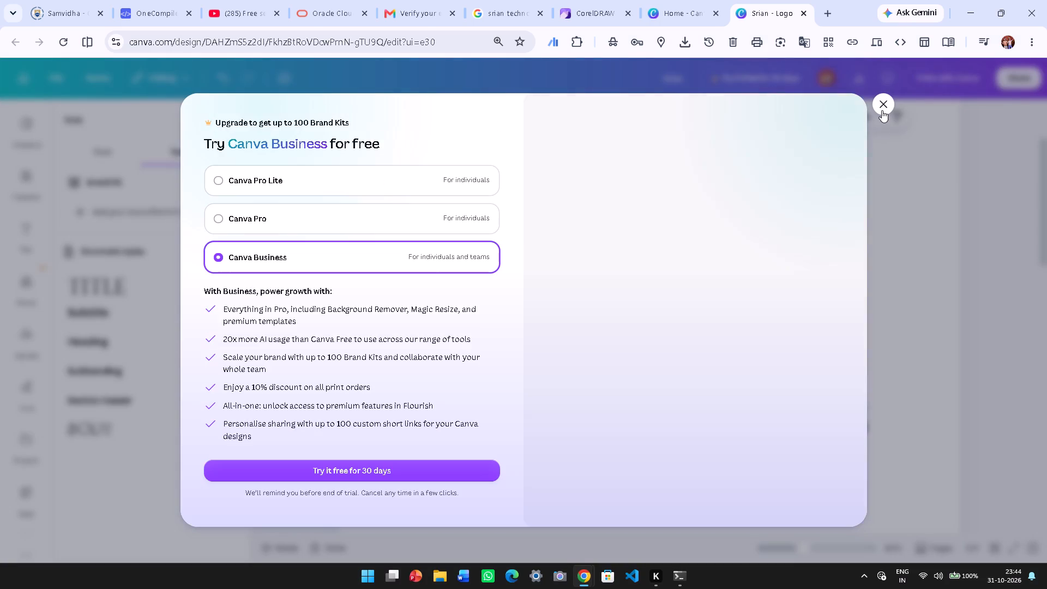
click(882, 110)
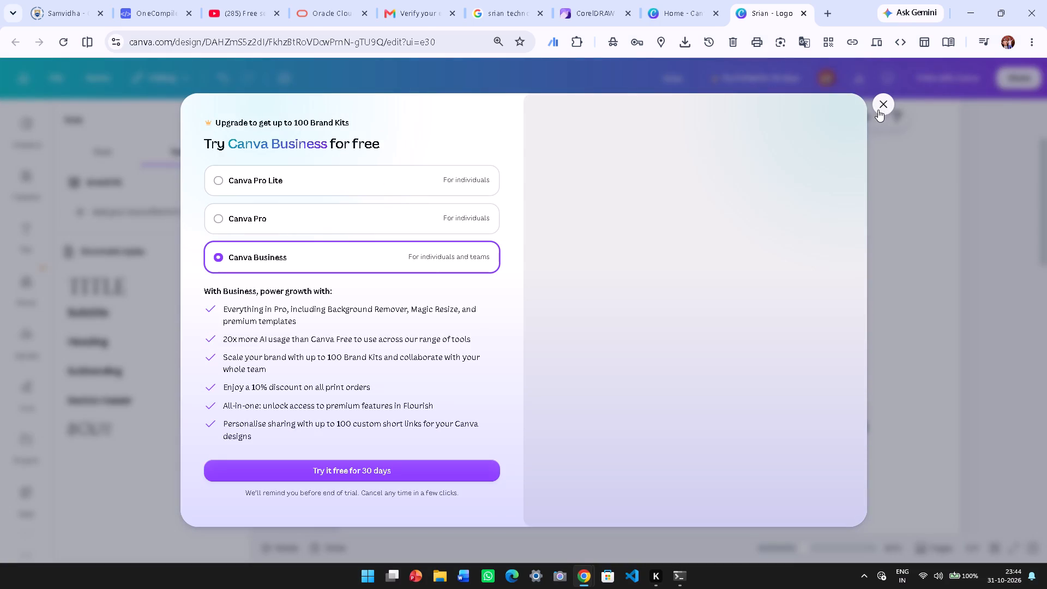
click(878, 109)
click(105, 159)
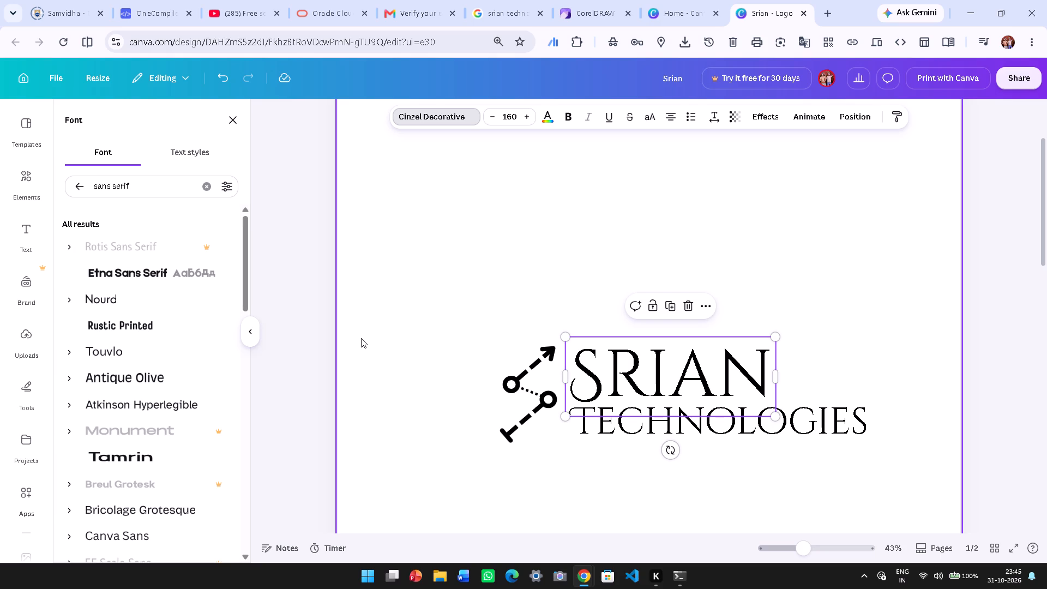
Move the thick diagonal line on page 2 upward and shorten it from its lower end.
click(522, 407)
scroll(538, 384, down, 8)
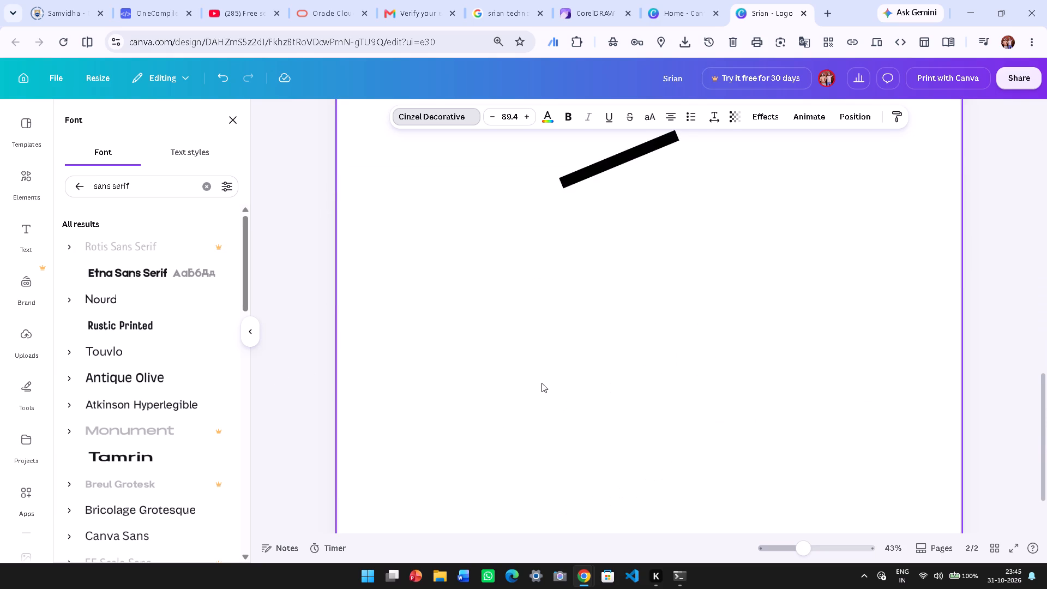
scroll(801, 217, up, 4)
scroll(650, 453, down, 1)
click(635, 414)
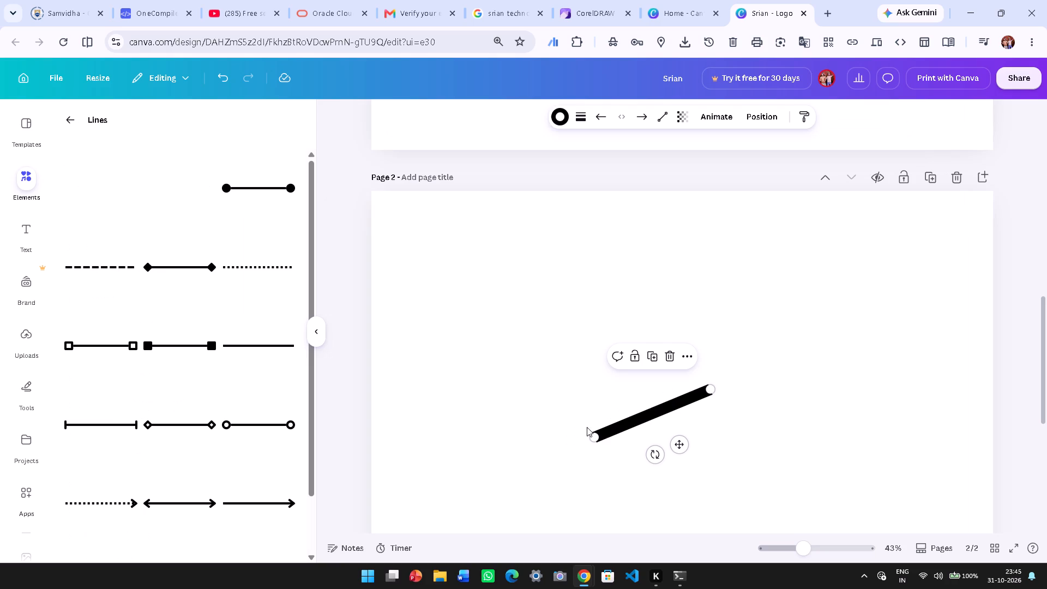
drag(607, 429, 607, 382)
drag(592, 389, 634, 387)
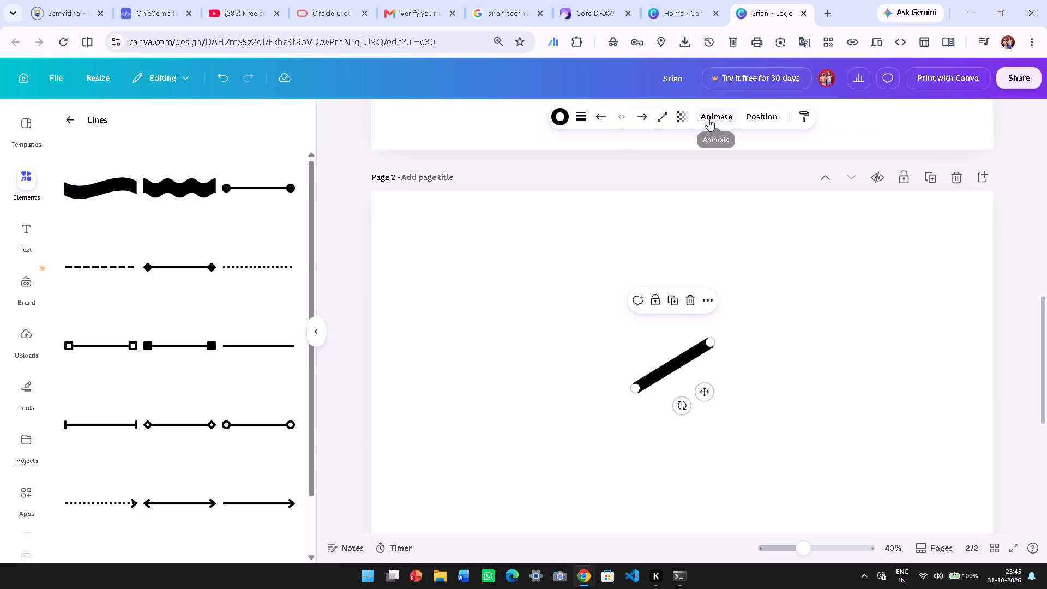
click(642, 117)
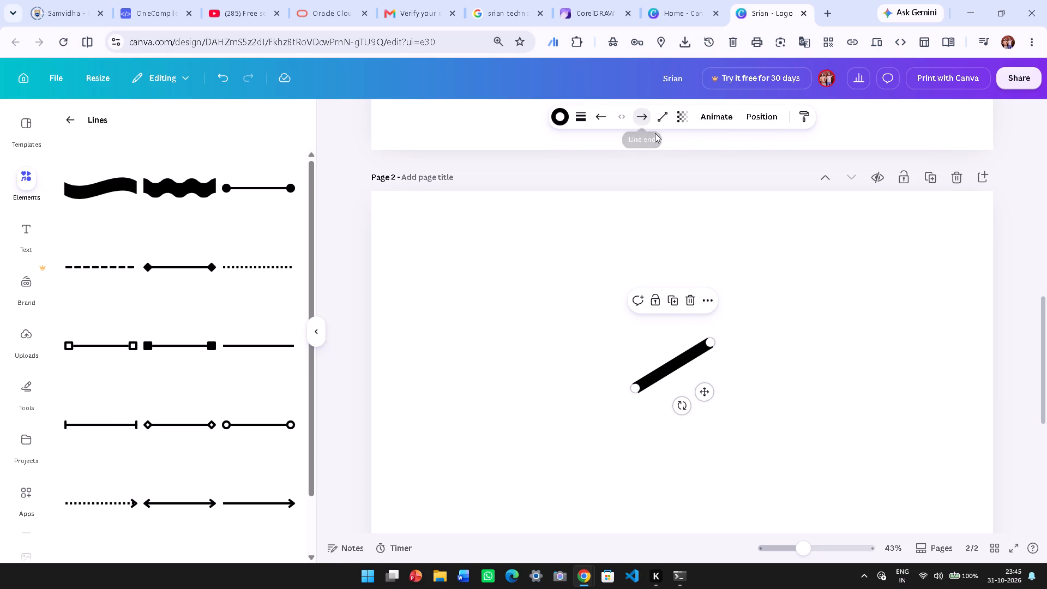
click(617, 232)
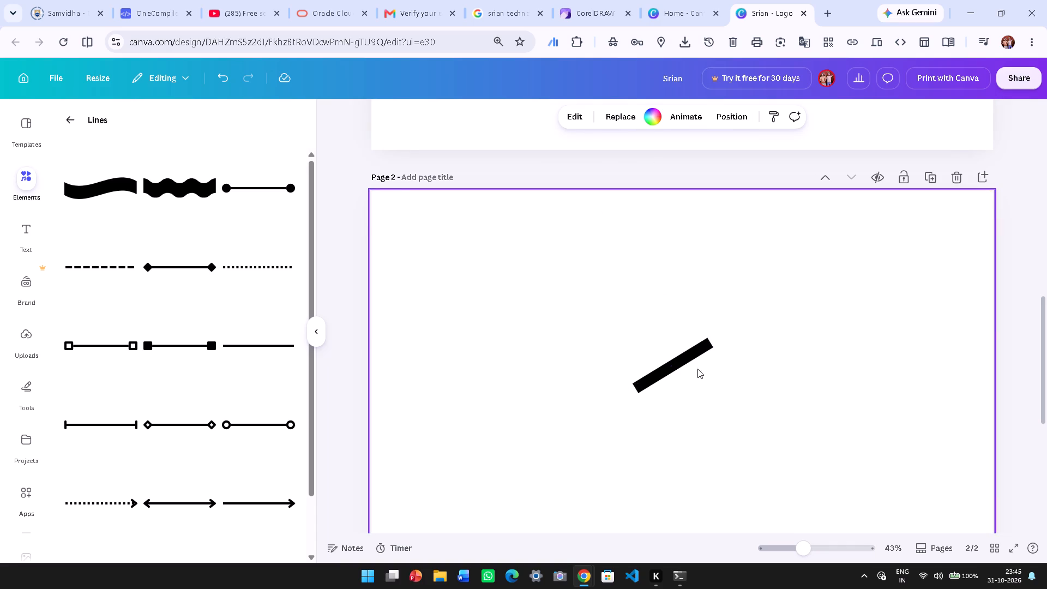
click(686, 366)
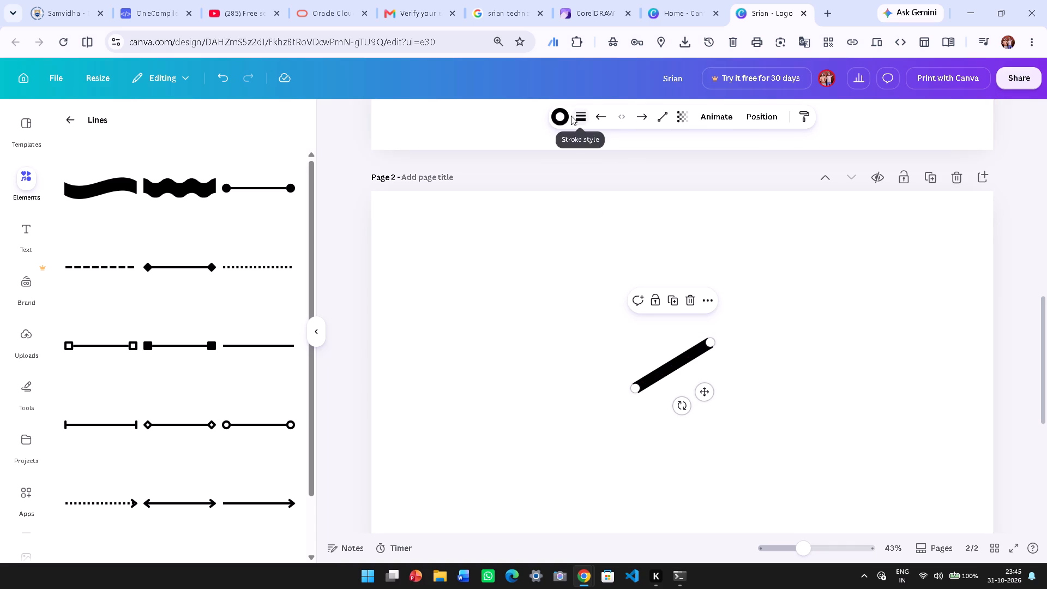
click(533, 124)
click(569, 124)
Delete the thick diagonal line from page 2.
click(645, 373)
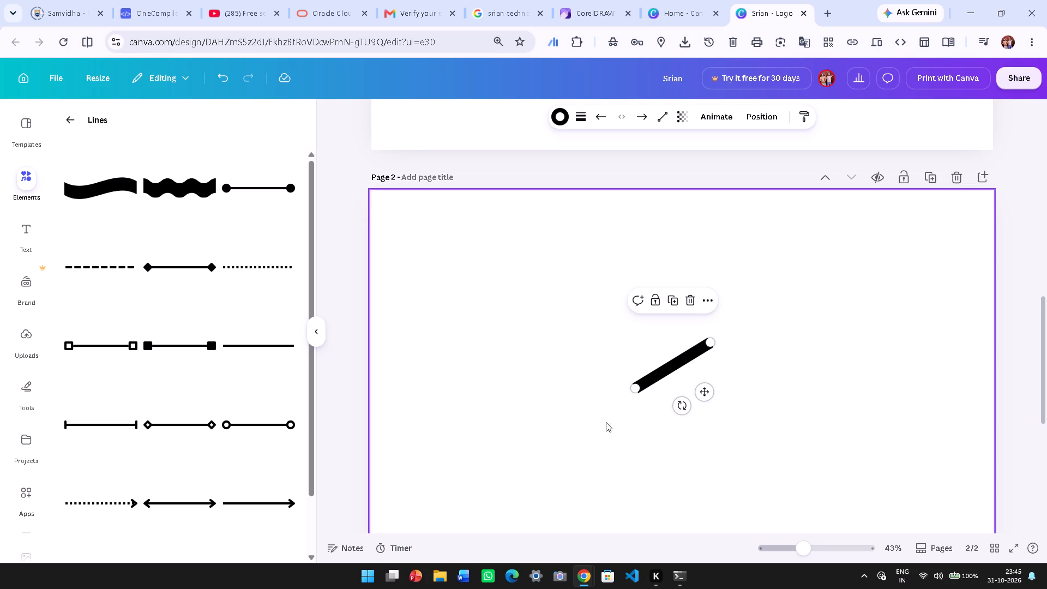
click(695, 302)
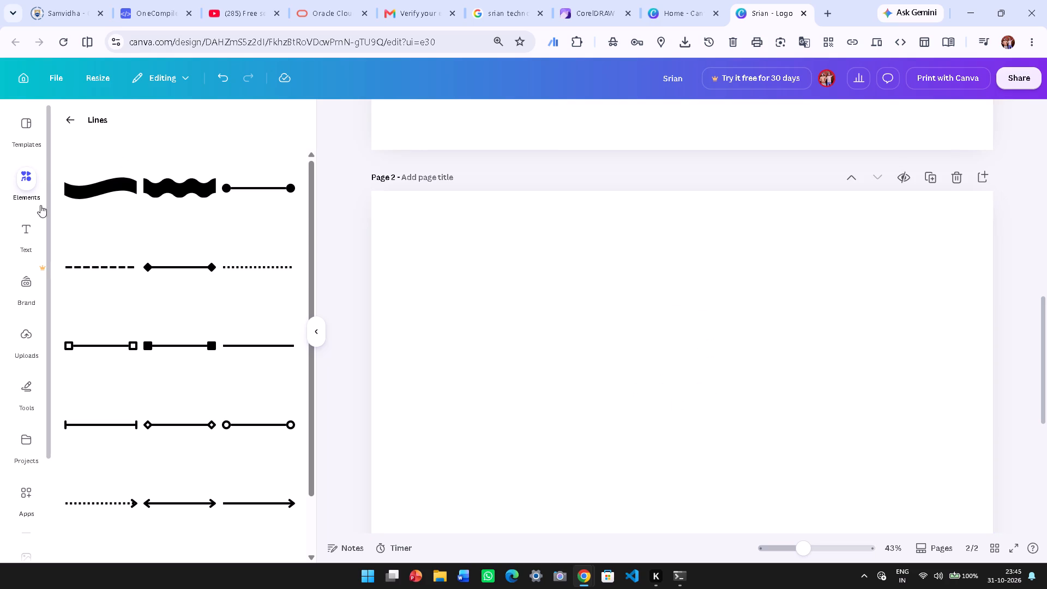
Add one plain solid line to page 2 and place it horizontally in the middle of the page's upper half.
click(260, 344)
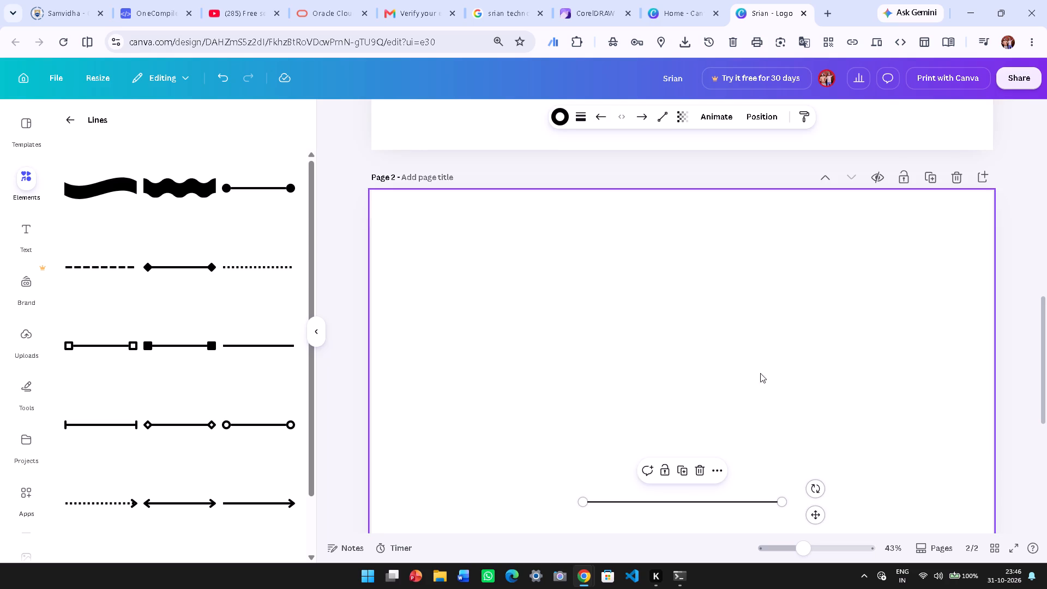
drag(676, 503, 650, 356)
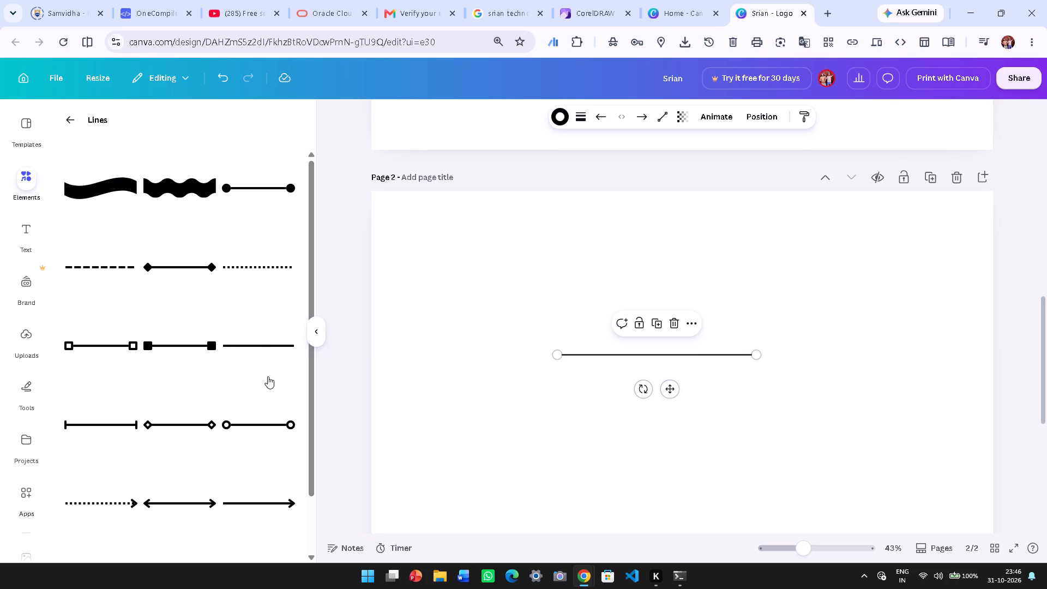
click(263, 354)
click(700, 473)
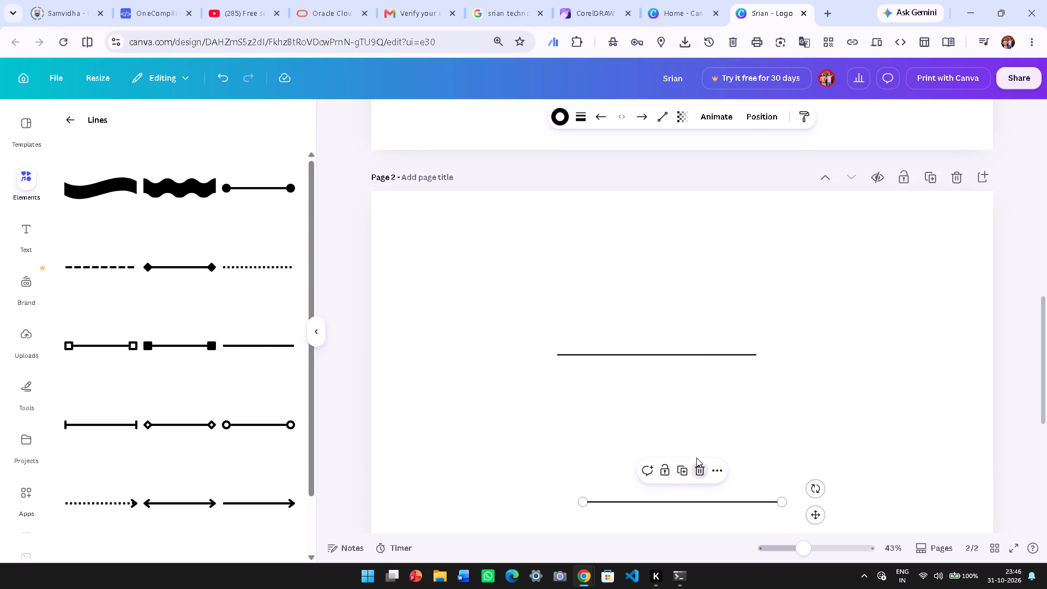
Thicken the solid line's stroke and shorten it from its left end to a short horizontal bar, about a quarter of its length.
click(690, 363)
click(574, 118)
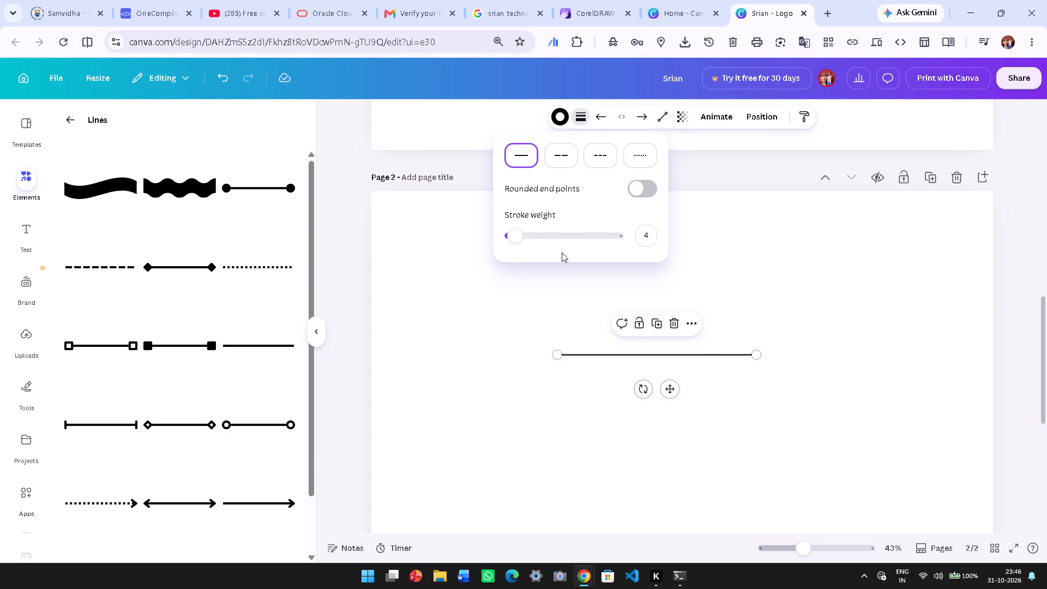
click(558, 234)
drag(556, 241, 550, 241)
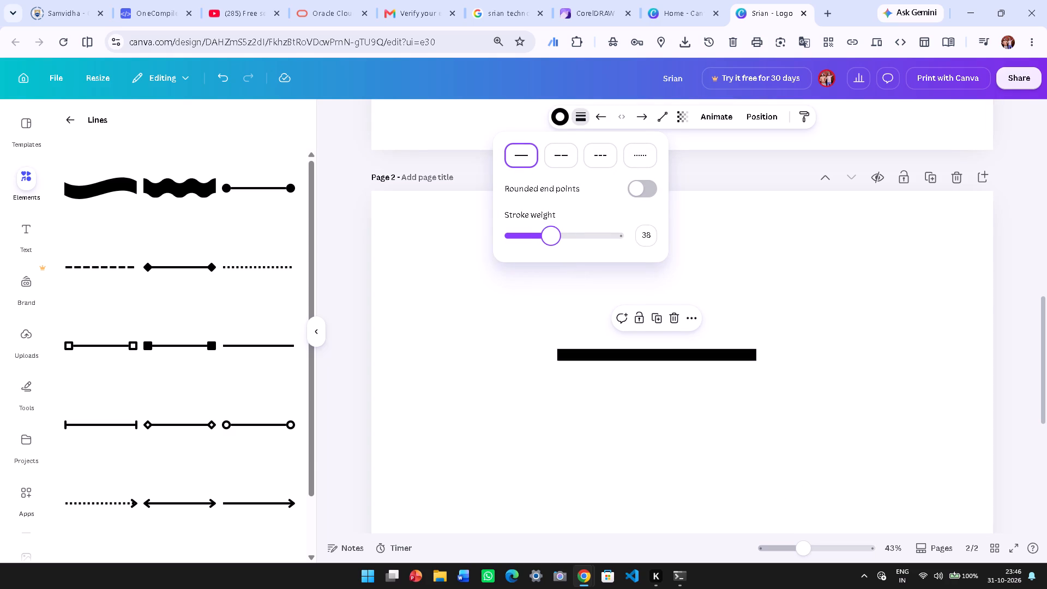
drag(550, 241, 543, 244)
drag(555, 353, 633, 359)
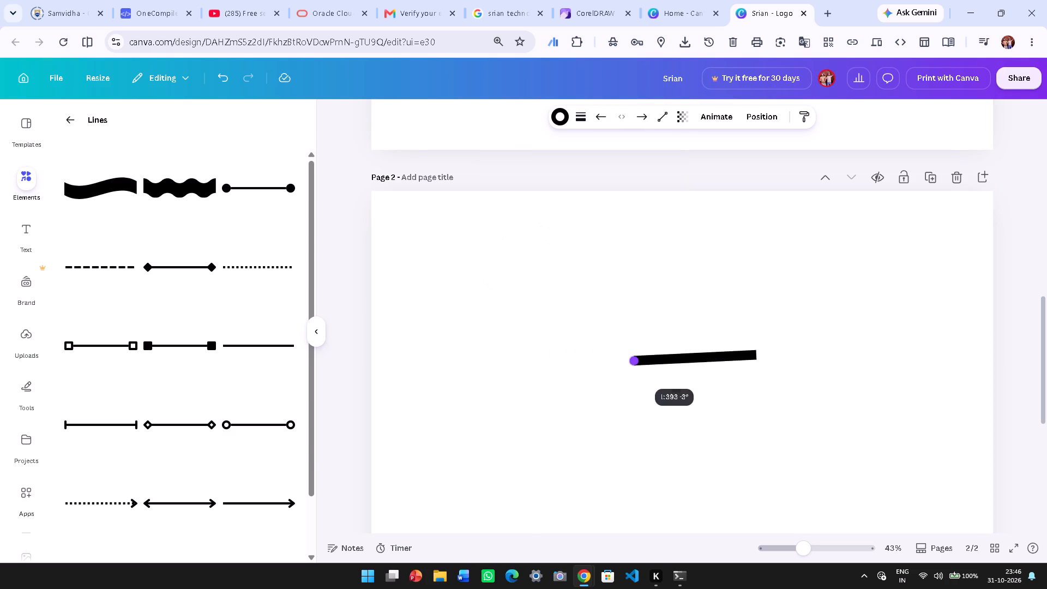
drag(633, 359, 703, 352)
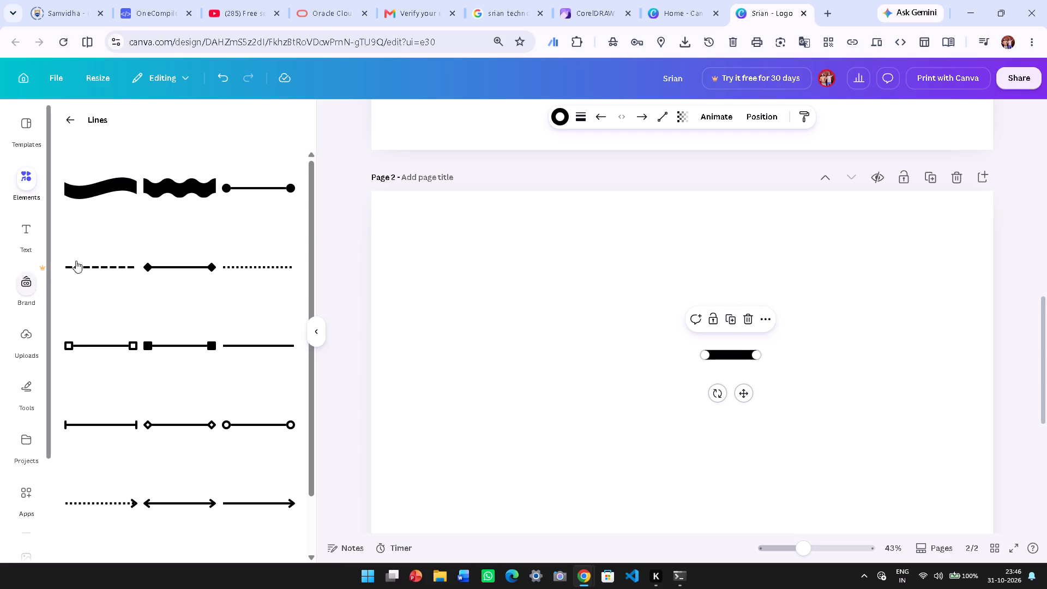
Search the shapes for "curve", add the thick half-ring arch to page 2 and place it over the short bar.
scroll(155, 324, down, 4)
scroll(155, 324, up, 5)
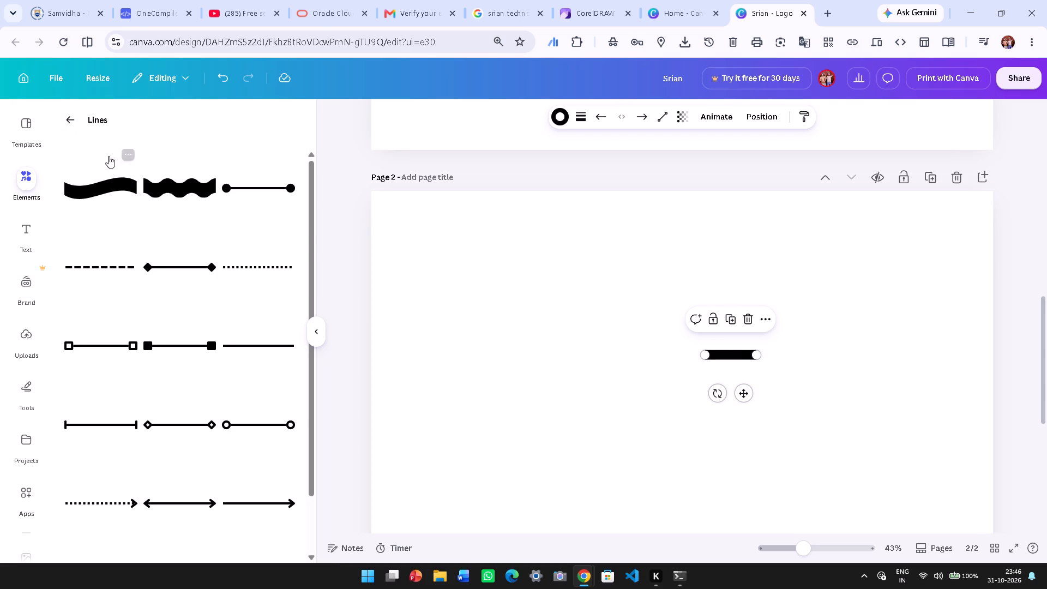
click(73, 118)
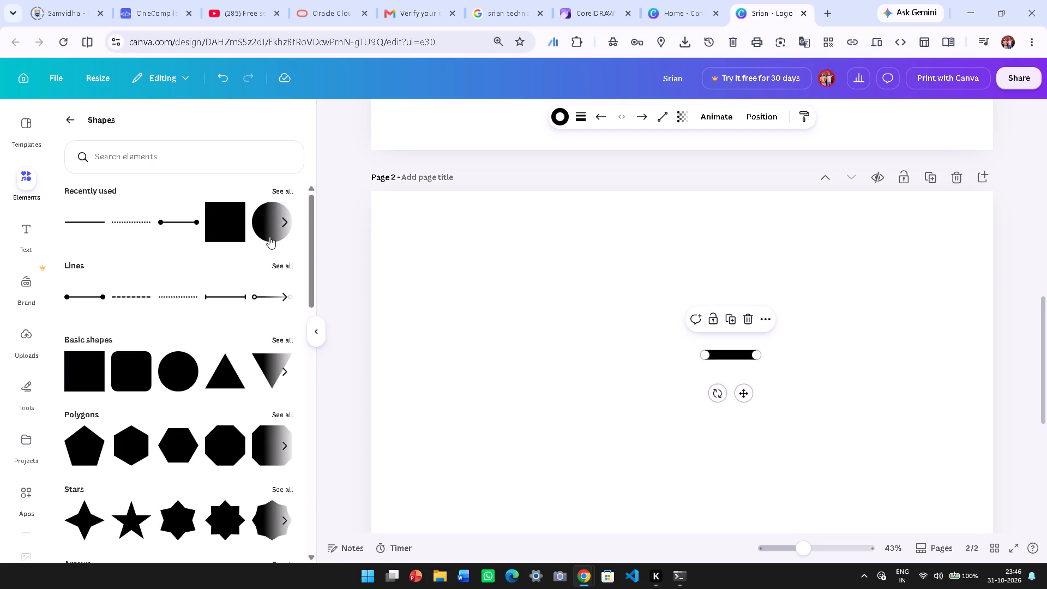
click(184, 165)
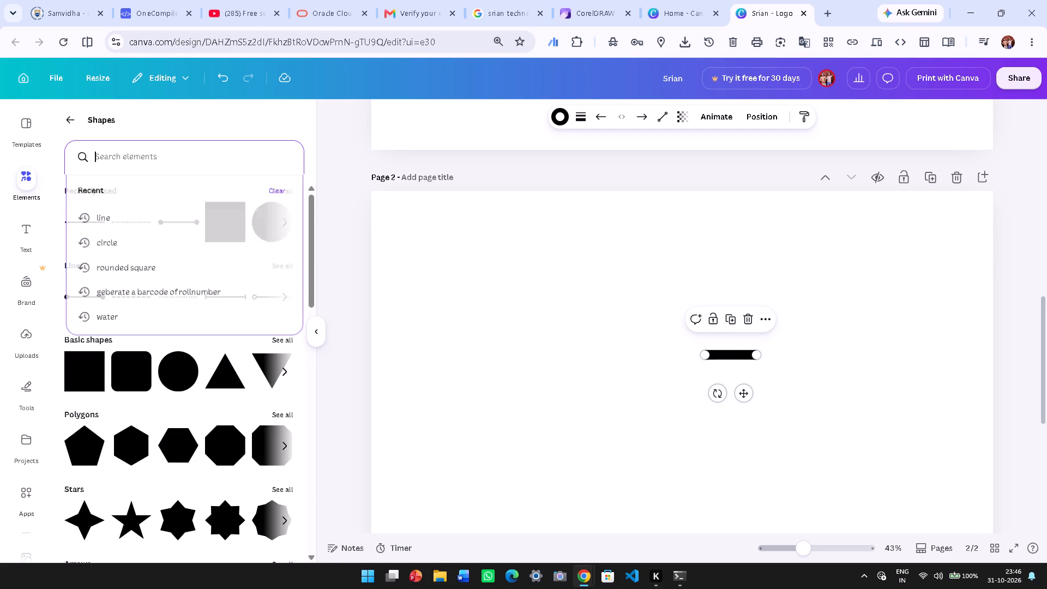
text(curver)
click(107, 262)
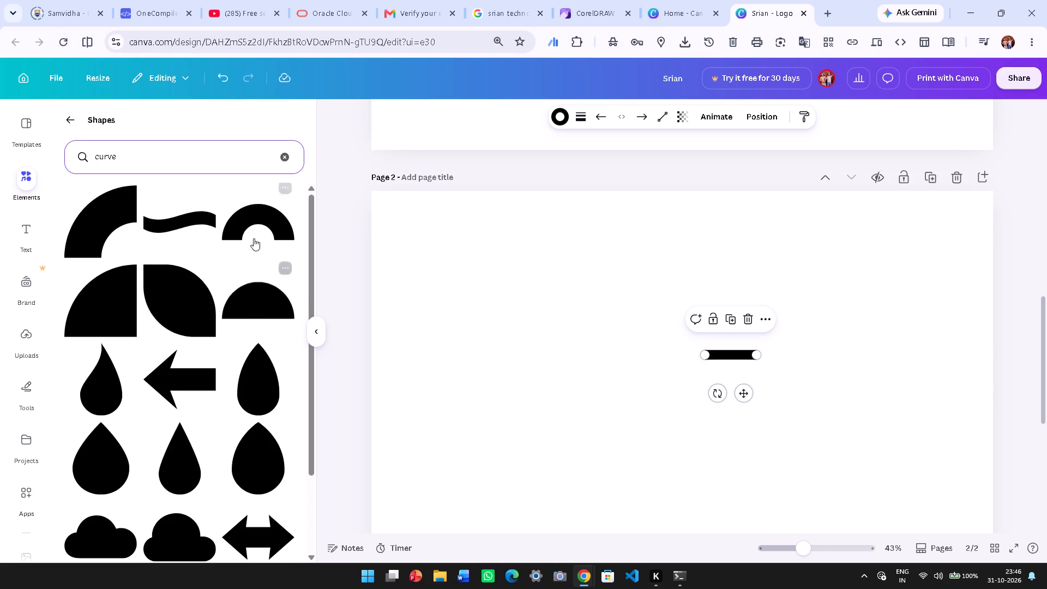
click(254, 235)
drag(690, 507, 778, 379)
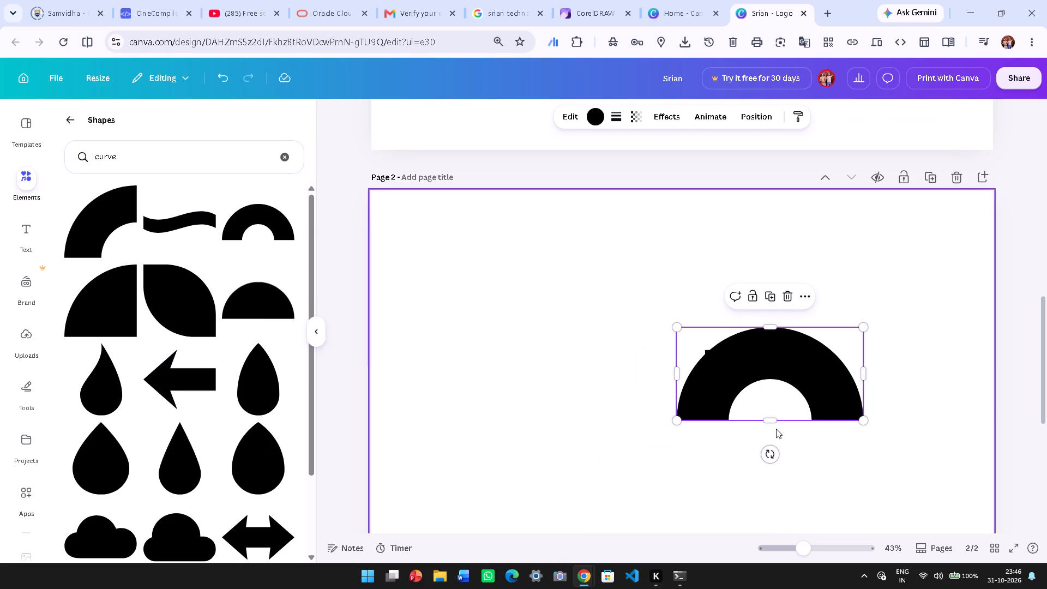
Shrink the arch, move it just beyond the bar's right end and rotate it roughly a quarter turn to open toward the bar.
drag(864, 422, 741, 386)
drag(717, 356, 835, 377)
drag(817, 413, 760, 364)
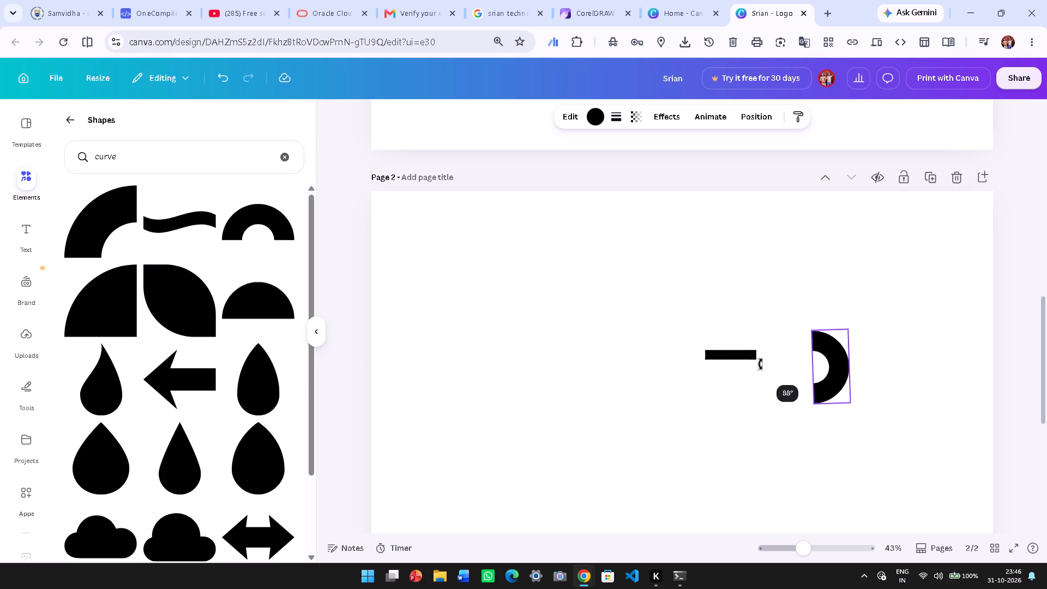
drag(760, 364, 762, 366)
Add a solid outline to the arch and move it against the right end of the bar.
click(611, 113)
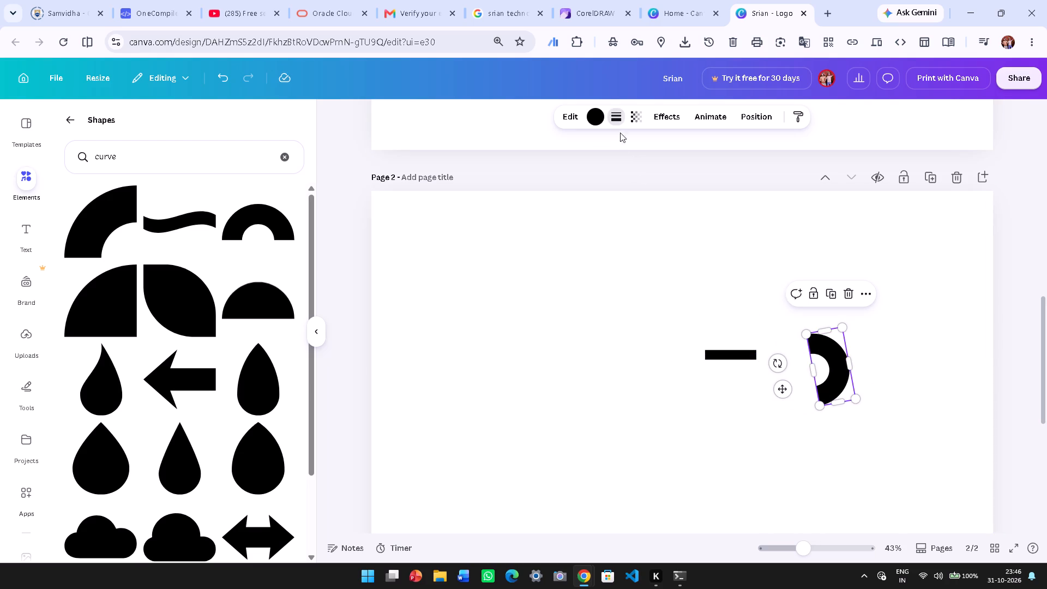
click(575, 203)
drag(834, 353, 795, 370)
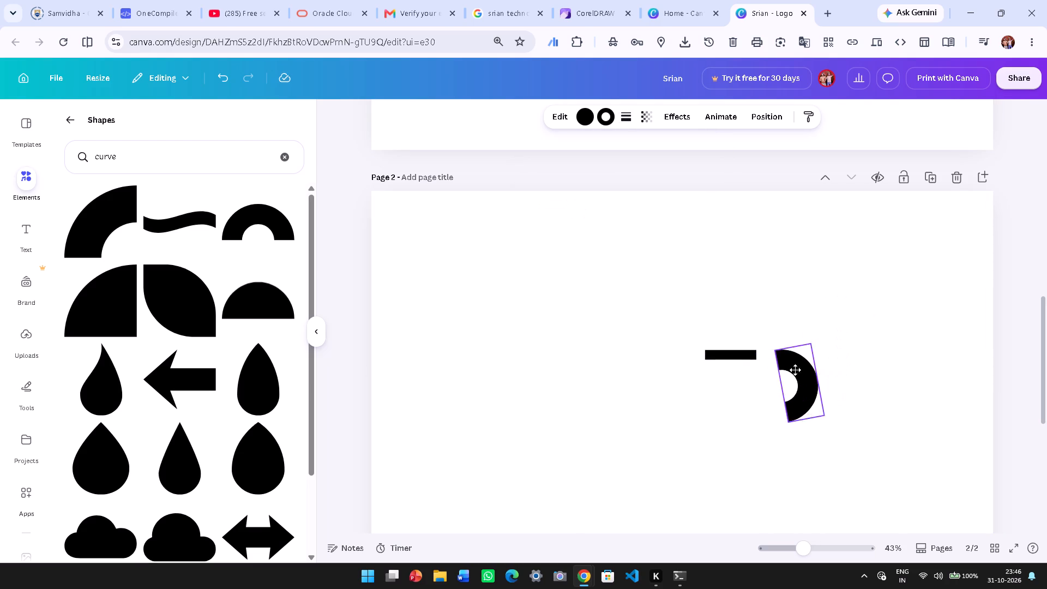
drag(795, 370, 778, 370)
Check the bar's stroke style and adjust the arch's stroke weight to about 35.
click(712, 358)
click(582, 126)
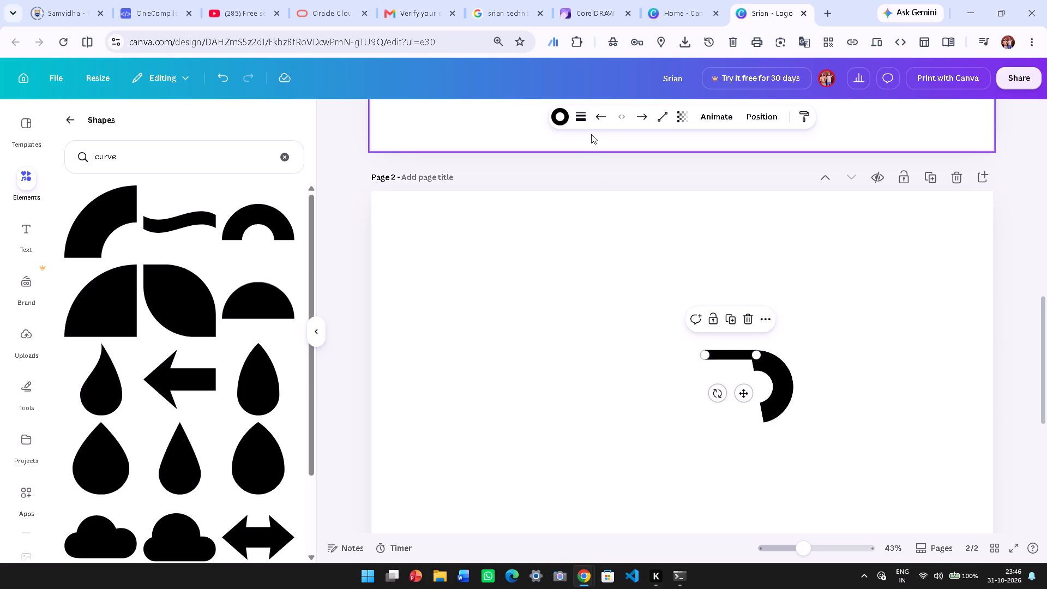
click(576, 118)
click(578, 302)
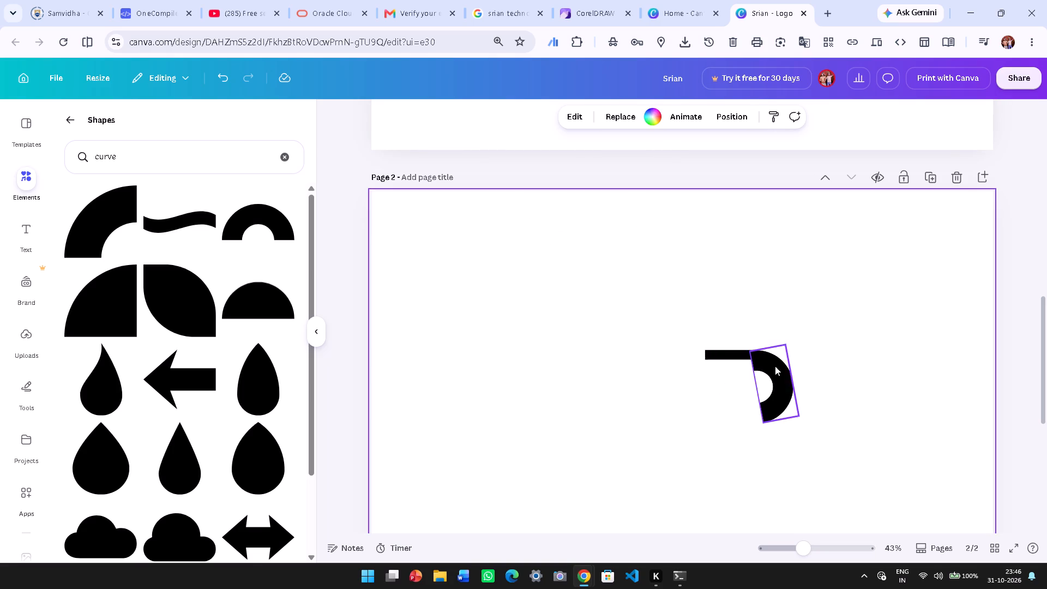
click(775, 366)
click(602, 123)
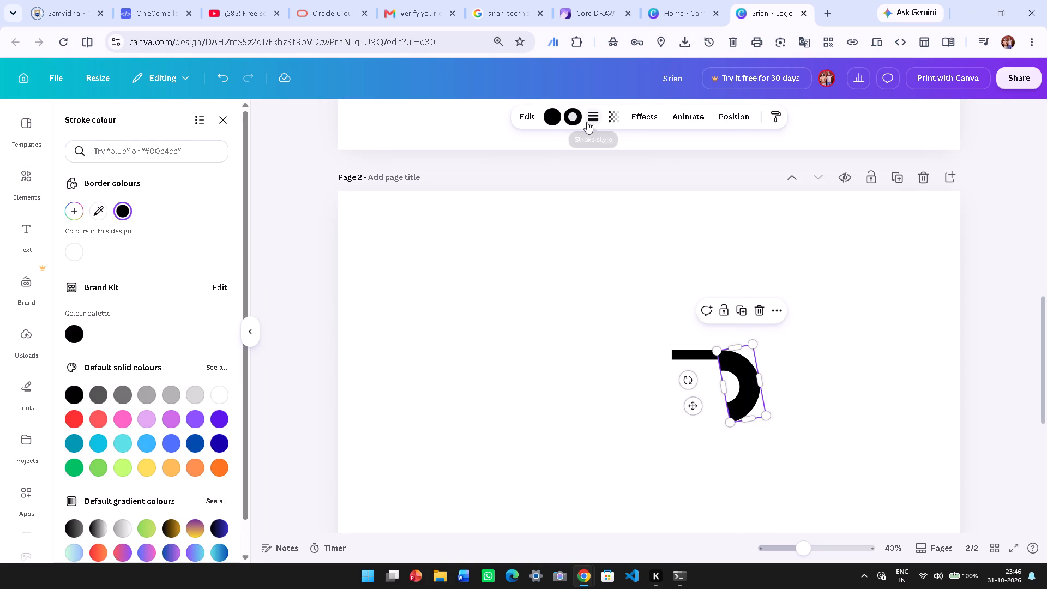
click(587, 122)
drag(550, 209, 561, 212)
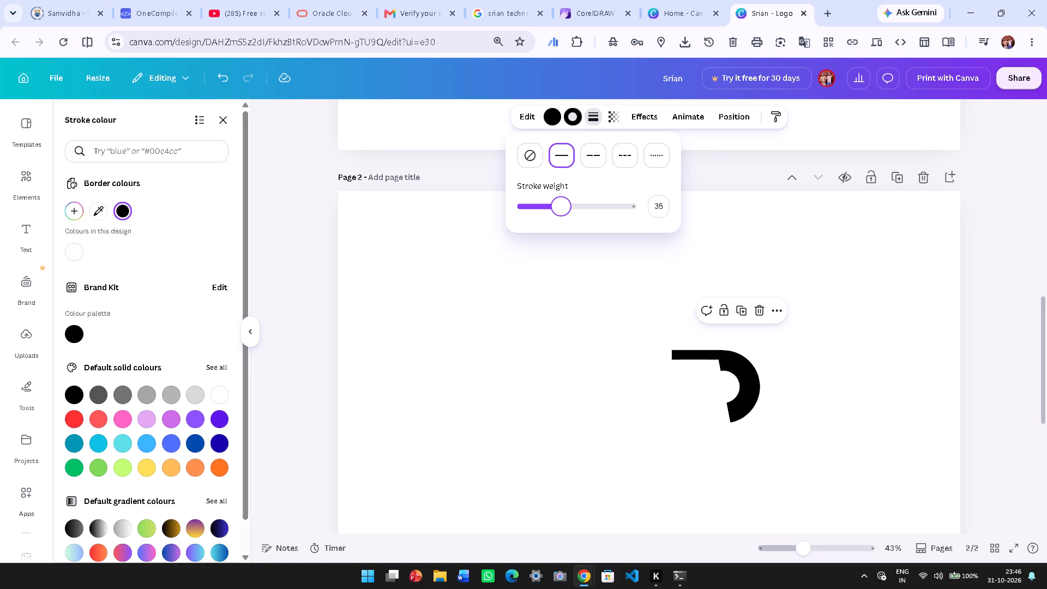
drag(561, 212, 557, 214)
click(665, 379)
Shrink the arch proportionally from its lower corner to about 206 wide by 103 high.
click(773, 381)
drag(755, 422, 755, 418)
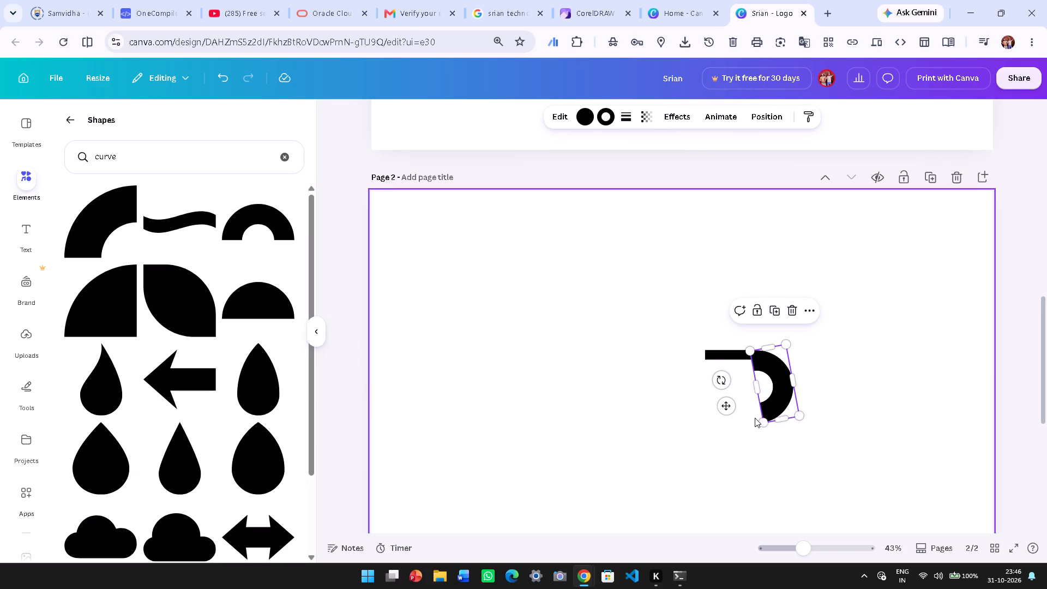
drag(755, 418, 761, 409)
click(763, 412)
drag(763, 420, 777, 412)
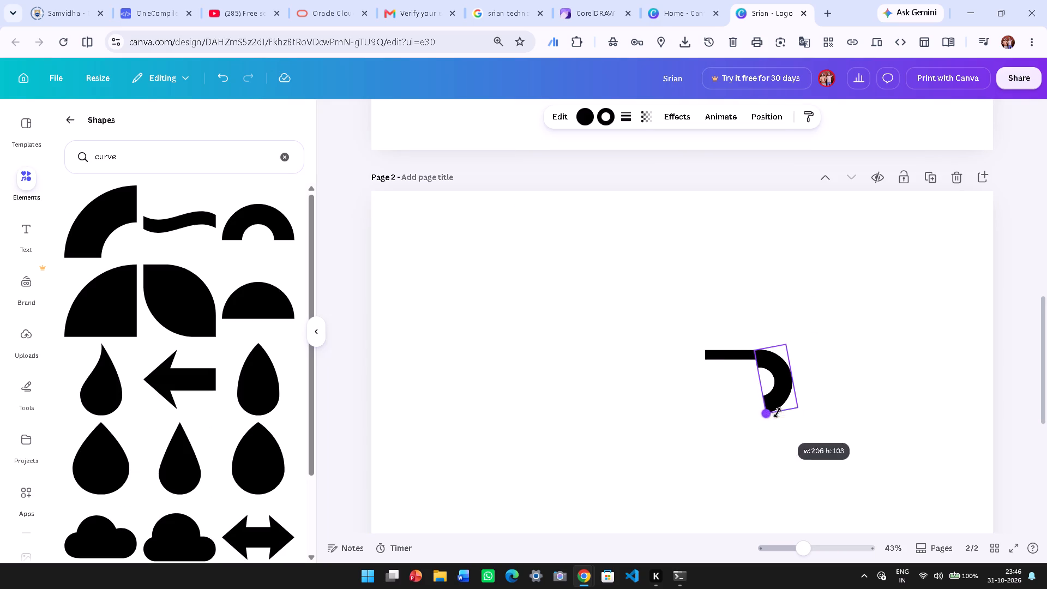
drag(777, 412, 781, 410)
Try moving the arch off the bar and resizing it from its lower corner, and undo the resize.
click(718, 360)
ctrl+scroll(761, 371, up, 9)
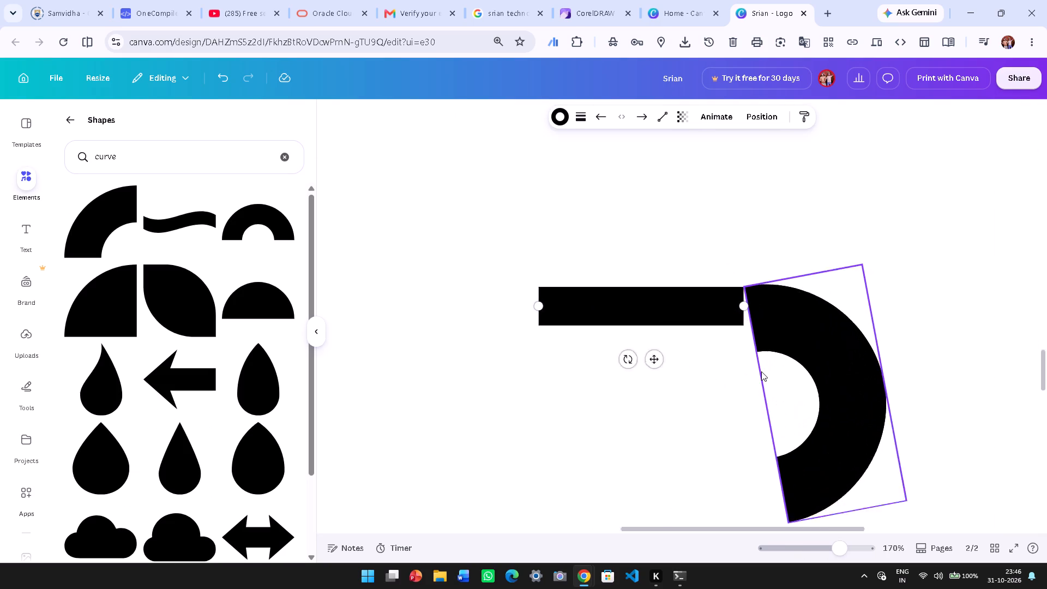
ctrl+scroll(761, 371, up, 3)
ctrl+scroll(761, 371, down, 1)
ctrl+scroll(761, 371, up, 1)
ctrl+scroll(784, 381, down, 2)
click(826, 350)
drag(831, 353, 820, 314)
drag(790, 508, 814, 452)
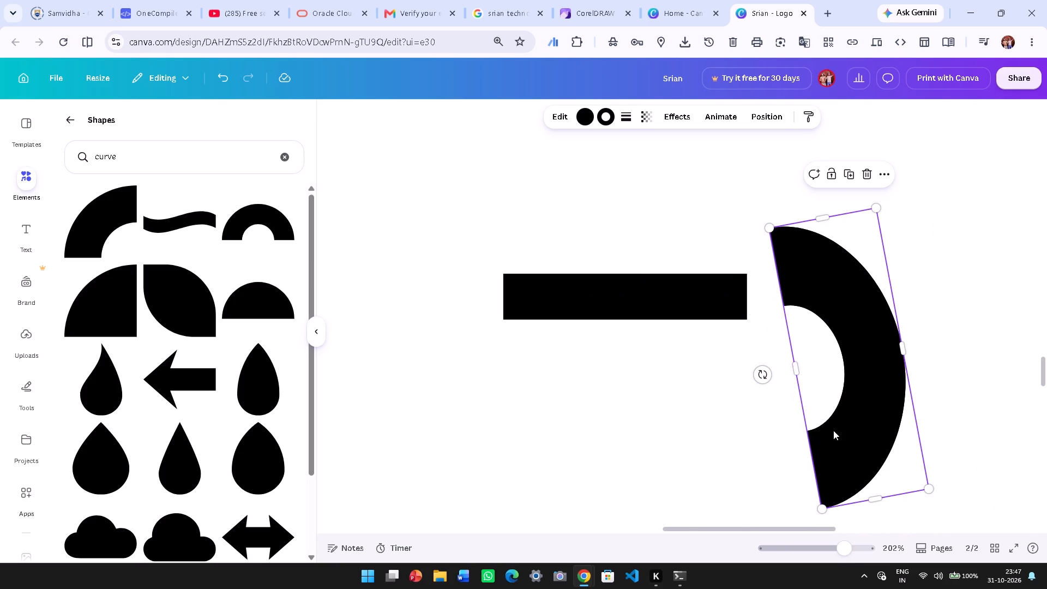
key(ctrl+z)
Shrink the arch until its band is about as thick as the bar and seat it against the bar's right end.
drag(792, 514, 822, 432)
drag(849, 382, 816, 425)
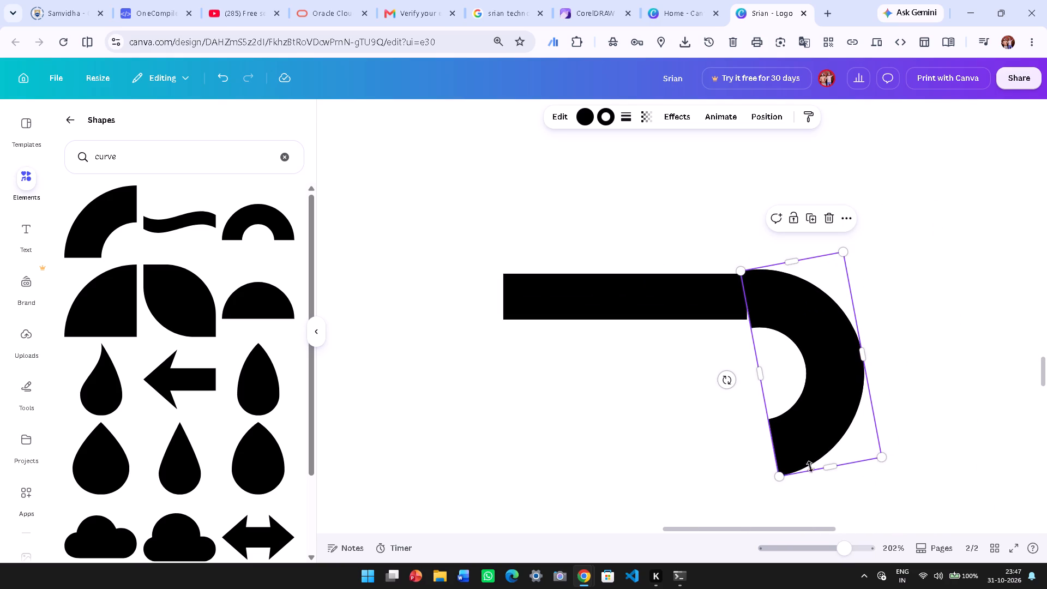
drag(780, 479, 800, 438)
drag(815, 404, 801, 419)
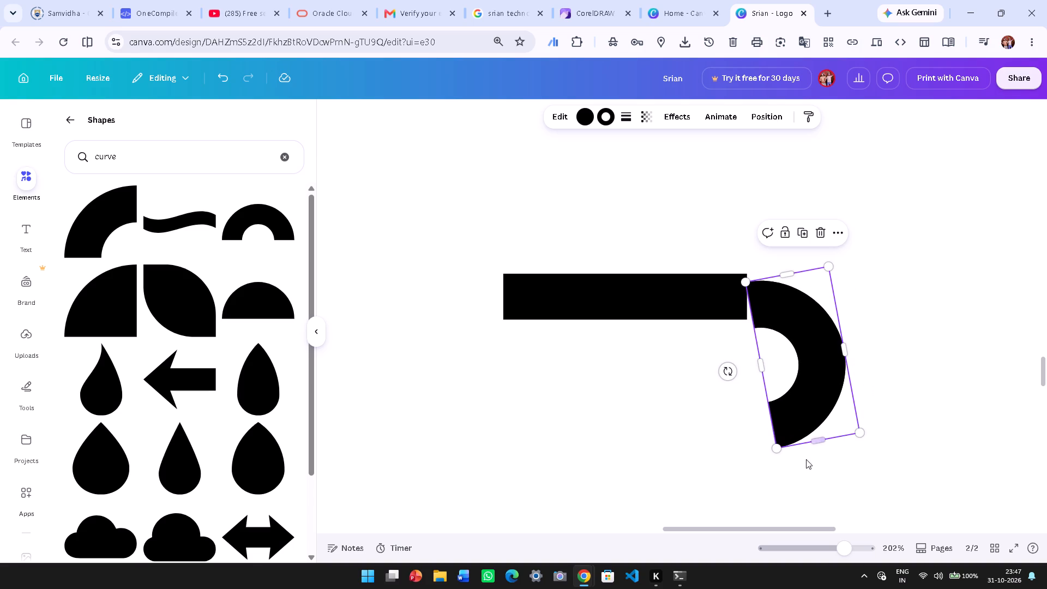
Straighten the arch's tilt to nearly upright and slide it back against the bar's right end.
drag(719, 372, 715, 365)
click(724, 369)
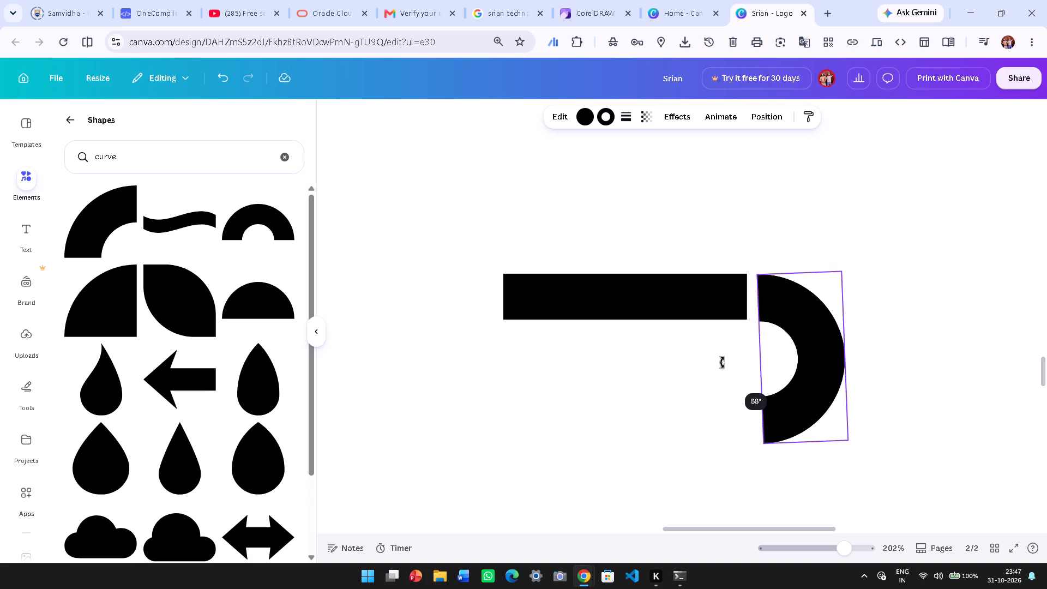
drag(821, 356, 811, 356)
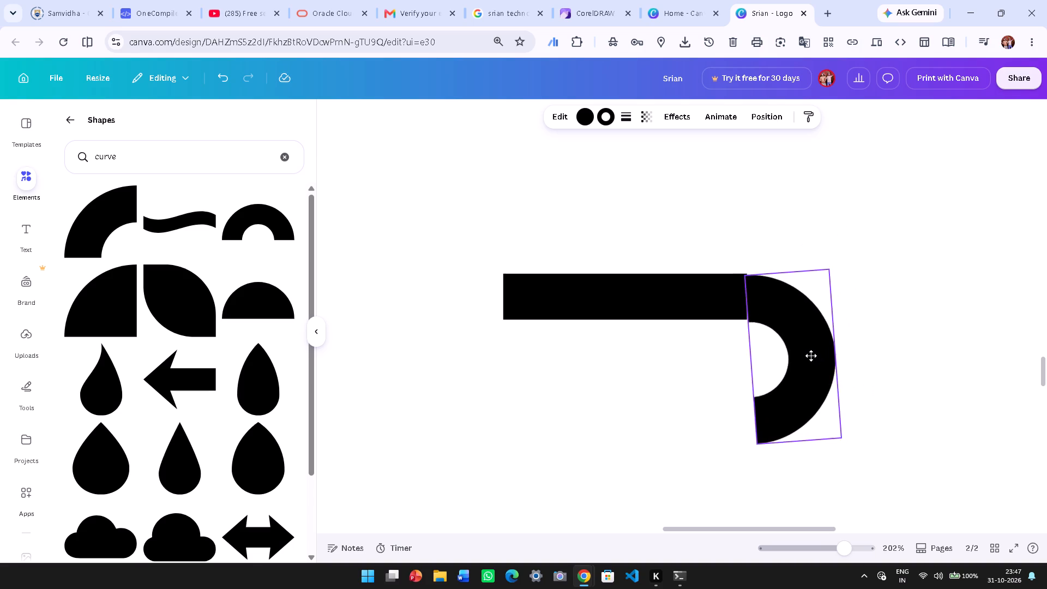
drag(811, 356, 810, 353)
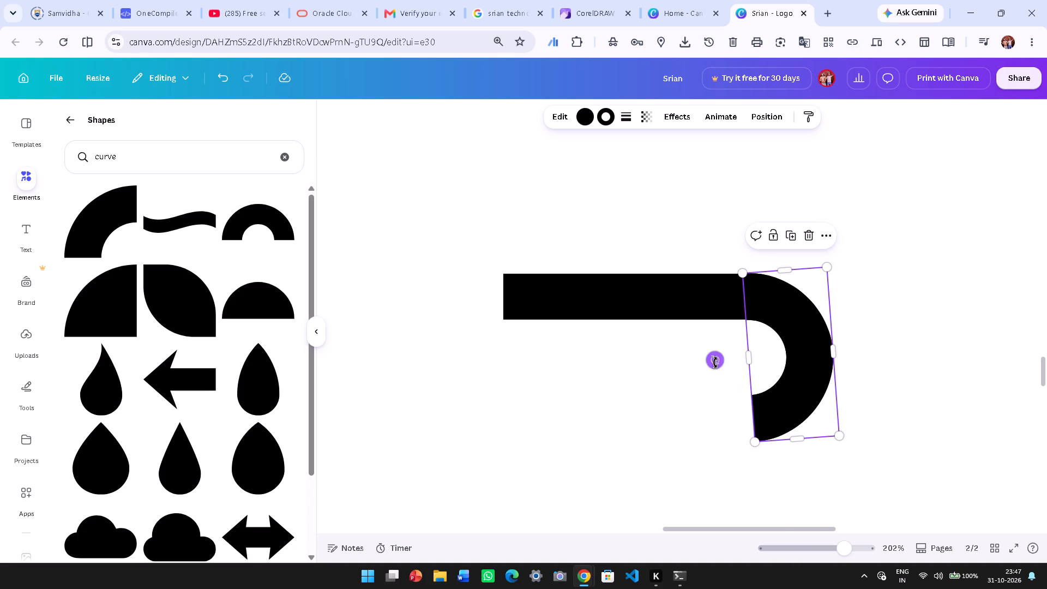
click(715, 361)
click(716, 358)
Shift the arch slightly down to bring its upper edge closer in line with the bar's top edge.
ctrl+scroll(714, 382, up, 4)
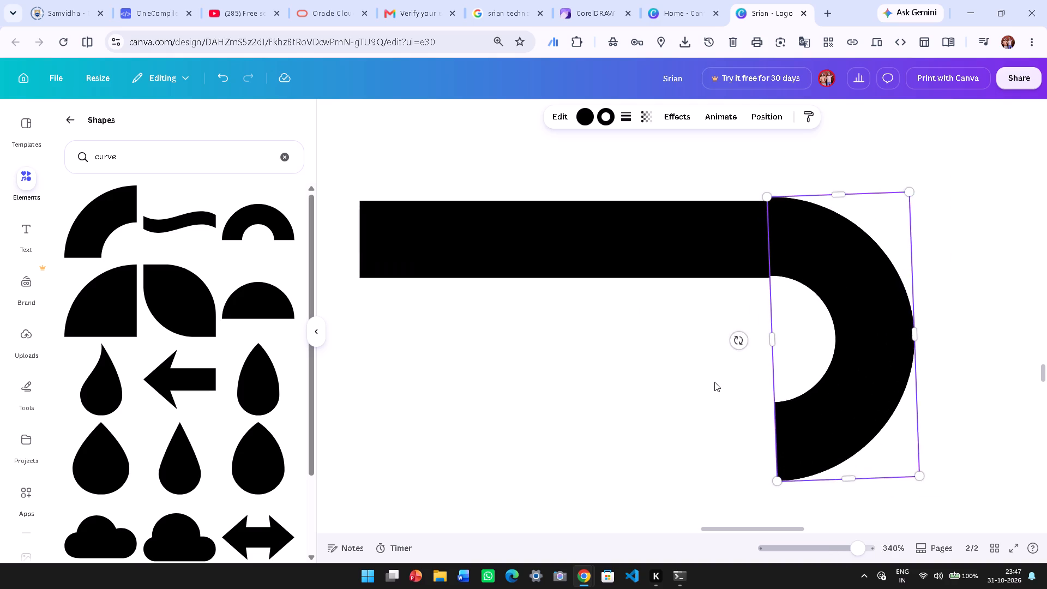
ctrl+scroll(714, 382, up, 2)
click(667, 368)
scroll(678, 353, up, 3)
scroll(698, 394, down, 2)
drag(859, 285, 859, 296)
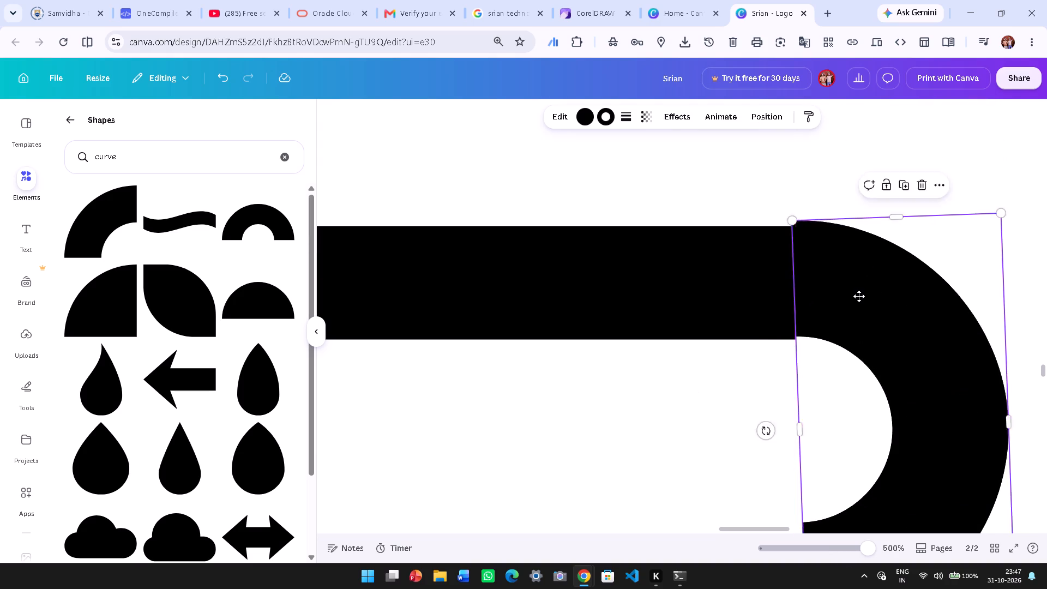
drag(859, 296, 857, 292)
scroll(834, 335, down, 2)
click(659, 300)
scroll(677, 331, up, 2)
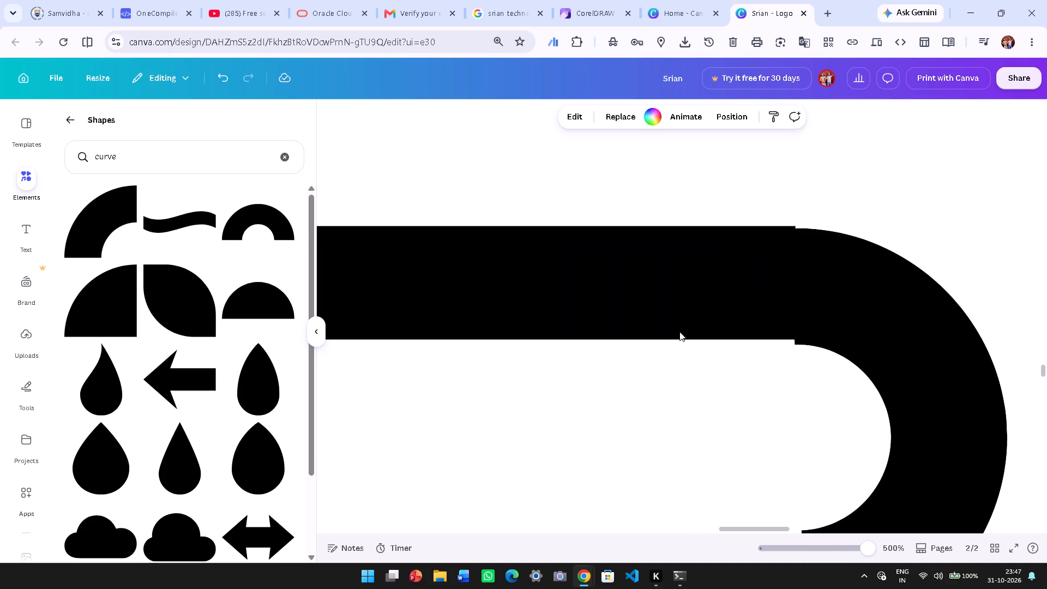
Rotate the arch to 90° and nudge it left to close the gap with the bar's end.
click(853, 321)
ctrl+click(767, 433)
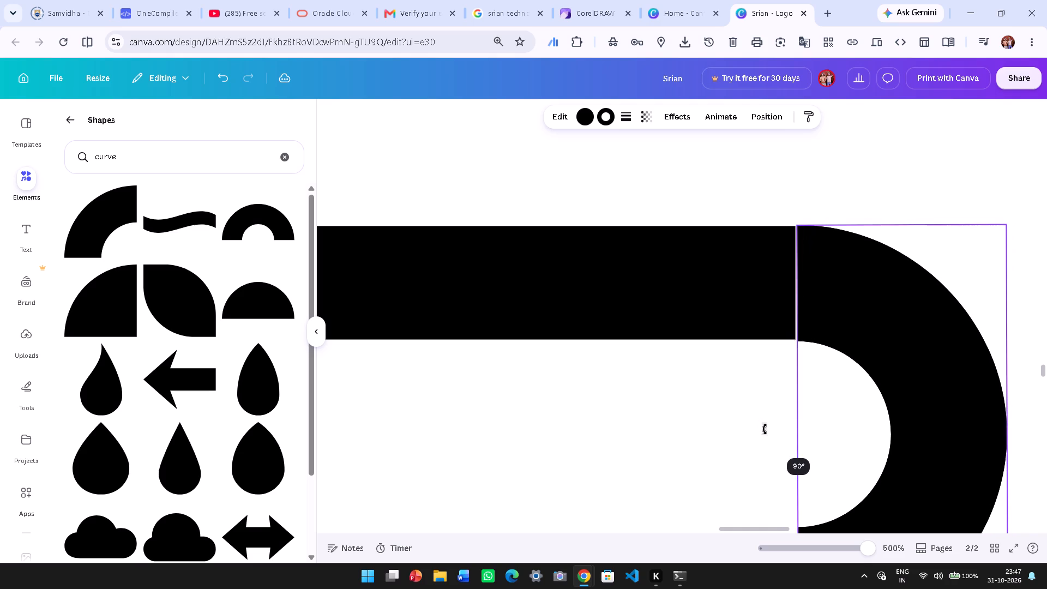
click(863, 364)
click(859, 336)
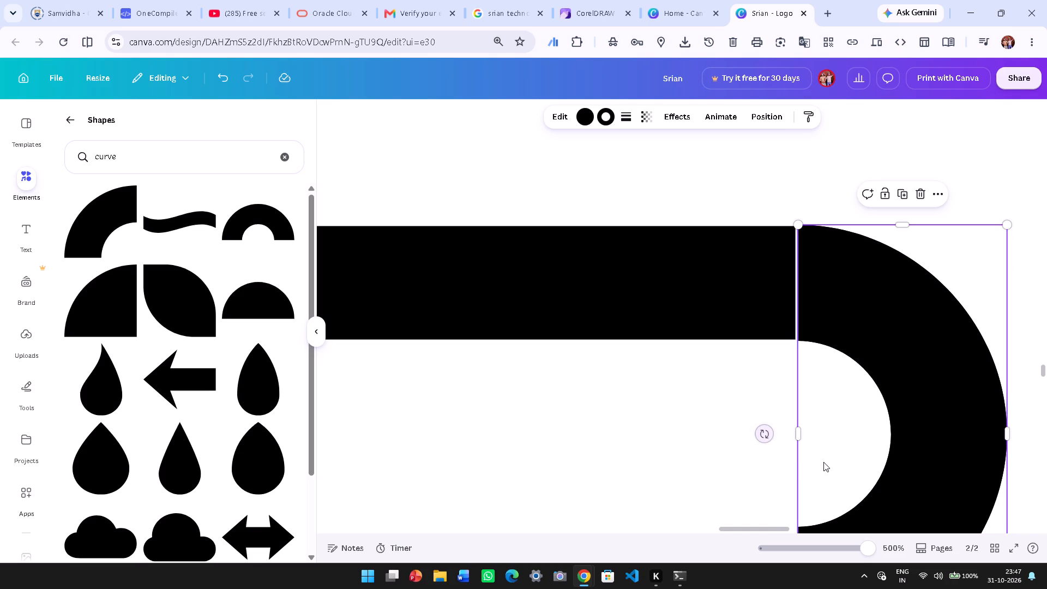
key(Left)
key(Left)
key(Right)
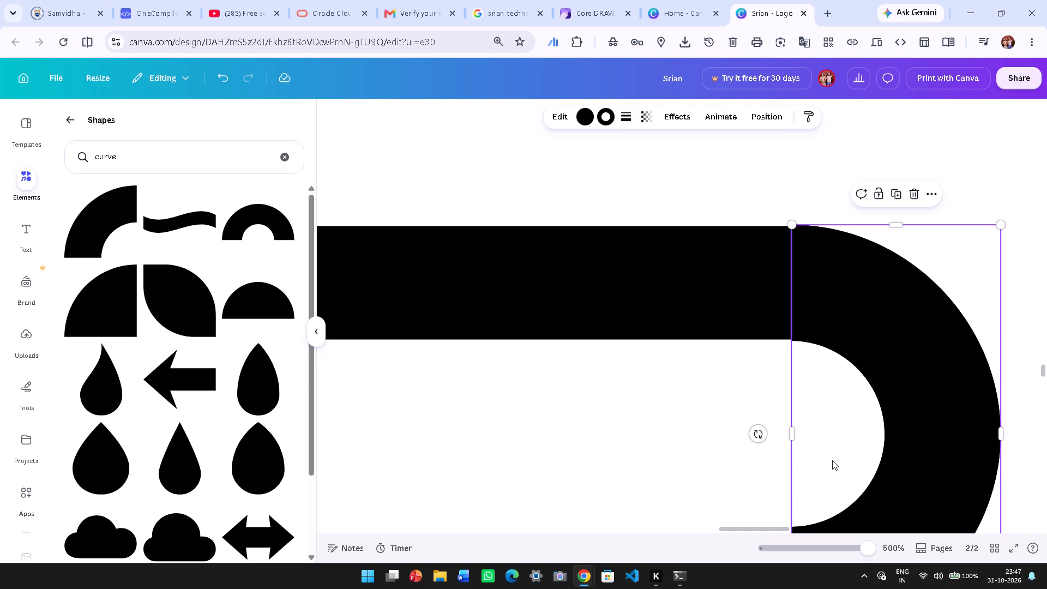
Examine the joint between the bar and the arch up close for alignment.
click(681, 280)
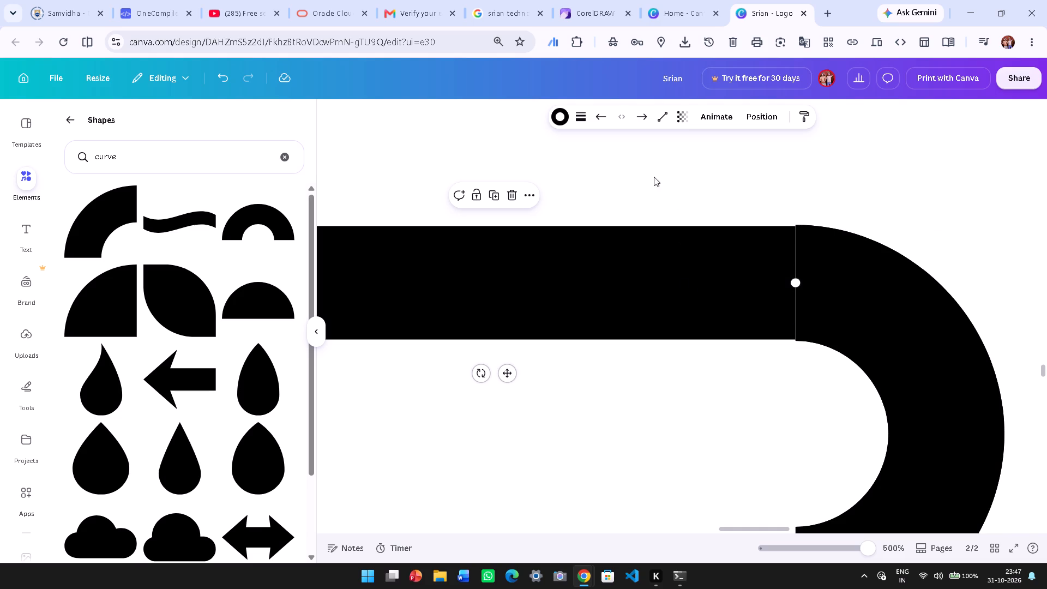
right_click(530, 238)
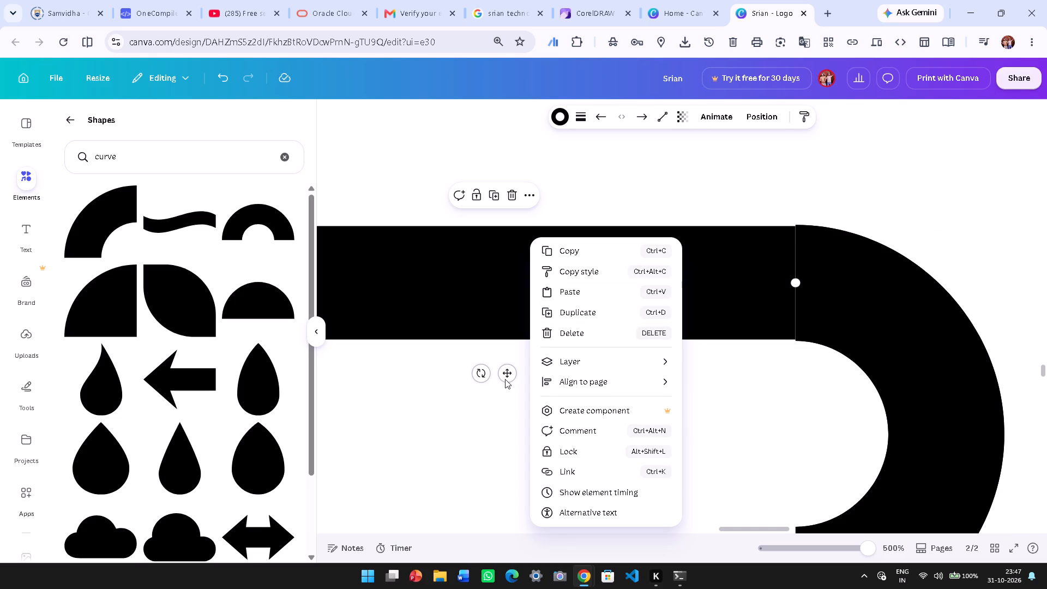
click(462, 297)
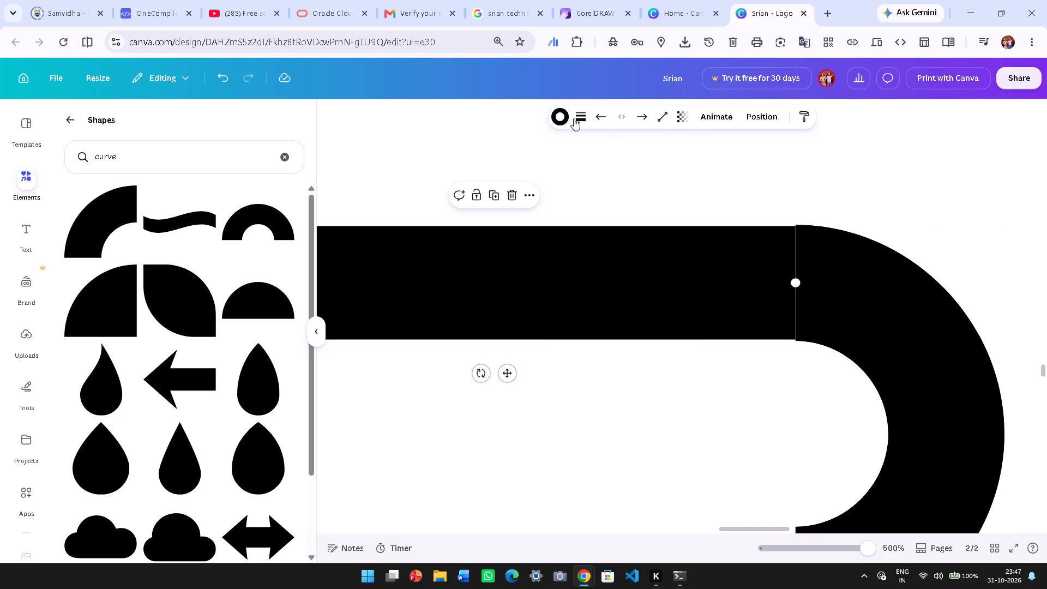
click(869, 329)
scroll(872, 328, down, 2)
scroll(920, 410, up, 1)
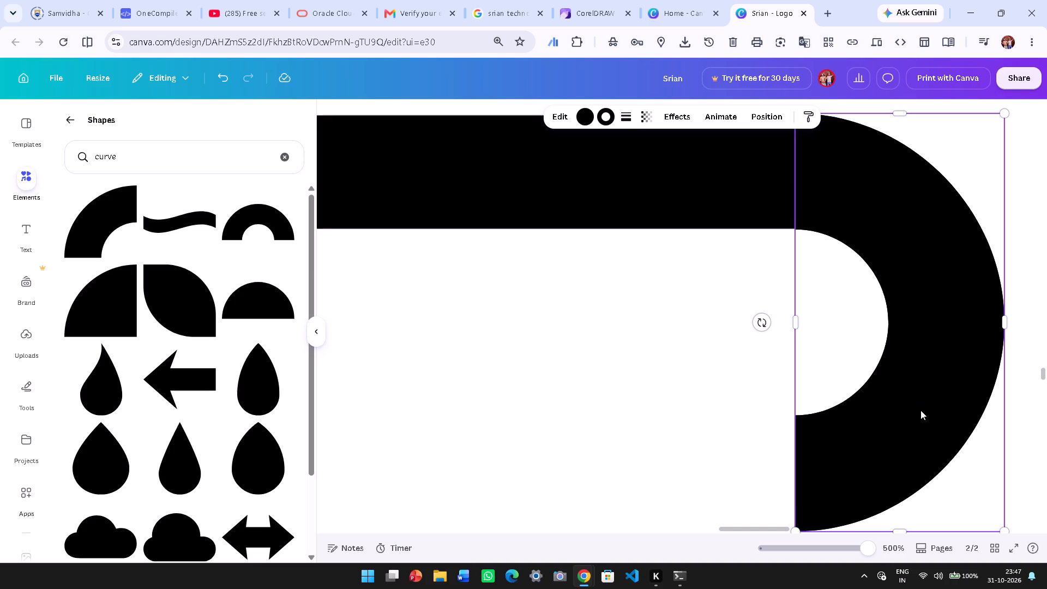
scroll(863, 345, up, 2)
scroll(864, 358, down, 1)
click(602, 416)
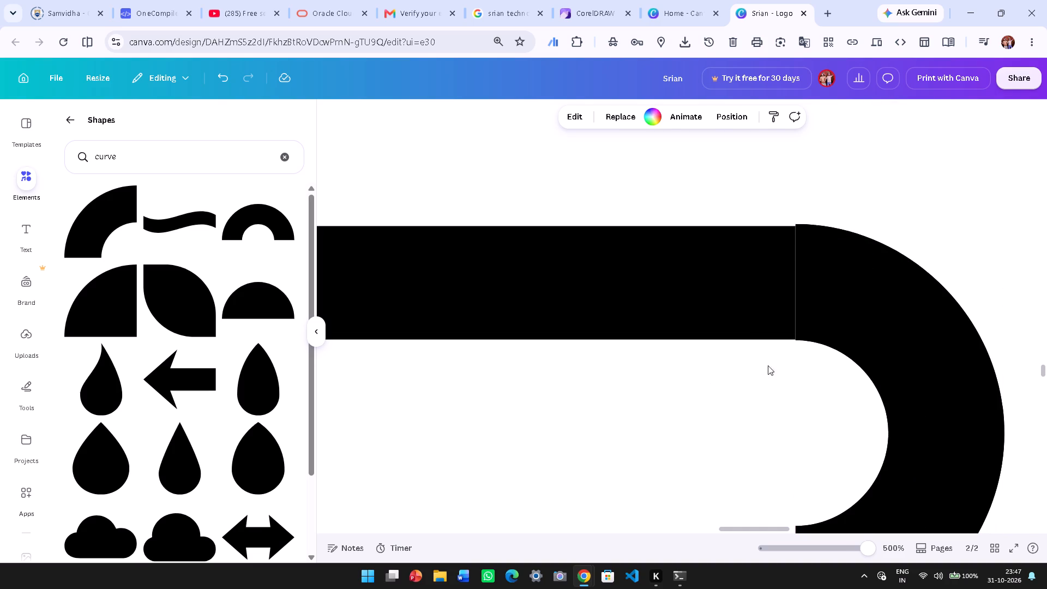
Align the arch's top edge with the bar's top edge and move it left to overlap the bar's end.
click(815, 323)
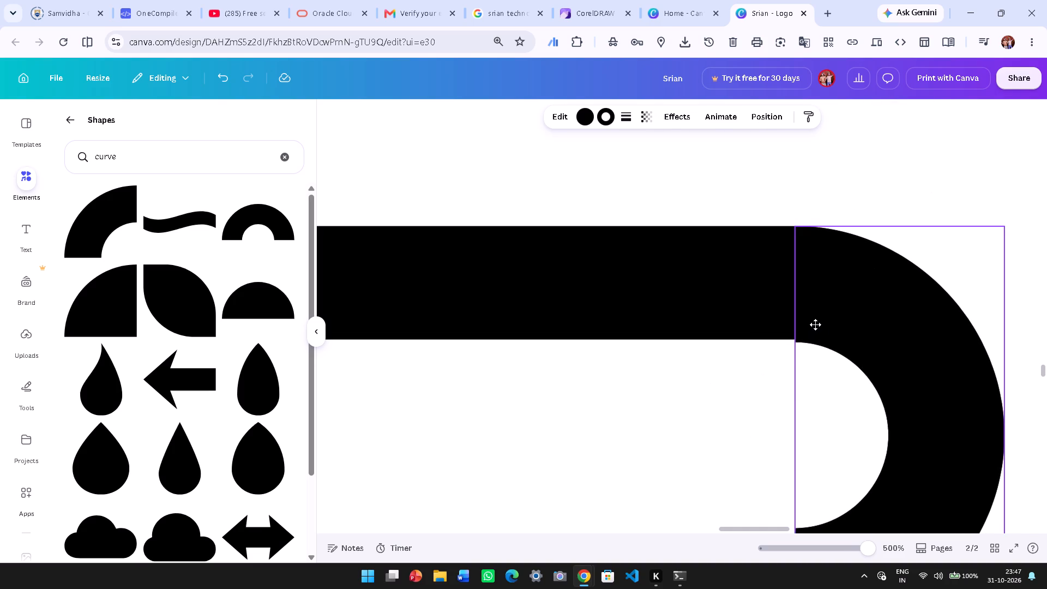
drag(735, 382, 738, 377)
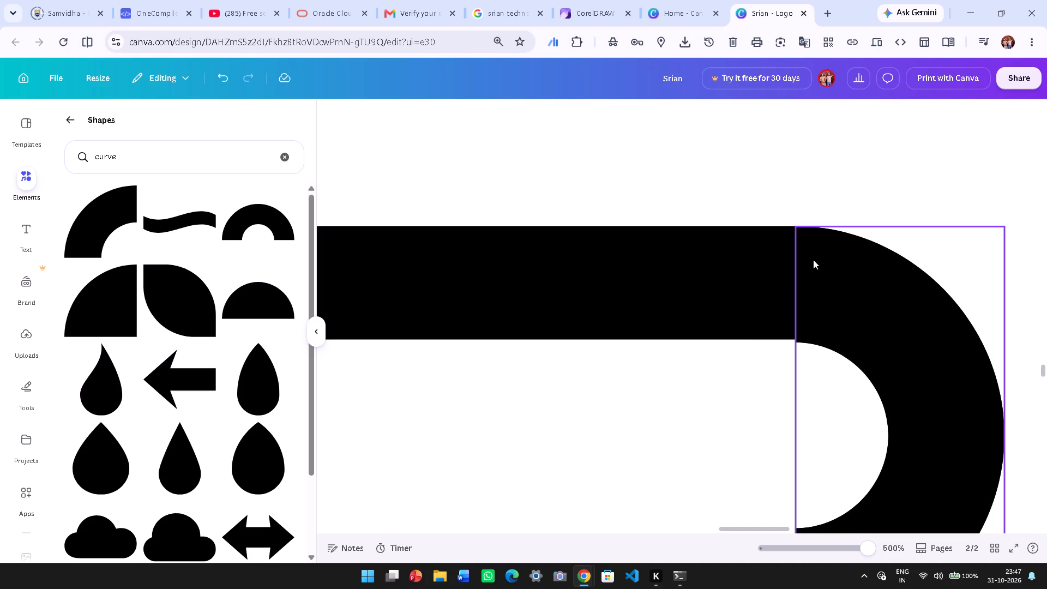
drag(870, 295, 850, 295)
click(850, 295)
click(904, 215)
click(831, 300)
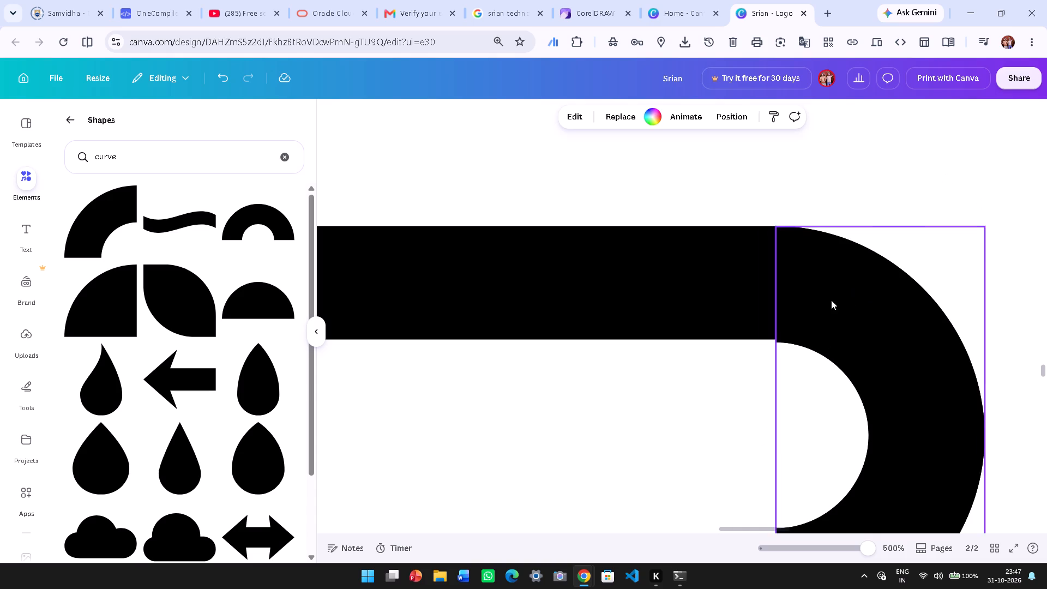
click(877, 208)
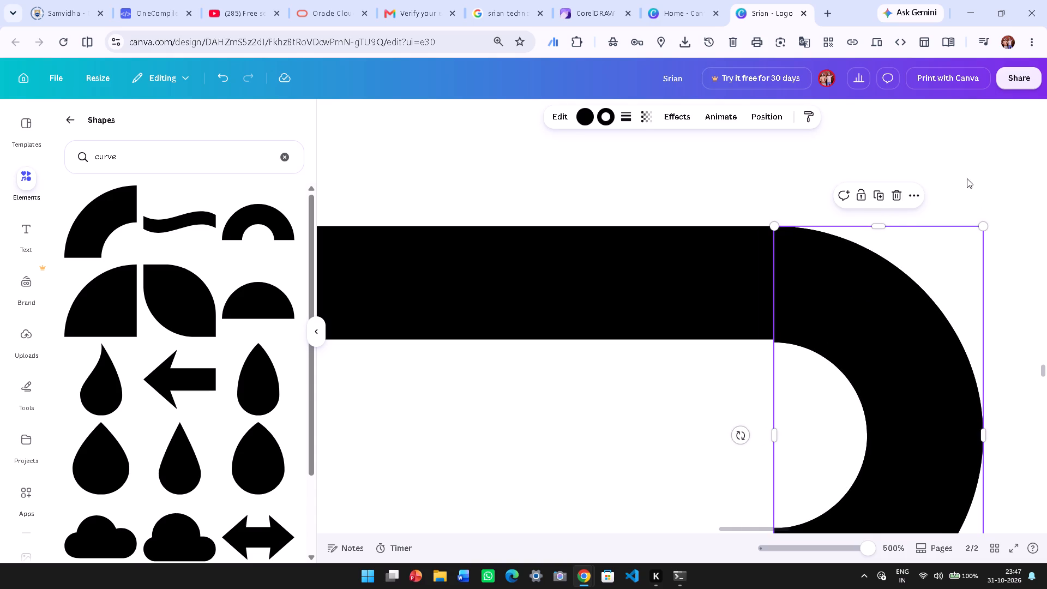
click(967, 178)
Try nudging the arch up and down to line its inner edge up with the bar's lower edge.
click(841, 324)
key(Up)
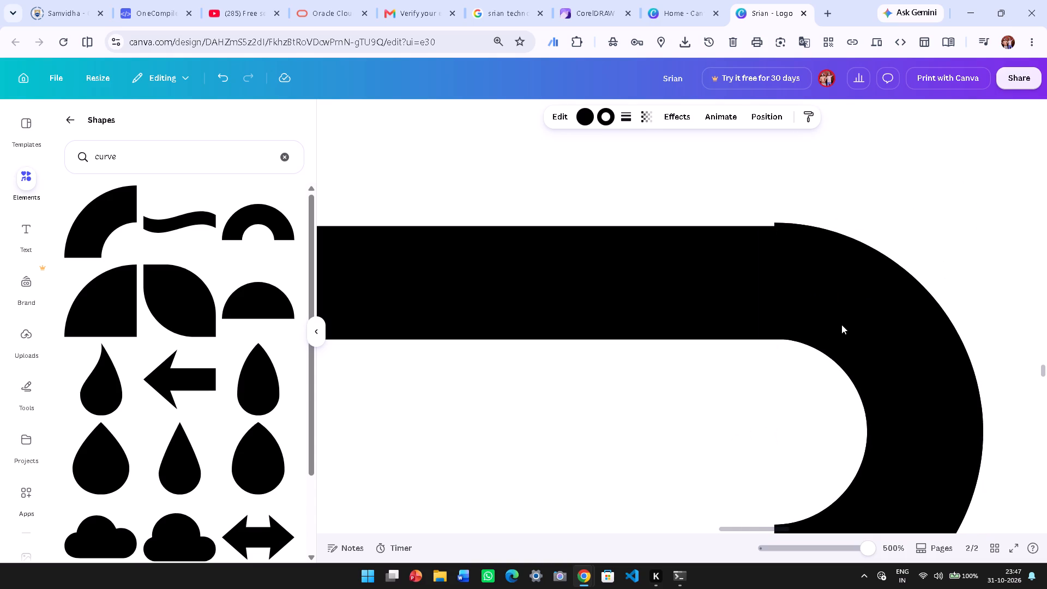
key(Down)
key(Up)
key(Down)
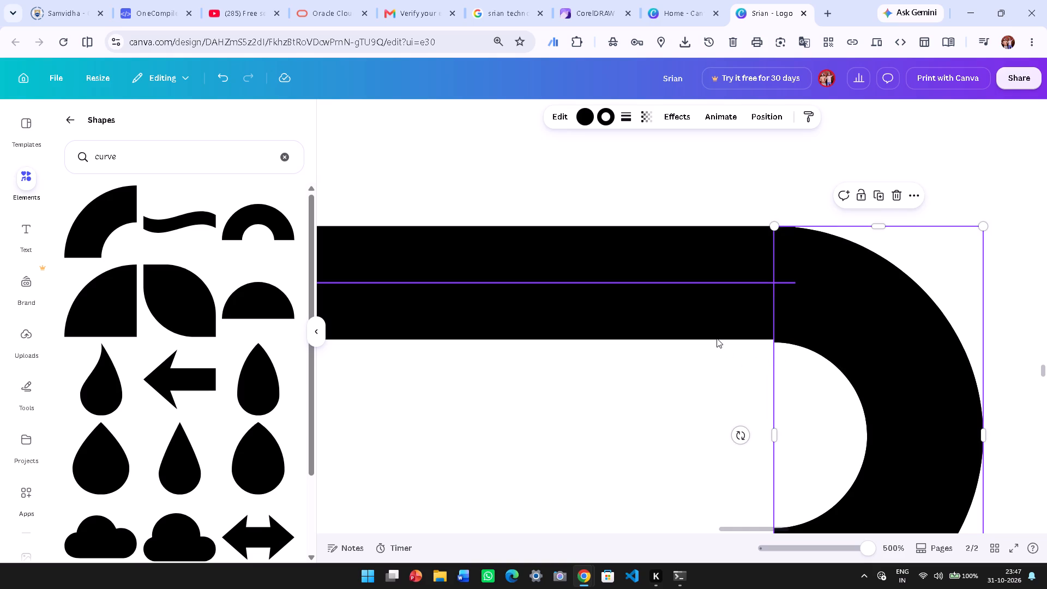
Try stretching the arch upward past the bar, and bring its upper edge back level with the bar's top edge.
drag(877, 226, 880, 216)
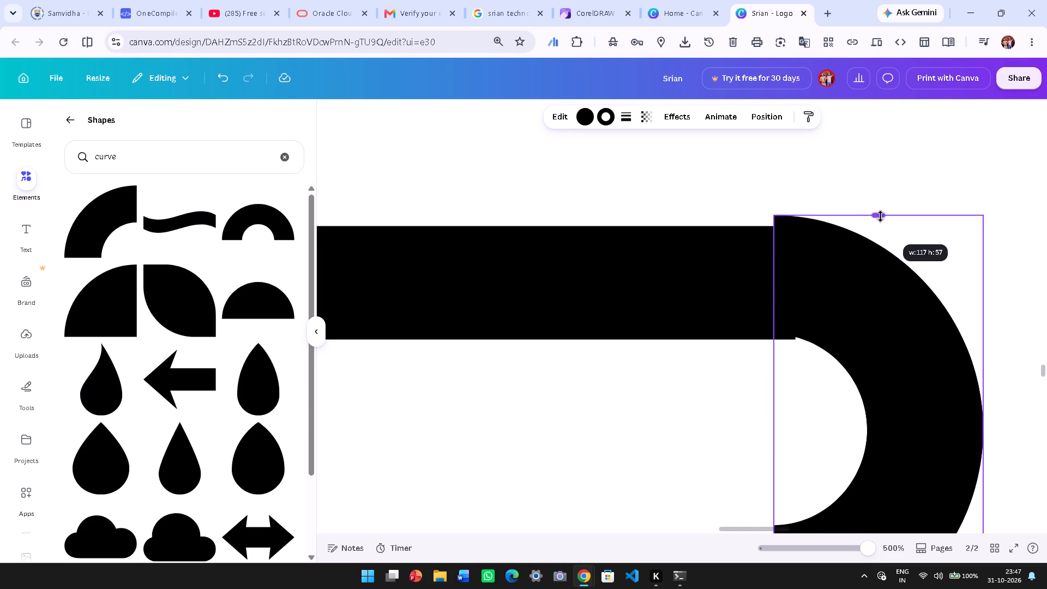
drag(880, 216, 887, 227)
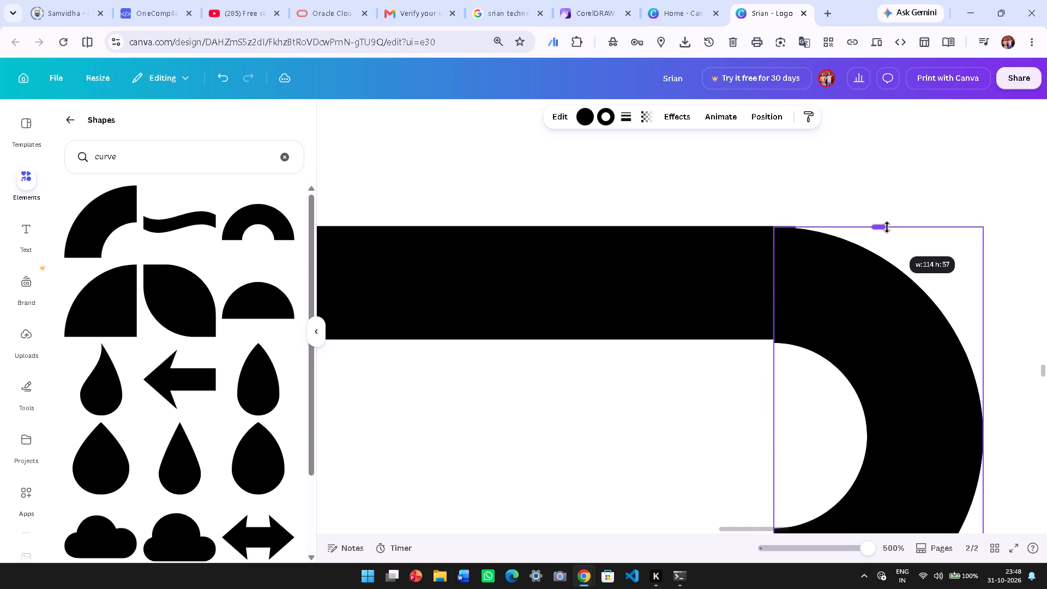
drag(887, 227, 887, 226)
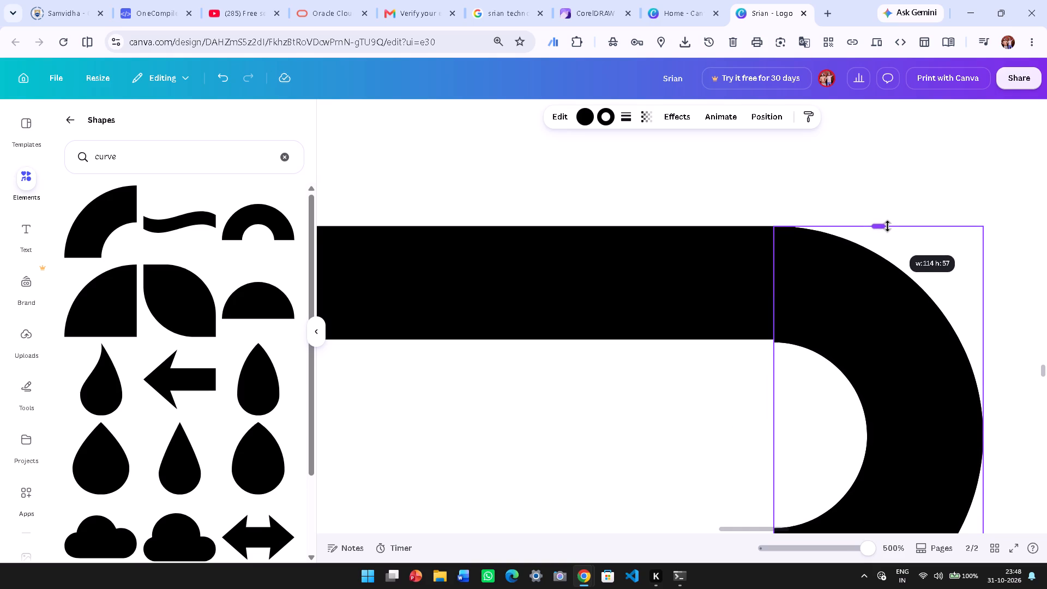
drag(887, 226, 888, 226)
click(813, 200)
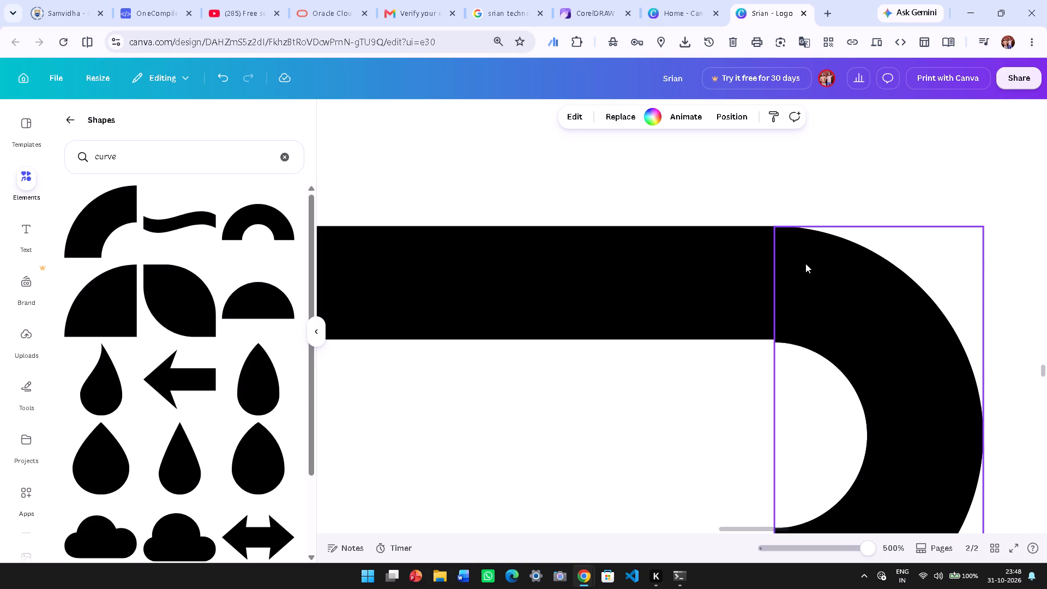
Nudge the arch right until its straight end sits at the bar's end with only a slight overlap.
click(805, 263)
key(Right)
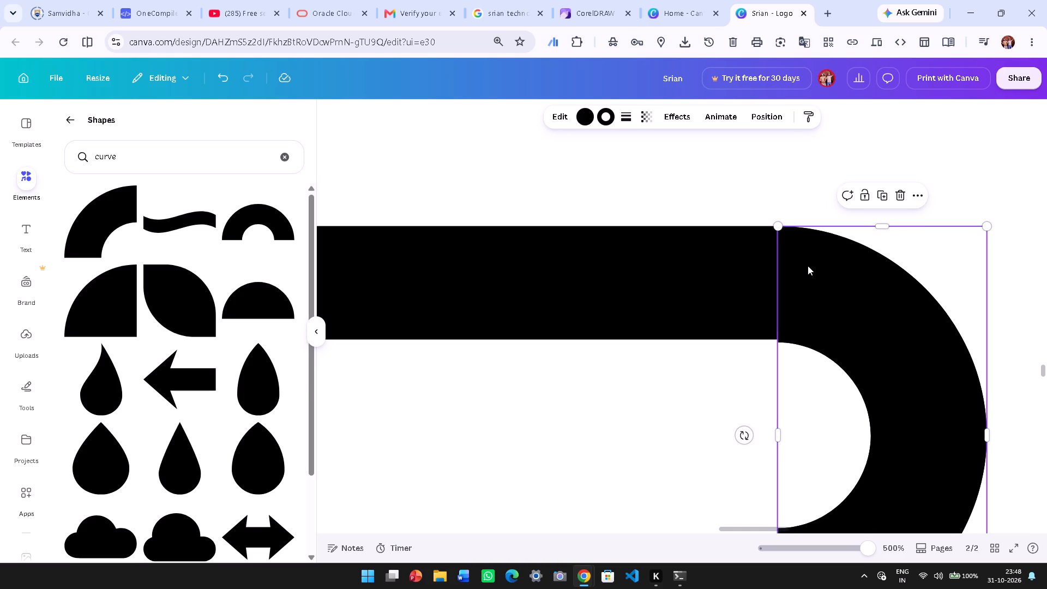
key(Right)
key(Right)
key(Right)
key(Right)
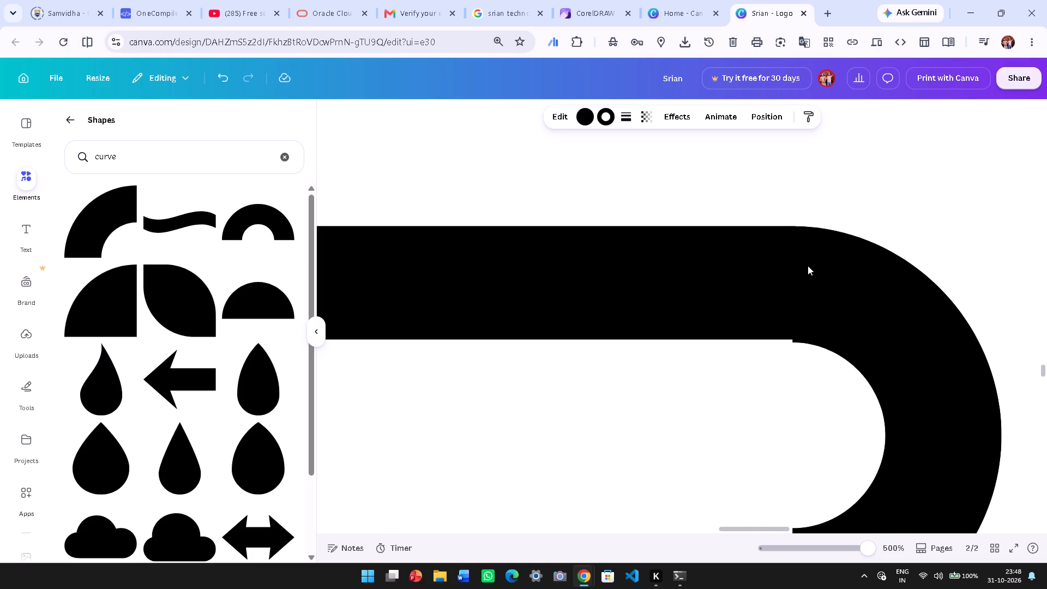
key(Right)
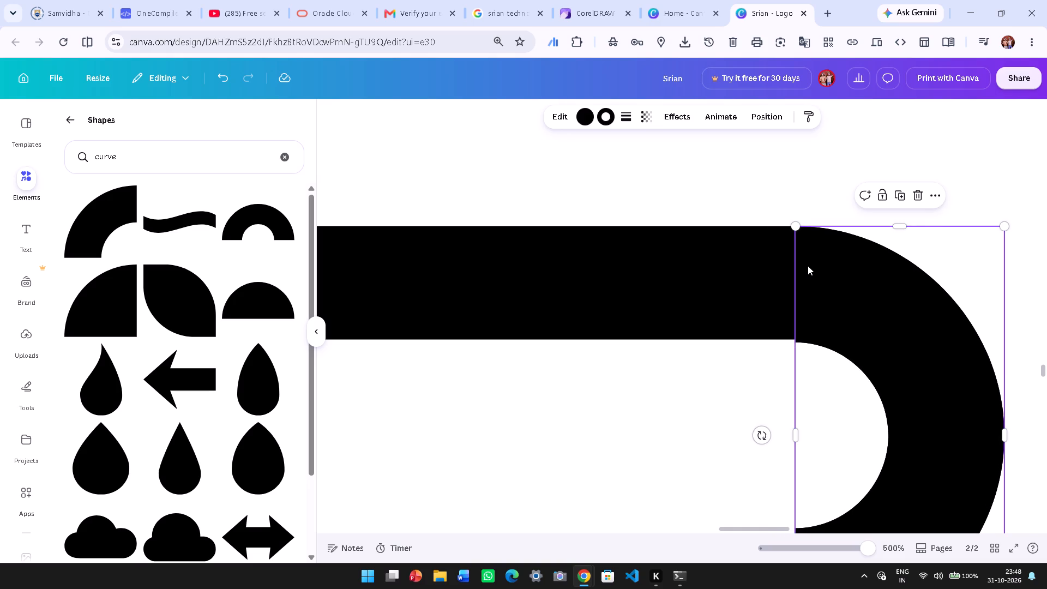
key(Left)
click(844, 178)
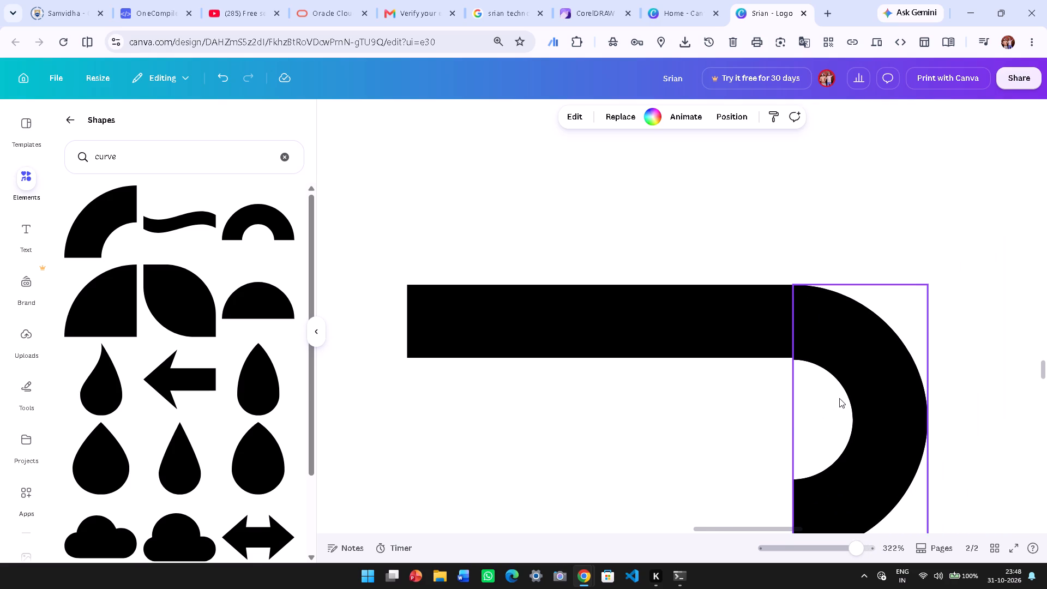
Scale the arch down slightly from its lower outer corner so its inner edge lines up with the bar's lower edge.
scroll(839, 398, down, 2)
click(856, 311)
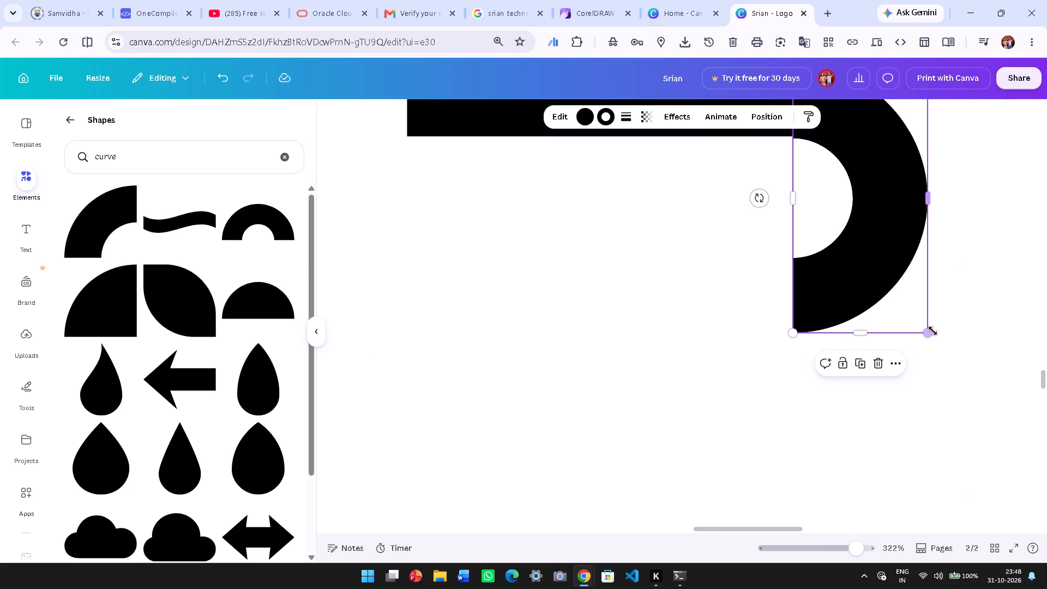
drag(929, 332, 925, 327)
click(923, 360)
scroll(785, 271, up, 2)
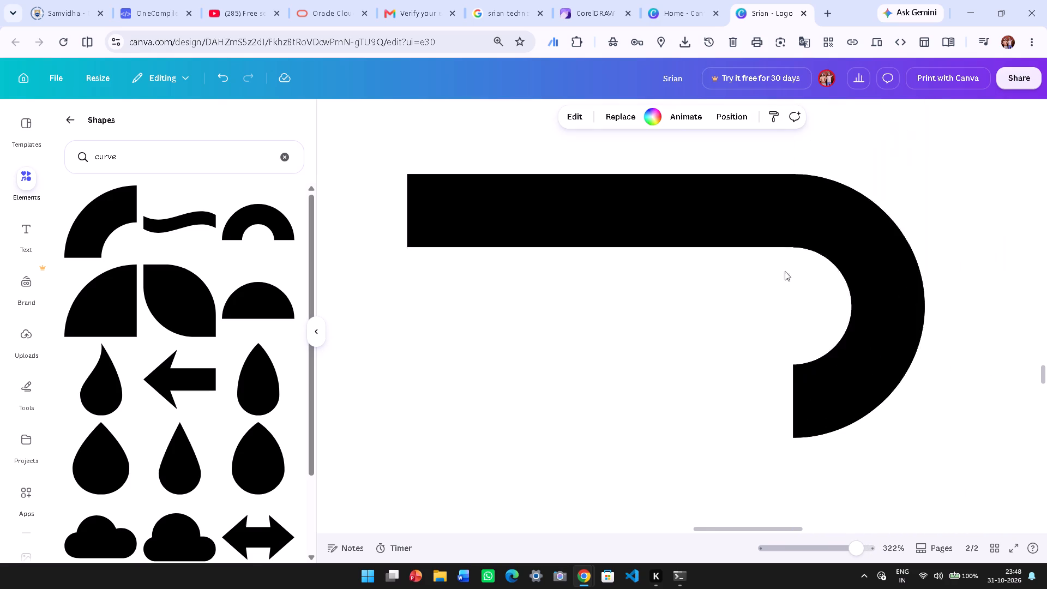
click(811, 352)
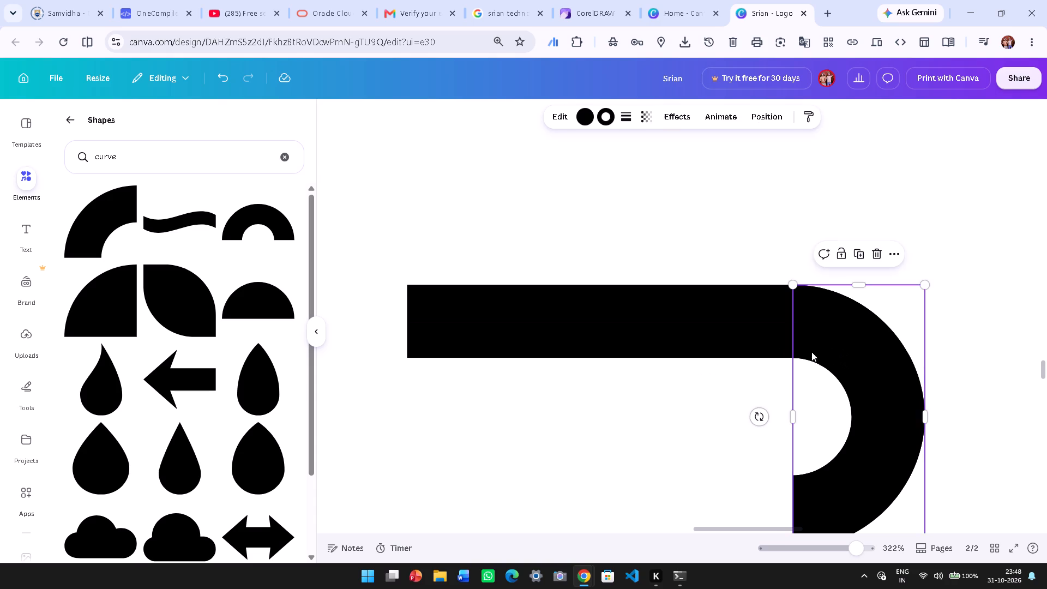
scroll(881, 419, down, 1)
click(925, 438)
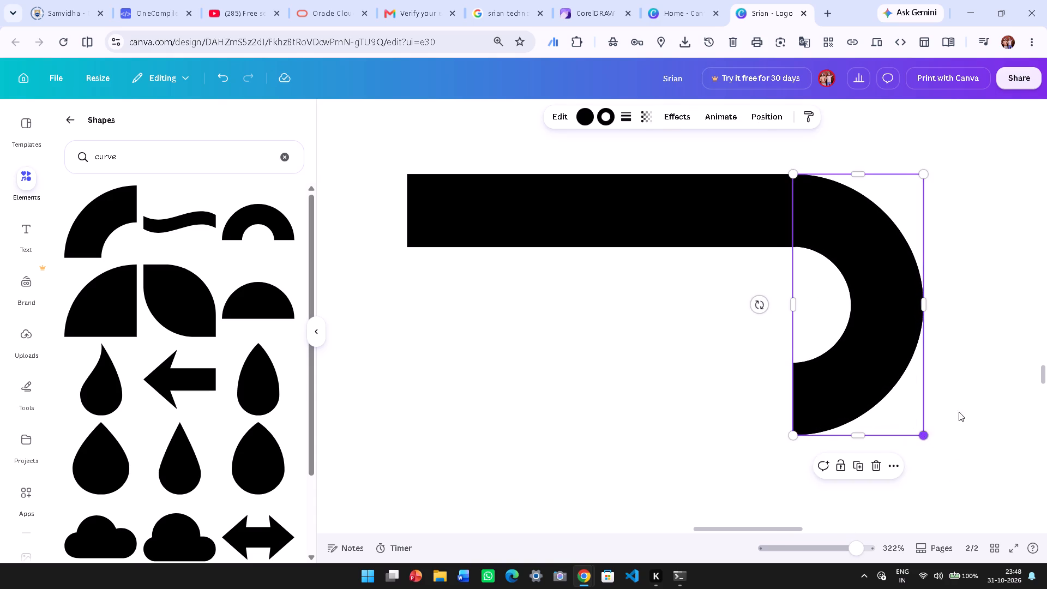
click(979, 391)
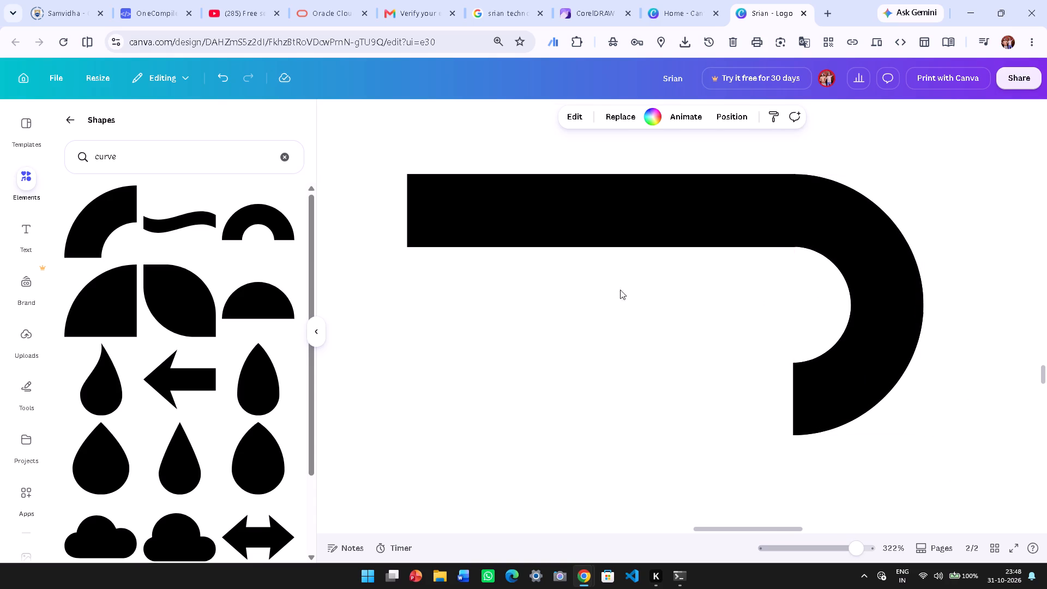
ctrl+scroll(705, 352, down, 3)
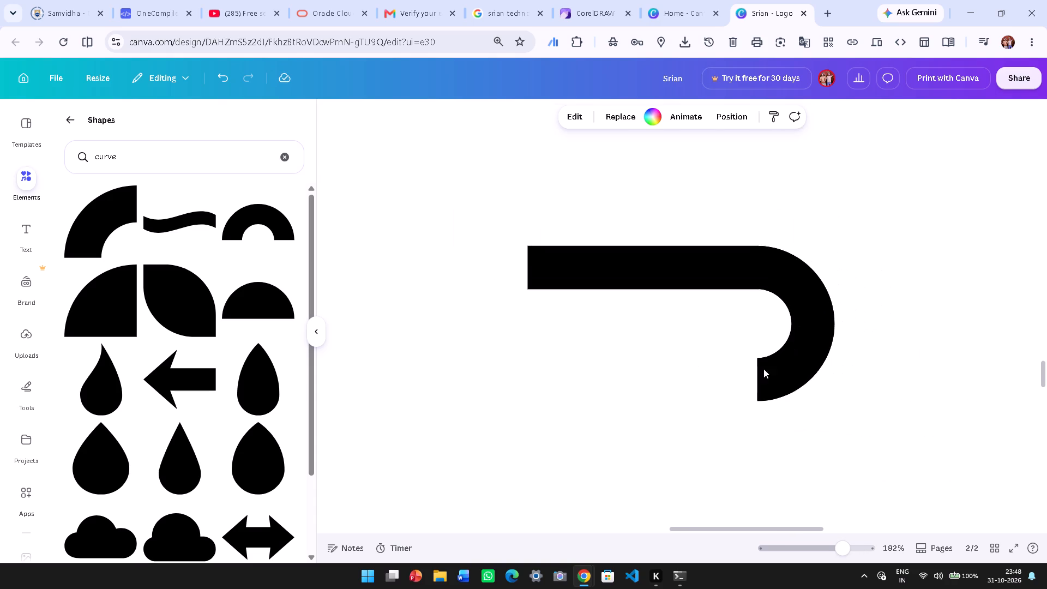
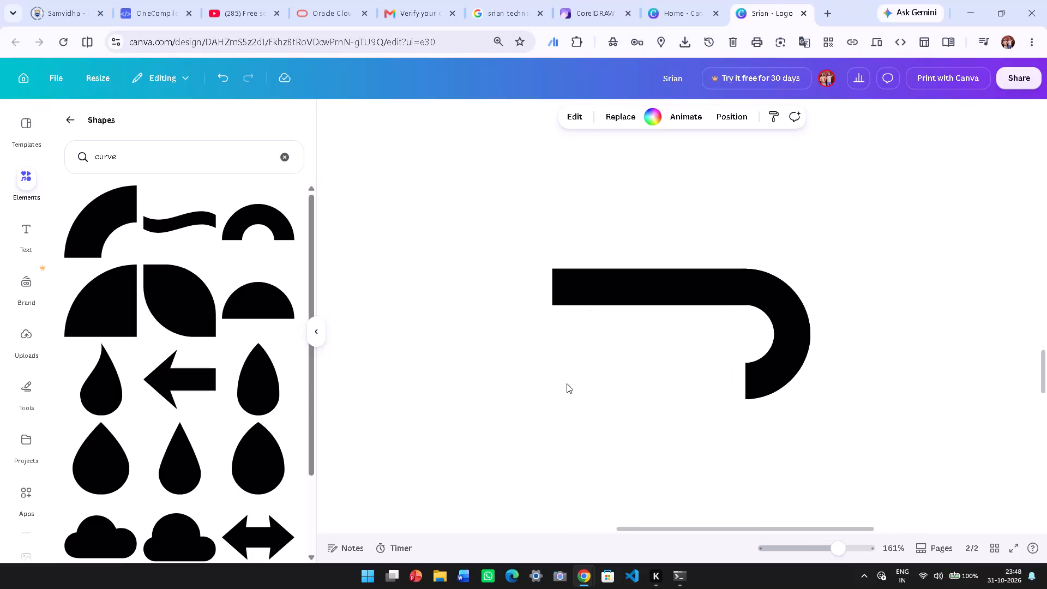
Shorten the horizontal bar on page 2 from its free end to a little over half its length, leaving it slightly tilted.
scroll(572, 382, down, 1)
scroll(423, 455, up, 1)
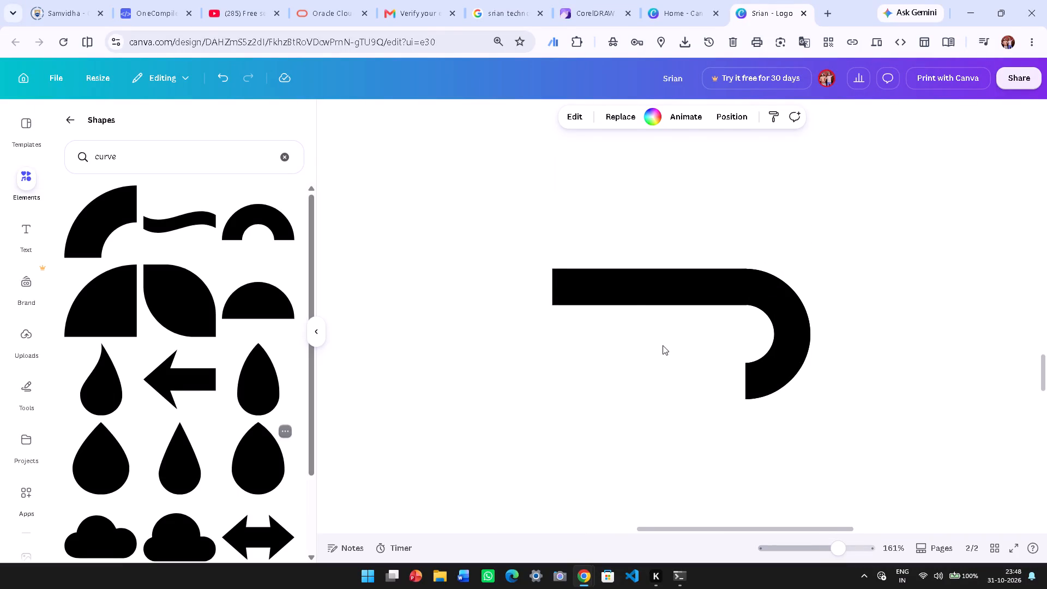
click(633, 292)
drag(555, 290, 676, 294)
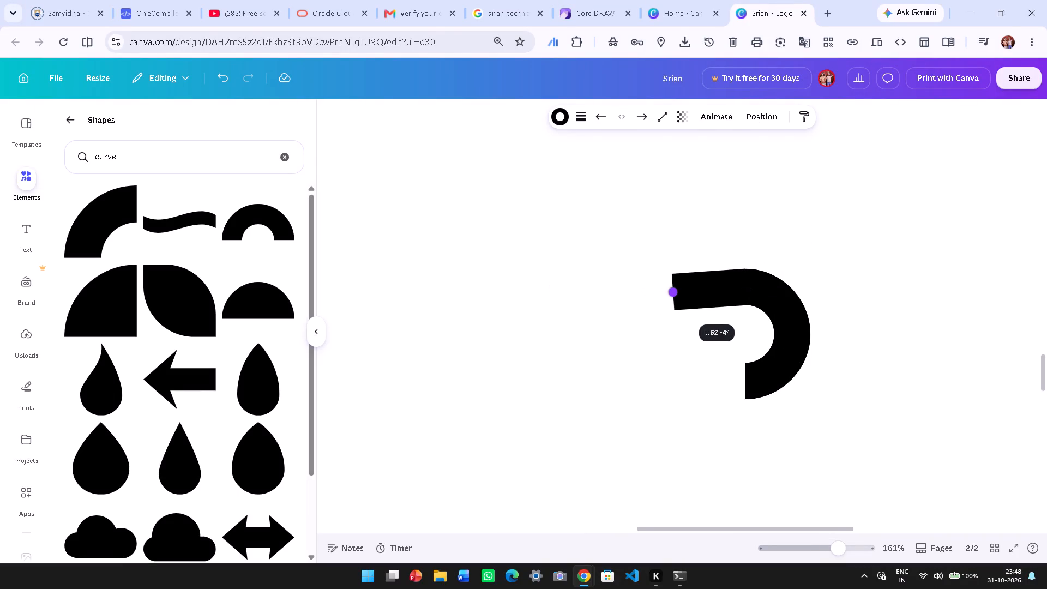
drag(676, 294, 637, 292)
click(639, 376)
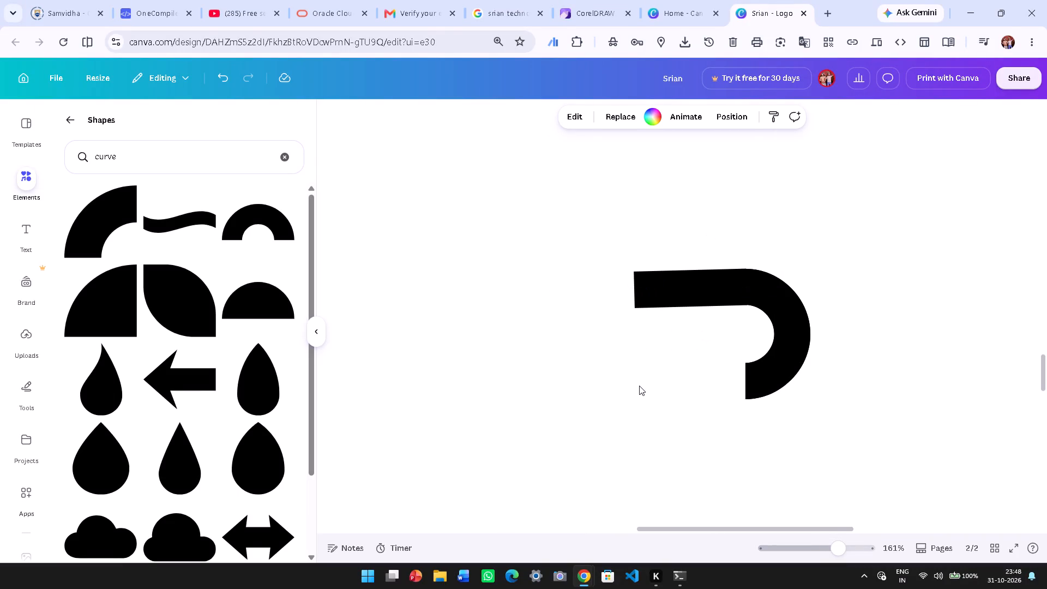
Duplicate the arch and place the copy over the bar's free end, just below its top edge.
click(780, 341)
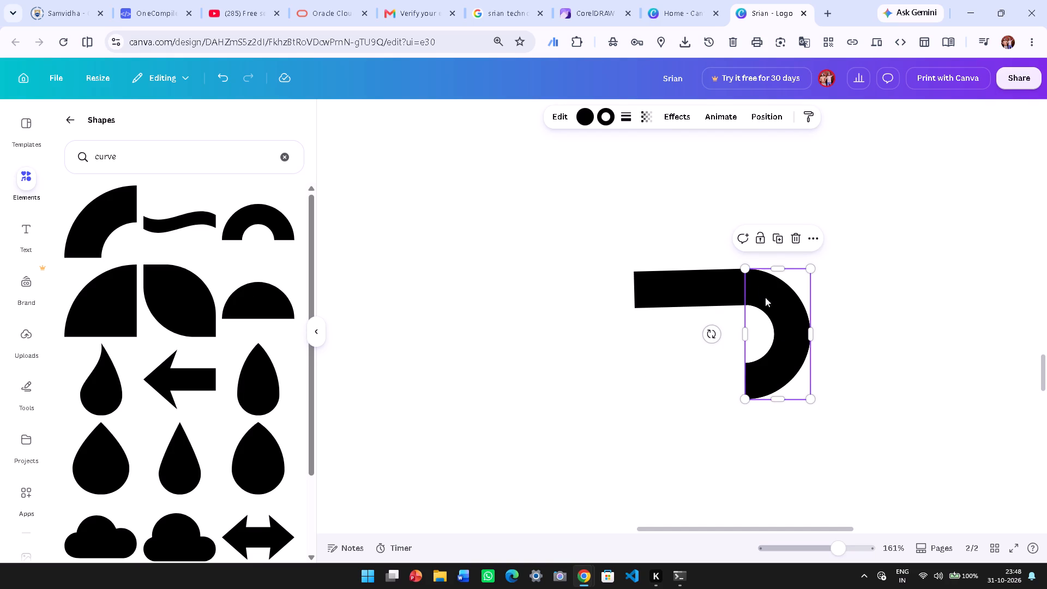
click(785, 238)
drag(791, 324, 635, 318)
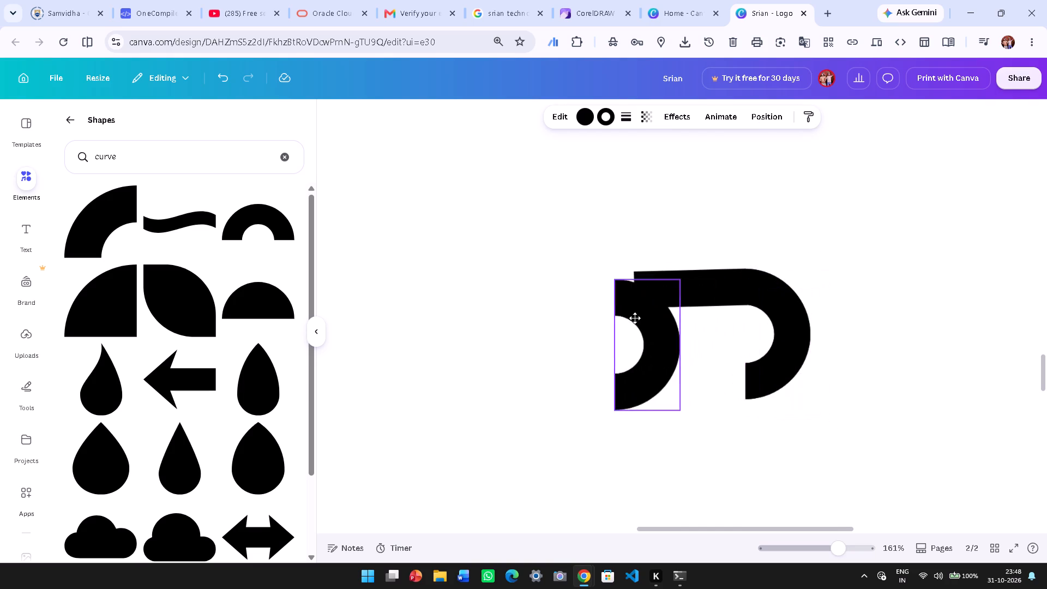
drag(635, 318, 669, 314)
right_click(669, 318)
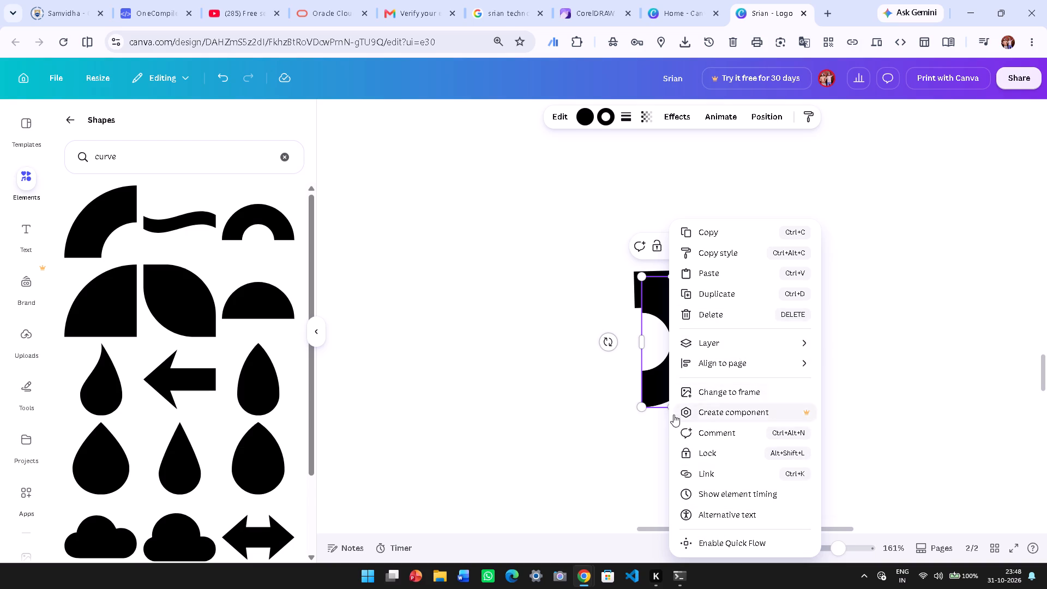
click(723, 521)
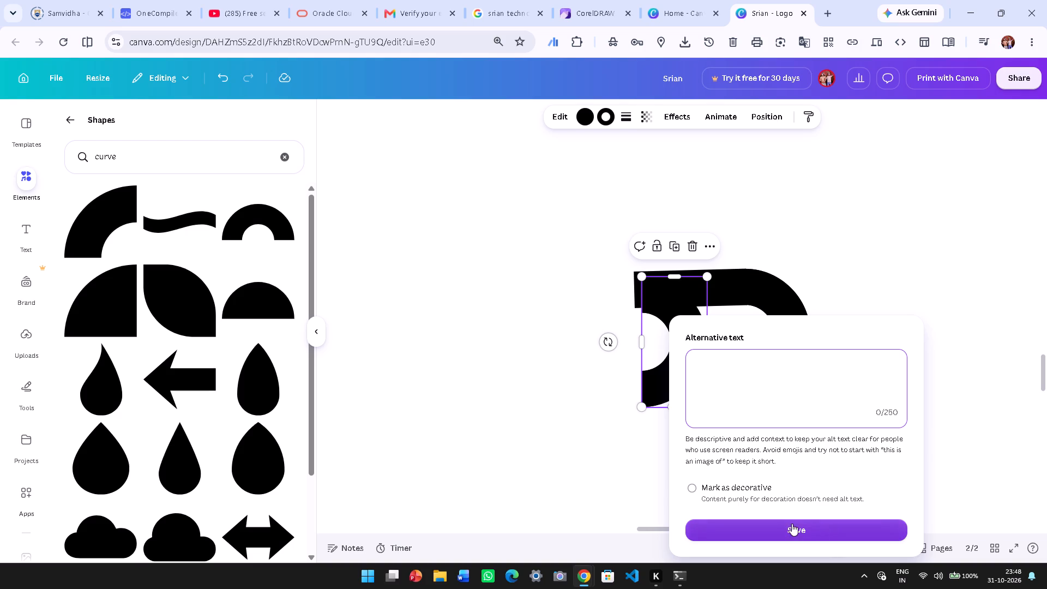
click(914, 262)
Change the arch copy to a frame and move it left so its curved side meets the bar's free end.
click(673, 327)
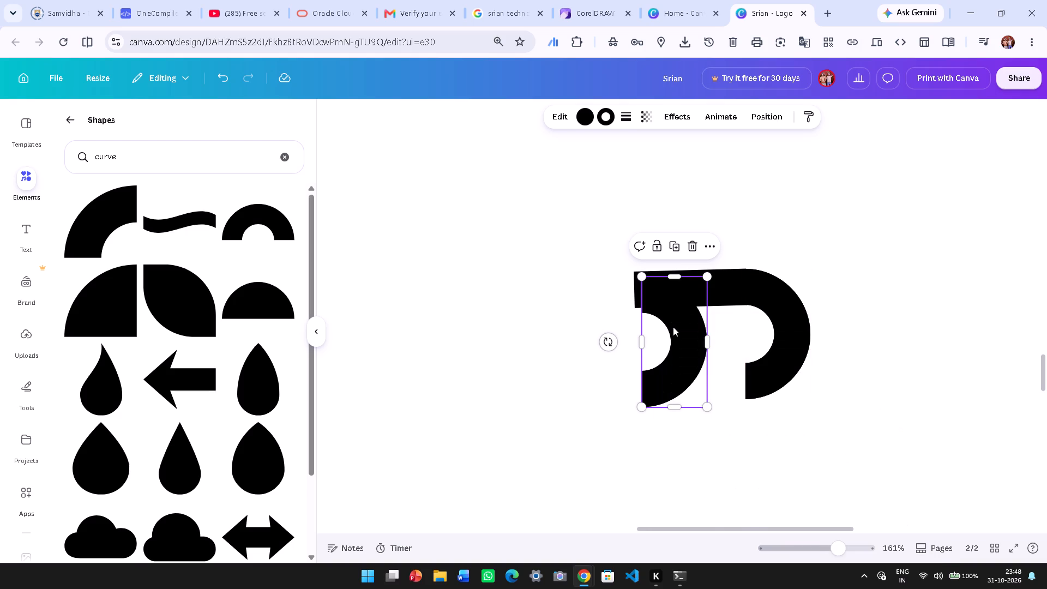
right_click(673, 327)
scroll(744, 418, down, 3)
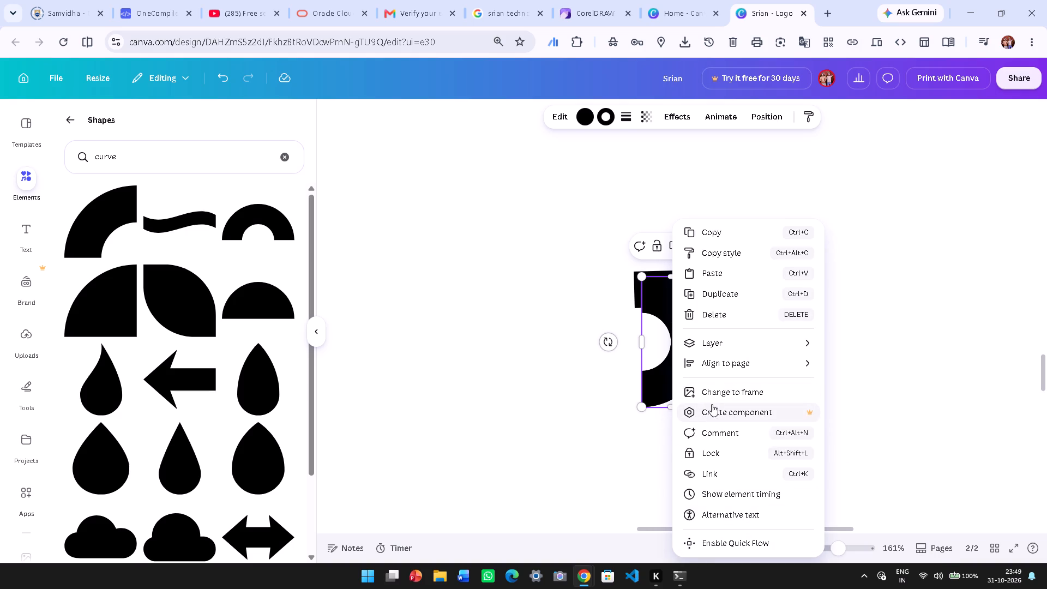
click(714, 388)
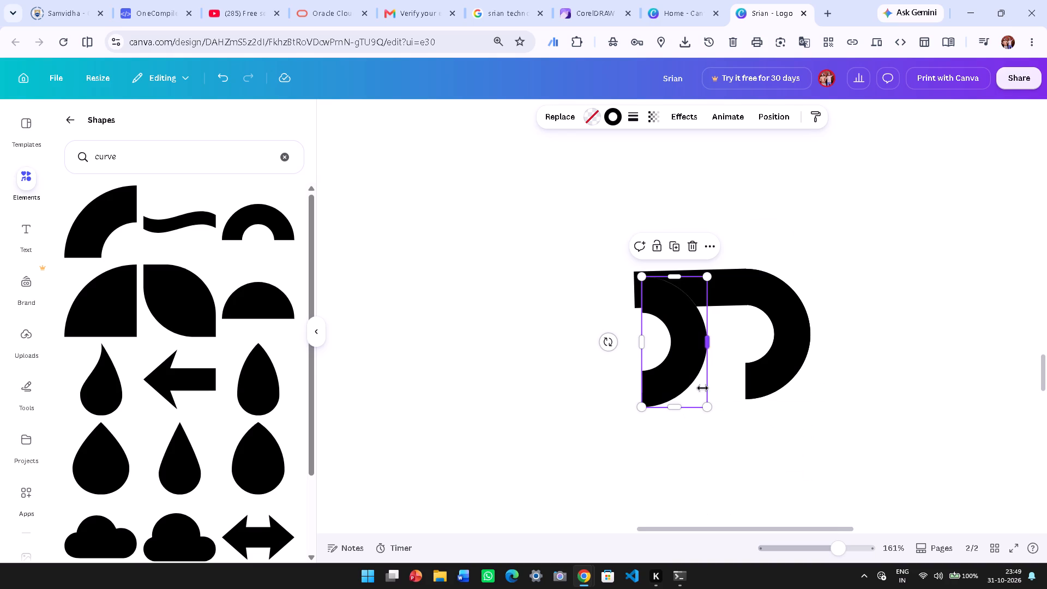
drag(678, 372, 612, 372)
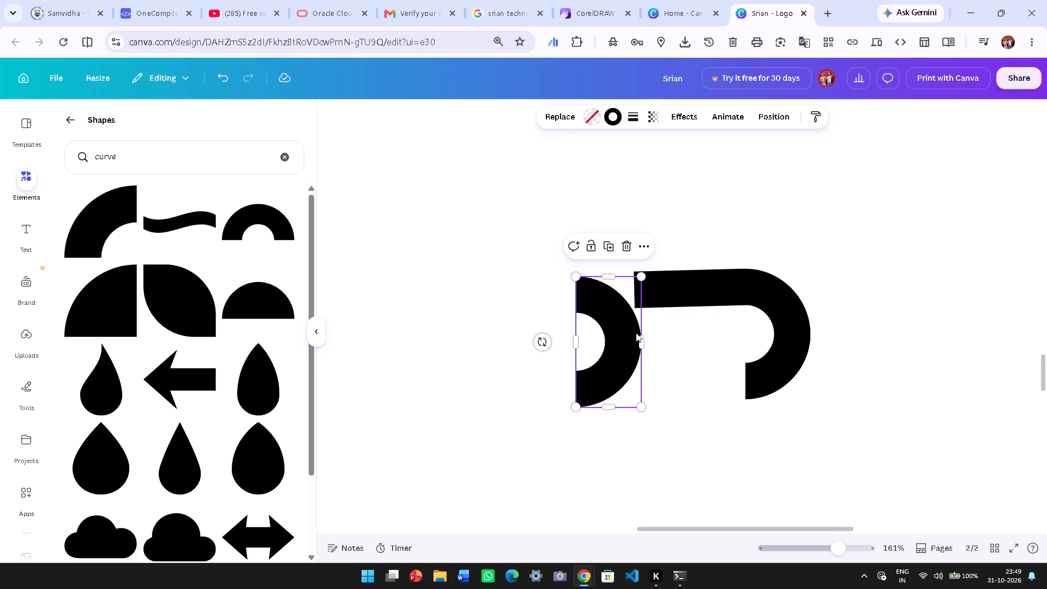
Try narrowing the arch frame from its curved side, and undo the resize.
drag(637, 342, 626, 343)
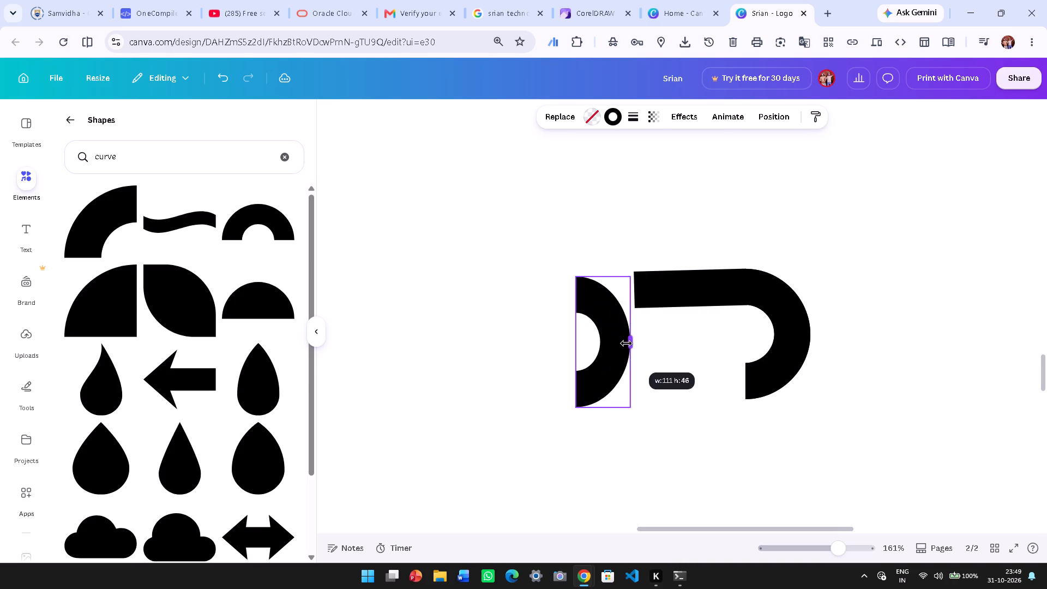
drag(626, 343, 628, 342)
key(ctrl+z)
Look through the arch frame's available options for a way to mirror it.
click(611, 359)
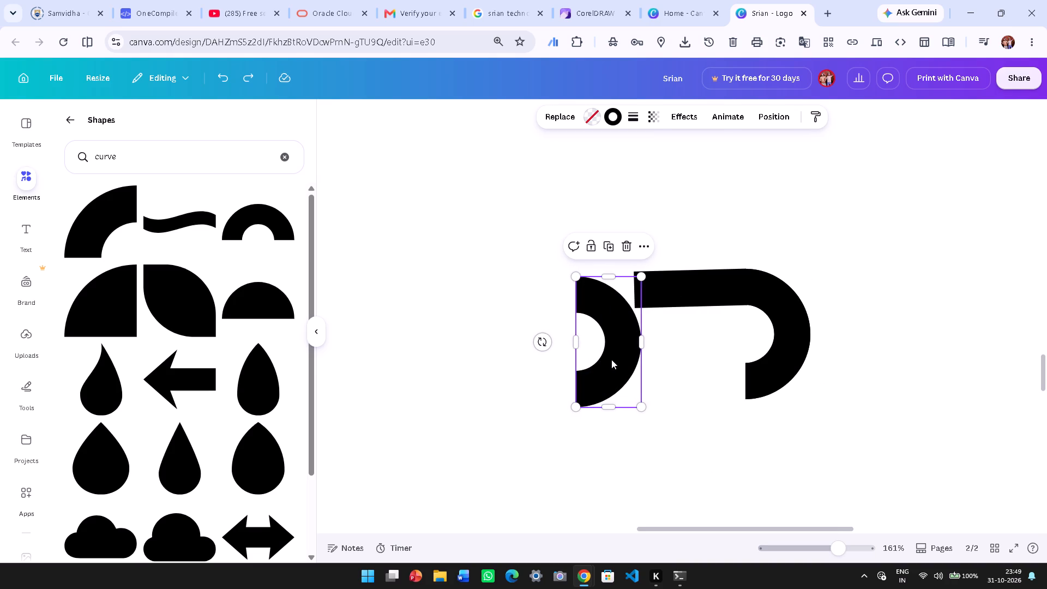
right_click(611, 359)
right_click(629, 355)
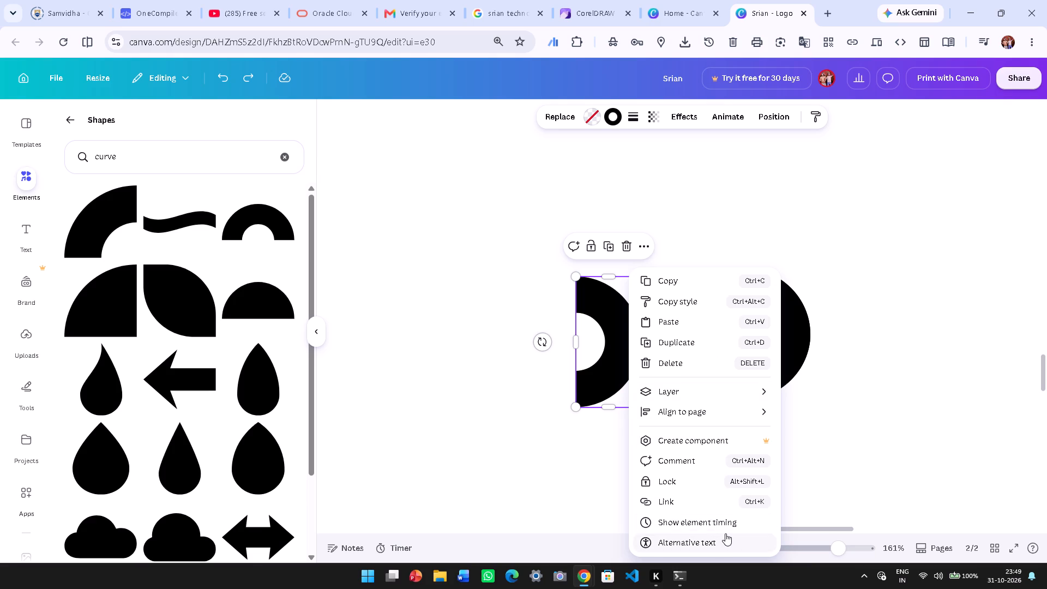
scroll(723, 497, down, 3)
click(617, 352)
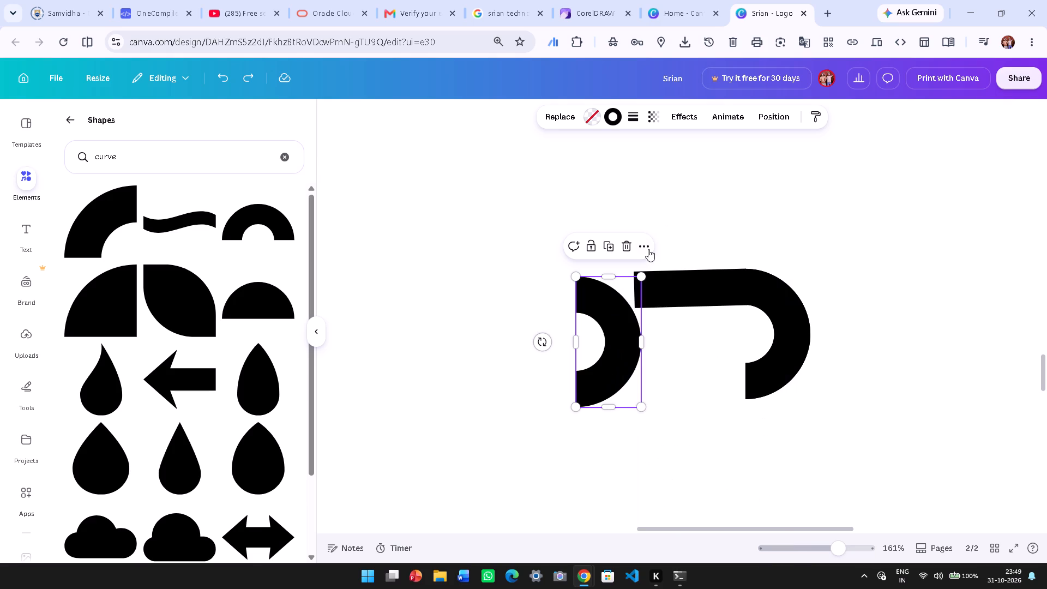
click(648, 249)
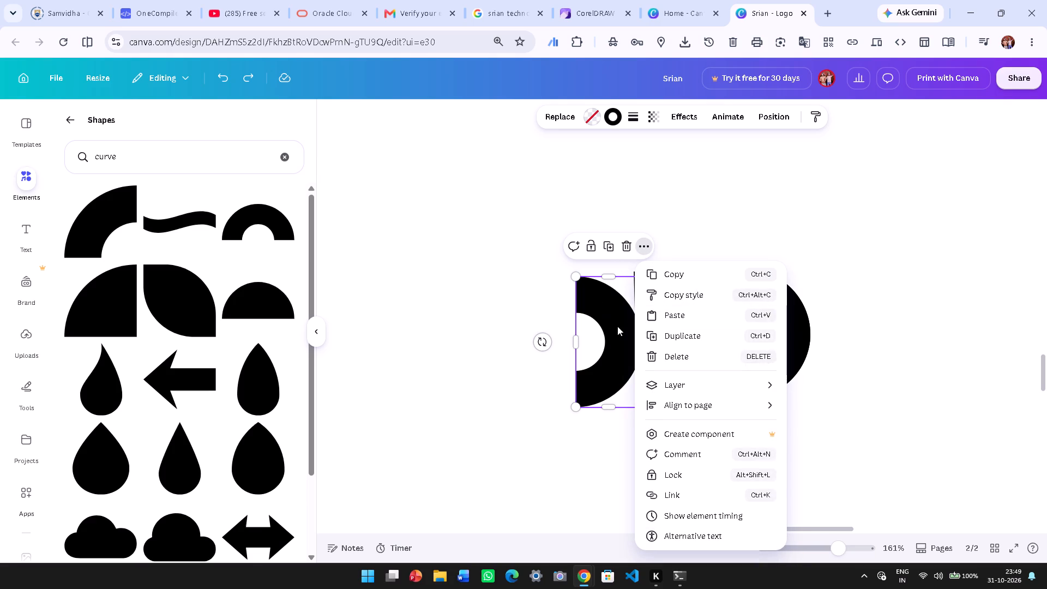
click(617, 326)
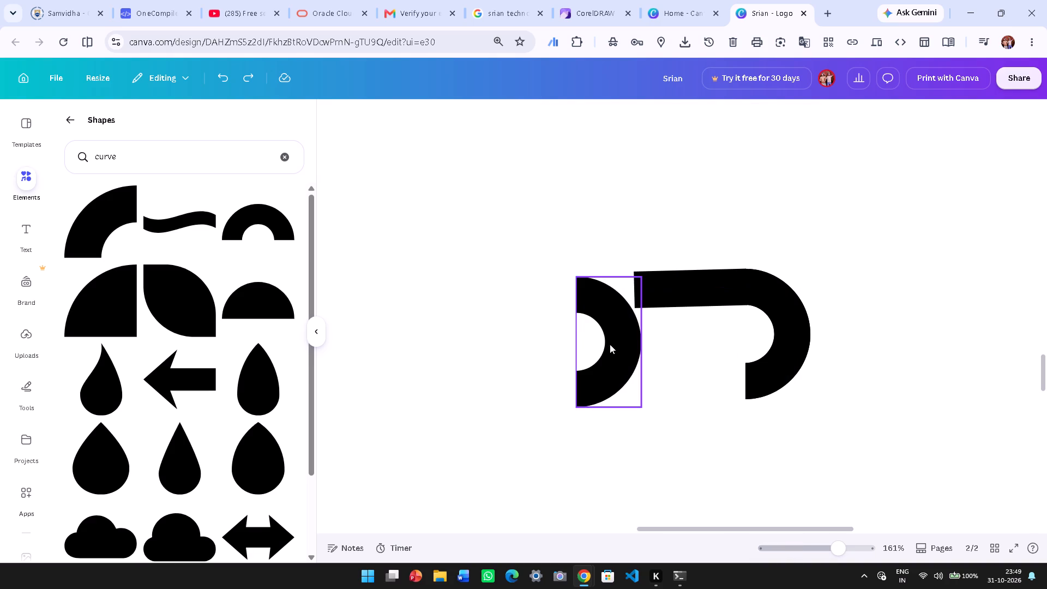
click(607, 344)
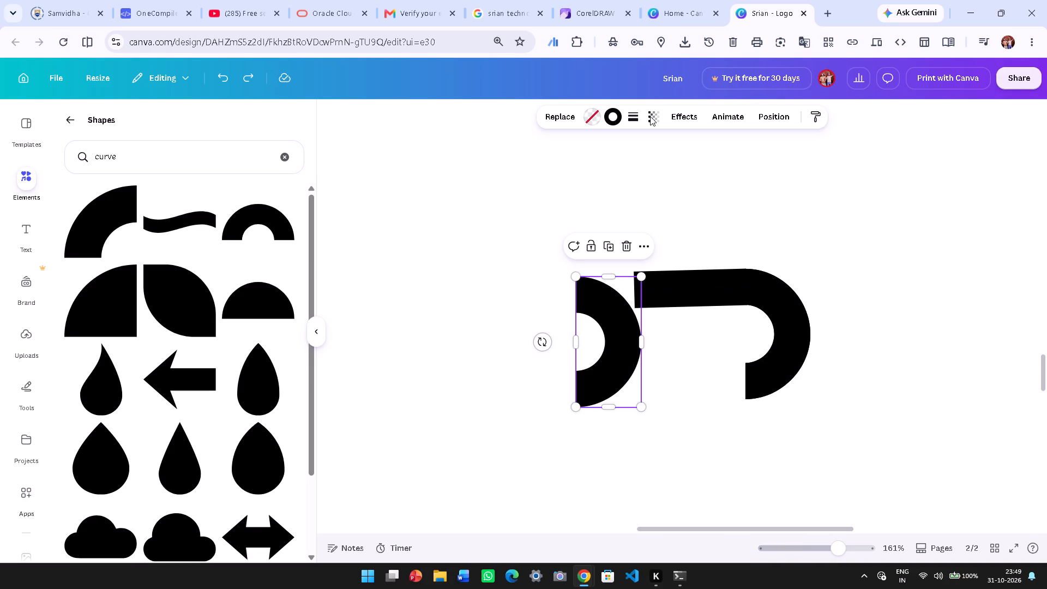
Search Google in a new tab for how to make a mirror in Canva and read the overview.
click(832, 8)
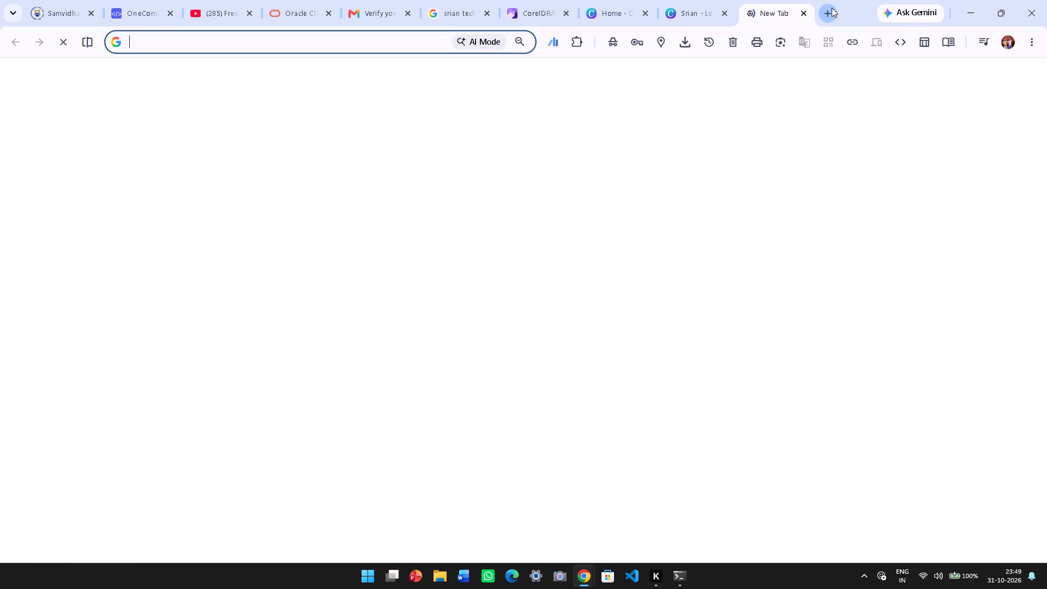
text(hoe make mirrir ina)
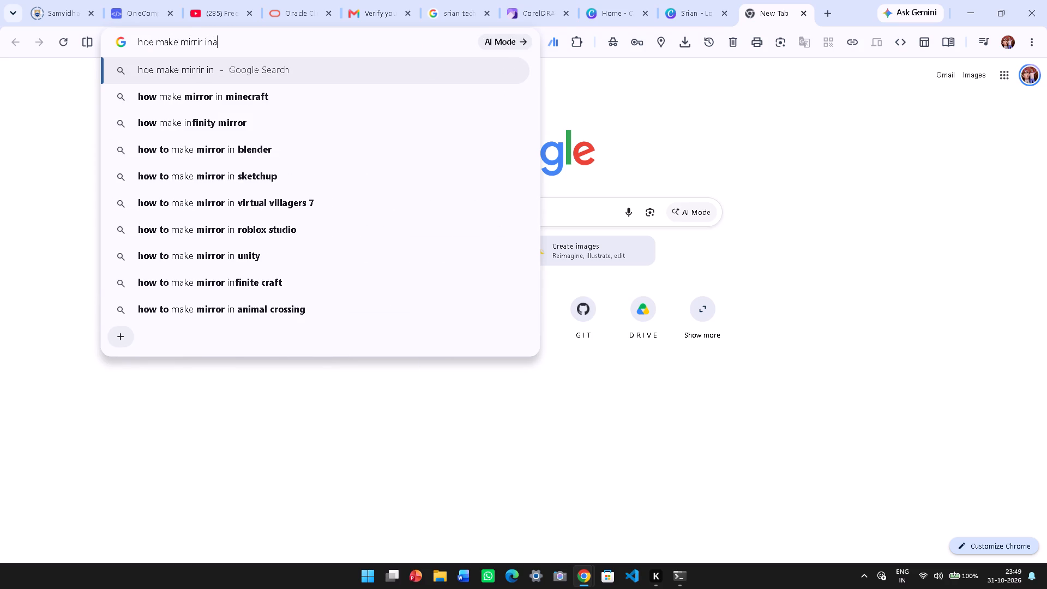
key(space)
key(BackSpace)
key(BackSpace)
key(space)
text(a)
key(space)
text(canva)
key(Return)
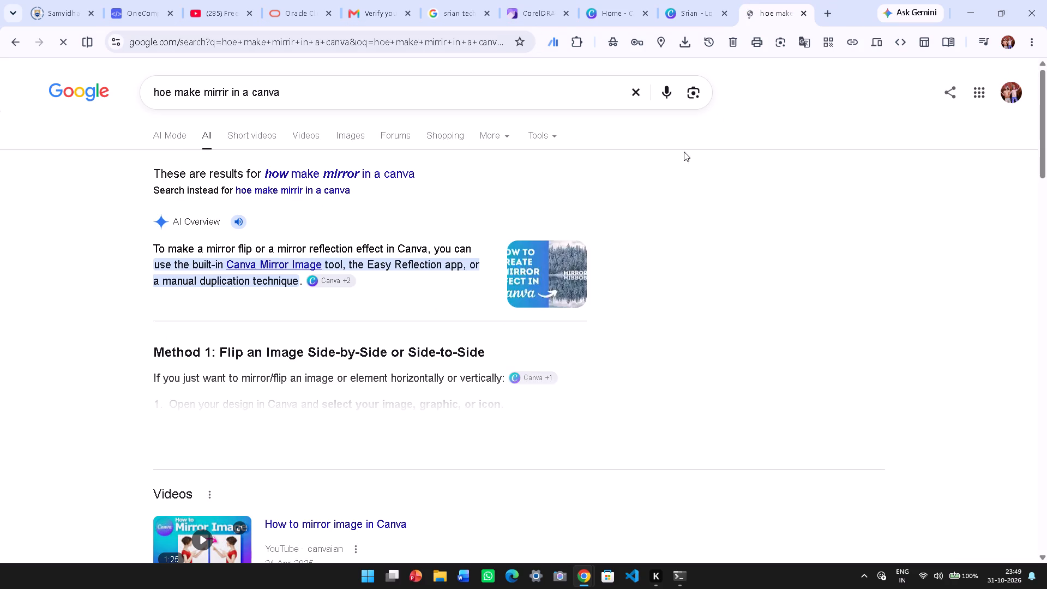
drag(287, 250, 313, 250)
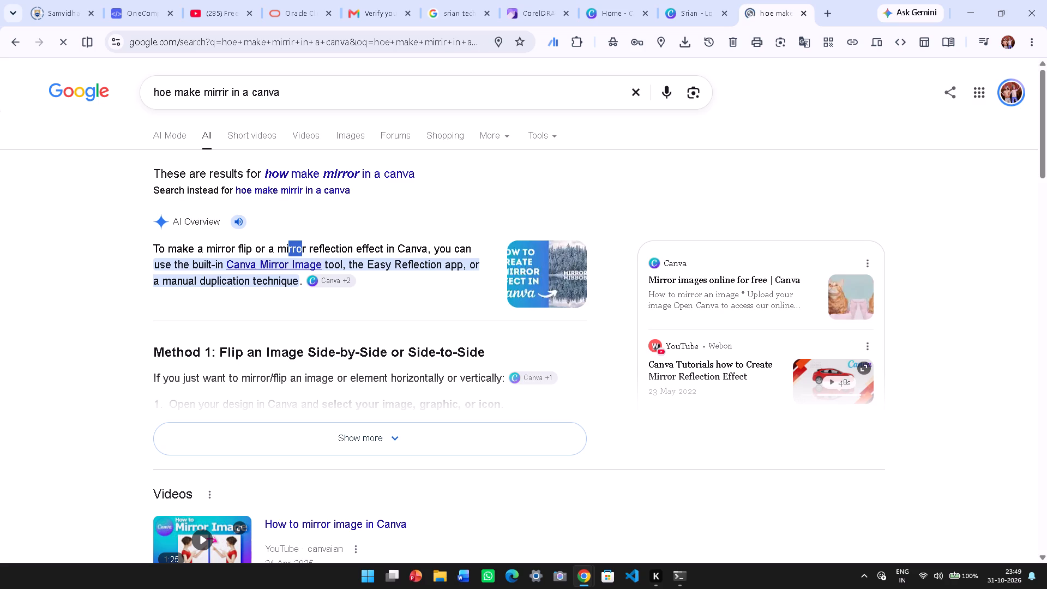
drag(313, 250, 317, 250)
click(385, 263)
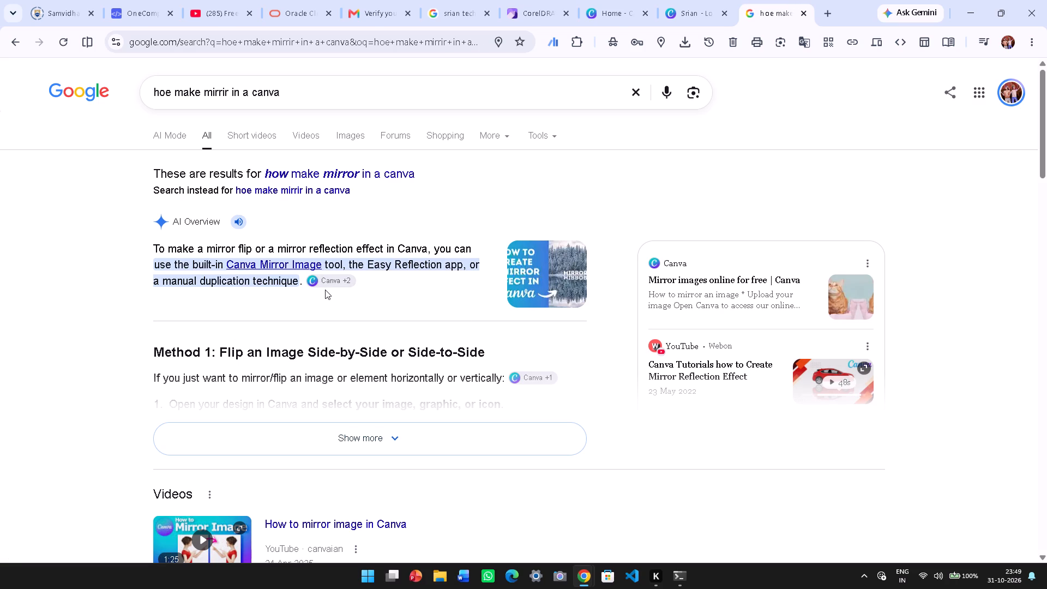
Refine the Google search to mirroring a shape in Canva and read the flip instructions.
click(224, 92)
click(226, 91)
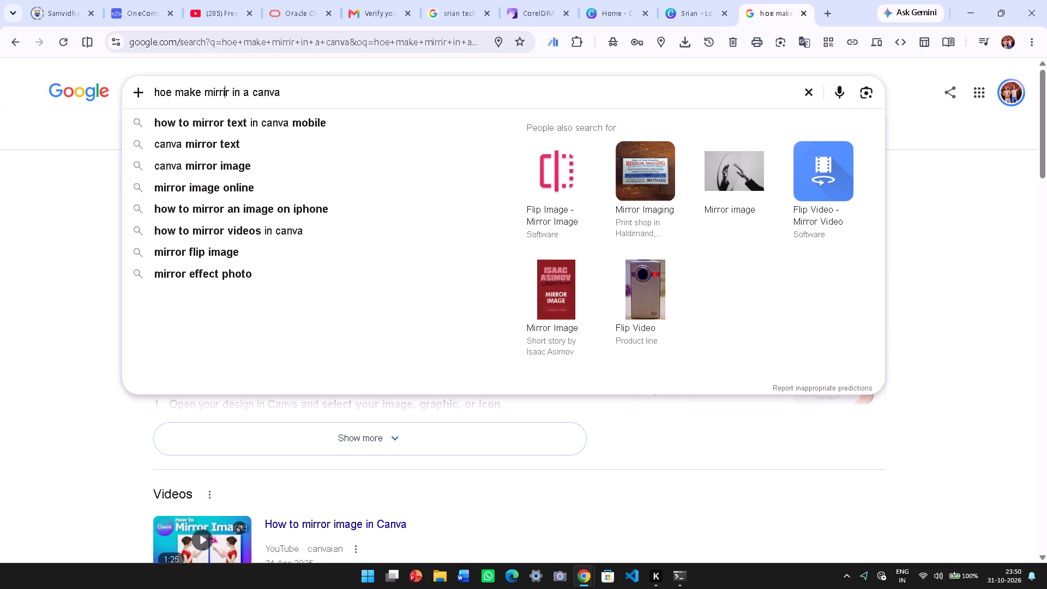
key(BackSpace)
key(r)
key(BackSpace)
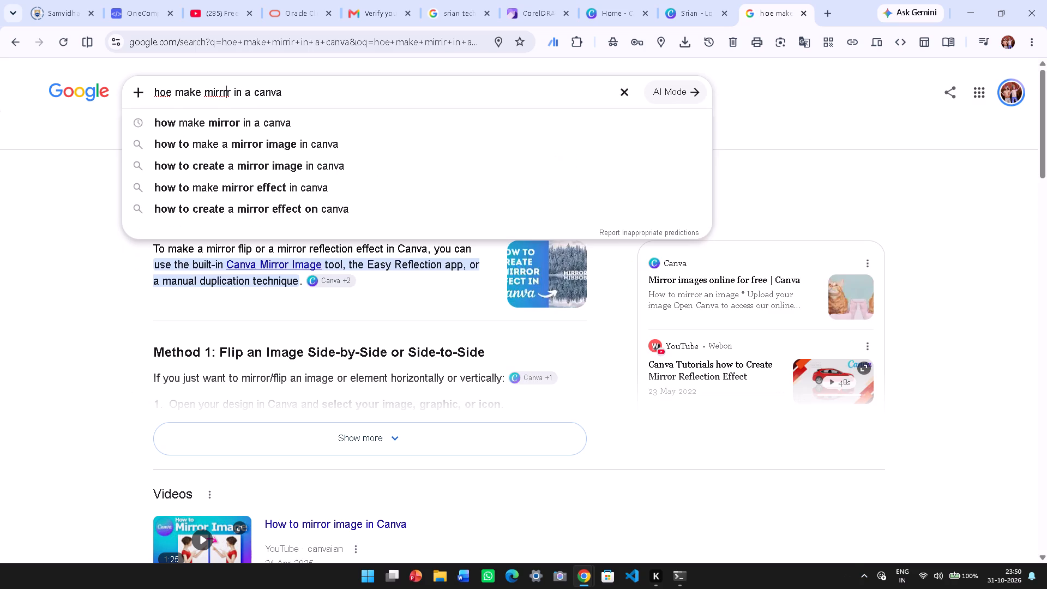
key(o)
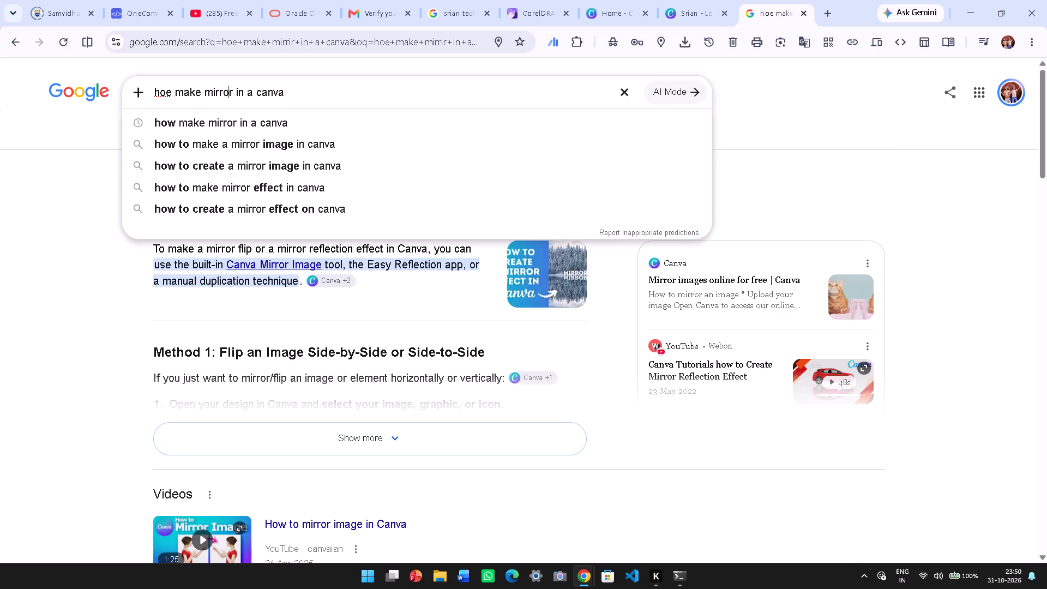
click(231, 93)
click(236, 92)
text(a shape)
key(space)
key(Return)
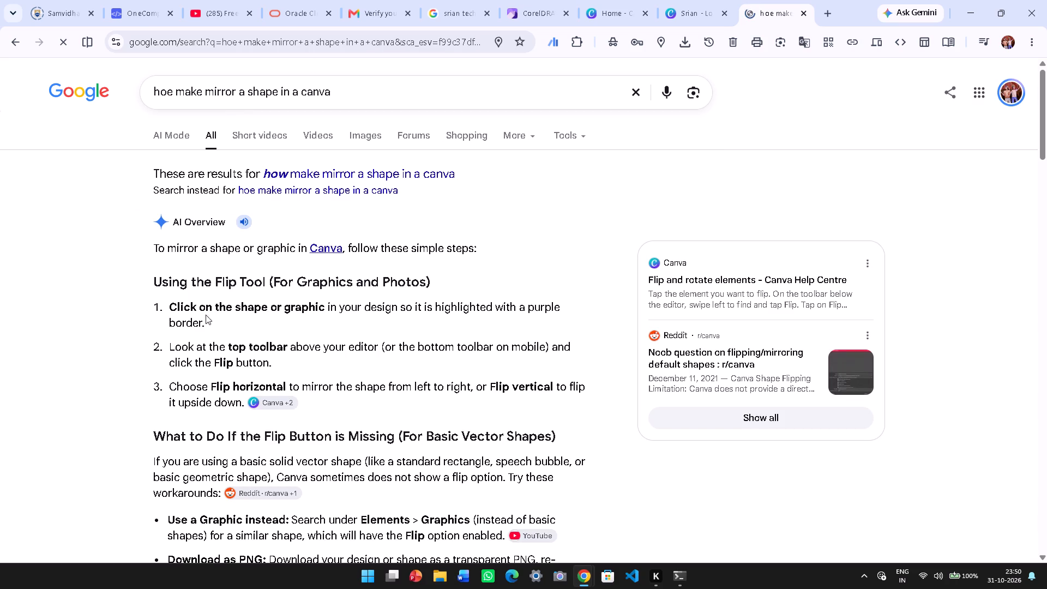
drag(203, 310, 213, 310)
click(303, 310)
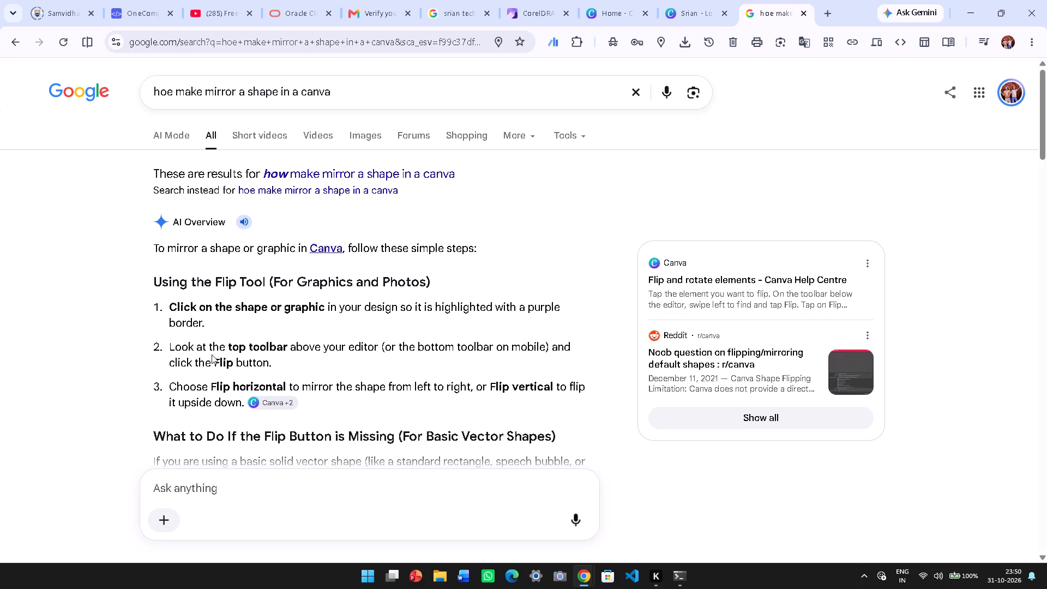
drag(157, 344, 215, 352)
click(248, 363)
Return to the Canva logo design and check the arch frame's effects, animation, position and stroke settings for a flip option.
click(612, 0)
click(701, 0)
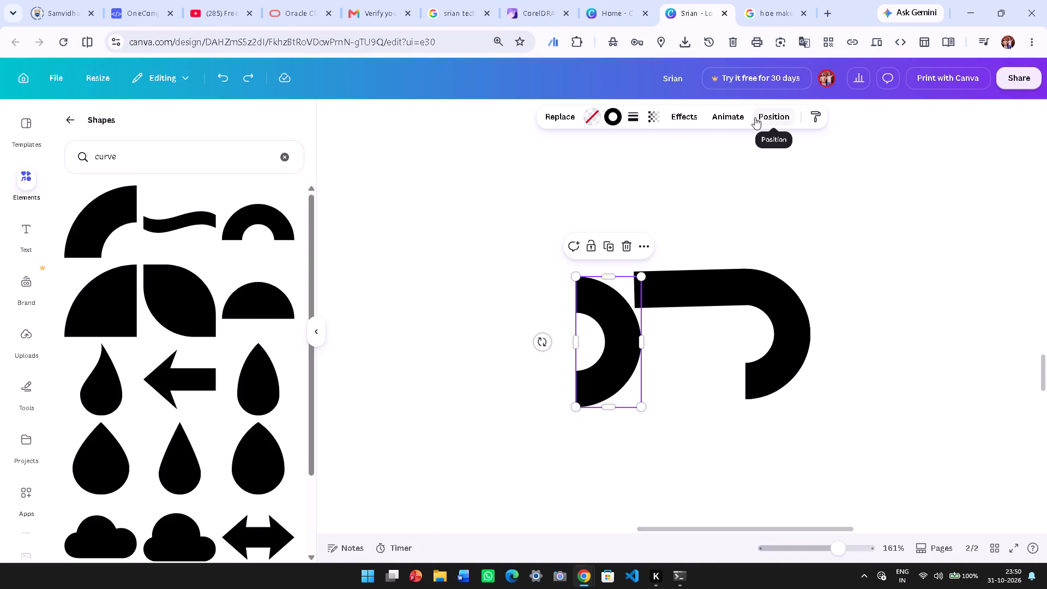
click(689, 116)
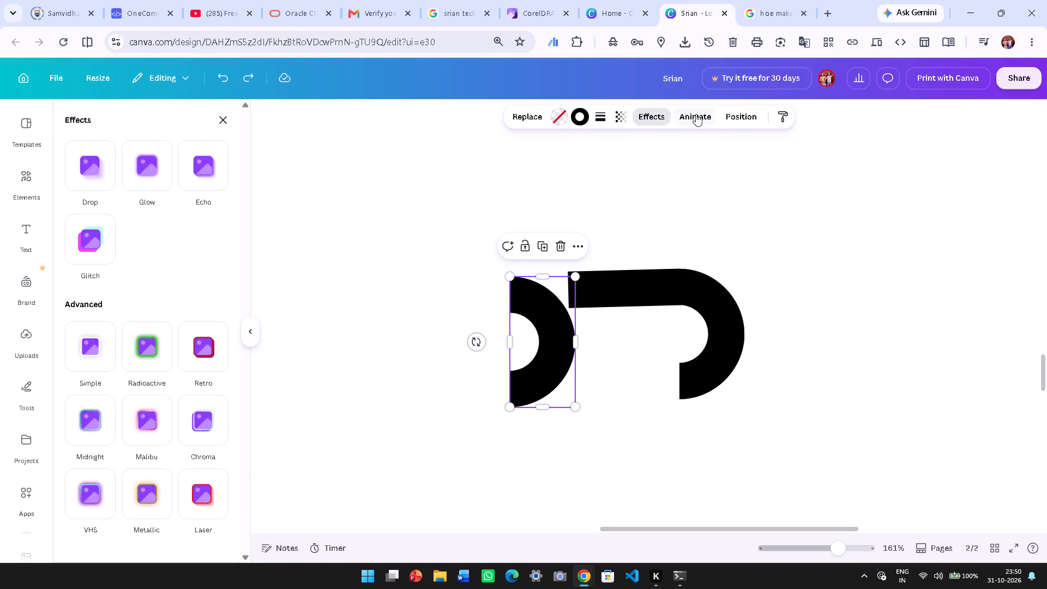
click(696, 114)
click(739, 119)
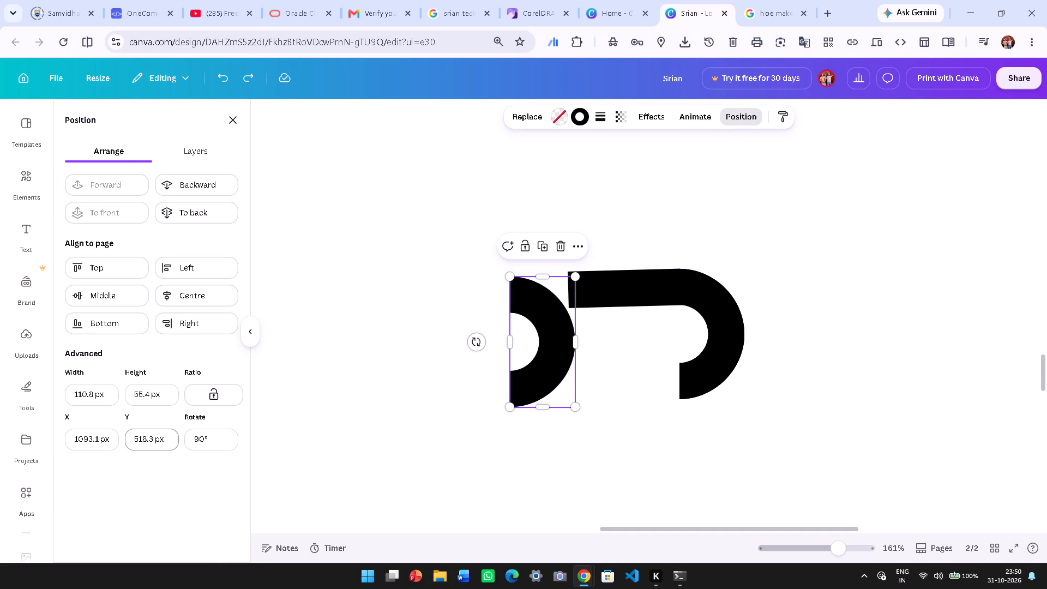
scroll(158, 389, down, 3)
scroll(158, 388, up, 1)
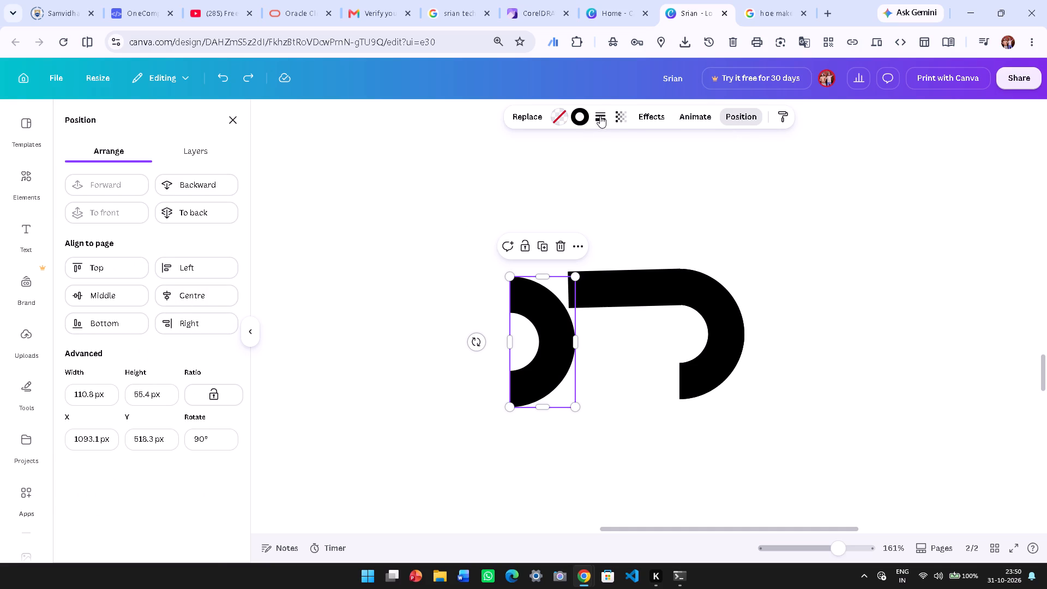
click(593, 117)
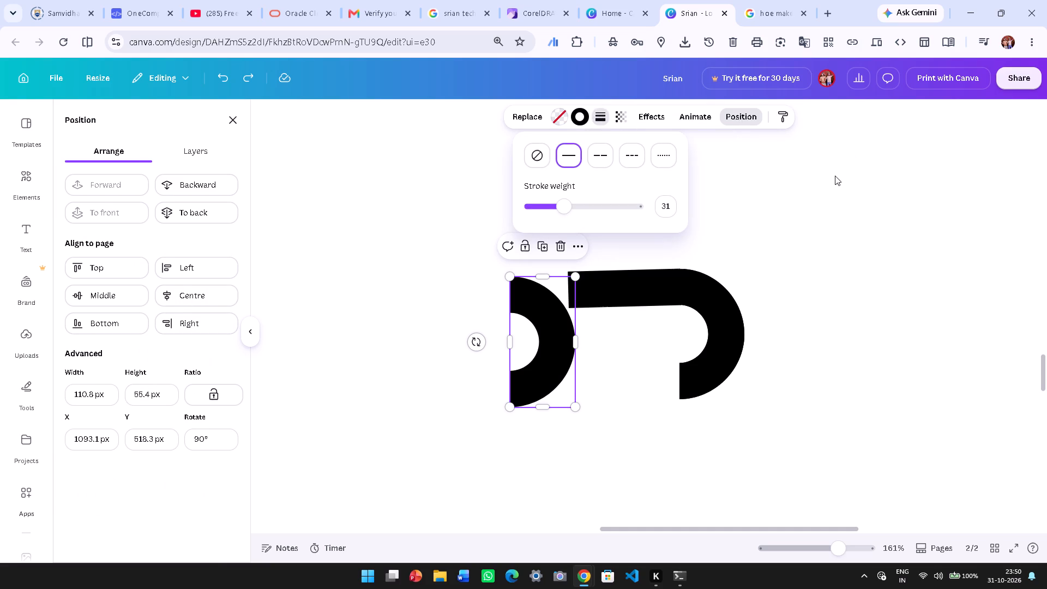
click(835, 176)
click(558, 328)
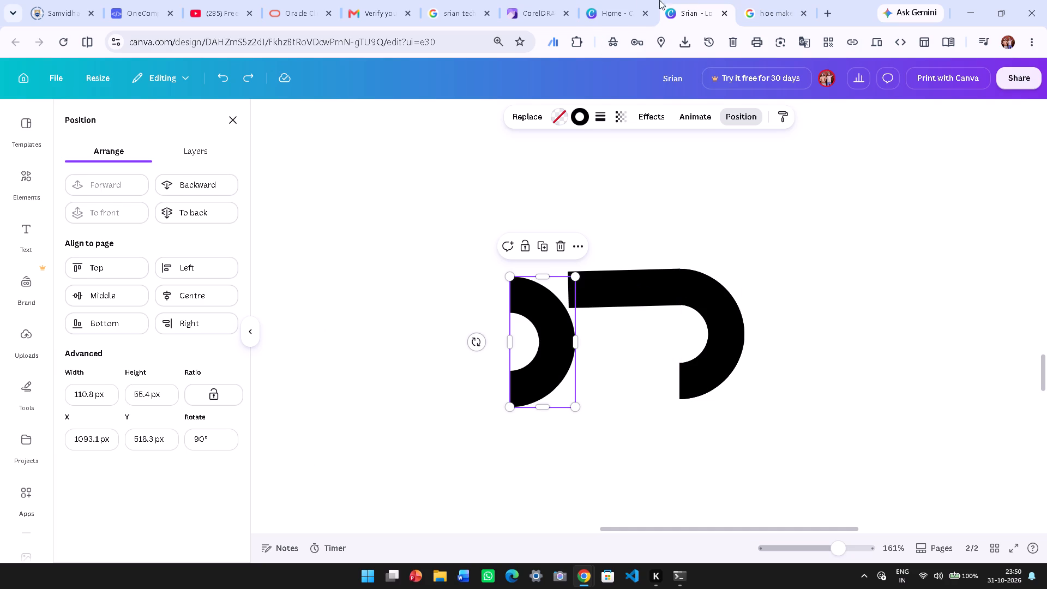
Return to the Google results on mirroring a shape in Canva and reread the Flip tool instructions.
click(613, 0)
click(751, 0)
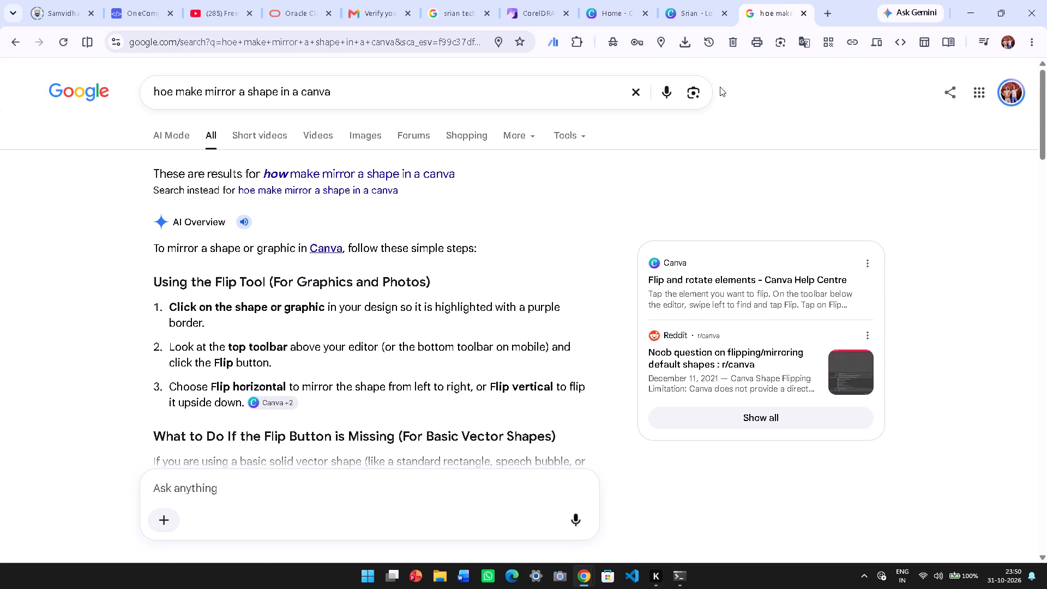
scroll(371, 304, down, 1)
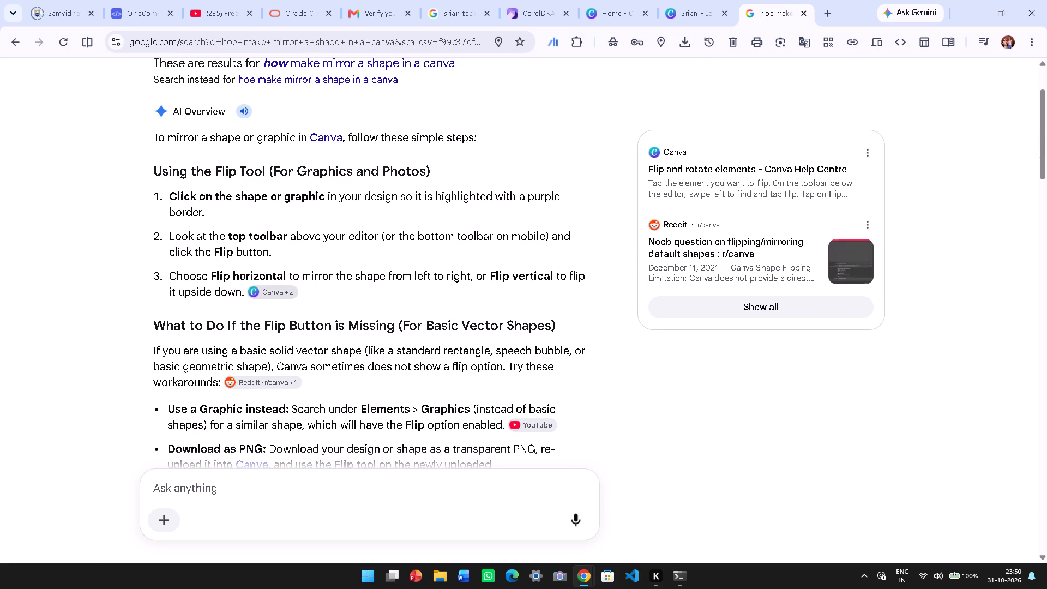
drag(236, 239, 267, 239)
click(275, 238)
drag(324, 235, 402, 238)
click(408, 238)
drag(160, 257, 331, 265)
click(334, 265)
Read the workarounds for basic vector shapes when Canva's Flip button is missing.
scroll(257, 373, down, 2)
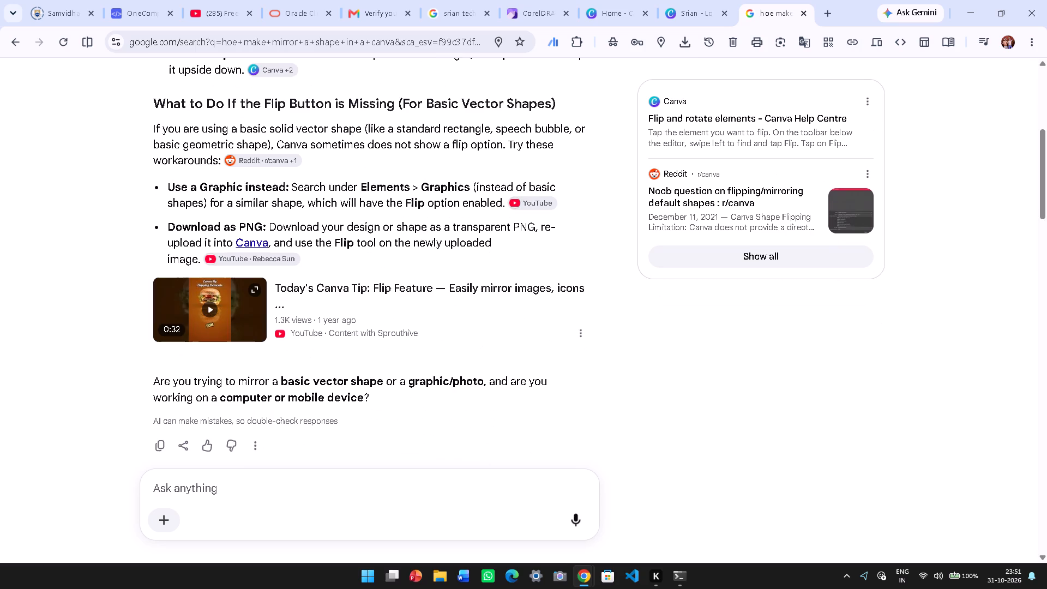
drag(151, 99, 252, 127)
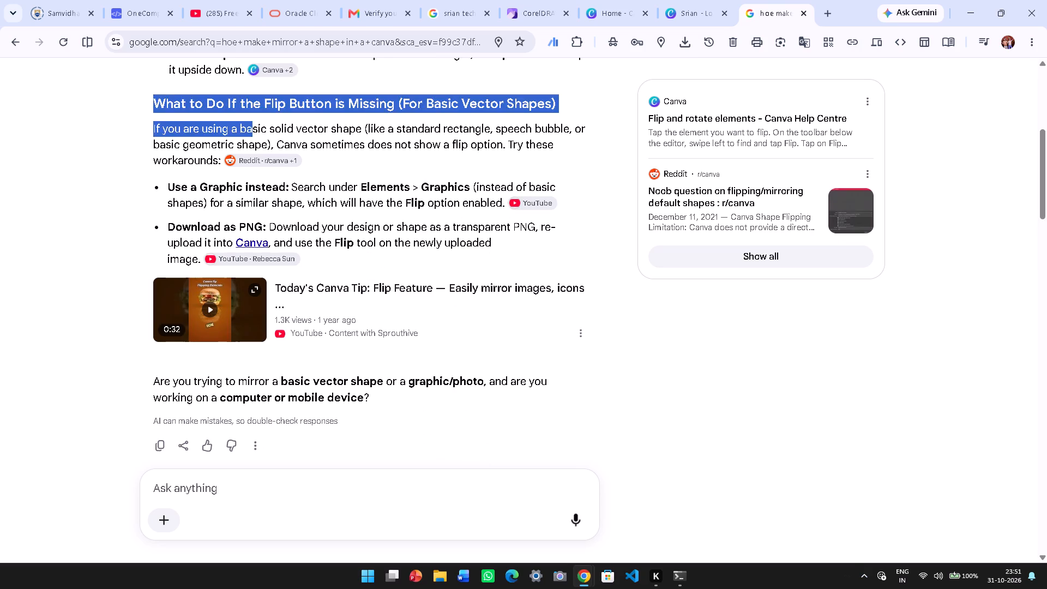
click(254, 127)
drag(236, 102, 317, 111)
click(332, 111)
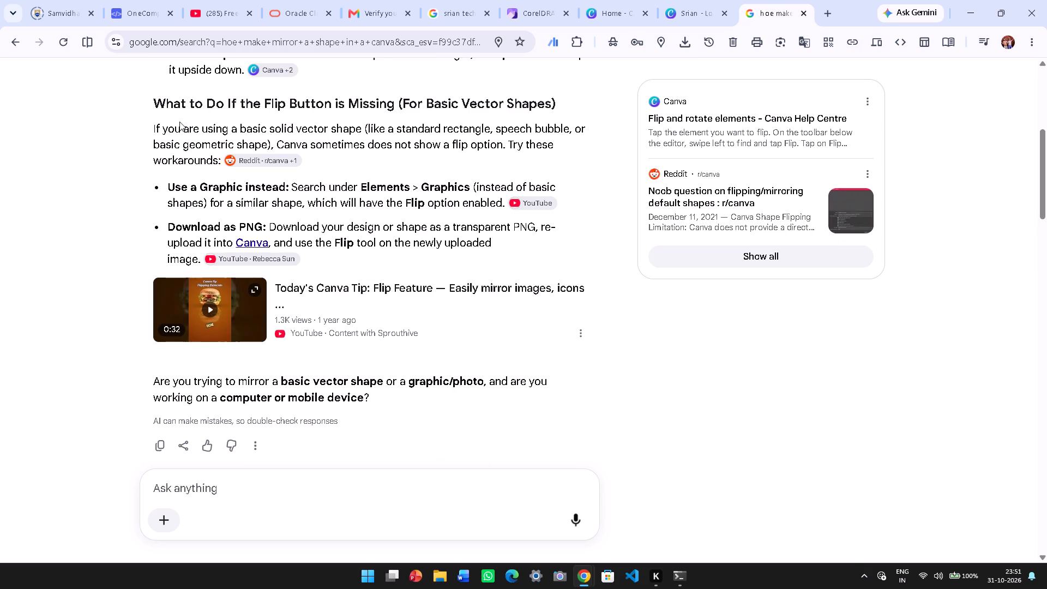
drag(174, 122, 217, 131)
click(227, 131)
drag(235, 132, 297, 141)
click(301, 141)
drag(352, 129, 381, 129)
click(419, 132)
drag(323, 124, 428, 127)
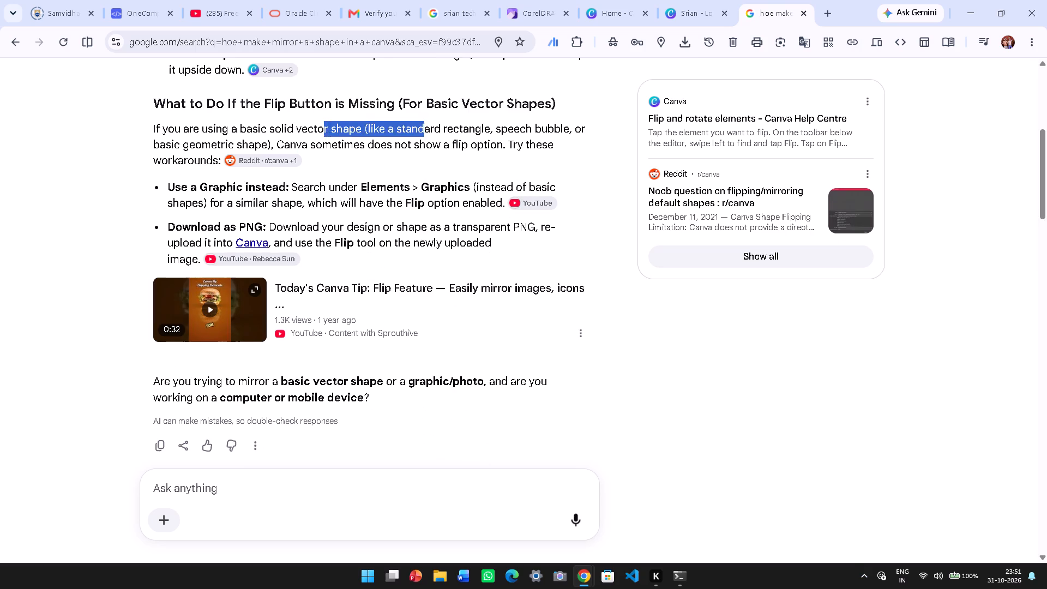
drag(428, 127, 429, 127)
click(469, 128)
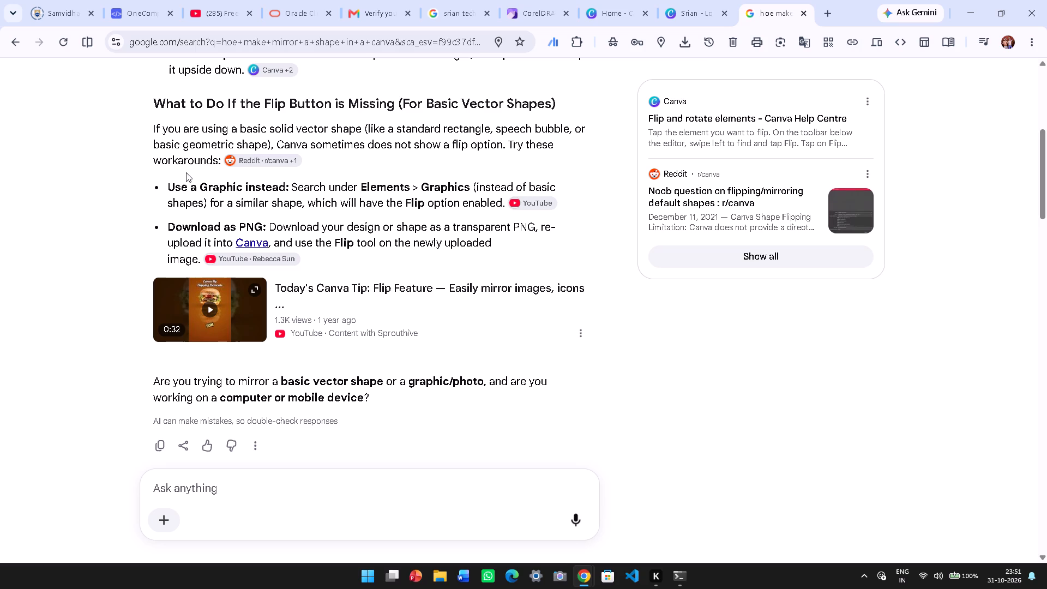
drag(160, 187, 237, 194)
click(243, 194)
drag(274, 225, 318, 226)
click(359, 234)
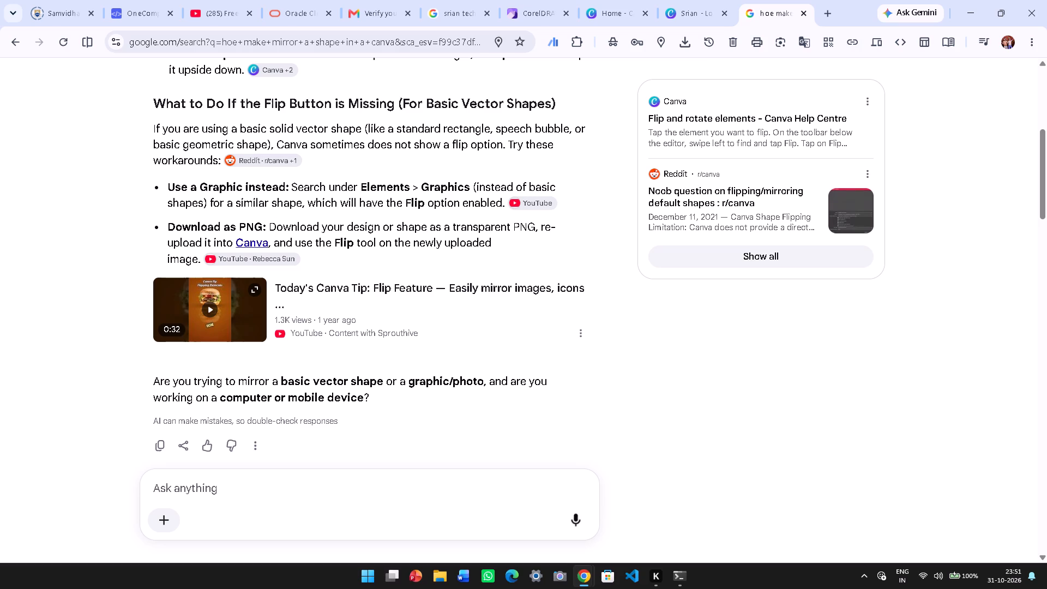
Switch back to the Canva logo design and check the left arch's context options for a flip command.
click(676, 0)
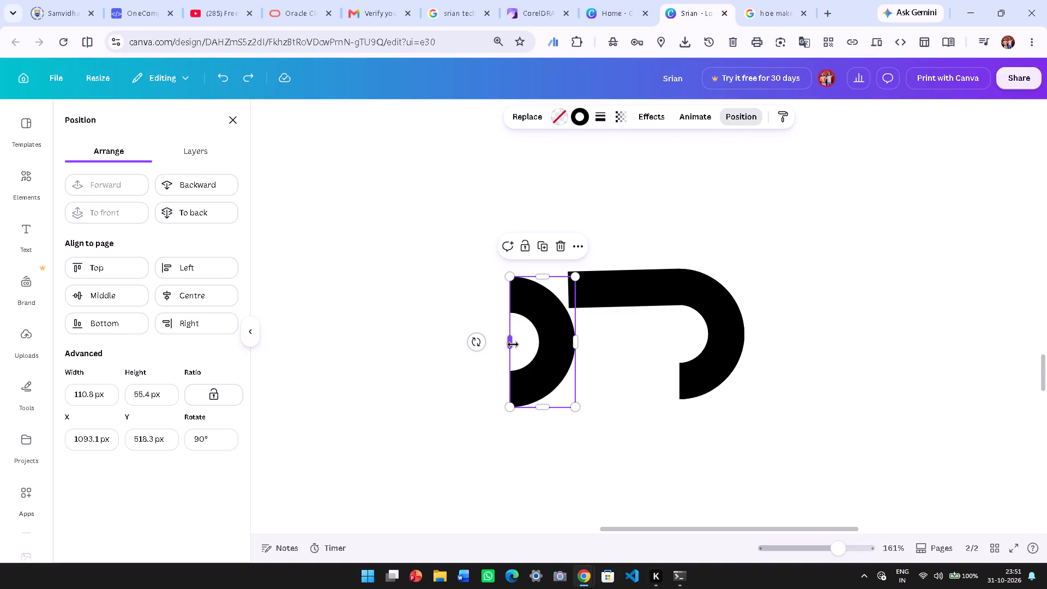
click(513, 344)
right_click(537, 343)
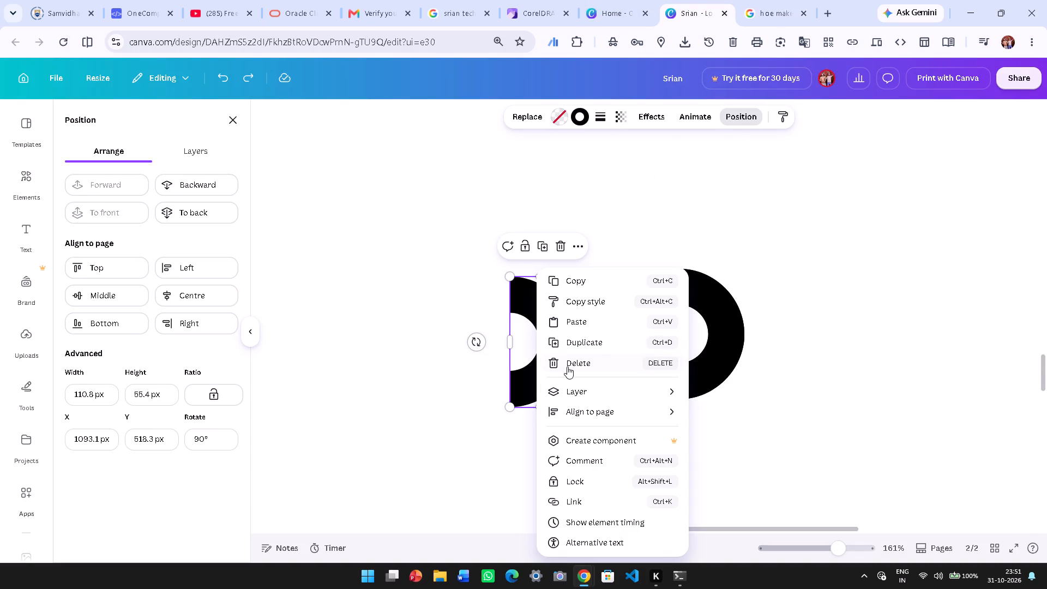
click(430, 440)
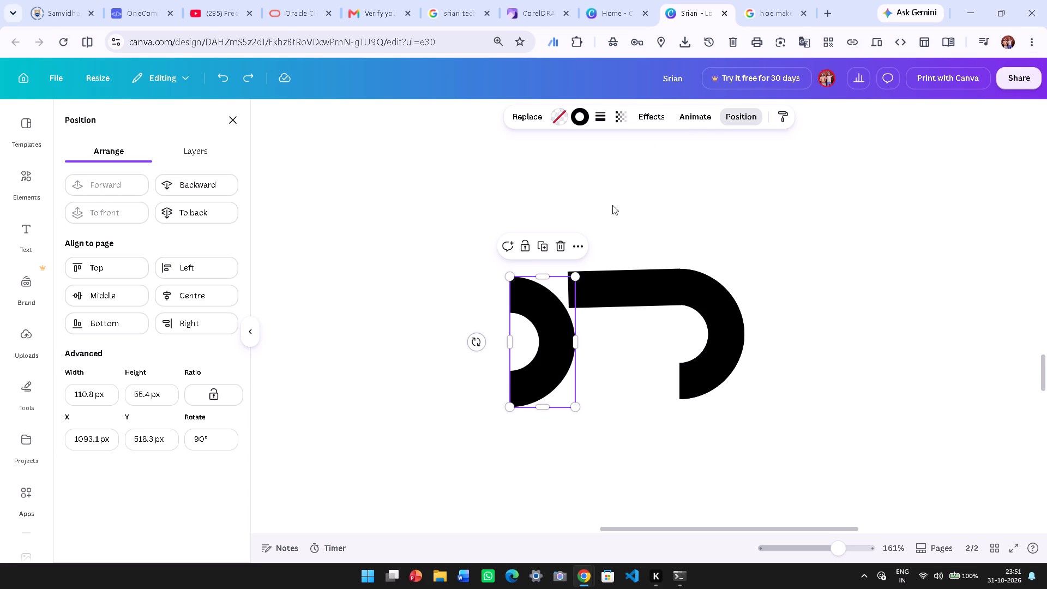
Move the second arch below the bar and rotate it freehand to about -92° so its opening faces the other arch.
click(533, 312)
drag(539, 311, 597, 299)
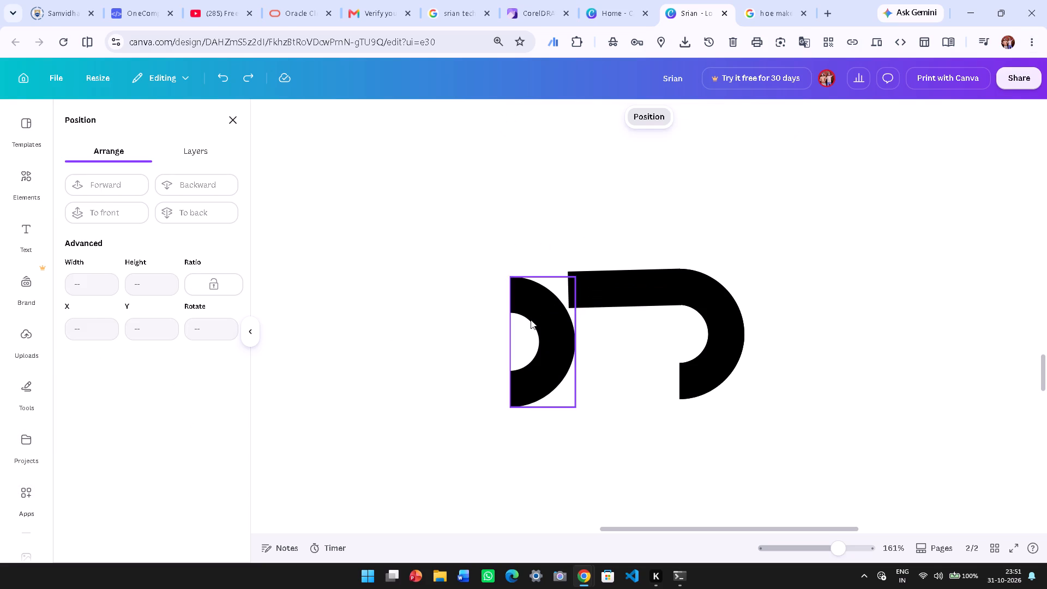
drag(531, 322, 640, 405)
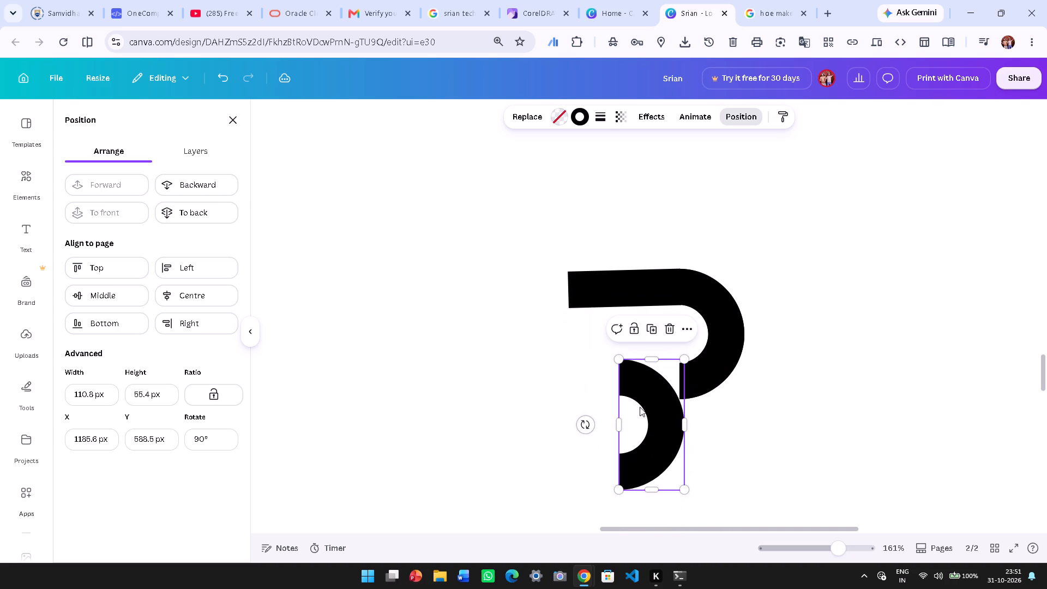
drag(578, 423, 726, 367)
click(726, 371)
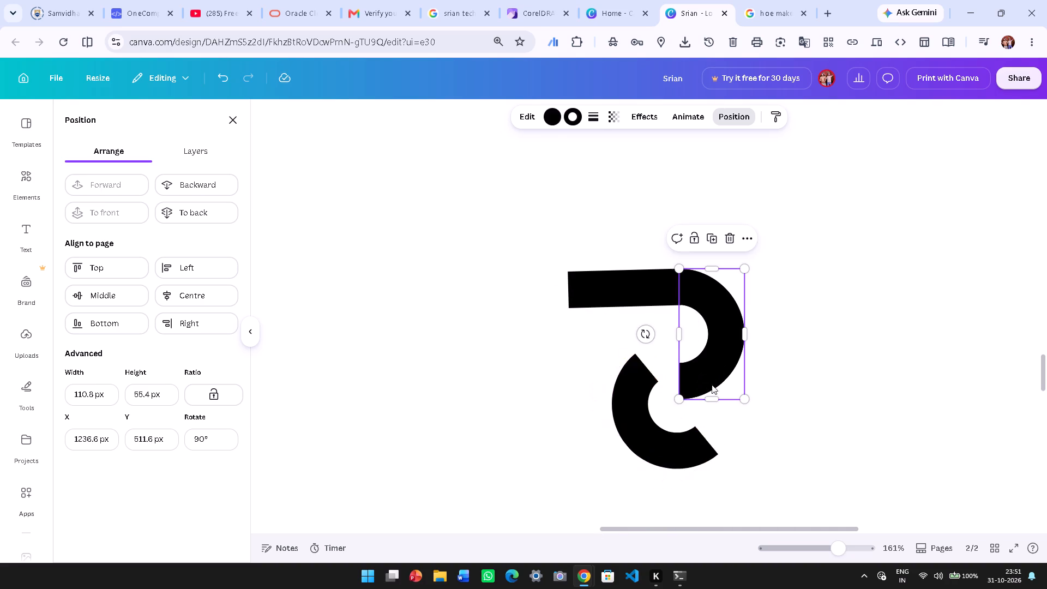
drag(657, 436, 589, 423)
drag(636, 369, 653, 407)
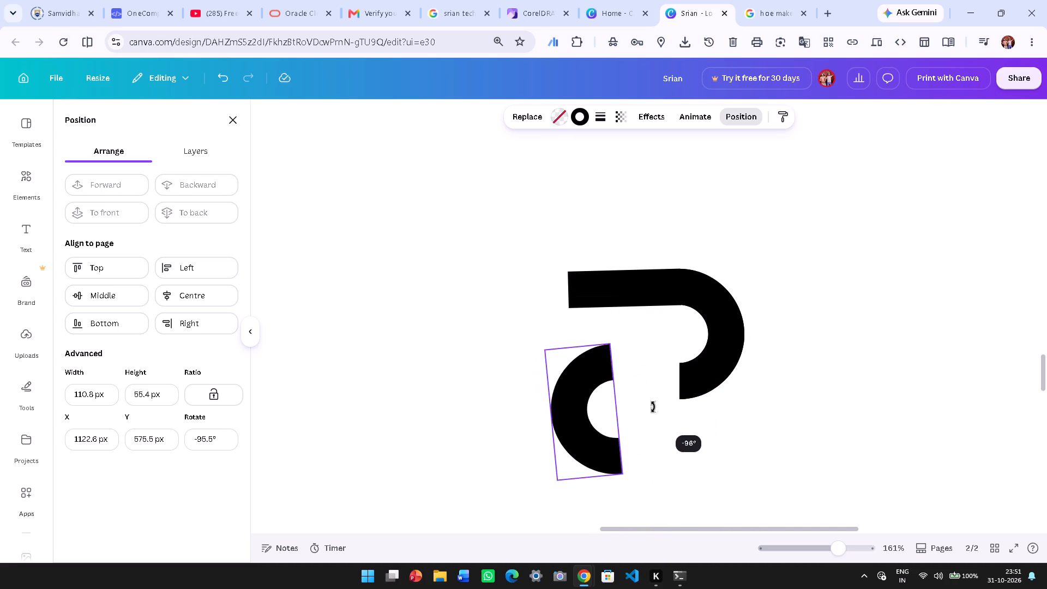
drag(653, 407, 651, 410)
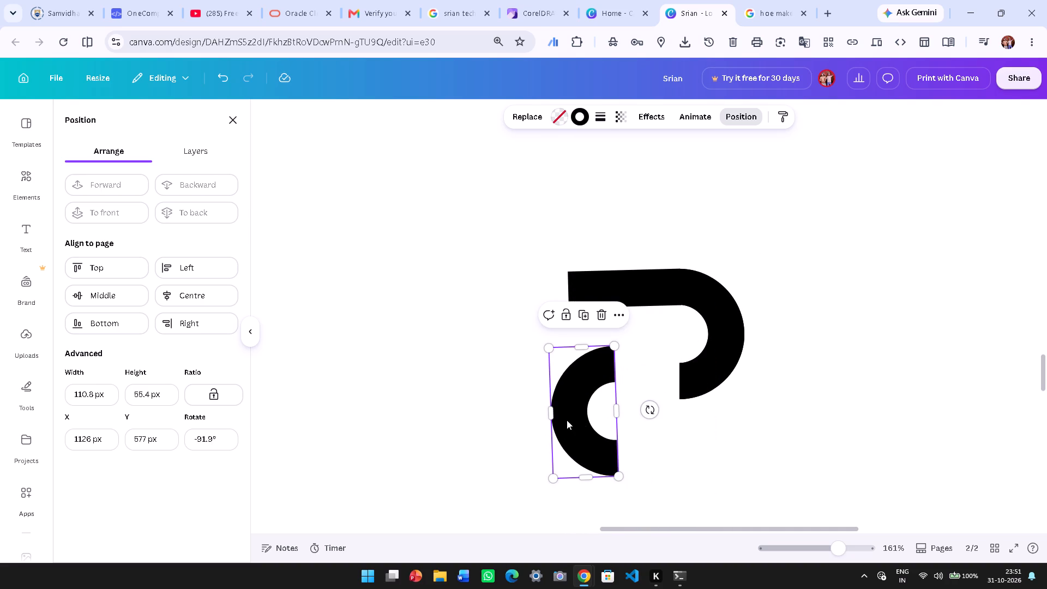
Place the rotated arch against the bar's left end at about X 1091.8, Y 511.6 px.
drag(567, 419, 527, 346)
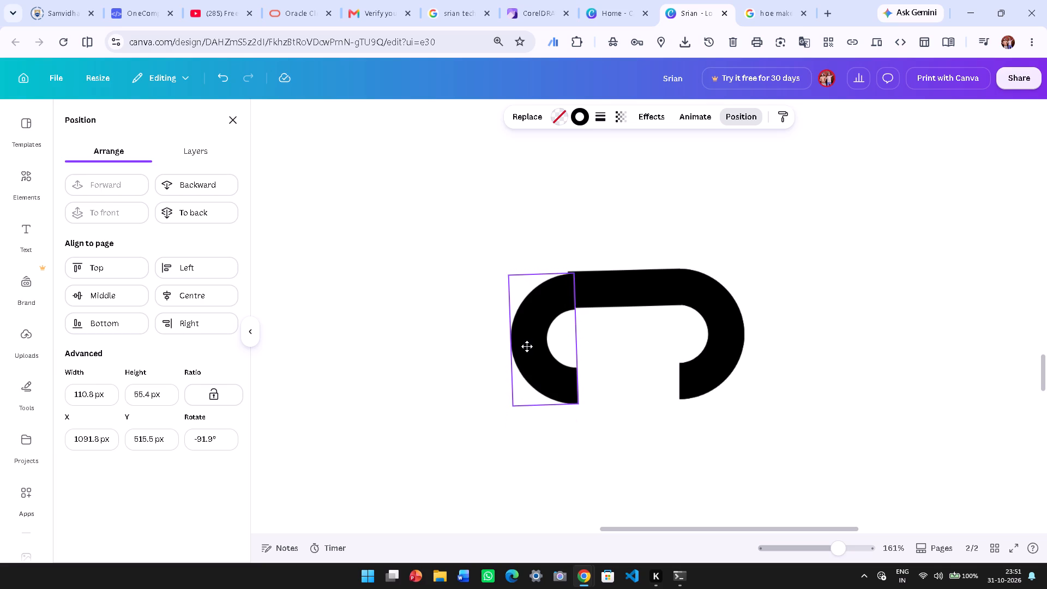
drag(527, 346, 526, 345)
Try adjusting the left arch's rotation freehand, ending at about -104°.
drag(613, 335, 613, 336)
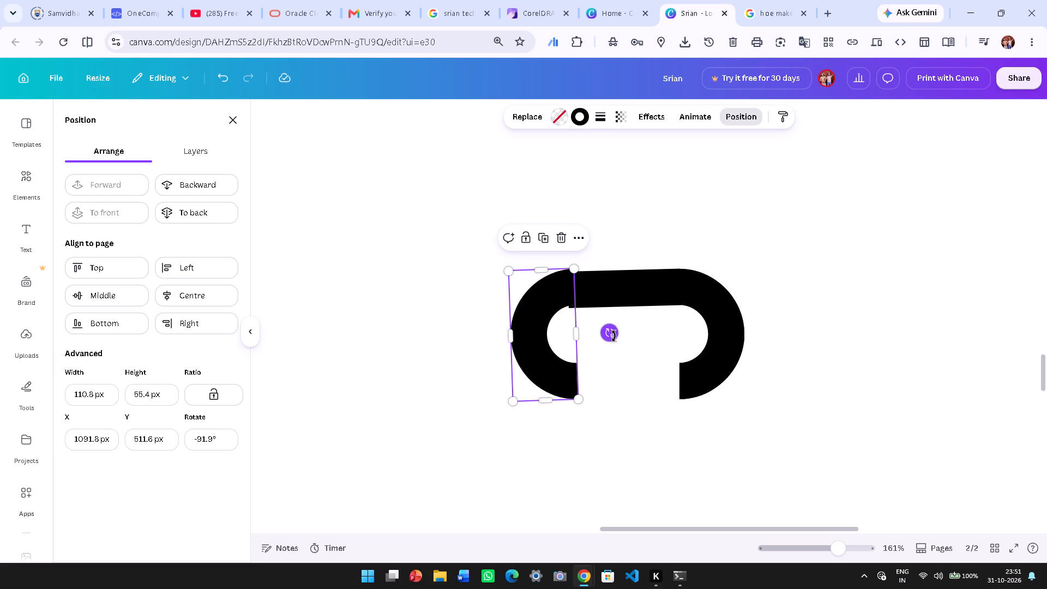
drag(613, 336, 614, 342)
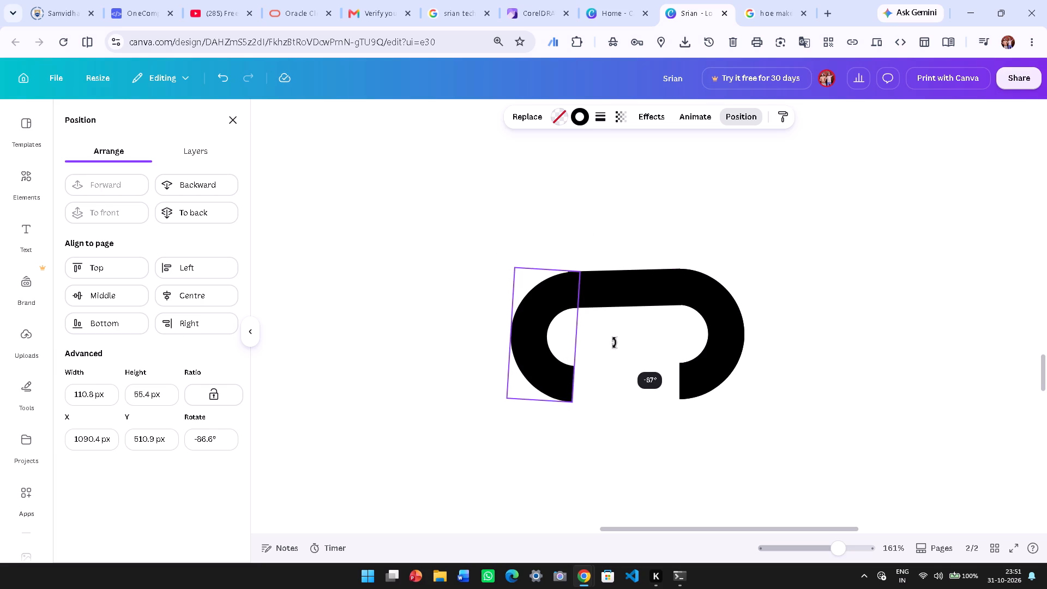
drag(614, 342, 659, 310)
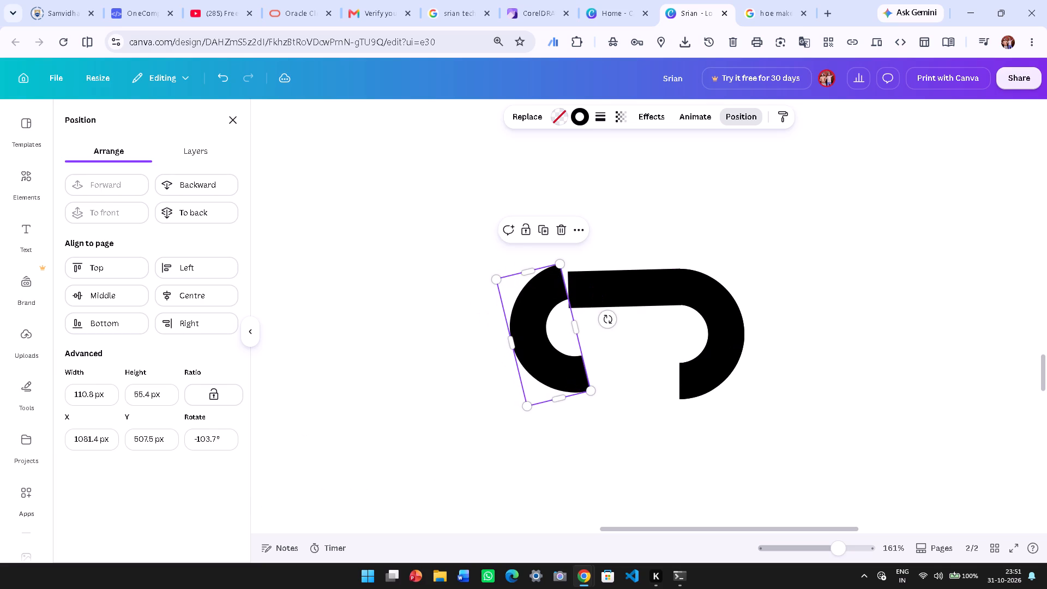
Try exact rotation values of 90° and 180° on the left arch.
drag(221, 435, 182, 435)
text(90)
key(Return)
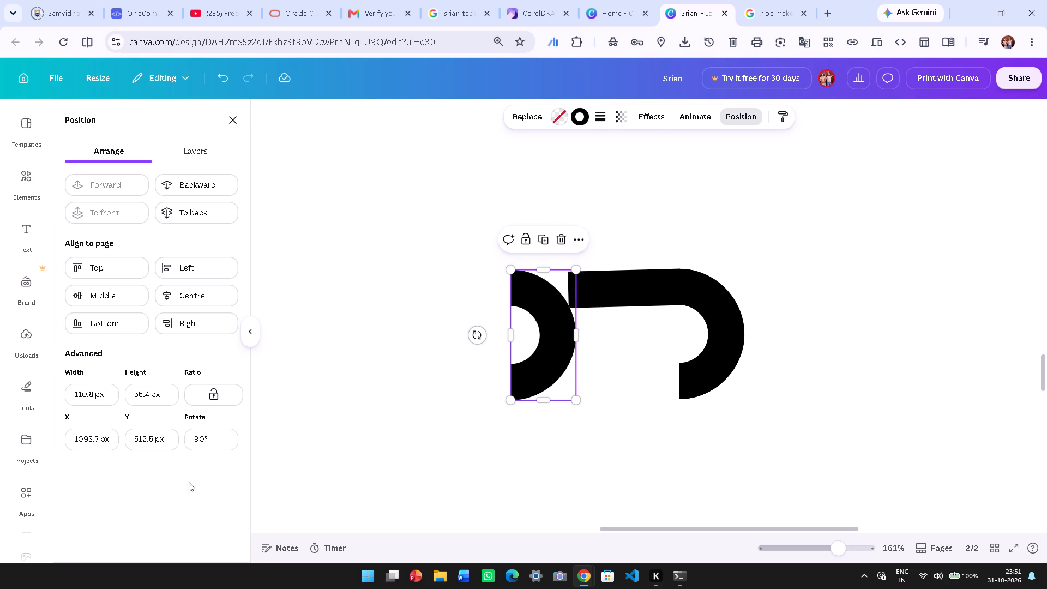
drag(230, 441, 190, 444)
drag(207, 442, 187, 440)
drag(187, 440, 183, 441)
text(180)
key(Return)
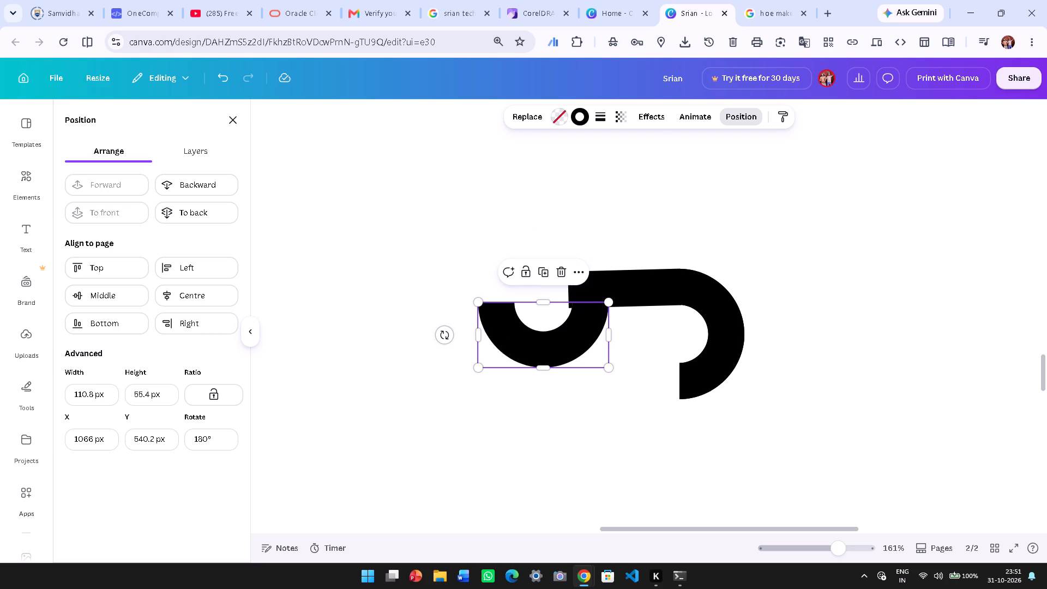
Set the left arch's rotation to 270° so it mirrors the right arch.
click(213, 441)
key(BackSpace)
key(BackSpace)
key(BackSpace)
key(1)
key(BackSpace)
text(270)
key(Return)
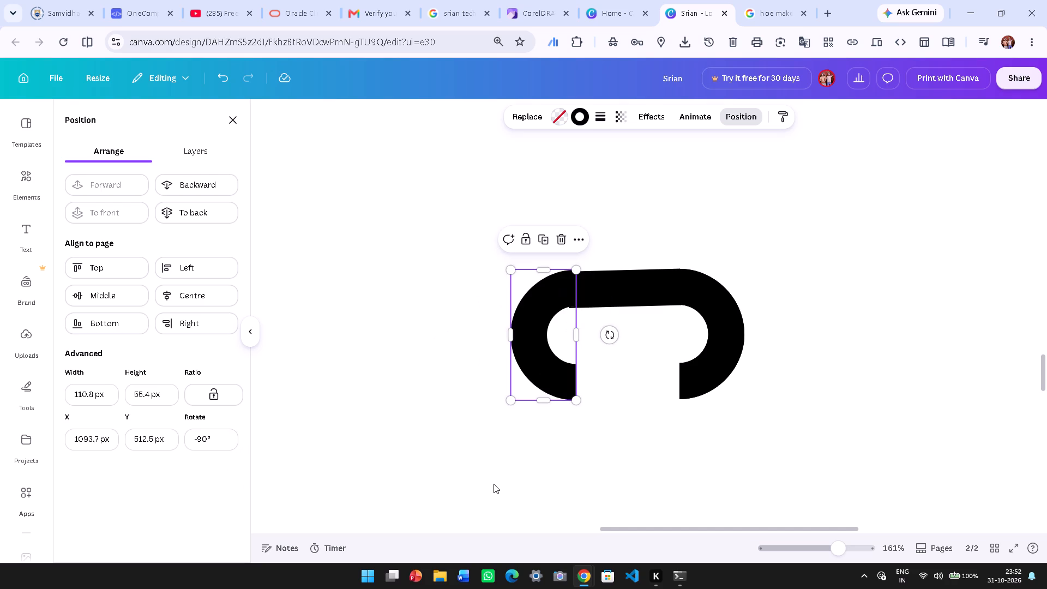
Nudge the left arch down to Y 513.5 px so its upper end lines up with the bar.
key(Down)
key(Down)
key(Down)
key(Down)
key(Down)
click(558, 377)
key(Down)
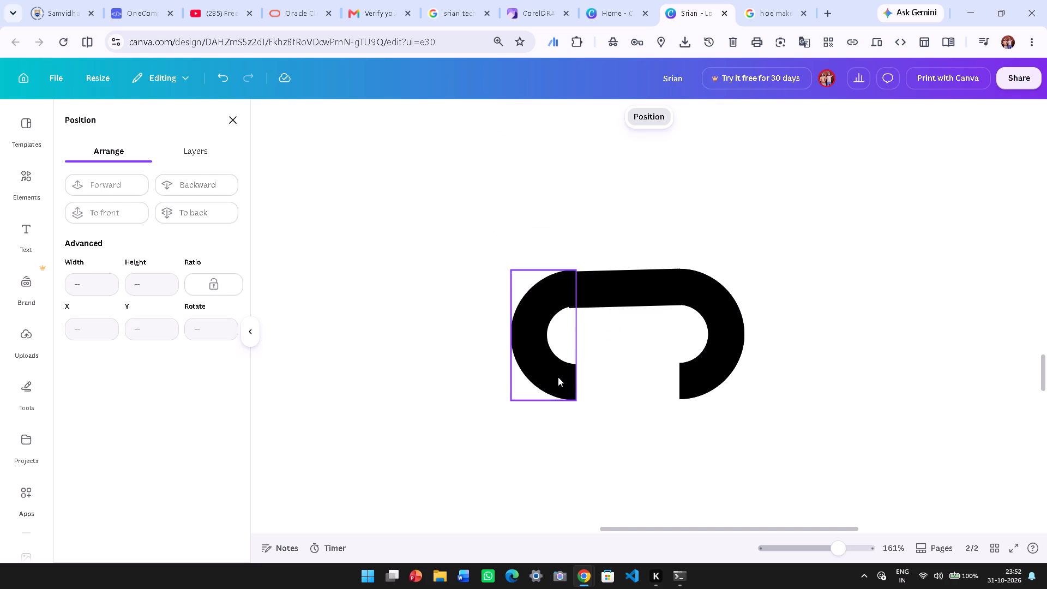
key(Down)
double_click(561, 336)
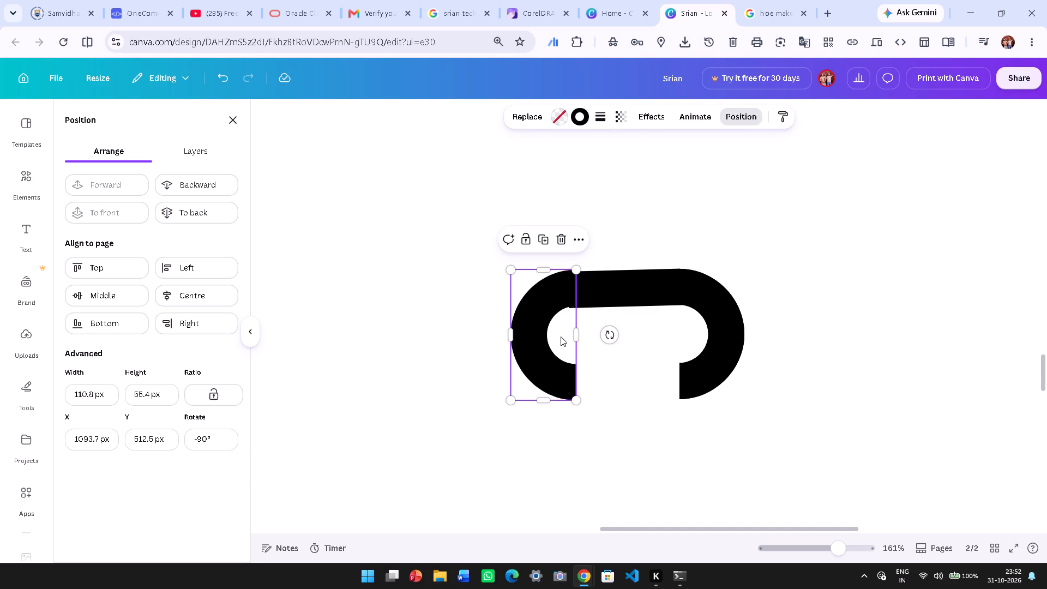
key(Up)
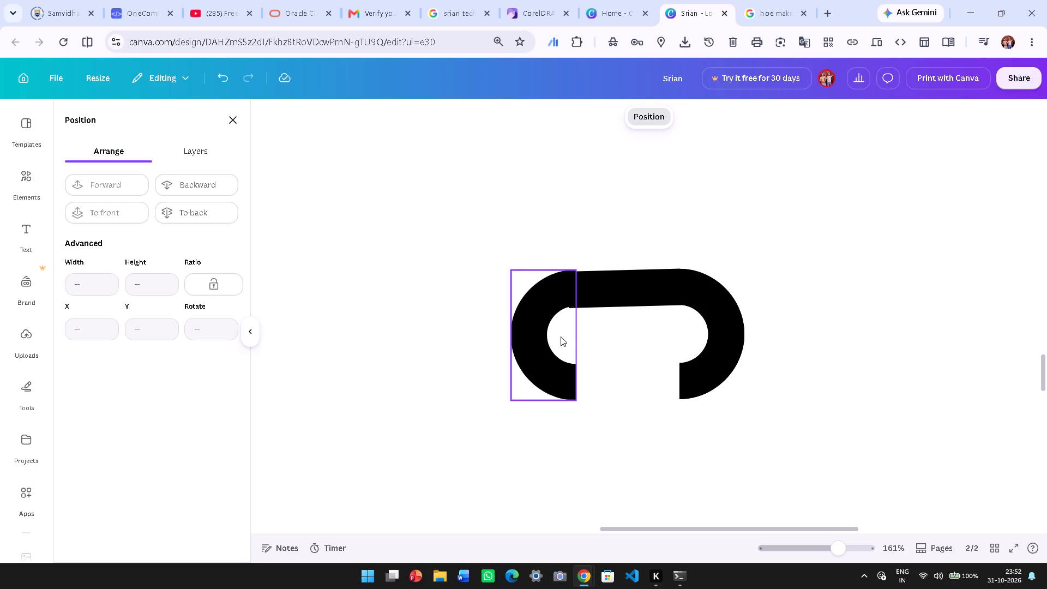
click(561, 336)
key(Down)
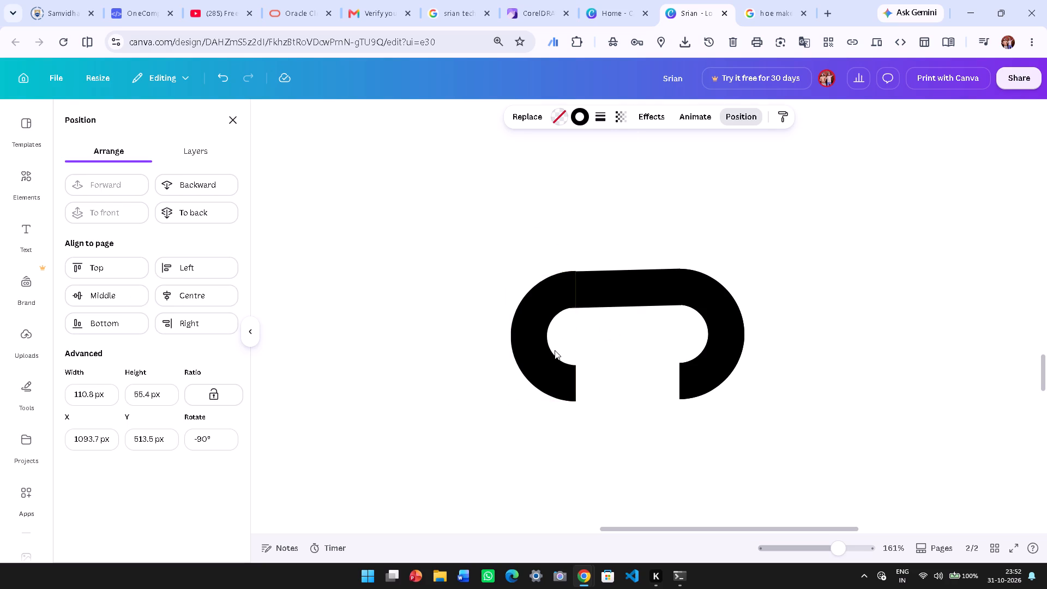
click(617, 414)
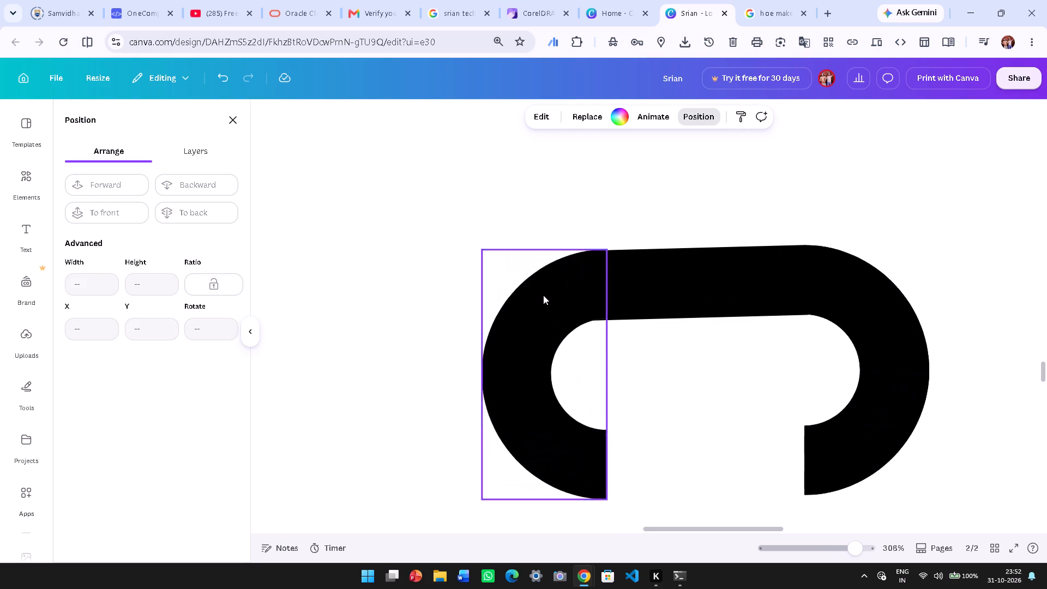
click(360, 165)
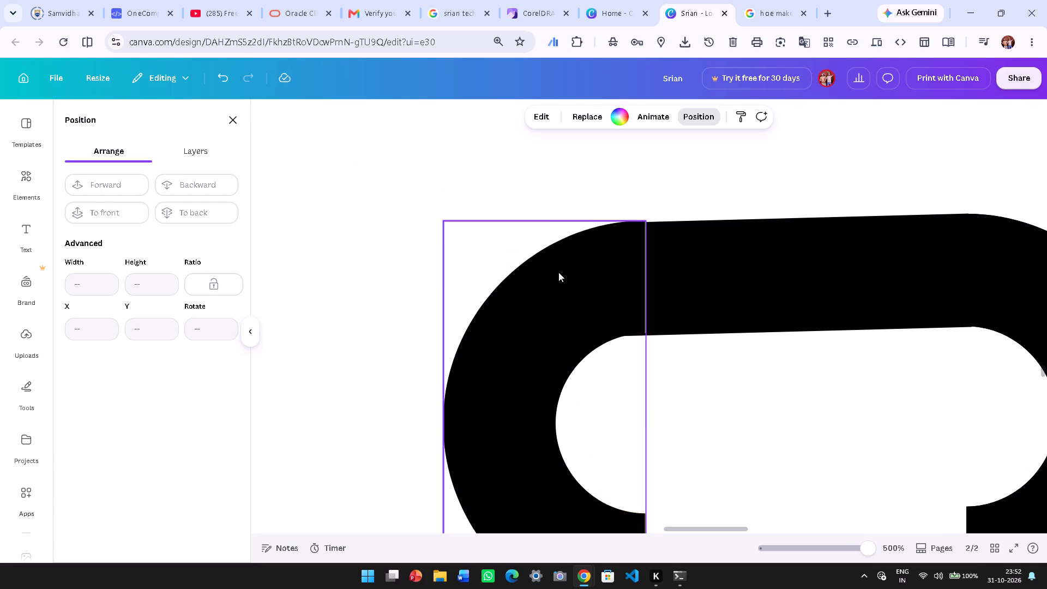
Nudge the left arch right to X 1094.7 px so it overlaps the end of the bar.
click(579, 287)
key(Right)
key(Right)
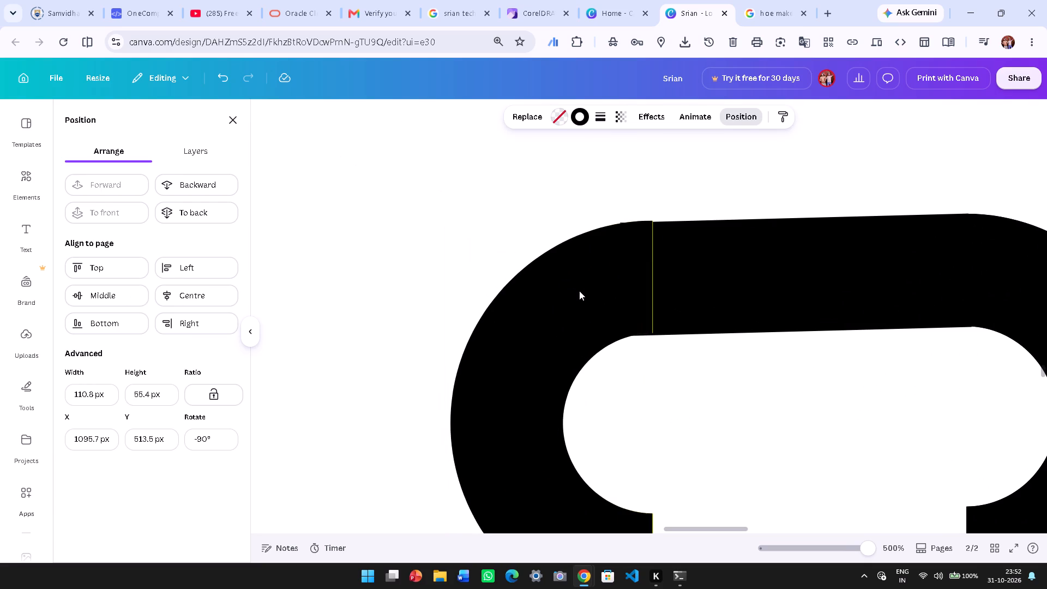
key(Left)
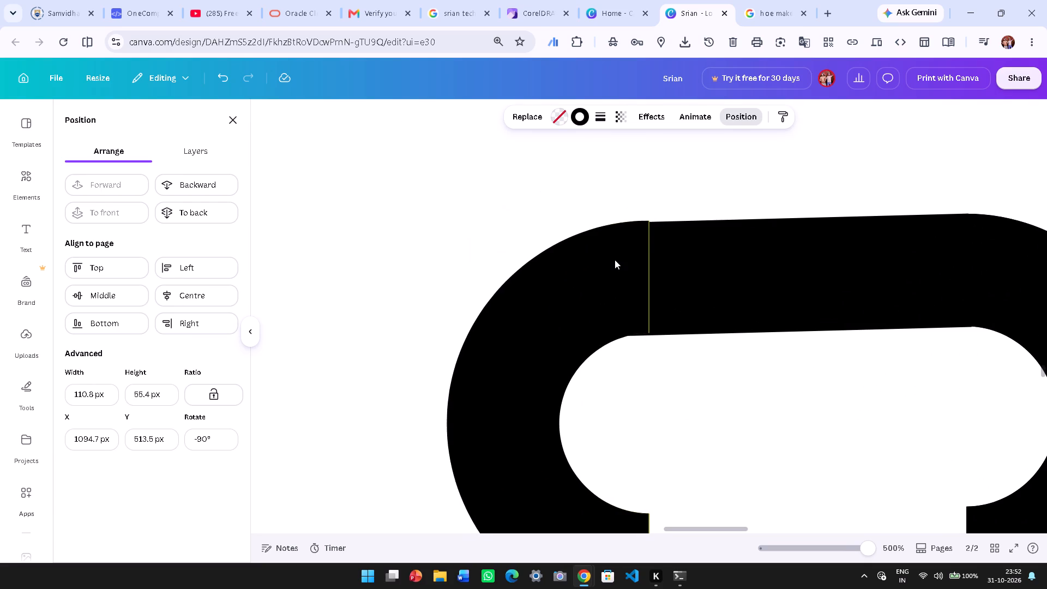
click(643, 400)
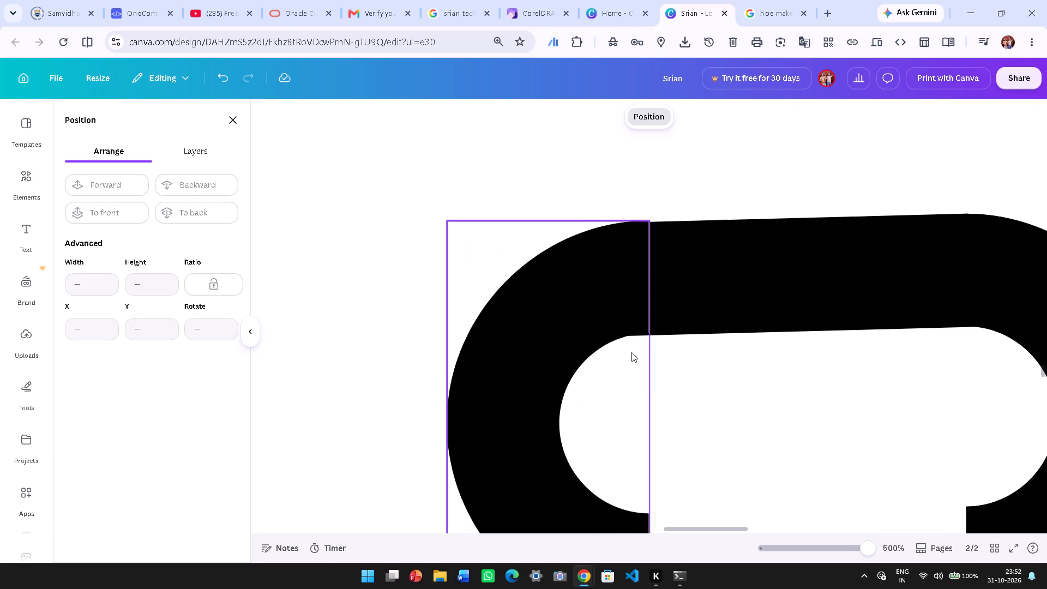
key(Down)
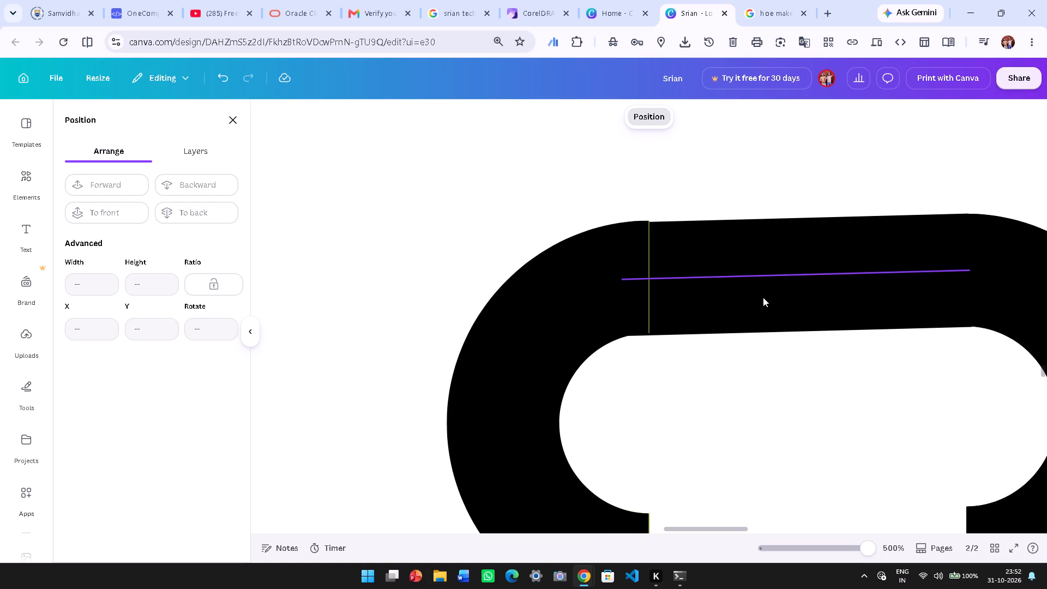
Open oracle.com in a new browser tab and compare its logo with the curved shape in the design.
scroll(745, 329, down, 2)
shift+scroll(745, 329, down, 3)
ctrl+scroll(603, 335, down, 3)
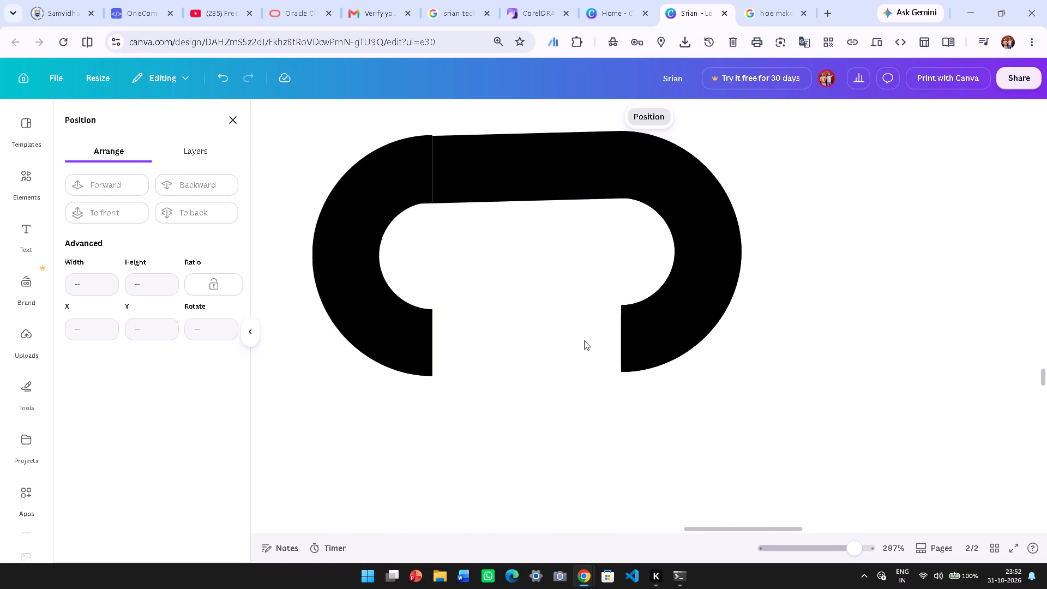
scroll(535, 352, up, 3)
ctrl+scroll(601, 229, down, 2)
scroll(582, 396, down, 2)
click(582, 396)
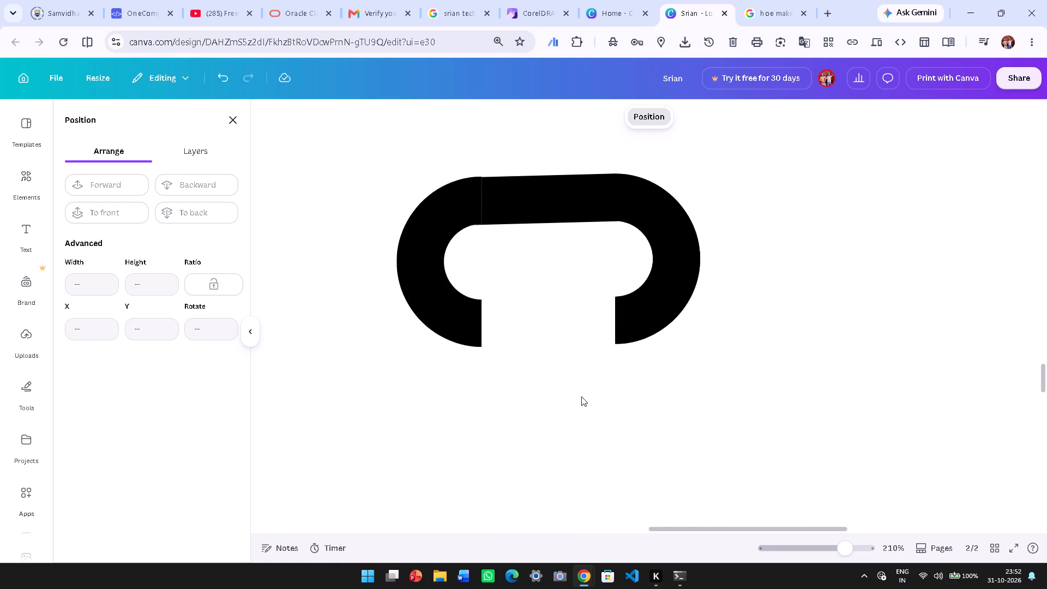
click(801, 7)
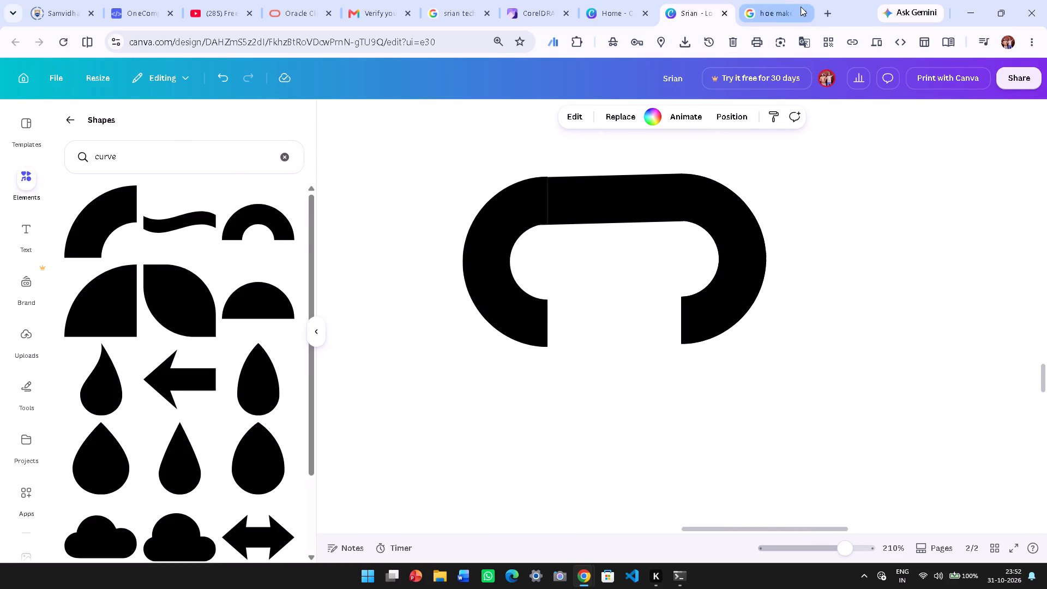
click(833, 7)
text(orac)
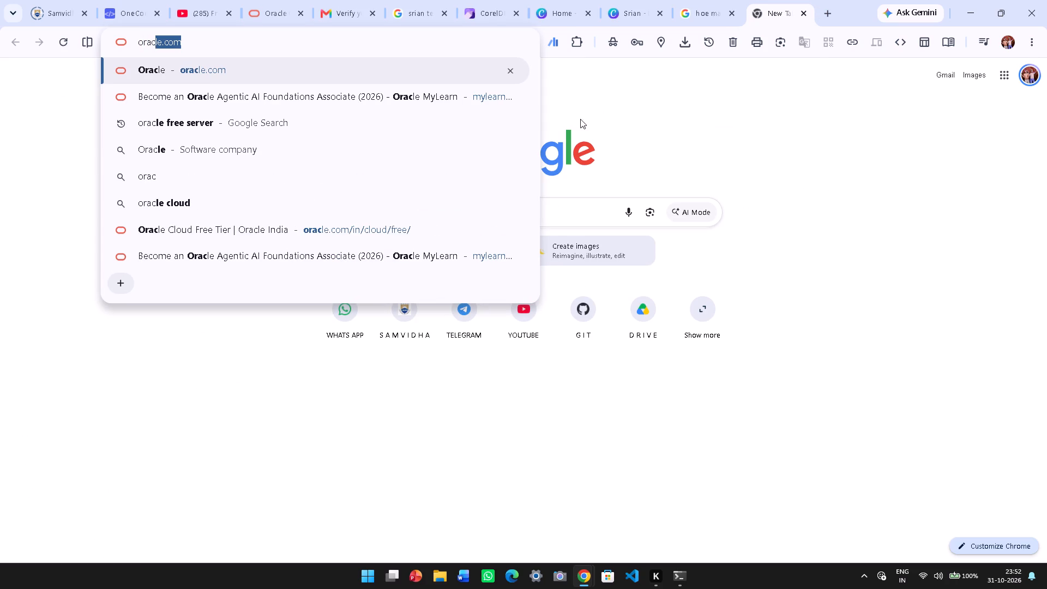
click(264, 64)
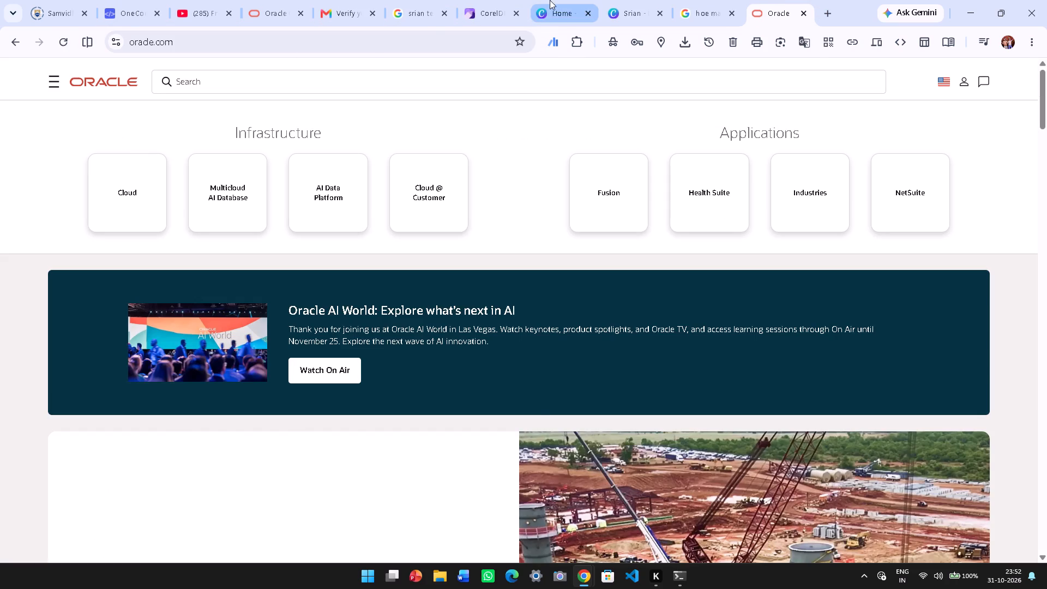
click(715, 0)
click(623, 1)
click(549, 3)
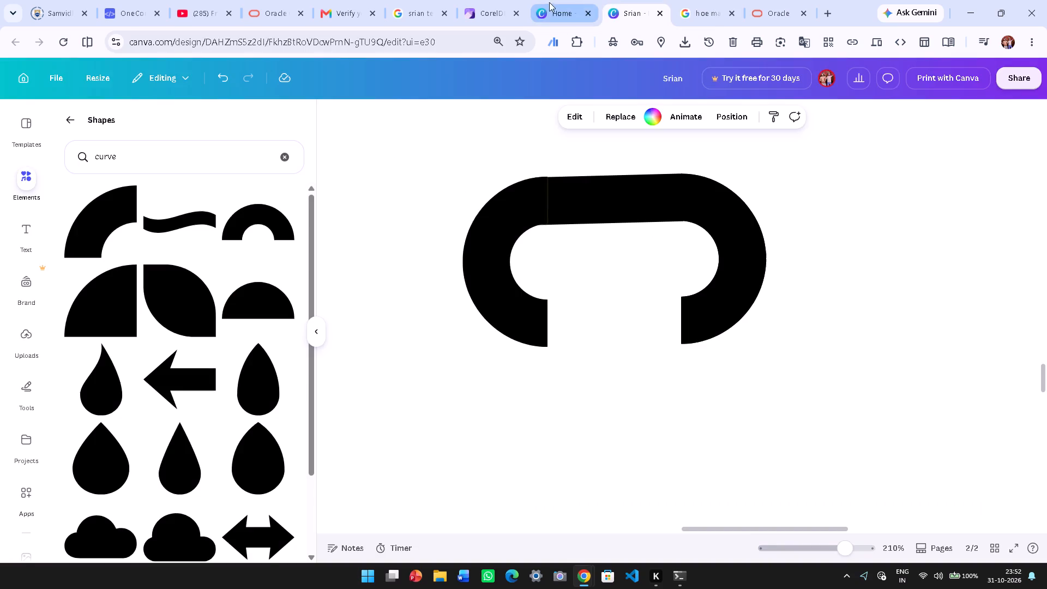
click(757, 0)
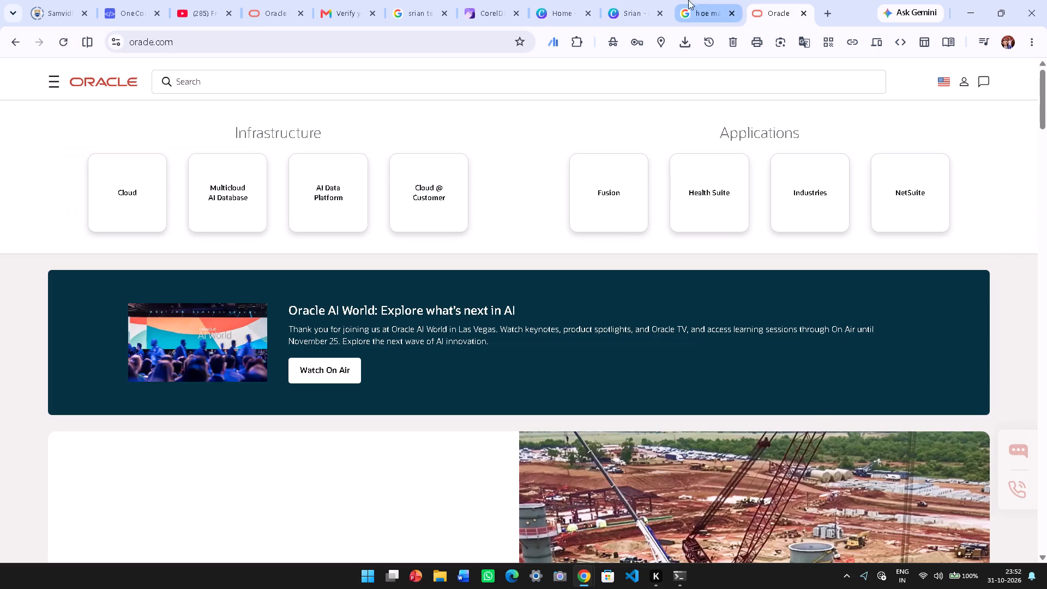
click(700, 0)
click(635, 8)
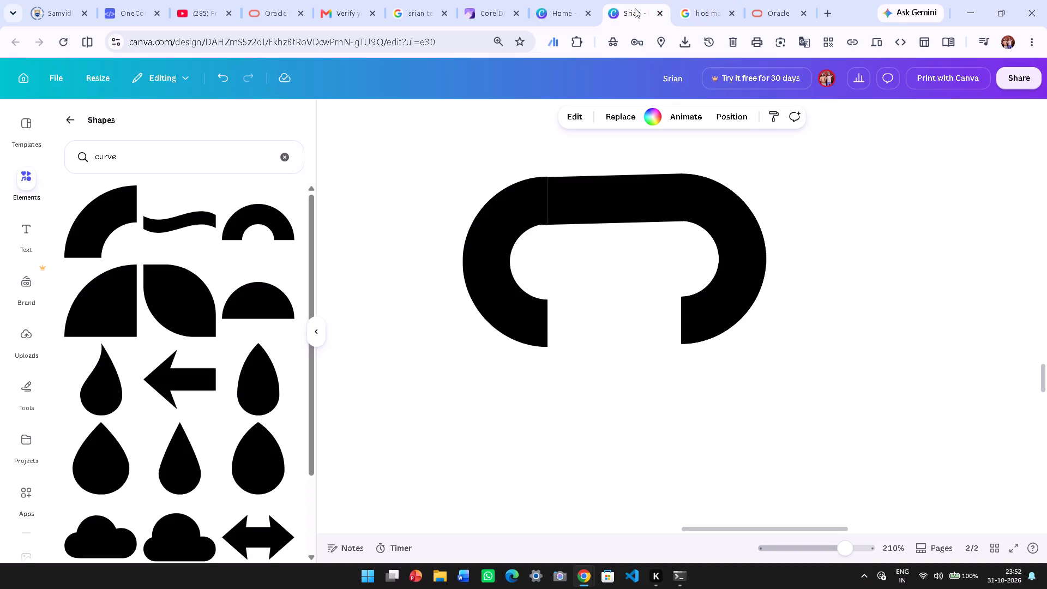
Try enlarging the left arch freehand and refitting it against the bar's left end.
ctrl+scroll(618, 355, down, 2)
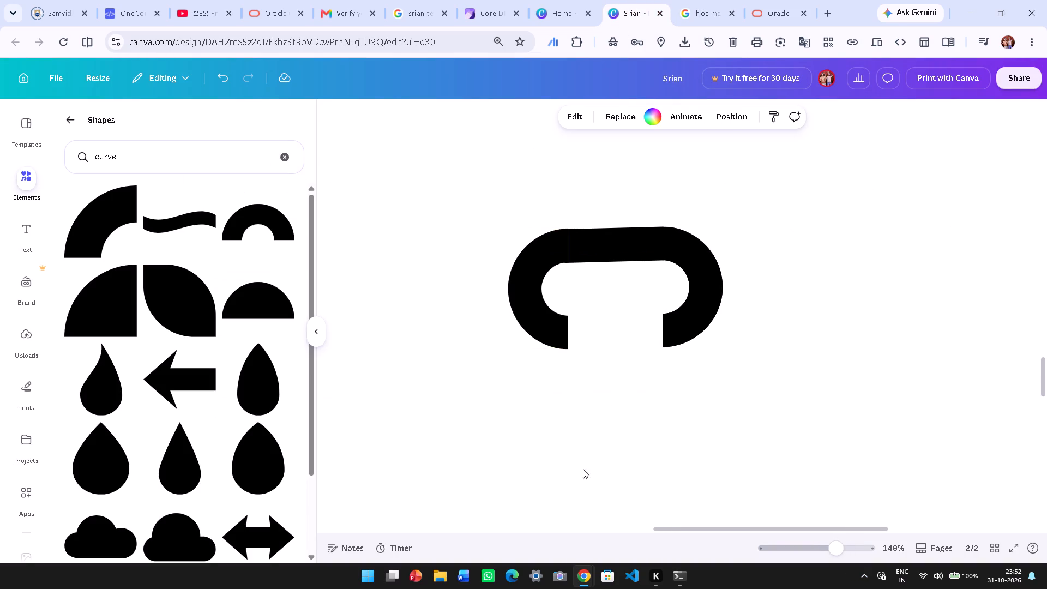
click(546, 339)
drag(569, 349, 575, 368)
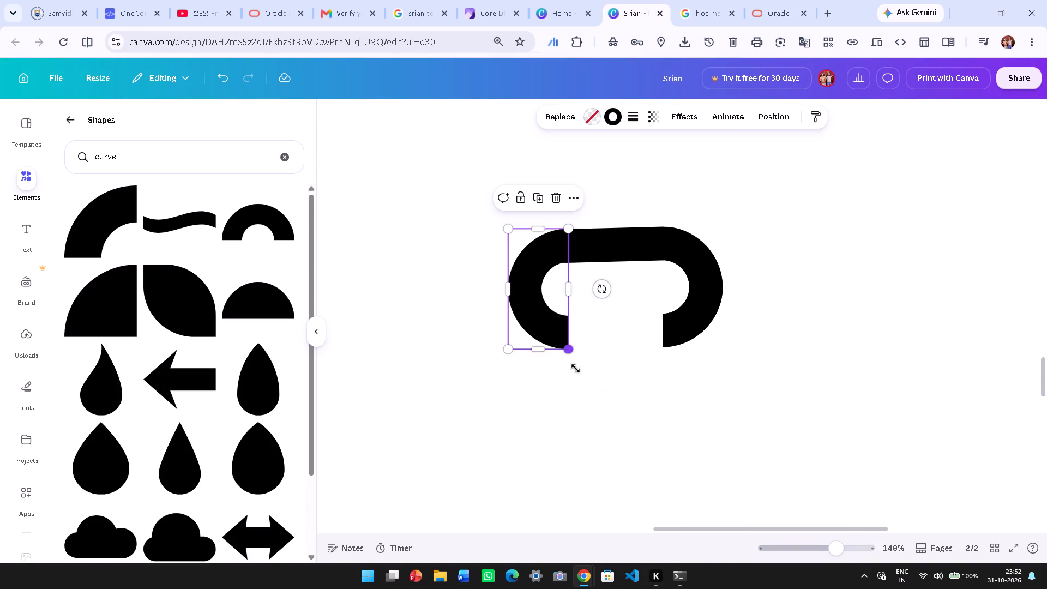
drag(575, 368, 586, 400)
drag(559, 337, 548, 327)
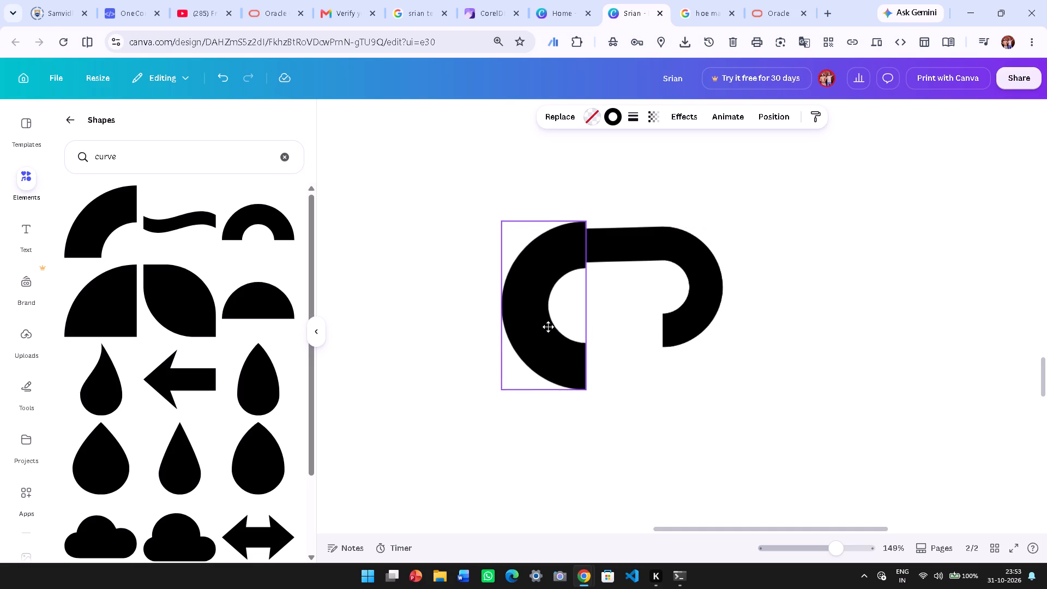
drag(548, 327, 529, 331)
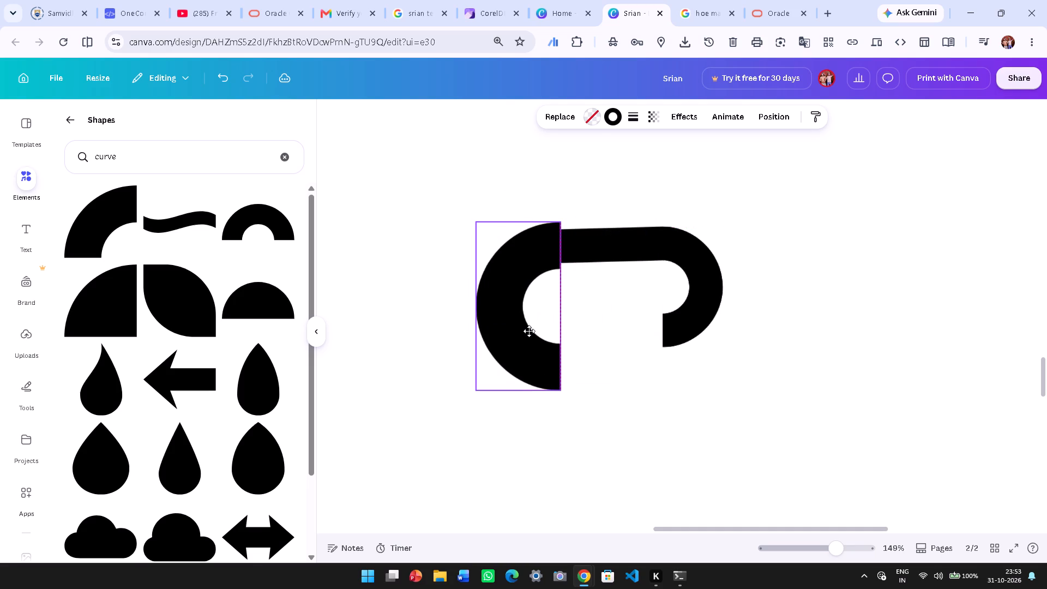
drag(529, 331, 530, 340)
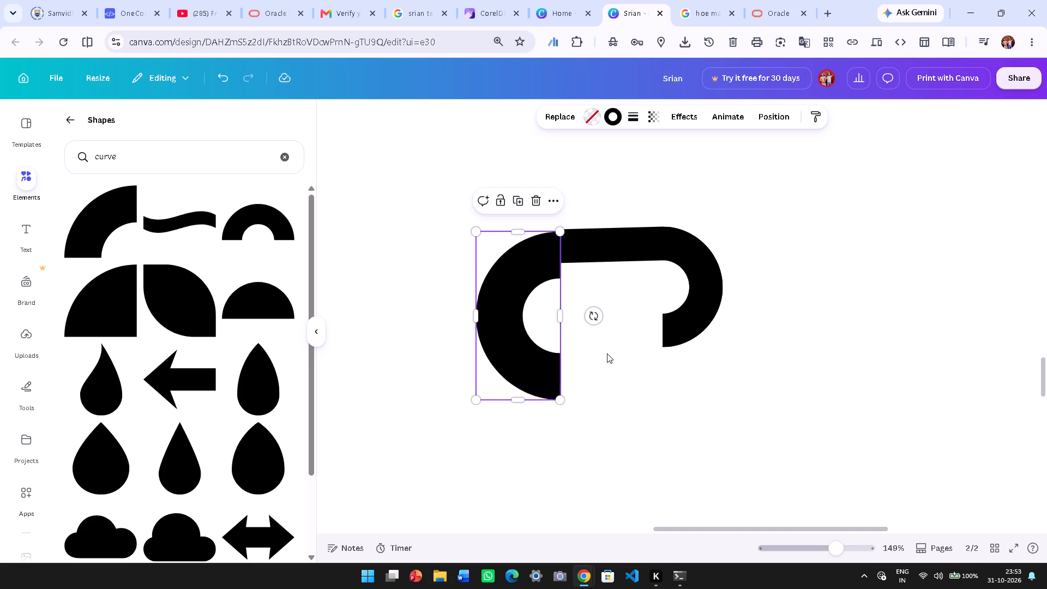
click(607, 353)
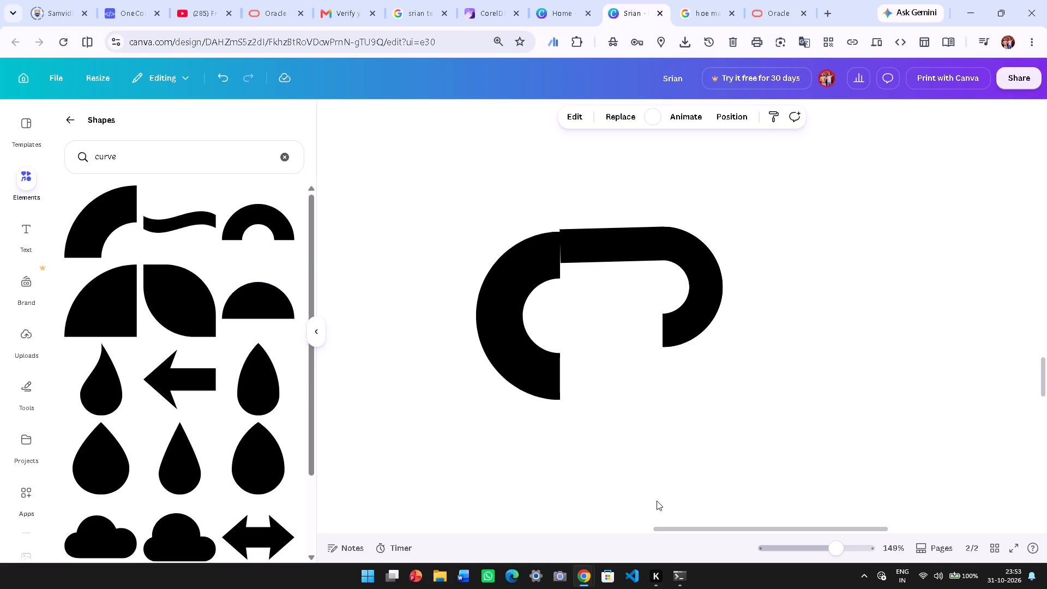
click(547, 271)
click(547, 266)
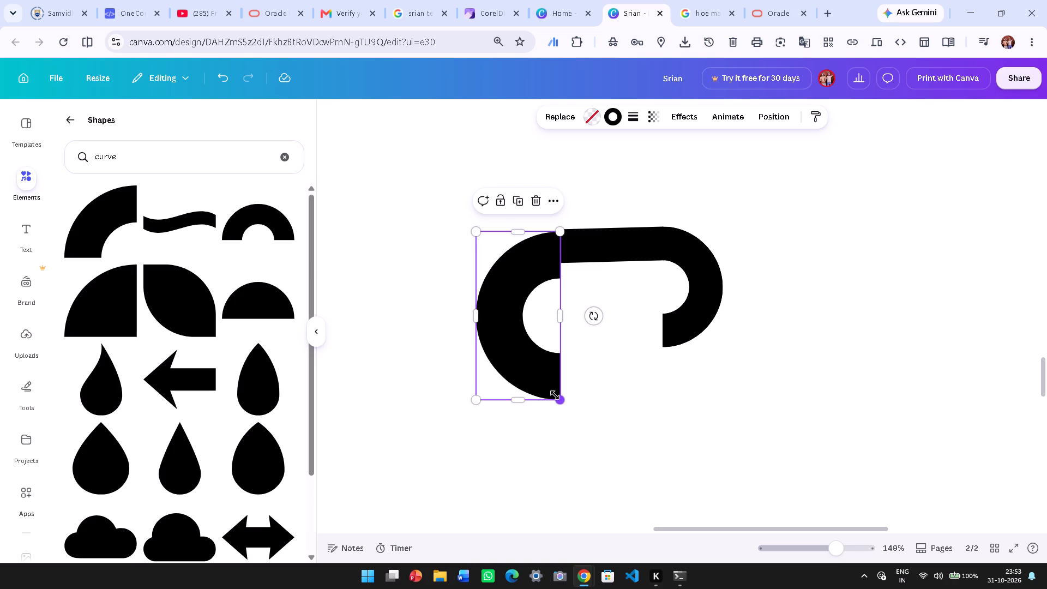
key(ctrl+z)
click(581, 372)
Delete the enlarged left arch.
click(512, 350)
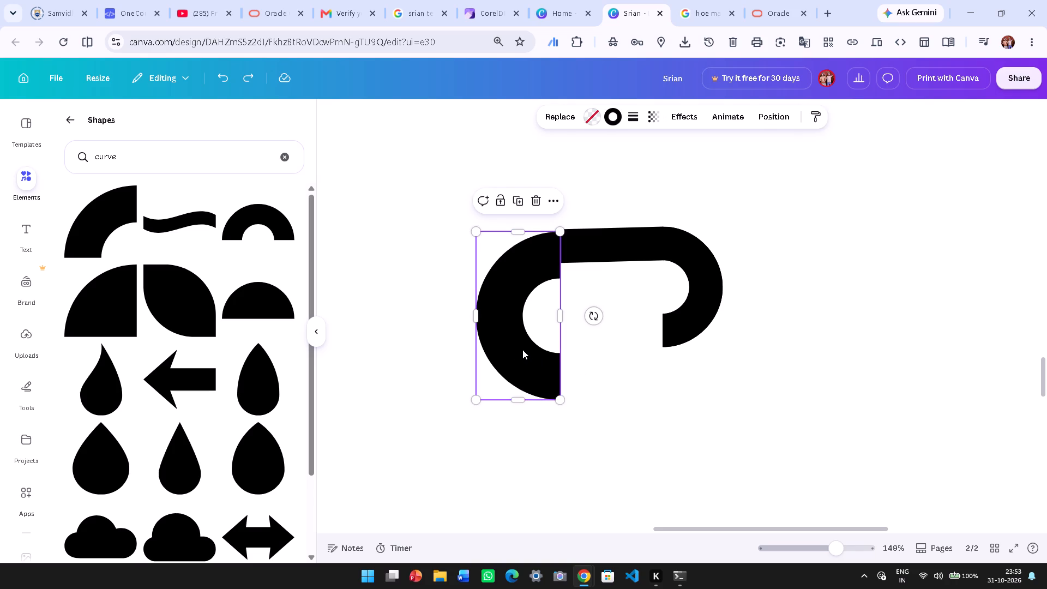
right_click(525, 348)
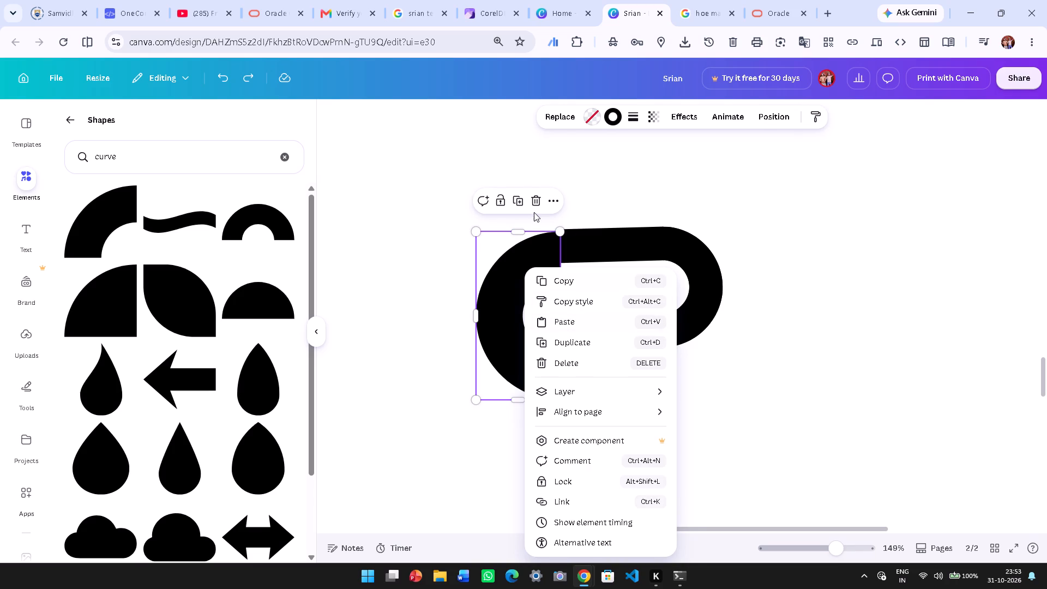
click(534, 207)
click(535, 201)
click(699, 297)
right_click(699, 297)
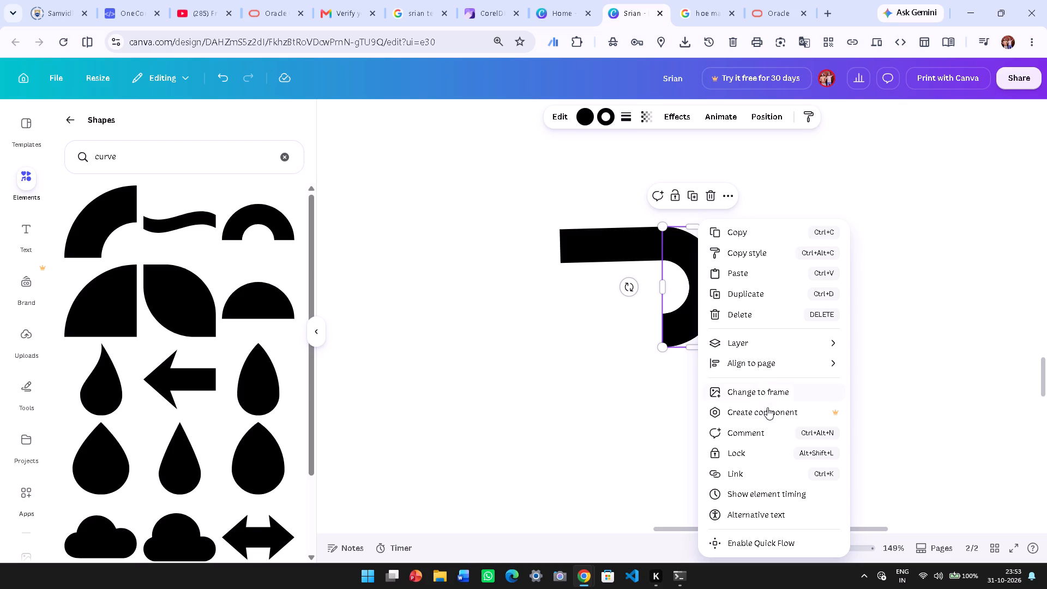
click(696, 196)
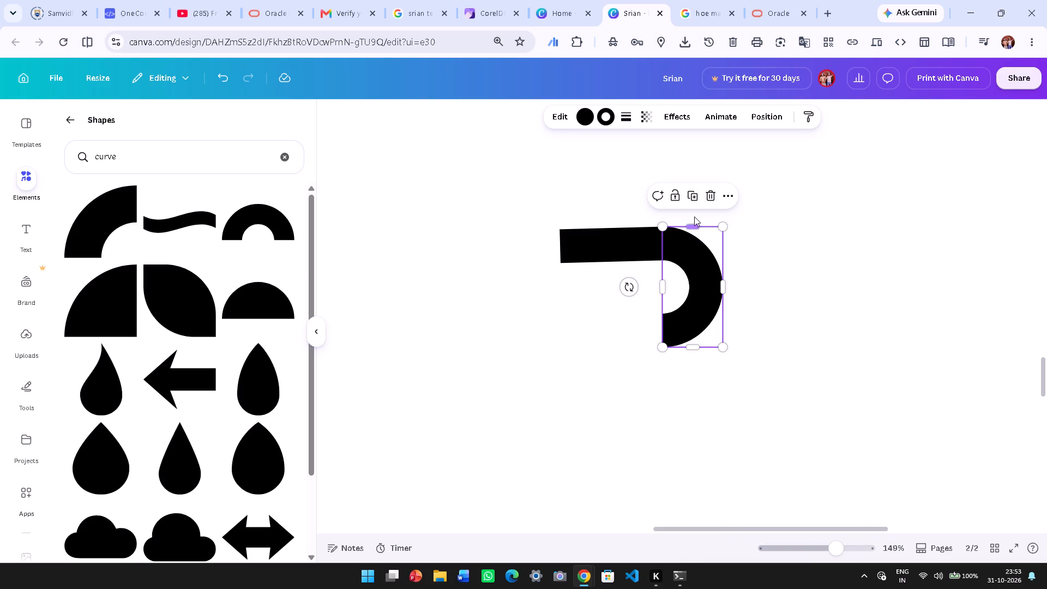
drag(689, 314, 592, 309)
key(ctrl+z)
Duplicate the right arch and place the copy over the bar's left end, level with the original.
click(689, 201)
drag(697, 291, 569, 276)
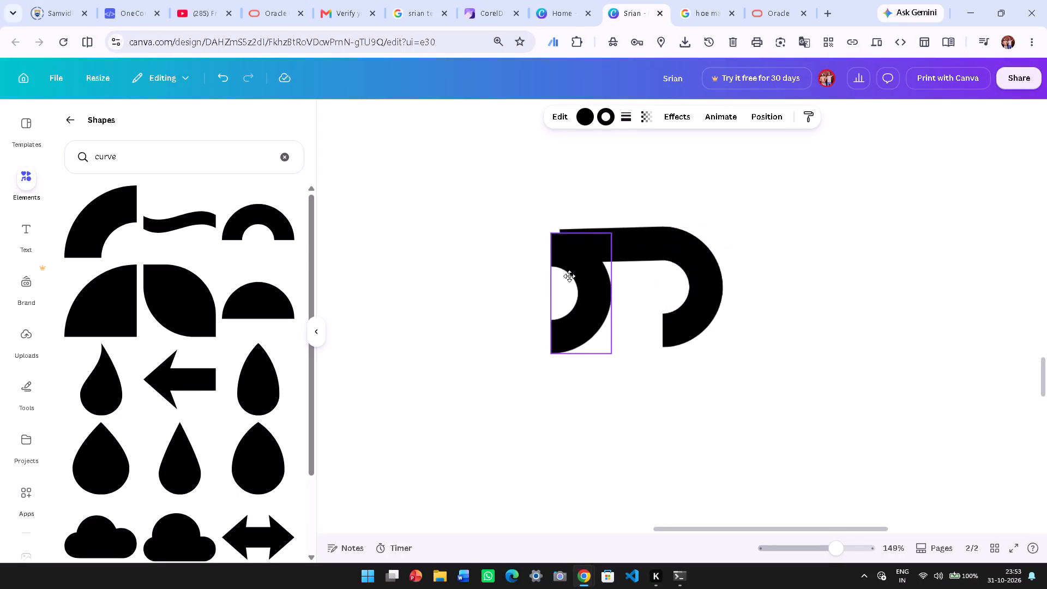
drag(569, 276, 578, 274)
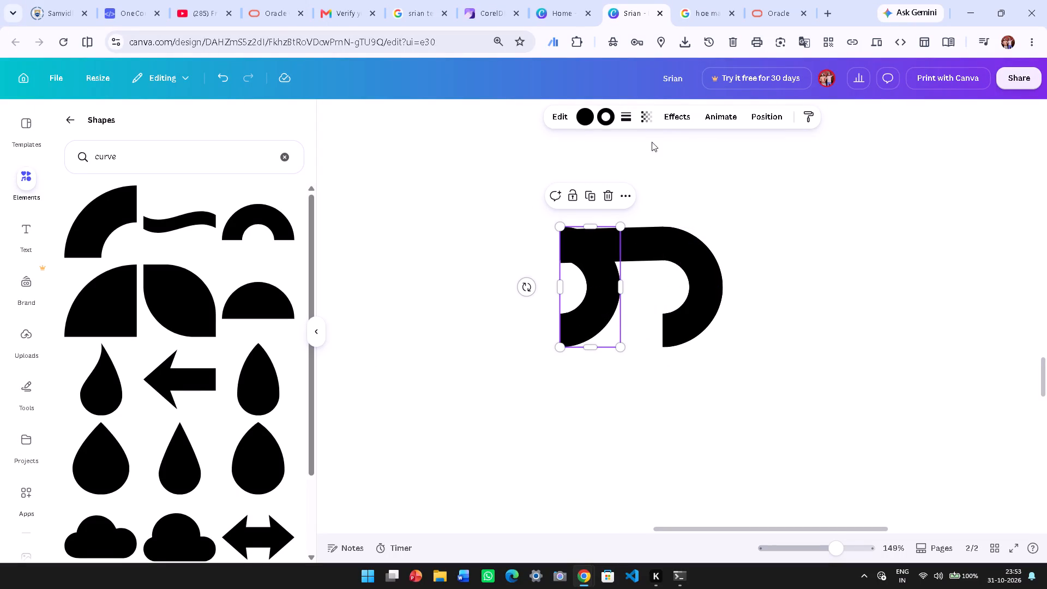
Set the copied arch's rotation to -90° so it mirrors the right arch.
click(567, 121)
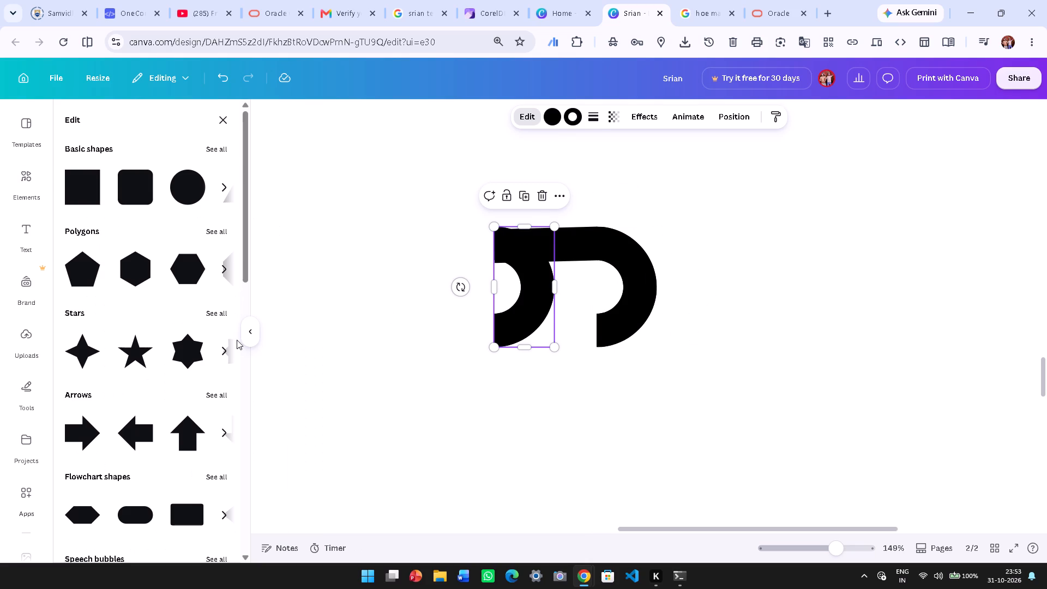
click(730, 111)
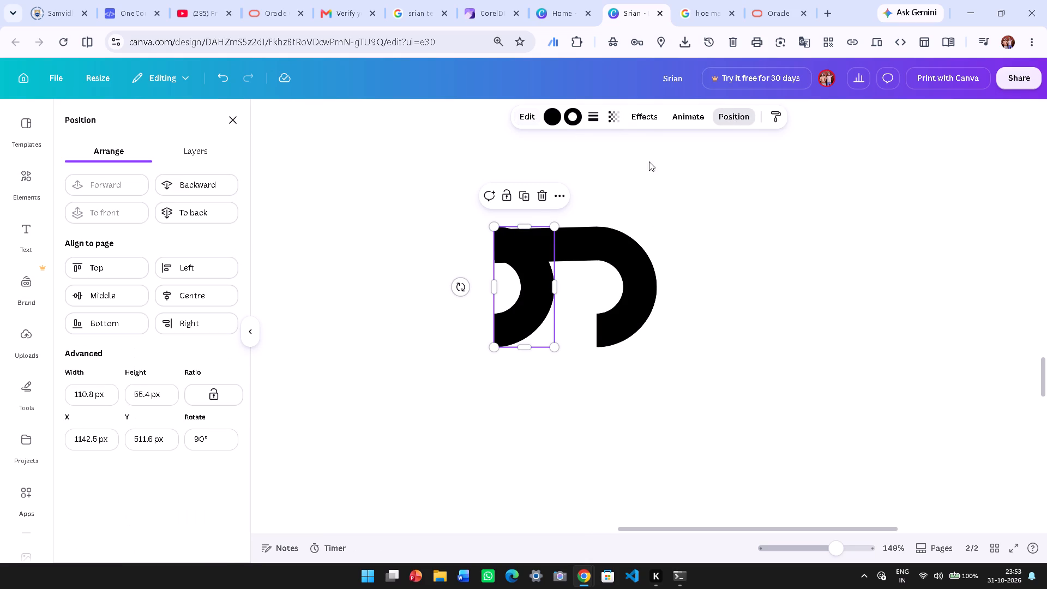
click(210, 441)
click(195, 433)
key(minus)
click(233, 479)
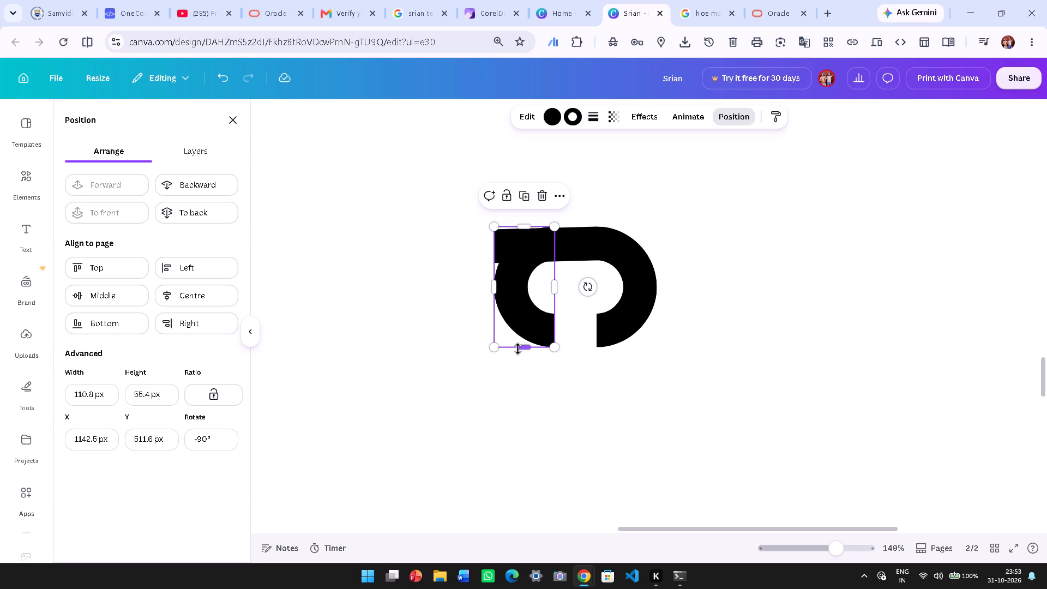
Nudge the mirrored arch left along the bar to about X 1098.8 px, meeting the bar's left end.
key(Left)
key(Left)
key(Left)
click(539, 308)
key(Left)
key(Left)
key(Left)
key(Left)
key(Left)
key(Left)
key(Left)
key(Left)
key(Left)
key(Left)
key(Left)
key(Left)
key(Left)
key(Left)
key(Left)
key(Left)
key(Left)
key(Left)
key(Left)
key(Left)
key(Left)
key(Left)
key(Left)
key(Left)
key(Left)
key(Left)
key(Left)
key(Left)
key(Left)
key(Left)
key(Left)
key(Left)
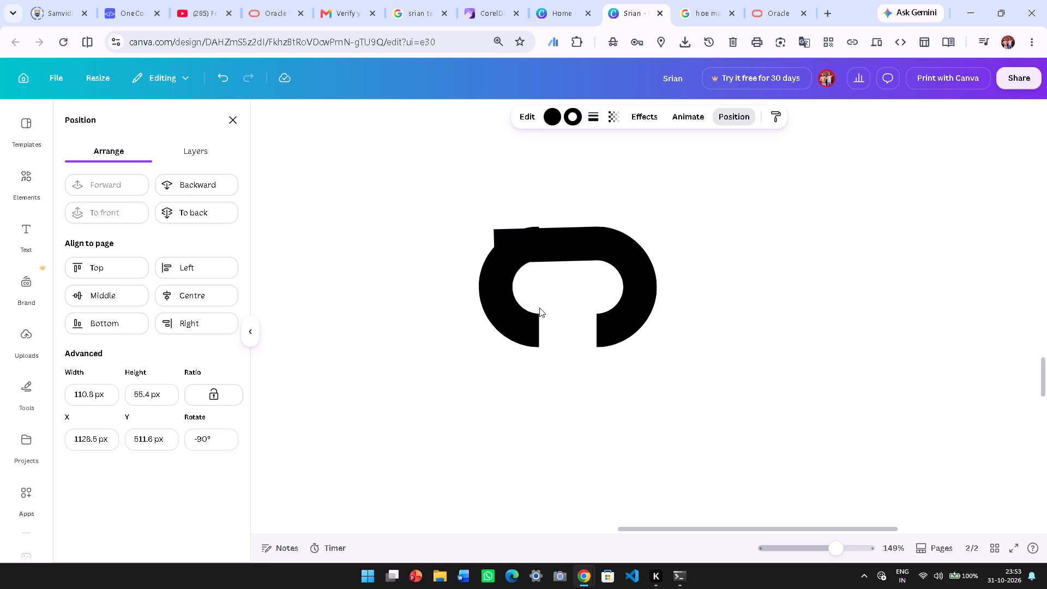
key(Left)
key(Left)
key(Left)
key(Left)
key(Left)
key(Left)
key(Left)
key(Left)
key(Left)
key(Left)
key(Left)
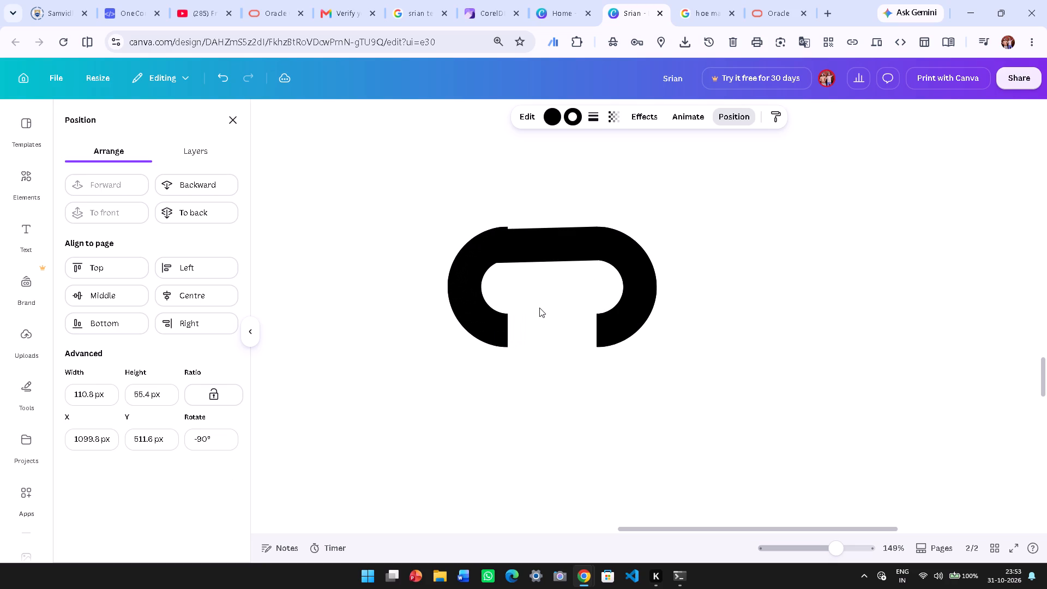
key(Left)
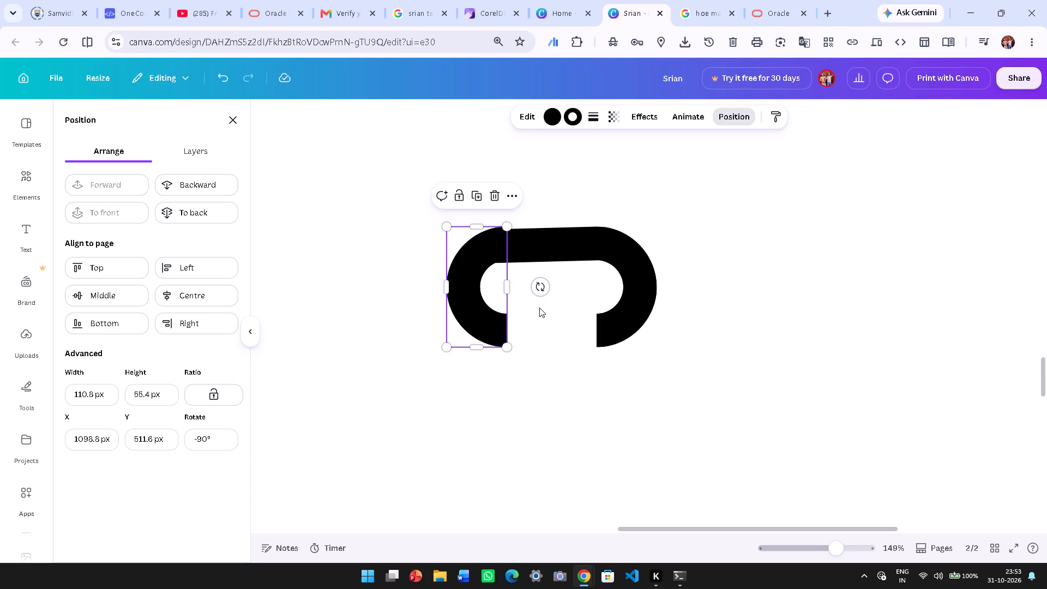
Fine-tune the left arch to X 1093.8 px and Y 513.6 px so its top edge meets the bar.
key(Down)
key(Down)
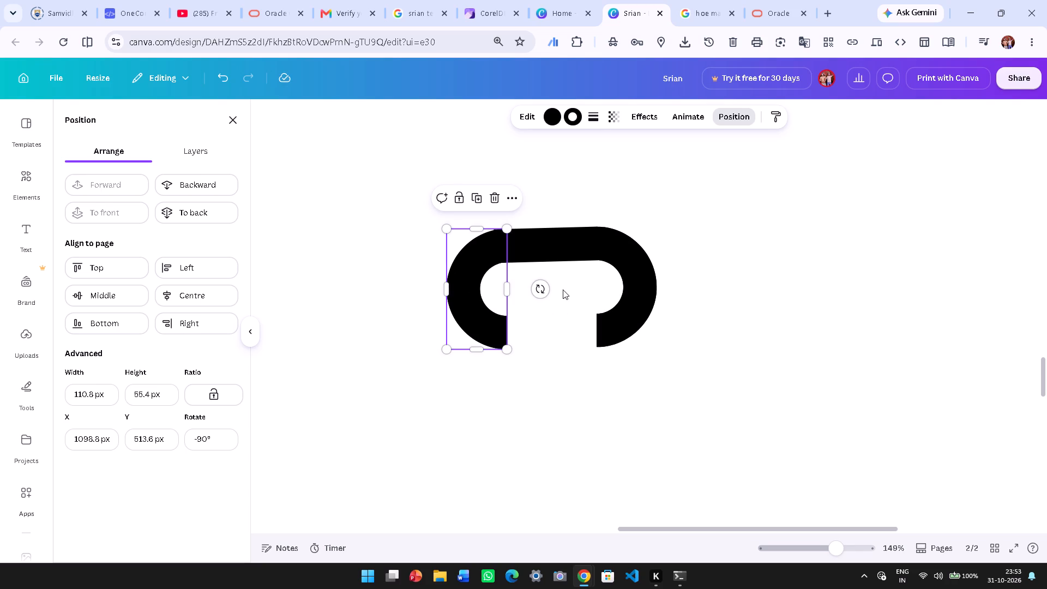
key(Right)
key(Left)
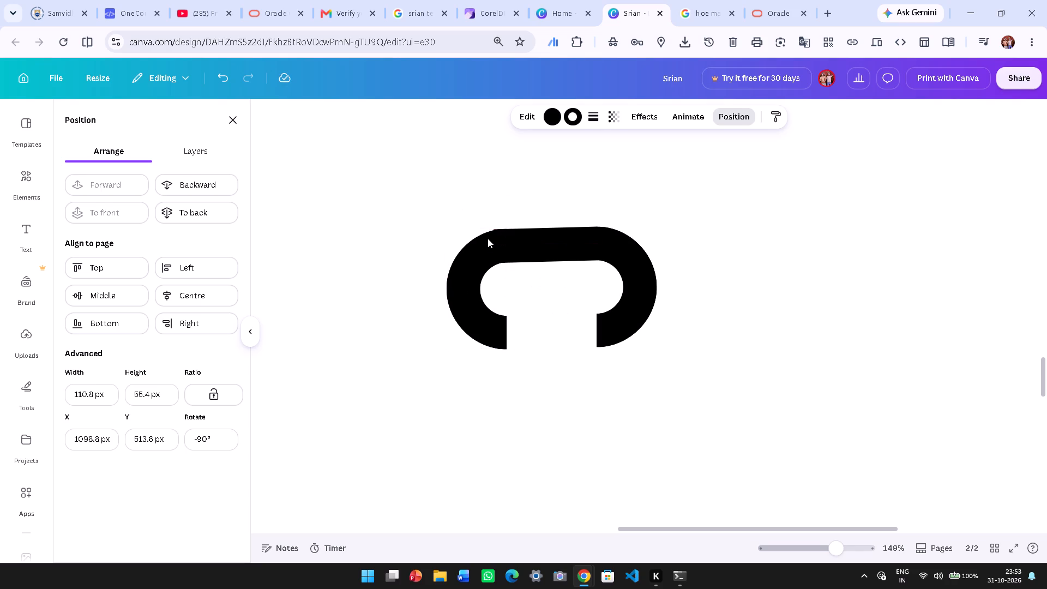
key(Left)
key(Left)
key(Left)
key(Left)
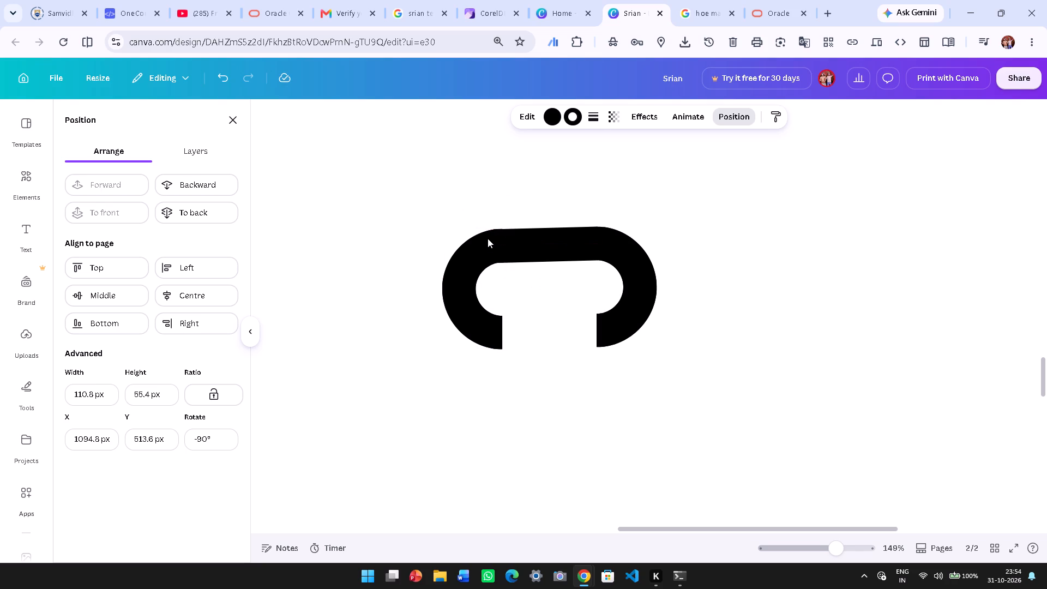
key(Left)
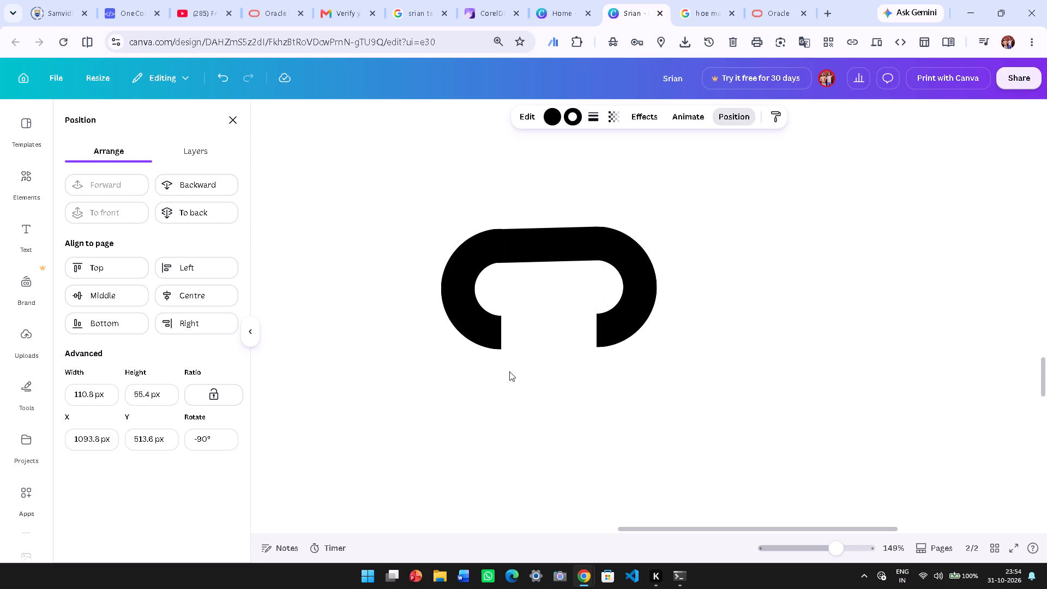
click(587, 399)
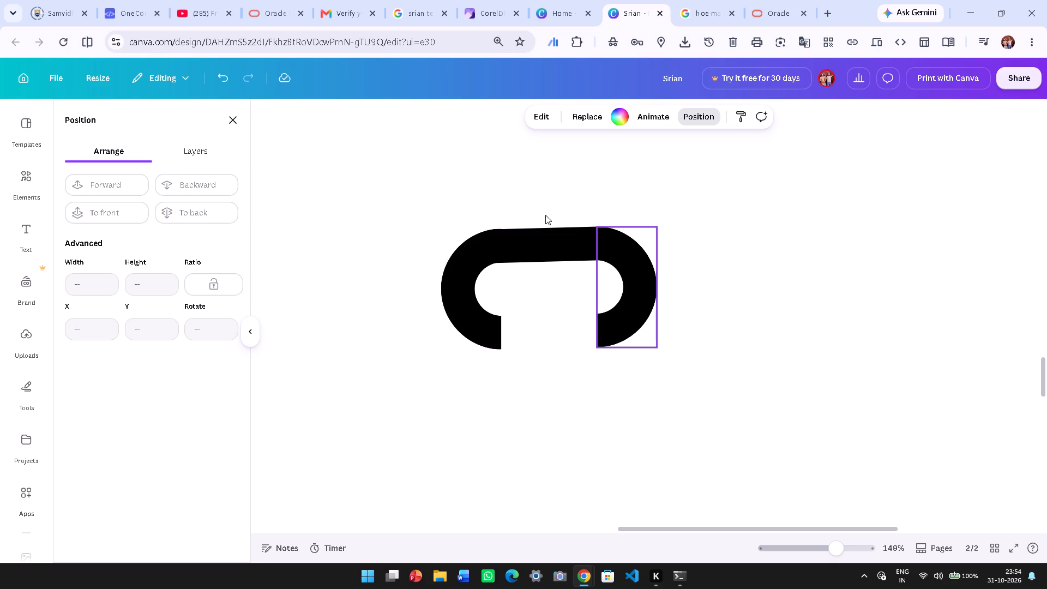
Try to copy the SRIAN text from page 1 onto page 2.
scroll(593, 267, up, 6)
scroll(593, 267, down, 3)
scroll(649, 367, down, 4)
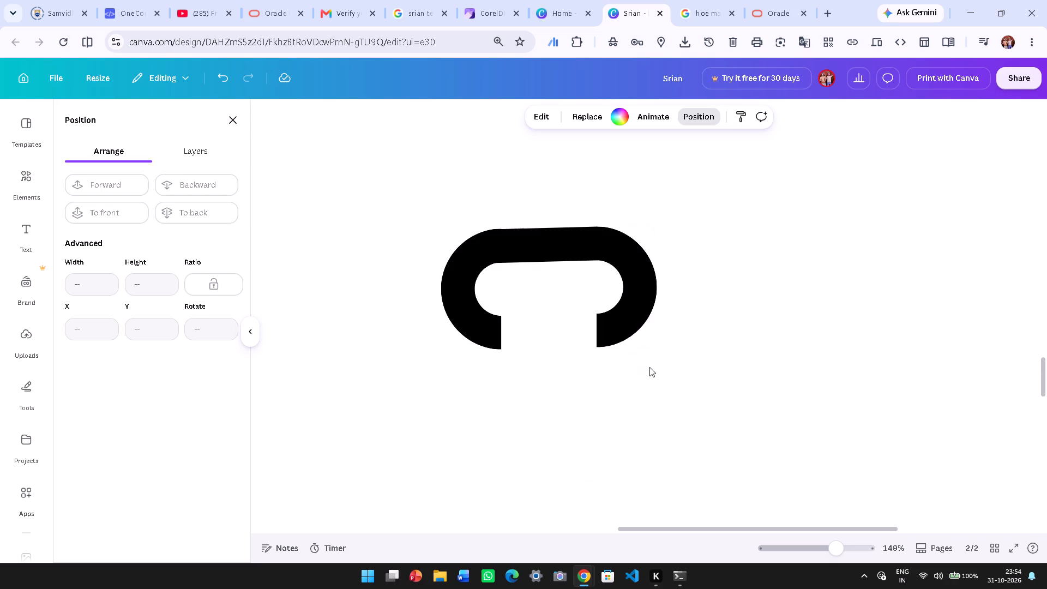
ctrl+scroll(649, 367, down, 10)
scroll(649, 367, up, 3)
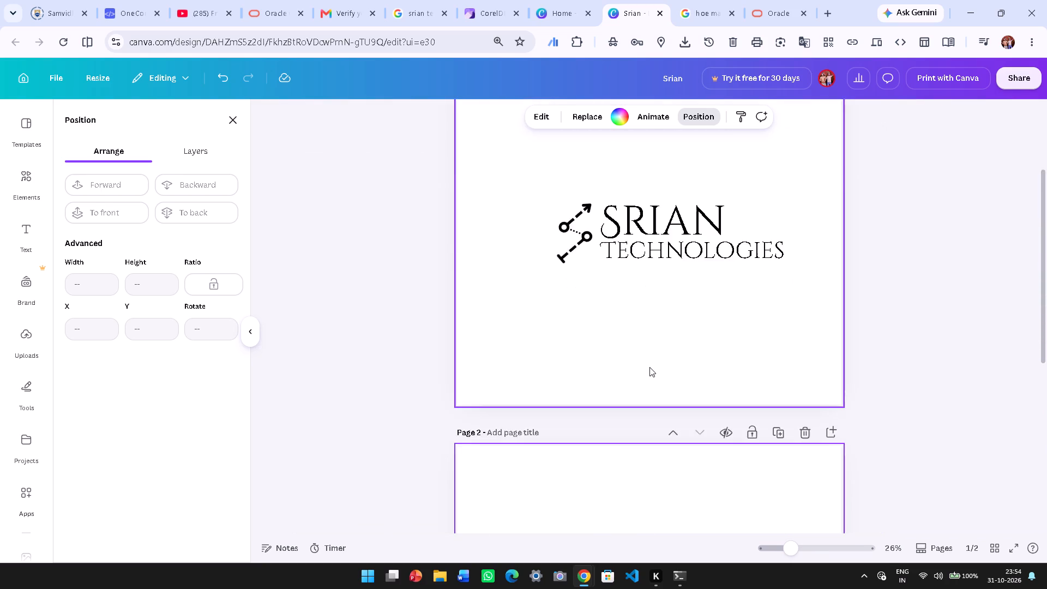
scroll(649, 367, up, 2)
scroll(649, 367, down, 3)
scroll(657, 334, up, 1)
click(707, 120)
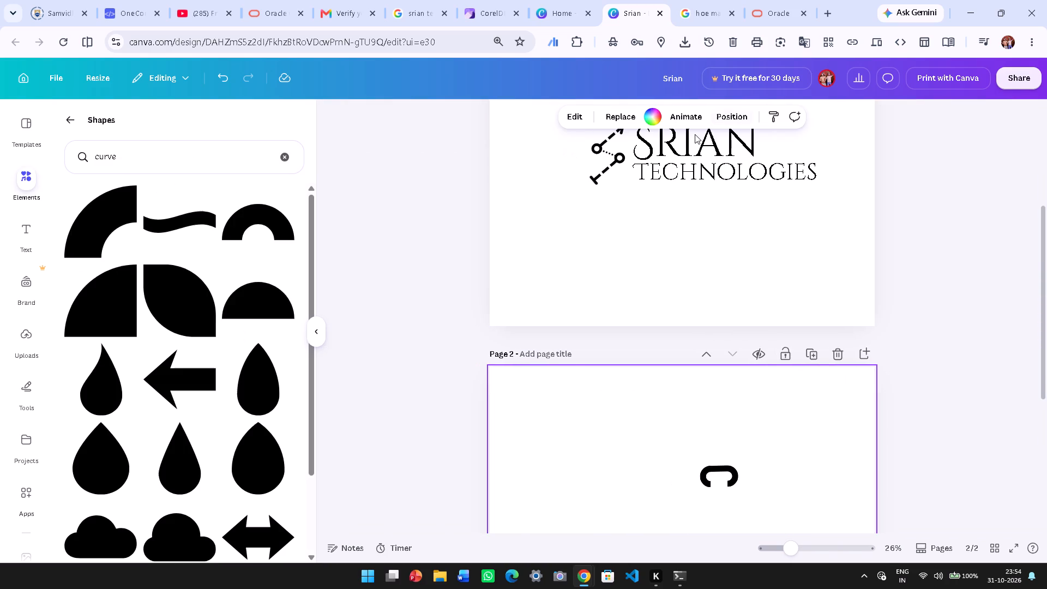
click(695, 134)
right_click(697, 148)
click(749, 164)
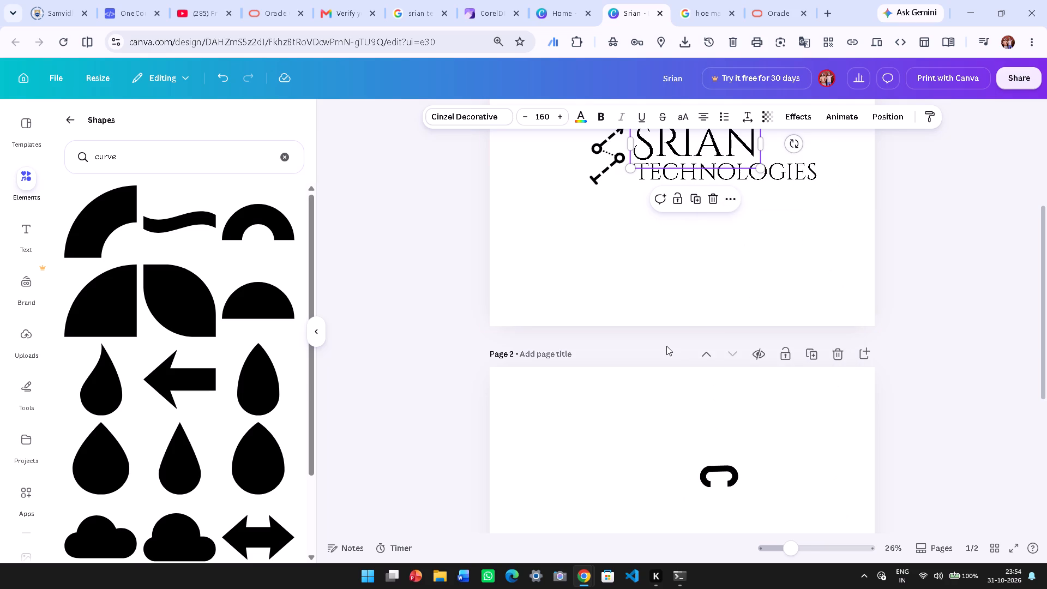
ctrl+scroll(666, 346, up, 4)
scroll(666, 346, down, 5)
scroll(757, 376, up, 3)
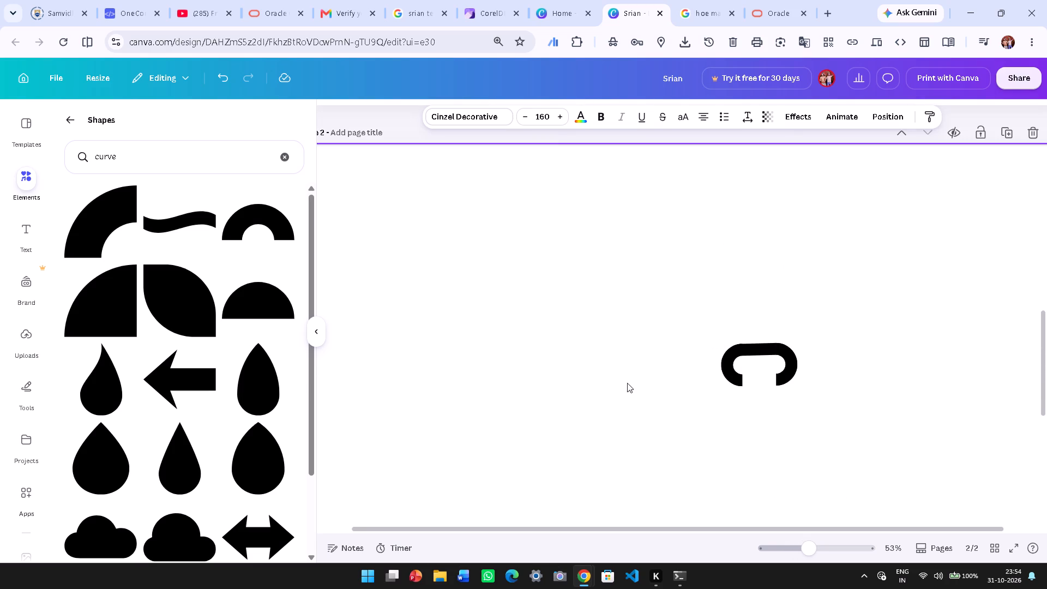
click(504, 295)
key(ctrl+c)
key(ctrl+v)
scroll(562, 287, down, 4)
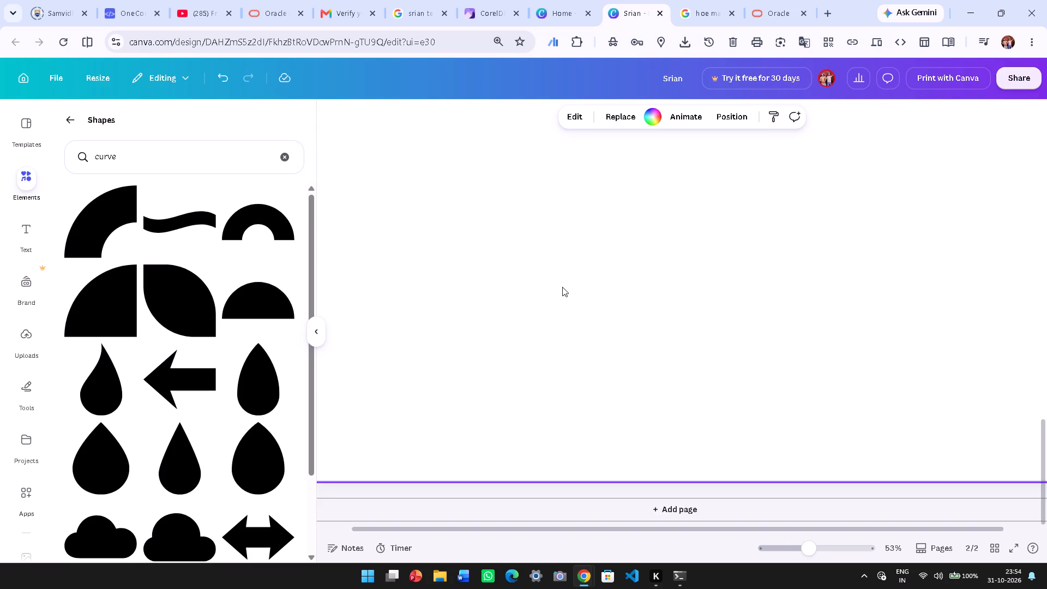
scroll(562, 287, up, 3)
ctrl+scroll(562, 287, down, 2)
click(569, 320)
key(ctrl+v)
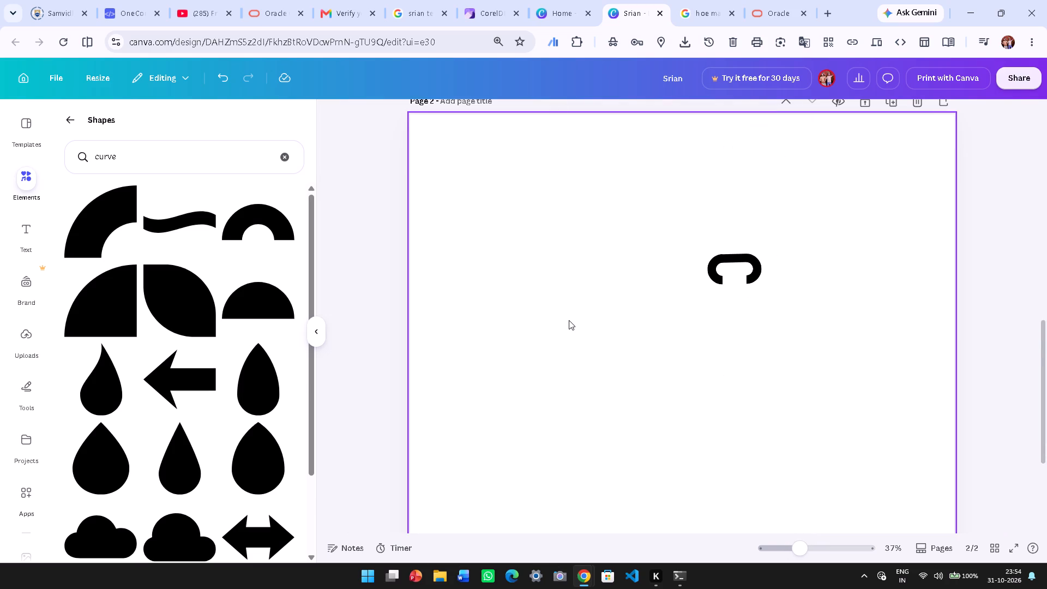
Copy the SRIAN text from page 1 and paste it onto page 2.
scroll(569, 320, down, 4)
scroll(569, 320, up, 7)
click(675, 387)
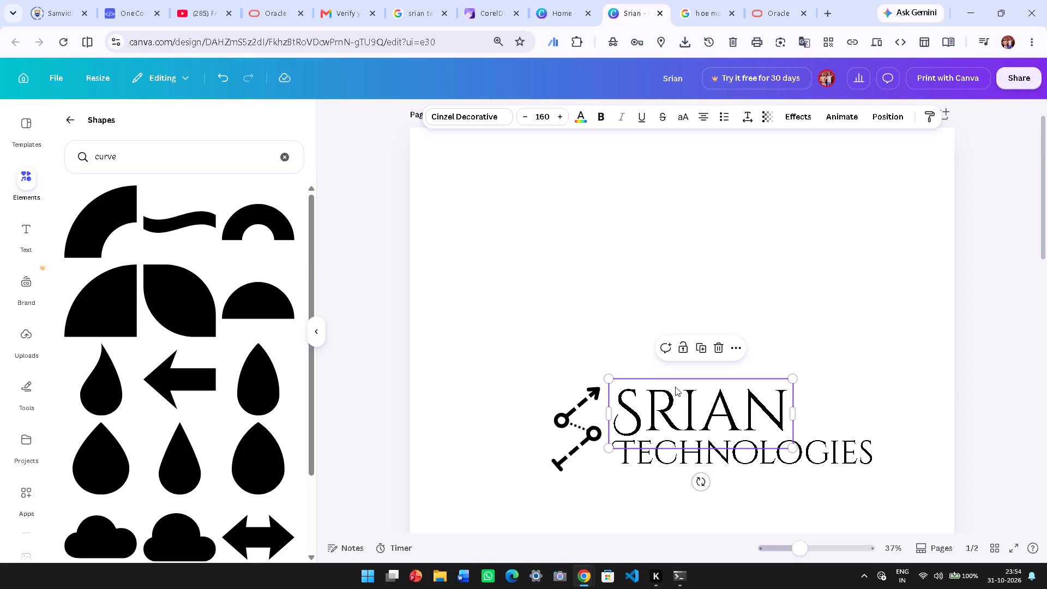
right_click(675, 387)
click(731, 231)
scroll(732, 231, down, 4)
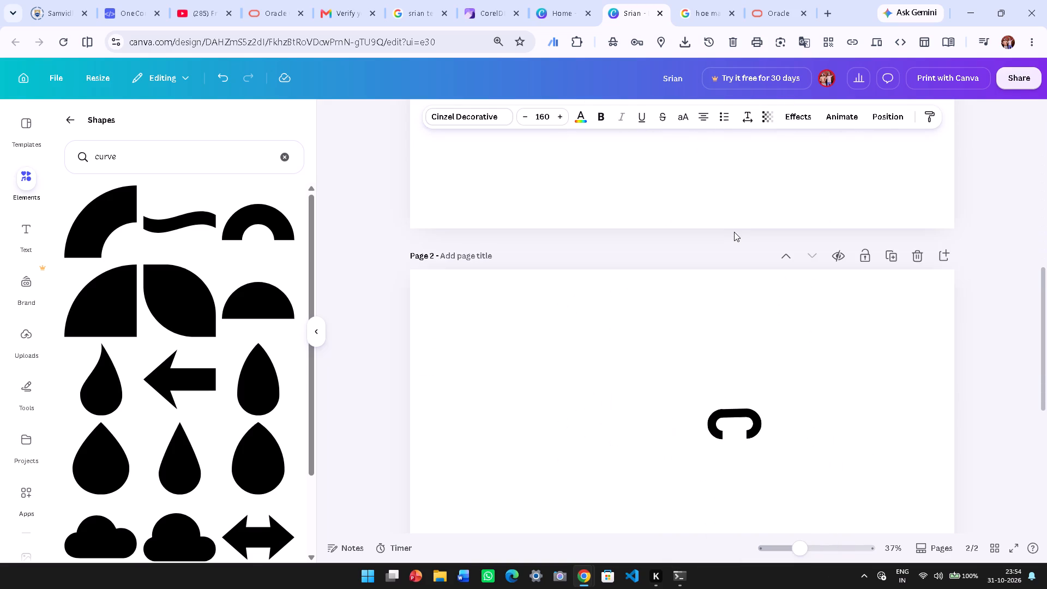
click(649, 432)
key(ctrl+v)
scroll(649, 432, down, 2)
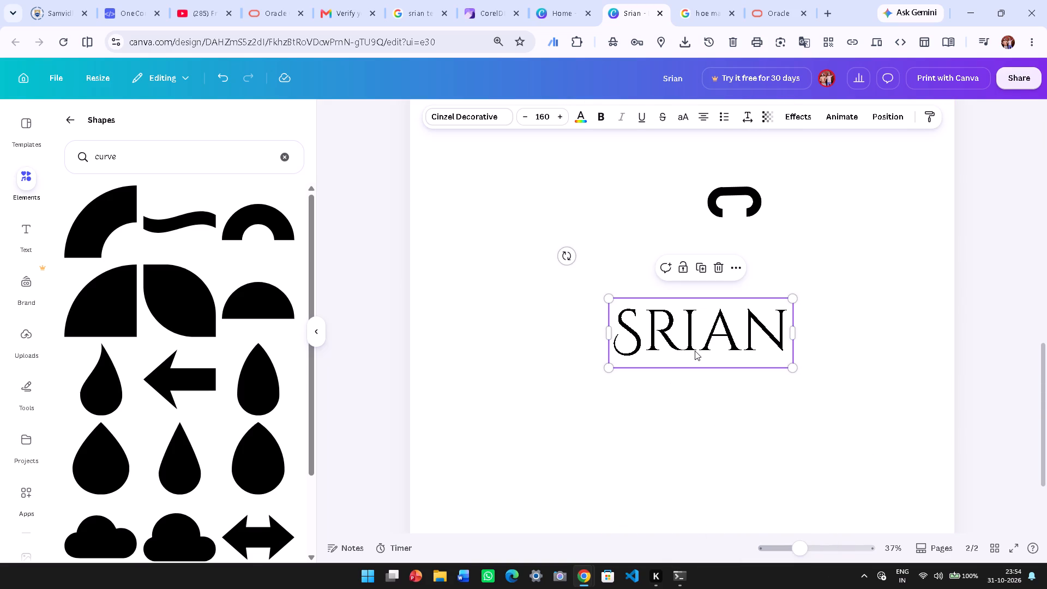
Move the SRIAN text near the curved shape and scale it down to about font size 38.8.
drag(695, 351, 727, 226)
click(727, 226)
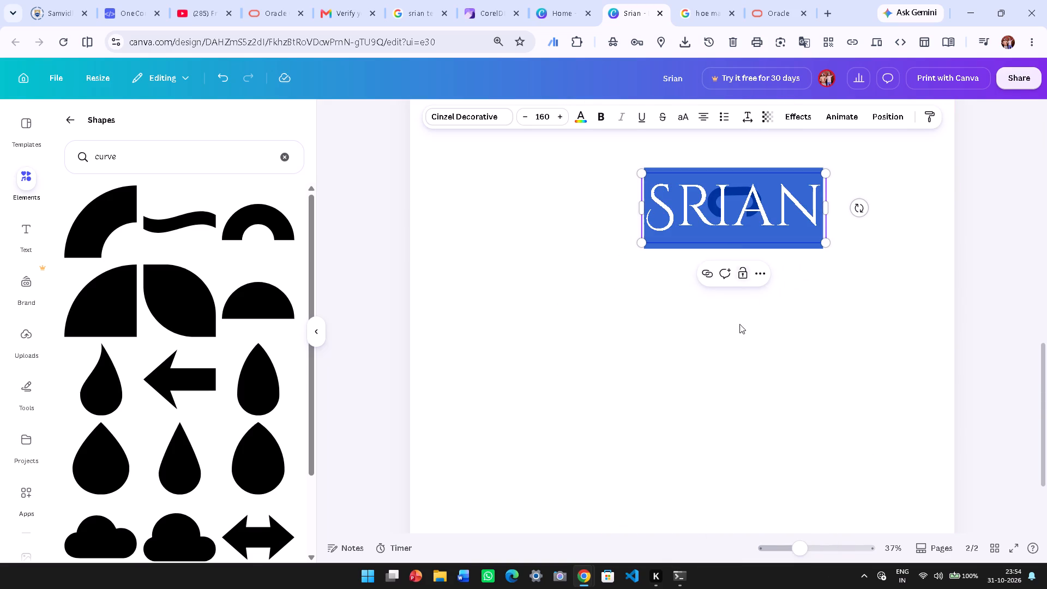
click(726, 344)
drag(755, 186, 883, 191)
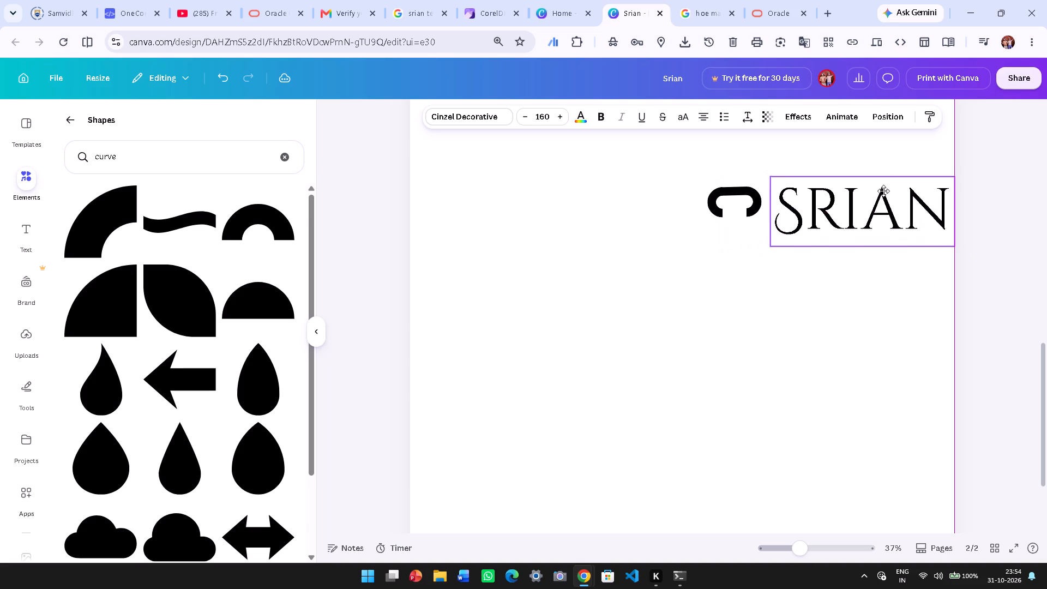
drag(883, 191, 770, 227)
drag(841, 282, 700, 236)
click(700, 236)
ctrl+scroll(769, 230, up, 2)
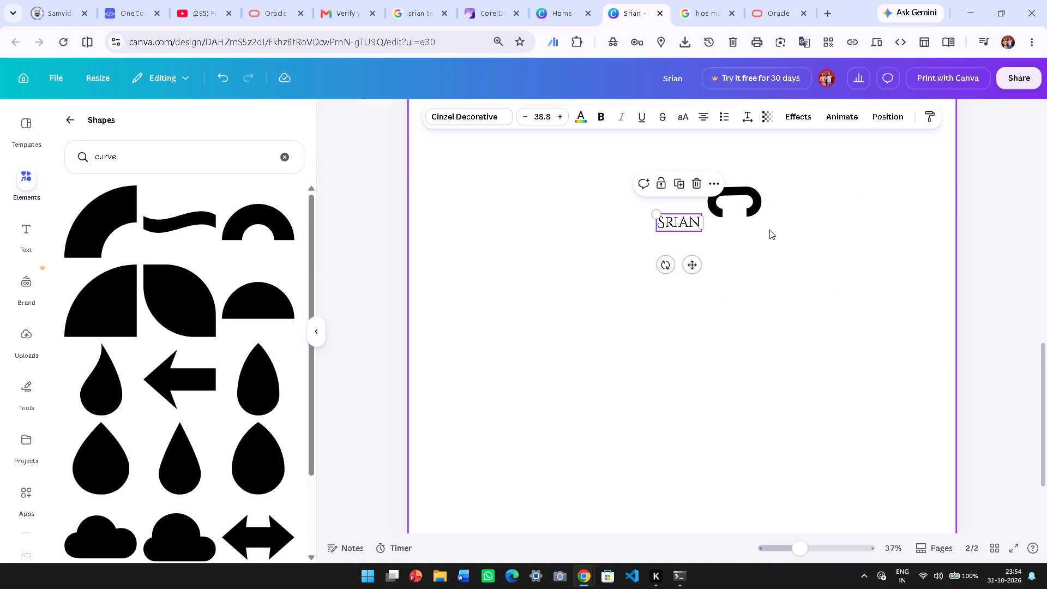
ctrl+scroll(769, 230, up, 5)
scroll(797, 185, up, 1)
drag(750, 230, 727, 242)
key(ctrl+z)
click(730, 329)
Scale the SRIAN text down to font size 24 and place it inside the curved shape between the two arches.
click(459, 325)
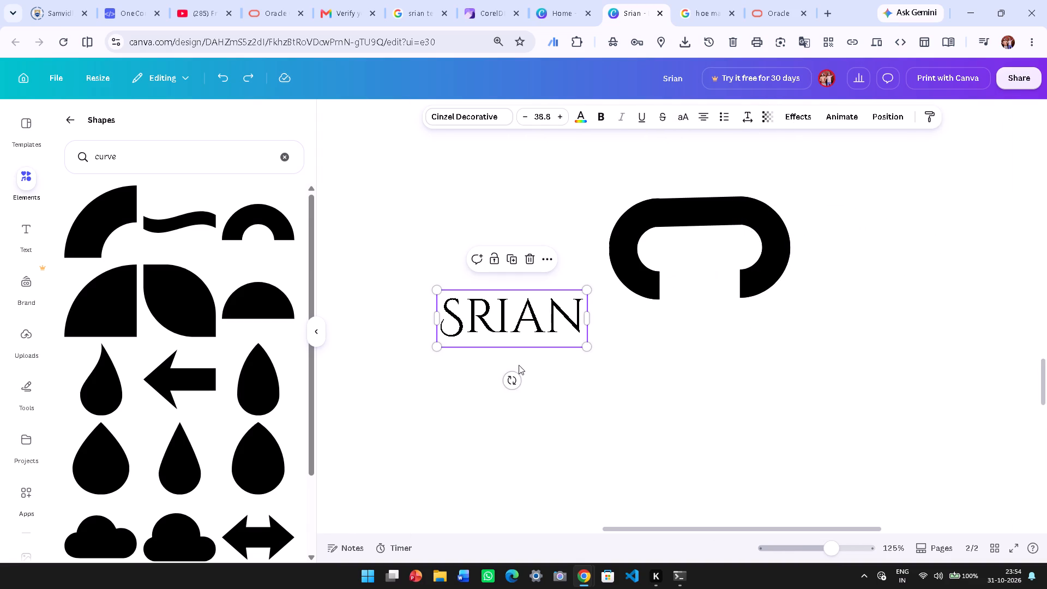
drag(520, 315, 770, 329)
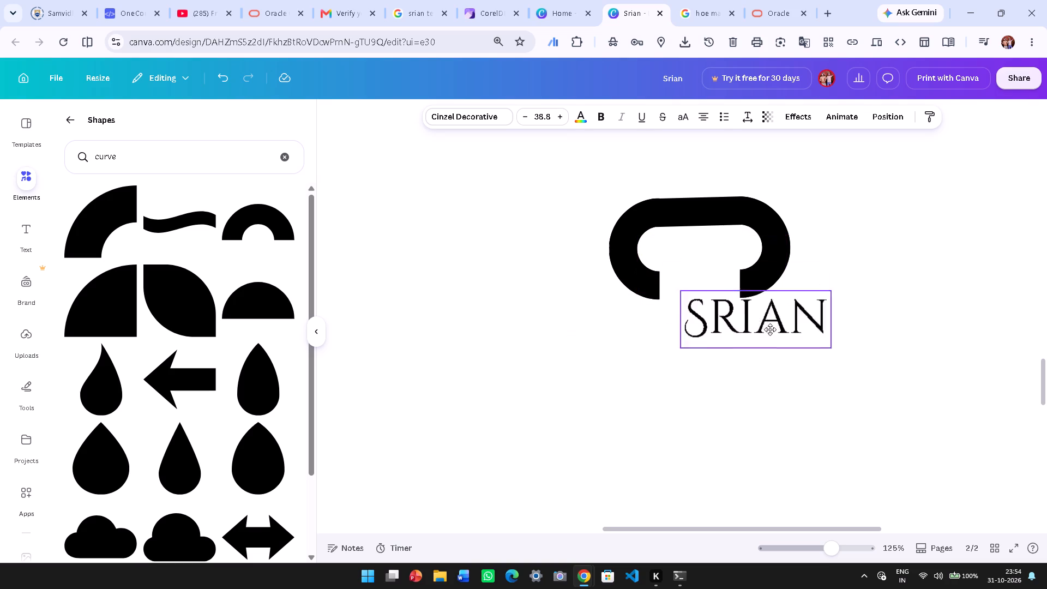
drag(770, 329, 772, 351)
drag(841, 383, 784, 361)
drag(720, 347, 681, 259)
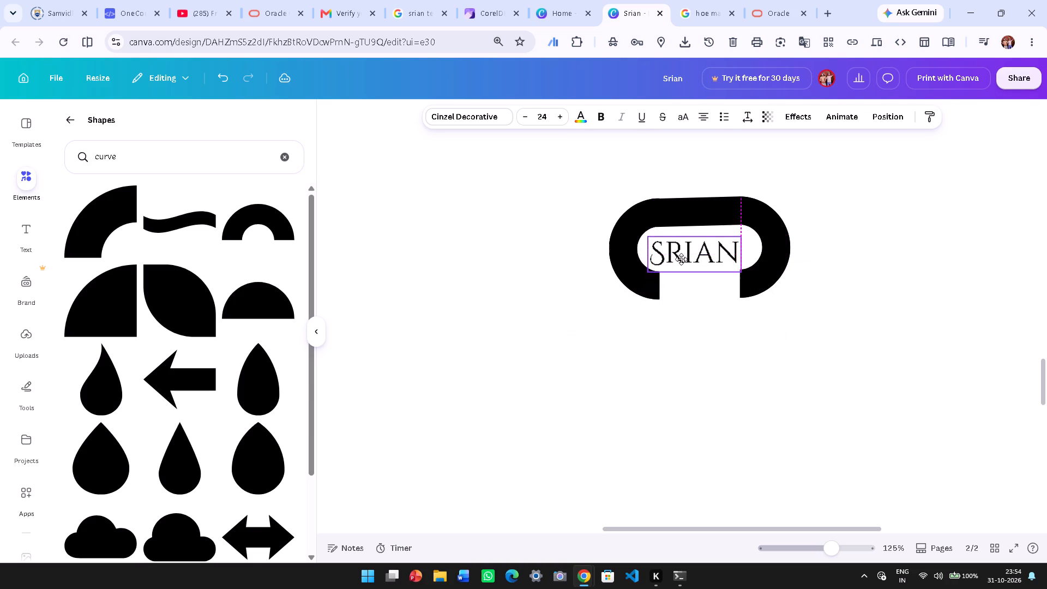
drag(681, 259, 685, 258)
click(717, 378)
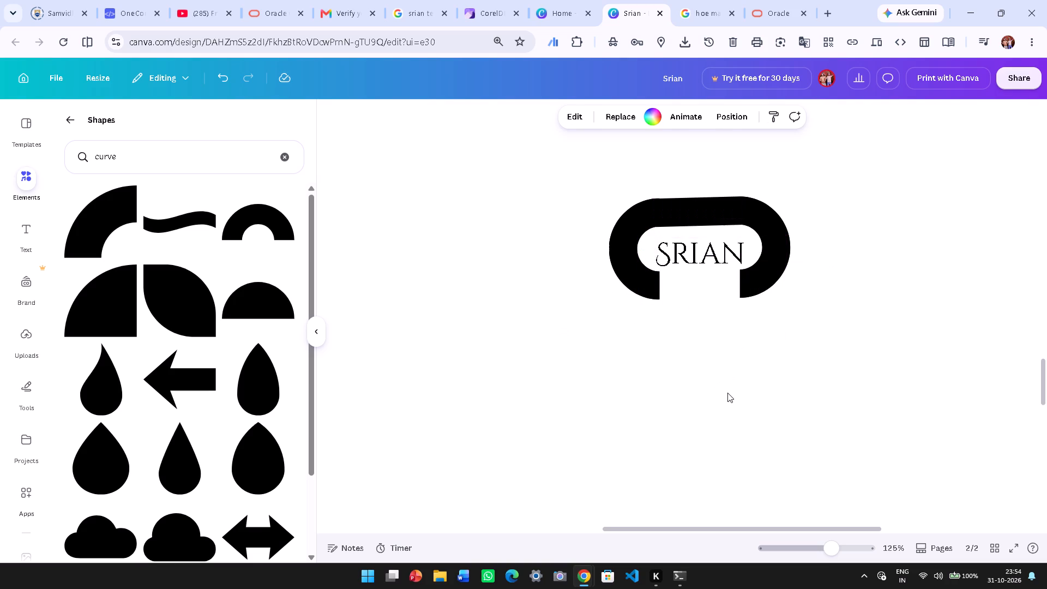
Nudge the SRIAN text up four increments inside the curved shape.
scroll(747, 351, down, 2)
scroll(747, 351, up, 3)
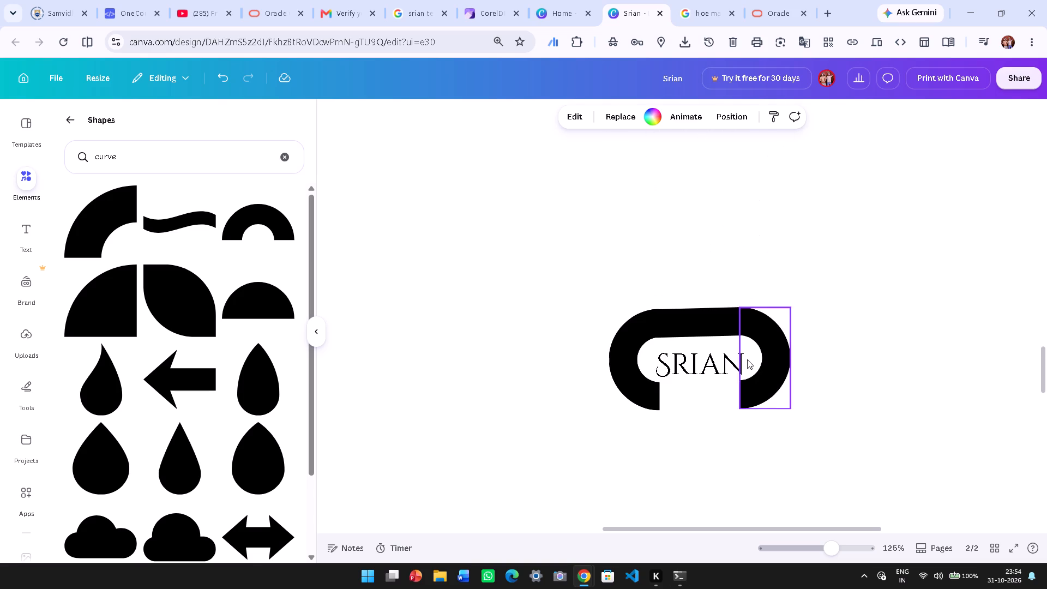
click(702, 373)
key(Up)
key(Up)
key(Up)
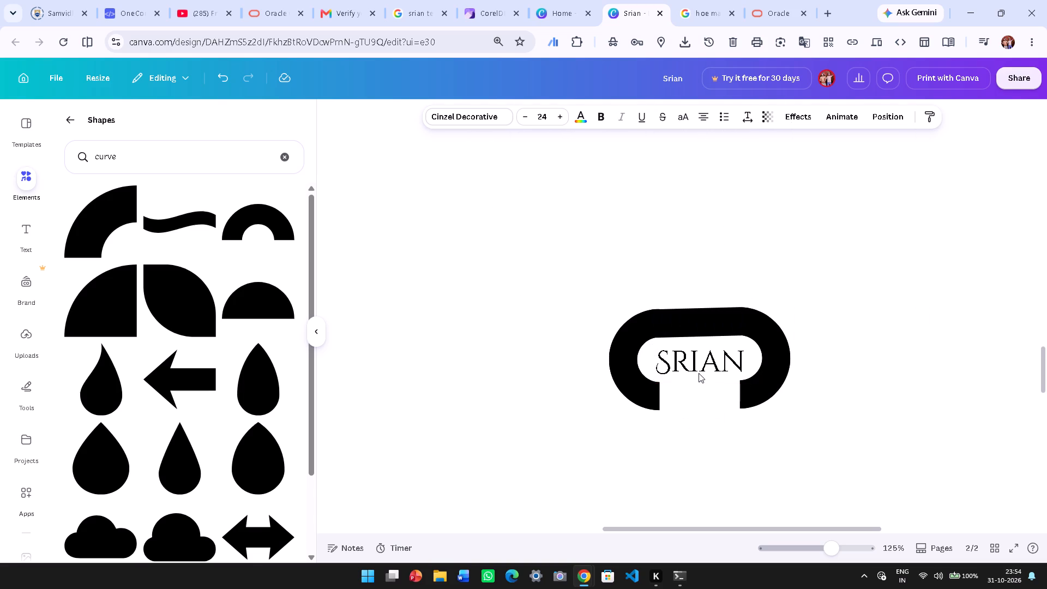
key(Up)
click(558, 390)
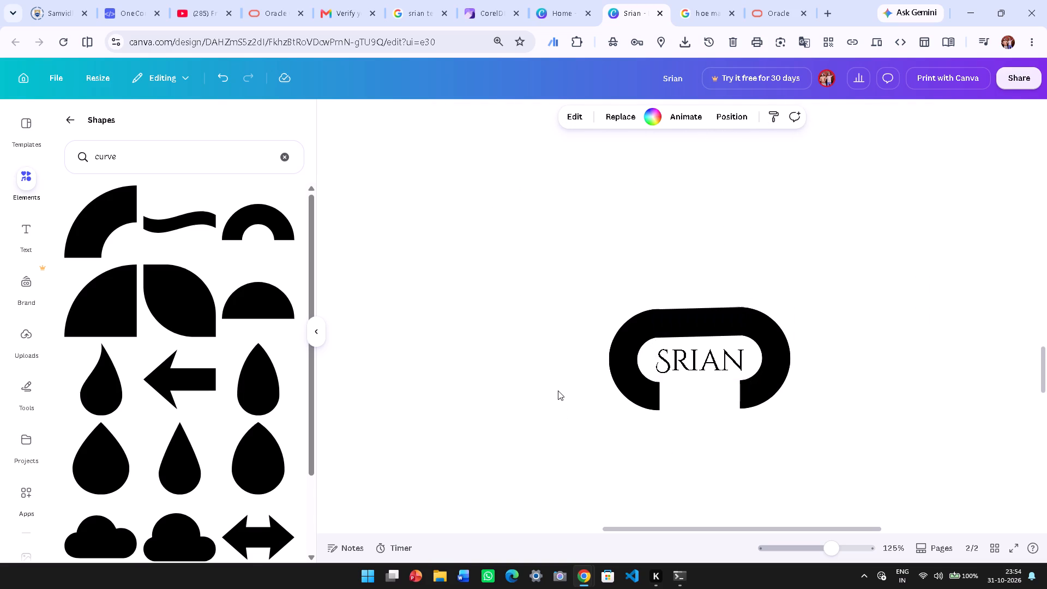
Copy the TECHNOLOGIES text from page 1 and paste it onto page 2.
ctrl+scroll(565, 381, down, 5)
scroll(713, 292, up, 5)
click(675, 362)
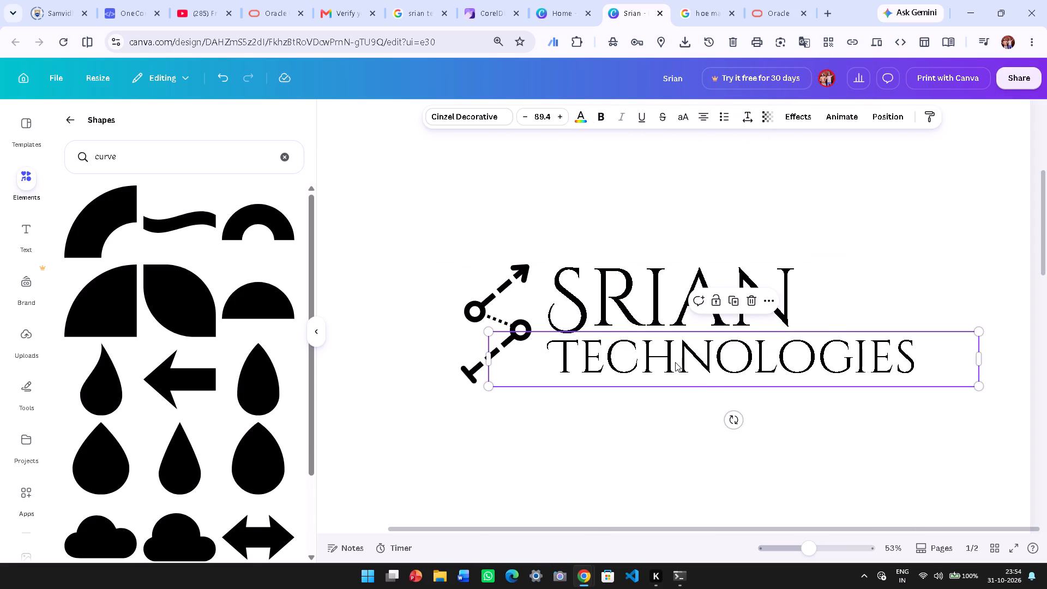
right_click(675, 362)
click(743, 242)
ctrl+scroll(665, 347, down, 6)
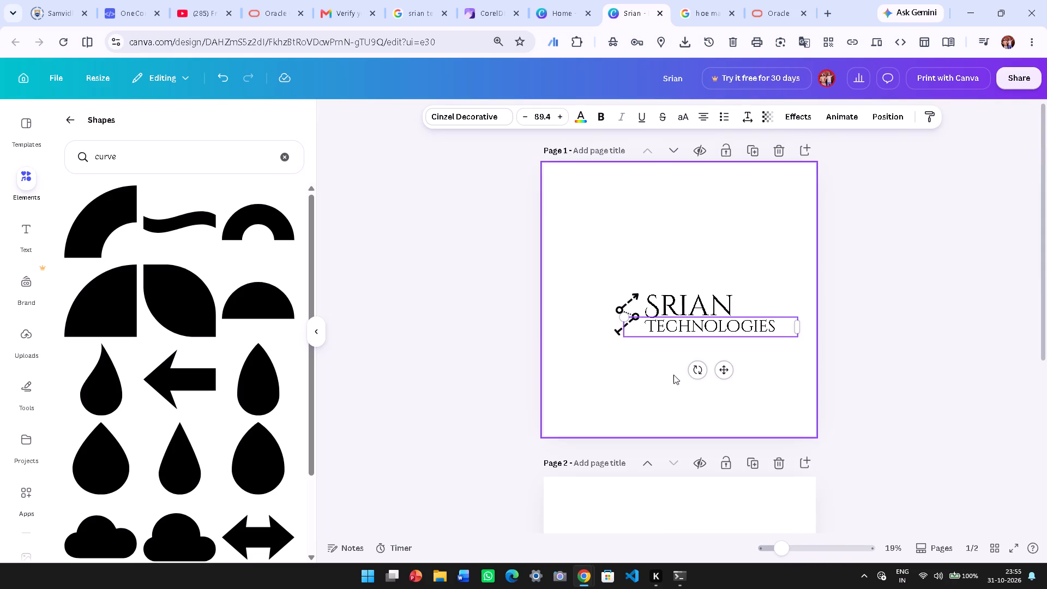
scroll(690, 447, down, 5)
ctrl+scroll(706, 345, up, 10)
click(706, 343)
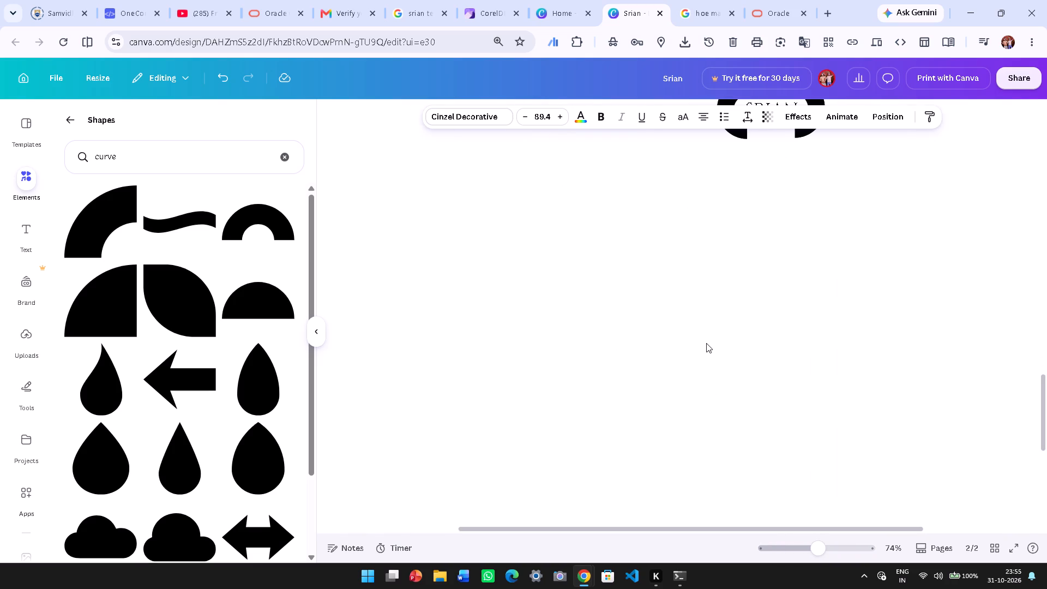
key(ctrl+v)
Move the pasted TECHNOLOGIES text clear of the page edge and scale it down to about font size 30.5.
scroll(712, 330, up, 4)
scroll(712, 330, down, 4)
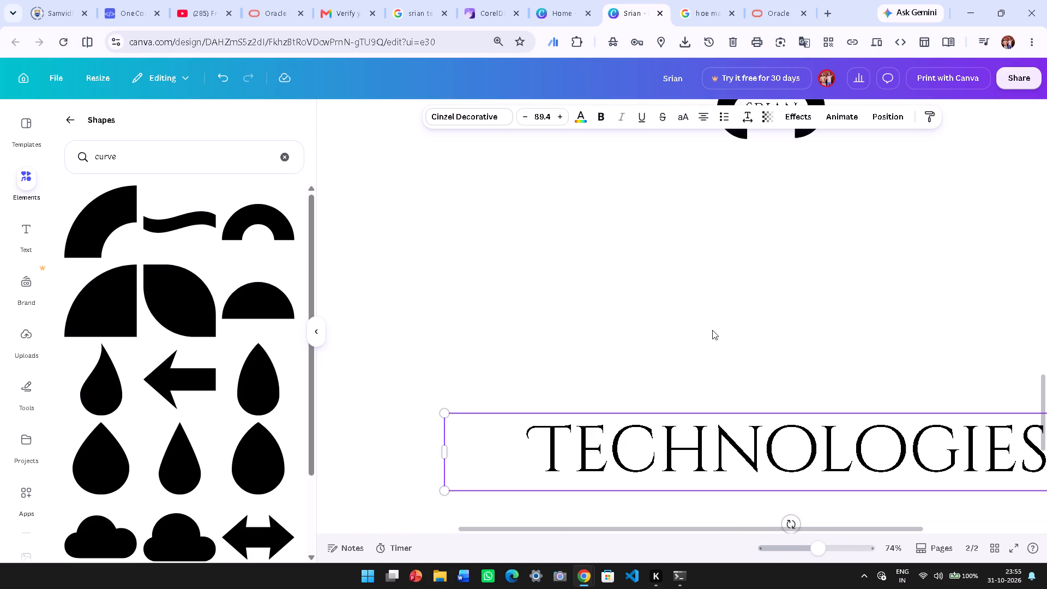
click(748, 426)
drag(748, 426, 727, 406)
click(670, 347)
drag(715, 442, 589, 356)
drag(1015, 405, 556, 348)
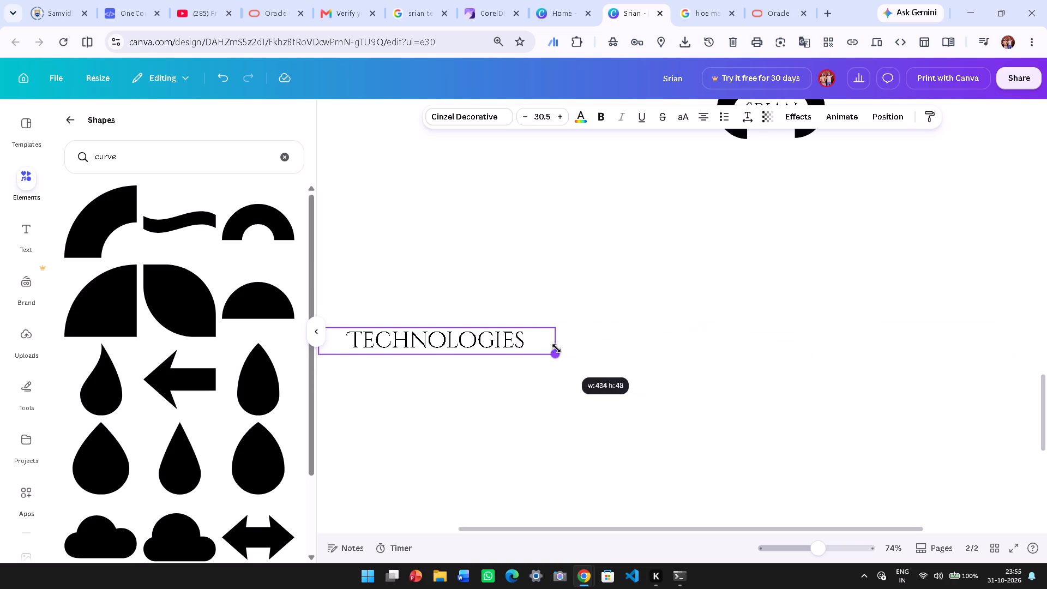
drag(556, 348, 556, 348)
Move the TECHNOLOGIES text near the curved frame on page 2 and scale it down to font size 6.8.
drag(504, 341, 851, 252)
scroll(861, 312, up, 1)
drag(844, 356, 845, 308)
drag(905, 327, 739, 323)
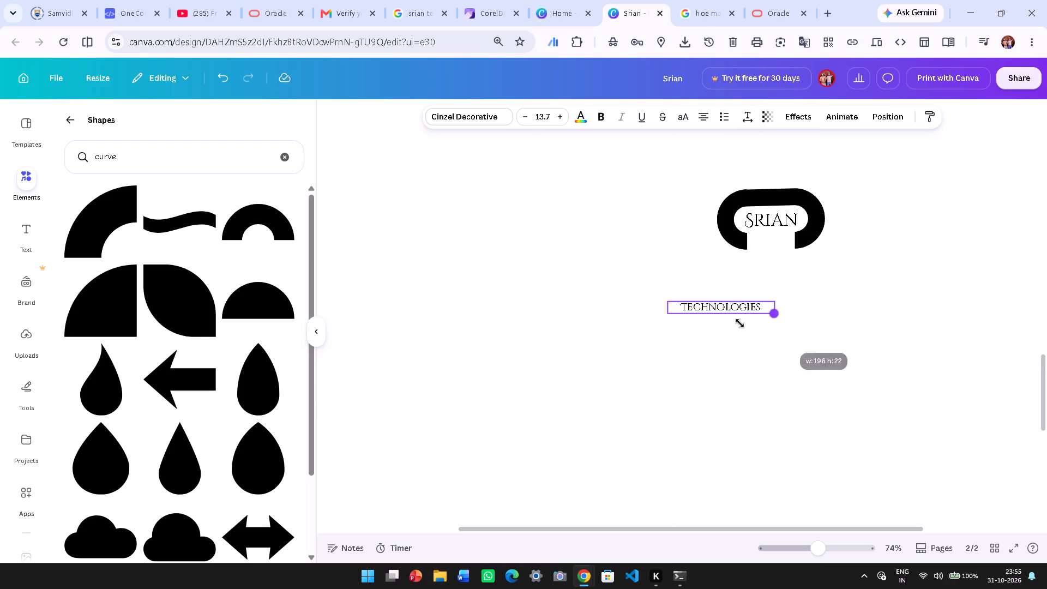
drag(739, 323, 711, 323)
Place the TECHNOLOGIES text directly beneath SRIAN, between the two arches and roughly centred in the frame's bottom opening.
scroll(803, 303, up, 3)
scroll(801, 303, down, 2)
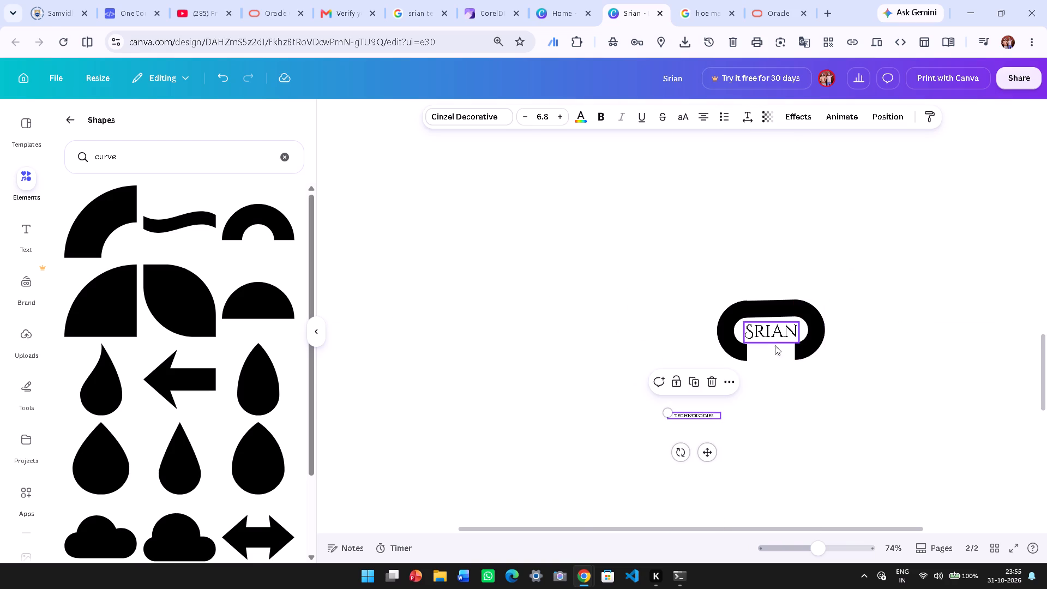
ctrl+scroll(811, 377, up, 4)
drag(585, 454, 742, 332)
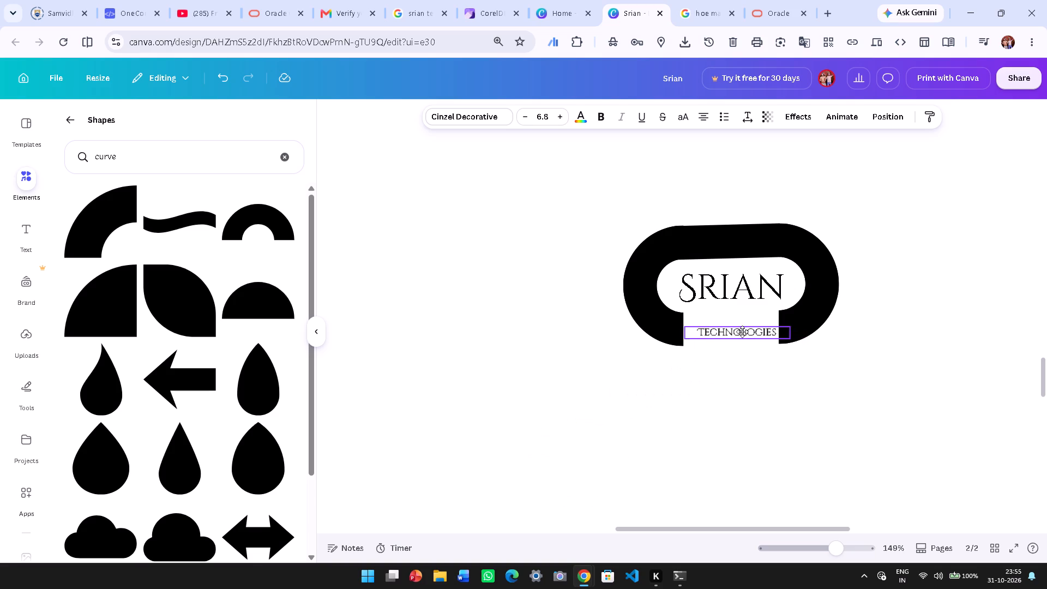
drag(742, 332, 740, 332)
click(752, 385)
ctrl+scroll(865, 384, up, 1)
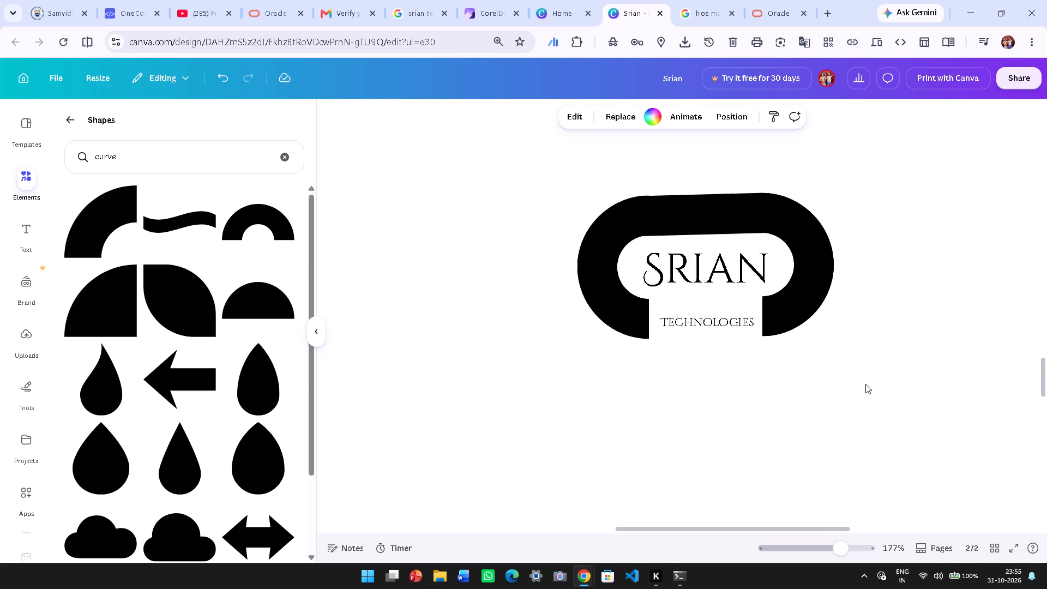
ctrl+scroll(865, 384, up, 2)
drag(666, 295, 667, 257)
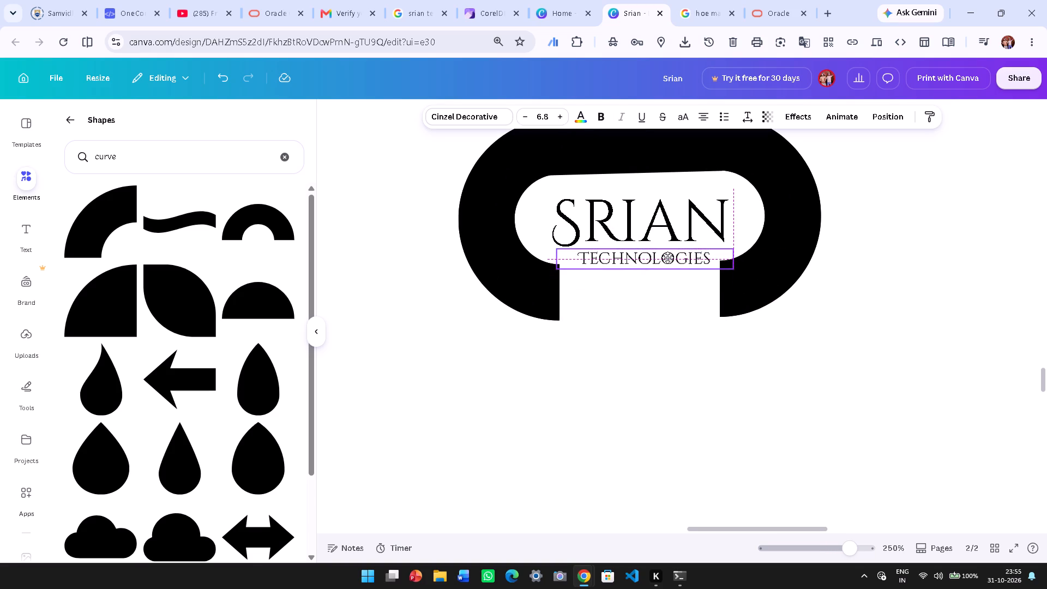
drag(667, 257, 666, 259)
click(661, 329)
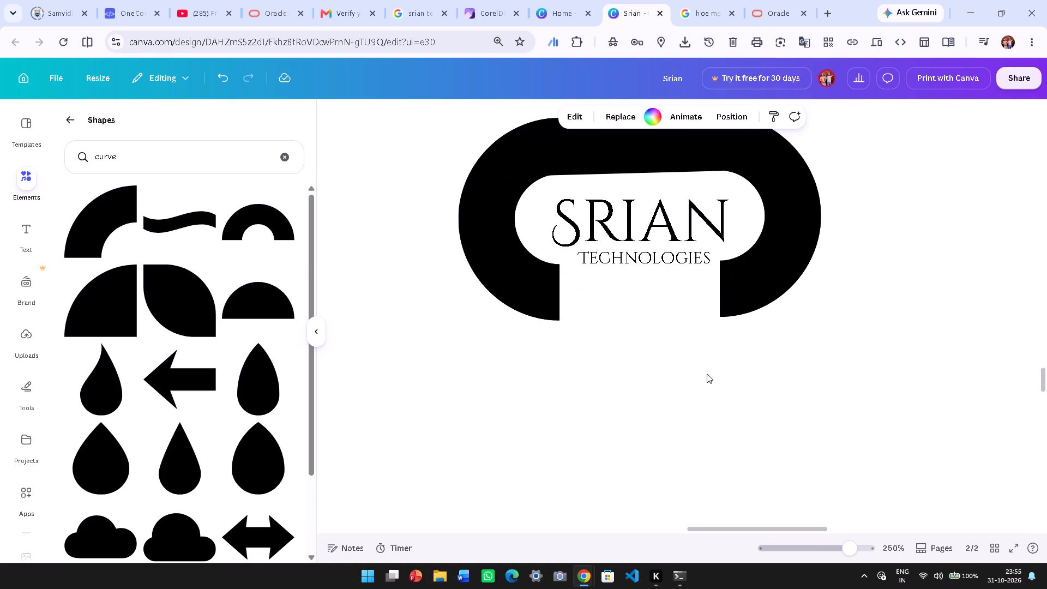
click(669, 356)
ctrl+scroll(669, 356, down, 1)
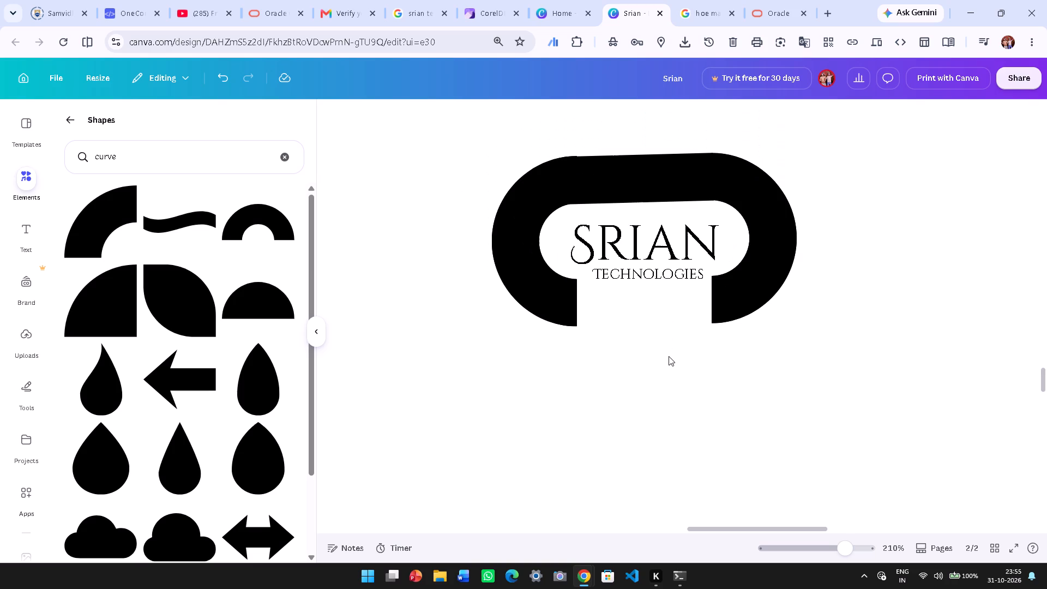
ctrl+scroll(672, 373, down, 2)
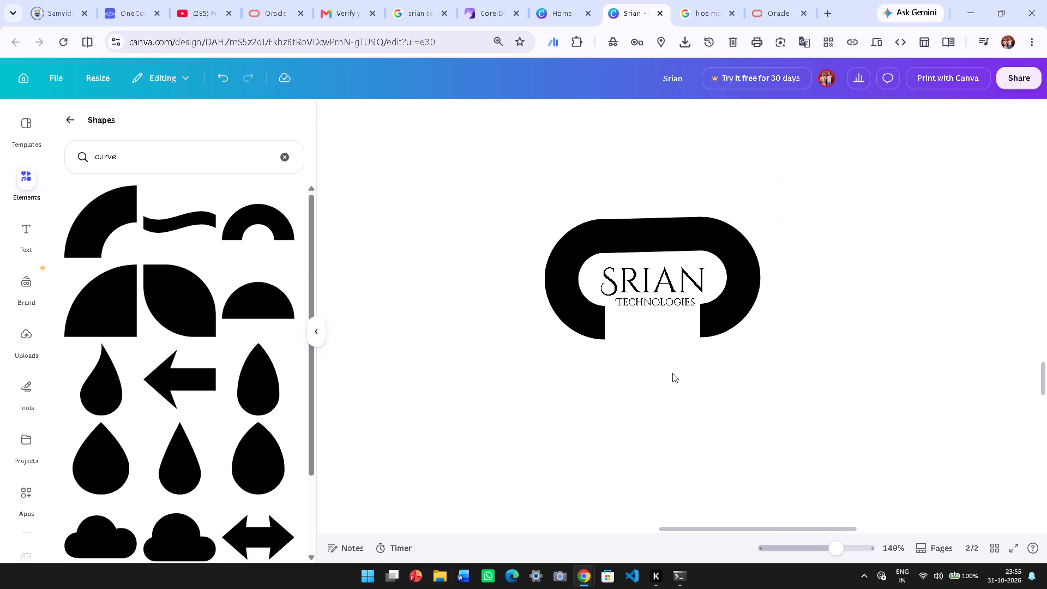
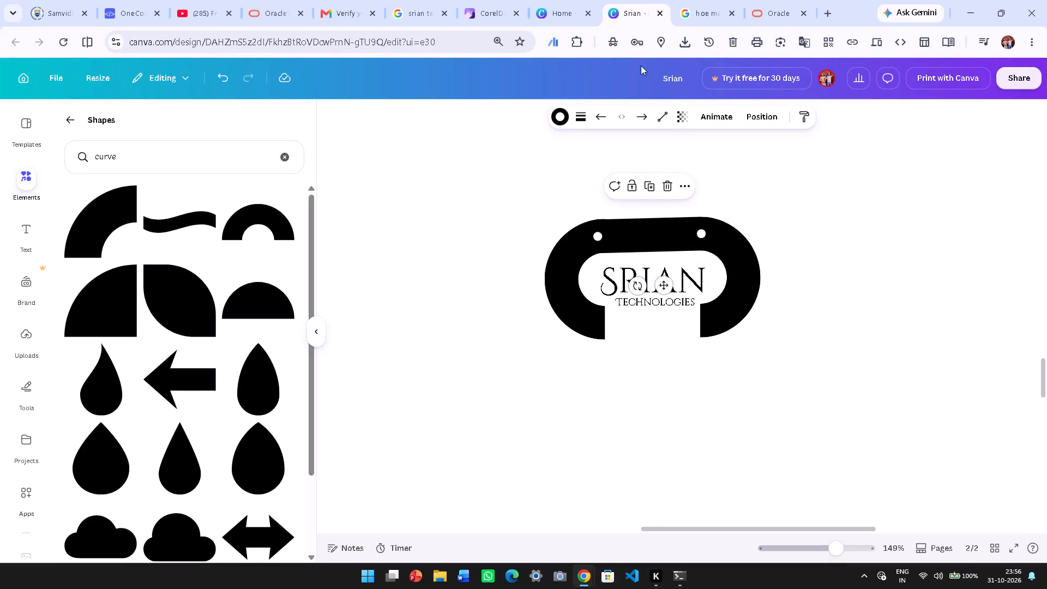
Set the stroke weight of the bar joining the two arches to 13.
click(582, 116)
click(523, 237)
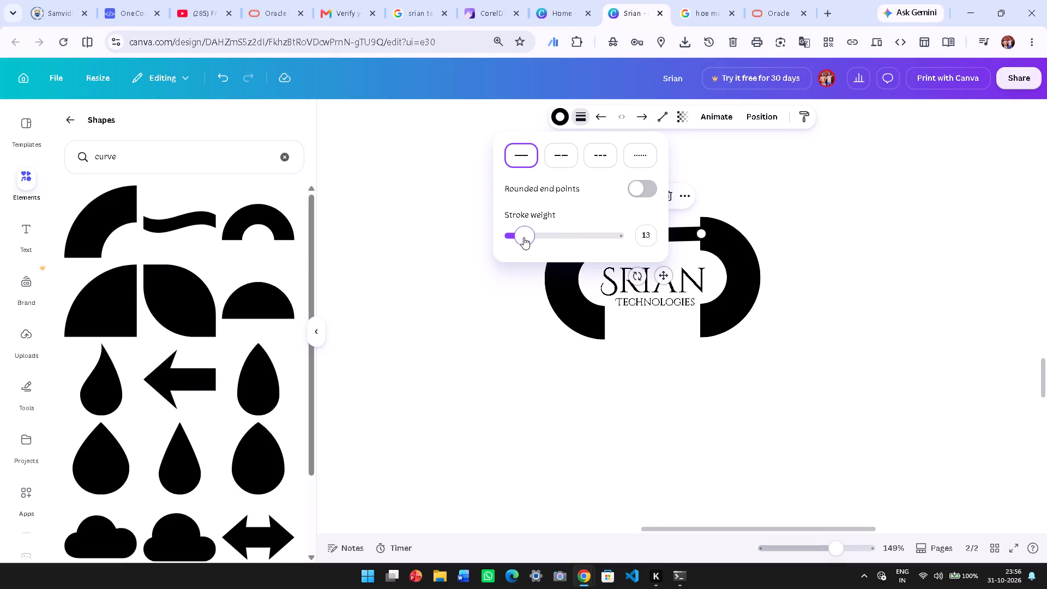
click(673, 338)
Set the stroke weight of the right arch on page 2 to 15.
click(749, 271)
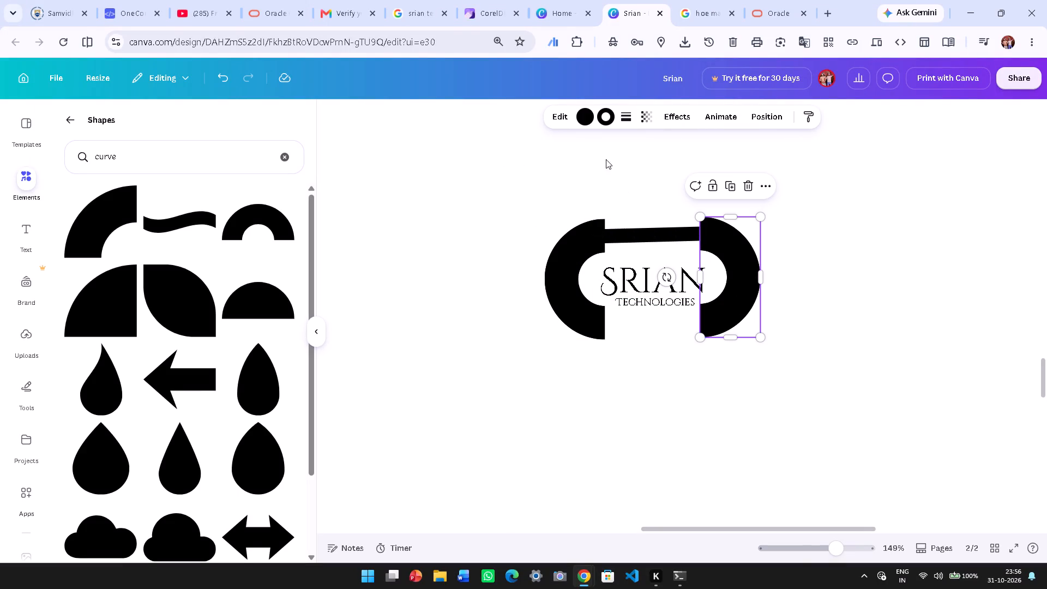
click(619, 119)
click(574, 205)
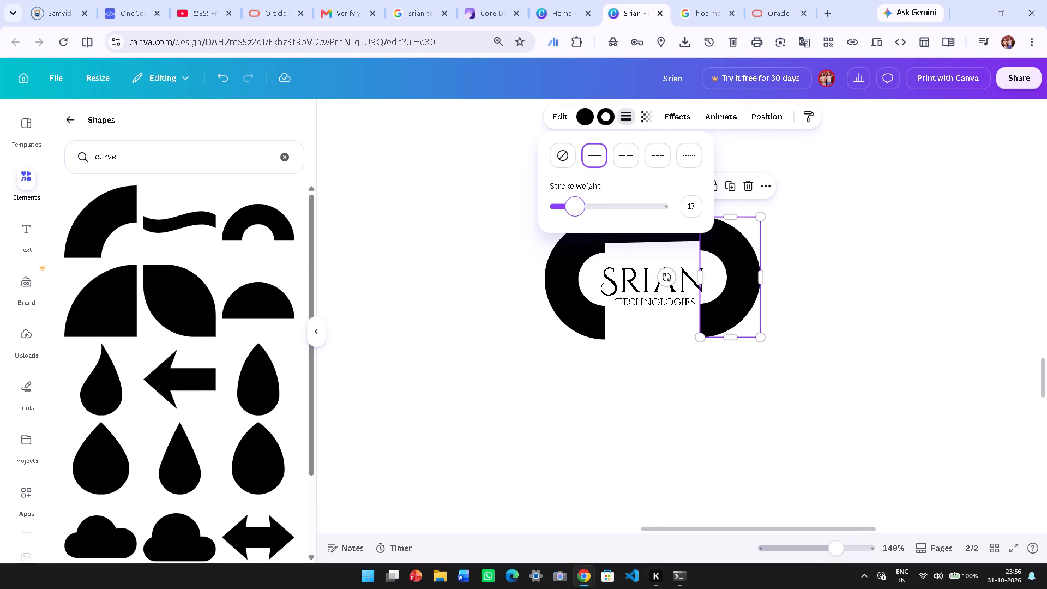
click(568, 212)
drag(566, 206, 572, 208)
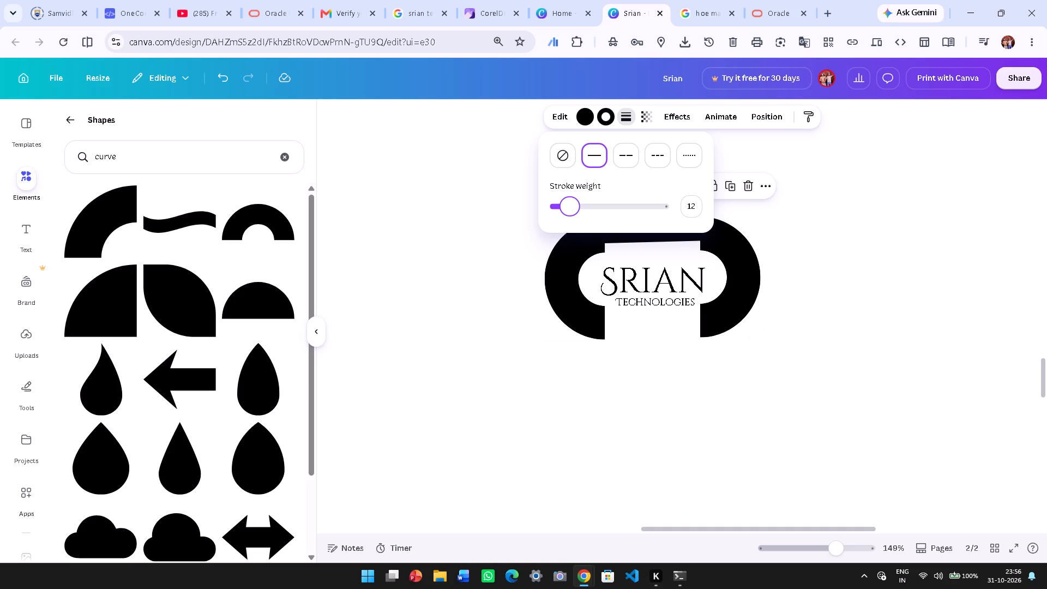
drag(572, 208, 593, 212)
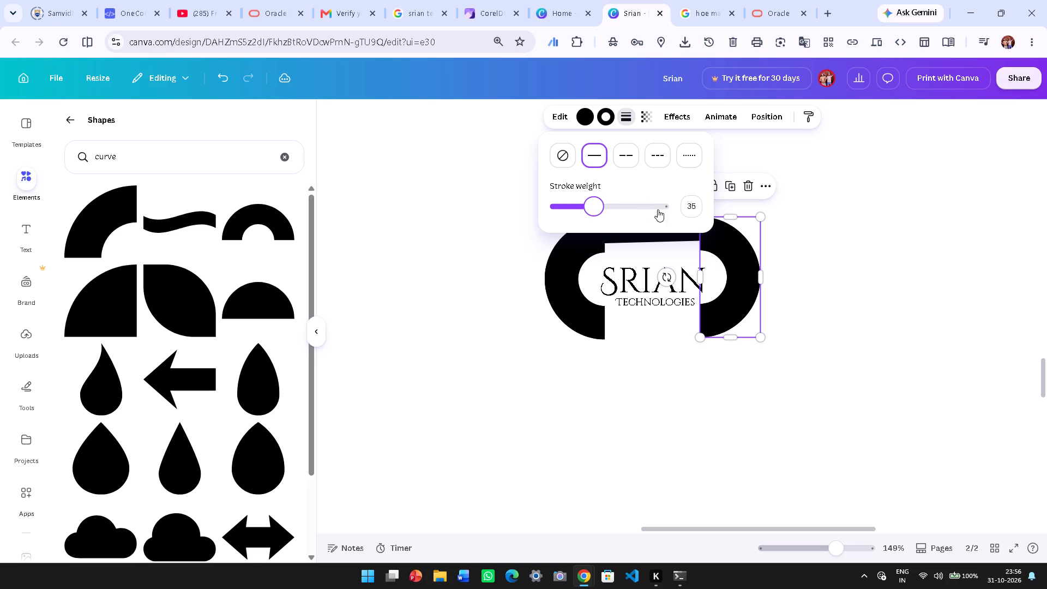
click(696, 204)
text(155)
key(BackSpace)
key(Return)
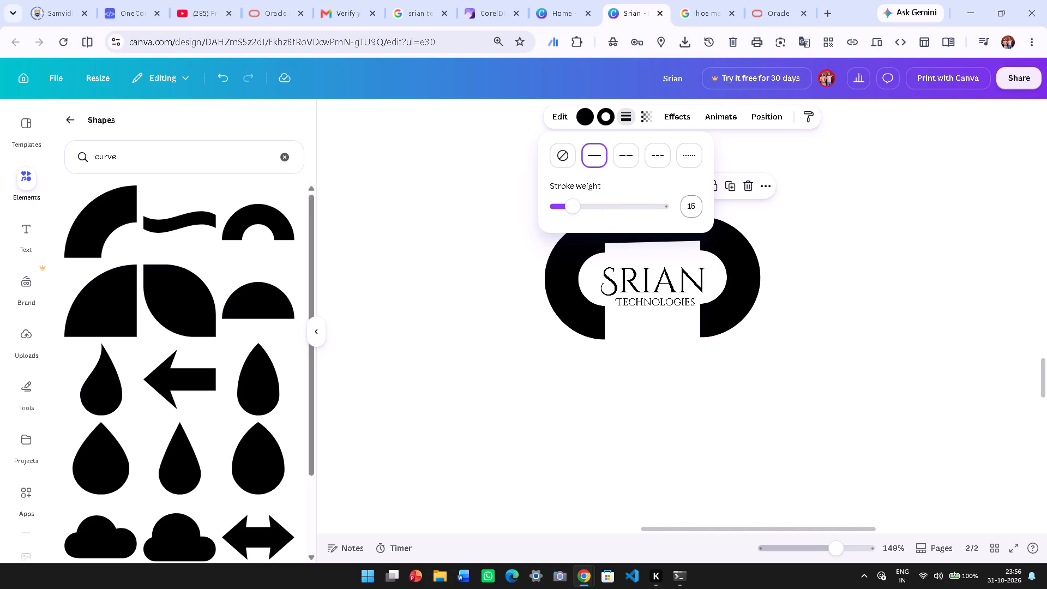
Set the stroke weight of the left arch to 15, matching the right arch.
click(567, 303)
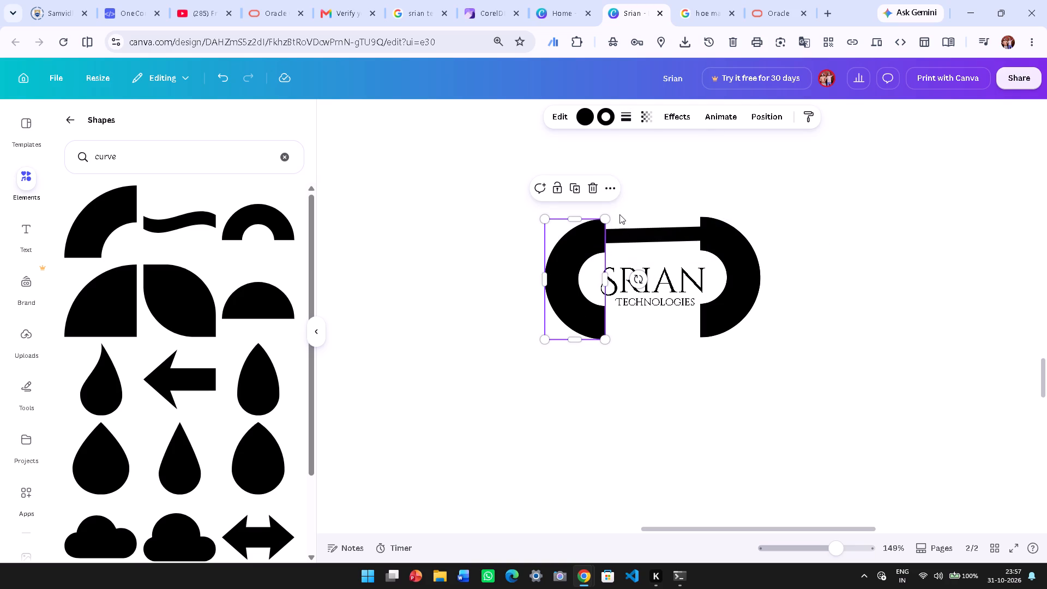
click(620, 115)
click(693, 202)
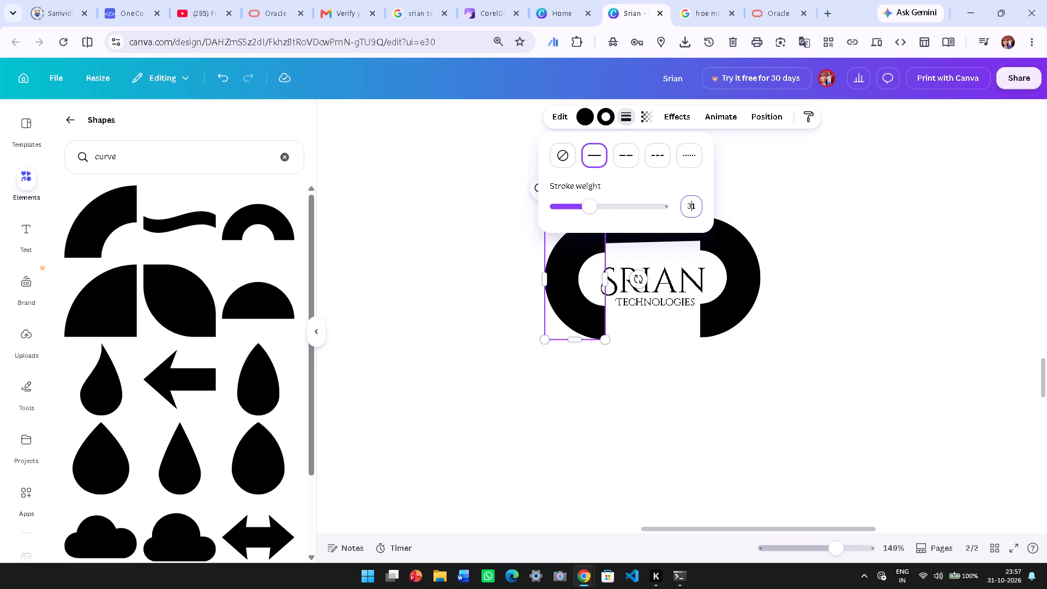
text(15)
key(Return)
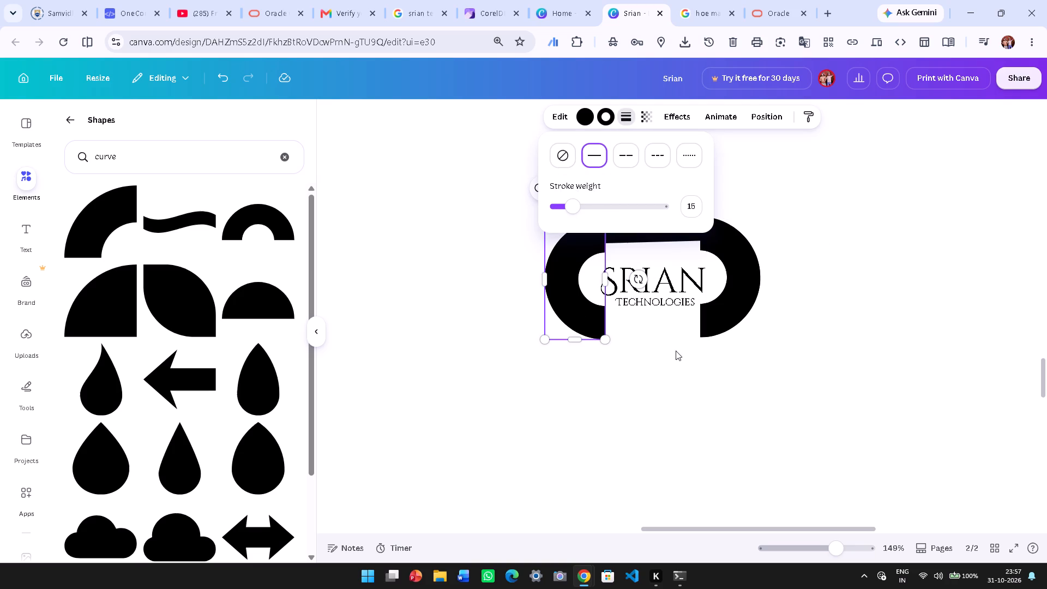
click(676, 351)
Set the stroke weight of the bar joining the two arches to 15.
click(644, 235)
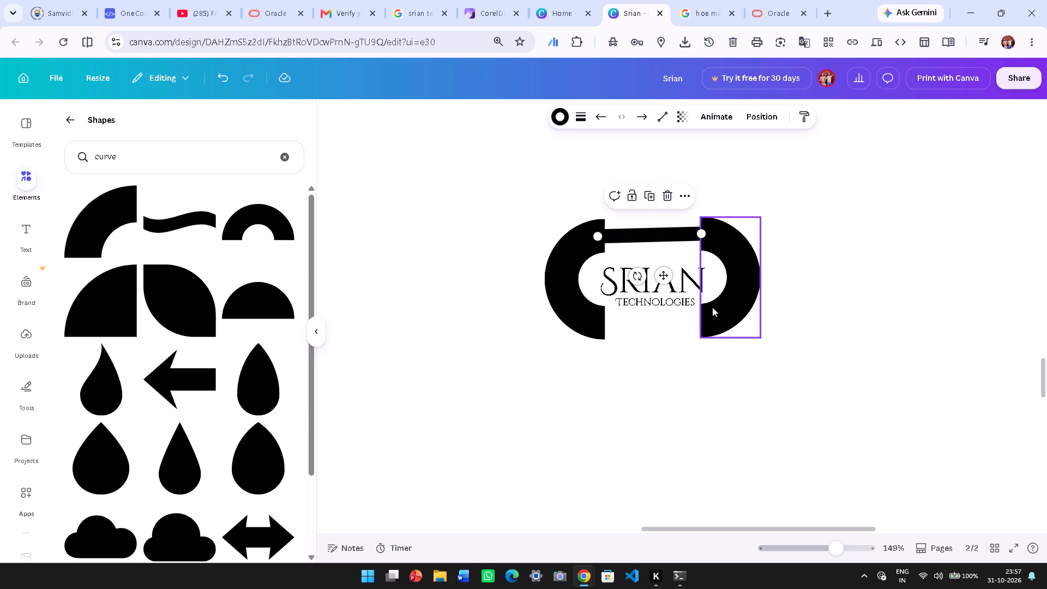
click(575, 114)
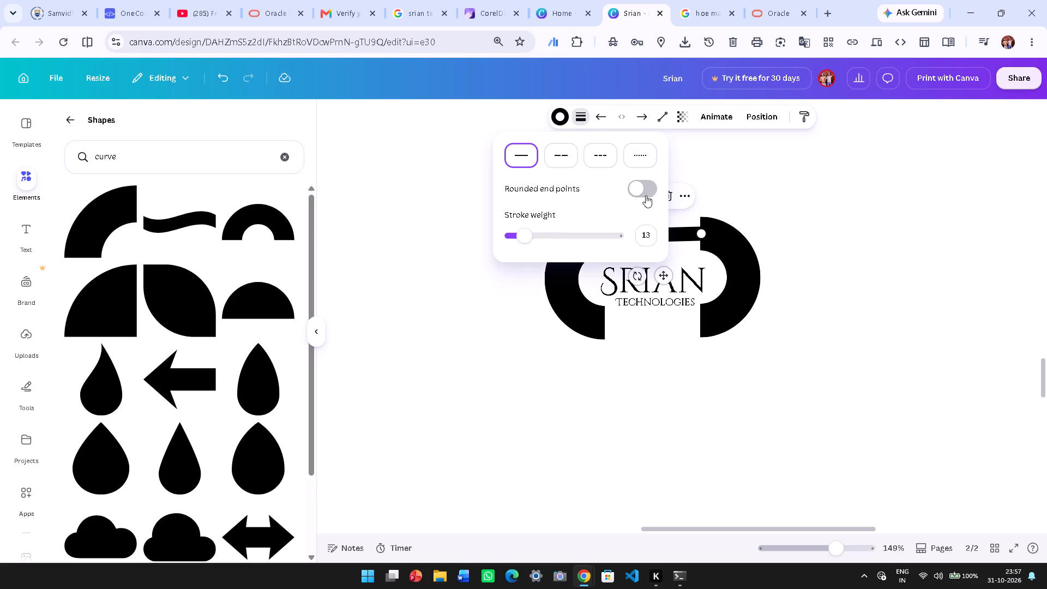
click(643, 238)
text(15)
key(Return)
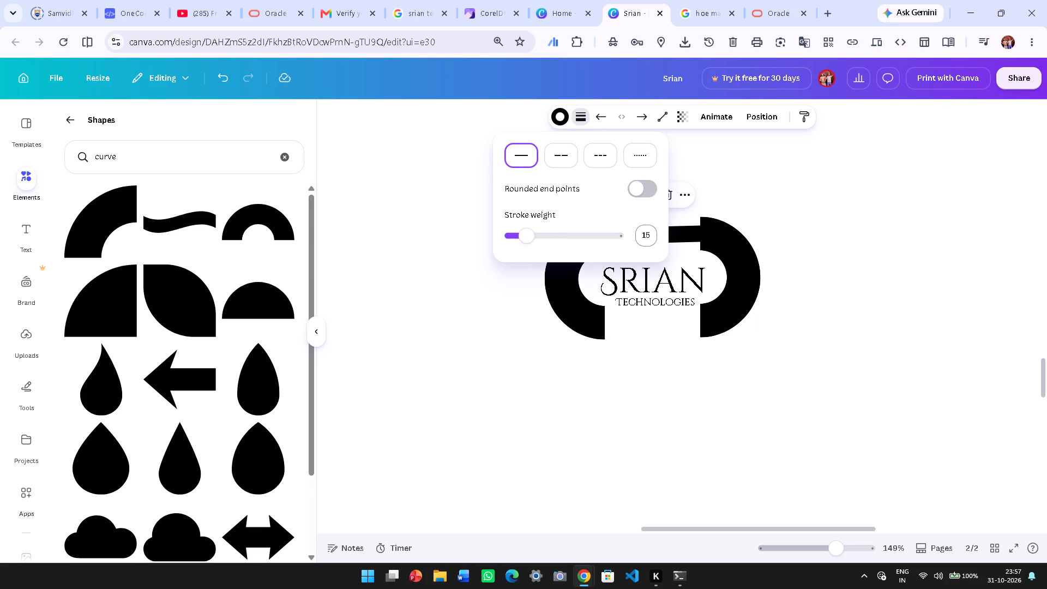
click(780, 403)
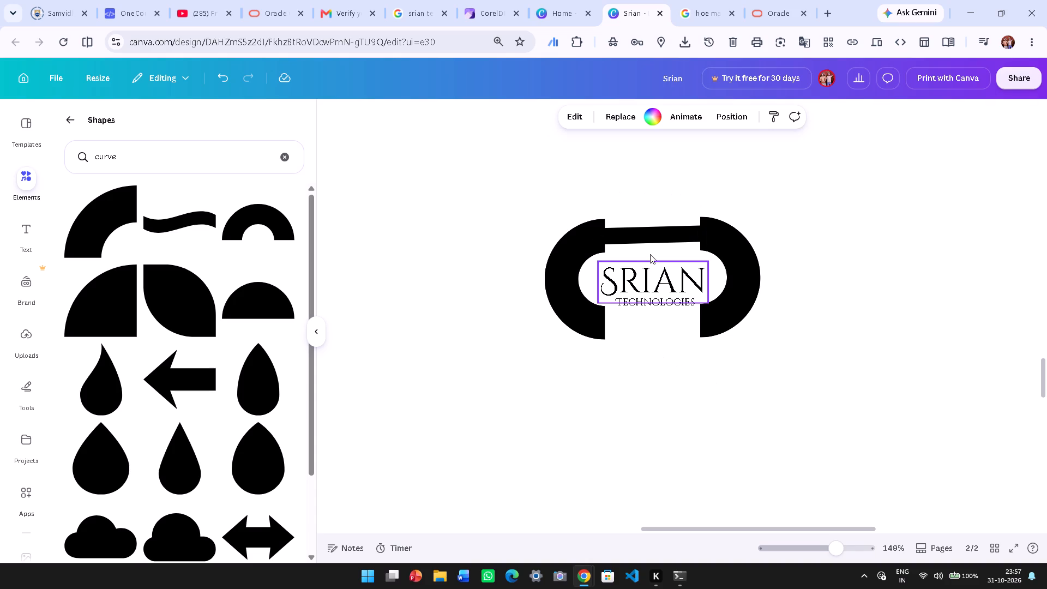
Move the SRIAN text slightly upward inside the frame, away from TECHNOLOGIES.
drag(653, 289, 653, 282)
click(653, 282)
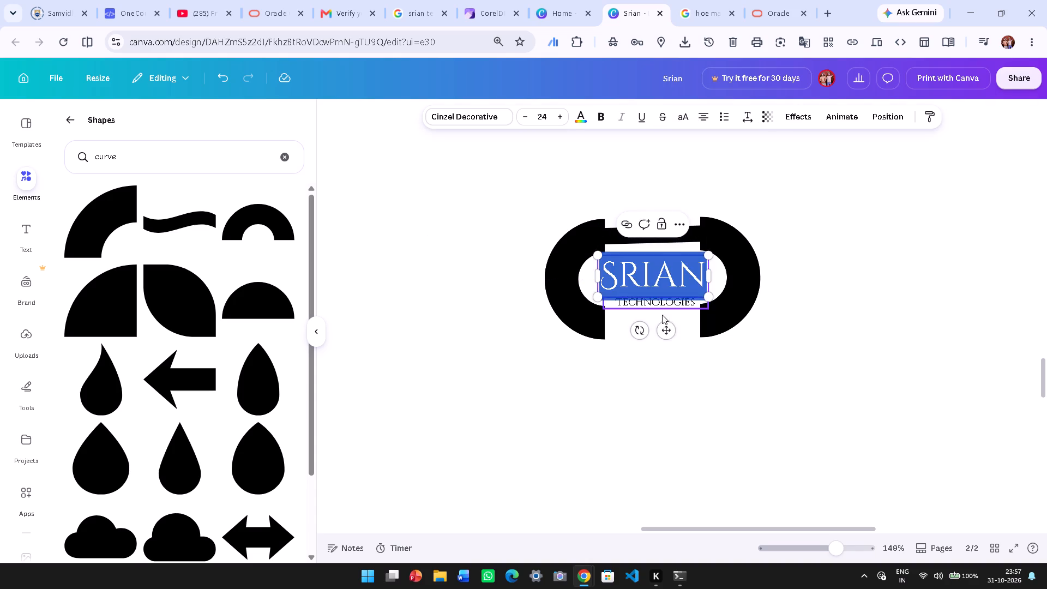
click(705, 364)
Set the TECHNOLOGIES text's line spacing to about 2.18 and widen its letter spacing to about 555.
click(675, 311)
click(672, 302)
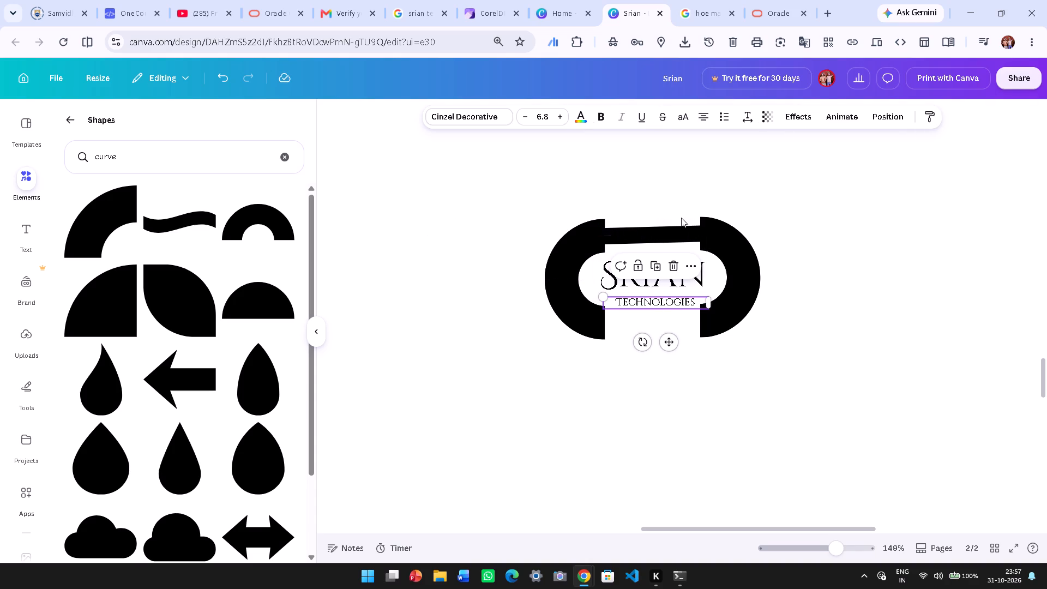
click(747, 112)
drag(725, 217, 766, 220)
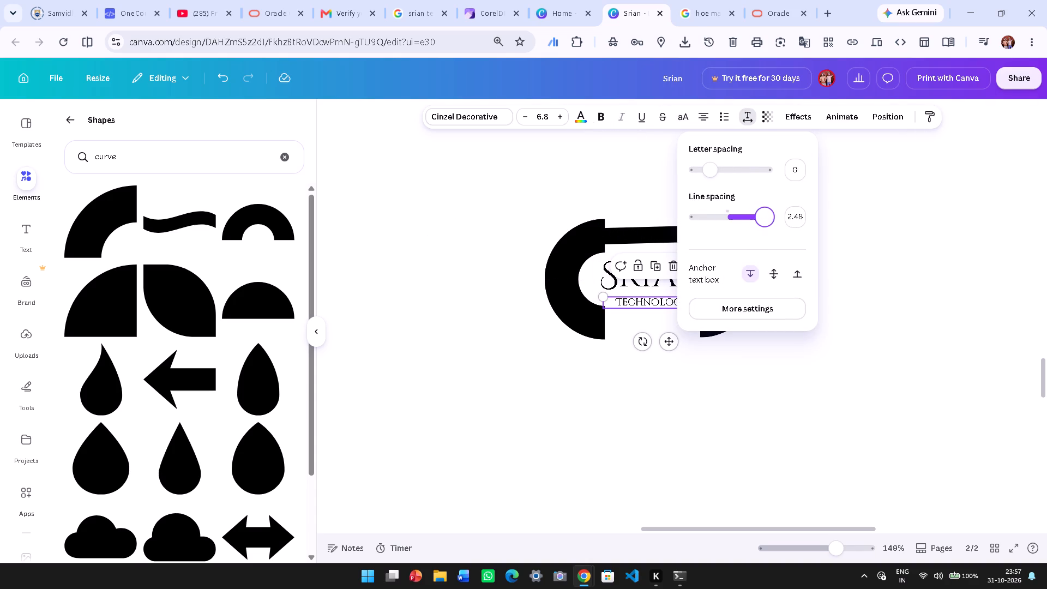
drag(766, 220, 755, 220)
drag(713, 176, 766, 177)
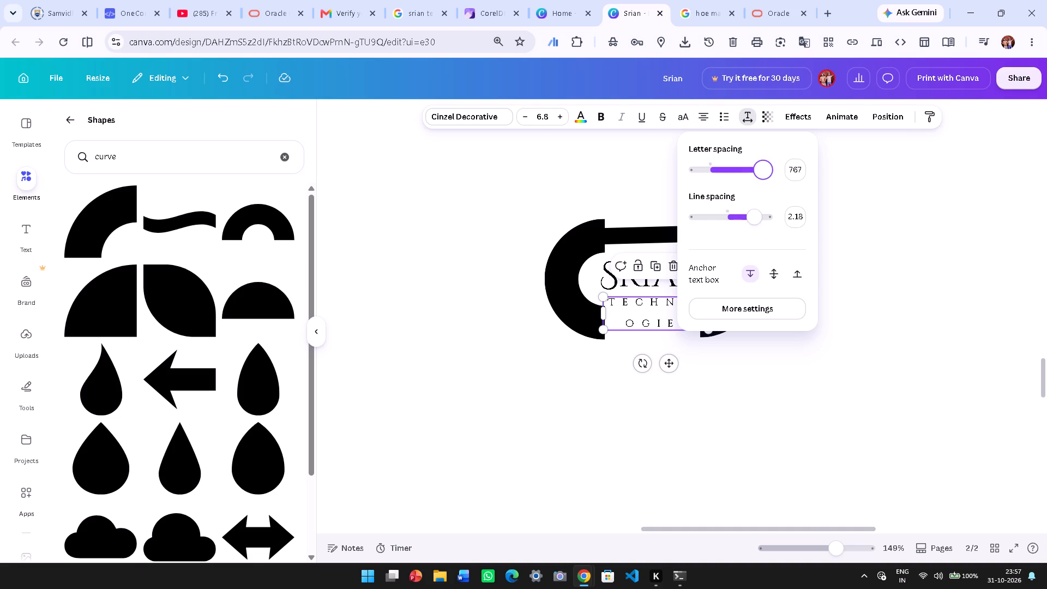
drag(766, 177, 745, 183)
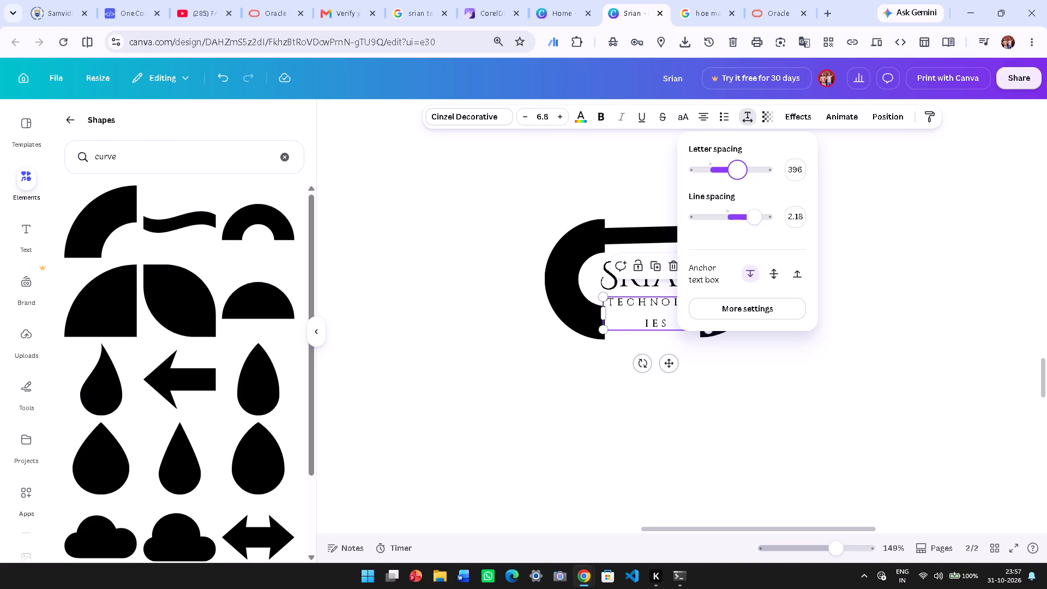
drag(745, 183, 749, 183)
click(884, 293)
Shift the TECHNOLOGIES text up and toward the left arch, and widen its text box to about 127.
drag(654, 322, 633, 308)
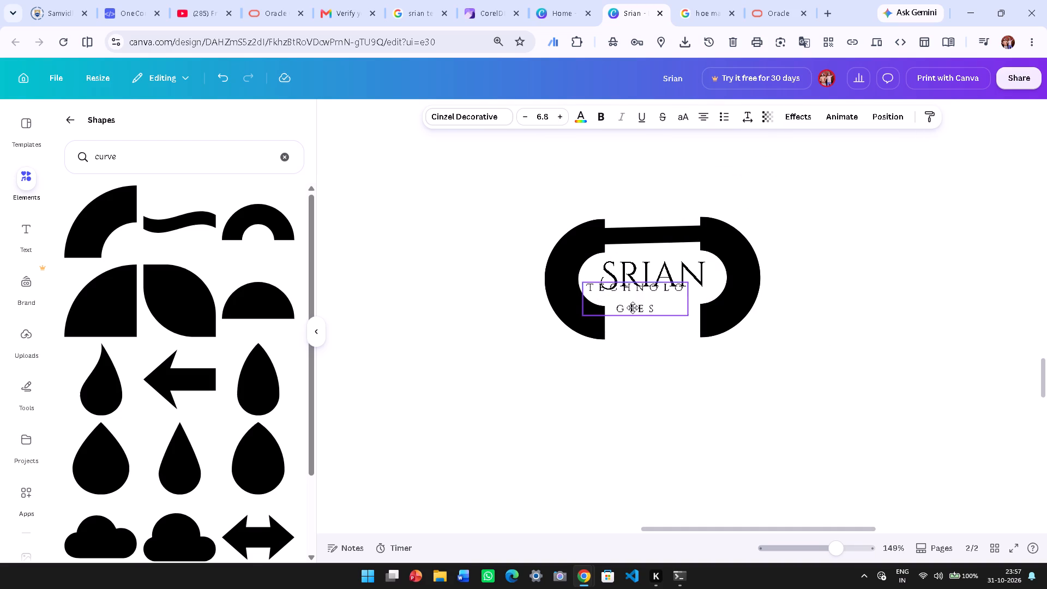
drag(633, 308, 638, 316)
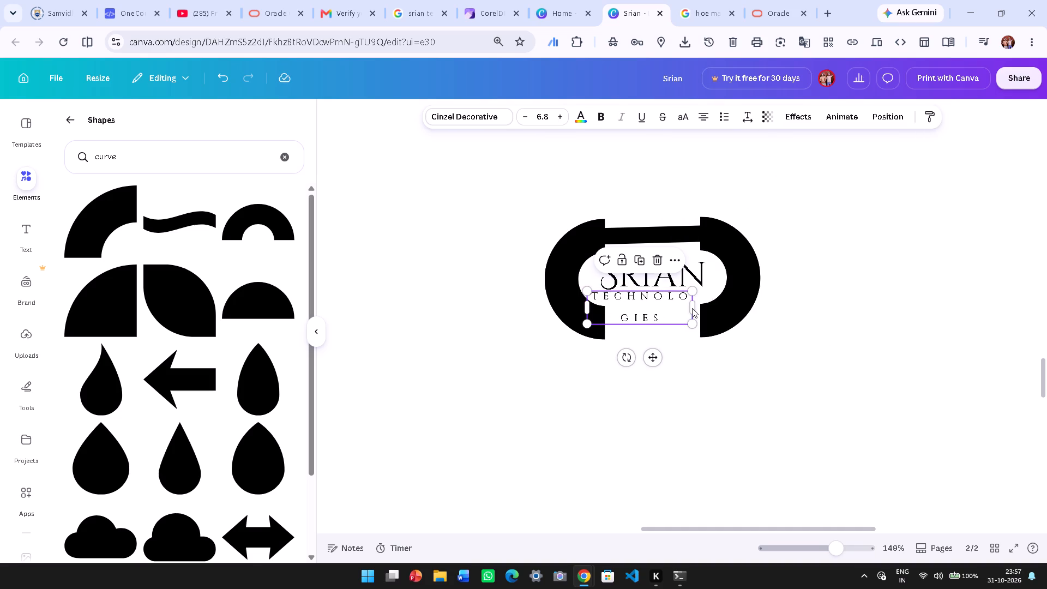
drag(694, 305, 726, 300)
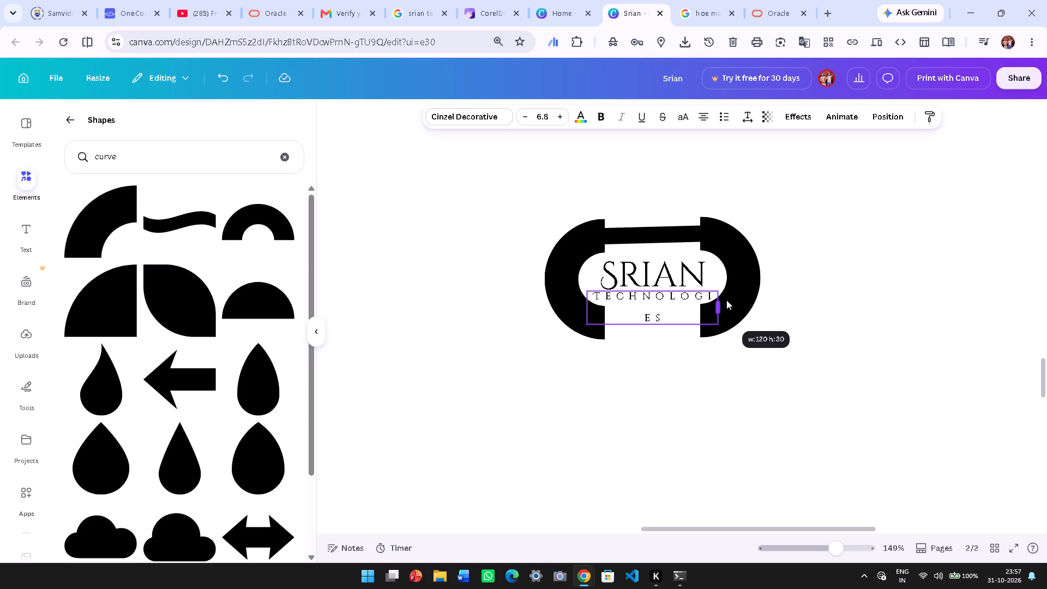
drag(726, 300, 705, 302)
drag(656, 309, 650, 306)
click(666, 306)
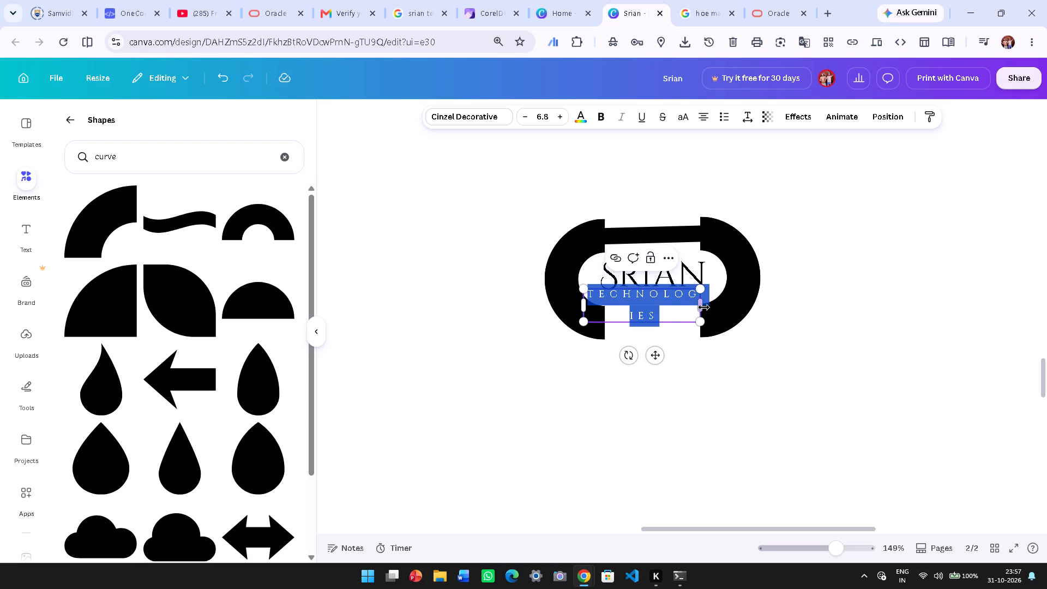
click(703, 307)
drag(703, 308, 725, 308)
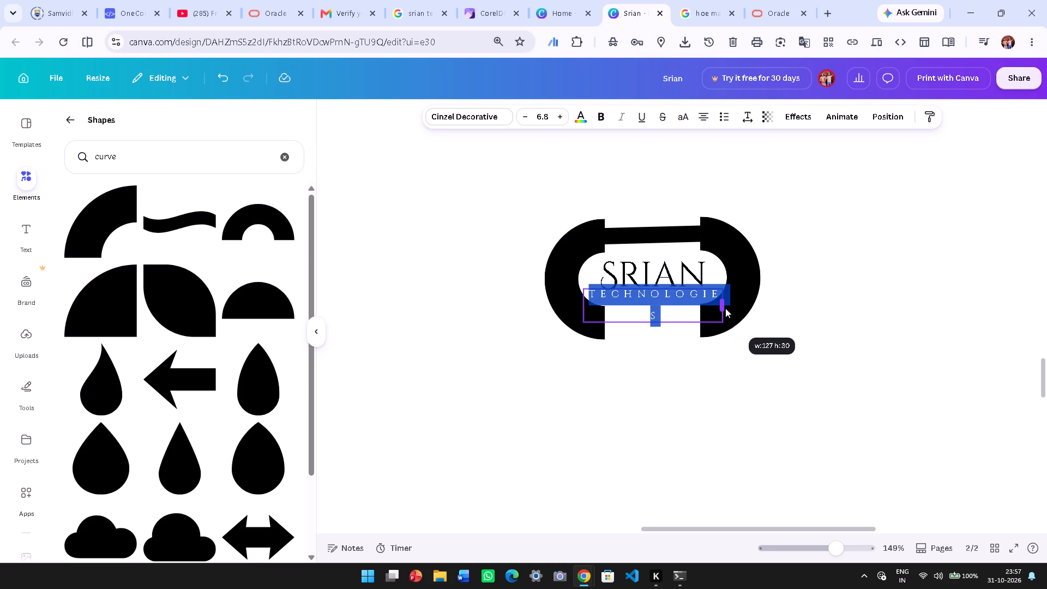
drag(725, 308, 723, 308)
Reduce the letter spacing of TECHNOLOGIES slightly so the whole word fits on one line.
click(741, 123)
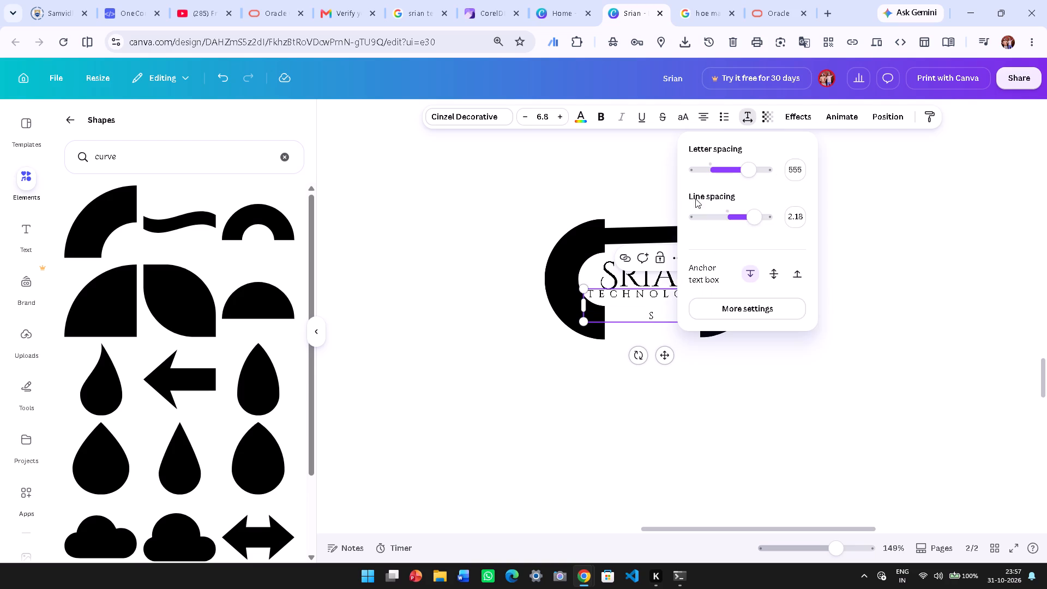
drag(746, 171, 741, 174)
click(741, 174)
click(853, 203)
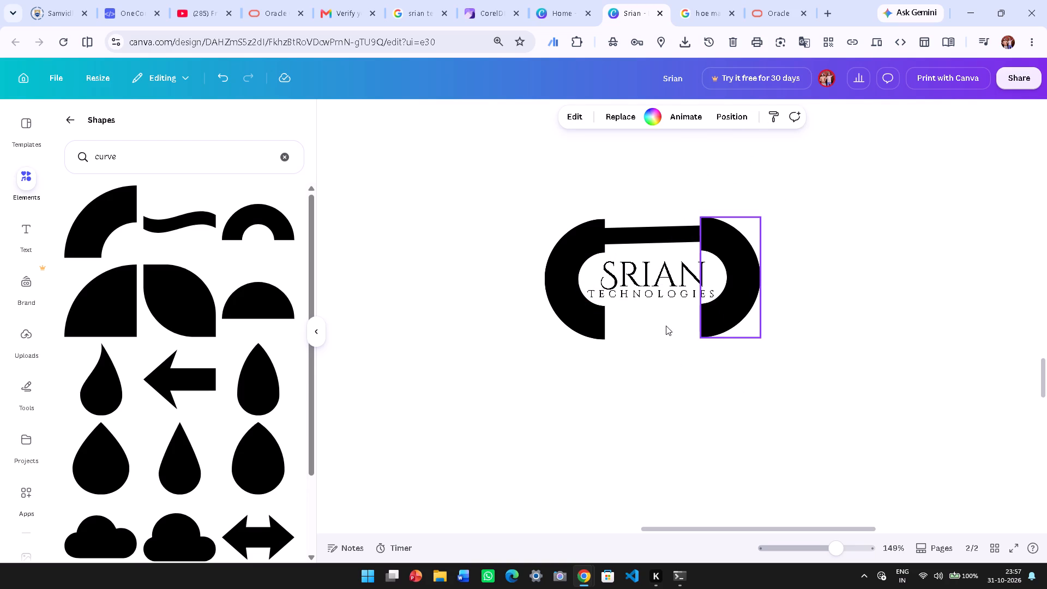
Nudge TECHNOLOGIES slightly down and fine-tune its horizontal centring beneath SRIAN.
click(674, 295)
key(Right)
key(Right)
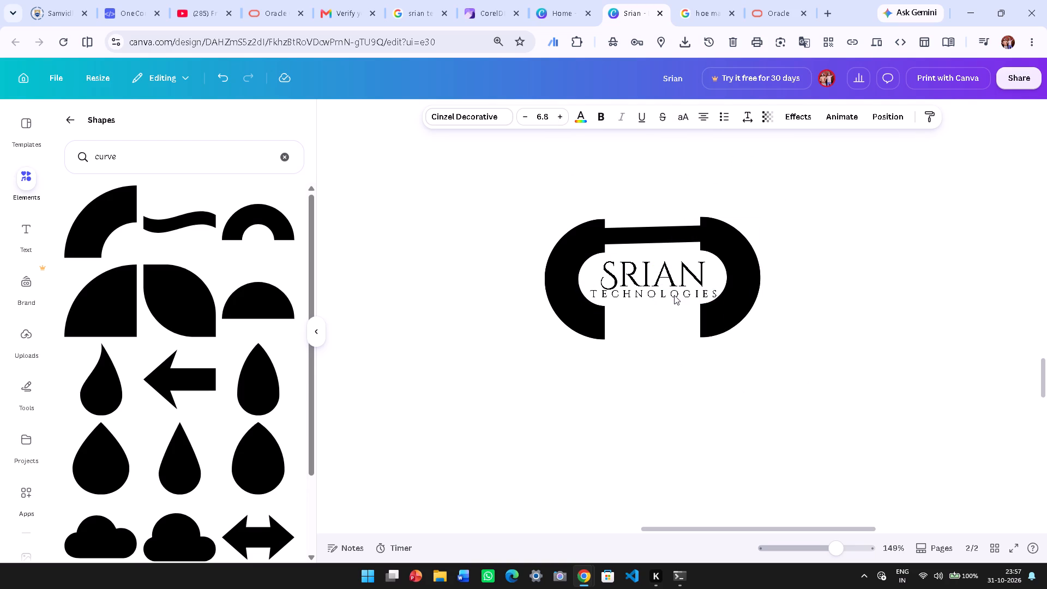
key(Left)
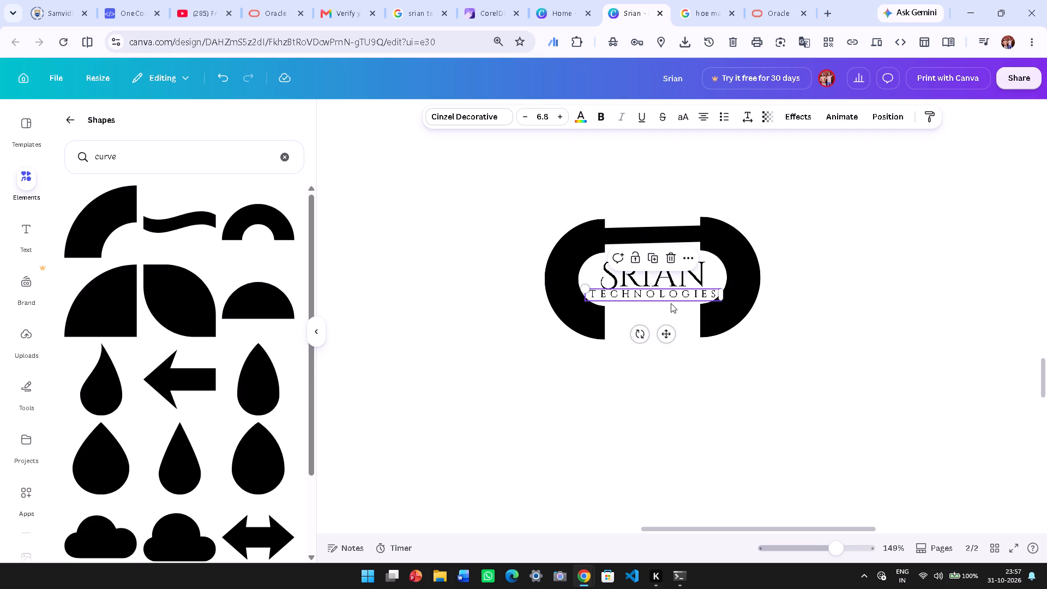
key(Down)
key(Left)
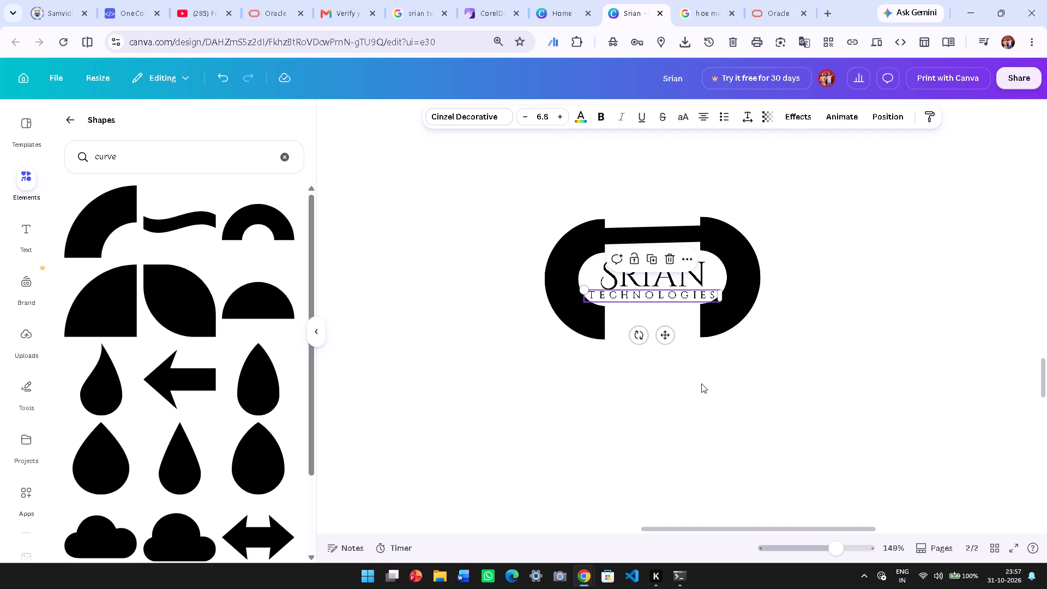
click(701, 383)
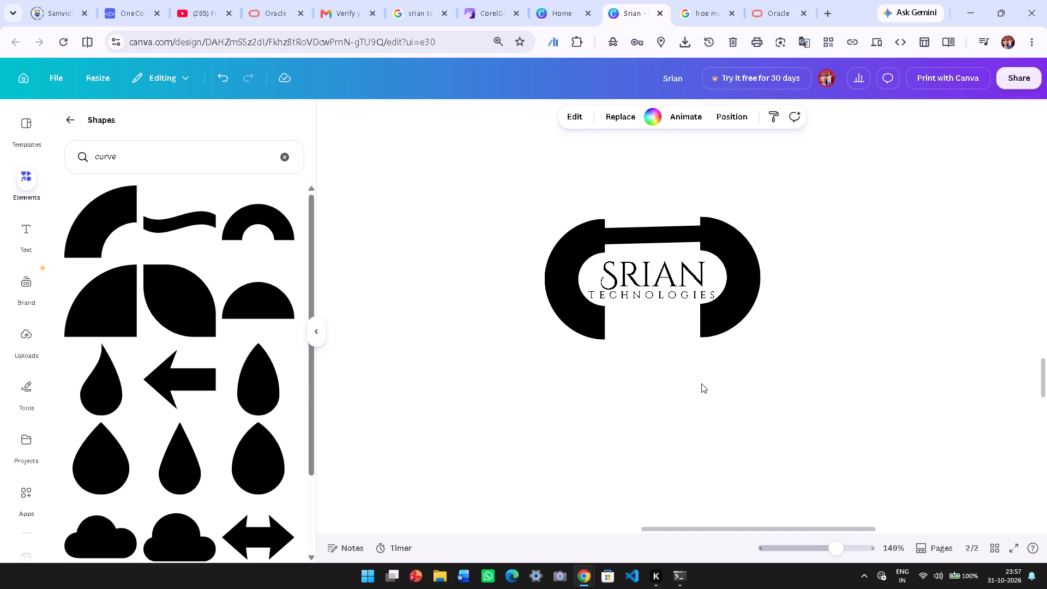
Move the SRIAN text slightly higher, closer to the bar at the top of the frame.
drag(665, 269, 666, 262)
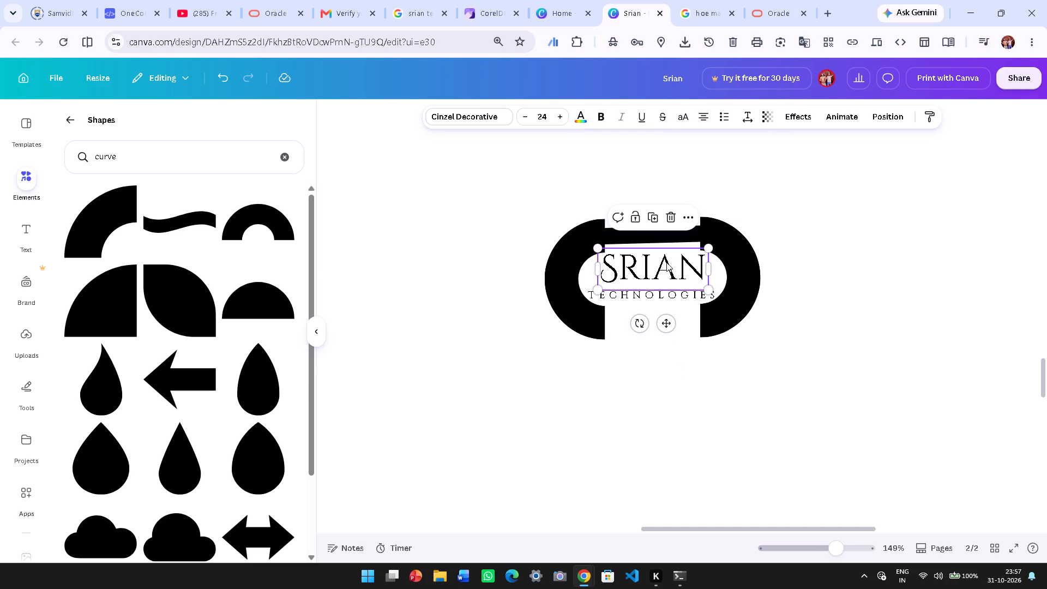
click(666, 262)
Nudge TECHNOLOGIES upward three increments to bring it closer beneath SRIAN.
click(662, 297)
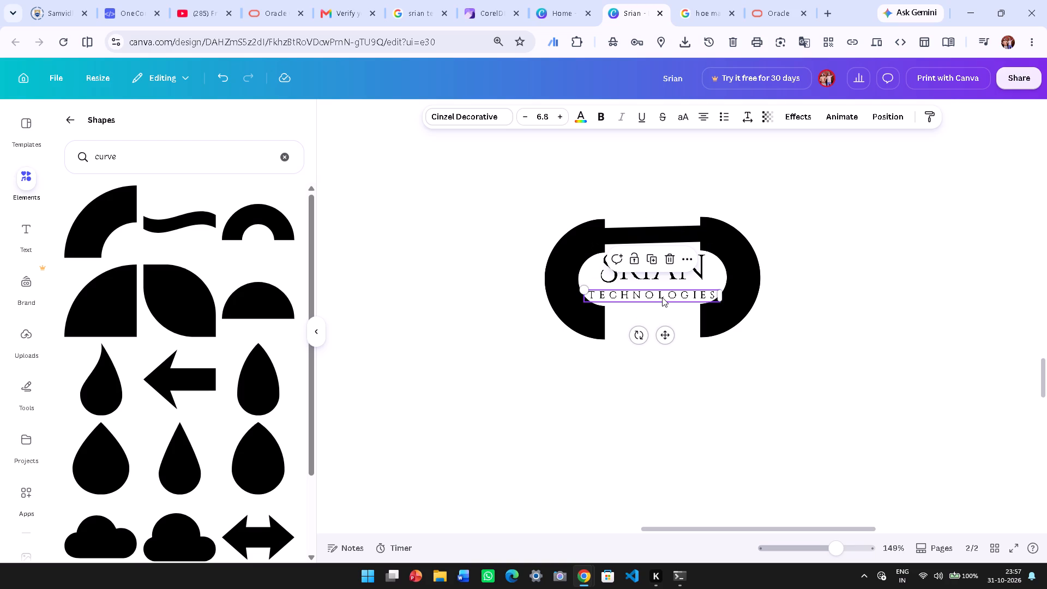
key(Up)
key(Up)
key(Up)
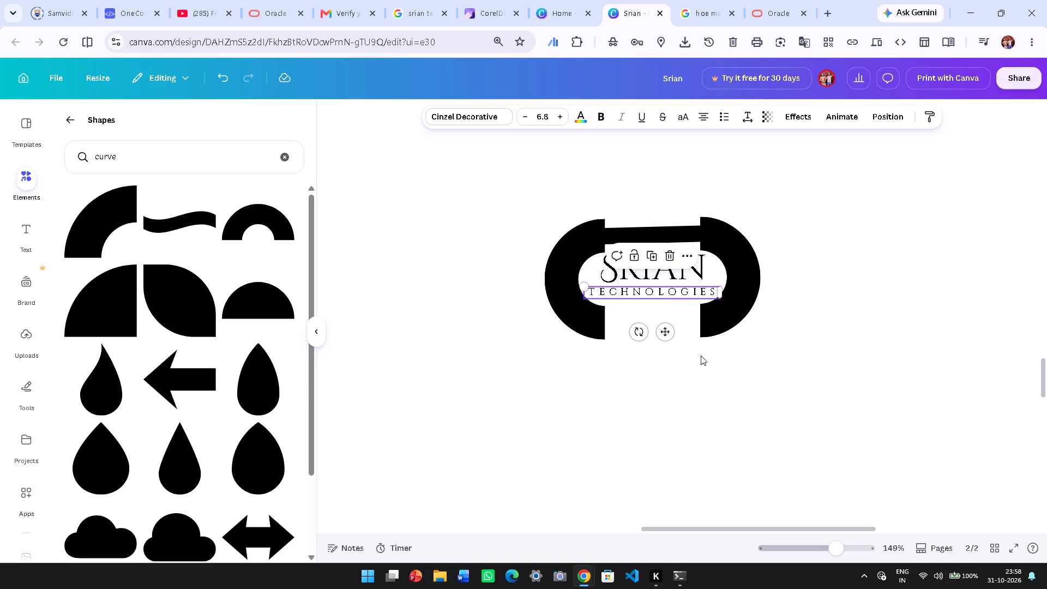
click(820, 356)
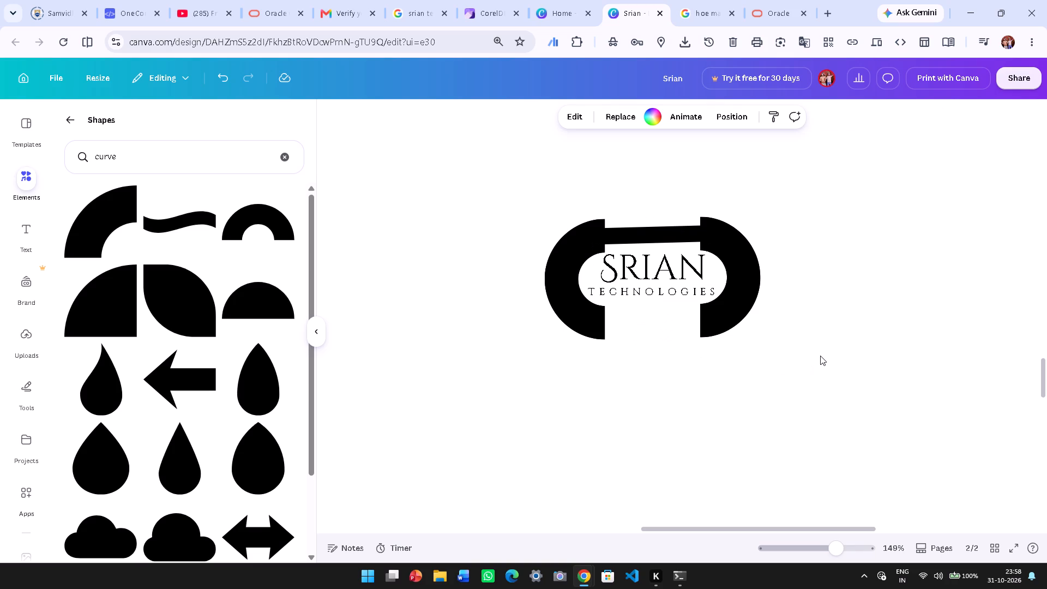
Set the stroke weight of the bar joining the two arches to 31.
click(660, 226)
click(582, 117)
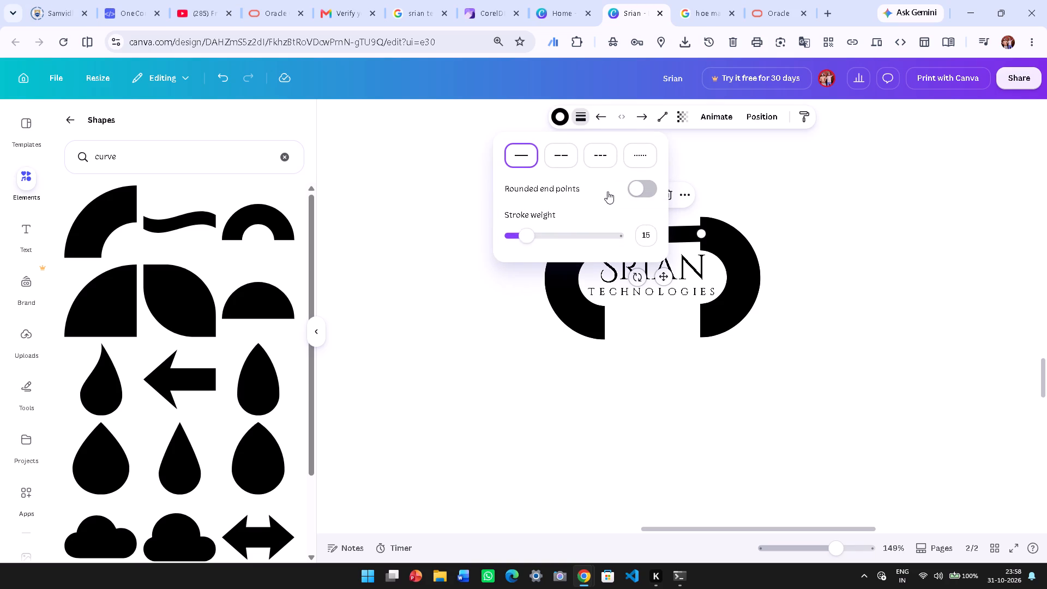
drag(532, 236, 543, 238)
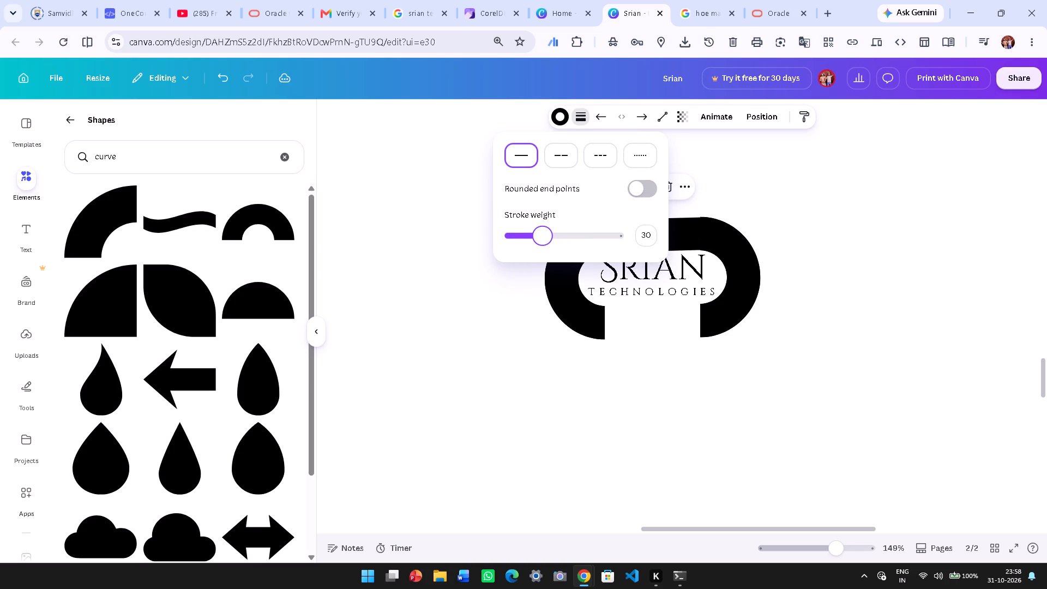
drag(543, 238, 542, 238)
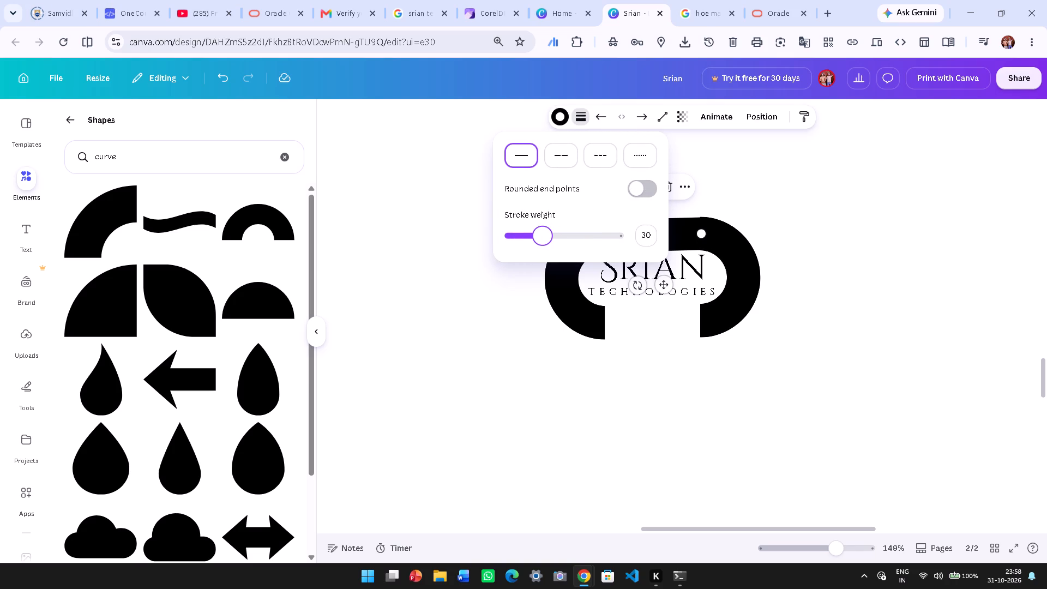
click(649, 233)
text(31)
key(Return)
click(930, 310)
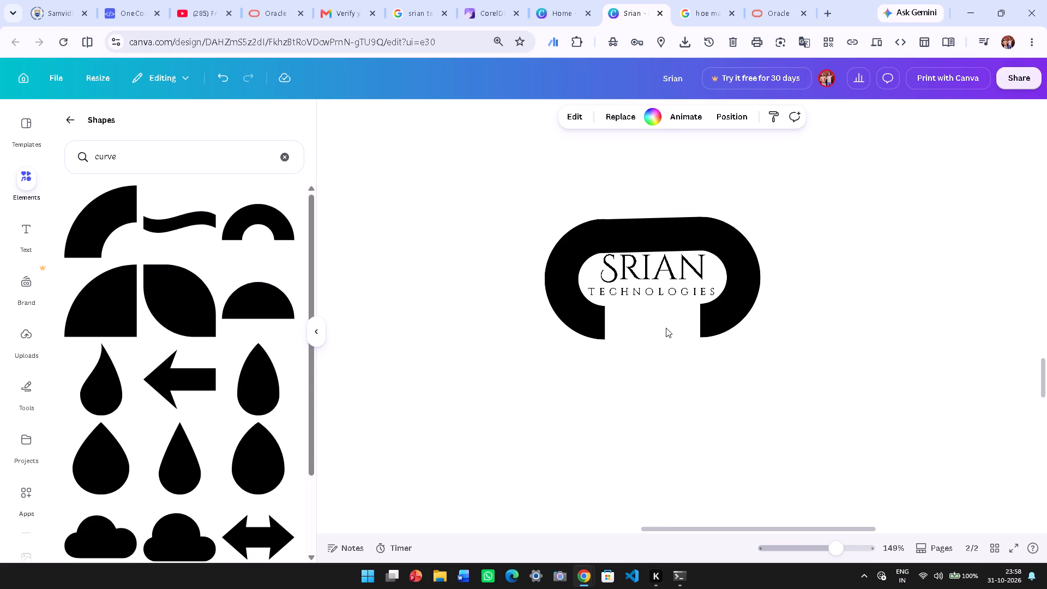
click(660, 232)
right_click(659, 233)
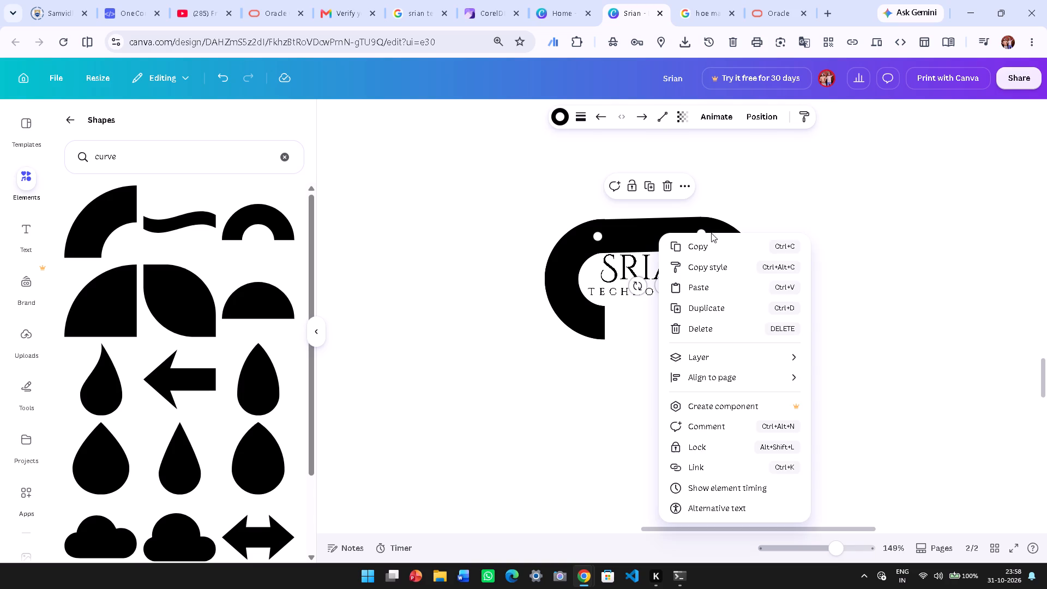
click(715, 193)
Remove the border of the right-hand arch by lowering its stroke weight to 0, also trying the solid and dashed styles.
click(726, 249)
right_click(726, 249)
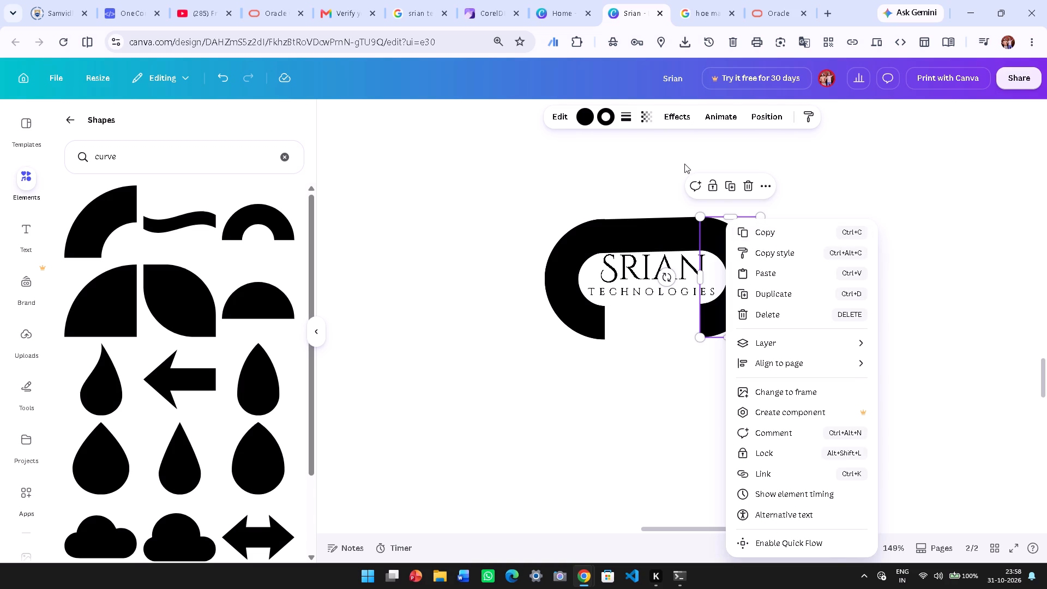
double_click(624, 122)
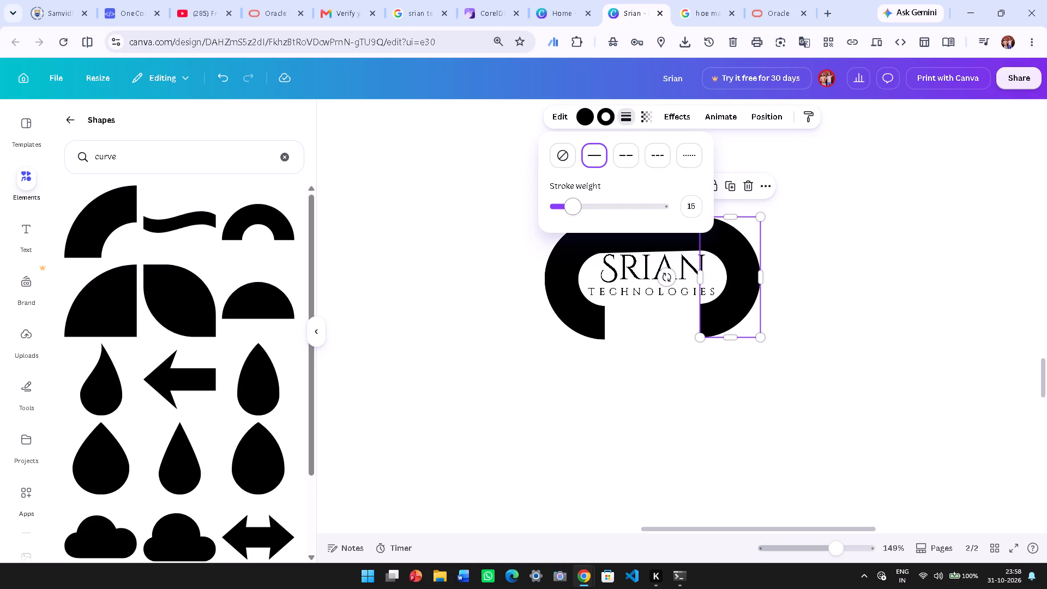
click(562, 208)
click(553, 211)
drag(557, 212, 544, 214)
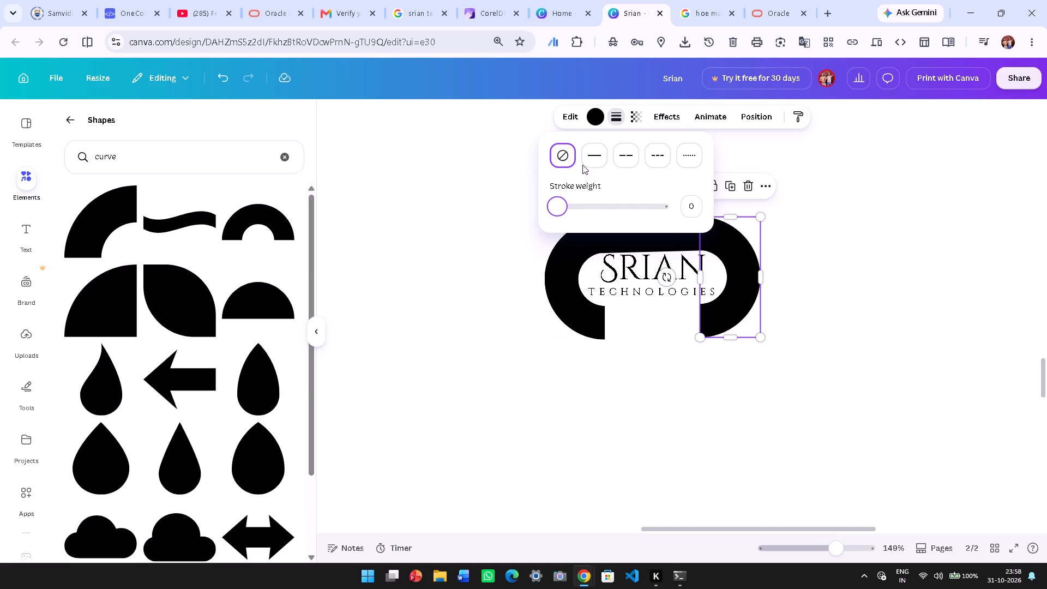
click(589, 159)
drag(569, 206, 532, 213)
click(630, 154)
drag(566, 206, 529, 215)
Lower the left-hand arch's stroke weight to 0.
click(576, 314)
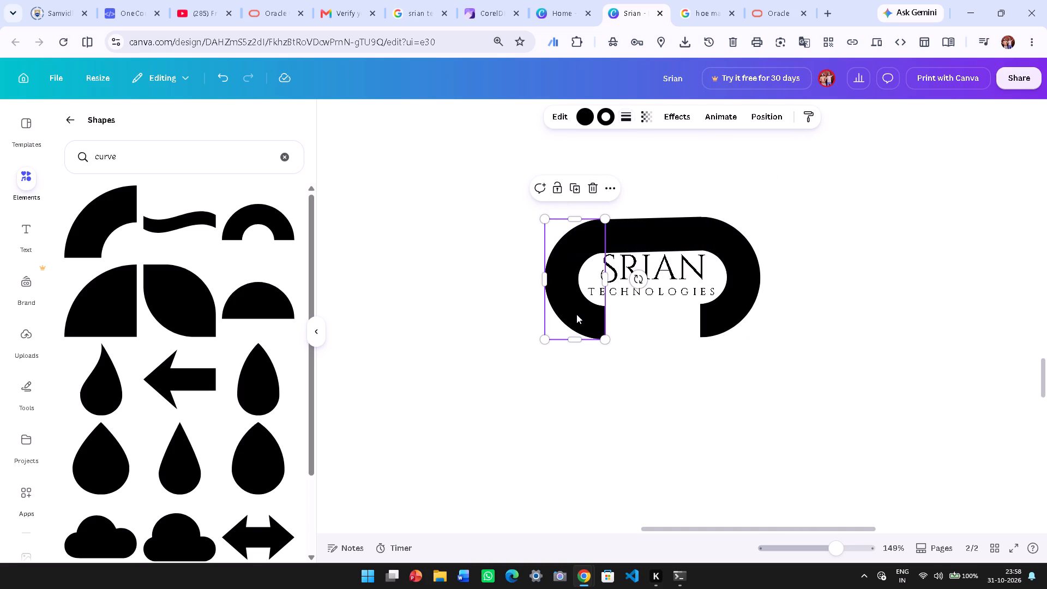
click(633, 122)
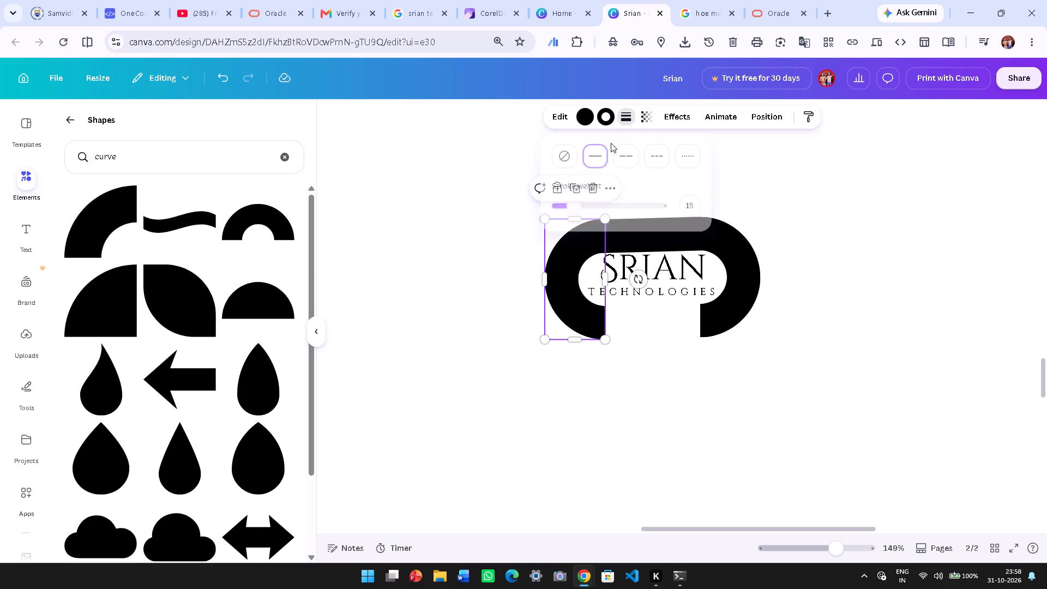
drag(576, 210, 526, 217)
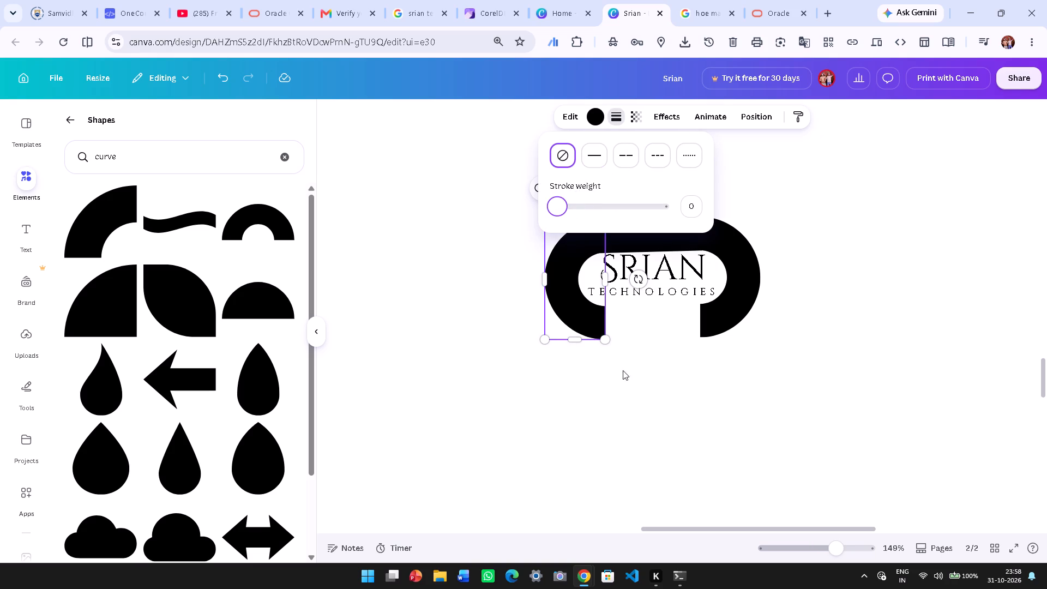
click(588, 117)
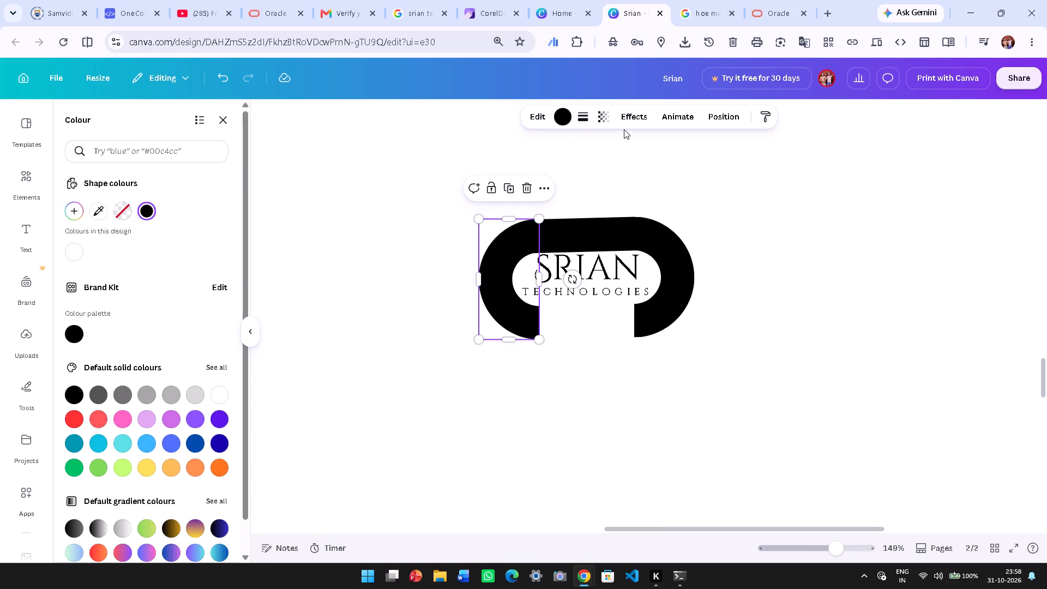
click(738, 231)
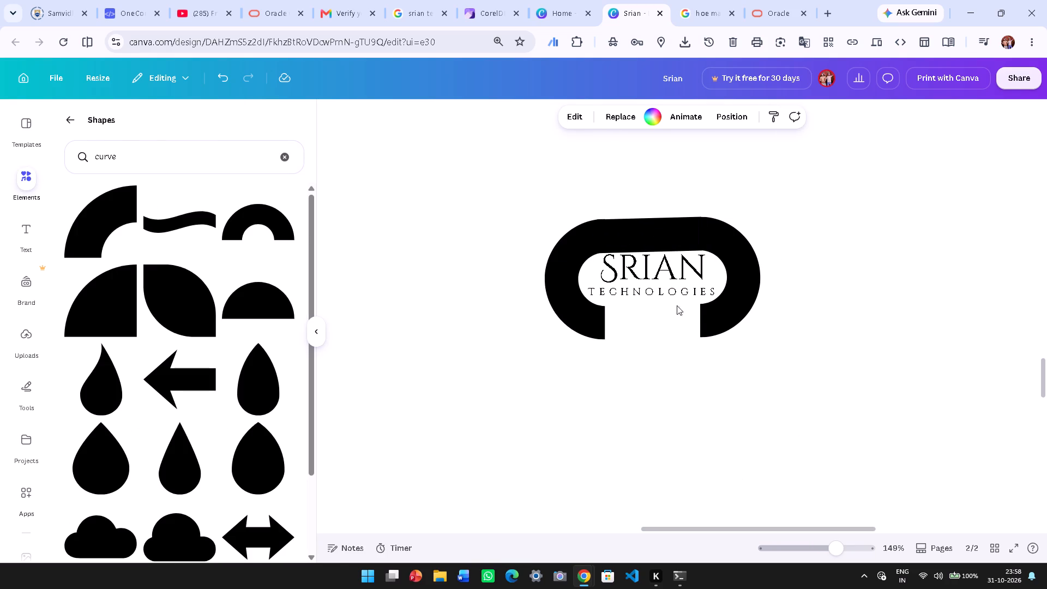
Lower TECHNOLOGIES slightly inside the frame, and shift SRIAN down to sit closer above it.
drag(658, 296, 660, 302)
click(660, 302)
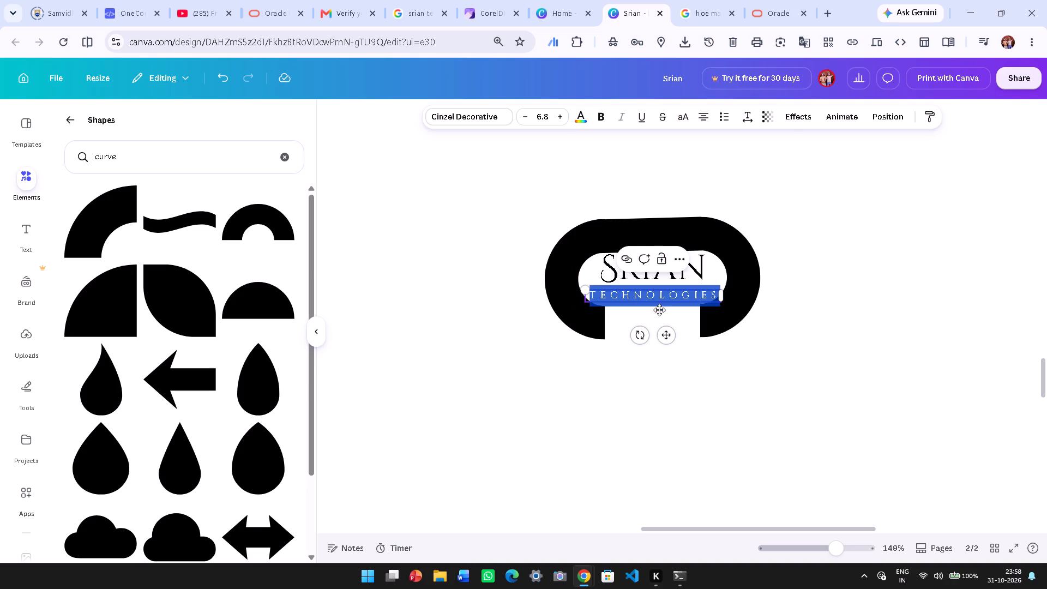
click(665, 398)
drag(655, 267, 658, 275)
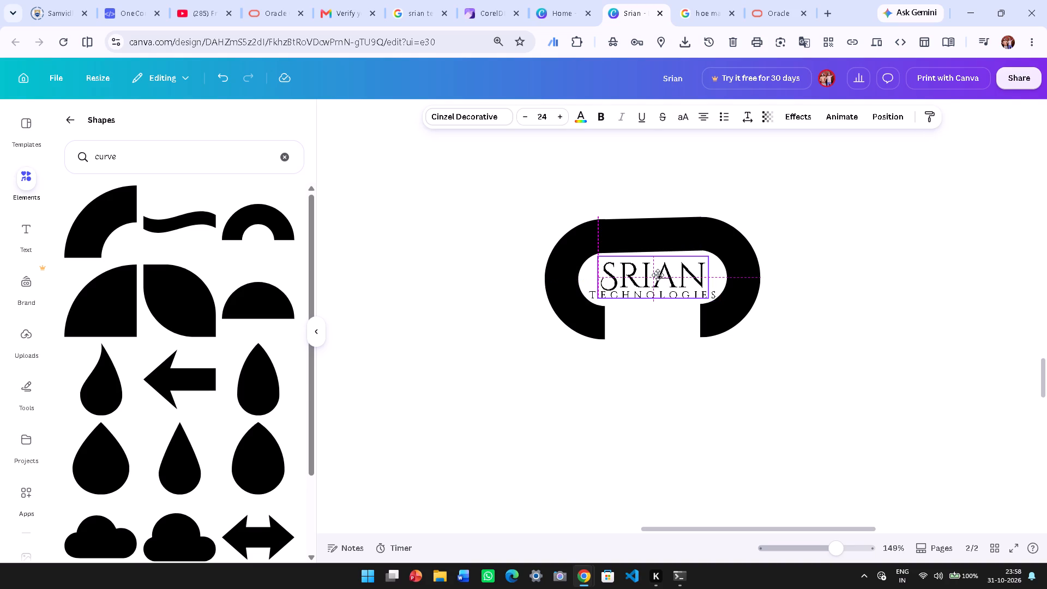
drag(658, 275, 657, 274)
click(837, 269)
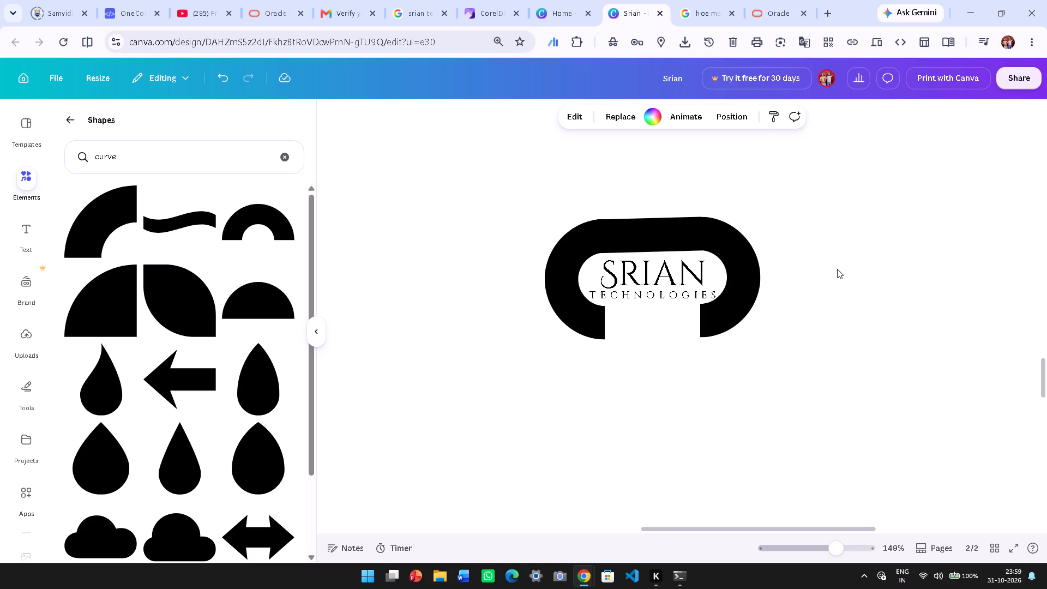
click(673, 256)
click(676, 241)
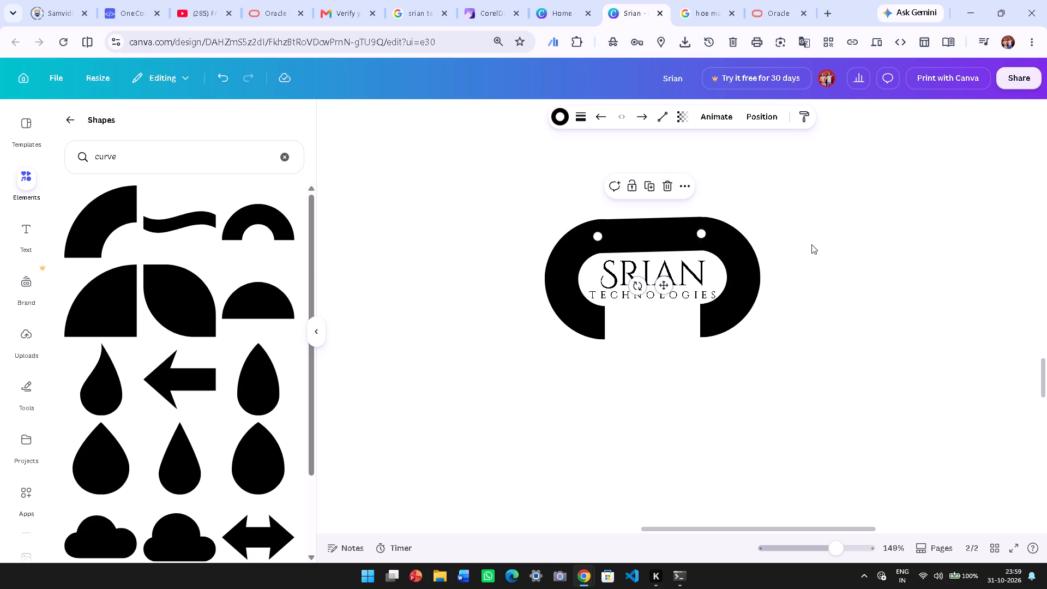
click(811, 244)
Select the arches, bar and both texts of the page 2 logo together and group them.
scroll(673, 393, down, 3)
ctrl+scroll(701, 402, up, 3)
ctrl+scroll(701, 402, down, 3)
scroll(701, 402, up, 4)
ctrl+scroll(701, 402, down, 11)
scroll(701, 402, down, 2)
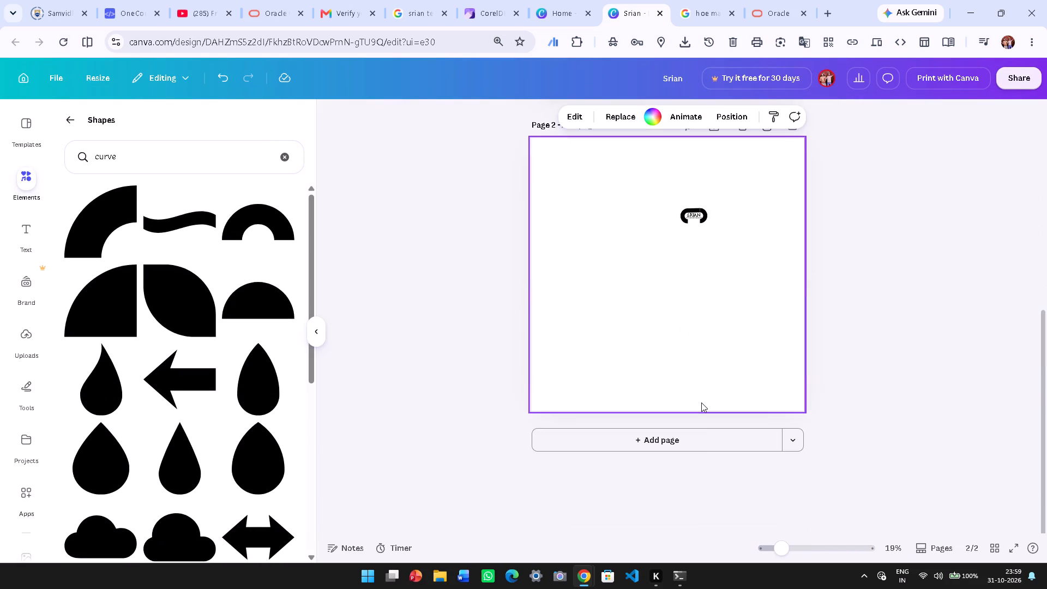
drag(654, 204, 703, 232)
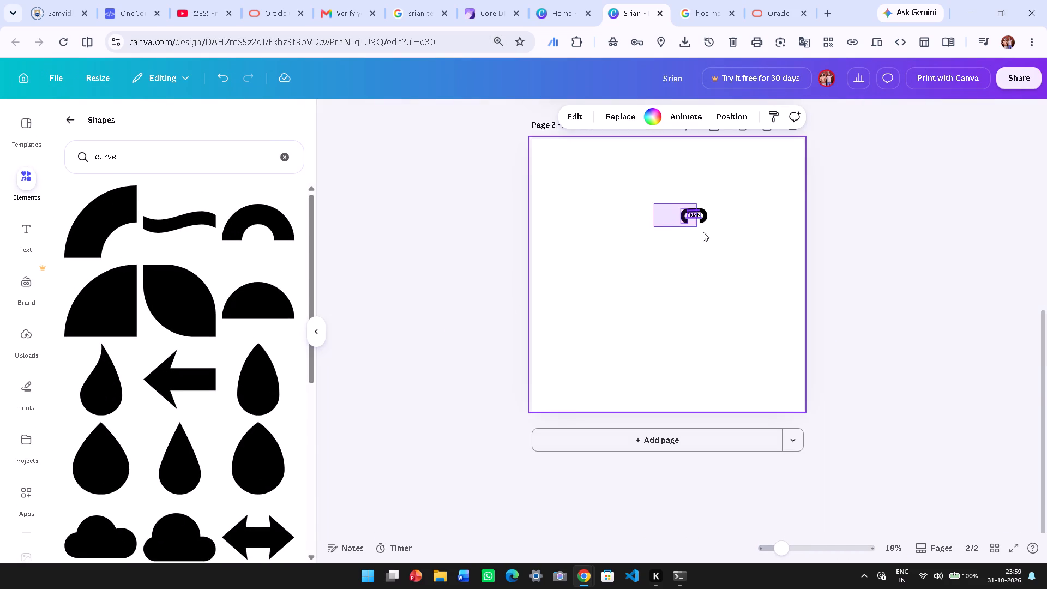
drag(703, 232, 719, 239)
ctrl+scroll(711, 281, up, 2)
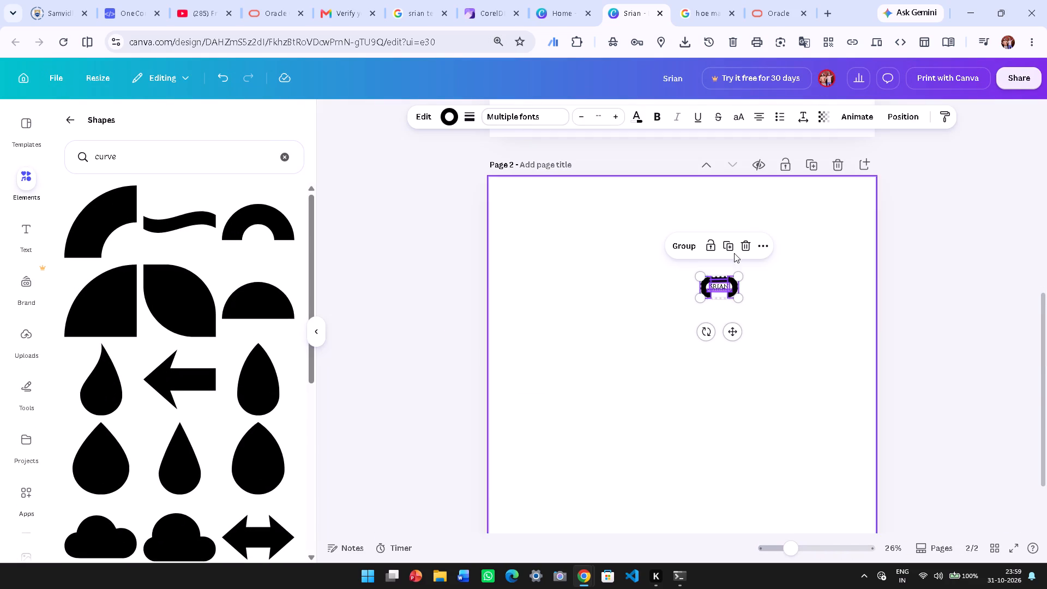
key(ctrl+Delete)
key(ctrl+equal)
key(ctrl+equal)
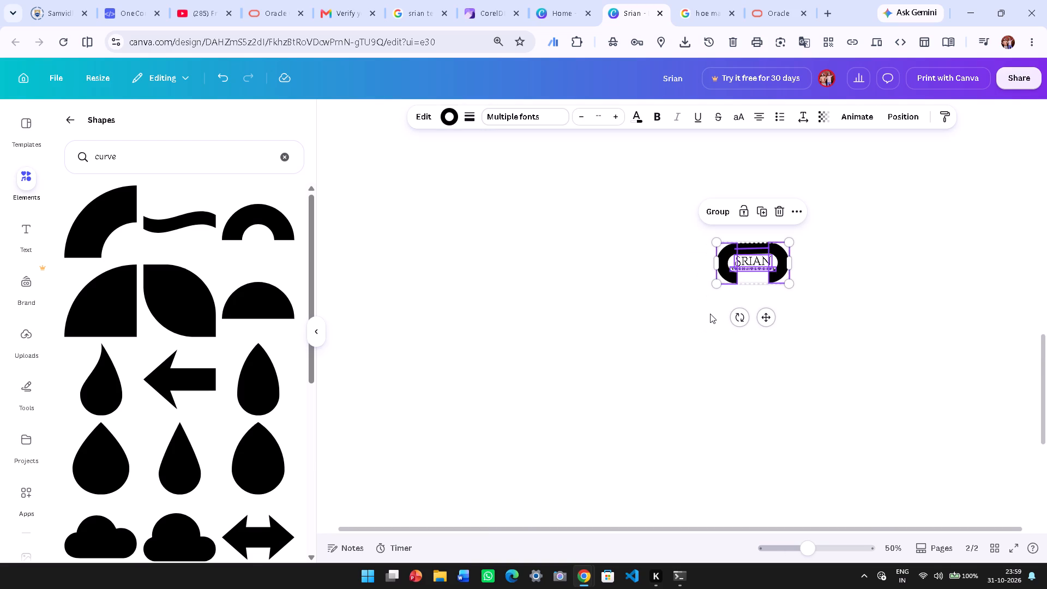
ctrl+scroll(710, 314, down, 1)
scroll(752, 323, down, 2)
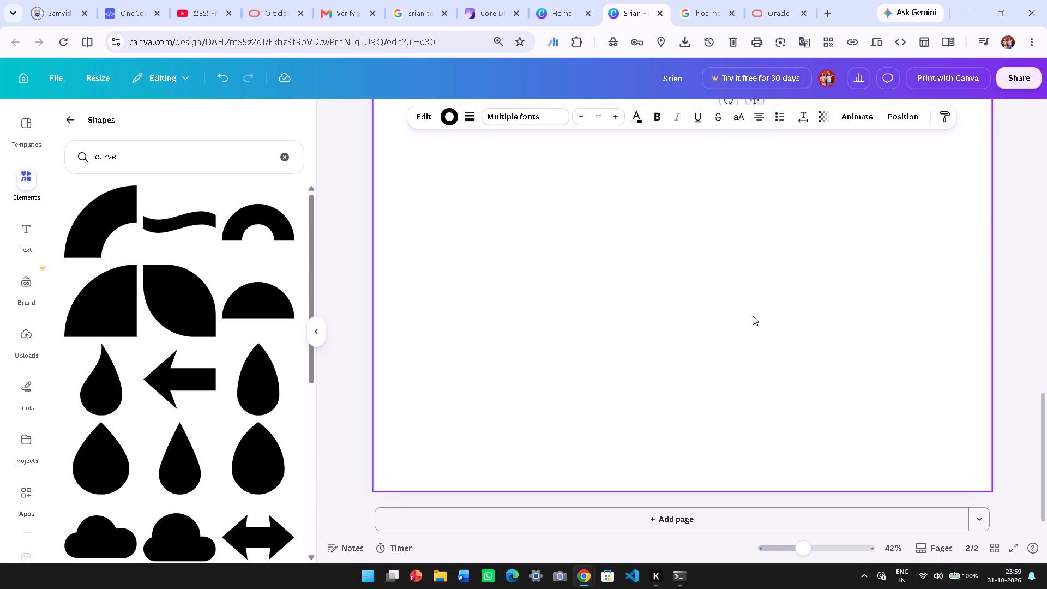
scroll(752, 316, up, 2)
click(706, 221)
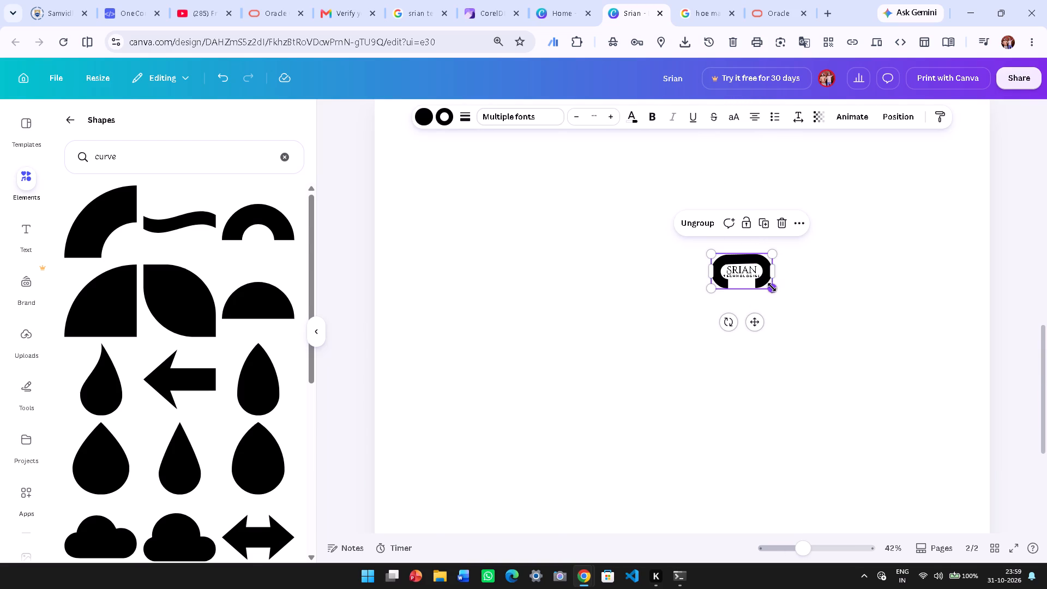
Enlarge the grouped logo to about 60% of the page width and move it to the centre of page 2.
drag(781, 300, 887, 422)
click(708, 237)
click(769, 285)
drag(769, 291, 943, 432)
drag(840, 342, 645, 266)
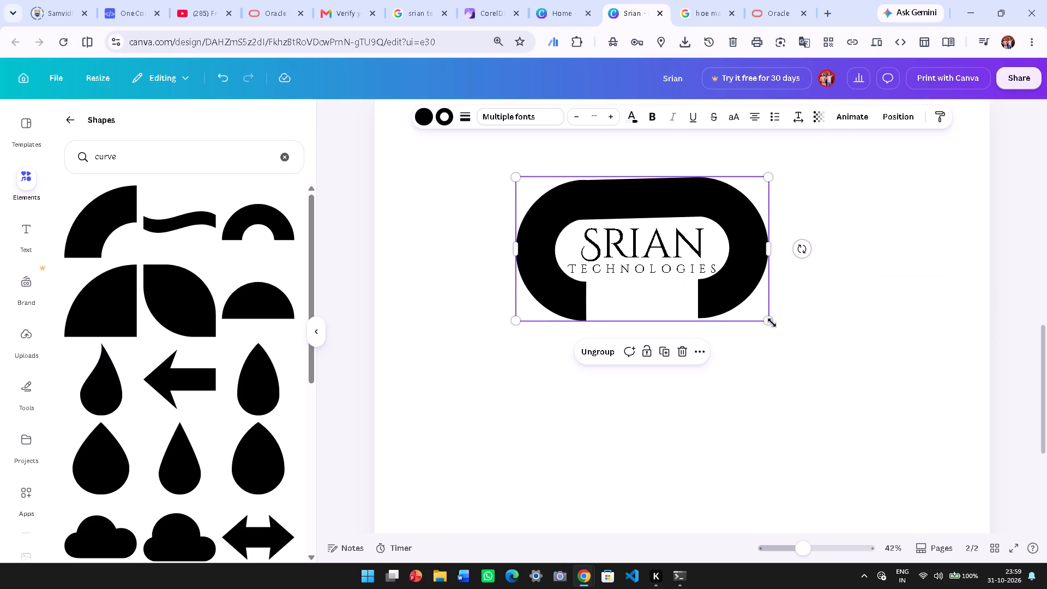
drag(771, 320, 862, 422)
drag(686, 292, 695, 330)
click(917, 299)
ctrl+scroll(810, 358, down, 2)
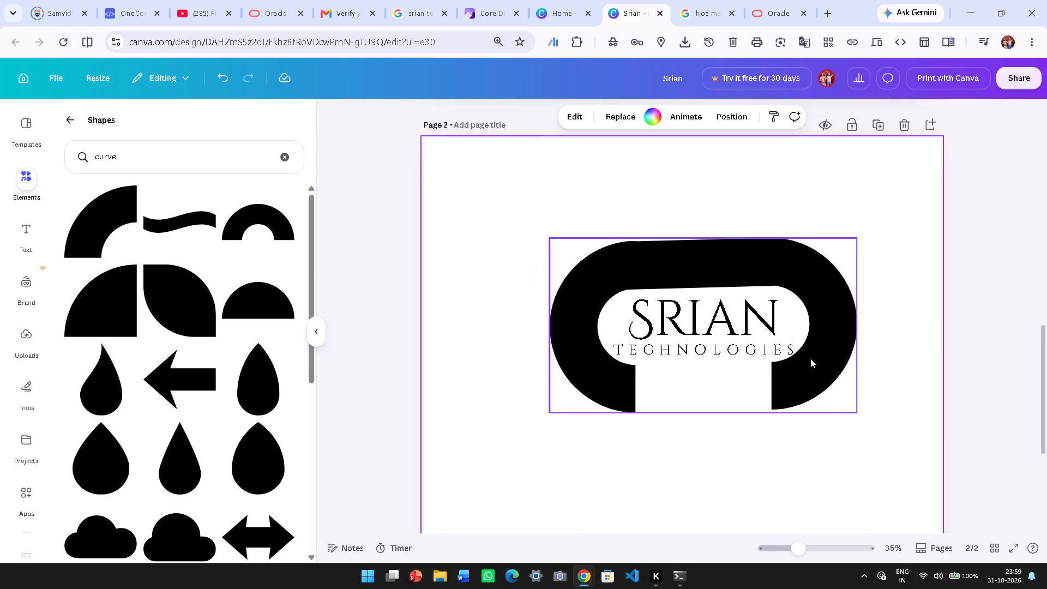
ctrl+scroll(810, 358, down, 4)
drag(670, 326, 665, 357)
click(897, 352)
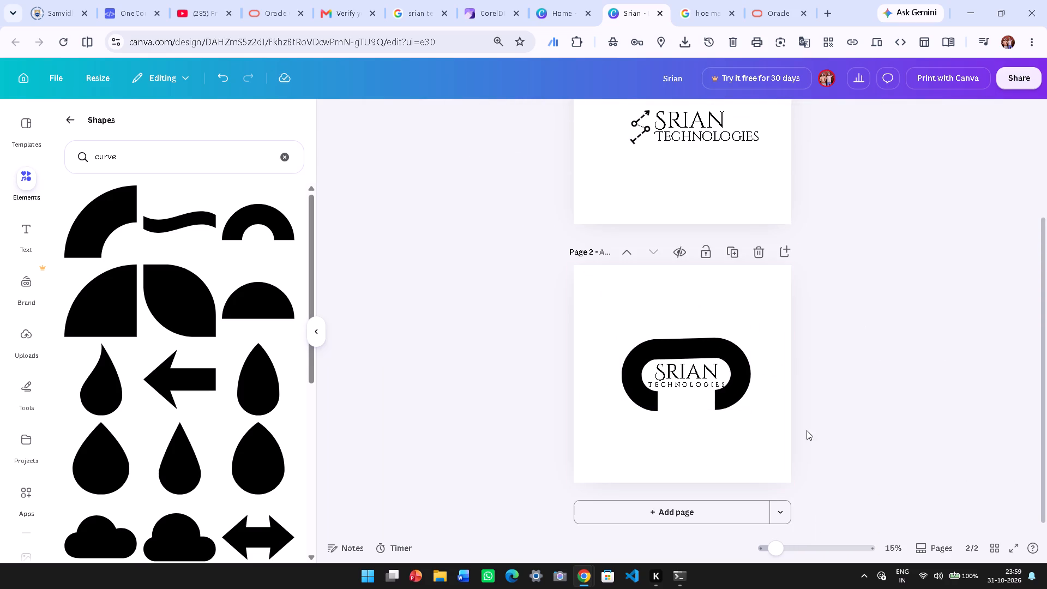
Add a blank third page to the design.
click(723, 502)
scroll(693, 381, down, 2)
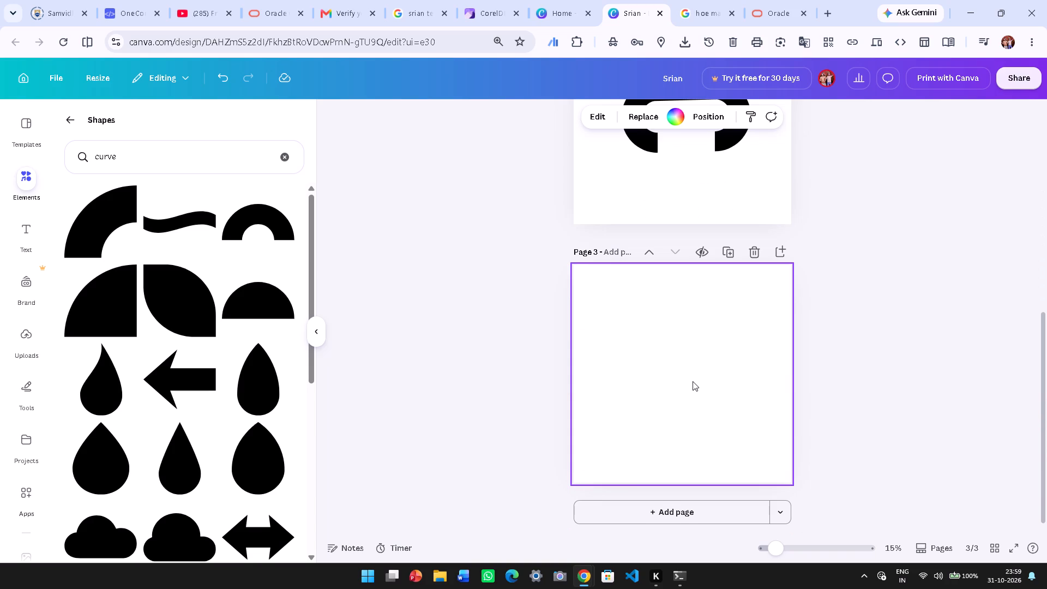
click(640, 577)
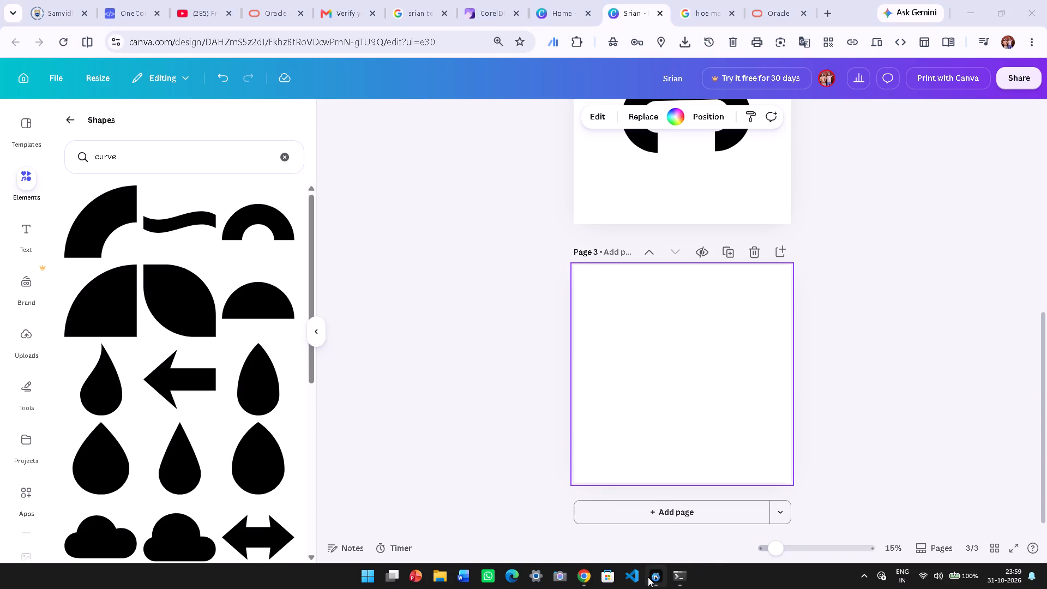
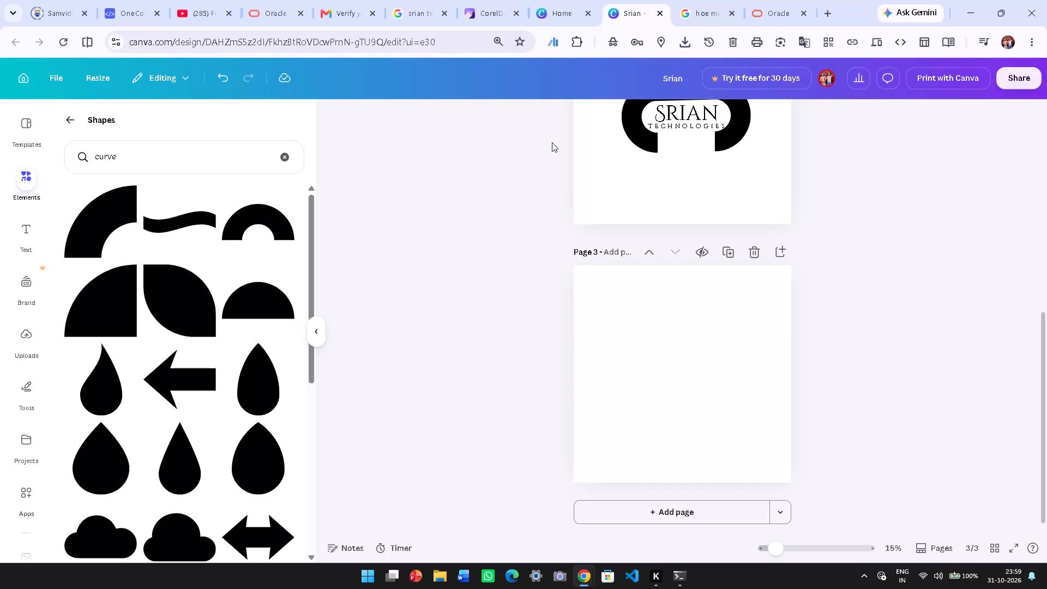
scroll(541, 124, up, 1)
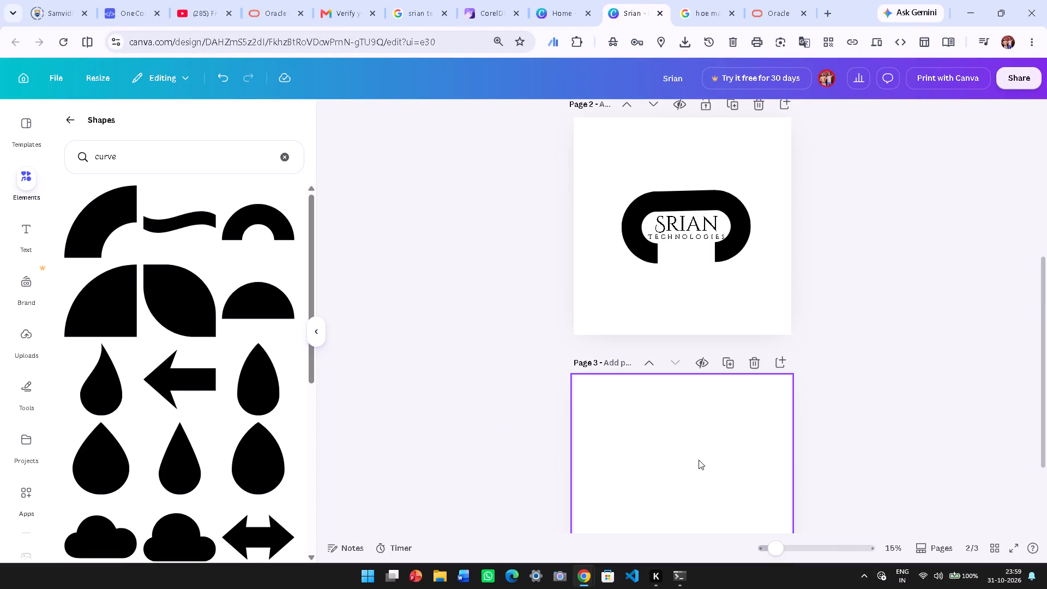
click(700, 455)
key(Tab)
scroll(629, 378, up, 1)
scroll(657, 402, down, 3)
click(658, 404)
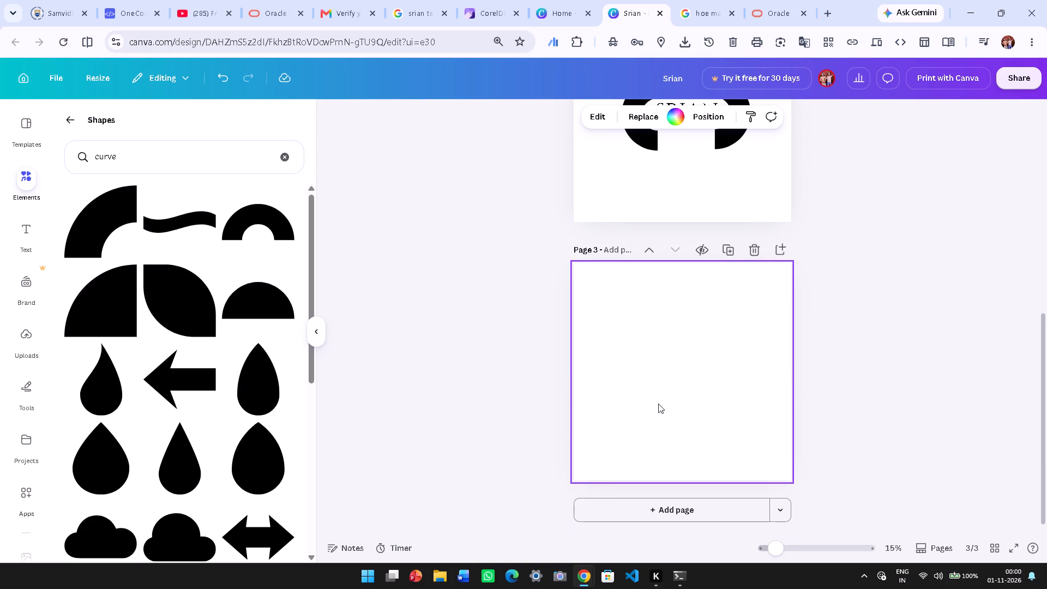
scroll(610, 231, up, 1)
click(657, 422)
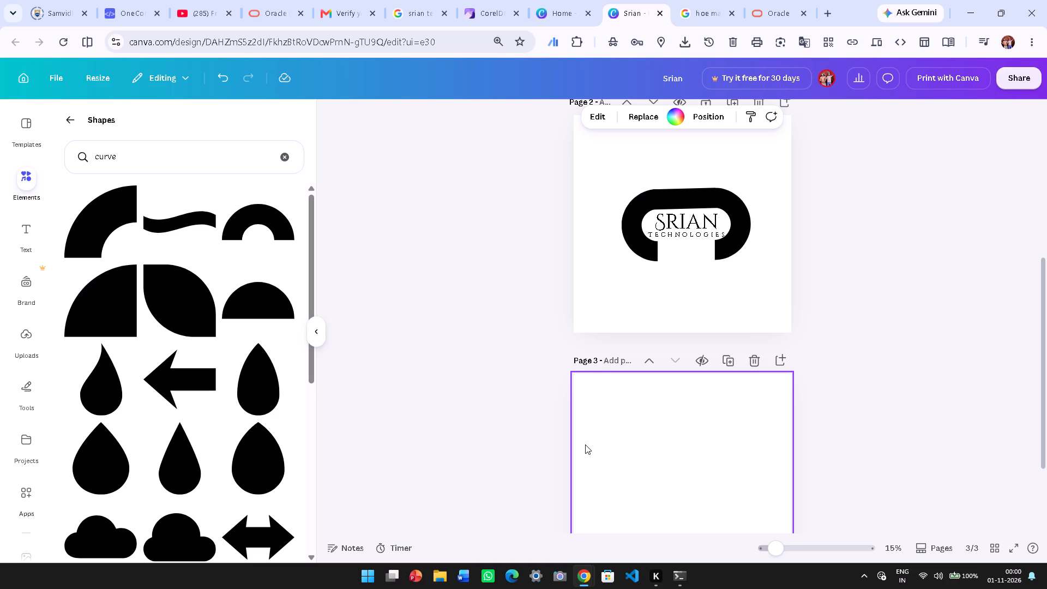
Copy the SRIAN and TECHNOLOGIES texts from page 1 and paste them onto the blank page 3.
click(688, 239)
click(688, 235)
scroll(689, 294, up, 7)
click(694, 268)
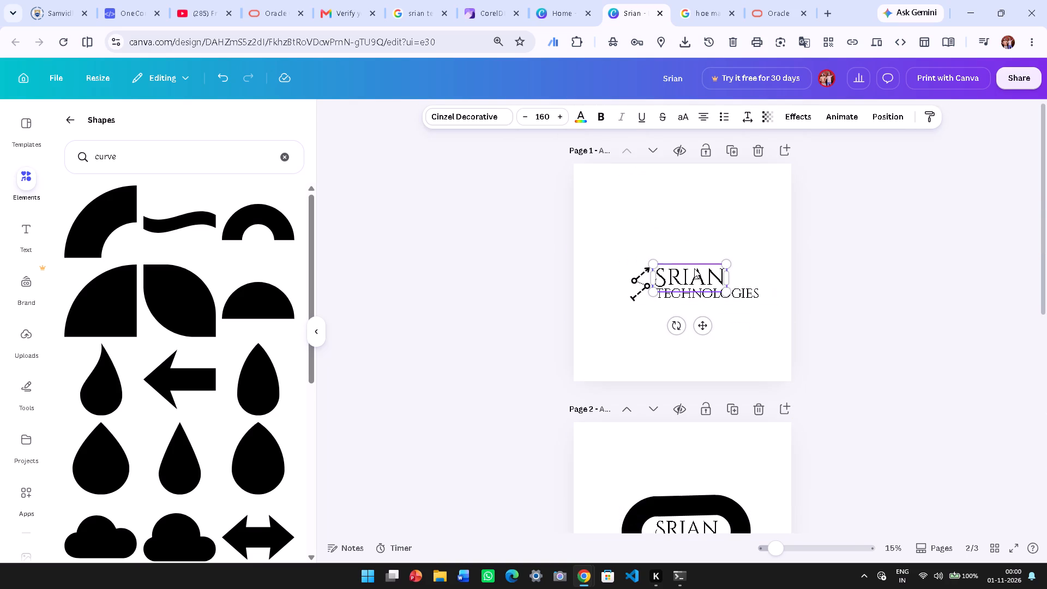
click(738, 300)
click(677, 268)
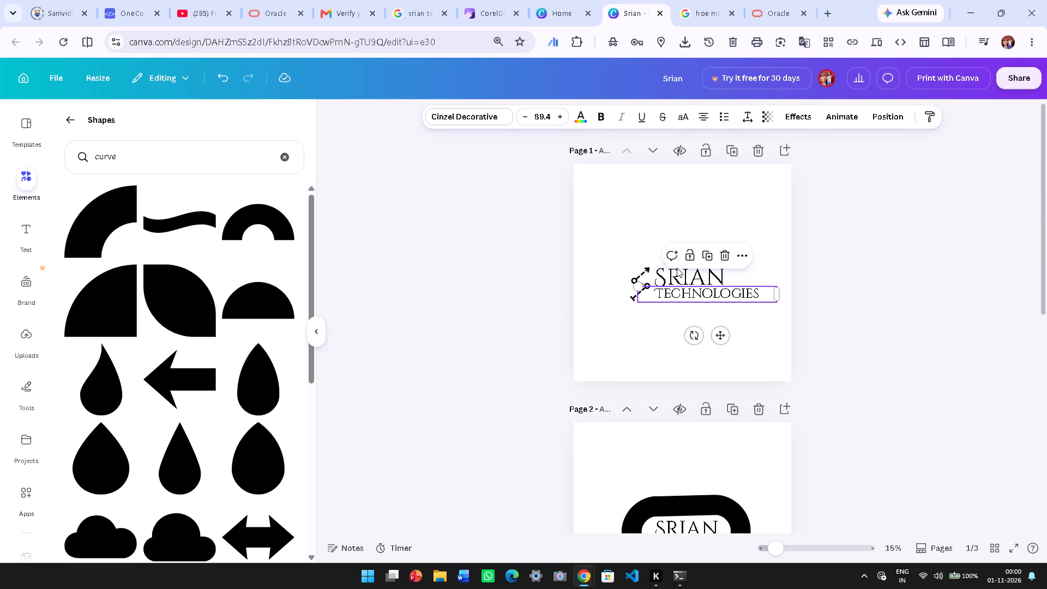
click(681, 274)
shift+click(698, 292)
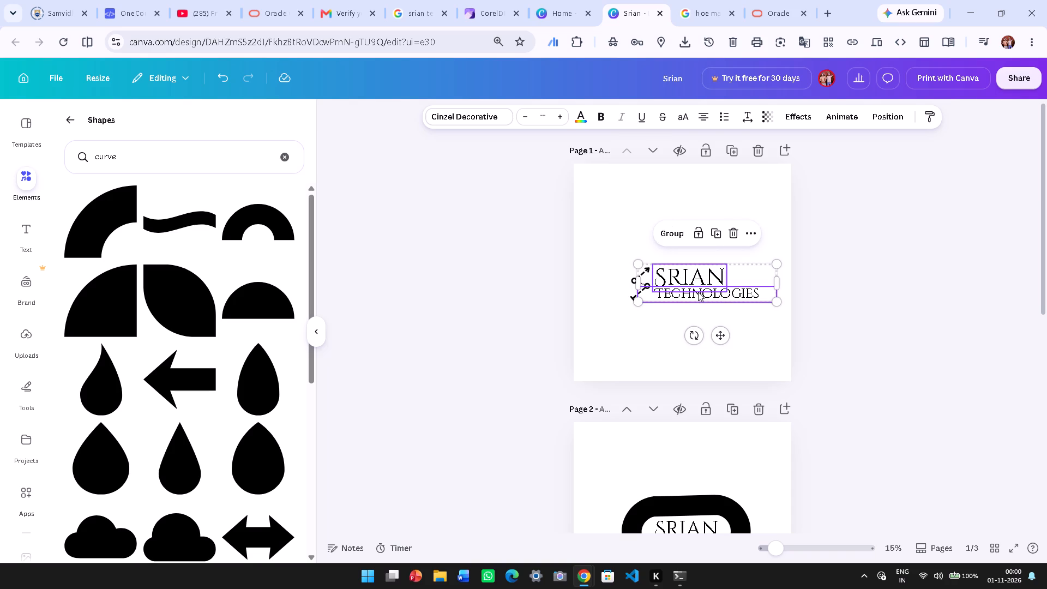
key(ctrl+c)
scroll(688, 352, down, 6)
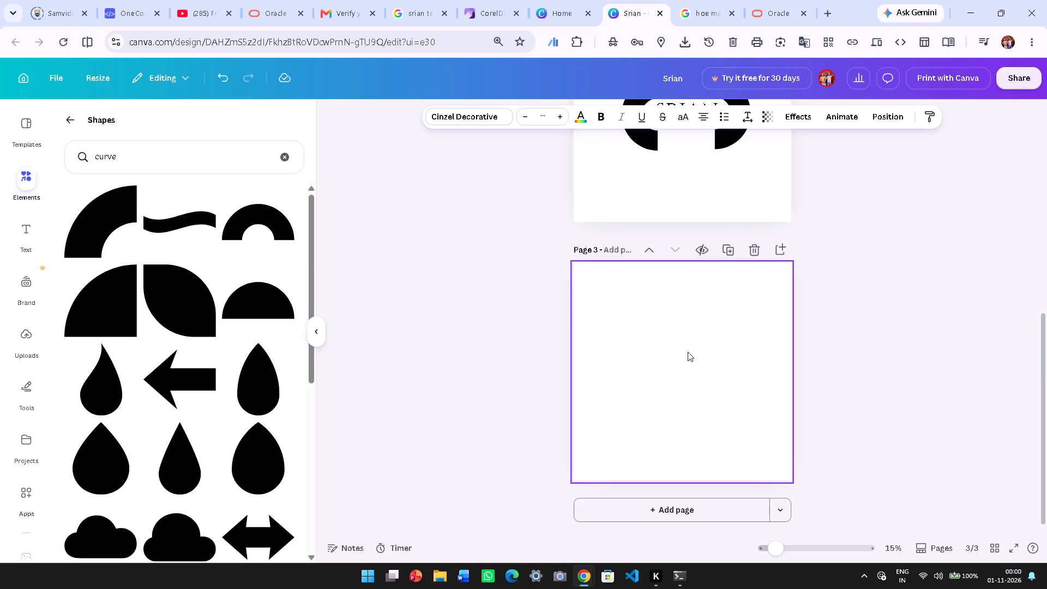
scroll(688, 352, down, 2)
click(688, 352)
key(ctrl+v)
ctrl+click(688, 352)
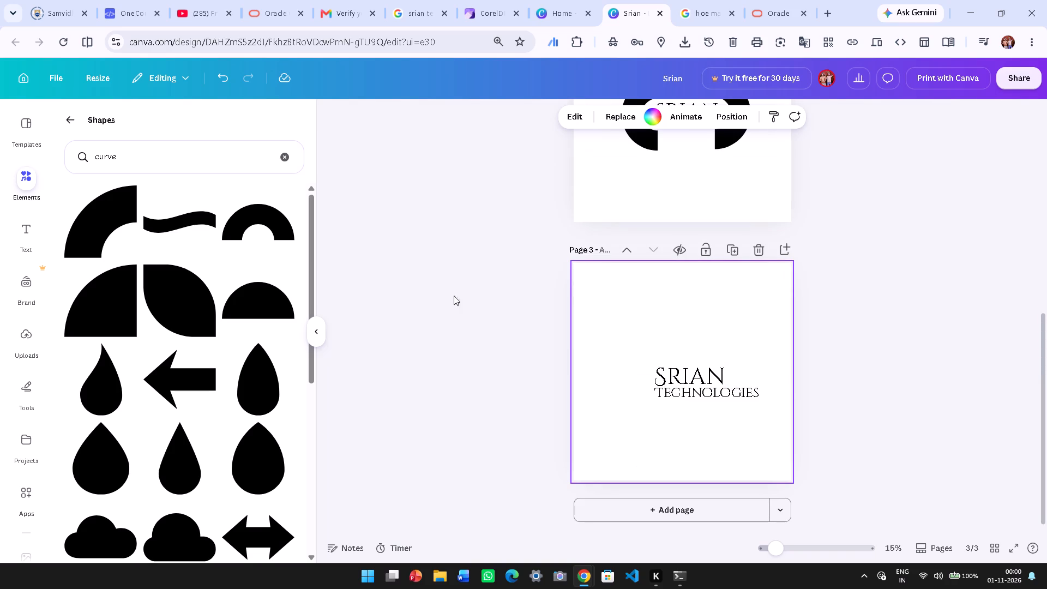
Search the fonts for "Geometric" for the SRIAN text on page 3.
click(660, 366)
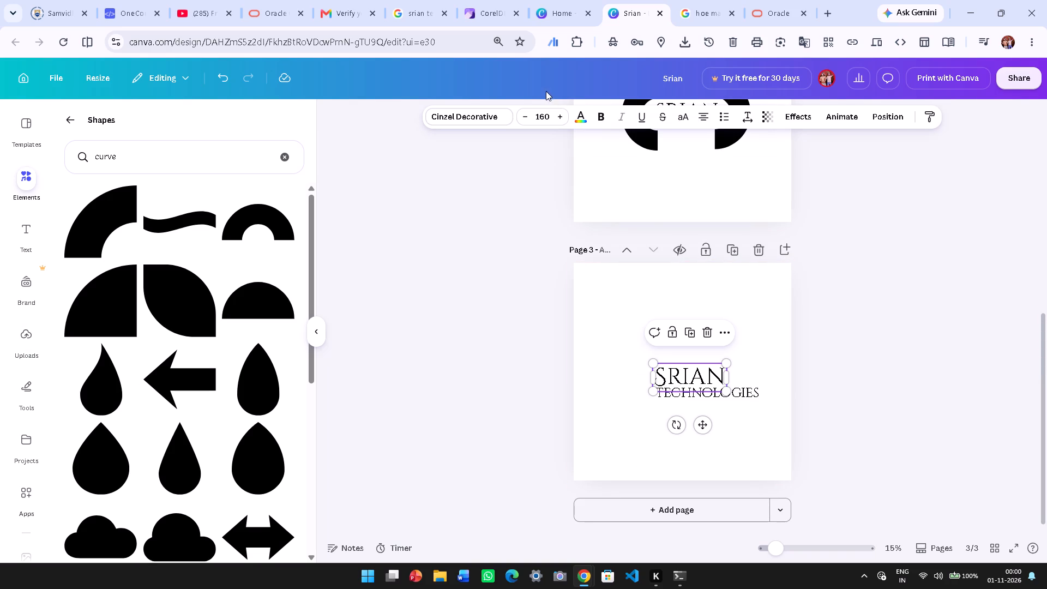
click(456, 119)
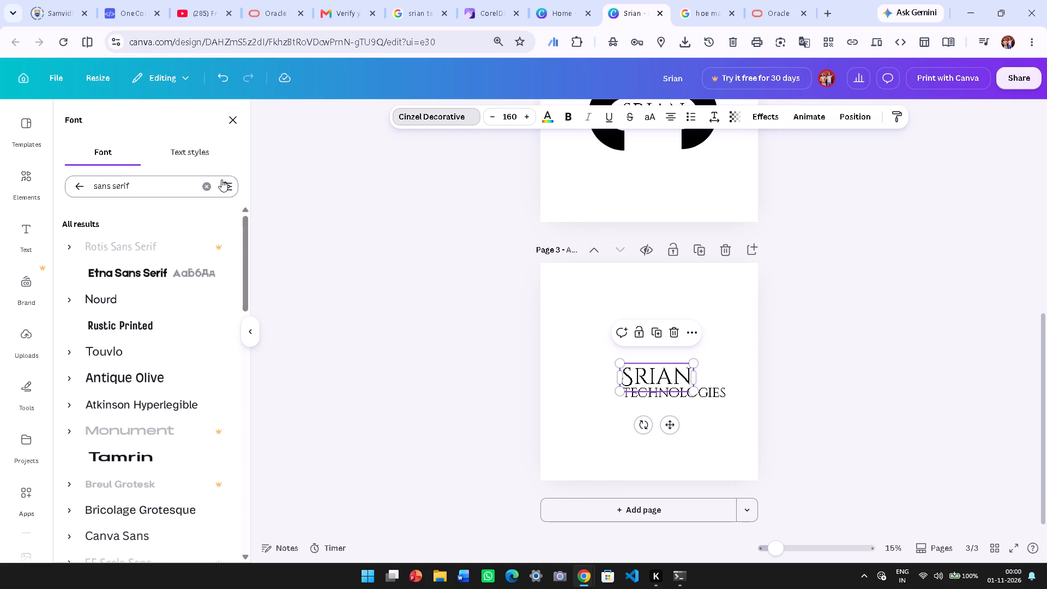
click(168, 177)
key(BackSpace)
key(BackSpace)
key(BackSpace)
key(BackSpace)
key(BackSpace)
key(BackSpace)
key(BackSpace)
key(BackSpace)
key(BackSpace)
key(BackSpace)
key(BackSpace)
key(BackSpace)
key(BackSpace)
key(BackSpace)
key(BackSpace)
key(BackSpace)
key(BackSpace)
key(BackSpace)
key(BackSpace)
key(BackSpace)
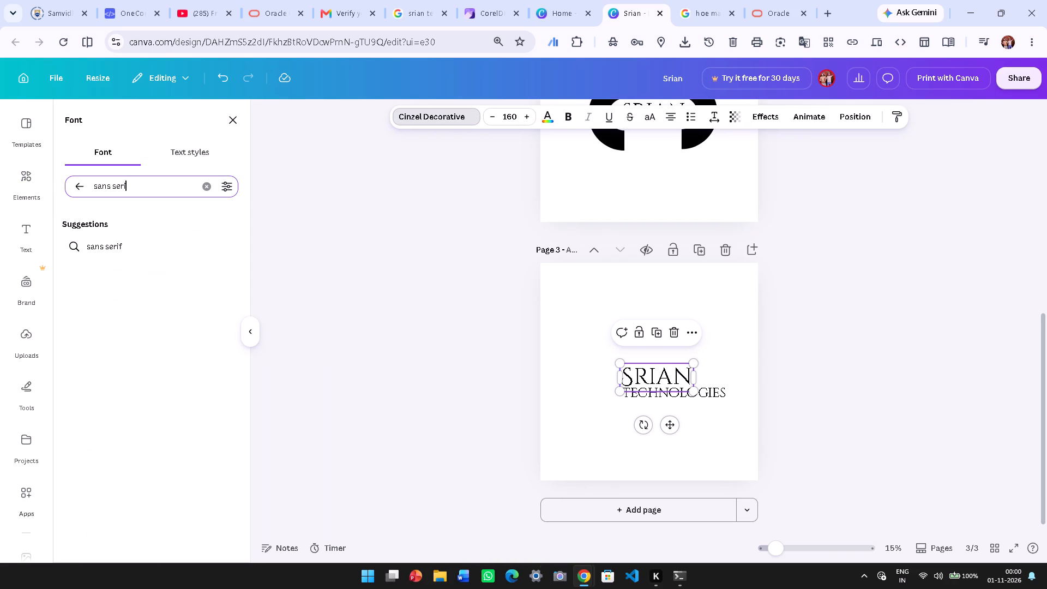
text(gemo)
key(BackSpace)
key(BackSpace)
text(ome)
click(127, 244)
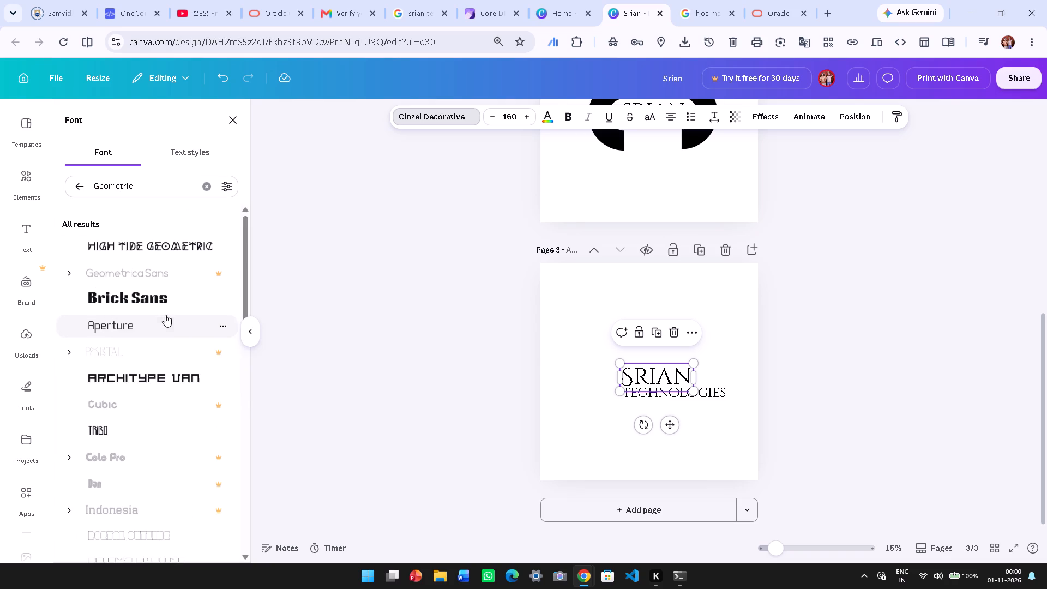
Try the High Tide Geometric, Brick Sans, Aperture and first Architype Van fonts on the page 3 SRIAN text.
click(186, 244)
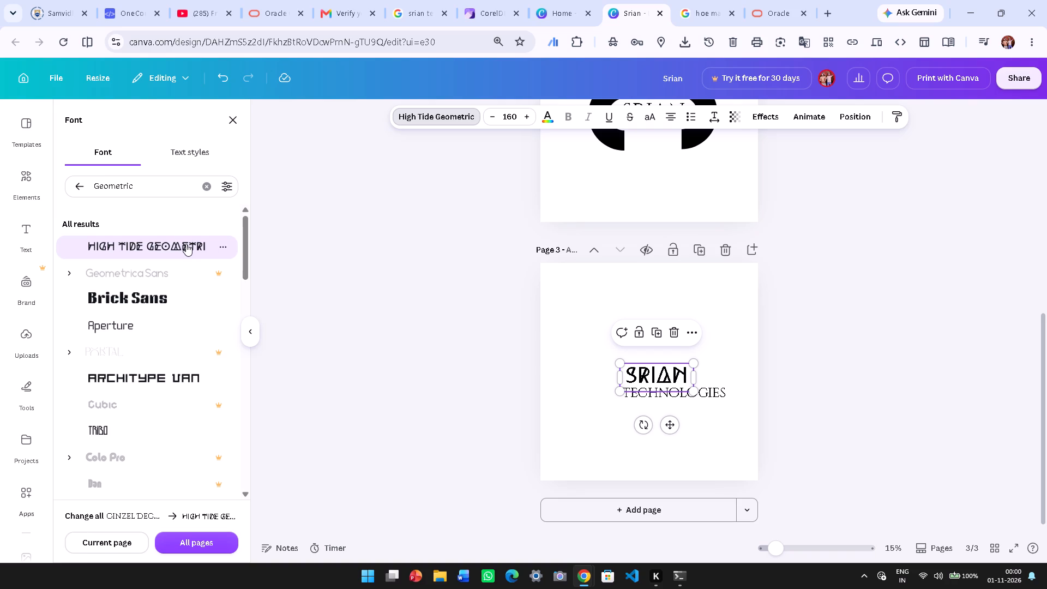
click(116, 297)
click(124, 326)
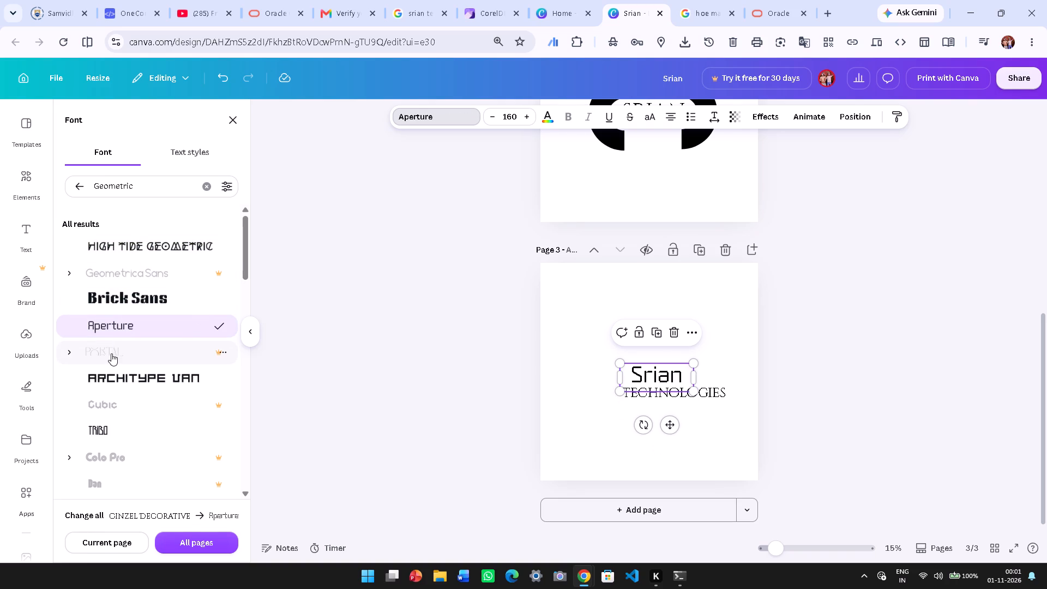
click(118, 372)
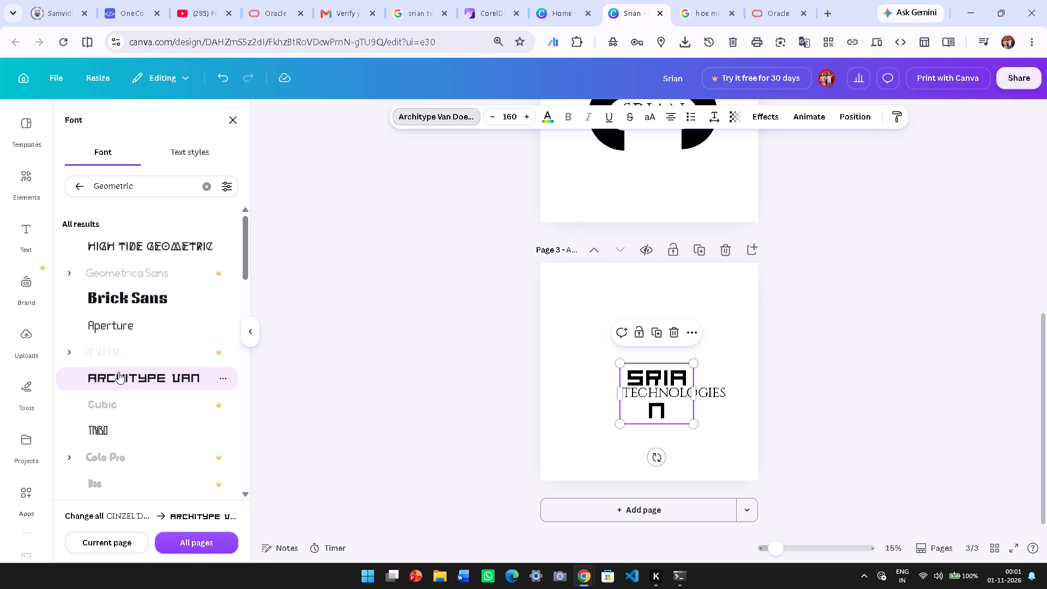
Widen the SRIAN text box on page 3 so that the word fits on one line.
drag(698, 390, 731, 395)
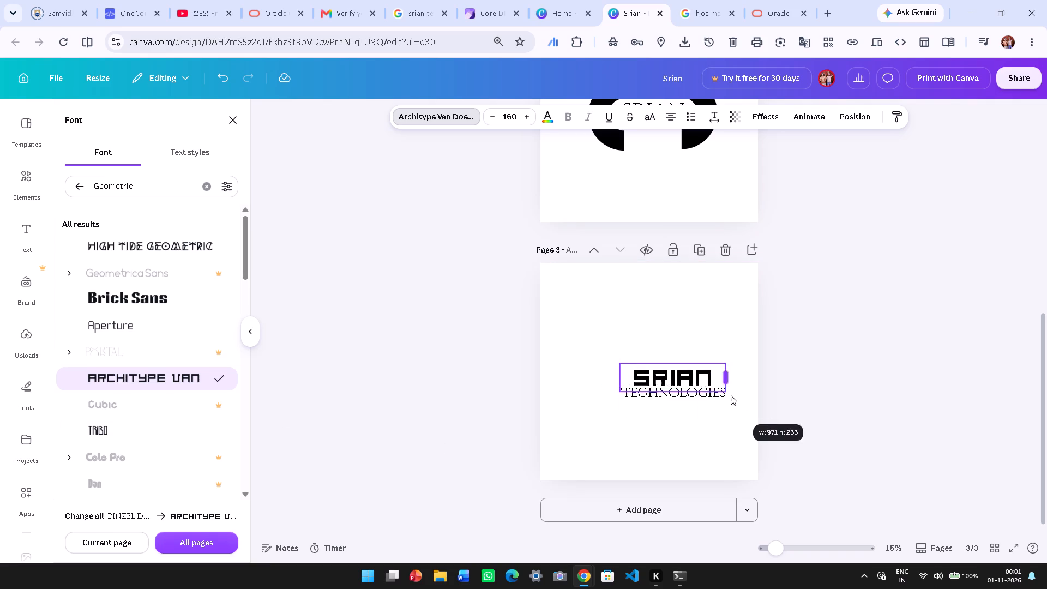
drag(731, 395, 718, 396)
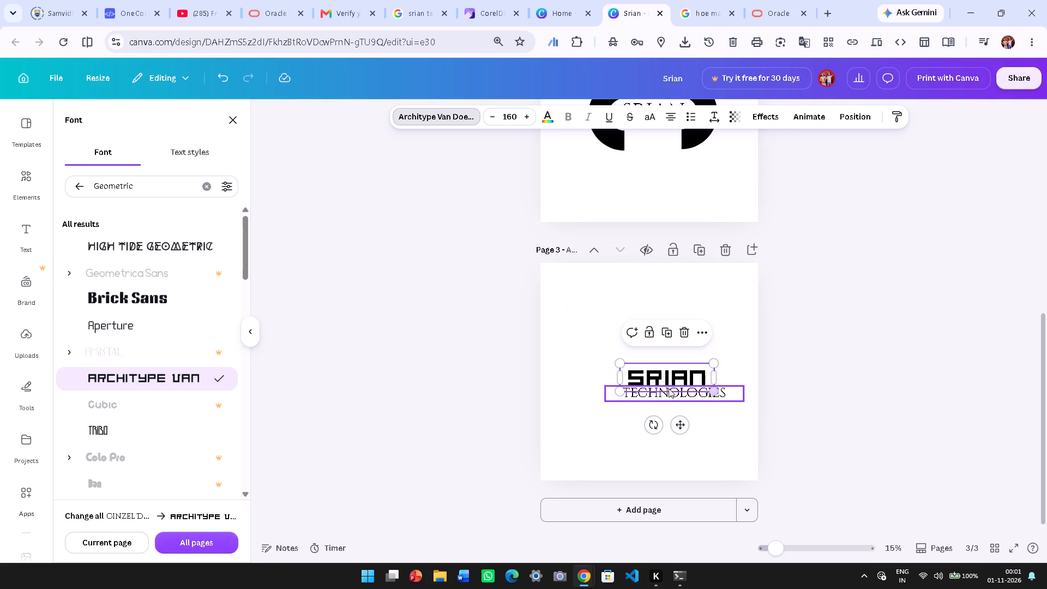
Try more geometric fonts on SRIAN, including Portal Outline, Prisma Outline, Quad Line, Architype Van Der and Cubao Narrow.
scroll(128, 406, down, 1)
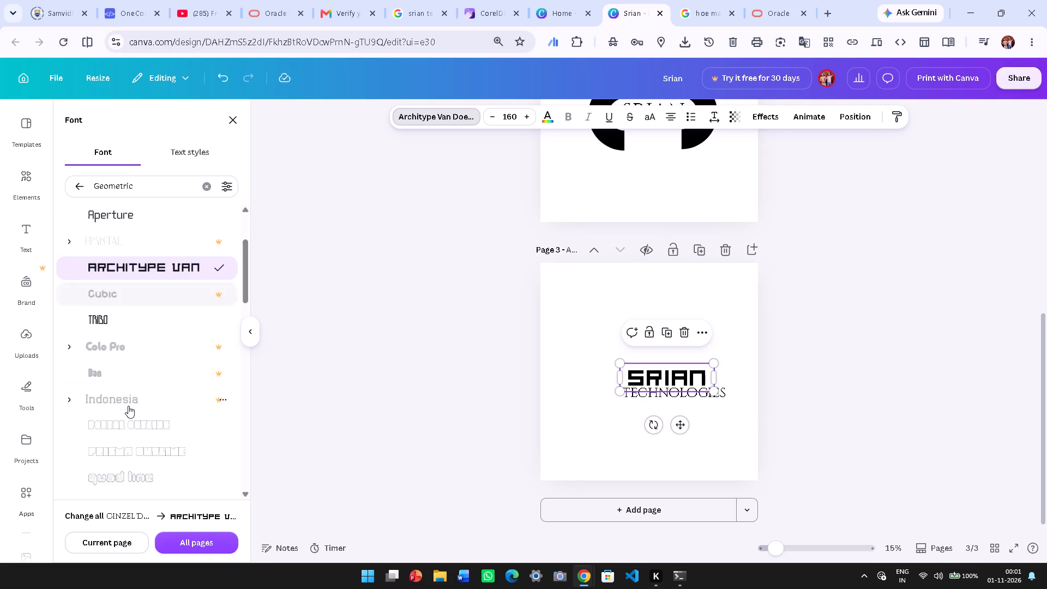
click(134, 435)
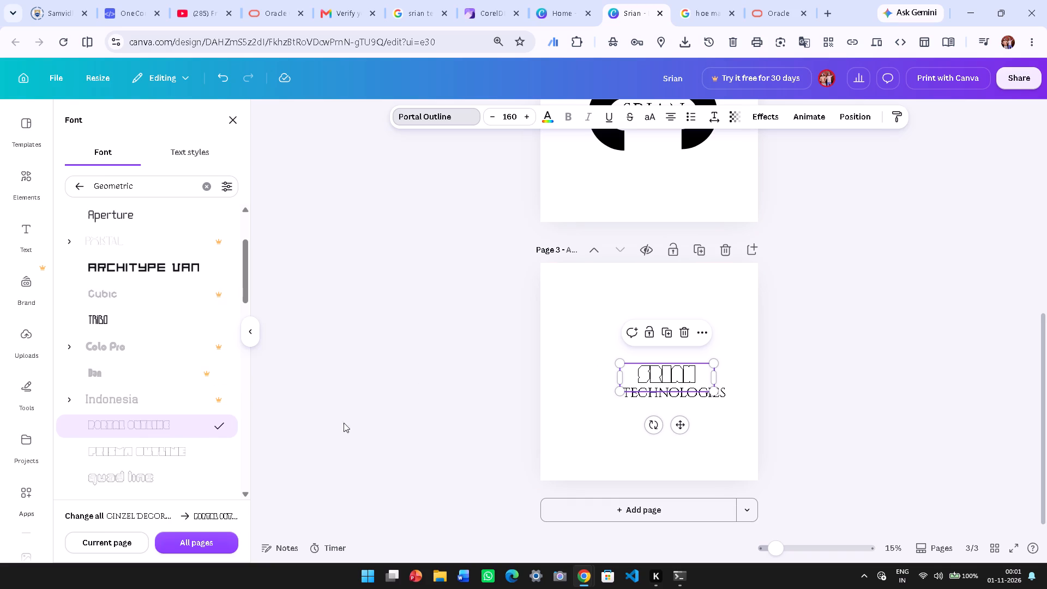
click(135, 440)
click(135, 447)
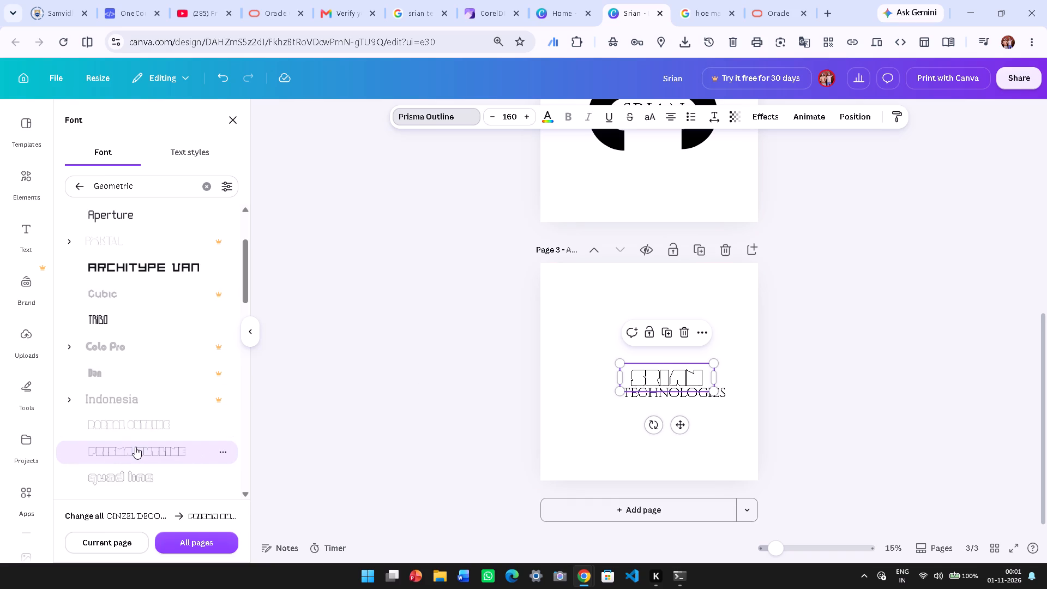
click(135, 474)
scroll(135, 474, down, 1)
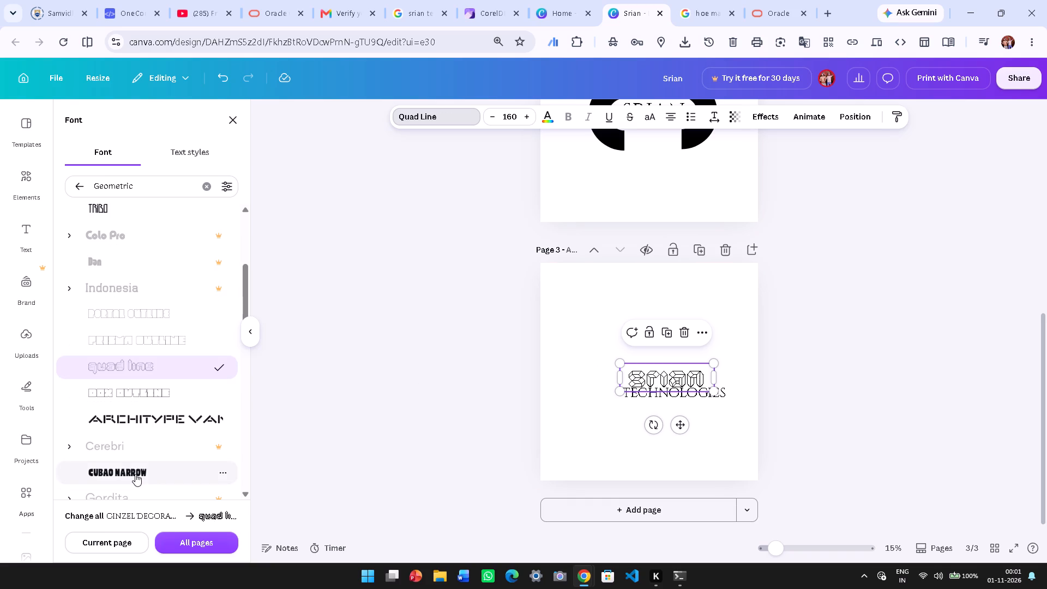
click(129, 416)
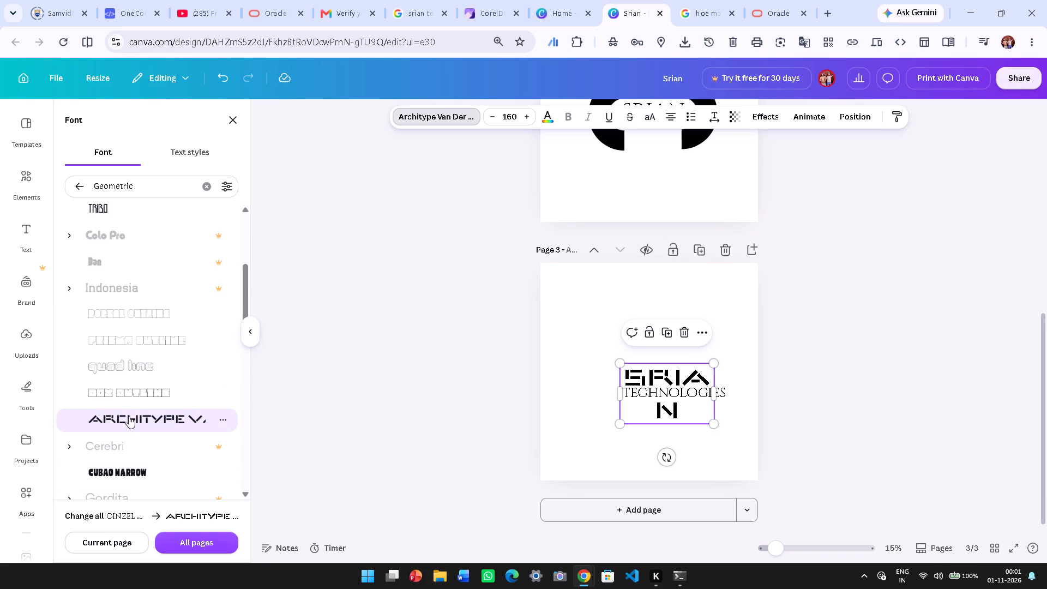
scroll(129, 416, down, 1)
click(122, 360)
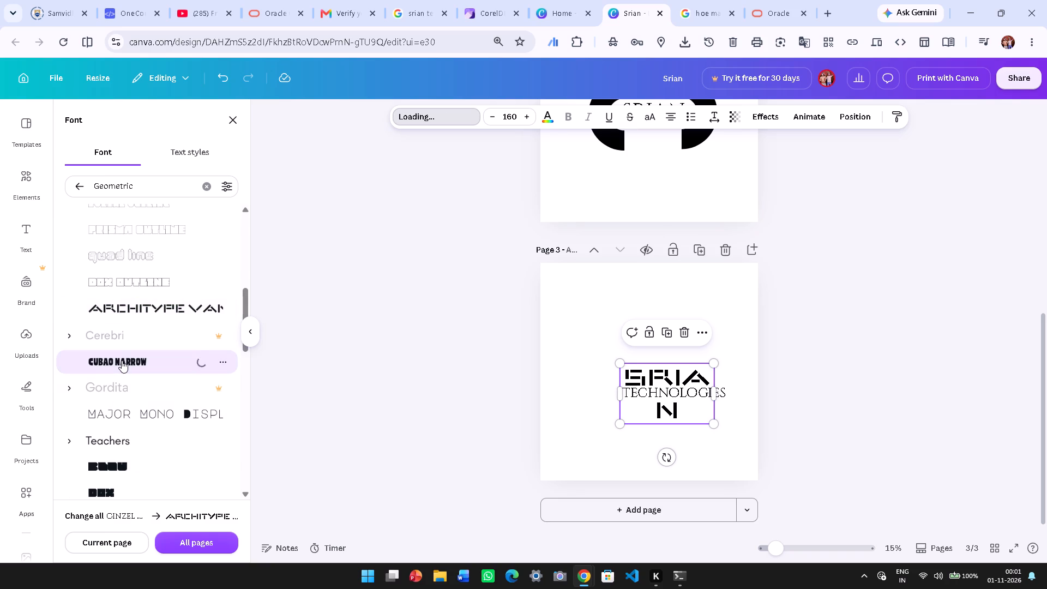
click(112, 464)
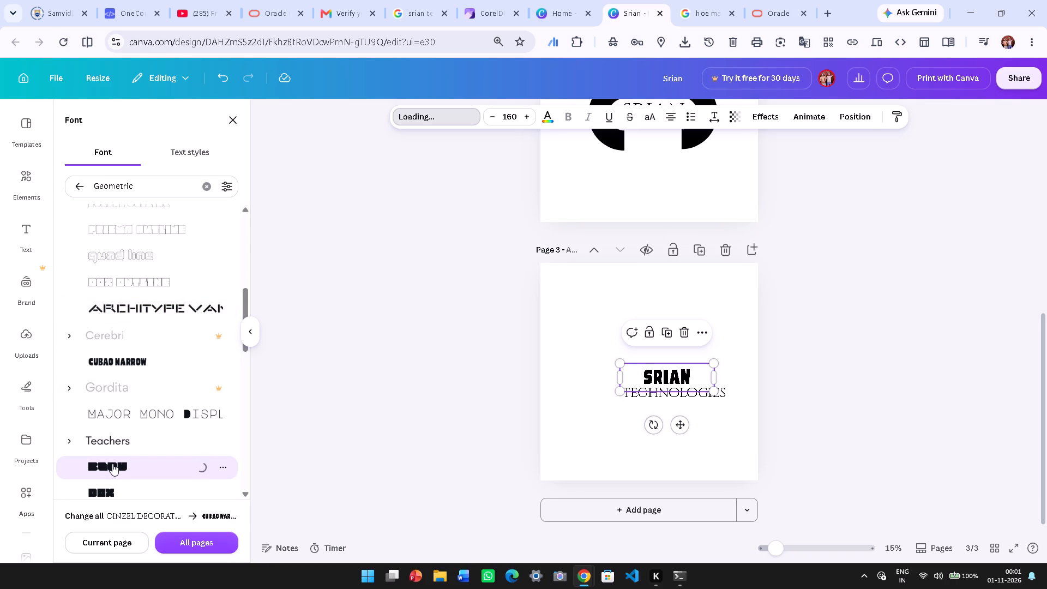
Apply the Questrial font to the SRIAN text on page 3.
scroll(112, 464, down, 2)
click(131, 453)
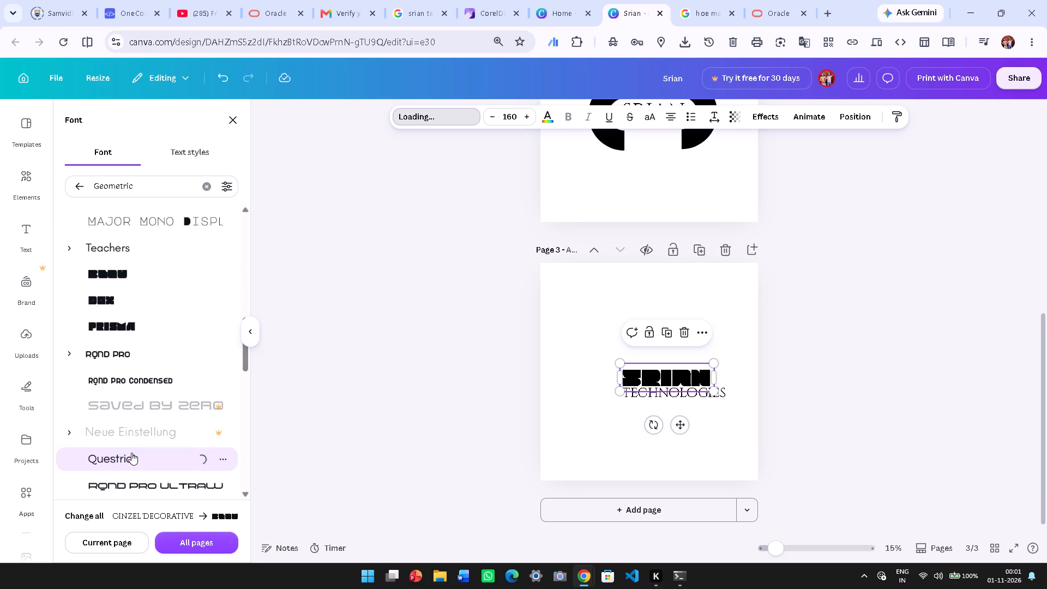
click(702, 434)
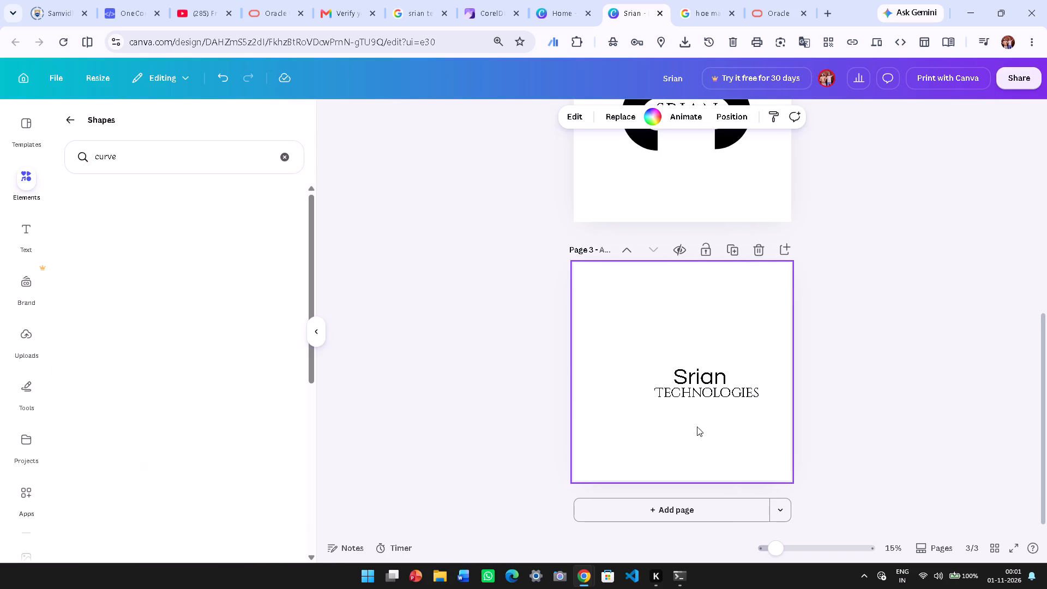
Move the Srian text on page 3 leftward so it starts in line with TECHNOLOGIES below.
drag(703, 378, 688, 377)
click(688, 377)
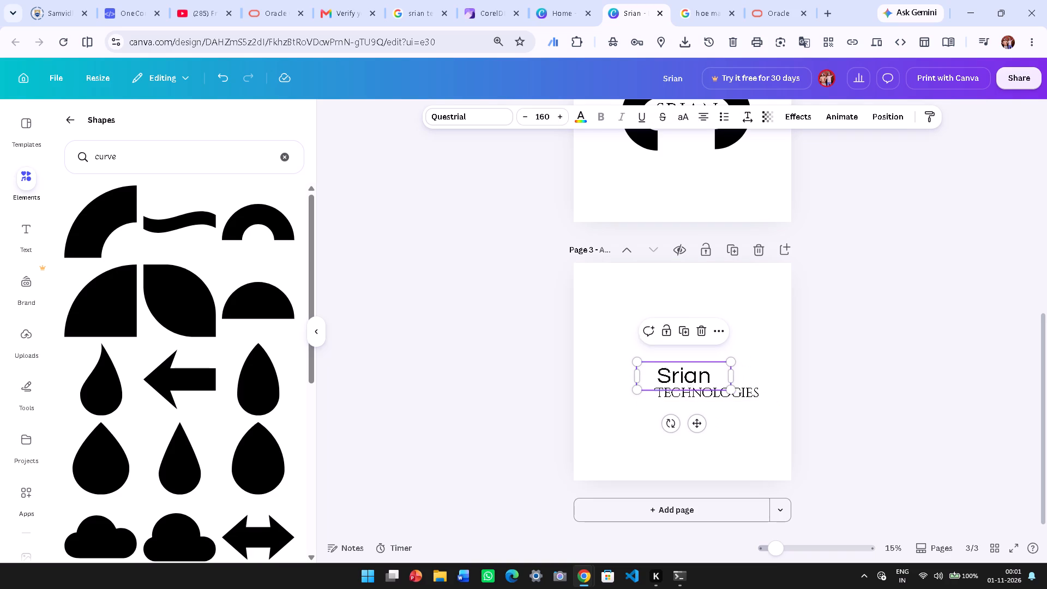
Apply the Questrial font to the TECHNOLOGIES text on page 3, matching the Srian text above it.
click(707, 405)
click(707, 398)
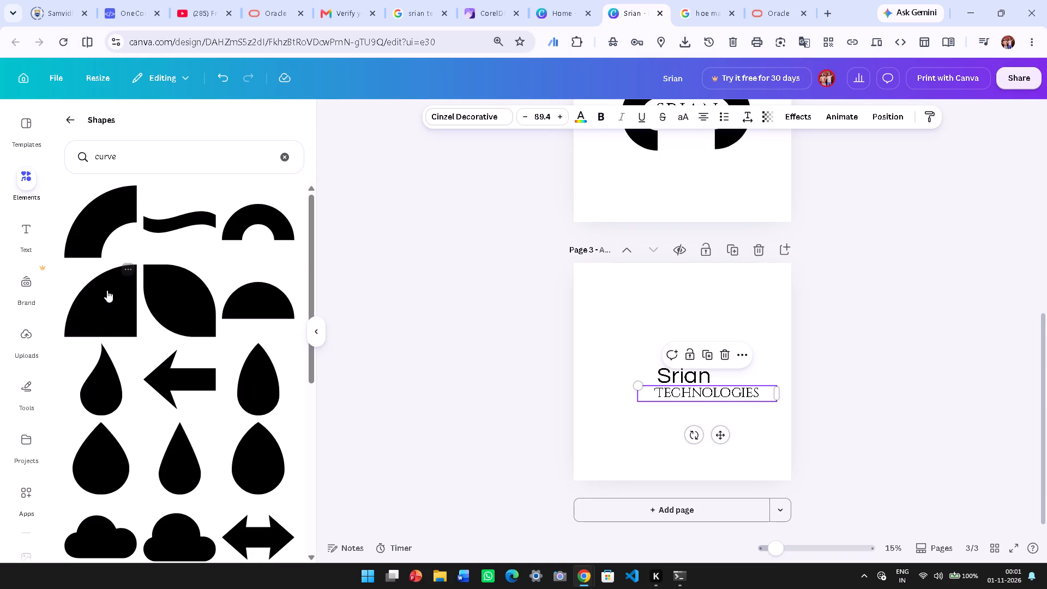
click(492, 118)
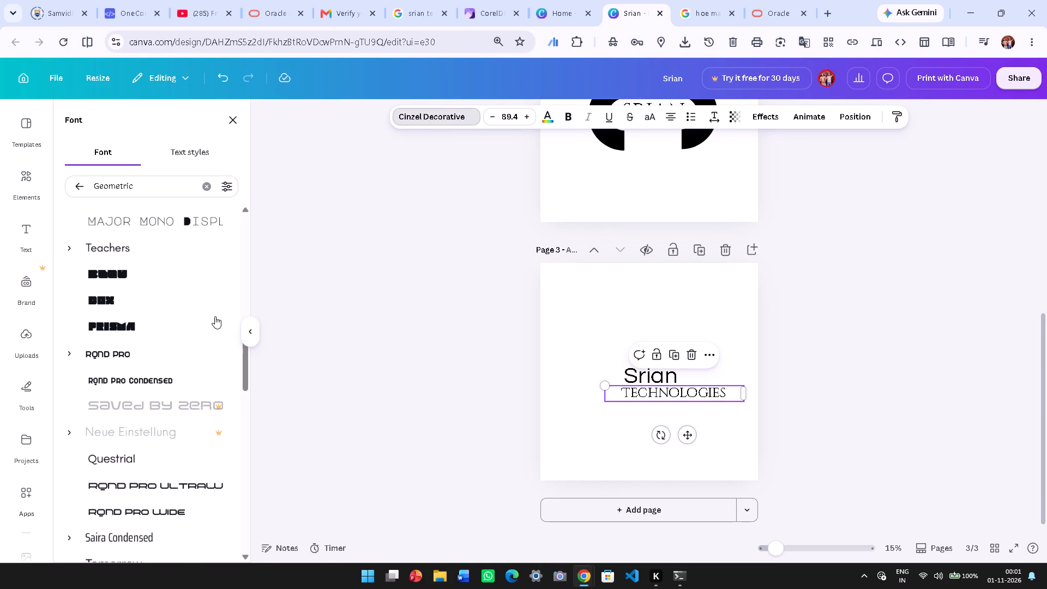
click(643, 368)
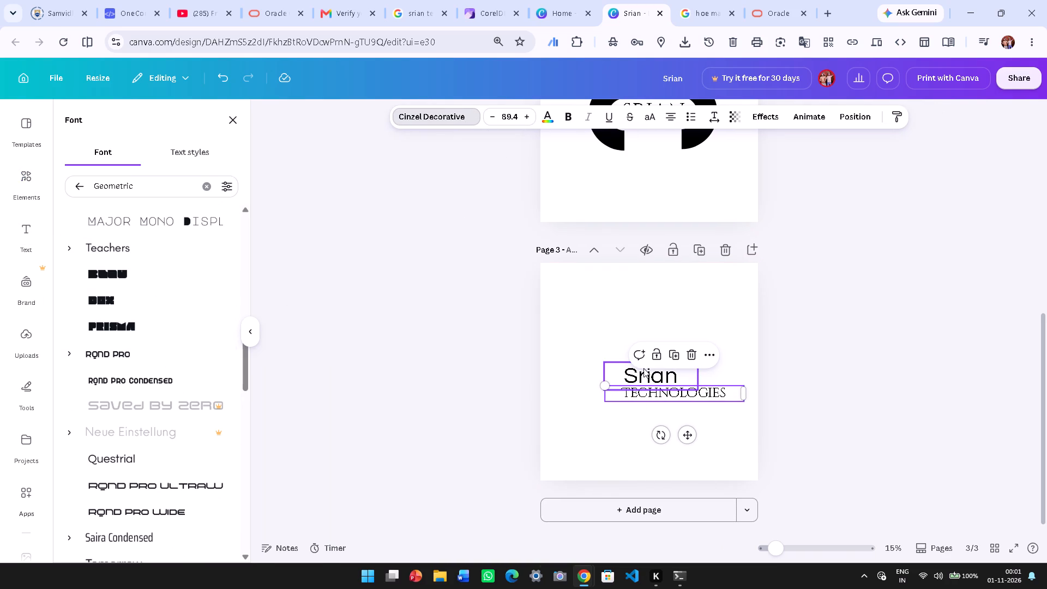
click(643, 376)
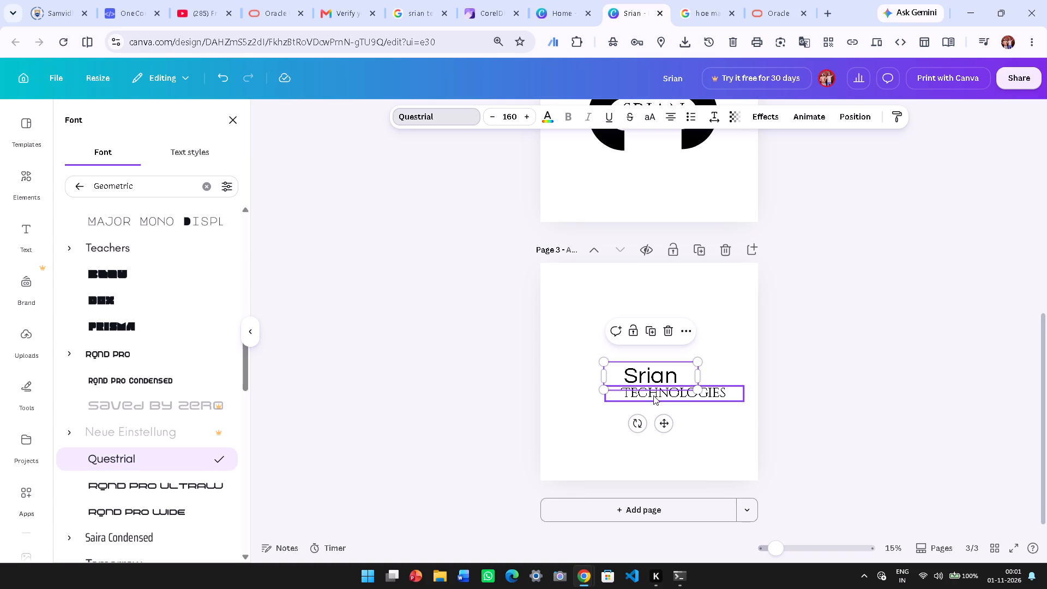
click(653, 395)
click(437, 116)
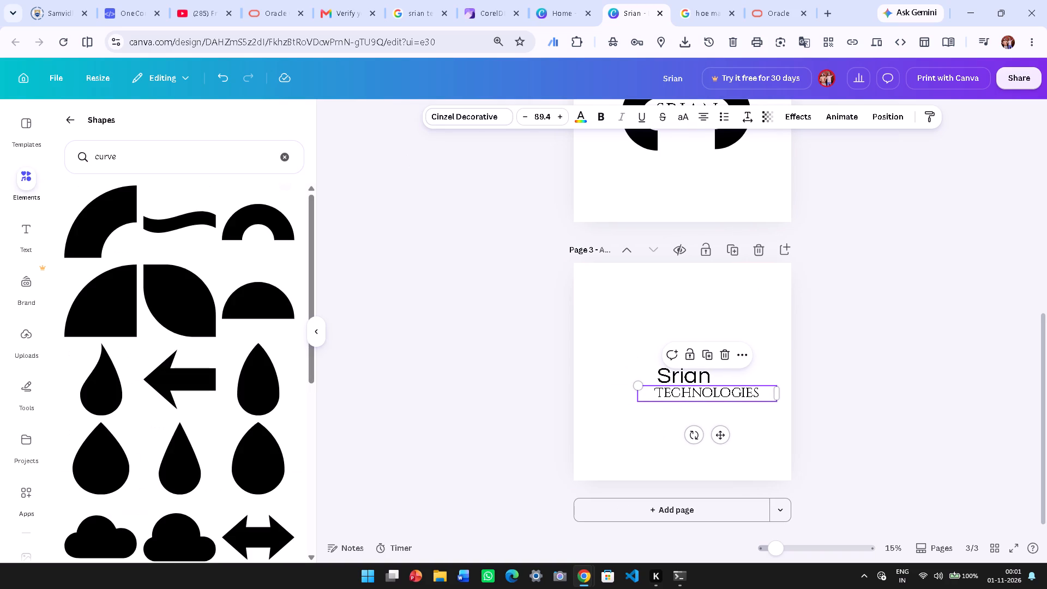
click(176, 167)
click(483, 123)
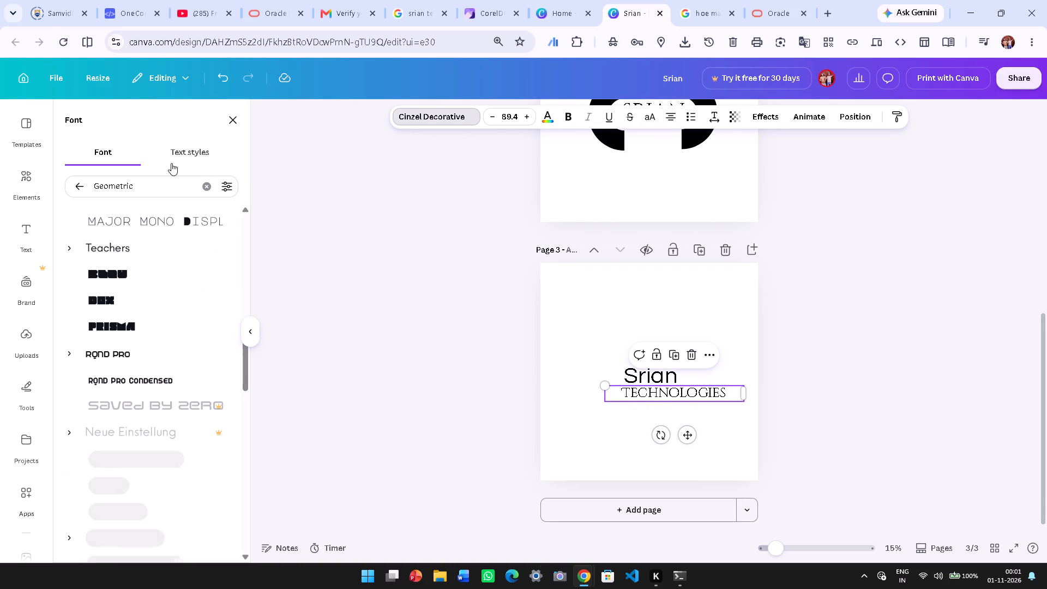
click(146, 183)
scroll(185, 527, down, 1)
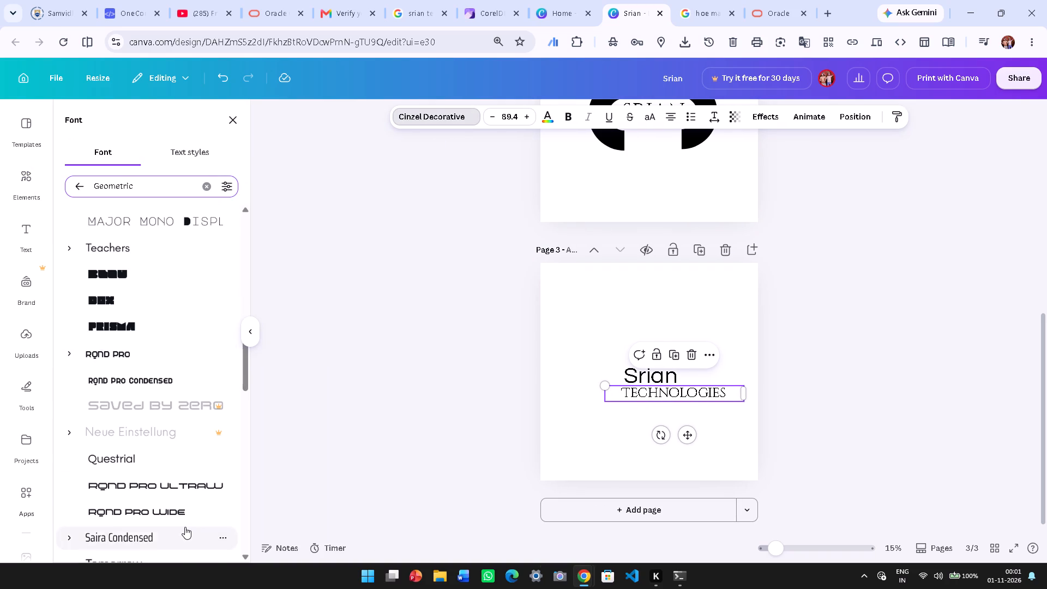
scroll(185, 527, down, 1)
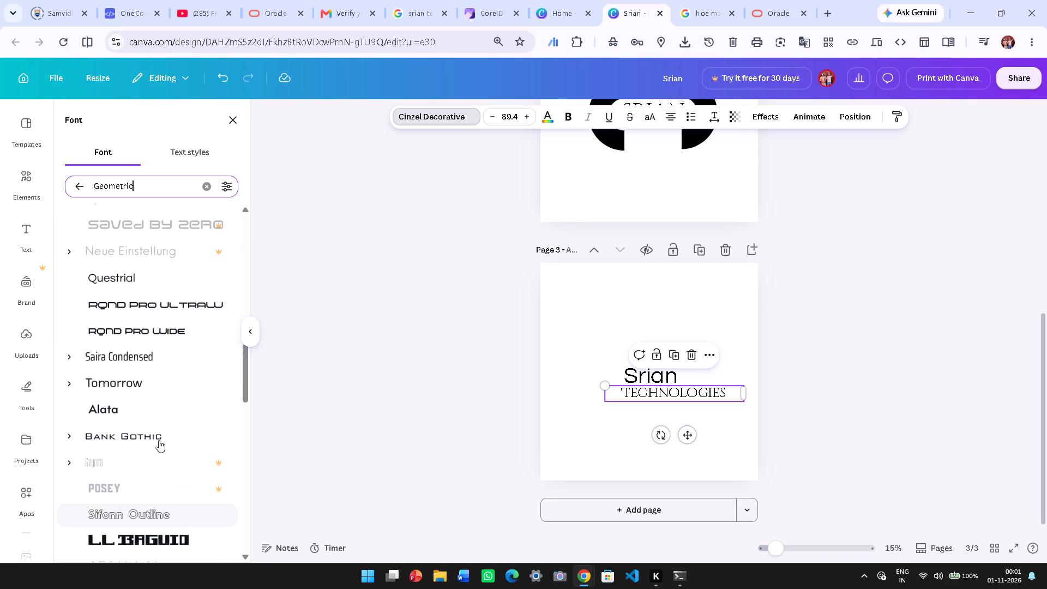
click(152, 323)
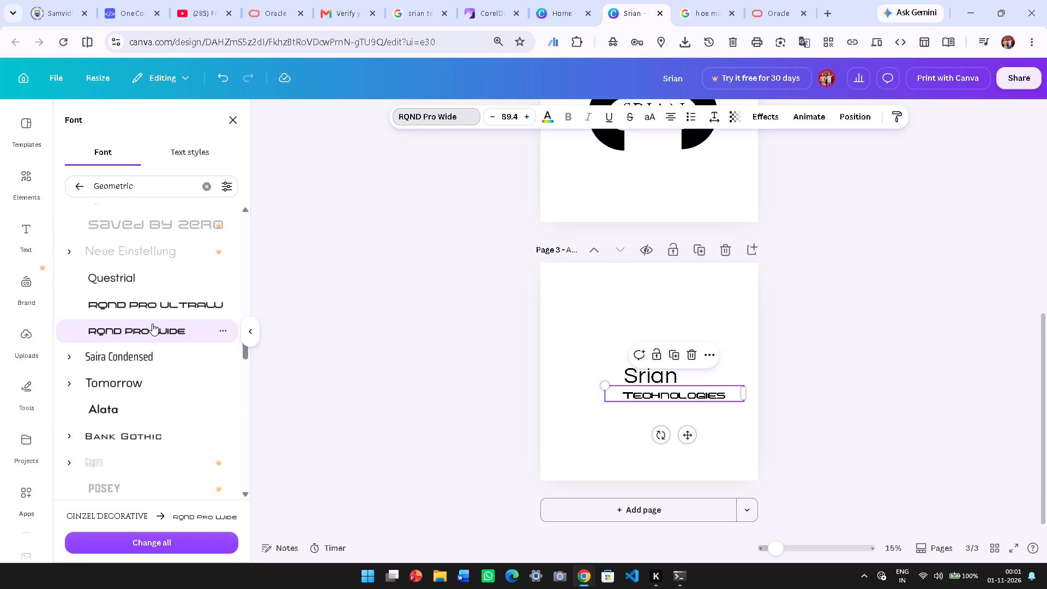
click(152, 304)
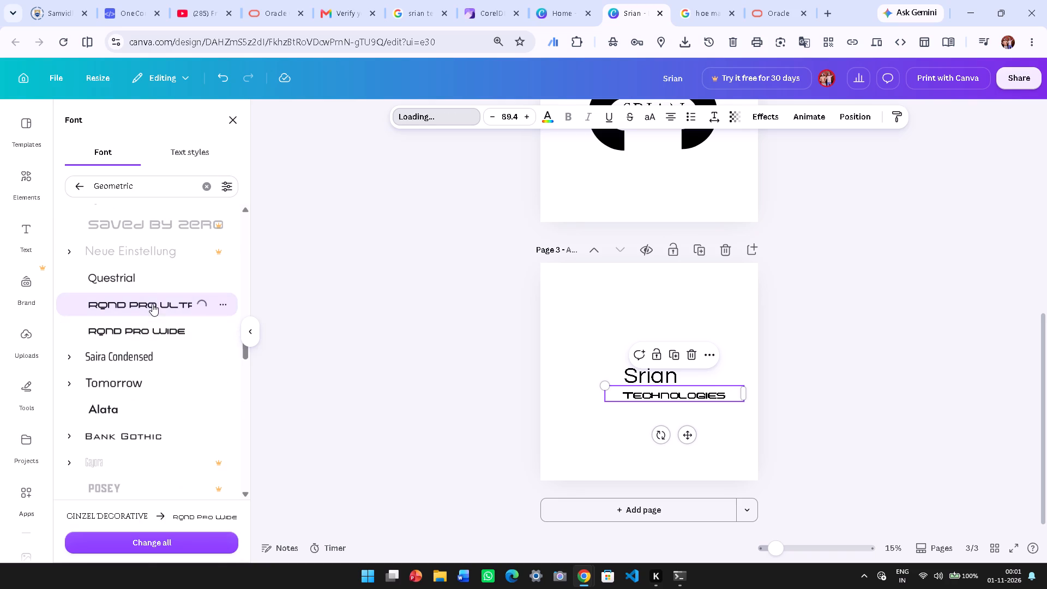
click(151, 278)
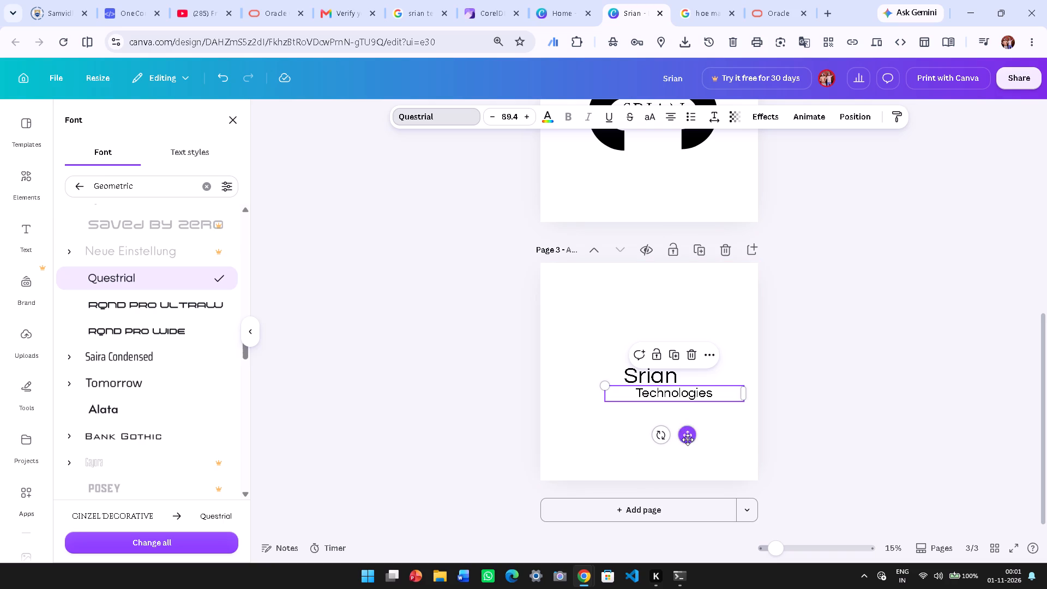
Move the Technologies text leftward and slightly up so it starts in line with Srian just above it.
drag(688, 440, 675, 438)
click(804, 407)
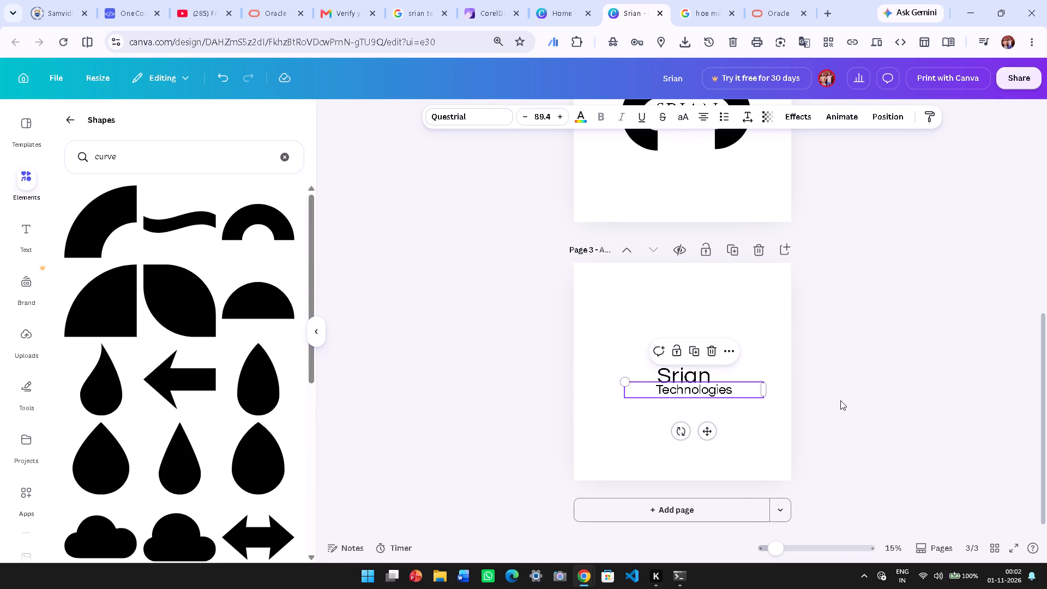
Nudge the Technologies text slightly right and down to fine-tune its alignment and spacing beneath Srian.
click(766, 348)
ctrl+scroll(709, 392, up, 4)
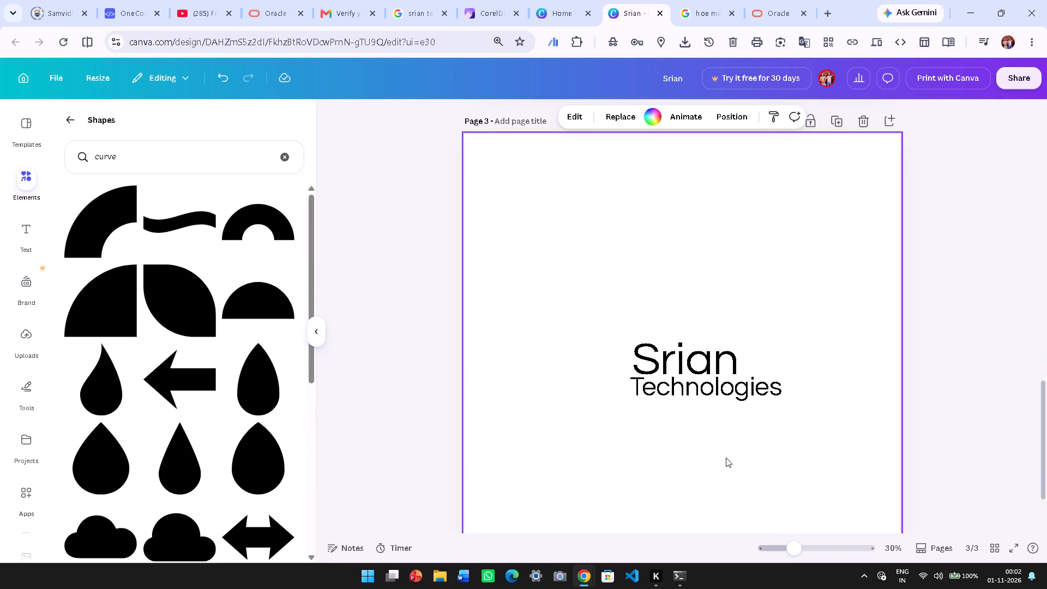
click(675, 393)
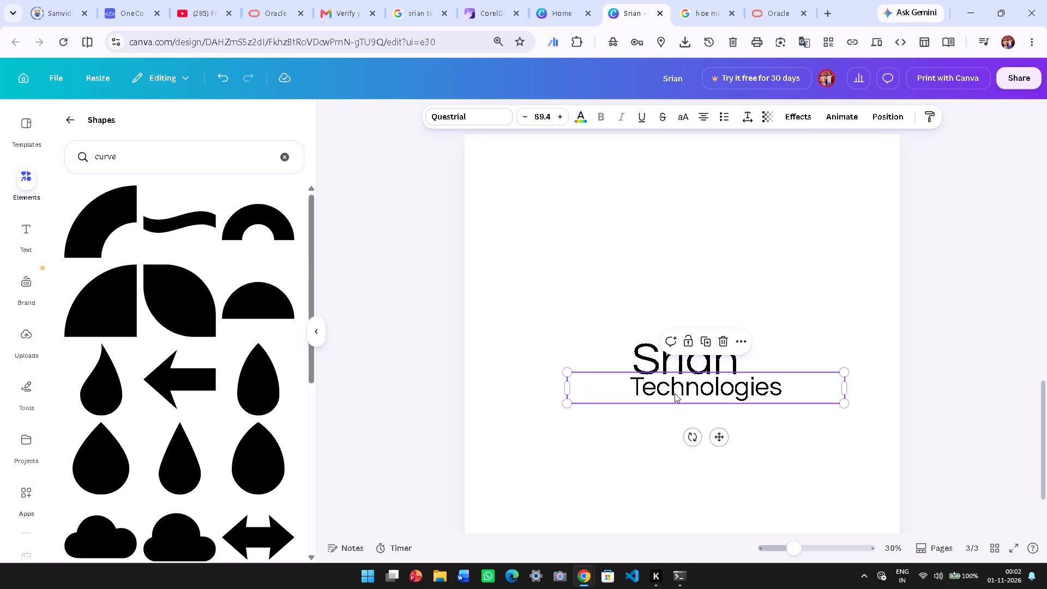
key(Down)
key(Down)
key(Down)
key(Down)
key(Right)
key(Right)
key(Right)
key(Right)
key(Right)
key(Right)
key(Right)
key(Right)
key(Right)
key(Right)
key(Right)
key(Right)
key(Down)
key(Down)
key(Down)
key(Down)
key(Down)
key(Down)
key(Down)
key(Down)
key(Down)
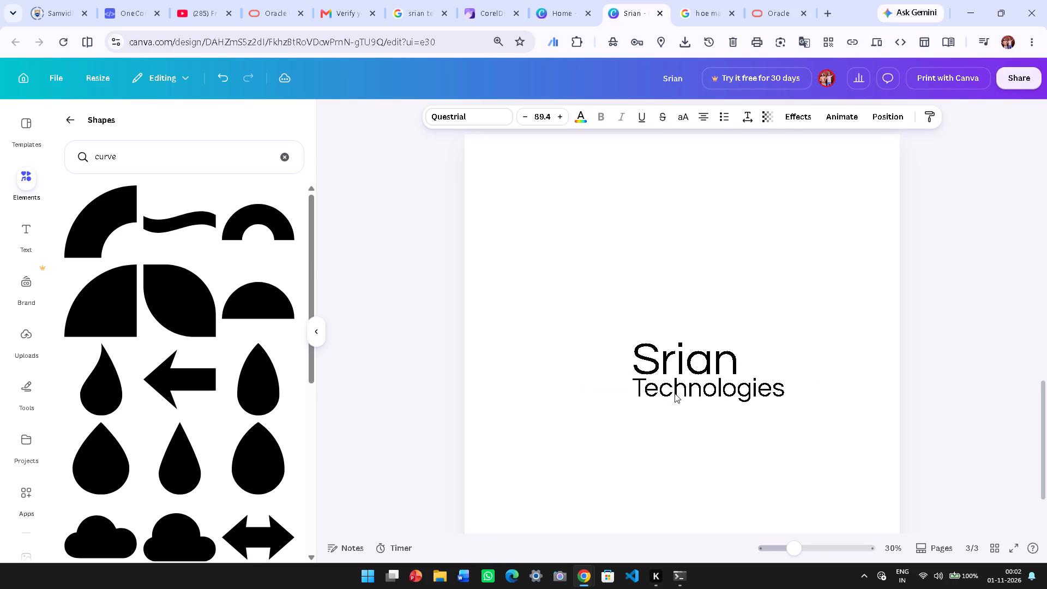
key(Right)
key(Down)
key(Right)
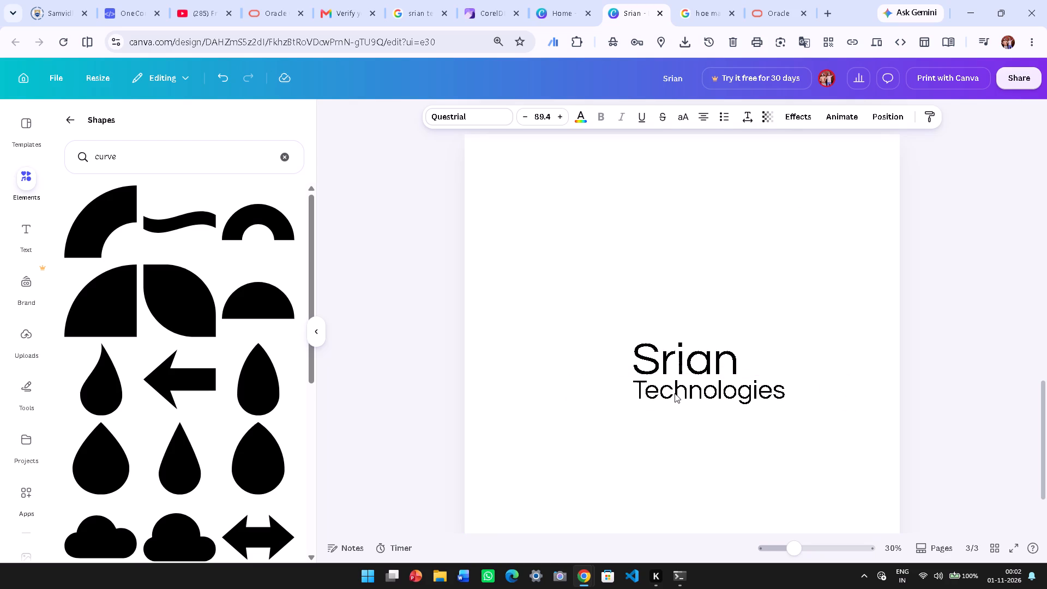
key(Right)
key(Right)
key(Right)
key(Right)
key(Right)
key(Right)
key(Right)
key(Right)
key(Right)
key(Up)
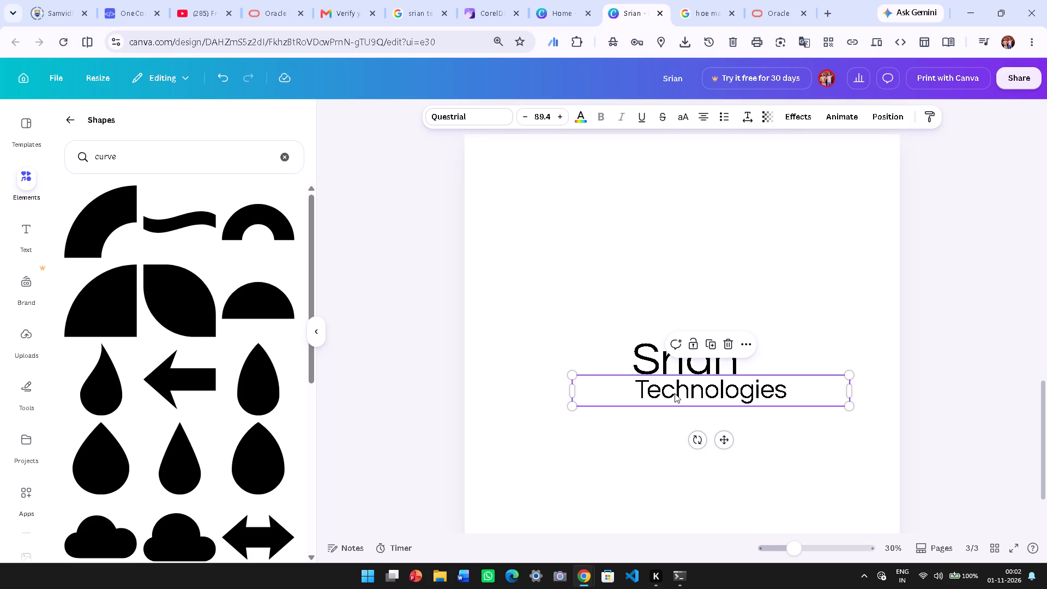
click(814, 317)
Add a solid semicircle shape to page 3 and rotate it a quarter turn so its curved side faces left.
ctrl+scroll(814, 317, down, 1)
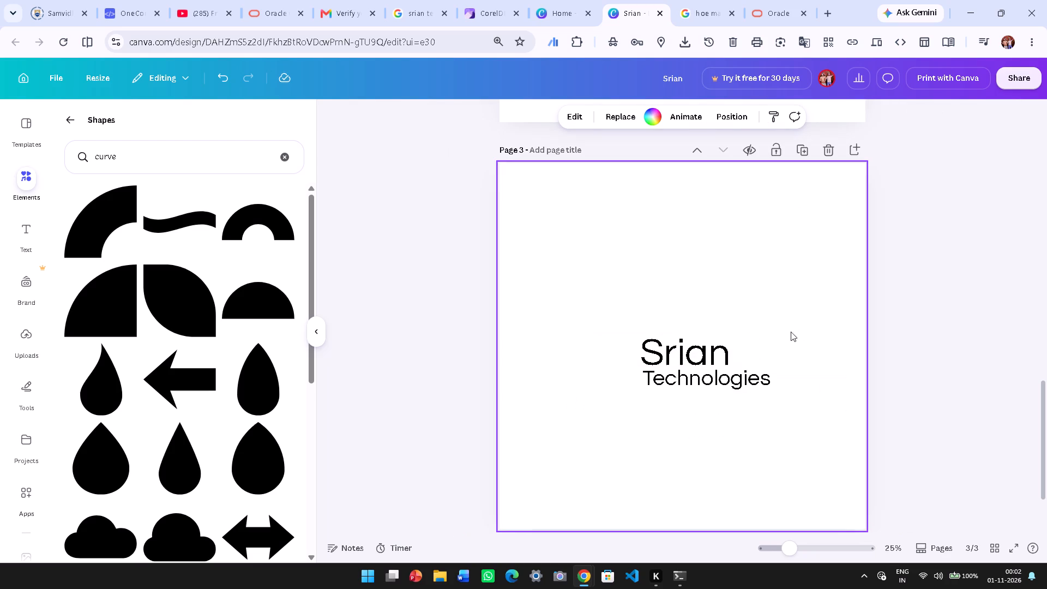
click(257, 299)
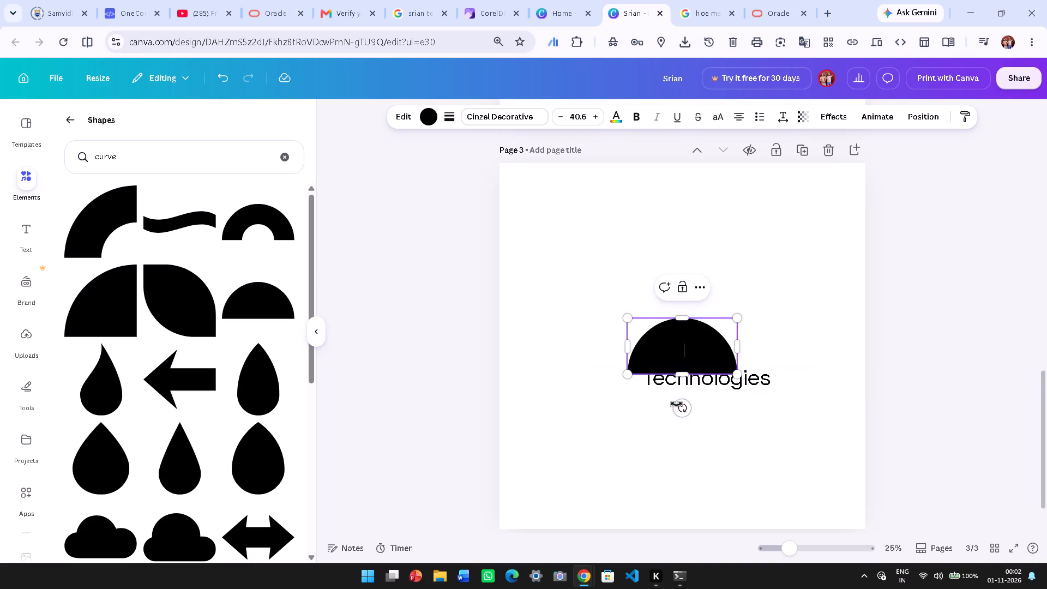
drag(677, 404, 713, 350)
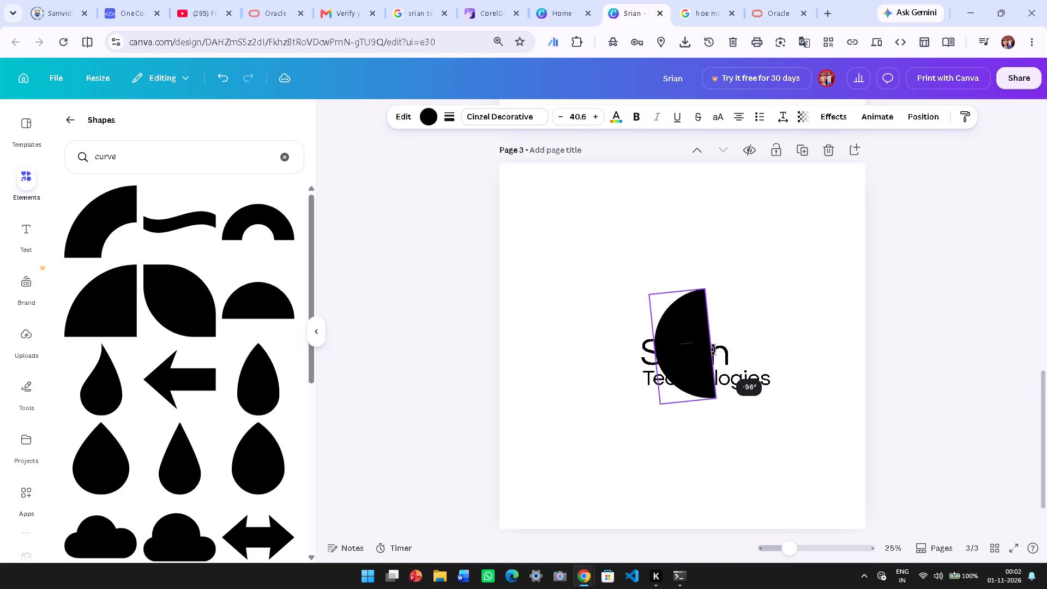
drag(713, 350, 714, 353)
Place the semicircle left of the Srian Technologies text and shrink it to about the height of the two lines.
drag(702, 356, 623, 395)
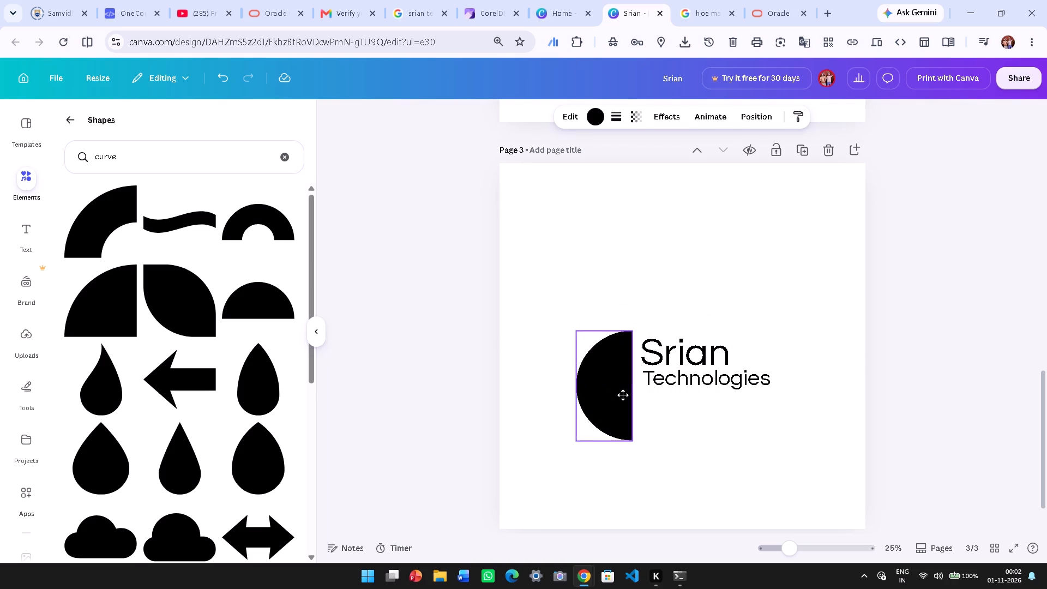
drag(623, 395, 623, 401)
drag(631, 455, 630, 446)
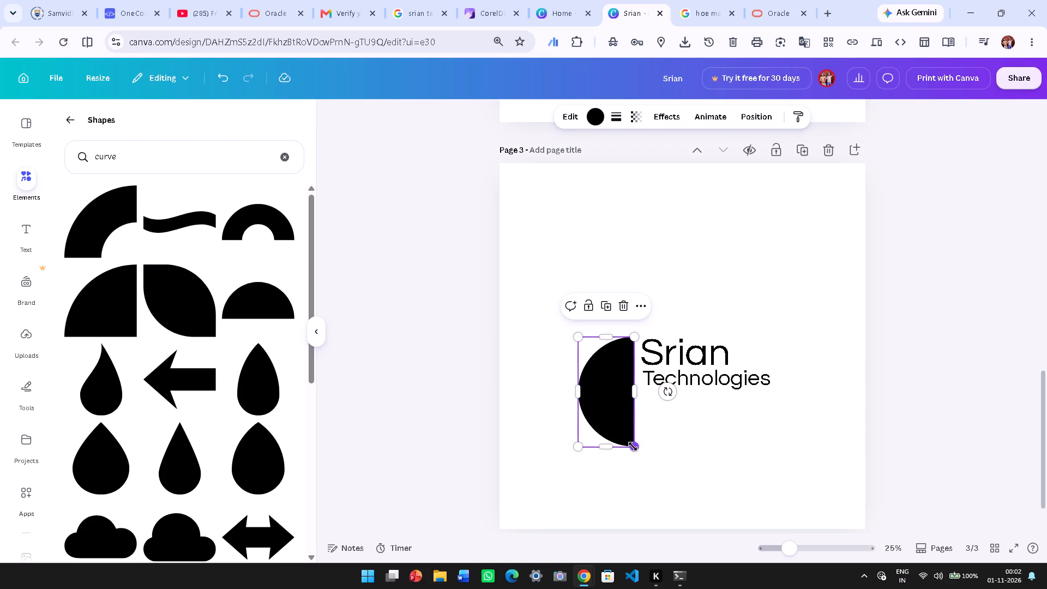
drag(633, 446, 612, 410)
drag(594, 378, 616, 383)
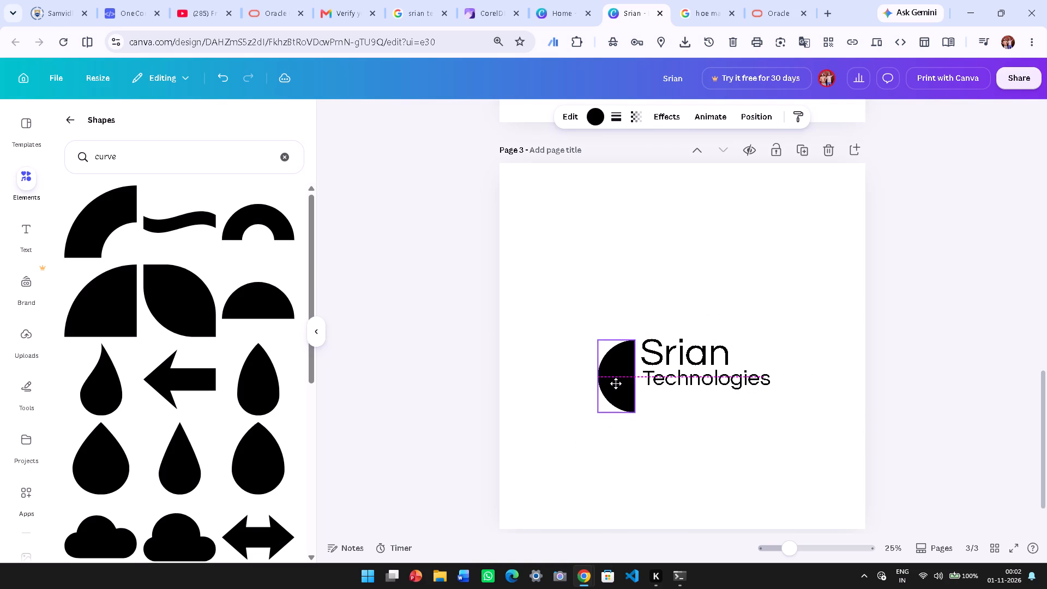
drag(616, 383, 616, 381)
drag(636, 412, 629, 397)
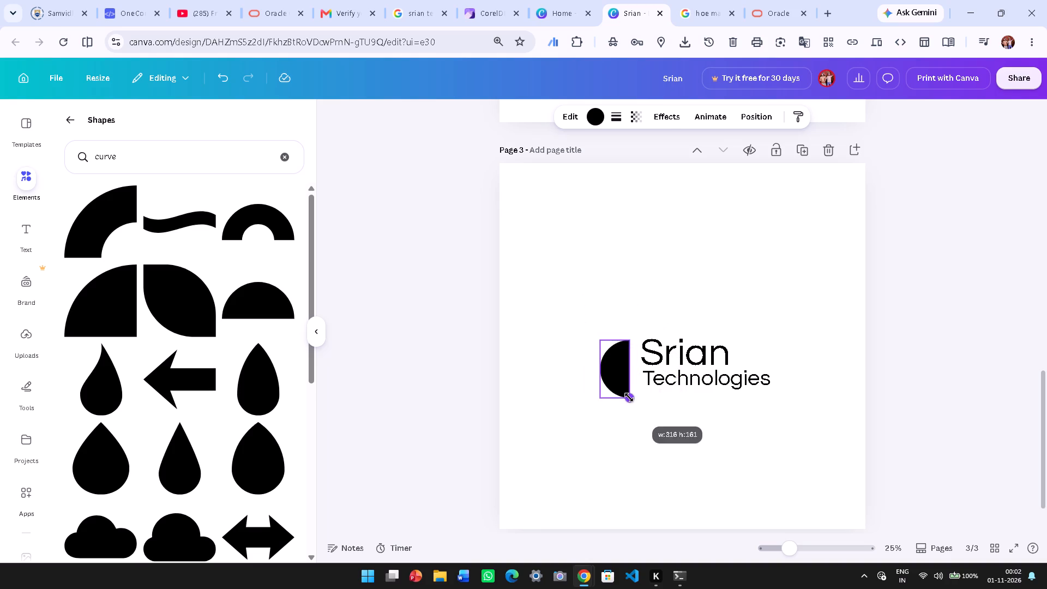
drag(629, 397, 626, 390)
Move the semicircle rightward until its flat side sits close beside the text, leaving a narrow gap.
click(612, 375)
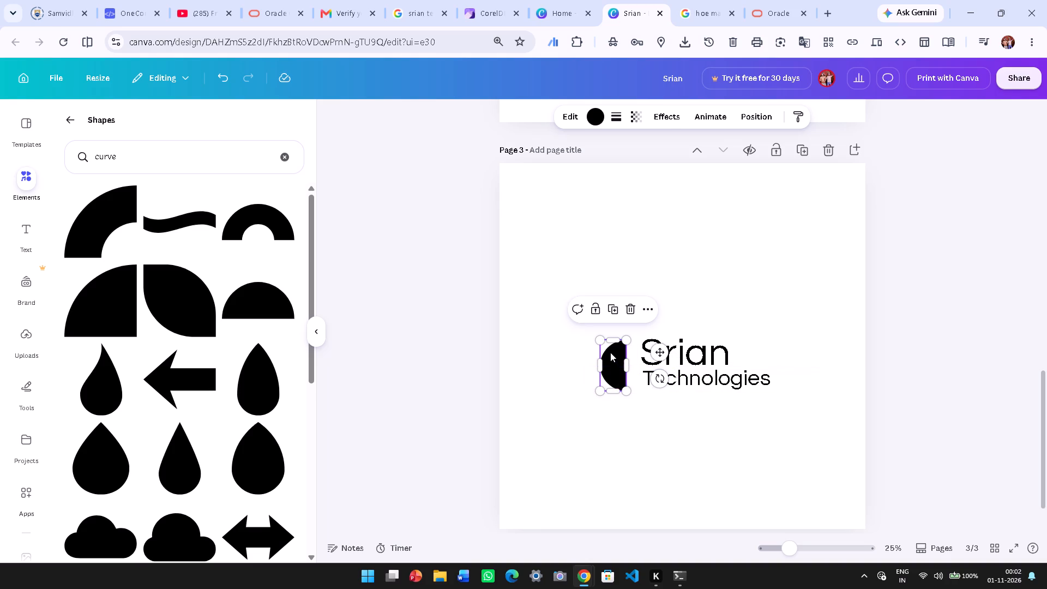
click(610, 352)
drag(609, 362, 624, 363)
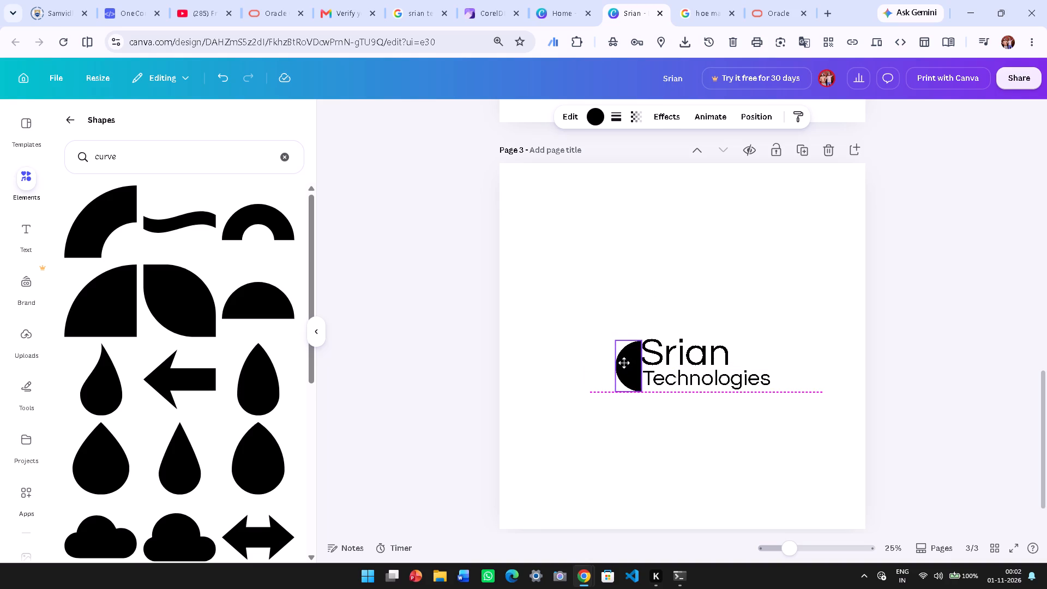
drag(624, 363, 623, 362)
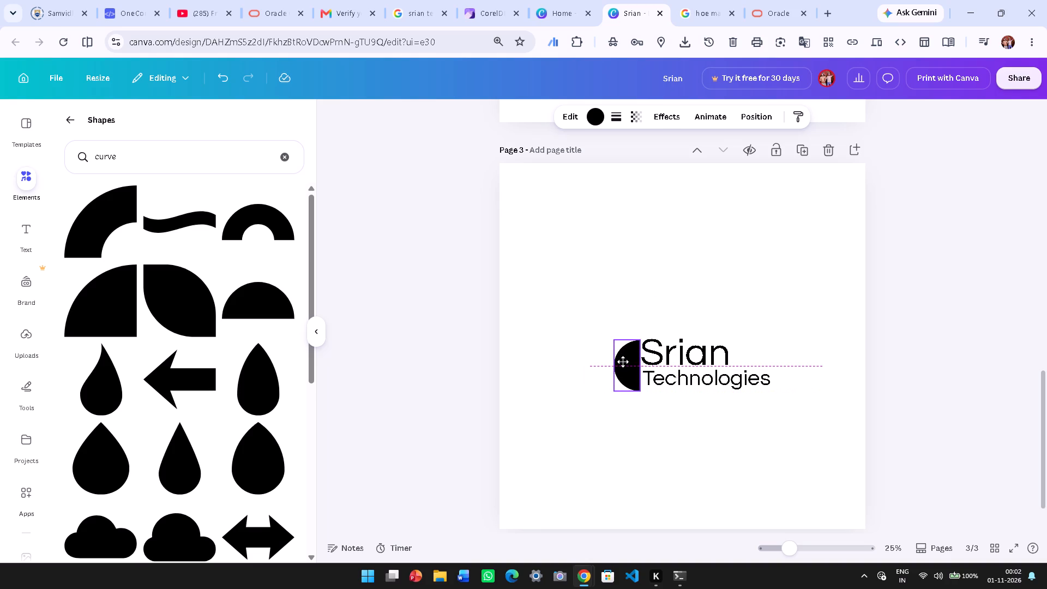
drag(623, 362, 620, 362)
click(623, 250)
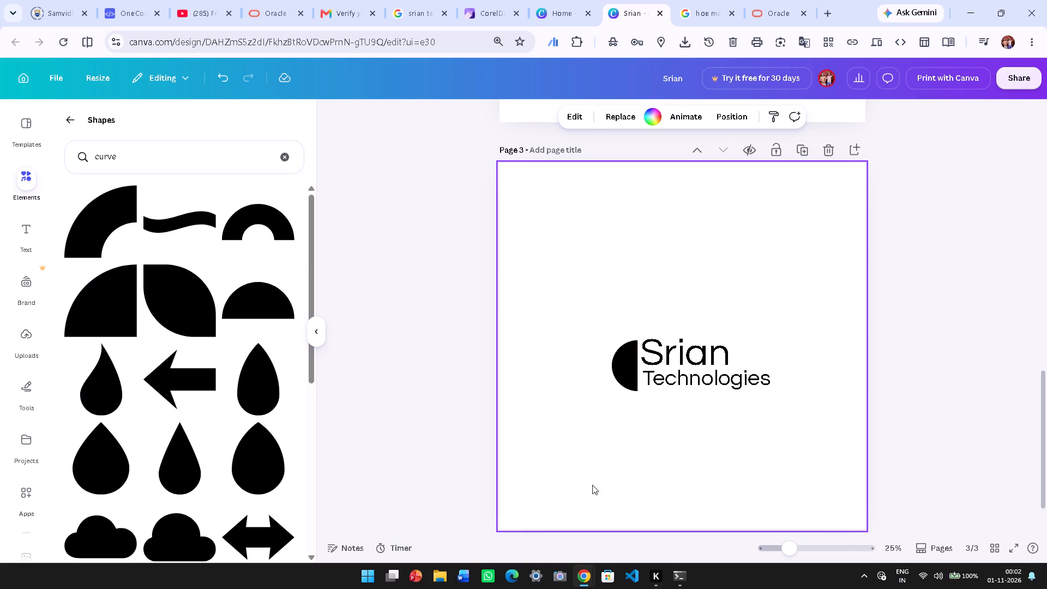
Nudge the semicircle slightly upward so its top lines up with the top of the Srian text.
click(626, 357)
key(Up)
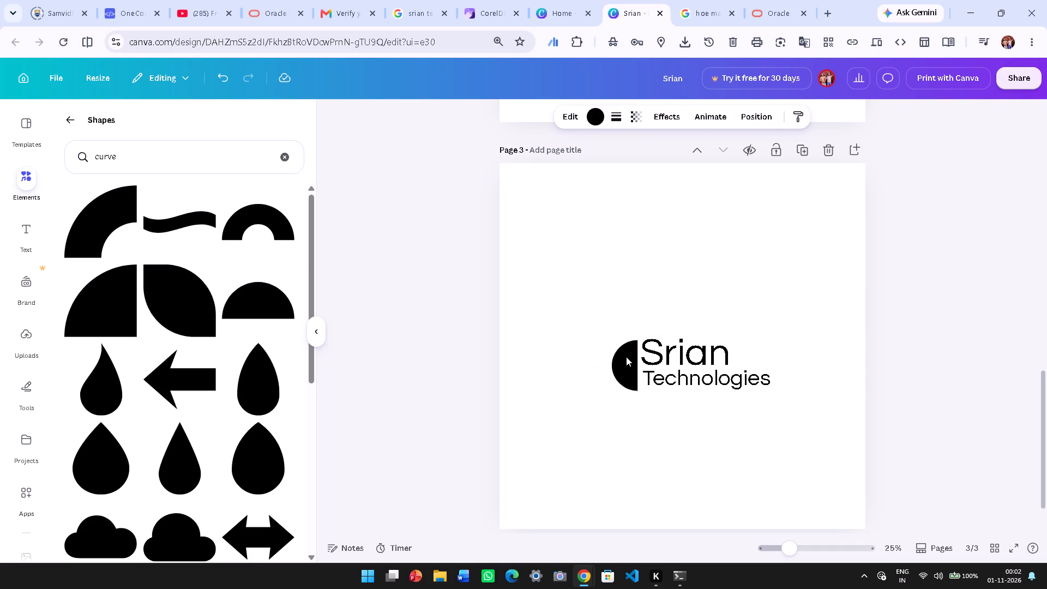
key(Up)
key(Up)
key(Up)
key(Up)
key(Up)
key(Up)
key(Up)
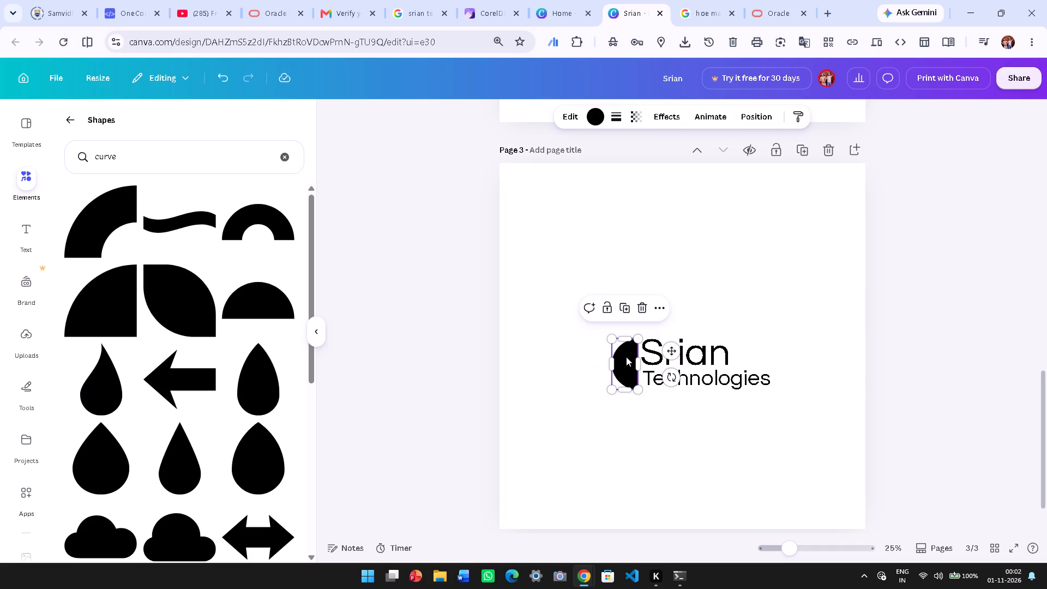
click(626, 357)
key(Up)
key(Up)
key(Up)
key(Up)
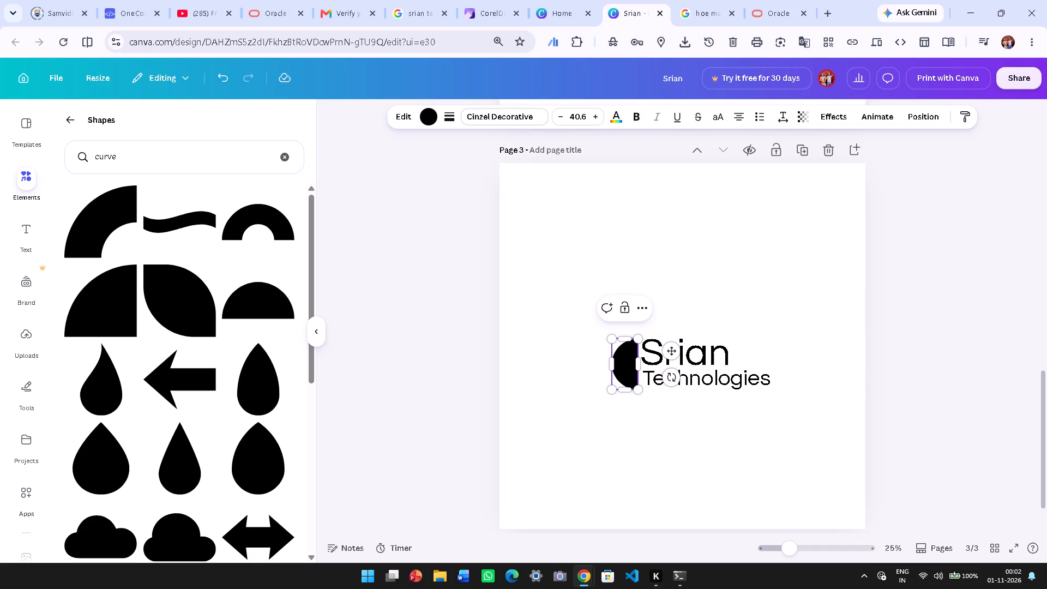
double_click(625, 365)
click(616, 440)
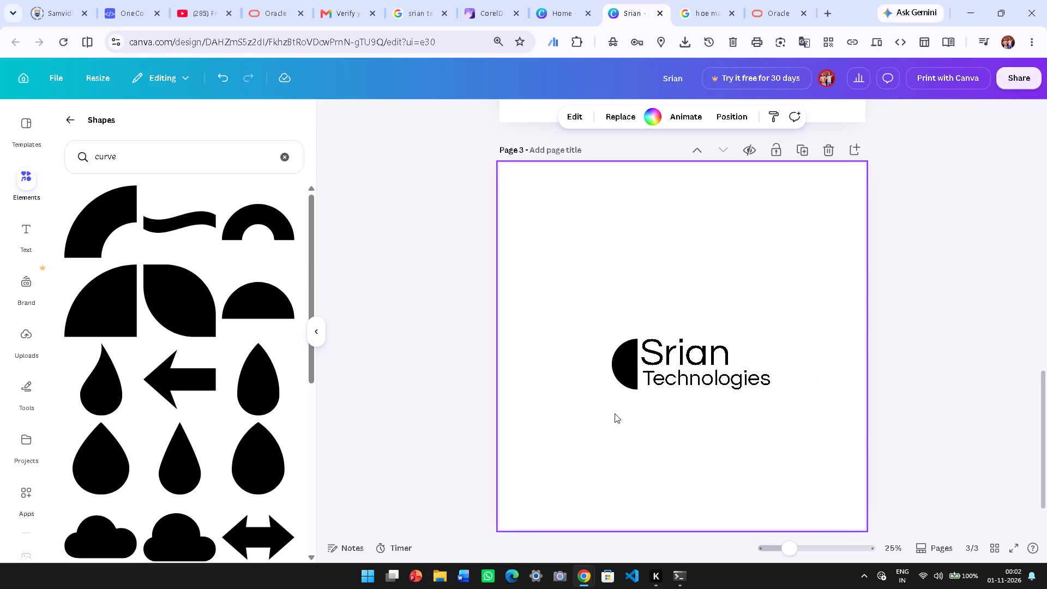
click(623, 351)
key(Up)
key(Up)
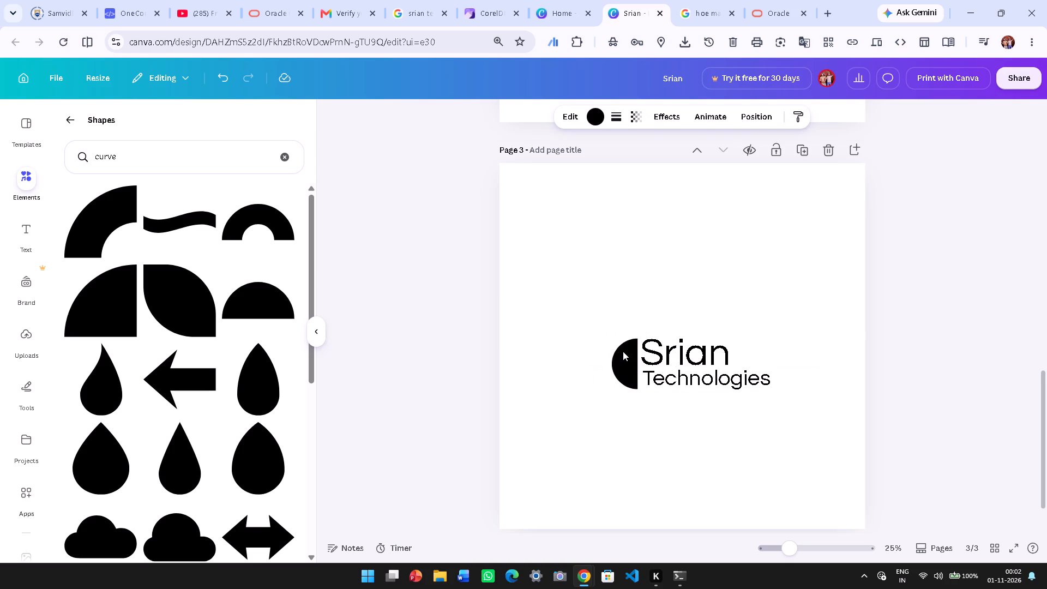
key(Up)
key(Up)
key(Up)
key(Up)
scroll(623, 351, up, 2)
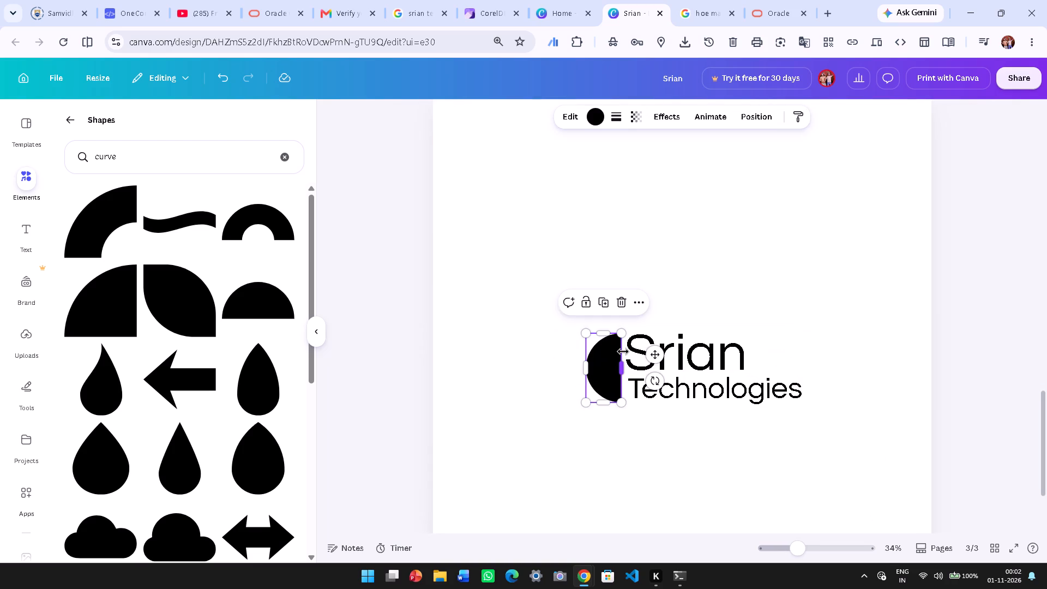
click(625, 459)
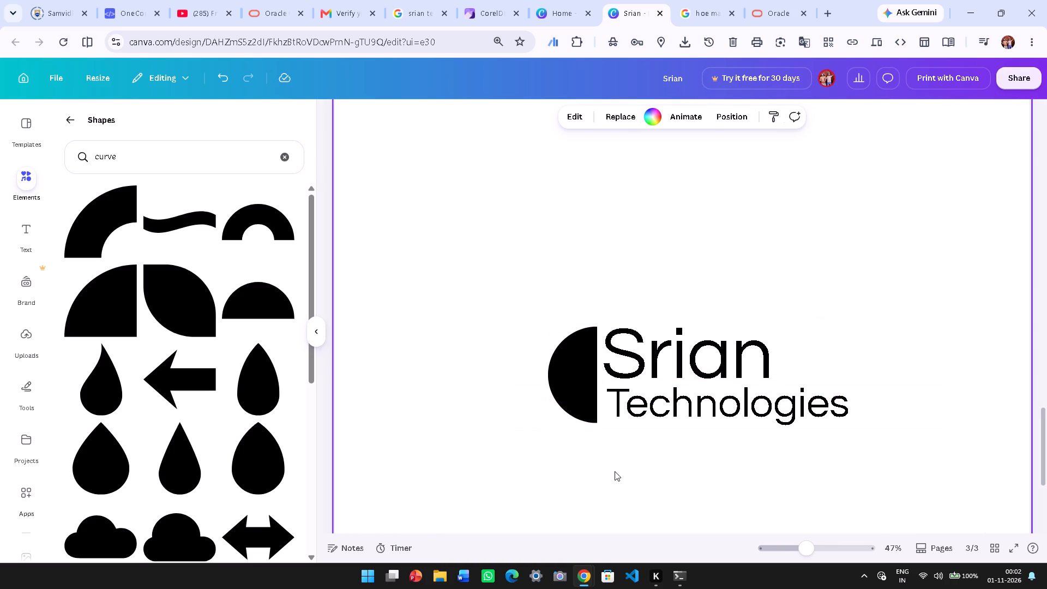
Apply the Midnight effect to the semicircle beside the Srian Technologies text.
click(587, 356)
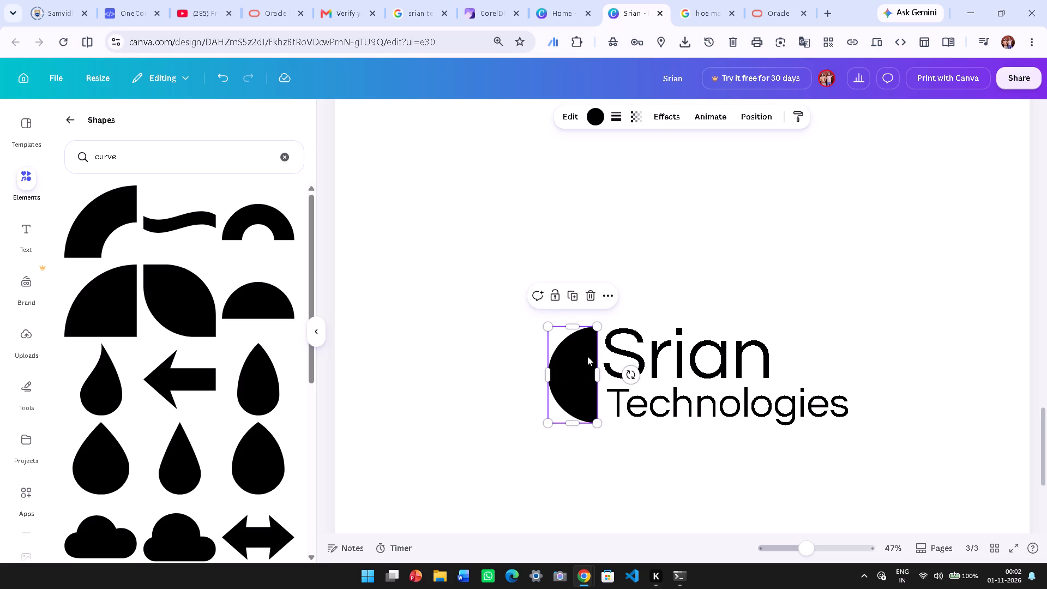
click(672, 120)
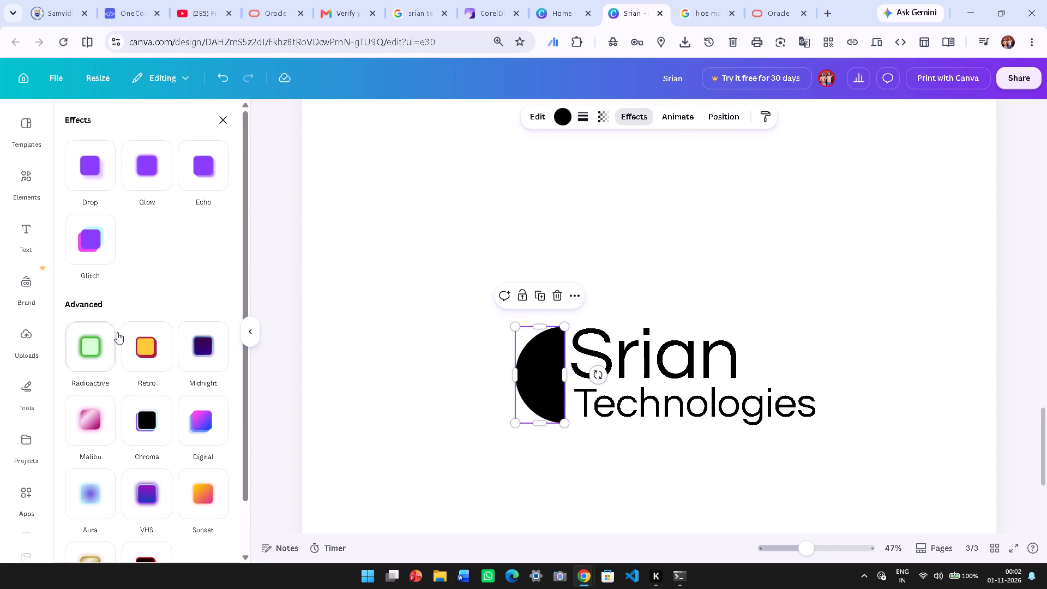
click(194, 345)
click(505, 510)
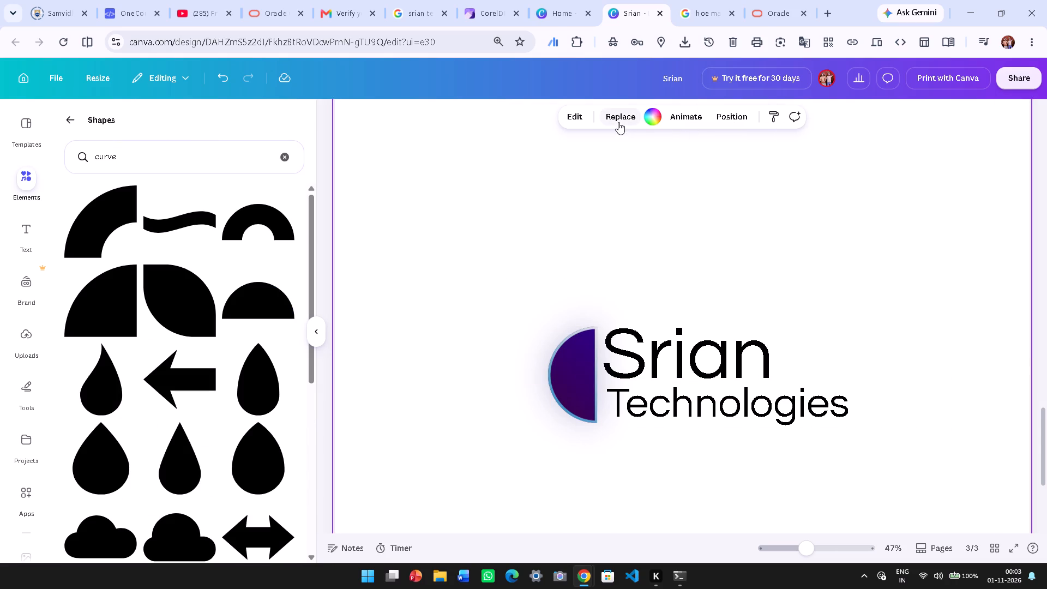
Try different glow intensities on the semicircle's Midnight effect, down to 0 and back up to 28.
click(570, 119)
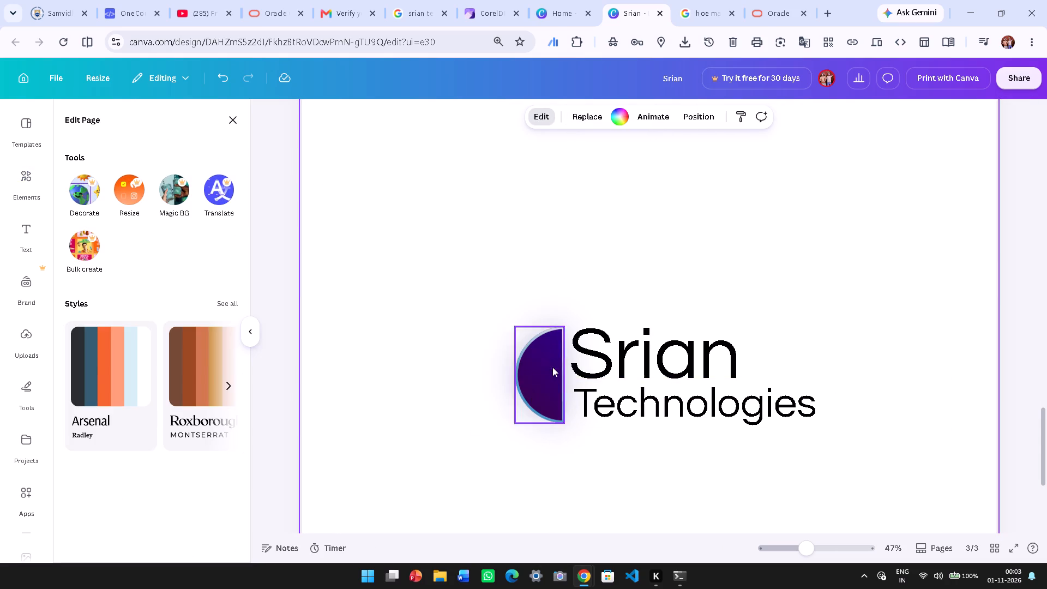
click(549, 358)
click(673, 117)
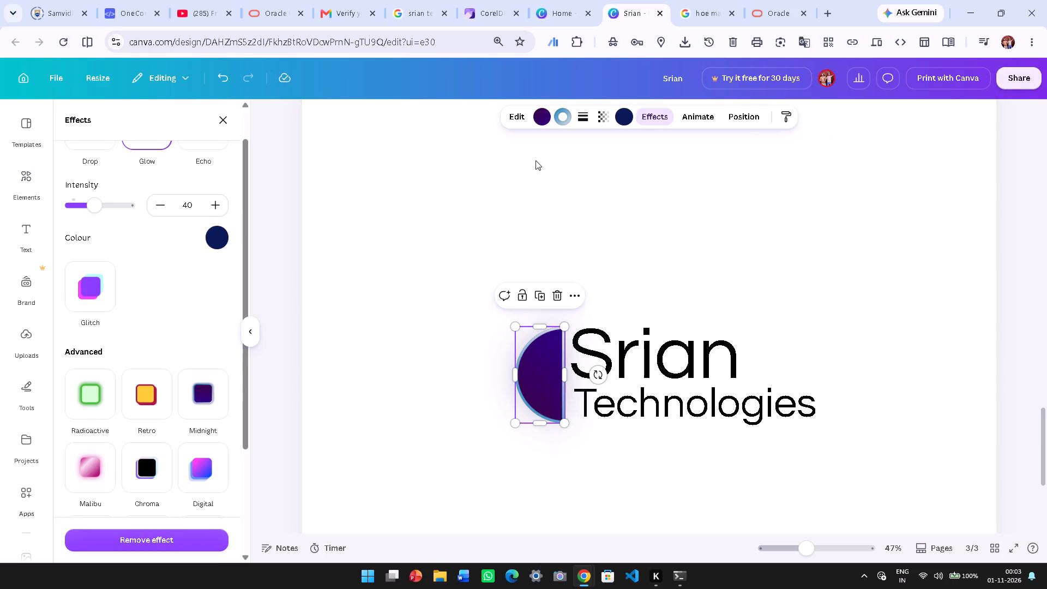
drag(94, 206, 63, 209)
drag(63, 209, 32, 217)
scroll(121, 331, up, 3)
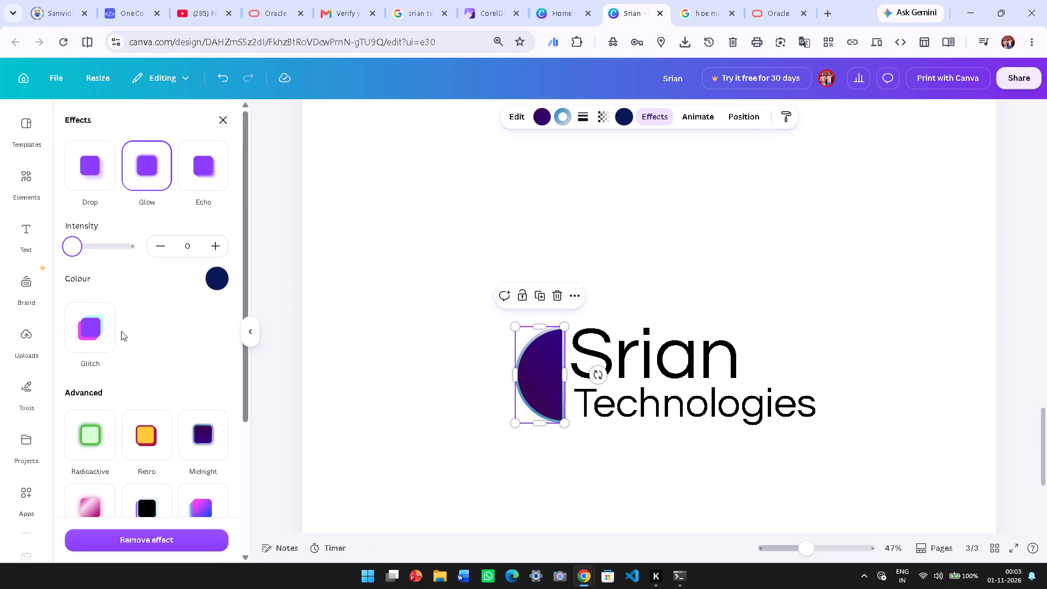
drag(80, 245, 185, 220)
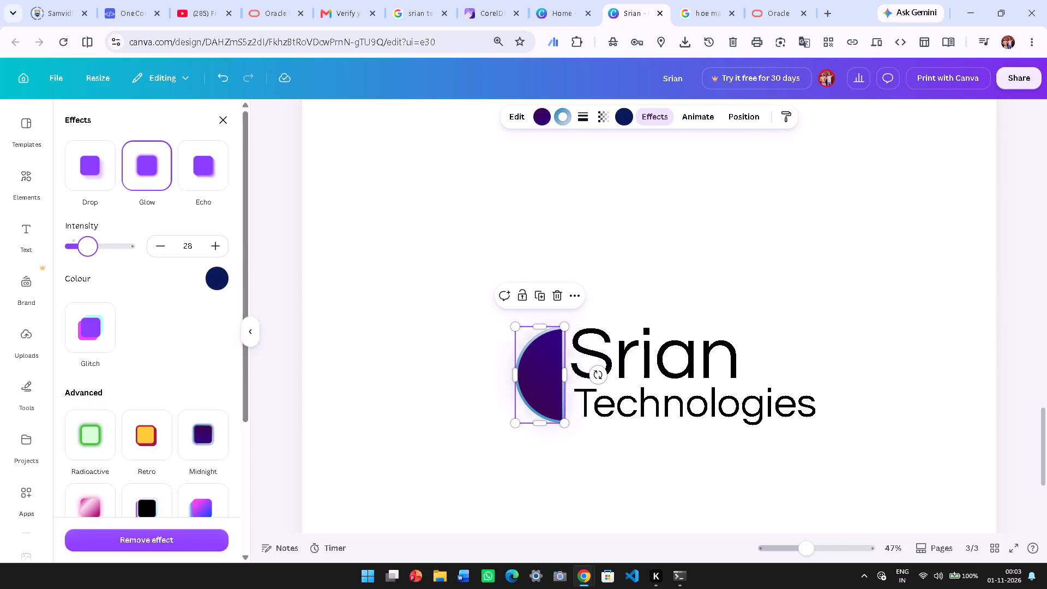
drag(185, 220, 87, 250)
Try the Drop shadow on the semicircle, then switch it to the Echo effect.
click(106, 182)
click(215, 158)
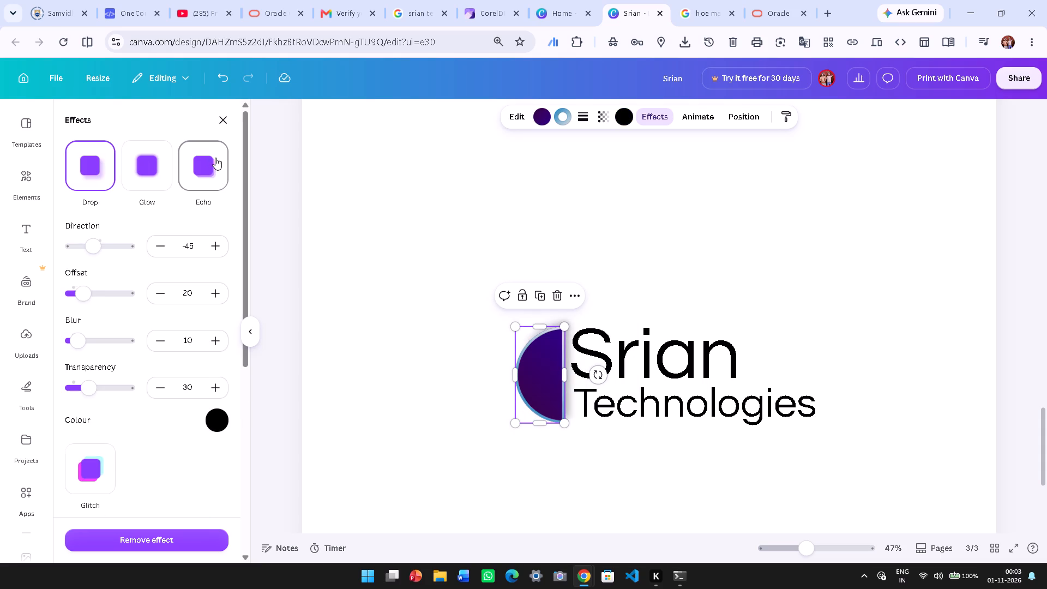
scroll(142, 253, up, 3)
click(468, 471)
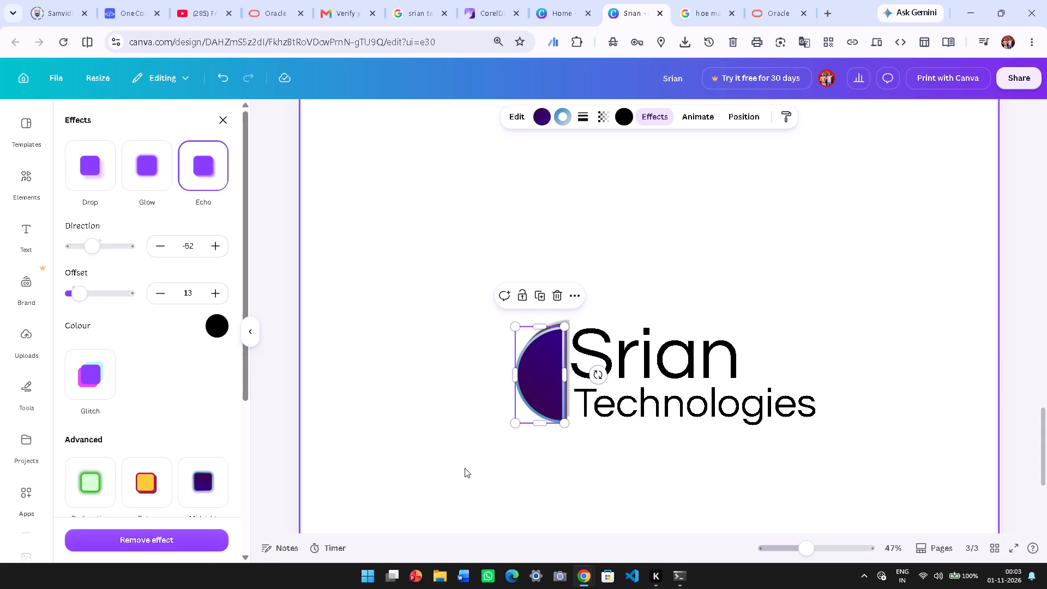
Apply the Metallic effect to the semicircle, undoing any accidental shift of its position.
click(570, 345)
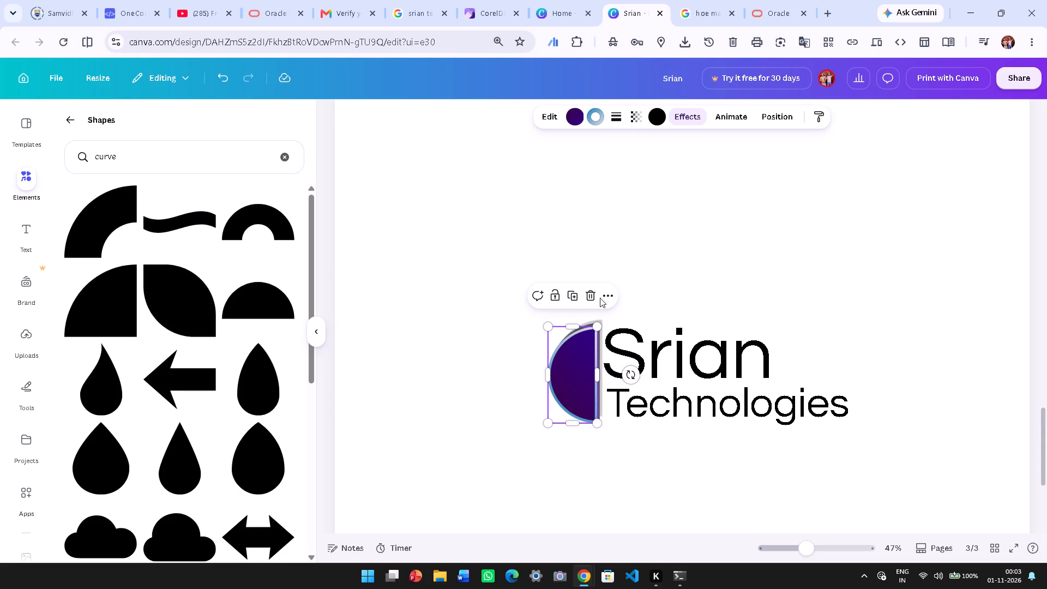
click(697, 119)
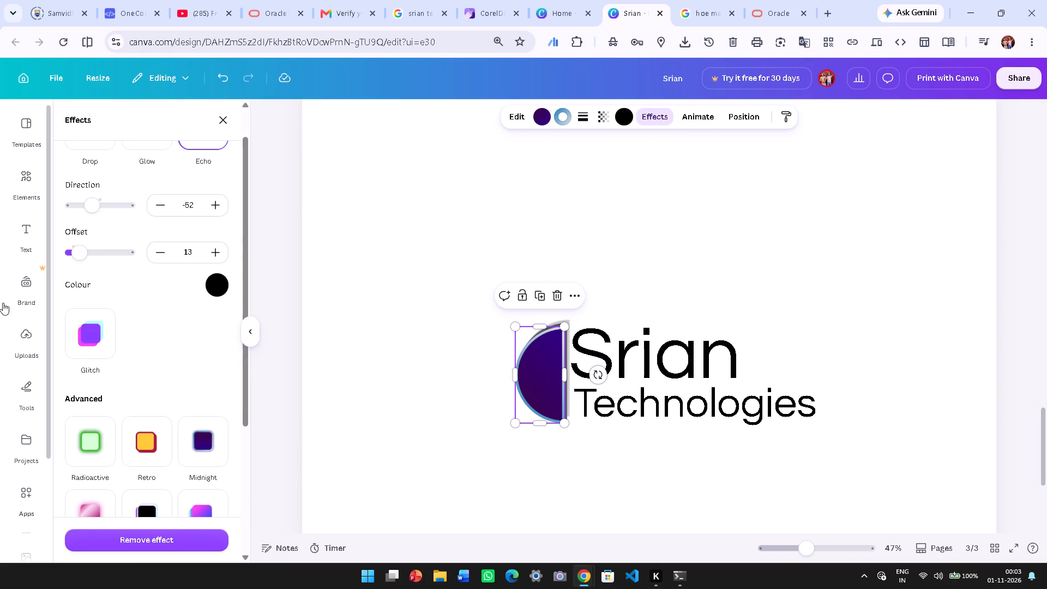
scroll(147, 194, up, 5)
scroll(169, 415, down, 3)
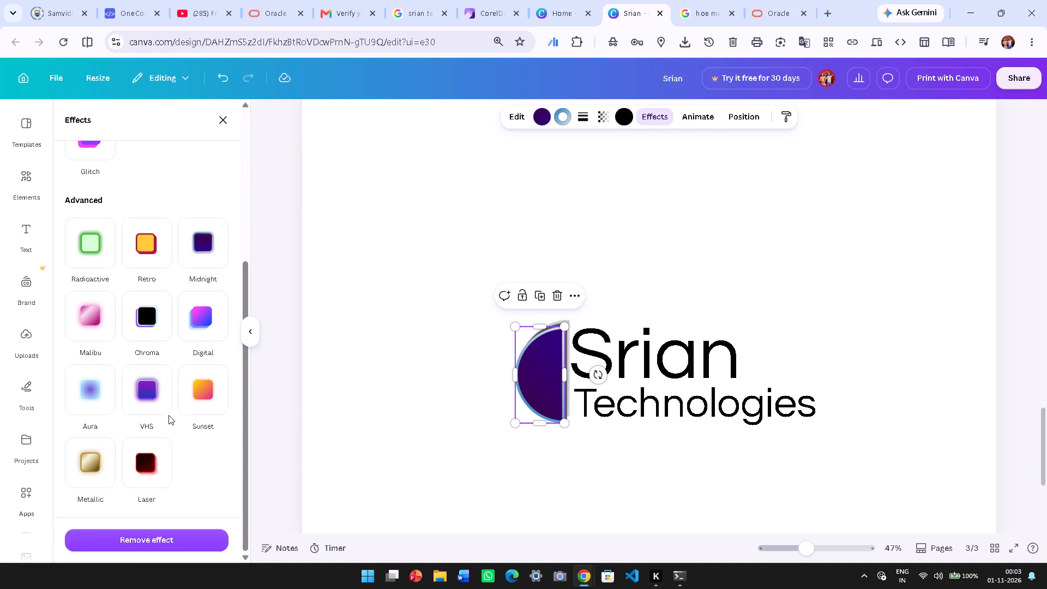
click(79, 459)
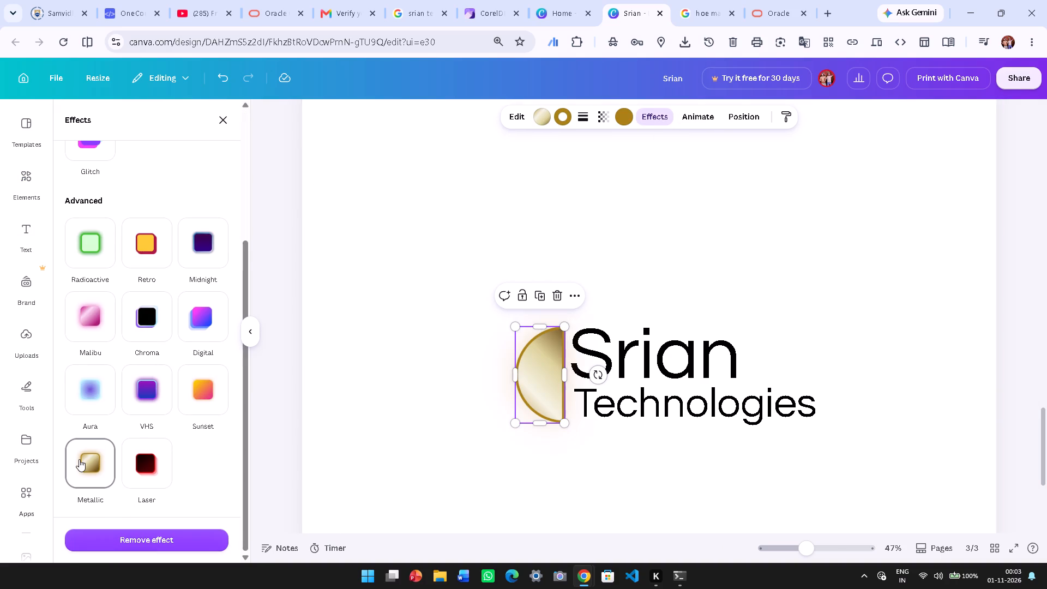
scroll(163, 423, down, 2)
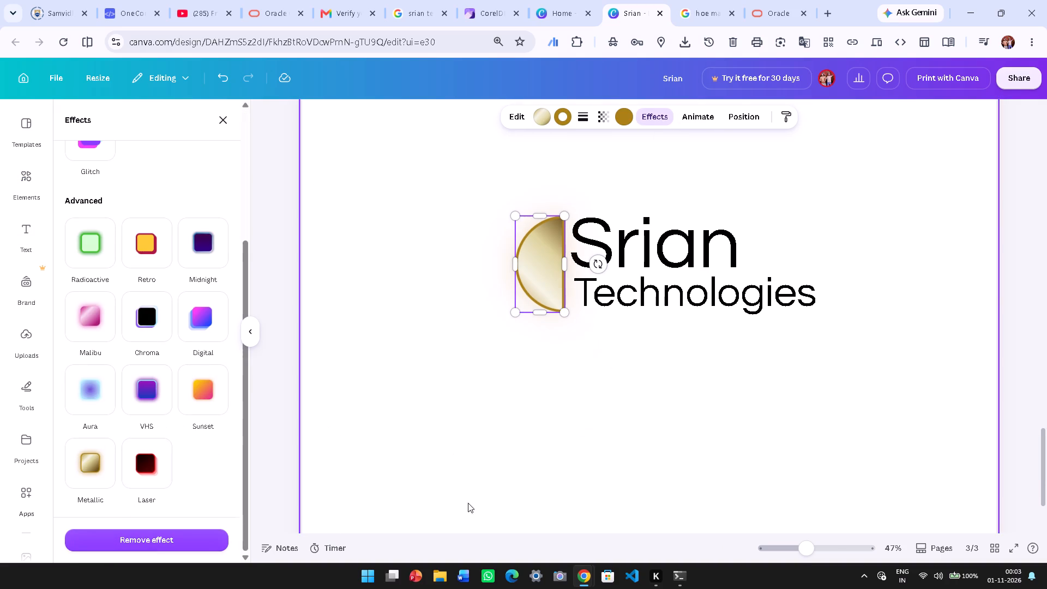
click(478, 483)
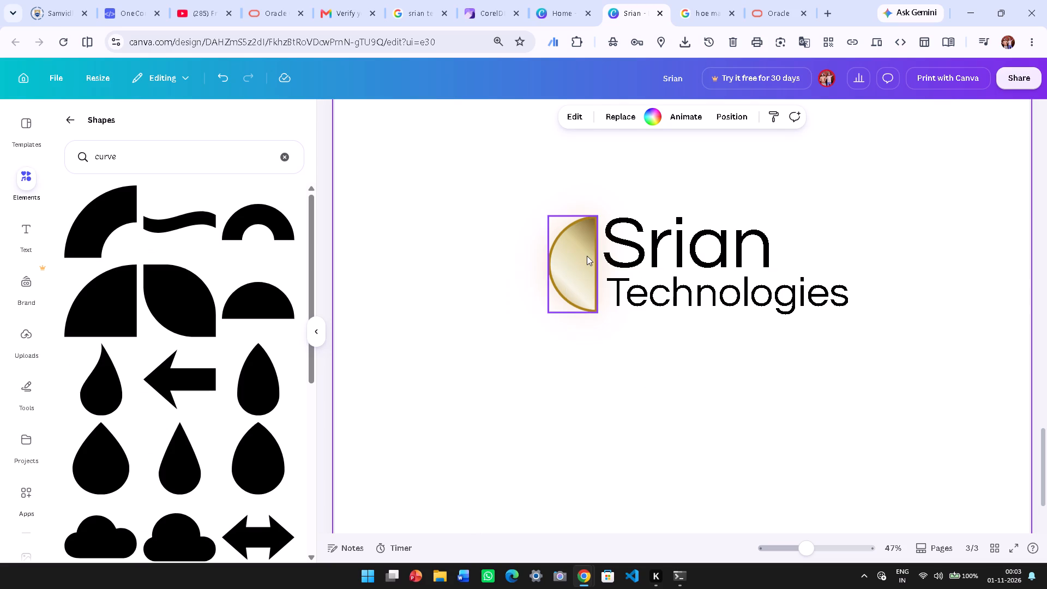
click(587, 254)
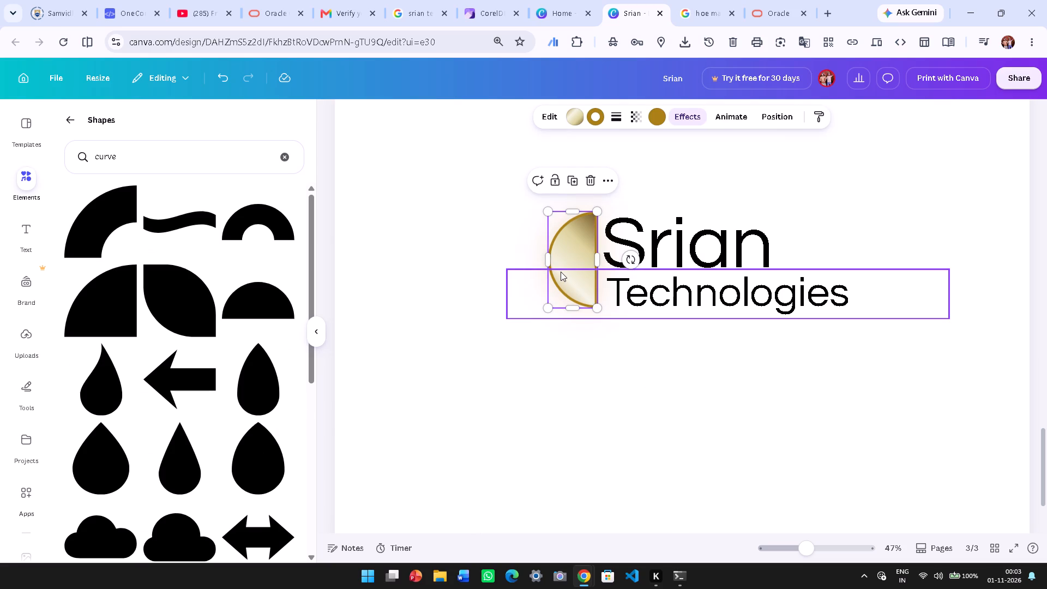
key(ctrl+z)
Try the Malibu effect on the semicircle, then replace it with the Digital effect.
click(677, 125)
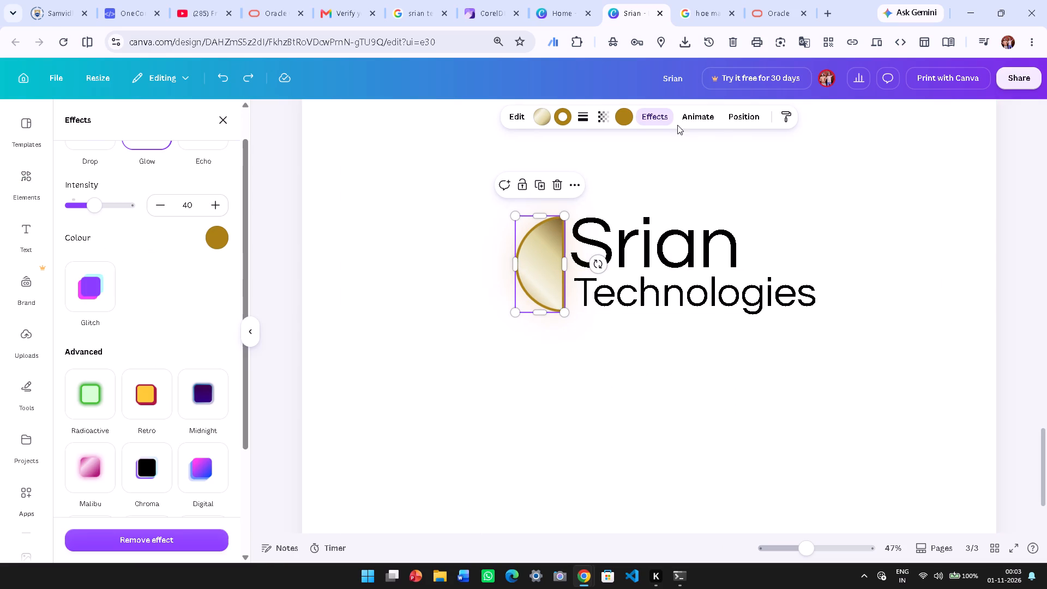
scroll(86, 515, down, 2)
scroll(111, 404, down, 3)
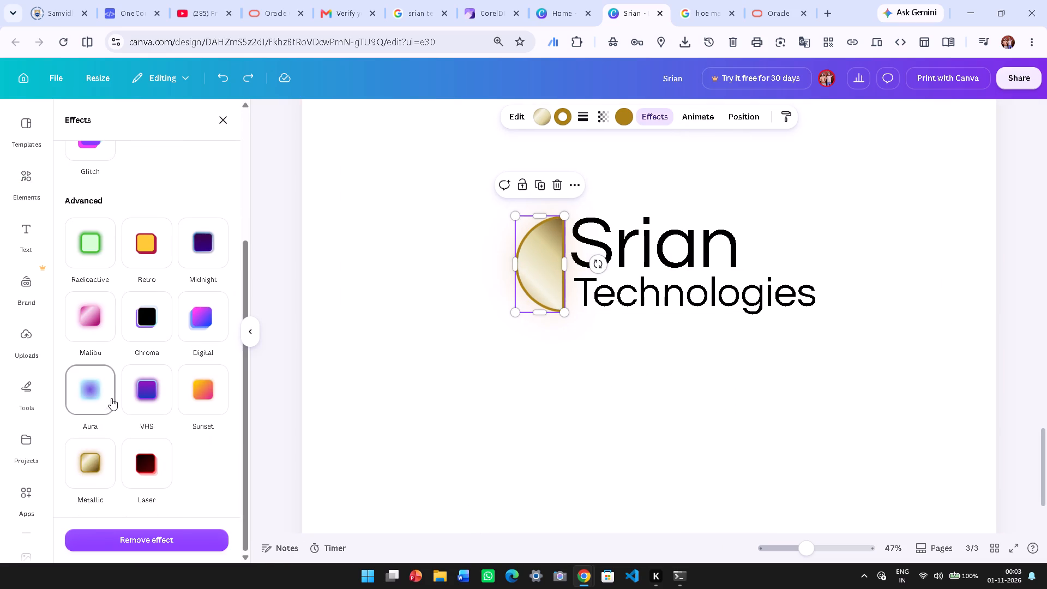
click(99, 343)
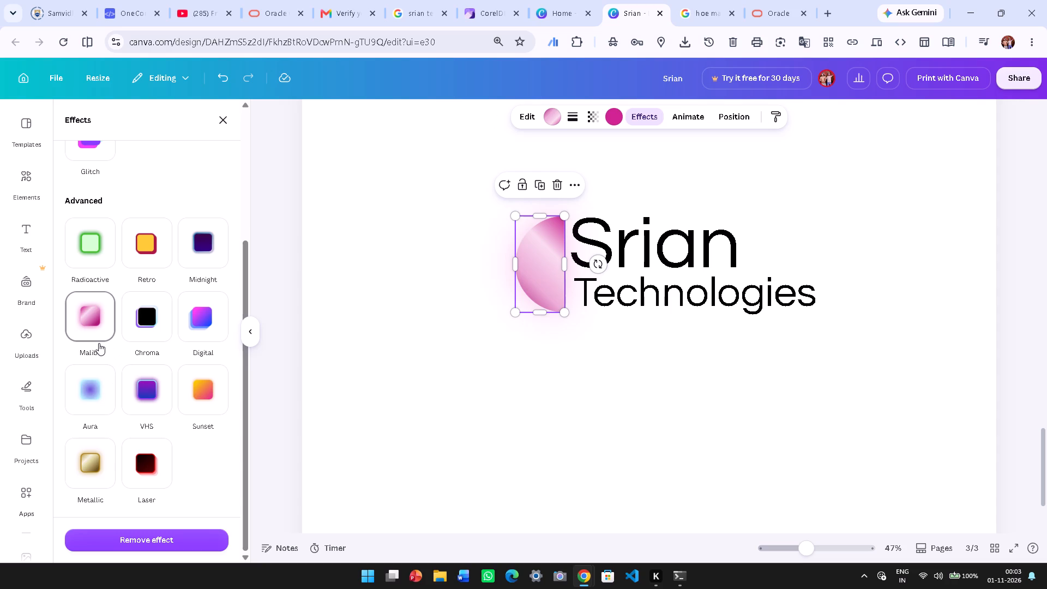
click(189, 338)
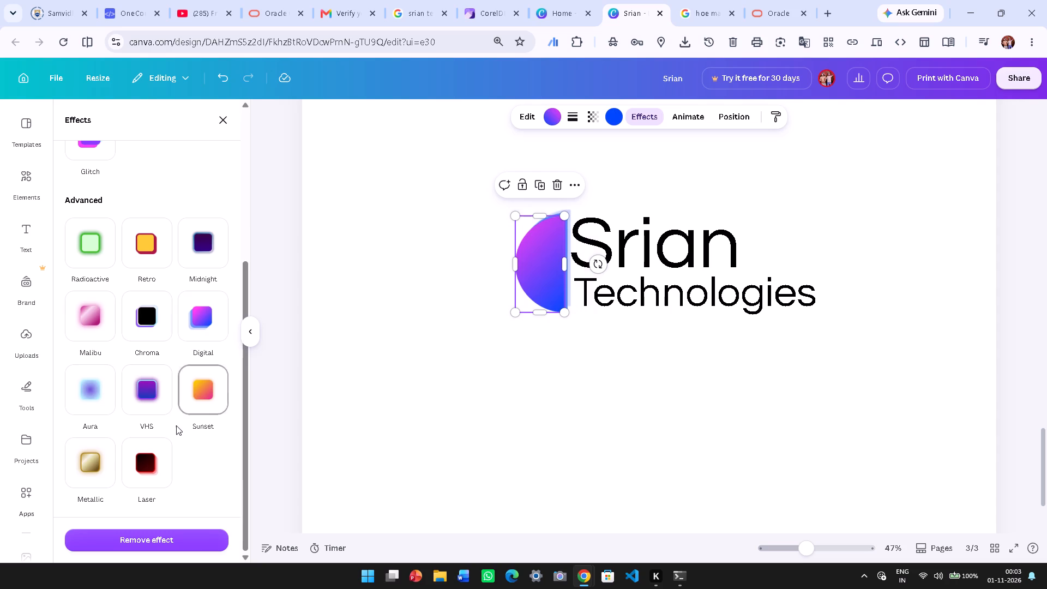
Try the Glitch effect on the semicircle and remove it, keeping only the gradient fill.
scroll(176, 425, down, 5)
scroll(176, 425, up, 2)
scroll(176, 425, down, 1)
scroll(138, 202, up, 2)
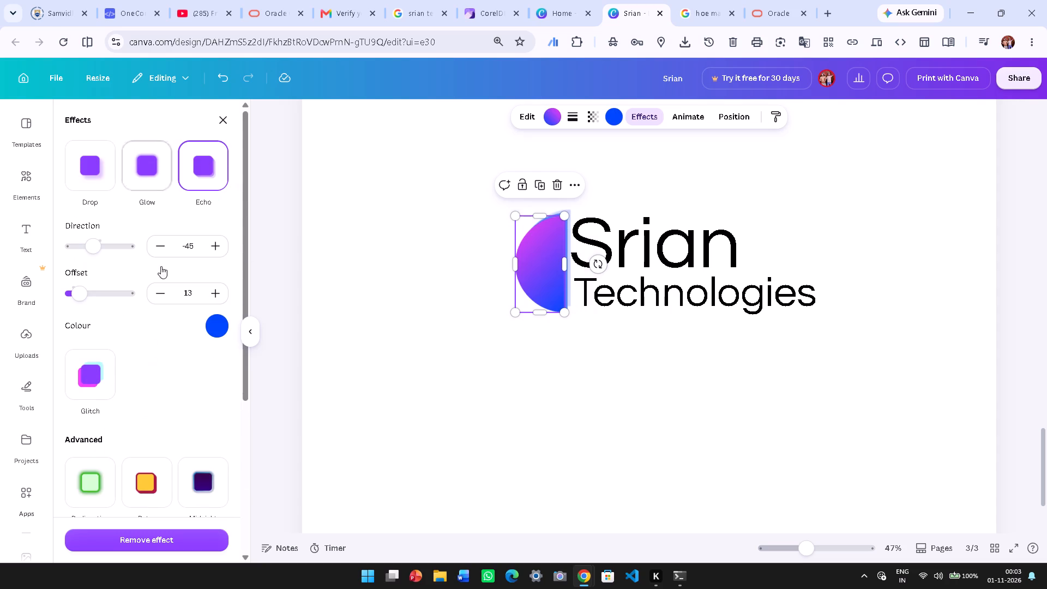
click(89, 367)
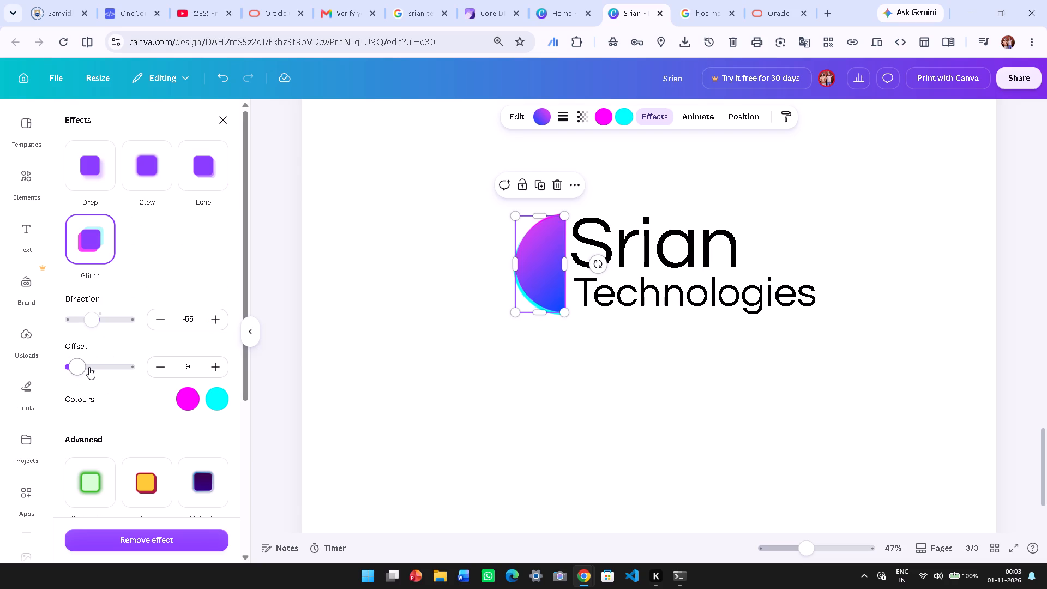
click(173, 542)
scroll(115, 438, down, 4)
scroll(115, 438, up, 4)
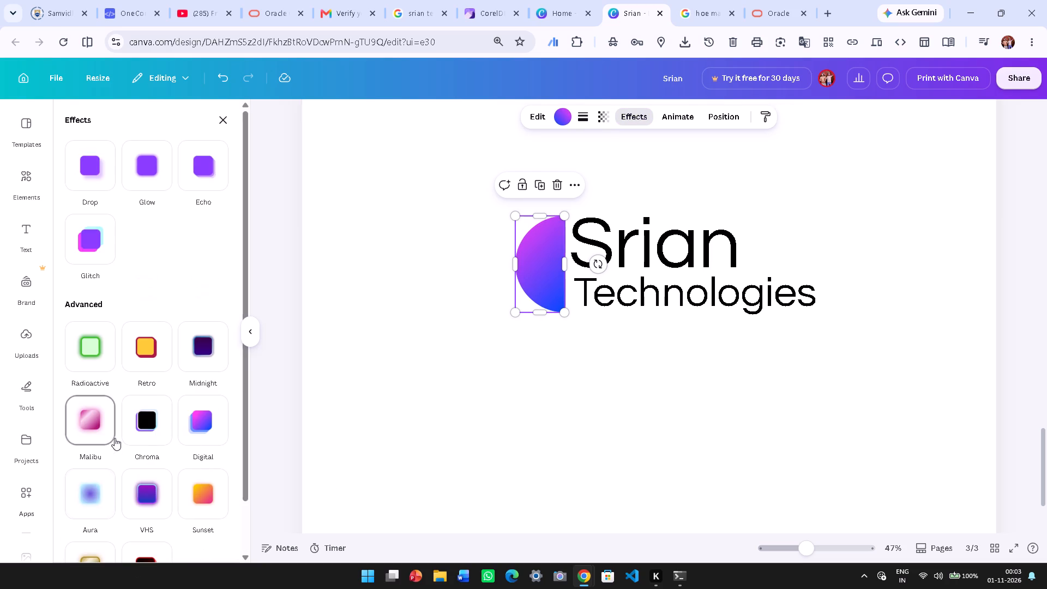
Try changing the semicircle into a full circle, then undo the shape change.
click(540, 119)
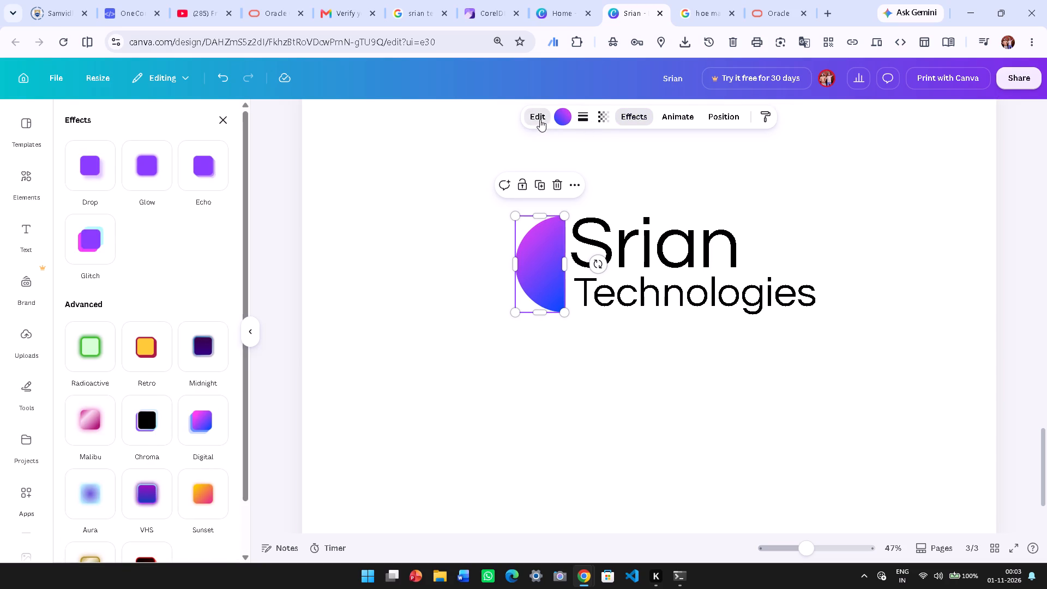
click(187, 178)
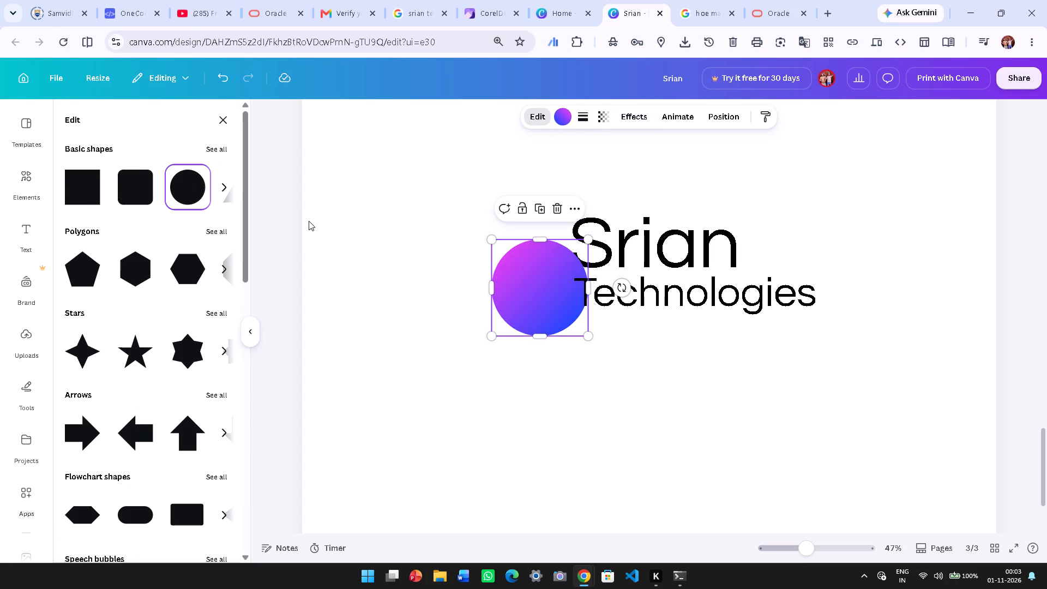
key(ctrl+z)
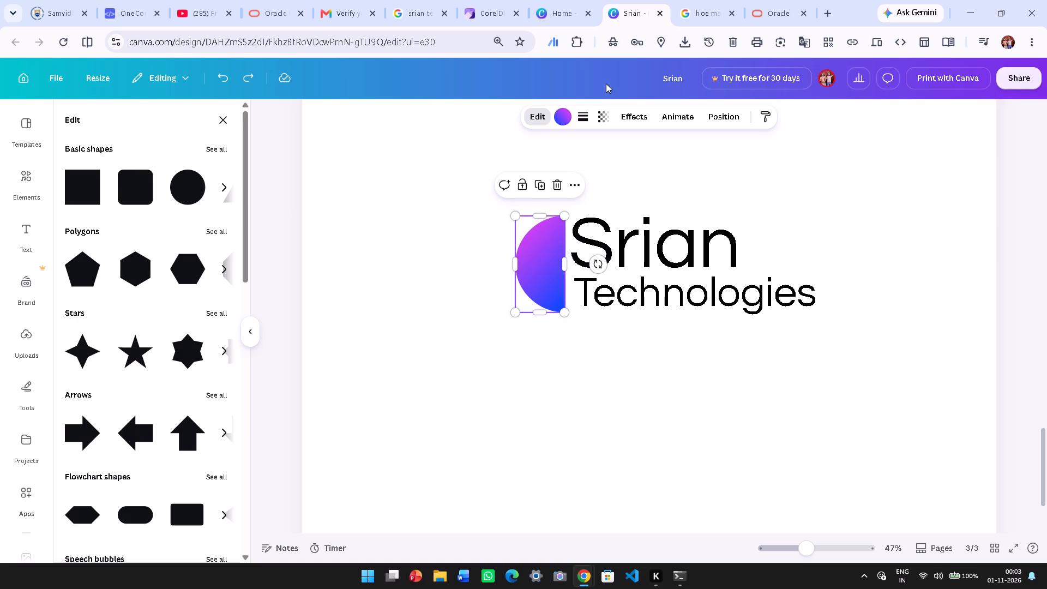
Try the light lavender design colour on the semicircle, then set its fill to solid black.
click(572, 116)
click(567, 118)
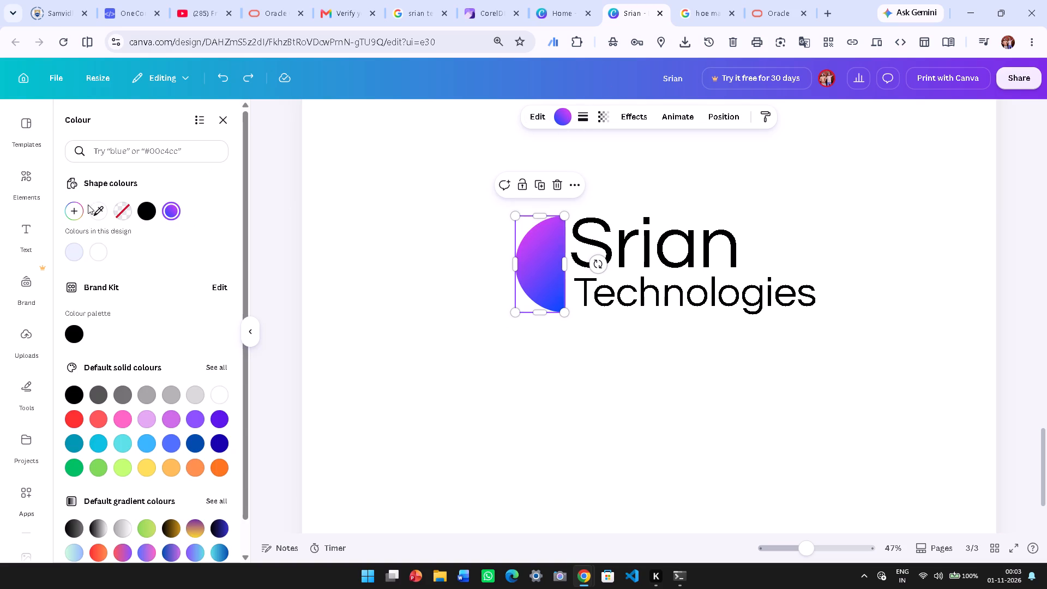
click(81, 247)
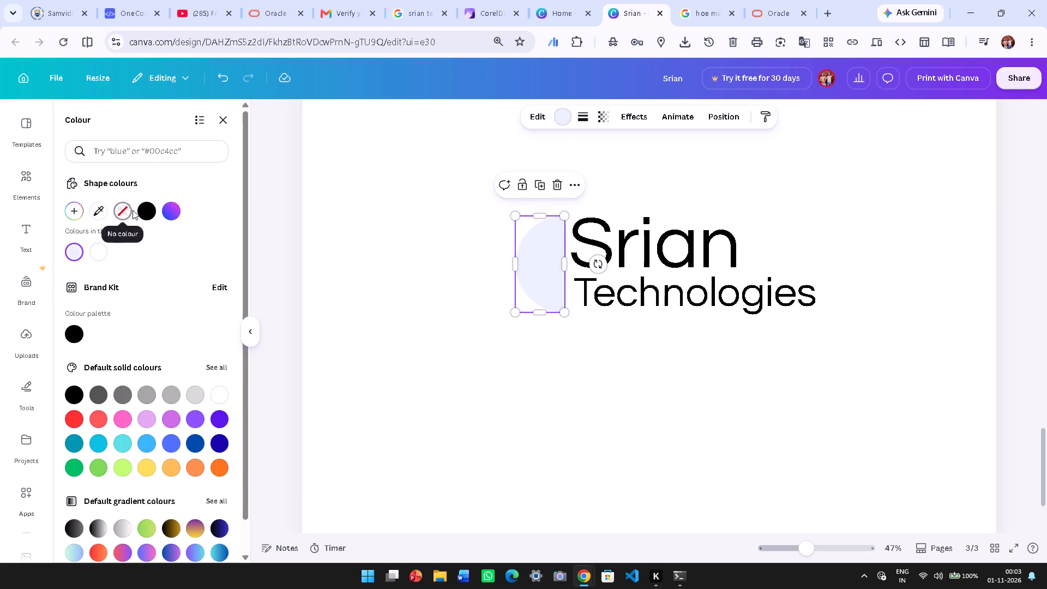
click(144, 206)
click(387, 464)
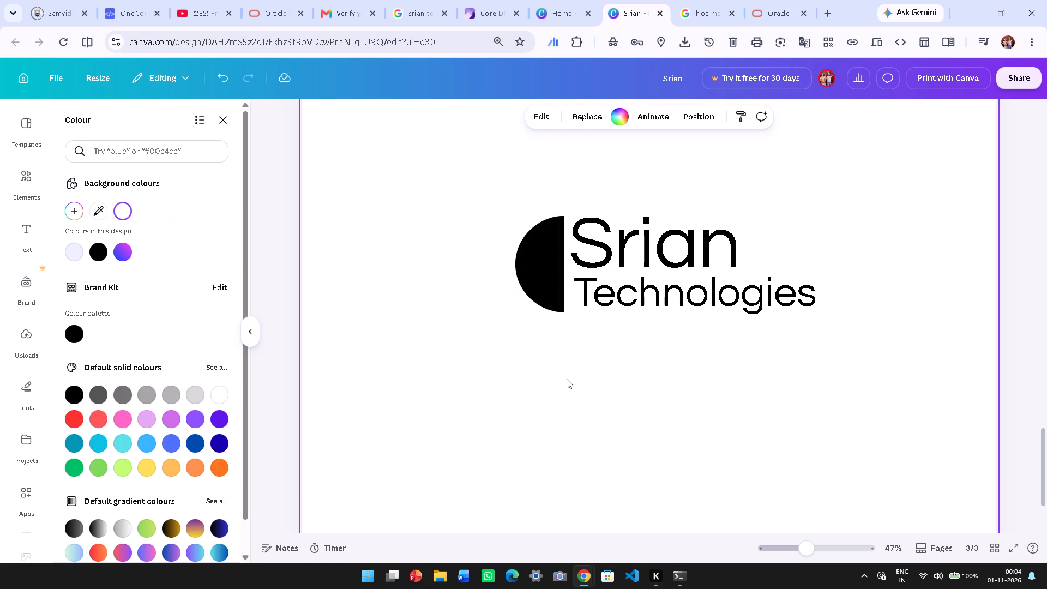
Move the black semicircle away from the text into the empty area below and left of Technologies.
ctrl+scroll(567, 379, down, 1)
click(564, 293)
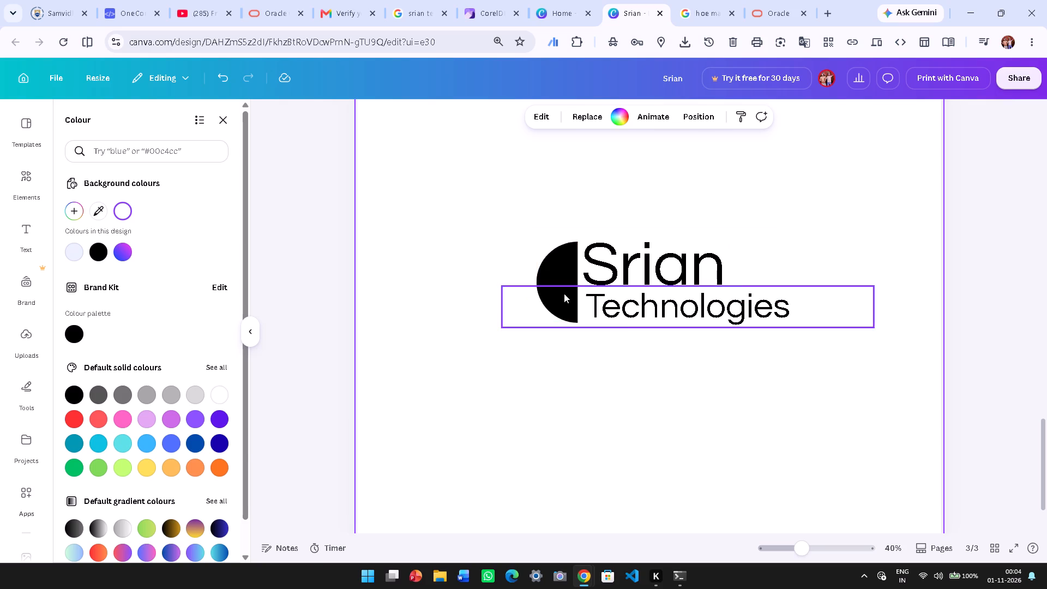
click(580, 273)
drag(581, 272, 595, 522)
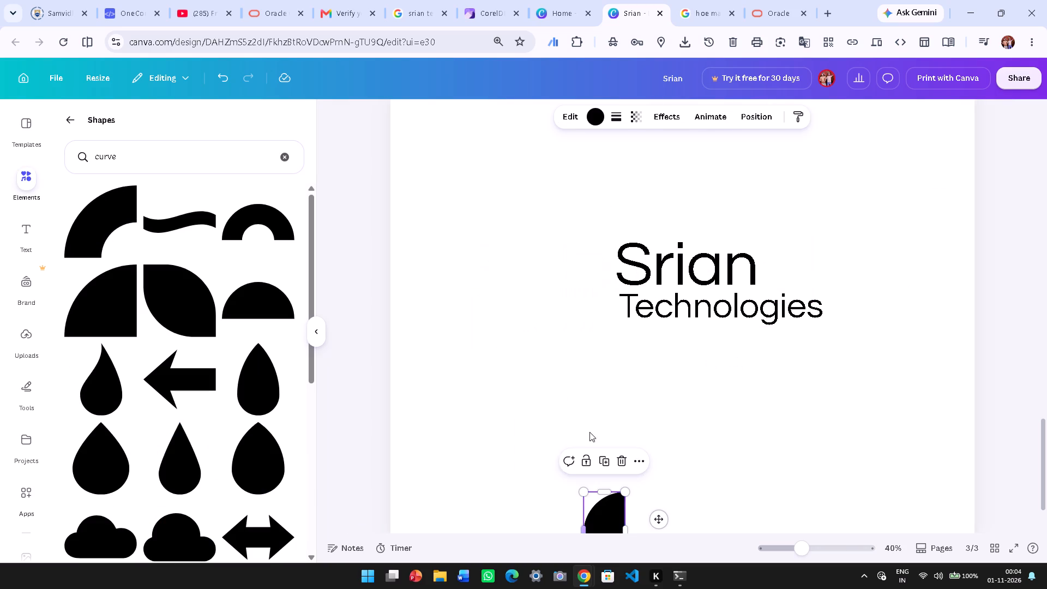
scroll(589, 431, down, 2)
drag(603, 453, 587, 372)
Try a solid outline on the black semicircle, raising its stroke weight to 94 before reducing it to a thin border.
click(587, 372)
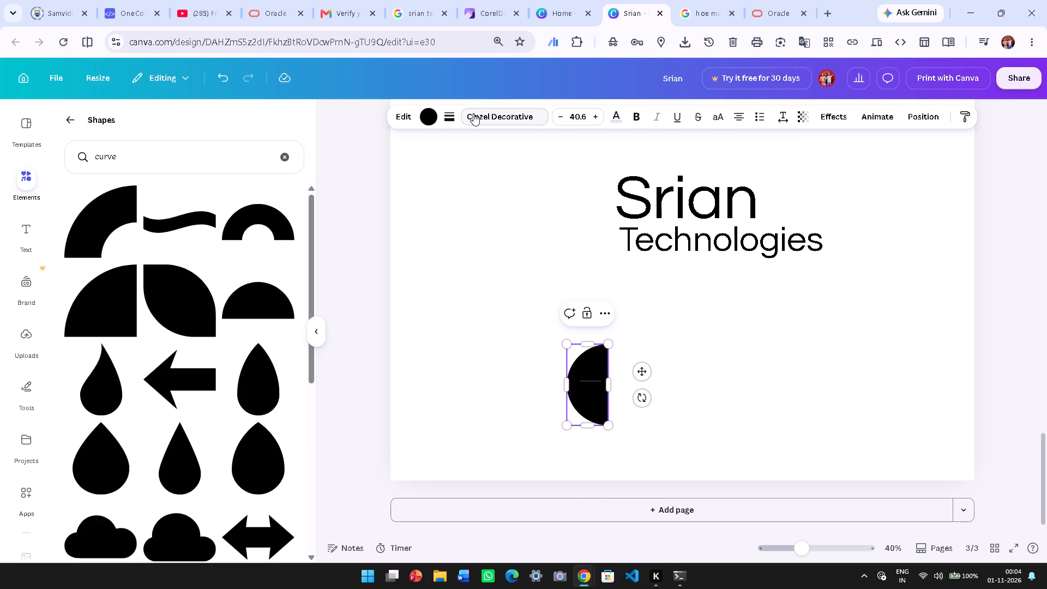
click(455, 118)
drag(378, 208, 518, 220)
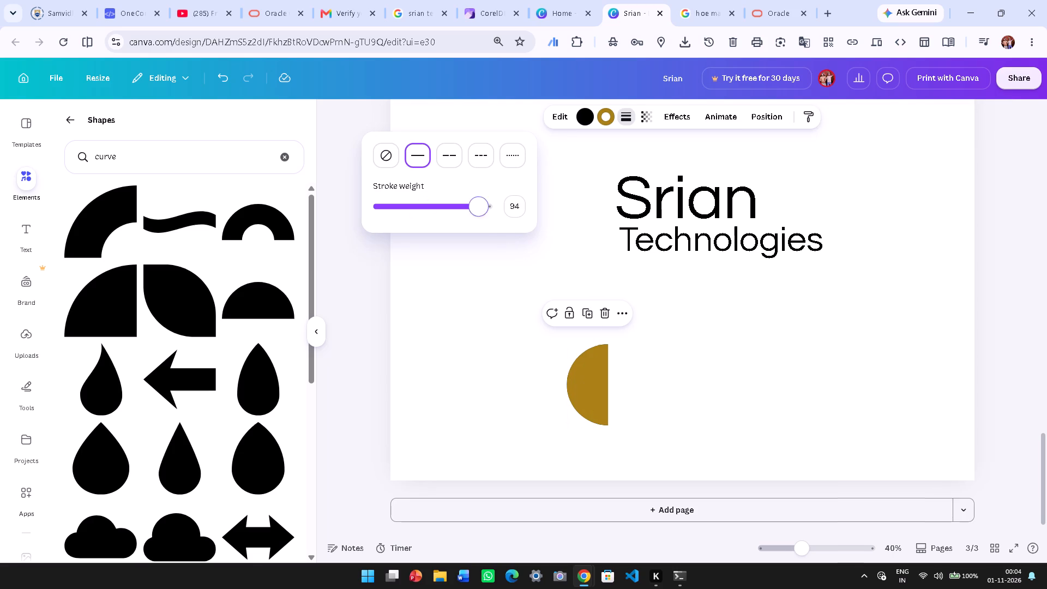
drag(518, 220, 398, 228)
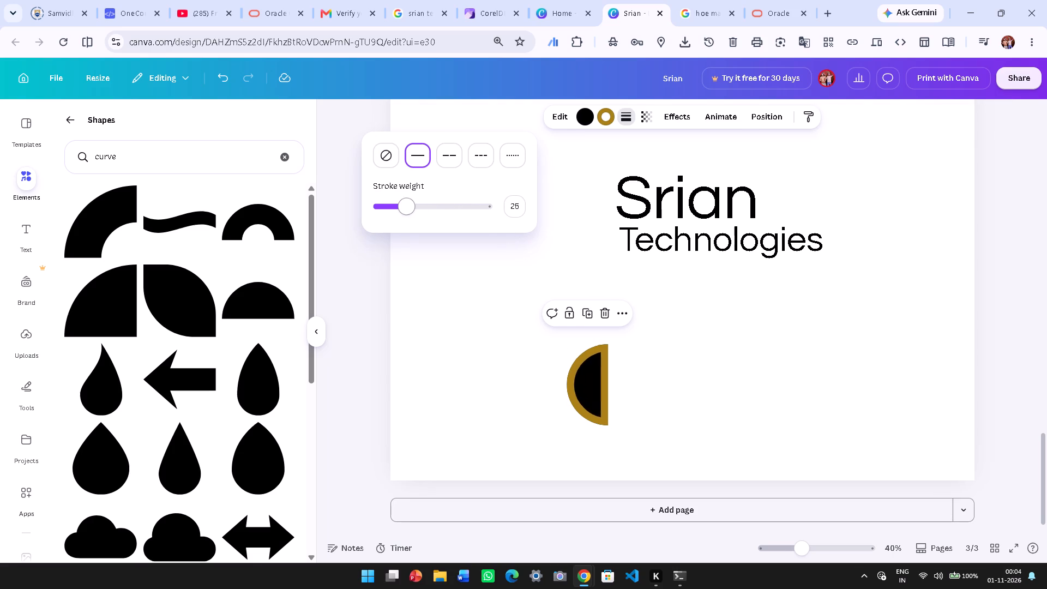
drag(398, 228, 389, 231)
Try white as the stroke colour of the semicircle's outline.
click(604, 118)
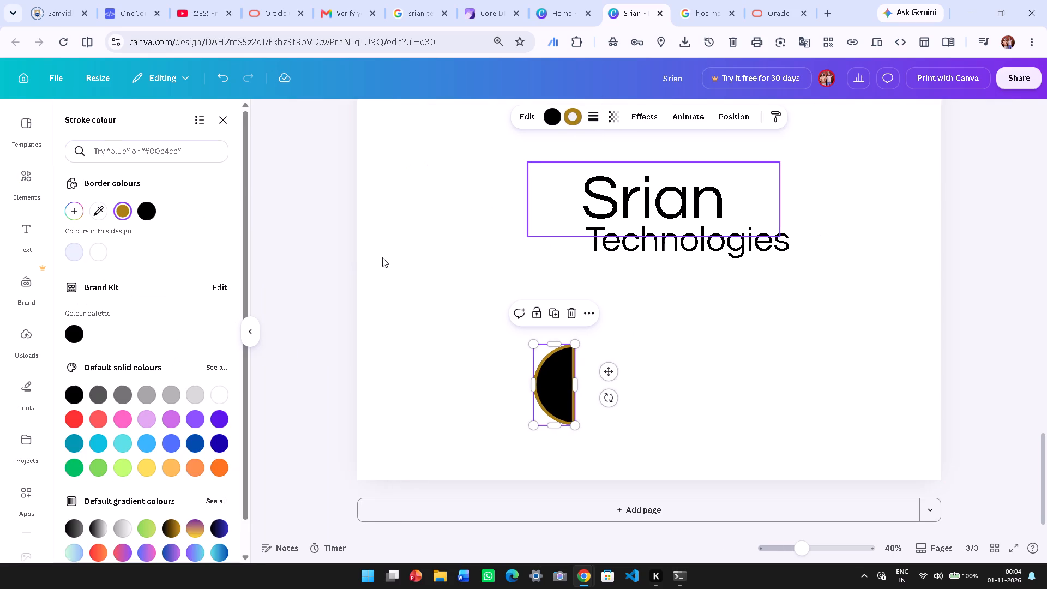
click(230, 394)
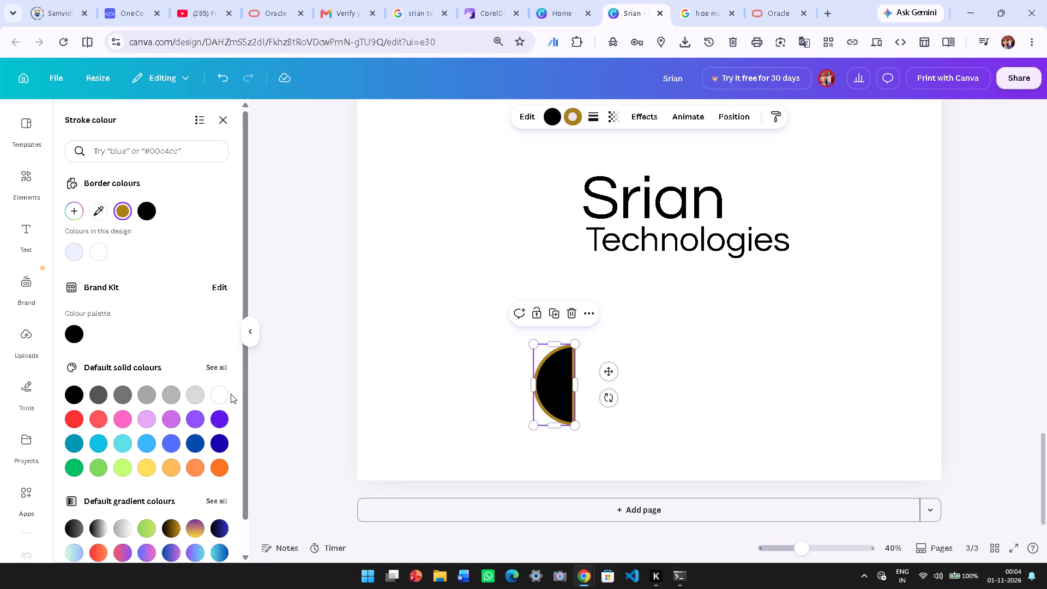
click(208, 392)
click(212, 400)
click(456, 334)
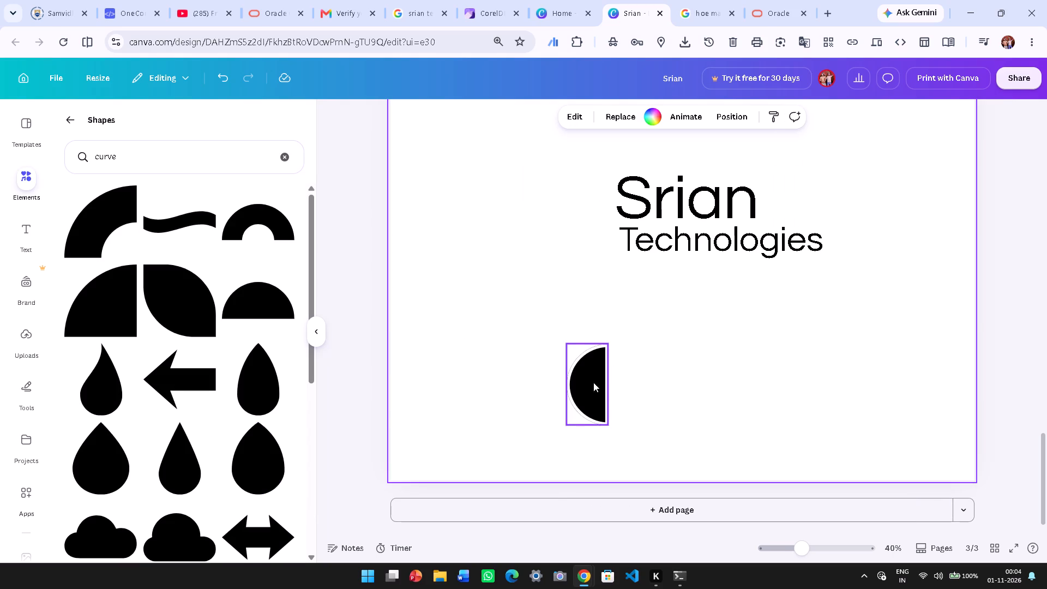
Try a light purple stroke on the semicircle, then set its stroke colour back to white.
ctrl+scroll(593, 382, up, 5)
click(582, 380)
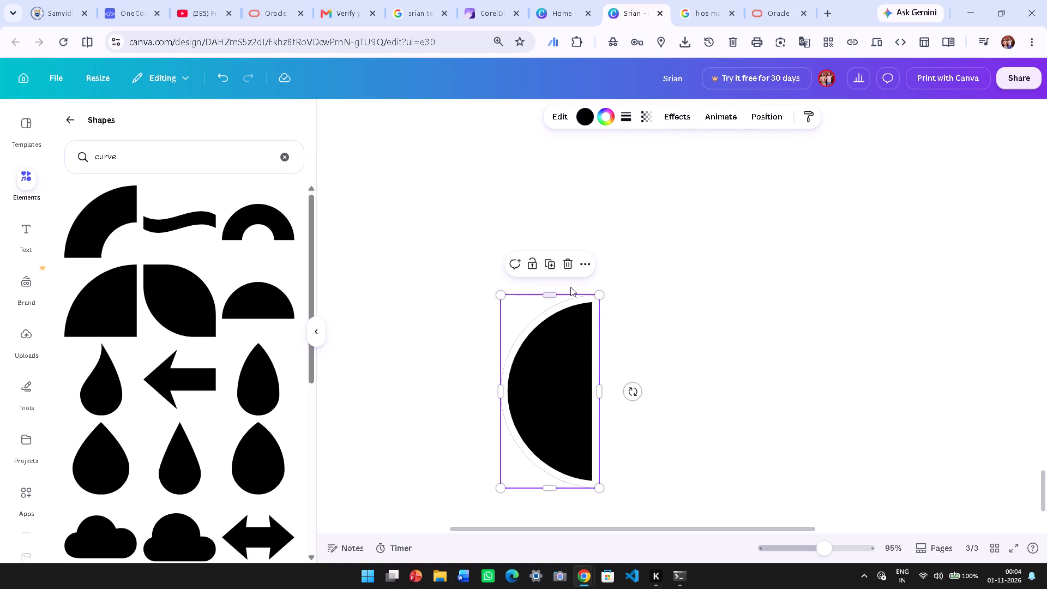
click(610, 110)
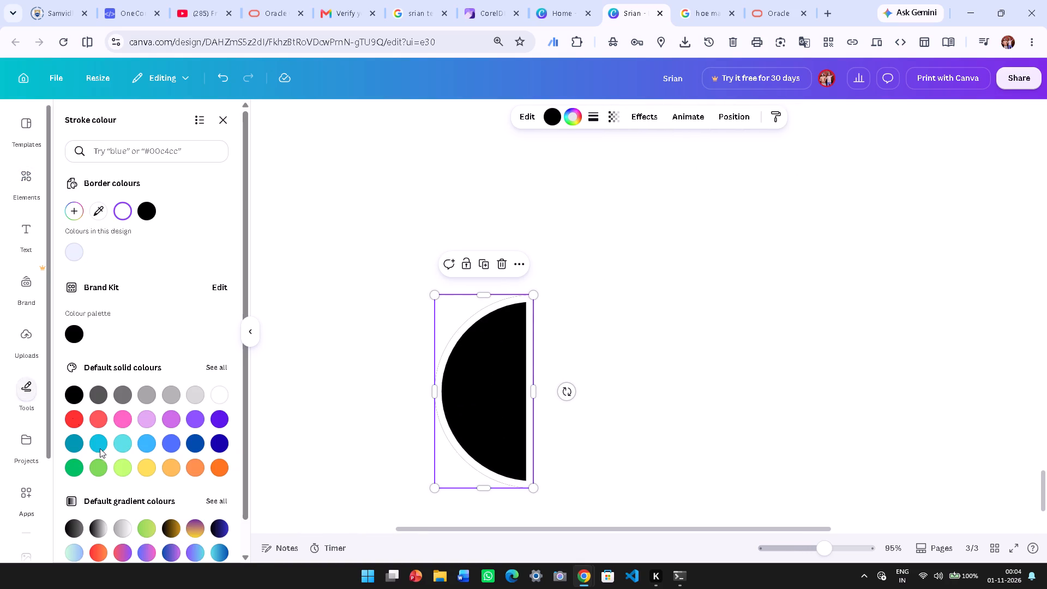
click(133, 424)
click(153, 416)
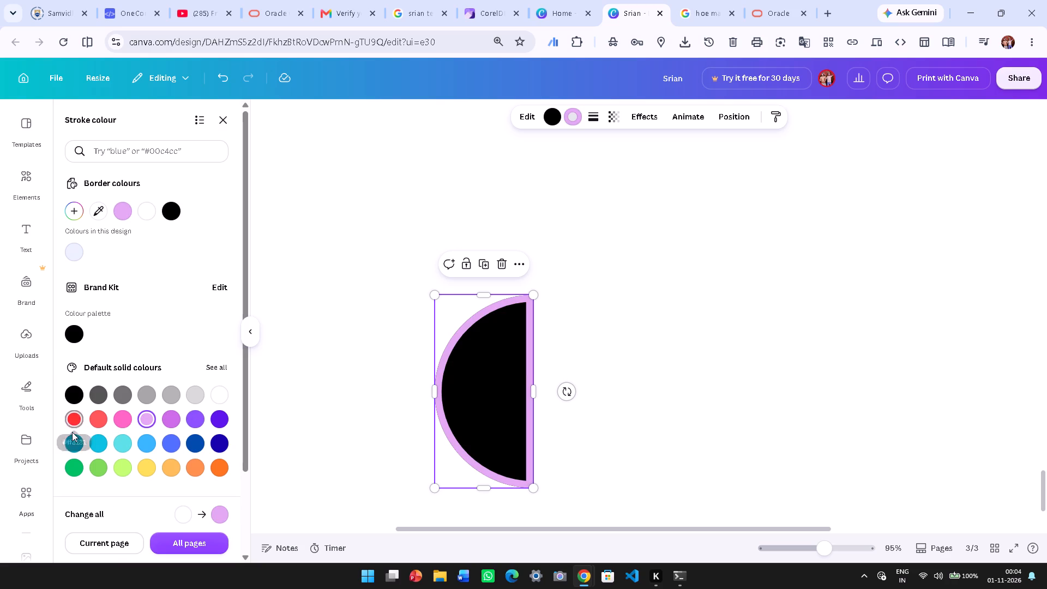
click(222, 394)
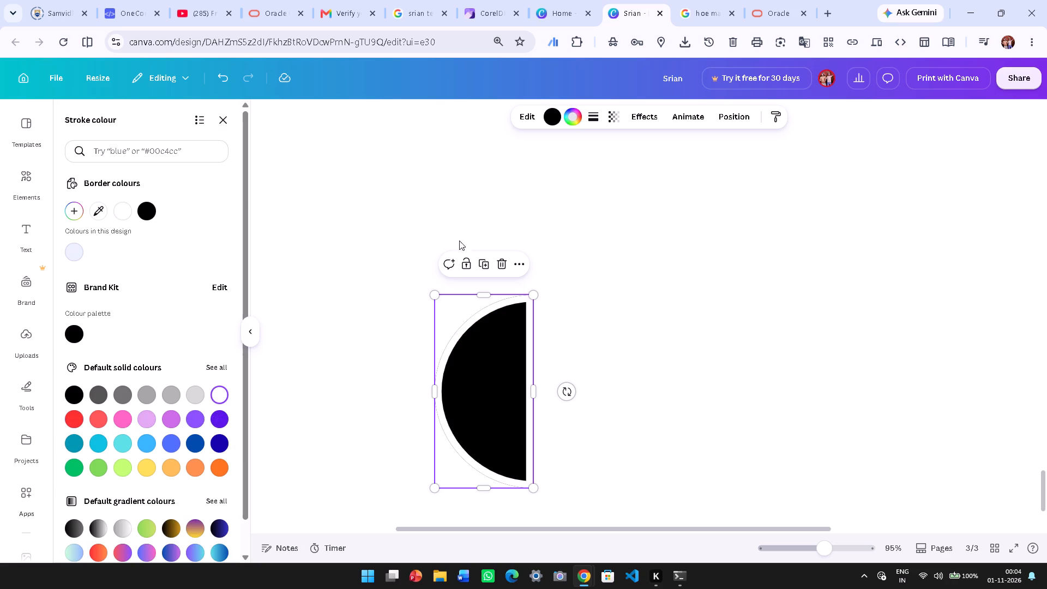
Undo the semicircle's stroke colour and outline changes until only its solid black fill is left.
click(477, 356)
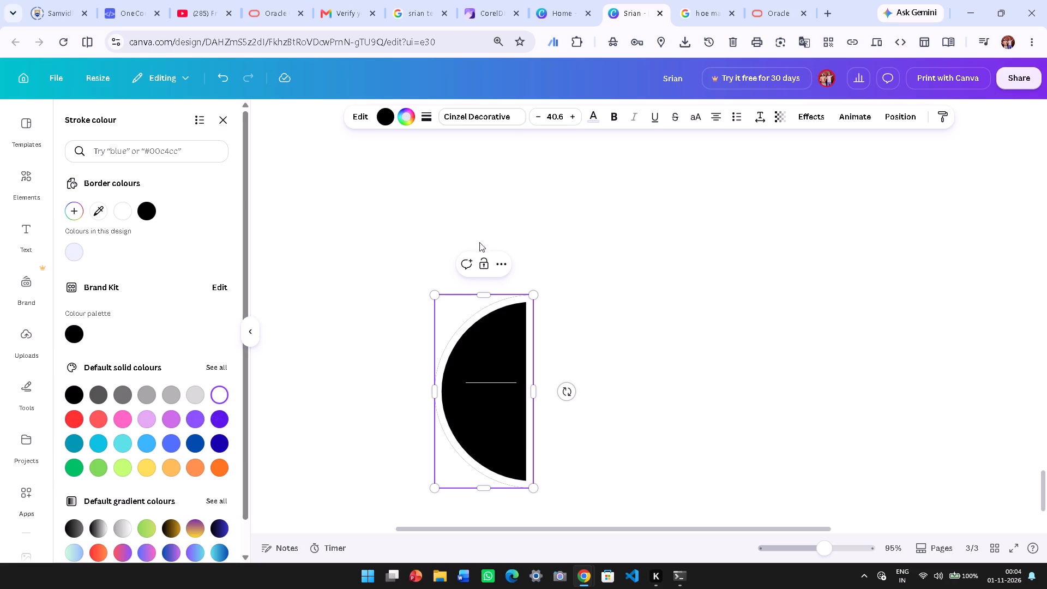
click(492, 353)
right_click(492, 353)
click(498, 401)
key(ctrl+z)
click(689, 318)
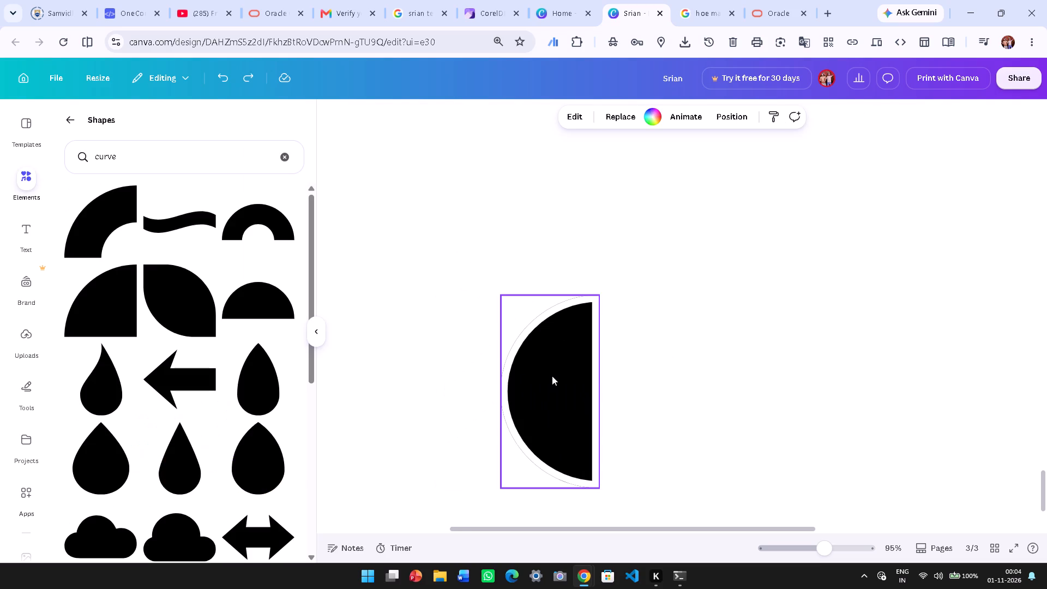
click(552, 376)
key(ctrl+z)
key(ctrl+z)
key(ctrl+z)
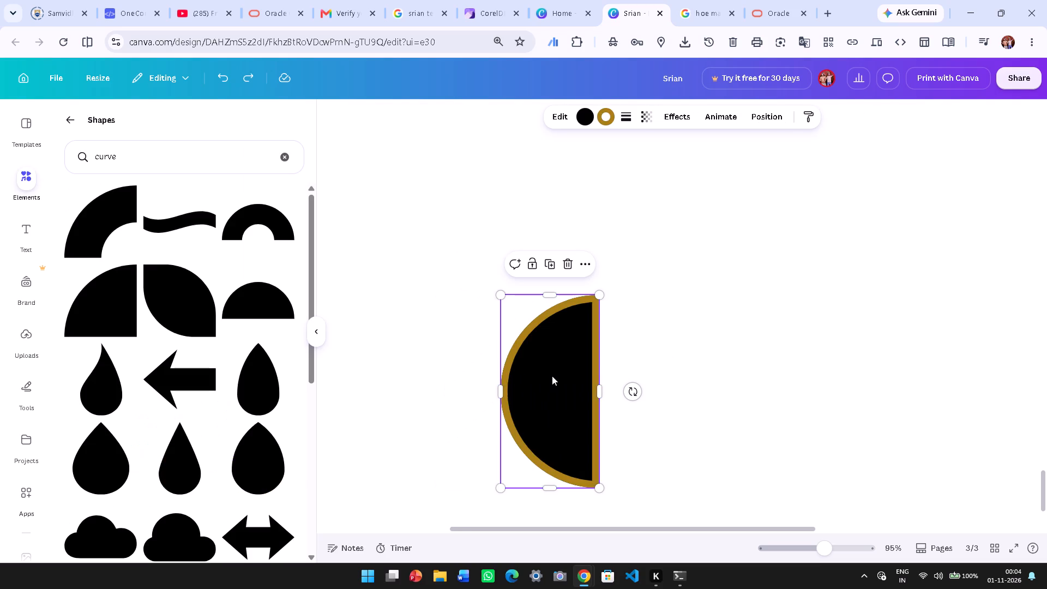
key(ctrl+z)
Duplicate the black semicircle and place the copy overlapping the original, shifted to the right and level with it.
right_click(552, 376)
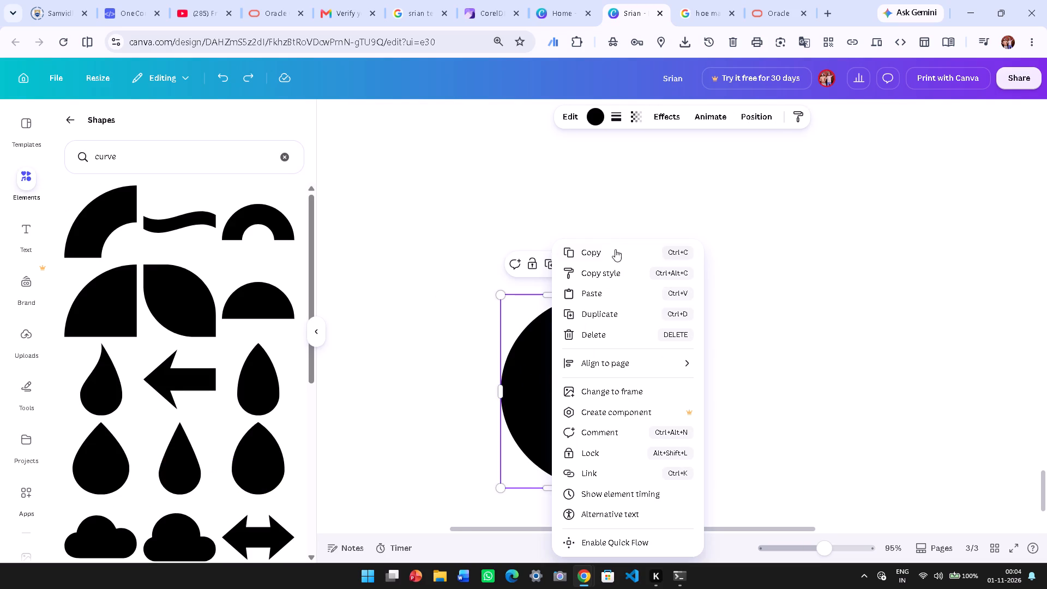
click(619, 311)
drag(543, 373, 560, 364)
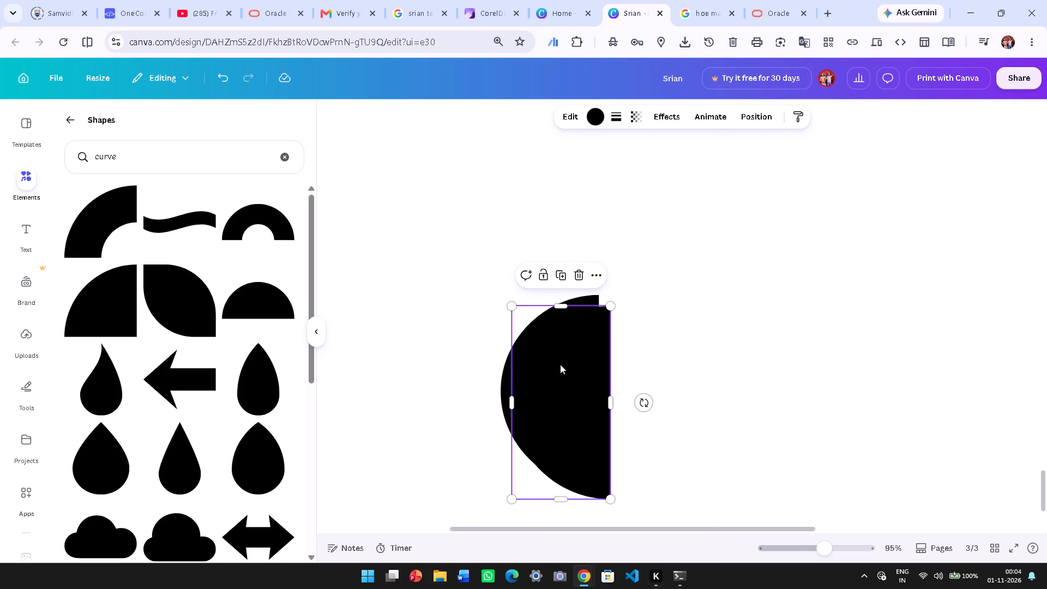
drag(560, 364, 599, 359)
drag(604, 419, 583, 419)
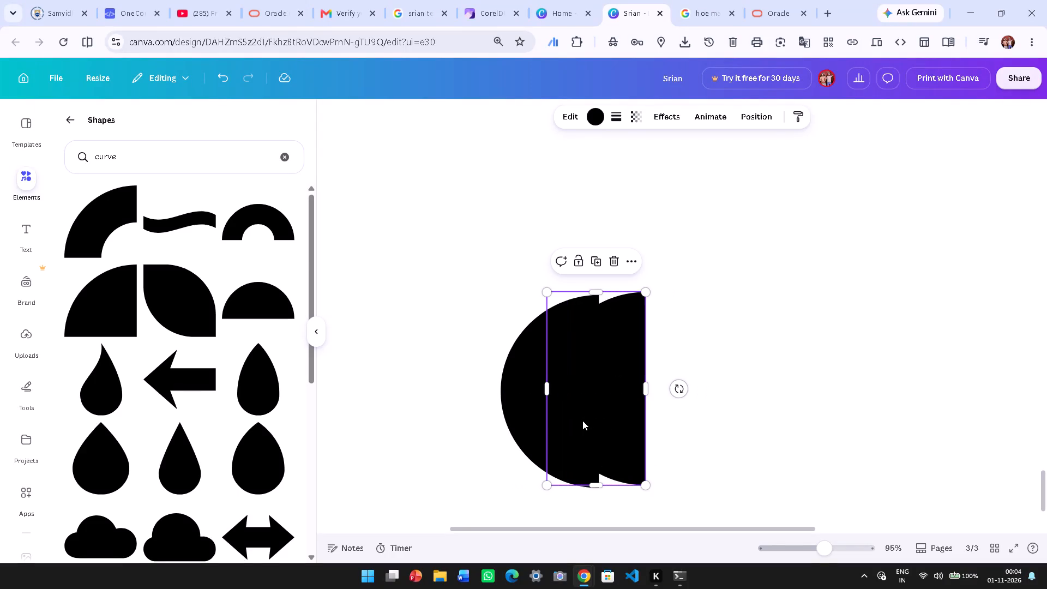
click(583, 414)
click(581, 415)
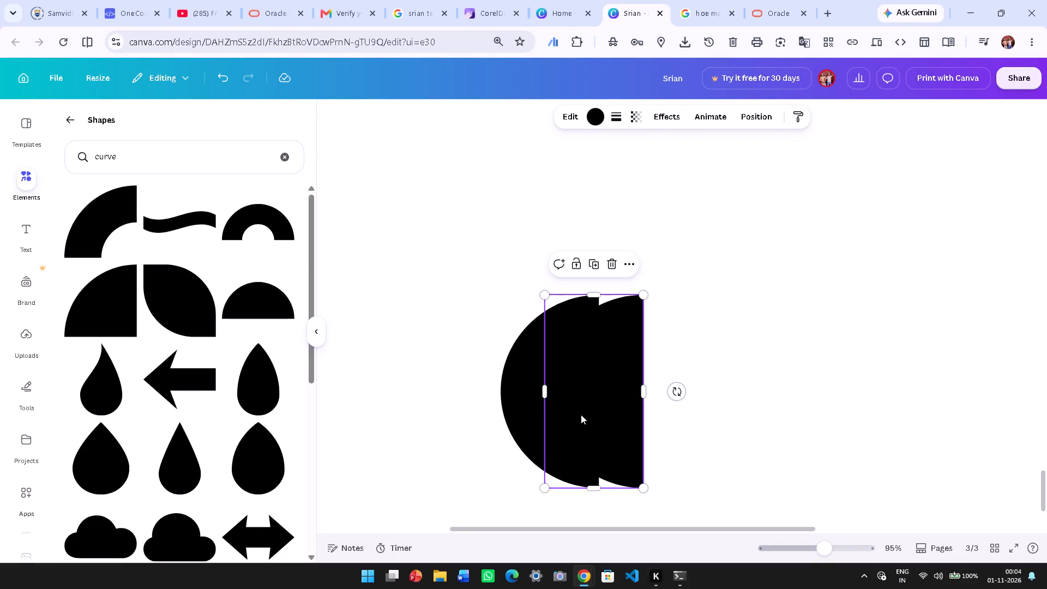
Duplicate the second semicircle and place the third copy further right so that the three overlap in a row.
click(600, 266)
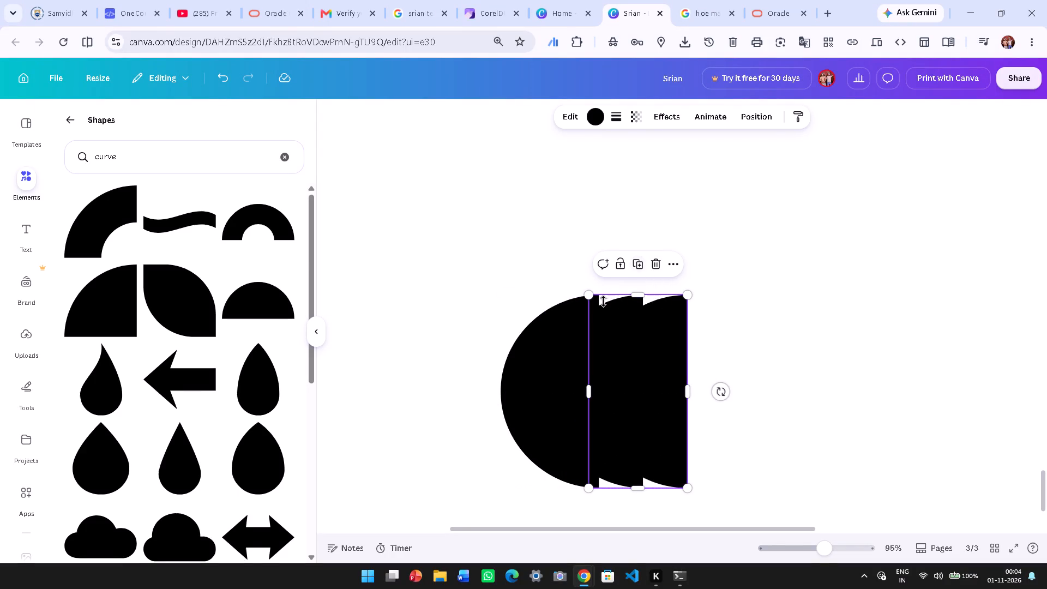
drag(639, 353, 649, 359)
drag(634, 348, 628, 344)
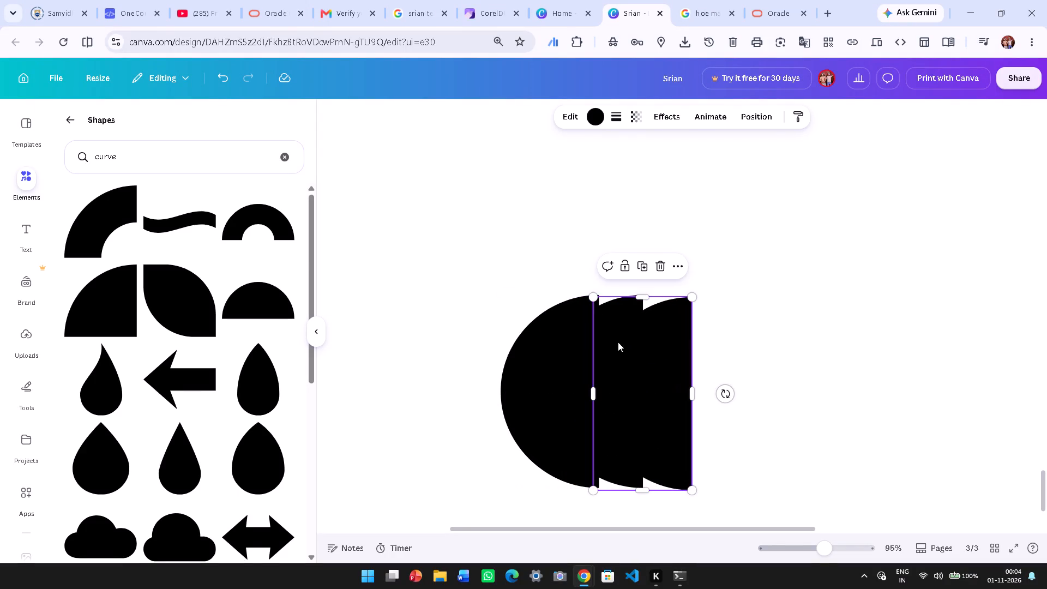
click(747, 328)
Select all three overlapping semicircles and group them into one mark.
ctrl+scroll(714, 330, down, 3)
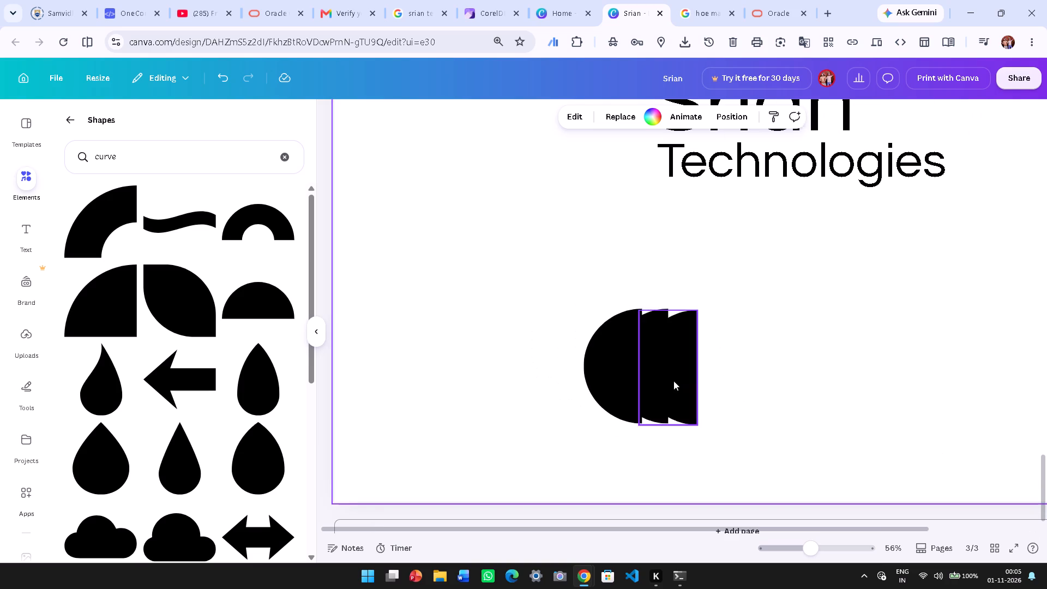
ctrl+drag(540, 360, 778, 375)
drag(485, 284, 816, 421)
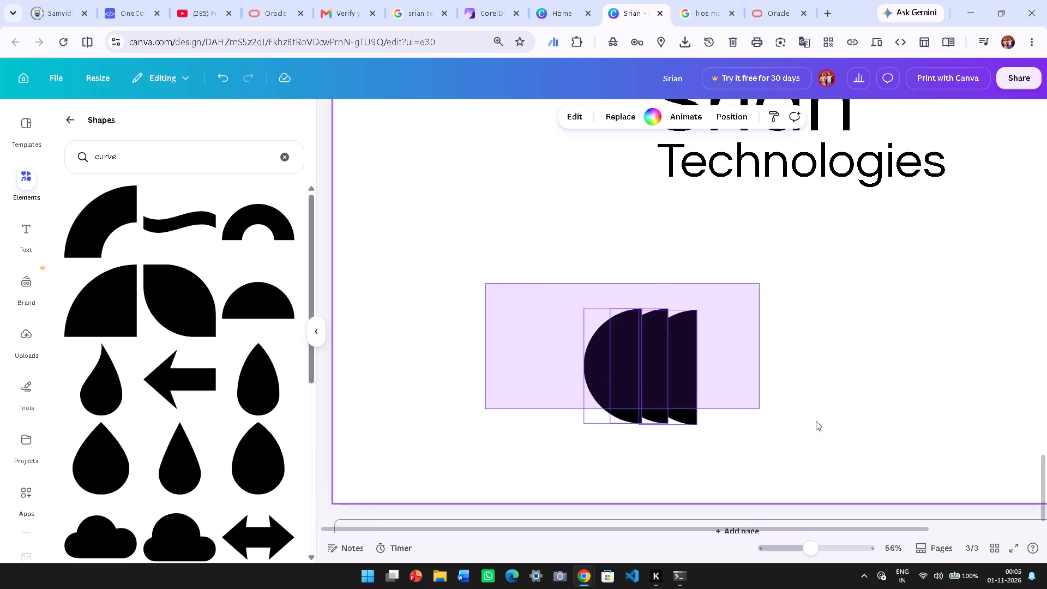
drag(816, 421, 835, 425)
click(603, 274)
Try the grouped mark just left of the Srian text, then move it into the empty area below Technologies.
drag(691, 369, 657, 205)
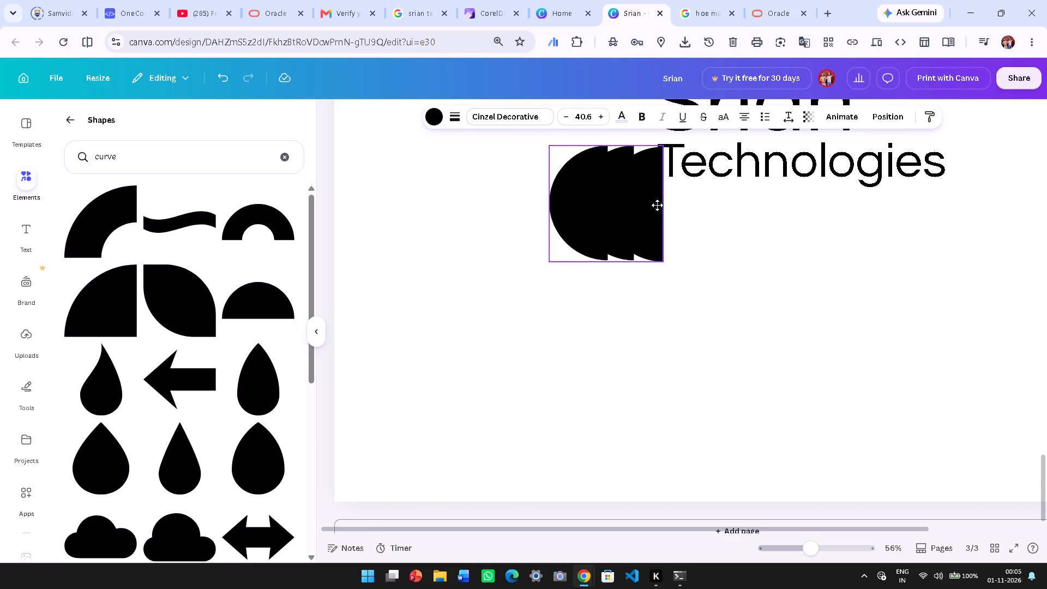
drag(657, 205, 652, 208)
ctrl+scroll(666, 251, down, 2)
drag(579, 280, 582, 232)
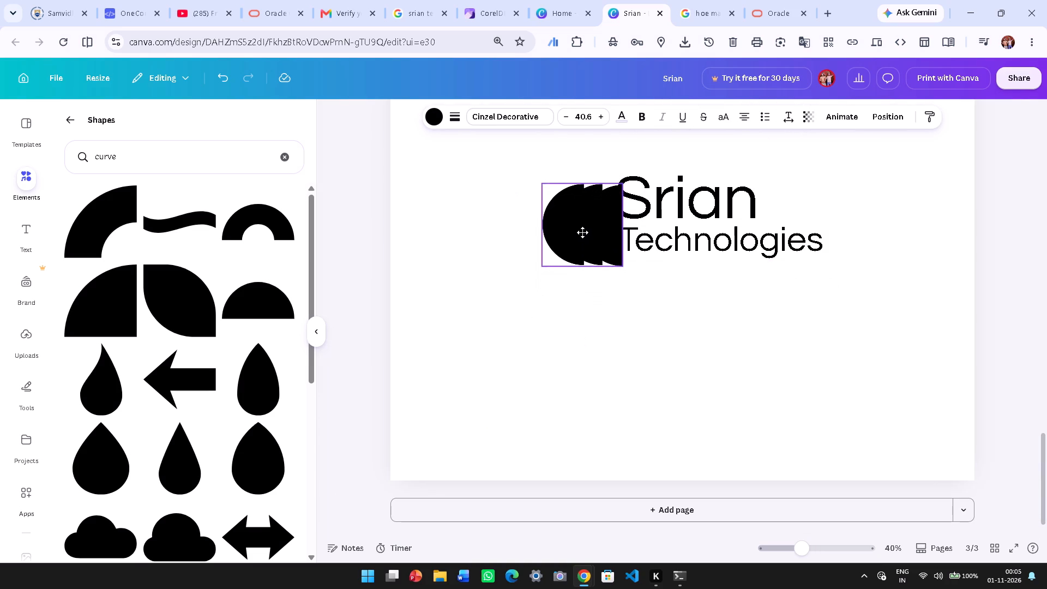
drag(582, 232, 678, 342)
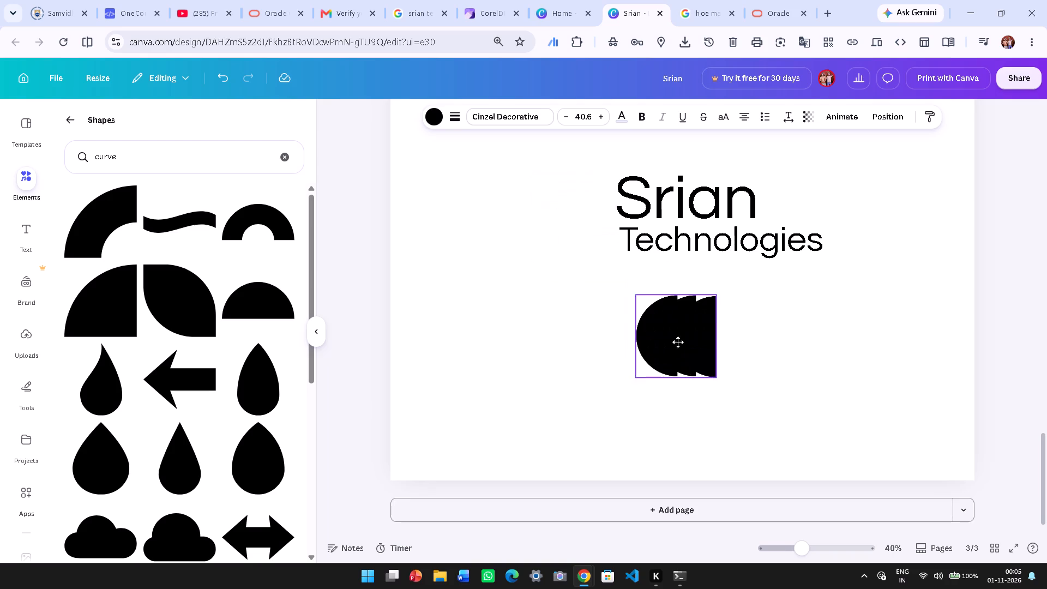
drag(678, 342, 678, 341)
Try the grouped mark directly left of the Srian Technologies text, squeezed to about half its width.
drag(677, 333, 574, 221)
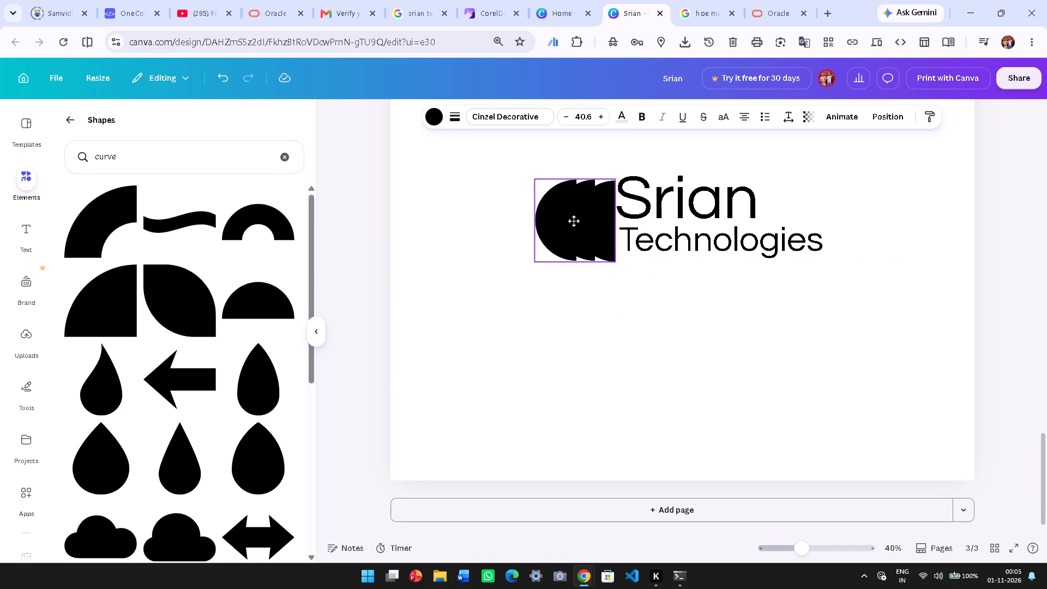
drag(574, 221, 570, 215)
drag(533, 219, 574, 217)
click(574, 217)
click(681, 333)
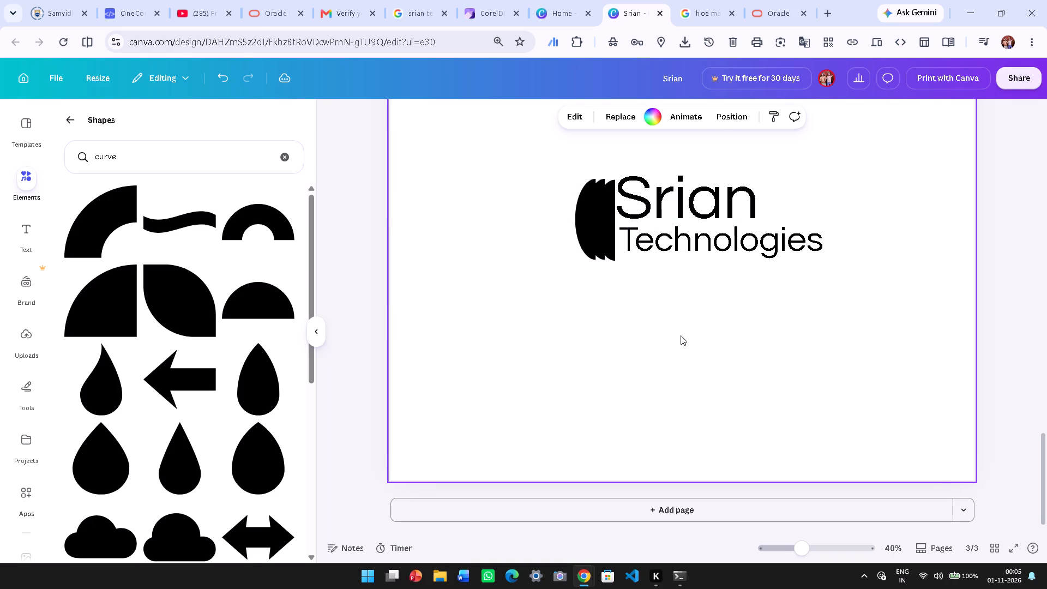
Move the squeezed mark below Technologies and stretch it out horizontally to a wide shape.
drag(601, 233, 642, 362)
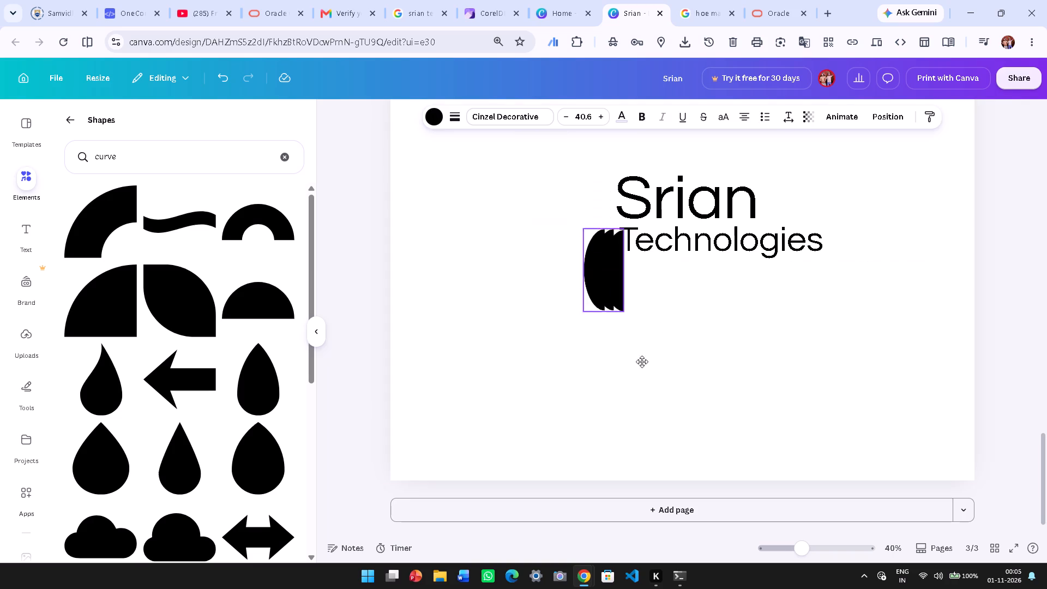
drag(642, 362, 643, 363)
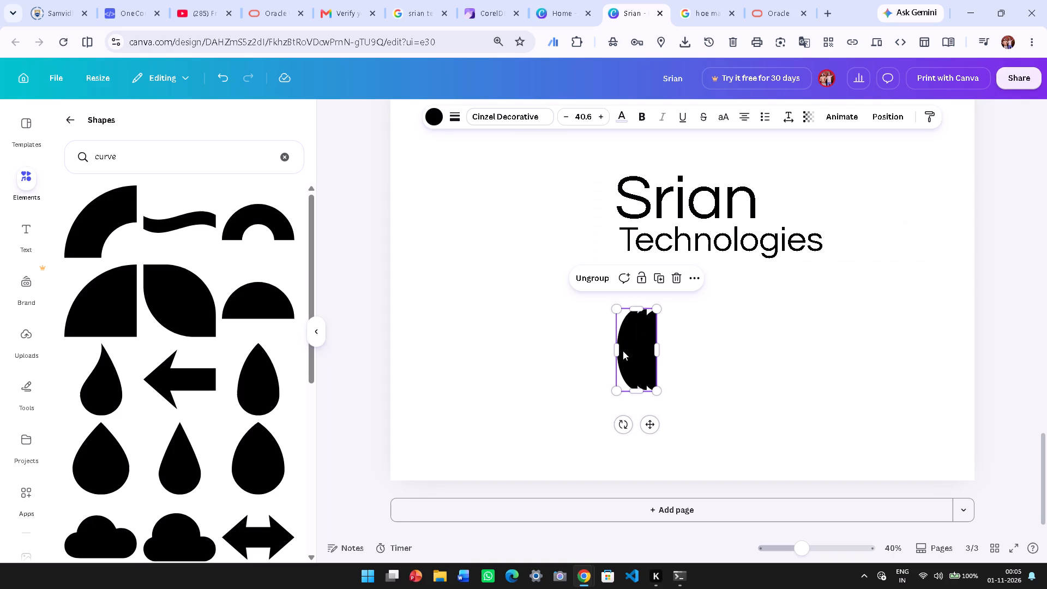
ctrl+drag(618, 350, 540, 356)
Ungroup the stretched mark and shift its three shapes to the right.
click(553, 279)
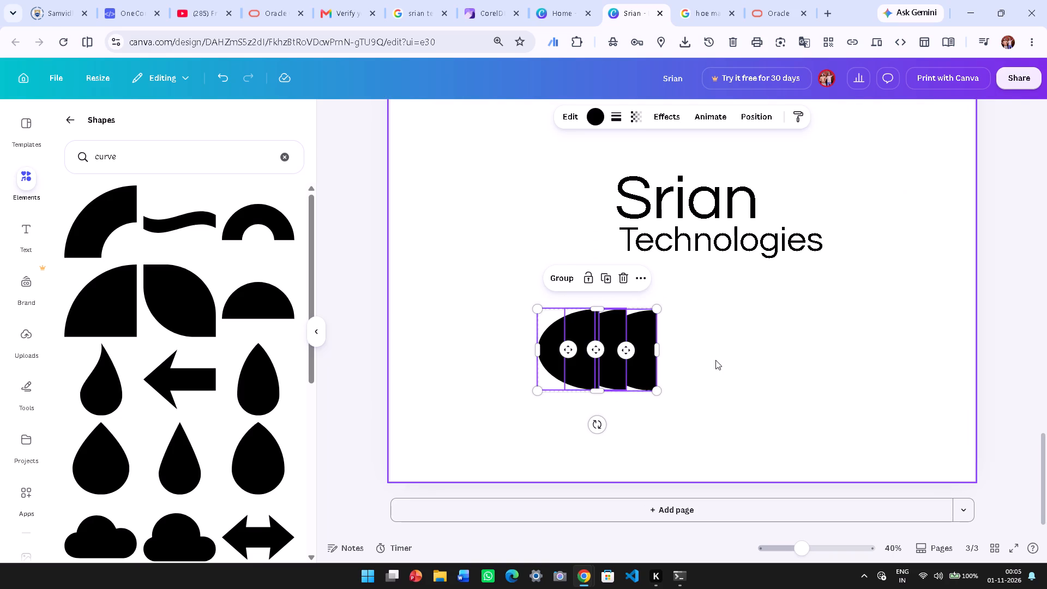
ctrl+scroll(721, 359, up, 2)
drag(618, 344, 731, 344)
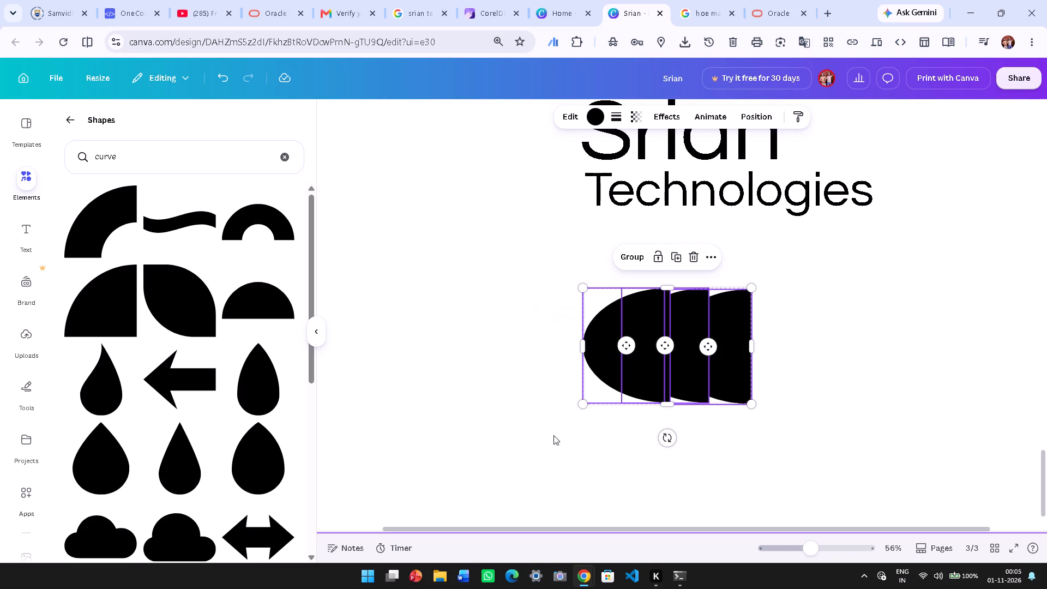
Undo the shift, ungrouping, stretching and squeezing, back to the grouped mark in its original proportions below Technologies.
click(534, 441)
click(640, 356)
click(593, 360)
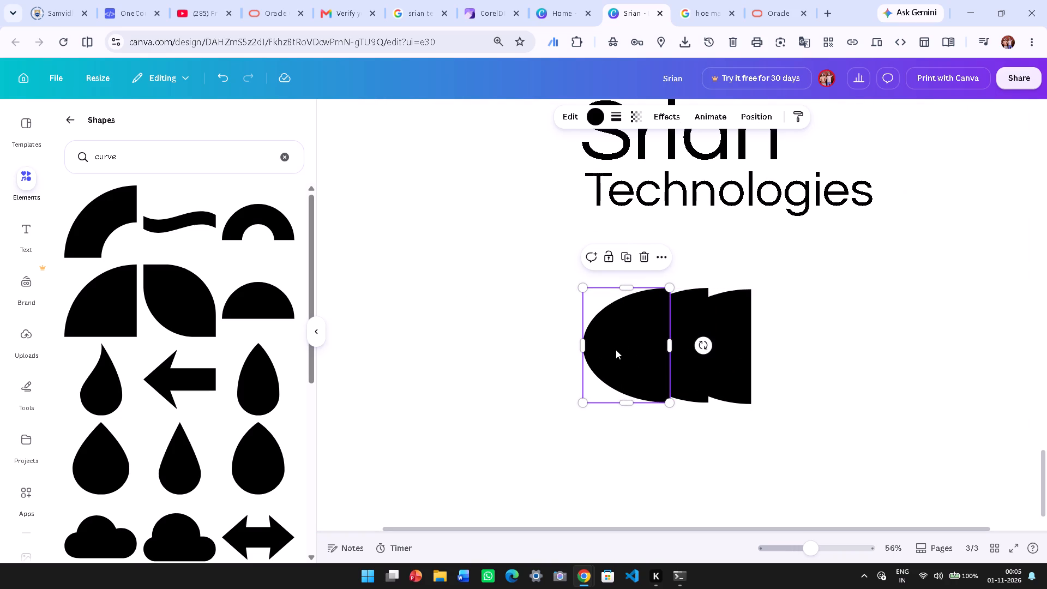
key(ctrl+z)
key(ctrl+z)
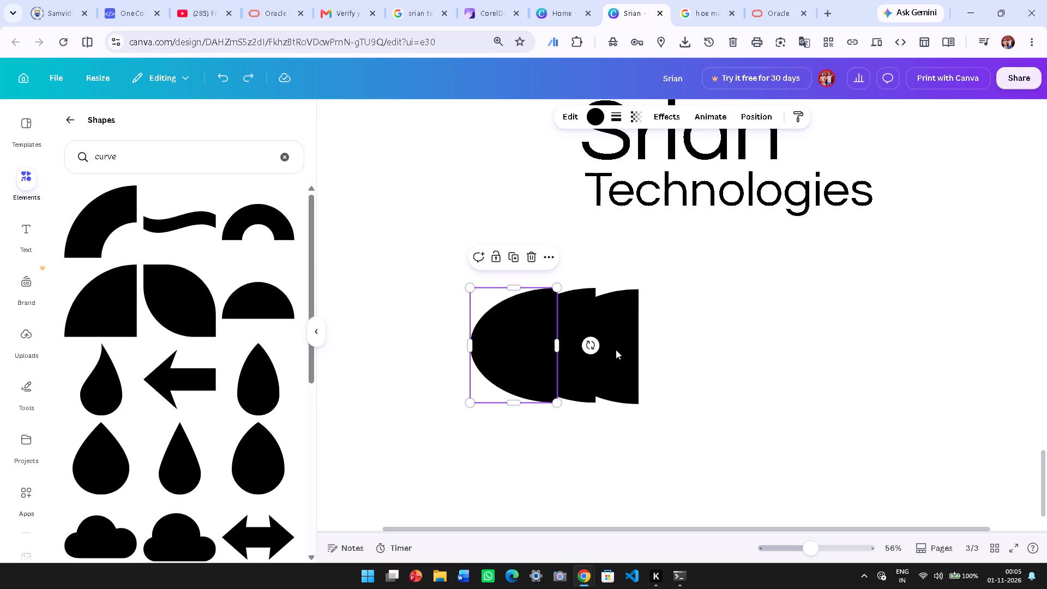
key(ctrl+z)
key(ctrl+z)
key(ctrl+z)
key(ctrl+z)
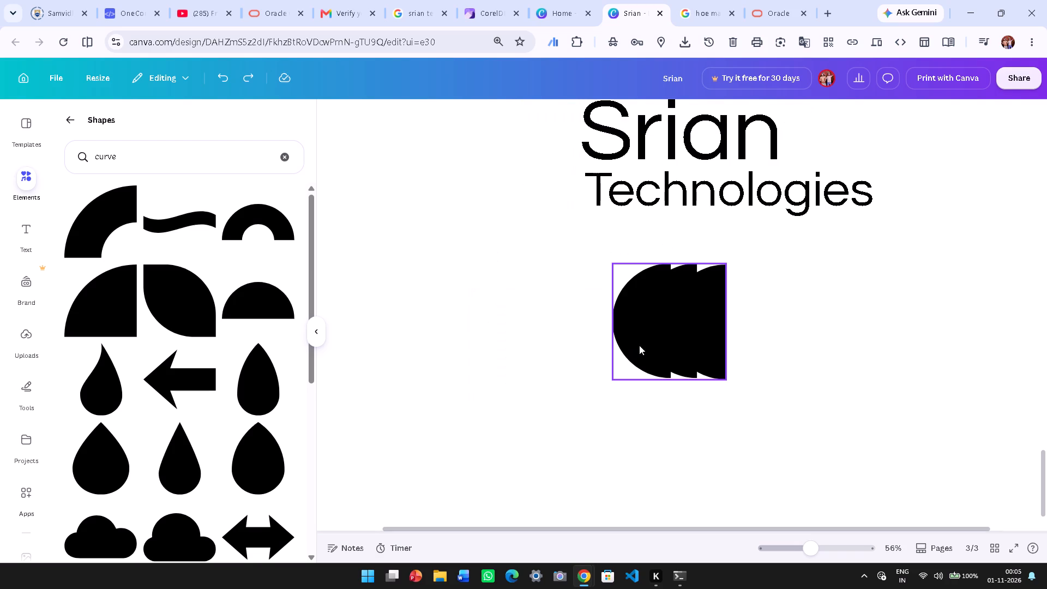
Ungroup the mark and spread its three black semicircles apart in a row below Technologies.
click(639, 345)
click(637, 237)
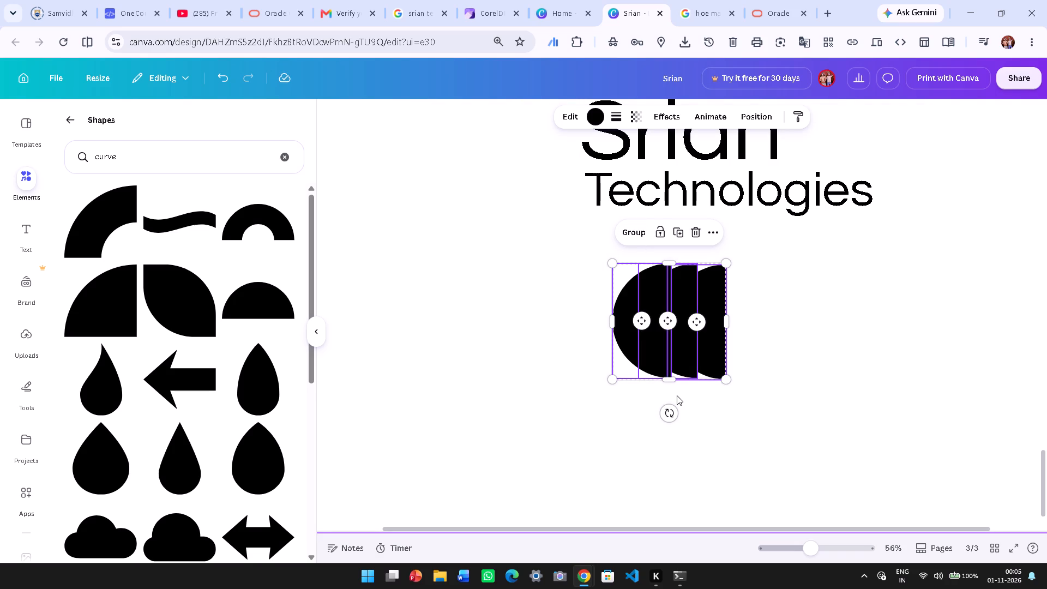
click(624, 338)
drag(624, 338, 537, 364)
click(747, 346)
click(621, 360)
drag(621, 360, 828, 372)
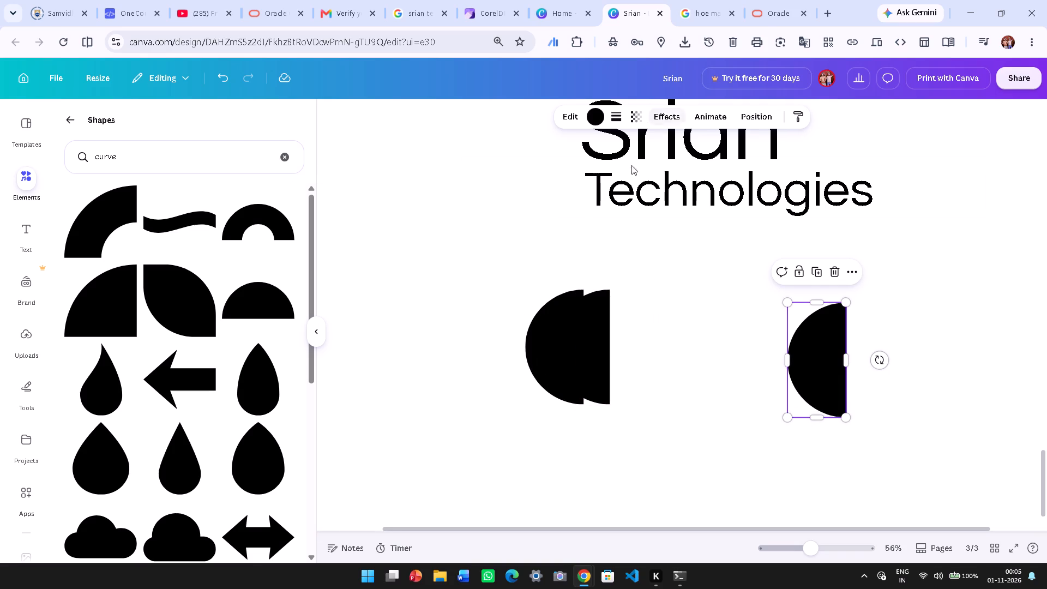
drag(593, 341, 576, 340)
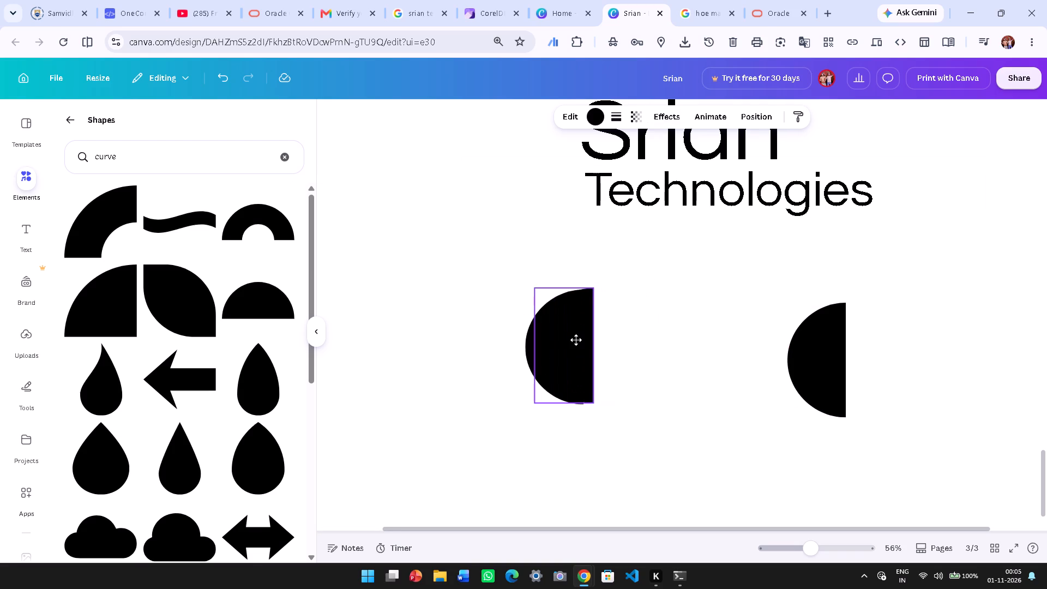
drag(576, 340, 648, 354)
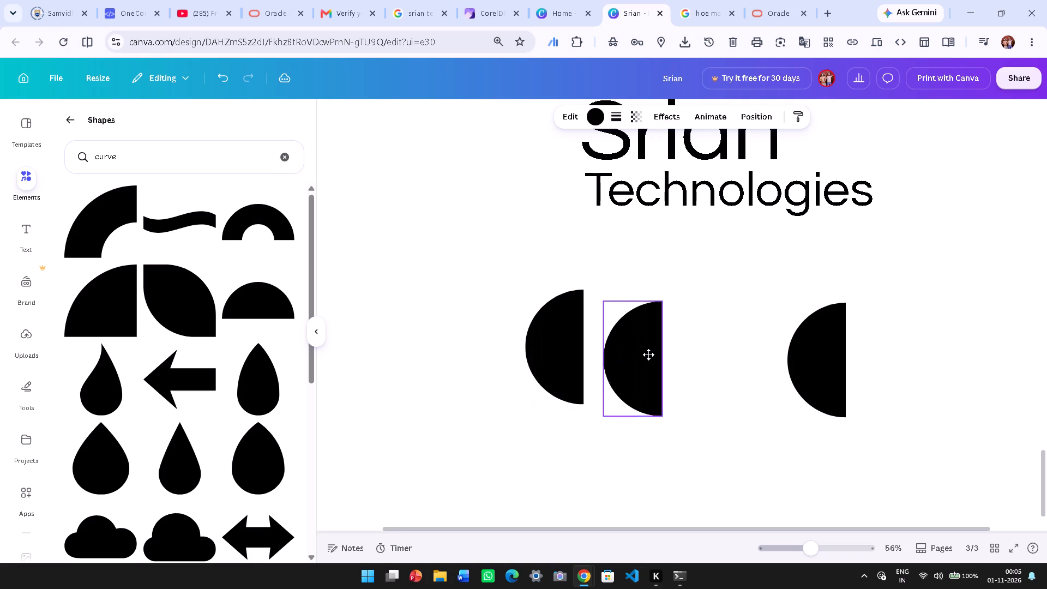
drag(648, 354, 649, 353)
Shrink the middle semicircle to about w 227, h 116, try it over the larger neighbour, and set it back beside it.
drag(671, 418, 656, 399)
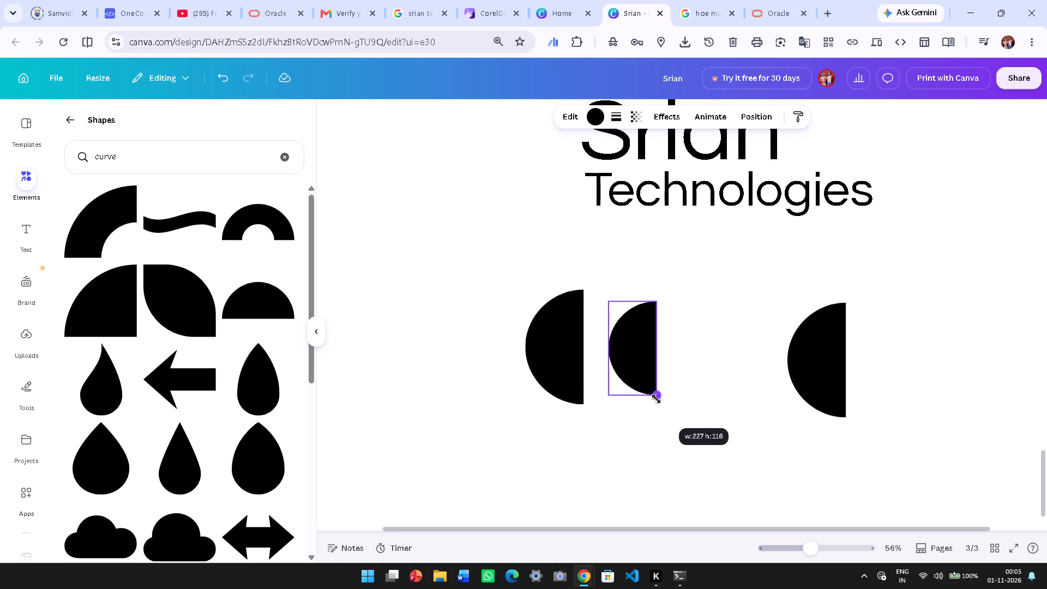
drag(629, 365, 552, 363)
drag(558, 358, 634, 356)
Recolour the first large semicircle of the row white.
click(556, 345)
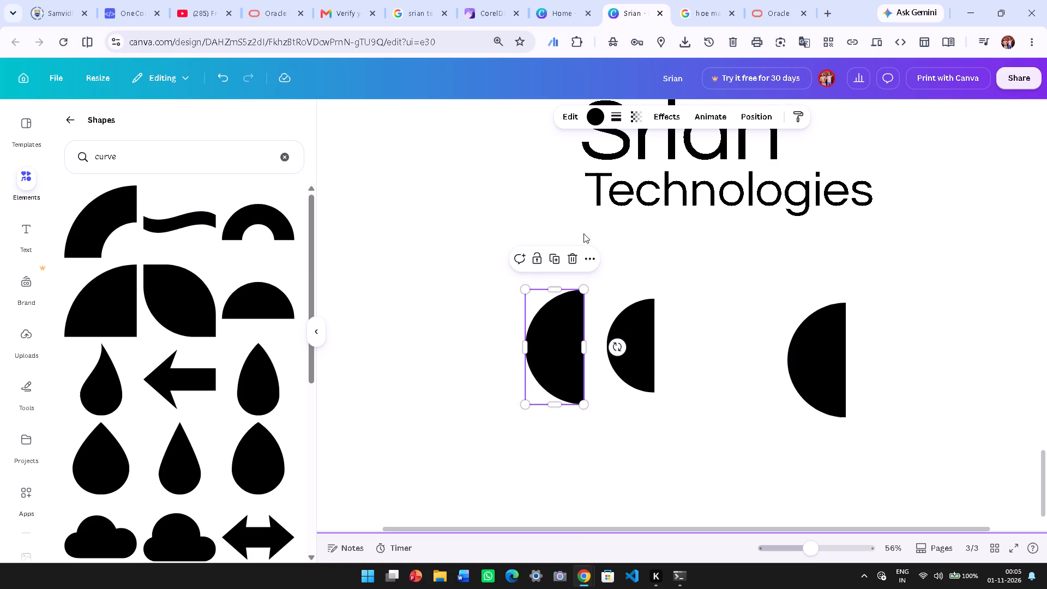
click(595, 114)
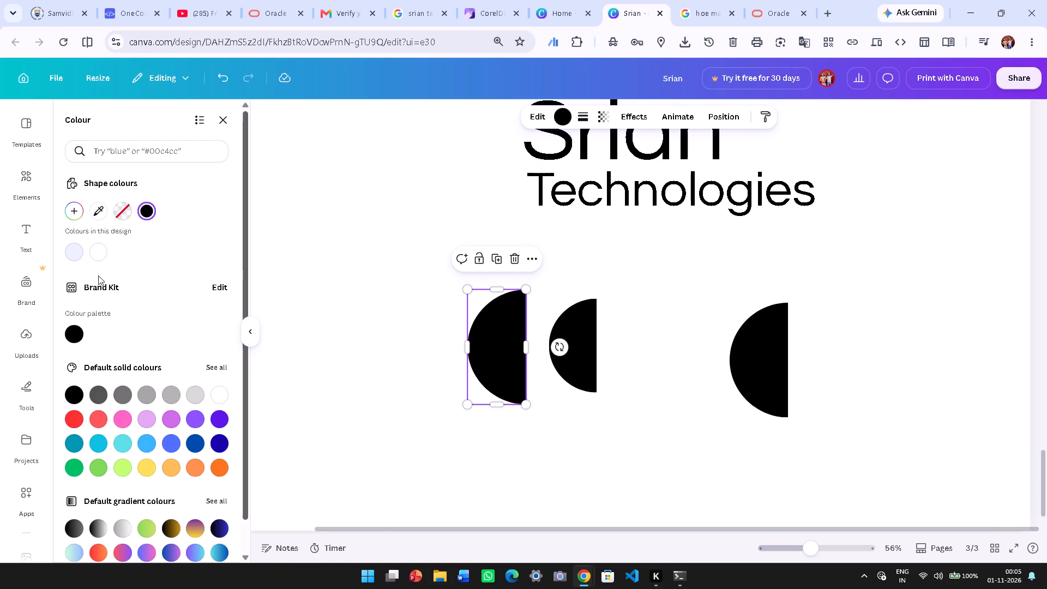
click(105, 244)
click(99, 253)
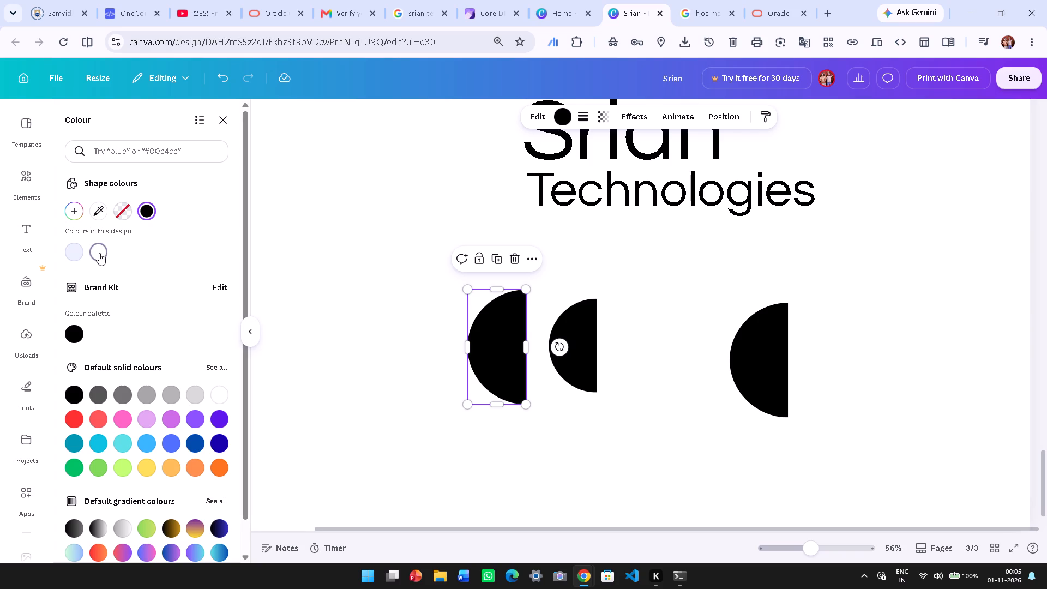
click(384, 418)
Try the small black semicircle over the white one, and place the white one over the small black one instead.
drag(574, 357, 490, 352)
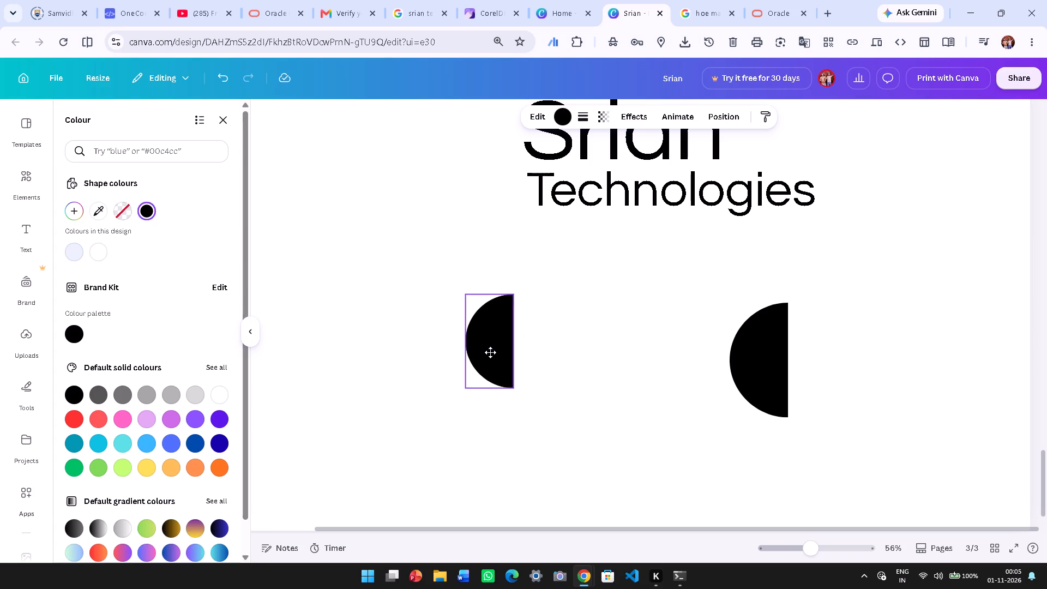
drag(490, 352, 571, 343)
click(446, 359)
click(465, 353)
click(506, 351)
drag(504, 352, 526, 351)
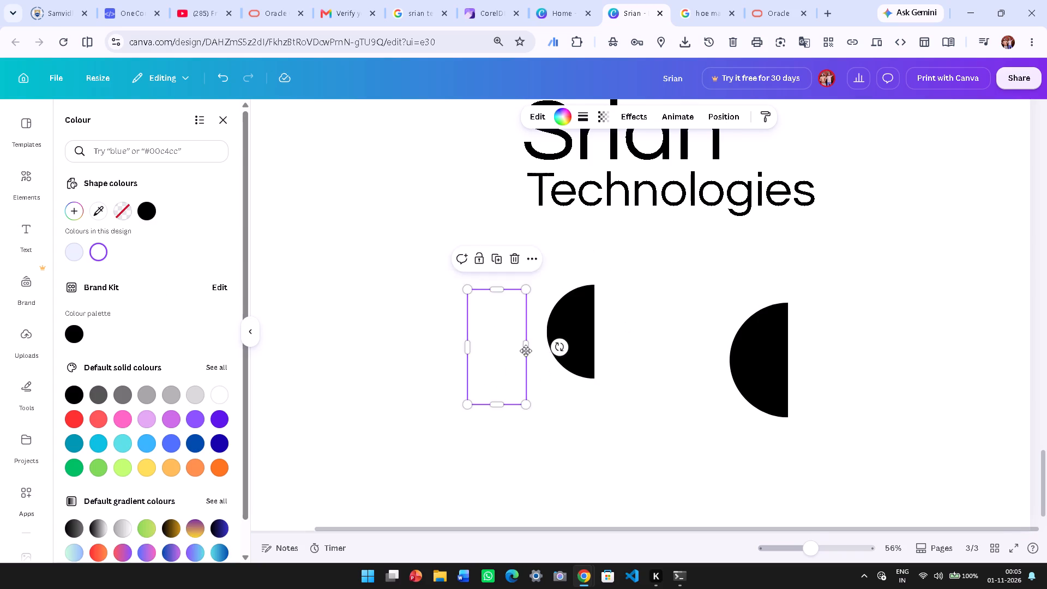
drag(526, 351, 621, 393)
Bring the white semicircle to the front of the layer order.
right_click(593, 350)
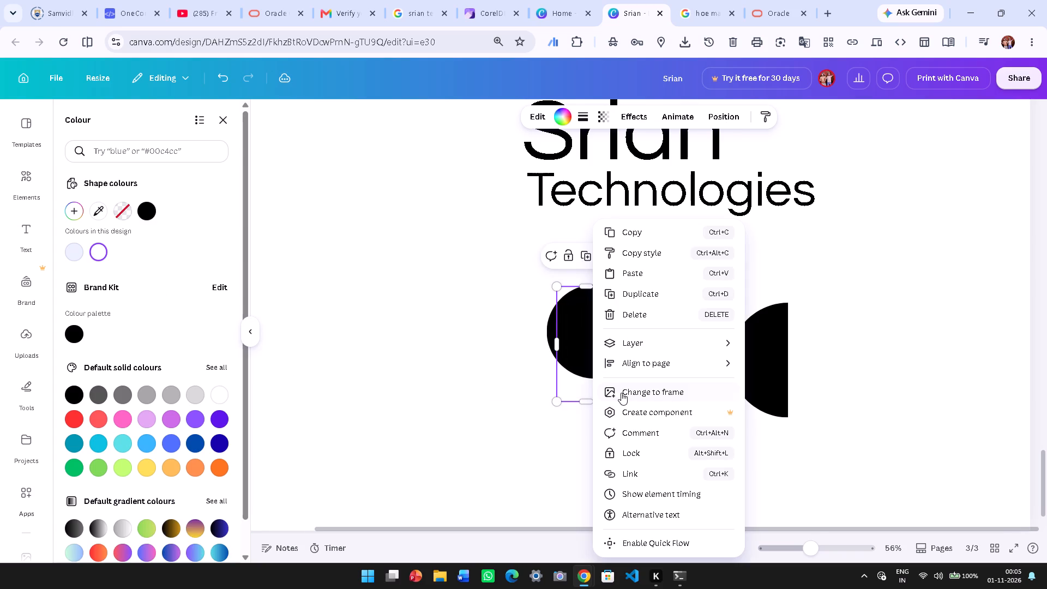
drag(621, 393, 656, 338)
click(702, 350)
click(796, 348)
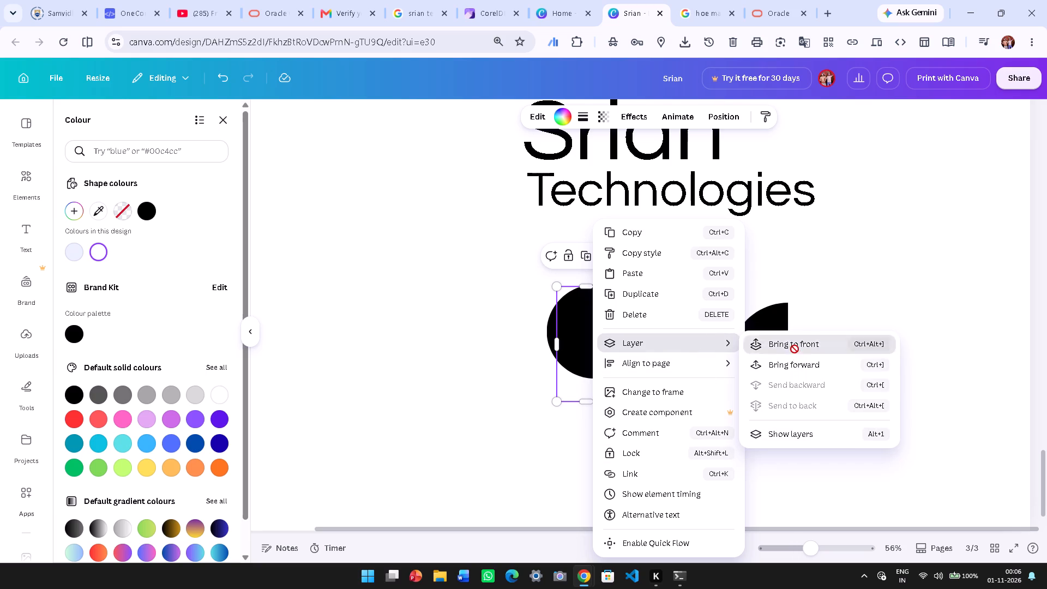
click(541, 385)
Shrink the white semicircle and centre it inside the small black one to leave a thin black outline all round.
drag(596, 359, 587, 362)
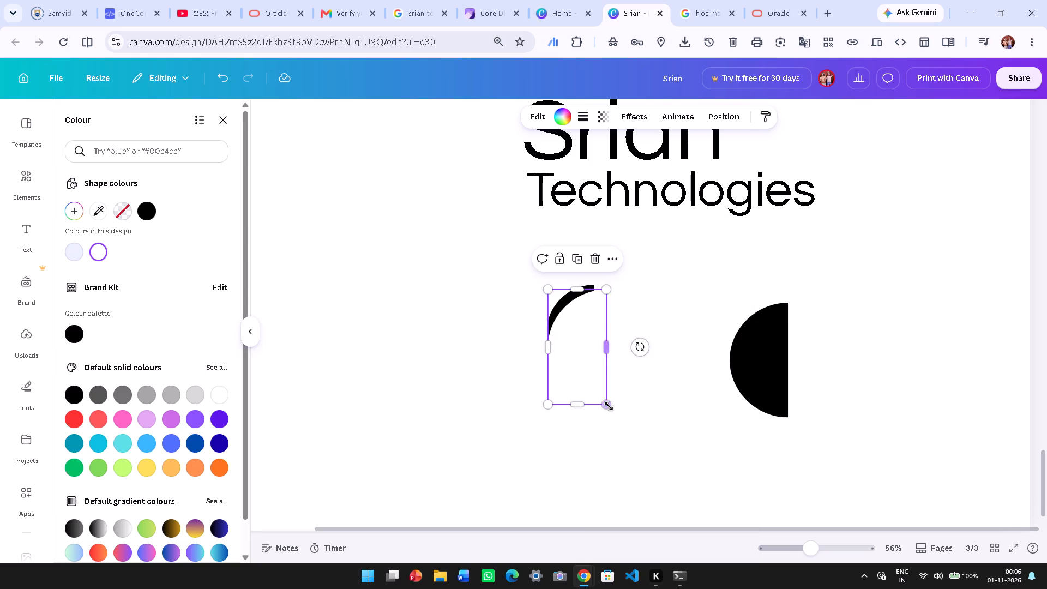
drag(609, 406, 585, 366)
drag(563, 334, 571, 338)
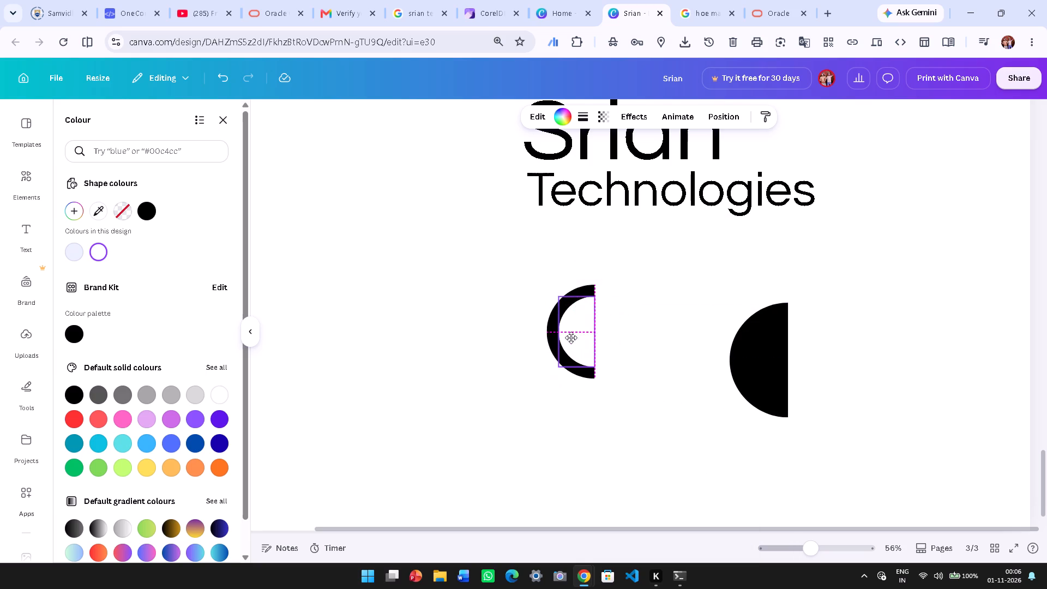
drag(571, 338, 570, 335)
drag(588, 364, 591, 373)
key(Left)
key(Left)
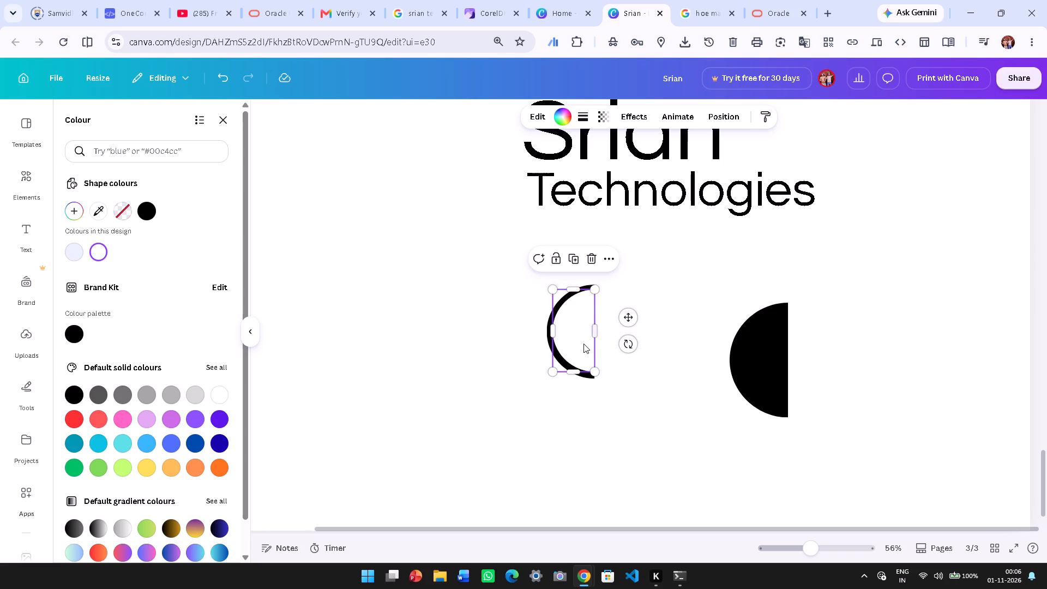
key(Left)
click(583, 344)
key(Left)
key(Left)
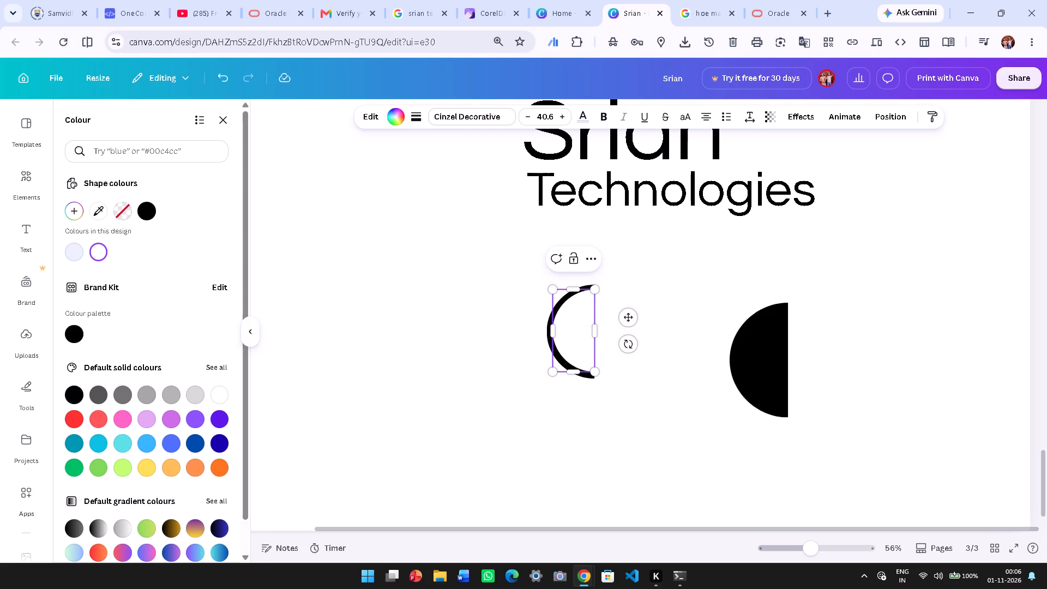
click(635, 320)
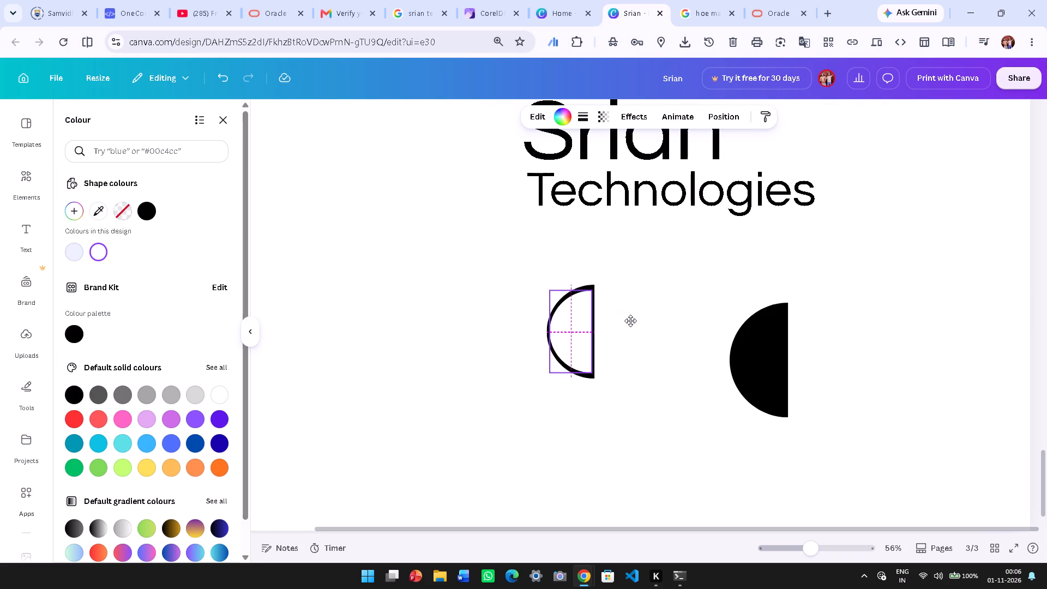
click(678, 357)
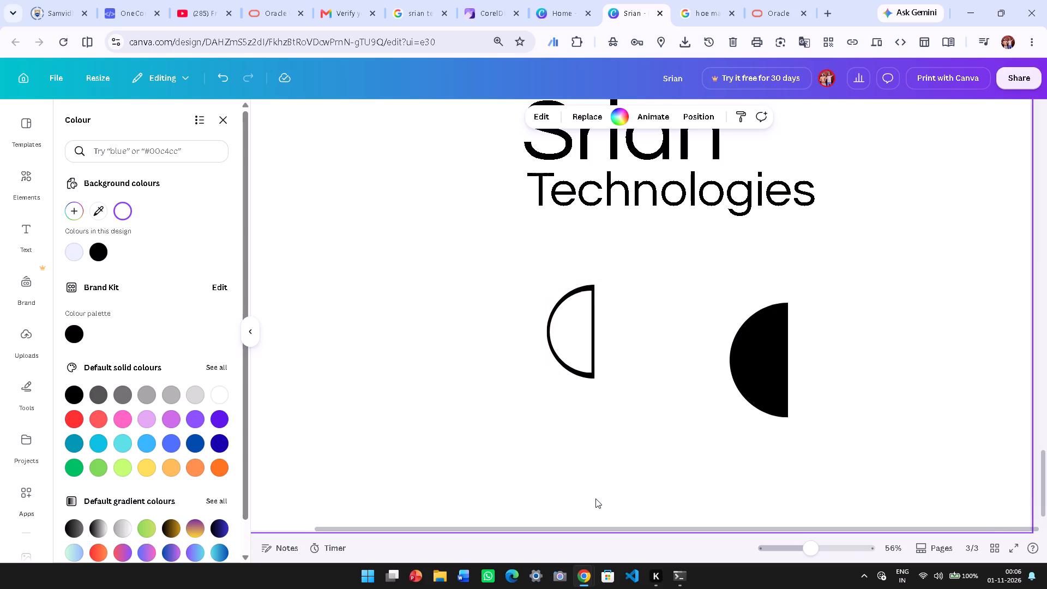
Enlarge and reposition the white semicircle up close, adjusting its curved side to even out the upper black outline.
ctrl+scroll(569, 311, up, 10)
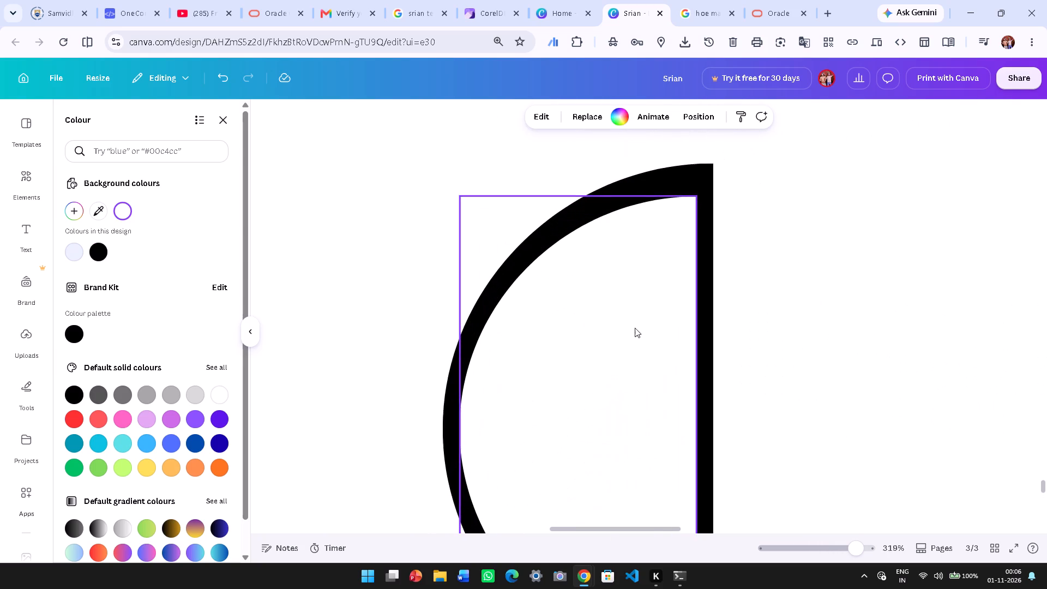
click(630, 293)
drag(695, 195, 698, 181)
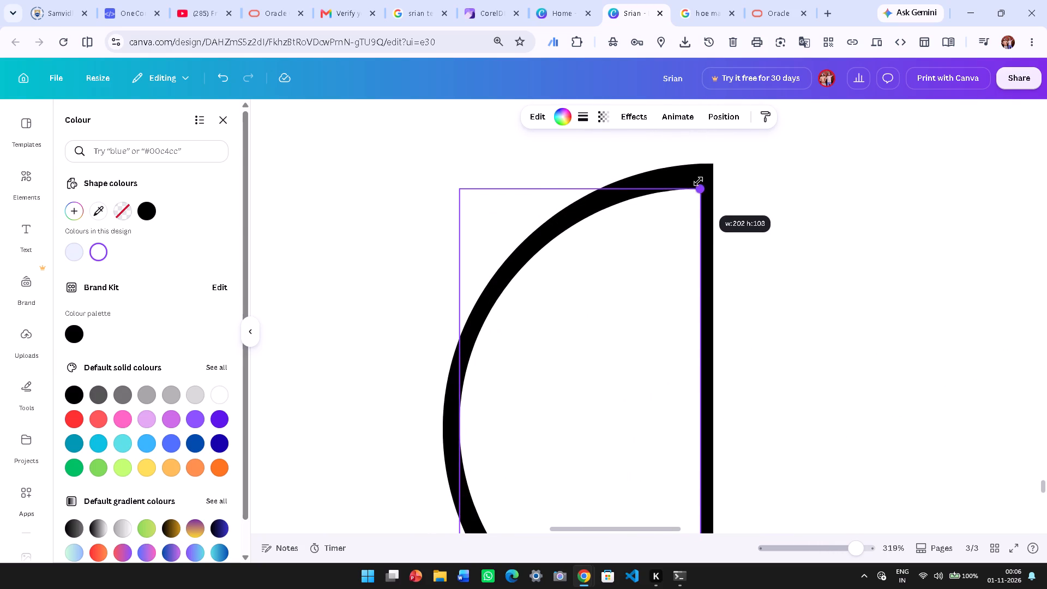
drag(698, 181, 693, 182)
drag(684, 208, 683, 210)
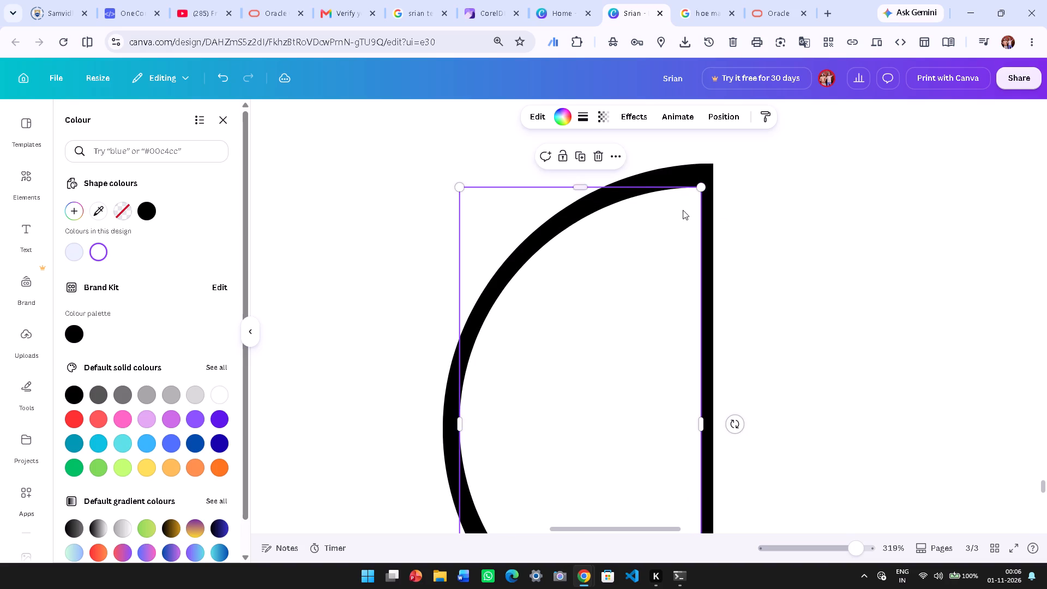
drag(683, 210, 673, 206)
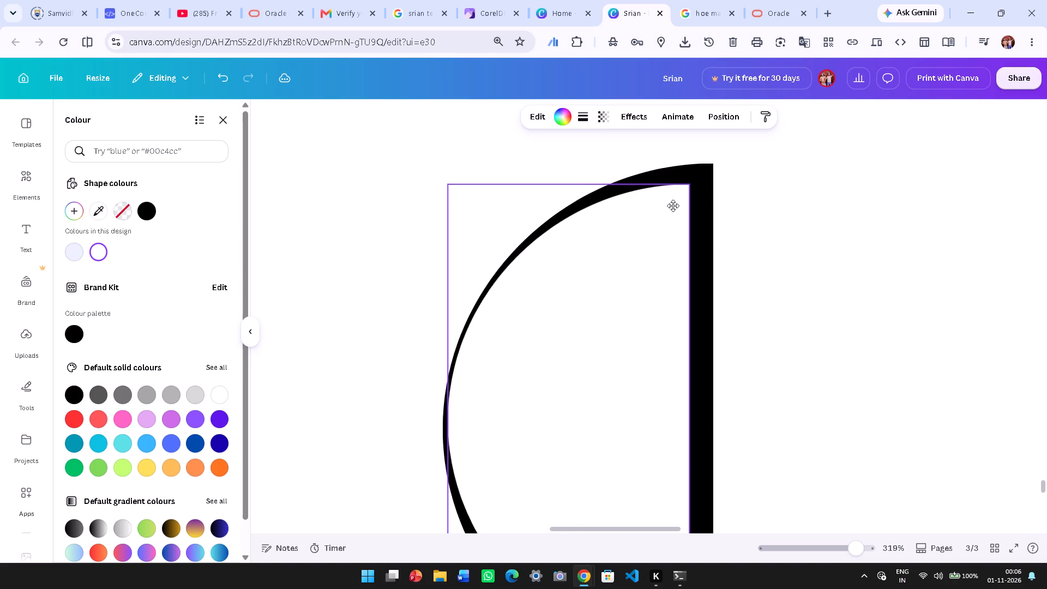
drag(673, 206, 677, 207)
scroll(618, 303, down, 1)
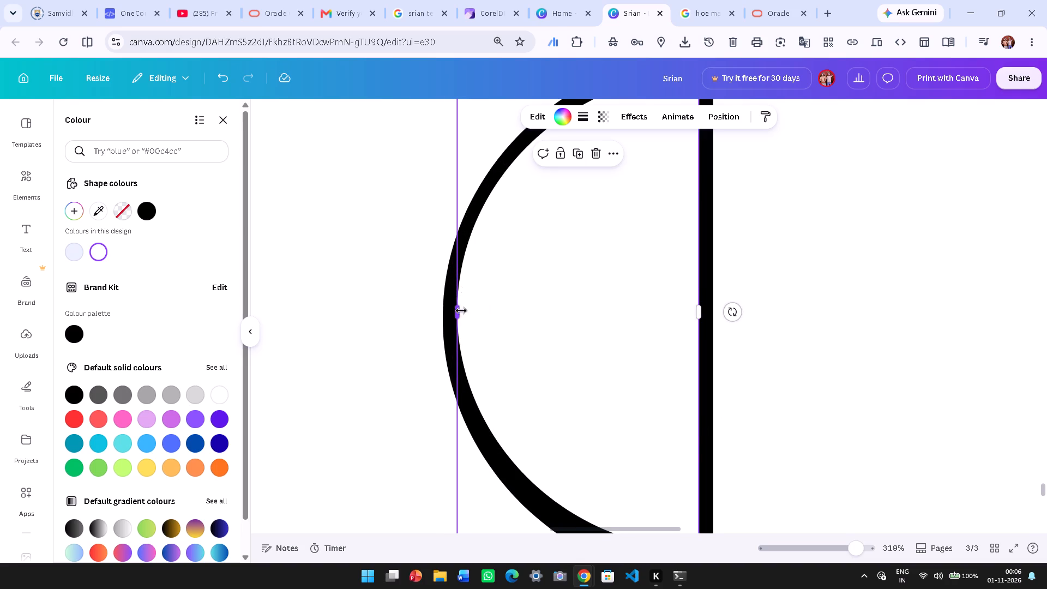
drag(461, 310, 477, 310)
scroll(553, 302, up, 1)
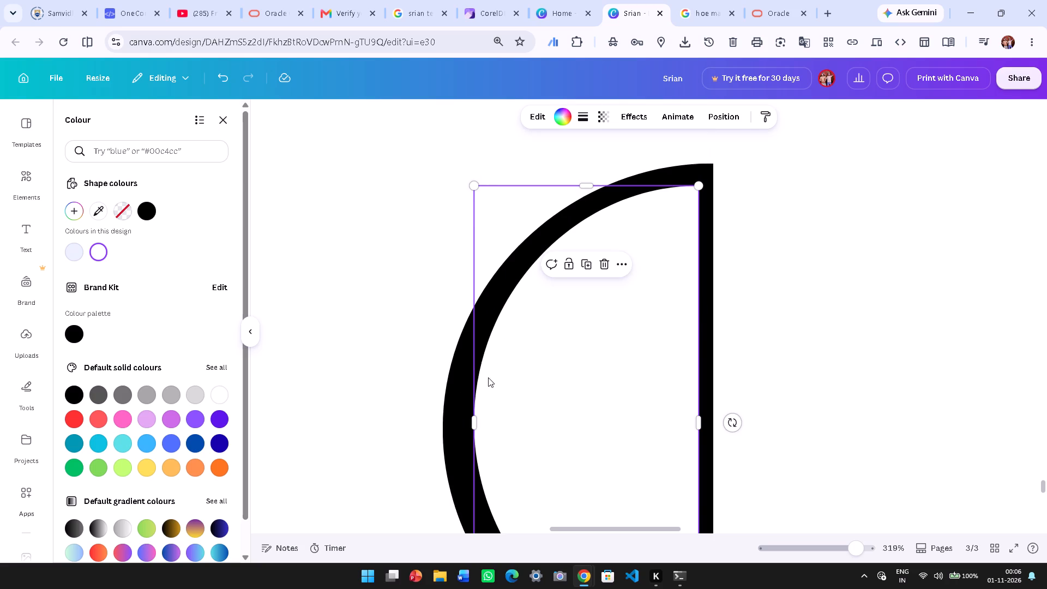
drag(475, 419, 468, 419)
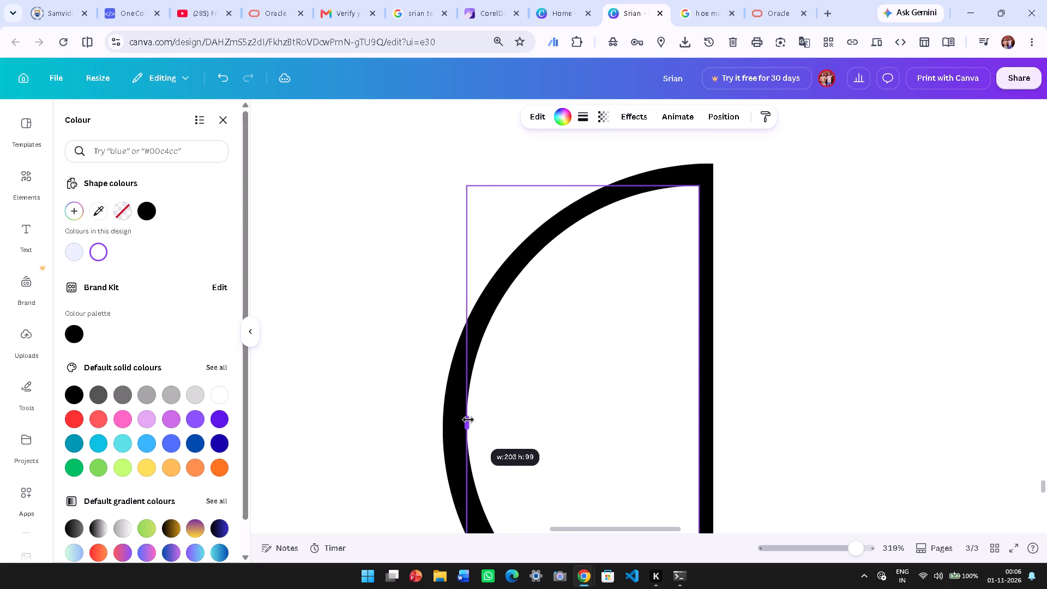
drag(468, 419, 461, 429)
Extend the white semicircle toward the lower corner and fine-tune its curved side and upper corner for an even outline.
scroll(520, 398, down, 2)
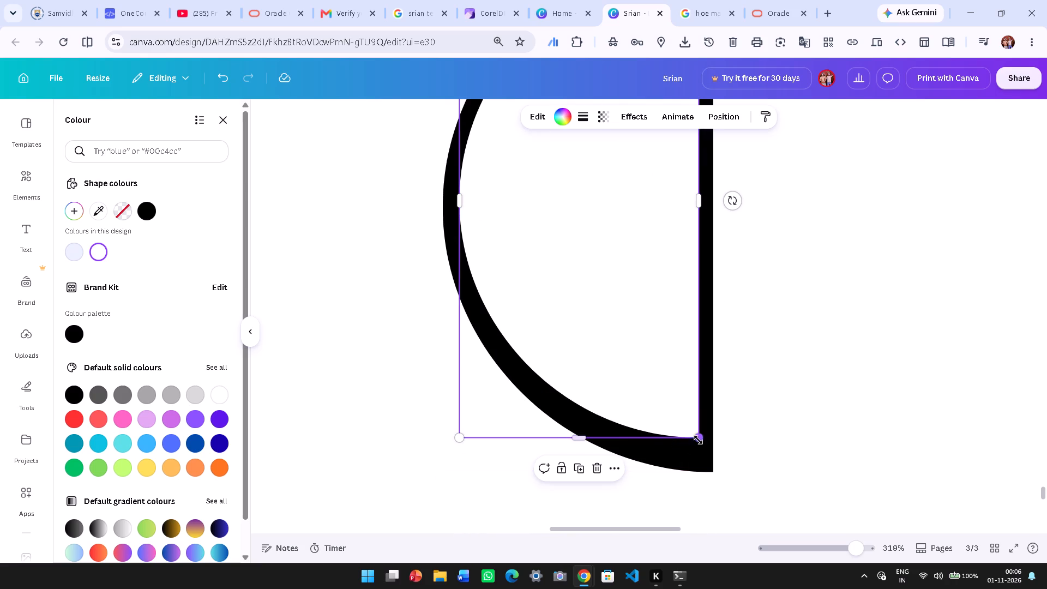
drag(698, 440, 691, 455)
drag(666, 411, 660, 422)
click(660, 422)
scroll(659, 417, up, 3)
scroll(647, 418, down, 1)
scroll(529, 463, down, 1)
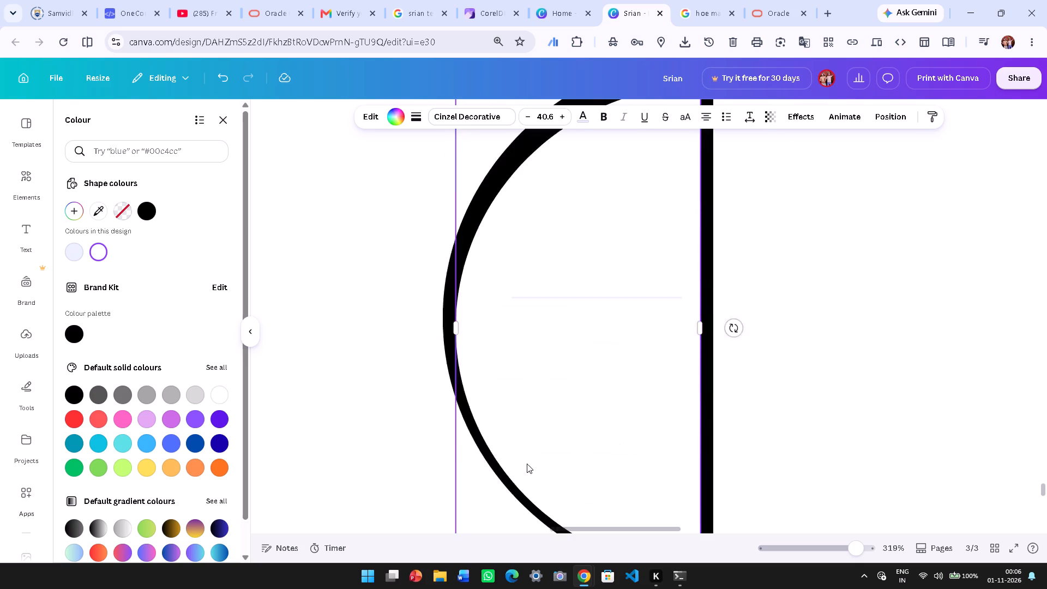
scroll(527, 464, down, 1)
scroll(479, 333, up, 1)
drag(455, 329, 464, 329)
scroll(648, 323, up, 2)
drag(698, 302, 702, 297)
click(811, 286)
Narrow the small black semicircle from its curved side to about w 227, h 111 to thin the outline.
scroll(799, 304, down, 2)
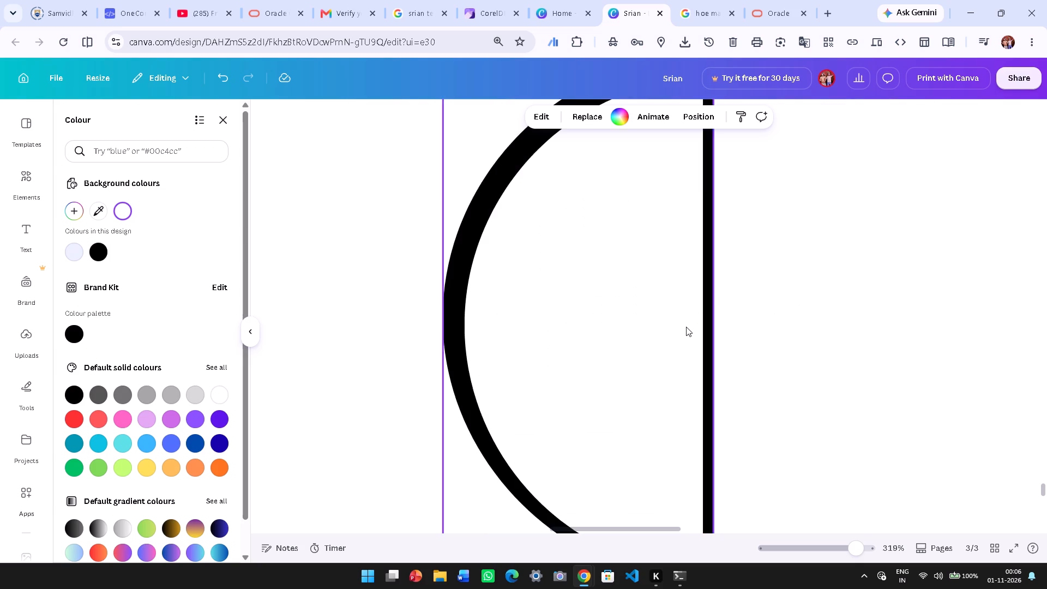
ctrl+scroll(686, 327, down, 2)
click(730, 328)
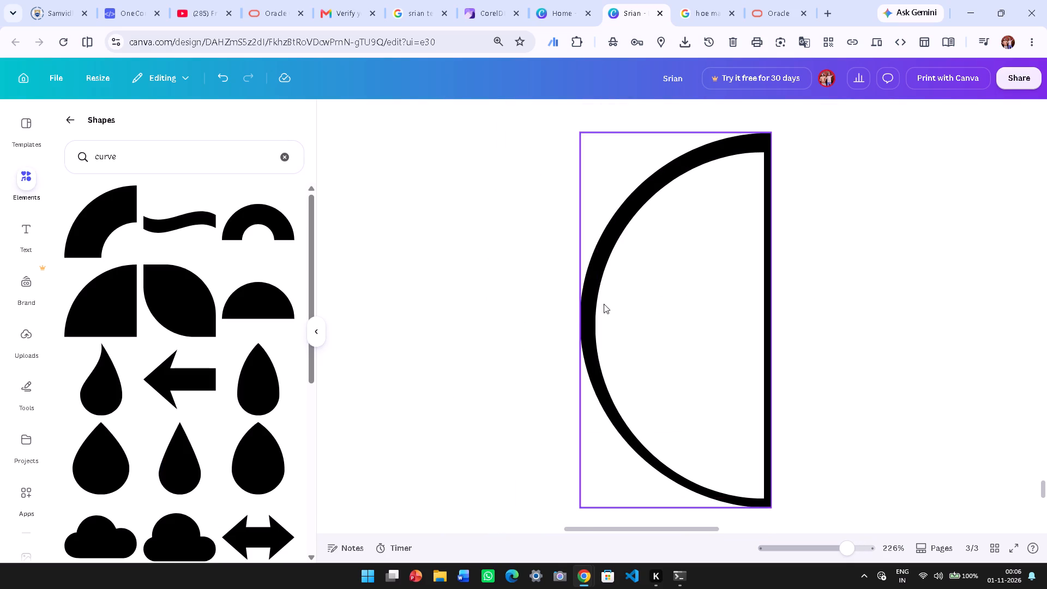
click(586, 310)
drag(579, 317, 586, 321)
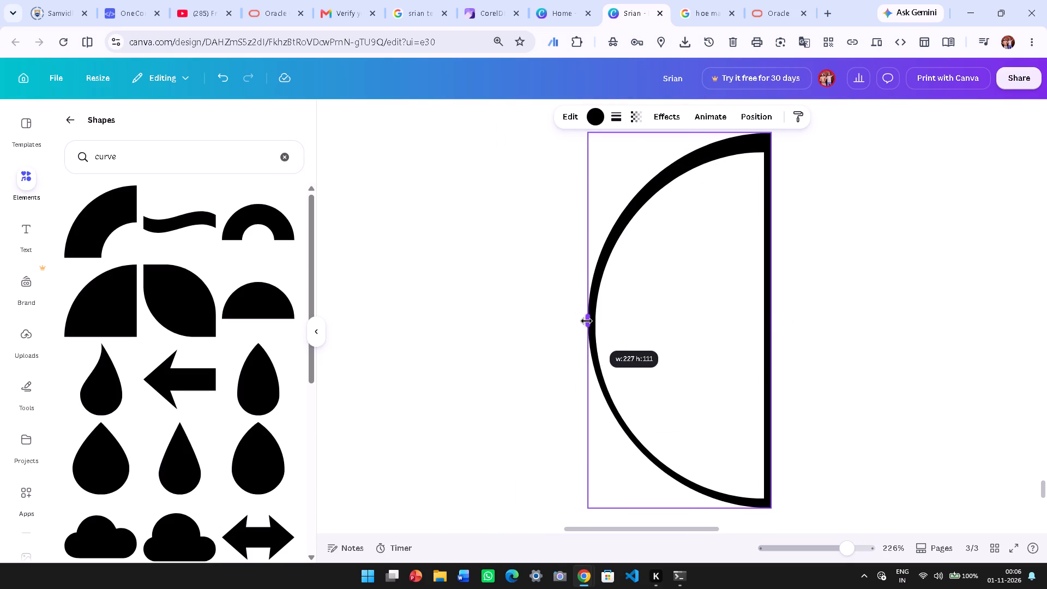
drag(586, 321, 586, 321)
Shift the small black semicircle slightly down behind the white one to balance the outline's top and bottom thickness.
click(619, 172)
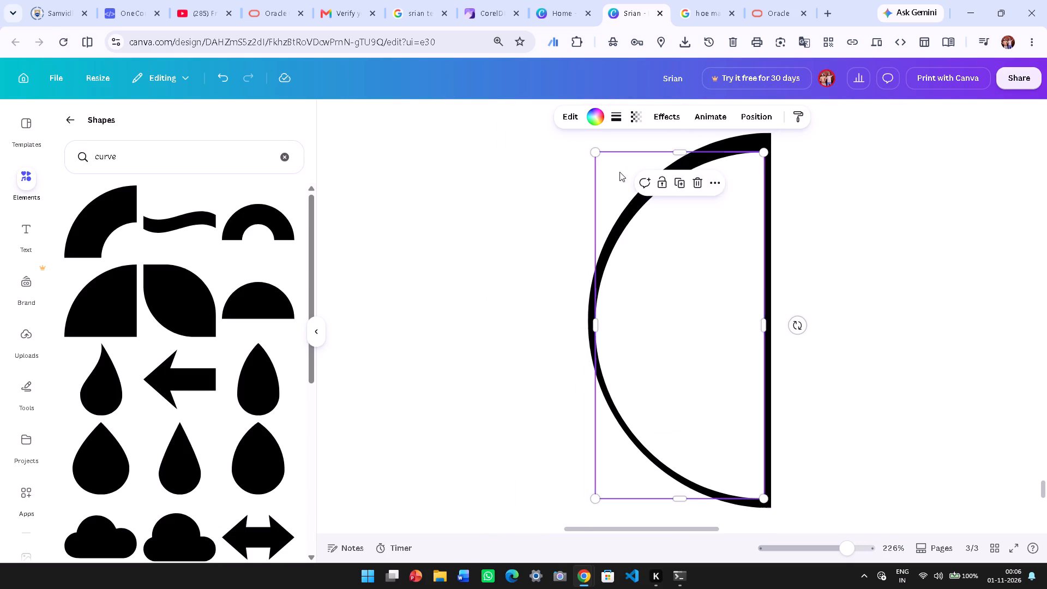
click(735, 147)
drag(743, 146, 744, 152)
click(744, 152)
key(Left)
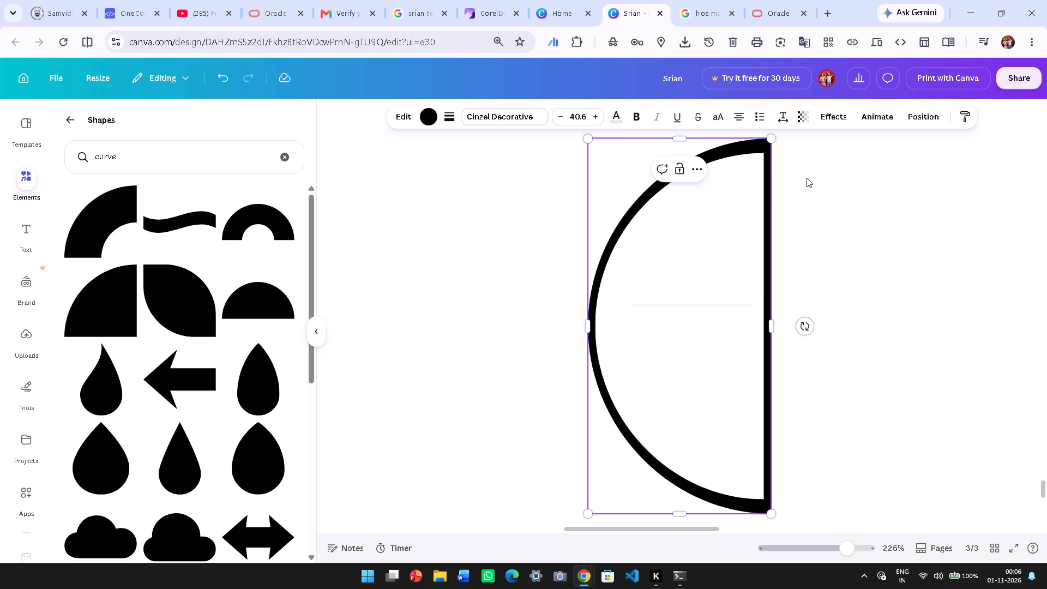
key(Left)
key(Left)
click(807, 178)
ctrl+scroll(807, 178, down, 4)
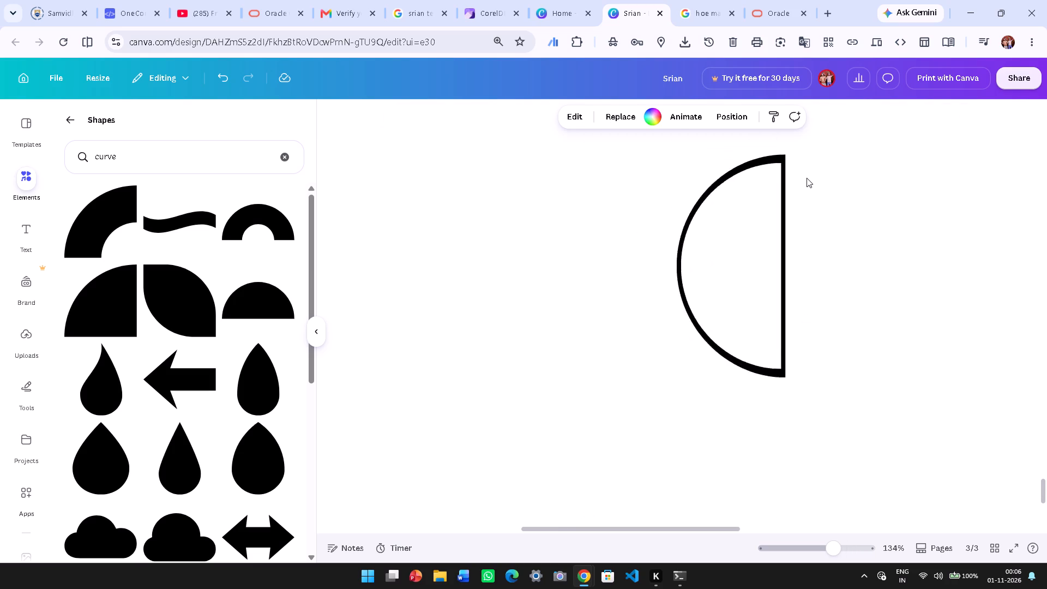
scroll(732, 329, up, 1)
ctrl+scroll(563, 334, down, 3)
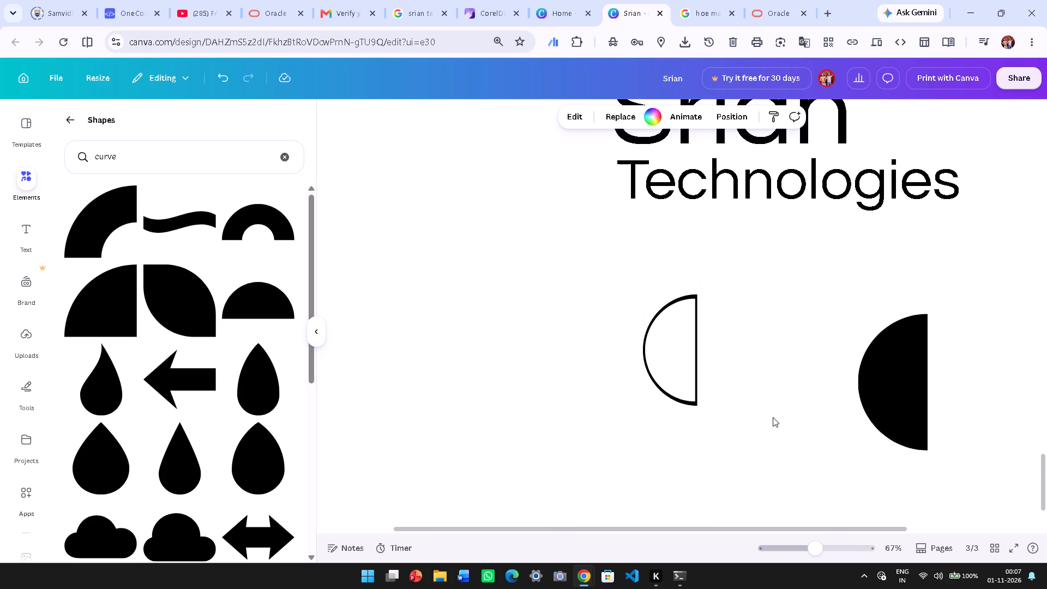
Shrink the solid black semicircle in stages and place it centred inside the outlined semicircle.
drag(903, 393, 805, 417)
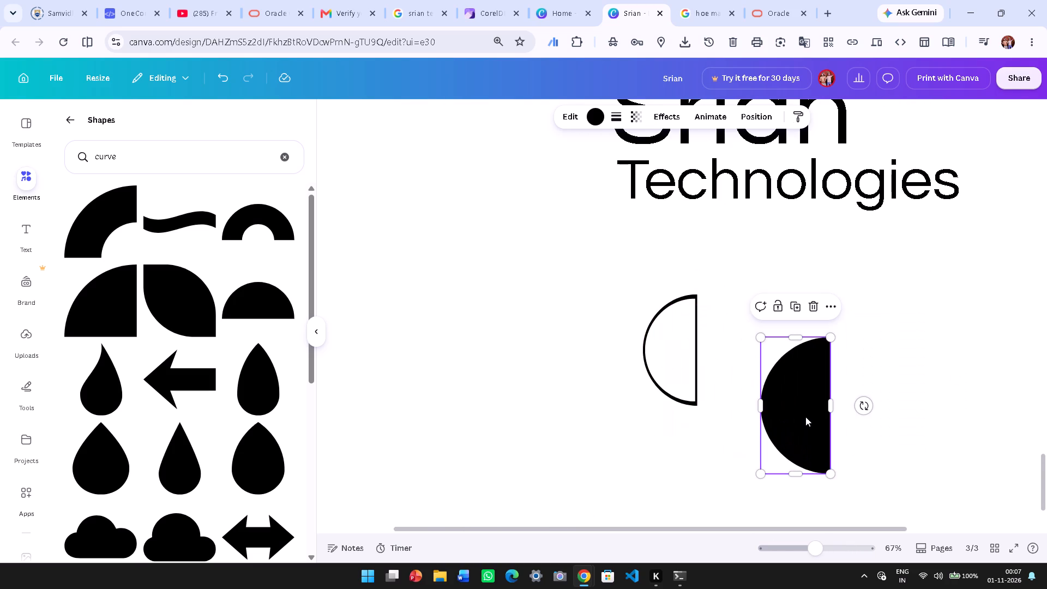
click(805, 417)
drag(835, 474, 810, 436)
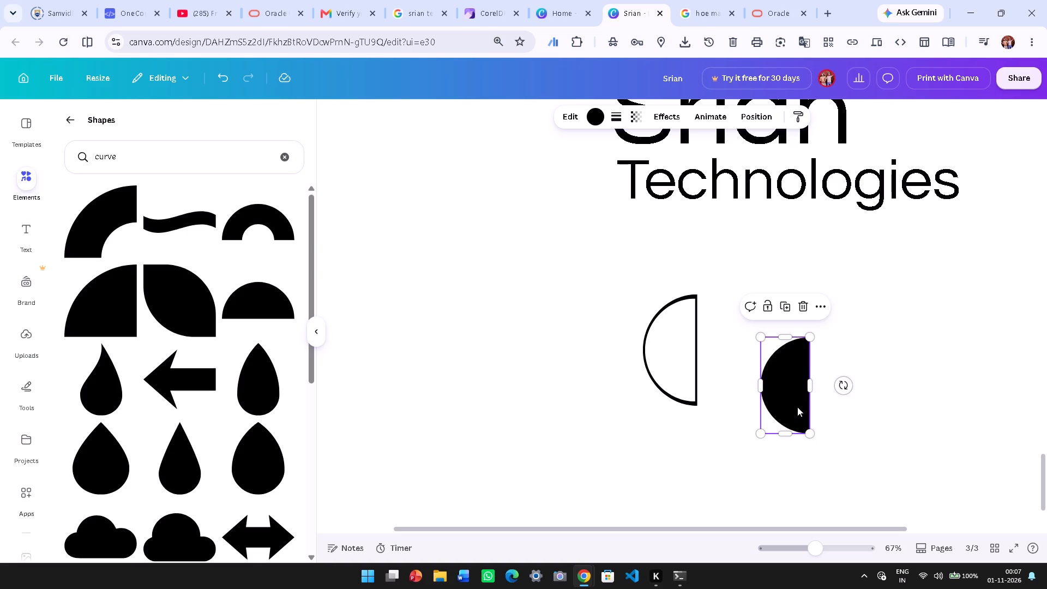
drag(790, 390, 778, 412)
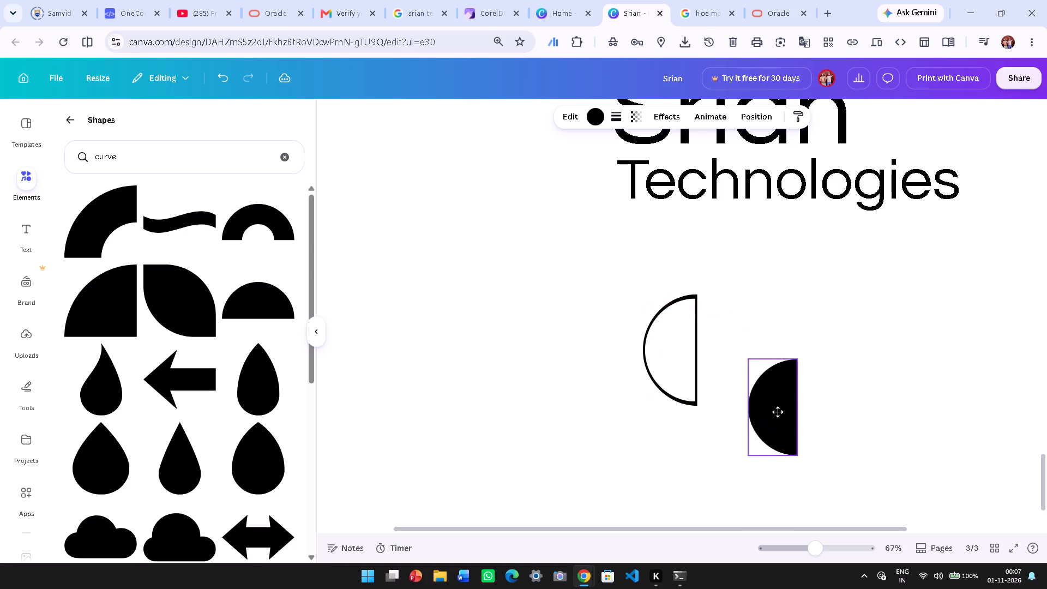
drag(778, 412, 774, 400)
drag(793, 447, 774, 416)
drag(763, 389, 720, 368)
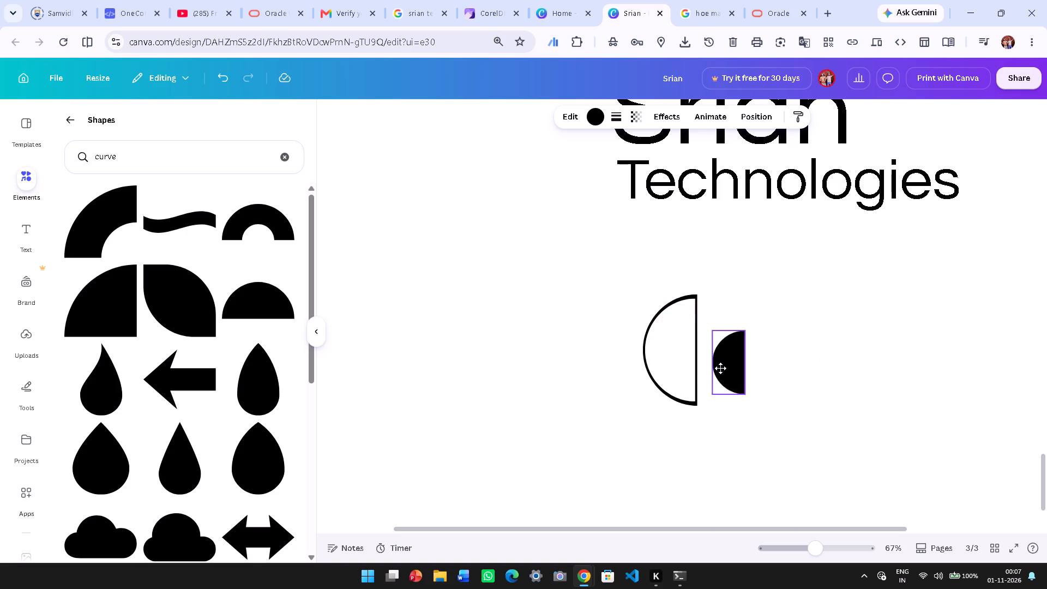
drag(720, 368, 673, 362)
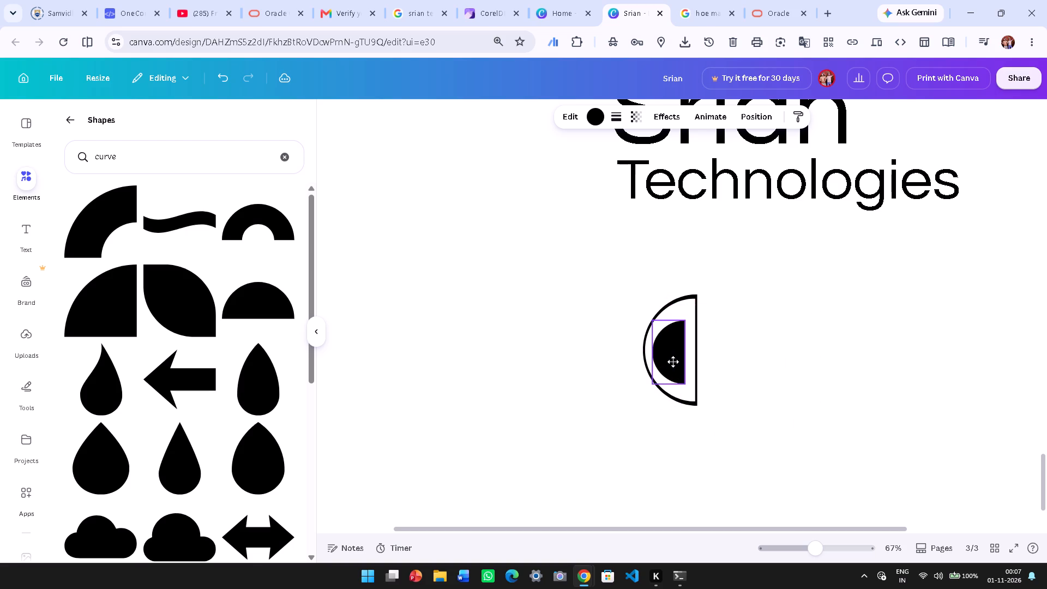
drag(673, 362, 673, 362)
click(855, 344)
Move both semicircles together to sit just before the Srian Technologies text, then enlarge them slightly to match its height.
ctrl+scroll(855, 344, down, 2)
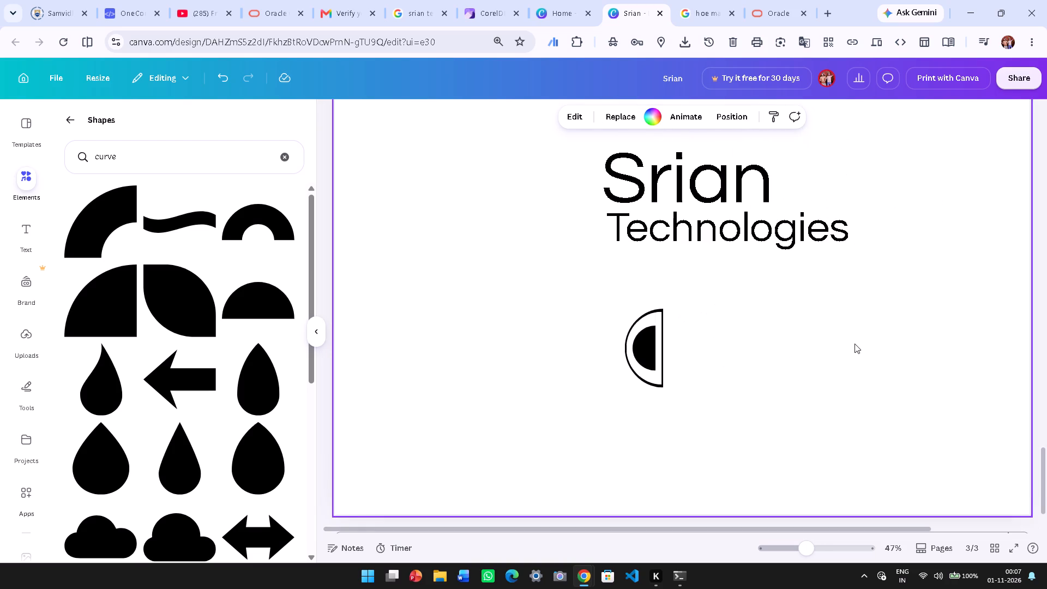
drag(587, 296, 742, 402)
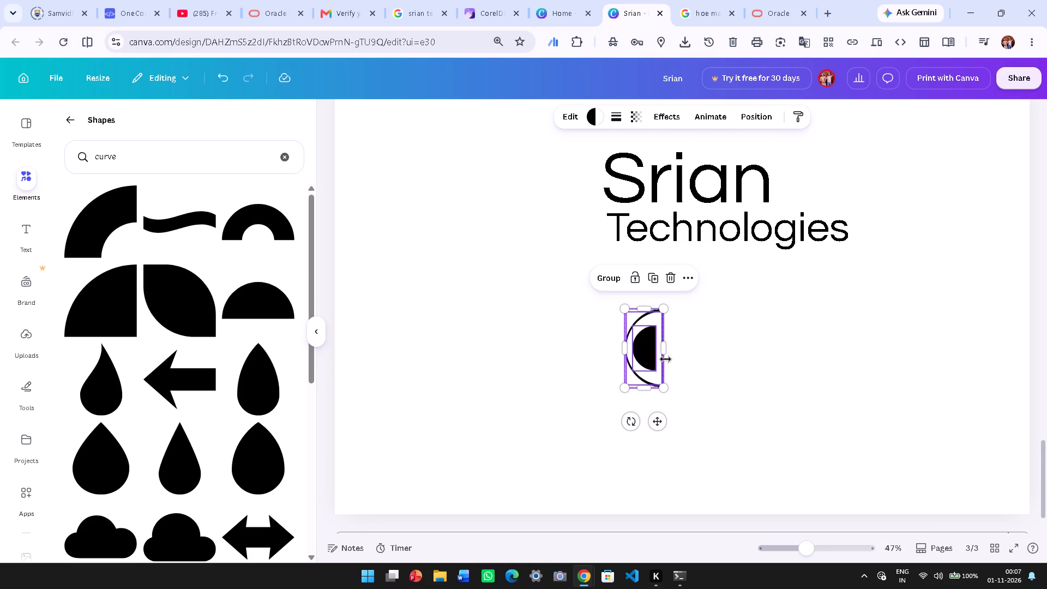
drag(660, 430, 645, 406)
drag(564, 261, 744, 408)
drag(662, 420, 598, 303)
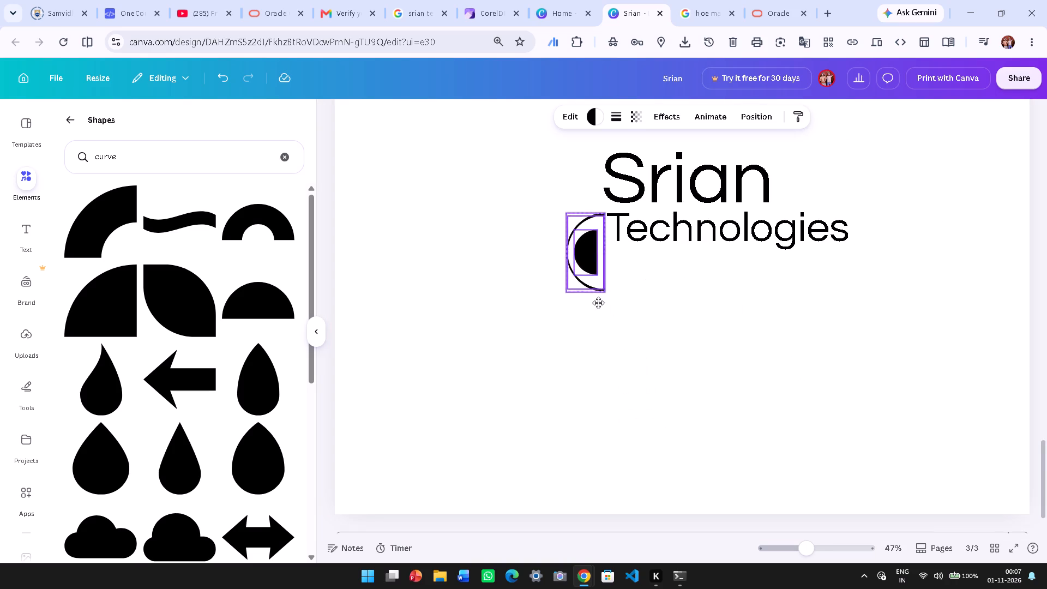
drag(598, 303, 603, 274)
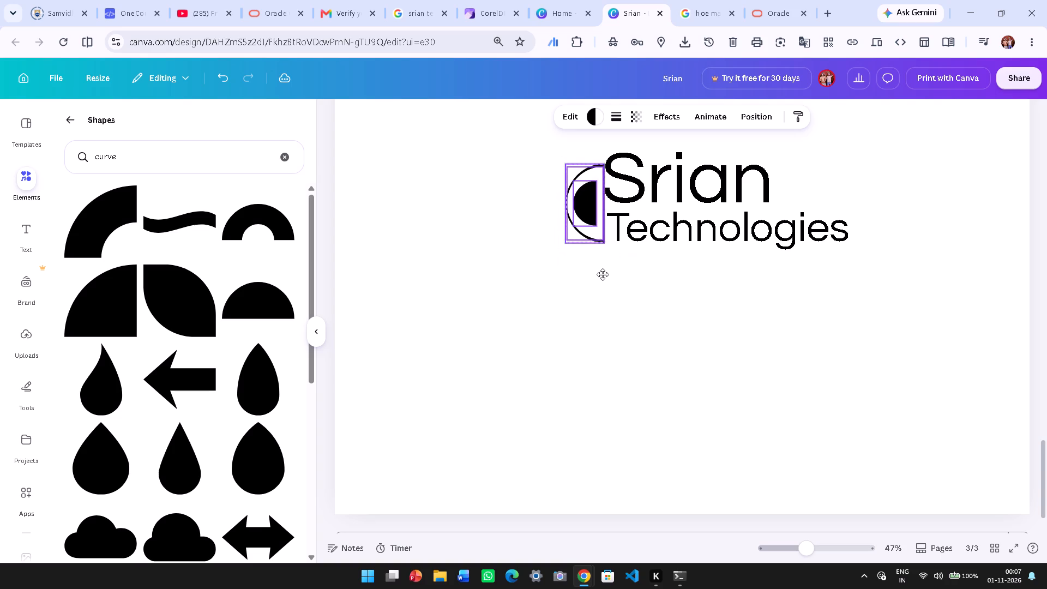
drag(603, 274, 595, 267)
drag(559, 237, 558, 237)
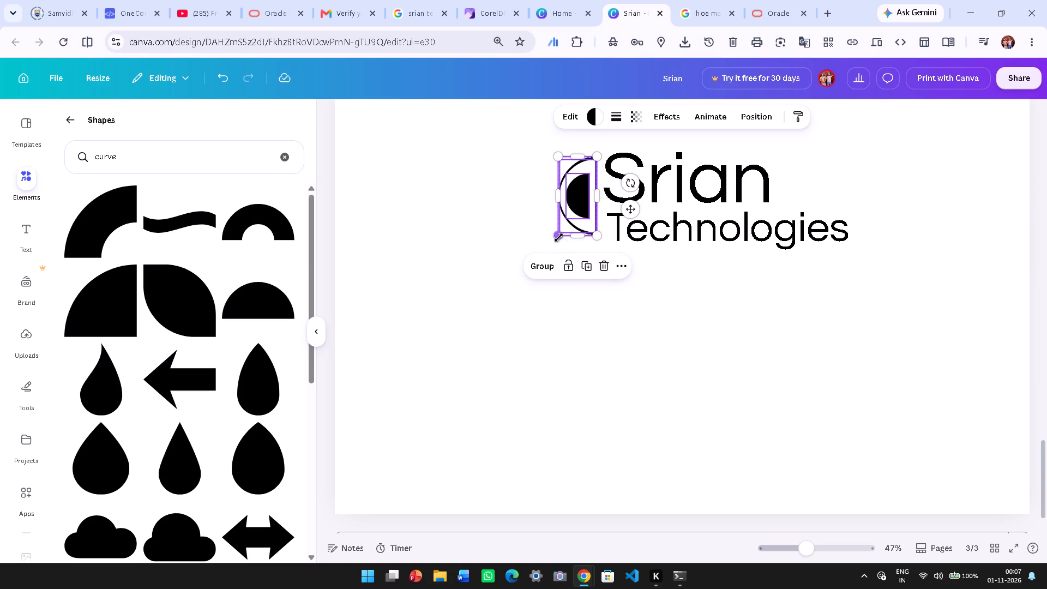
drag(558, 237, 548, 242)
click(705, 359)
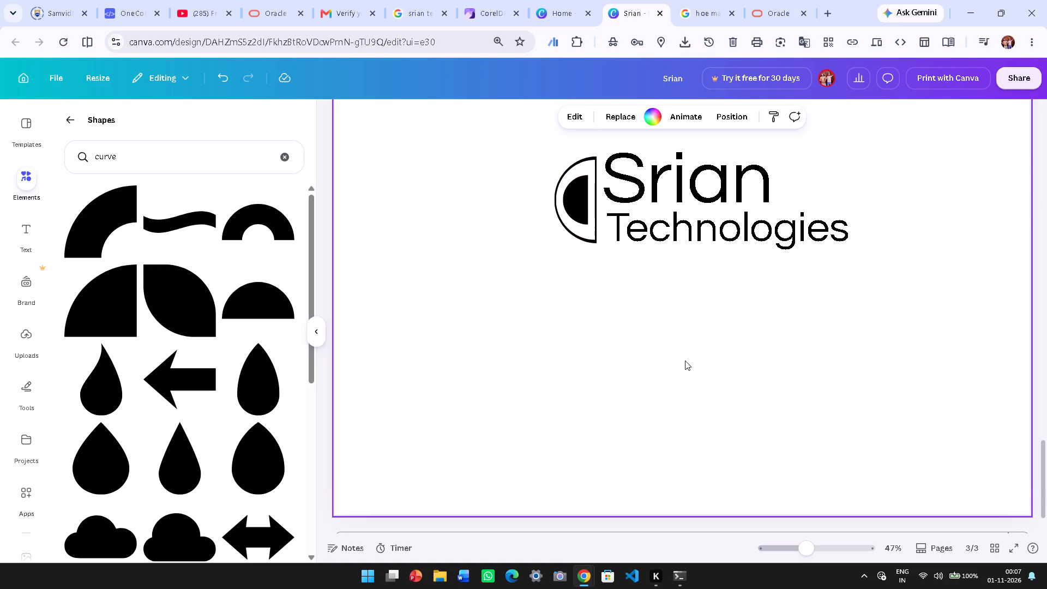
Examine the combined mark and Srian Technologies text at several zoom levels to judge the overall balance.
scroll(685, 360, up, 2)
scroll(685, 364, down, 1)
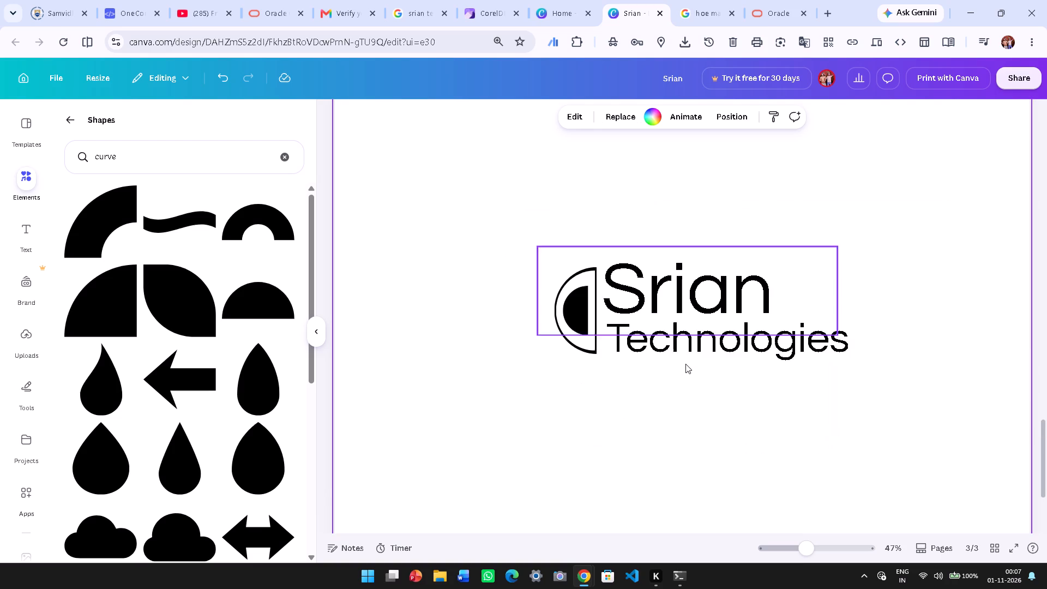
ctrl+scroll(705, 365, down, 3)
scroll(682, 392, up, 3)
scroll(682, 392, down, 4)
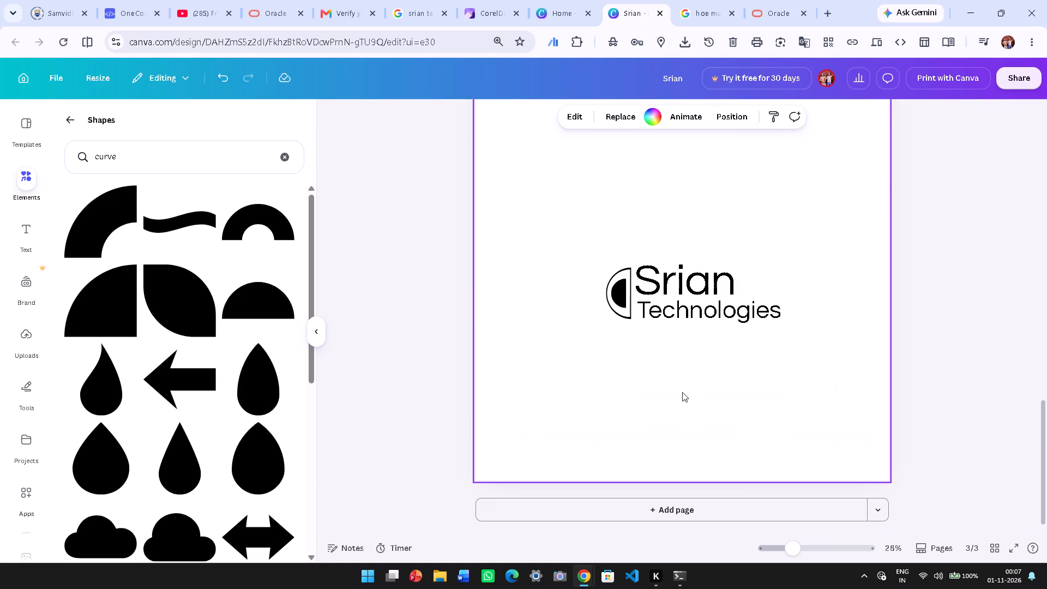
ctrl+scroll(682, 392, up, 3)
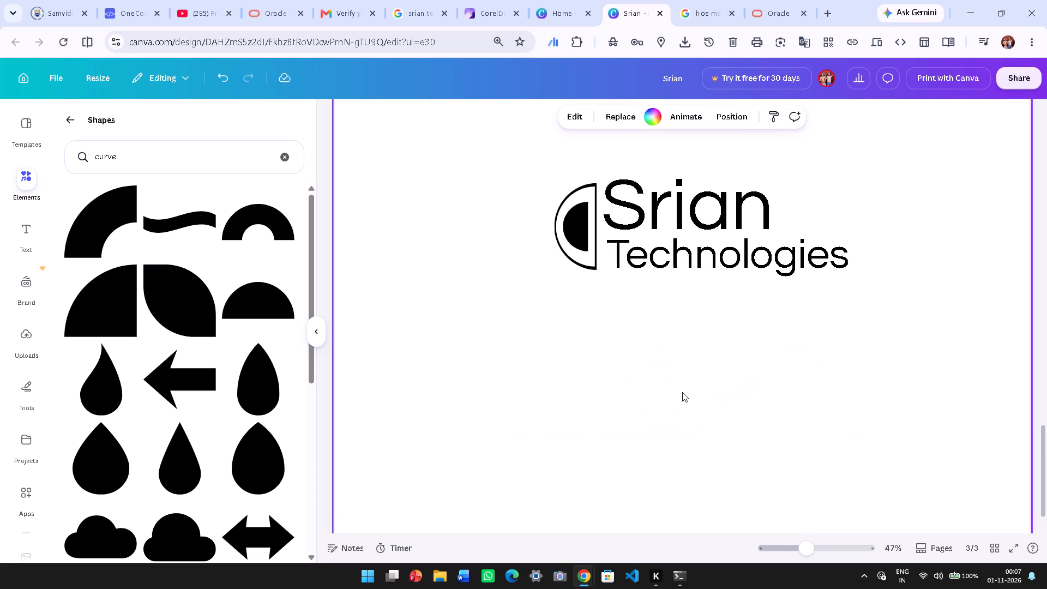
ctrl+scroll(682, 392, up, 4)
scroll(510, 298, up, 4)
scroll(544, 406, down, 2)
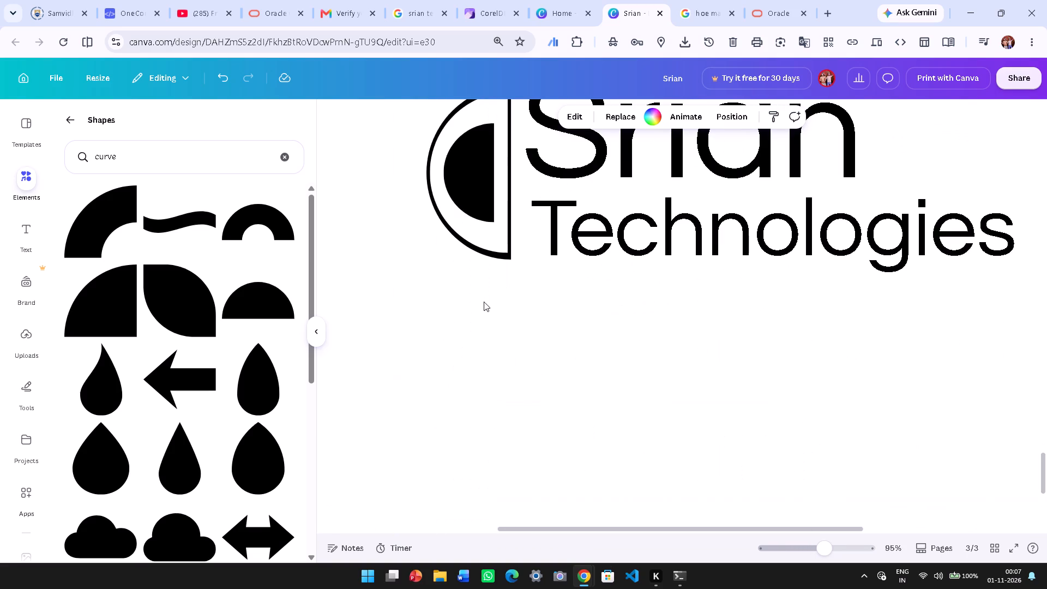
scroll(502, 287, up, 2)
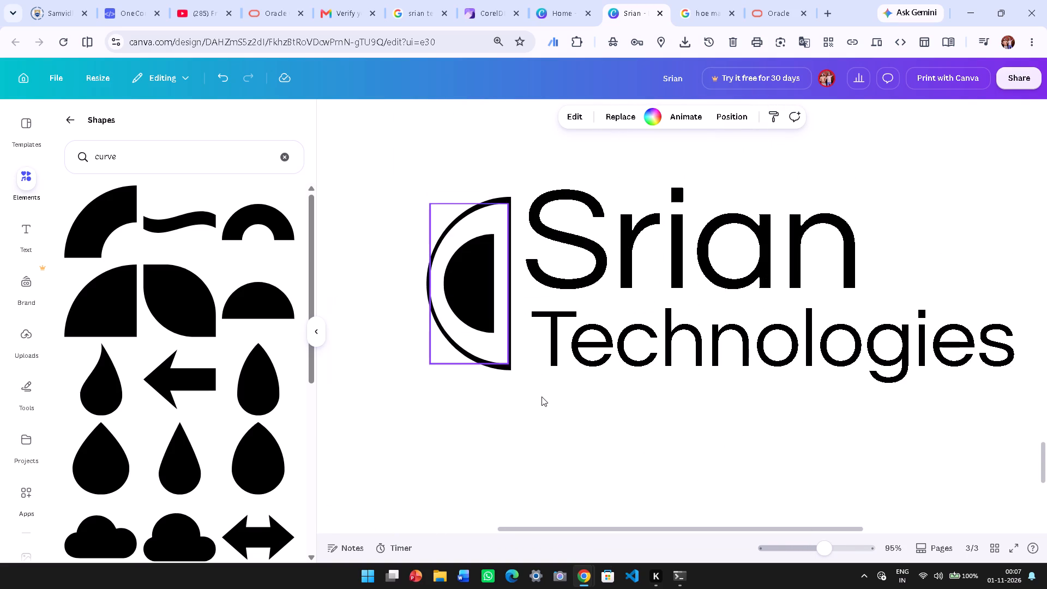
Adjust the white semicircle's straight side and extend its lower corner to thin the black outline along the straight and lower edges.
ctrl+scroll(542, 396, up, 4)
scroll(574, 447, right, 1)
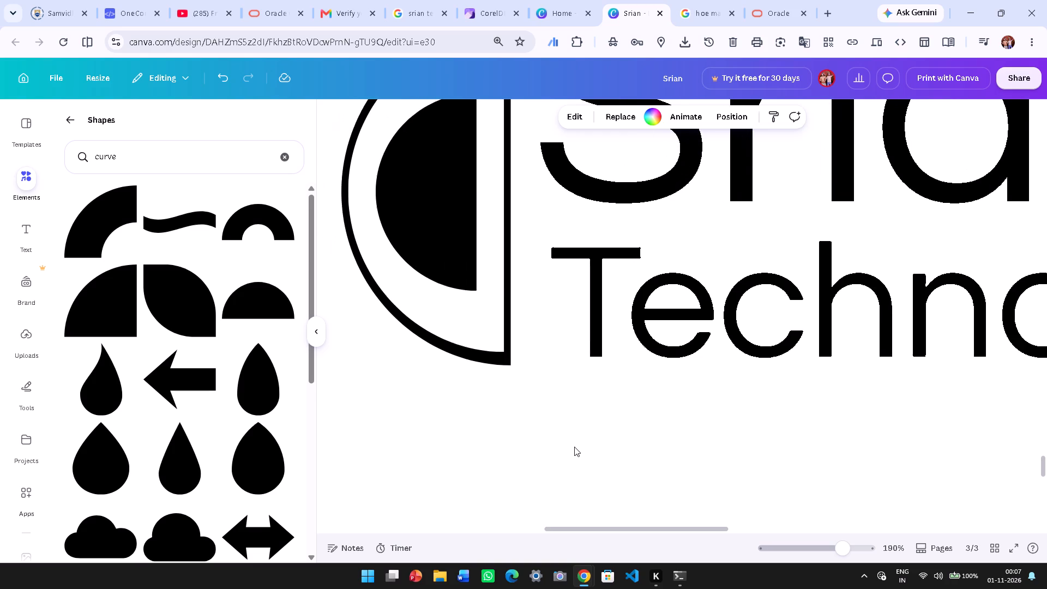
scroll(574, 447, up, 1)
scroll(574, 447, right, 1)
click(573, 449)
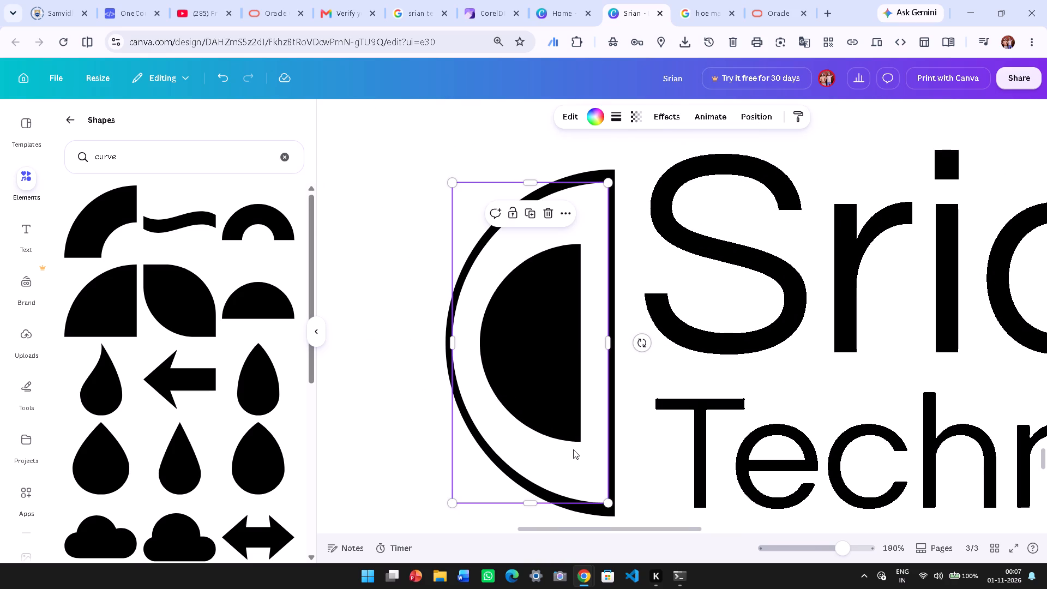
click(613, 342)
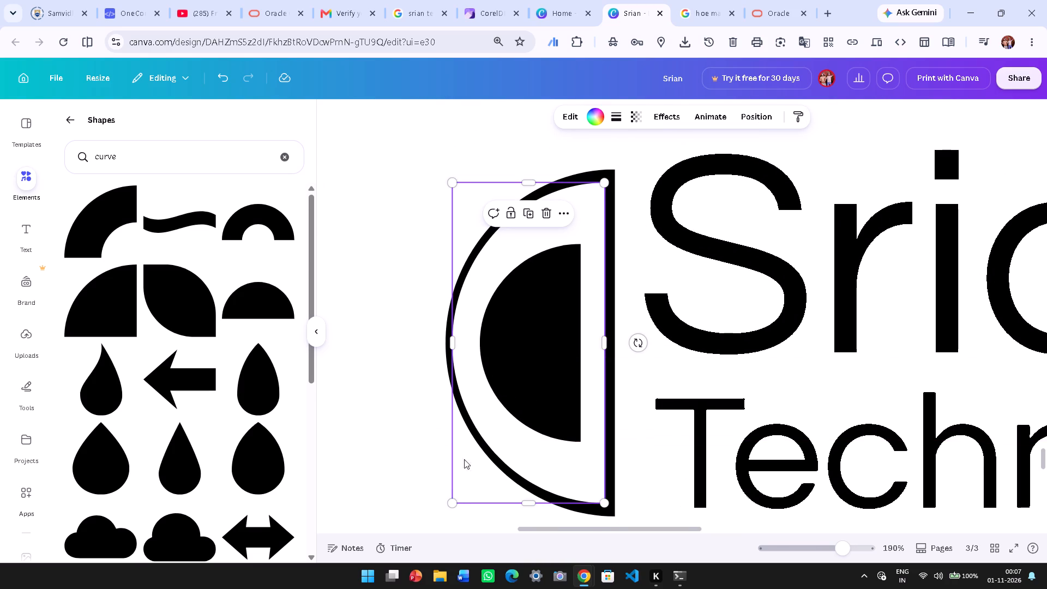
click(349, 329)
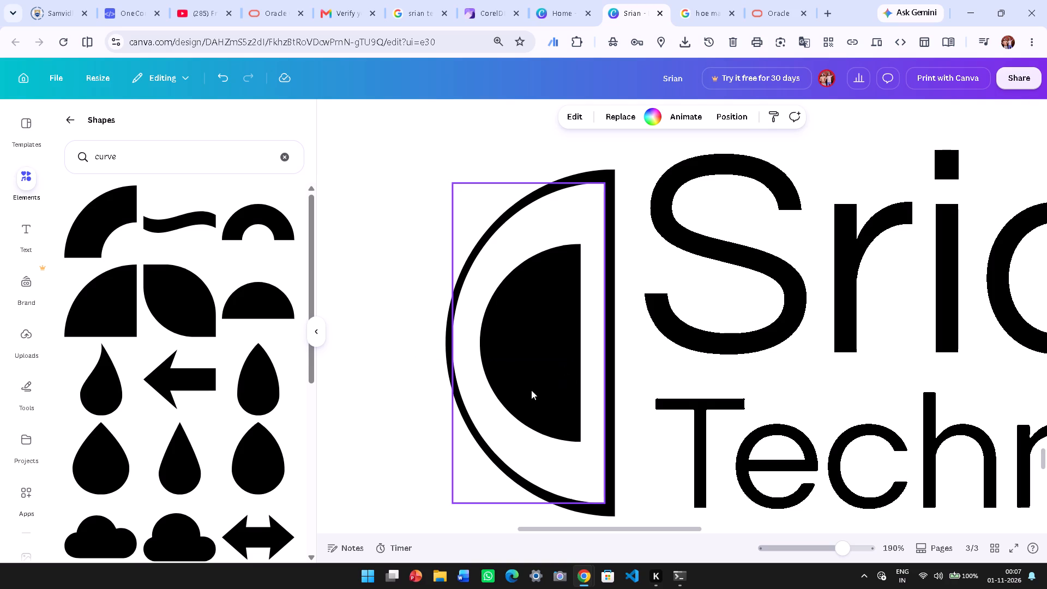
click(587, 363)
drag(601, 340, 607, 342)
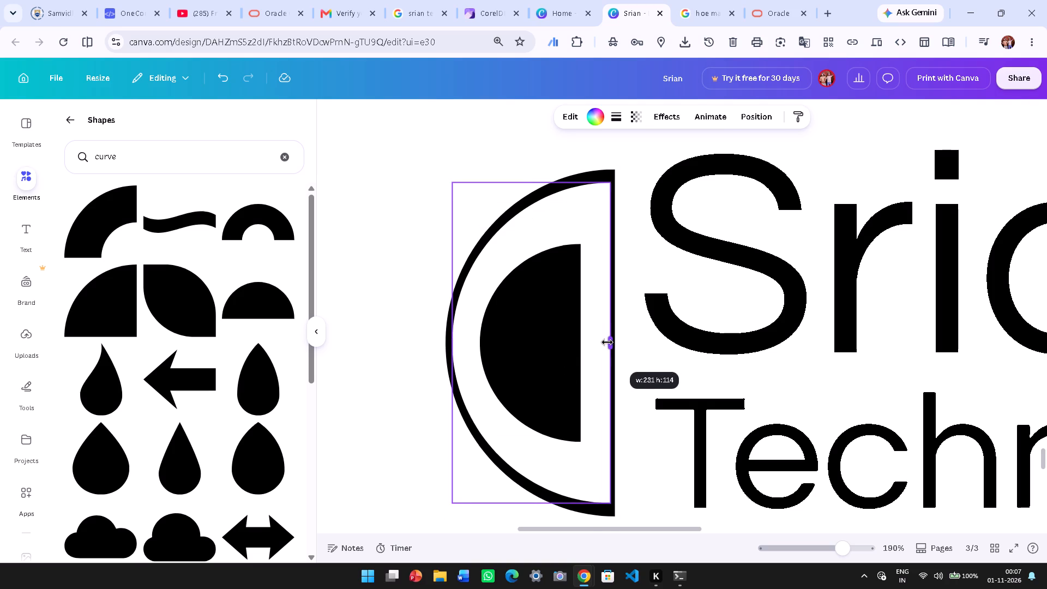
drag(607, 342, 603, 346)
click(603, 346)
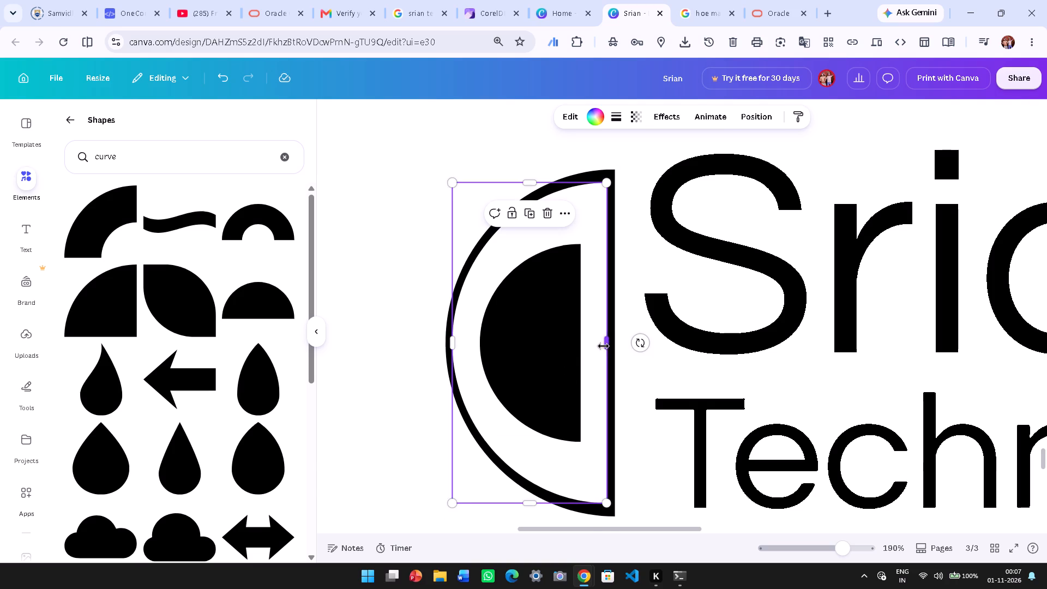
drag(605, 503, 598, 503)
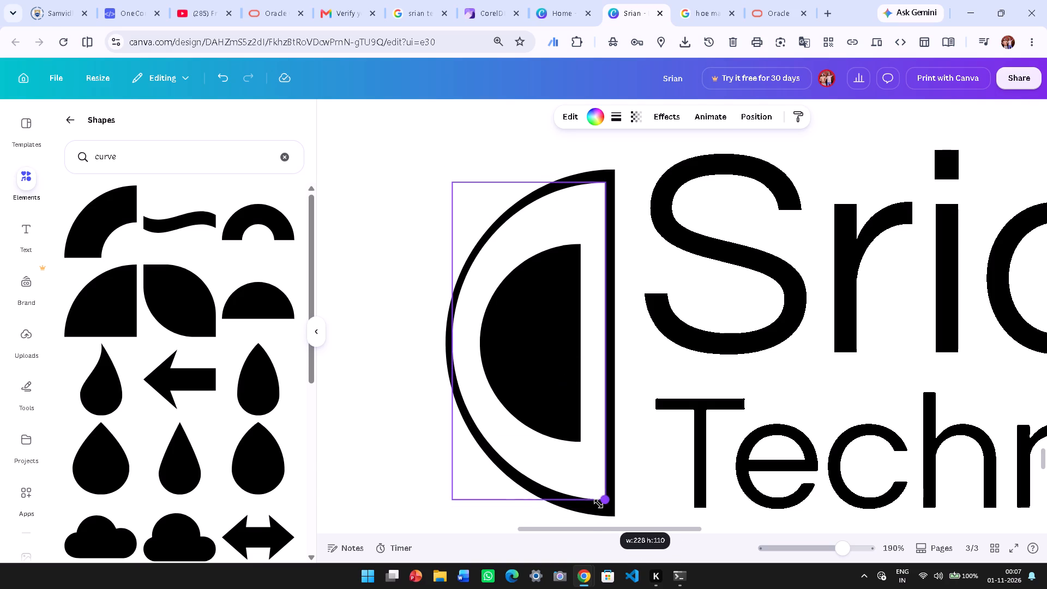
drag(598, 503, 600, 510)
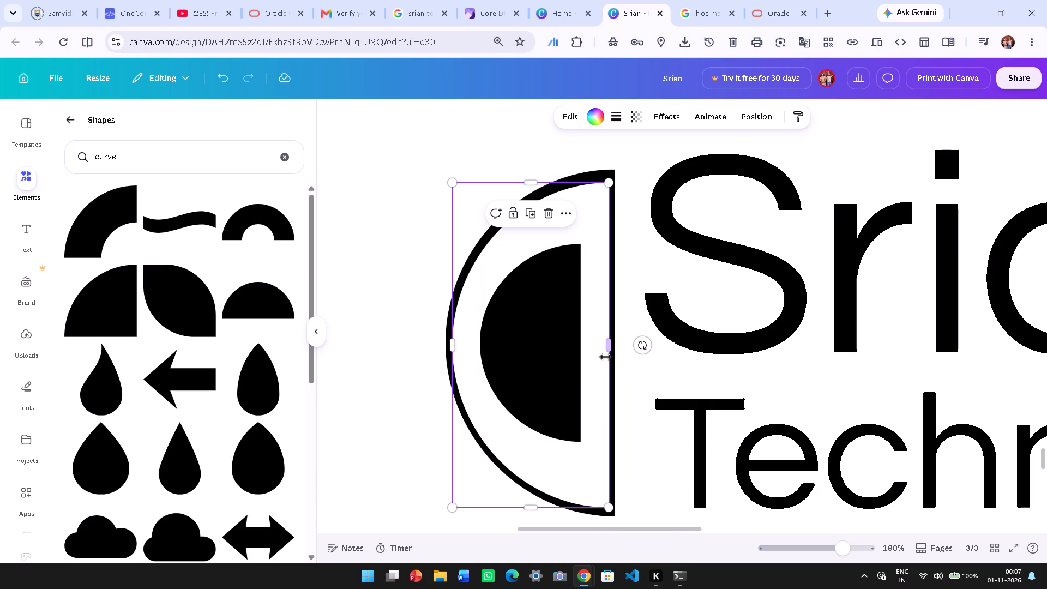
Move the white semicircle slightly up and toward the curved side, nudging it to even the top and bottom outline.
drag(583, 299, 585, 296)
key(Up)
key(Up)
key(Up)
key(Up)
key(Down)
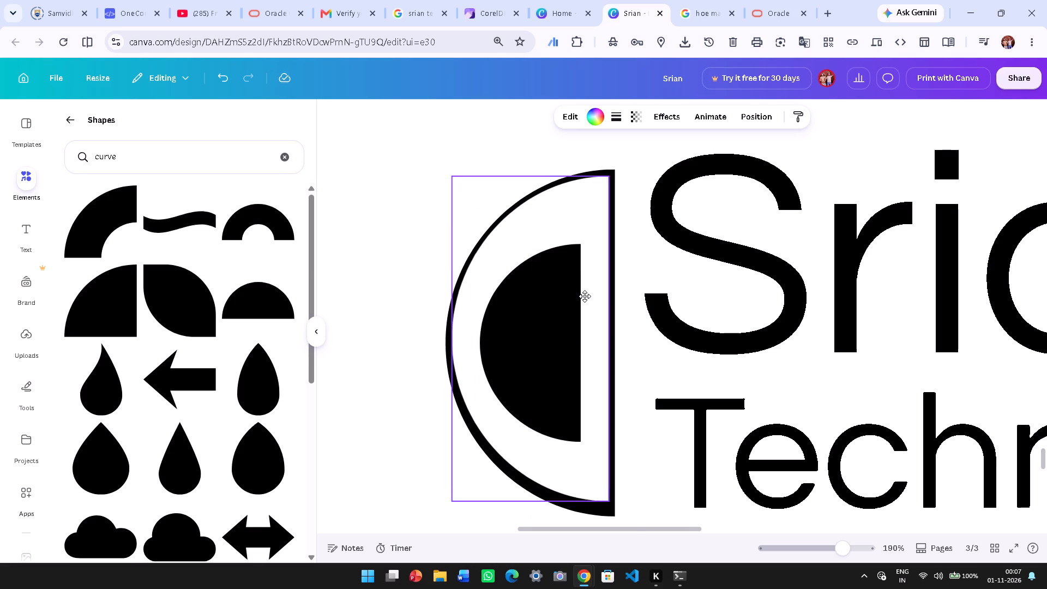
drag(585, 296, 587, 290)
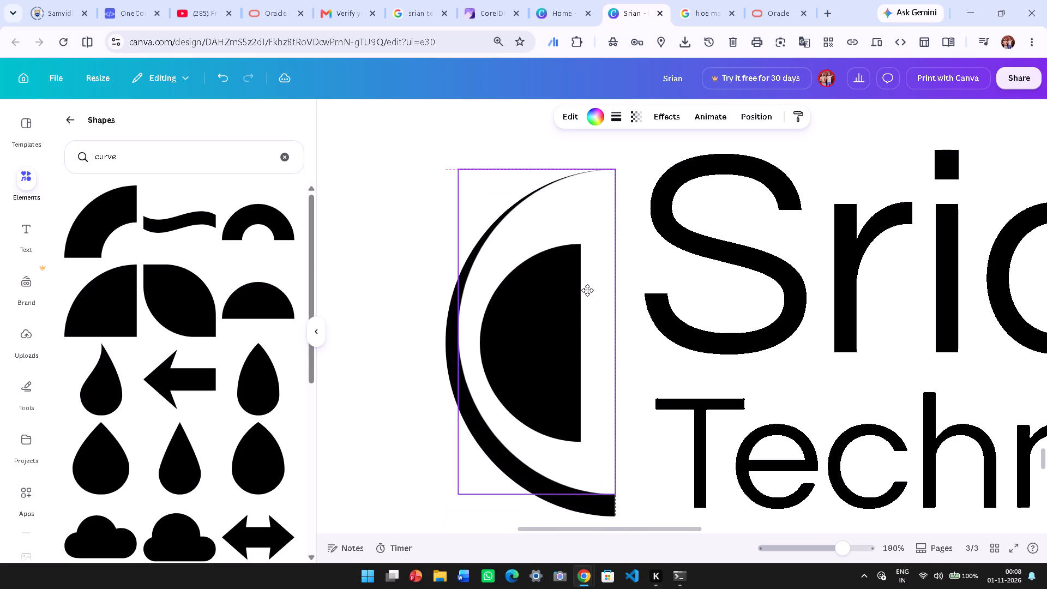
drag(587, 290, 580, 293)
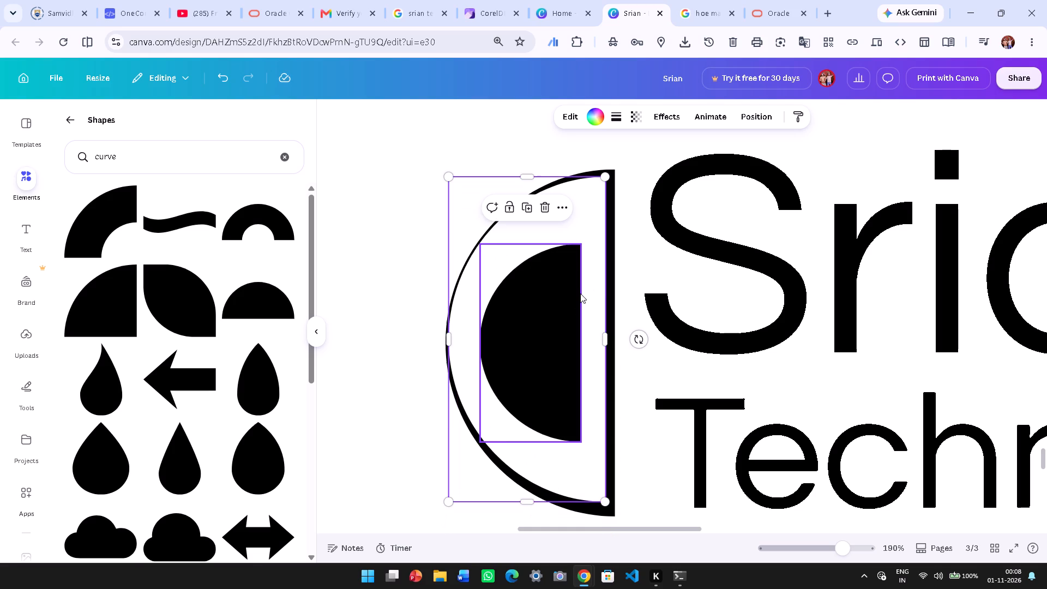
key(Up)
key(Up)
key(Down)
key(Down)
Pull in the white semicircle's curved side, extend its lower corner and nudge it toward the curve to even the outline.
drag(448, 336, 459, 339)
click(459, 339)
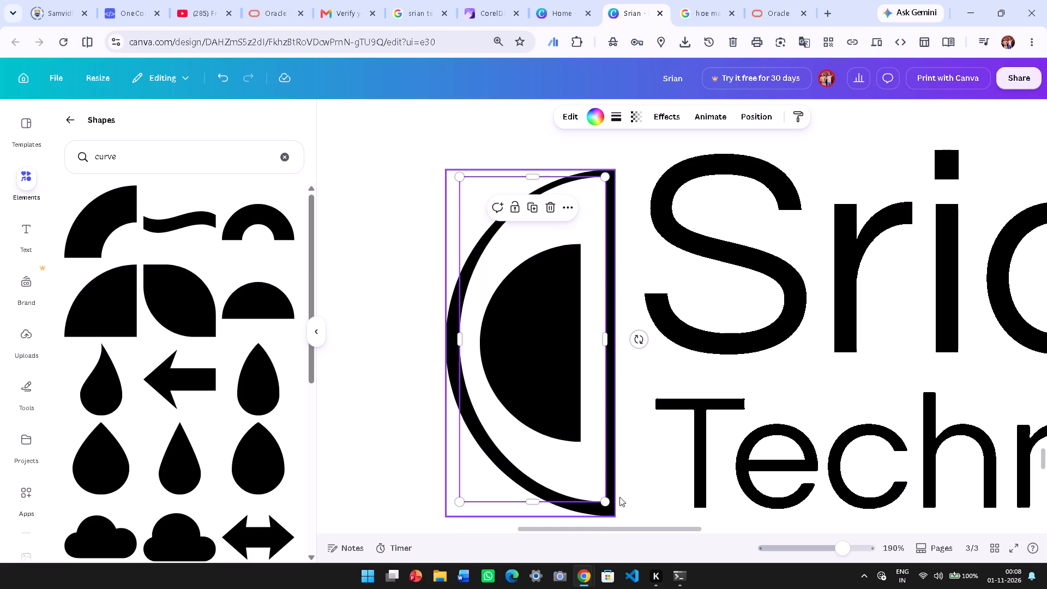
drag(601, 500, 607, 509)
click(607, 509)
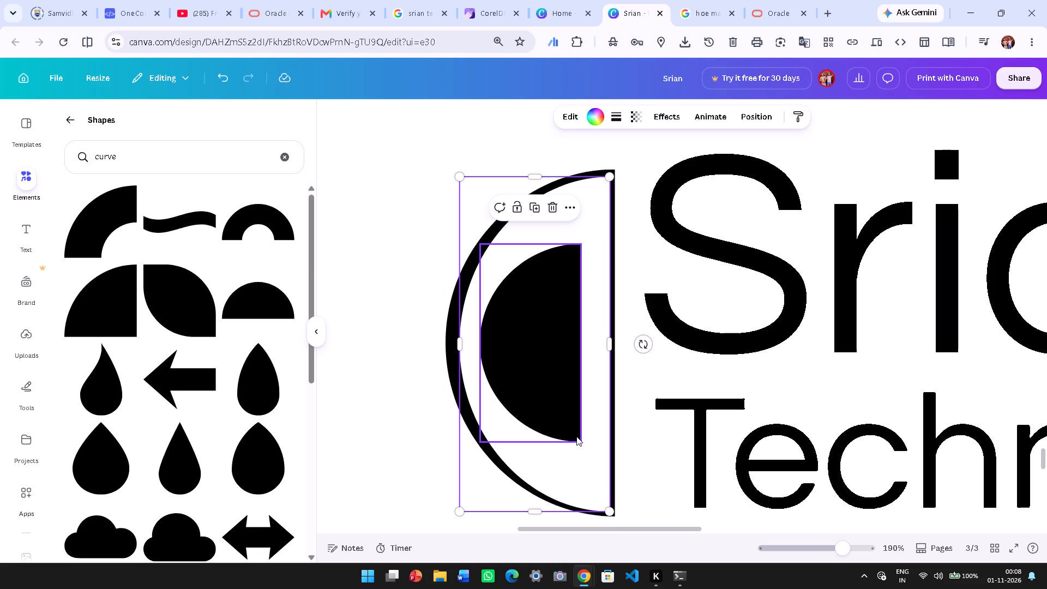
key(Left)
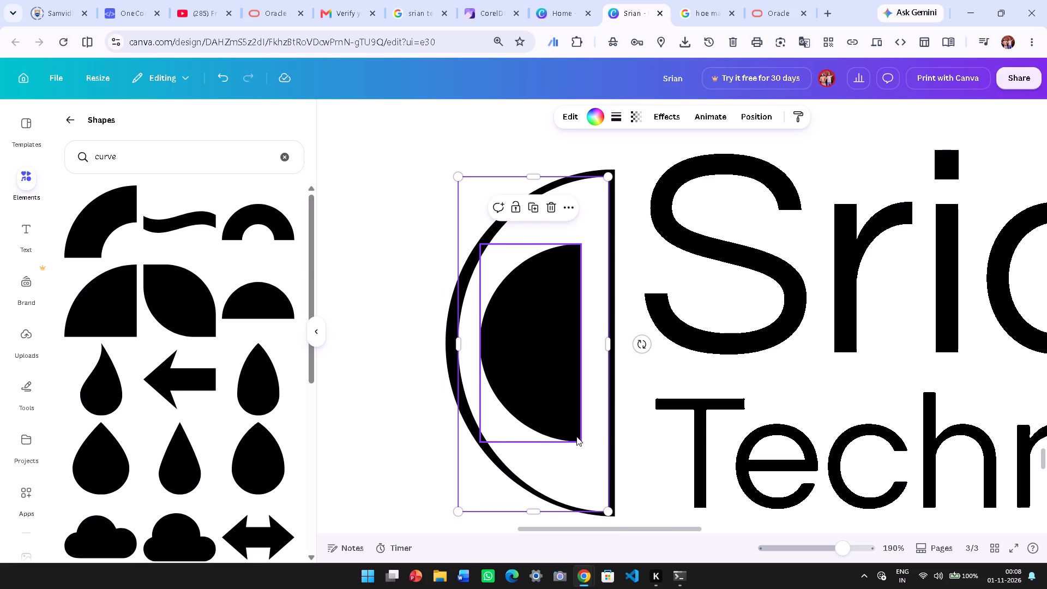
click(387, 440)
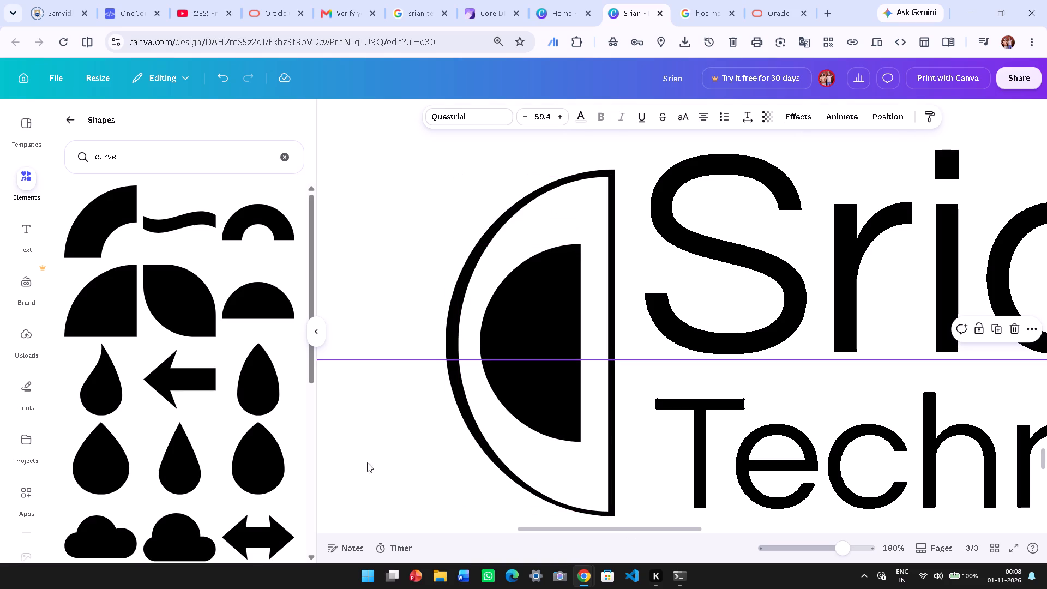
Stretch the outer black semicircle's curved side outward to a depth of about 157, thickening the curved outline into a crescent.
click(461, 279)
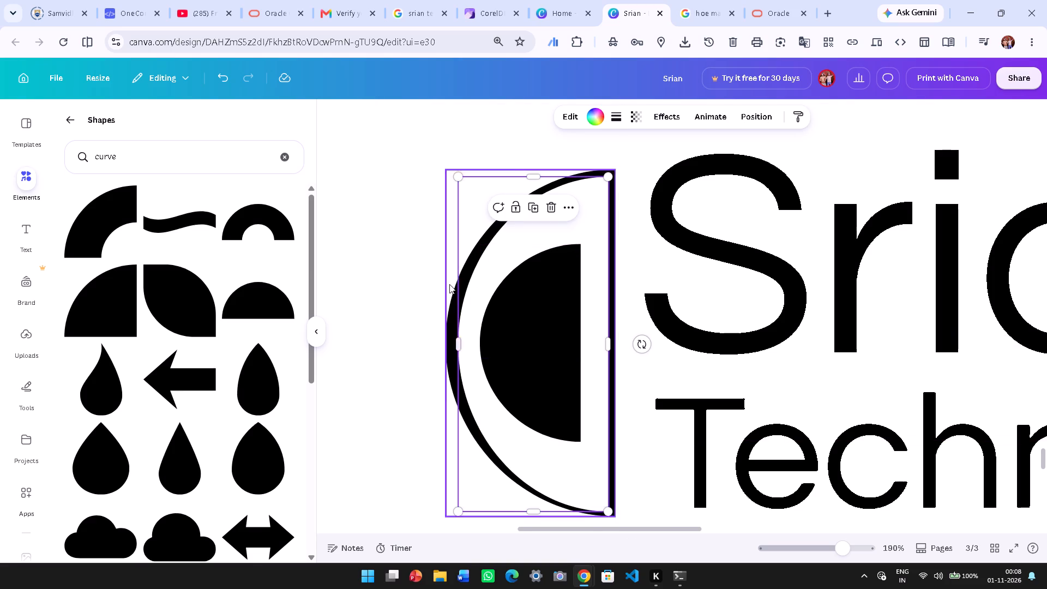
click(449, 284)
click(522, 171)
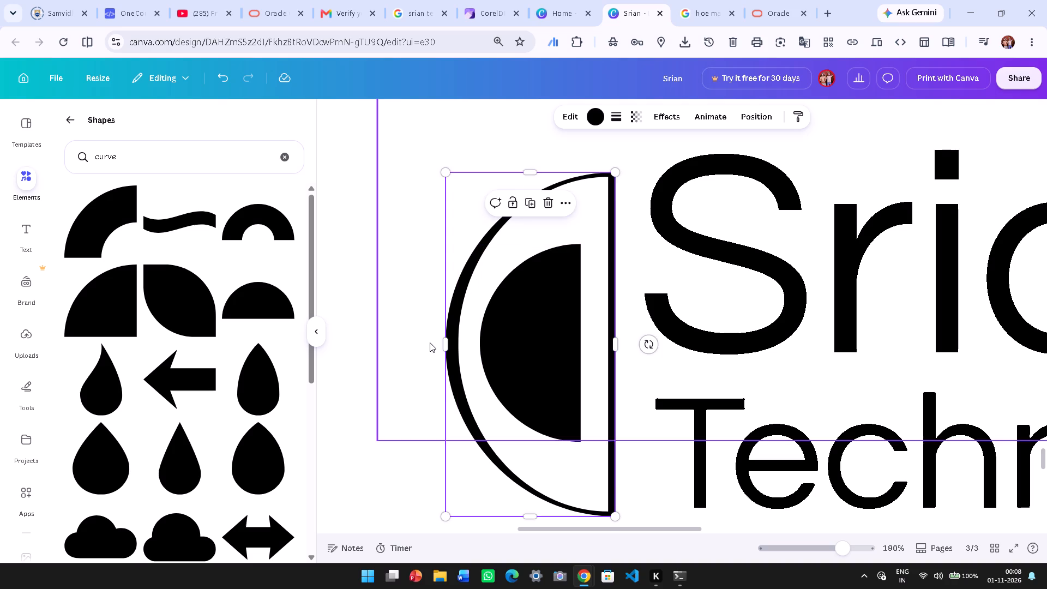
drag(447, 344, 392, 356)
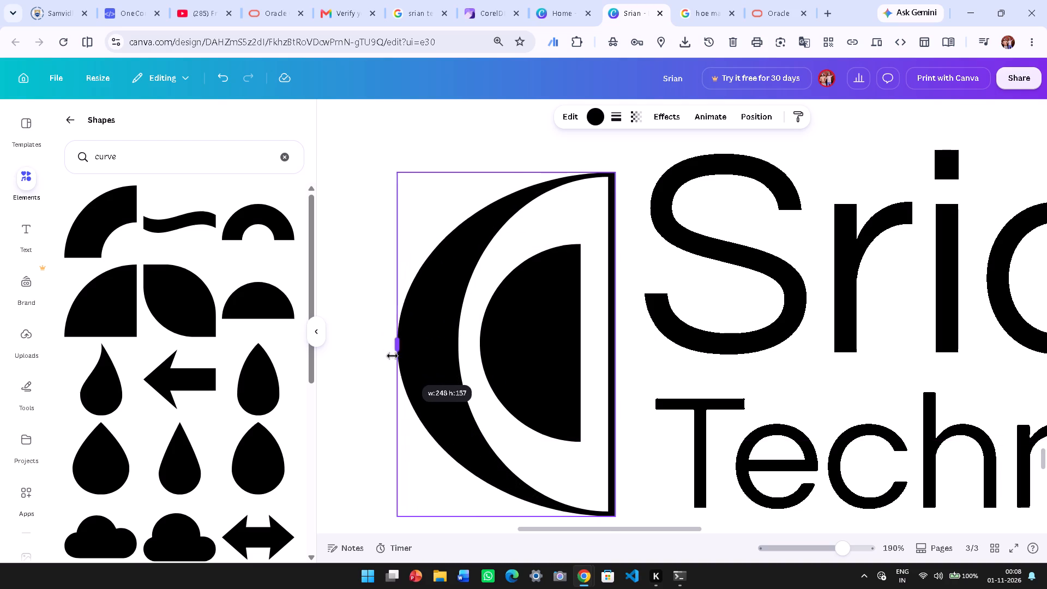
drag(392, 356, 396, 358)
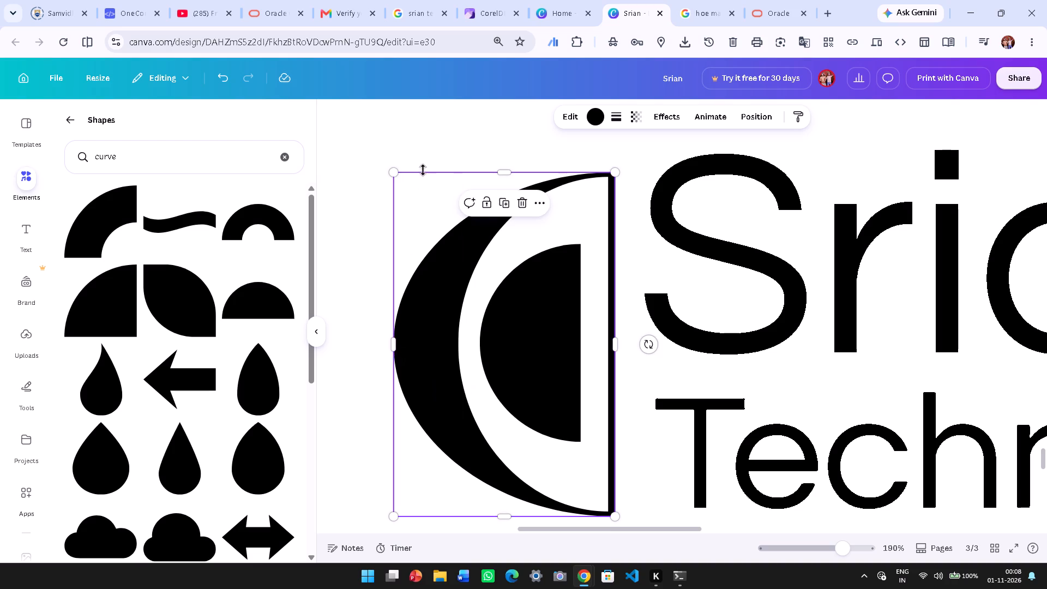
Examine the thickened crescent mark together with the Srian Technologies text at several zoom levels to judge the overall balance.
click(435, 141)
ctrl+scroll(537, 255, down, 1)
ctrl+scroll(725, 319, down, 2)
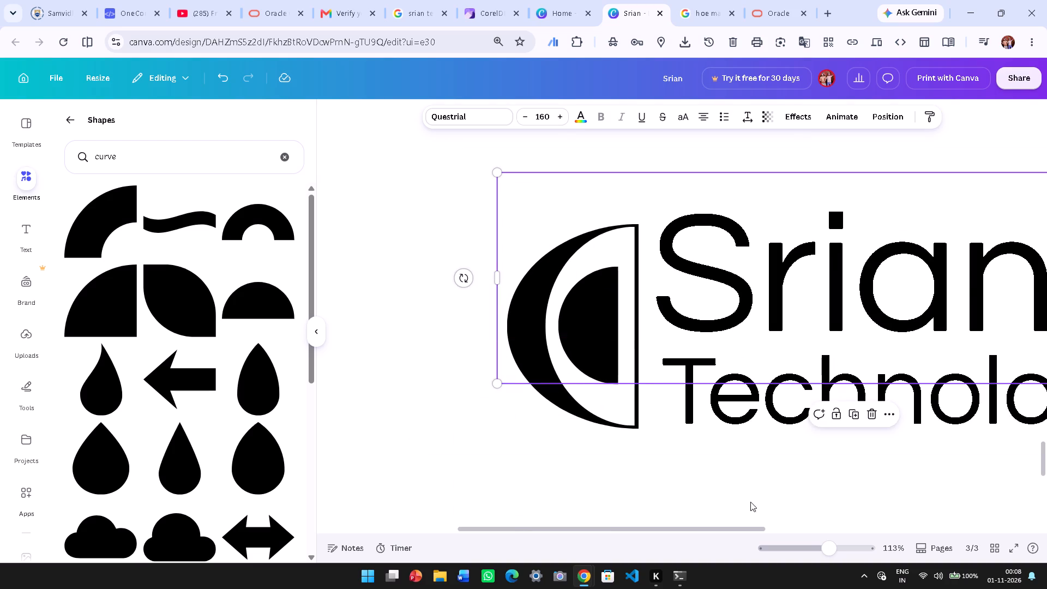
click(750, 502)
ctrl+scroll(750, 476, down, 4)
scroll(491, 262, down, 2)
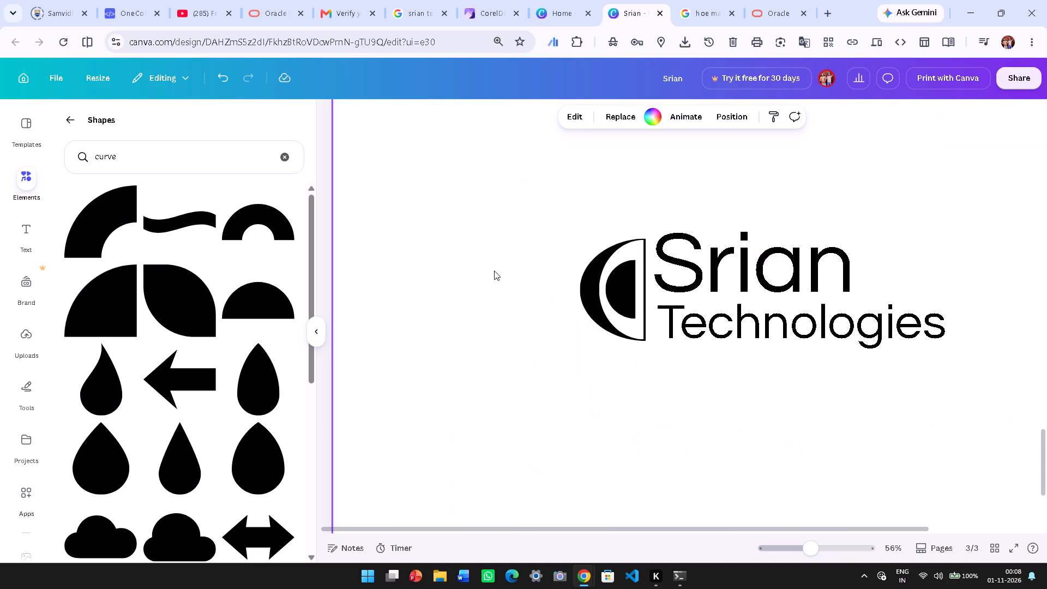
ctrl+scroll(841, 342, up, 1)
scroll(538, 348, up, 2)
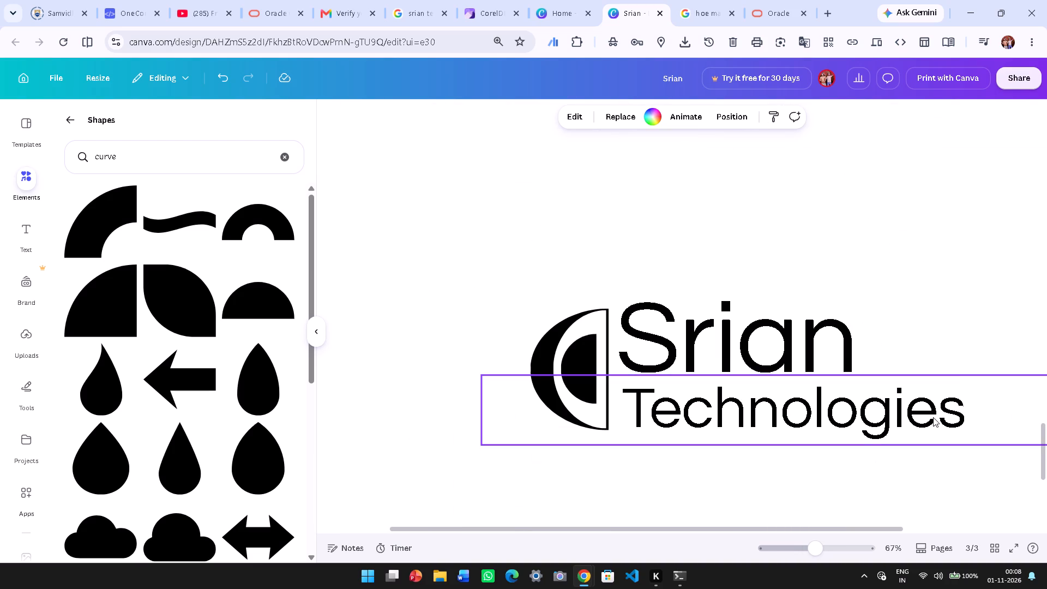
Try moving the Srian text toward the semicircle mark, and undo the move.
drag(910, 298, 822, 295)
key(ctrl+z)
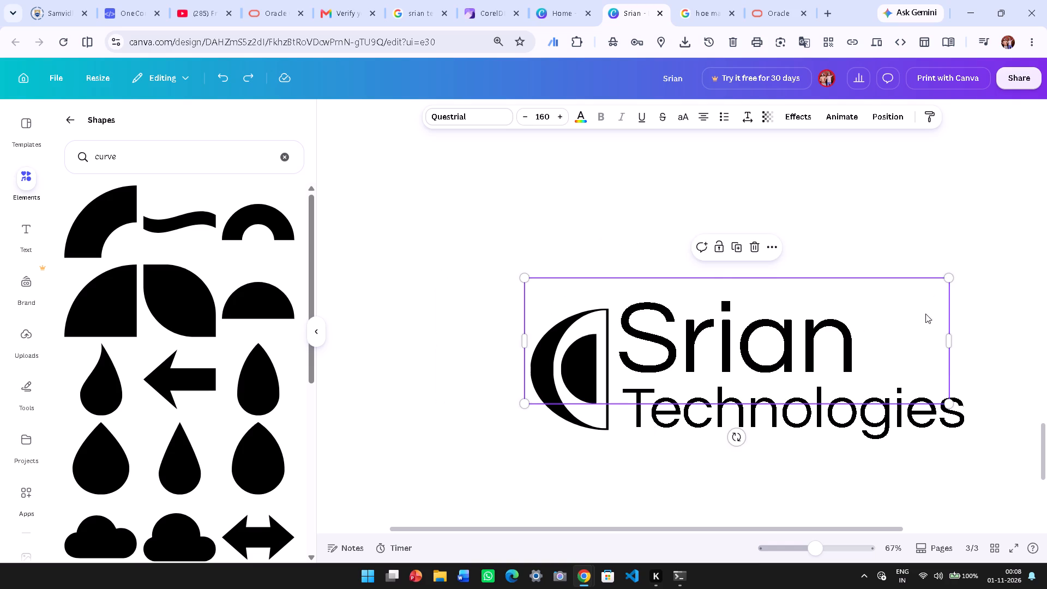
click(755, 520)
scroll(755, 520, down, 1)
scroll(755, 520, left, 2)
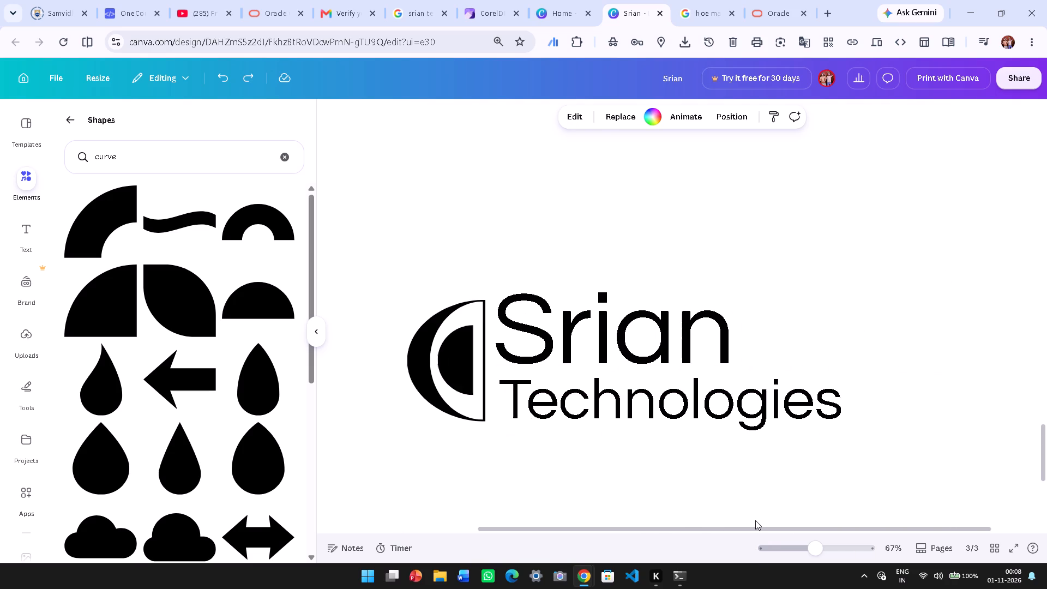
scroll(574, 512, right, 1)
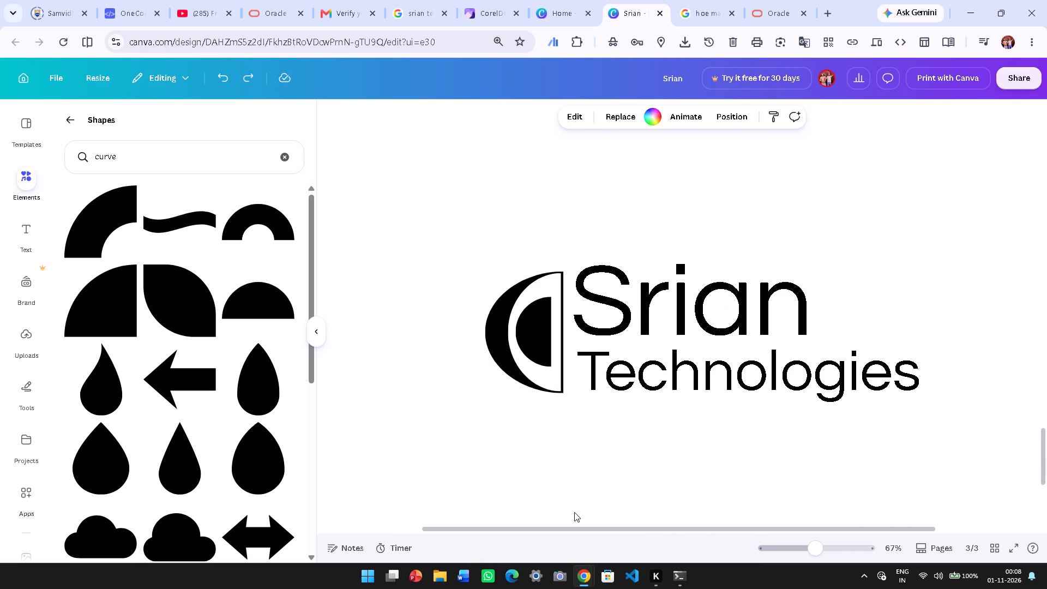
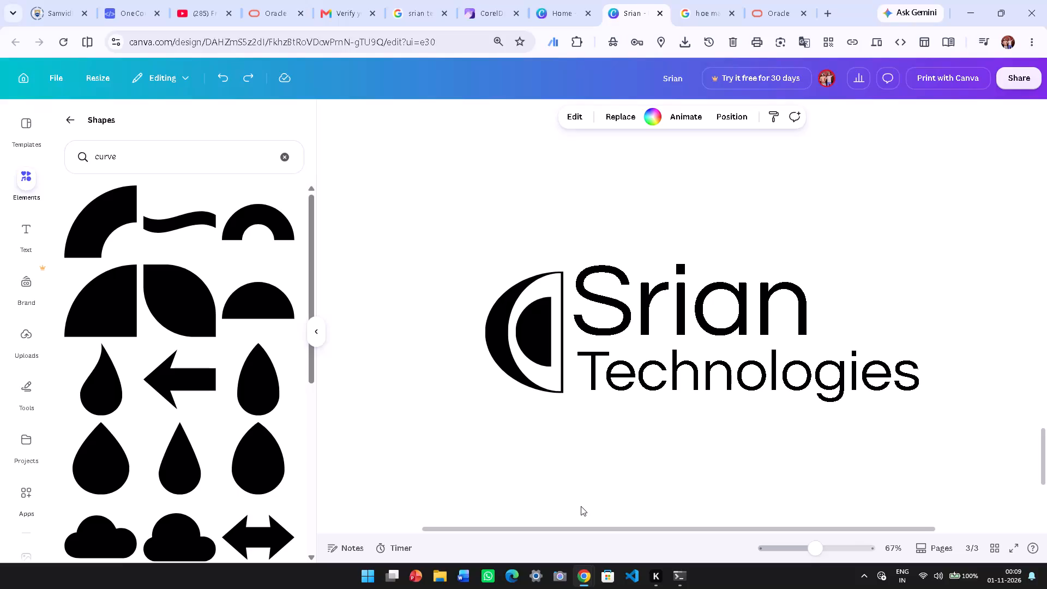
Browse the Print Shop's product categories, from Marketing through Stickers & Packaging.
click(927, 76)
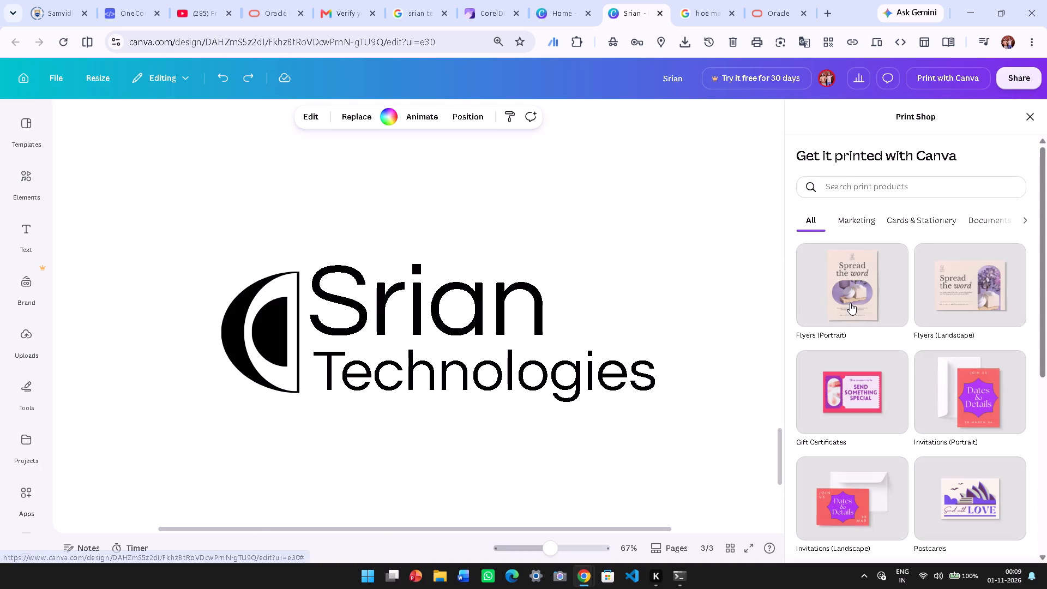
scroll(876, 443, down, 4)
scroll(875, 443, up, 2)
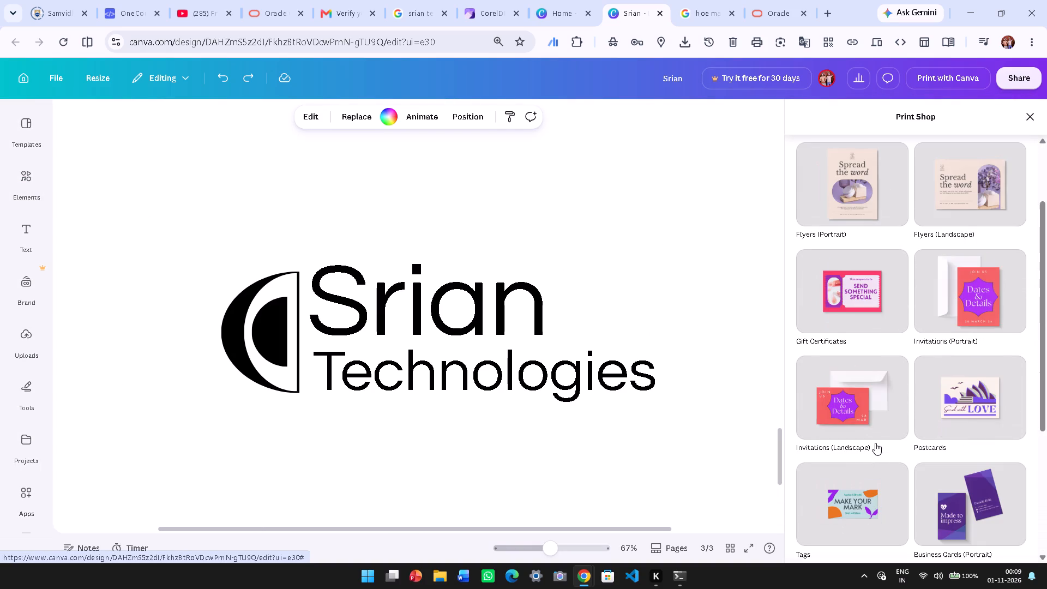
scroll(958, 351, down, 2)
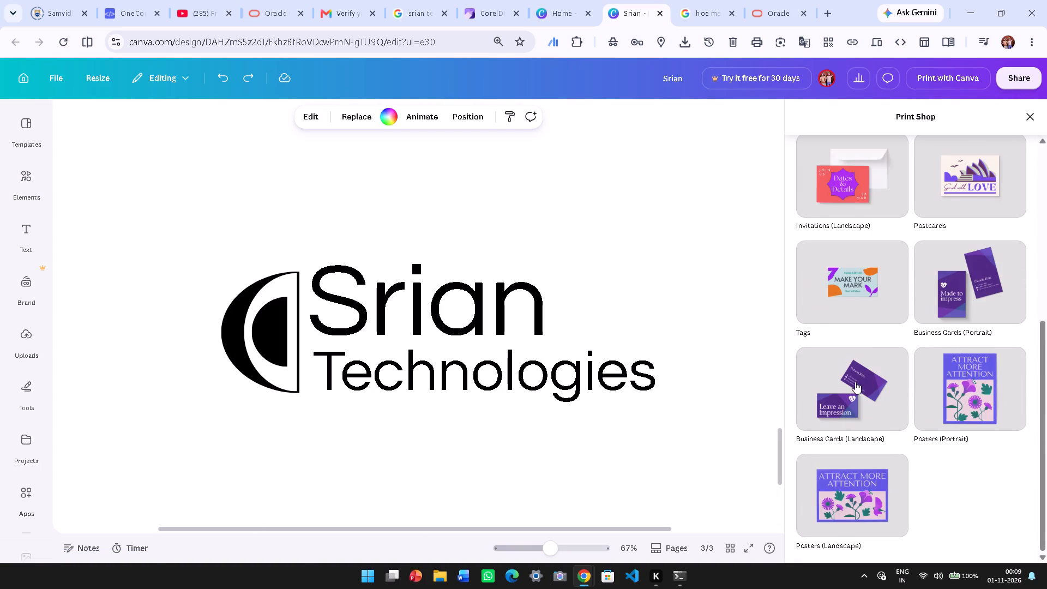
scroll(855, 382, up, 1)
scroll(930, 336, up, 2)
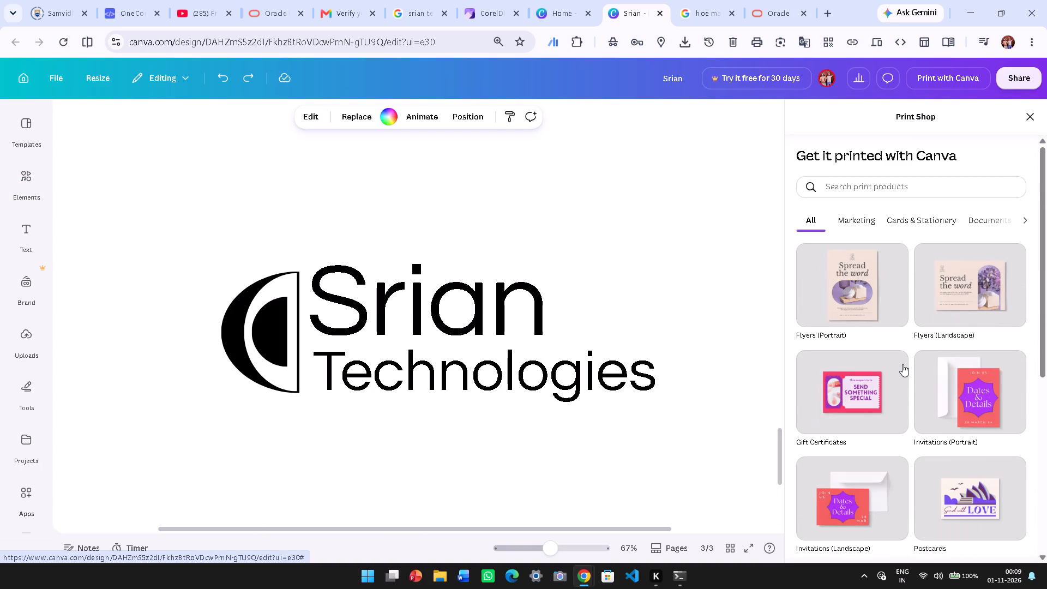
click(864, 225)
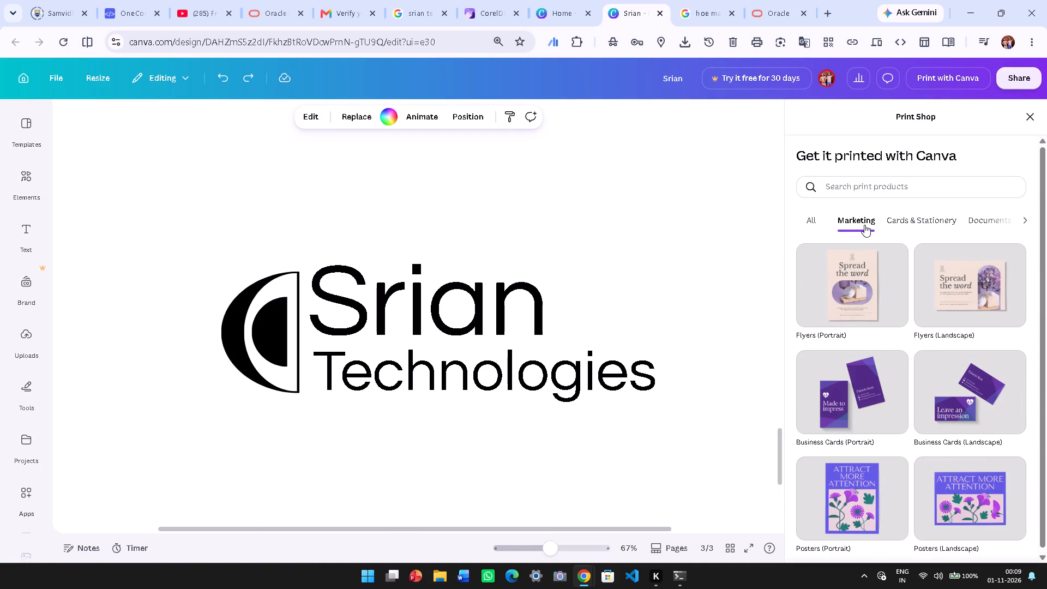
scroll(847, 394, down, 4)
click(917, 207)
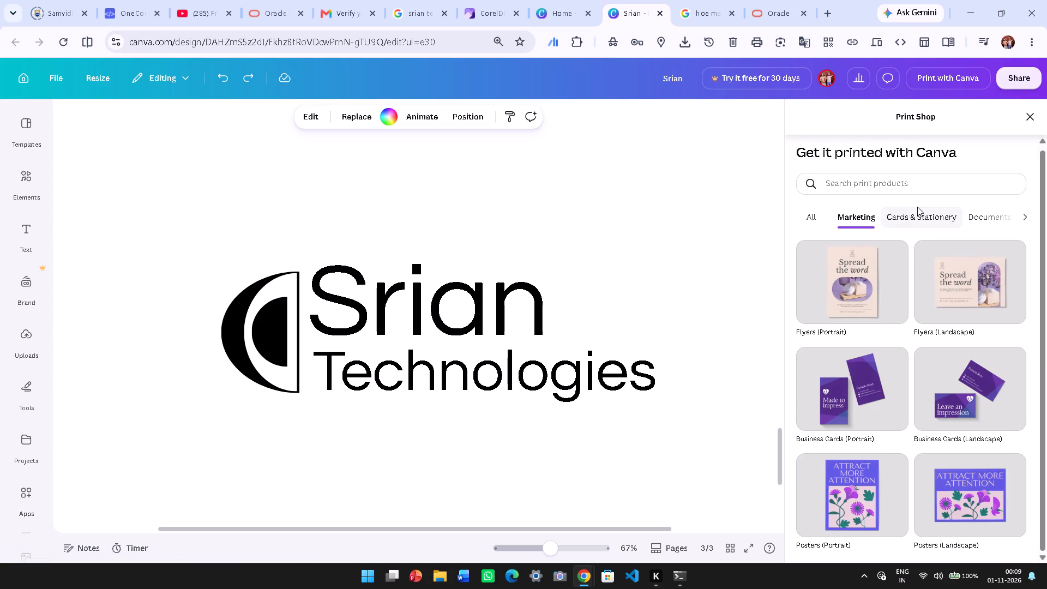
click(979, 225)
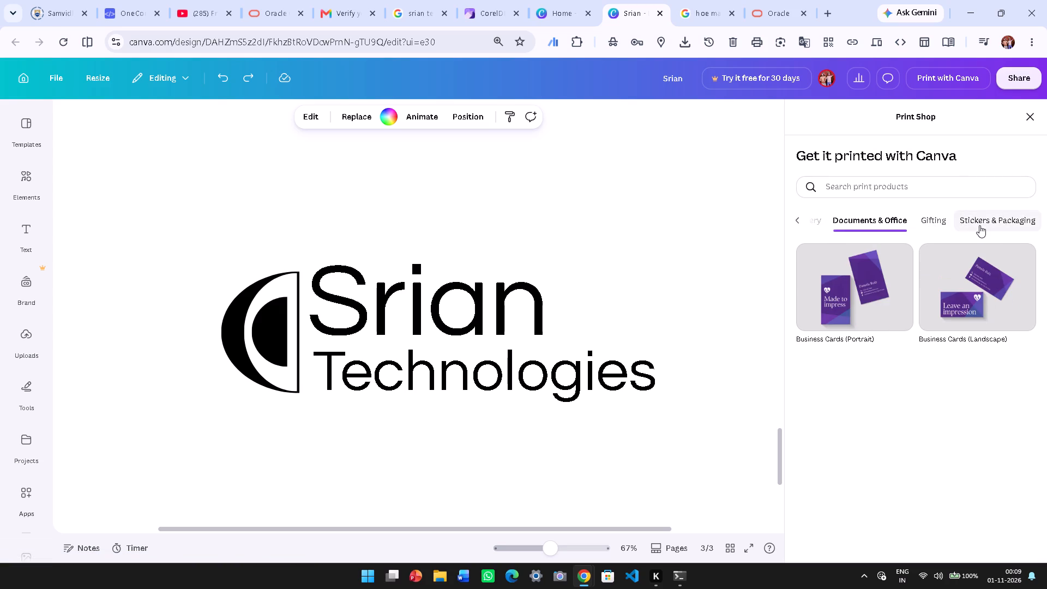
click(944, 224)
drag(992, 237, 1000, 229)
click(1000, 229)
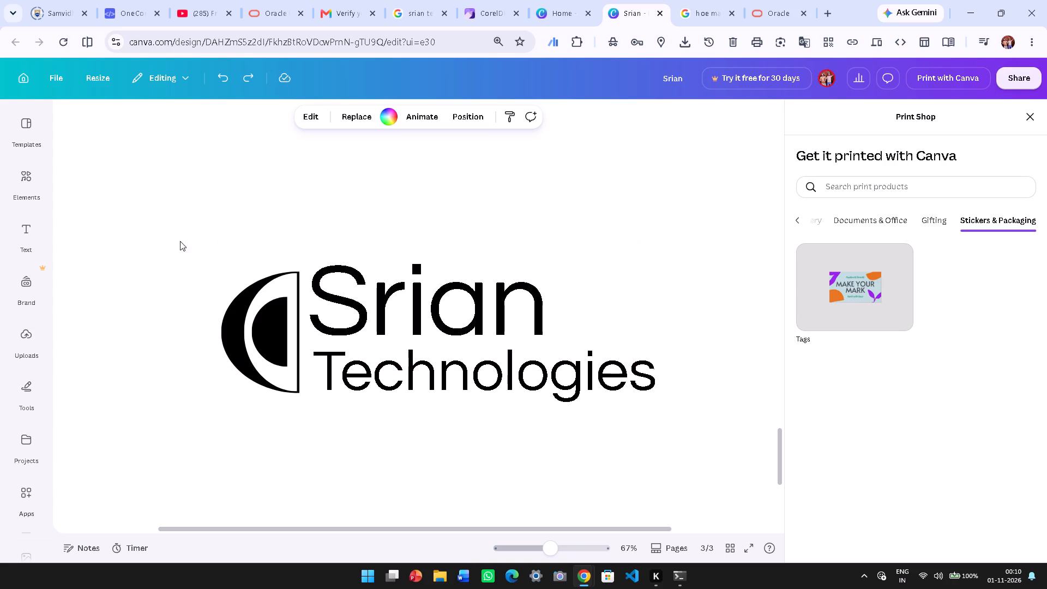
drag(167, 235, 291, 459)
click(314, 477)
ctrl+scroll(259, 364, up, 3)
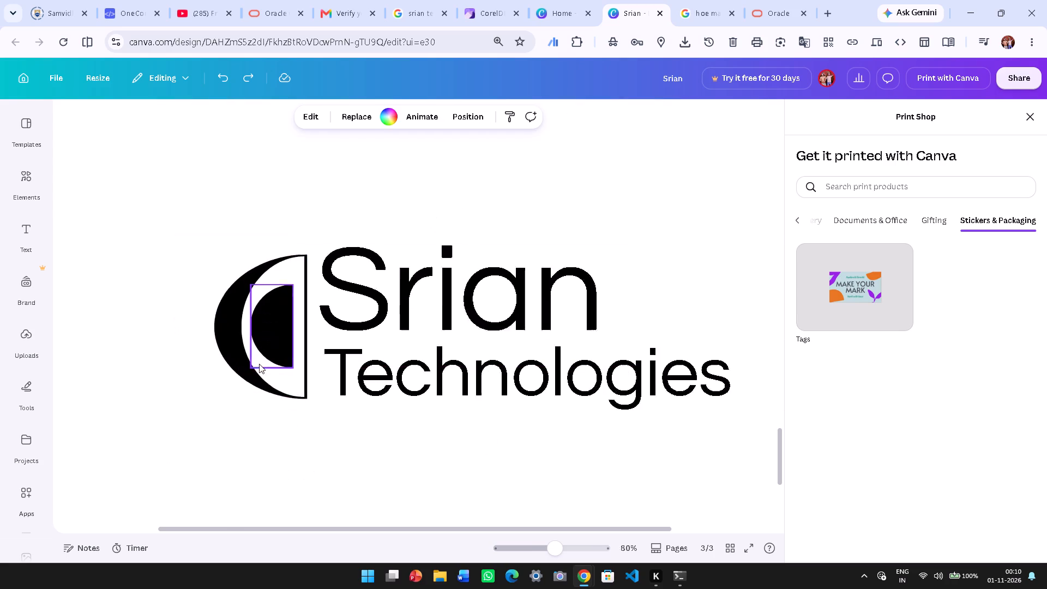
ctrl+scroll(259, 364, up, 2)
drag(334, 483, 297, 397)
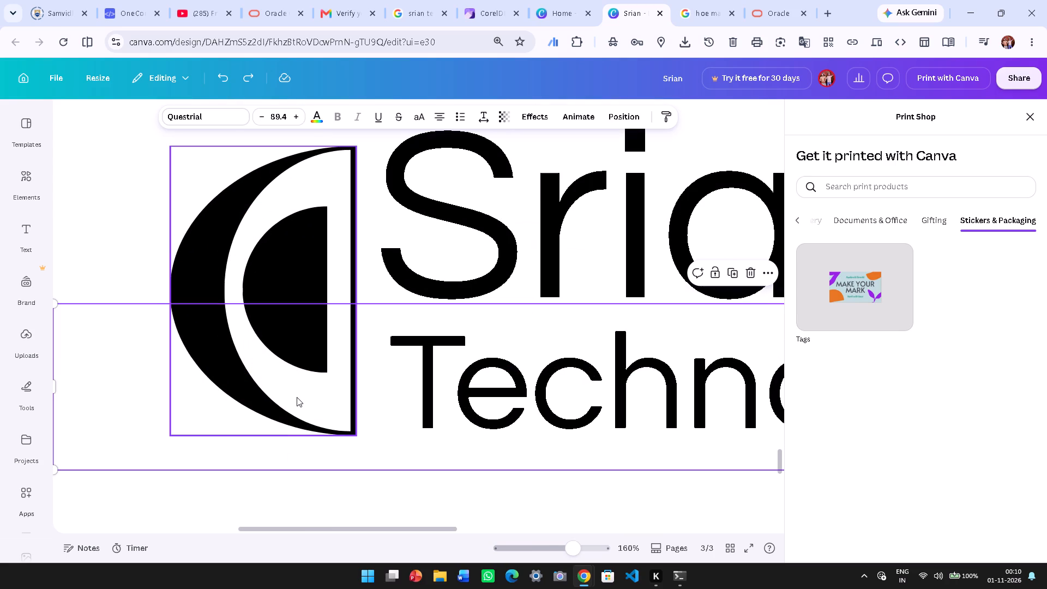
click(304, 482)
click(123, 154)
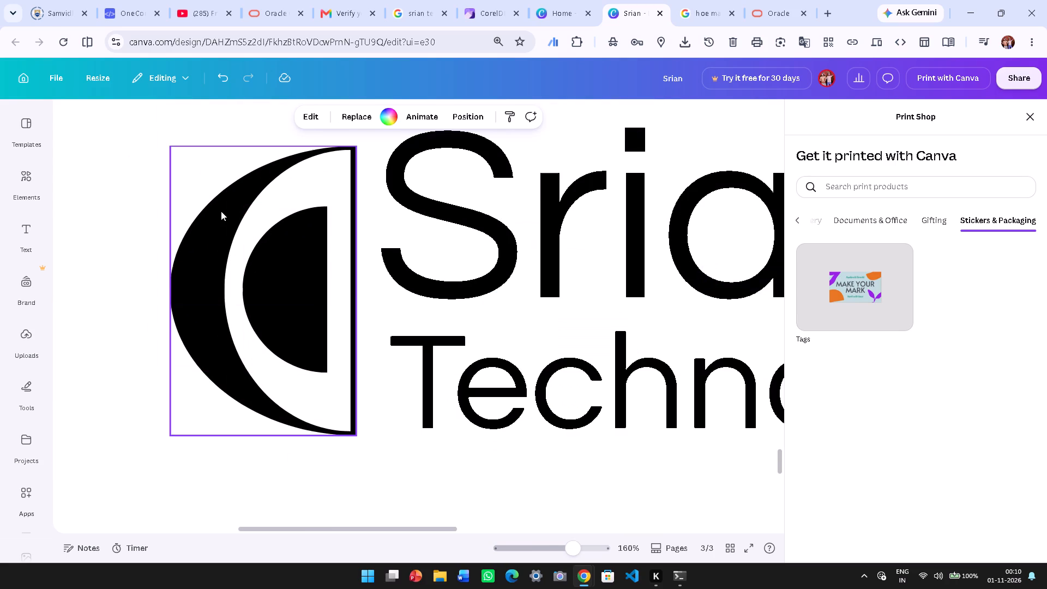
Group the three semicircle shapes that make up the crescent mark.
click(218, 214)
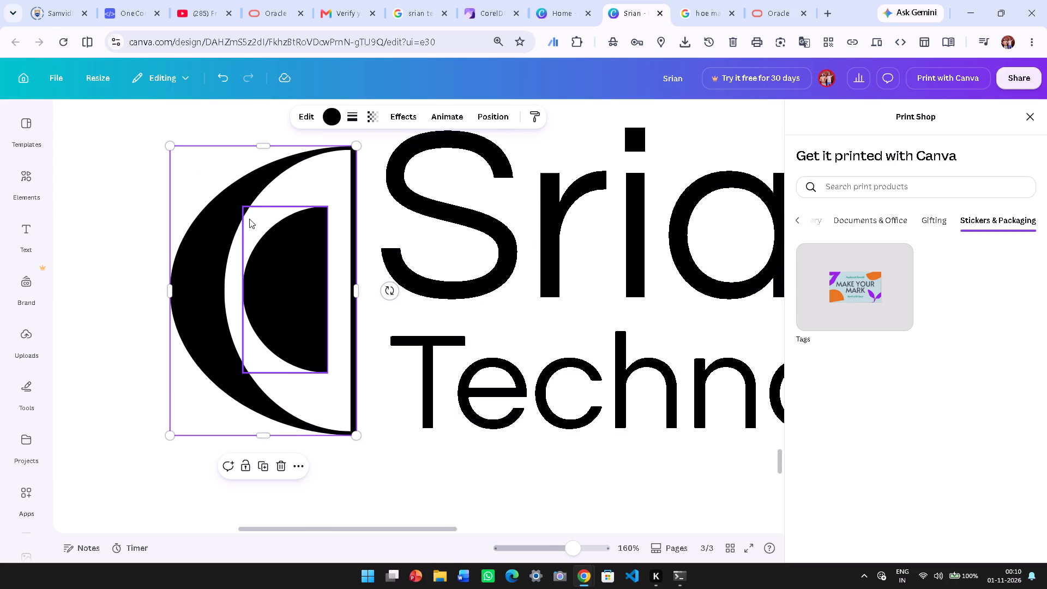
shift+click(300, 196)
shift+click(291, 221)
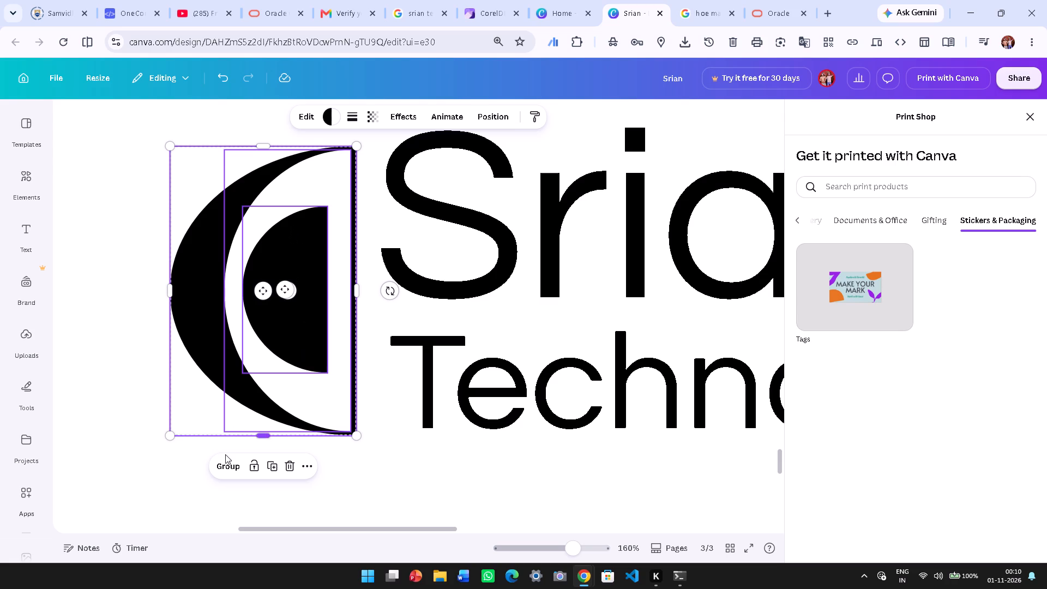
click(225, 461)
Move the grouped semicircle mark away from the name into the blank area below the Technologies text on page 3.
drag(304, 271, 395, 323)
scroll(320, 365, down, 5)
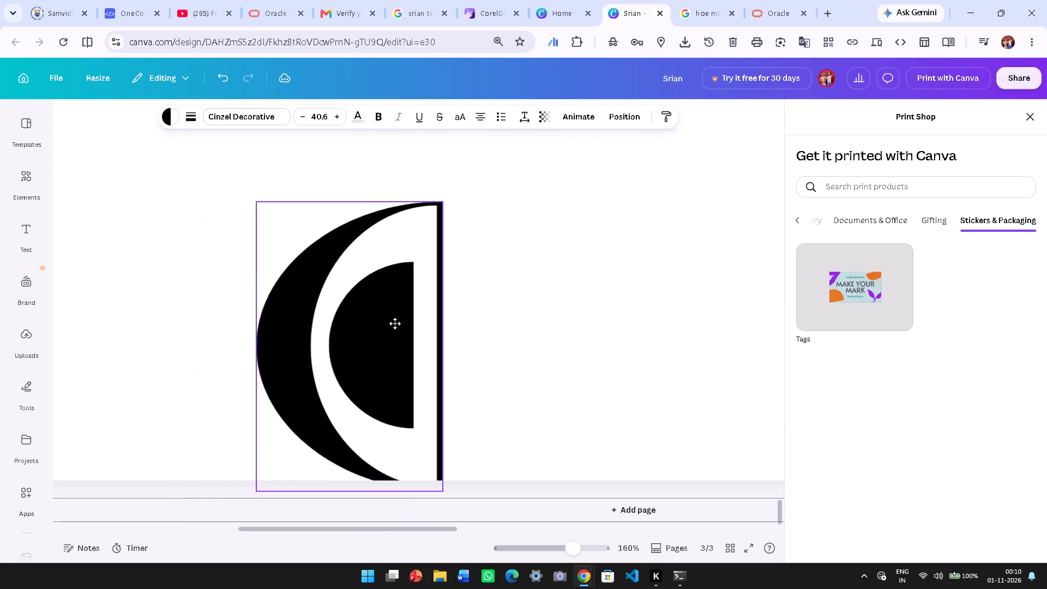
drag(395, 323, 416, 290)
ctrl+scroll(395, 297, down, 5)
scroll(412, 291, up, 4)
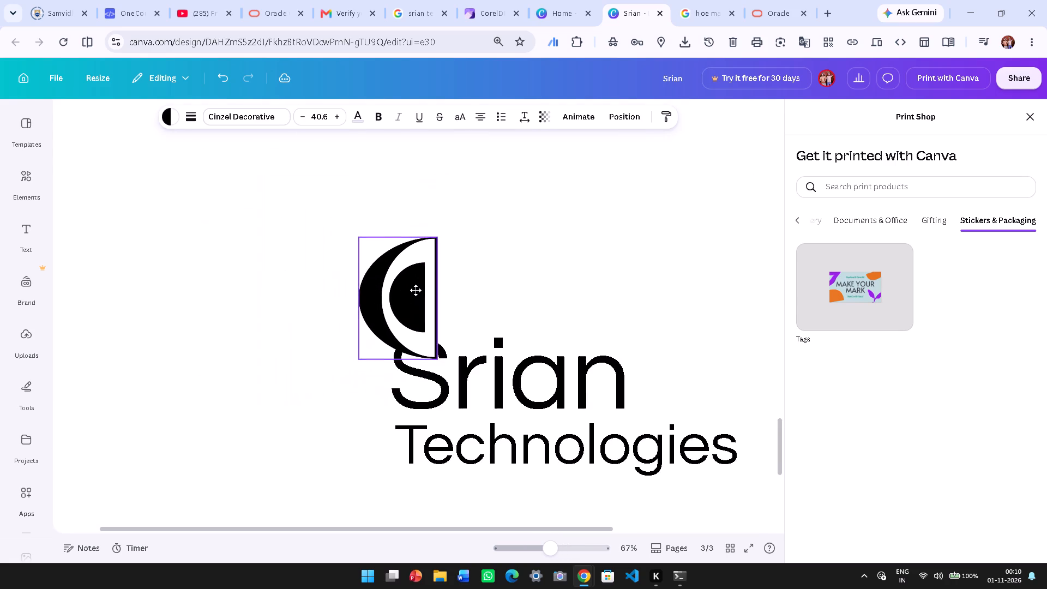
drag(416, 290, 411, 290)
scroll(411, 280, down, 3)
click(464, 310)
Enlarge the grouped semicircle mark proportionally from its lower corner.
click(374, 298)
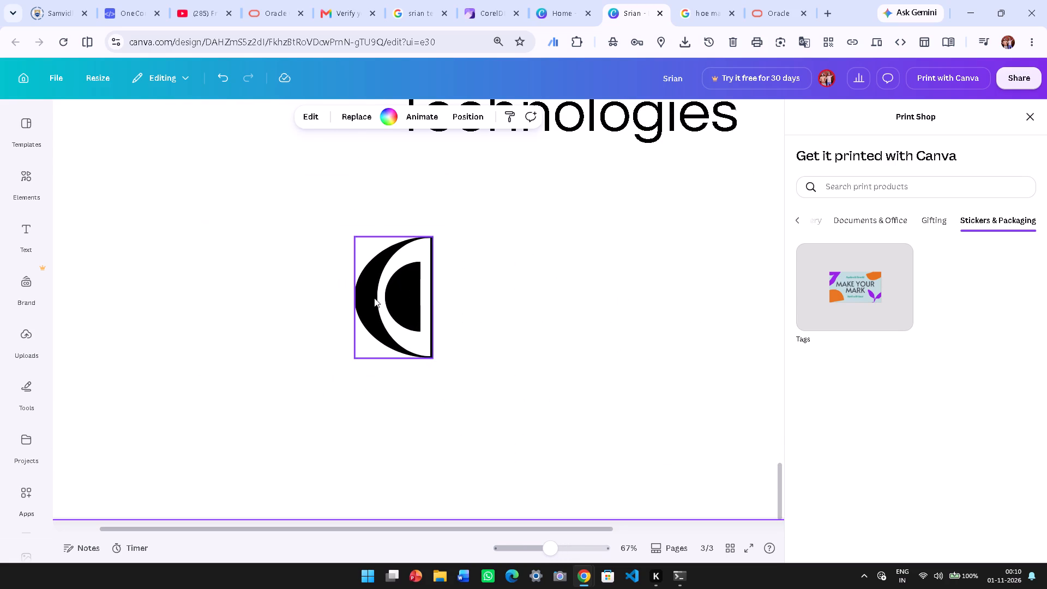
drag(429, 358, 489, 425)
click(587, 348)
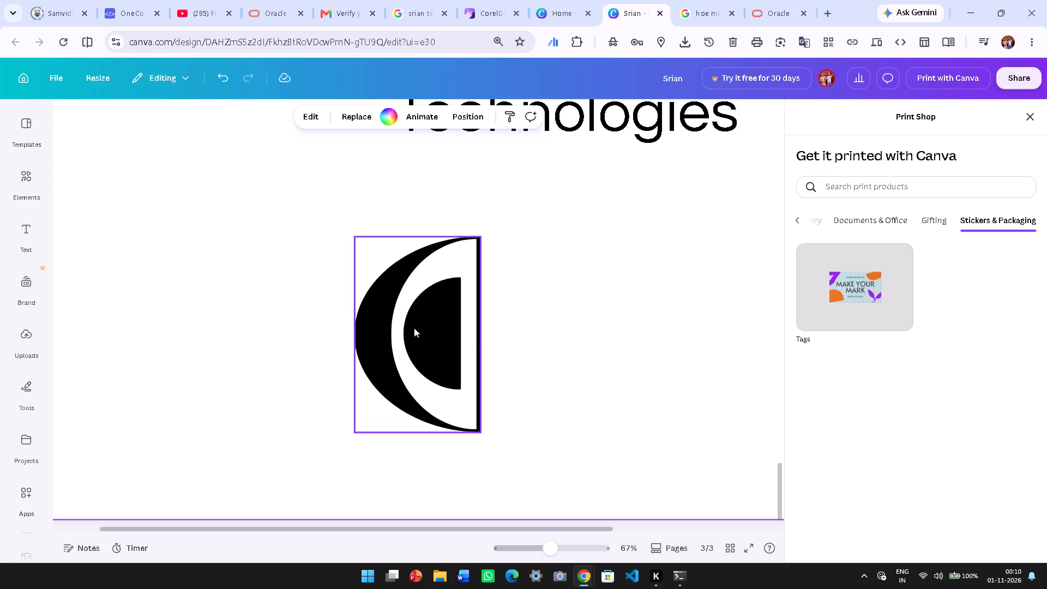
Ungroup the enlarged semicircle mark into its separate shapes.
click(413, 324)
click(374, 199)
click(627, 252)
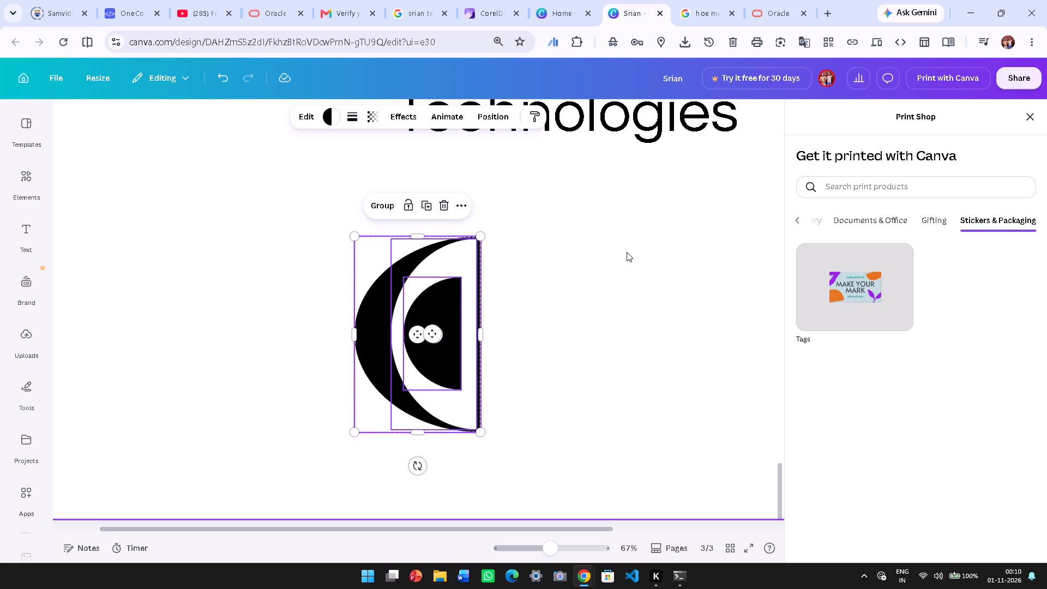
Narrow the inner solid black semicircle by pulling its curved side toward the flat side, leaving a slim segment.
click(418, 318)
drag(406, 335, 435, 340)
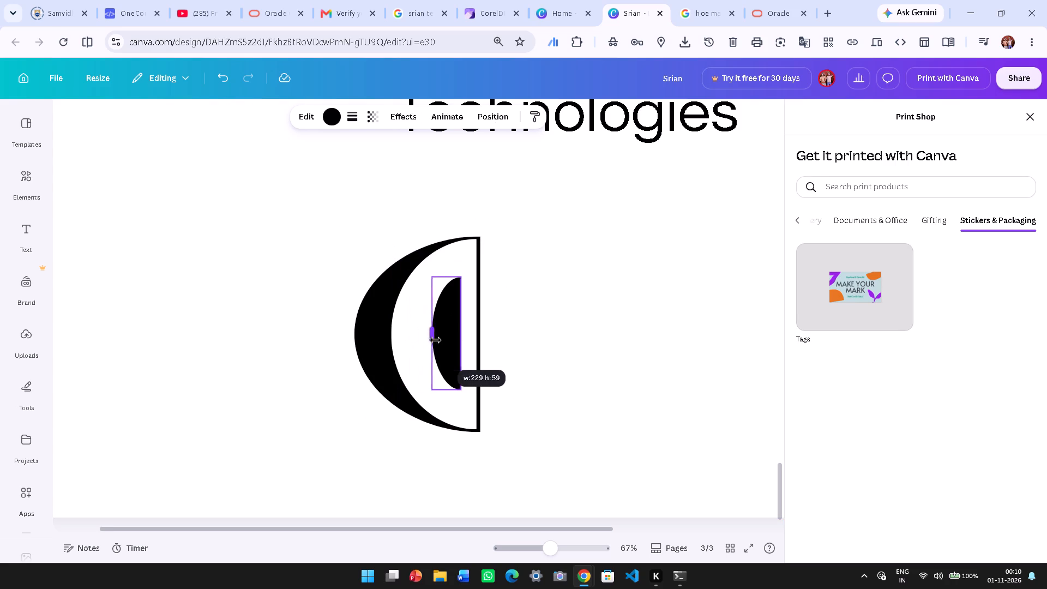
drag(435, 340, 449, 343)
click(540, 321)
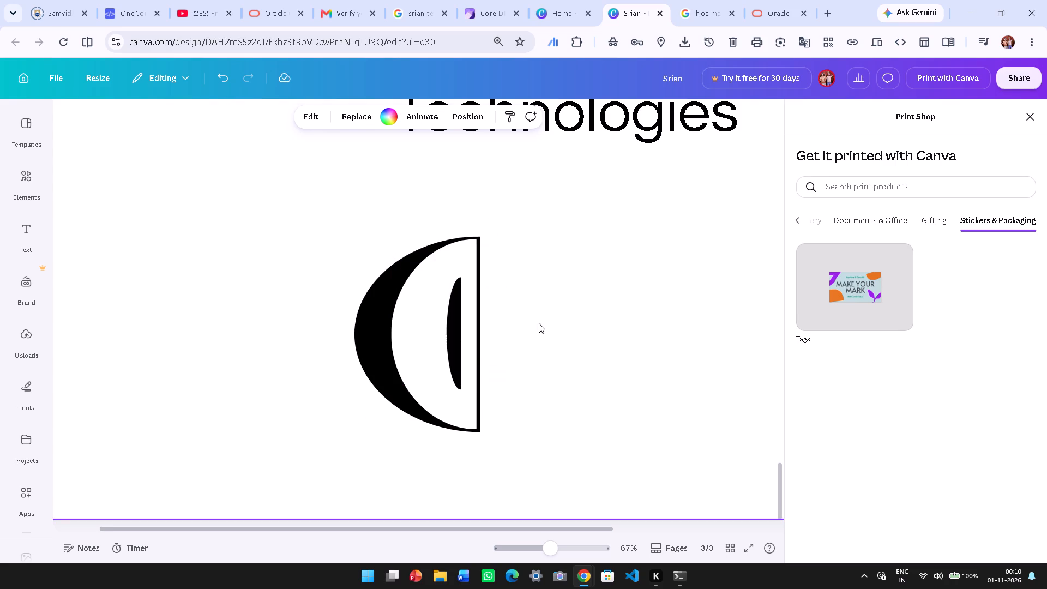
click(454, 362)
click(449, 334)
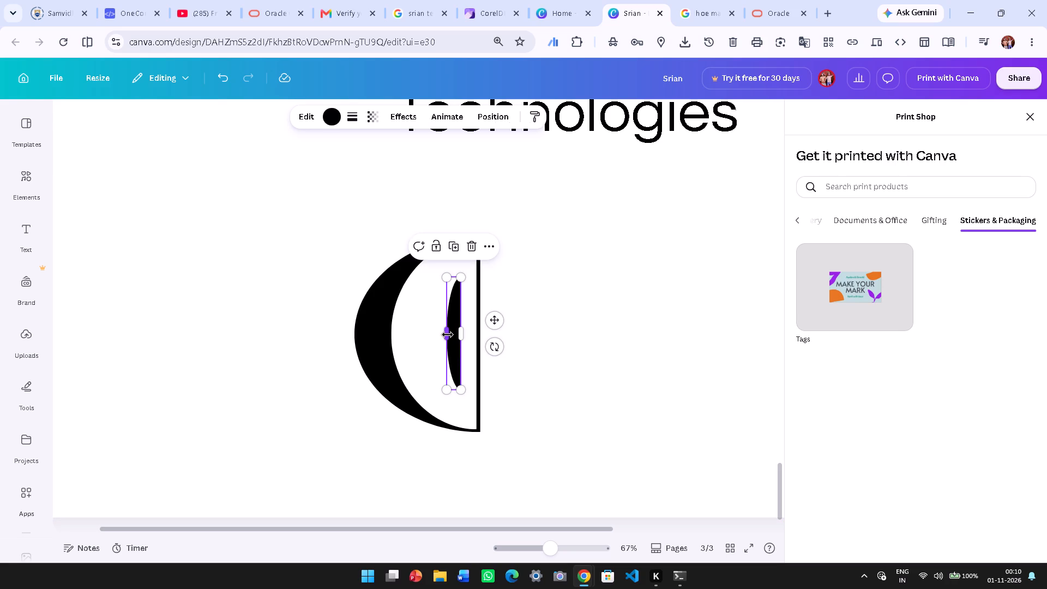
drag(447, 334, 440, 335)
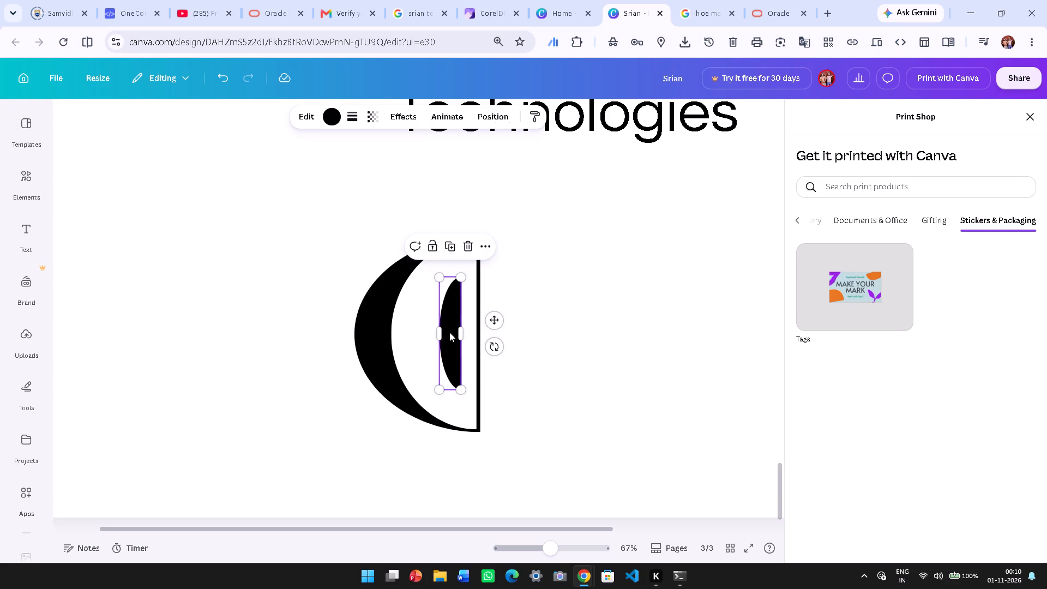
Duplicate the slim inner black segment and send the copy one layer backward.
click(450, 242)
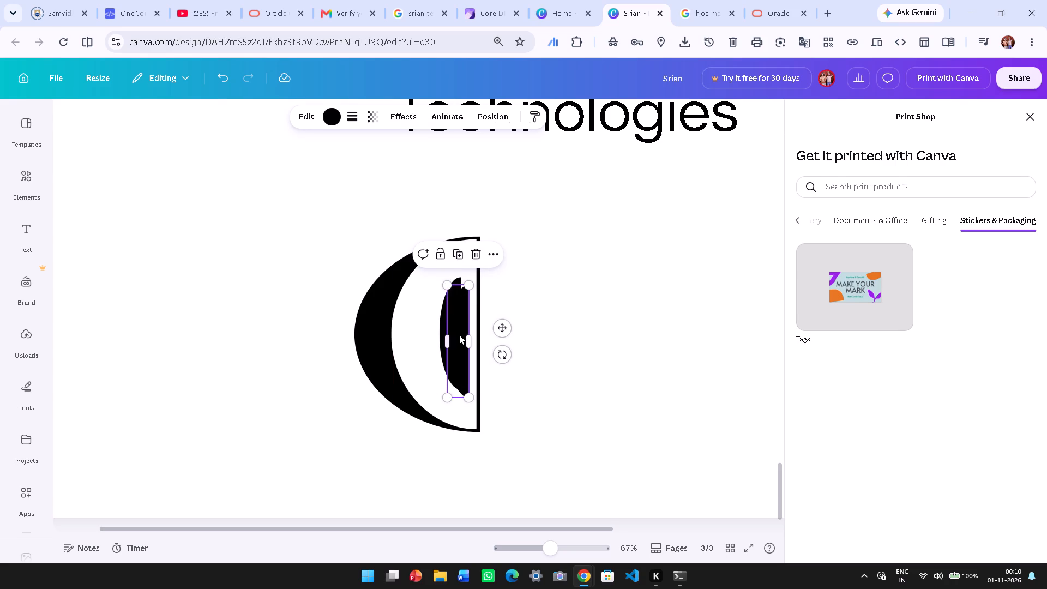
right_click(459, 335)
click(515, 340)
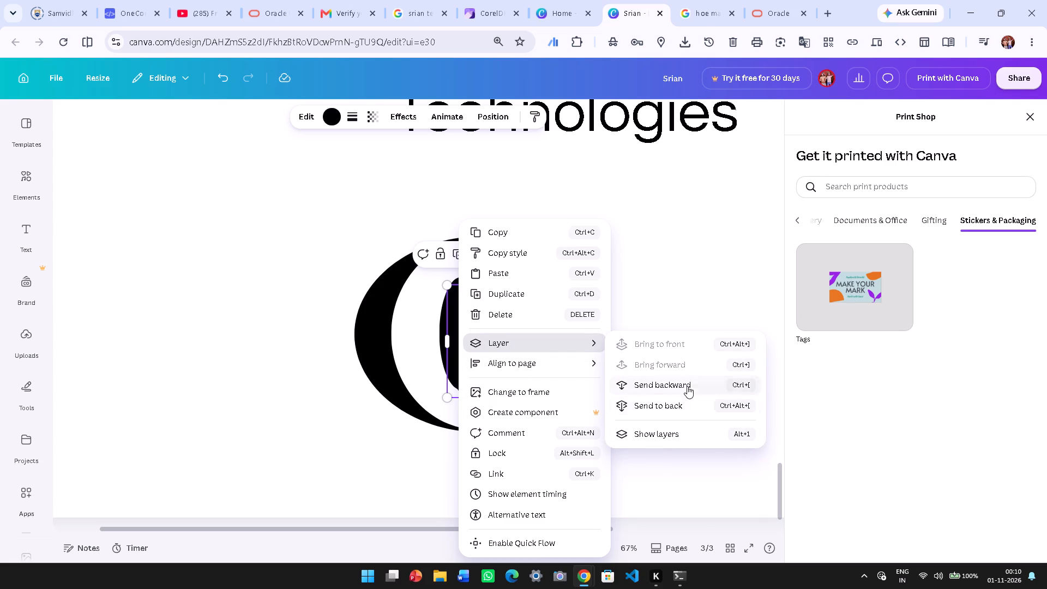
click(687, 386)
click(859, 298)
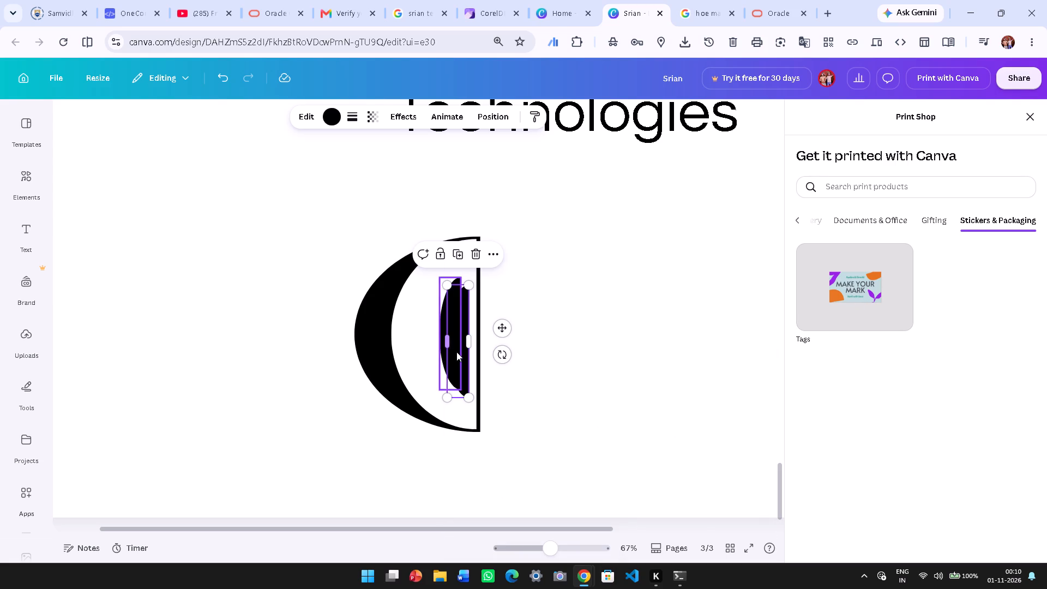
Widen the copied segment's curved side outward and place it behind the slim original, level with it inside the crescent.
drag(446, 344, 414, 345)
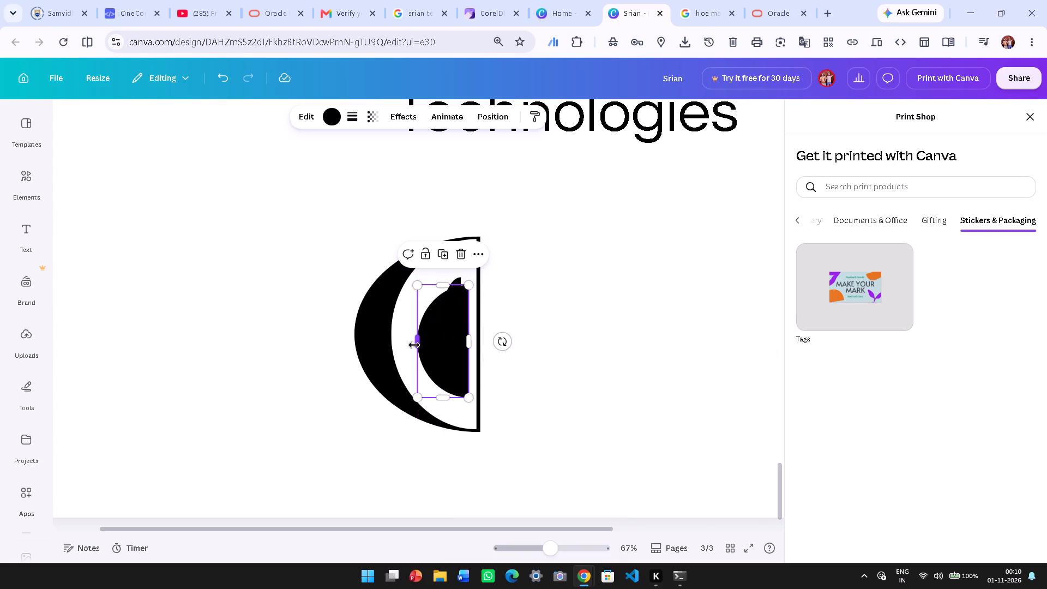
drag(441, 339, 417, 335)
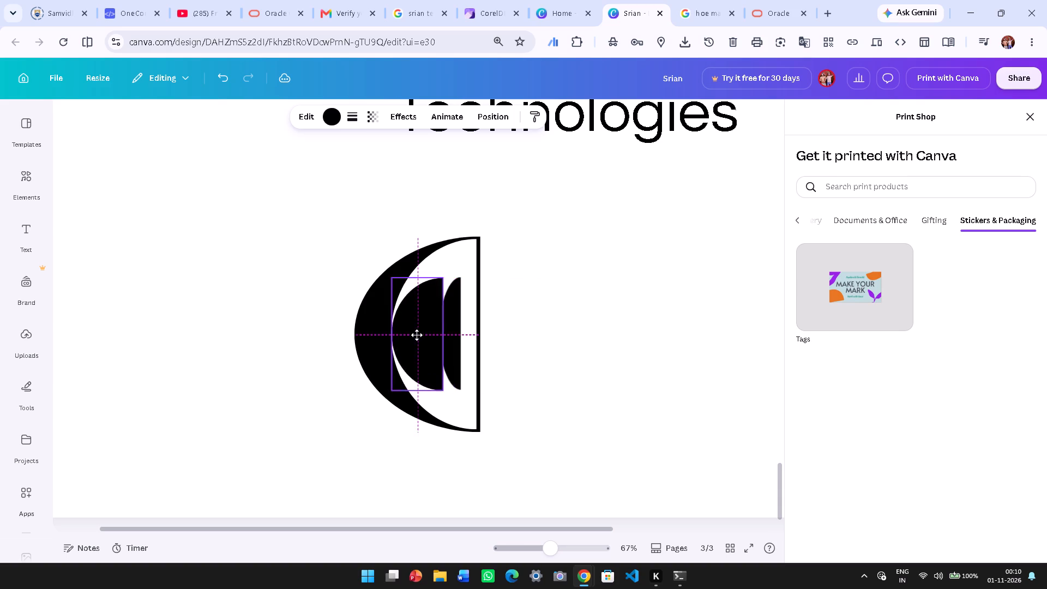
drag(417, 335, 437, 330)
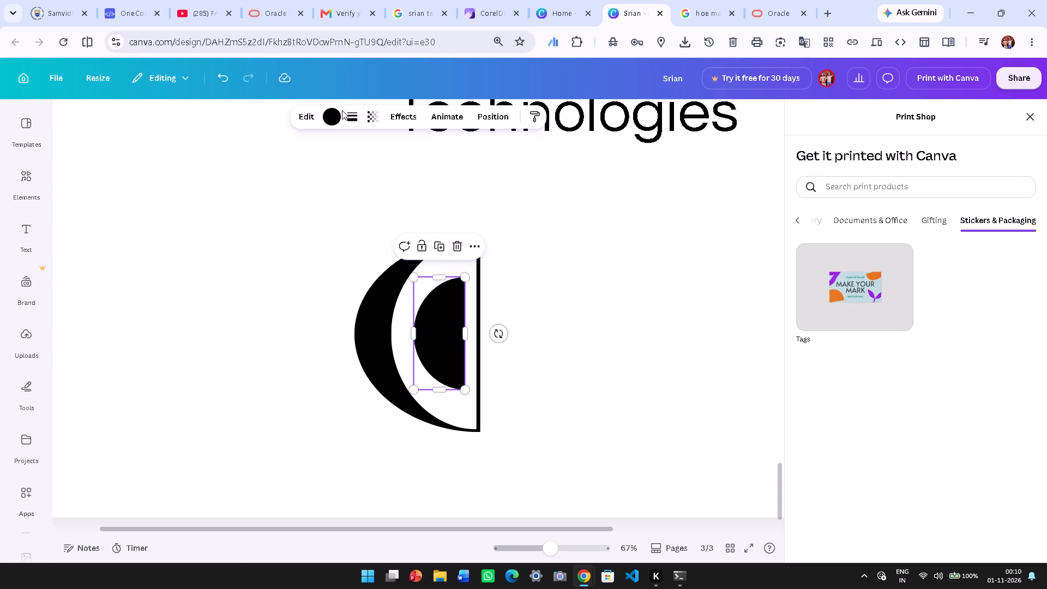
Recolour the widened inner copy solid green from the default colours.
click(332, 112)
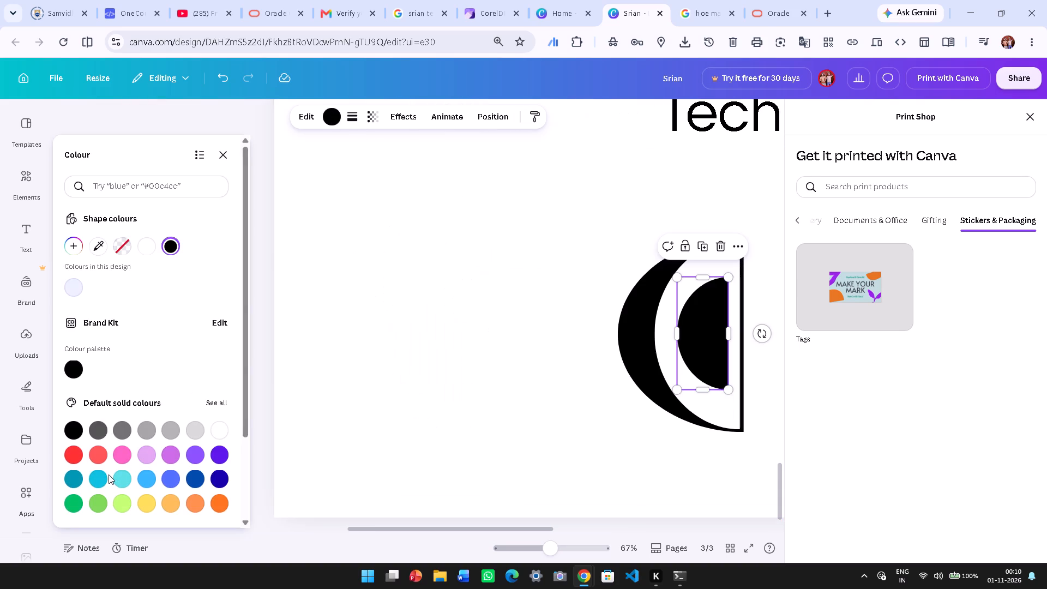
click(73, 498)
click(519, 350)
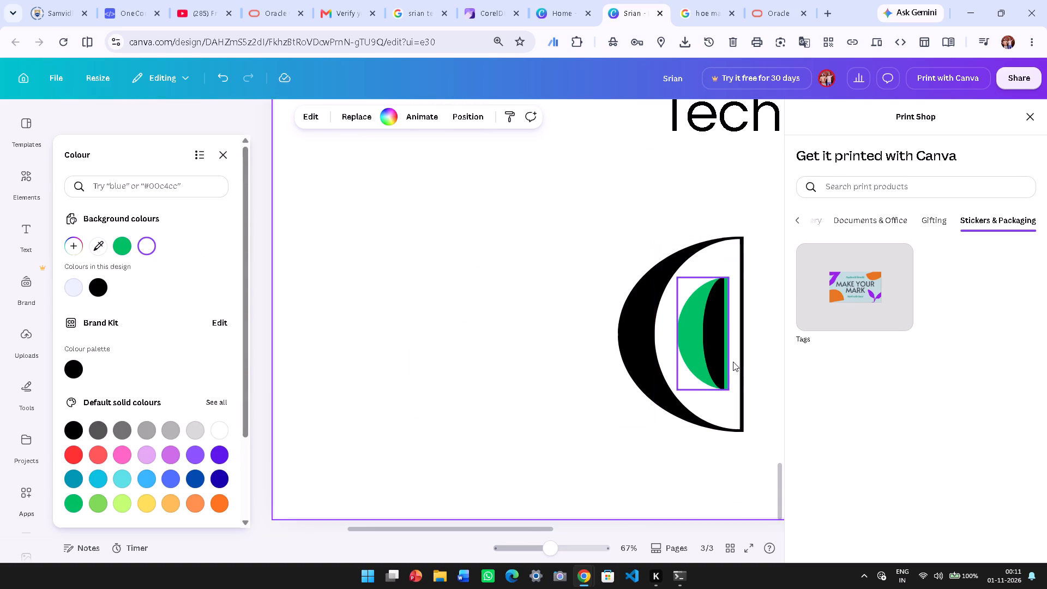
Stretch the green semicircle's curved side slightly outward toward the crescent's inner edge.
scroll(531, 382, up, 1)
scroll(584, 428, down, 1)
click(683, 341)
drag(677, 334, 658, 335)
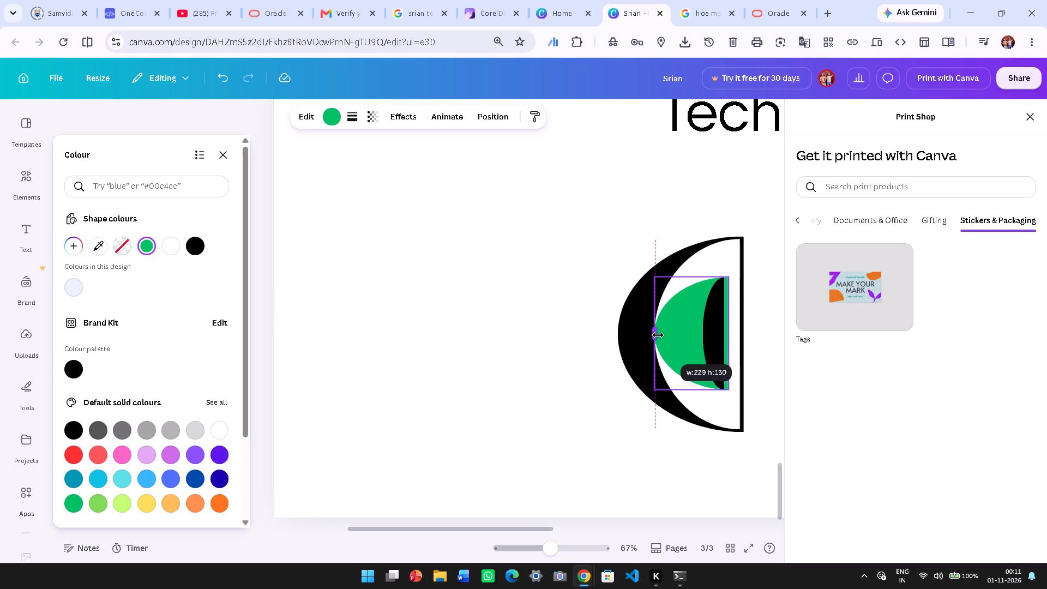
drag(658, 335, 642, 338)
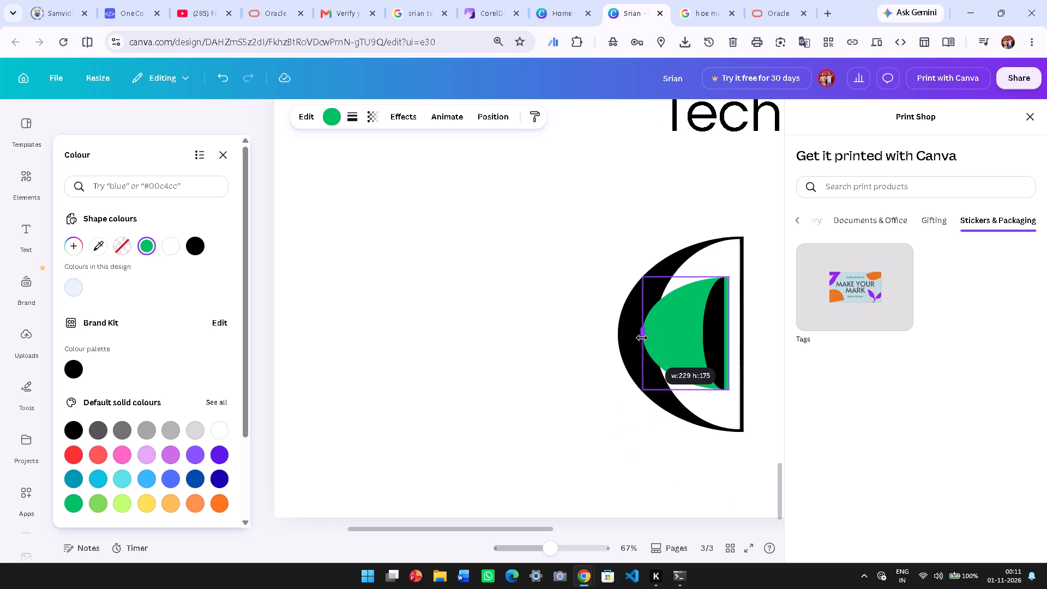
drag(642, 338, 676, 338)
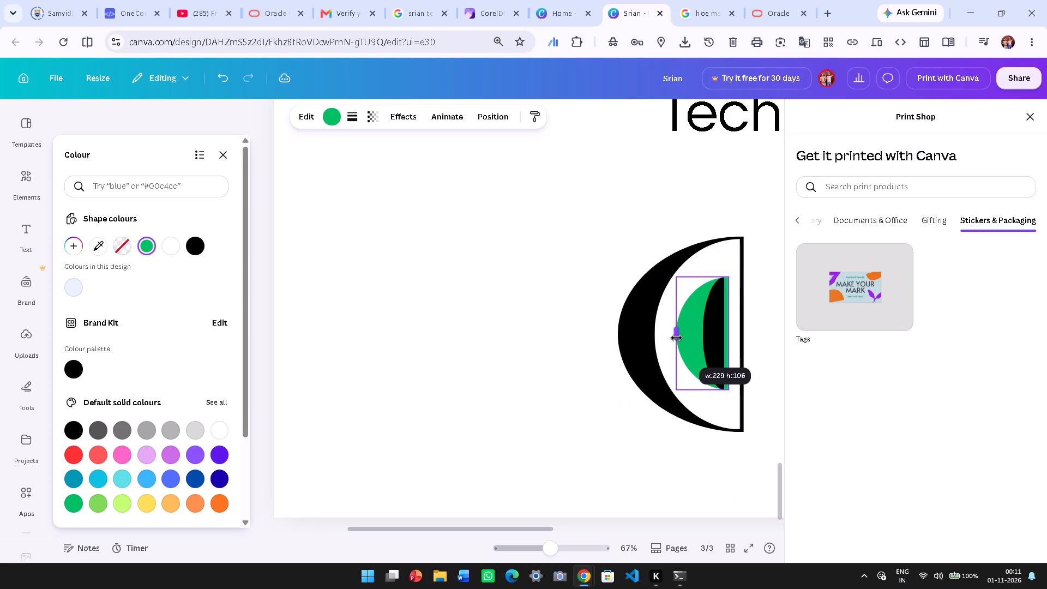
drag(676, 338, 667, 340)
click(726, 338)
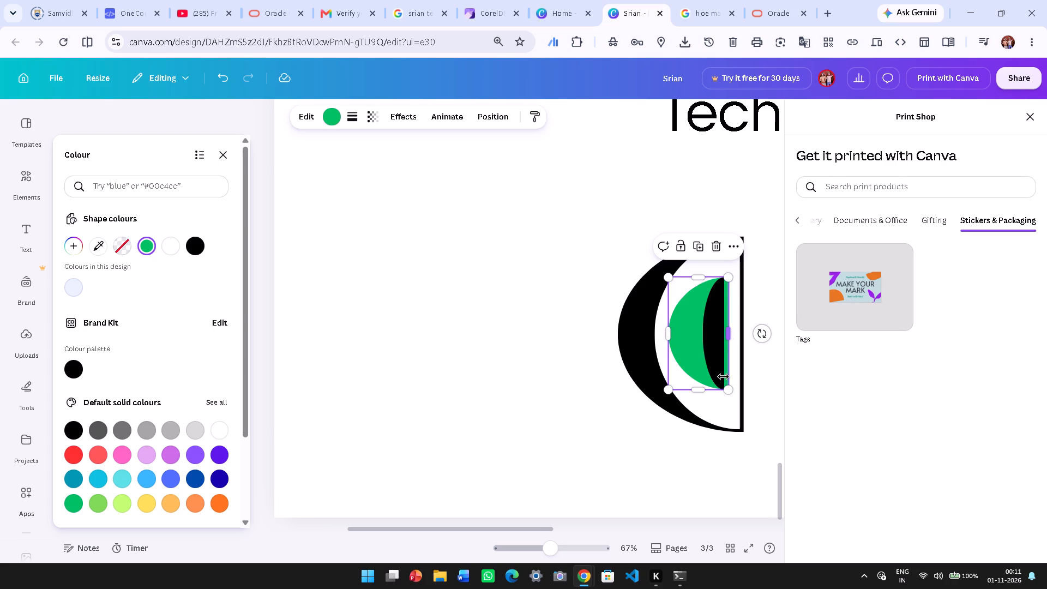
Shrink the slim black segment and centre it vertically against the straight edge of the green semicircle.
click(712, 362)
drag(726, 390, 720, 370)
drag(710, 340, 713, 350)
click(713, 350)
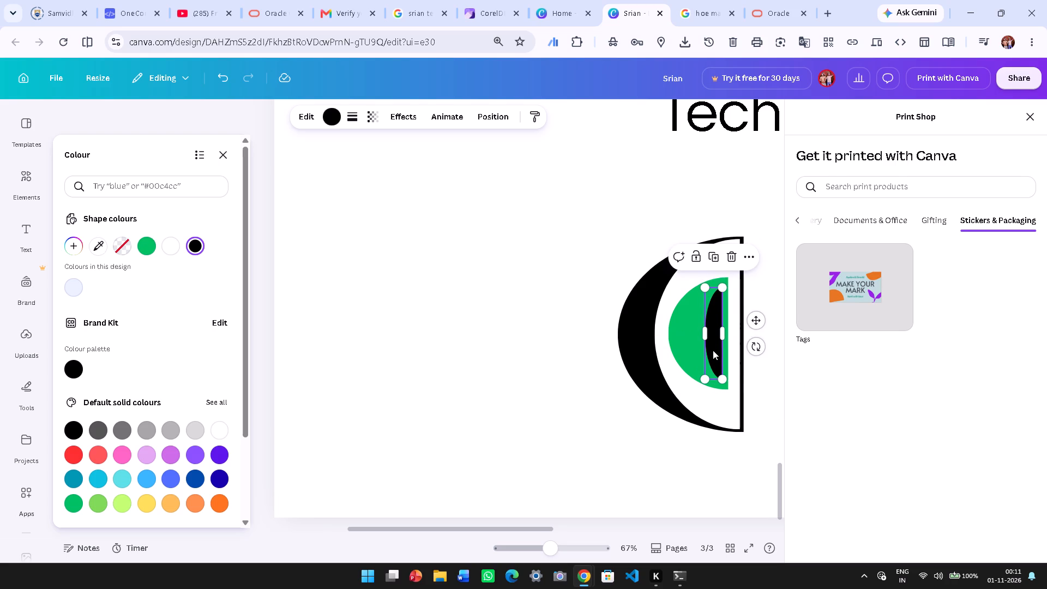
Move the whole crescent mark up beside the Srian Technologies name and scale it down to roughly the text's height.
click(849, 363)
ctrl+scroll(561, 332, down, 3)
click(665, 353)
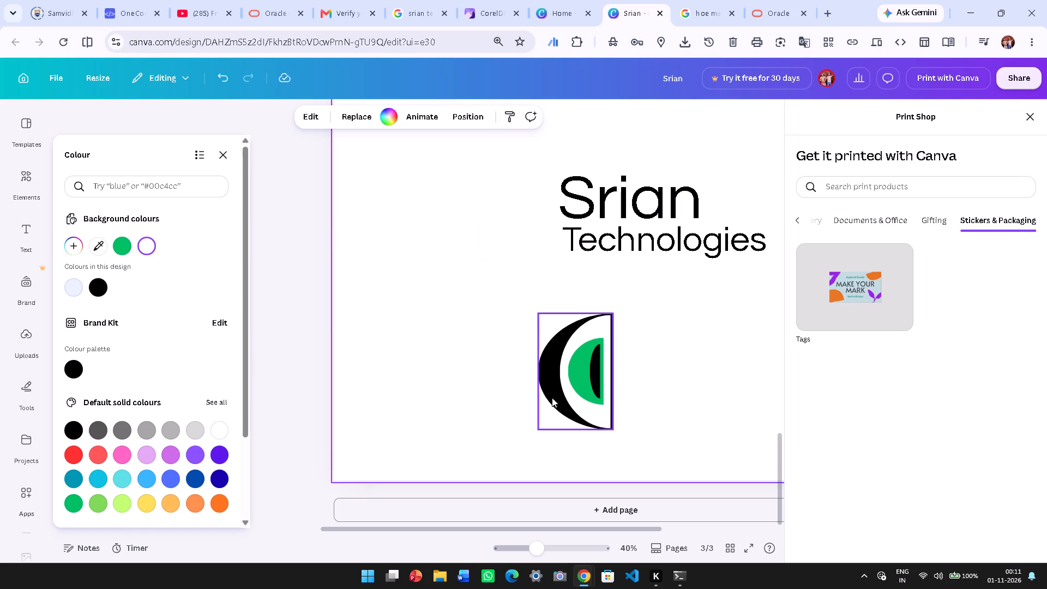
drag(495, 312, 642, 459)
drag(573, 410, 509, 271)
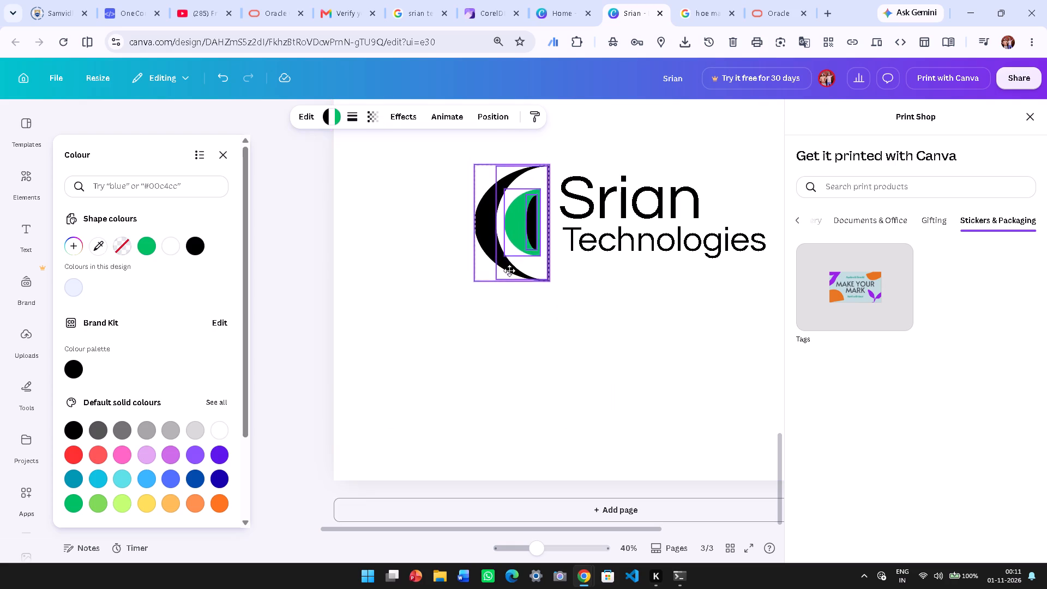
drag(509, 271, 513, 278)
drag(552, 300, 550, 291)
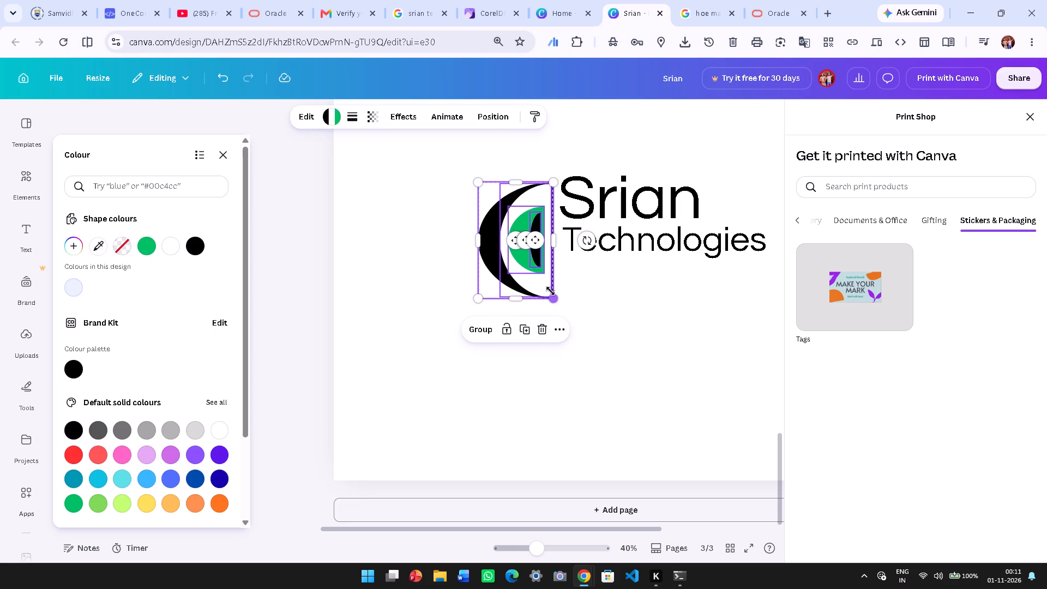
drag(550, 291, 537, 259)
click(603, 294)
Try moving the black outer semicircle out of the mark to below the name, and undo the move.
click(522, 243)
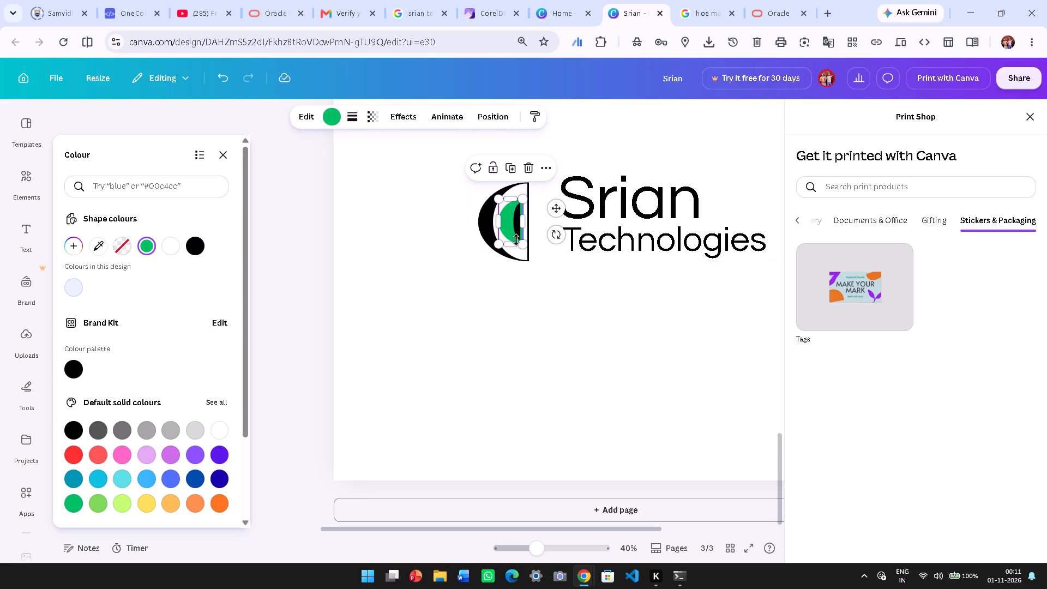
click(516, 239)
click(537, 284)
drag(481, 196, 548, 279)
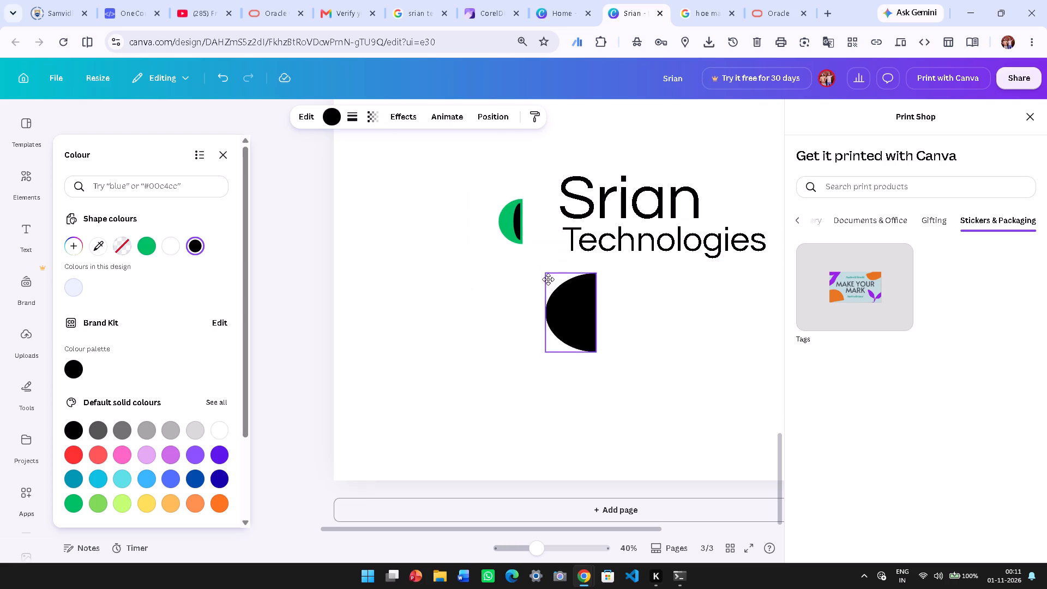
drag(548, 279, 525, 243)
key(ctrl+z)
Examine the reduced green-and-black crescent mark beside the Srian Technologies name, both overall and close up.
click(527, 330)
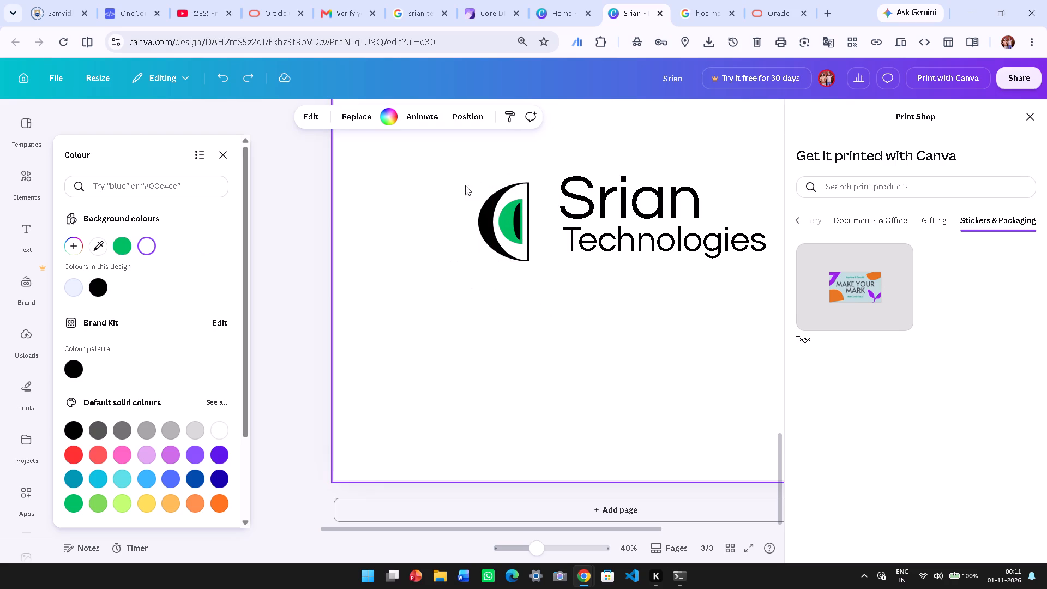
drag(466, 174, 550, 277)
click(569, 338)
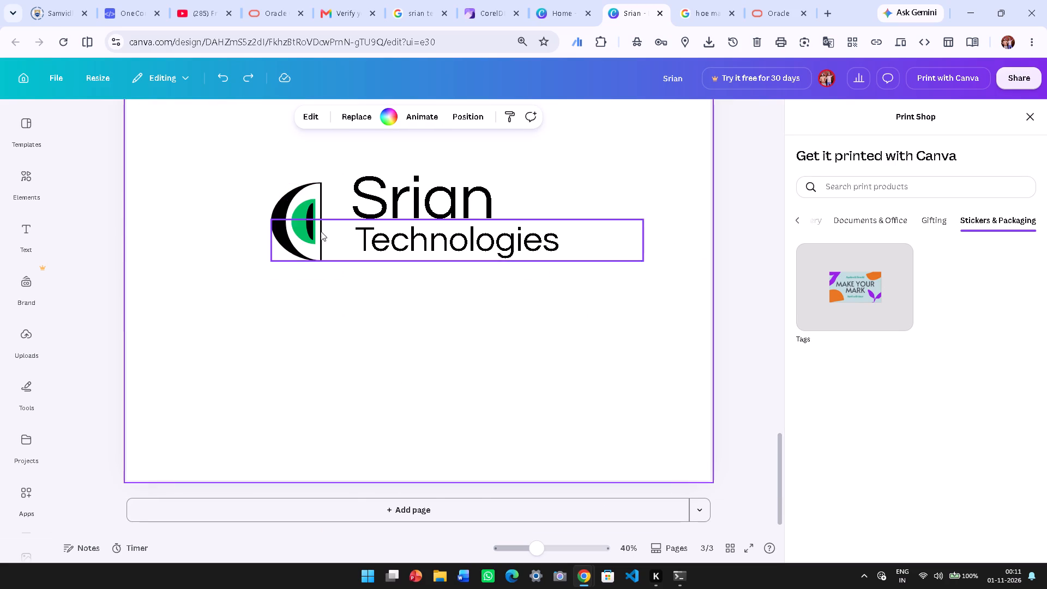
ctrl+scroll(248, 227, up, 8)
scroll(454, 335, down, 3)
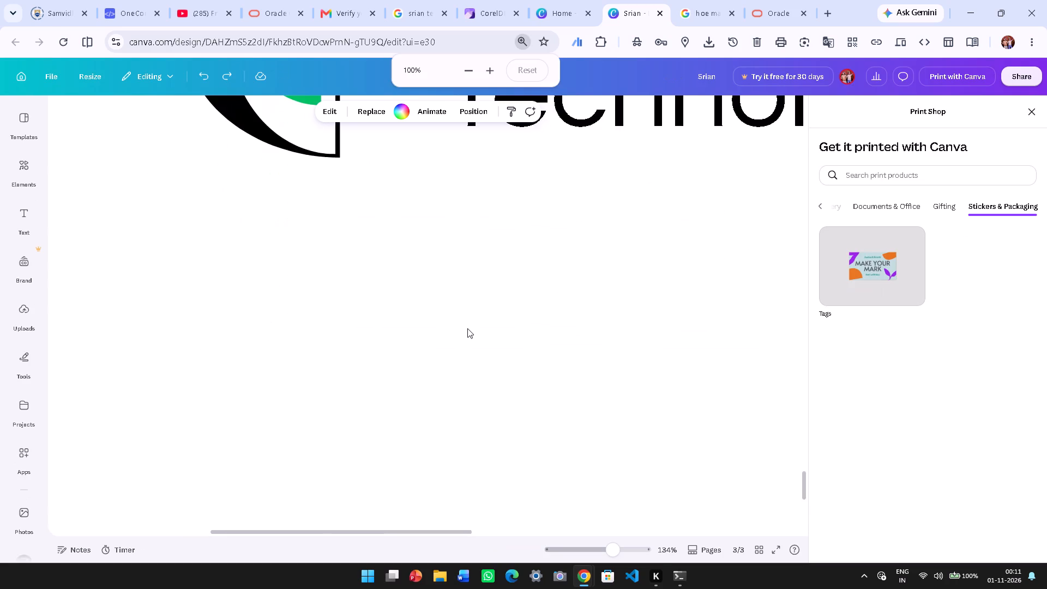
scroll(467, 328, down, 5)
ctrl+scroll(470, 321, up, 14)
ctrl+scroll(471, 305, down, 6)
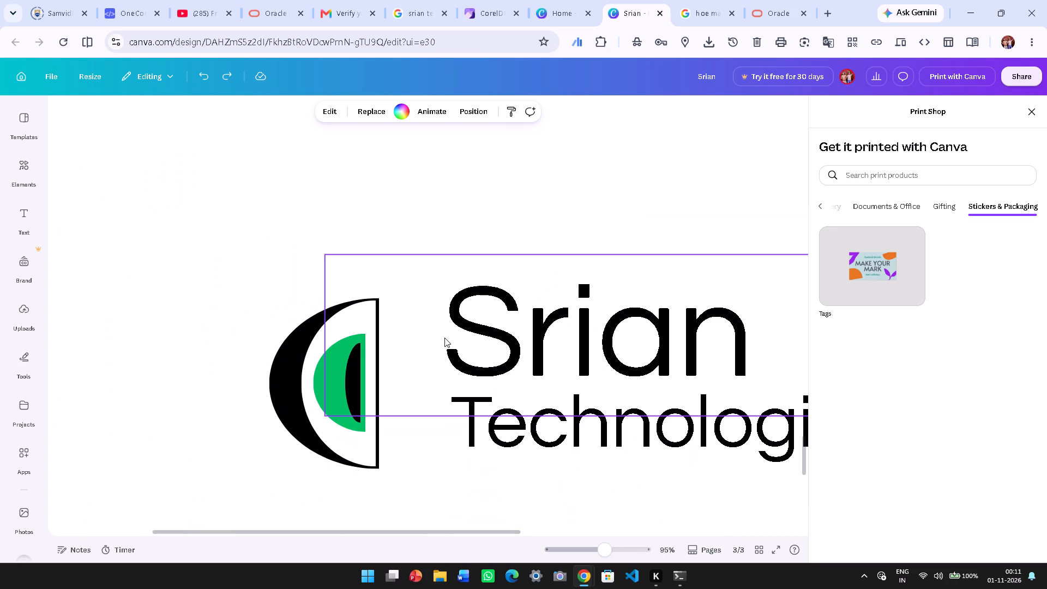
Step back through the edit history to the all-black crescent mark with a wide black inner semicircle, placed below the name.
key(ctrl+z)
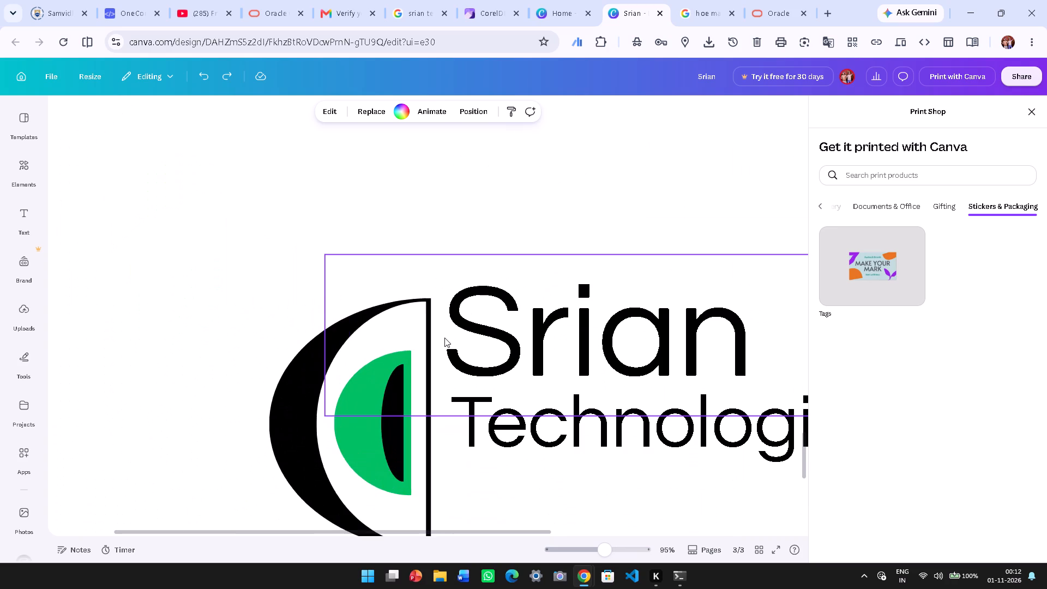
key(ctrl+z)
key(ctrl+z)
key(ctrl+z)
key(ctrl+z)
key(ctrl+z)
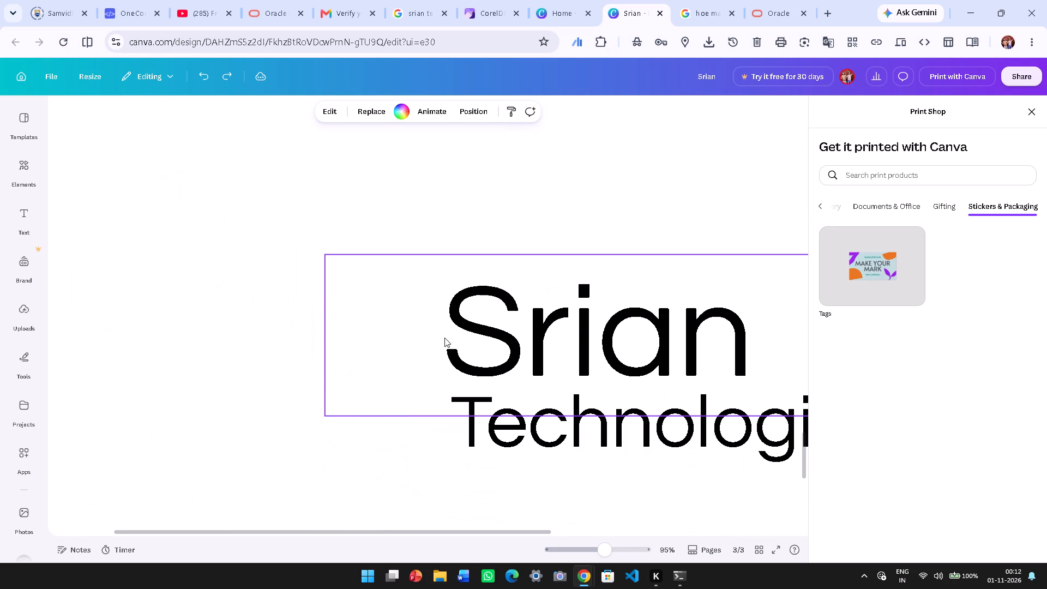
key(ctrl+z)
key(ctrl+z)
key(ctrl+z)
key(ctrl+z)
key(ctrl+z)
key(ctrl+z)
key(ctrl+z)
key(ctrl+z)
key(ctrl+z)
key(ctrl+z)
key(ctrl+shift+z)
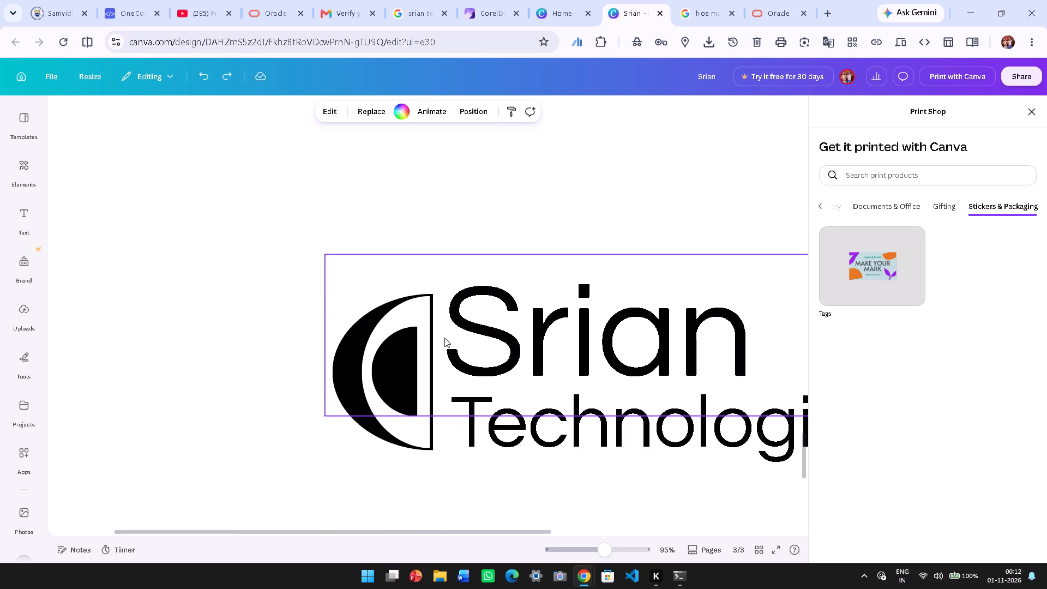
key(ctrl+shift+z)
scroll(439, 321, left, 1)
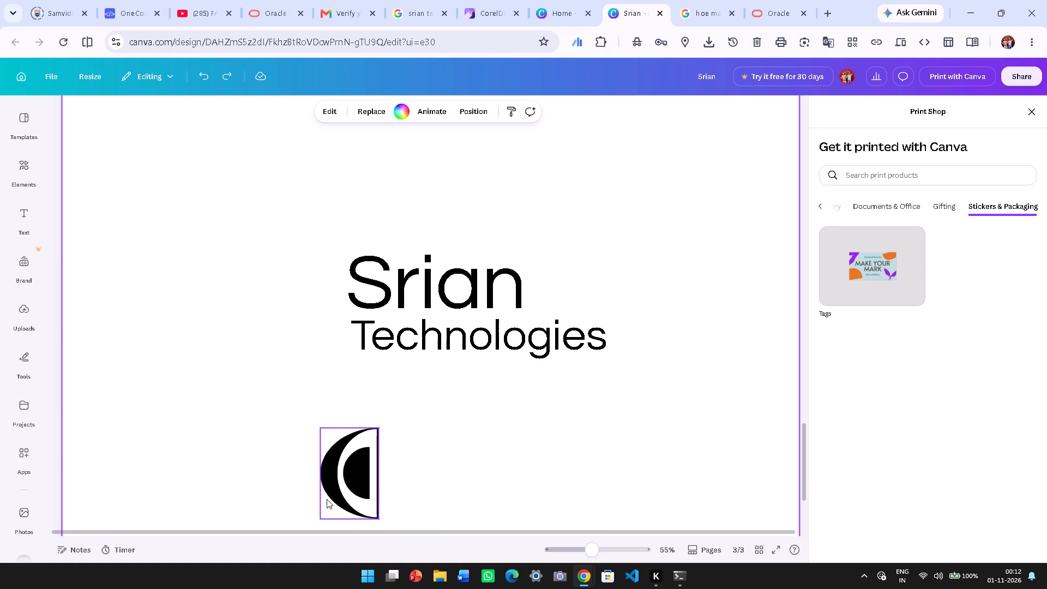
scroll(351, 489, down, 1)
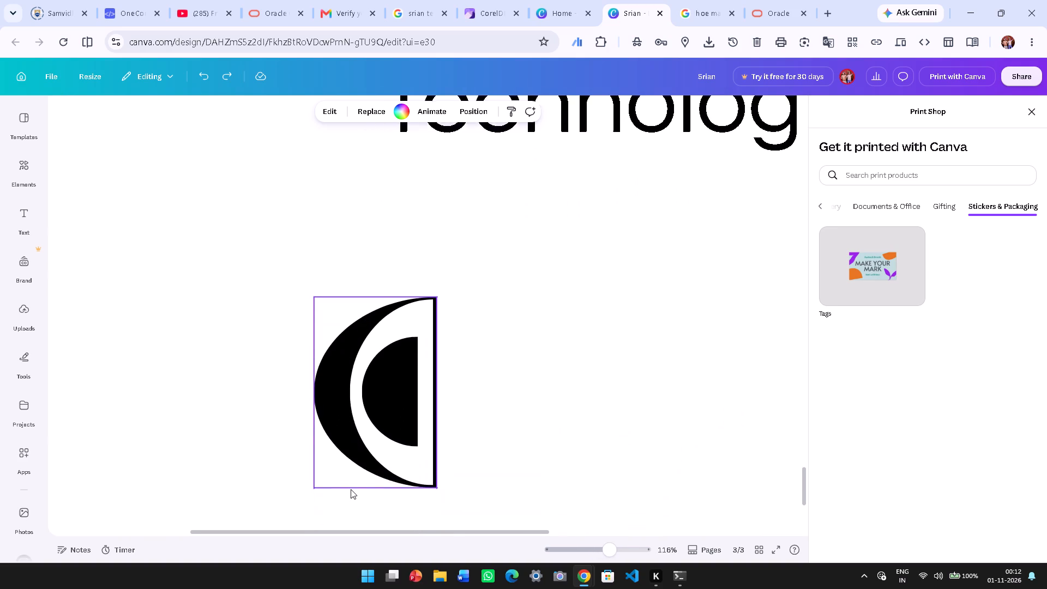
scroll(351, 489, down, 1)
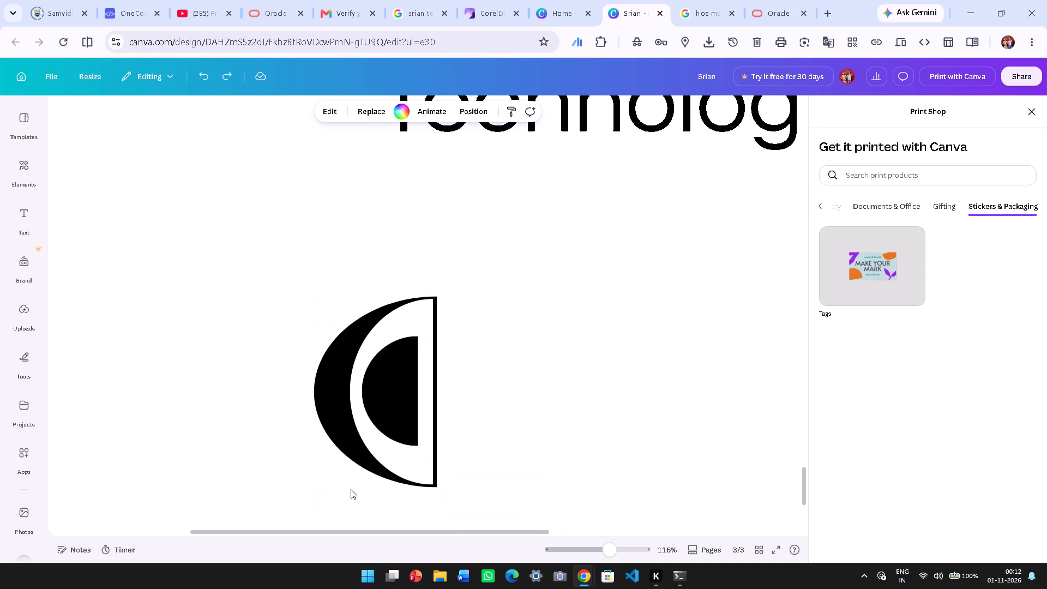
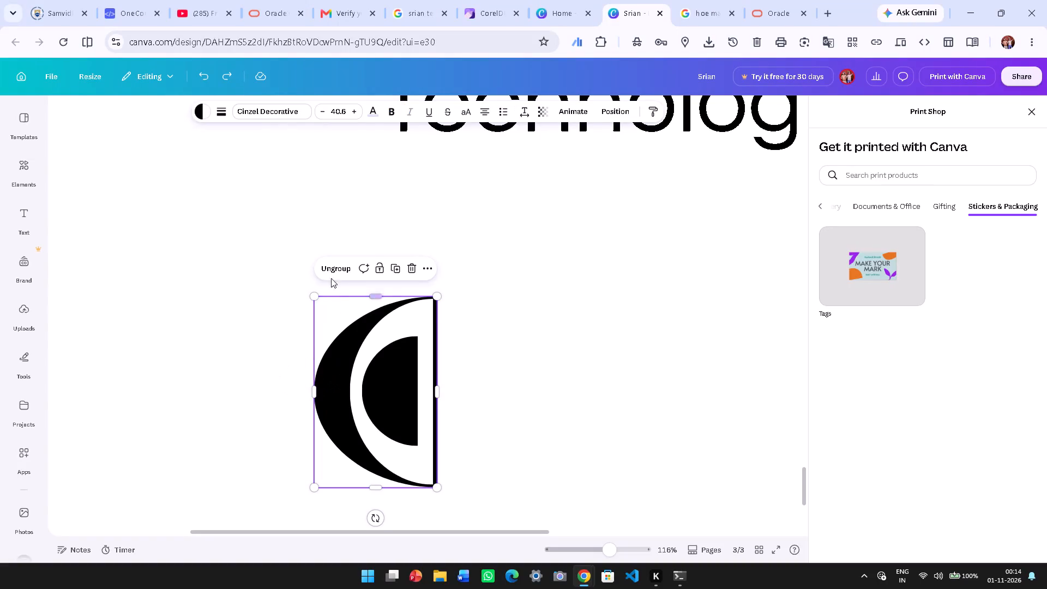
Copy the grouped all-black crescent mark below the Srian Technologies name.
right_click(344, 354)
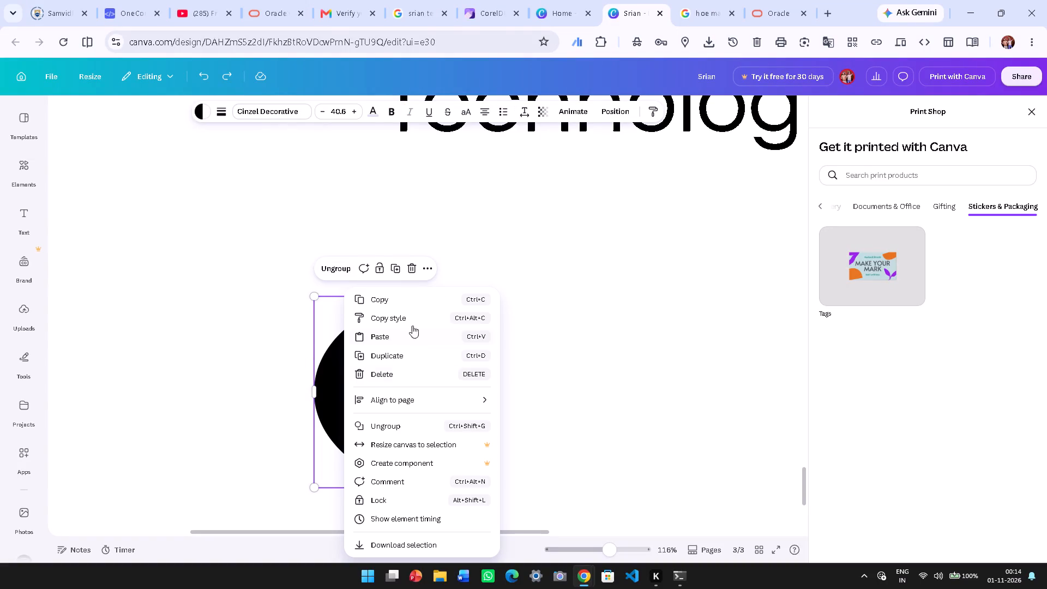
click(404, 300)
Move the crescent mark on page 3 up beside the Srian Technologies name, just before its first letters.
ctrl+scroll(410, 300, down, 4)
scroll(539, 334, down, 4)
scroll(539, 334, up, 4)
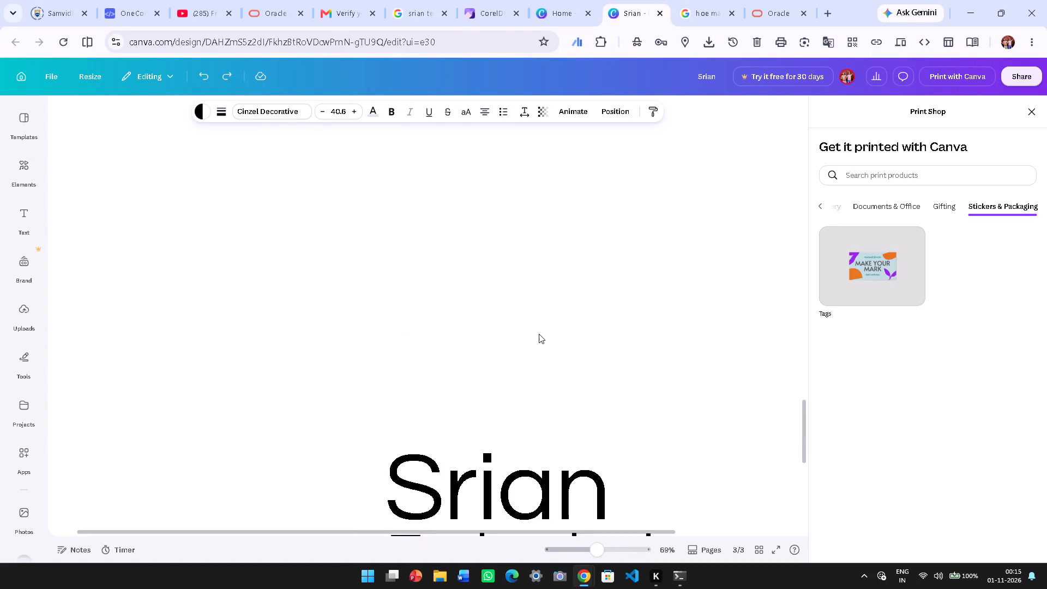
scroll(539, 334, down, 5)
scroll(429, 308, up, 1)
drag(391, 406, 374, 222)
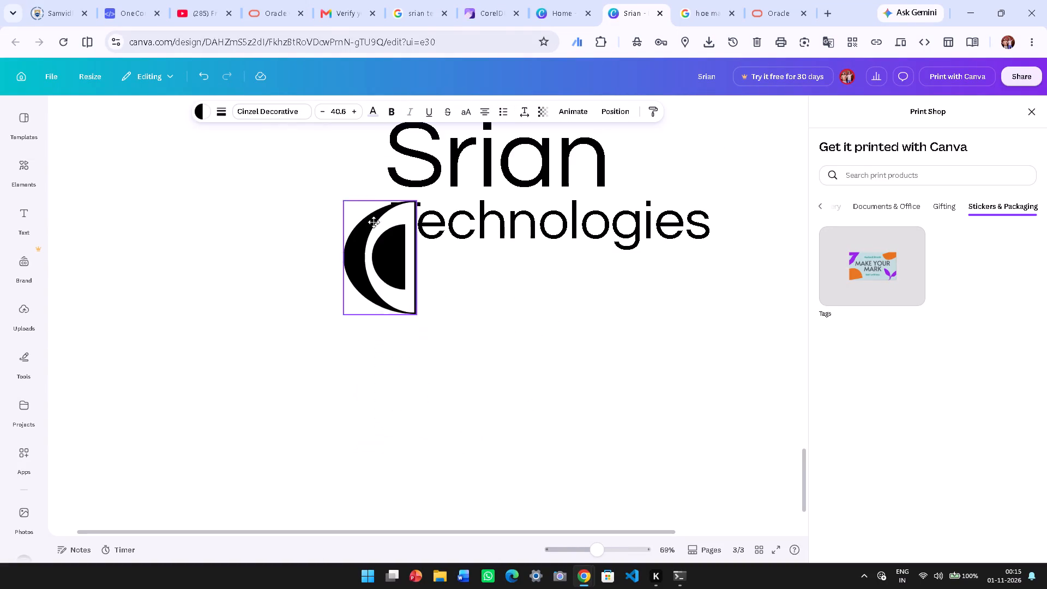
drag(374, 222, 347, 194)
click(447, 323)
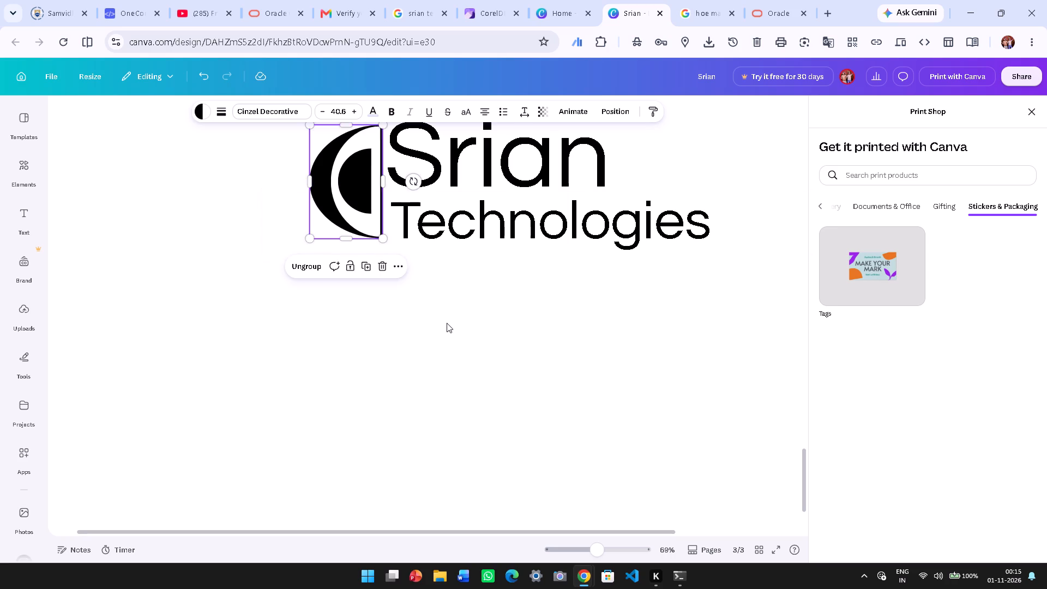
Add a fourth page after the logo page and paste the copied crescent mark onto it.
ctrl+scroll(447, 323, down, 2)
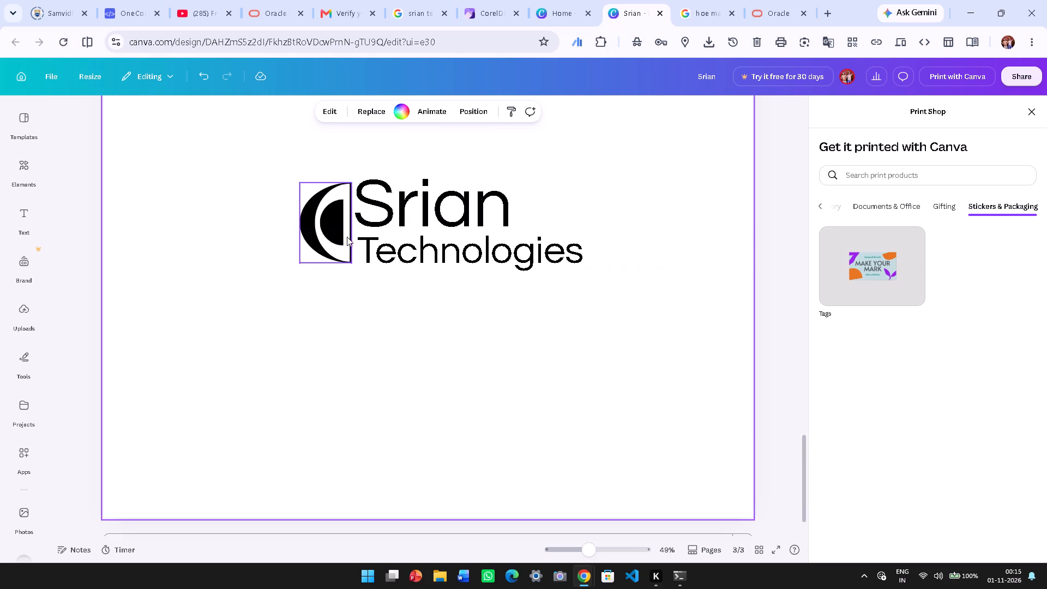
ctrl+scroll(448, 368, up, 1)
ctrl+scroll(448, 368, down, 3)
scroll(448, 368, down, 3)
scroll(448, 368, up, 3)
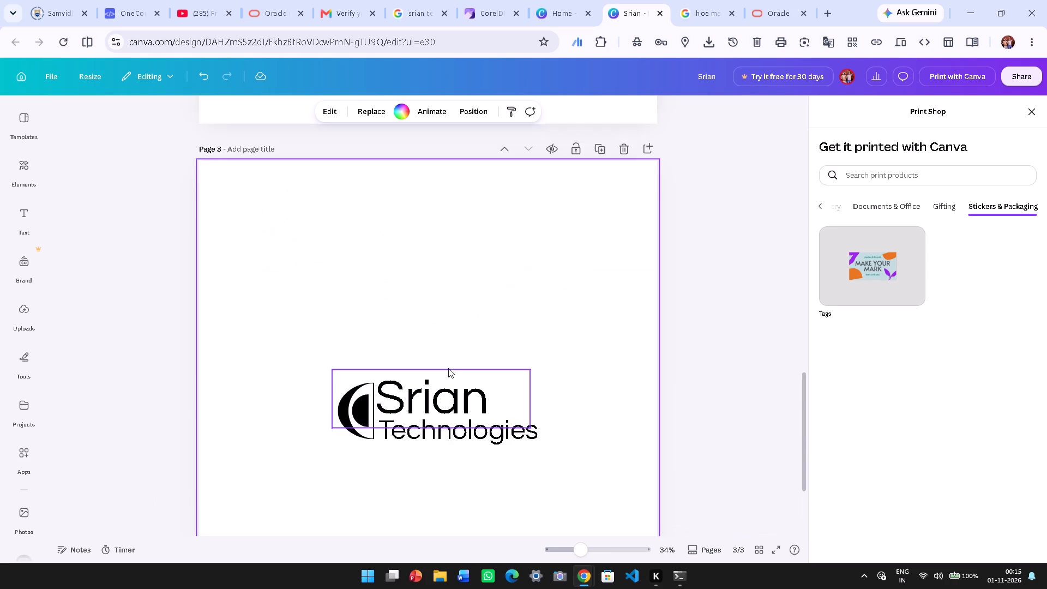
scroll(448, 368, down, 5)
click(440, 422)
scroll(440, 422, down, 4)
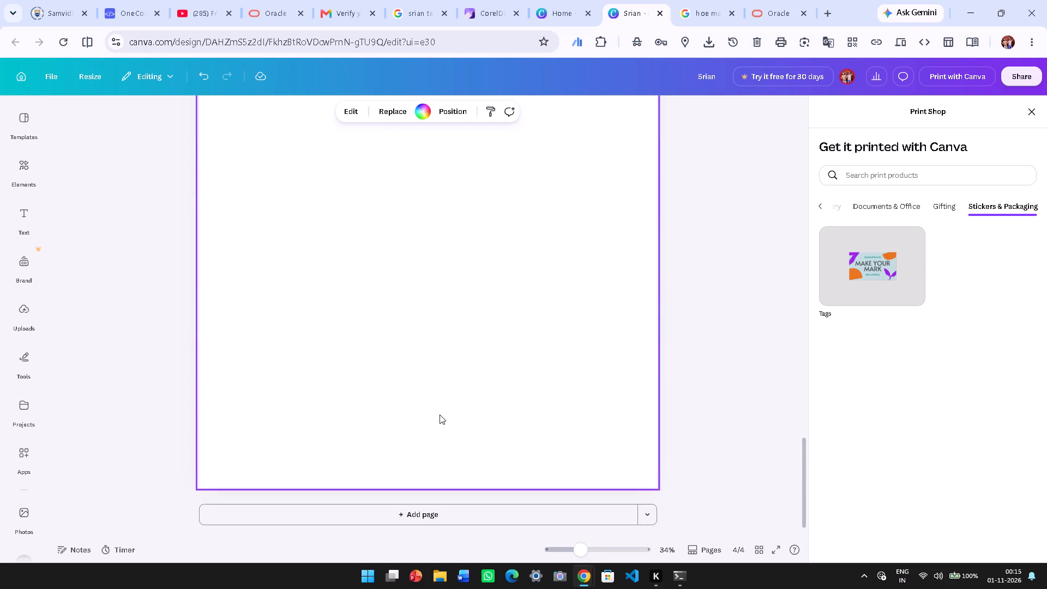
click(440, 404)
key(ctrl+v)
Move the pasted crescent mark up on page 4 and enlarge it to roughly three times its size.
scroll(429, 388, up, 1)
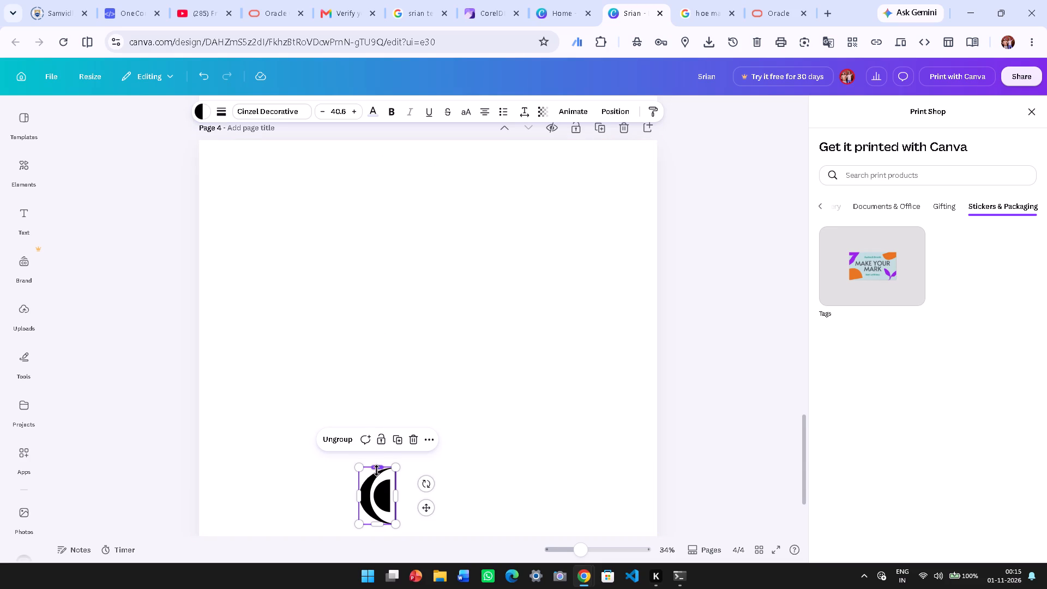
drag(379, 492, 361, 305)
drag(373, 335, 470, 456)
click(539, 297)
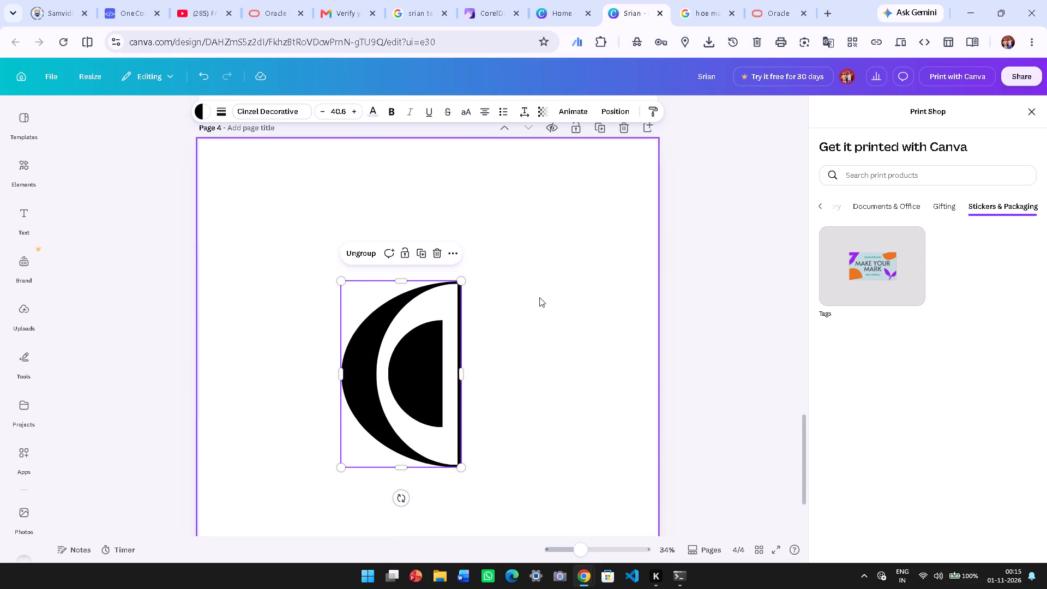
Ungroup the enlarged crescent mark on page 4 into separate semicircles.
click(372, 368)
scroll(398, 265, down, 1)
scroll(398, 265, up, 8)
scroll(398, 265, down, 10)
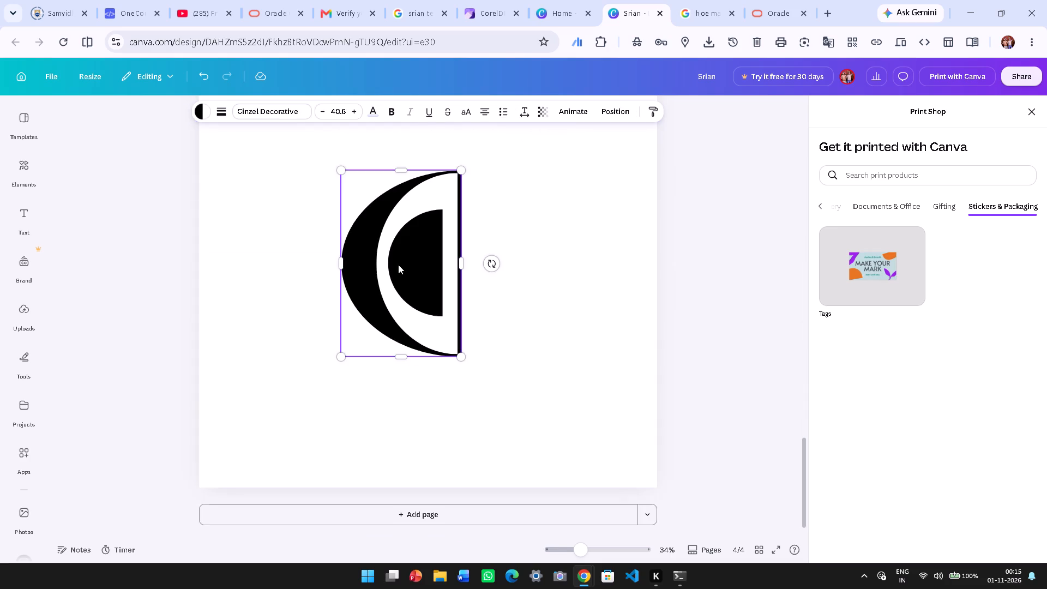
click(532, 158)
click(439, 280)
click(370, 381)
click(742, 269)
Stretch the black outer semicircle slightly outward on its curved side.
click(372, 276)
drag(342, 267, 342, 275)
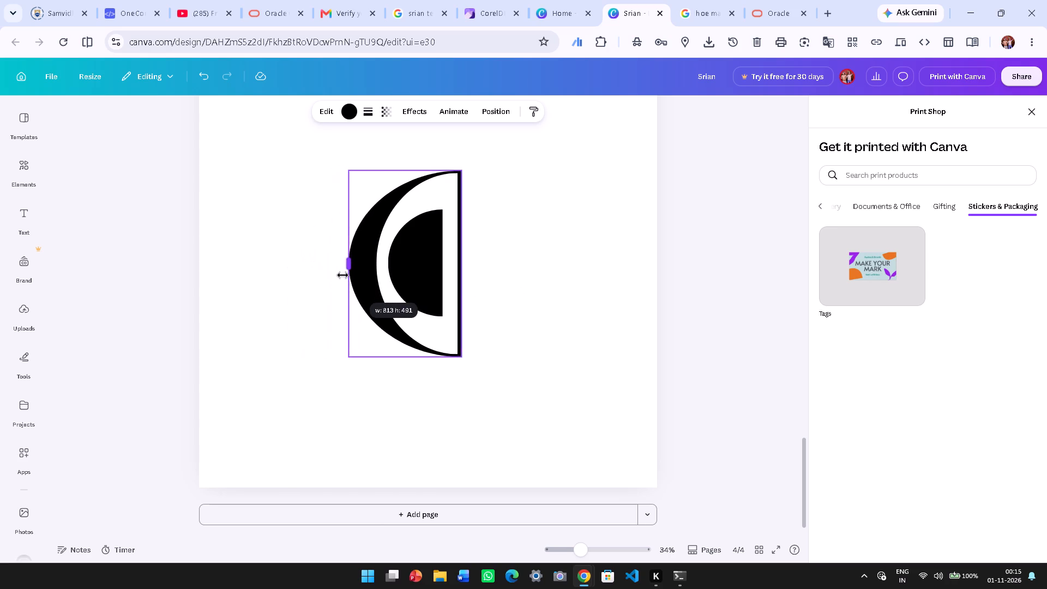
drag(342, 275, 338, 272)
click(659, 264)
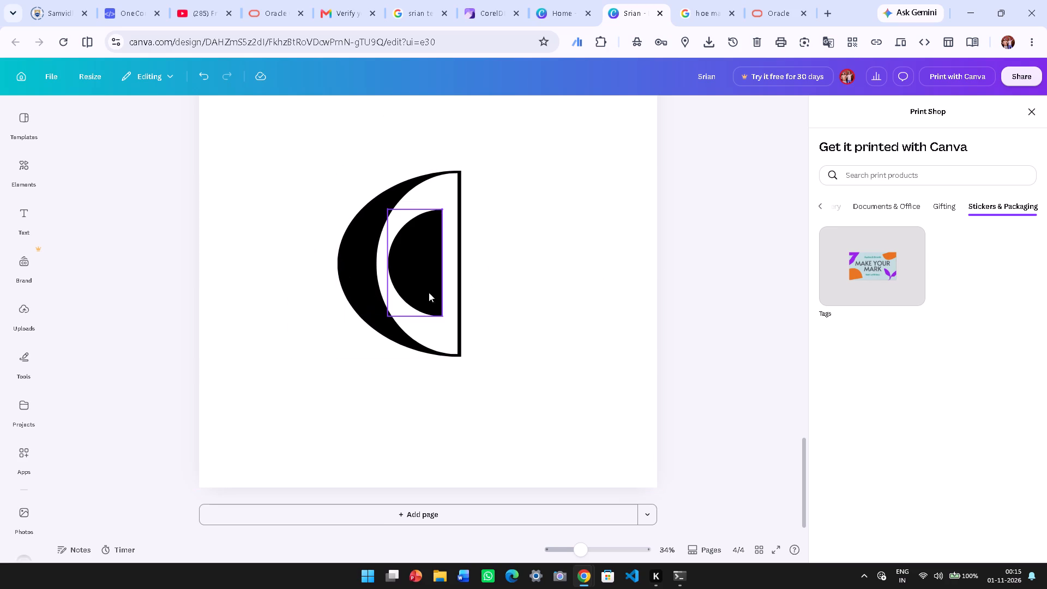
Nudge the white semicircle five small steps left, away from the mark's straight edge.
click(420, 318)
key(Left)
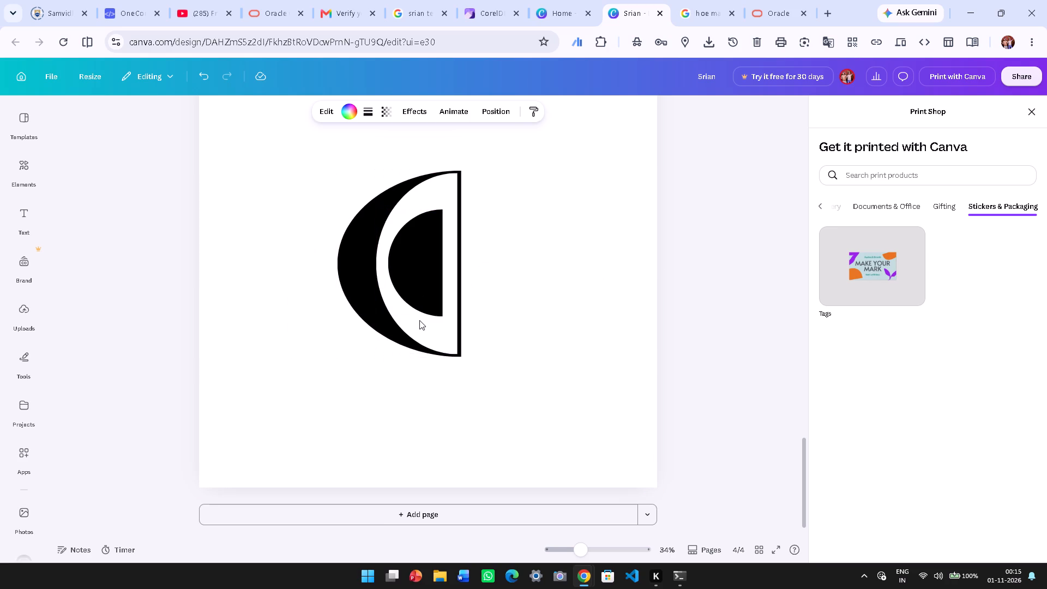
key(Left)
key(Left)
key(Left)
key(Left)
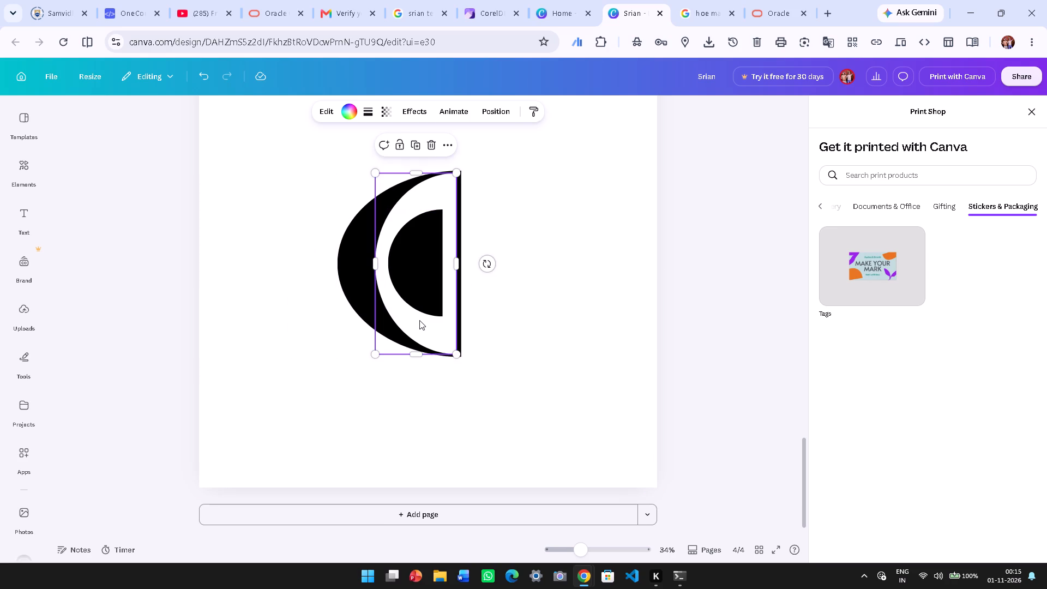
click(546, 330)
Shift the black inner semicircle right, close to the straight bar, and widen it toward the outer crescent.
click(420, 252)
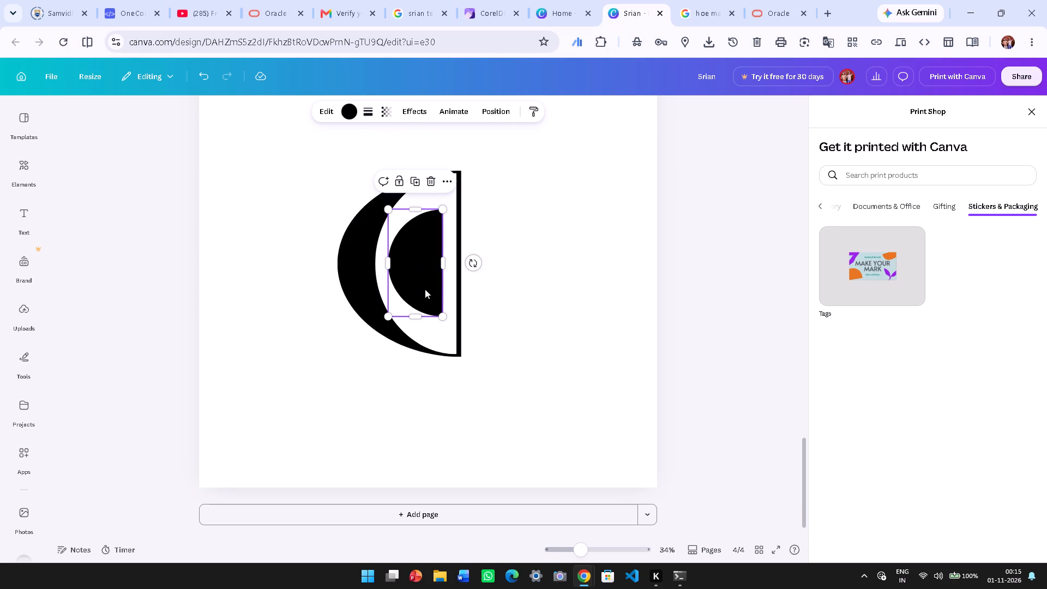
drag(412, 270, 420, 269)
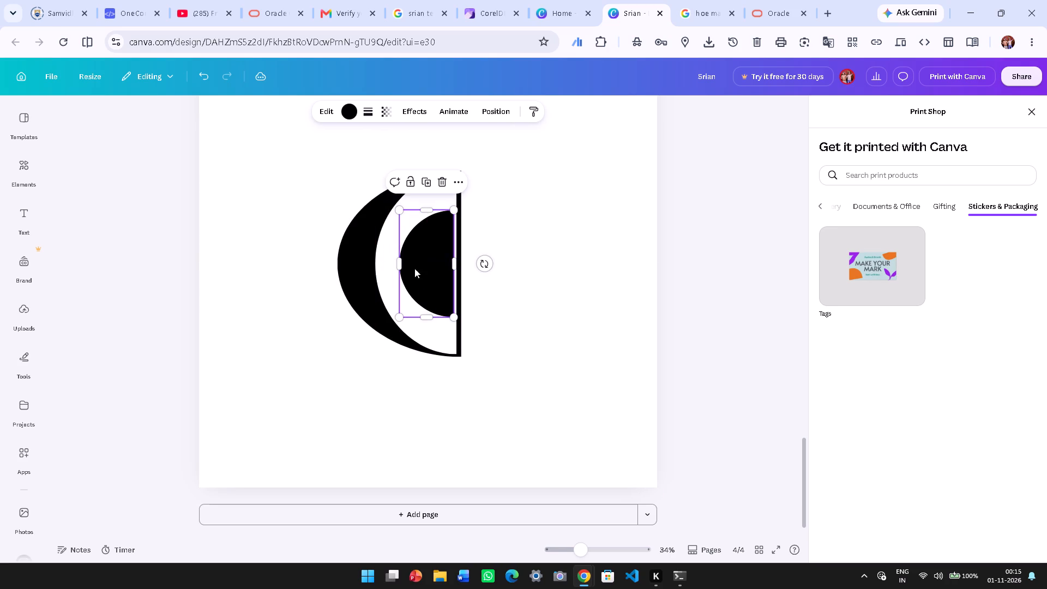
drag(404, 262, 382, 261)
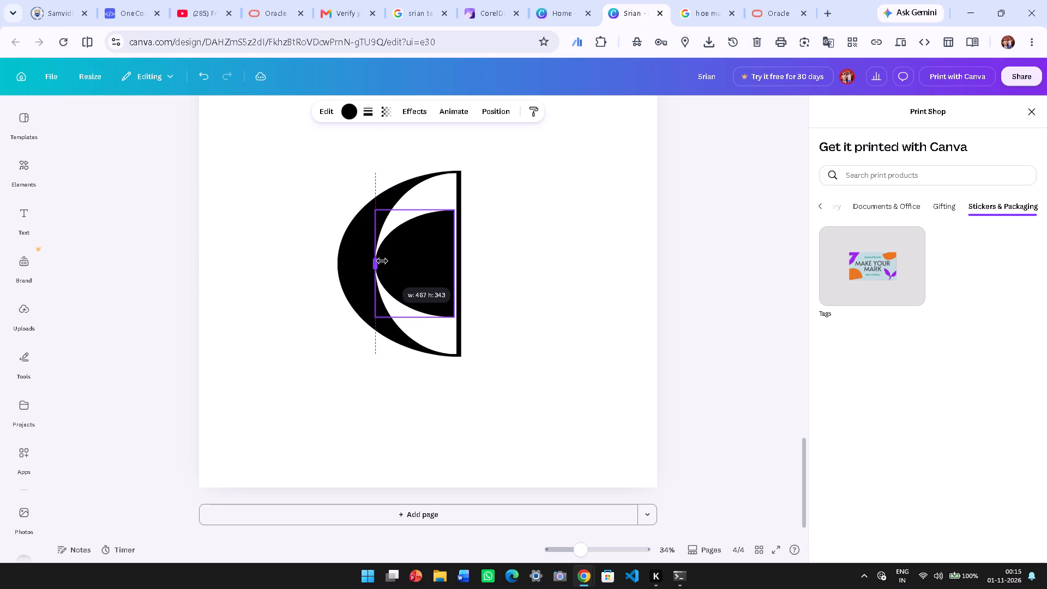
drag(382, 261, 388, 261)
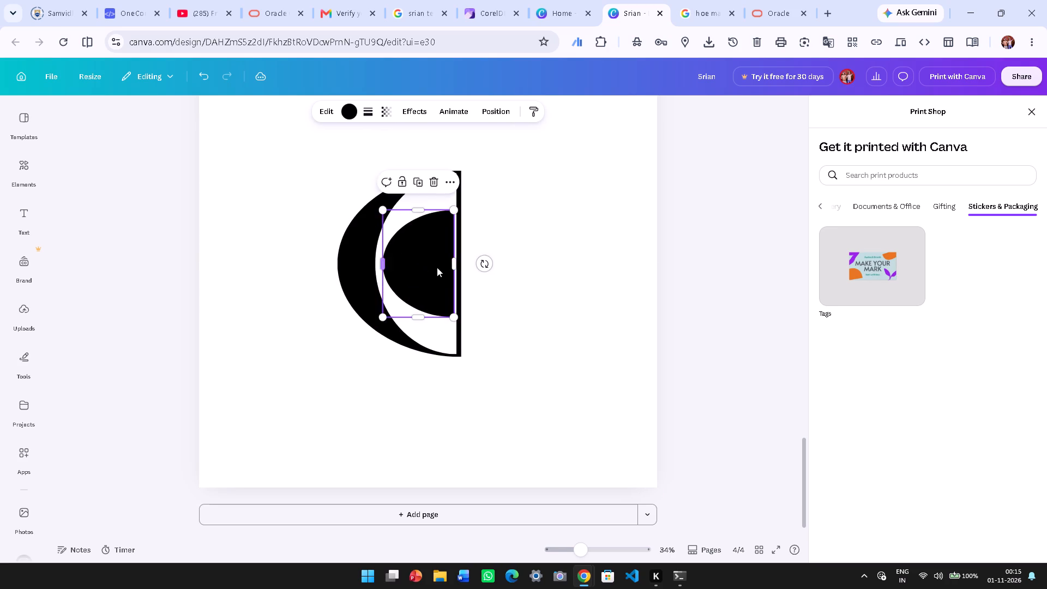
click(524, 251)
Nudge the black inner semicircle left in small steps to open a narrow gap before the straight bar.
click(428, 283)
key(Left)
key(Left)
key(Left)
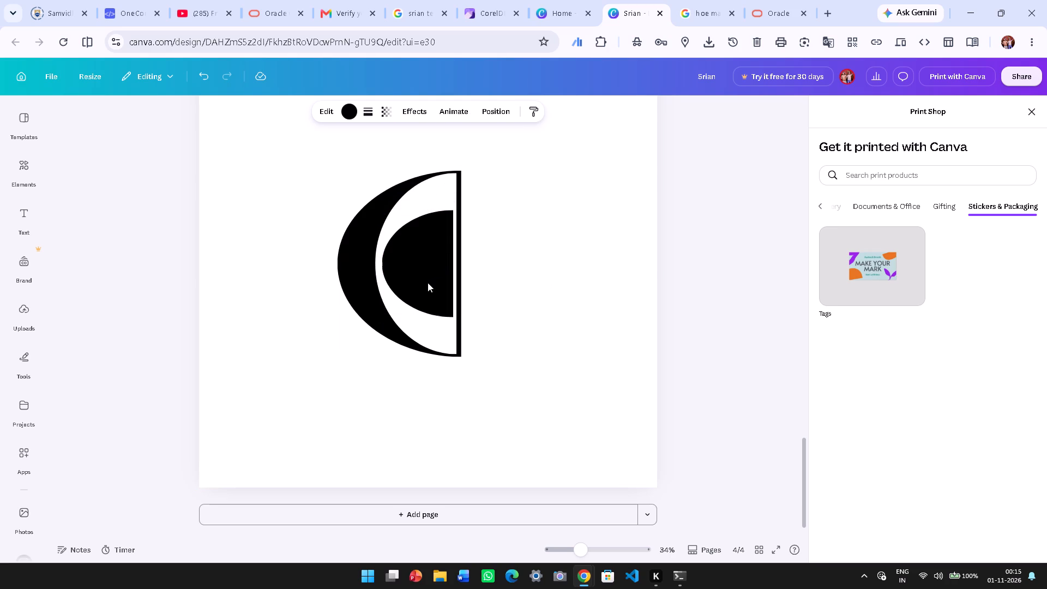
key(Left)
key(Left)
key(Left)
key(Left)
key(Left)
key(Left)
key(Left)
key(Left)
key(Left)
key(Left)
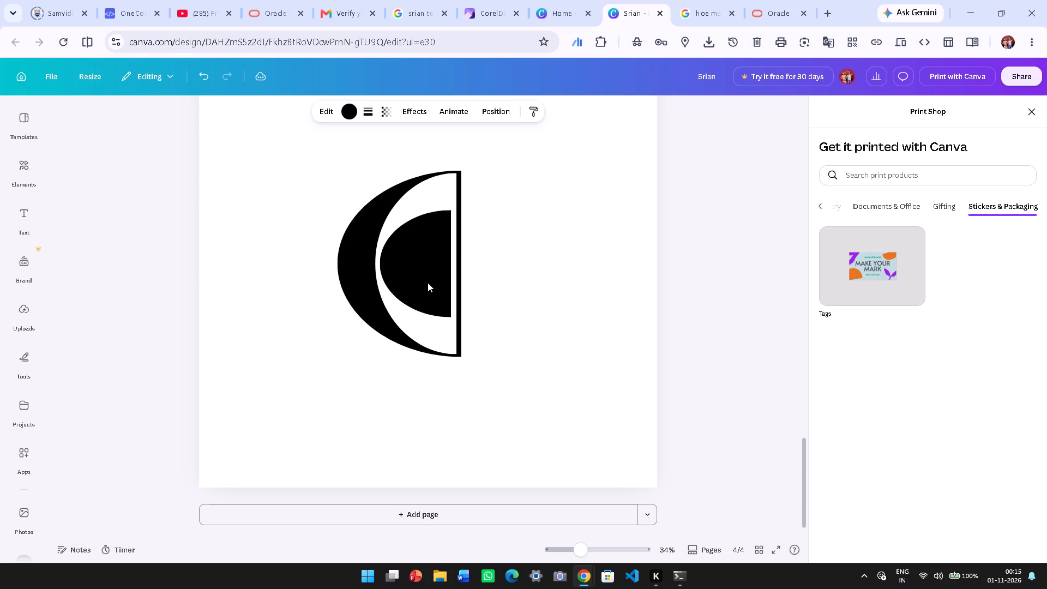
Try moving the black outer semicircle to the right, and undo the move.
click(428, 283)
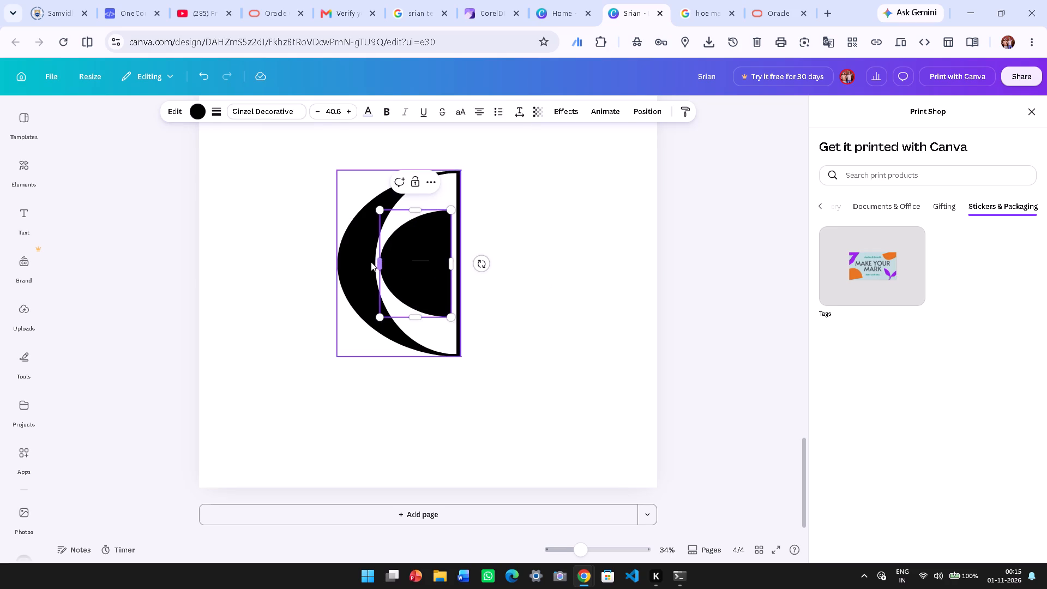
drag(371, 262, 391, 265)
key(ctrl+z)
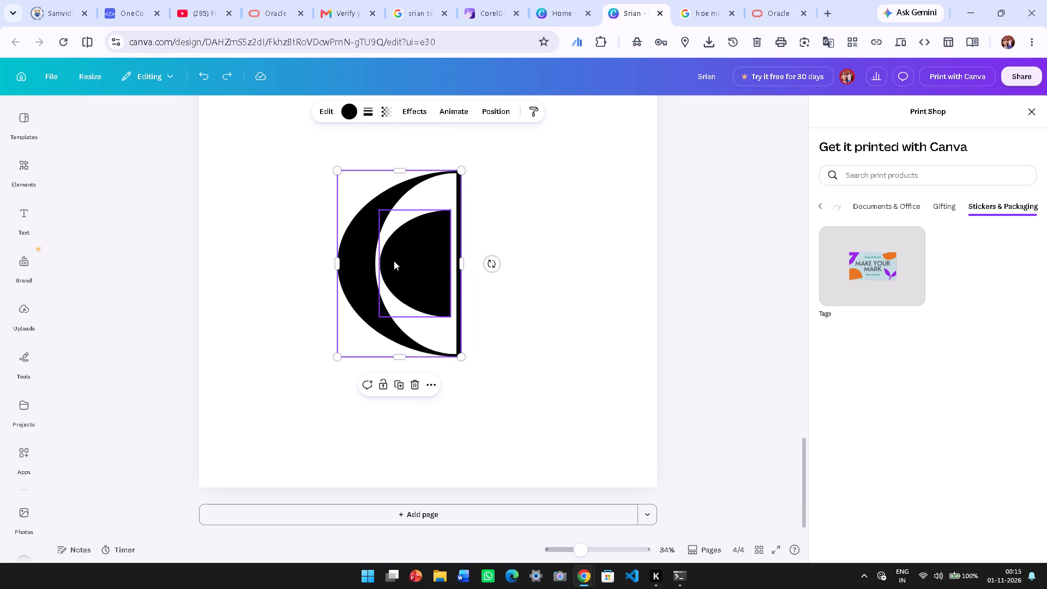
Narrow the black inner semicircle from its curved side, leaving a wider white band inside the crescent.
click(394, 261)
drag(382, 266, 398, 267)
click(532, 237)
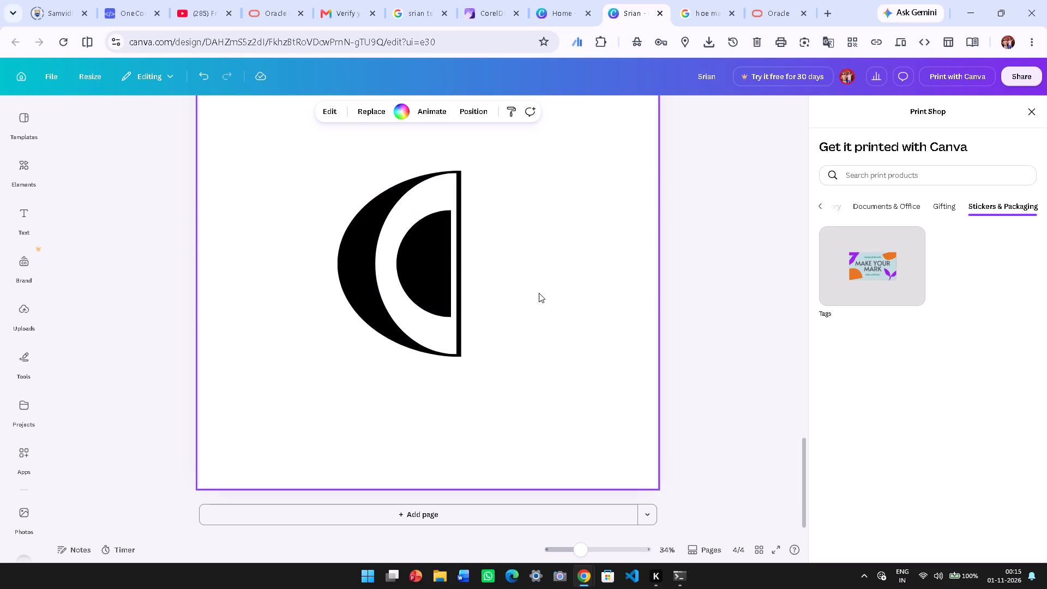
Duplicate the black inner semicircle and place the copy to the right of the mark.
click(438, 278)
right_click(438, 278)
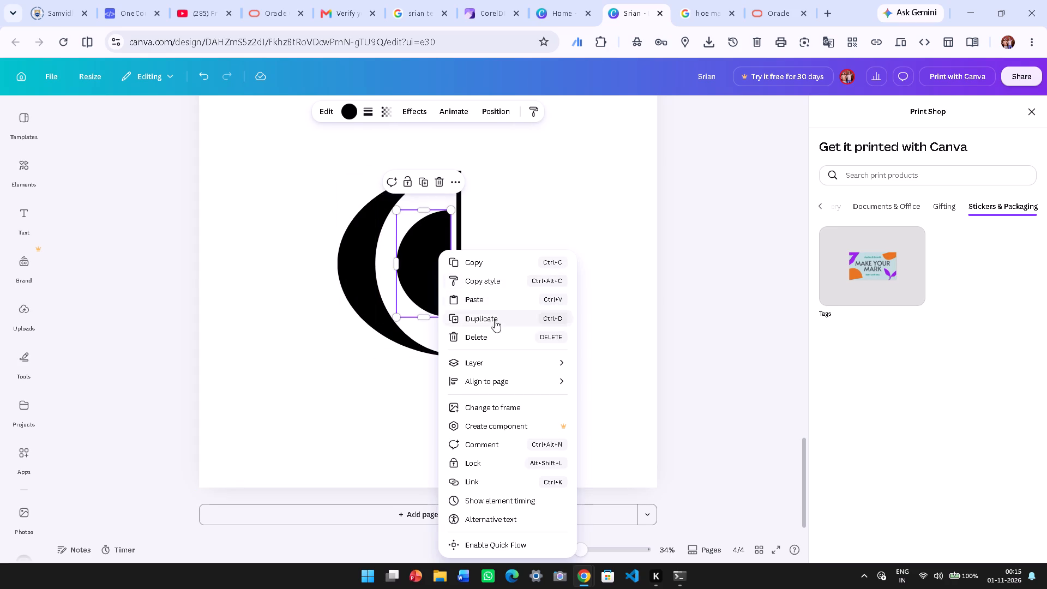
click(494, 314)
drag(422, 273, 516, 284)
Fill the copied semicircle with dark grey and move it slightly up and closer to the mark.
right_click(516, 285)
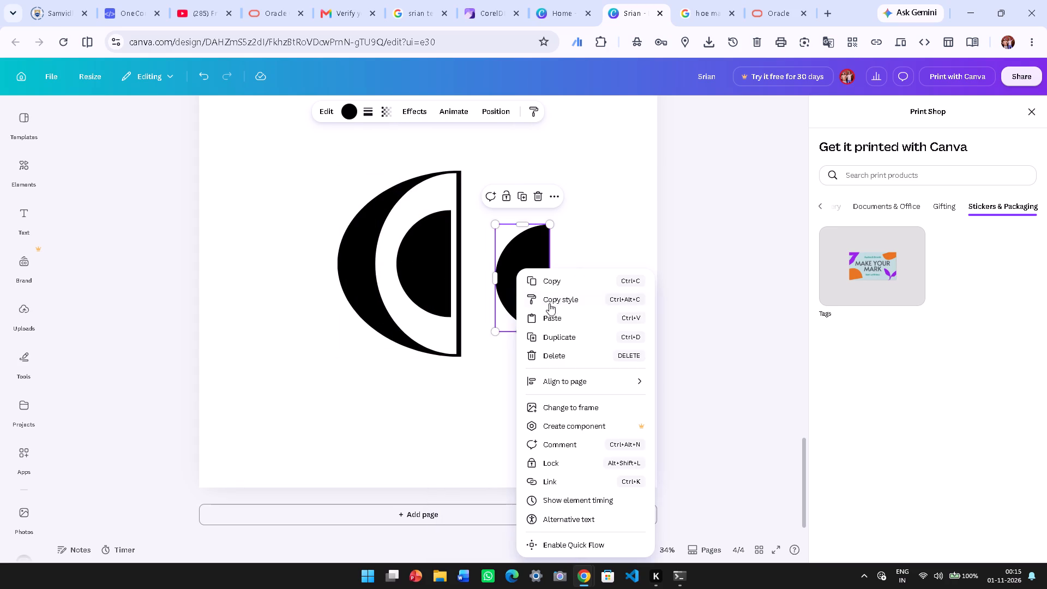
click(341, 104)
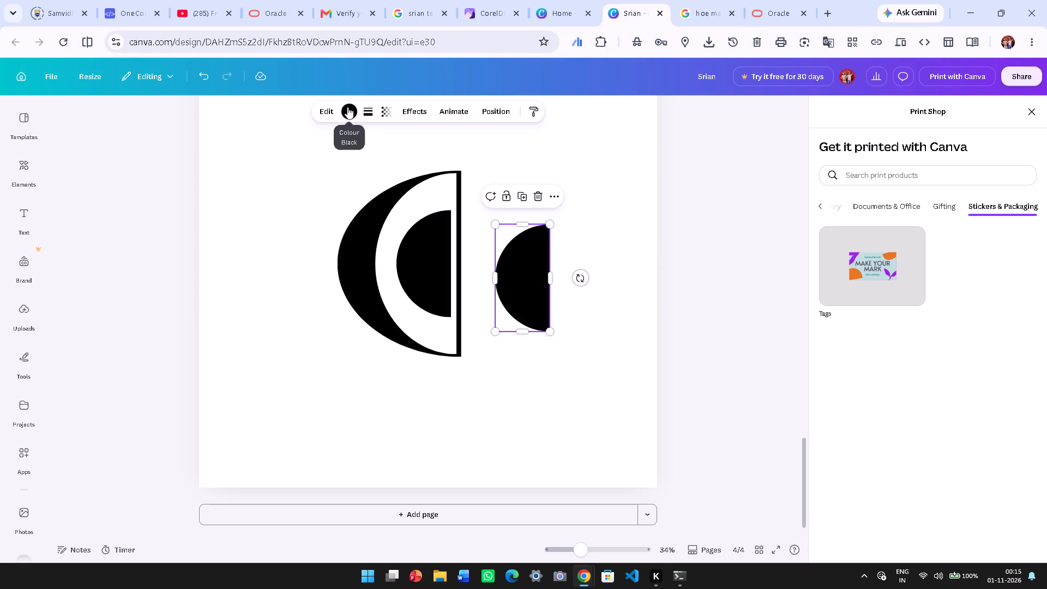
click(347, 107)
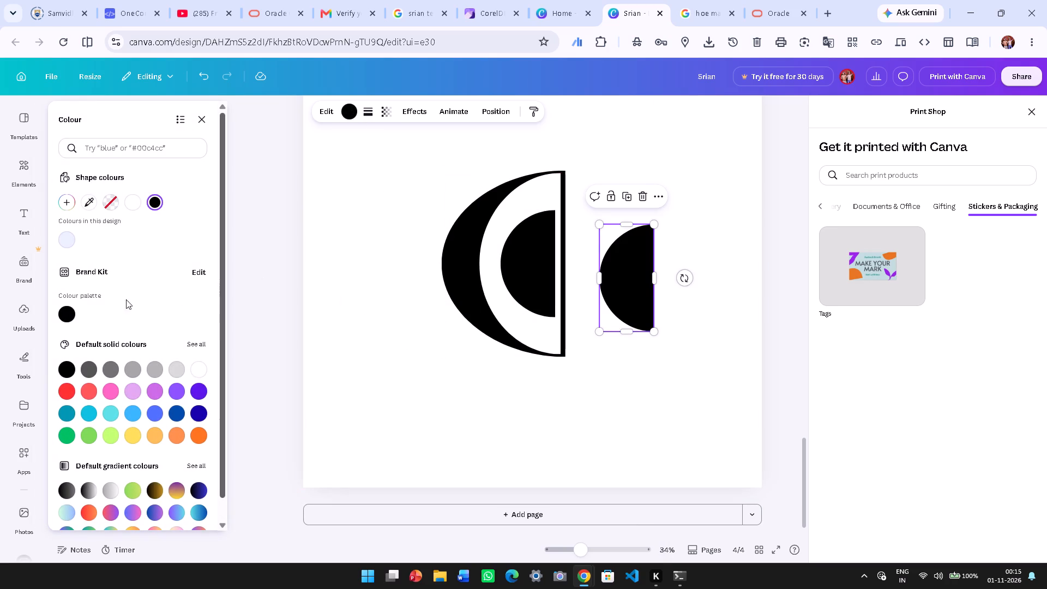
click(92, 368)
drag(623, 302, 588, 302)
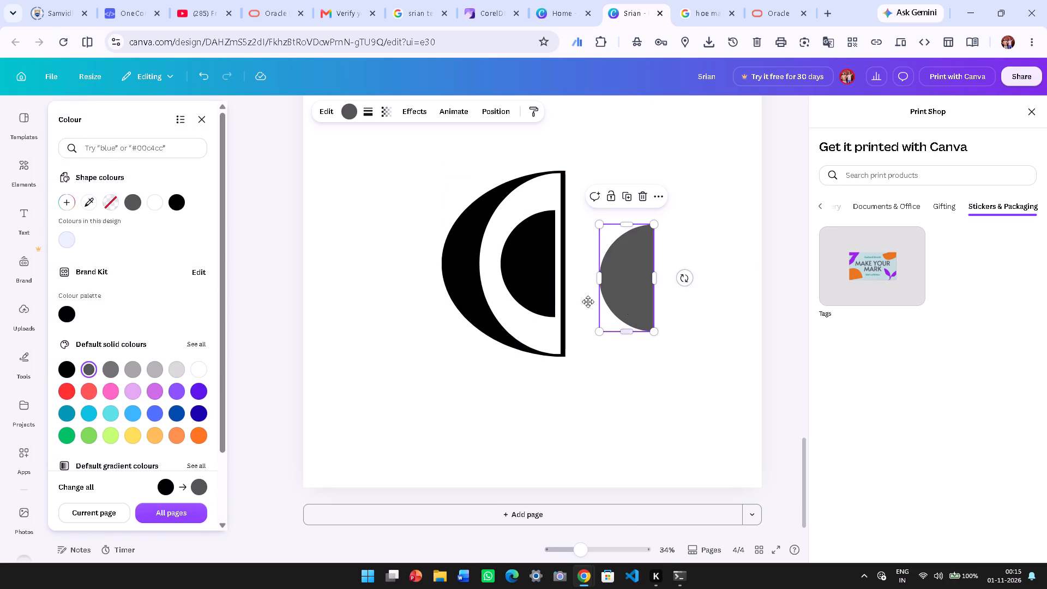
drag(588, 302, 609, 286)
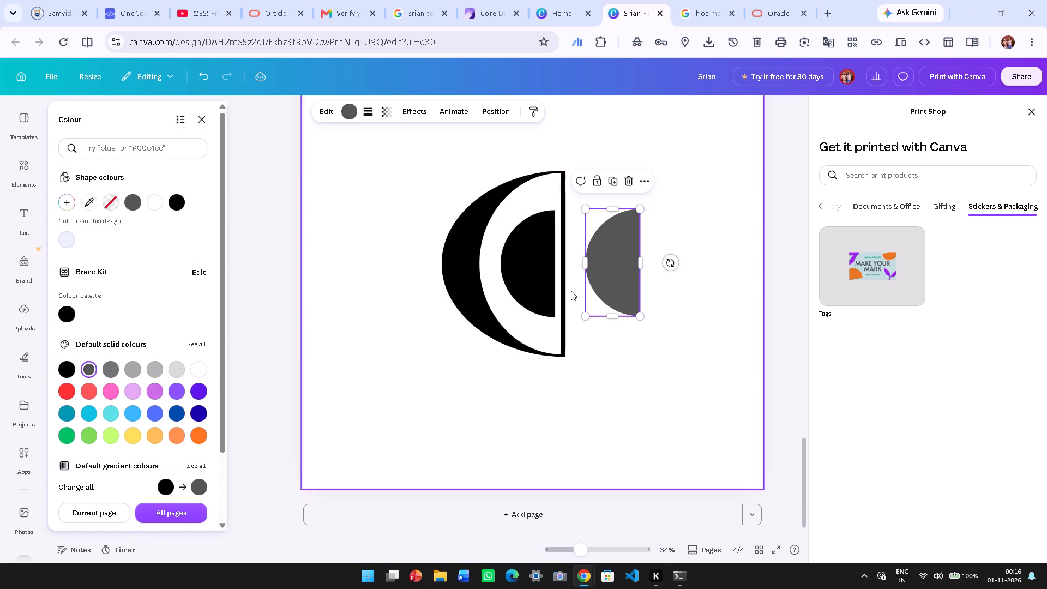
Widen the black inner semicircle on its curved side until it nearly reaches the outer crescent.
click(518, 289)
drag(501, 265, 484, 265)
click(484, 265)
Place the dark grey semicircle over the black inner one, scale it down to fit inside, and centre it vertically.
click(609, 266)
drag(612, 259, 568, 263)
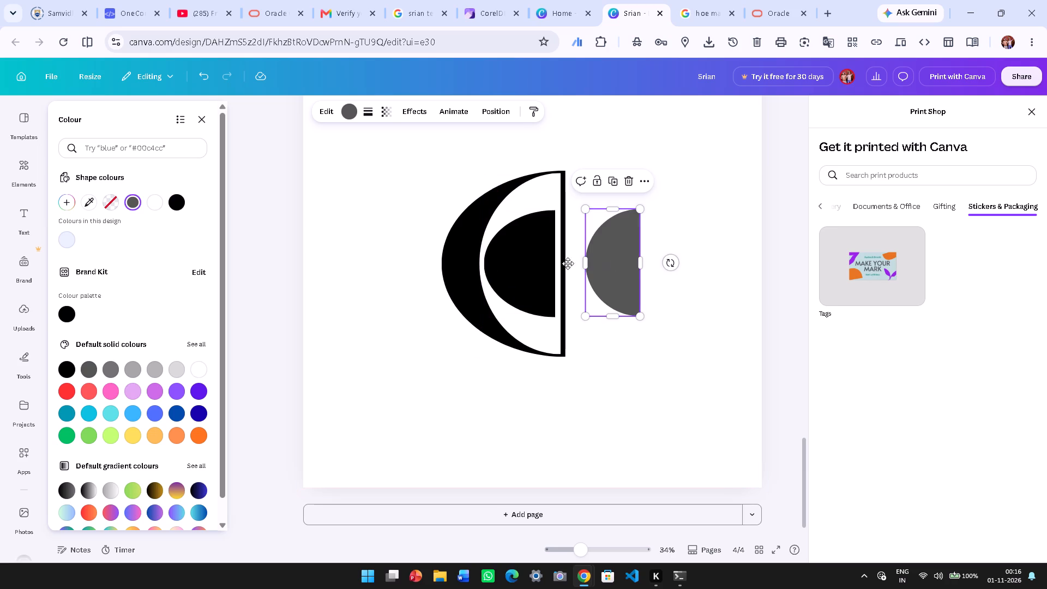
drag(568, 263, 522, 268)
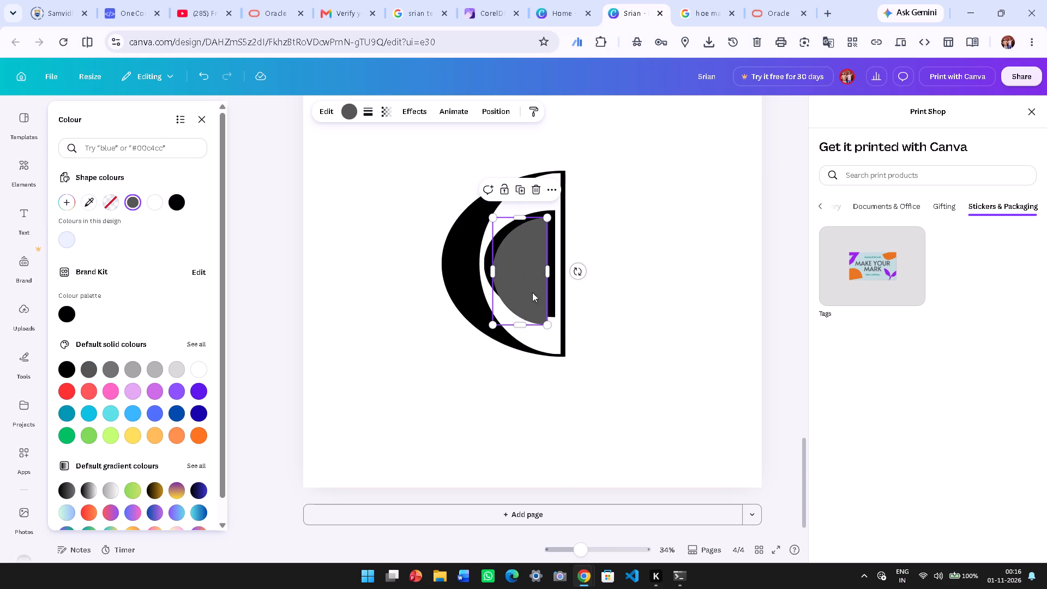
drag(544, 326, 541, 300)
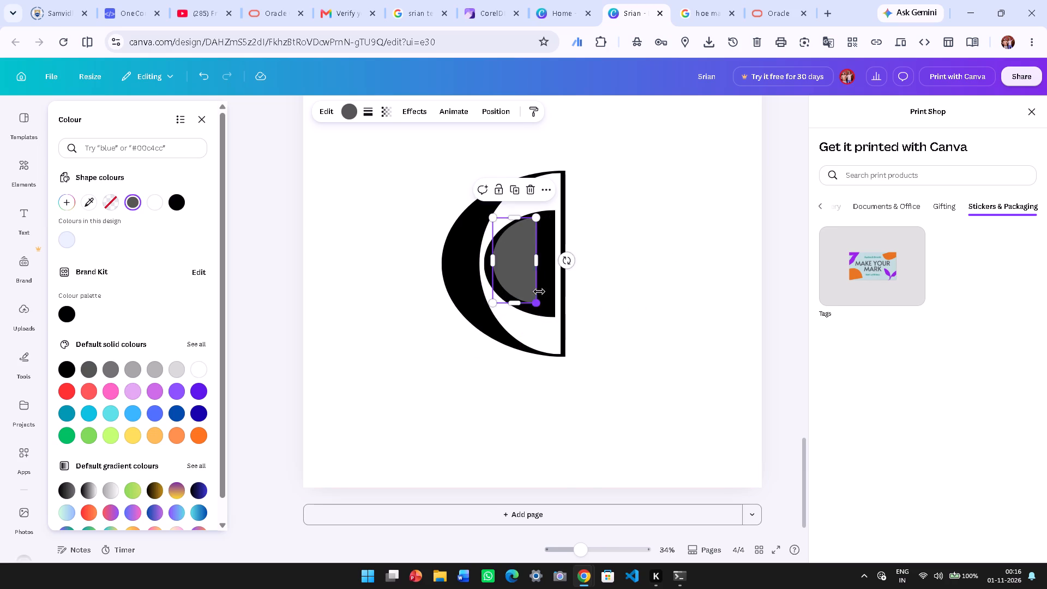
drag(525, 269, 538, 273)
click(683, 246)
click(530, 274)
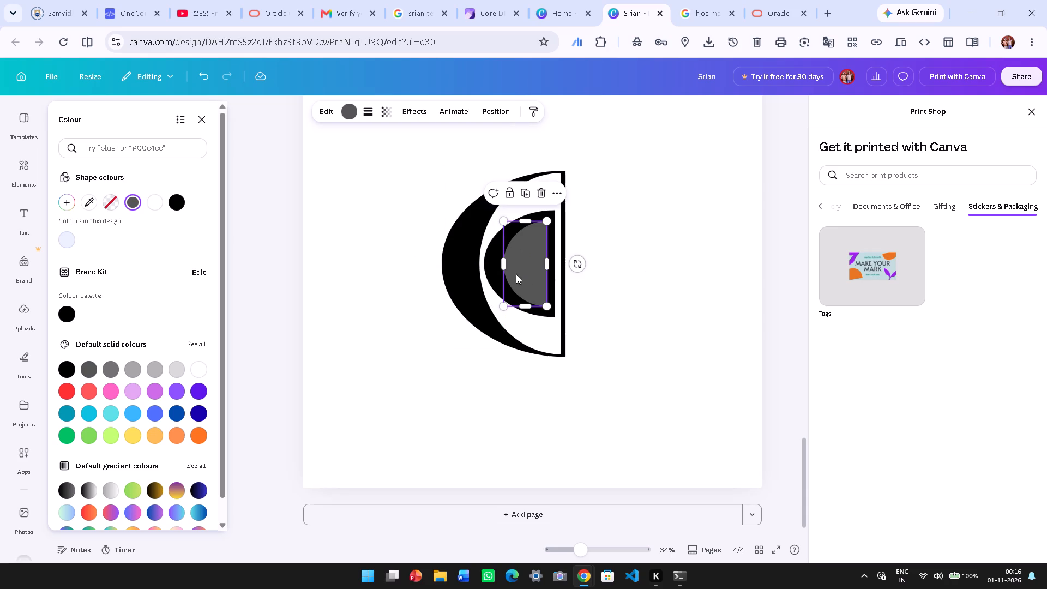
Narrow the dark grey semicircle from its curved side so it covers less of the black one.
drag(502, 265, 517, 267)
click(652, 240)
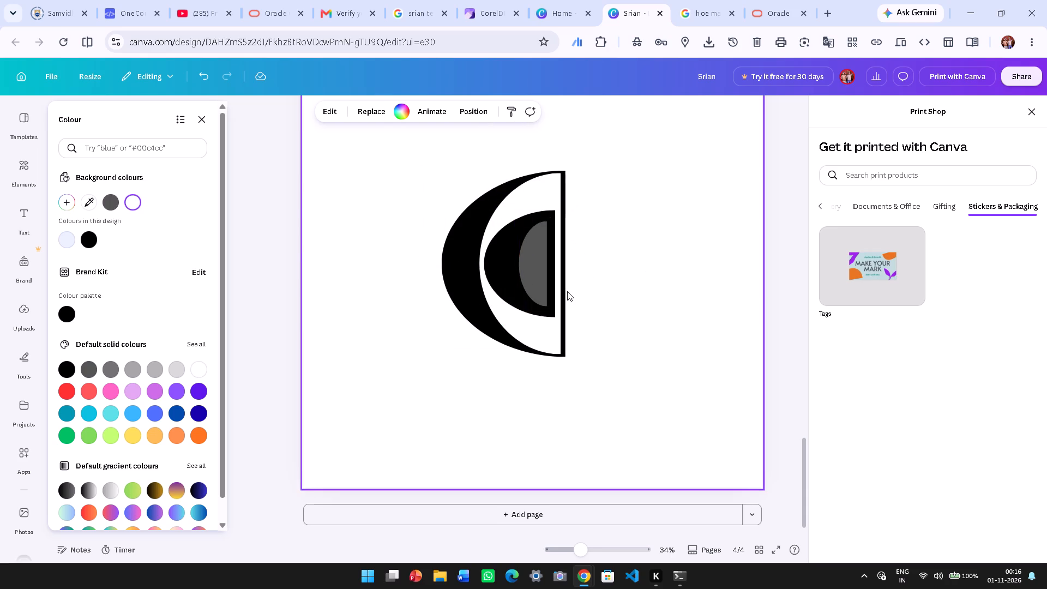
Duplicate the black inner semicircle and move the copy rightward, across the mark's straight edge.
ctrl+scroll(567, 291, down, 4)
ctrl+scroll(418, 375, up, 2)
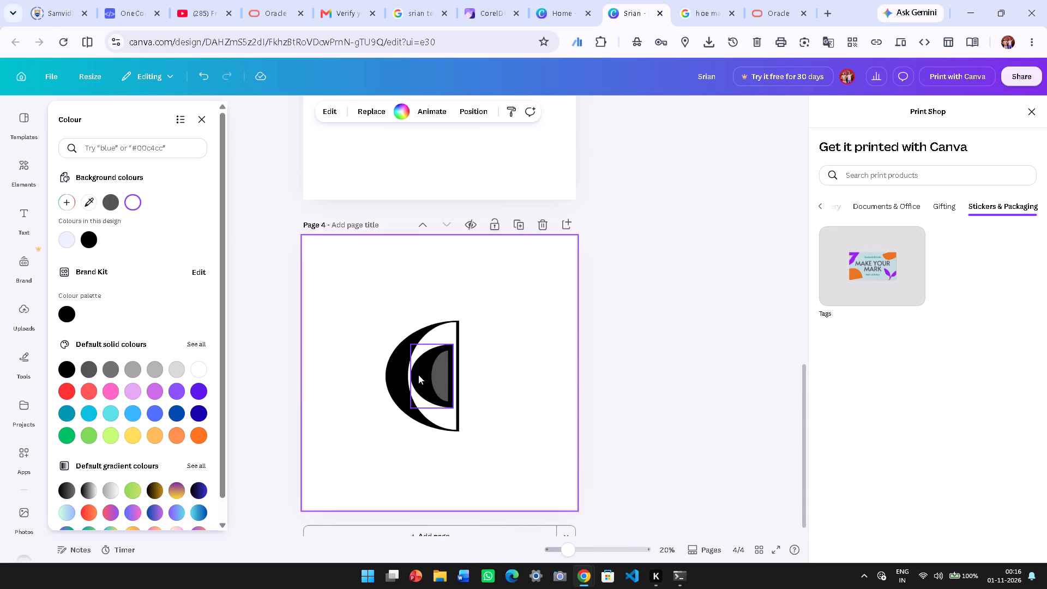
ctrl+scroll(418, 375, up, 2)
ctrl+scroll(523, 381, up, 3)
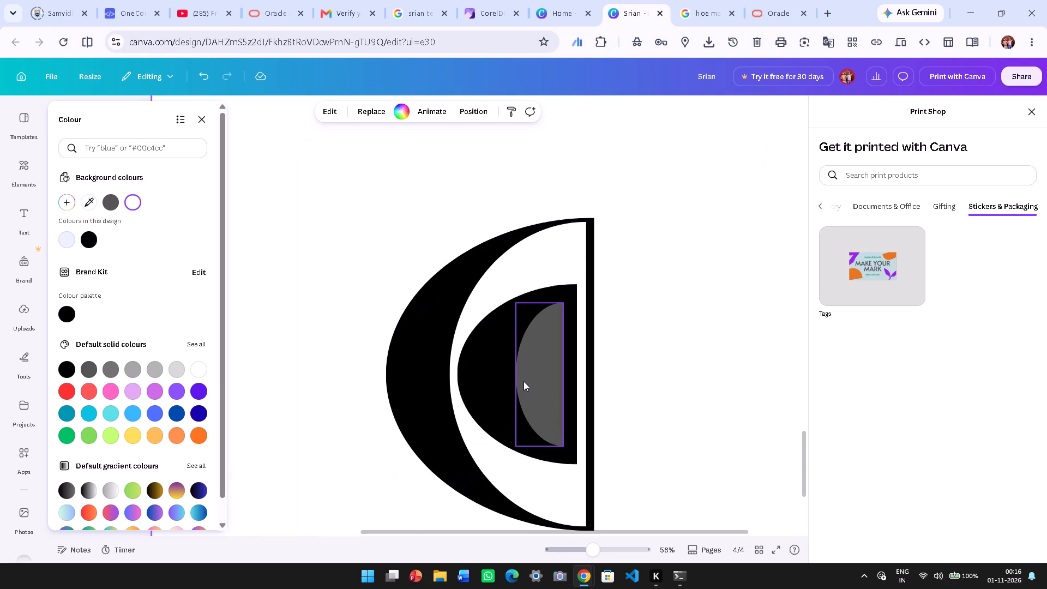
scroll(523, 381, down, 1)
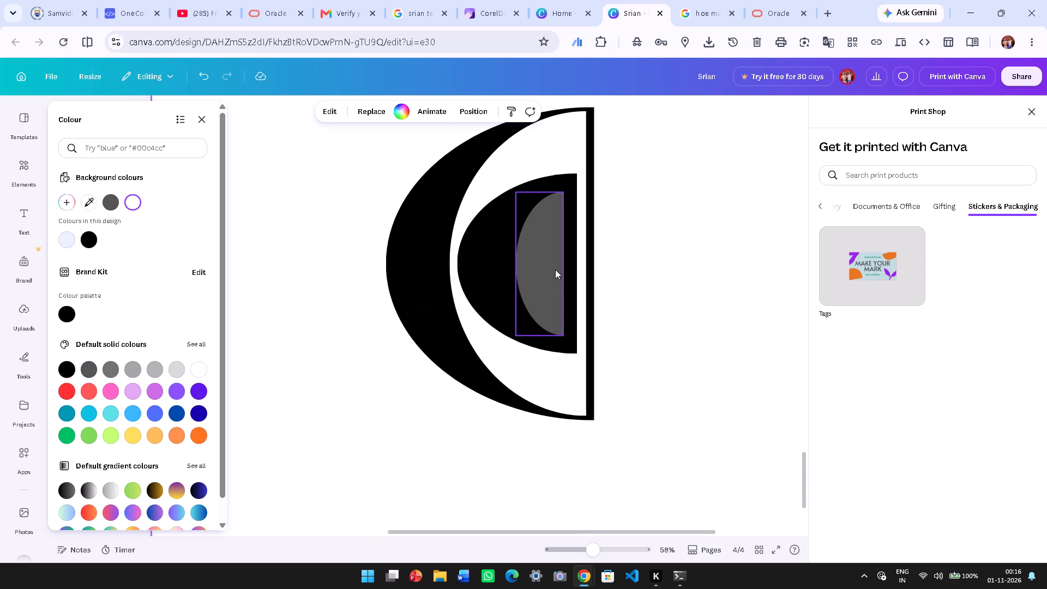
click(489, 270)
right_click(489, 270)
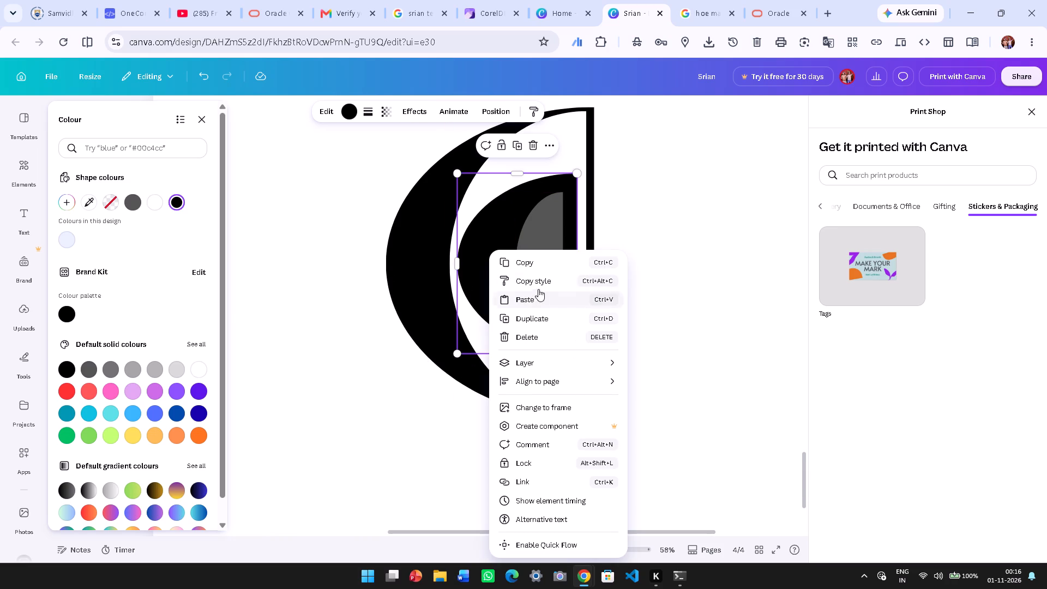
click(544, 322)
drag(513, 272, 613, 289)
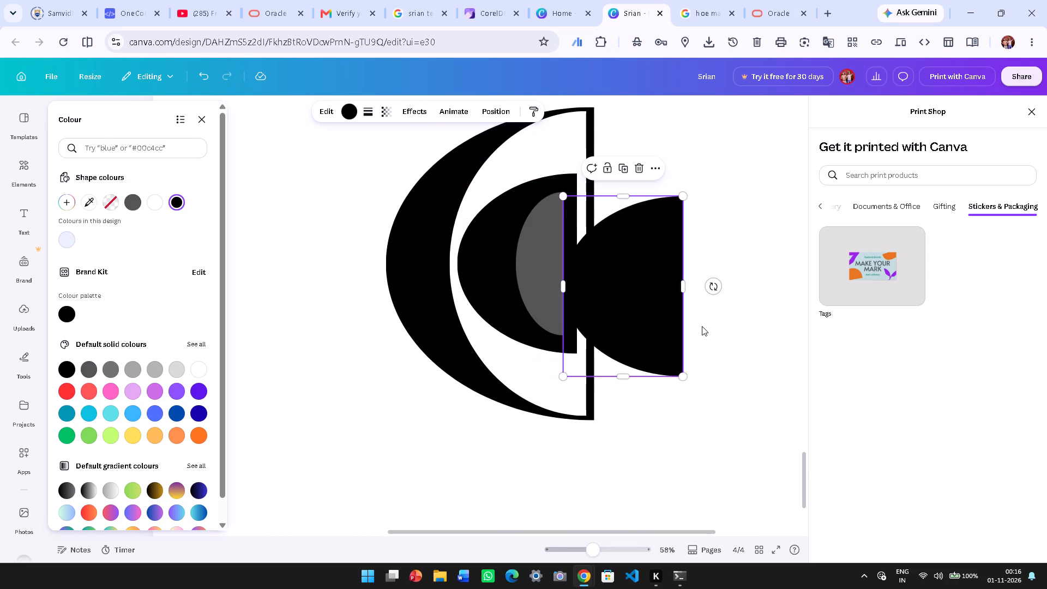
Scale the black copy down to a small semicircle and place it over the upper part of the dark grey one.
drag(679, 375, 633, 261)
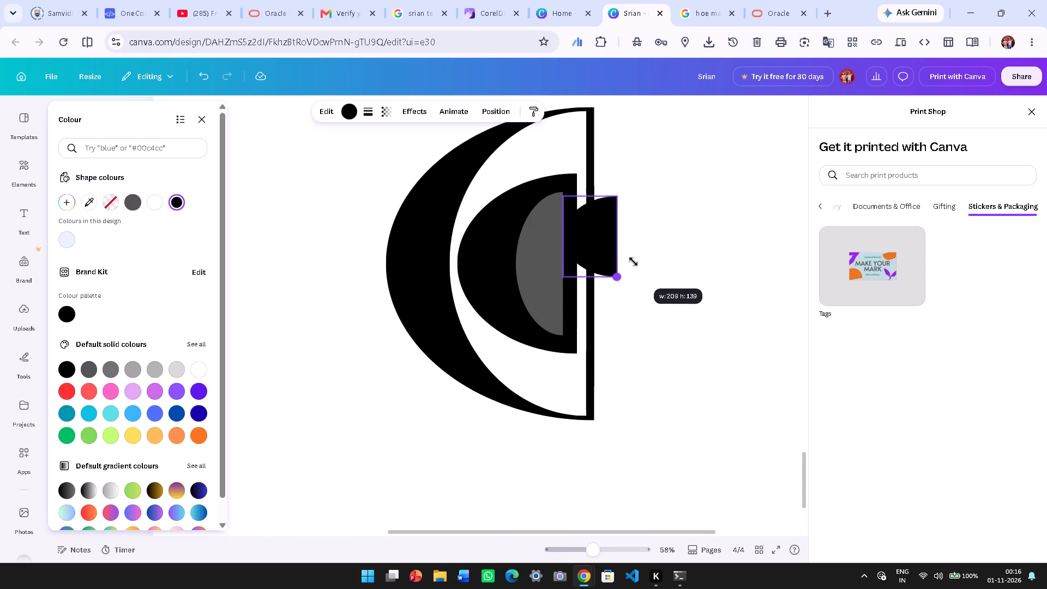
drag(633, 261, 588, 231)
drag(575, 215, 542, 248)
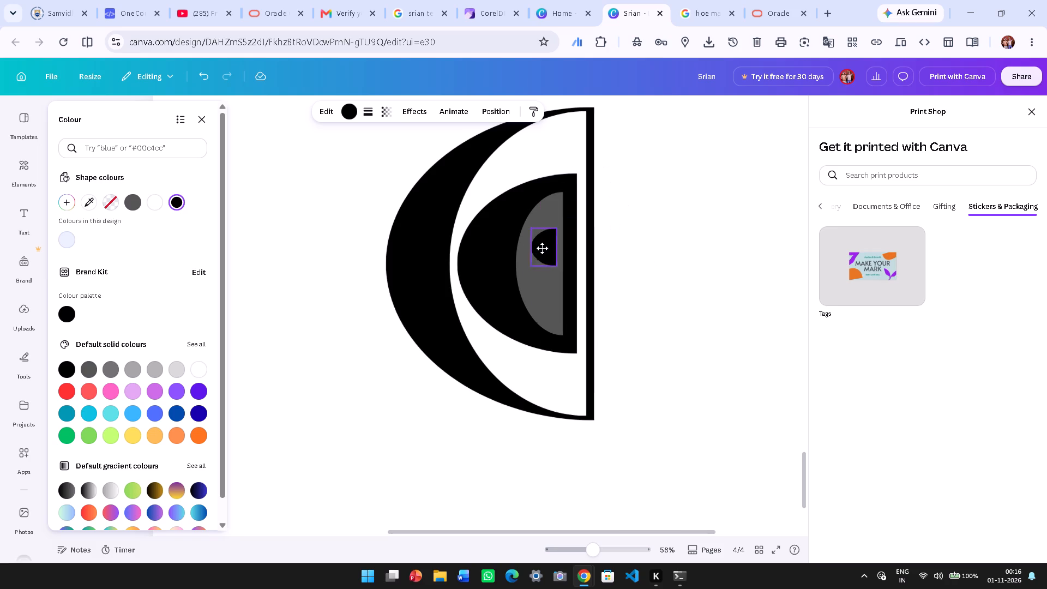
drag(542, 248, 543, 257)
click(545, 255)
drag(559, 277, 562, 299)
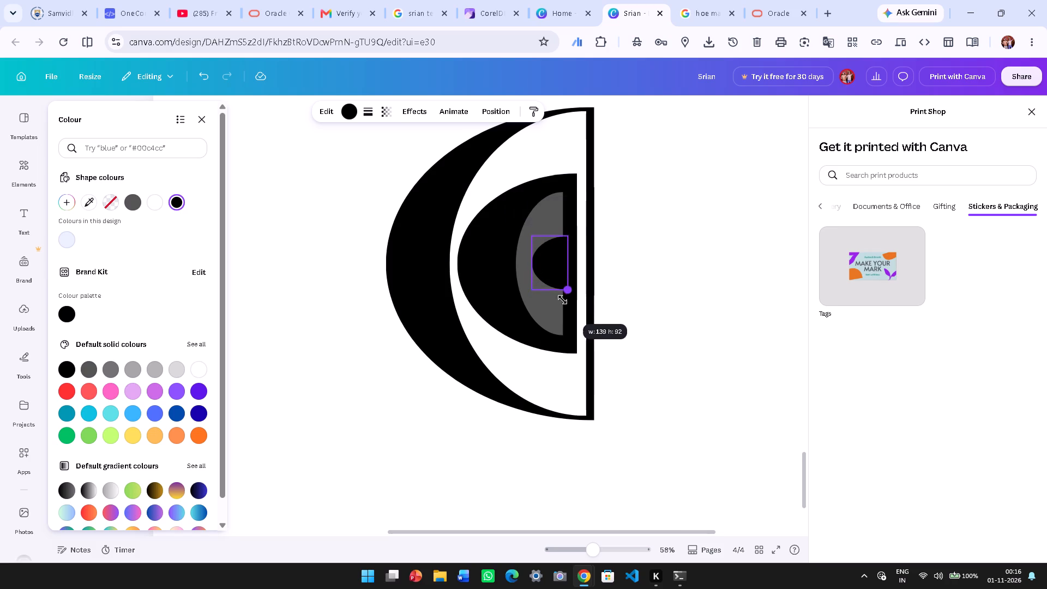
drag(562, 299, 562, 300)
drag(559, 265, 555, 246)
Recolour the dark grey semicircle white.
click(548, 289)
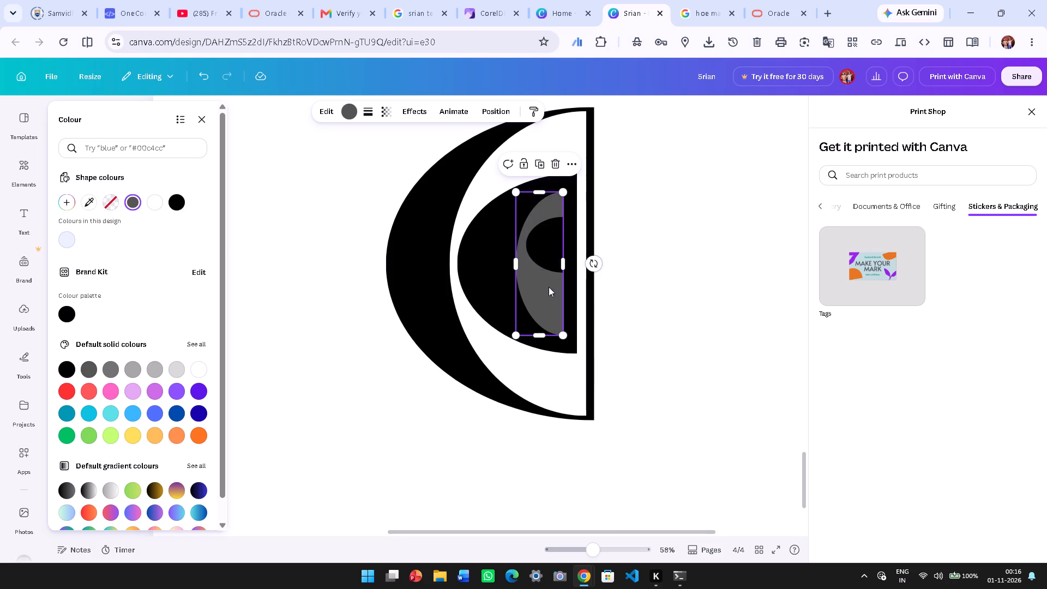
click(353, 106)
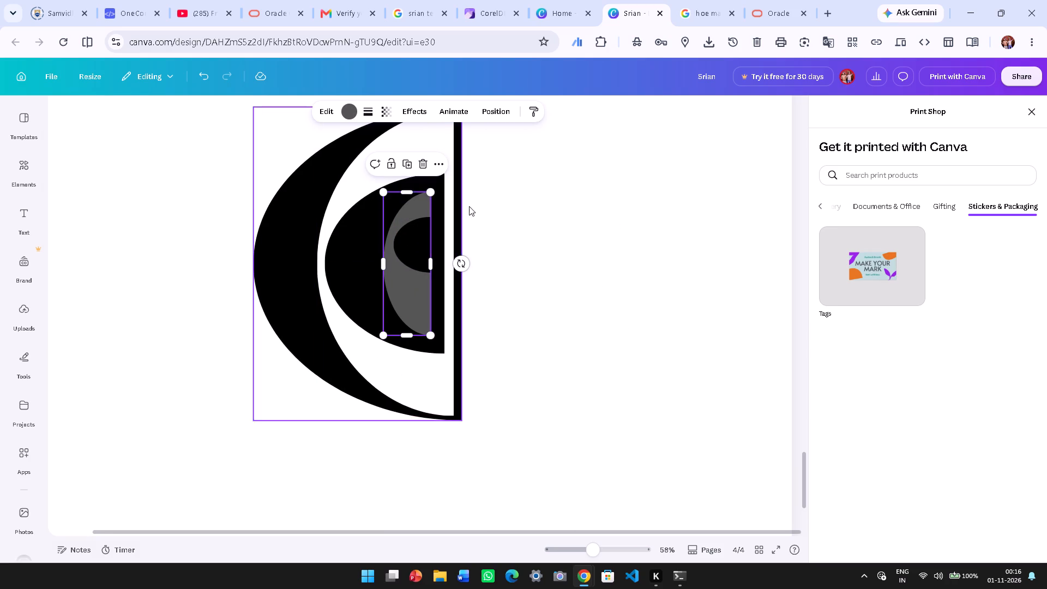
ctrl+scroll(480, 262, down, 3)
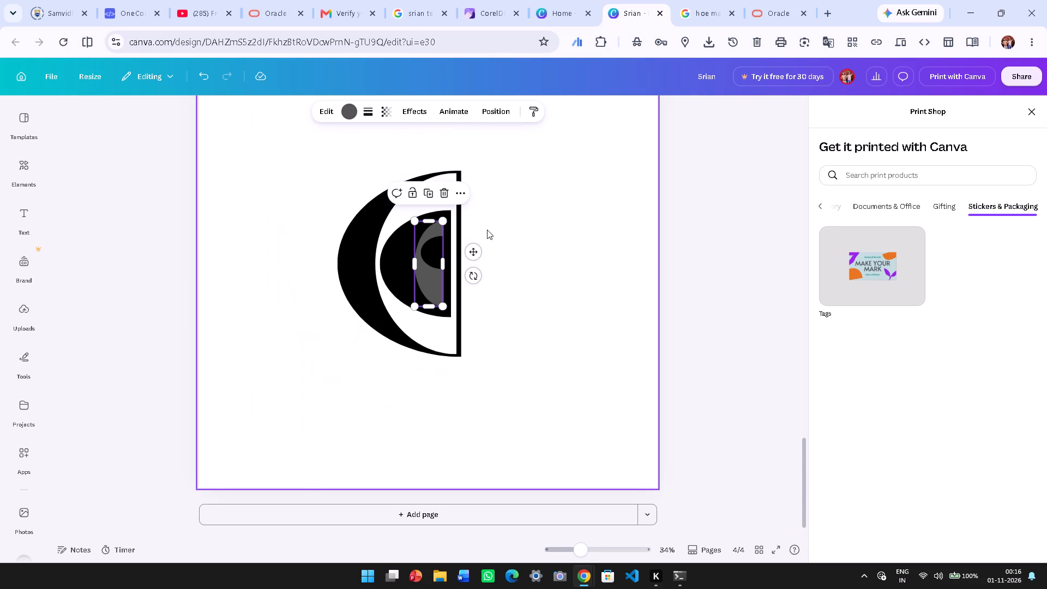
click(341, 111)
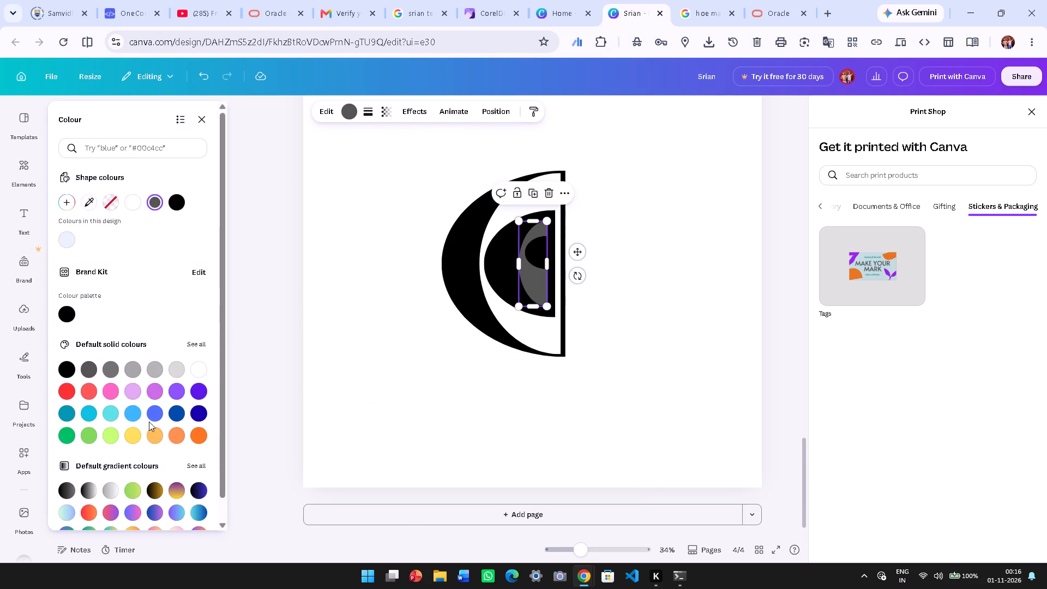
click(198, 368)
click(535, 387)
Enlarge the small black semicircle slightly, centre it inside the white one, and narrow it from its curved side.
double_click(540, 248)
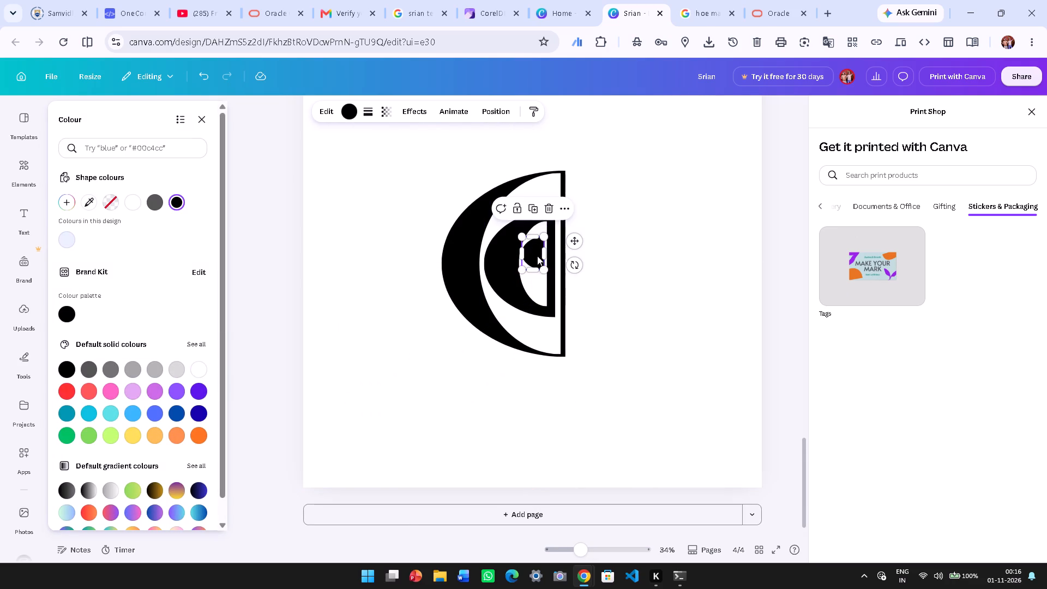
drag(544, 268, 547, 283)
drag(541, 260, 532, 263)
click(532, 263)
drag(513, 266, 530, 271)
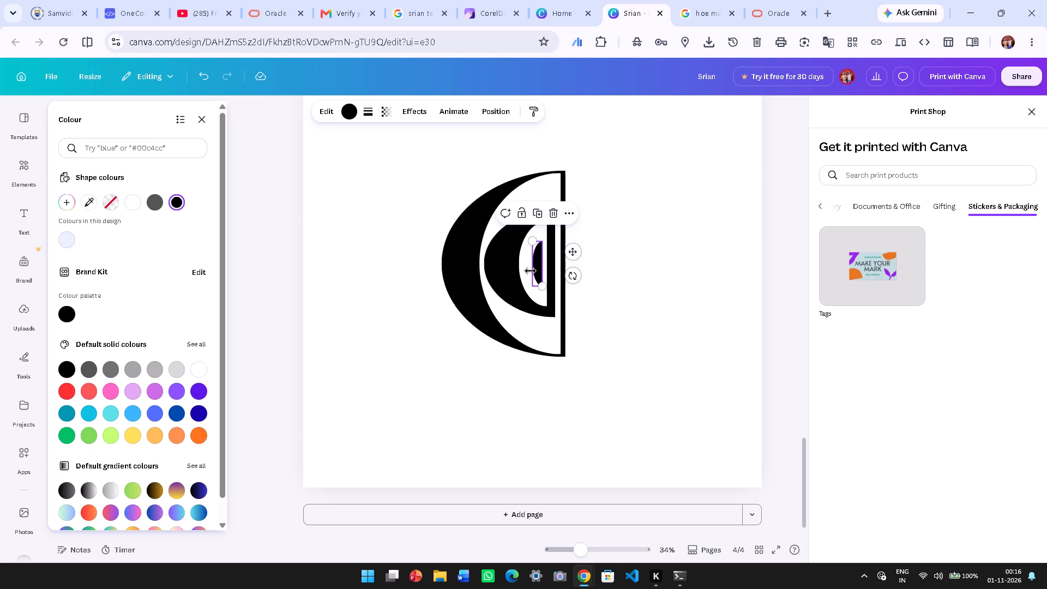
Move the innermost black semicircle close to the white semicircle's straight edge and scale it up proportionally.
ctrl+scroll(530, 271, up, 10)
scroll(709, 272, up, 2)
scroll(702, 276, down, 1)
drag(574, 344, 589, 282)
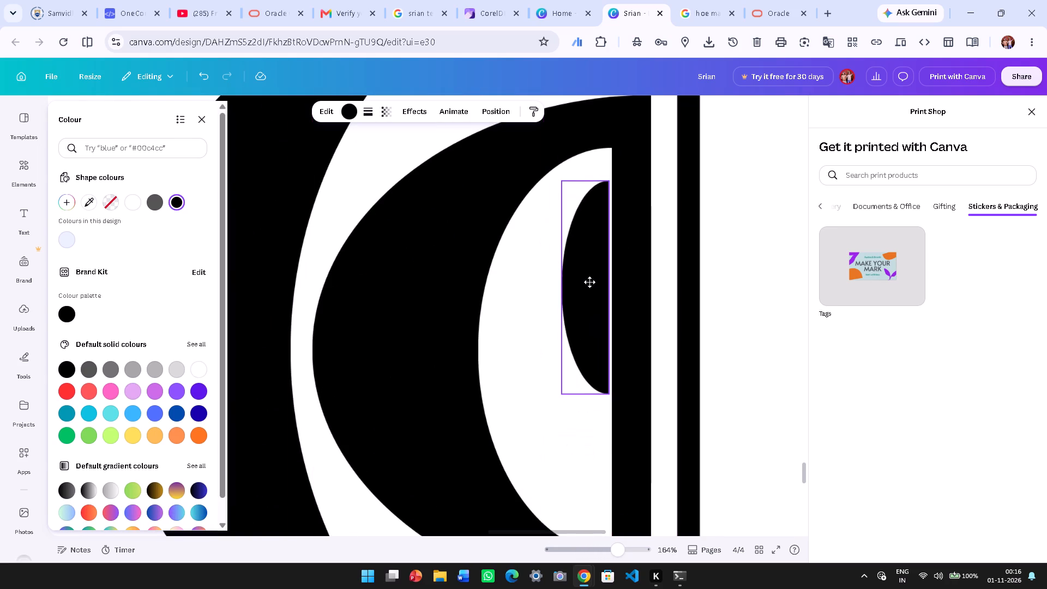
drag(589, 282, 583, 283)
scroll(591, 348, down, 2)
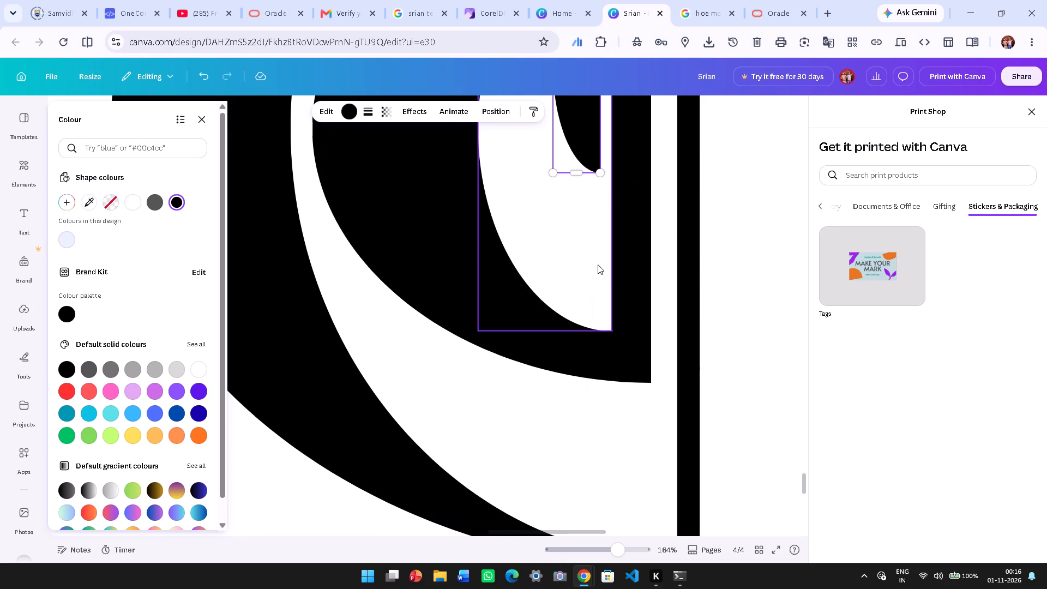
drag(603, 174, 609, 230)
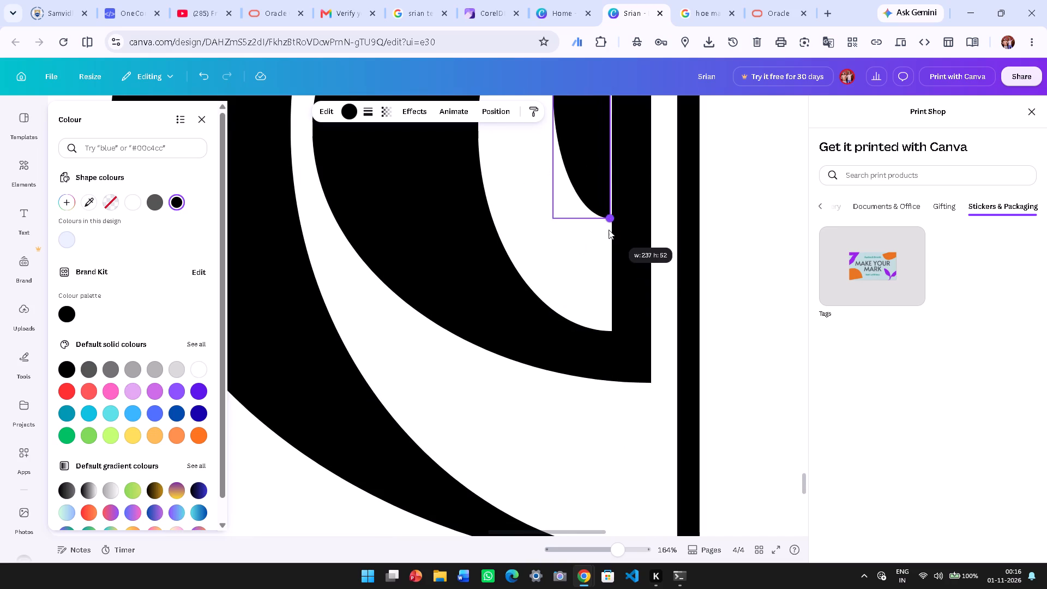
drag(609, 230, 609, 250)
Enlarge the innermost black semicircle to nearly the white one's height and centre it vertically with a white margin around it.
scroll(611, 235, up, 2)
drag(591, 292, 579, 285)
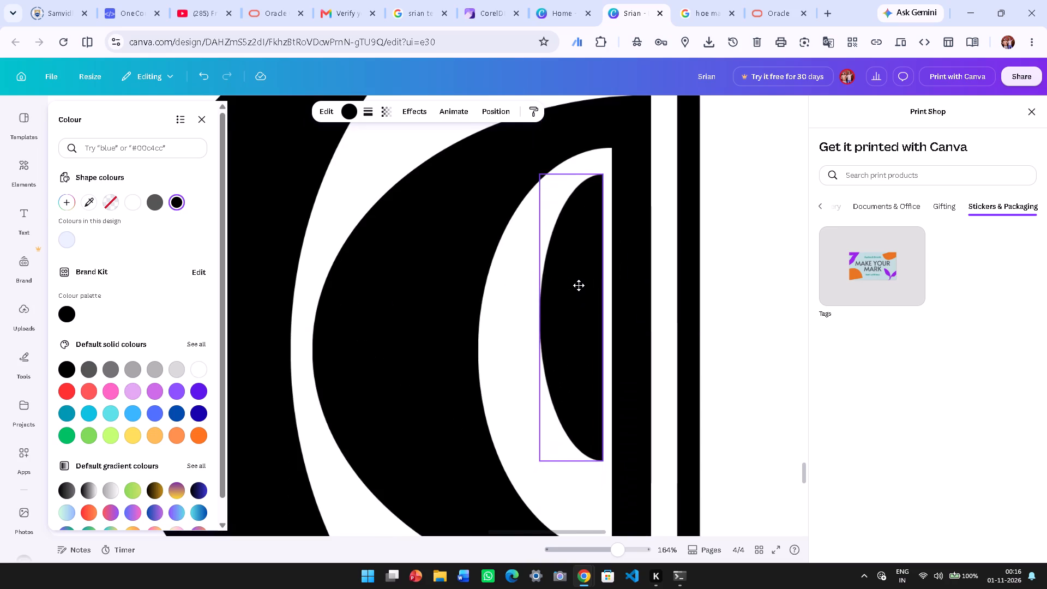
drag(579, 285, 569, 285)
scroll(617, 278, down, 1)
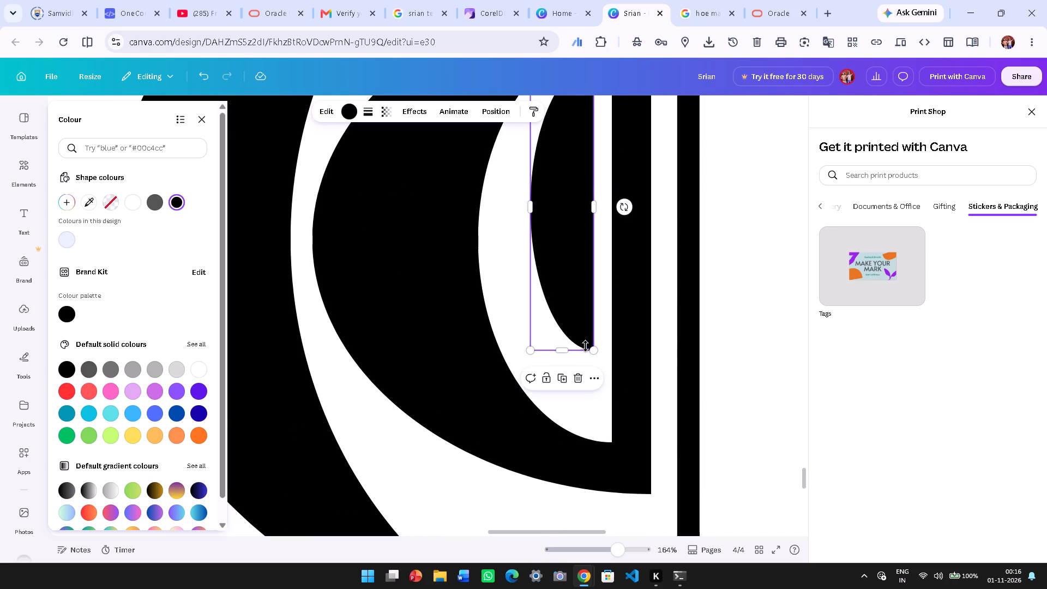
drag(589, 350, 616, 402)
scroll(636, 362, up, 1)
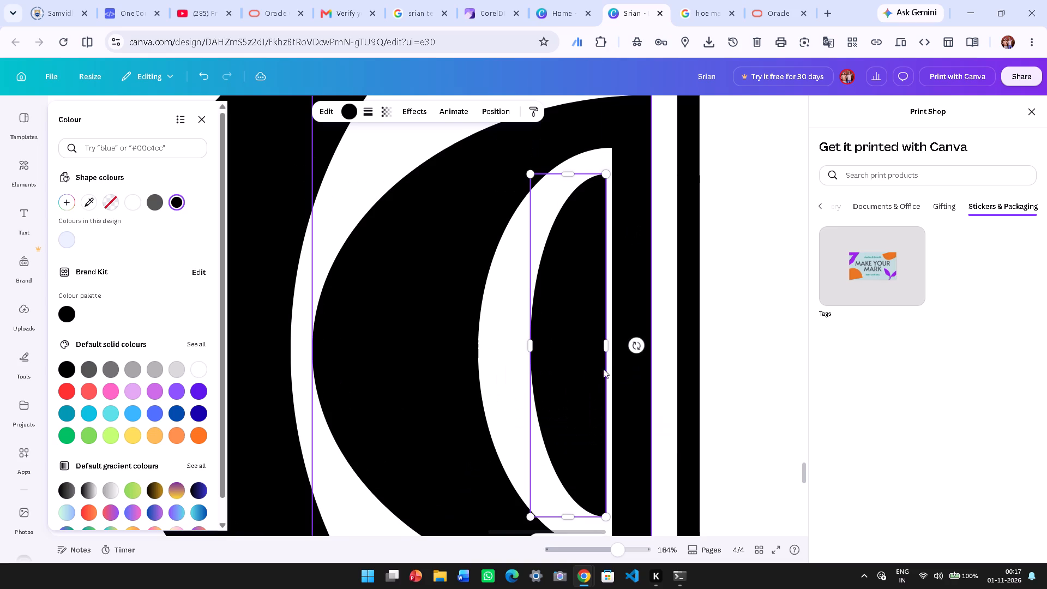
drag(582, 366, 571, 371)
click(571, 371)
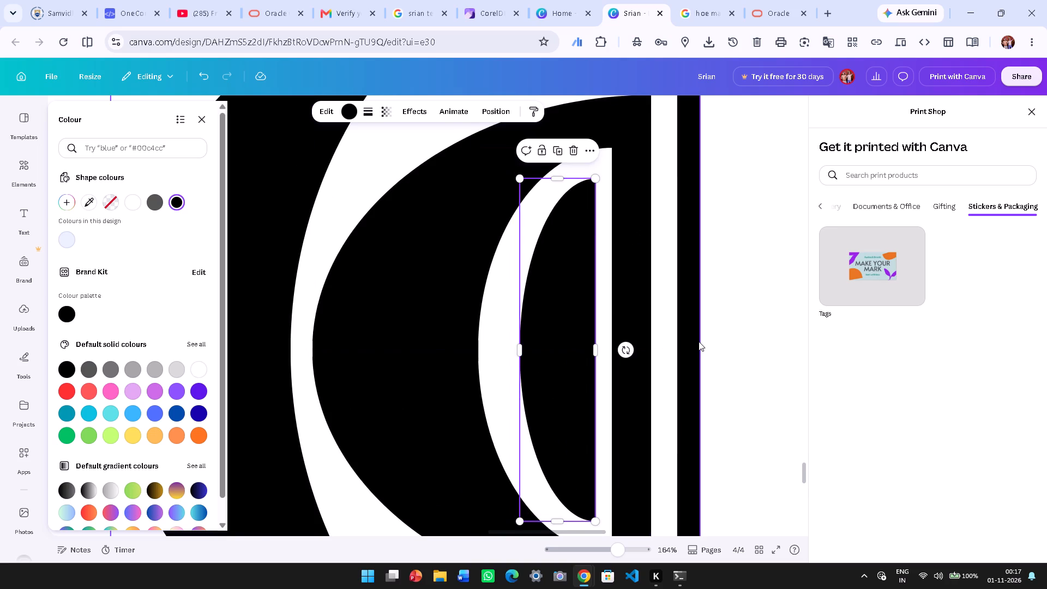
Examine the complete layered mark on page 4 at smaller scale, alongside the page 3 logo.
scroll(699, 341, down, 1)
ctrl+scroll(858, 324, down, 4)
scroll(693, 359, down, 1)
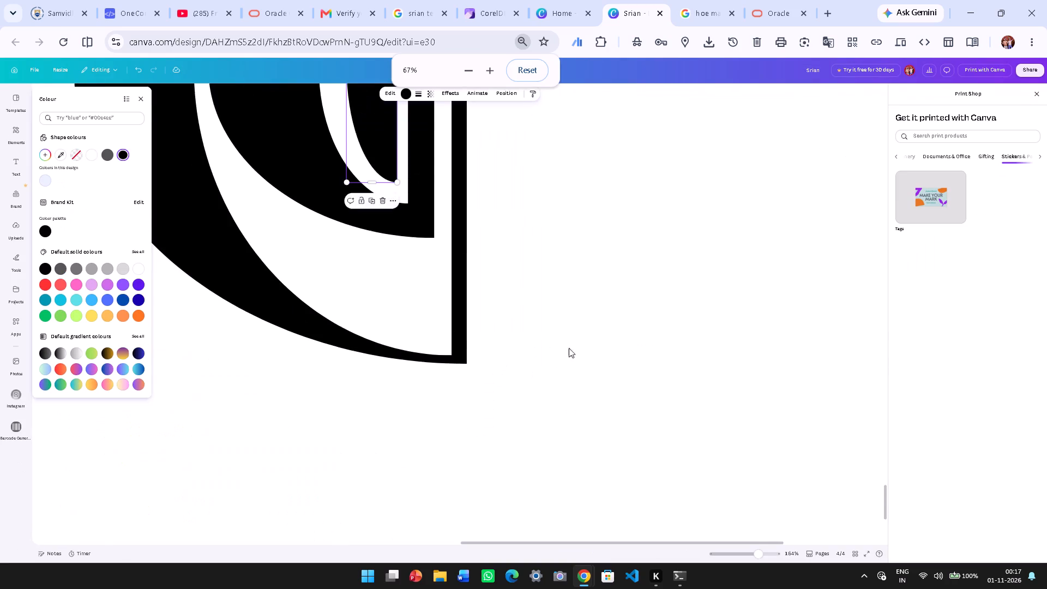
scroll(571, 346, up, 3)
ctrl+scroll(571, 346, down, 5)
click(739, 346)
scroll(663, 384, down, 2)
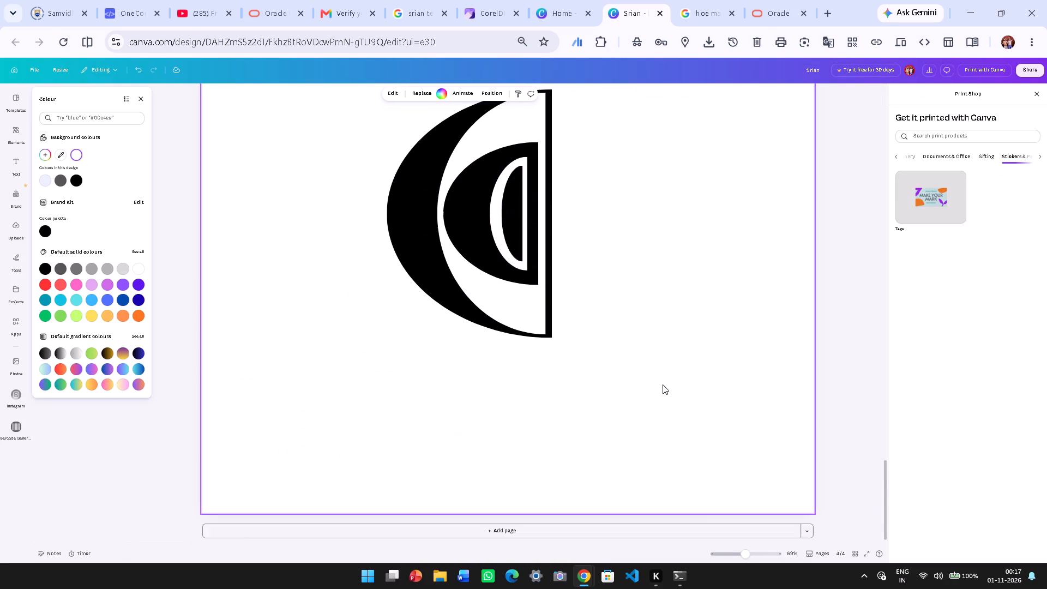
scroll(663, 384, down, 2)
ctrl+scroll(595, 377, down, 2)
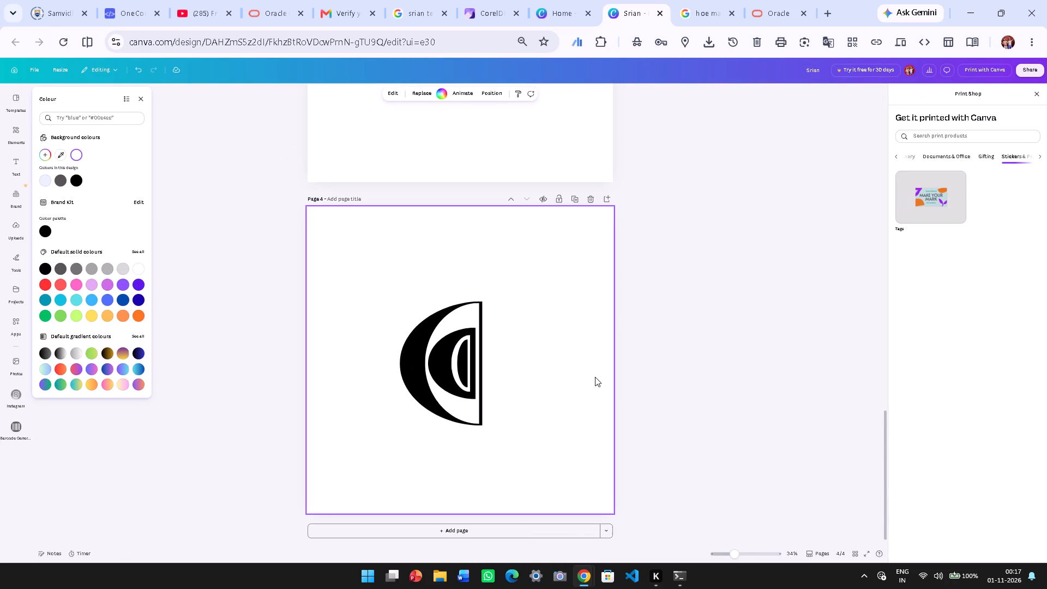
ctrl+scroll(595, 377, down, 2)
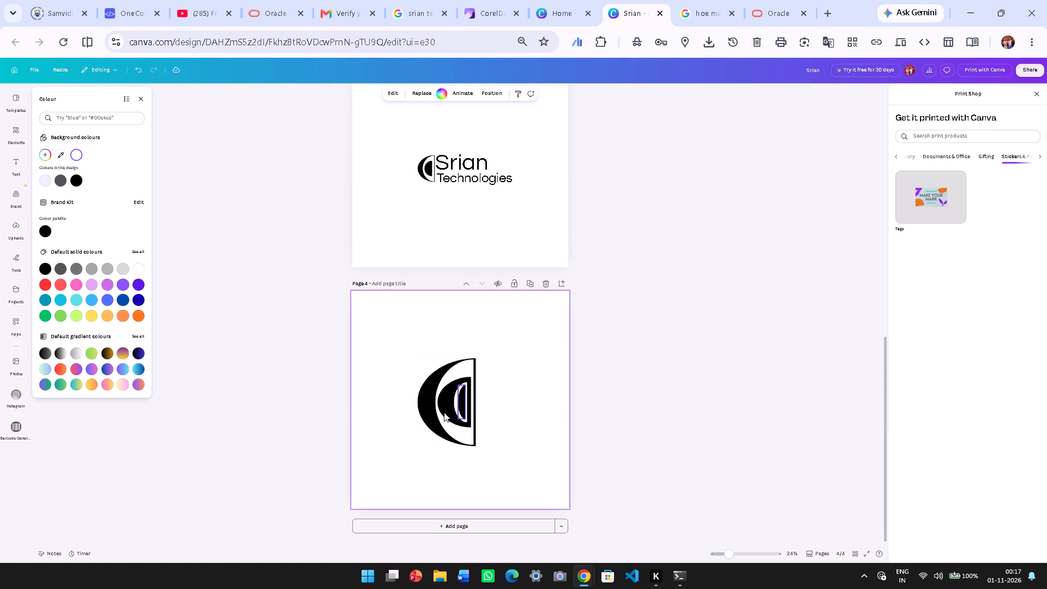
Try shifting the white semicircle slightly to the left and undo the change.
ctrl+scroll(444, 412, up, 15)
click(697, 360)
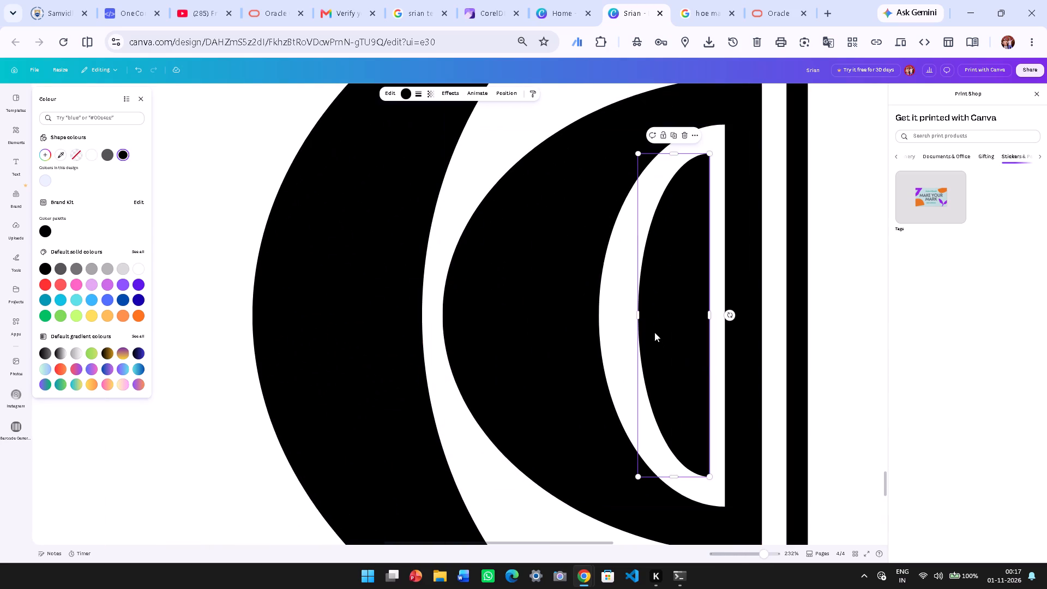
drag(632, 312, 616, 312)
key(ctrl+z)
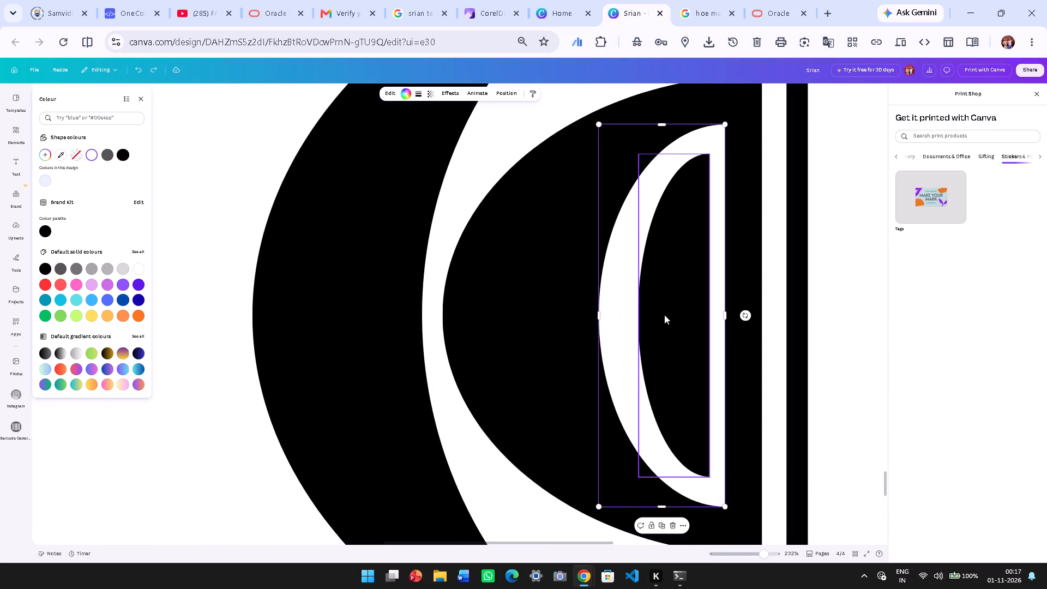
Adjust the innermost black semicircle's width from its curved side, making it slightly narrower to widen the white crescent.
click(669, 317)
drag(638, 311, 603, 317)
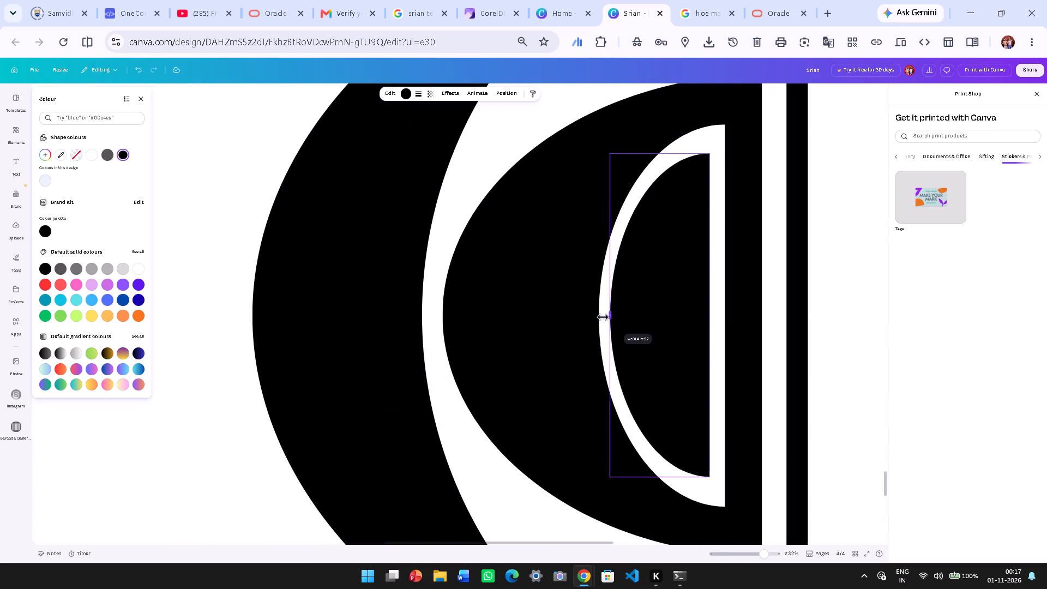
drag(603, 317, 641, 329)
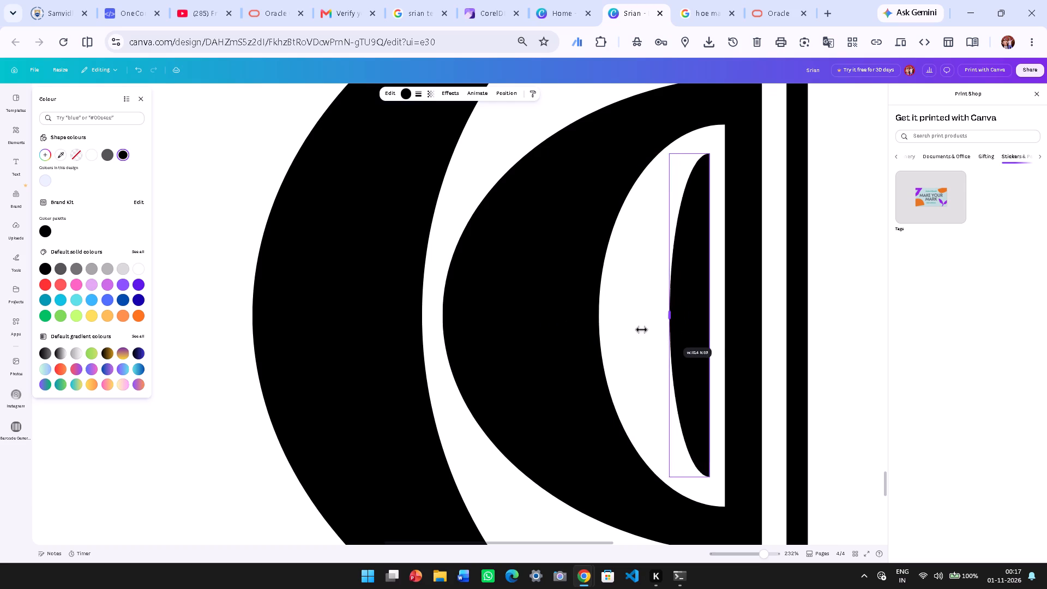
drag(641, 329, 619, 329)
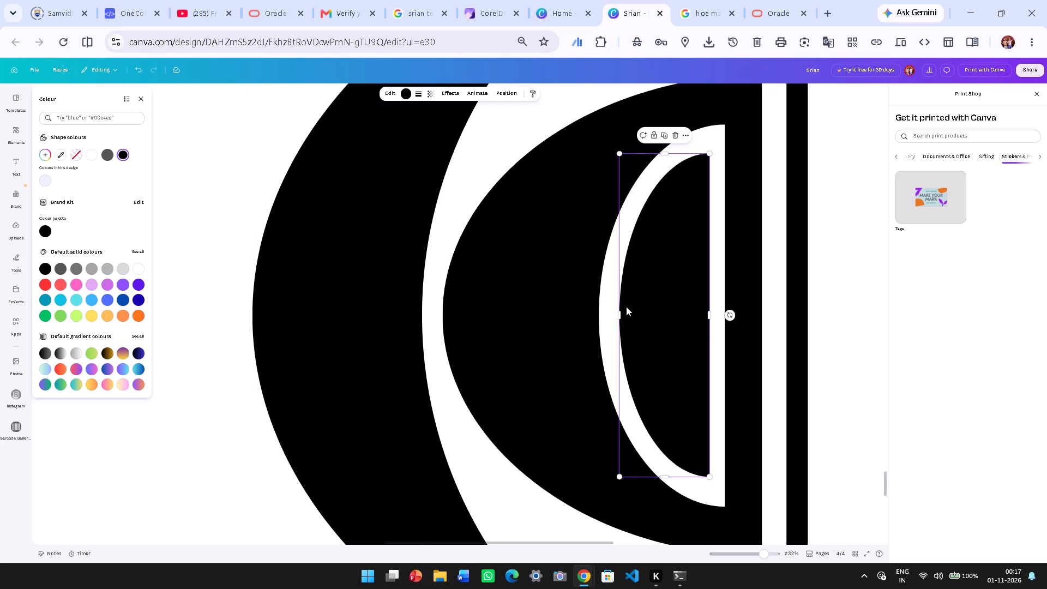
drag(619, 311, 649, 315)
click(649, 315)
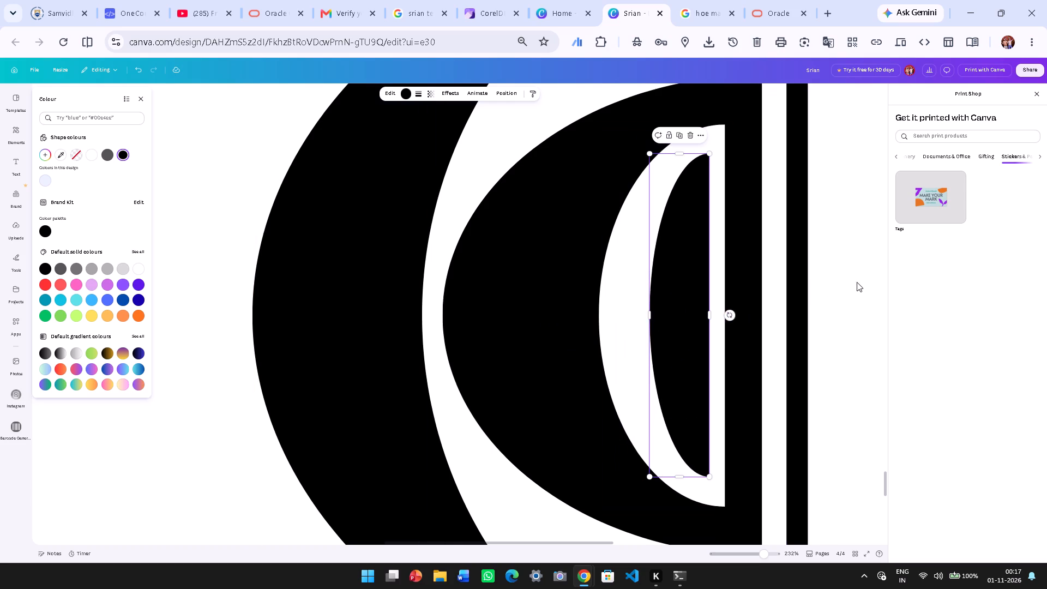
click(857, 281)
Duplicate the middle black semicircle on page 4 and move the copy off the nested shapes, over the mark's vertical bar.
ctrl+scroll(663, 311, down, 7)
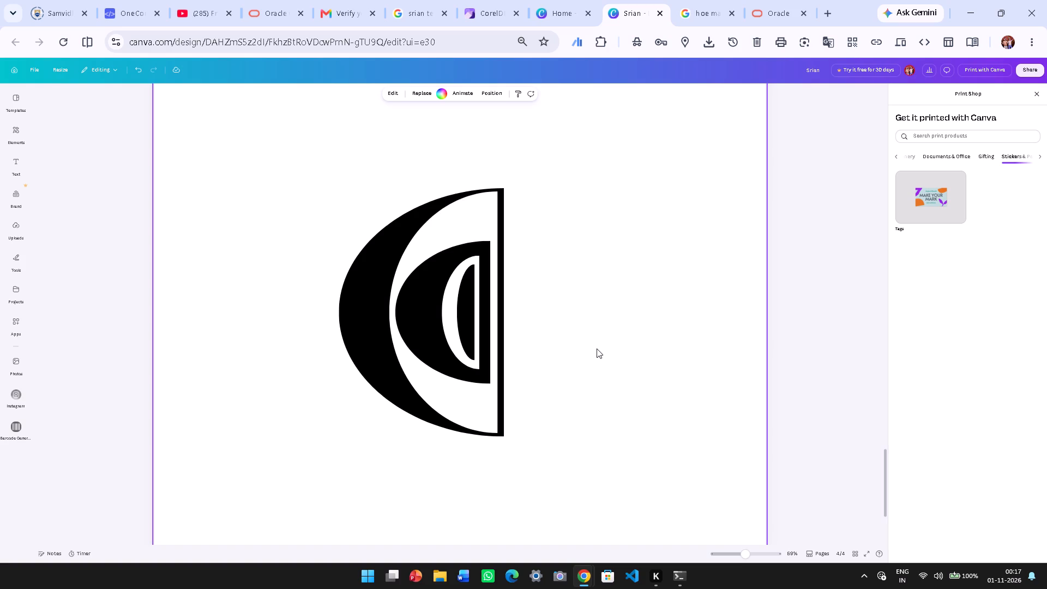
ctrl+scroll(474, 315, up, 8)
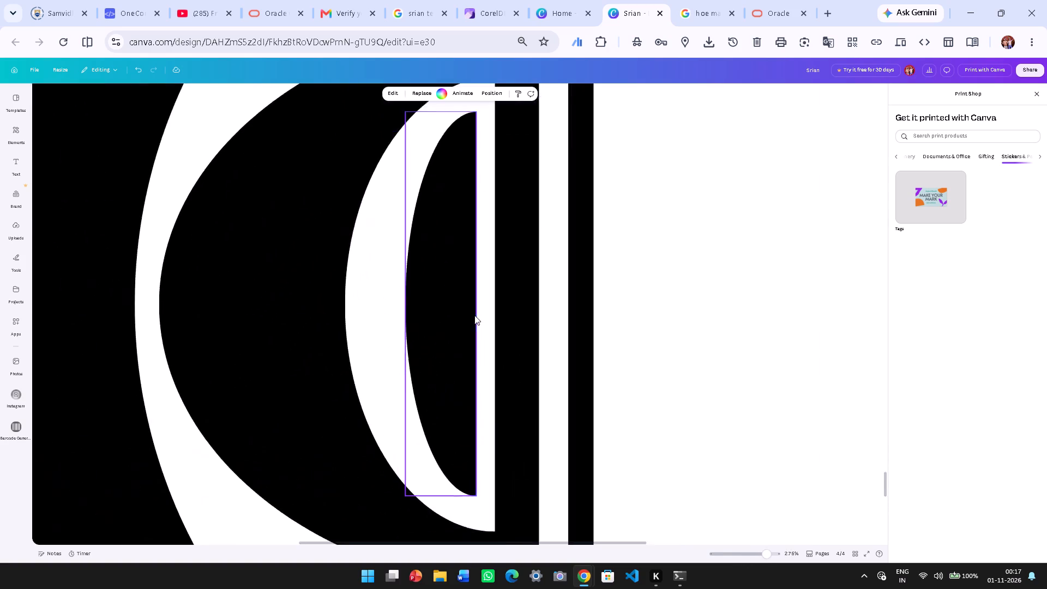
ctrl+scroll(474, 315, up, 2)
ctrl+scroll(464, 304, down, 3)
click(342, 309)
right_click(352, 304)
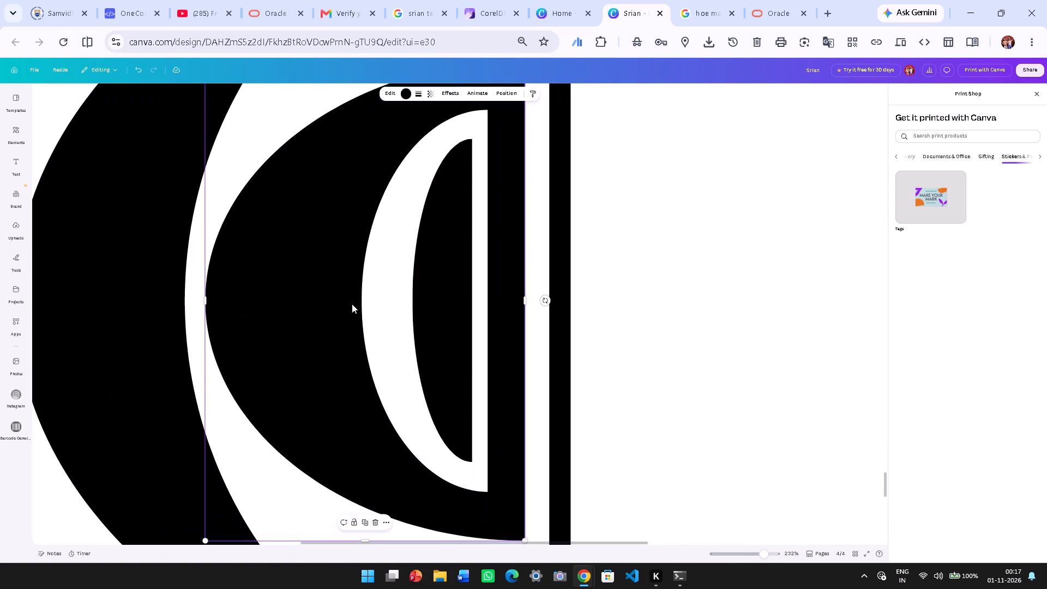
click(393, 346)
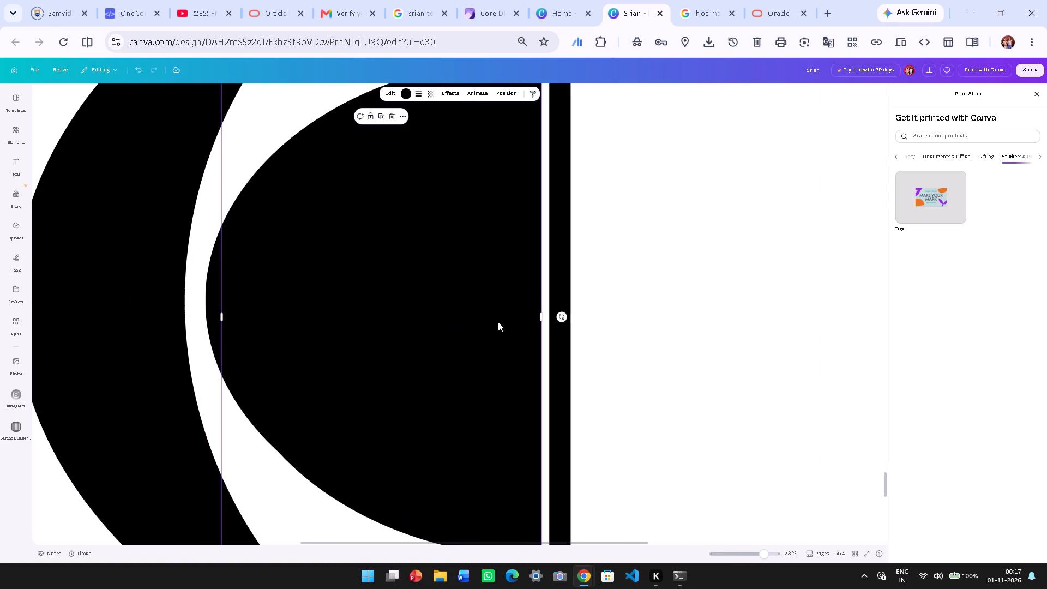
drag(407, 324, 691, 328)
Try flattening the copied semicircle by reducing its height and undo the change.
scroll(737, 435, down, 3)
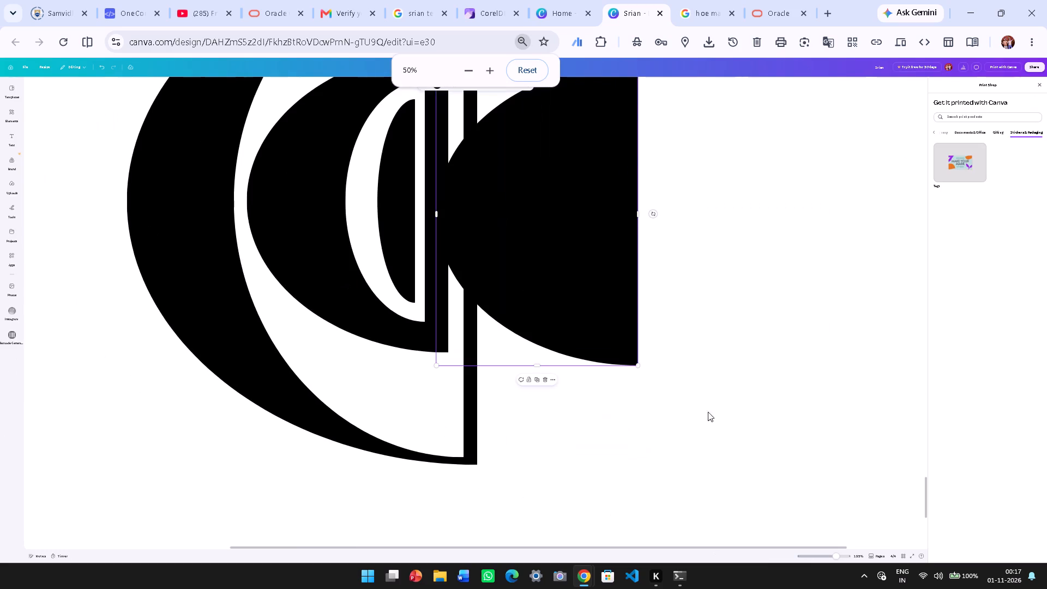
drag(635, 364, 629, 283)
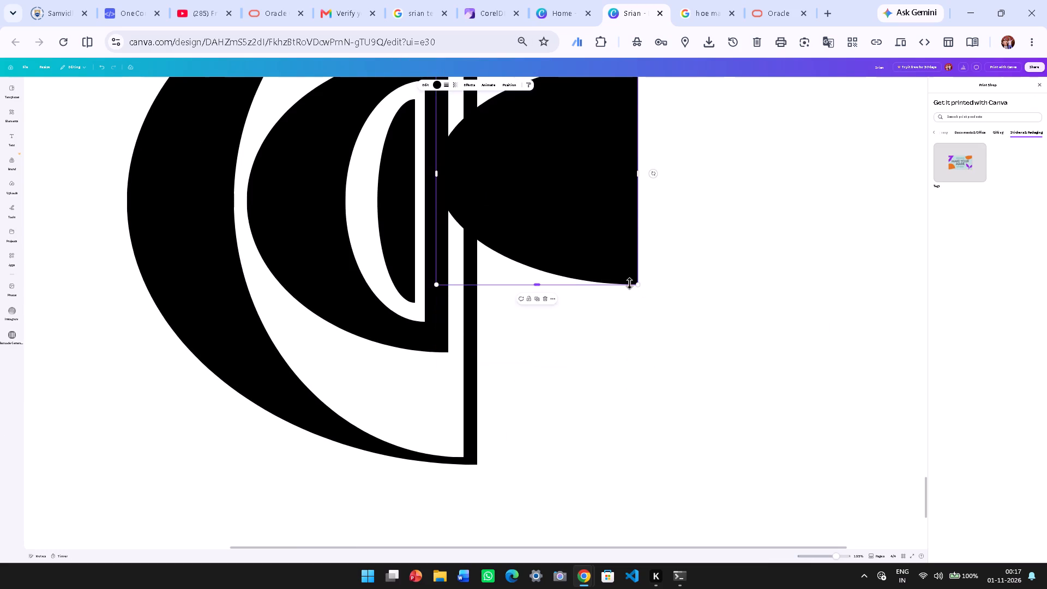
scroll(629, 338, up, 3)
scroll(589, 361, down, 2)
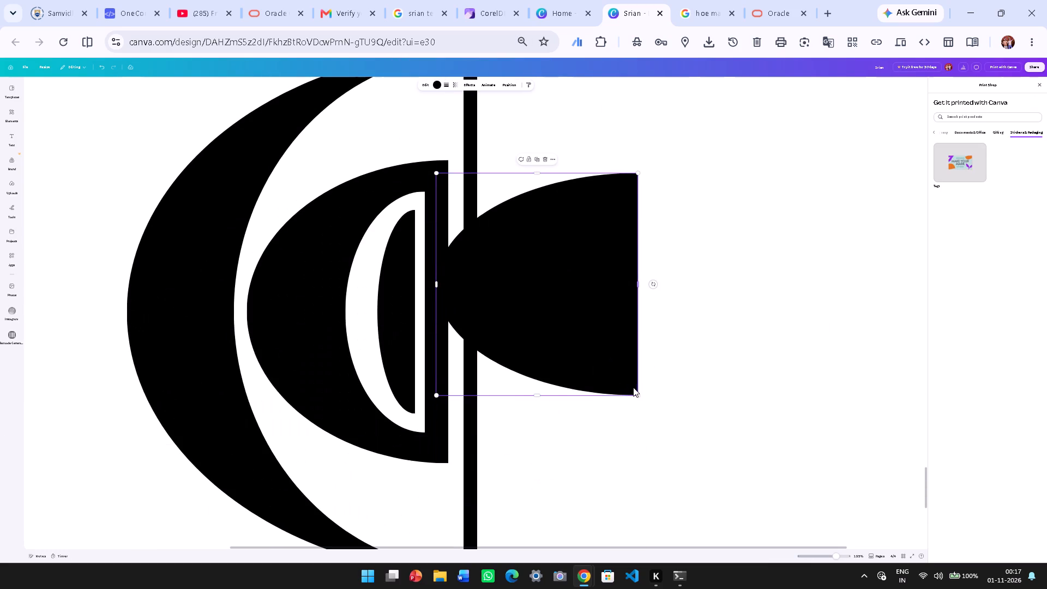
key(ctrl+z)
Scale the copied semicircle down proportionally to a small shape and place it on the blank area beside the mark.
drag(637, 474, 503, 275)
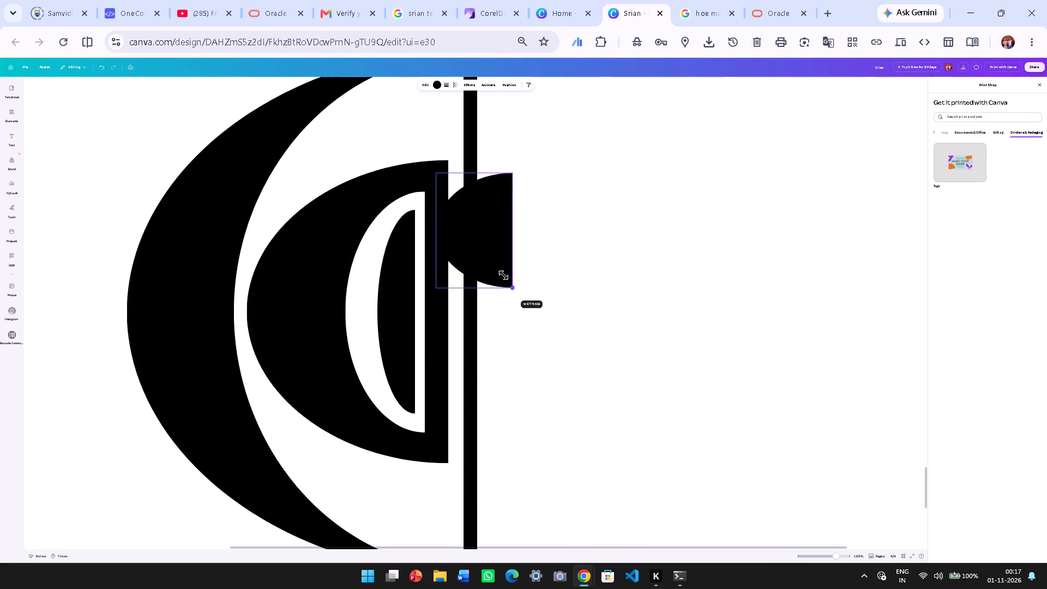
drag(503, 275, 467, 196)
drag(449, 195, 593, 273)
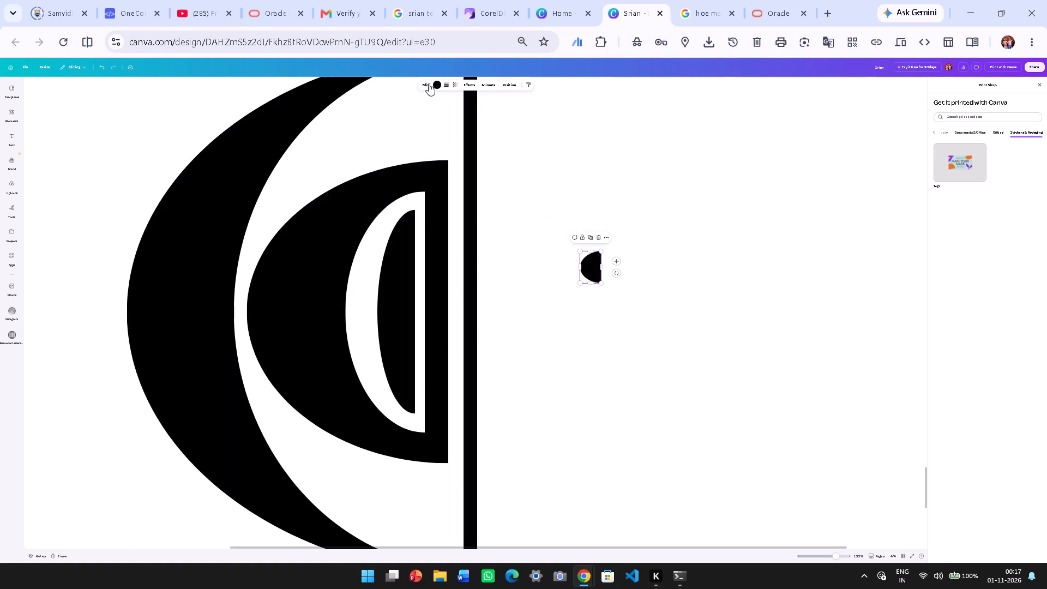
Recolour the small semicircle copy white.
click(440, 83)
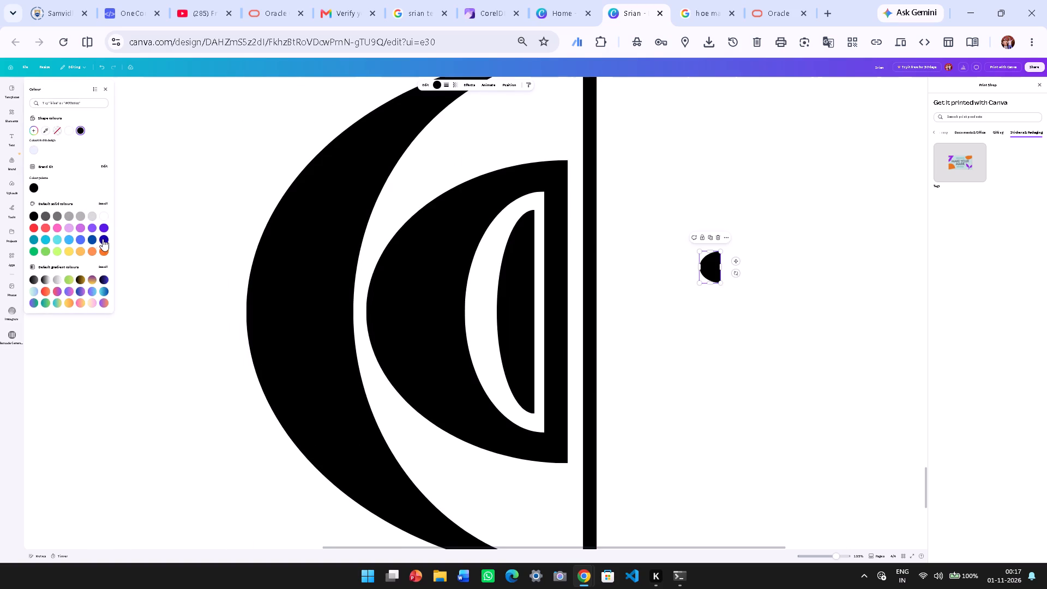
ctrl+scroll(50, 260, up, 7)
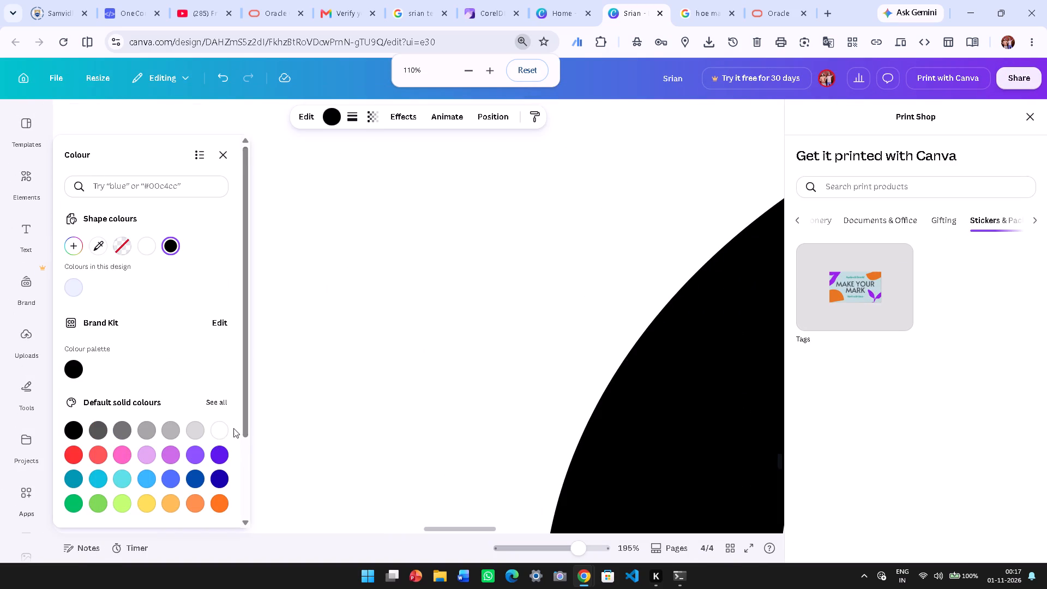
click(226, 431)
Move the small white semicircle onto the innermost black semicircle of the mark.
ctrl+scroll(518, 367, down, 8)
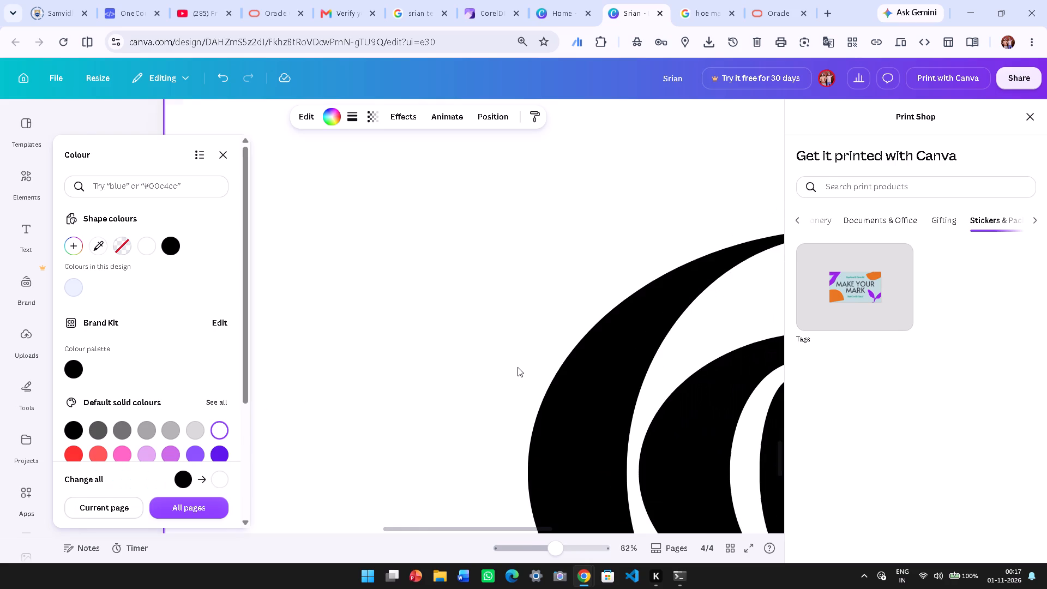
ctrl+scroll(518, 367, down, 2)
ctrl+scroll(603, 364, down, 2)
ctrl+scroll(646, 388, up, 3)
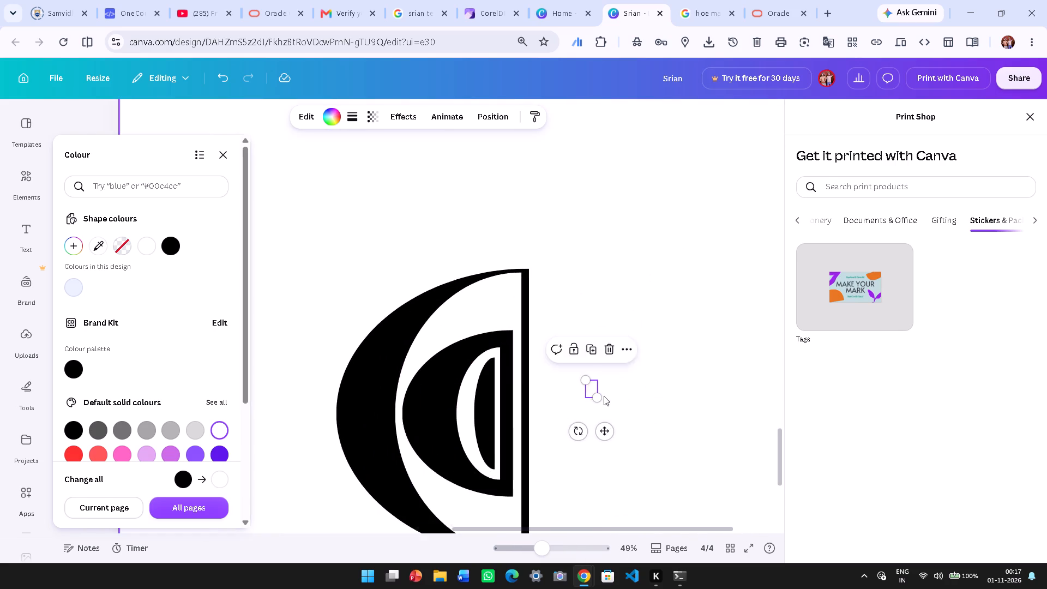
scroll(606, 391, up, 3)
scroll(625, 324, down, 2)
ctrl+scroll(485, 226, down, 3)
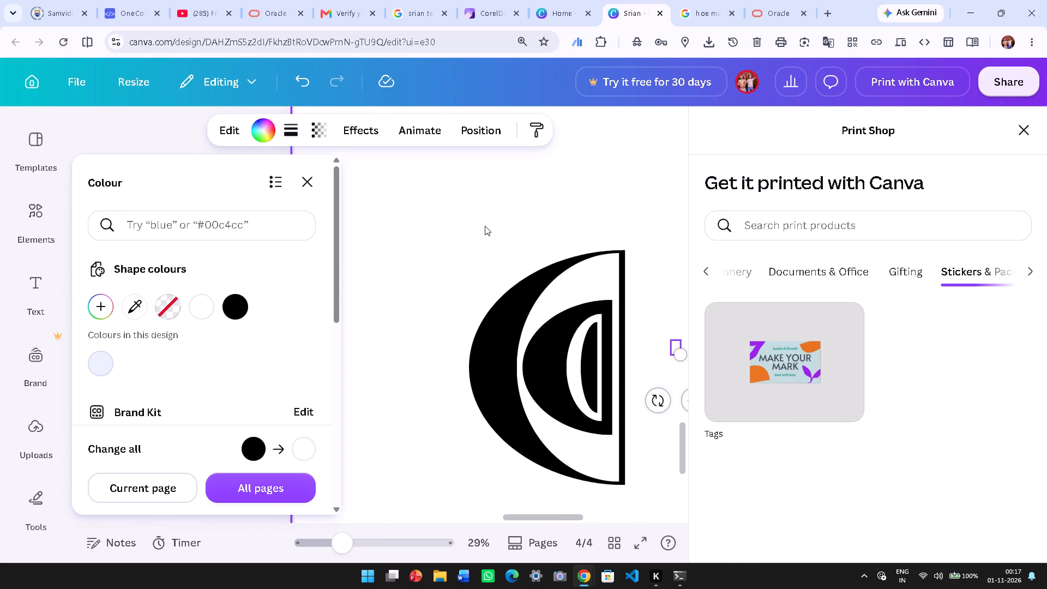
ctrl+scroll(474, 386, down, 2)
drag(640, 413, 580, 423)
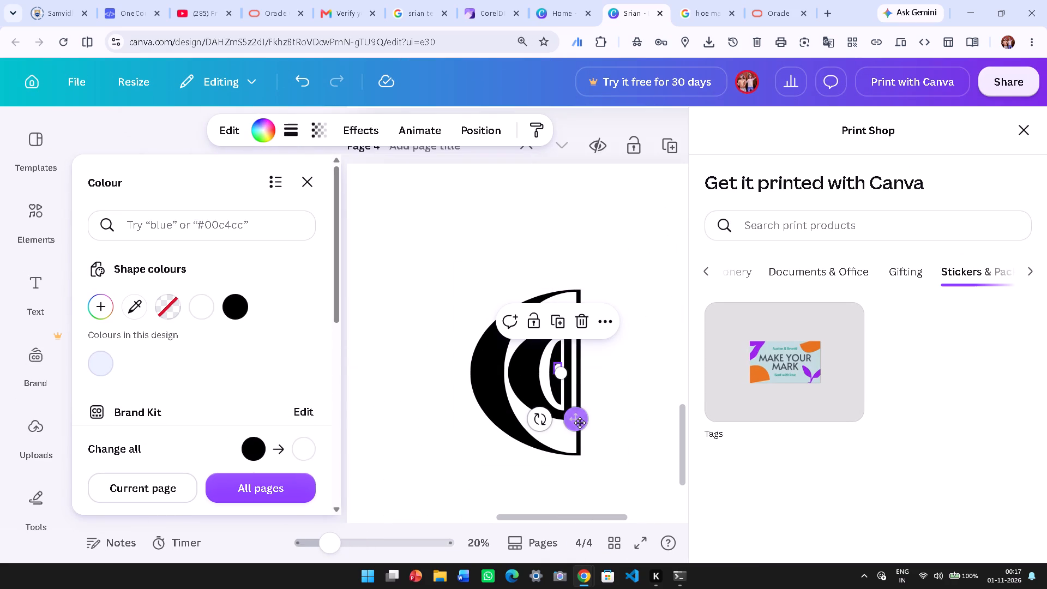
click(580, 423)
ctrl+scroll(553, 392, up, 9)
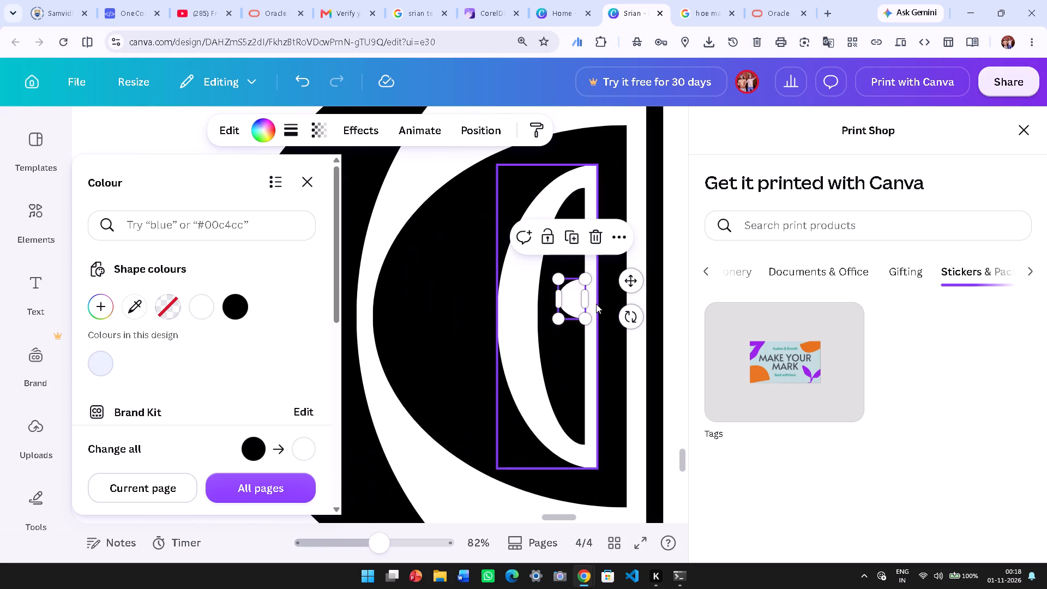
Enlarge the small white semicircle and narrow it into a tall, slim sliver inside the innermost black semicircle.
drag(573, 300, 564, 270)
drag(573, 291, 598, 382)
drag(588, 309, 563, 318)
drag(521, 318, 568, 325)
drag(579, 321, 553, 322)
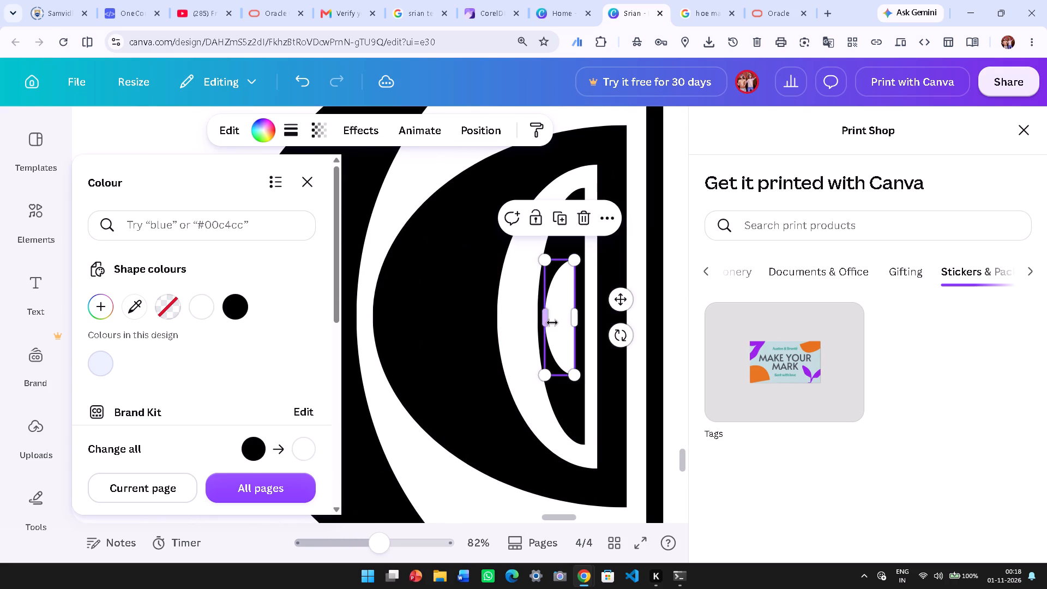
drag(547, 321, 567, 321)
Enlarge the white sliver to most of the innermost black semicircle's height and centre it vertically with a black margin around it.
ctrl+scroll(552, 318, up, 5)
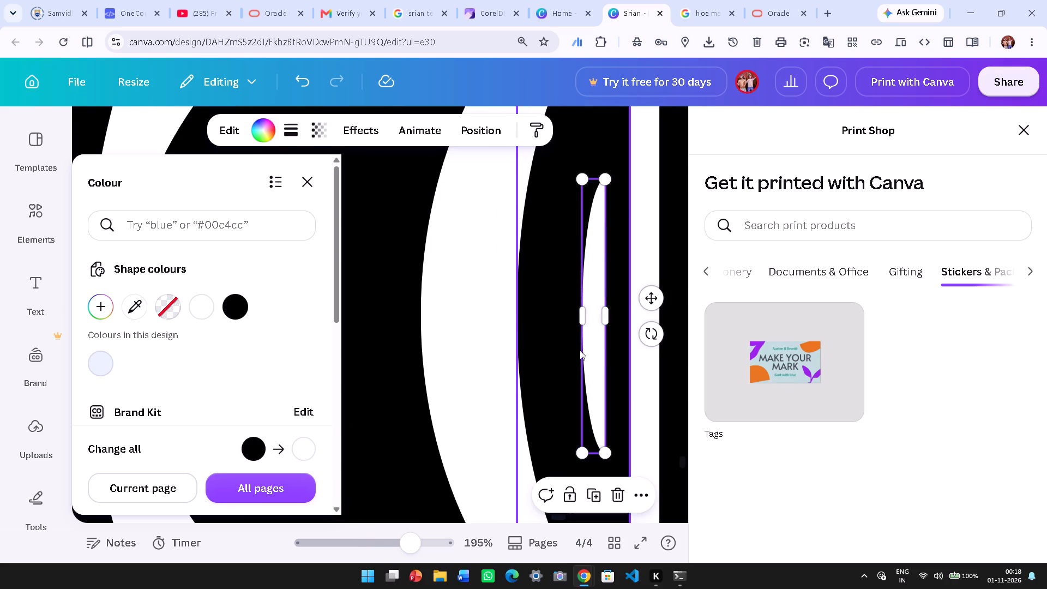
ctrl+scroll(598, 334, down, 1)
ctrl+scroll(598, 334, up, 1)
drag(591, 338, 600, 305)
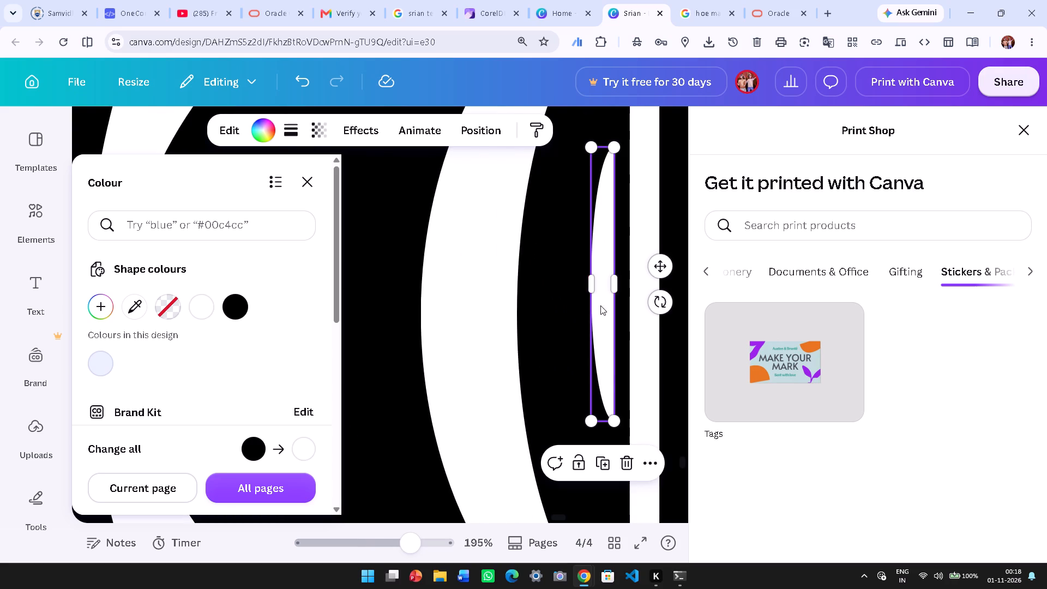
ctrl+scroll(581, 358, down, 3)
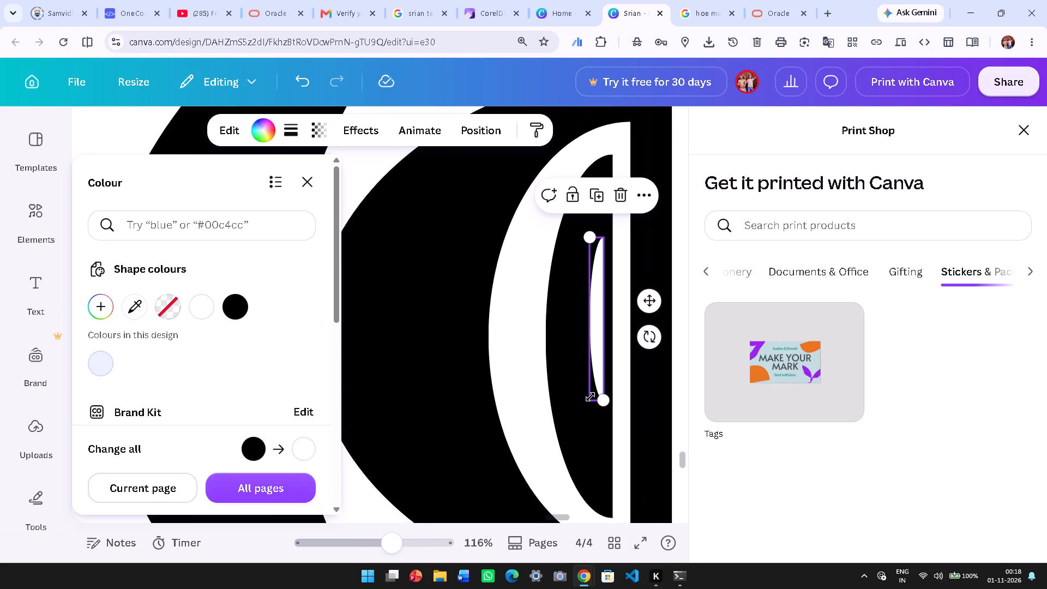
drag(607, 401, 605, 458)
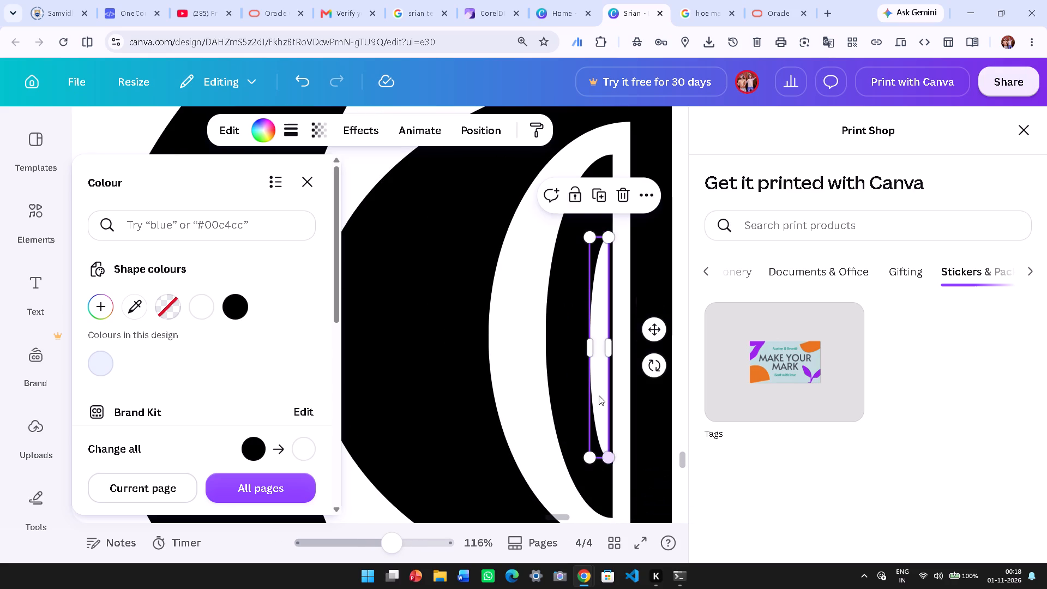
drag(599, 392, 588, 366)
click(588, 366)
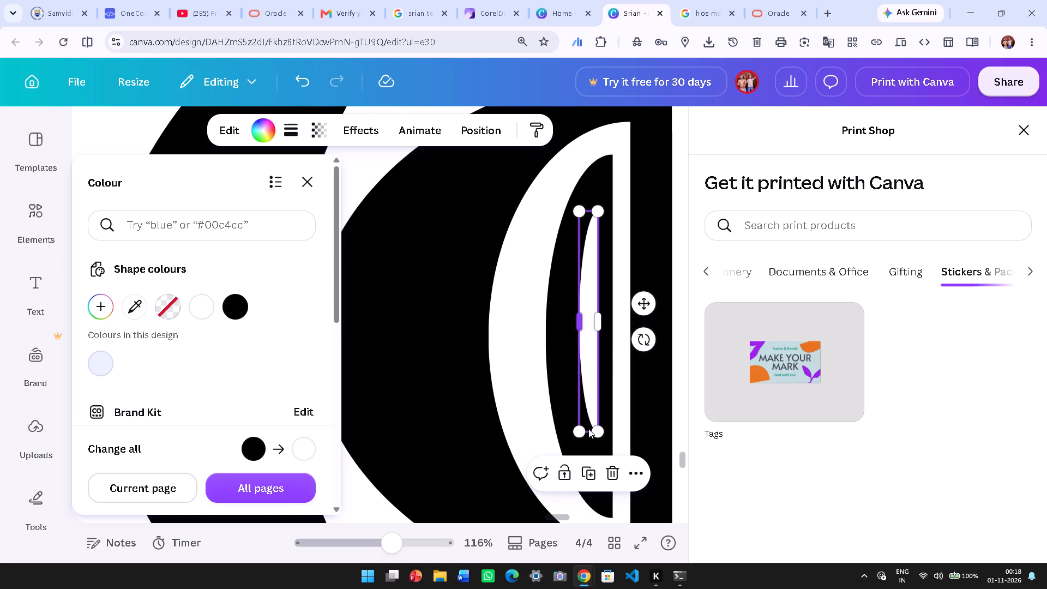
drag(595, 432, 601, 474)
click(593, 404)
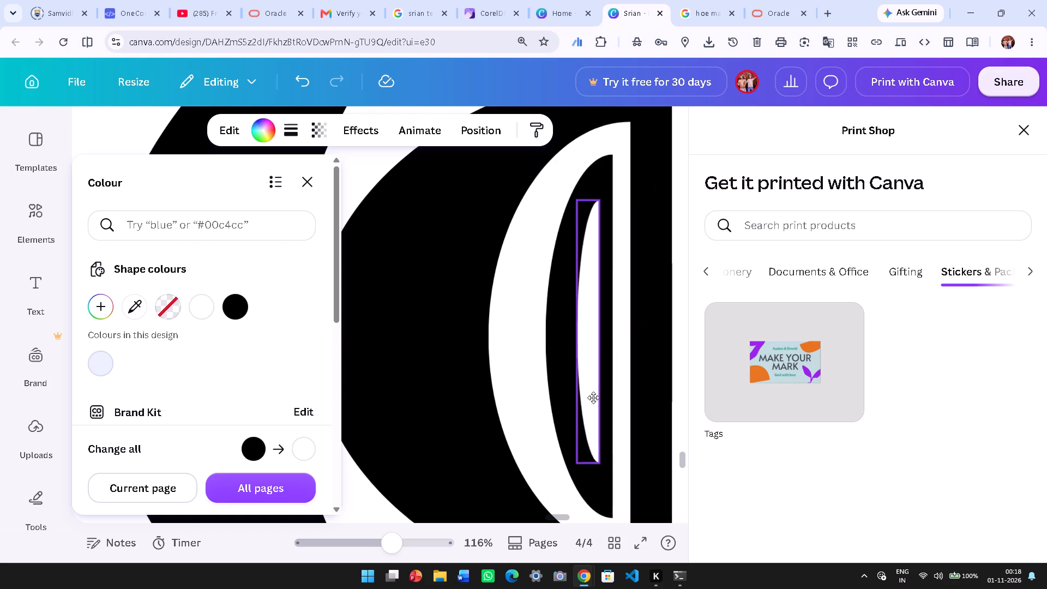
Close the colour options and examine the complete nested mark on page 4 at smaller scale, alongside the page 3 logo.
click(519, 341)
ctrl+scroll(519, 341, down, 5)
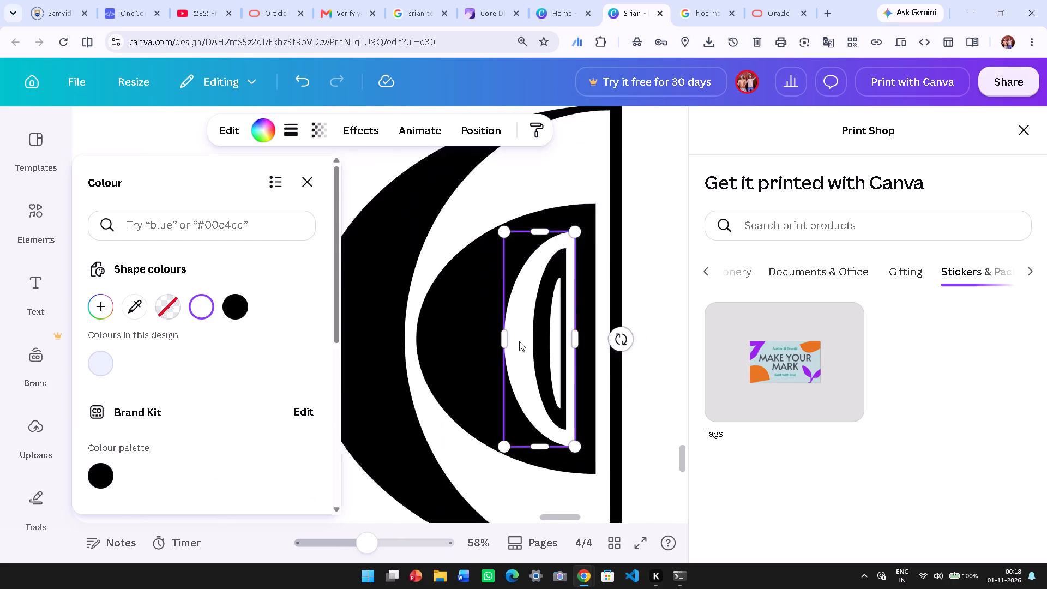
ctrl+scroll(519, 341, down, 1)
ctrl+scroll(634, 342, down, 2)
click(647, 329)
ctrl+scroll(647, 329, down, 3)
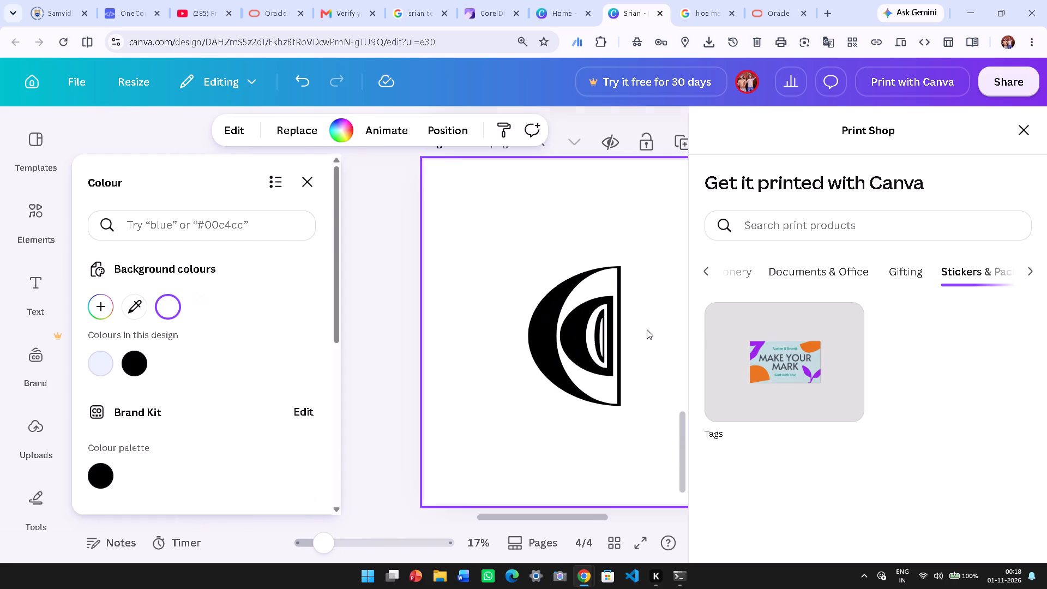
click(310, 182)
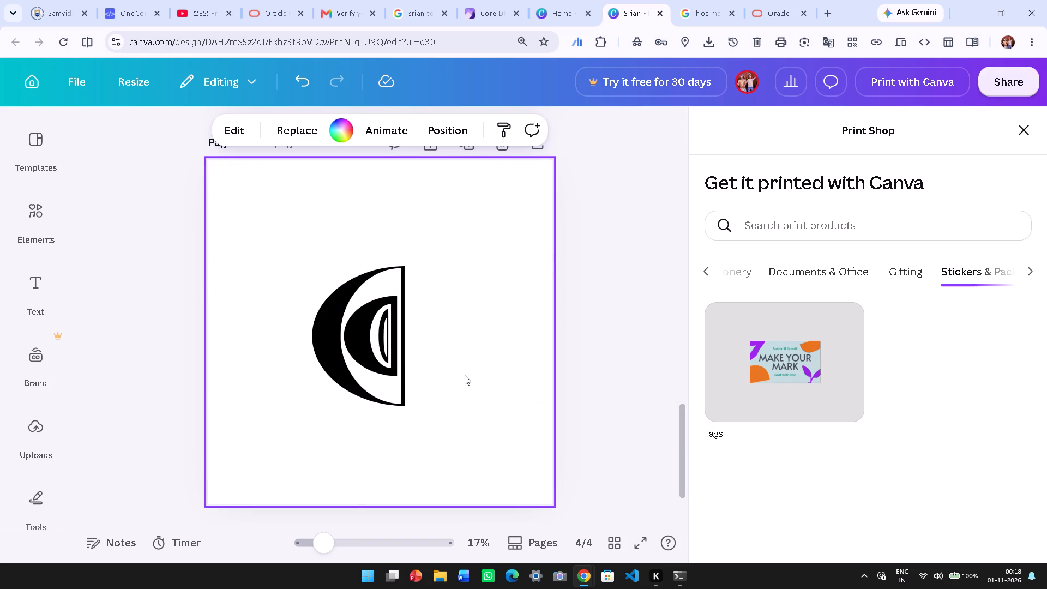
scroll(465, 375, up, 1)
scroll(465, 375, down, 1)
scroll(465, 375, up, 1)
ctrl+scroll(465, 375, down, 4)
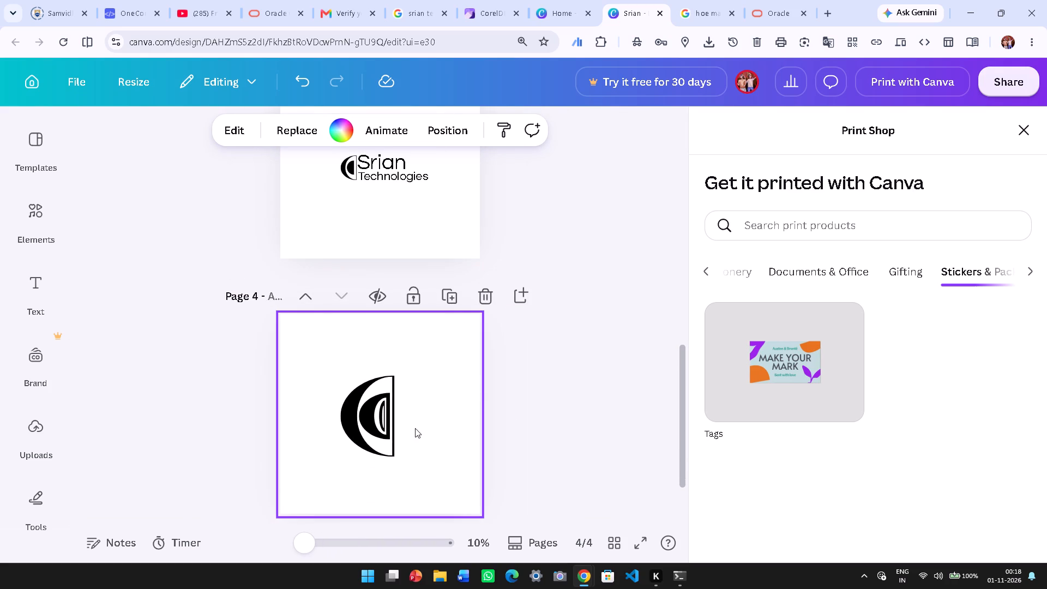
ctrl+scroll(399, 429, up, 3)
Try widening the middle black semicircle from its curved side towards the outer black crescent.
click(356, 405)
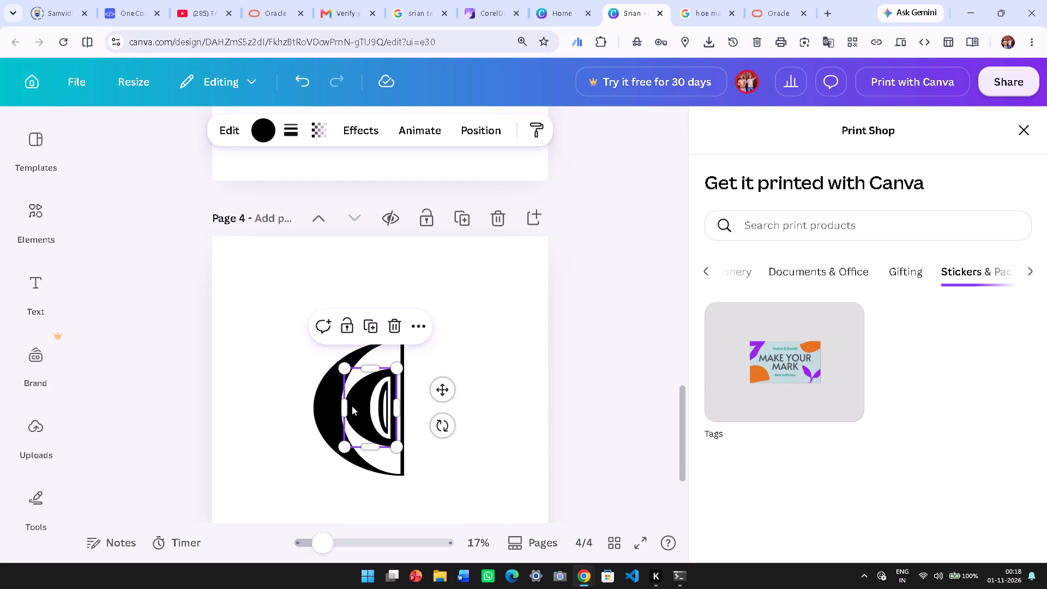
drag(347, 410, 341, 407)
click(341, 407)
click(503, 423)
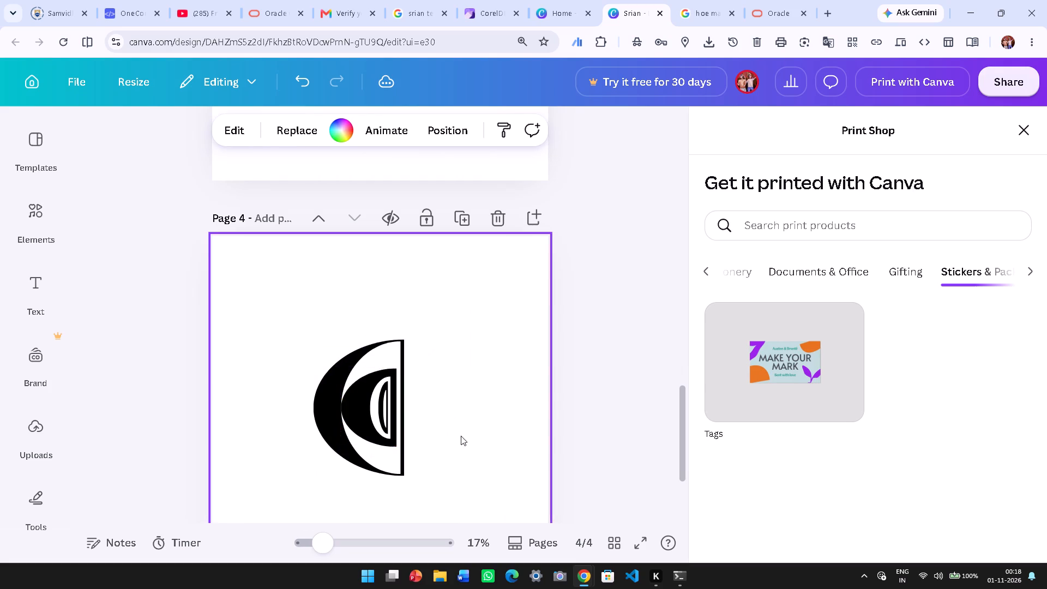
Narrow the middle black semicircle from its curved side to leave a wider white crescent between it and the outer black one.
ctrl+scroll(377, 441, down, 2)
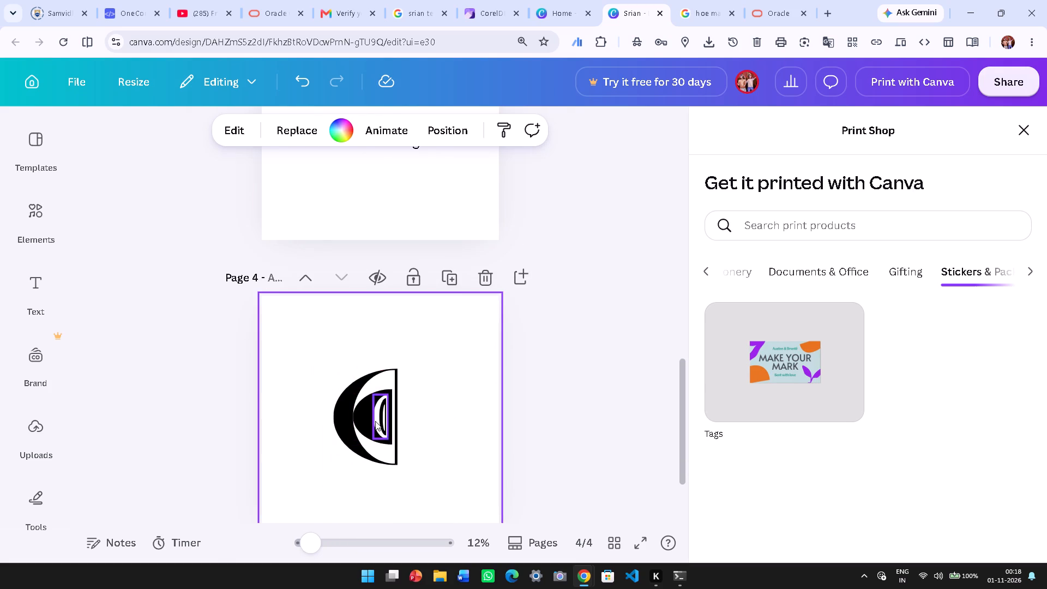
click(375, 421)
click(369, 421)
click(363, 417)
click(348, 418)
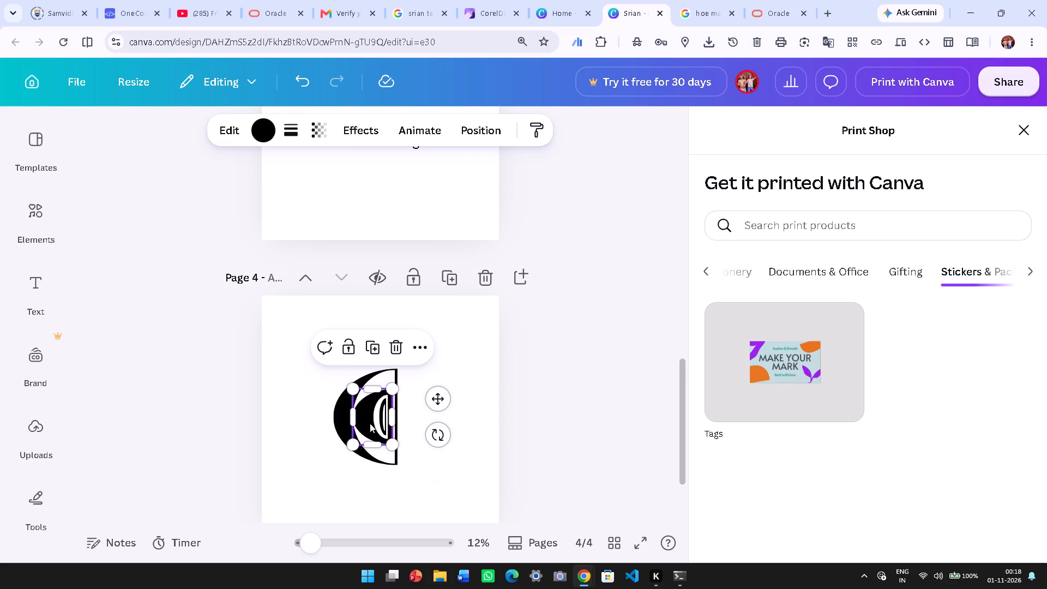
key(Right)
click(363, 417)
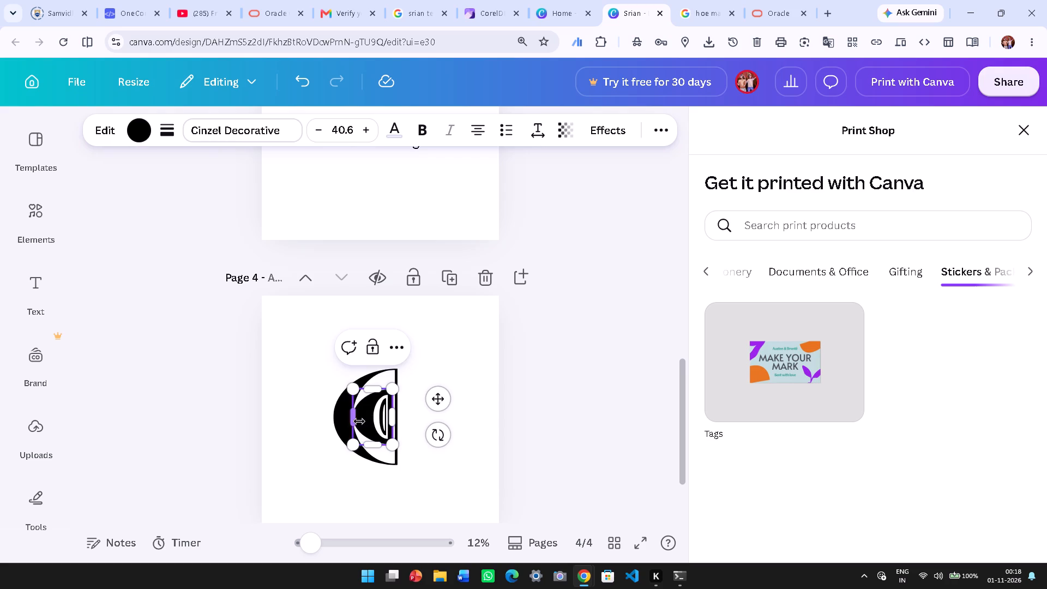
drag(354, 420, 360, 432)
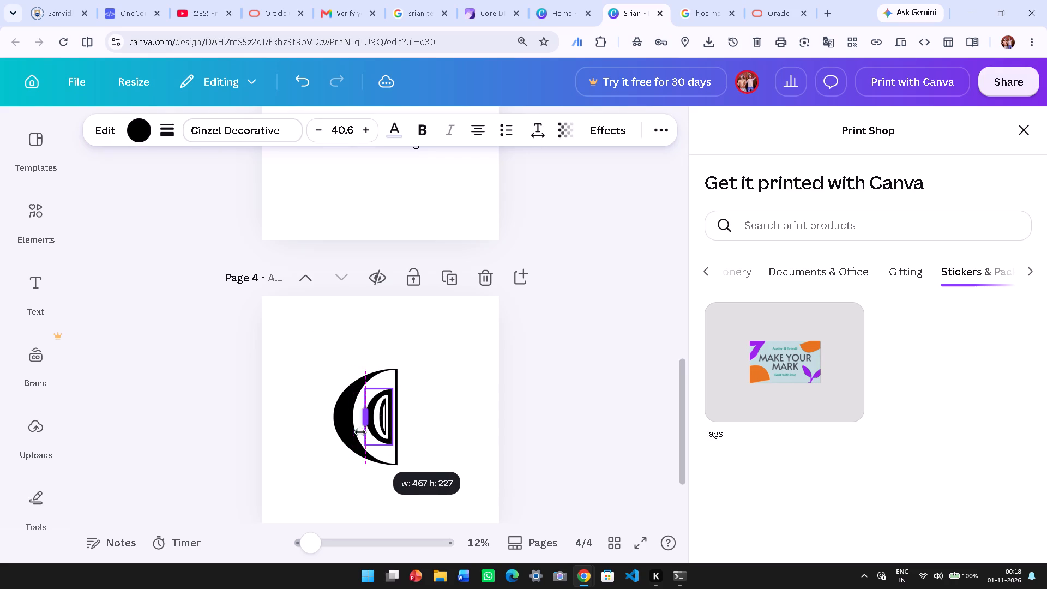
drag(360, 432, 362, 432)
drag(362, 432, 361, 432)
click(444, 411)
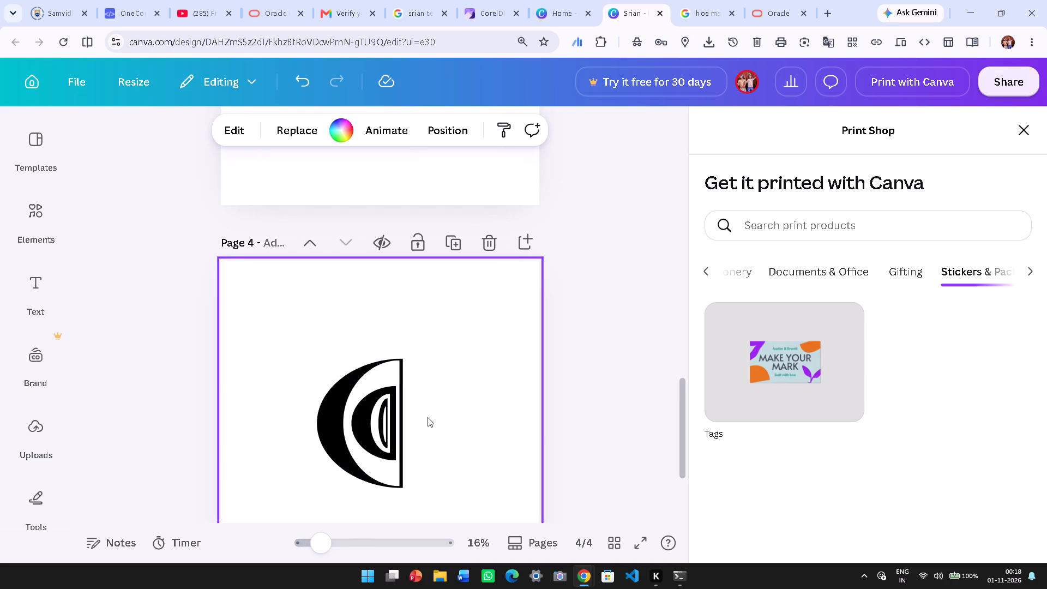
Undo the recent width changes to the middle black semicircle of the page 4 mark.
click(428, 417)
key(ctrl+z)
key(ctrl+z)
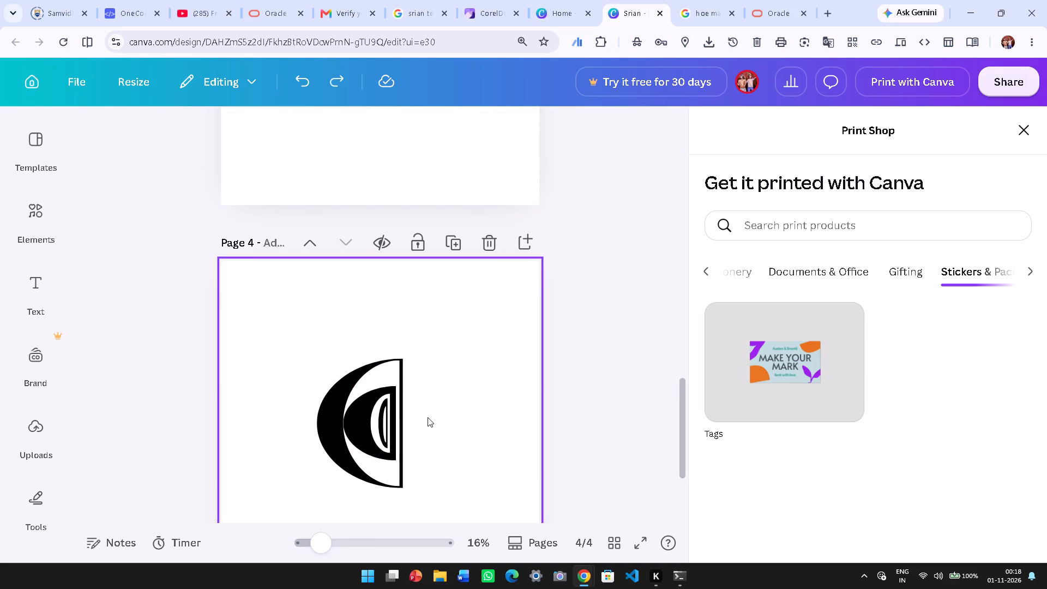
key(ctrl+z)
key(ctrl+z)
key(ctrl+z)
click(428, 417)
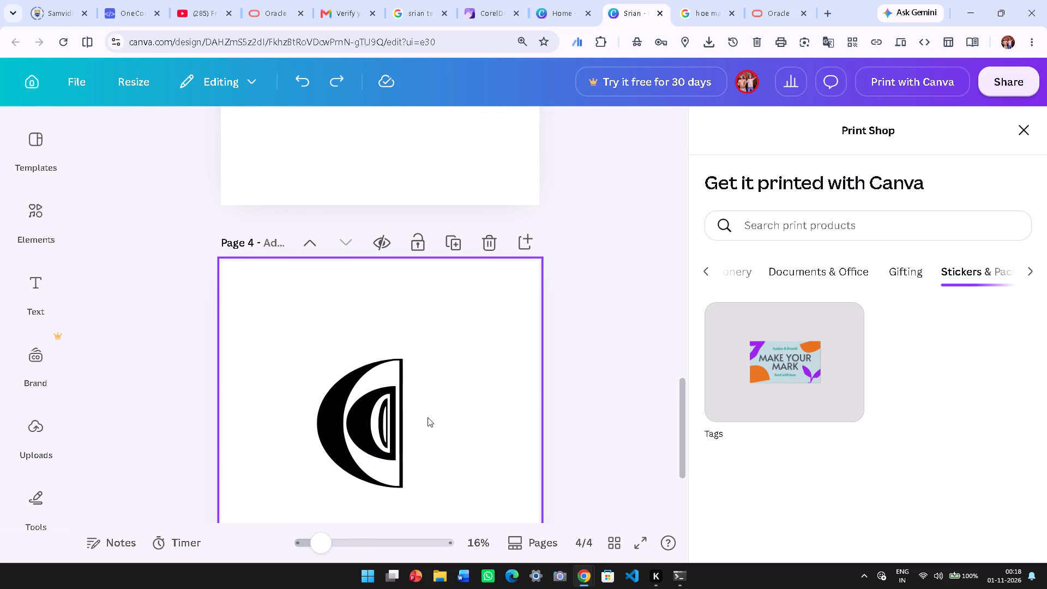
Compare the page 3 logo with the nested mark on page 4 at several smaller scales.
scroll(392, 429, up, 2)
scroll(392, 429, down, 4)
scroll(404, 417, up, 3)
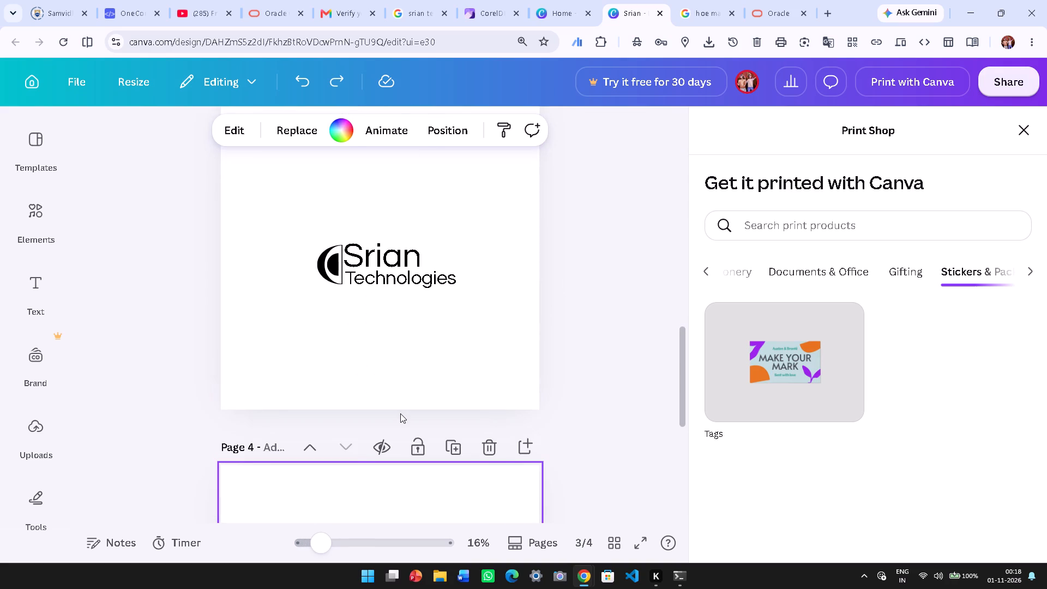
scroll(400, 413, down, 3)
ctrl+scroll(400, 413, up, 4)
ctrl+scroll(400, 413, down, 6)
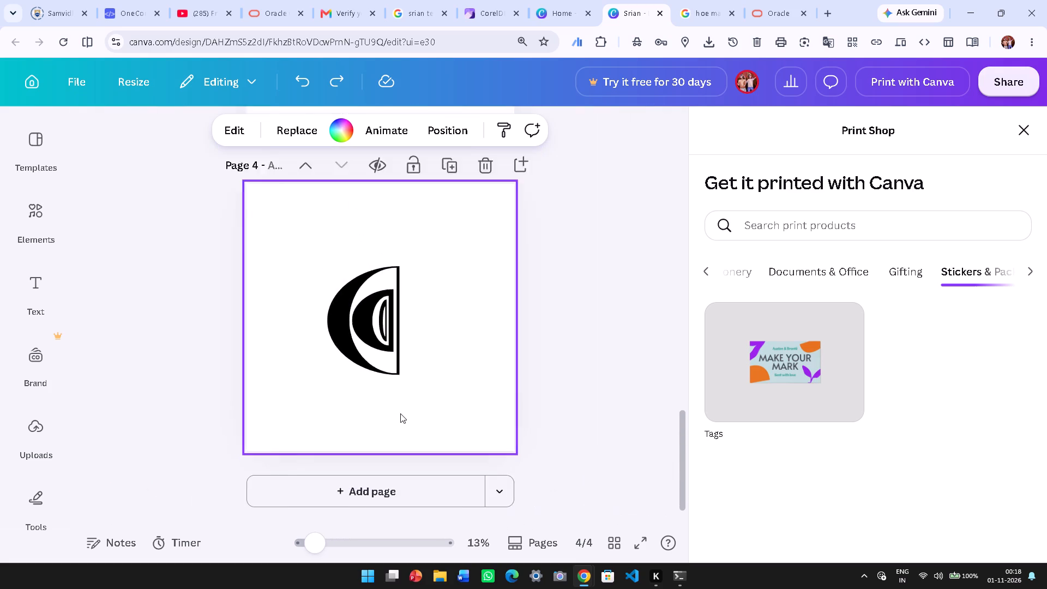
ctrl+scroll(400, 413, down, 3)
scroll(400, 413, up, 1)
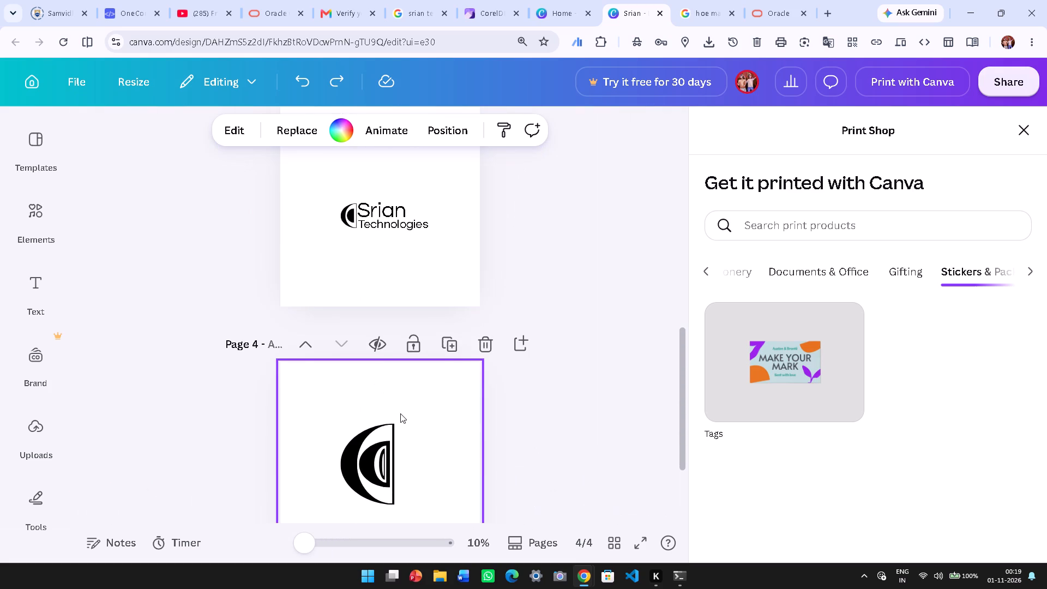
ctrl+scroll(400, 413, up, 4)
ctrl+scroll(400, 413, down, 2)
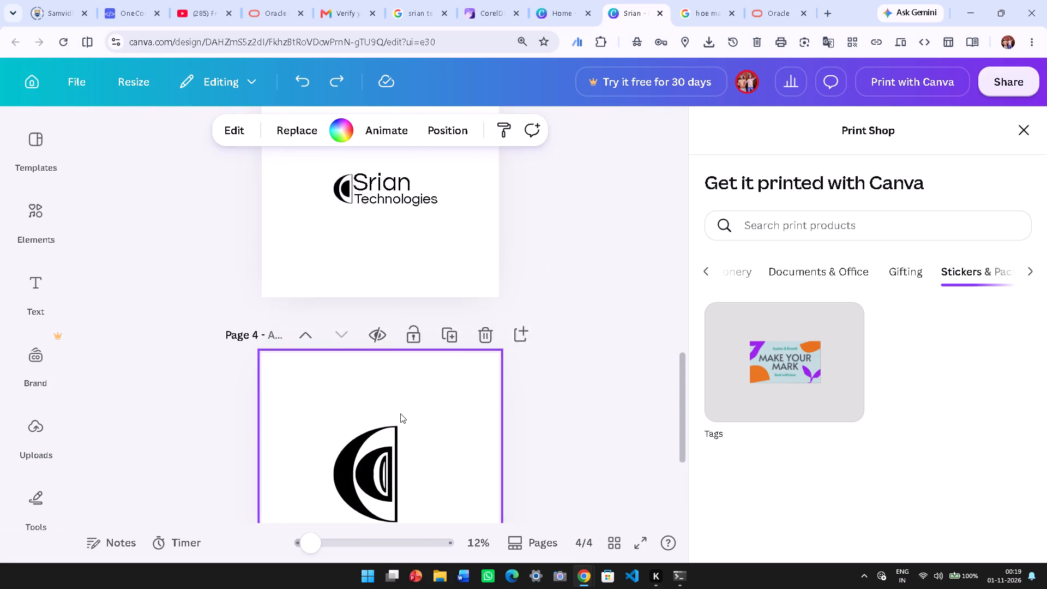
ctrl+scroll(400, 413, down, 2)
ctrl+scroll(400, 413, up, 5)
scroll(400, 413, down, 4)
scroll(400, 413, up, 1)
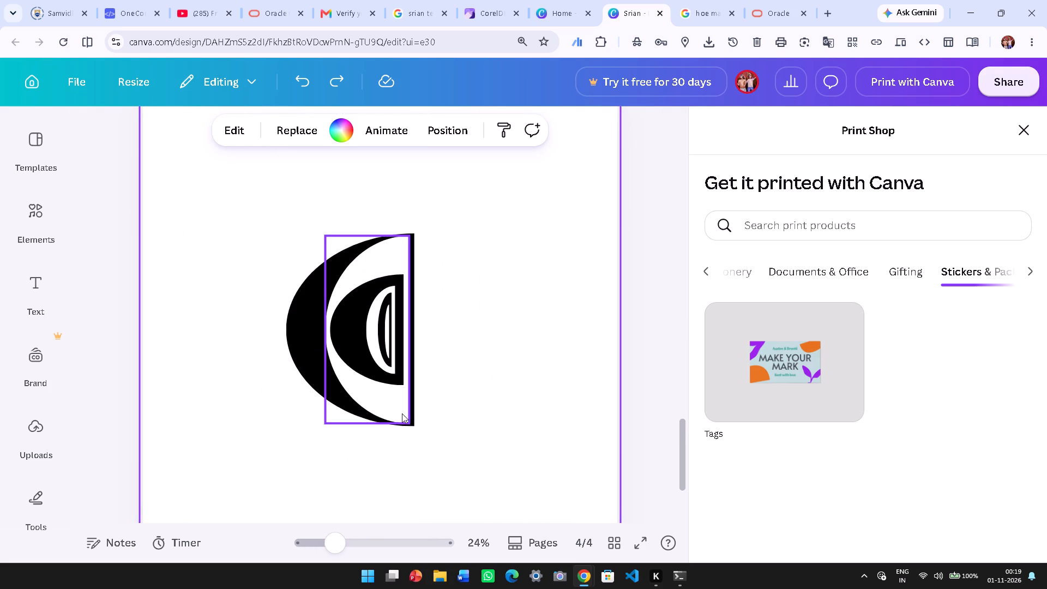
Narrow the outer black crescent from its curved side to about 813 by 503, keeping its straight edge in place.
ctrl+click(325, 338)
click(301, 344)
drag(288, 332, 298, 333)
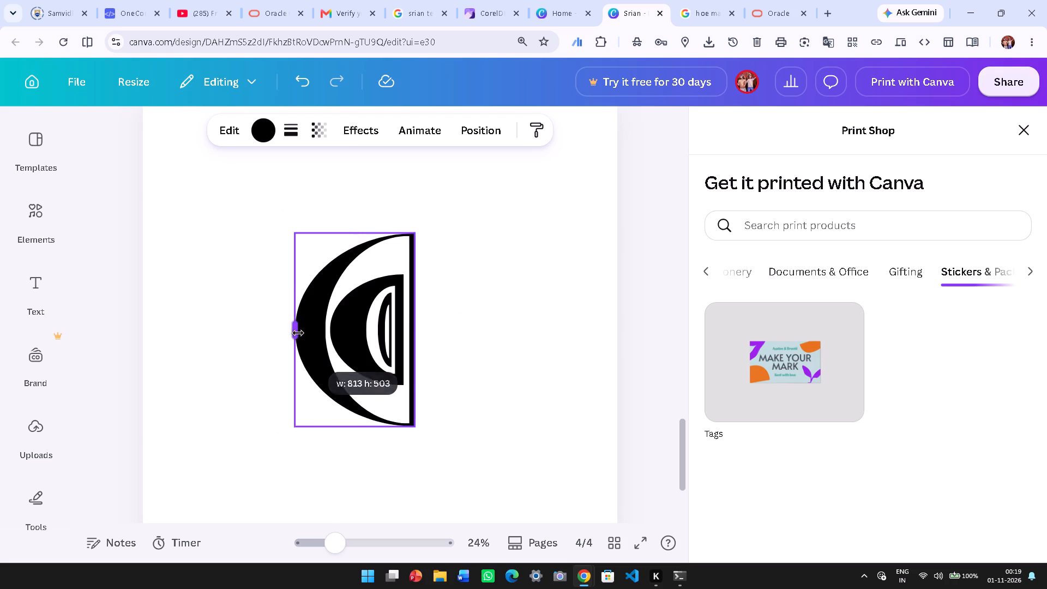
drag(298, 333, 297, 335)
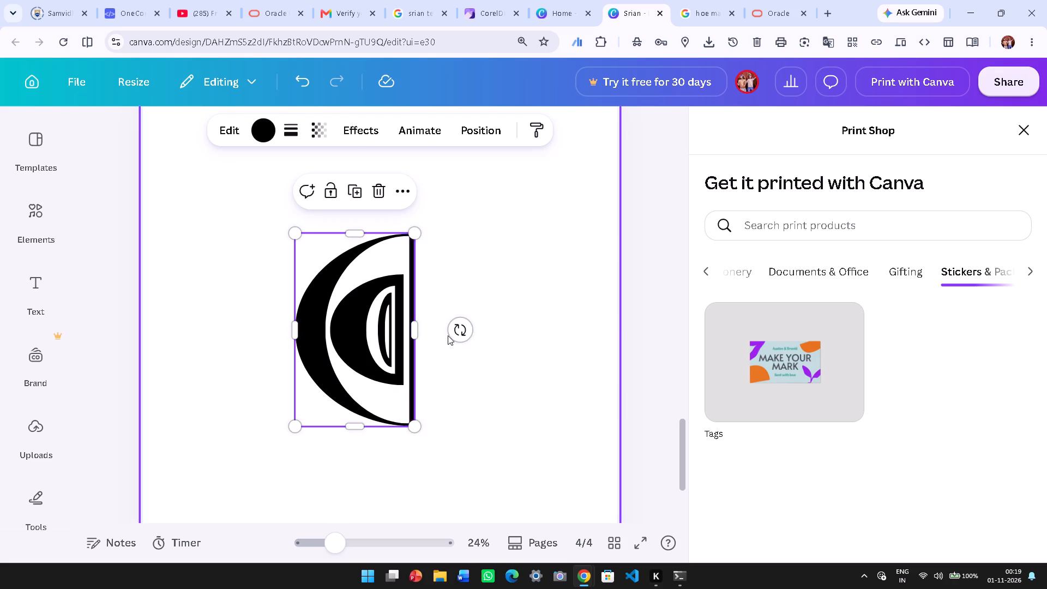
click(497, 332)
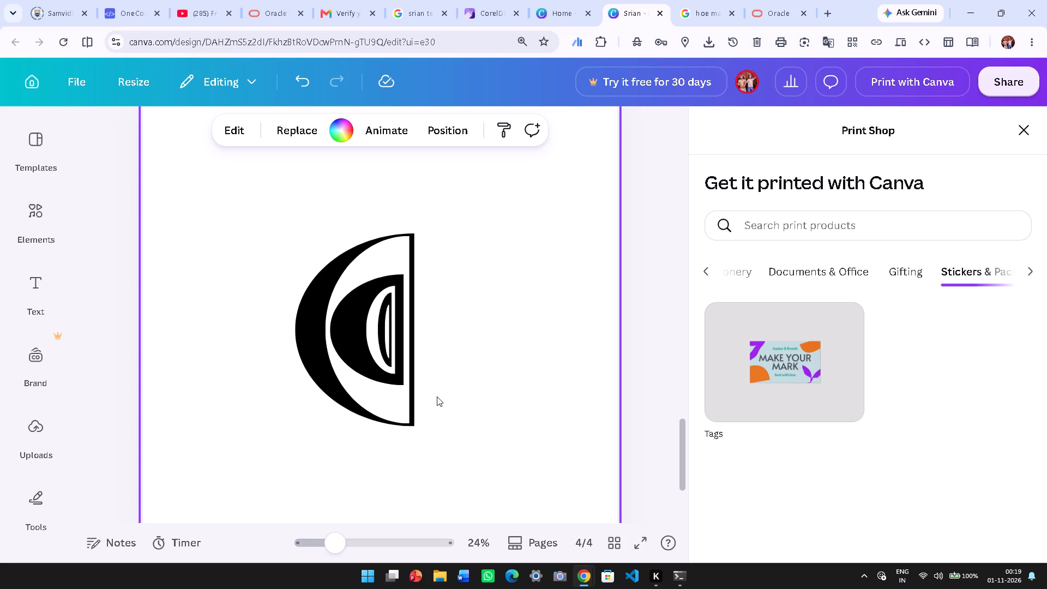
Nudge the middle black semicircle slightly towards the outer crescent's straight black edge.
click(336, 334)
key(Right)
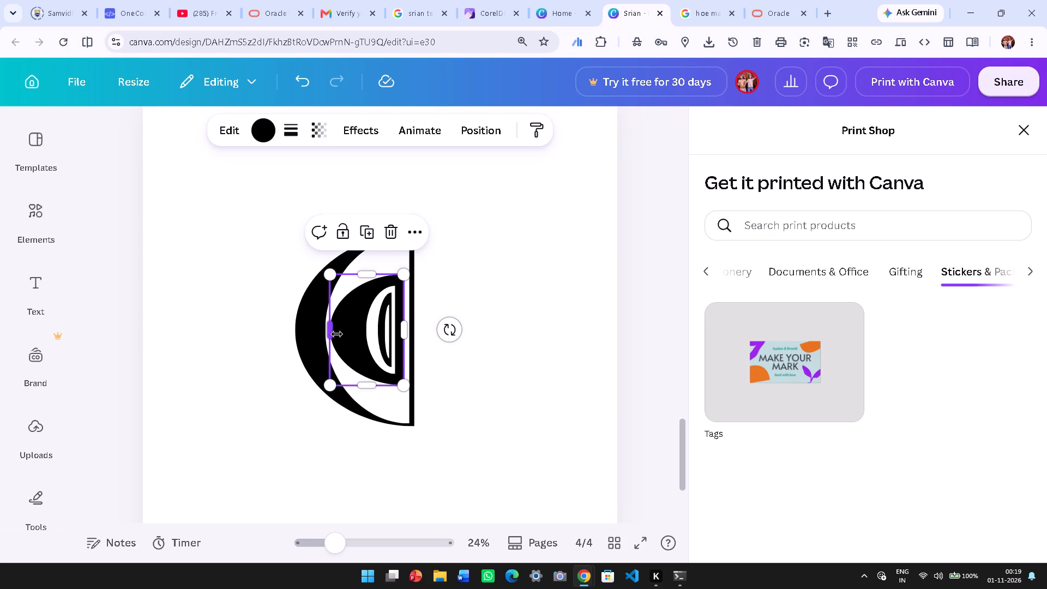
key(Right)
key(Right)
key(Right)
key(Right)
key(Right)
key(Right)
key(Right)
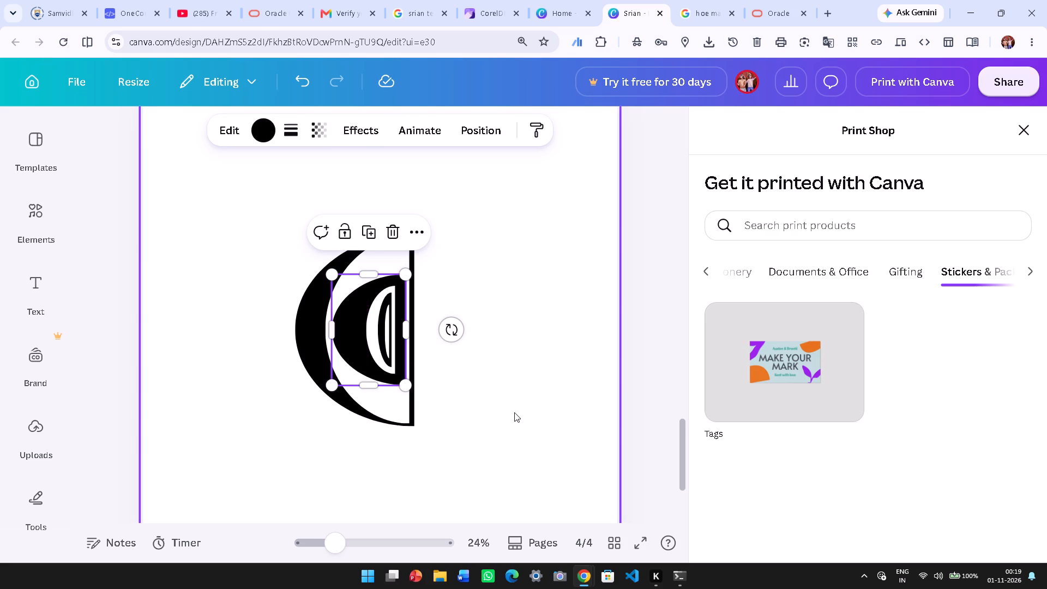
double_click(514, 412)
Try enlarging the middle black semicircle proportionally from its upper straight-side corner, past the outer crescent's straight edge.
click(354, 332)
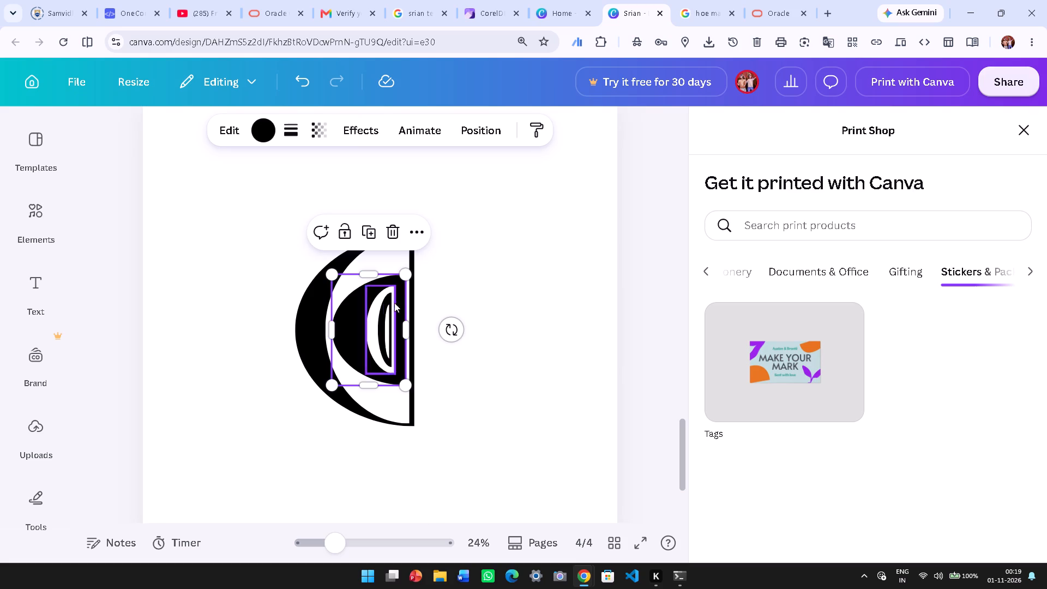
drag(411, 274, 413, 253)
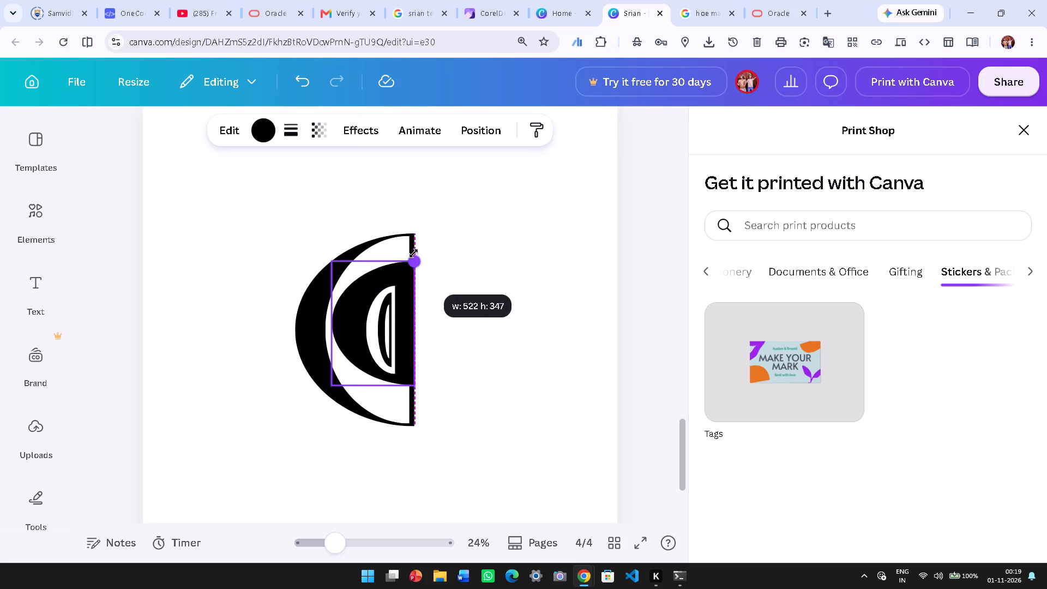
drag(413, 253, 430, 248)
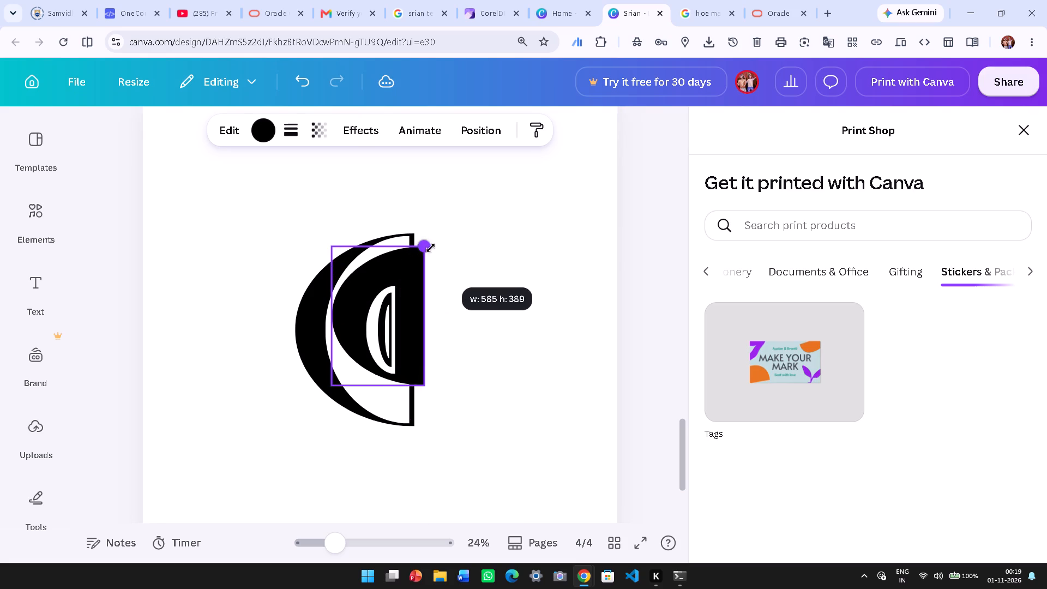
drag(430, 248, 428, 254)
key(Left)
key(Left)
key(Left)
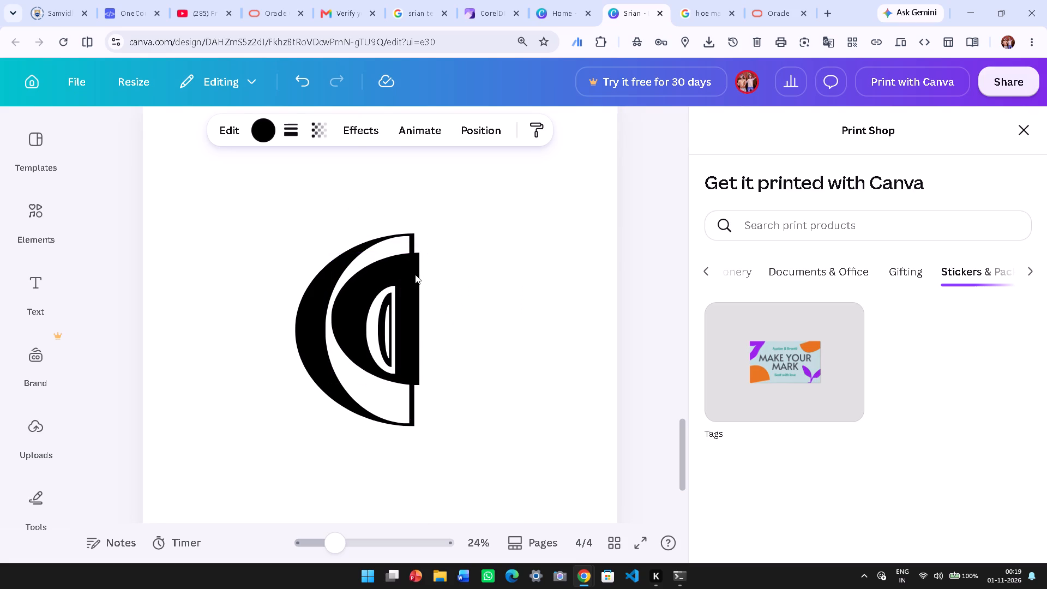
Shrink the middle black semicircle to fit inside the outer crescent's straight edge and lower it slightly.
click(410, 281)
drag(418, 388, 410, 379)
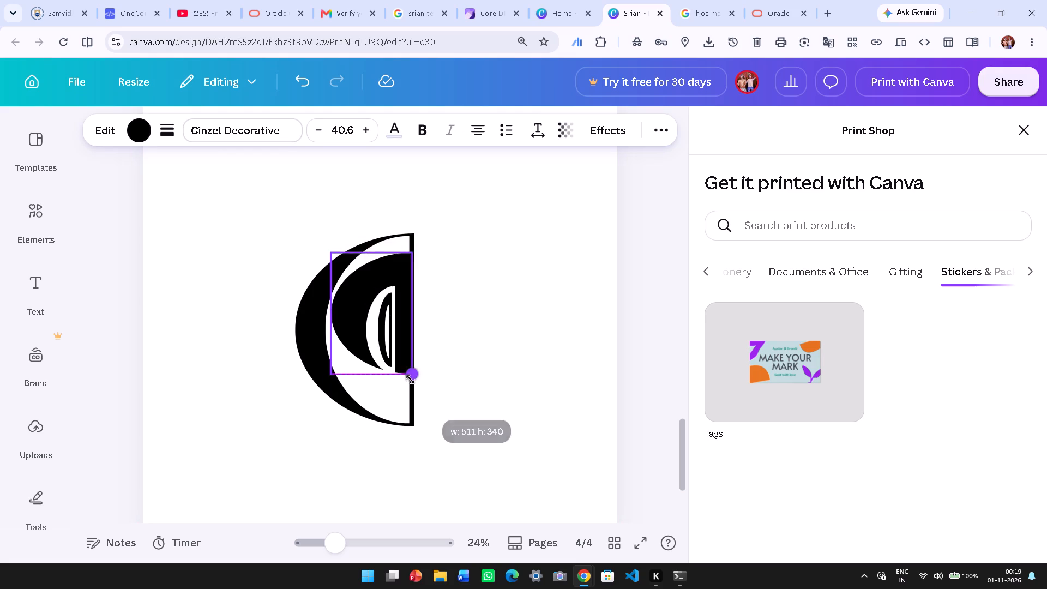
drag(410, 379, 403, 372)
drag(376, 277, 376, 285)
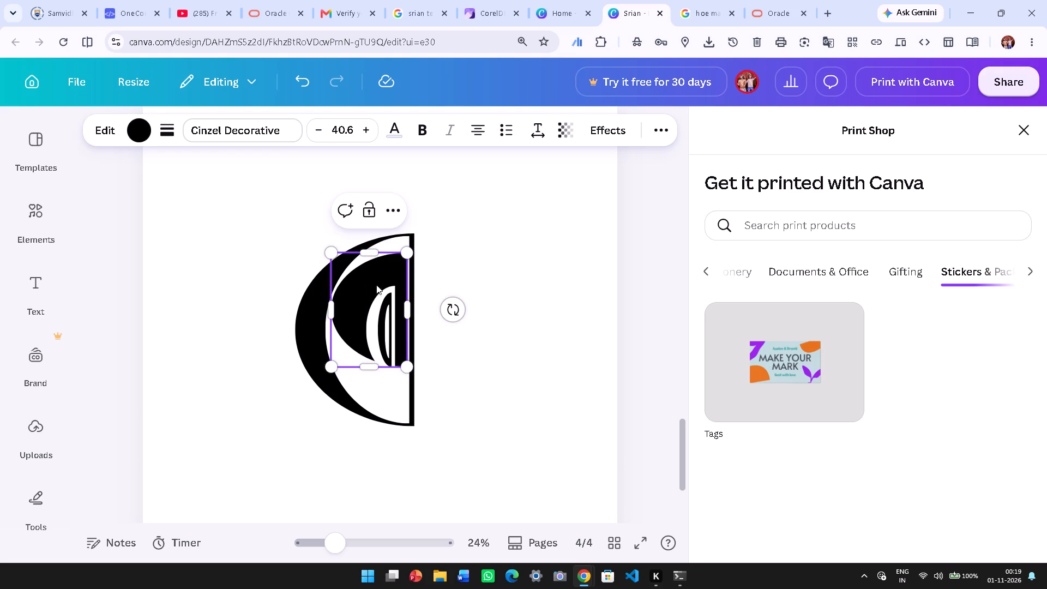
drag(376, 285, 377, 287)
Narrow the middle black semicircle from its curved side, reposition it near the outer crescent's top, and enlarge it to most of the mark's height.
drag(333, 322, 344, 326)
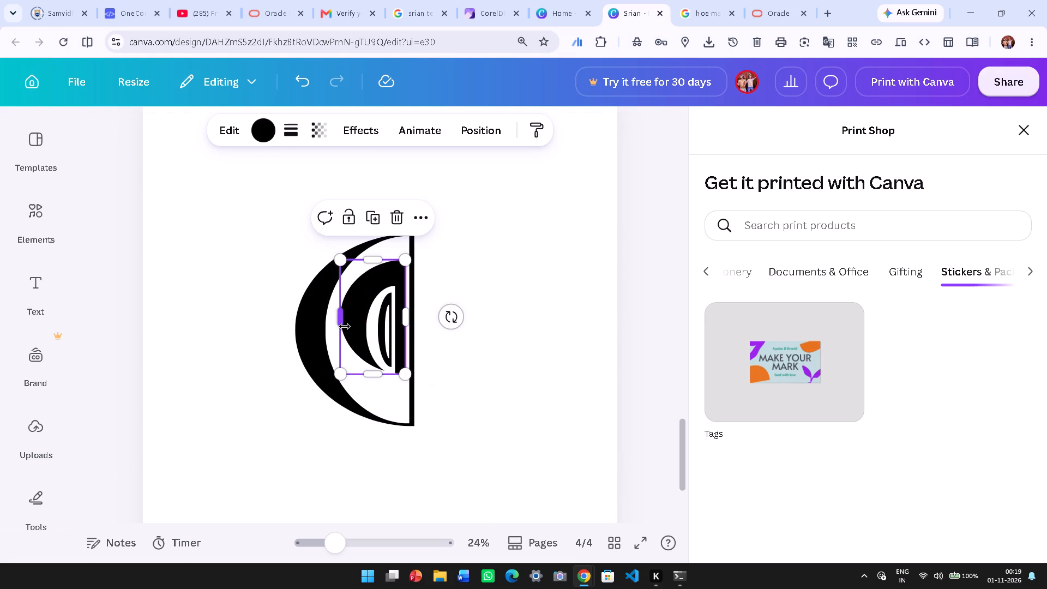
drag(391, 270, 388, 261)
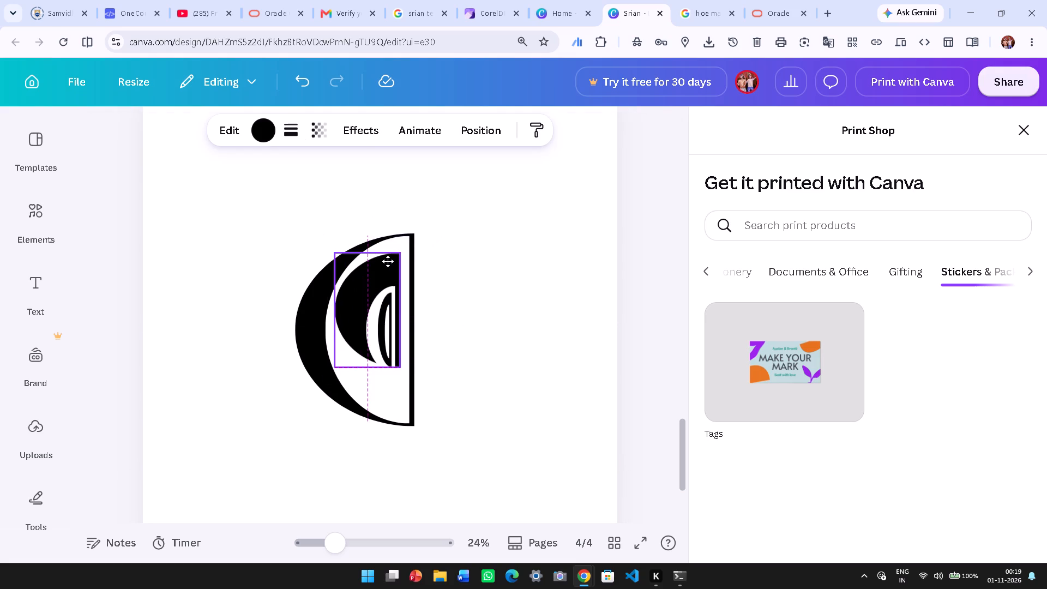
drag(388, 261, 387, 261)
drag(402, 367, 406, 373)
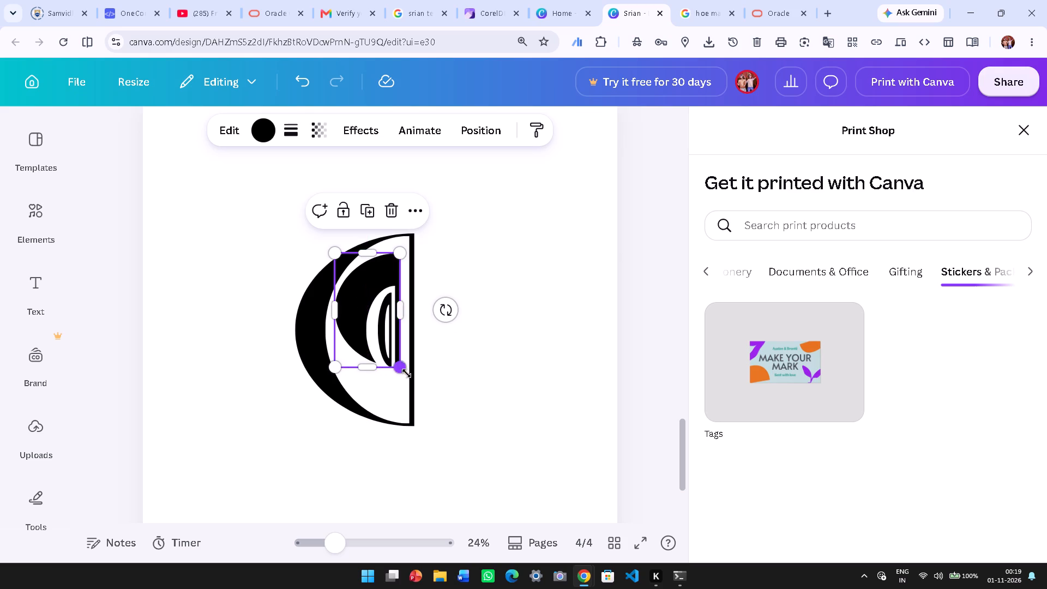
drag(406, 373, 424, 405)
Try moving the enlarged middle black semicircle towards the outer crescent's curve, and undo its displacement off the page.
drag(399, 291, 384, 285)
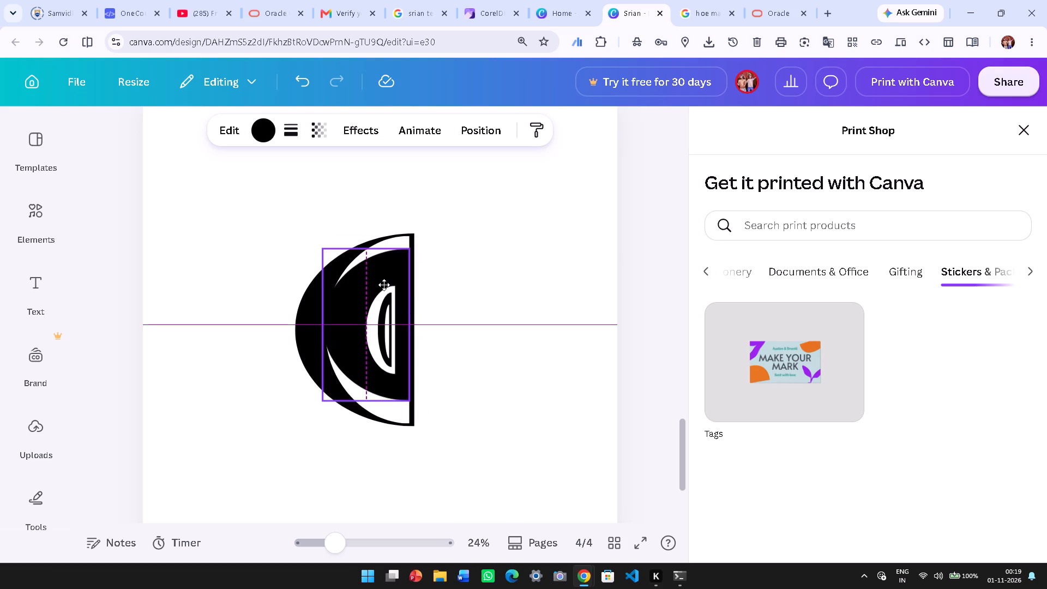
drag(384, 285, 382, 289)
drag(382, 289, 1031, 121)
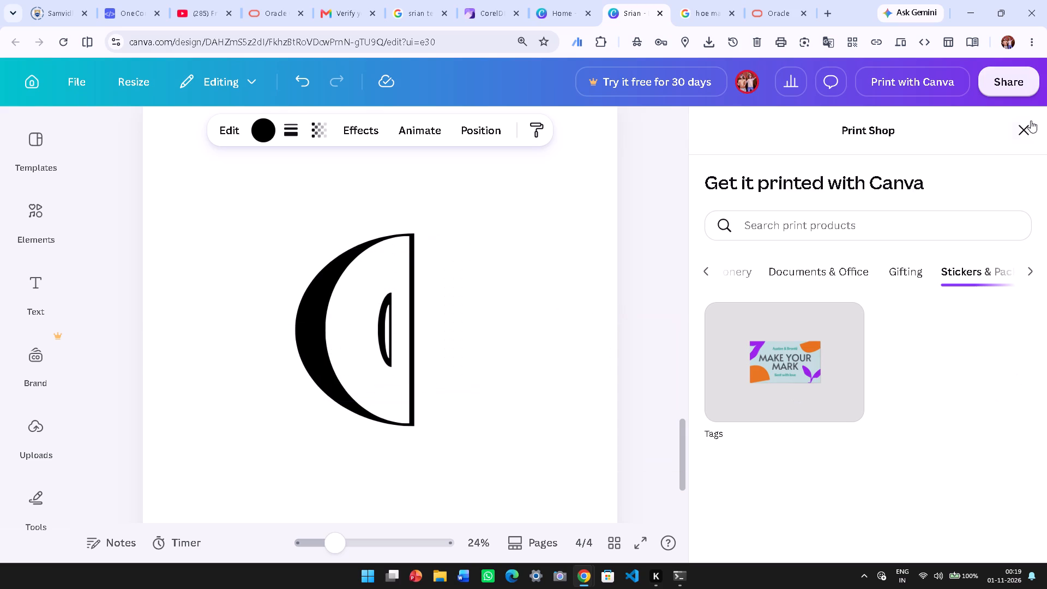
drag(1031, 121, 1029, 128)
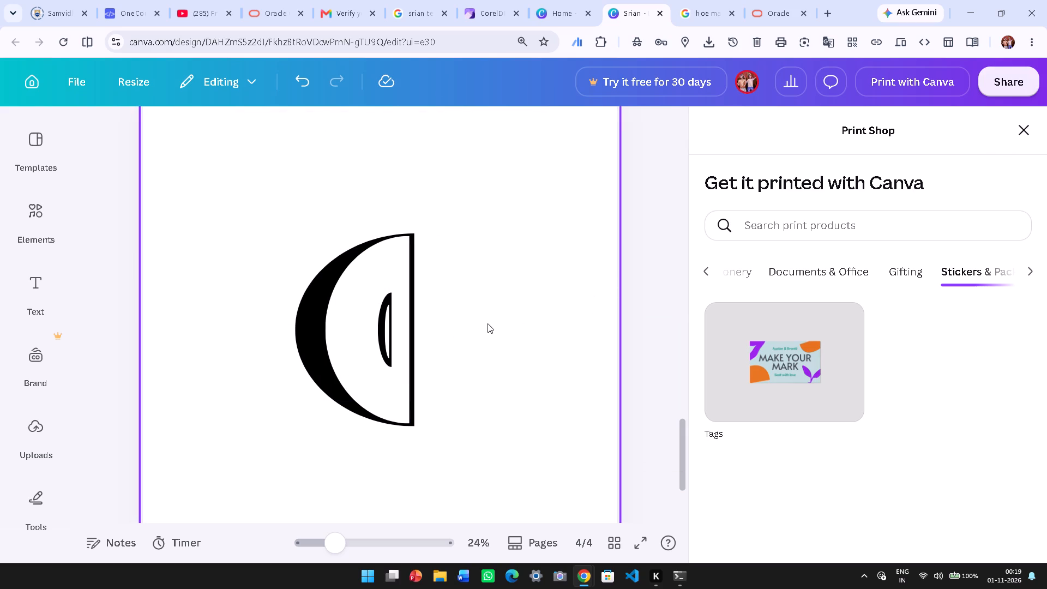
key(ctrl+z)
Close the Print Shop to give the canvas more room.
click(1020, 134)
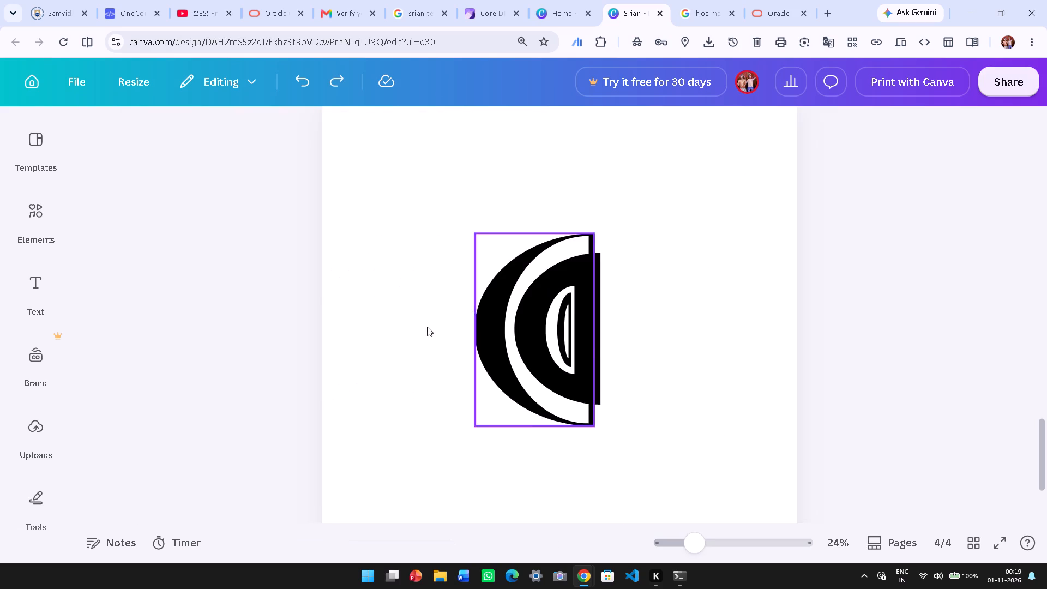
Move the middle black semicircle inside the outer crescent's straight edge and enlarge it to nearly the full height of the white area.
ctrl+scroll(591, 349, up, 4)
drag(601, 278, 574, 272)
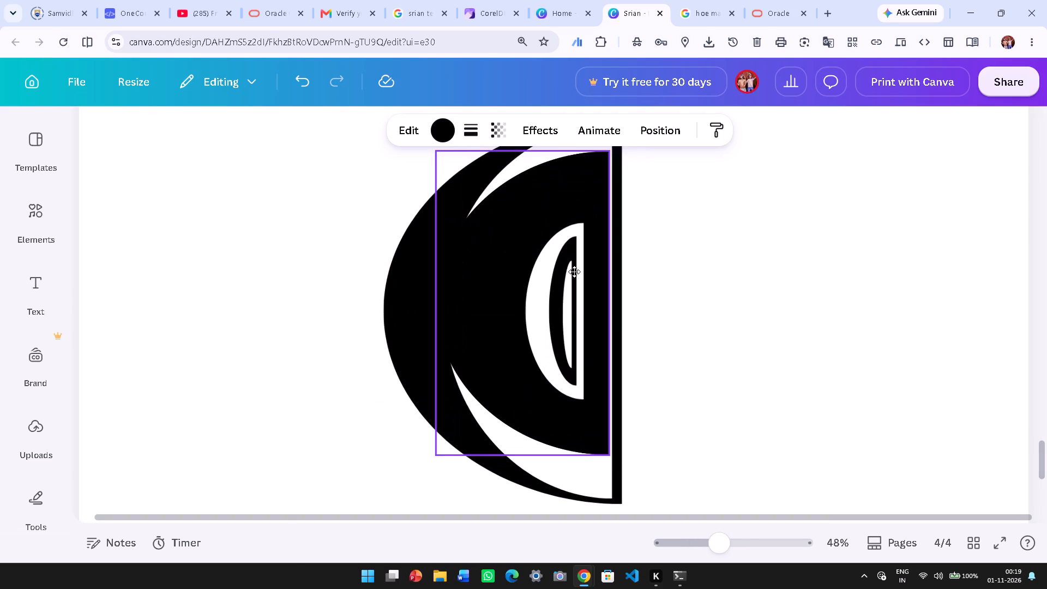
drag(574, 272, 567, 273)
scroll(700, 272, up, 1)
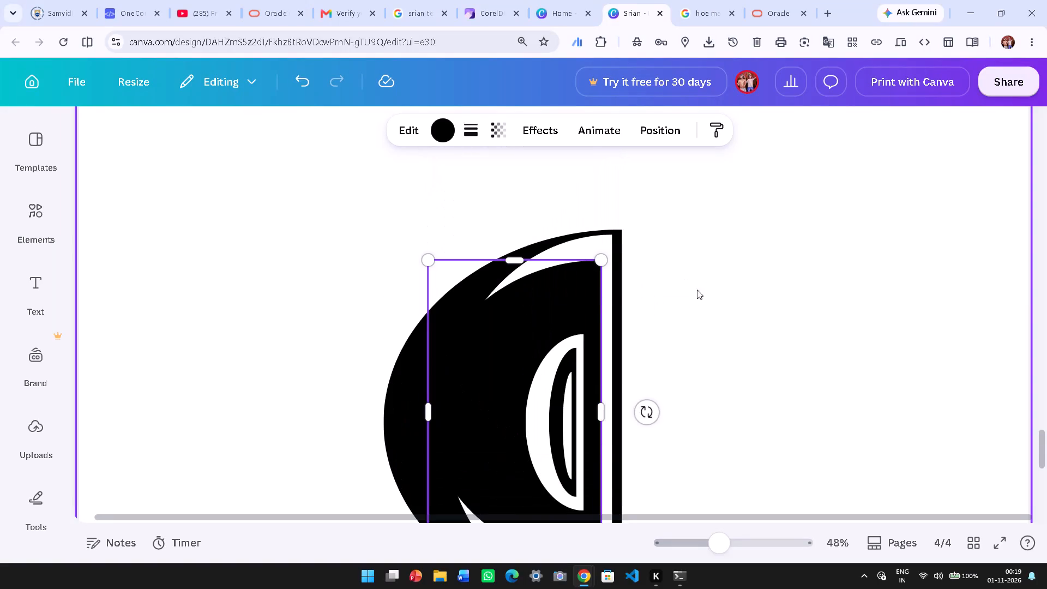
scroll(686, 303, down, 1)
drag(604, 456, 609, 474)
drag(581, 434, 571, 448)
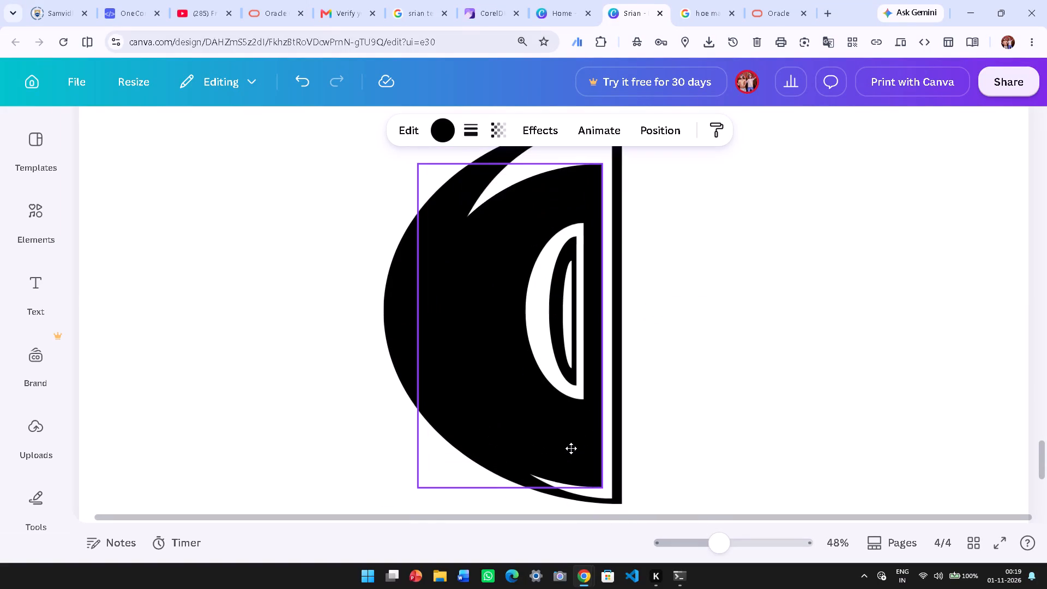
drag(571, 448, 570, 437)
click(570, 437)
Raise and slightly enlarge the middle black semicircle to leave even white gaps at its top, bottom and straight side.
scroll(651, 385, up, 1)
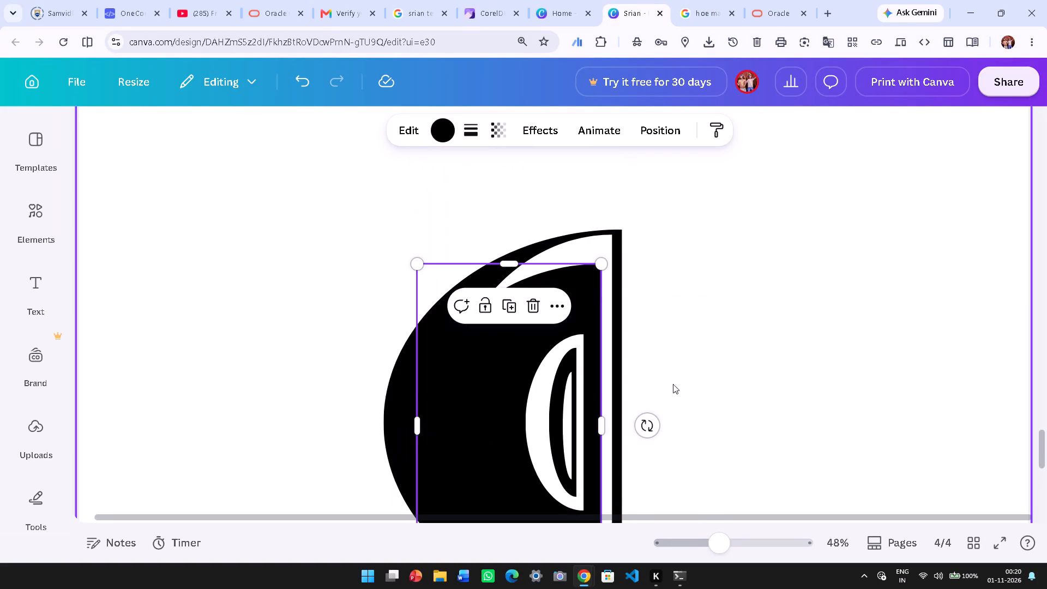
ctrl+scroll(687, 336, down, 1)
scroll(660, 361, down, 2)
ctrl+scroll(660, 361, down, 1)
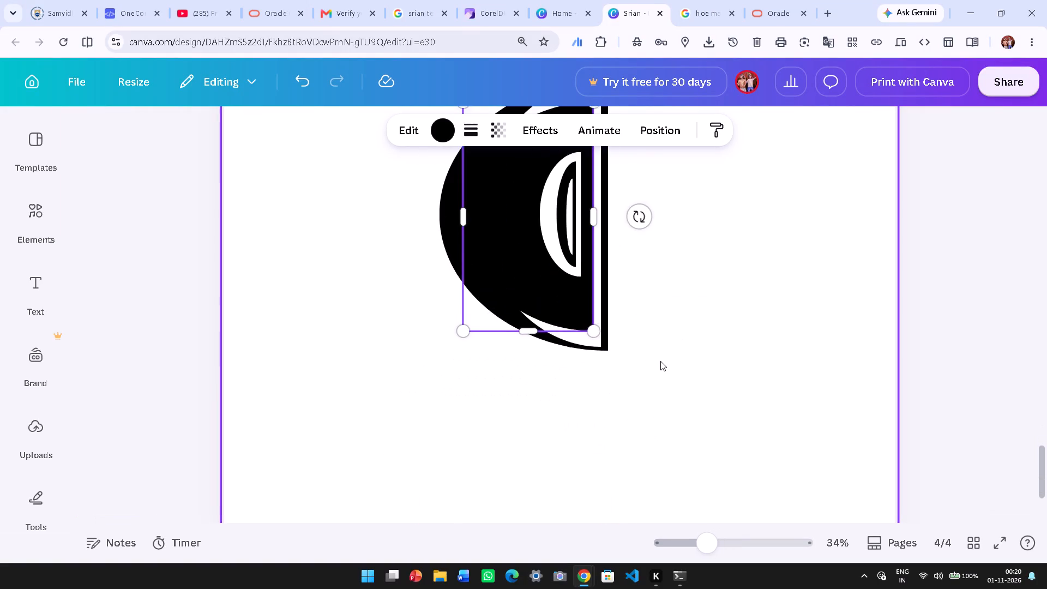
scroll(684, 359, up, 1)
drag(552, 404, 549, 393)
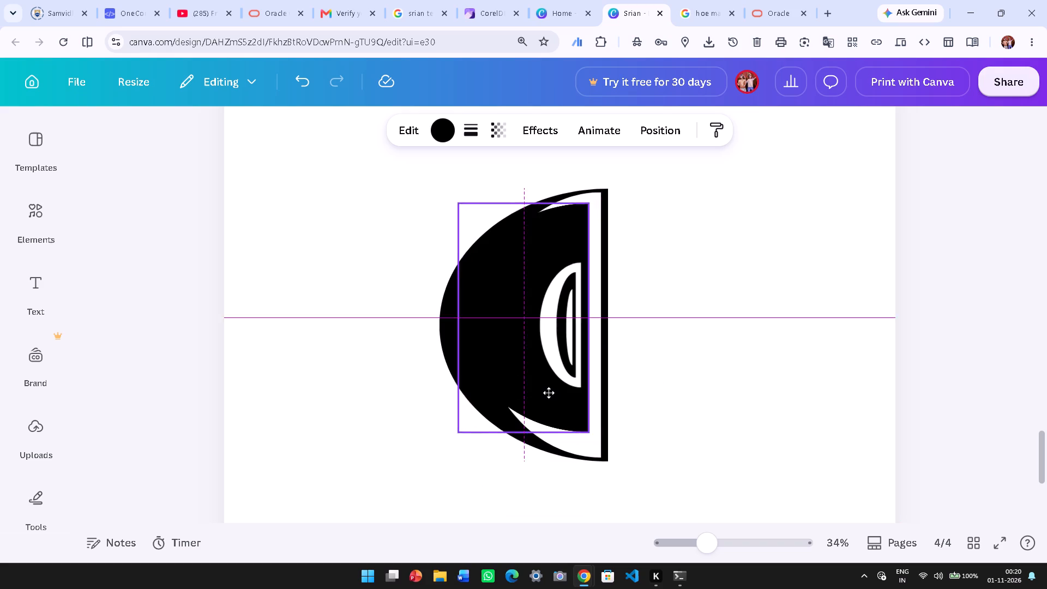
drag(549, 393, 552, 392)
drag(589, 429, 593, 437)
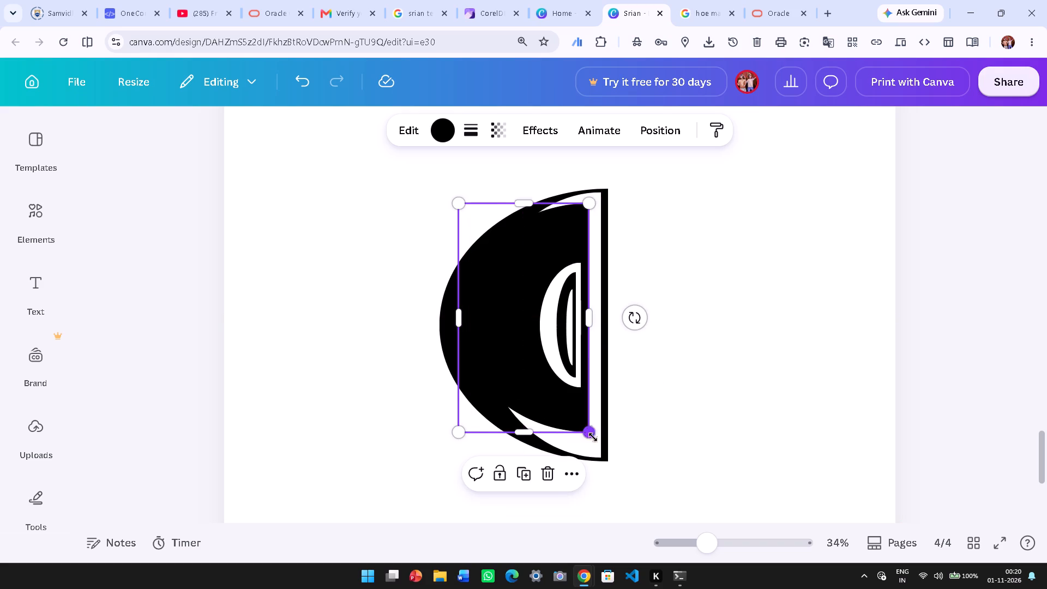
drag(593, 437, 595, 442)
Narrow the middle black semicircle from its curved side to about 718 by 281, leaving a white crescent before the outer black one.
drag(457, 322, 500, 344)
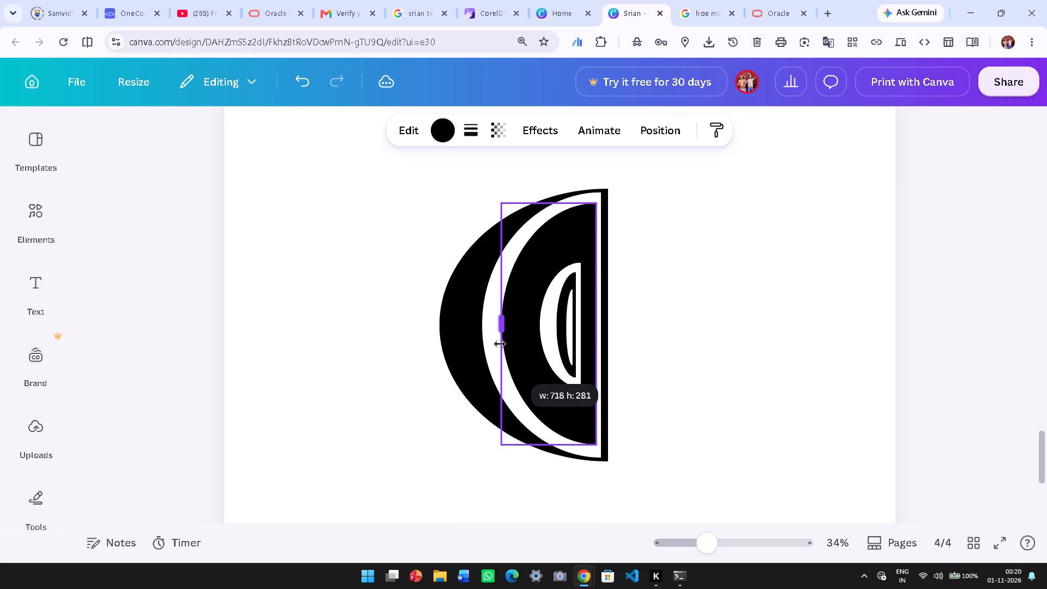
click(725, 292)
ctrl+scroll(582, 334, down, 3)
click(633, 326)
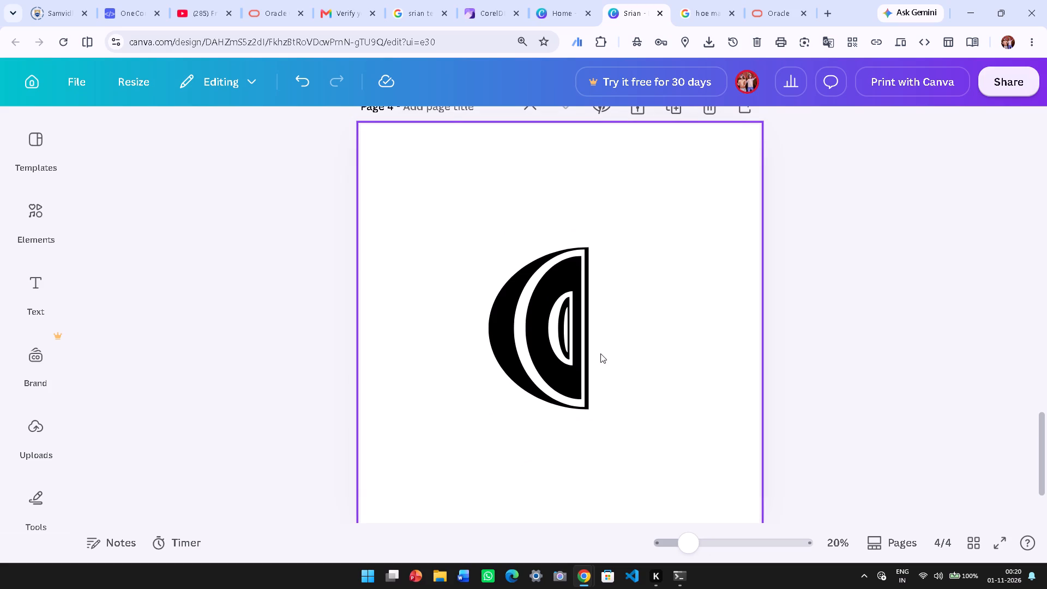
Enlarge the white semicircle inside the middle black one to about 631 tall and centre it vertically within the black shape.
ctrl+scroll(555, 341, up, 3)
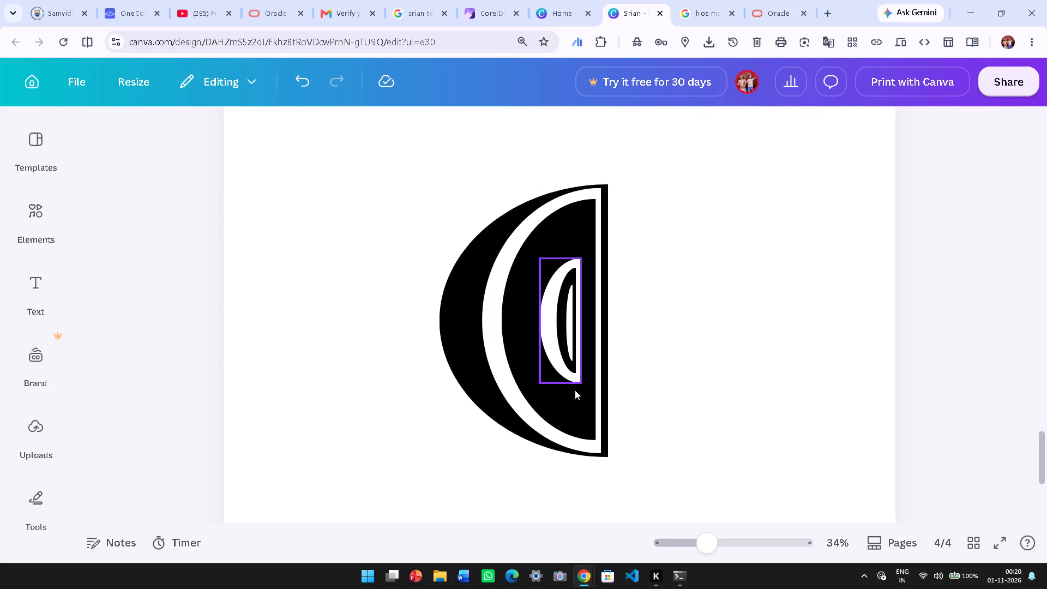
click(576, 376)
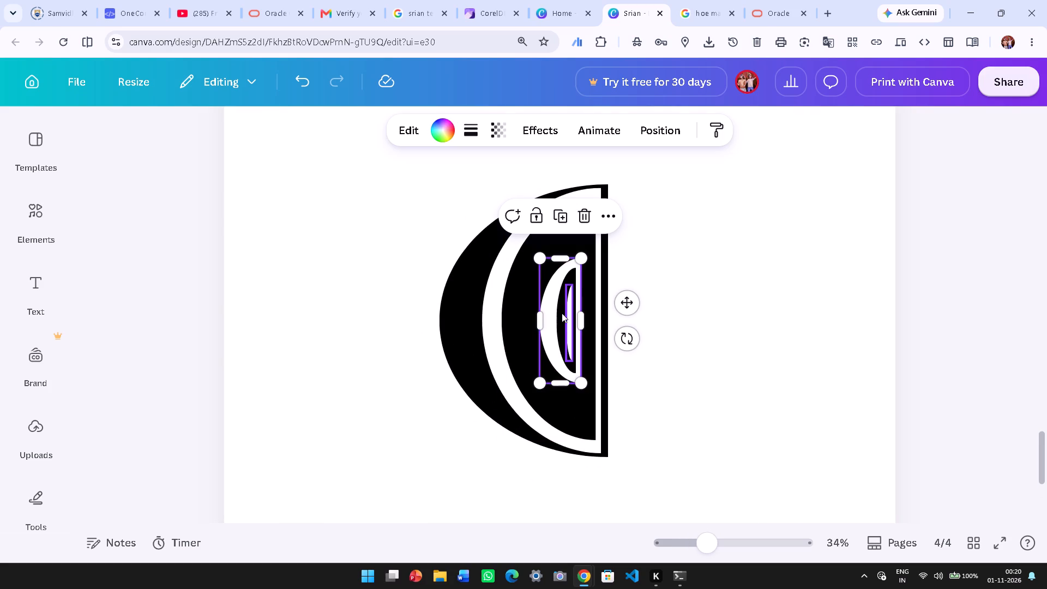
drag(553, 284, 558, 253)
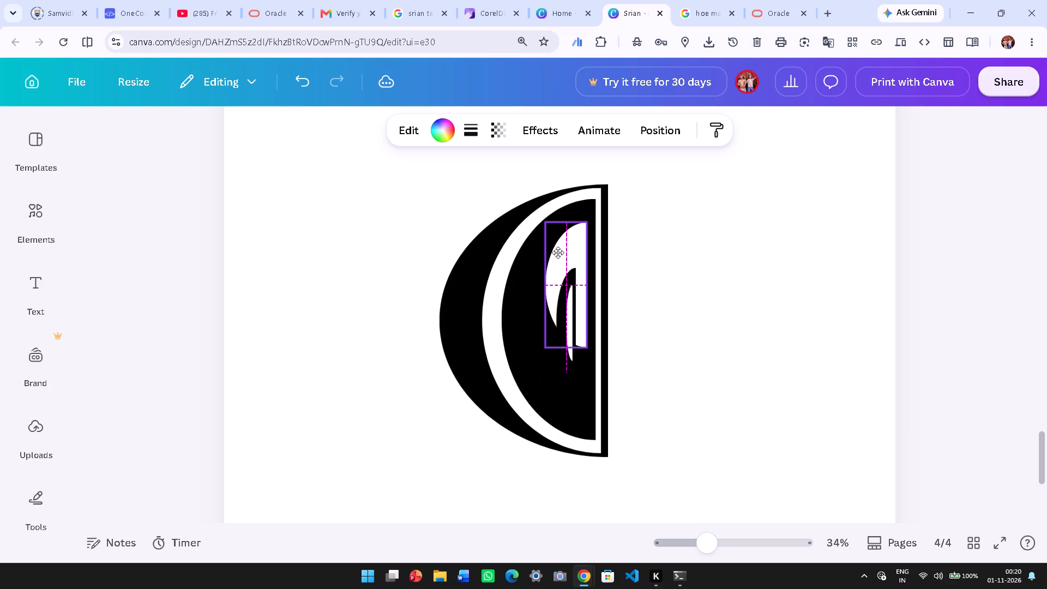
drag(558, 253, 558, 244)
drag(558, 244, 554, 238)
drag(582, 336, 595, 395)
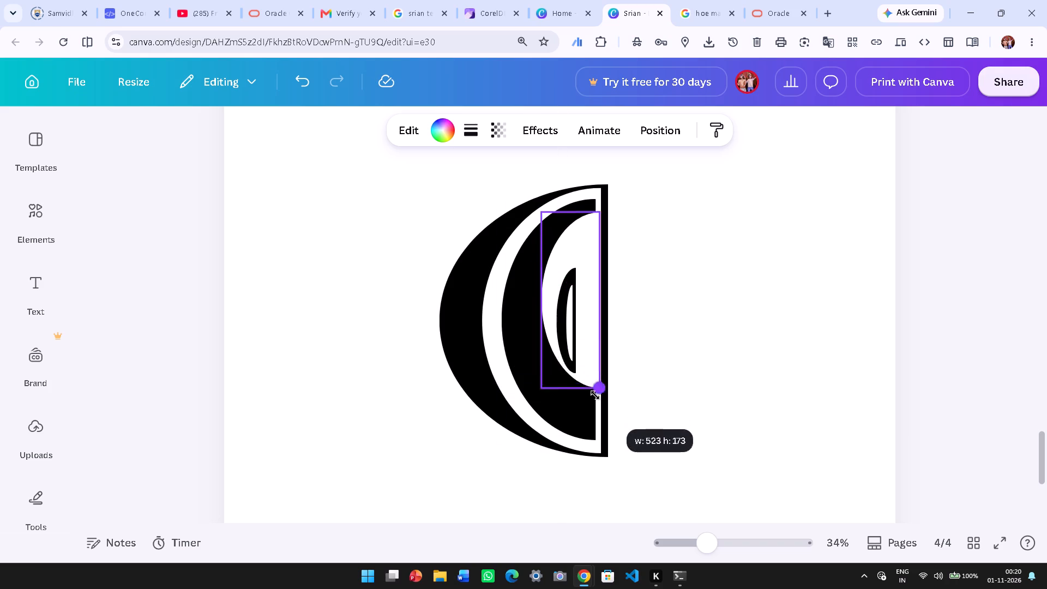
drag(595, 395, 603, 426)
drag(589, 380, 564, 381)
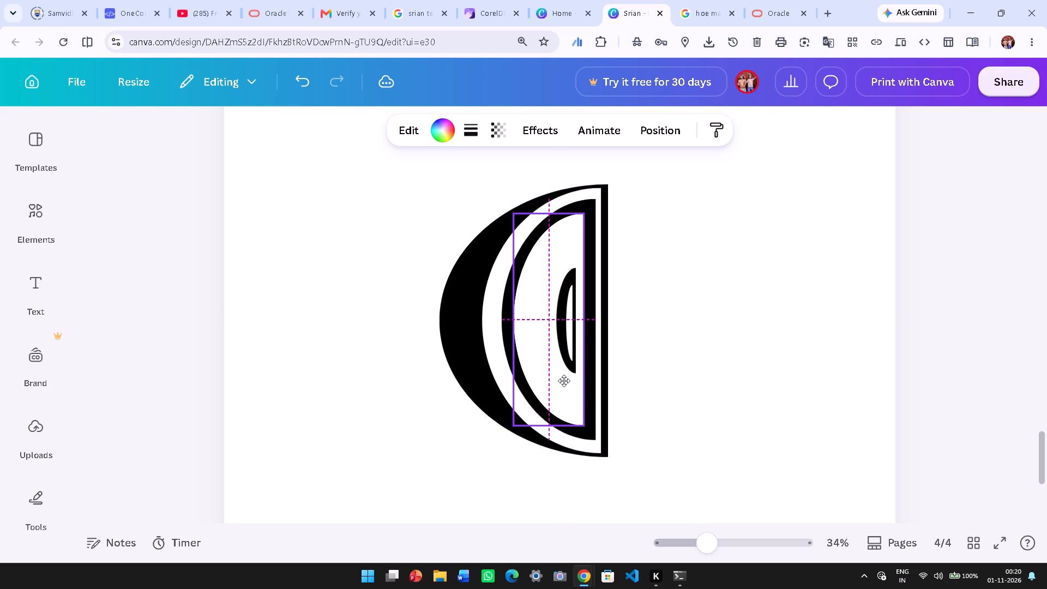
drag(564, 381, 564, 381)
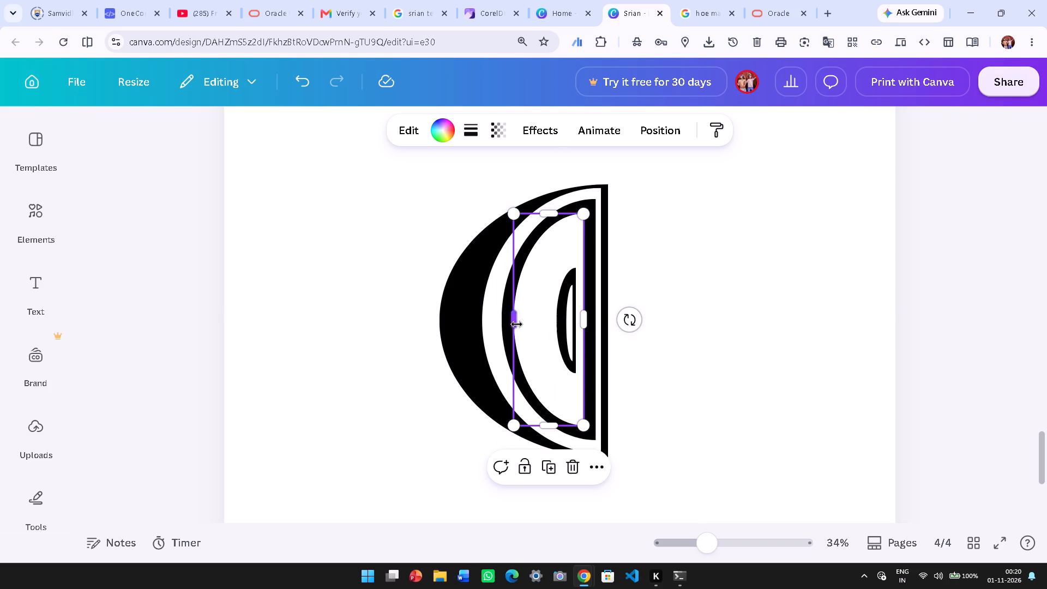
Narrow the inner white semicircle from its curved side to about 631 by 125, leaving a thicker black crescent around it.
drag(516, 323, 543, 338)
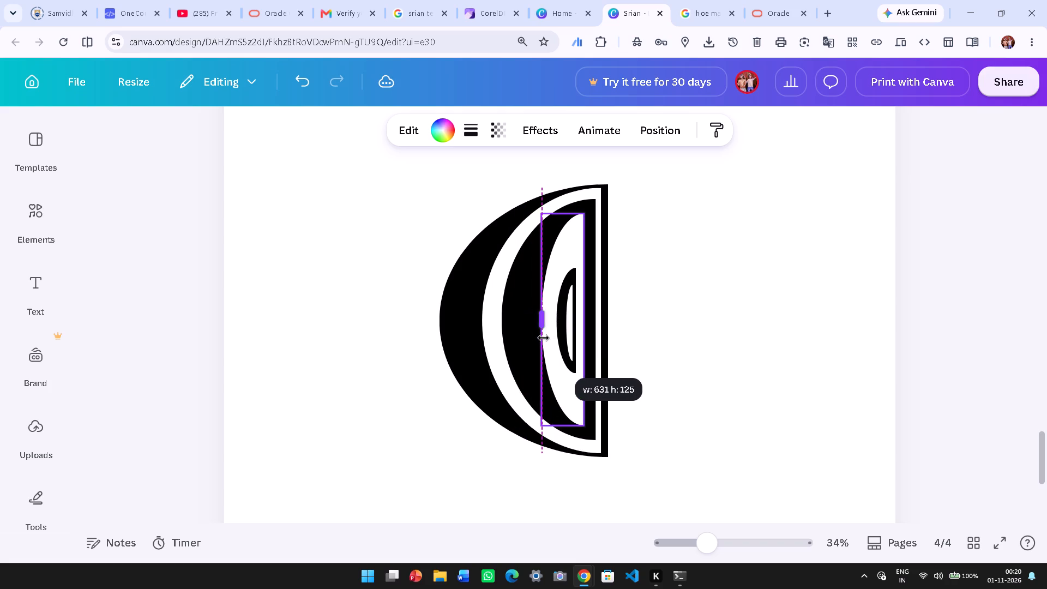
drag(543, 338, 546, 338)
click(787, 289)
ctrl+scroll(550, 344, down, 3)
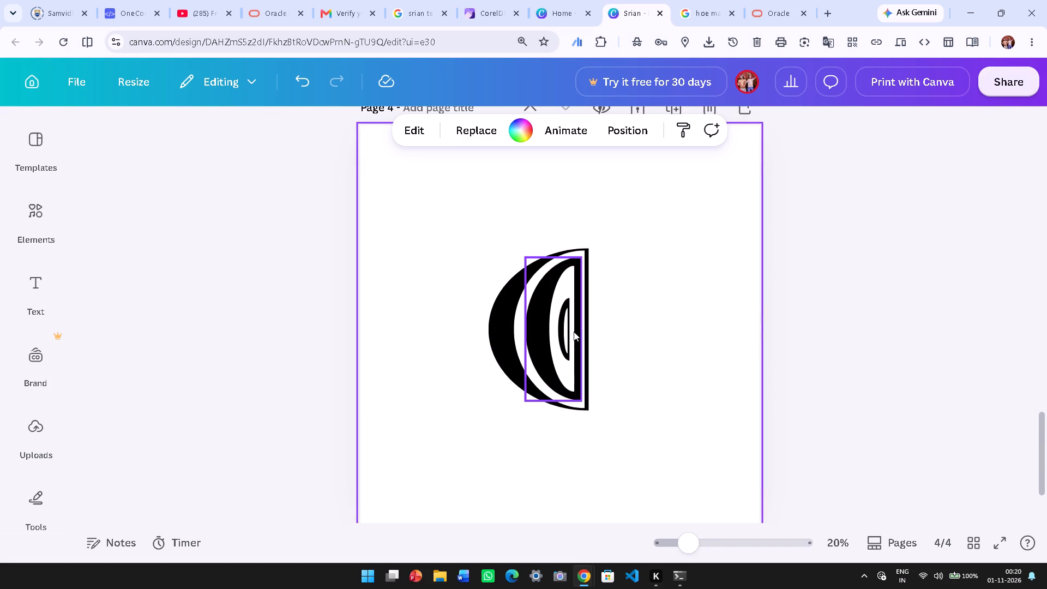
Enlarge the small inner black semicircle to nearly fill the inner white one and position it near the straight edge.
ctrl+scroll(562, 328, up, 6)
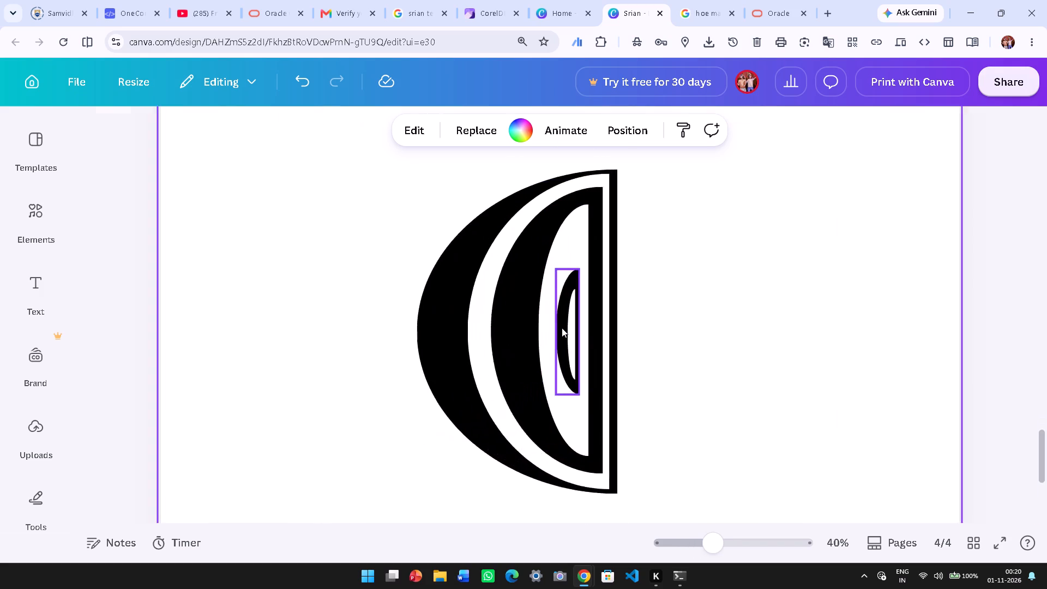
ctrl+scroll(562, 328, up, 2)
ctrl+scroll(585, 256, down, 1)
drag(586, 239, 586, 212)
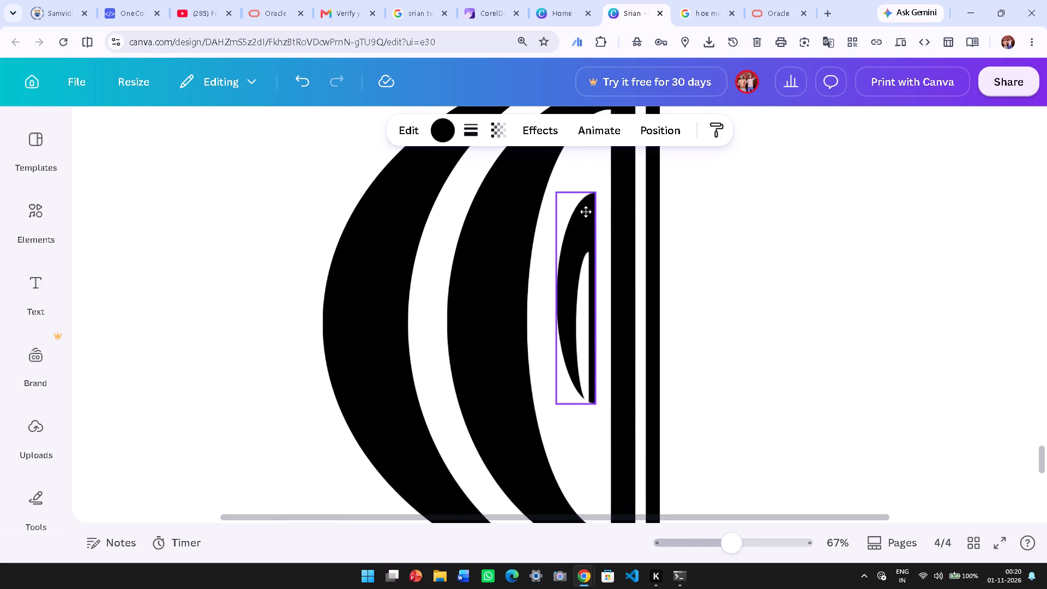
drag(586, 212, 587, 164)
click(590, 163)
drag(599, 355, 599, 357)
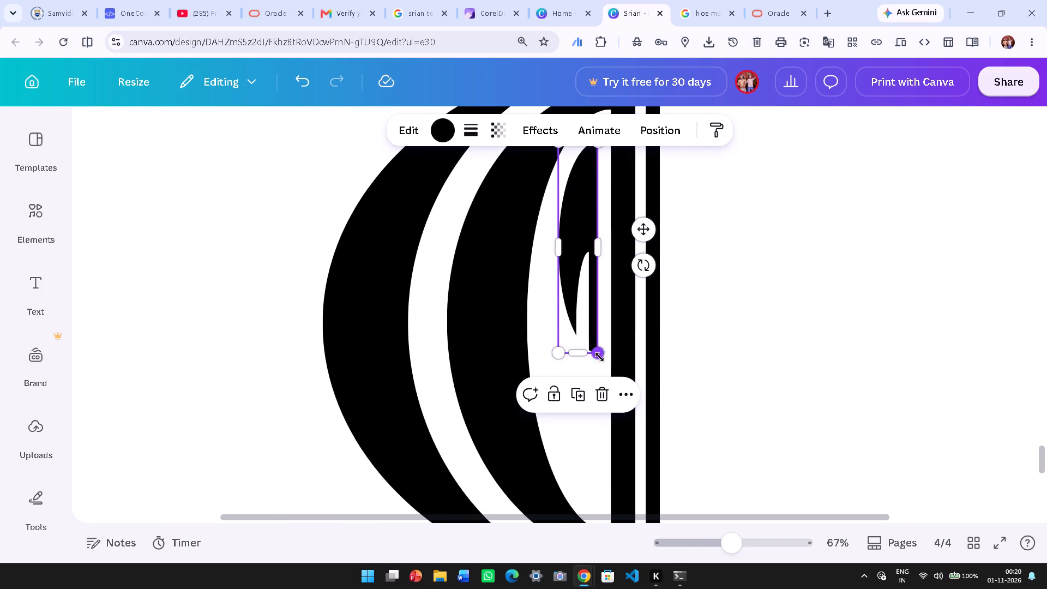
drag(599, 357, 646, 498)
drag(604, 413, 583, 431)
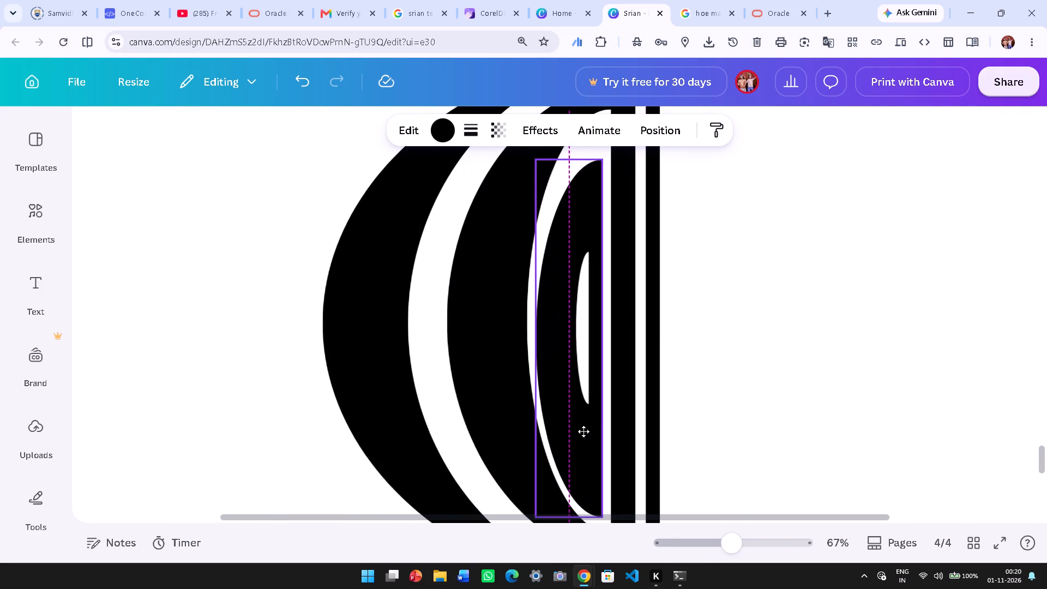
drag(583, 431, 582, 431)
click(582, 431)
Narrow the inner black semicircle from its curved side and centre it vertically, leaving a white border all around.
scroll(667, 377, down, 3)
scroll(667, 377, up, 3)
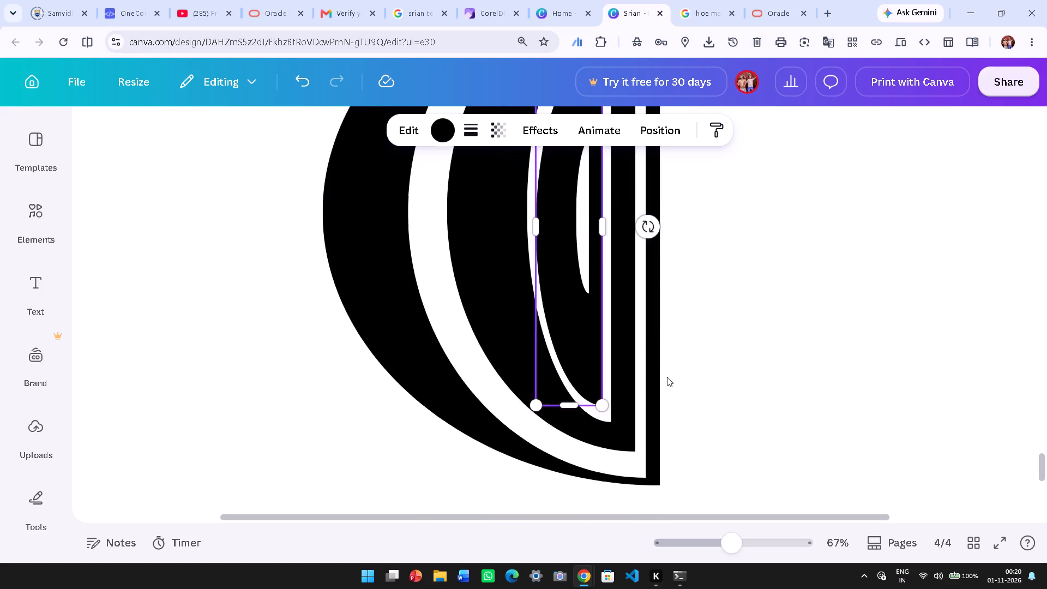
ctrl+scroll(667, 377, down, 2)
drag(550, 351, 562, 350)
click(562, 350)
drag(583, 422, 587, 410)
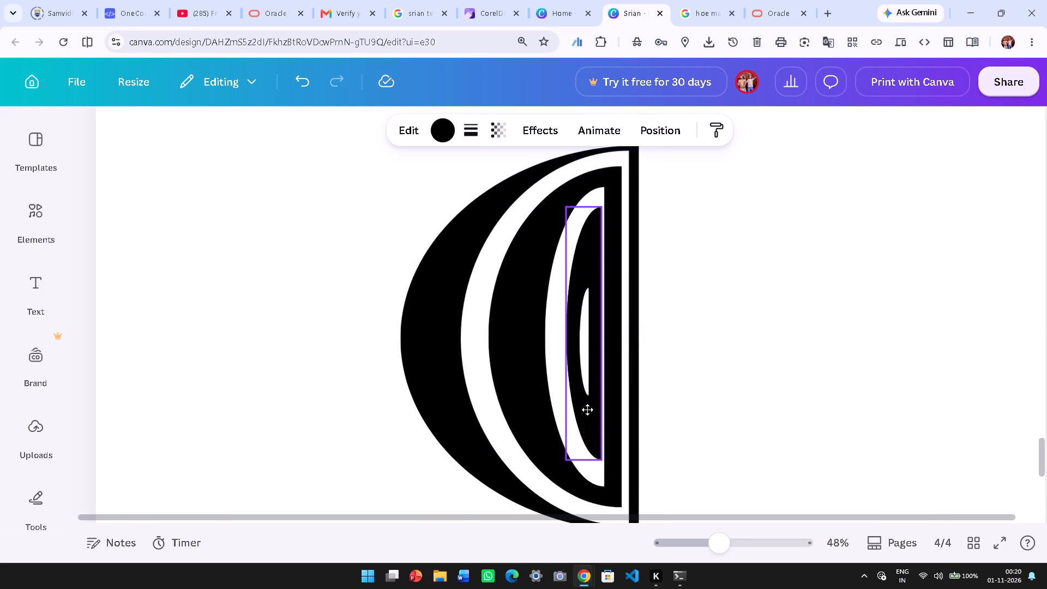
drag(587, 410, 584, 407)
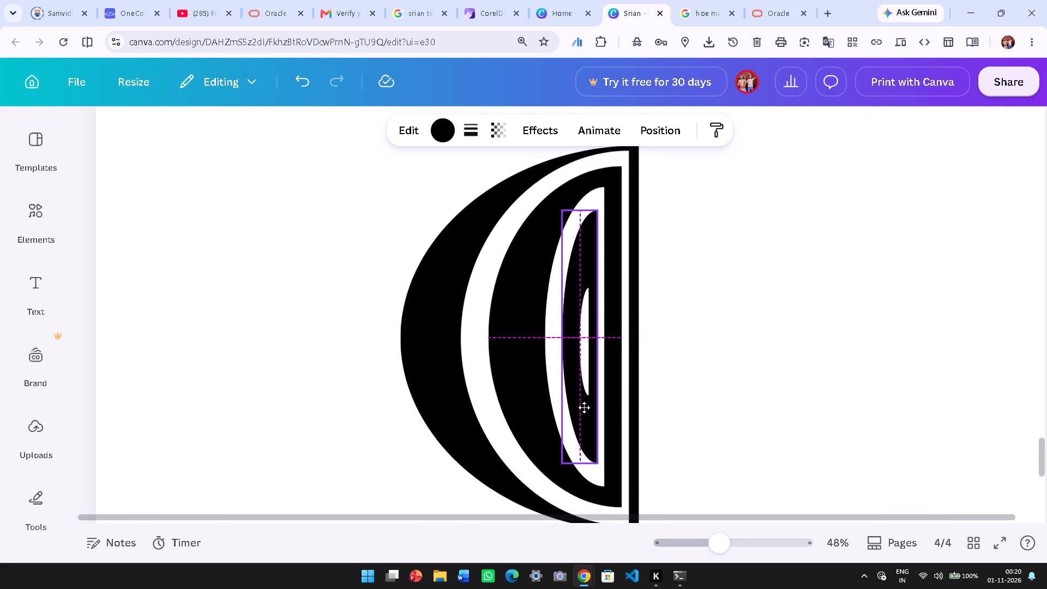
drag(584, 407, 585, 412)
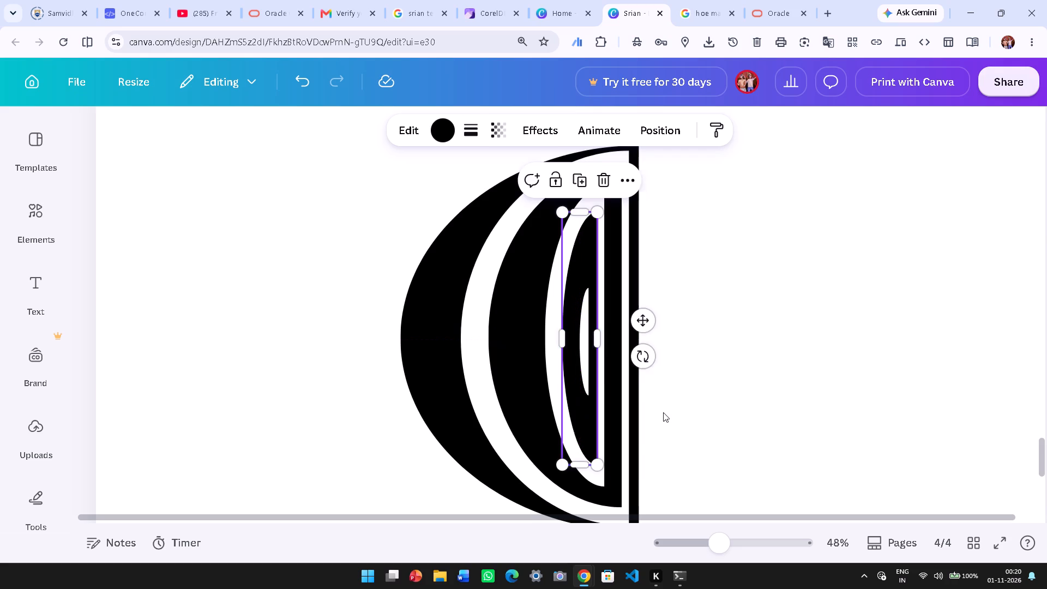
click(720, 395)
Widen the innermost white sliver toward its curved side to about 227 by 38.
click(586, 370)
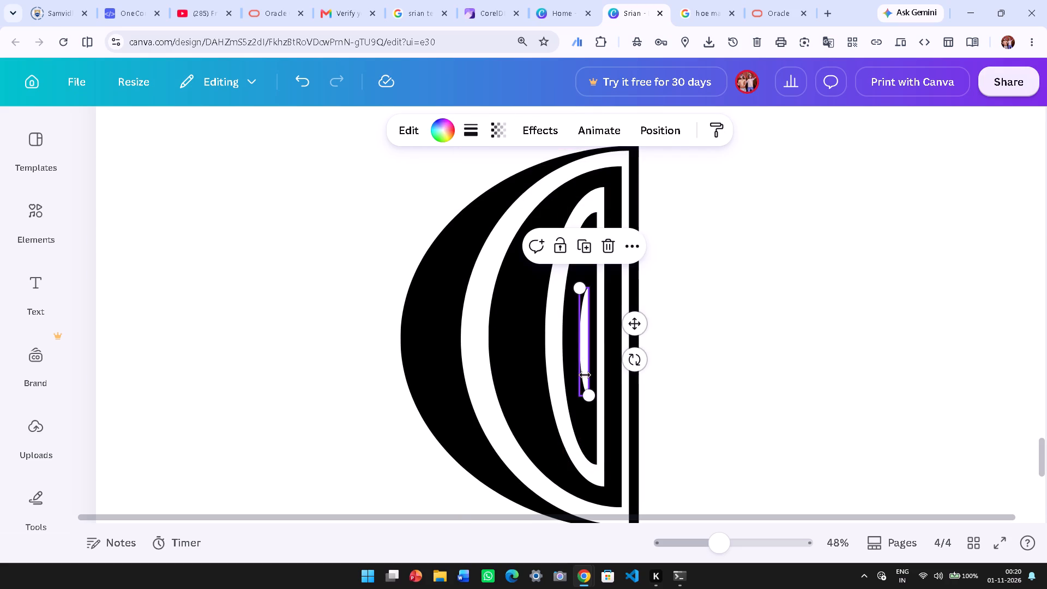
drag(581, 345, 574, 345)
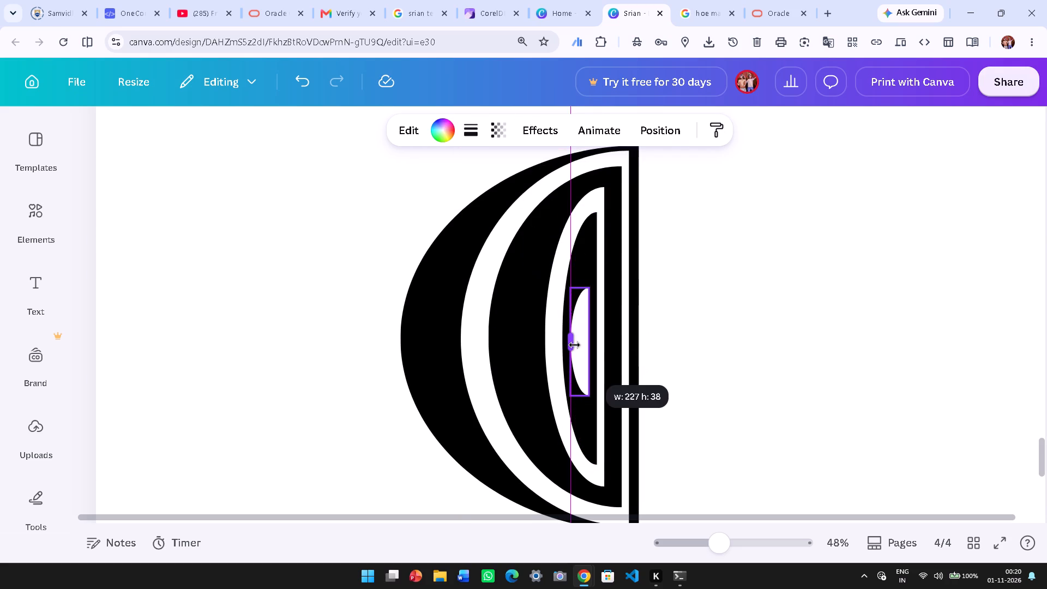
drag(574, 345, 574, 345)
click(722, 354)
Enlarge the innermost white semicircle, place it inside the inner black one and narrow its curved side to leave a black border.
drag(574, 348, 574, 317)
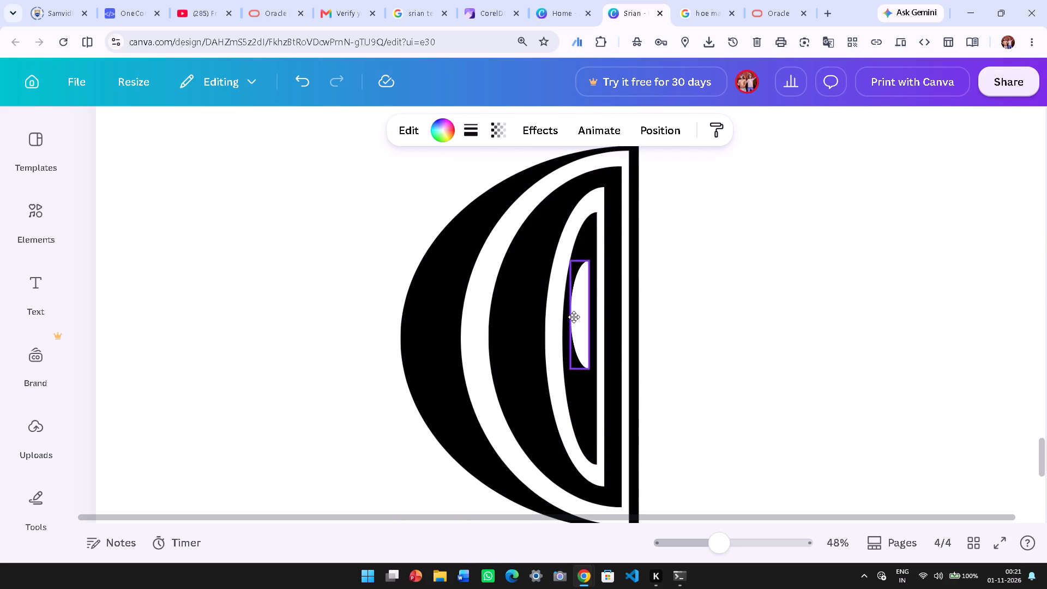
drag(574, 317, 574, 311)
drag(589, 362, 600, 434)
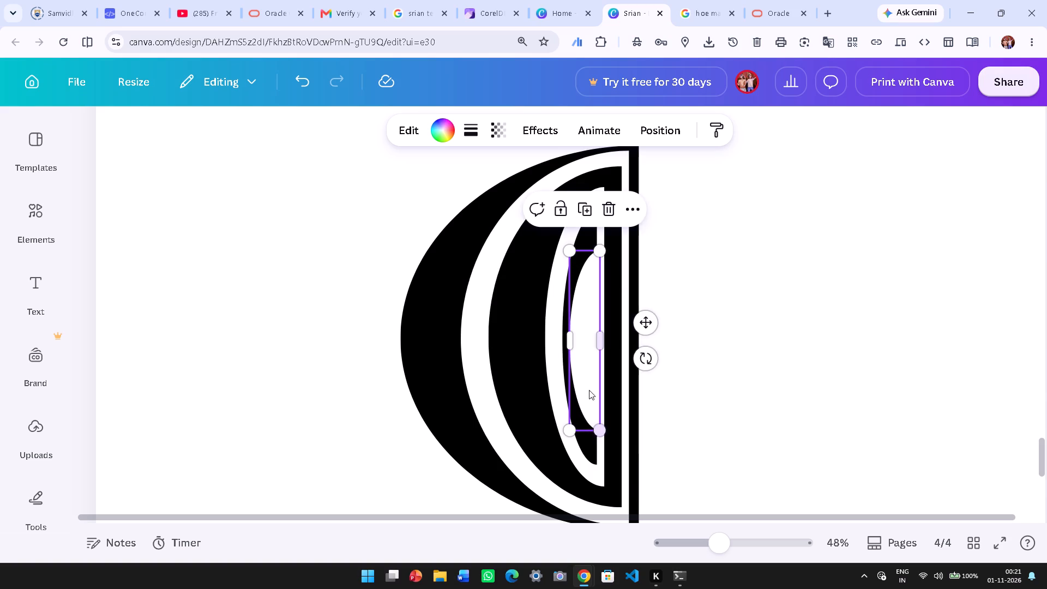
drag(585, 381, 575, 389)
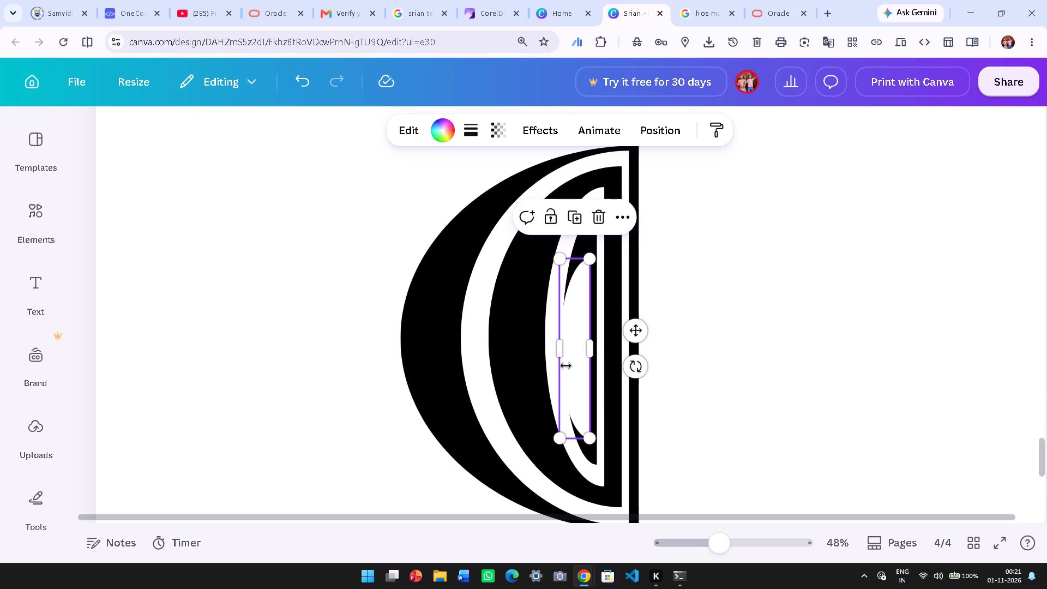
drag(556, 348, 571, 354)
click(571, 354)
click(723, 353)
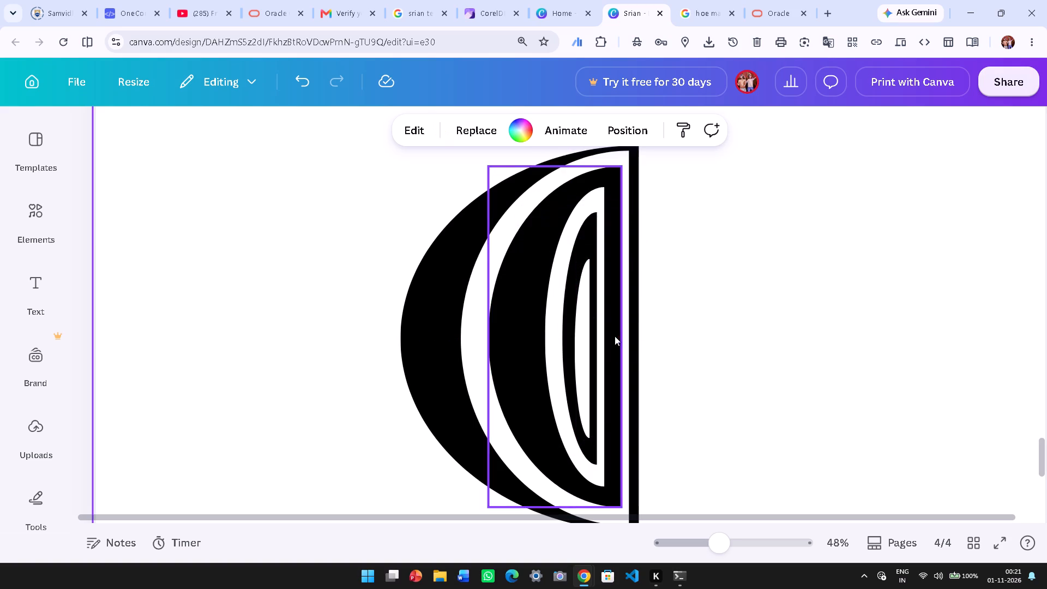
ctrl+scroll(615, 336, down, 5)
ctrl+scroll(491, 332, down, 4)
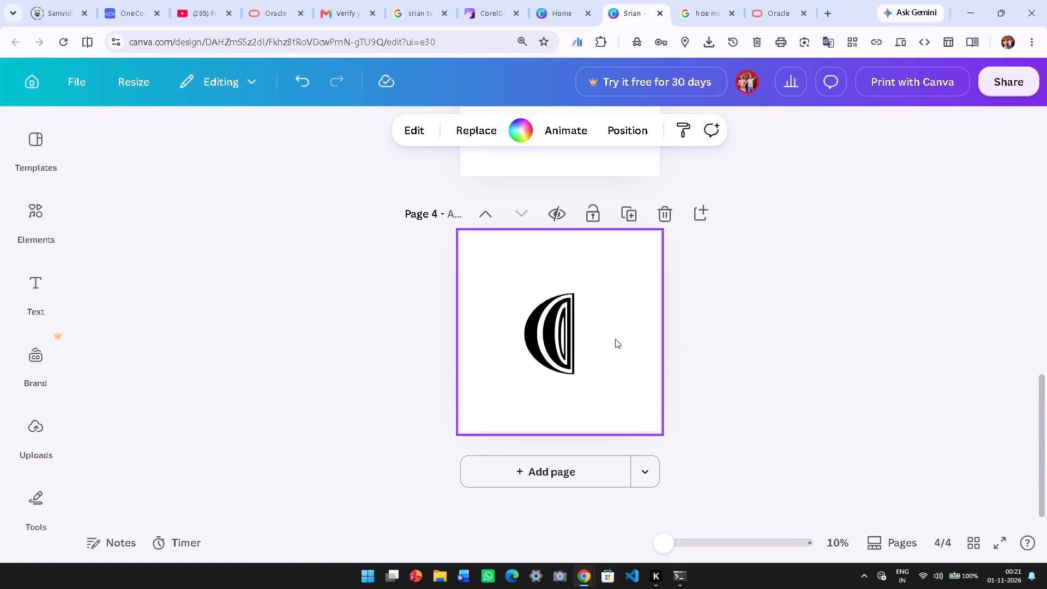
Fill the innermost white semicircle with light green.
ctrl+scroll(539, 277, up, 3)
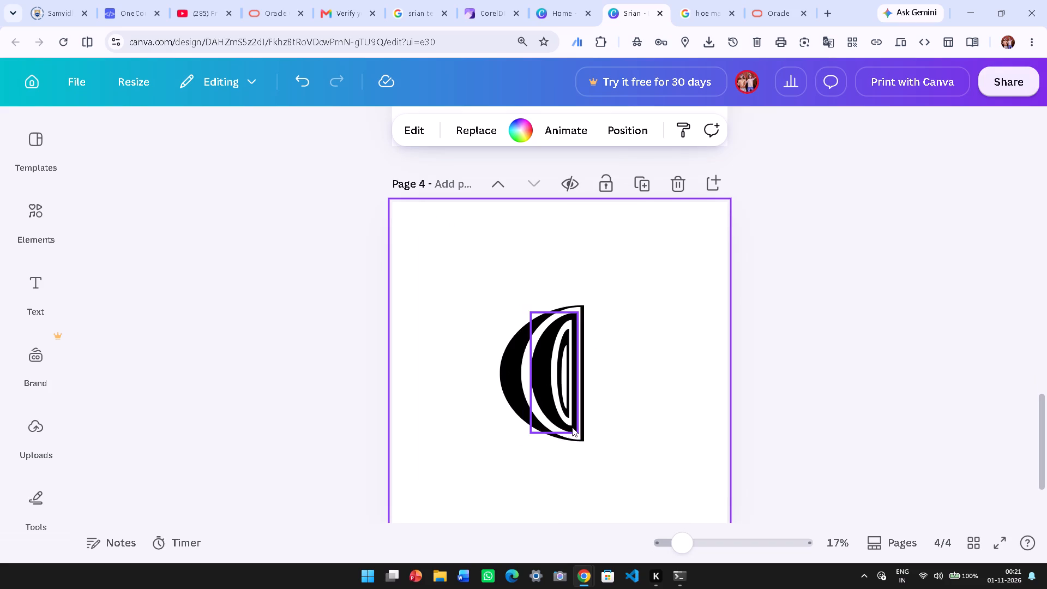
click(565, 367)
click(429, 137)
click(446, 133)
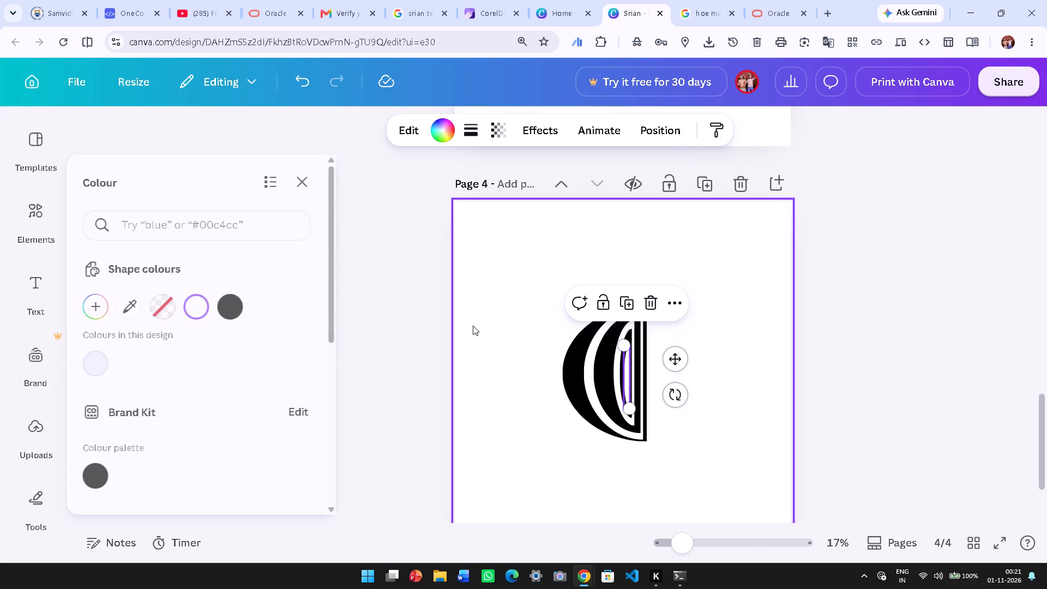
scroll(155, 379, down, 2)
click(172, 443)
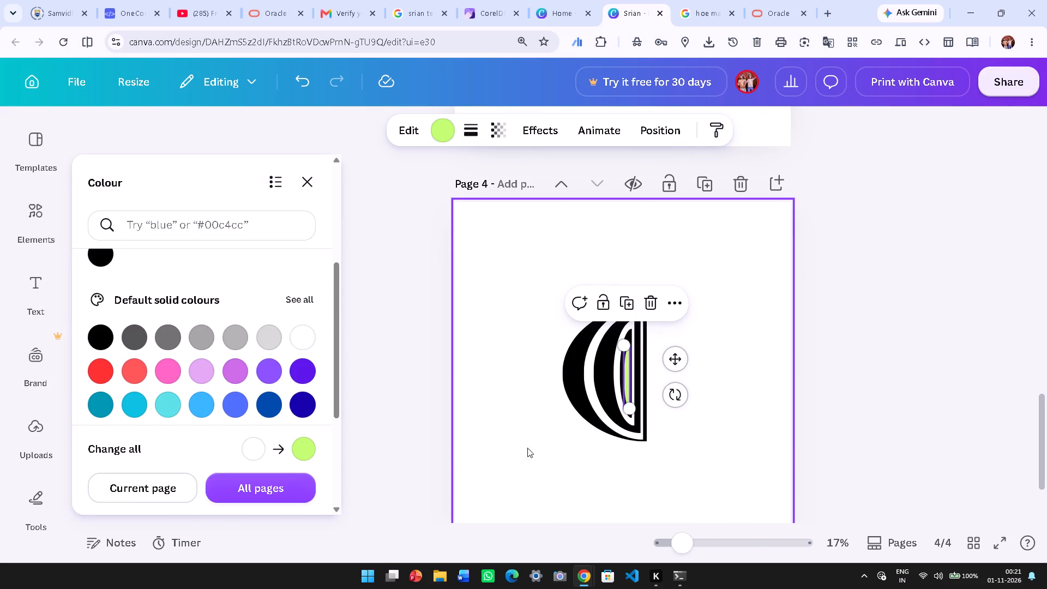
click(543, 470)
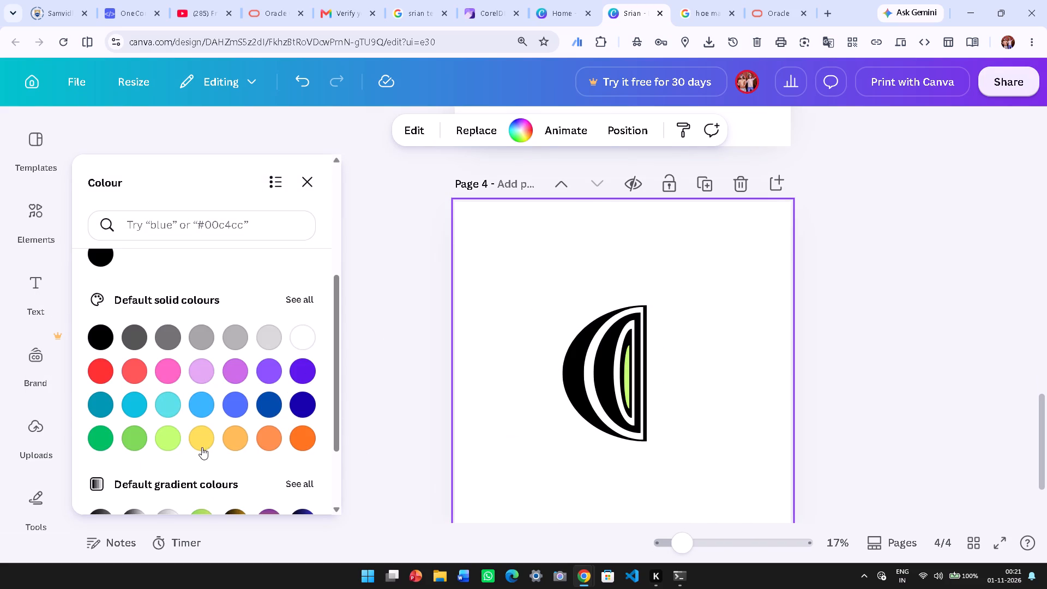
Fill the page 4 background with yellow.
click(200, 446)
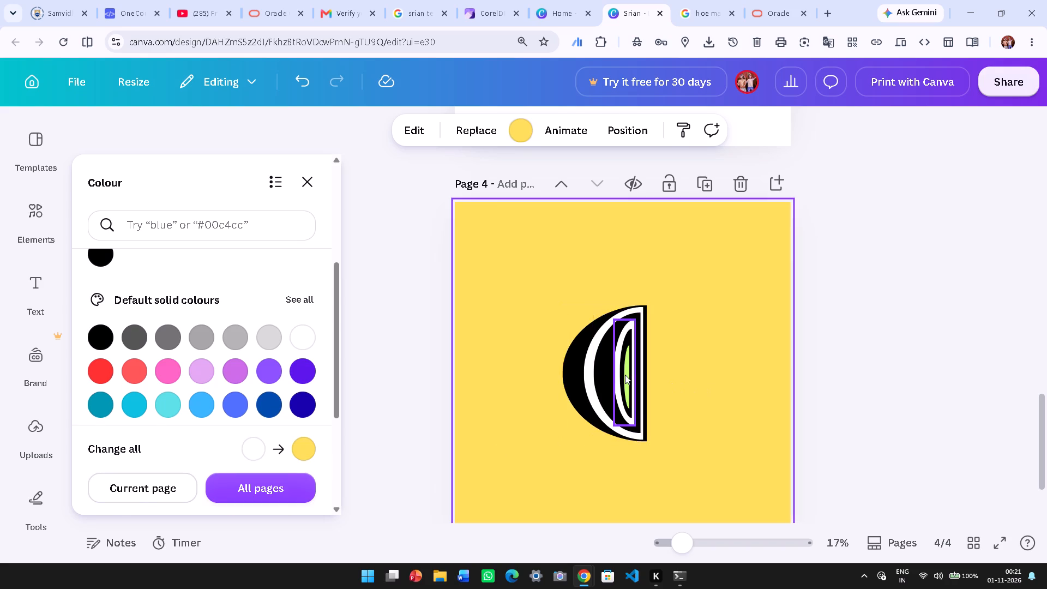
Fill the innermost semicircle with yellow (#FFDE59).
click(625, 375)
click(200, 432)
click(571, 447)
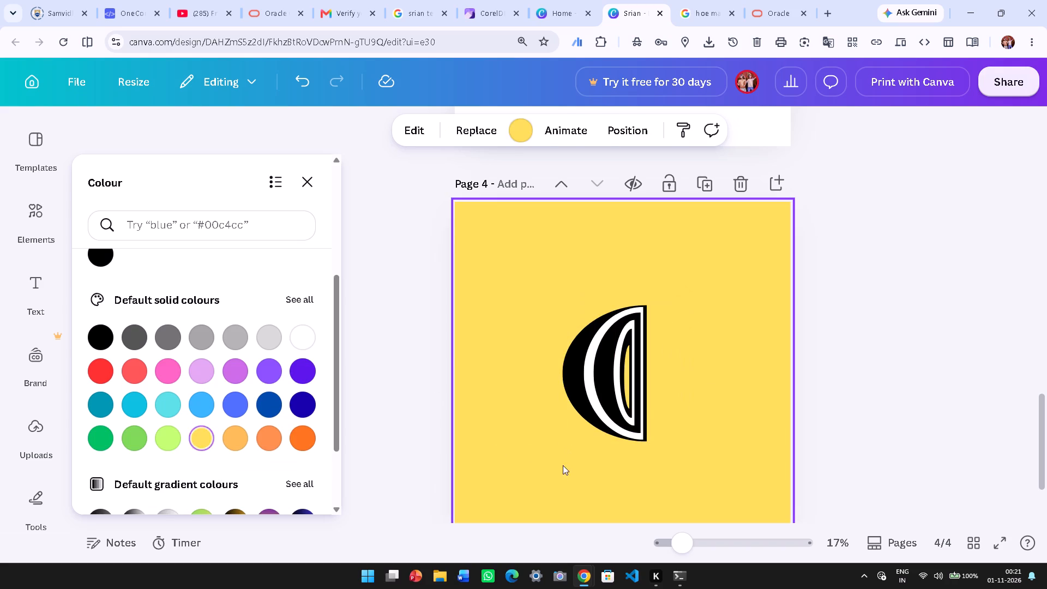
click(556, 464)
click(476, 405)
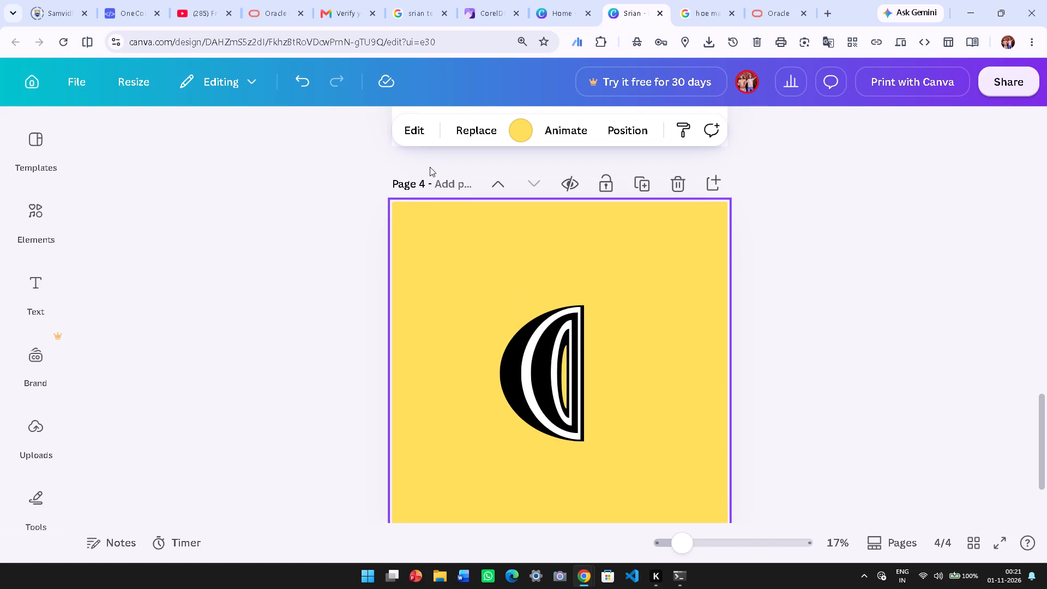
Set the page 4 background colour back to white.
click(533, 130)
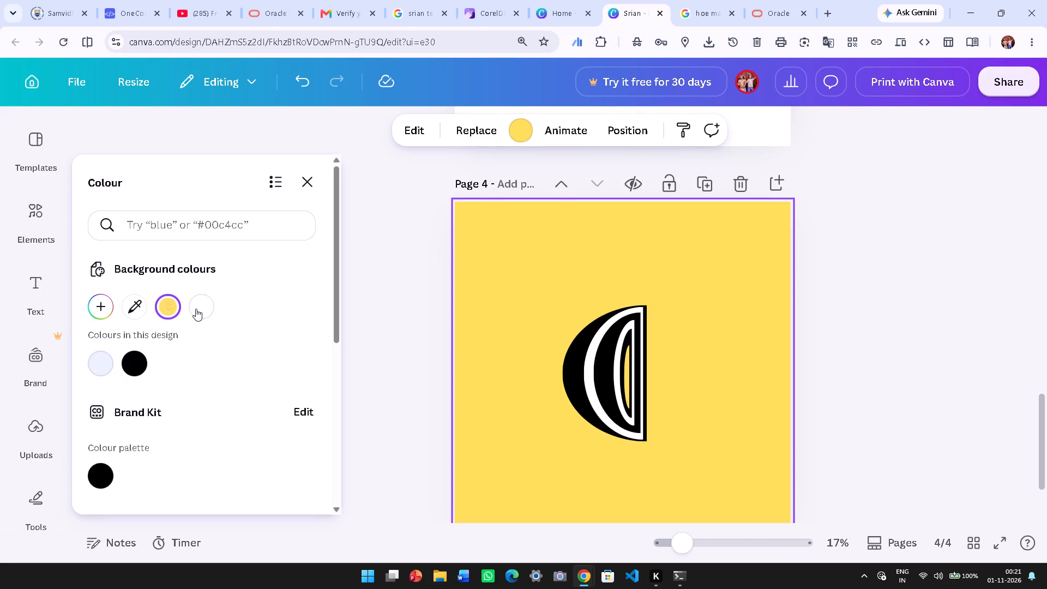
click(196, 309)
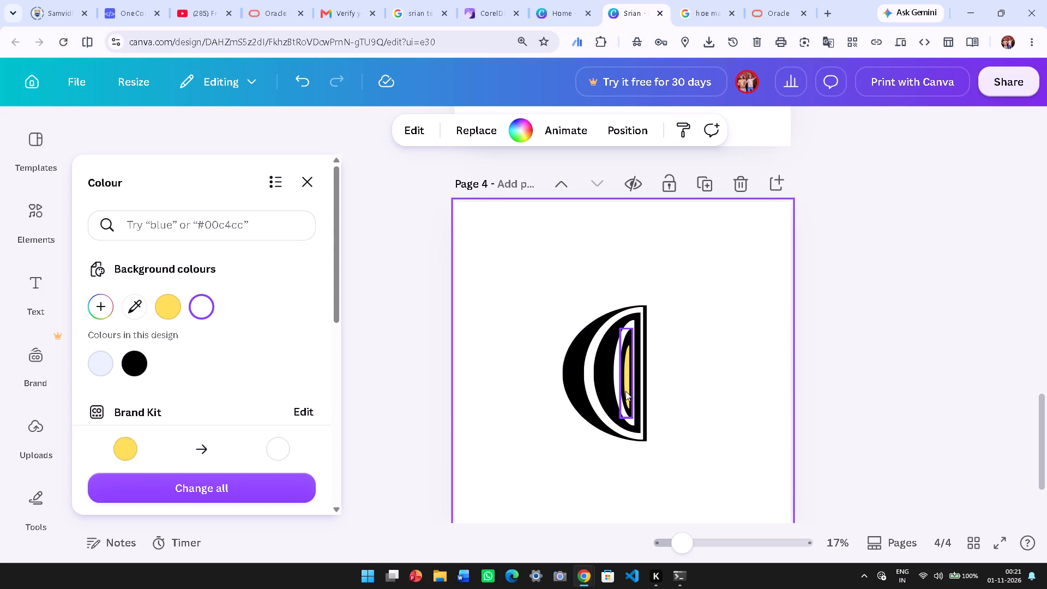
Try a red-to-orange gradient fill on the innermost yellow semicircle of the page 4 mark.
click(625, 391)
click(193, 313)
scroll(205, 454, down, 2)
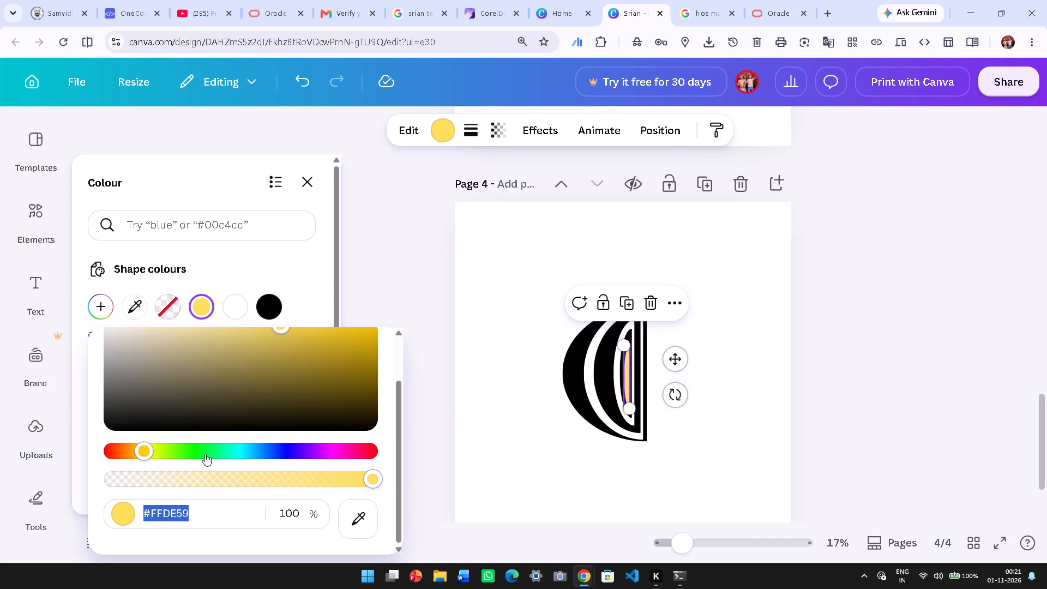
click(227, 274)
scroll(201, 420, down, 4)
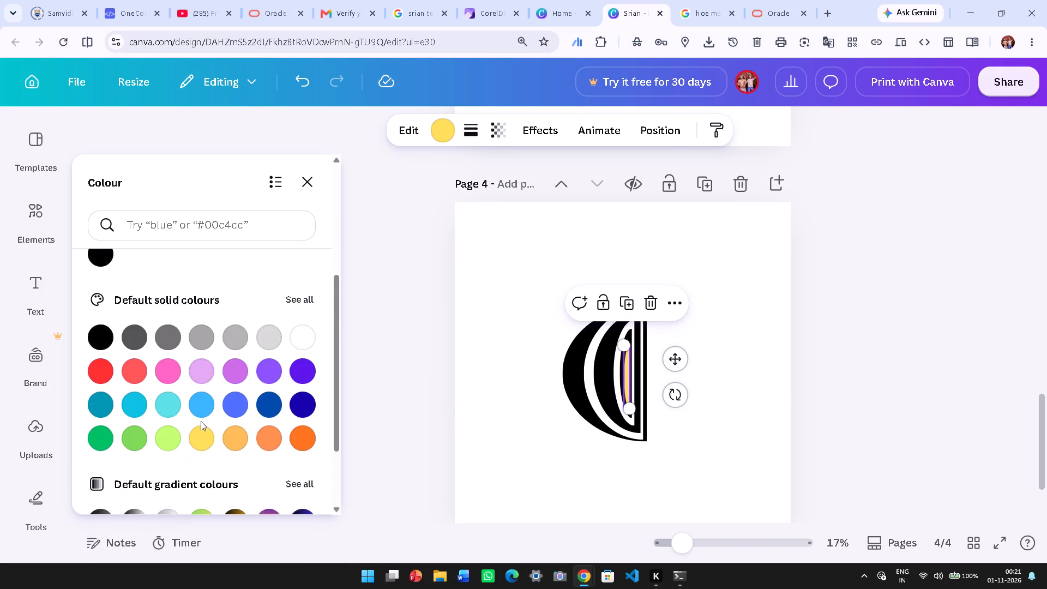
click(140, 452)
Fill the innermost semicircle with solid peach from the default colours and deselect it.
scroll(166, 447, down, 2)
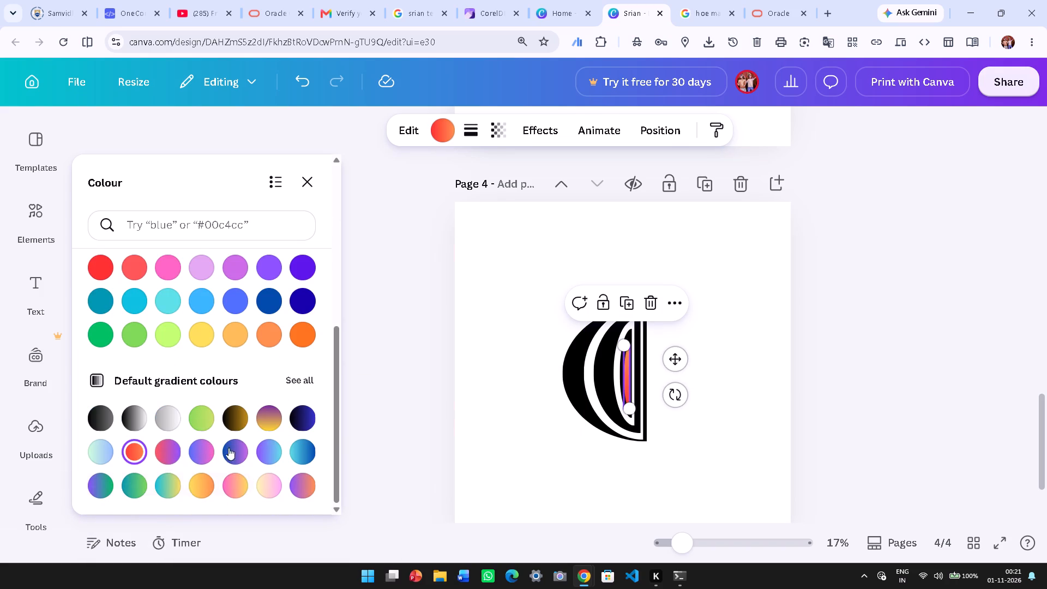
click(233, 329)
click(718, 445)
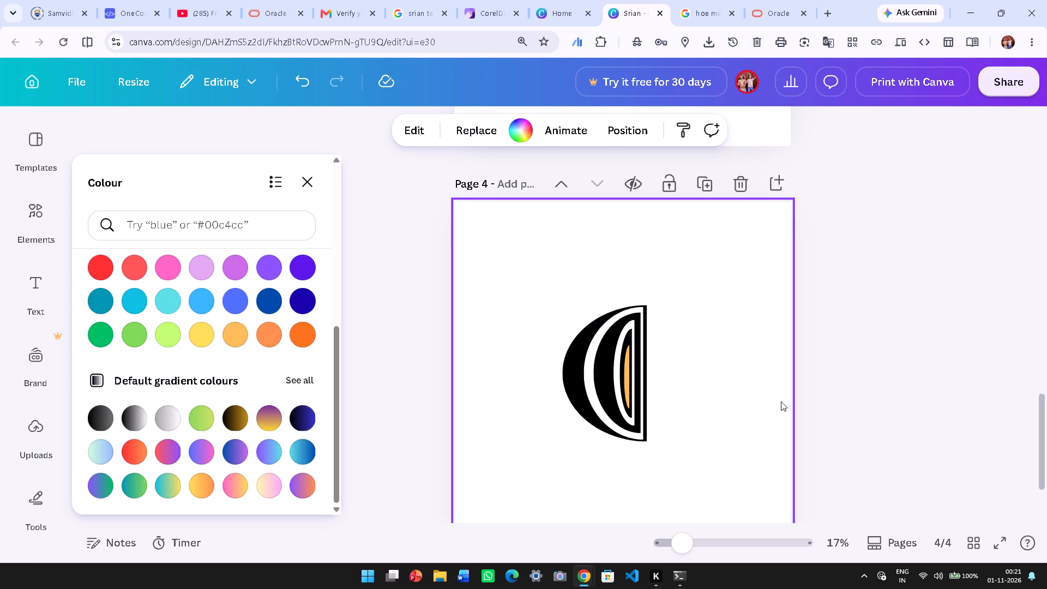
Fill the innermost semicircle of the page 4 mark with black and deselect it.
ctrl+scroll(636, 404, down, 2)
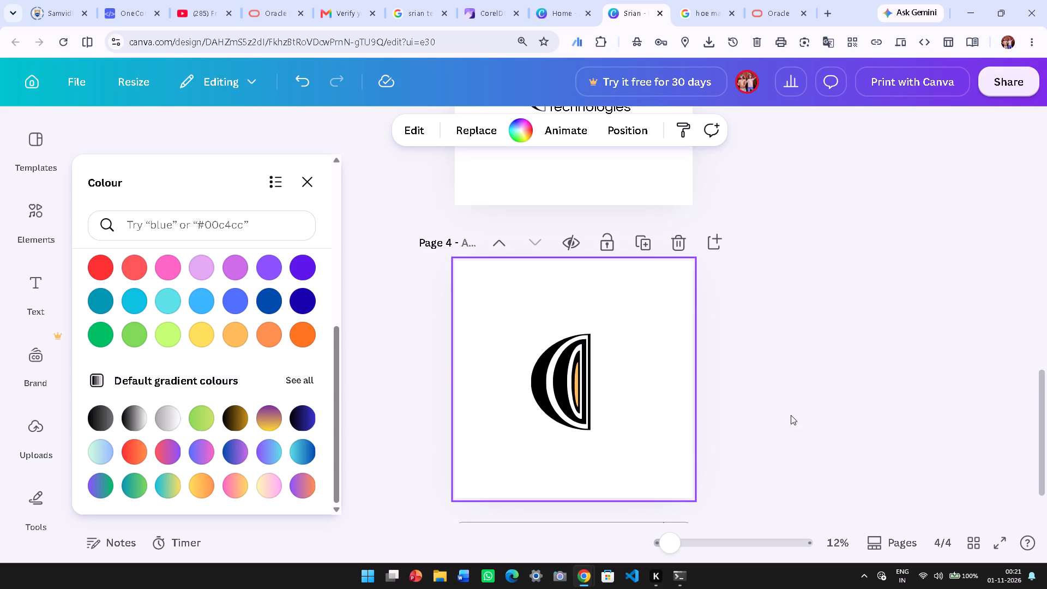
click(578, 399)
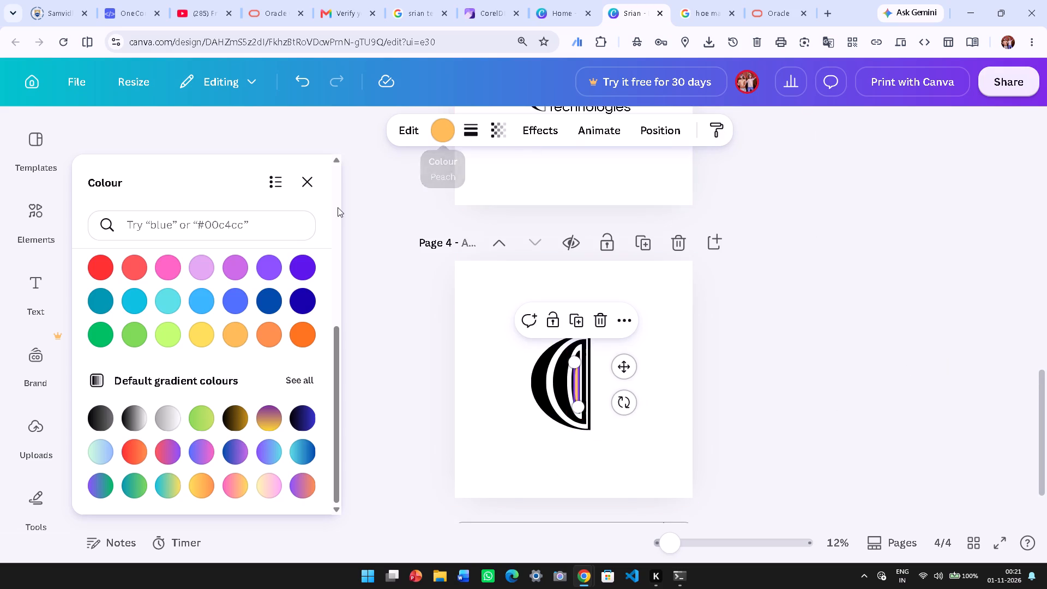
scroll(212, 307, up, 2)
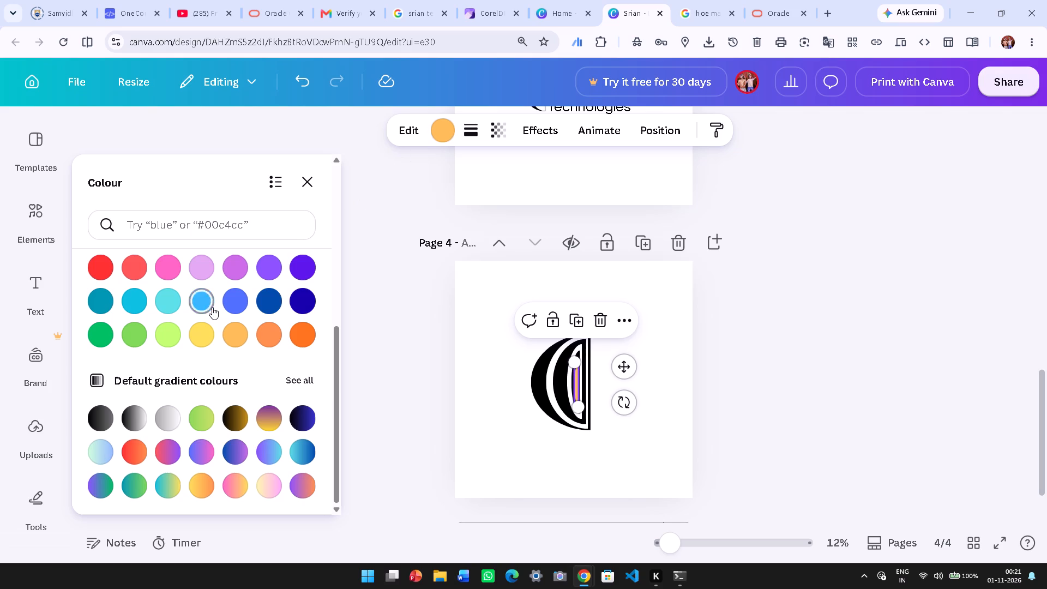
scroll(212, 307, up, 2)
click(276, 302)
click(624, 477)
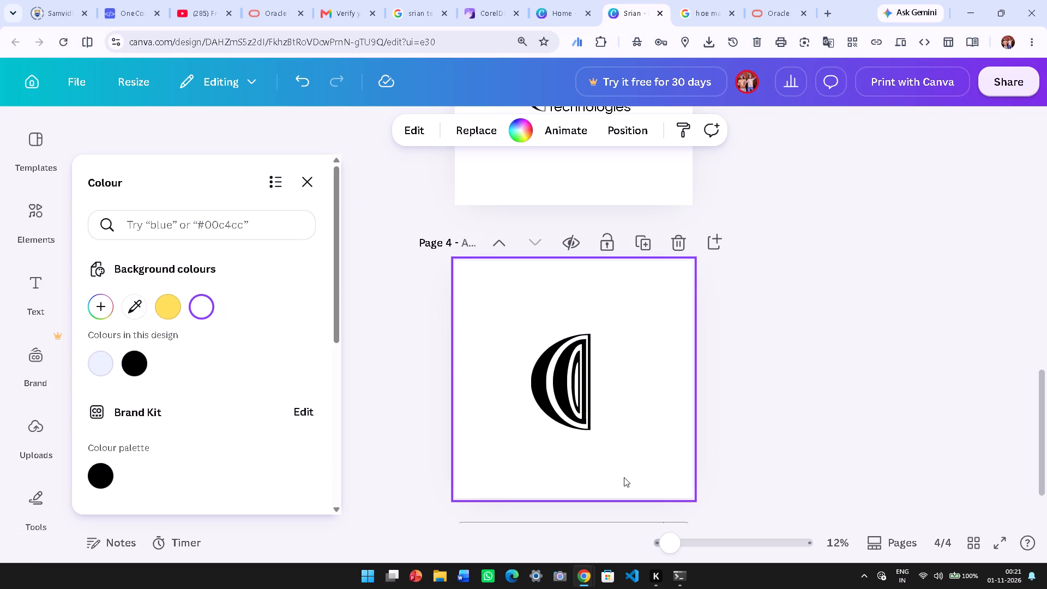
ctrl+scroll(495, 466, up, 2)
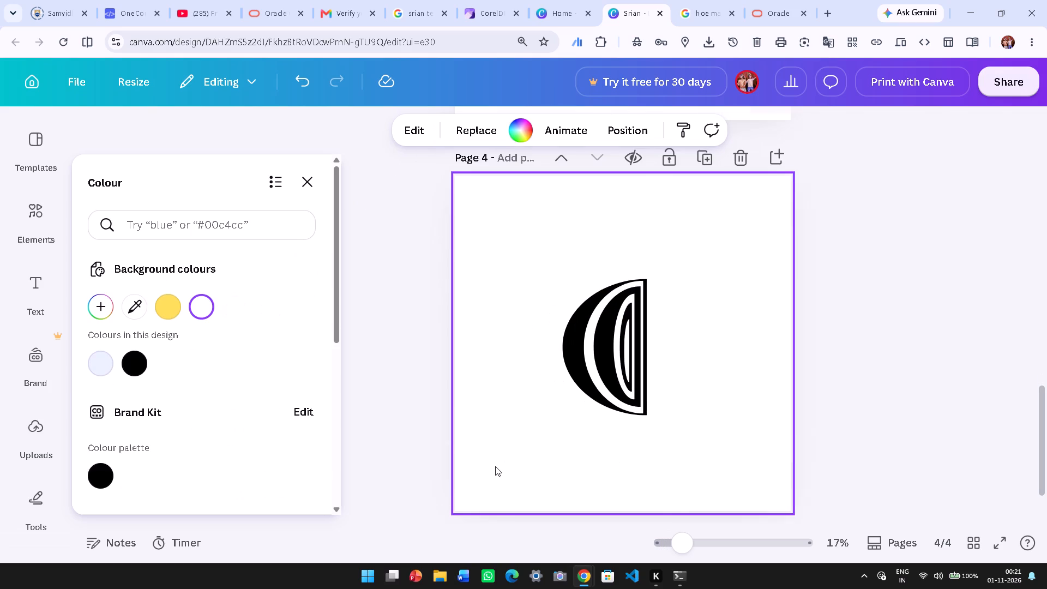
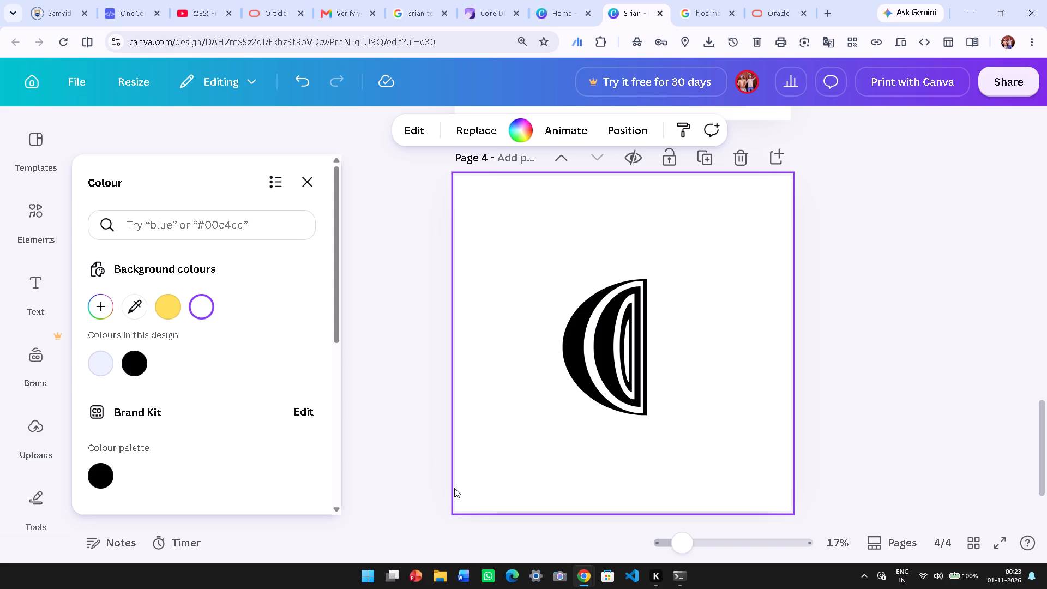
Compare the logo designs on pages 2, 3 and 4.
click(652, 456)
scroll(634, 410, up, 3)
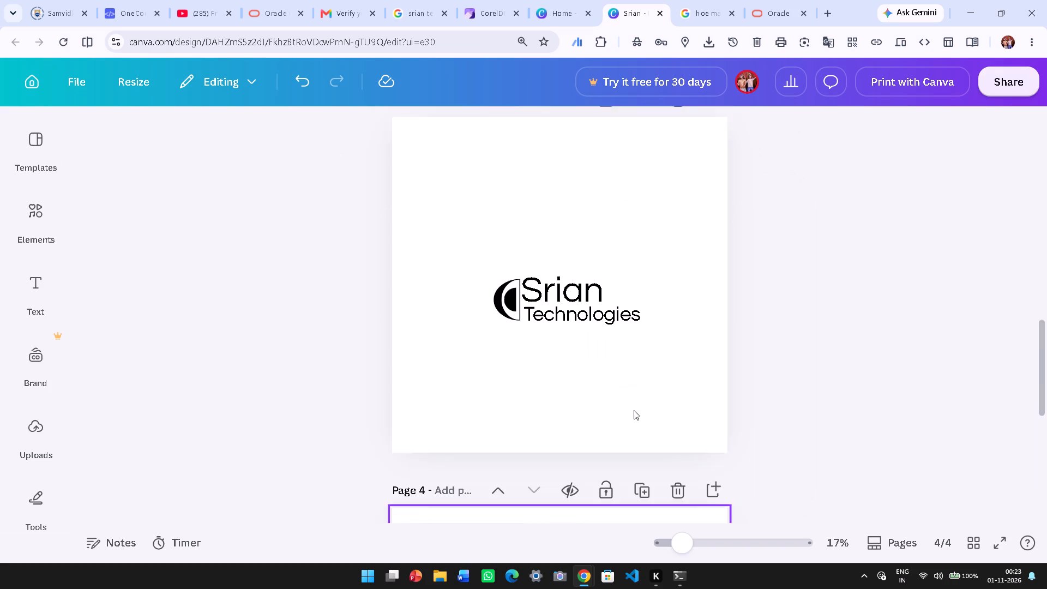
scroll(634, 410, down, 2)
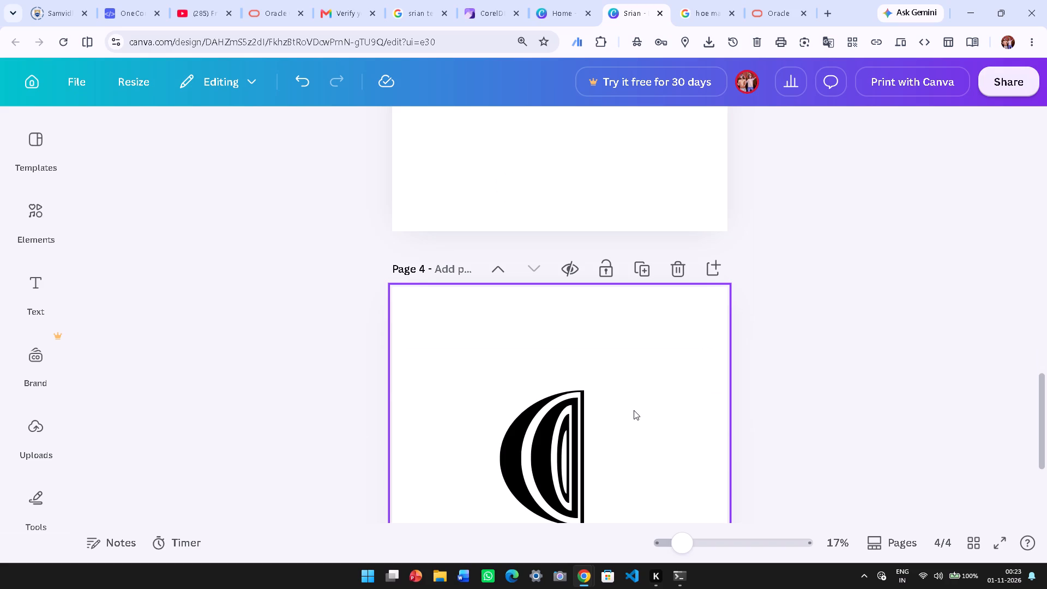
scroll(634, 410, up, 8)
scroll(634, 410, down, 3)
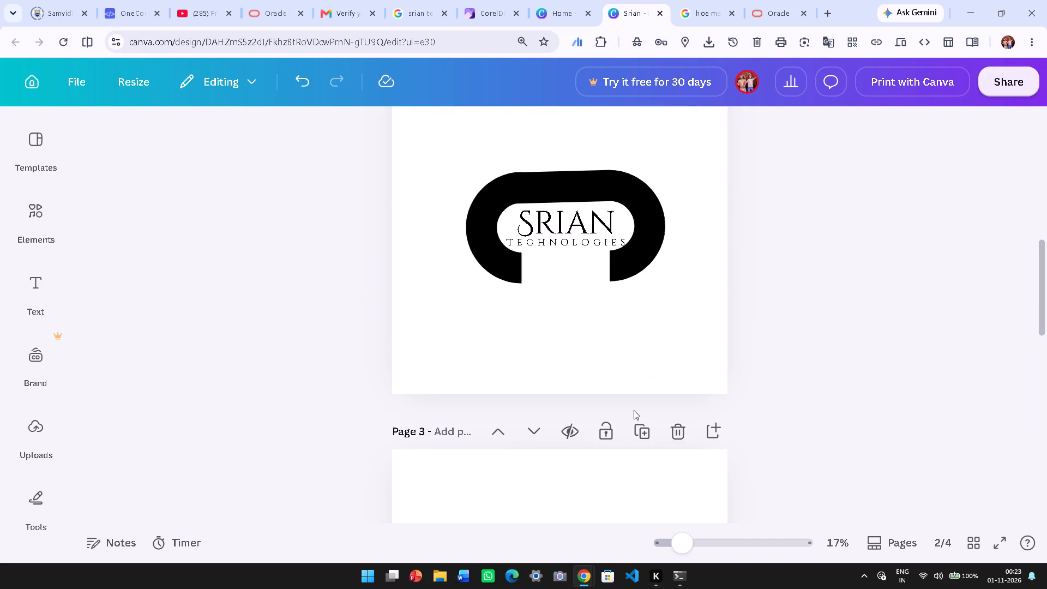
scroll(634, 410, up, 2)
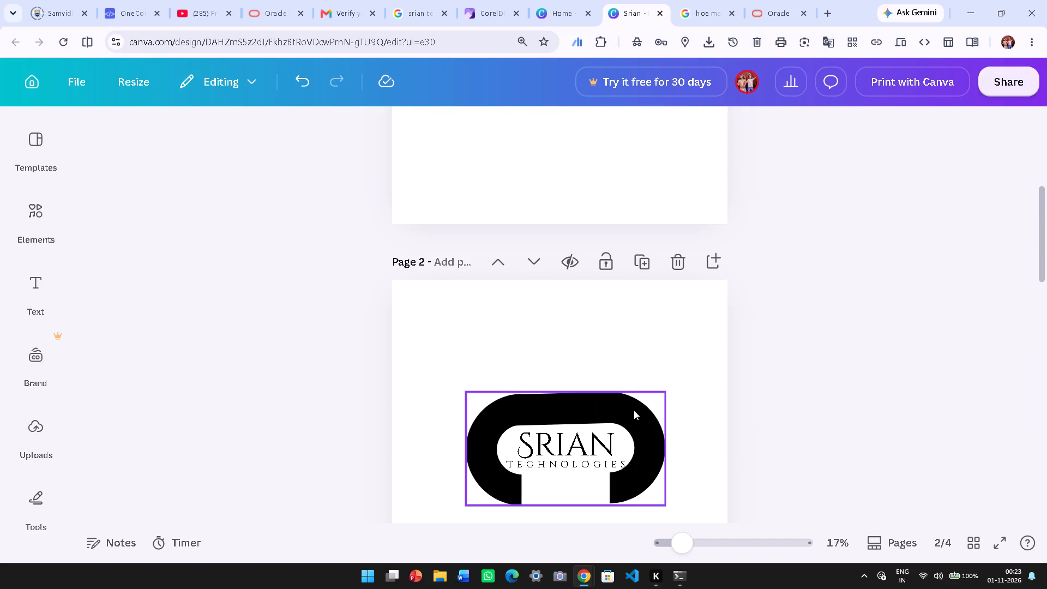
scroll(634, 410, down, 5)
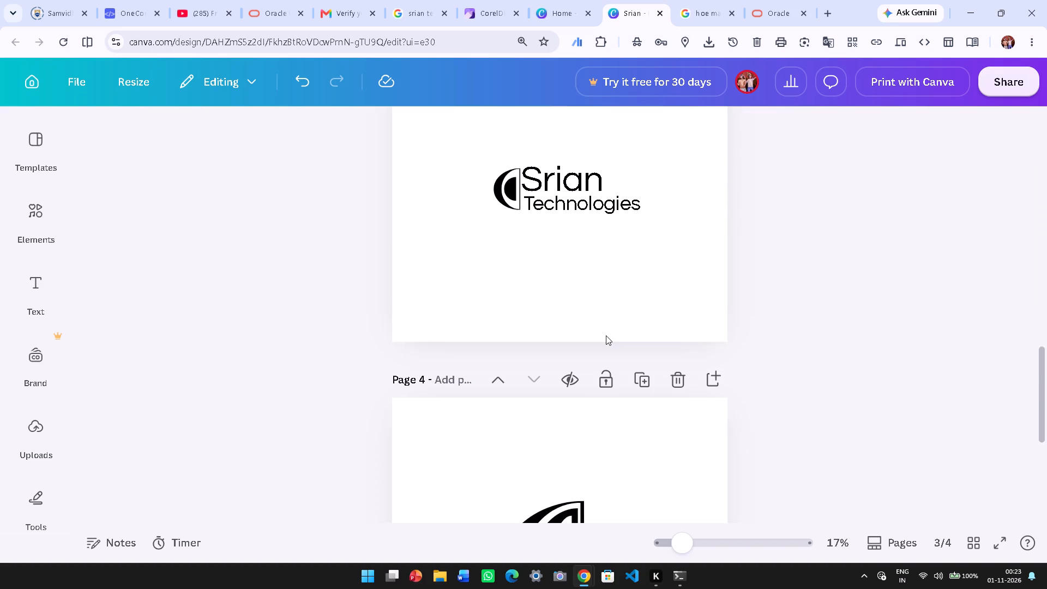
scroll(612, 354, down, 2)
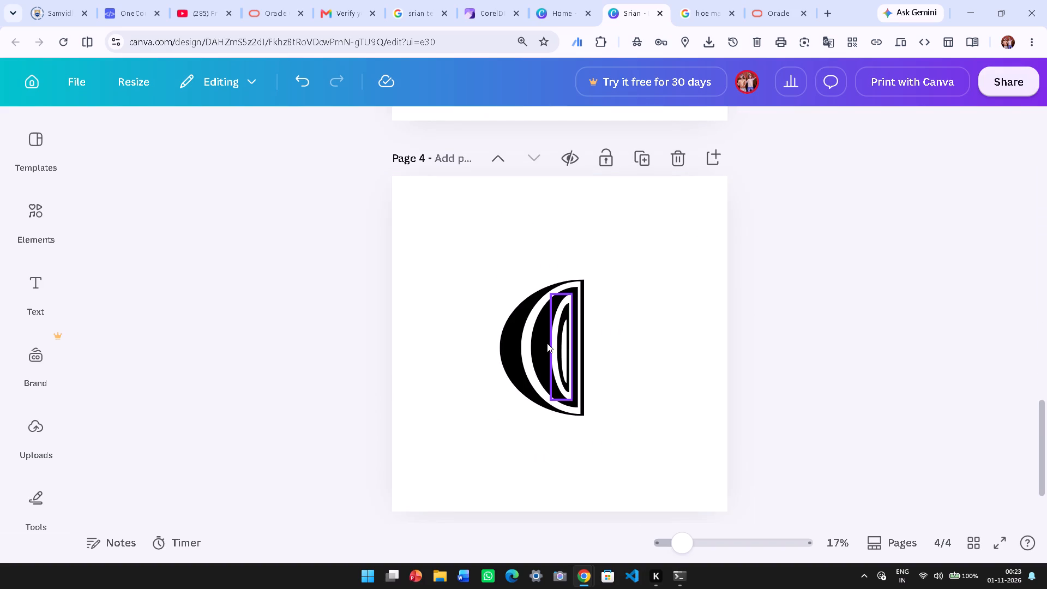
Group all the nested semicircle layers of the page 4 mark and copy the group.
drag(489, 245, 602, 458)
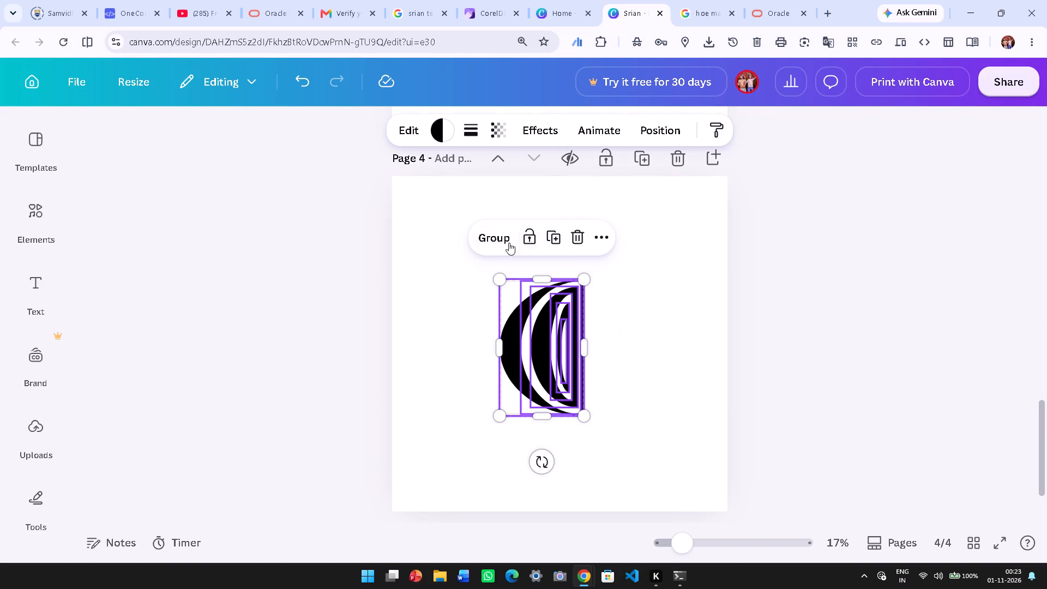
click(491, 240)
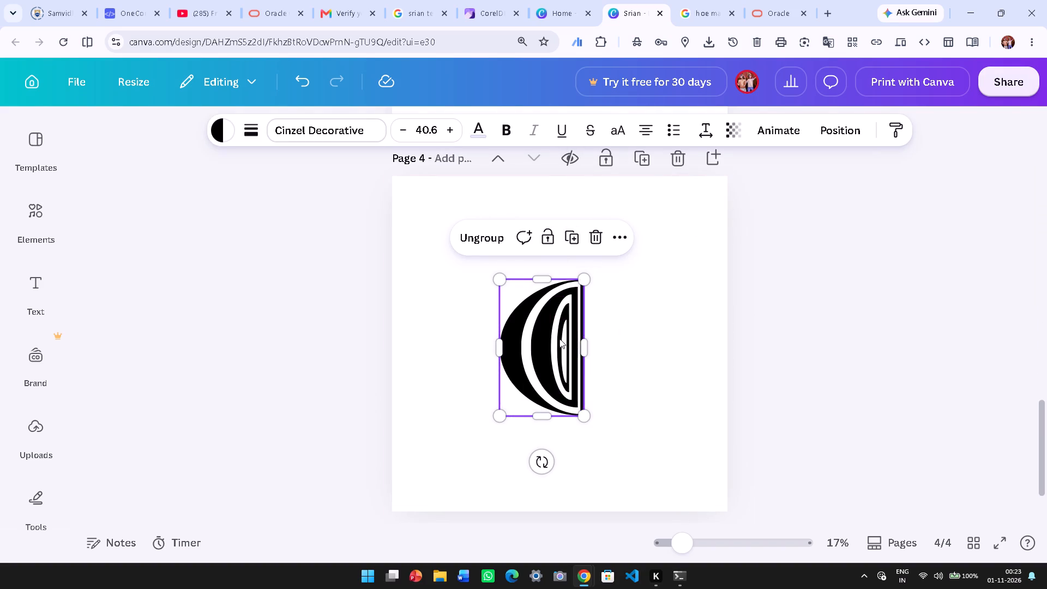
key(ctrl+c)
Scale the grouped semicircle mark down to roughly 60% and place it in the left part of page 4, then deselect it.
ctrl+drag(556, 338, 505, 341)
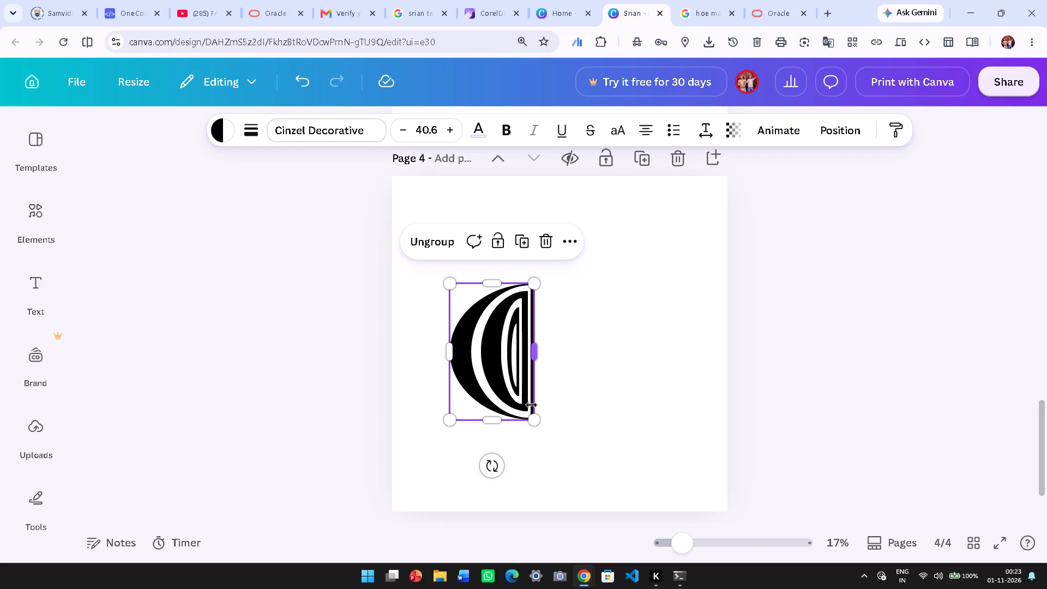
drag(530, 425, 476, 324)
drag(462, 303, 463, 314)
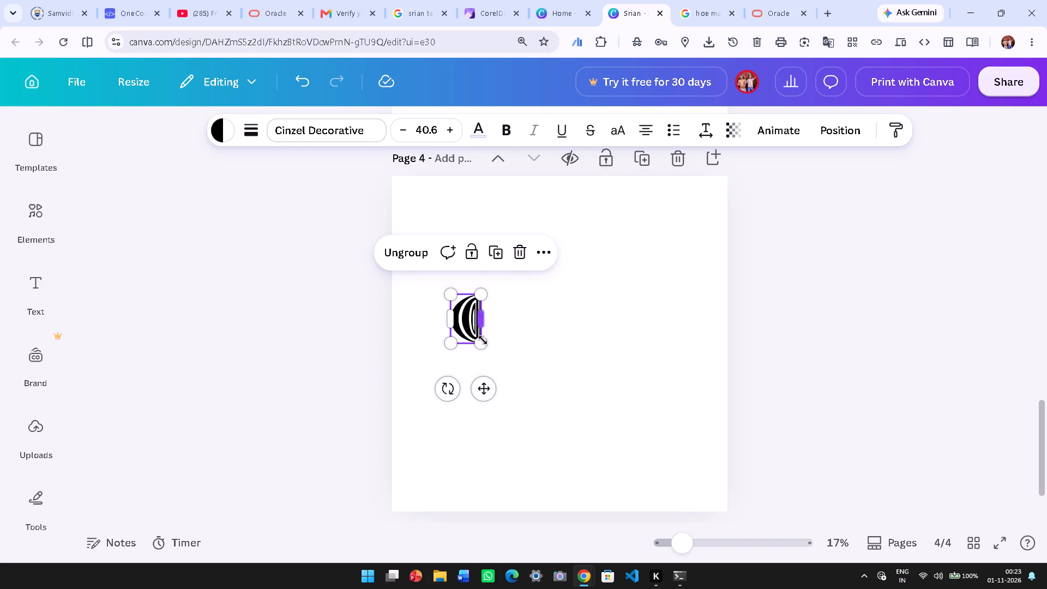
drag(479, 347, 498, 385)
click(570, 370)
Copy the "Srian" and "Technologies" texts from the page 3 logo and paste them onto page 4.
scroll(569, 360, up, 2)
click(567, 183)
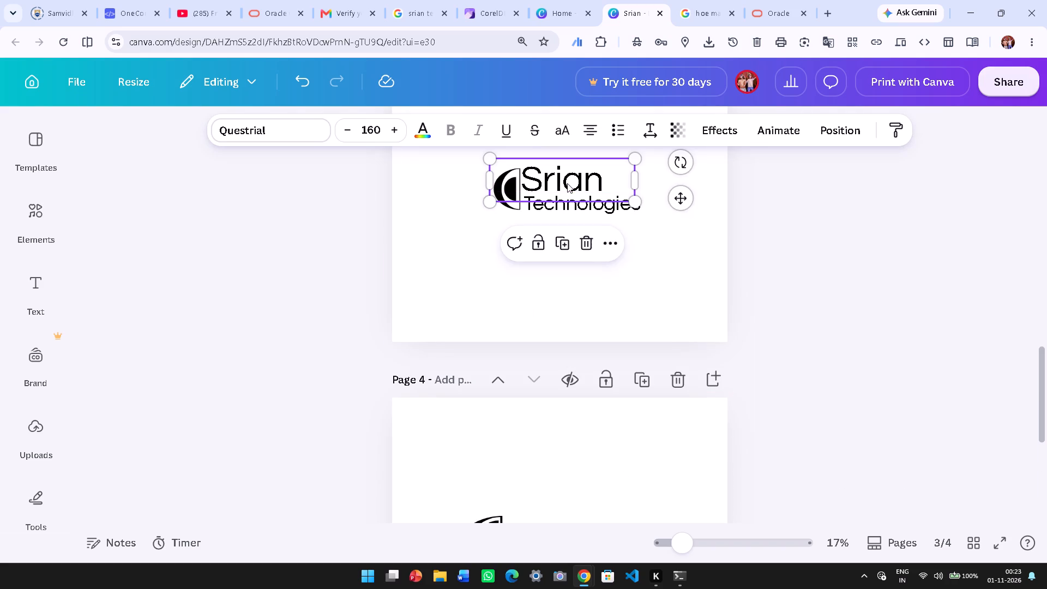
click(573, 206)
ctrl+click(580, 177)
shift+click(592, 208)
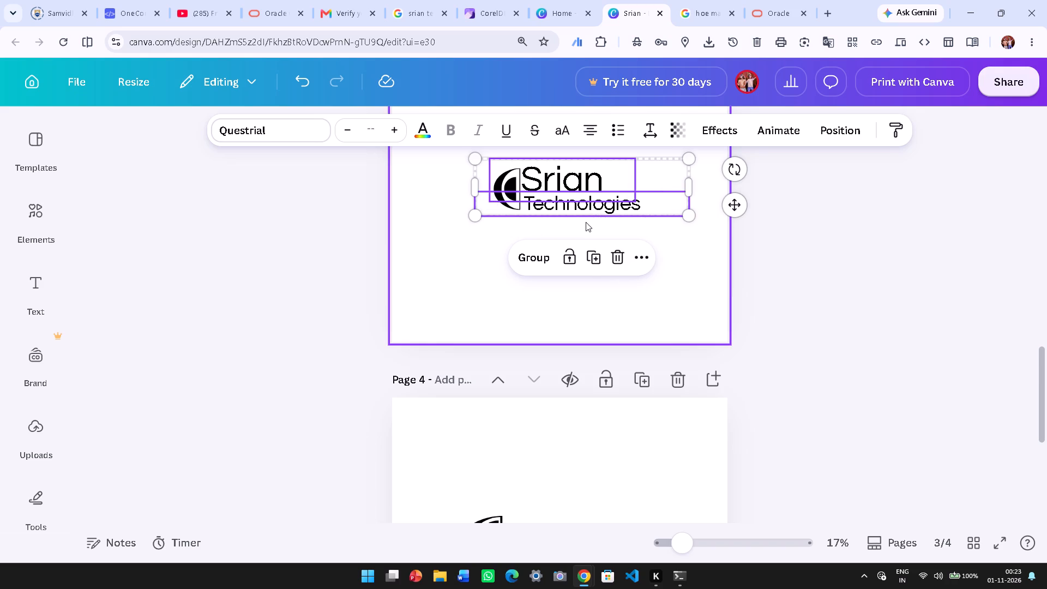
key(ctrl+c)
scroll(592, 245, down, 3)
click(593, 269)
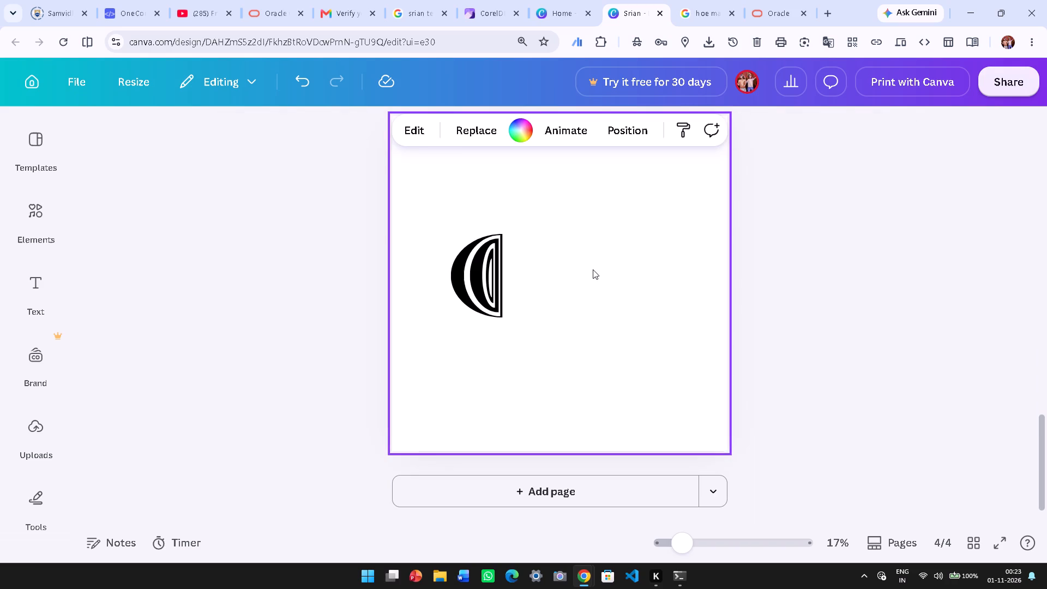
key(ctrl+v)
Enlarge the pasted texts together, "Srian" to size 267 and "Technologies" to size 149, and position them directly beside the mark's flat edge.
drag(601, 299, 587, 267)
drag(676, 290, 704, 332)
drag(598, 278, 589, 271)
click(589, 271)
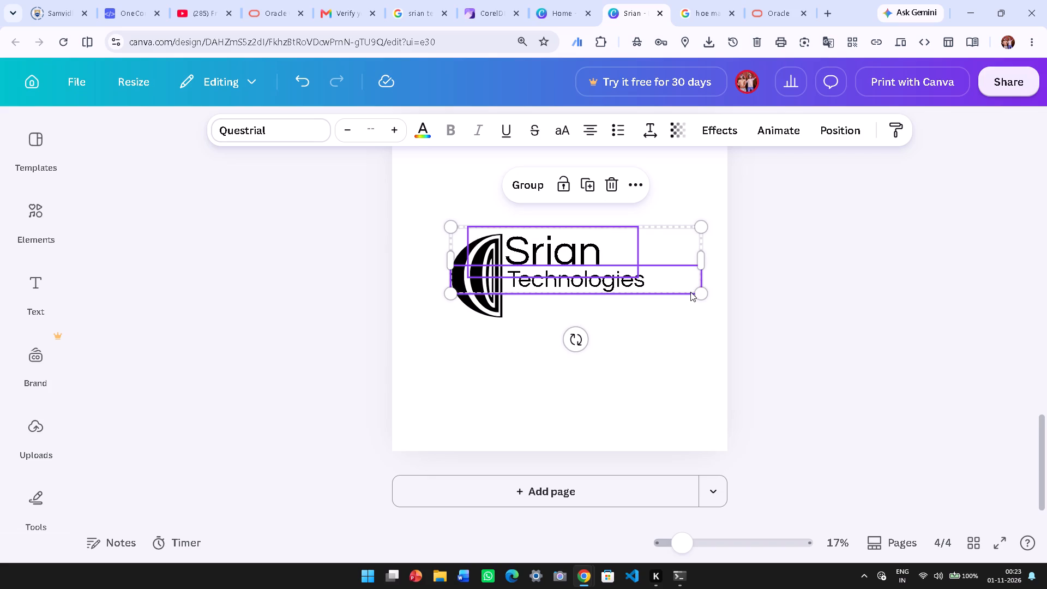
drag(709, 293, 798, 387)
drag(666, 293, 643, 291)
click(643, 291)
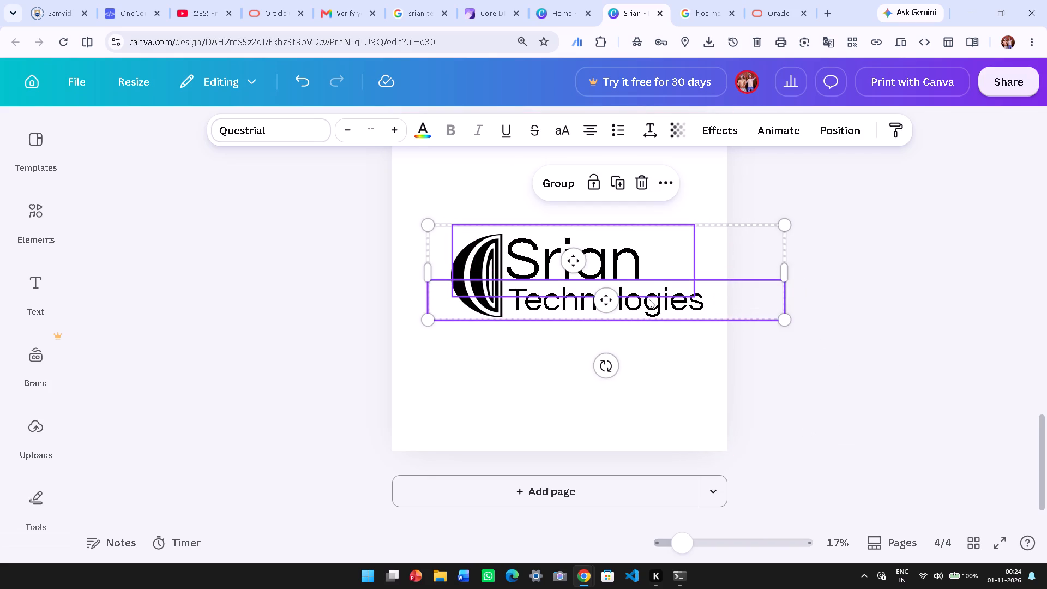
click(694, 365)
Narrow the "Technologies" text box from its left side so it clears the mark, and realign it under "Srian".
click(482, 287)
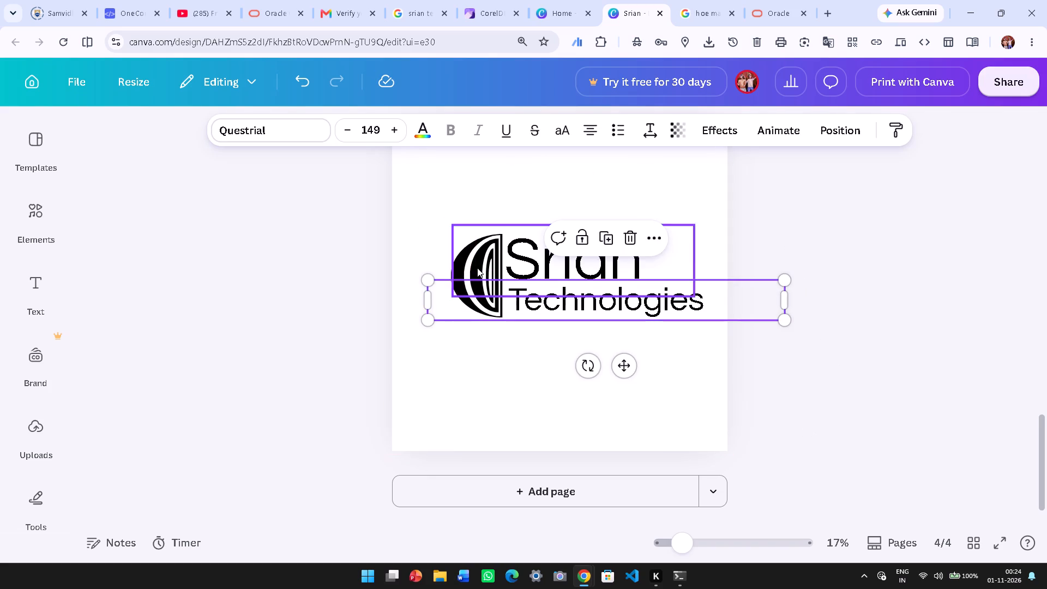
click(477, 265)
click(435, 283)
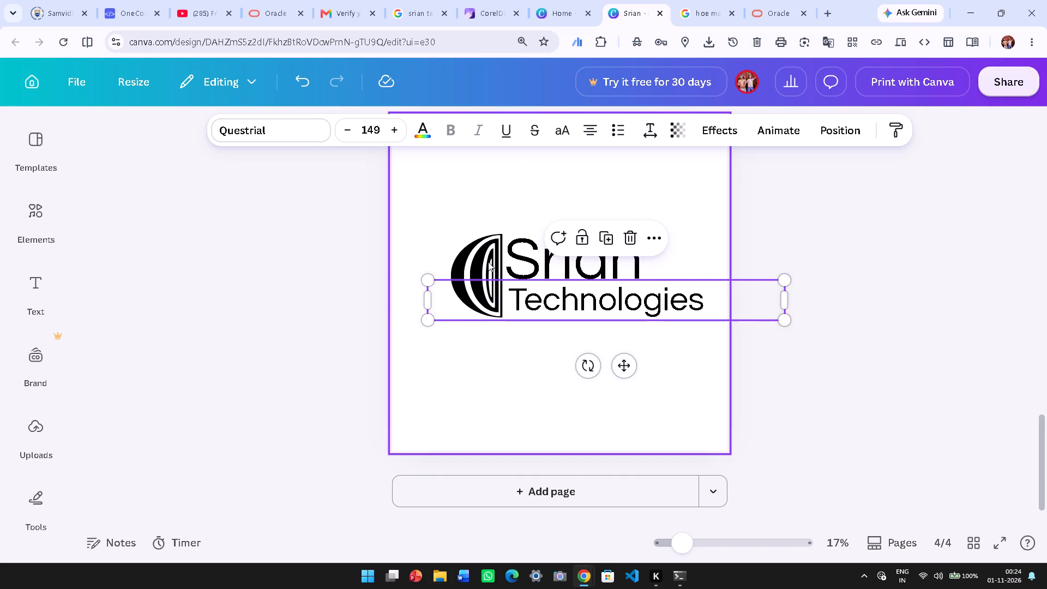
drag(425, 296, 525, 306)
drag(705, 303, 696, 304)
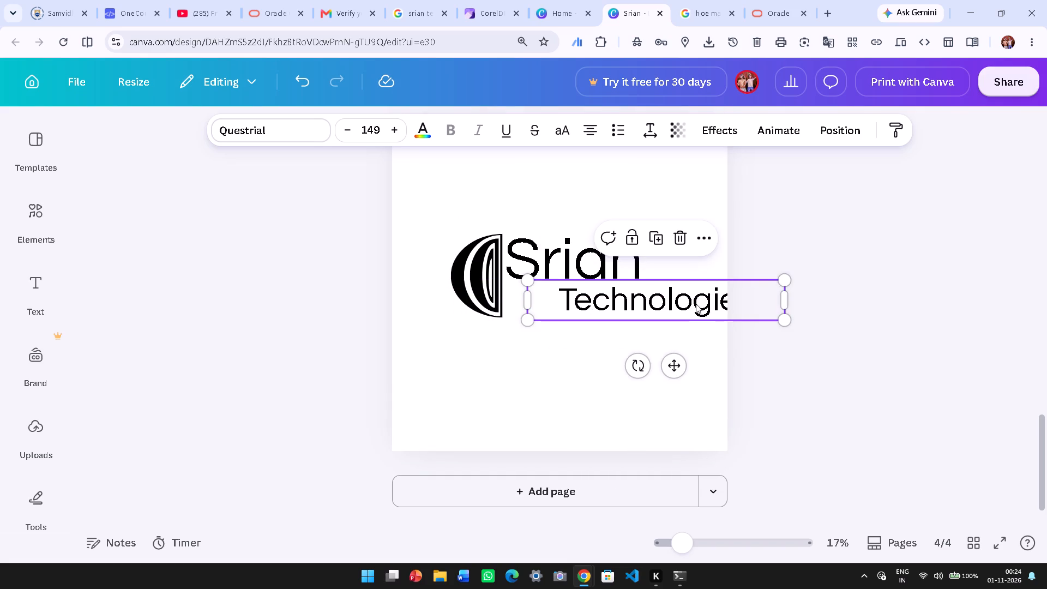
drag(696, 304, 652, 301)
click(652, 301)
click(506, 375)
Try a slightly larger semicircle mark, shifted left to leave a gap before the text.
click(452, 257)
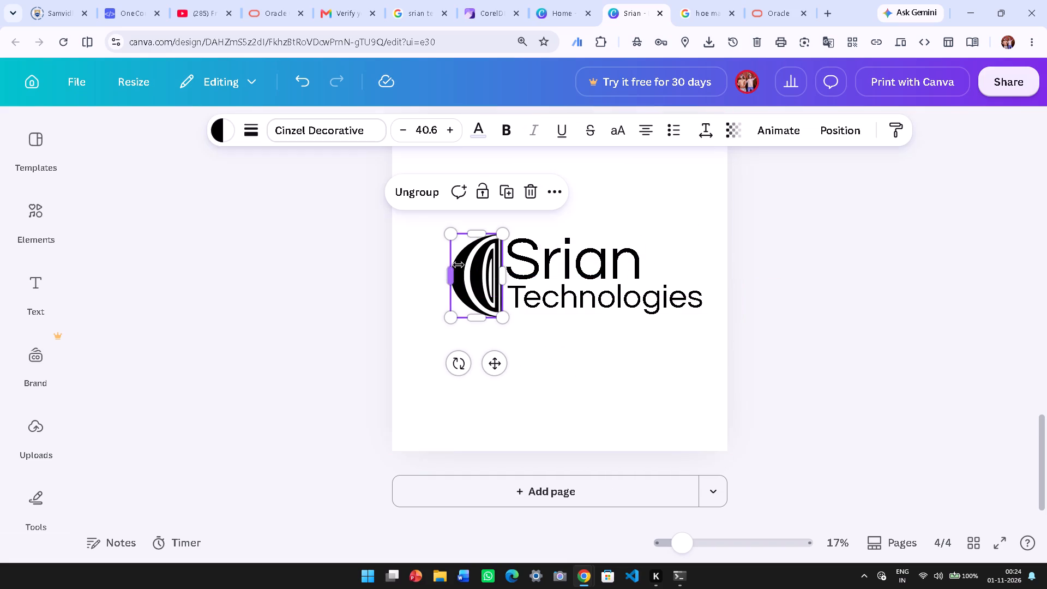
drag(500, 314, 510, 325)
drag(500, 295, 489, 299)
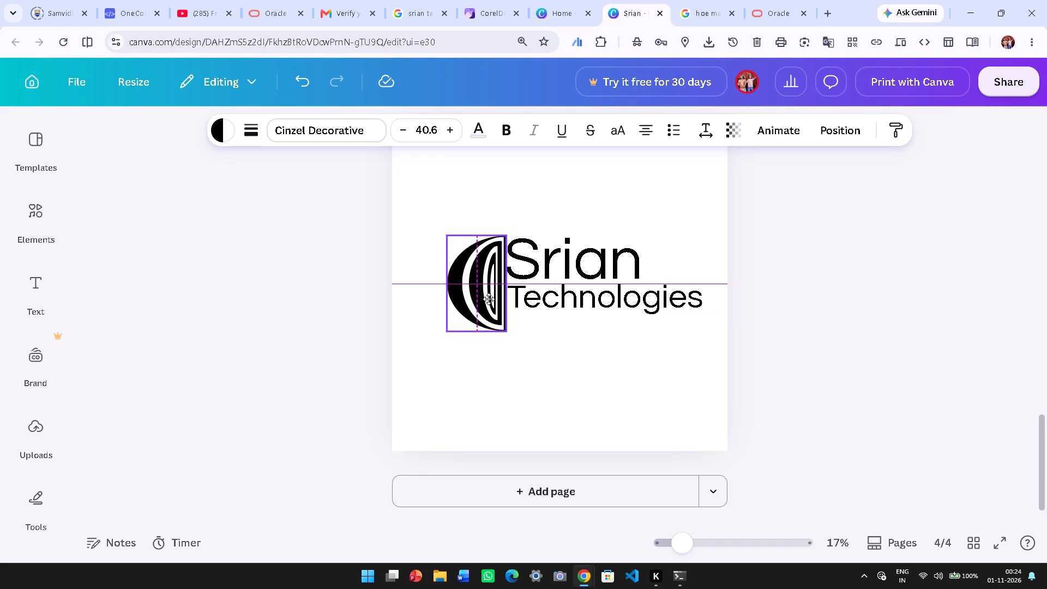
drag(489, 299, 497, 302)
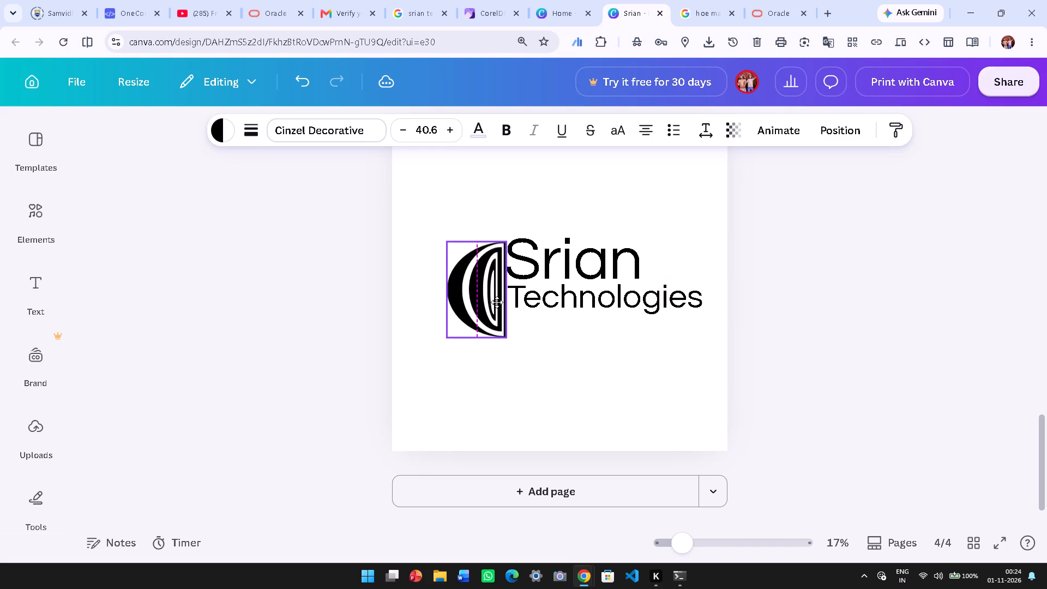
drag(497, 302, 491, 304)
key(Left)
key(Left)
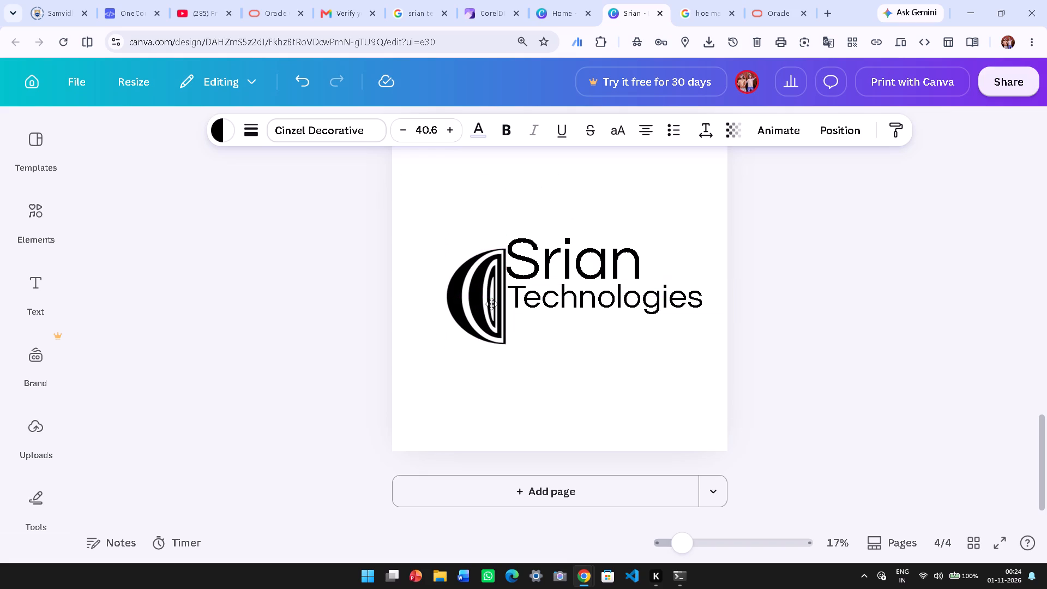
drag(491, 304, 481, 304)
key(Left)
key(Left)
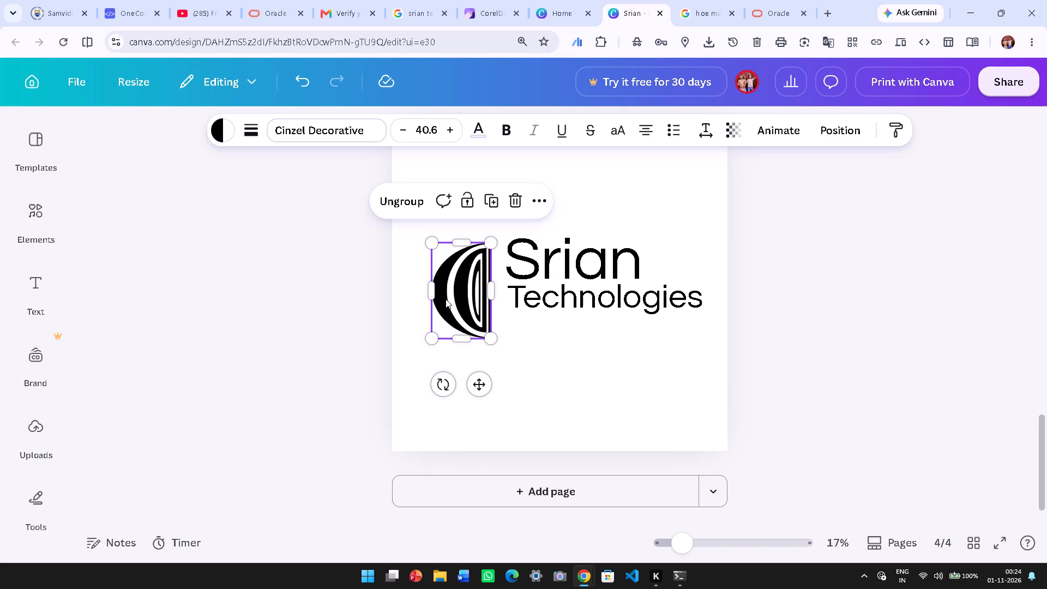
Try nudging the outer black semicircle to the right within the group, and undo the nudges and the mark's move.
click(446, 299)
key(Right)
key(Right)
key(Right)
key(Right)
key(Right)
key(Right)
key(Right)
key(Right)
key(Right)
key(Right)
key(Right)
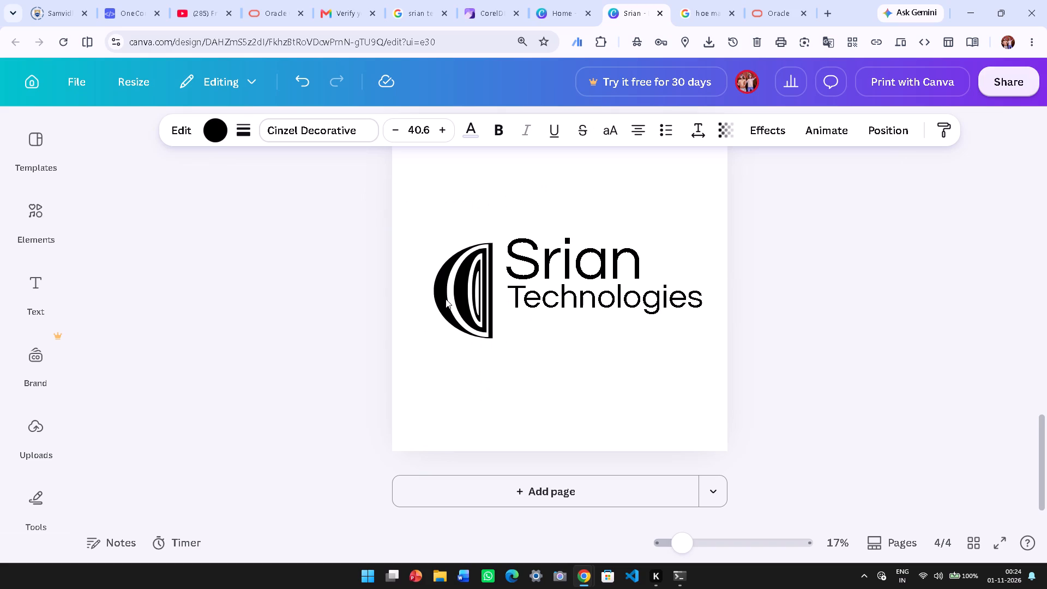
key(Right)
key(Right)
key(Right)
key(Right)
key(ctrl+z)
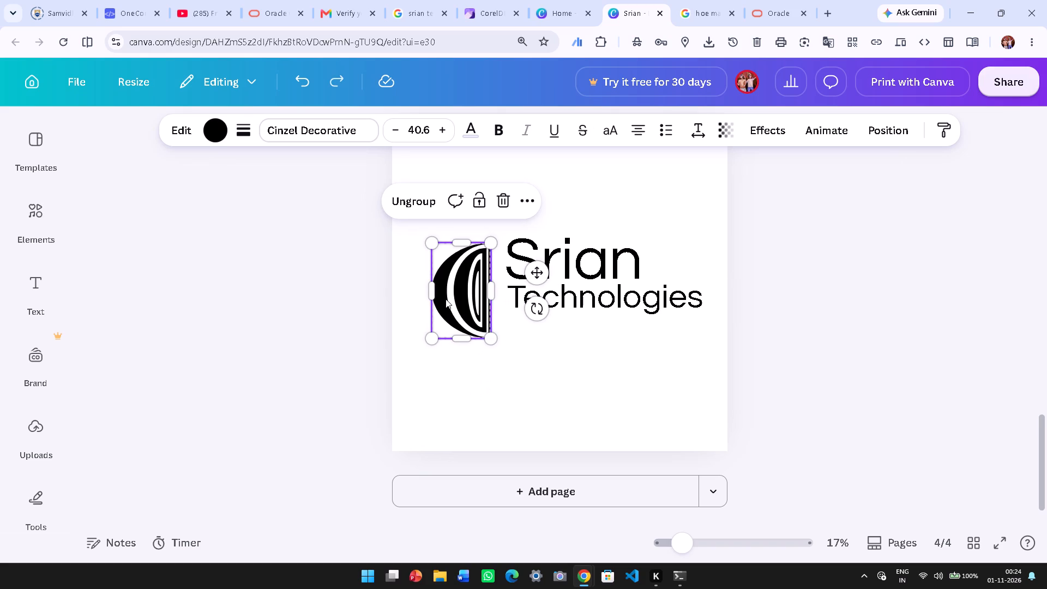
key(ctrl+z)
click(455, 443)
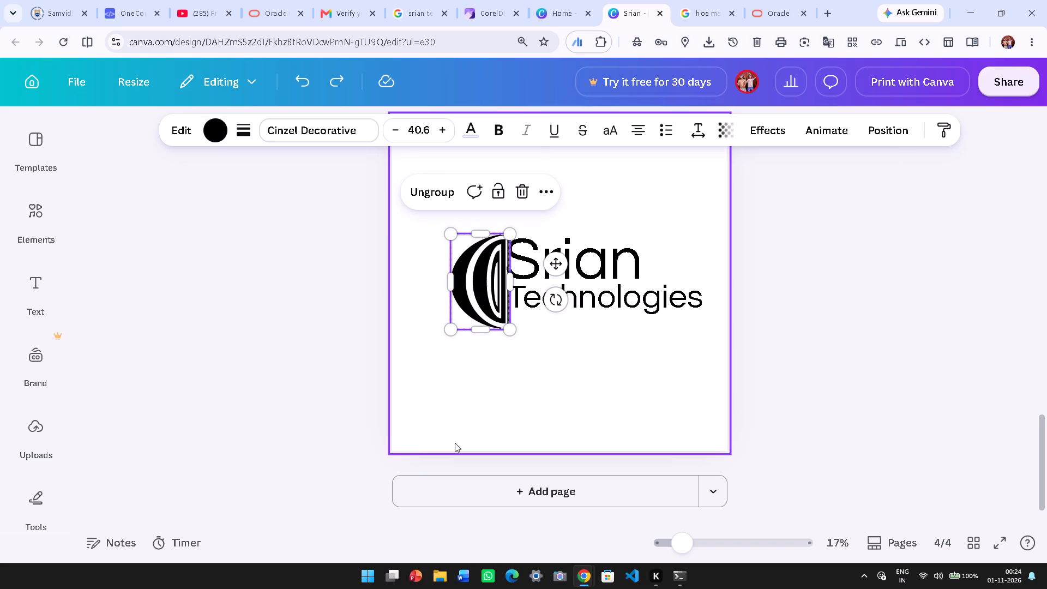
Shrink the grouped mark to about the combined height of the two text lines and set it against the text's left edge.
click(456, 278)
click(468, 316)
drag(513, 327, 511, 326)
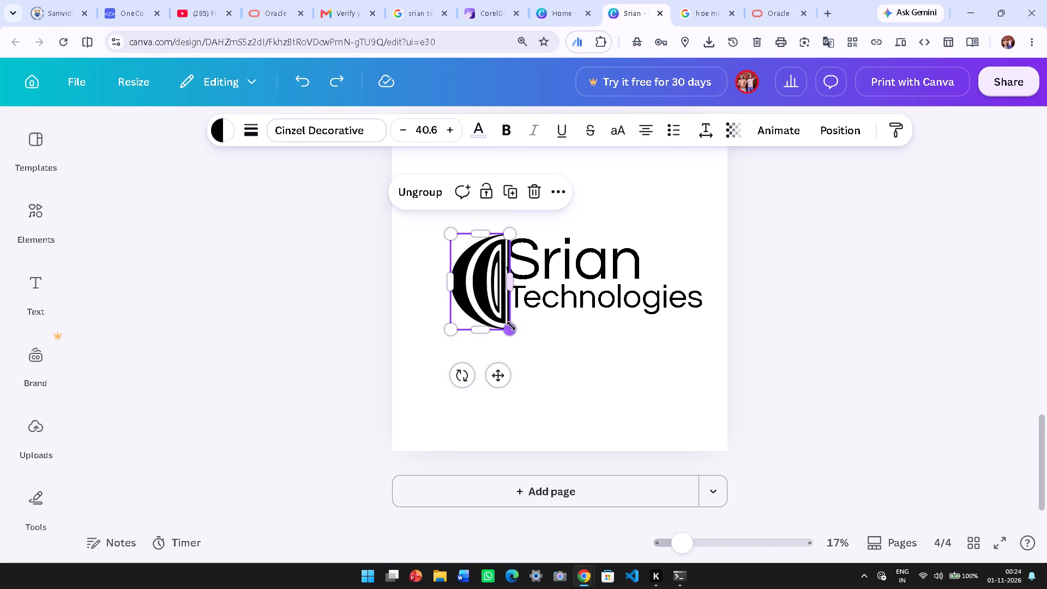
drag(511, 326, 500, 305)
drag(471, 274, 487, 275)
drag(482, 277, 476, 279)
click(546, 338)
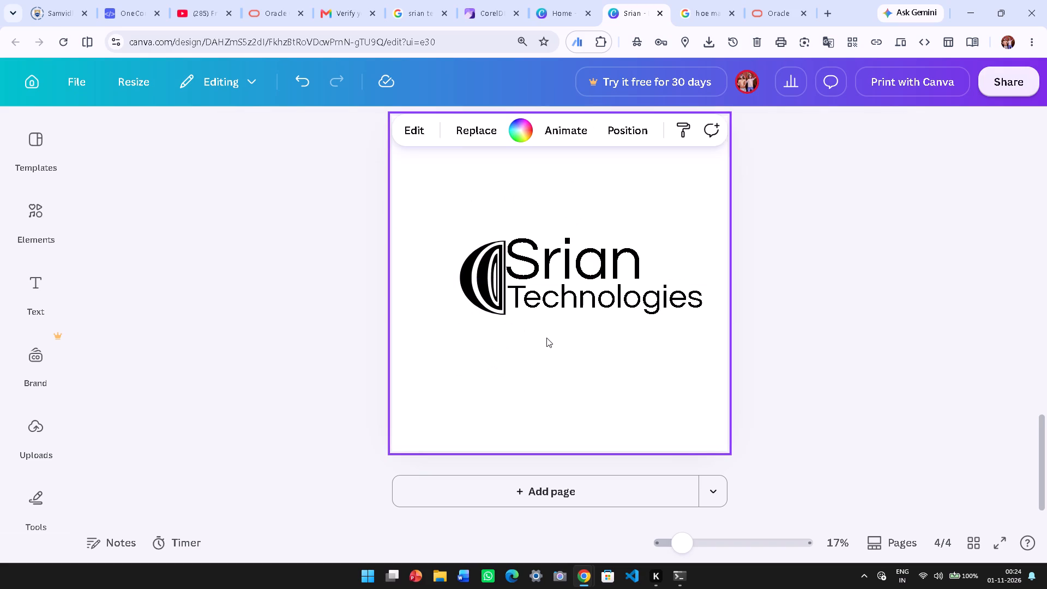
Shift the "Srian" text slightly right and down, and fine-tune it back left to leave a small gap beside the mark.
drag(547, 265, 552, 271)
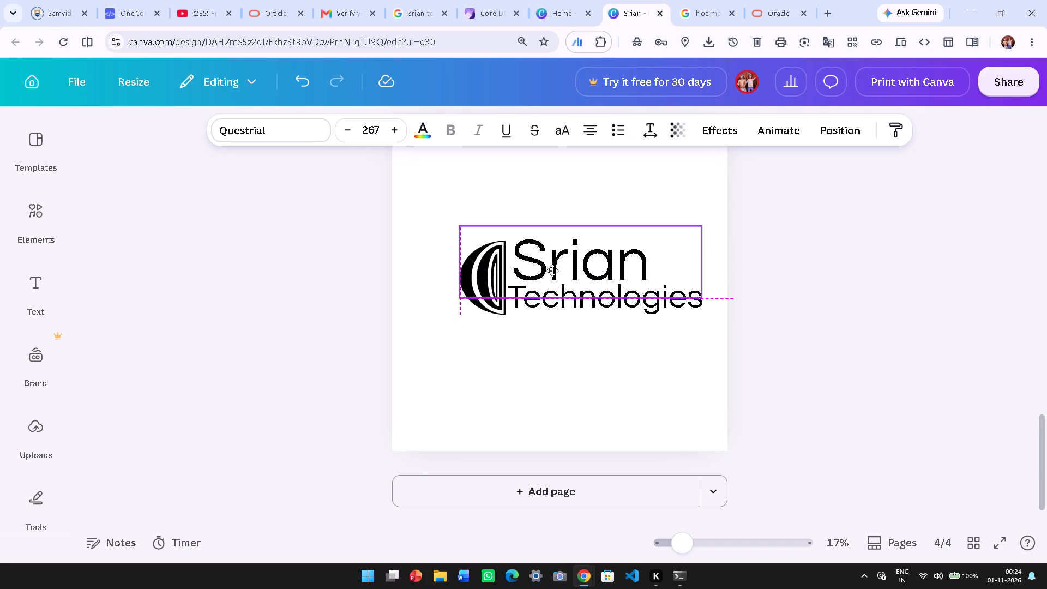
drag(552, 271, 552, 272)
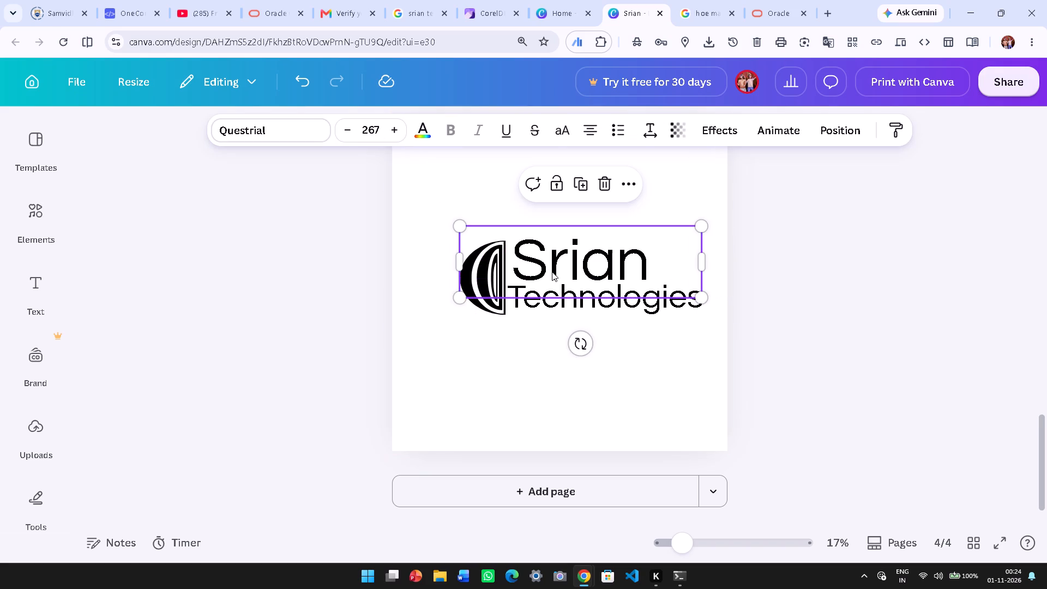
key(Left)
key(Left)
key(Left)
key(Left)
key(Left)
key(Left)
key(Left)
key(Left)
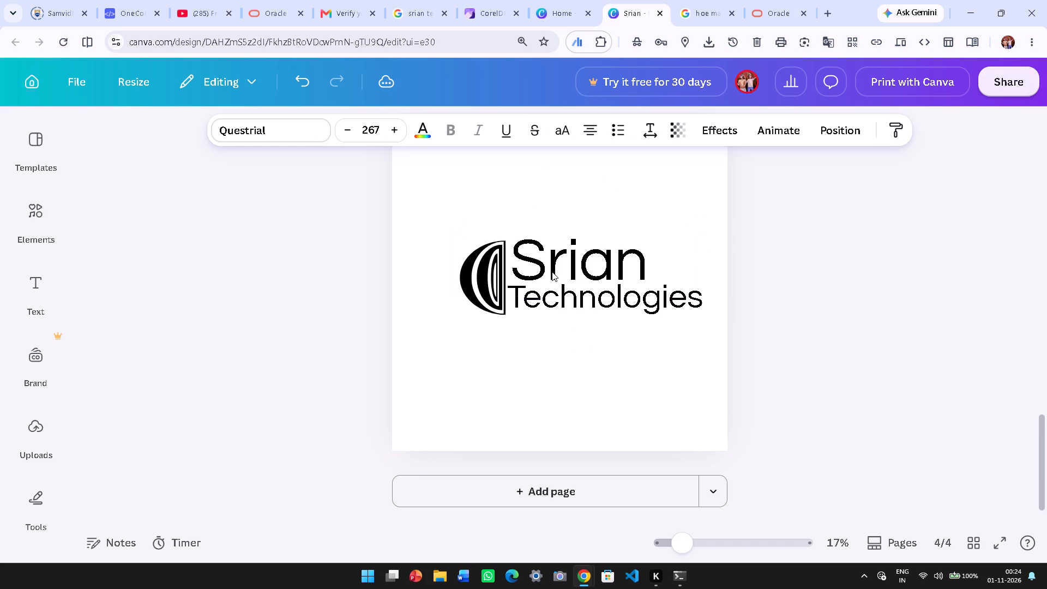
key(Left)
key(Left)
key(Left)
key(Left)
key(Left)
Nudge the "Technologies" text right to align its left edge with "Srian" above it.
click(555, 293)
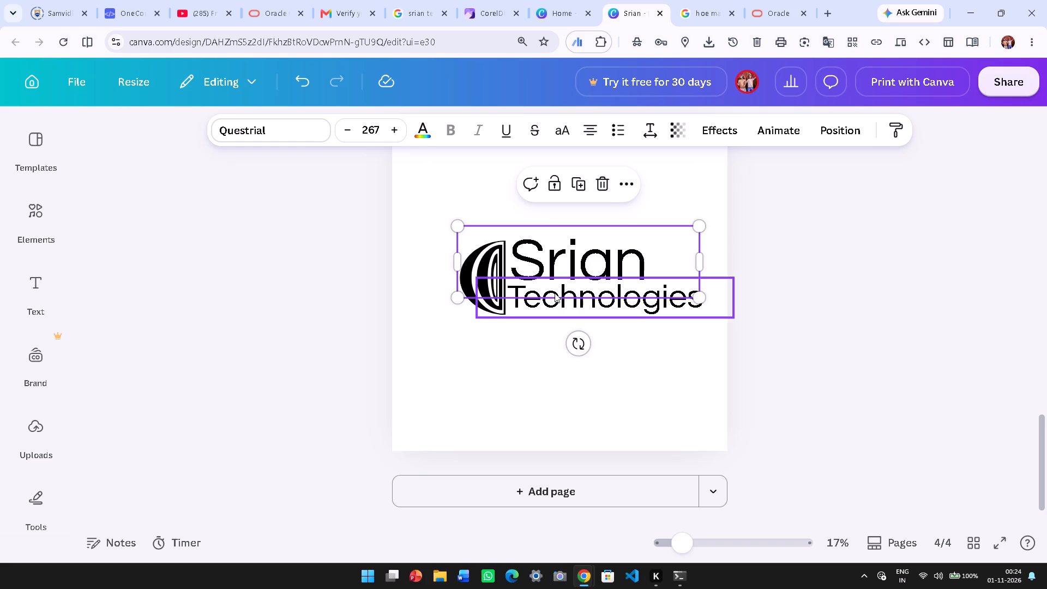
key(Right)
key(Right)
key(Right)
key(Right)
key(Right)
key(Right)
key(Right)
key(Right)
key(Right)
key(Right)
key(Right)
key(Right)
key(Right)
key(Right)
key(Right)
key(Right)
key(Right)
key(Right)
key(Right)
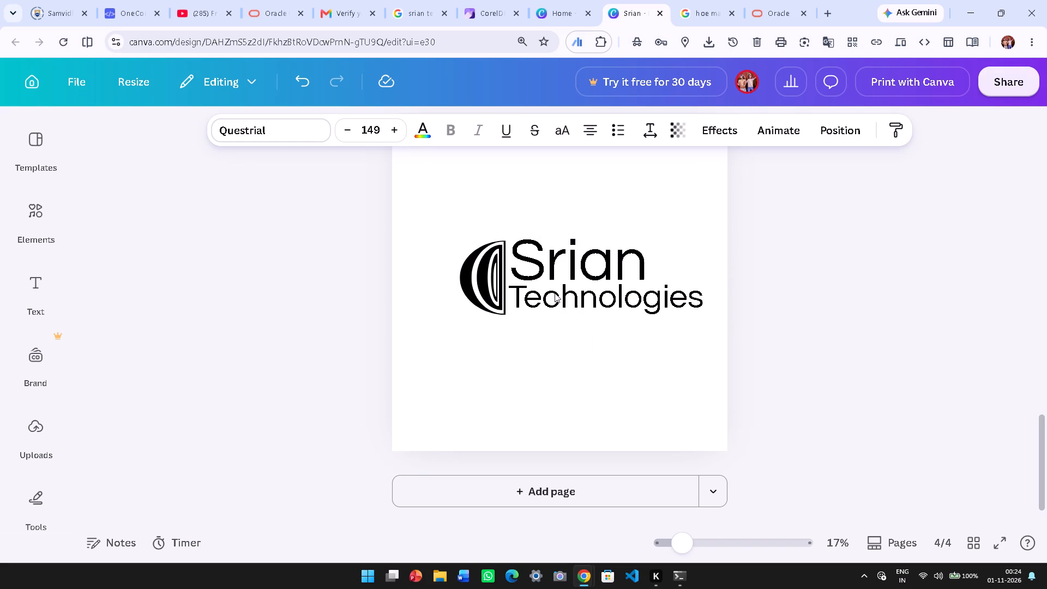
key(Right)
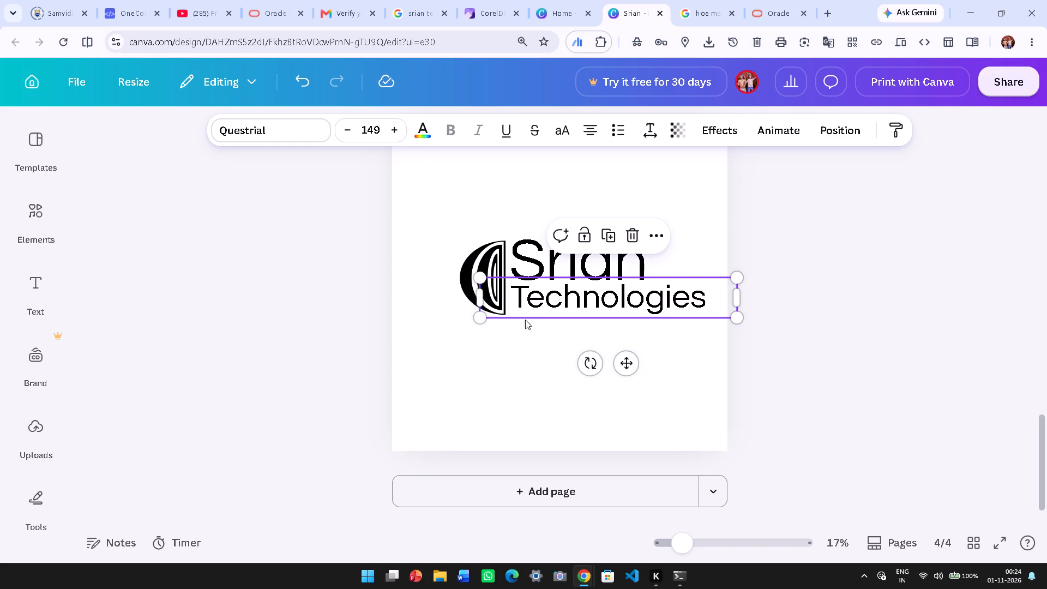
Nudge the grouped semicircle mark slightly up and right to line it up with the two text lines.
click(465, 261)
click(485, 307)
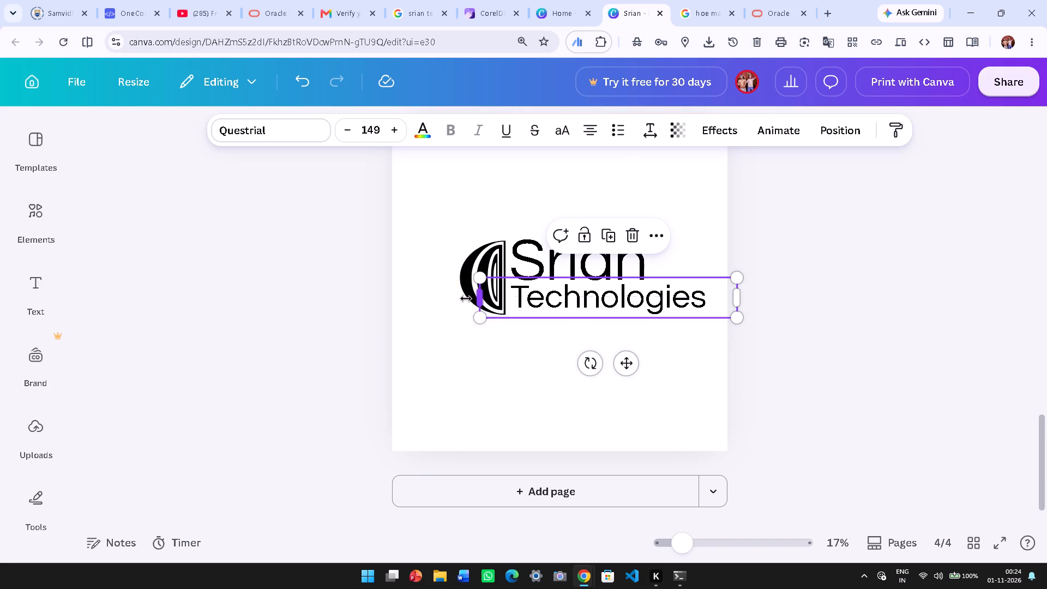
click(461, 294)
click(462, 309)
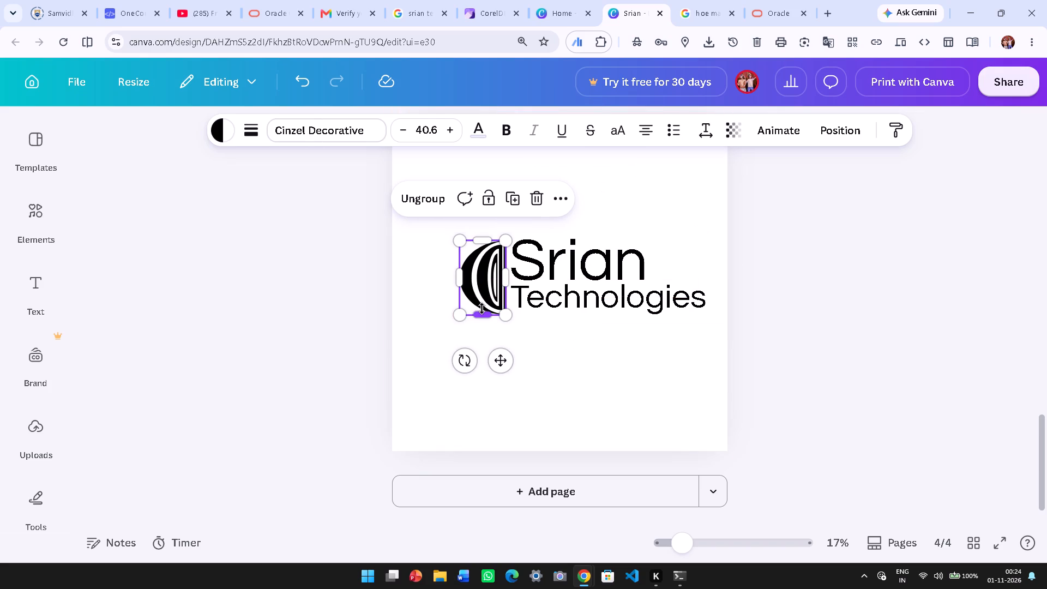
key(Up)
key(Up)
key(Up)
key(Up)
key(Up)
key(Up)
key(Up)
key(Up)
key(Right)
key(Right)
key(Right)
key(Right)
key(Right)
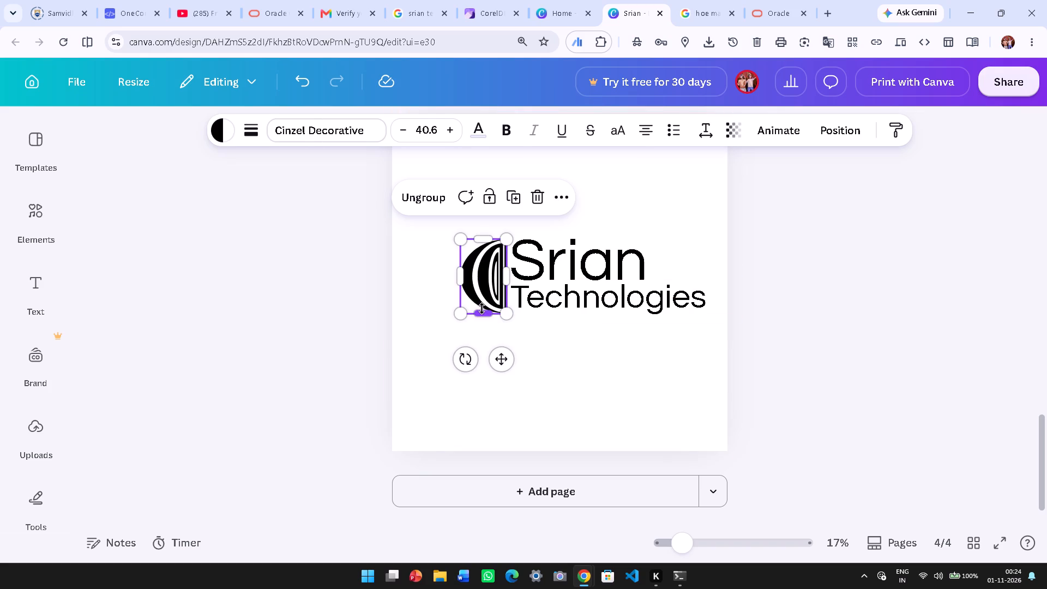
click(550, 422)
Move the mark and both text lines together so the whole logo sits centred on page 4.
ctrl+scroll(564, 397, down, 2)
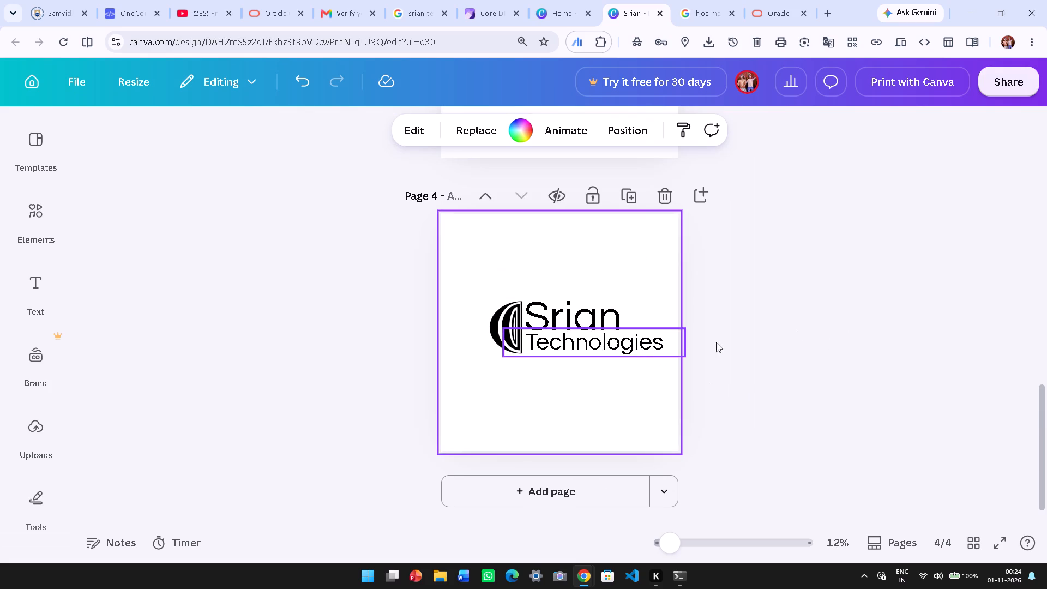
drag(502, 275, 664, 386)
drag(597, 330, 555, 328)
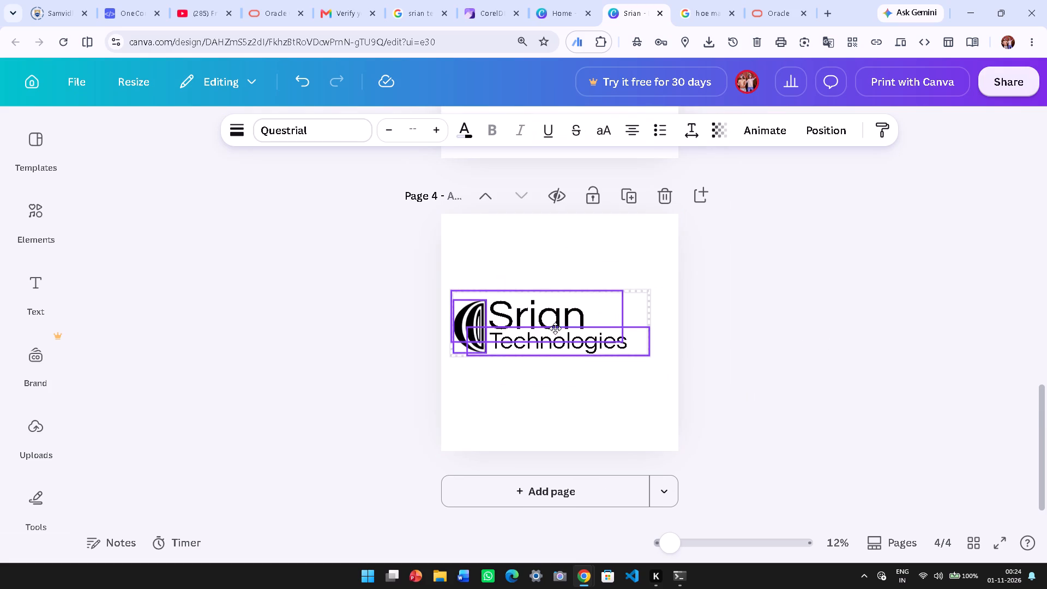
drag(555, 328, 579, 332)
click(579, 332)
click(778, 398)
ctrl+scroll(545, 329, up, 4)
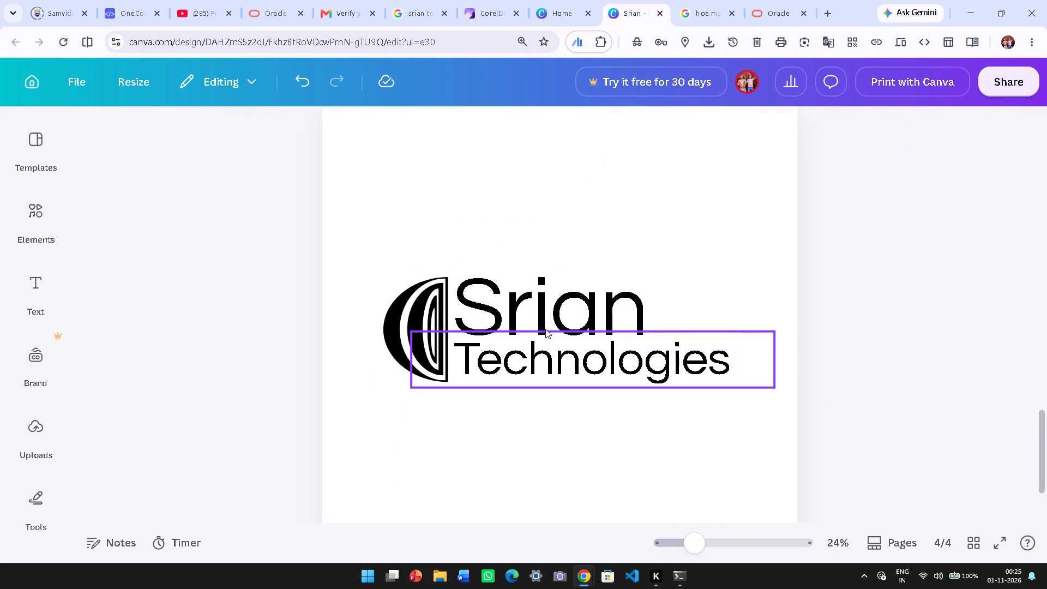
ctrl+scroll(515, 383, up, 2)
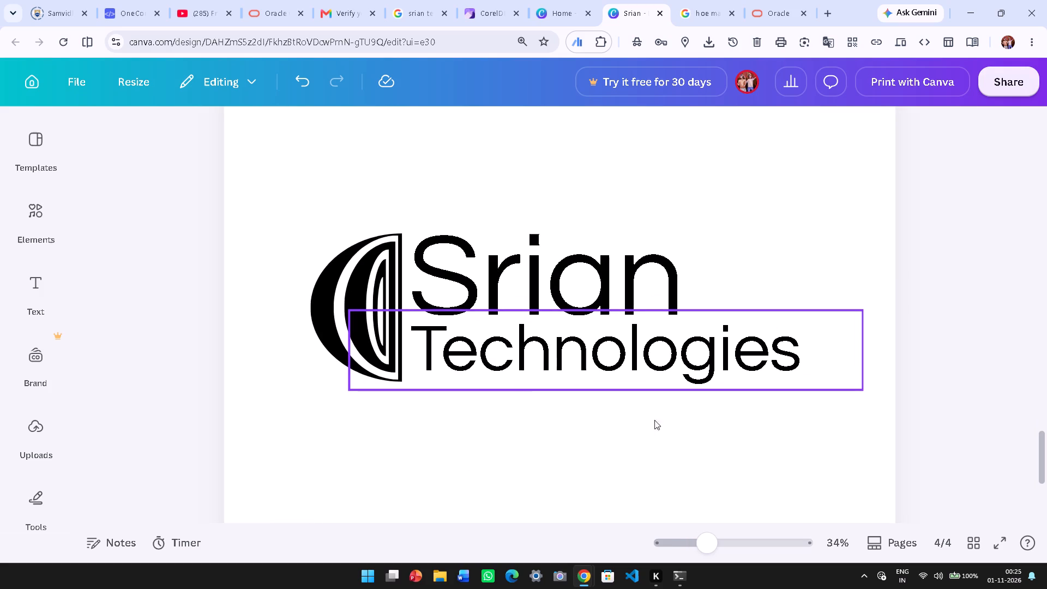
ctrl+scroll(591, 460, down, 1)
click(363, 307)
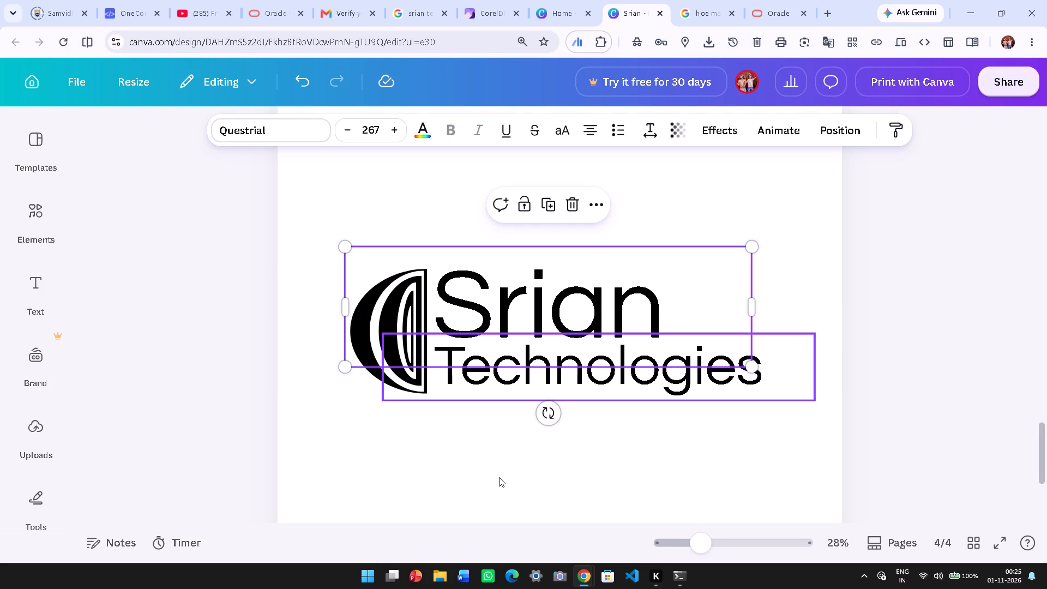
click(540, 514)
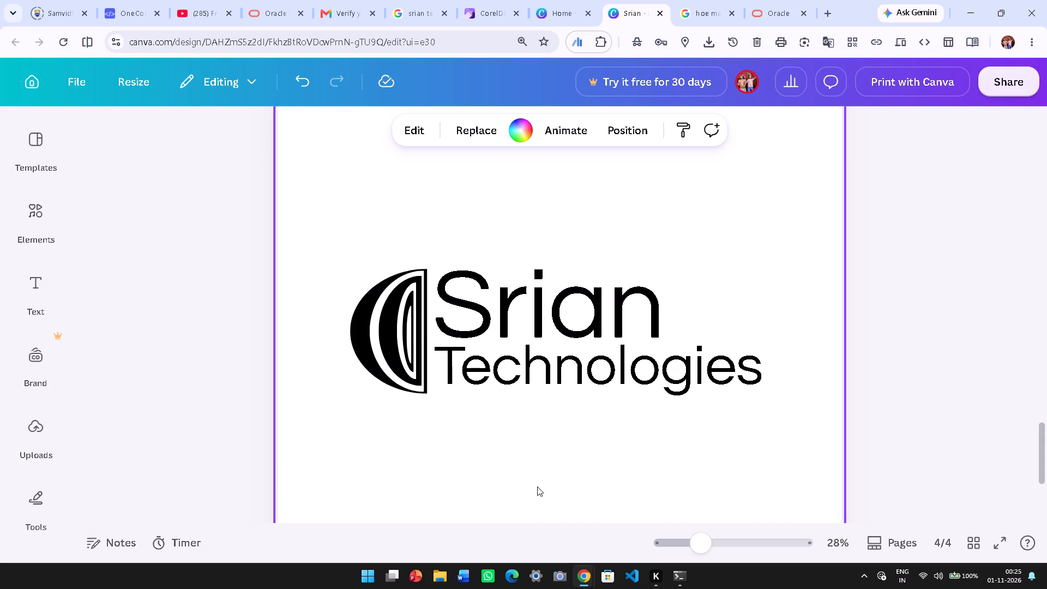
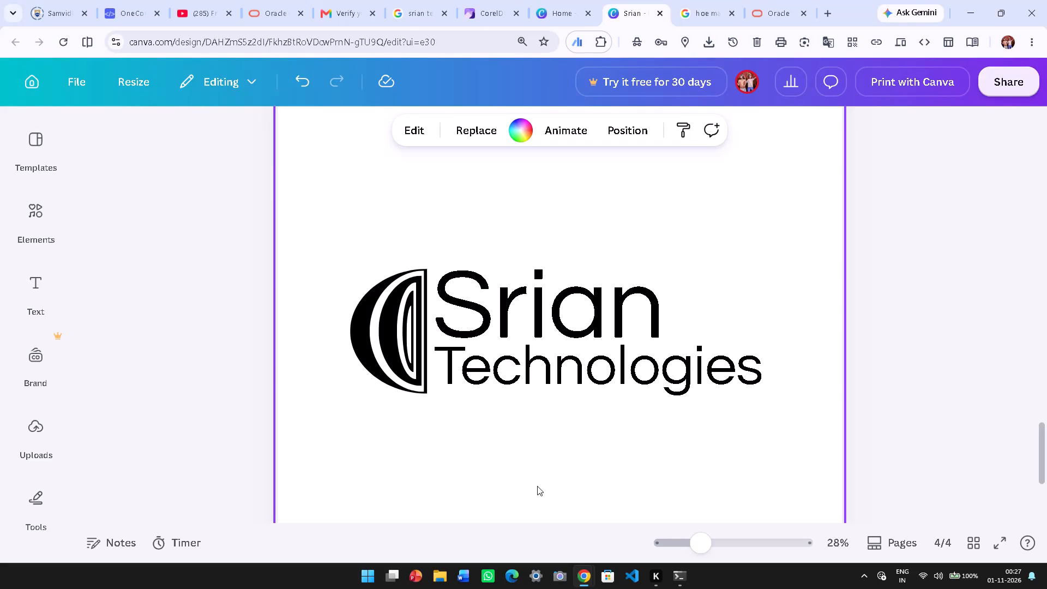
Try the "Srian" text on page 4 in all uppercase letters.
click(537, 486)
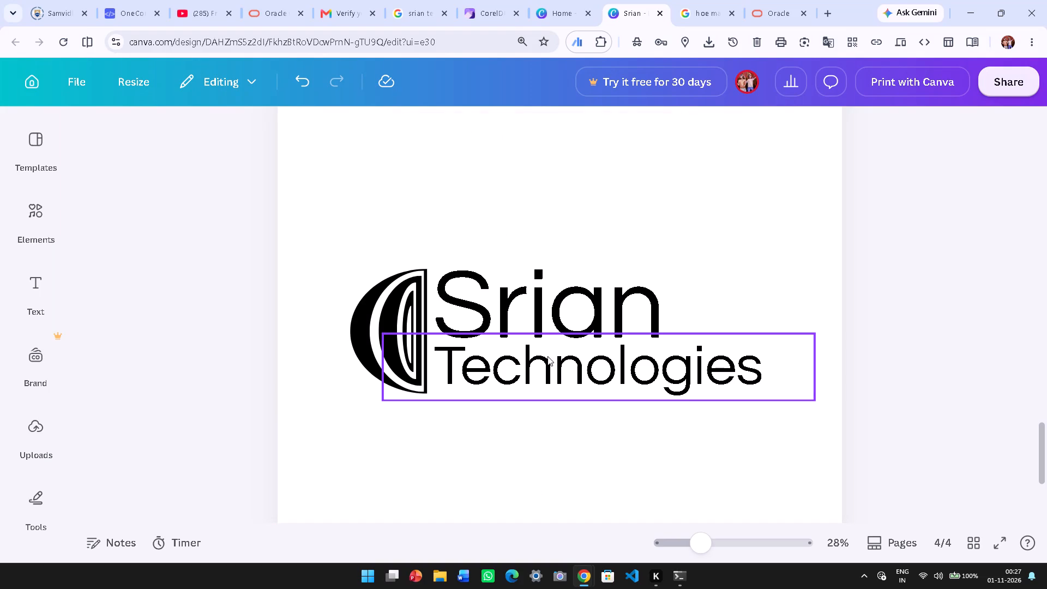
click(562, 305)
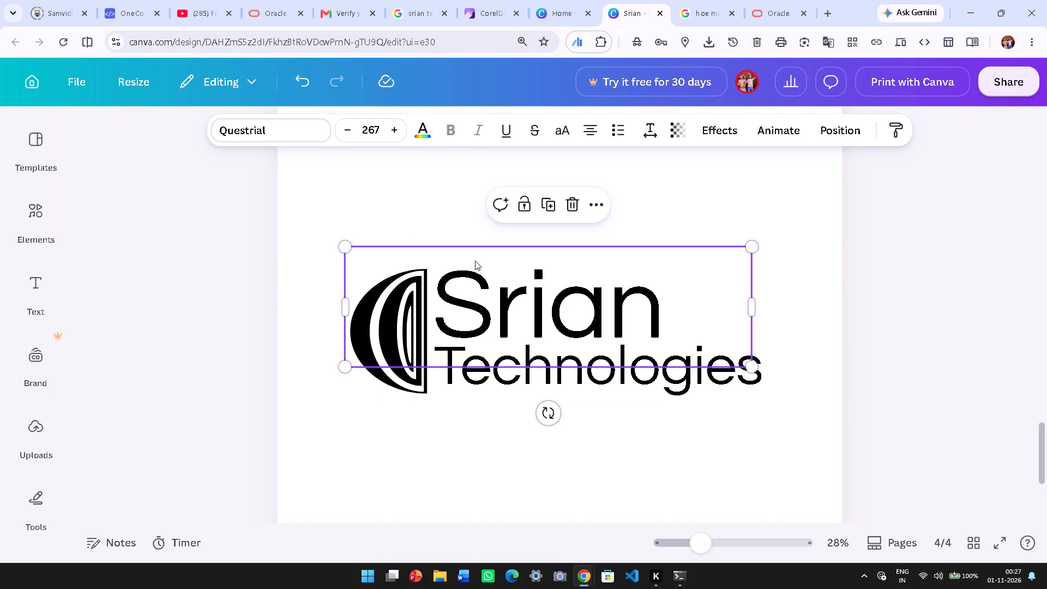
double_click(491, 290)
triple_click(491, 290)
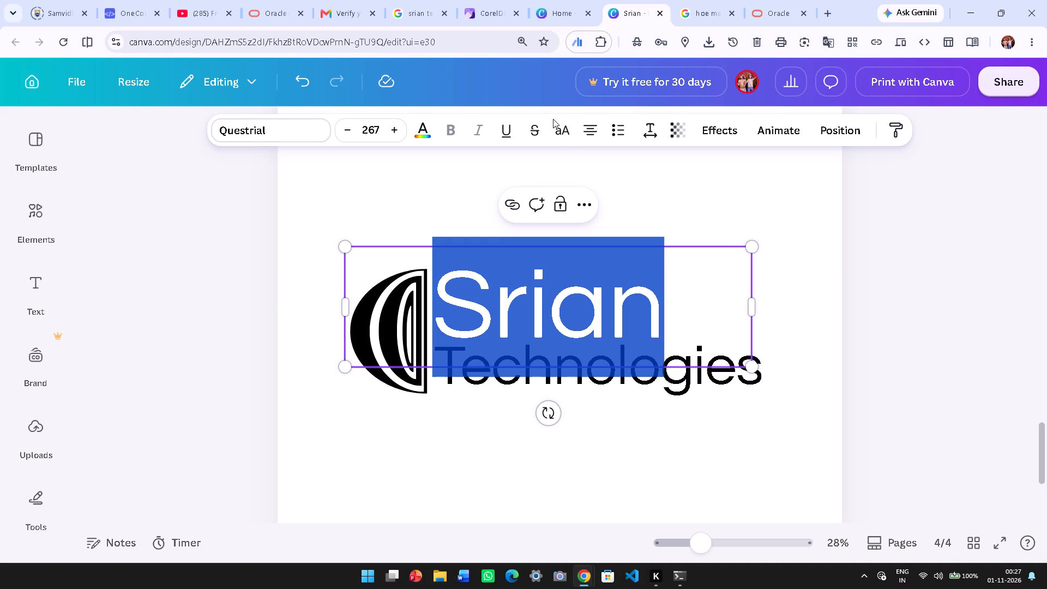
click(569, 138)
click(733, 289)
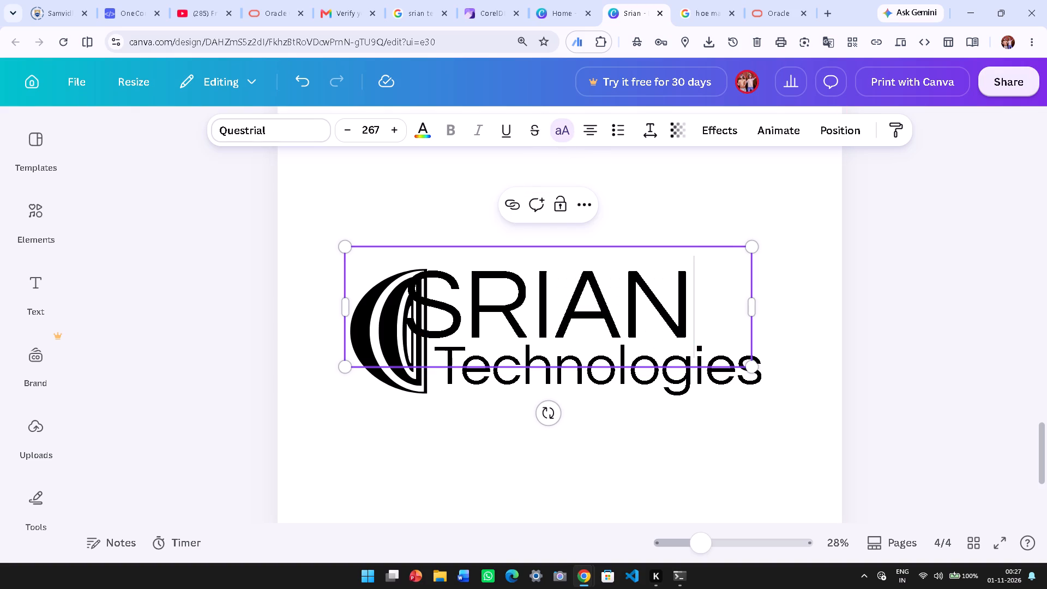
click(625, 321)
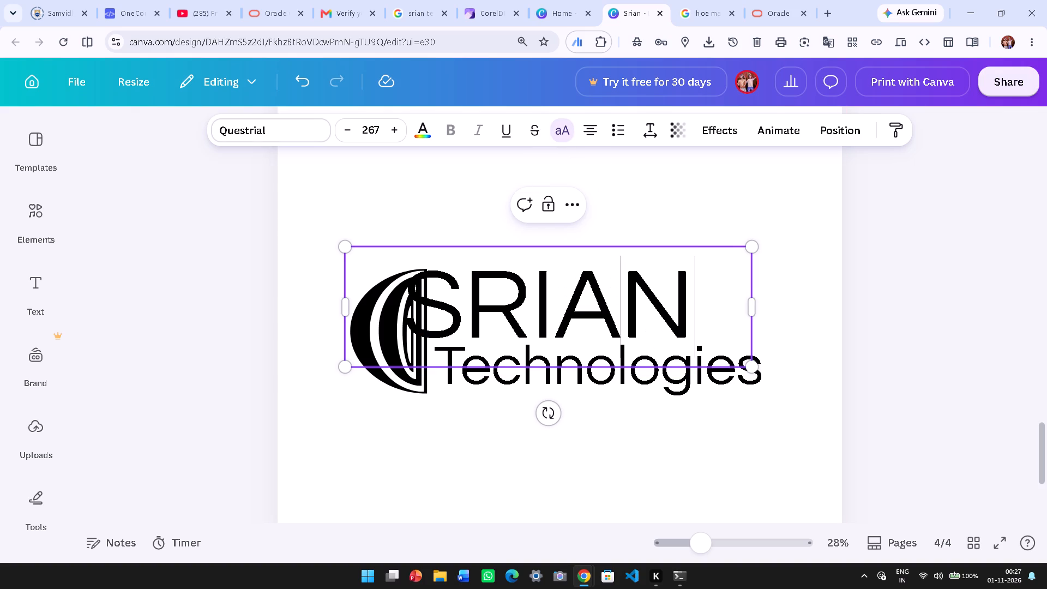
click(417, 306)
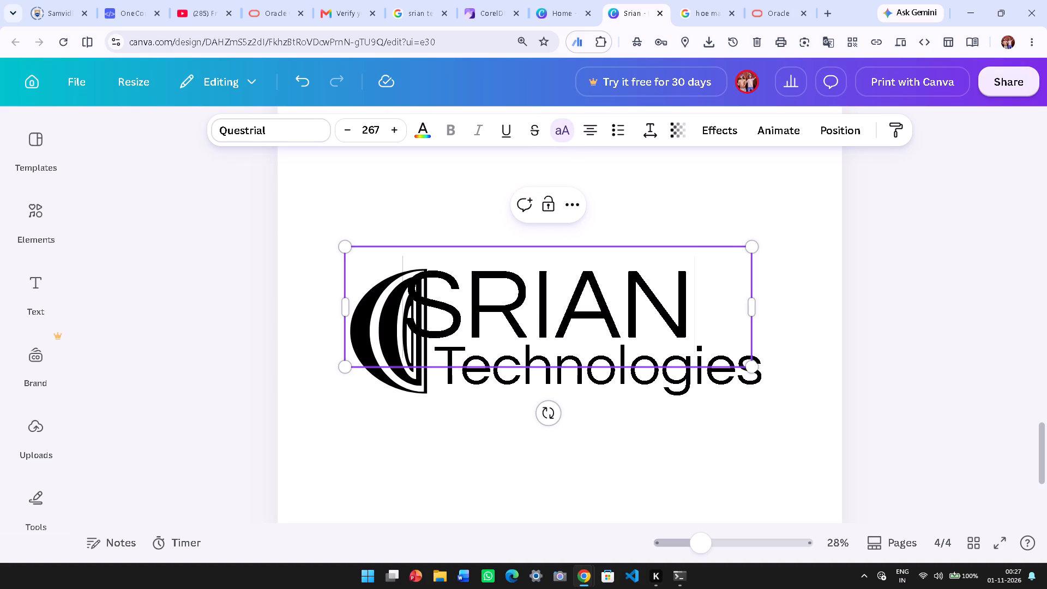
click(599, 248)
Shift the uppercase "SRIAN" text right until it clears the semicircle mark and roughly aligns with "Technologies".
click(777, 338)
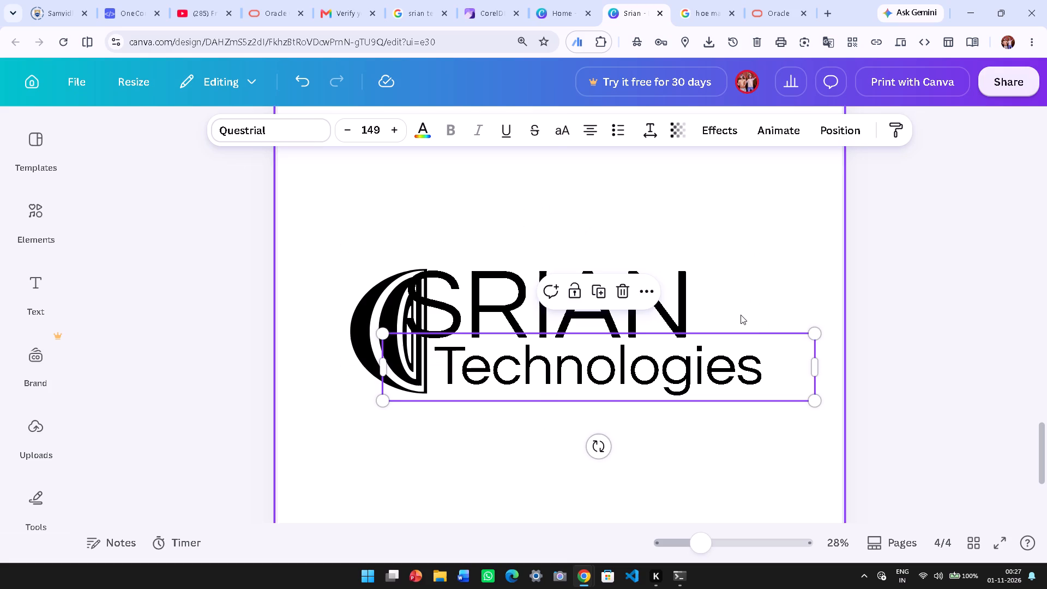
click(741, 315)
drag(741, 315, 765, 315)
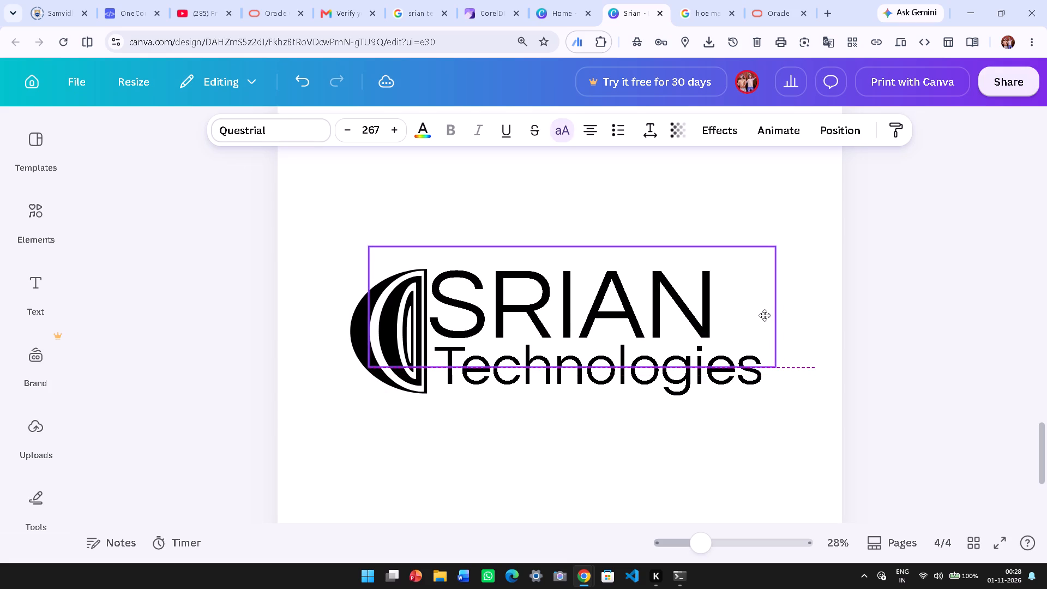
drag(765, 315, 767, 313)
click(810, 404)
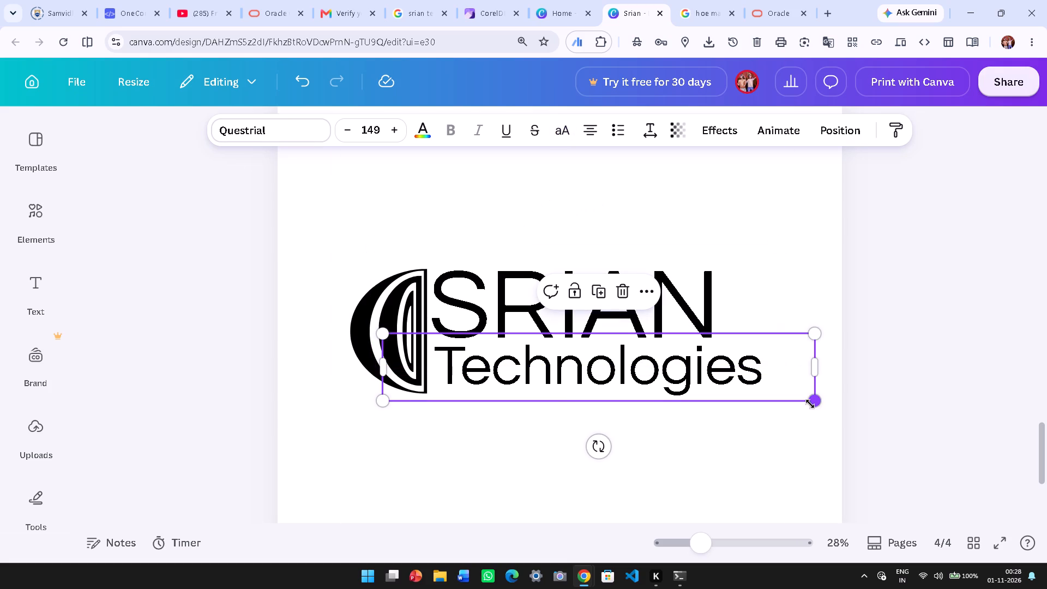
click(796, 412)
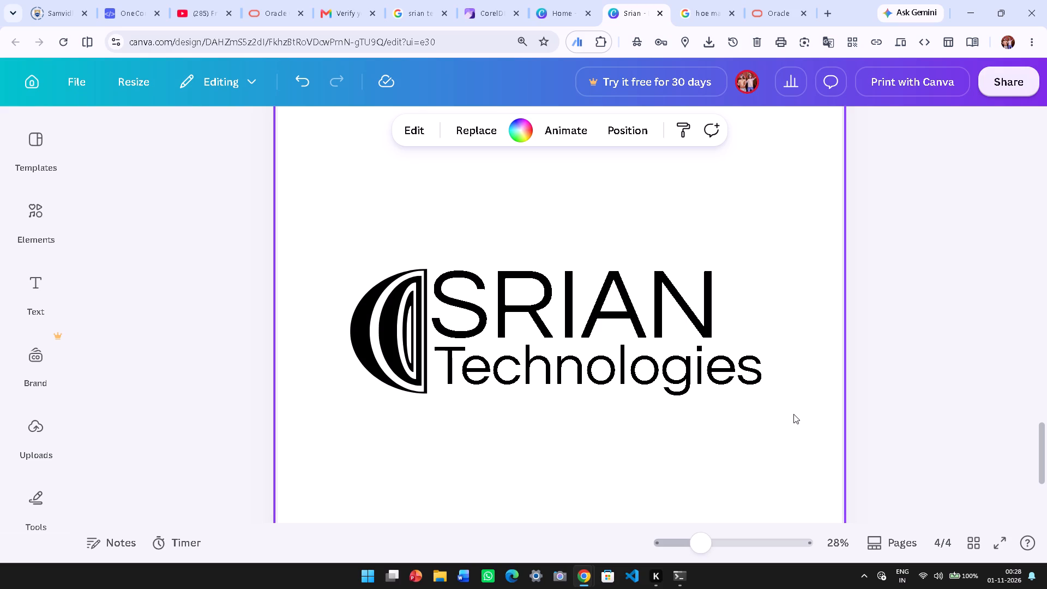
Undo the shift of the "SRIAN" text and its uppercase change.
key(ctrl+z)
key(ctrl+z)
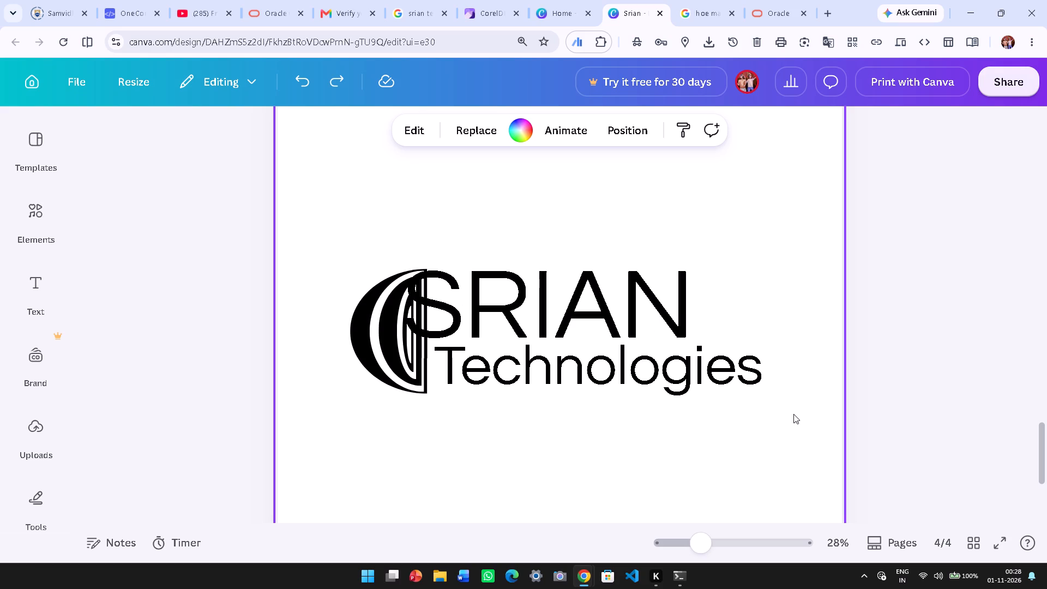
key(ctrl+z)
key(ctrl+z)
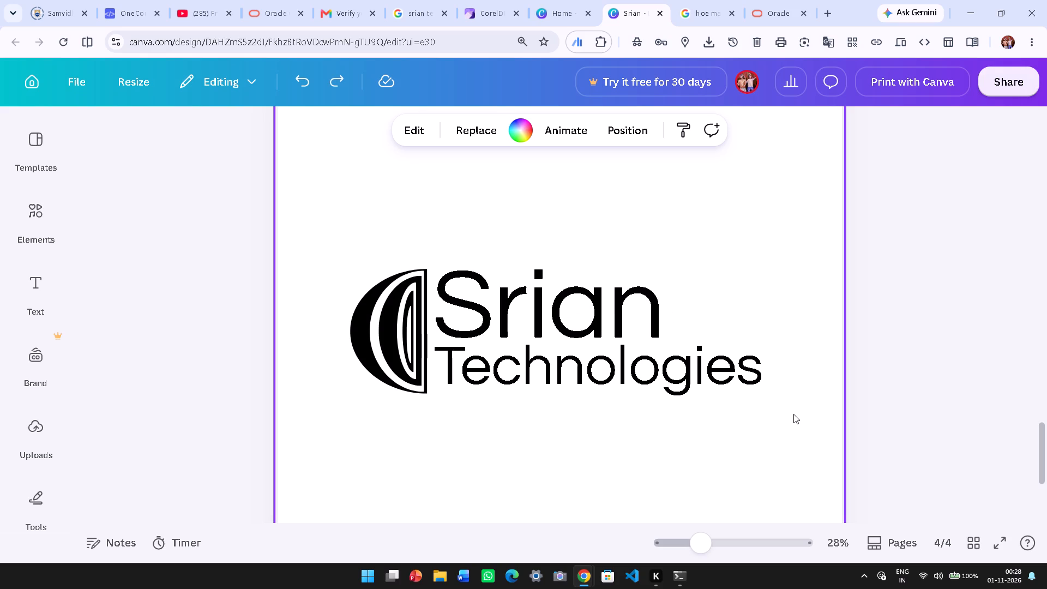
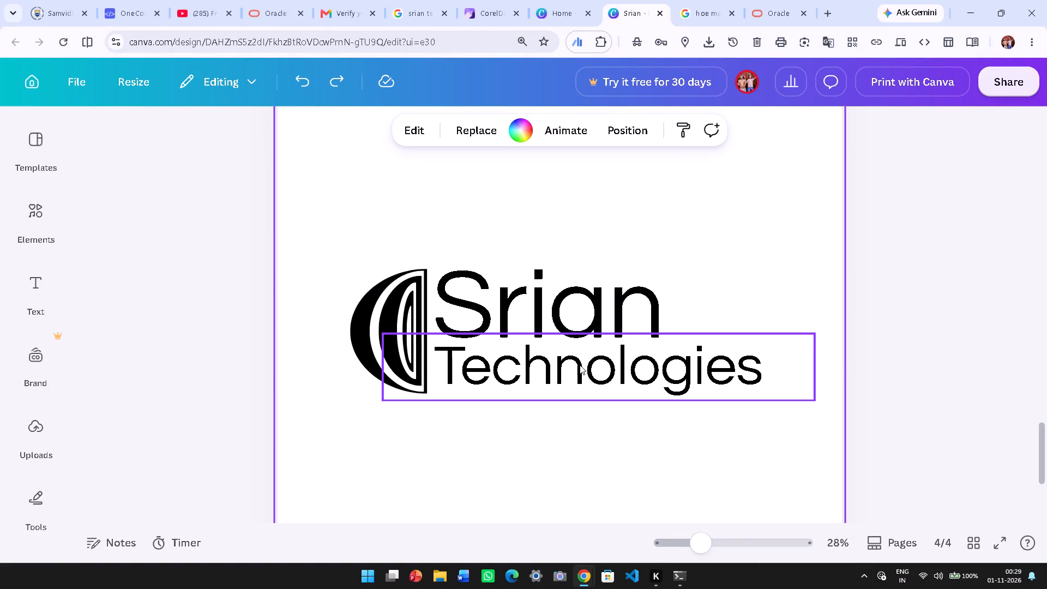
Copy the grouped nested semicircle mark from the page 4 logo, without its text.
click(384, 322)
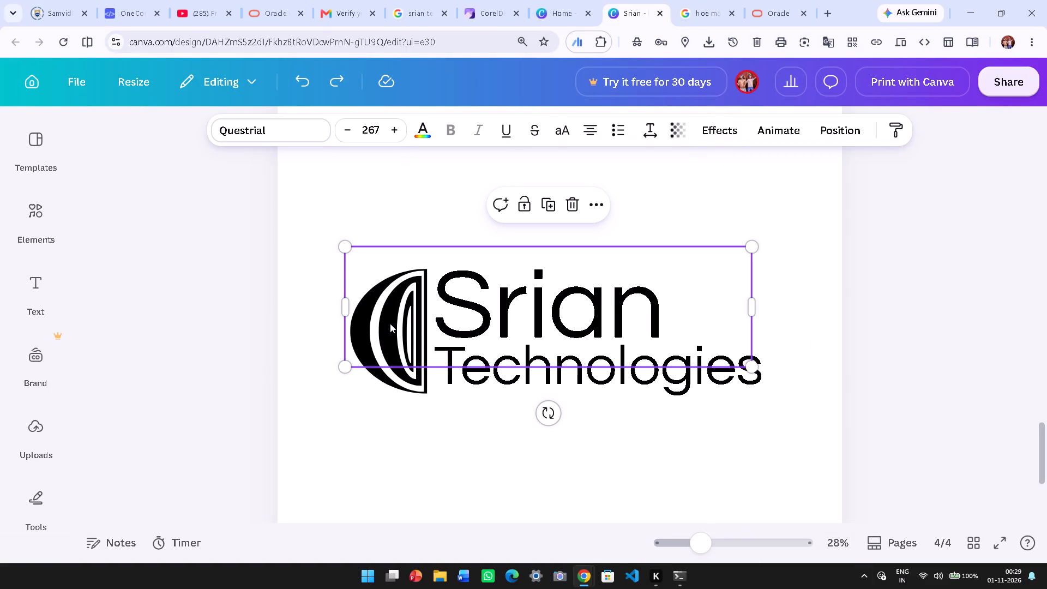
click(390, 323)
click(359, 374)
click(366, 372)
click(371, 383)
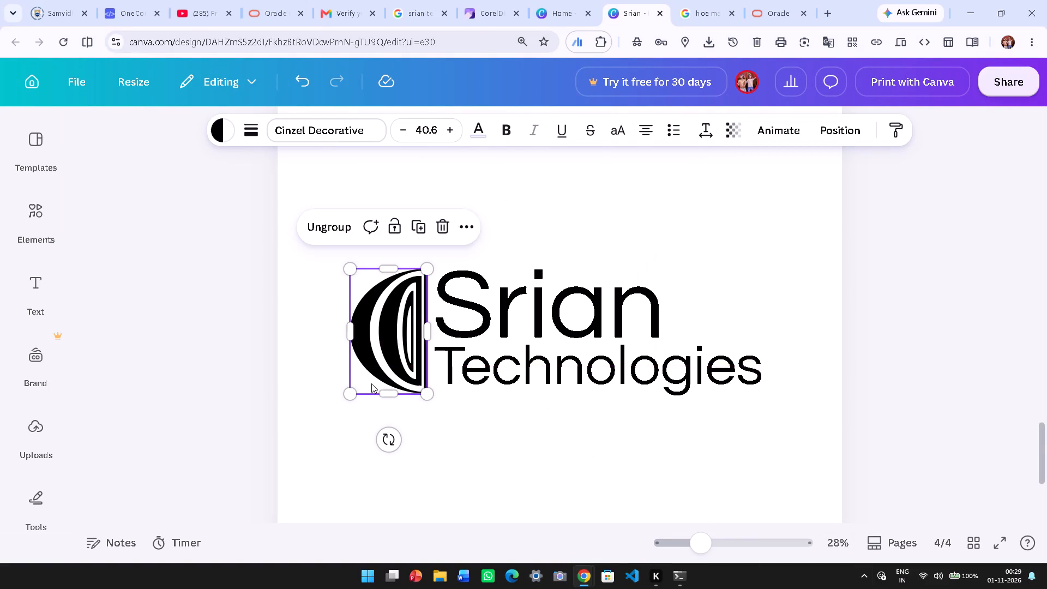
scroll(482, 430, down, 7)
scroll(482, 430, up, 9)
scroll(482, 430, down, 3)
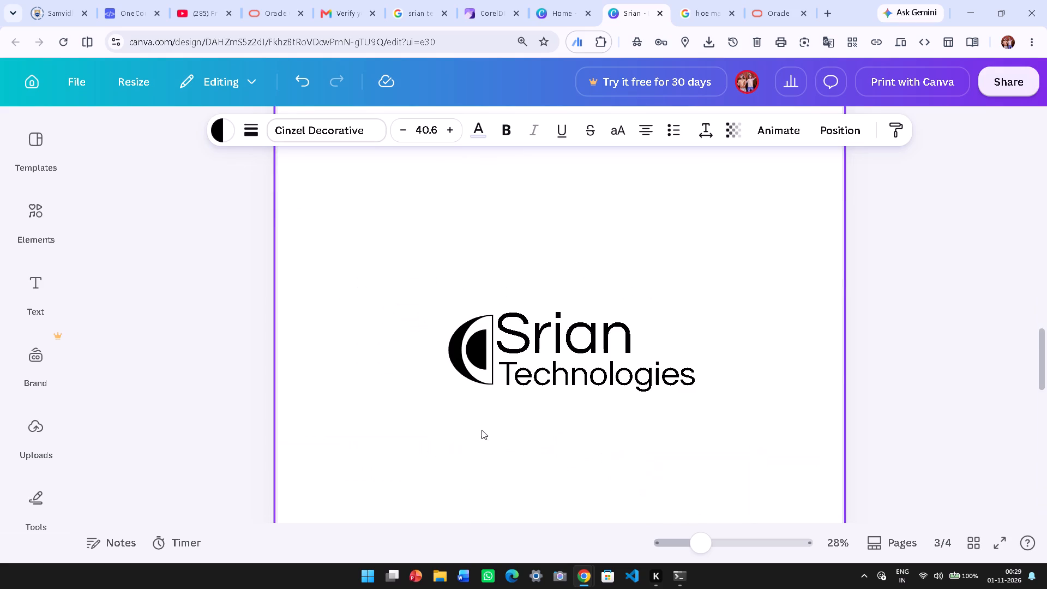
scroll(482, 430, up, 9)
scroll(482, 430, down, 13)
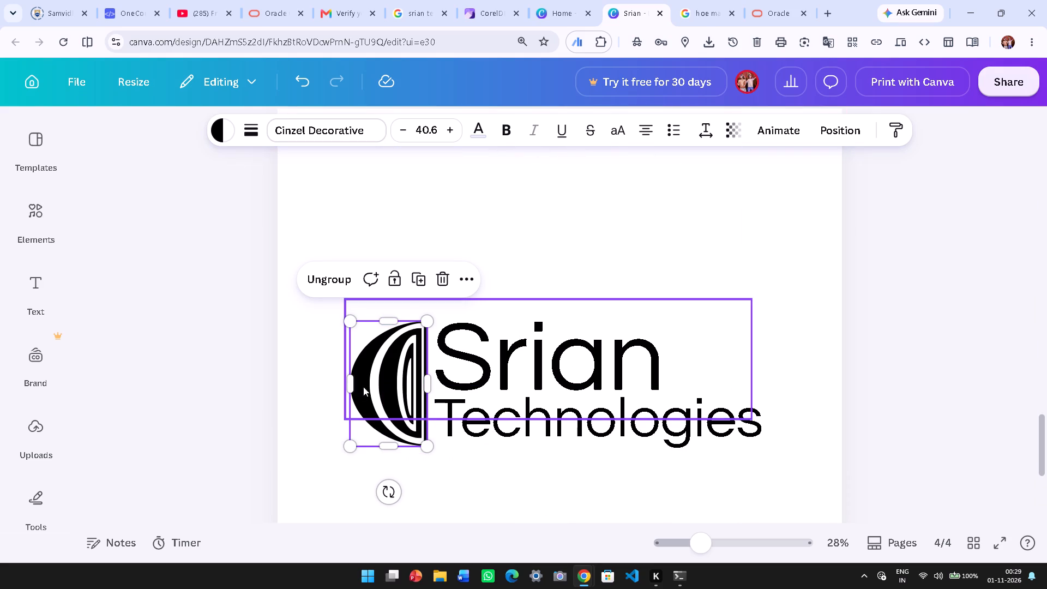
click(362, 362)
click(369, 437)
right_click(369, 436)
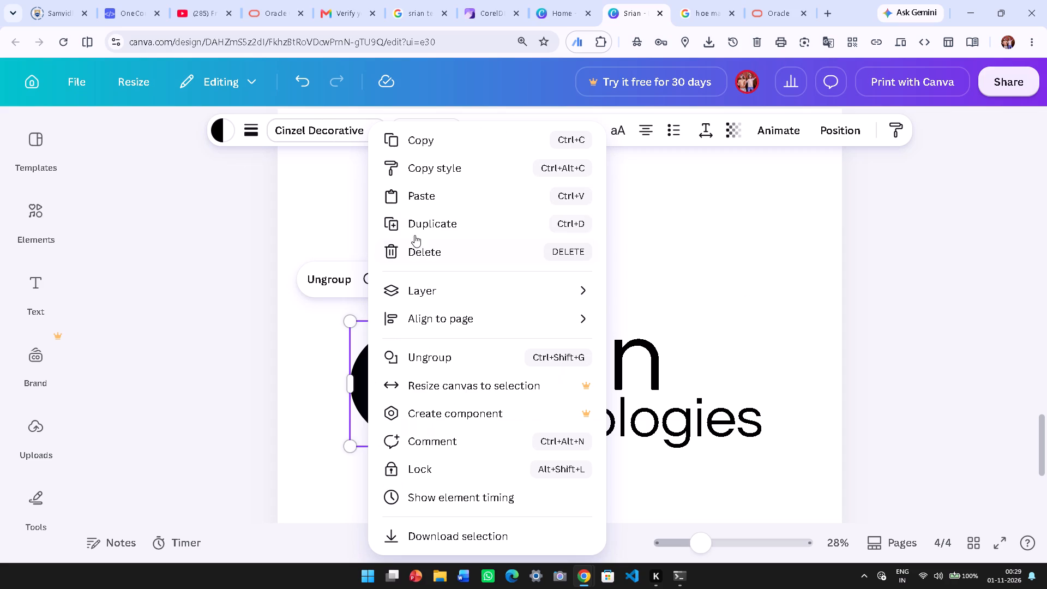
click(425, 151)
Add a blank page after page 4 and paste the nested semicircle mark onto it.
scroll(490, 176, down, 2)
scroll(490, 176, up, 1)
scroll(522, 323, down, 1)
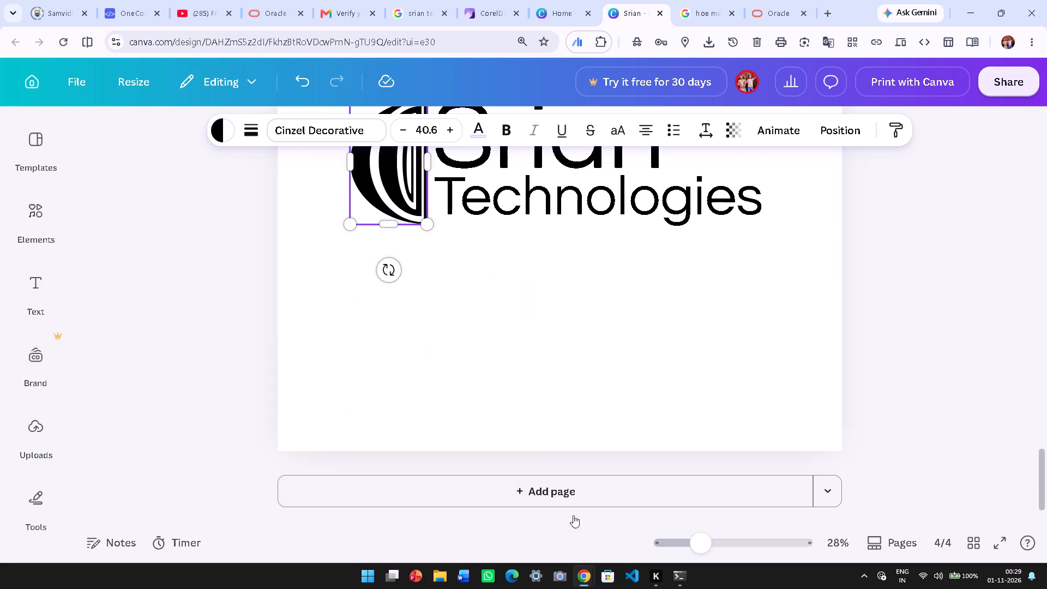
click(570, 483)
scroll(543, 432, down, 5)
click(545, 364)
key(ctrl+v)
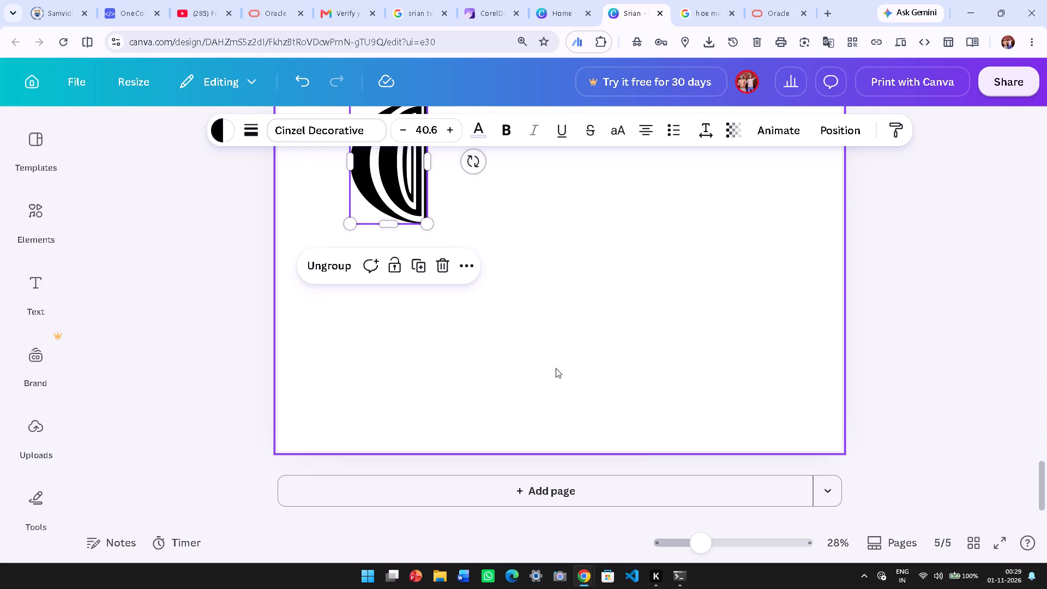
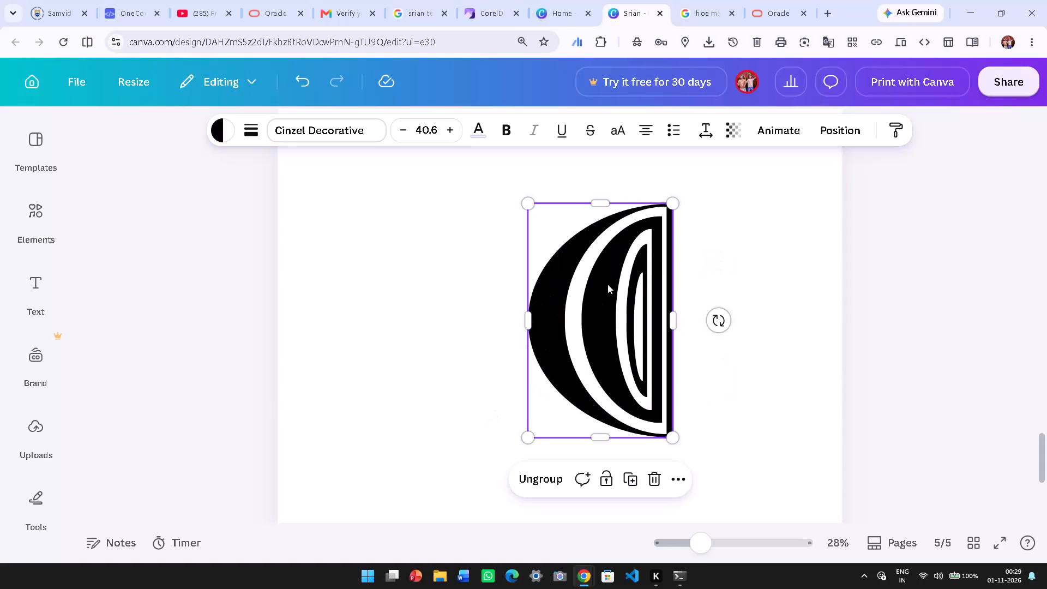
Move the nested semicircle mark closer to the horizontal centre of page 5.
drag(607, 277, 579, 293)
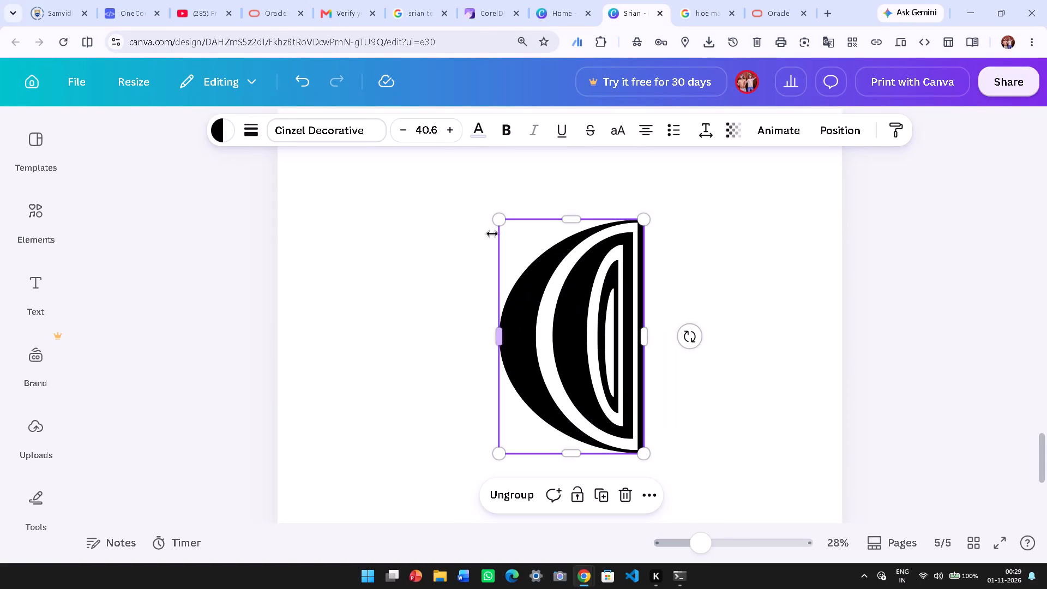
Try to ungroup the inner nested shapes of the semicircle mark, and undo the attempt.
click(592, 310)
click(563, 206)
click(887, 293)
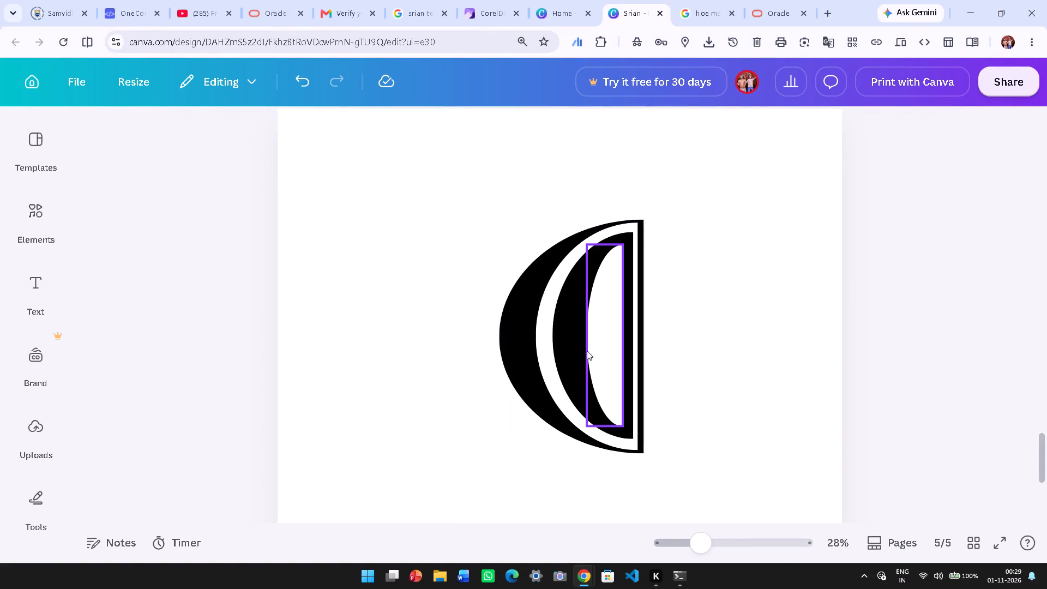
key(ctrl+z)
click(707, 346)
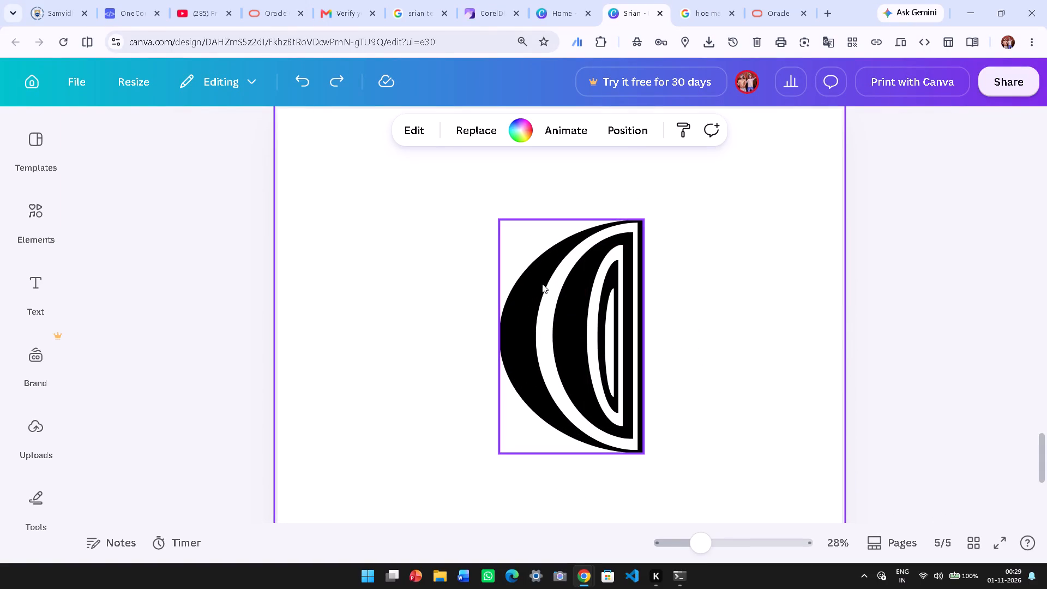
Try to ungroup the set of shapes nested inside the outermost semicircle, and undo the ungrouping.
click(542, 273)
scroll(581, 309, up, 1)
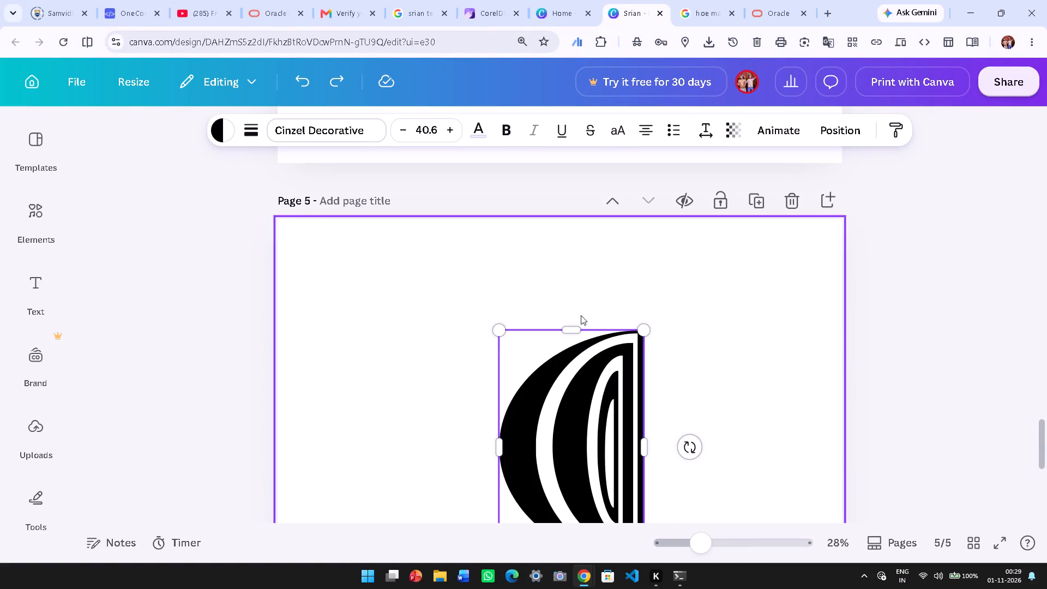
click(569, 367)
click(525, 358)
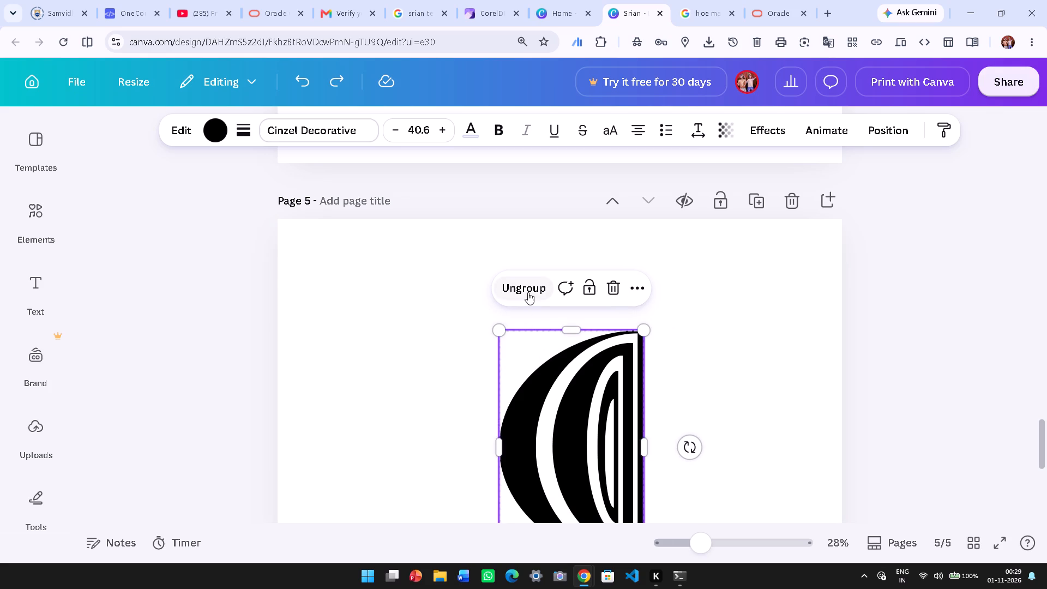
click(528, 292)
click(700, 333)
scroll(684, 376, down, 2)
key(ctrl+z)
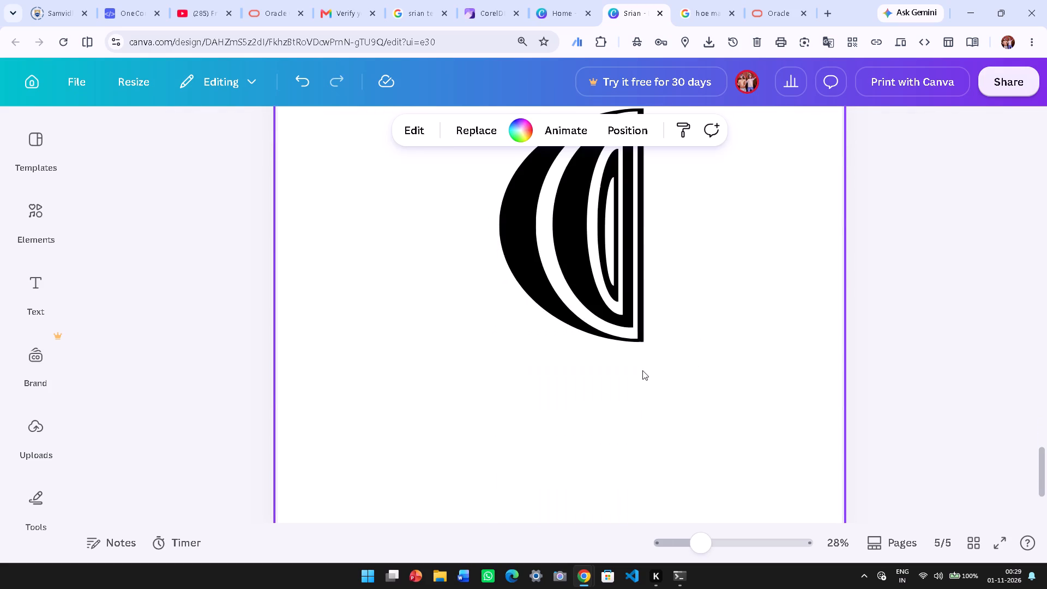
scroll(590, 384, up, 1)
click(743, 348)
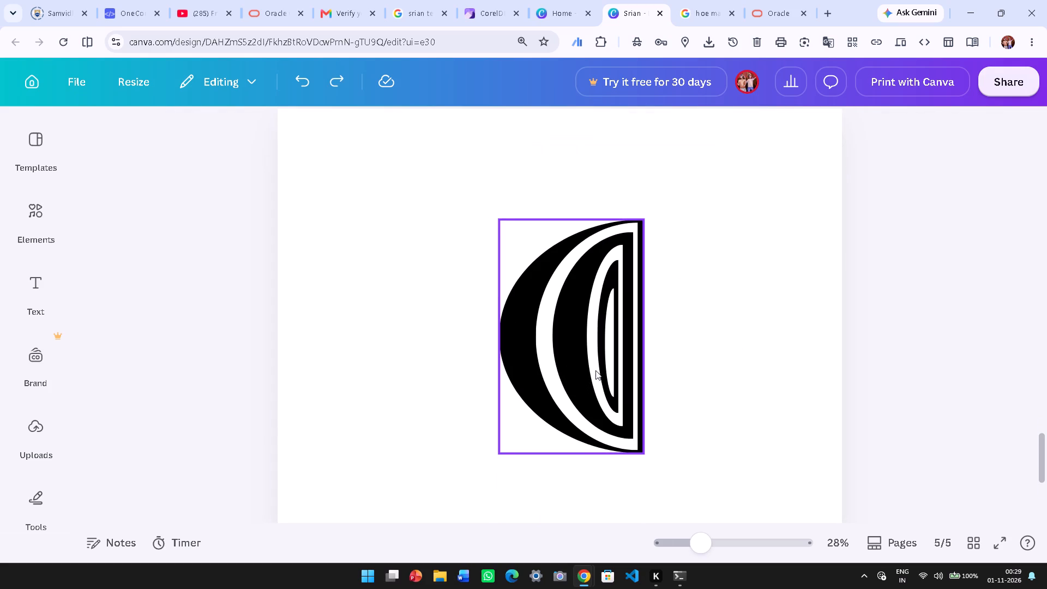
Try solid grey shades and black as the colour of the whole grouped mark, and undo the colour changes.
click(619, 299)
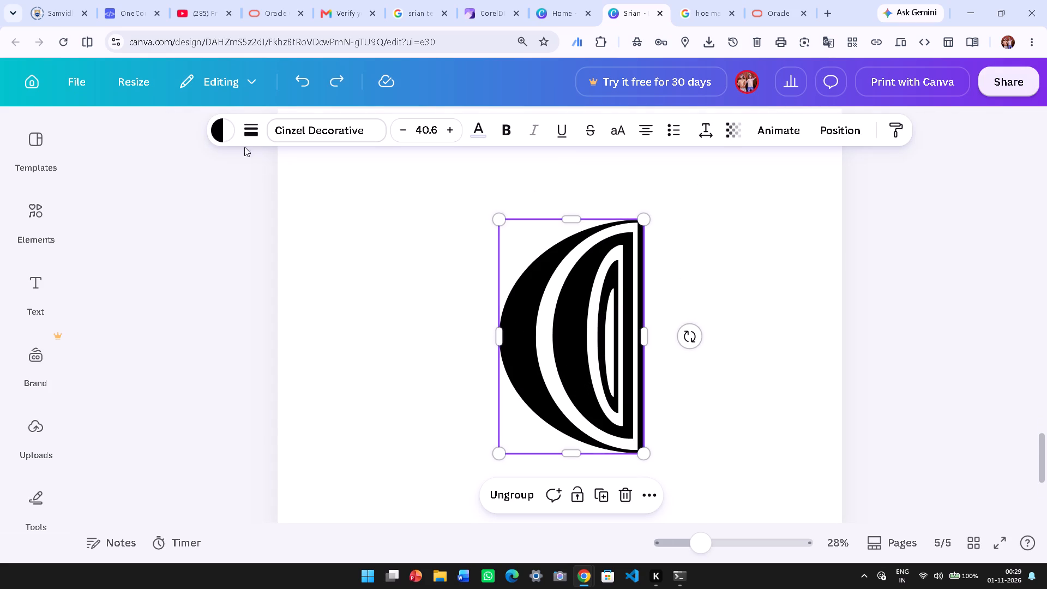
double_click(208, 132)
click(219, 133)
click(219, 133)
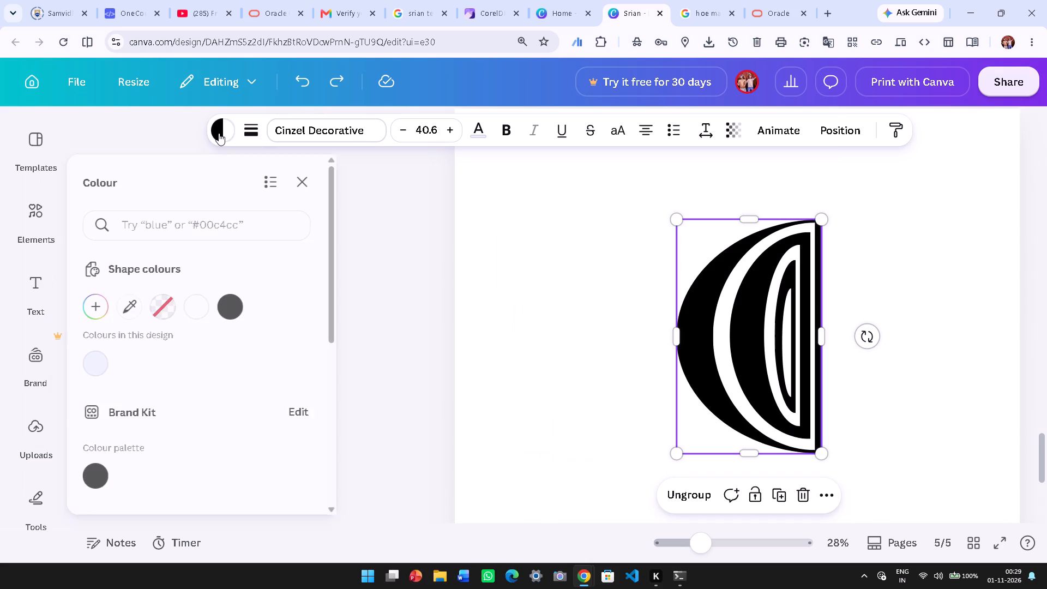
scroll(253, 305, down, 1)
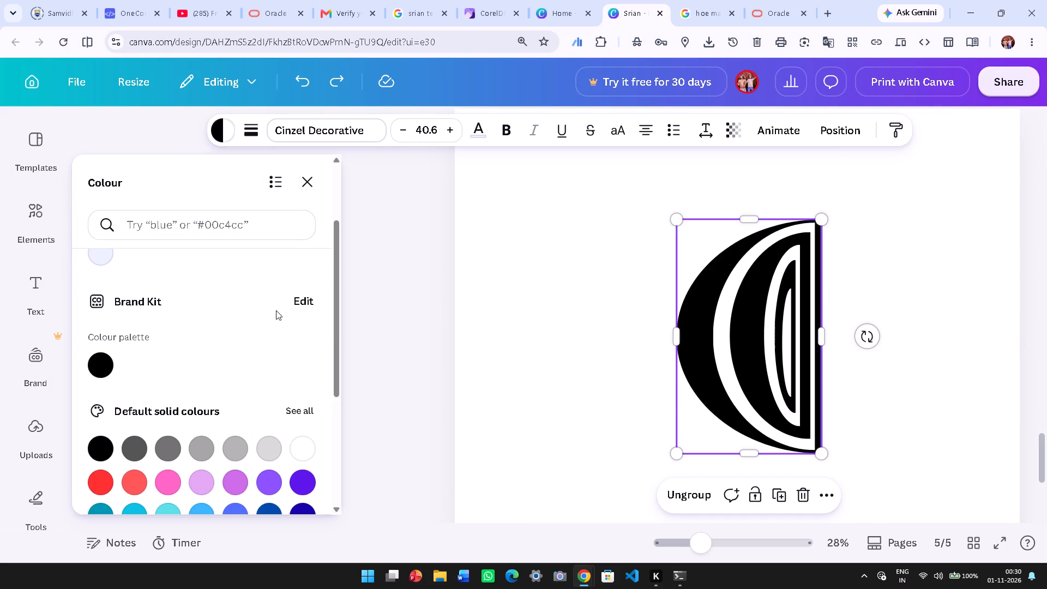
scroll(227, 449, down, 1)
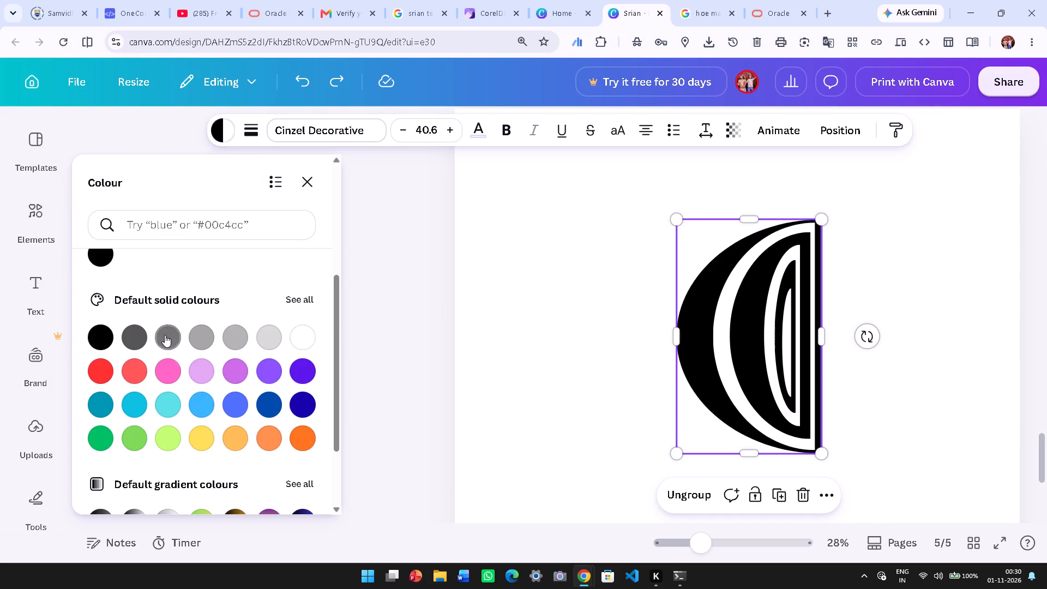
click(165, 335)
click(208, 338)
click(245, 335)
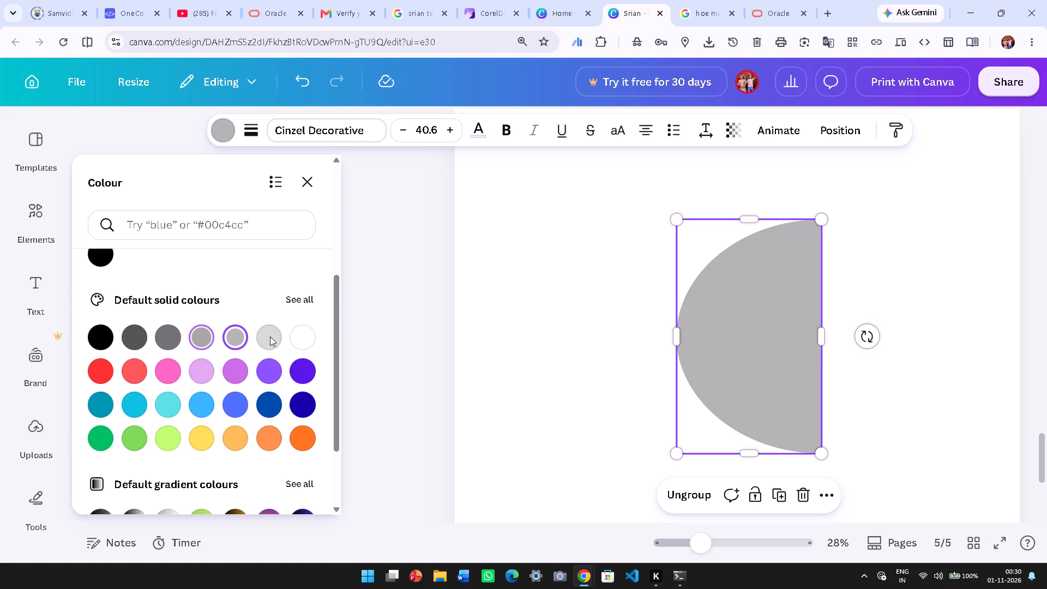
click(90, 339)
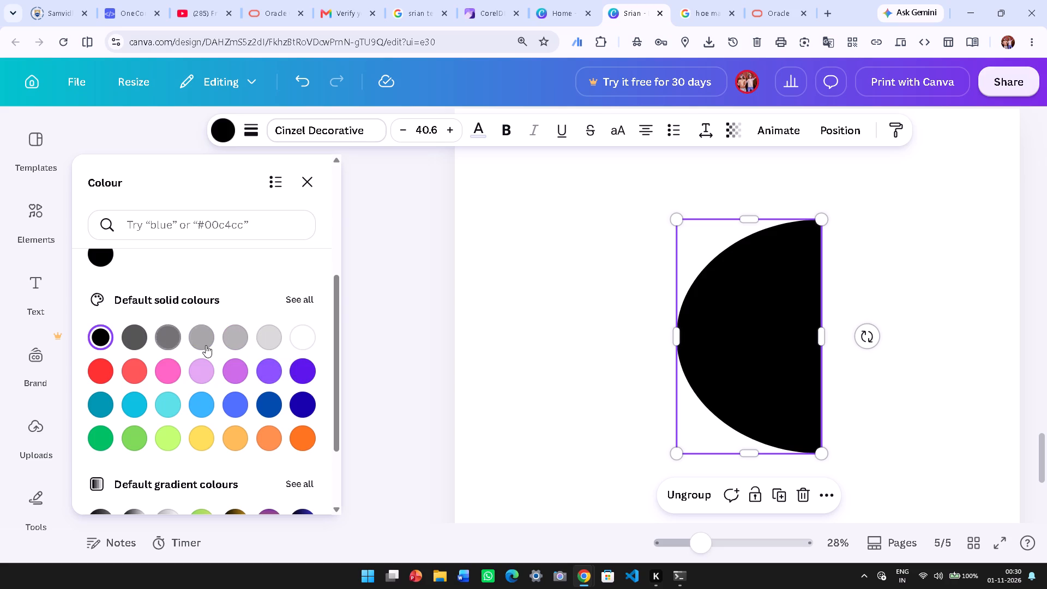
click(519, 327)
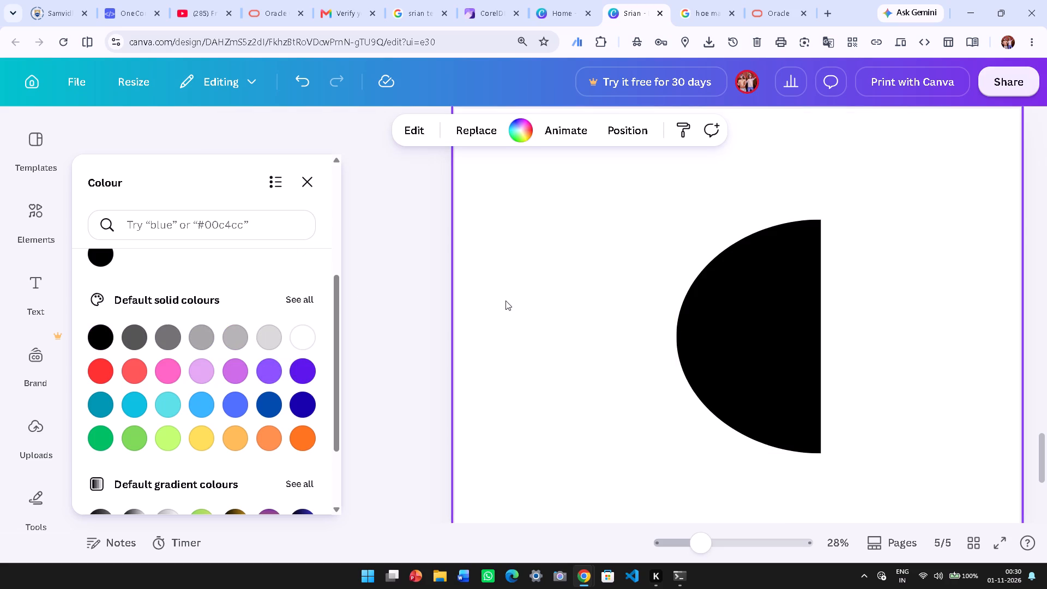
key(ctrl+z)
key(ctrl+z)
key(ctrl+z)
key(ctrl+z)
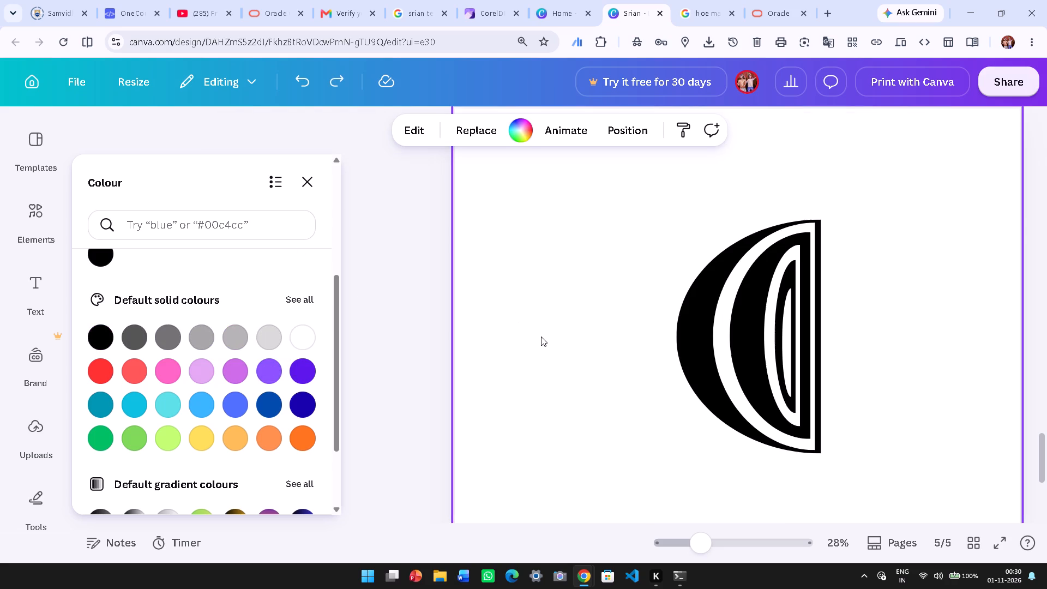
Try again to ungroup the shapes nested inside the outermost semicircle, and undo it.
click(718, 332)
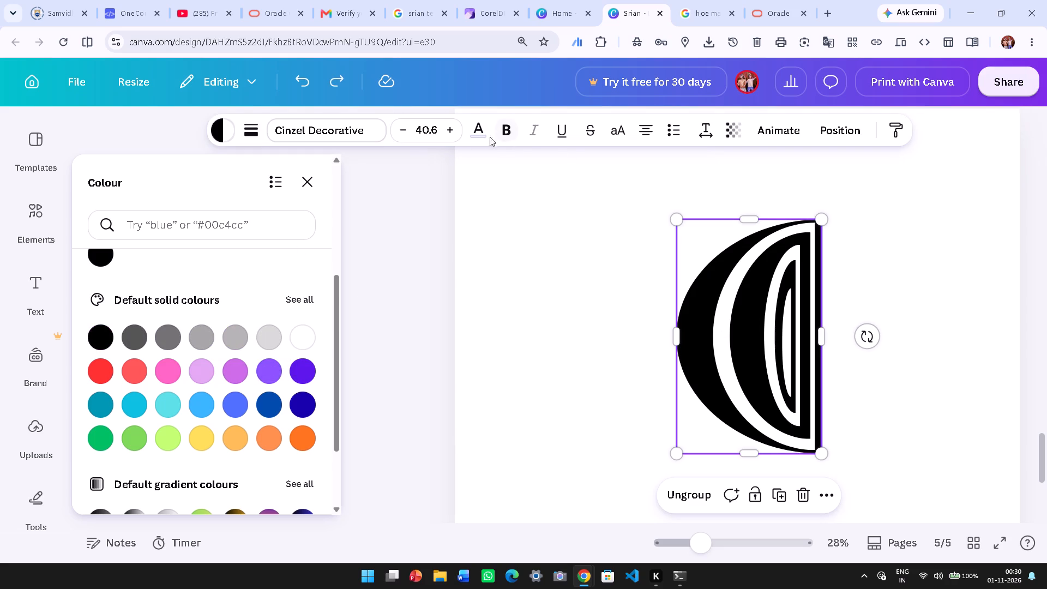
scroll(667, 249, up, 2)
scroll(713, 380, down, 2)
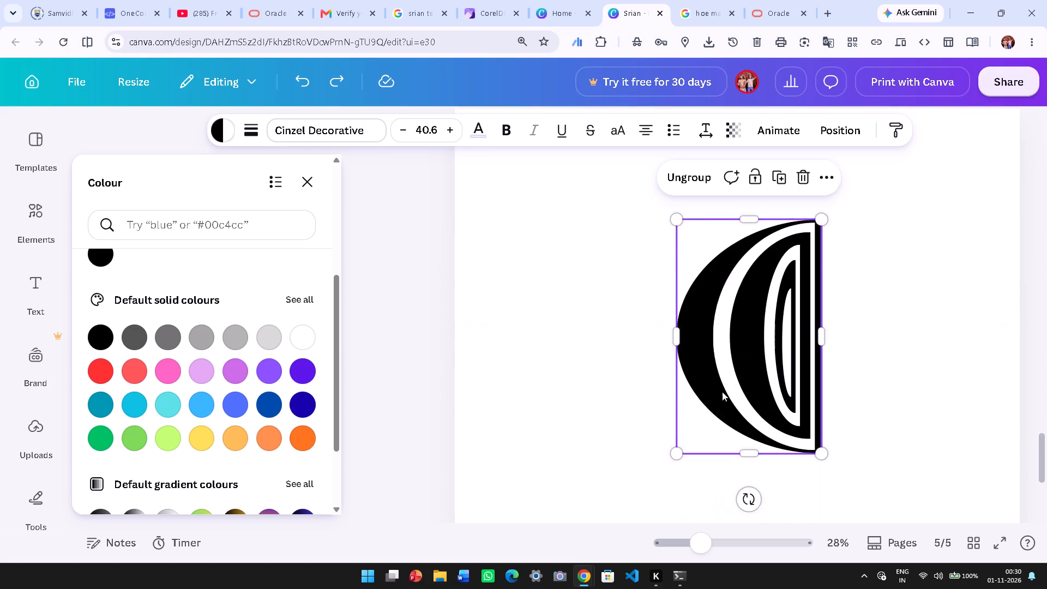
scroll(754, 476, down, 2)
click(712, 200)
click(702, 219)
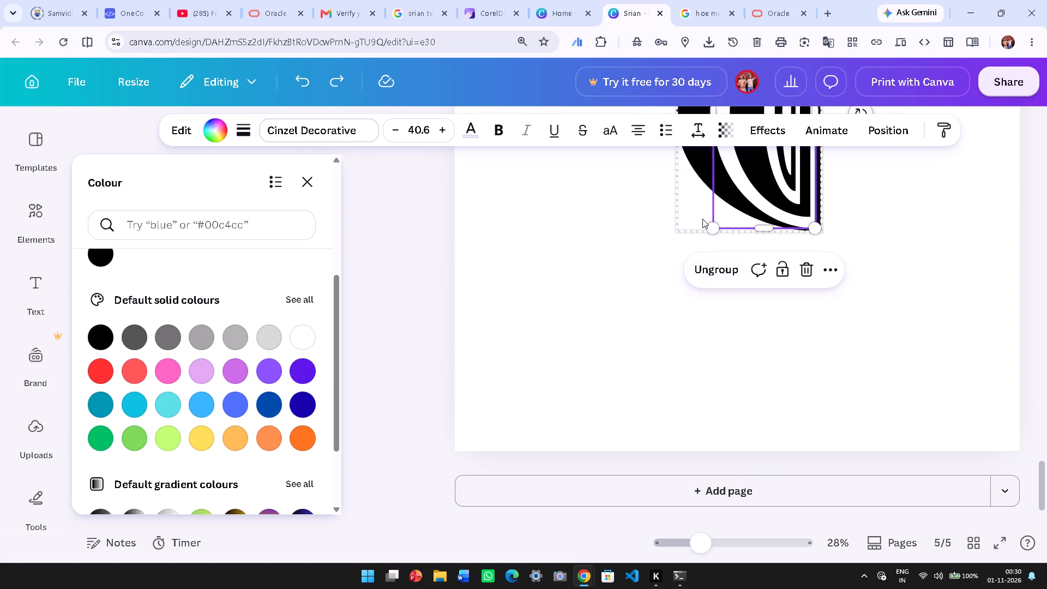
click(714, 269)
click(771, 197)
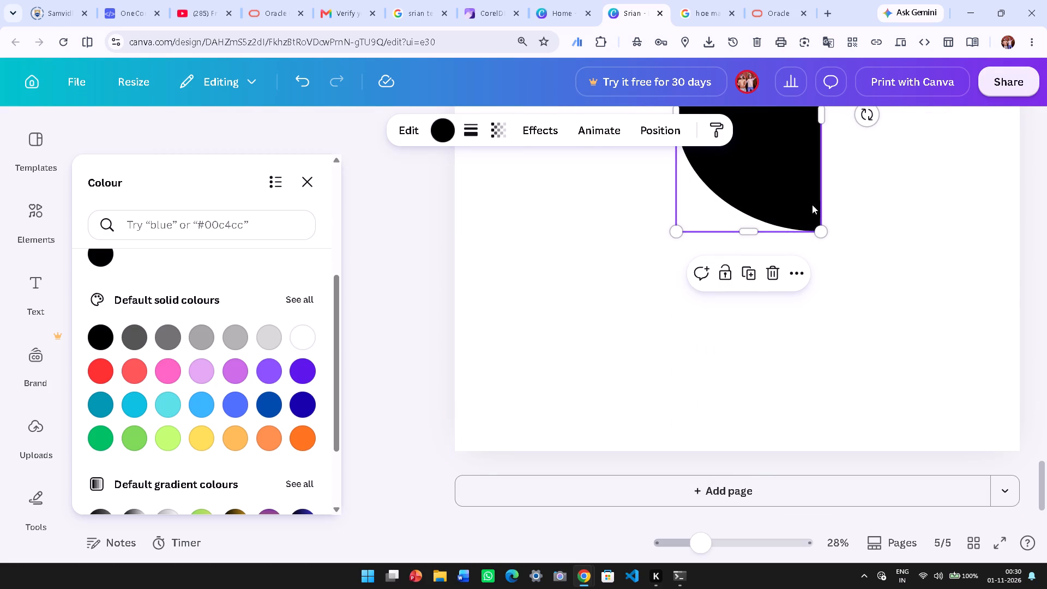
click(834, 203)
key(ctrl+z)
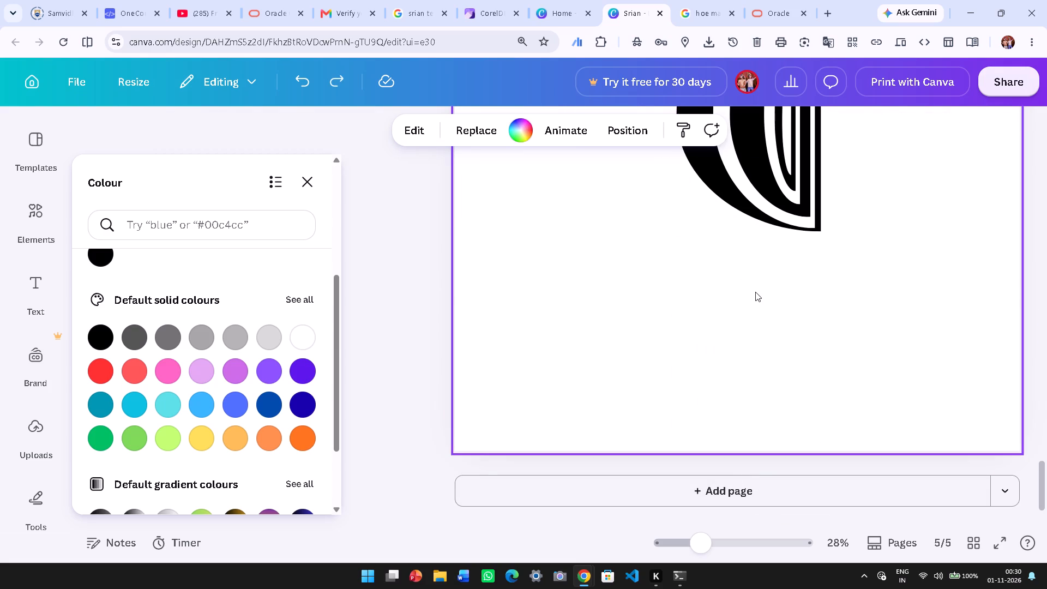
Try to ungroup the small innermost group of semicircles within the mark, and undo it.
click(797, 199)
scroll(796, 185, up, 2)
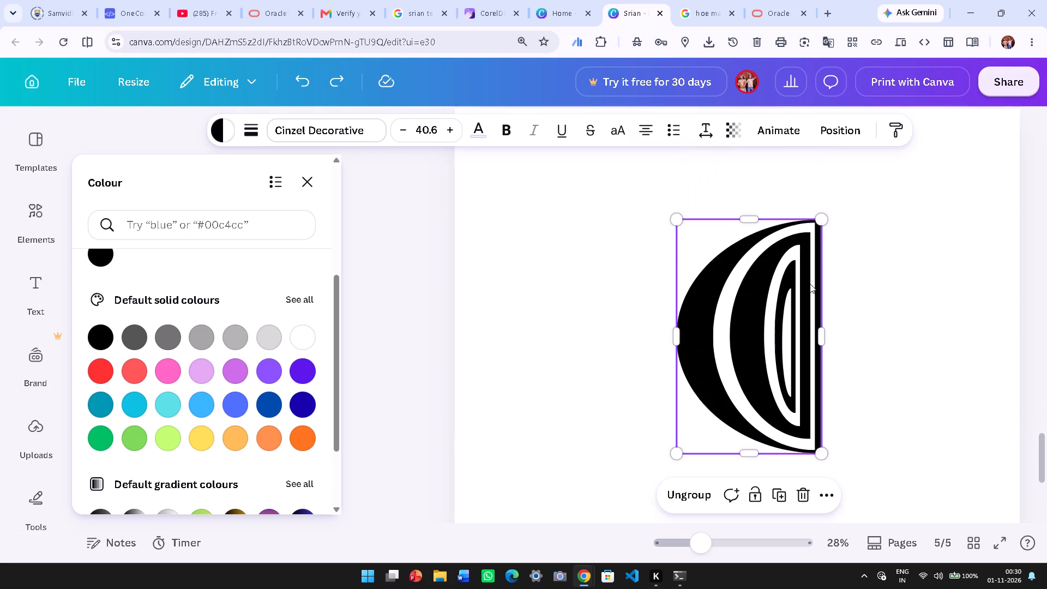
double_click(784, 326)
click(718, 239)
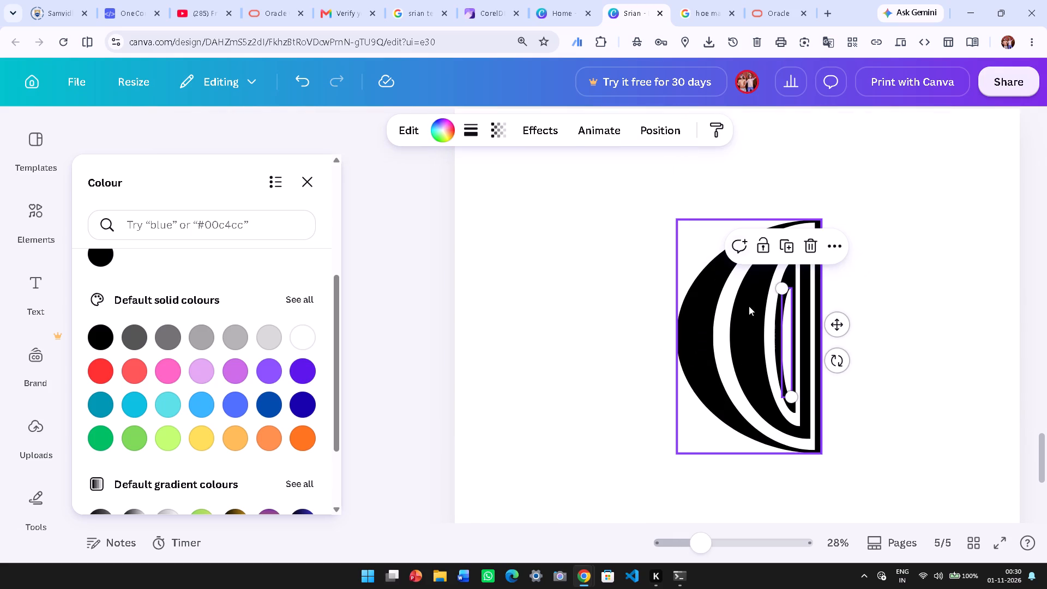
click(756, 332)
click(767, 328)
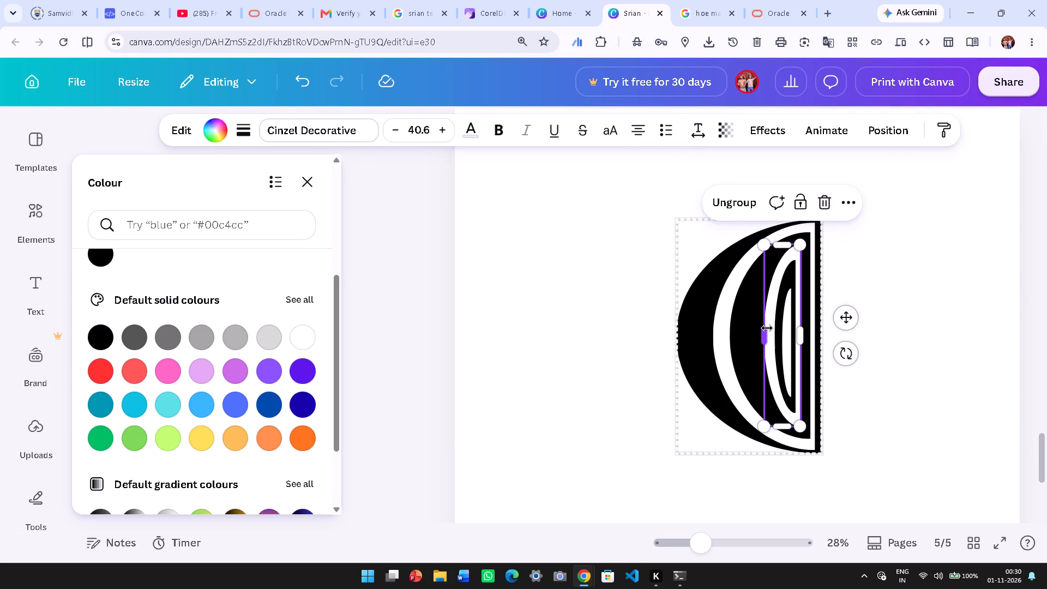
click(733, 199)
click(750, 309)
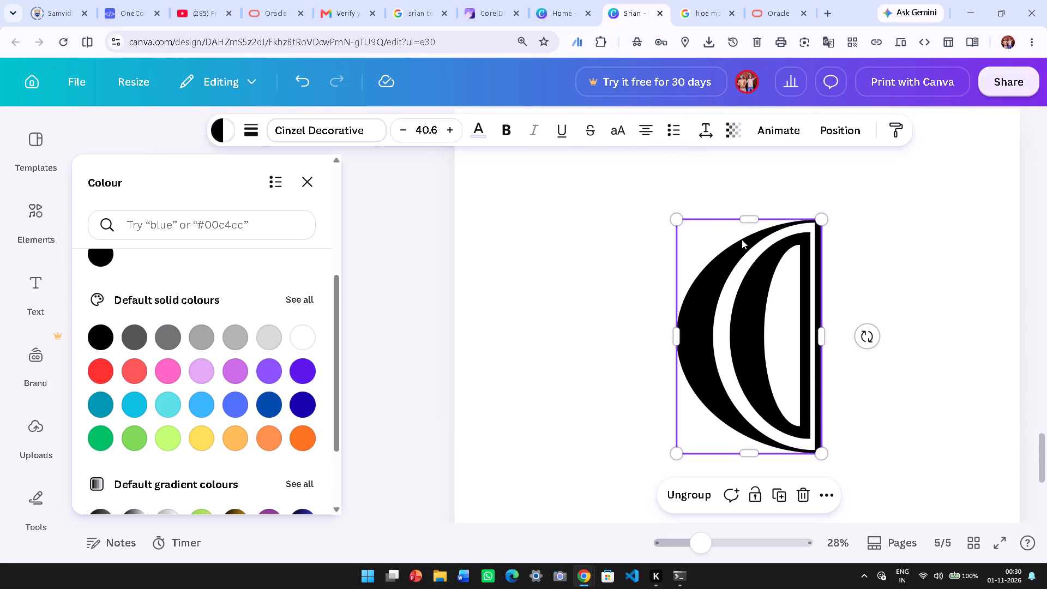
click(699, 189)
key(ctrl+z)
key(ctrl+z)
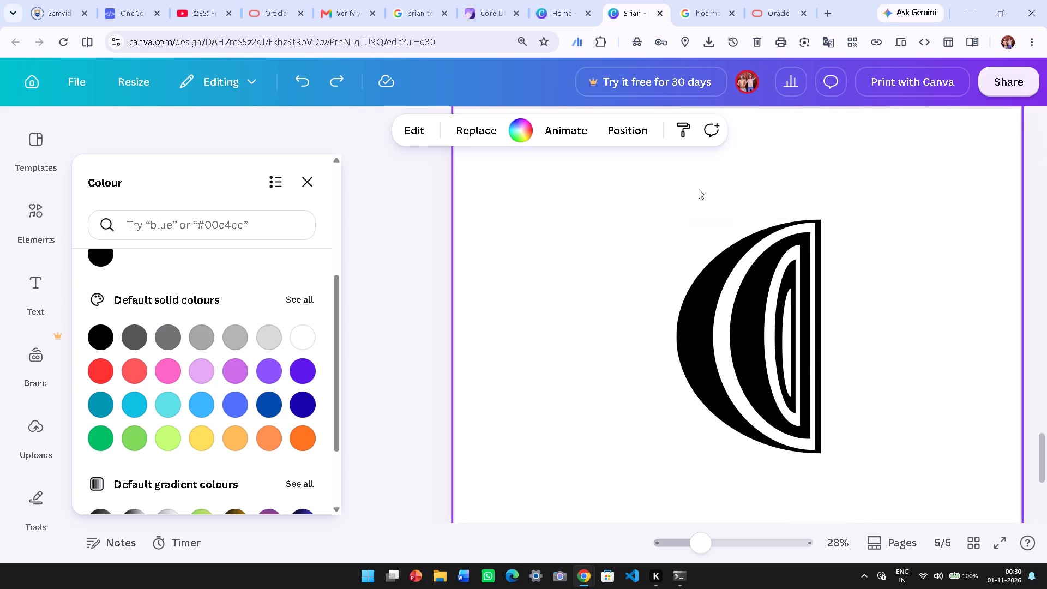
Undo the earlier move and enlargement of the pasted mark on page 5.
key(ctrl+z)
key(ctrl+z)
key(ctrl+z)
Move the small pasted mark towards the page centre and ungroup it into separate semicircle shapes.
drag(559, 383, 642, 330)
click(597, 227)
click(790, 291)
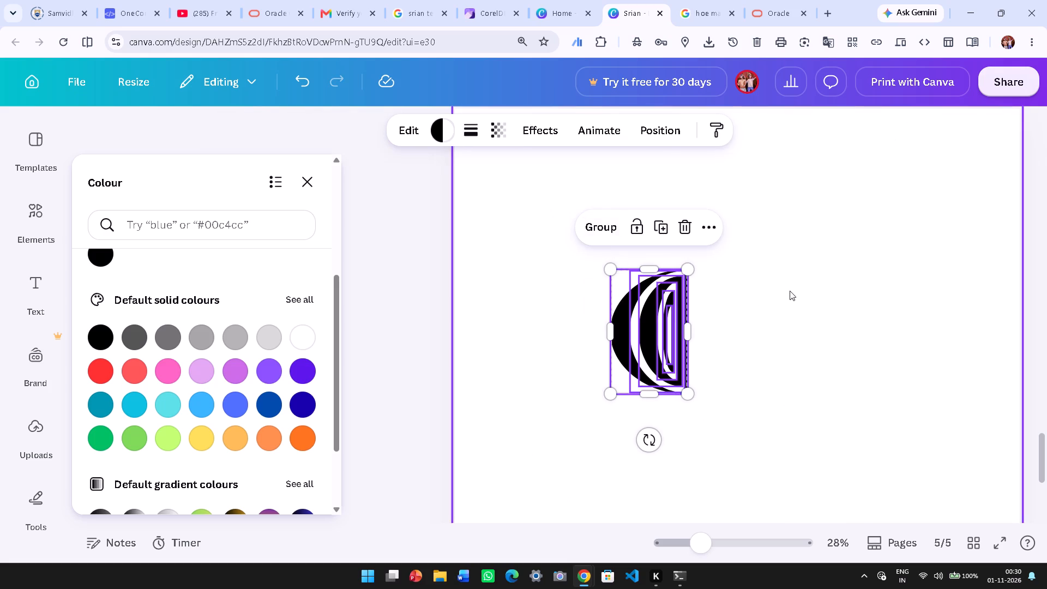
Select all the separate semicircle shapes together and enlarge them proportionally.
ctrl+scroll(647, 346, up, 4)
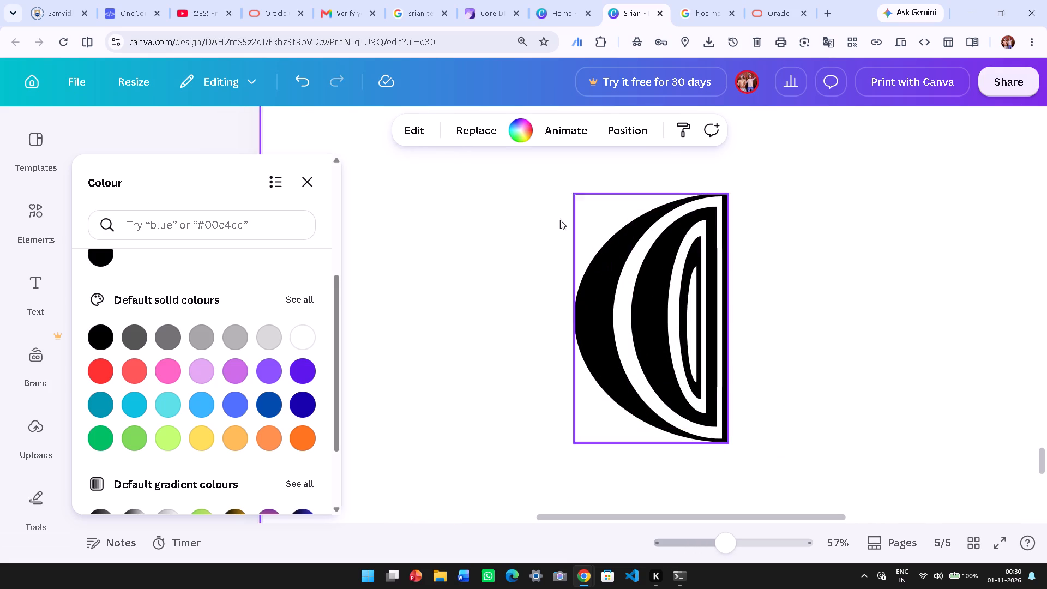
drag(544, 169, 769, 482)
scroll(720, 398, down, 1)
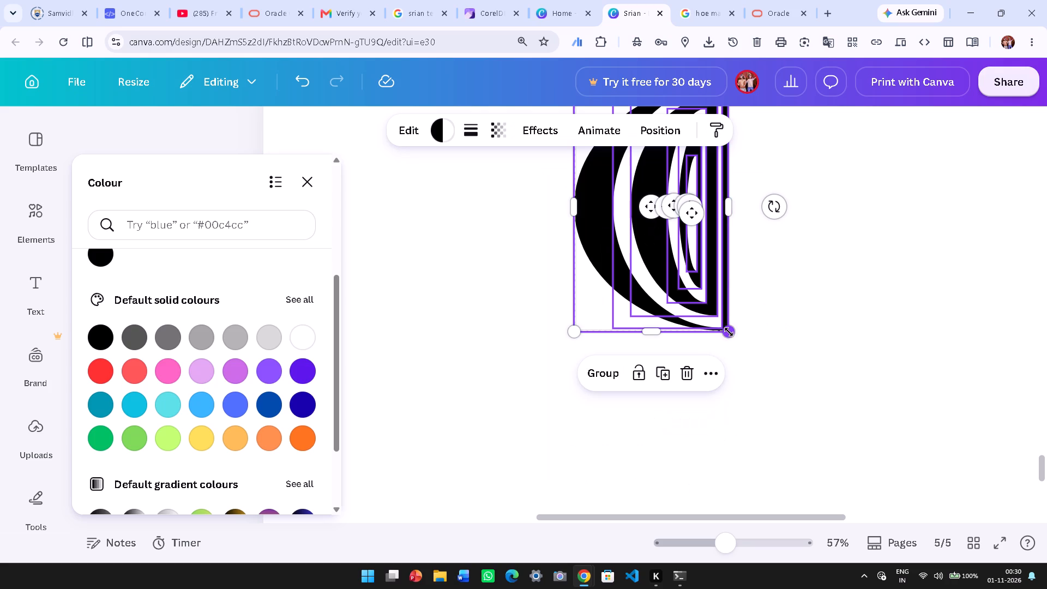
drag(729, 332, 799, 426)
scroll(756, 341, up, 1)
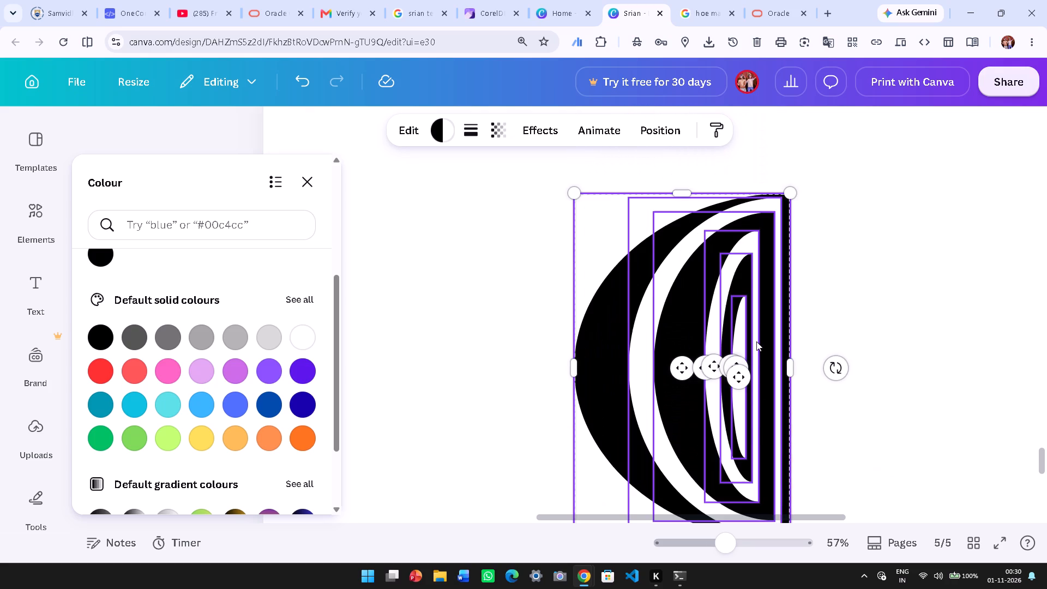
ctrl+scroll(756, 341, down, 1)
click(844, 263)
ctrl+scroll(759, 310, down, 2)
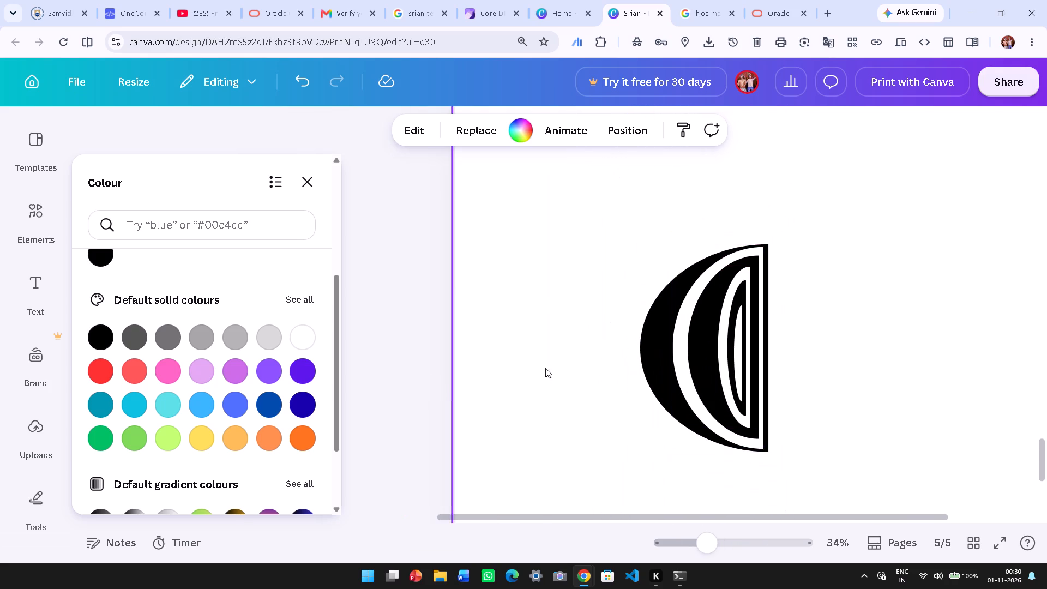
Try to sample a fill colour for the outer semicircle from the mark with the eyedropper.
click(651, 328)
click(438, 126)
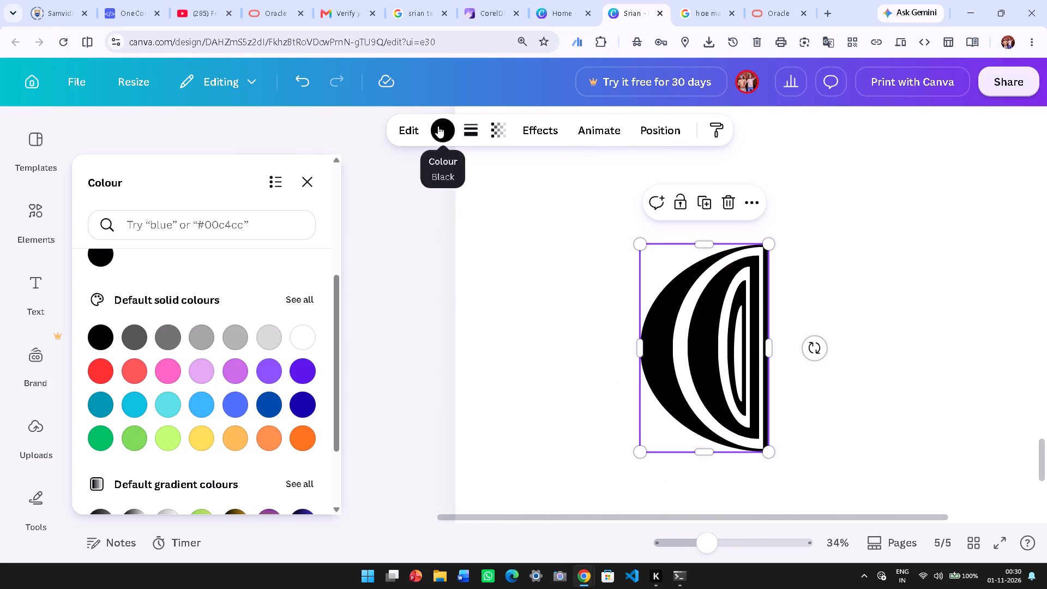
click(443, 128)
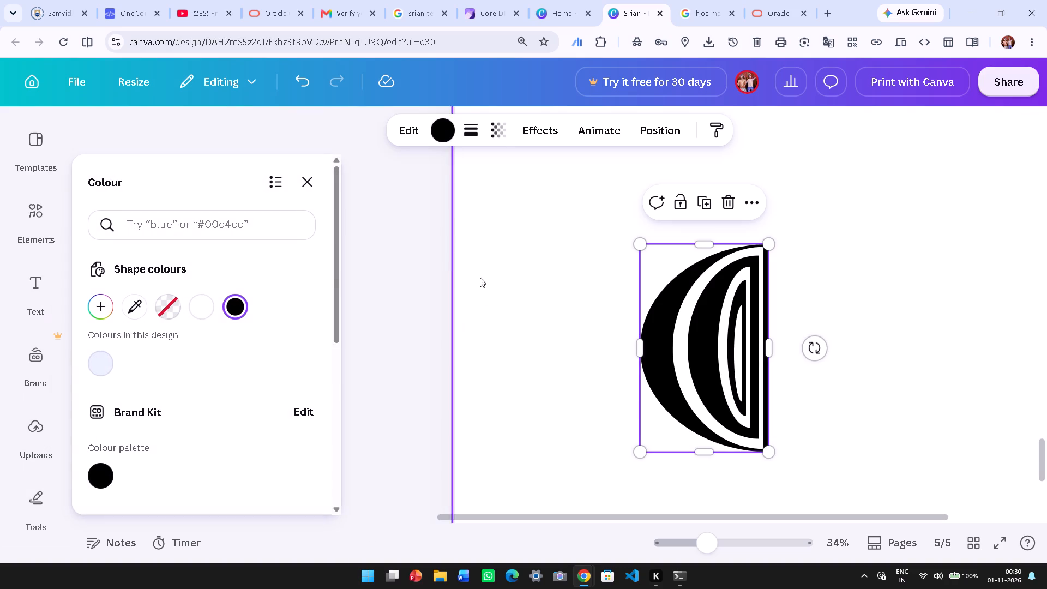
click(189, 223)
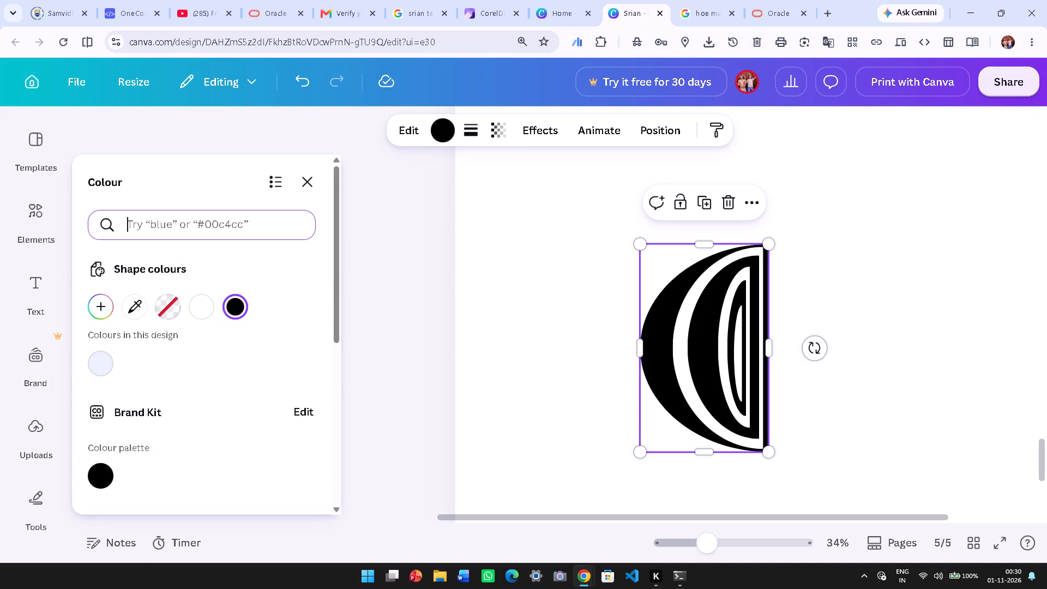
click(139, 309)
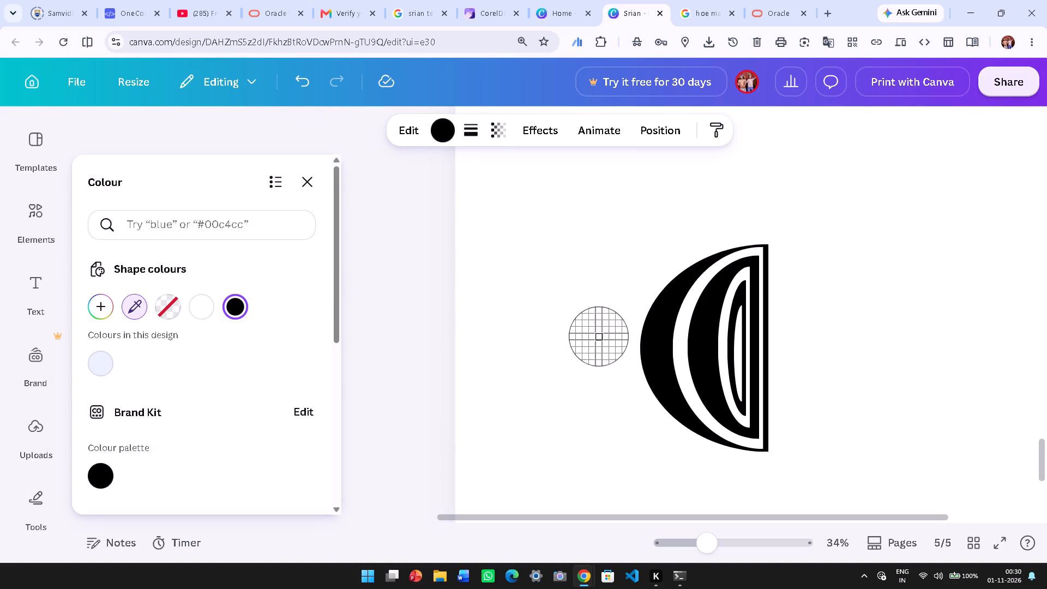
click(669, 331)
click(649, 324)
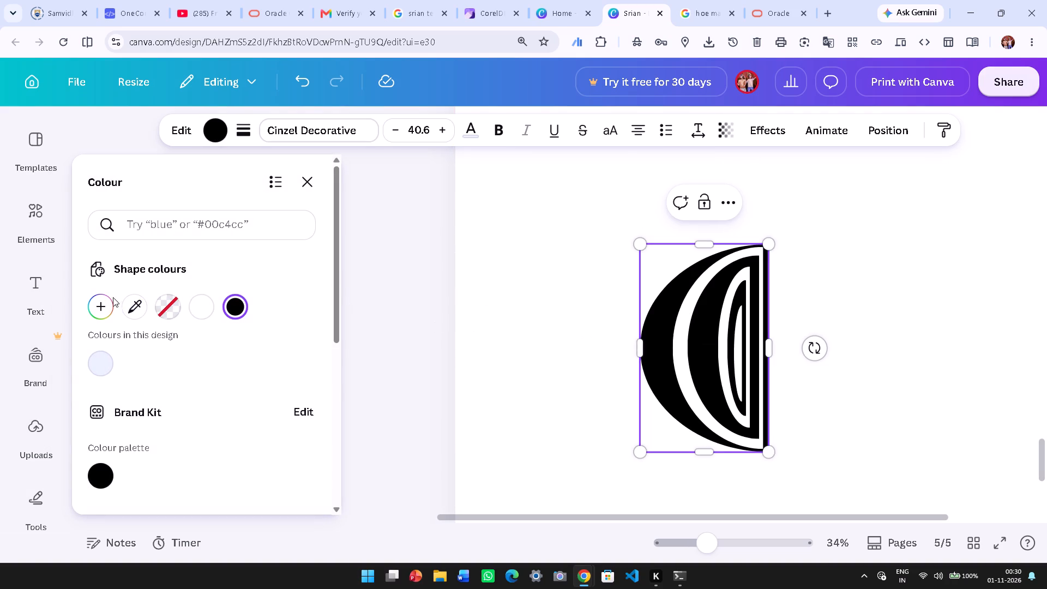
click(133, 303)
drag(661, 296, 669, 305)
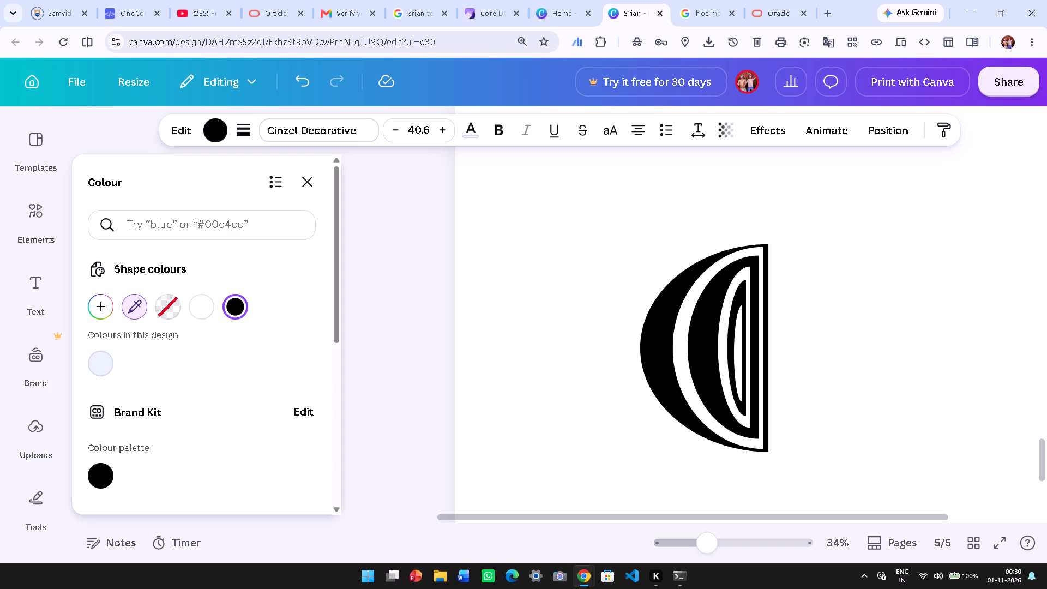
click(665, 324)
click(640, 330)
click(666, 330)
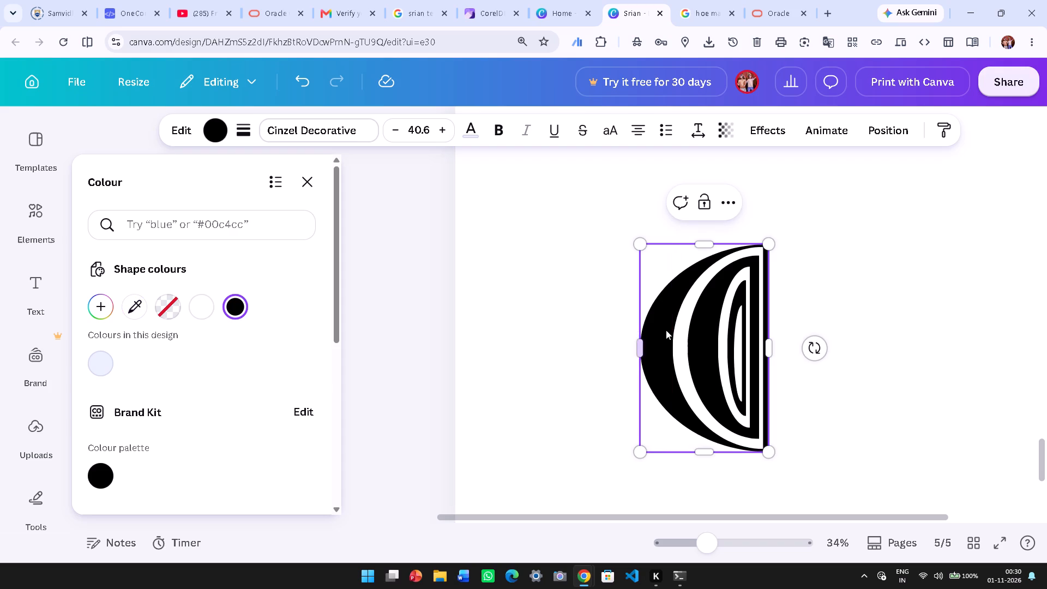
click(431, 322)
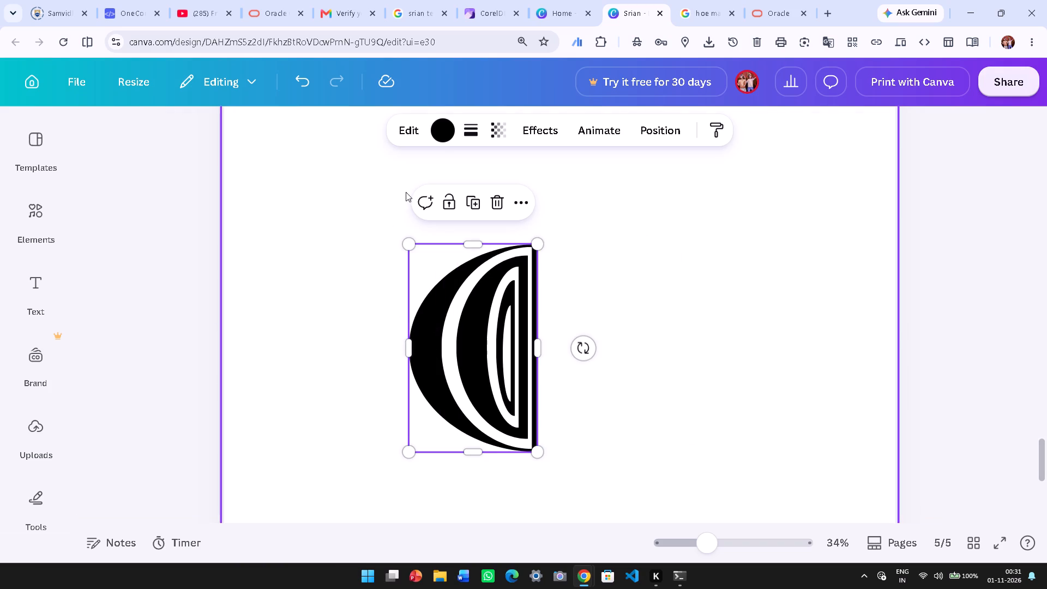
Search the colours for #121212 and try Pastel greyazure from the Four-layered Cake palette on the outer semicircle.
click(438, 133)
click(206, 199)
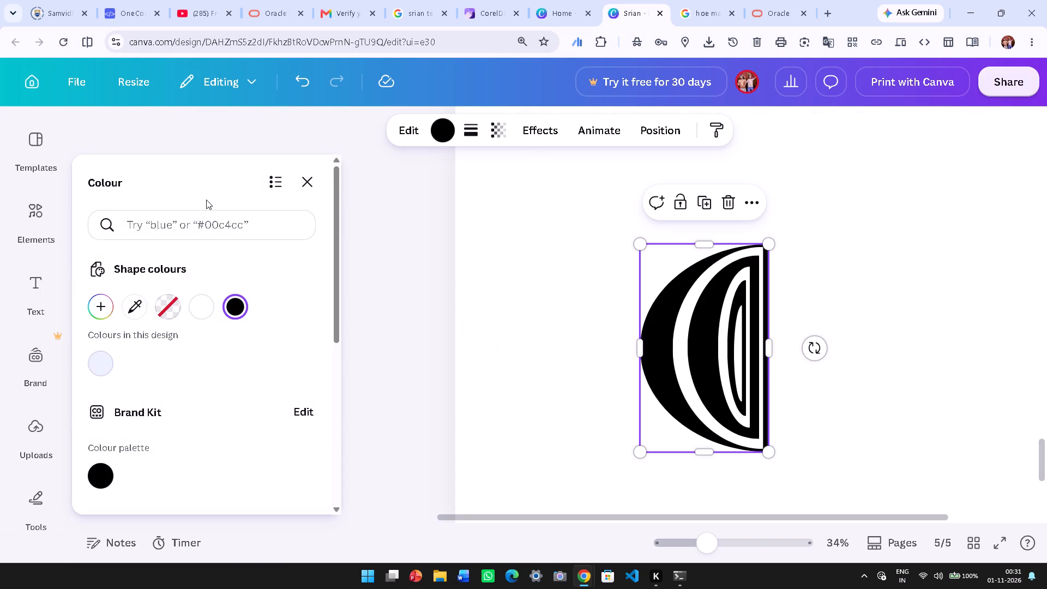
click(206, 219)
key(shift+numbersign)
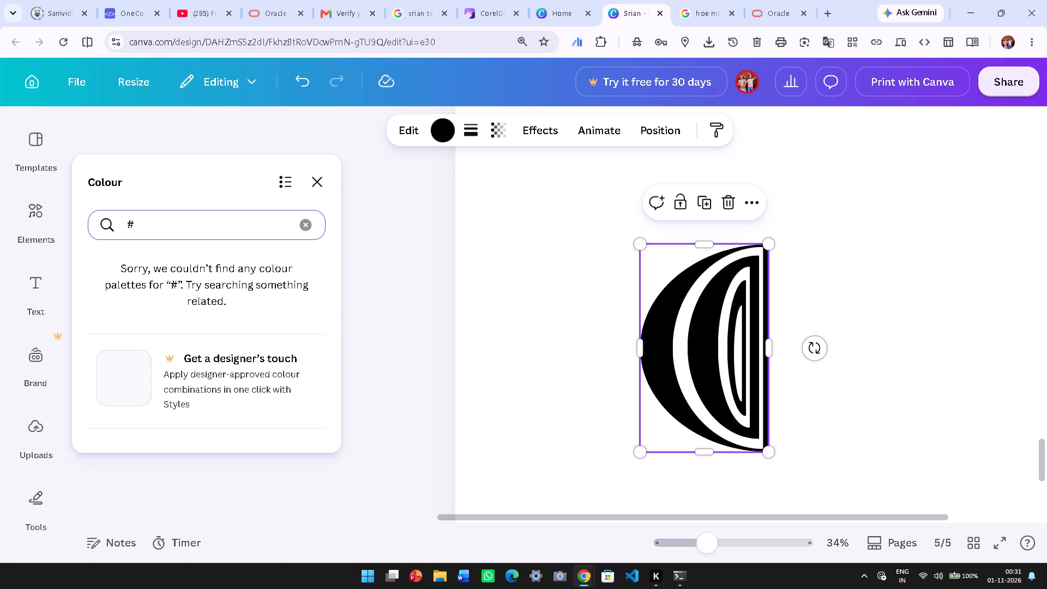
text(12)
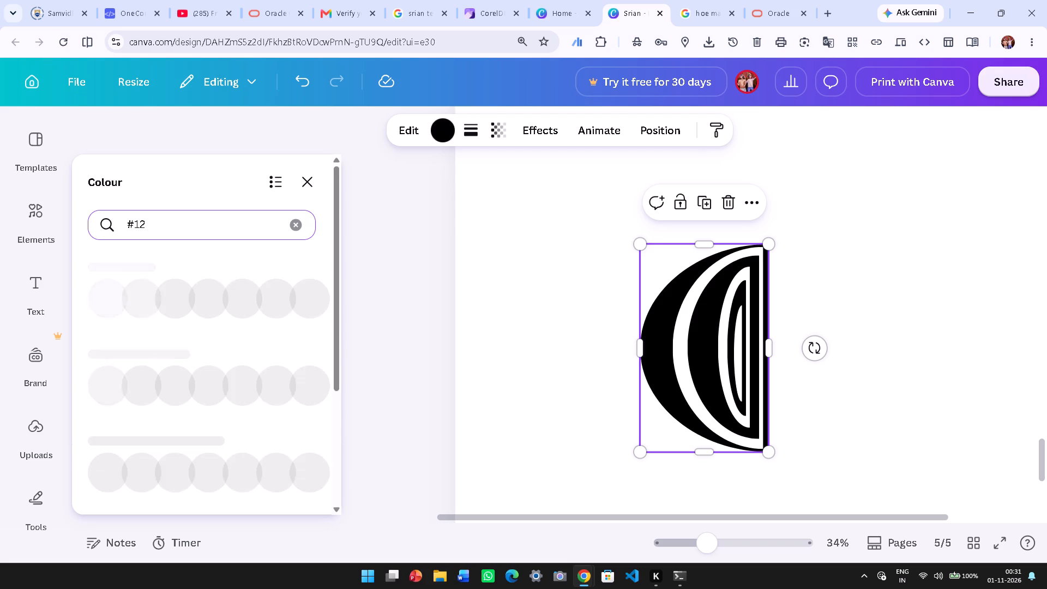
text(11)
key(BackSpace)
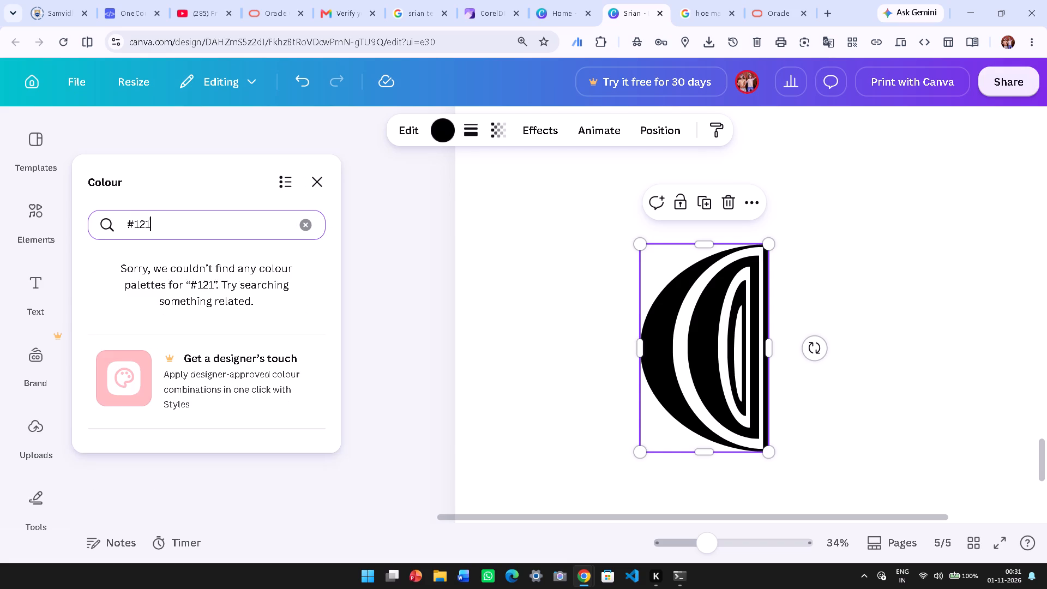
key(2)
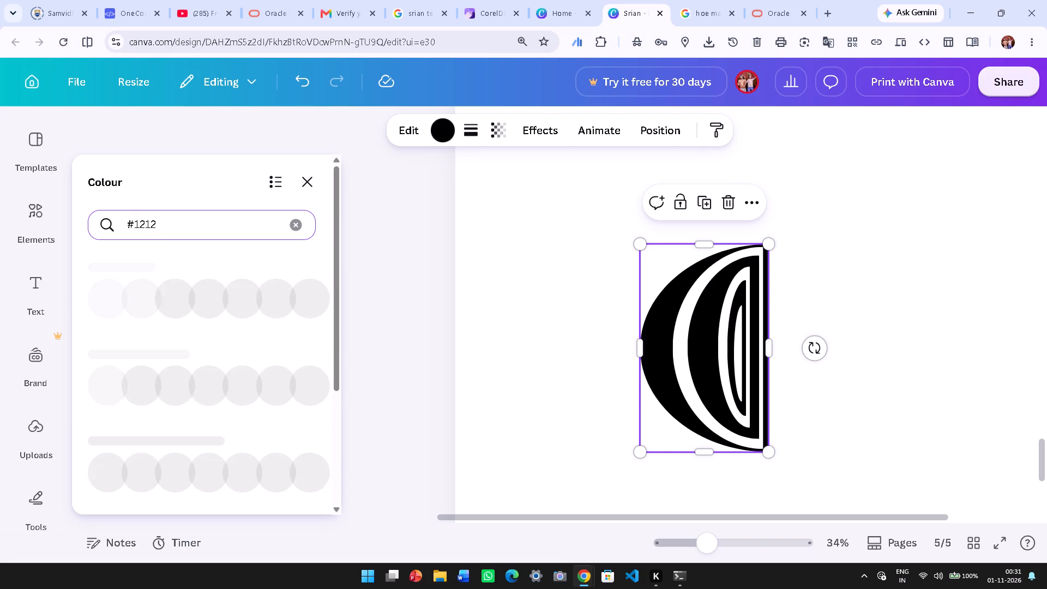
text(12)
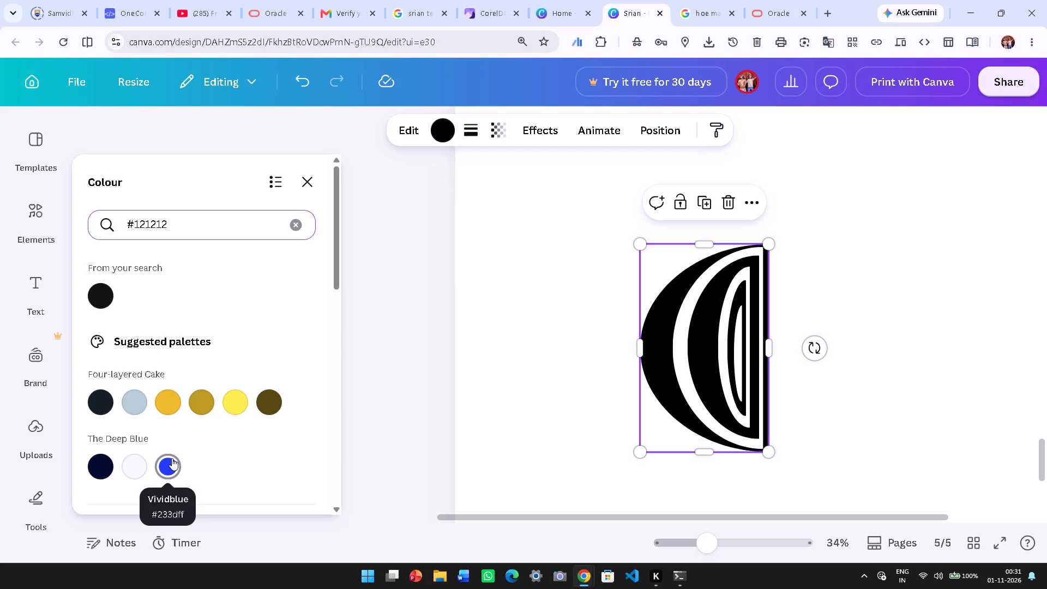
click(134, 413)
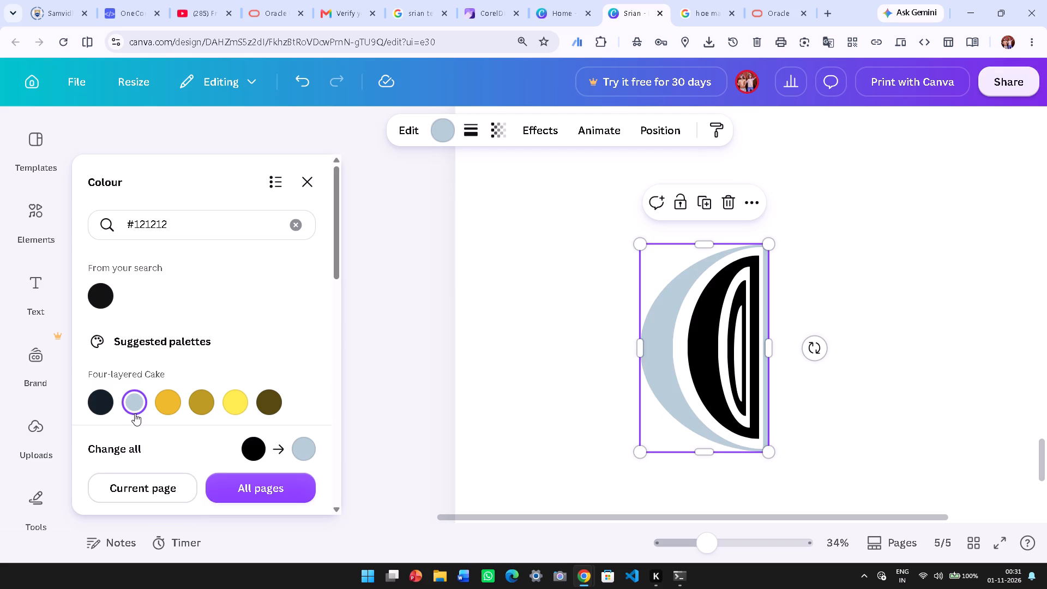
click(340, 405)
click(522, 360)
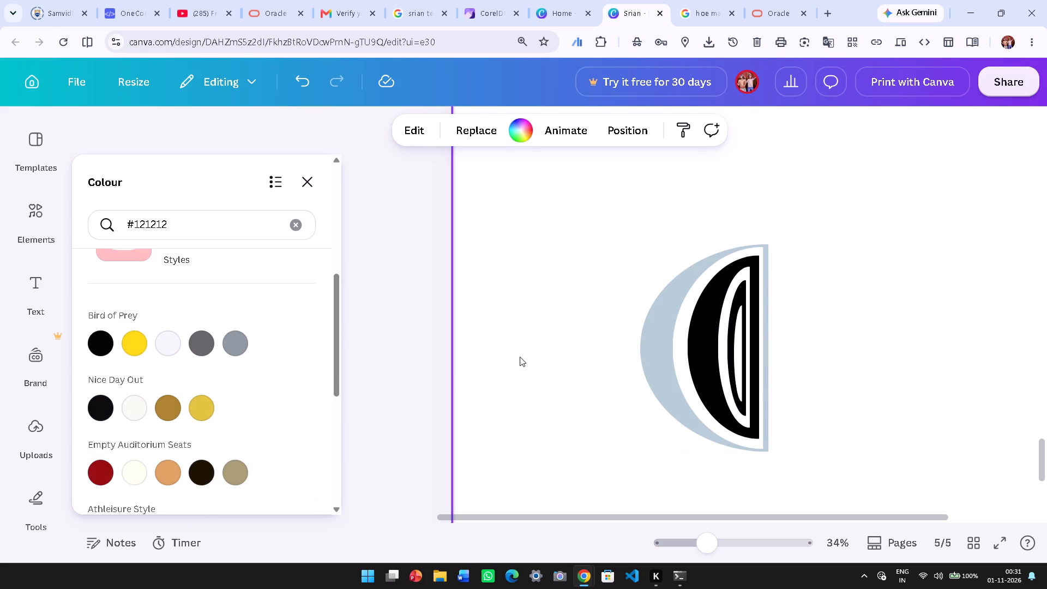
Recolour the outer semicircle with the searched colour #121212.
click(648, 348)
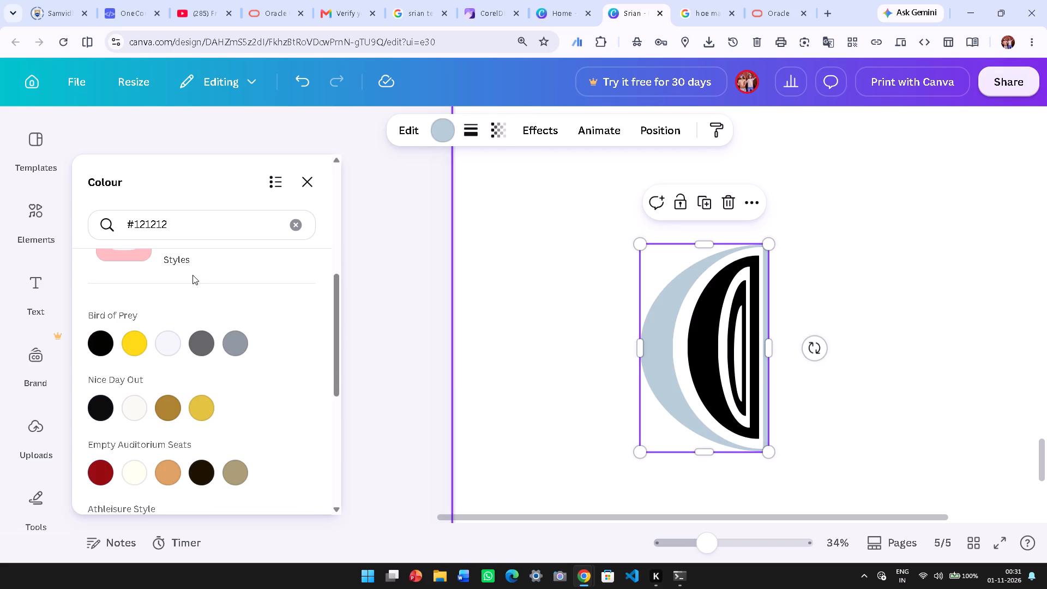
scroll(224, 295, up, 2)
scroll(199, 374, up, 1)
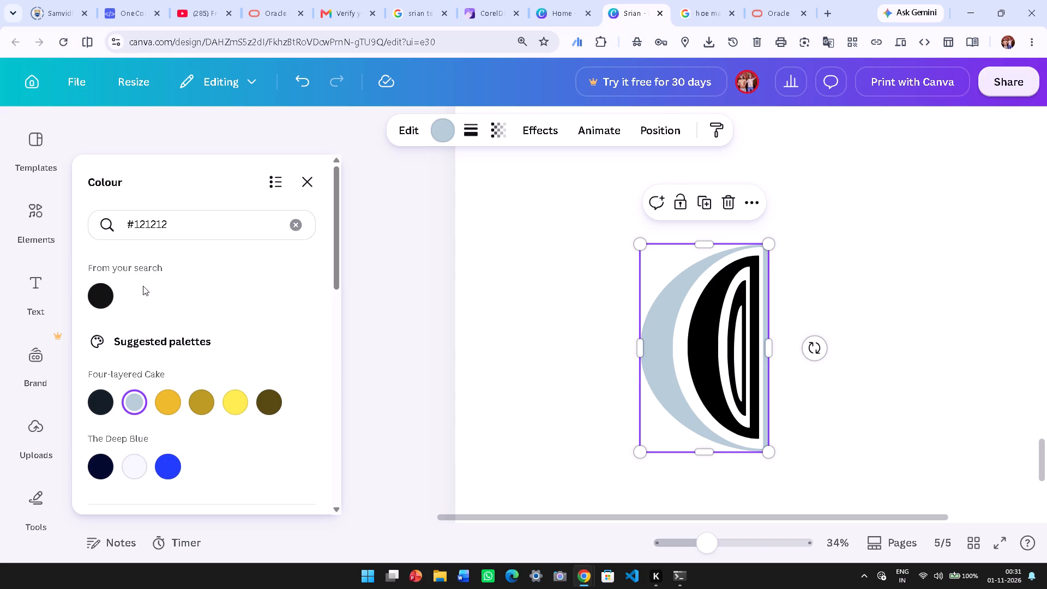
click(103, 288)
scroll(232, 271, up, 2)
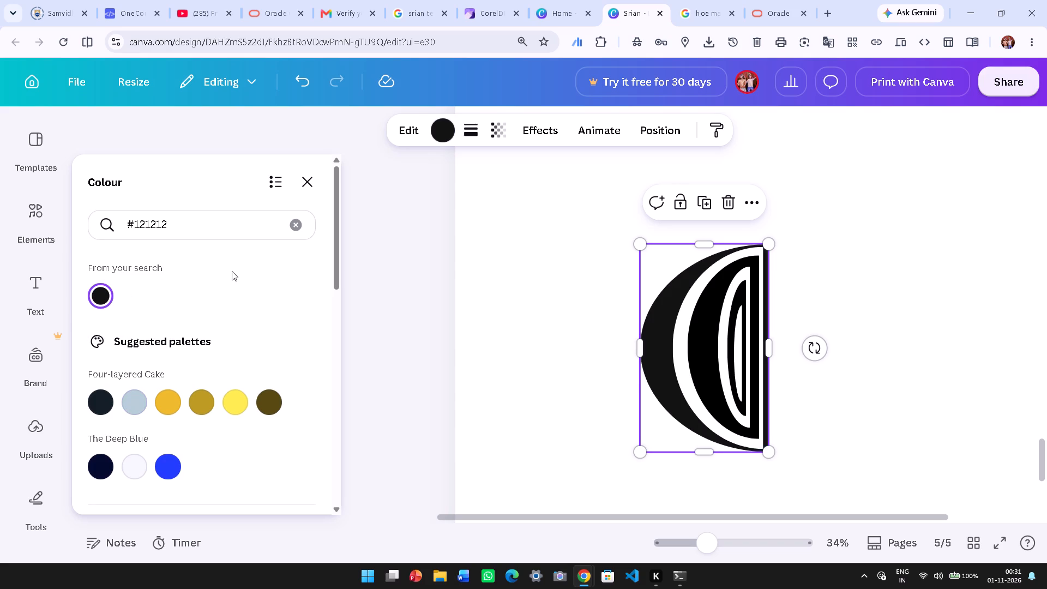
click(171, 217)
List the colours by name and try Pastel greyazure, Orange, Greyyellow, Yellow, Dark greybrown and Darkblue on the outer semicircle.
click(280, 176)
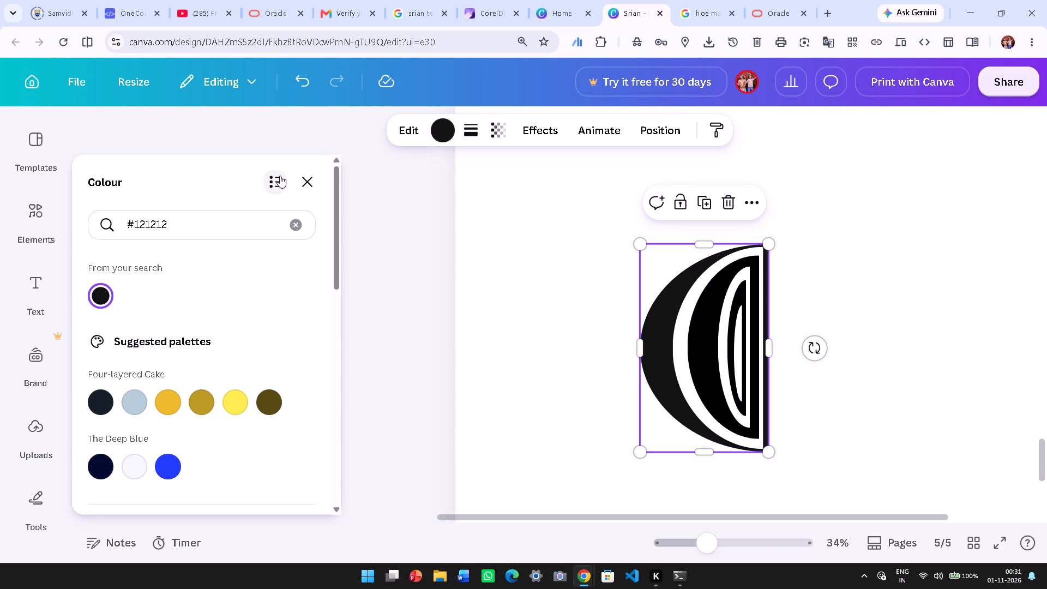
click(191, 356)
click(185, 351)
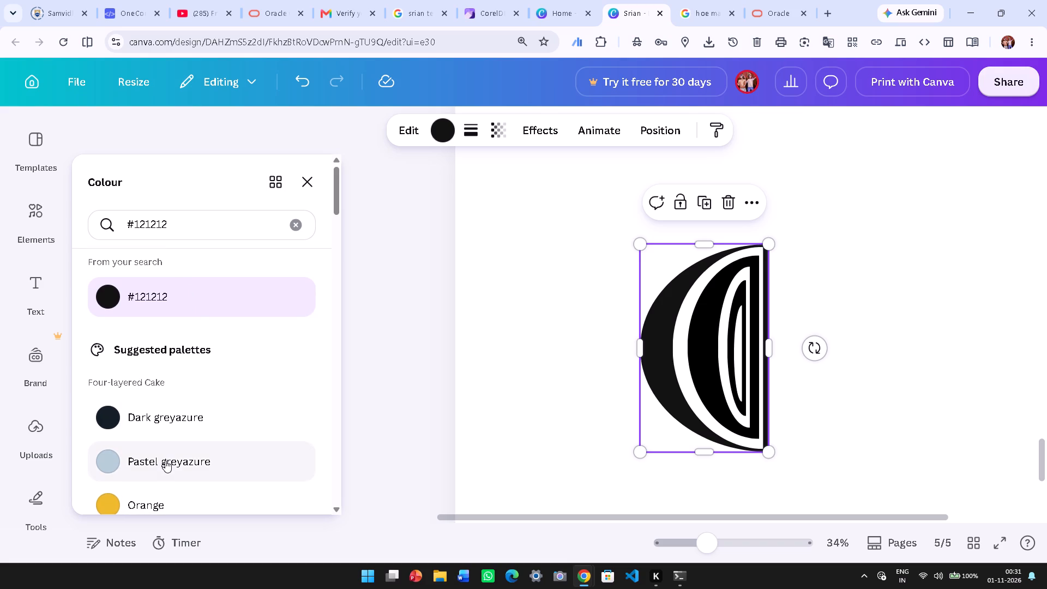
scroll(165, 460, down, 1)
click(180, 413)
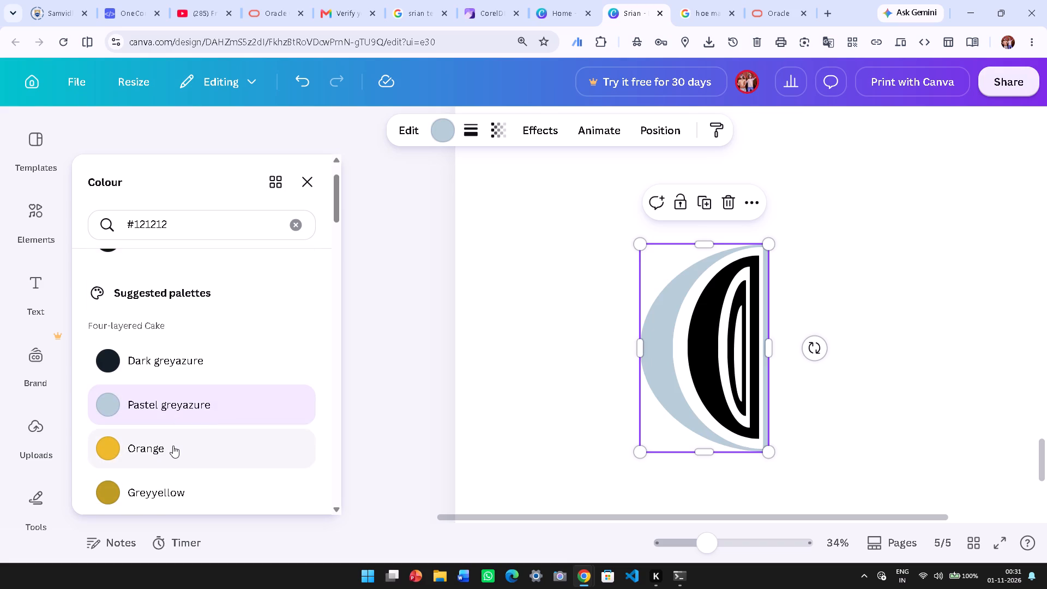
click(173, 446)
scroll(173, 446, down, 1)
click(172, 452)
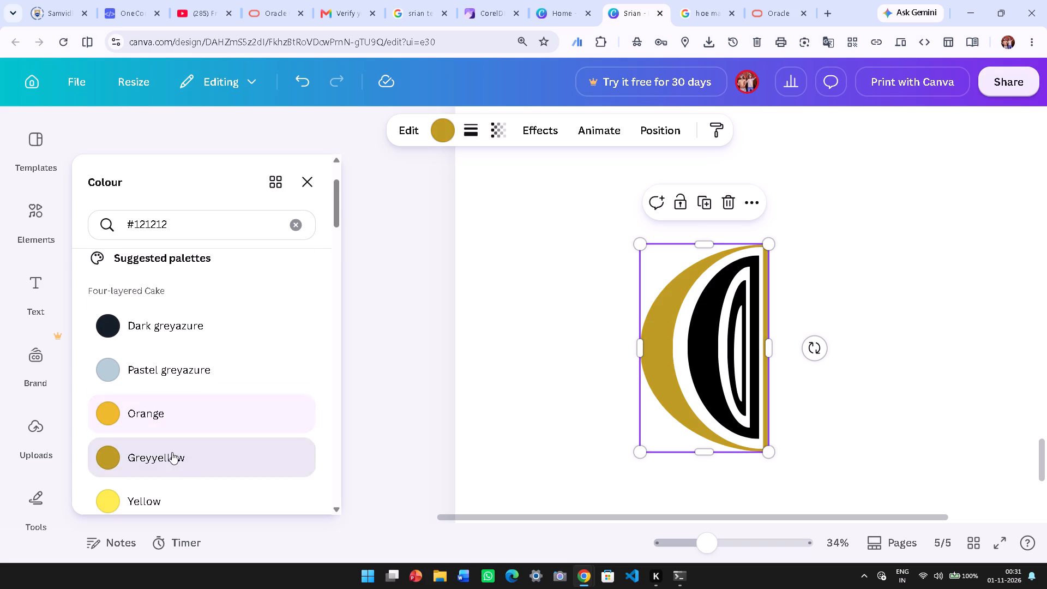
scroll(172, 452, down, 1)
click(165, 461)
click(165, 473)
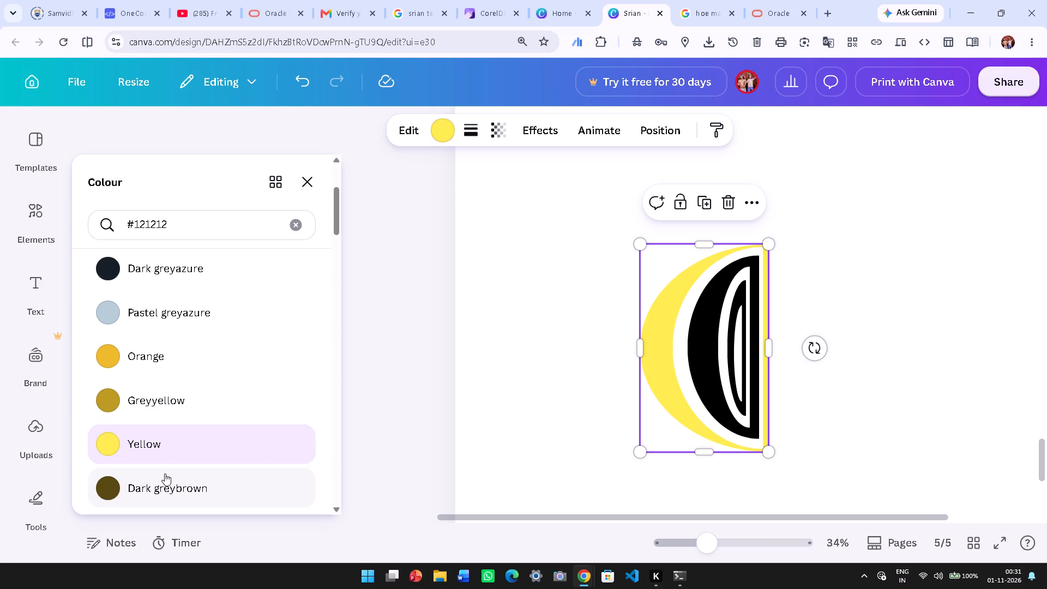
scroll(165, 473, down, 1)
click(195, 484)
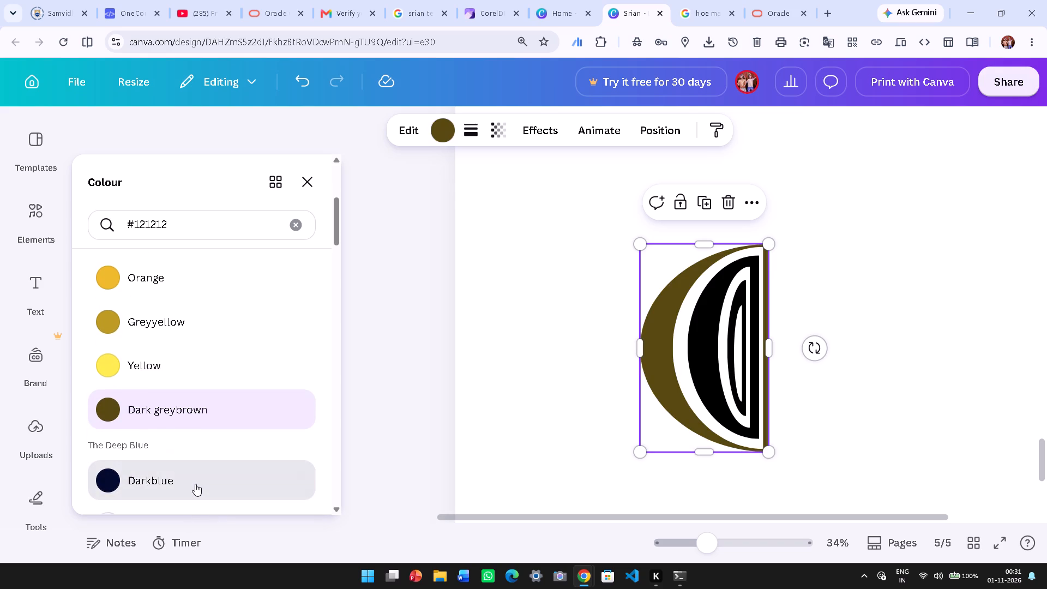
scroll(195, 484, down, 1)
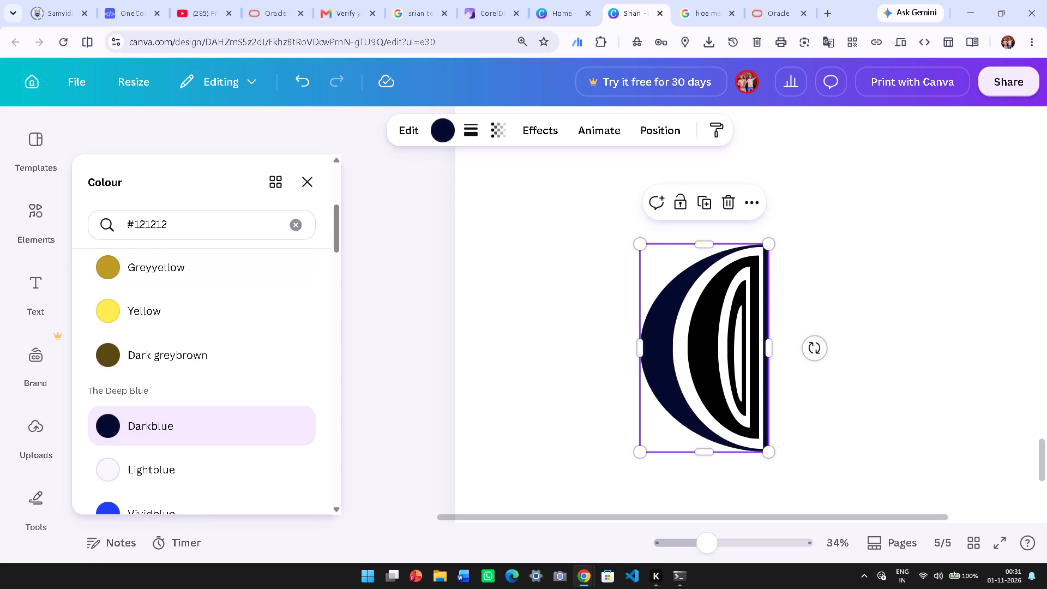
Search the colours for carbon black and recolour the outer semicircle Dark grey from the Coffee Blues palette.
drag(194, 235, 119, 230)
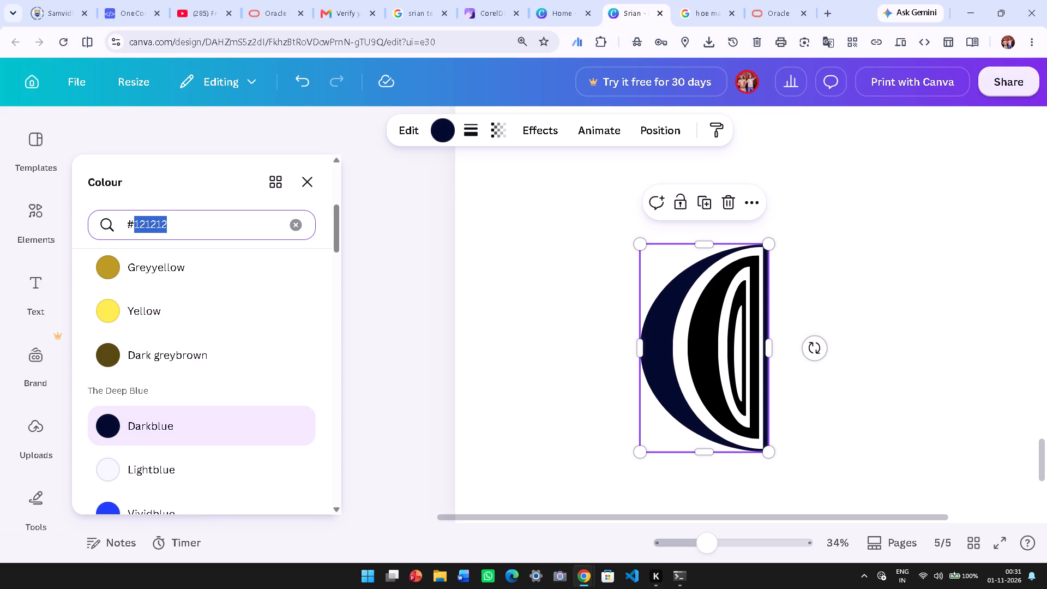
text(carbon)
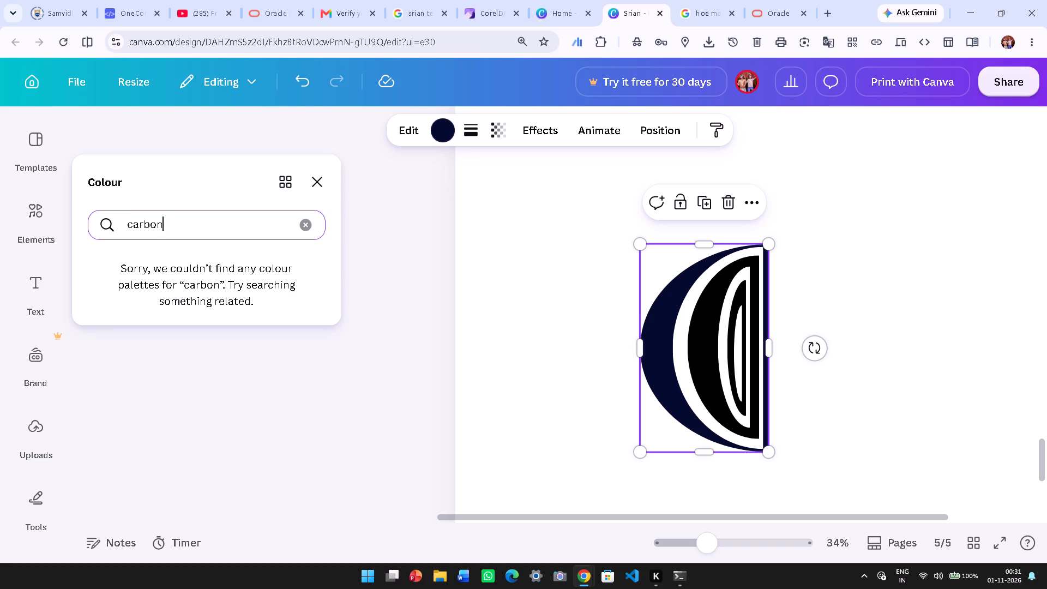
key(space)
text(black)
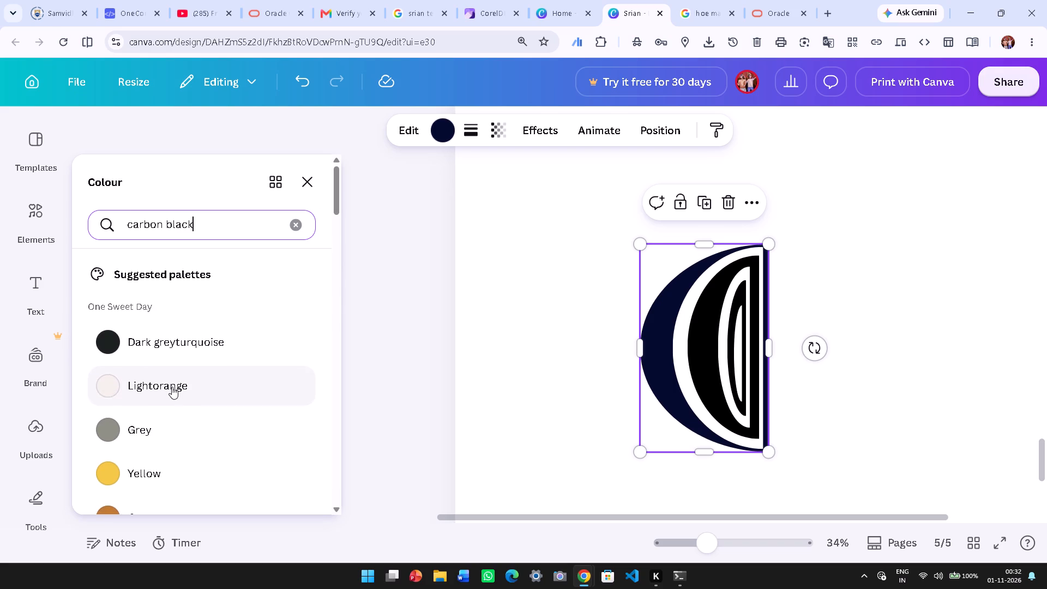
click(172, 387)
click(182, 354)
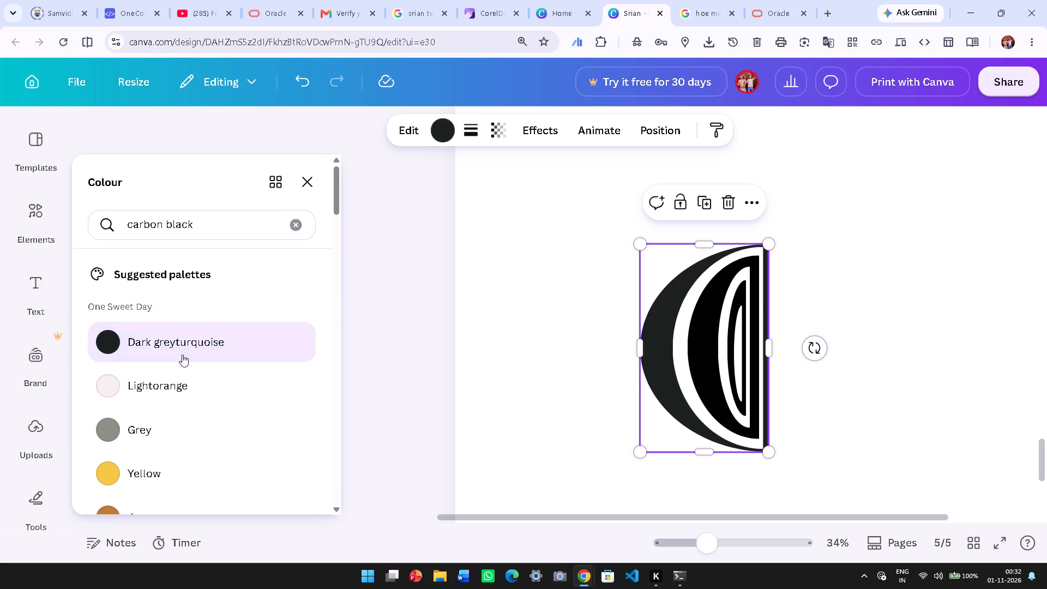
scroll(182, 354, down, 4)
click(180, 358)
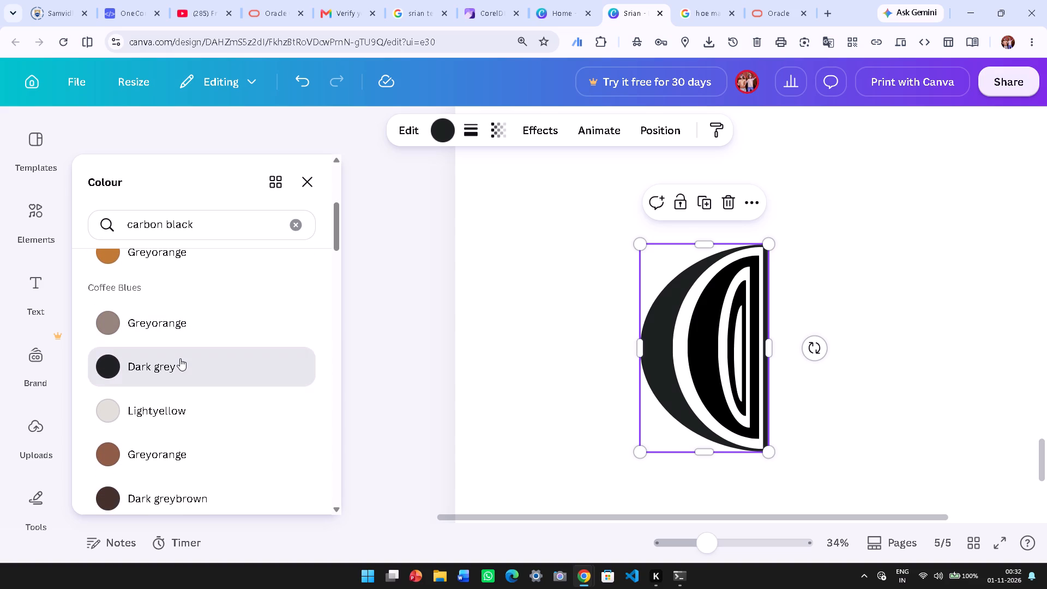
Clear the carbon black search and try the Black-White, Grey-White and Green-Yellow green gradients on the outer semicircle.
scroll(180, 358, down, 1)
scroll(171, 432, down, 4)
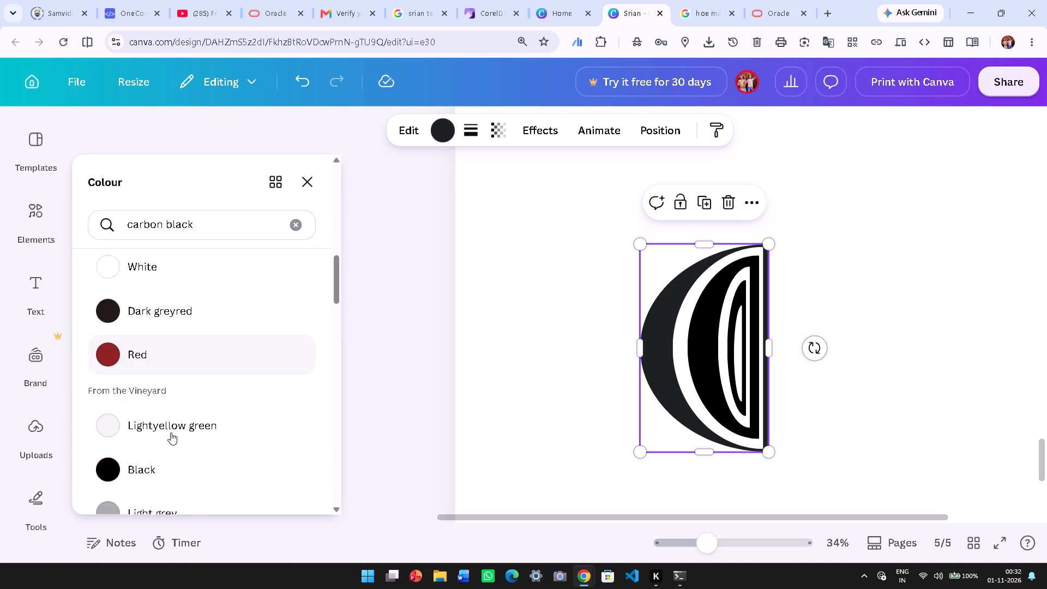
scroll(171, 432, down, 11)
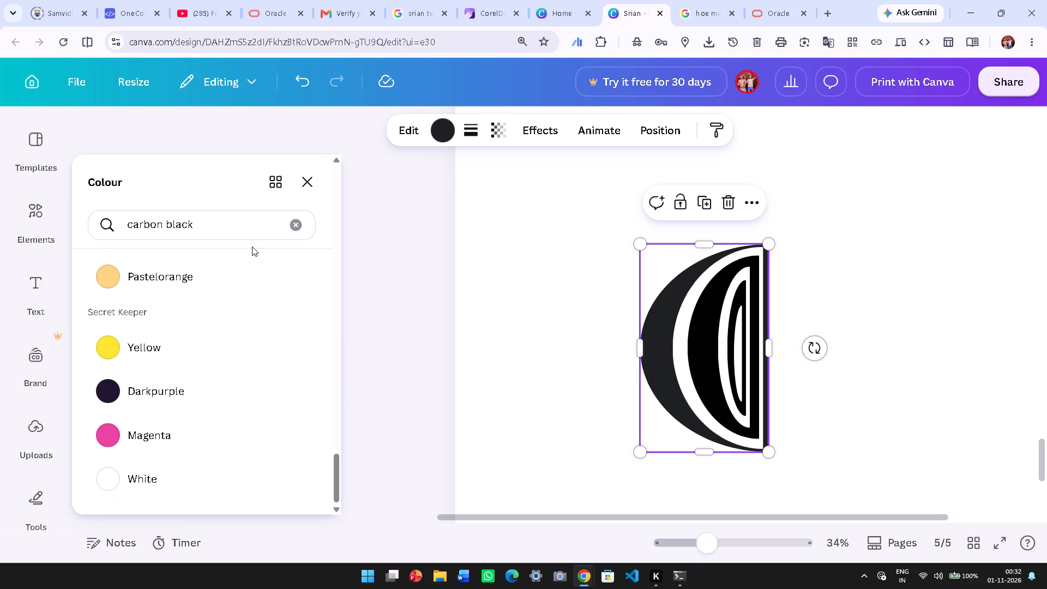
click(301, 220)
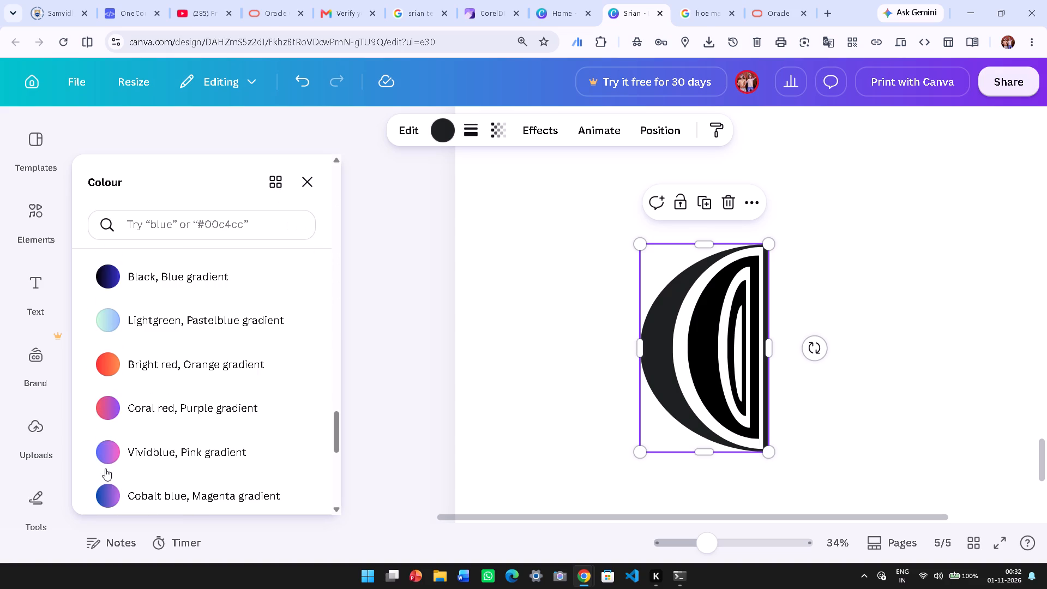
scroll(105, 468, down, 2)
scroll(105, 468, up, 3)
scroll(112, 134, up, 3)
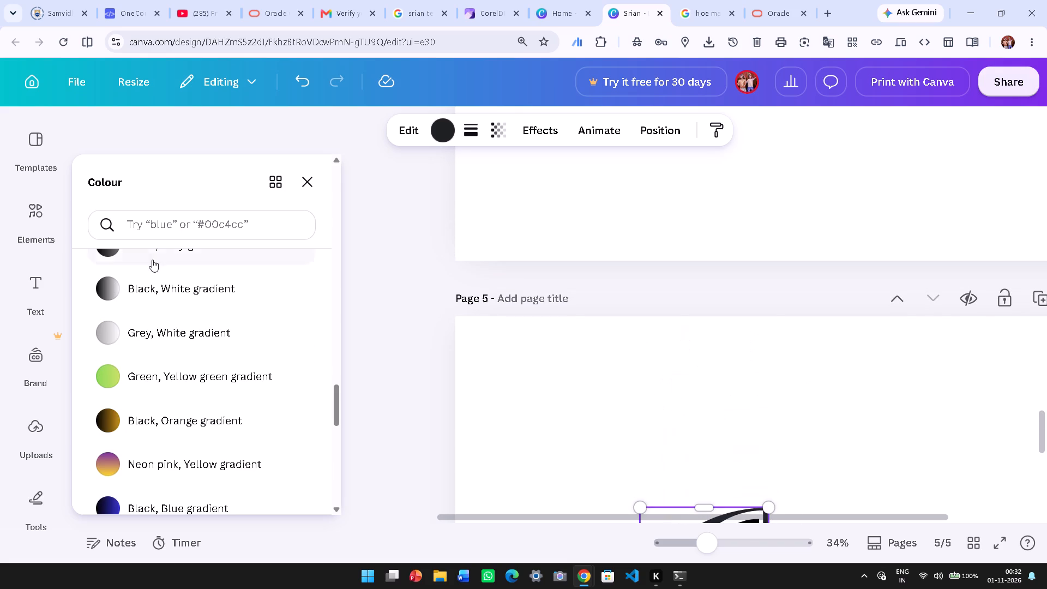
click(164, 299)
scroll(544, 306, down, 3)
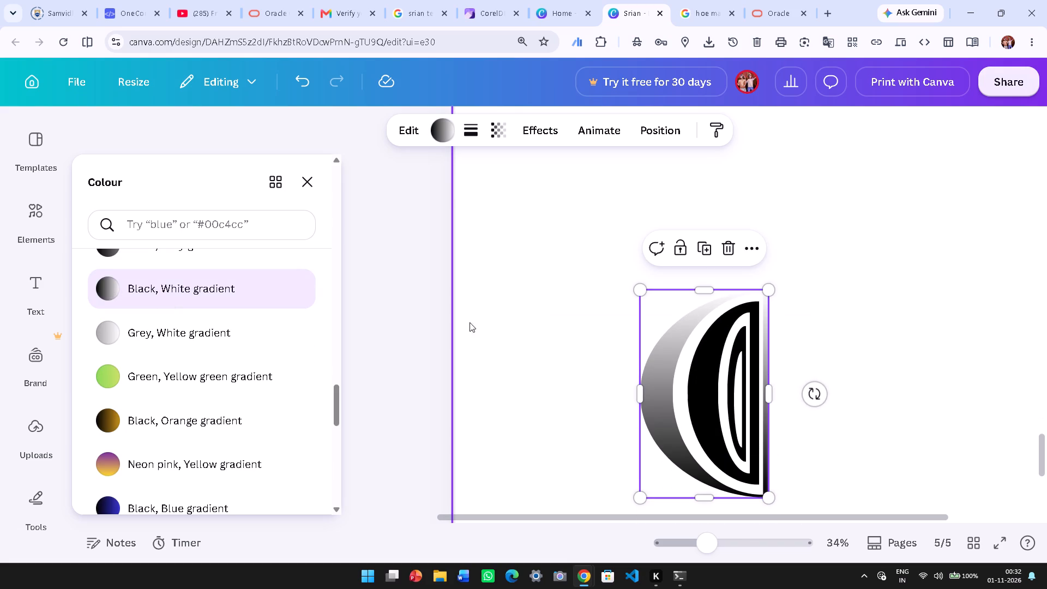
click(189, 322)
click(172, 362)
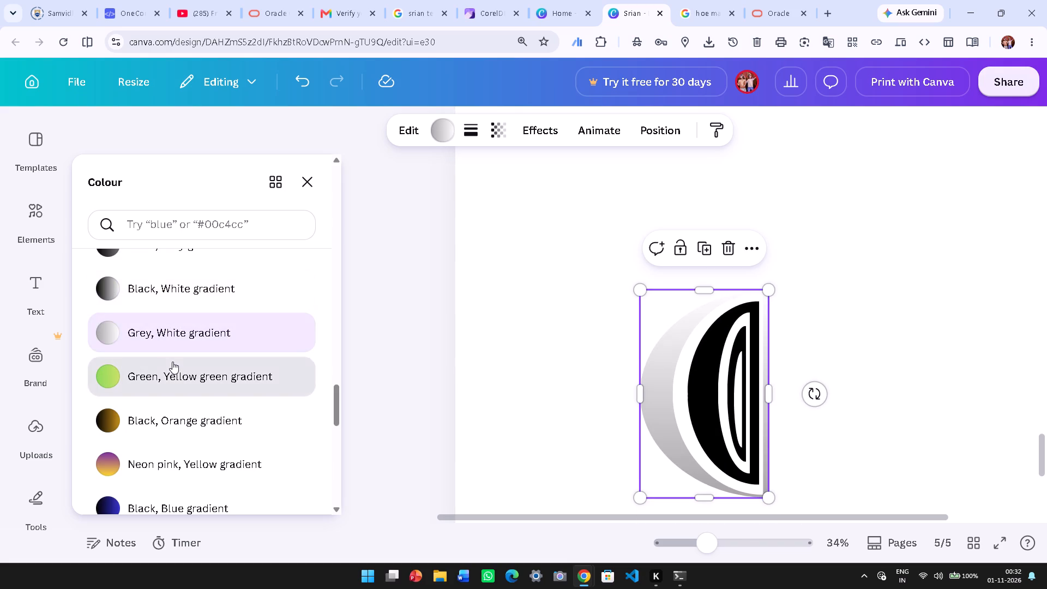
Apply the Black, Orange gradient to the outer semicircle.
click(169, 412)
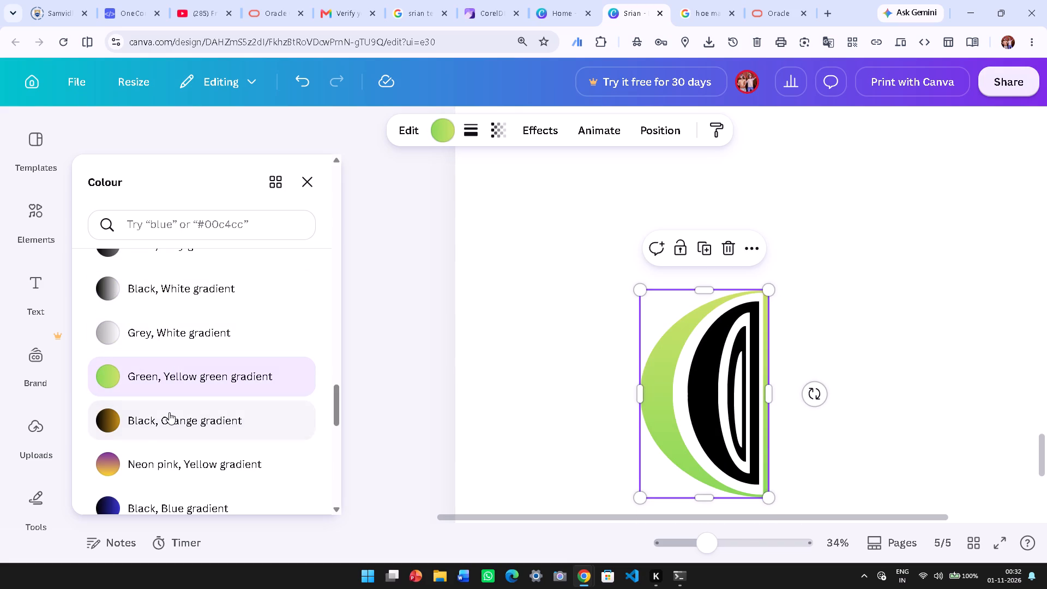
scroll(242, 404, down, 3)
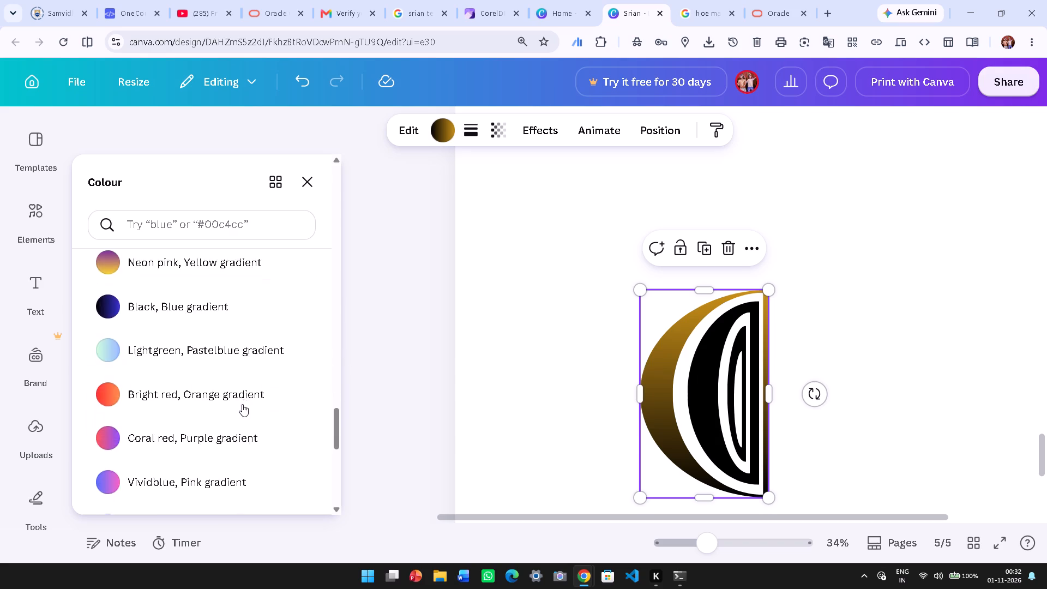
scroll(242, 404, up, 16)
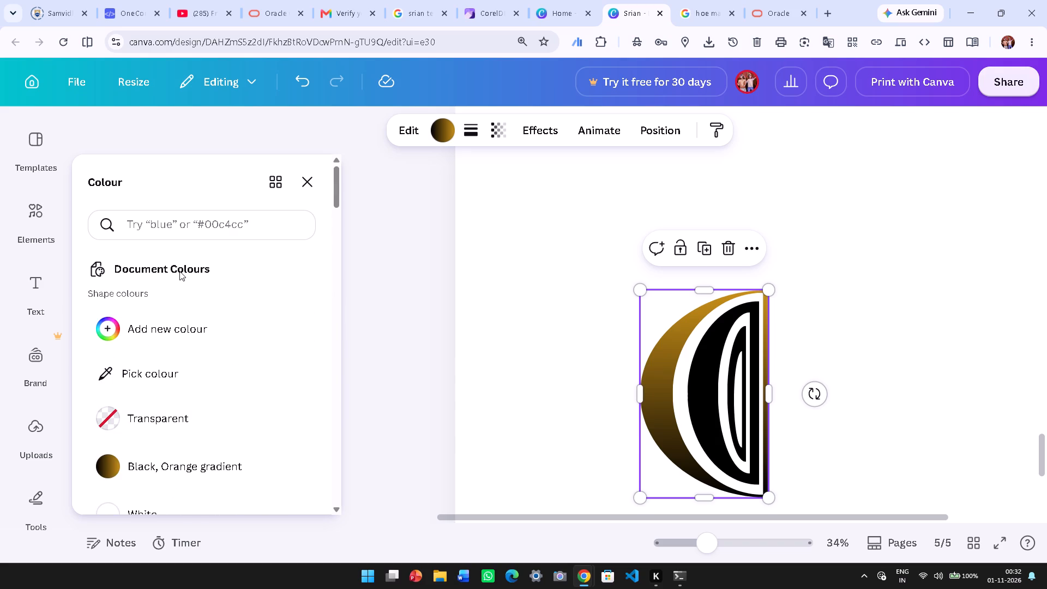
click(179, 271)
click(306, 187)
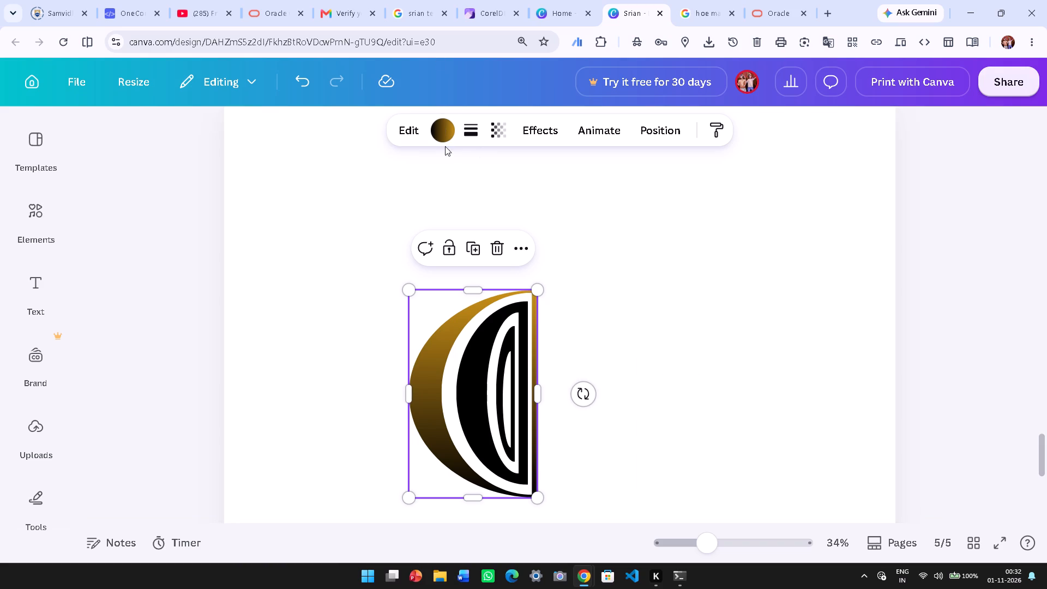
Add a third colour, #121212, to the outer semicircle's black and orange gradient.
click(446, 146)
click(446, 136)
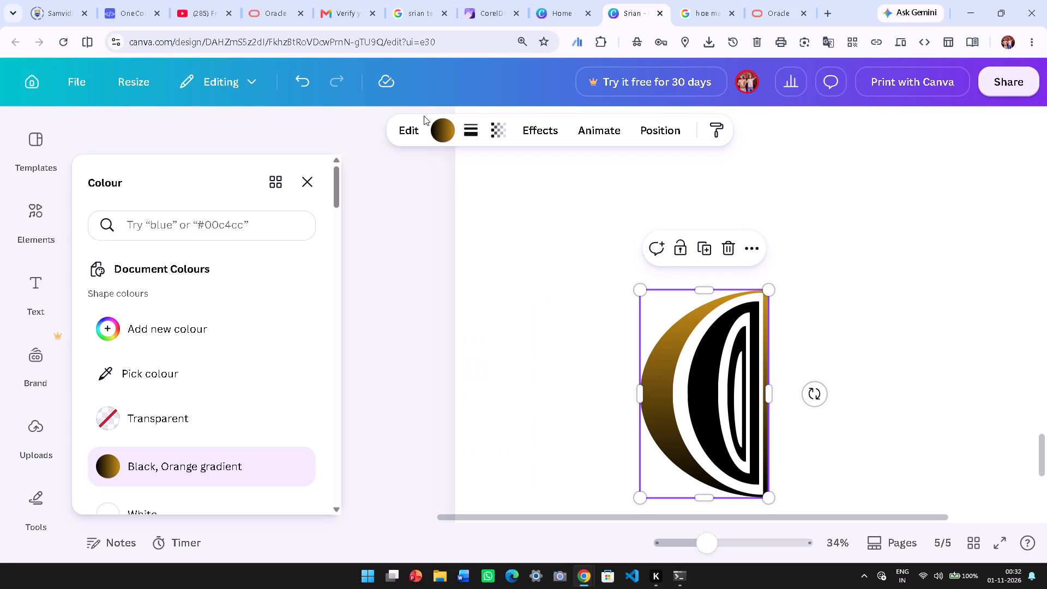
click(165, 324)
click(213, 197)
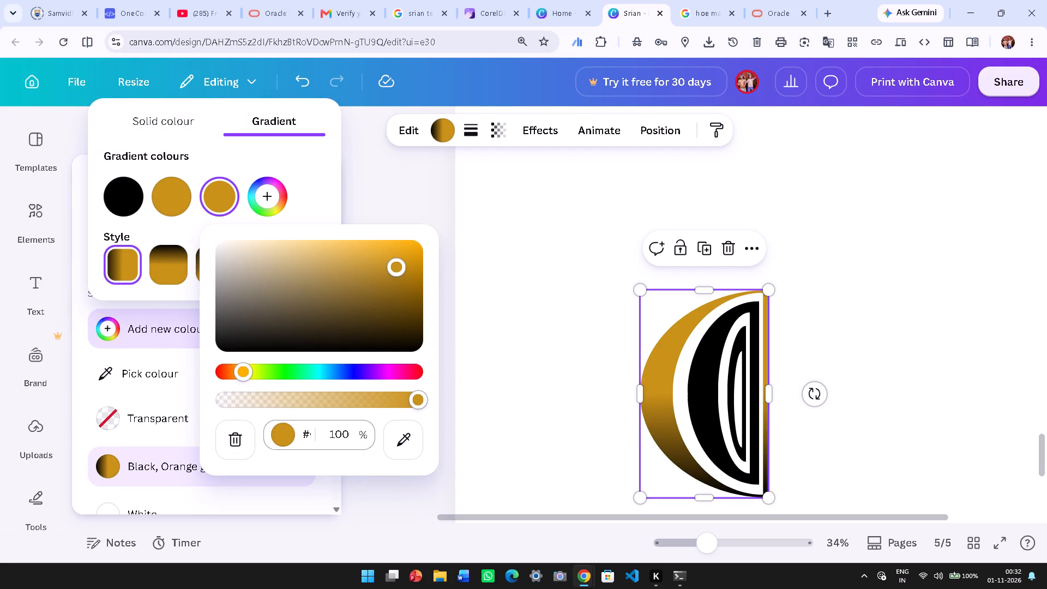
click(300, 437)
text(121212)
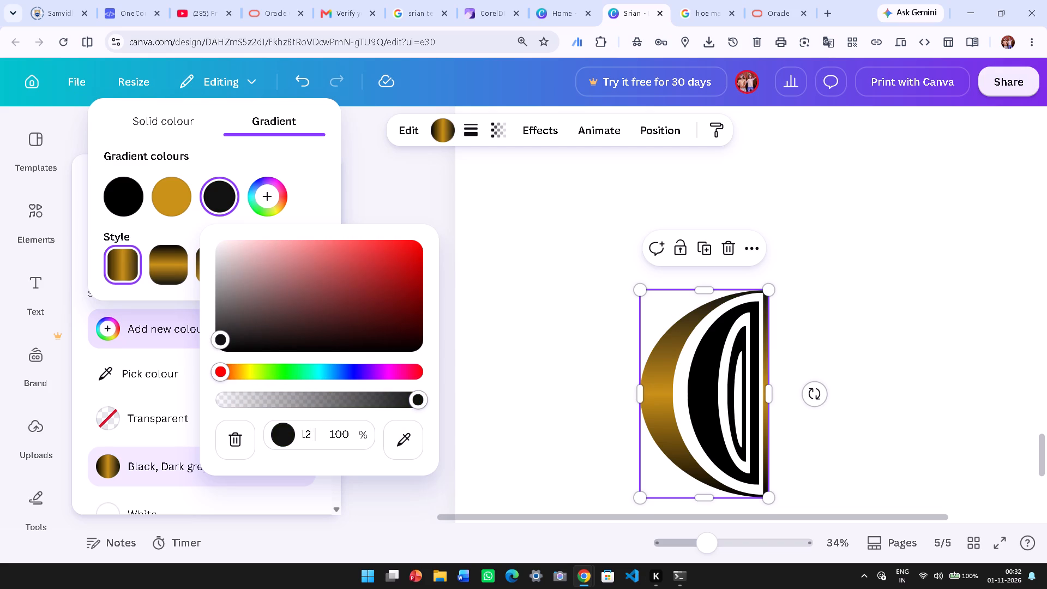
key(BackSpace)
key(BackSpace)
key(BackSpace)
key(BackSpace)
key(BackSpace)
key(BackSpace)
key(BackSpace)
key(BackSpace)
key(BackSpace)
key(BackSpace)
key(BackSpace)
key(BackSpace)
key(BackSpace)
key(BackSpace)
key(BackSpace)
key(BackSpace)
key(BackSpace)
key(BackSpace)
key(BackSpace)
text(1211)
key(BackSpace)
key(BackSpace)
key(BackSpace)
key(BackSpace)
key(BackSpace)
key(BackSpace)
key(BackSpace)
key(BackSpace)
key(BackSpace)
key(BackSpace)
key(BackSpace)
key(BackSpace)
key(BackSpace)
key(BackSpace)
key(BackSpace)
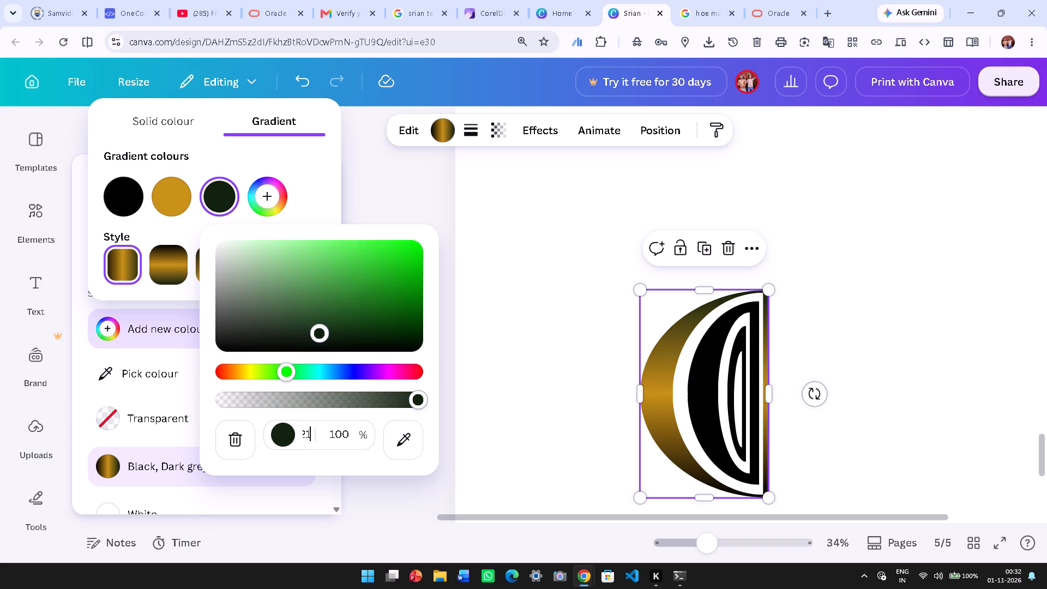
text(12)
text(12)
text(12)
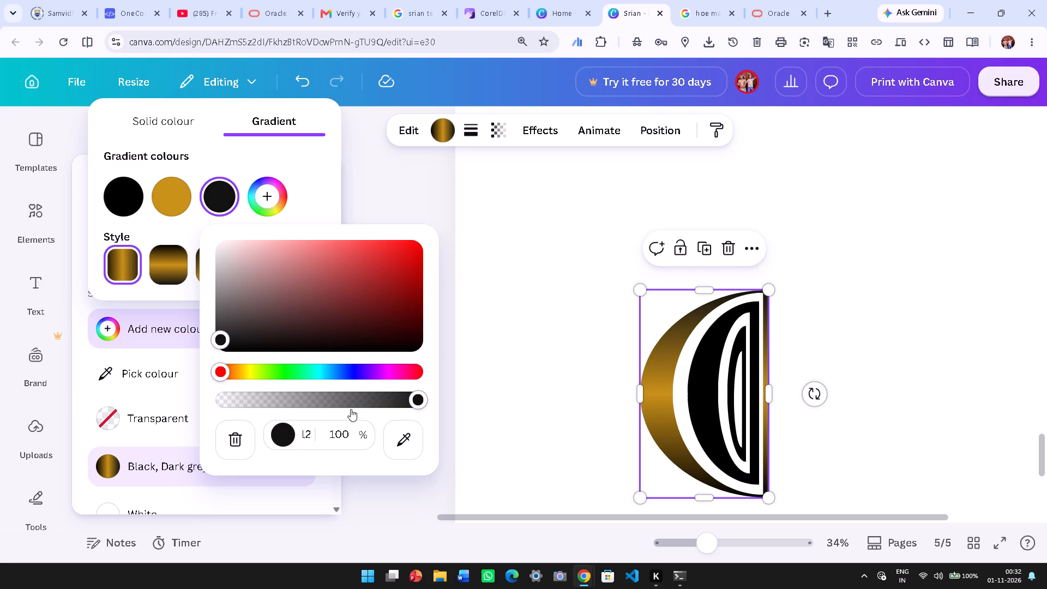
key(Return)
click(518, 341)
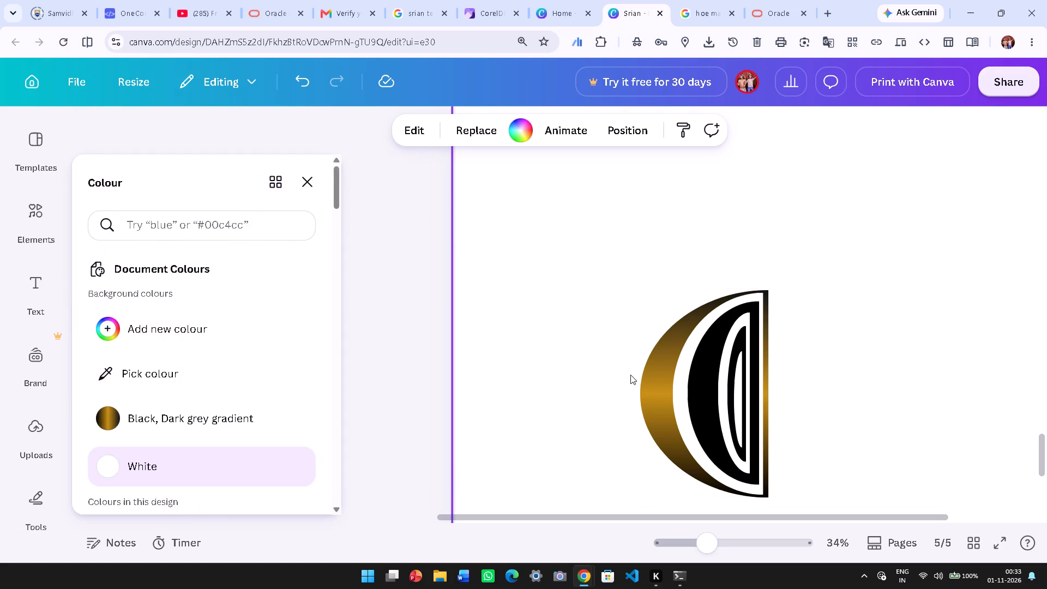
Add a fourth colour, #121212, to the outer semicircle's gradient.
click(665, 381)
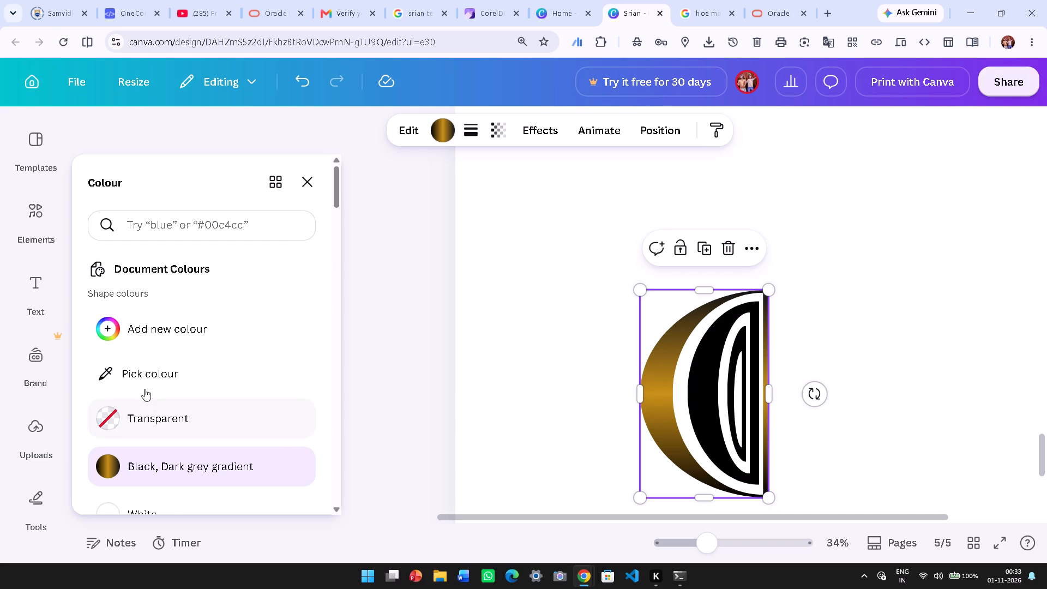
scroll(175, 384, down, 1)
scroll(191, 436, up, 1)
click(446, 128)
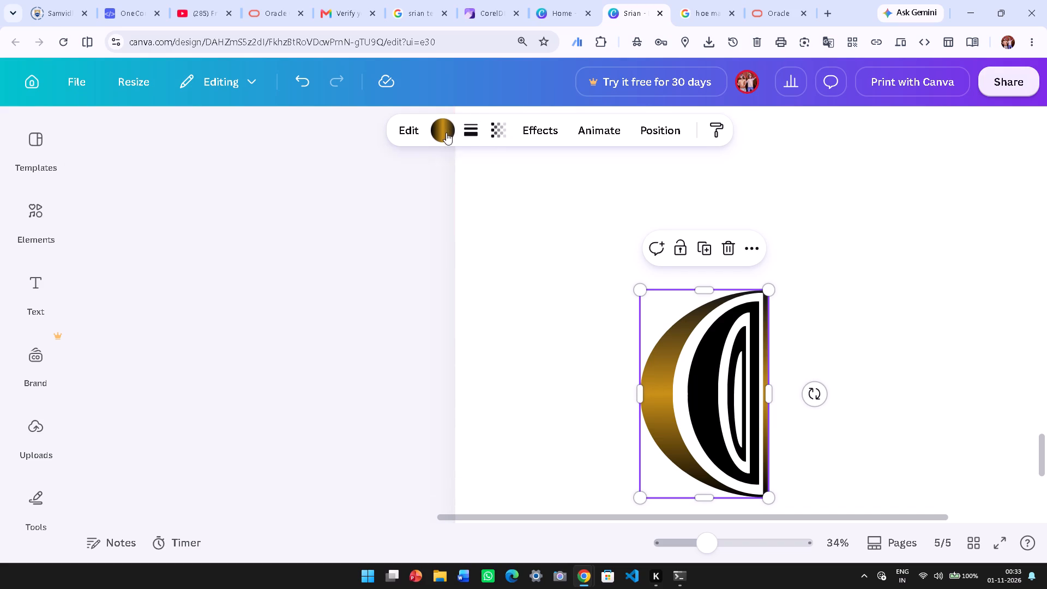
click(441, 134)
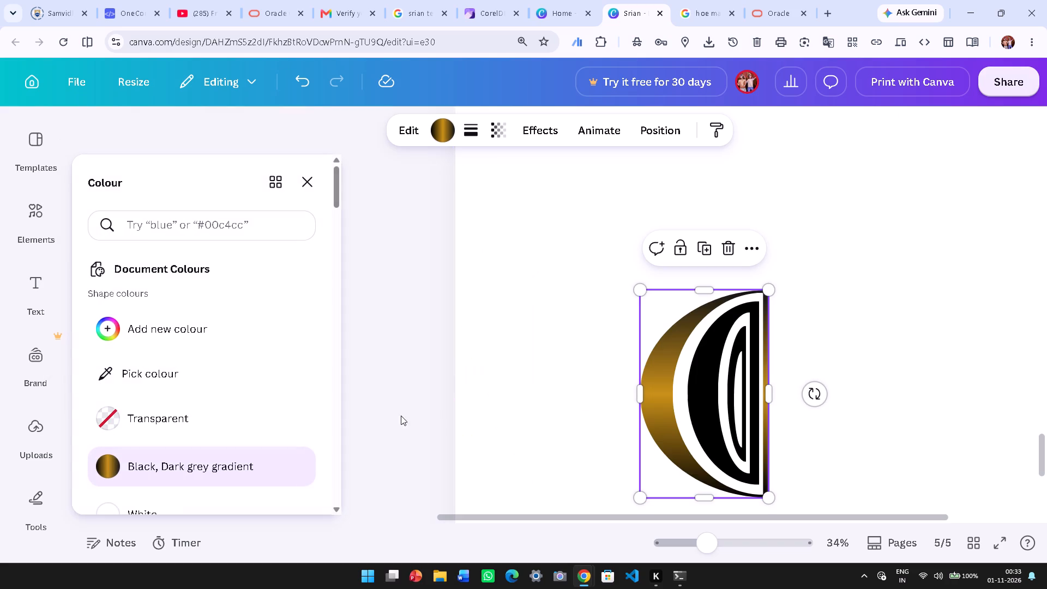
click(206, 334)
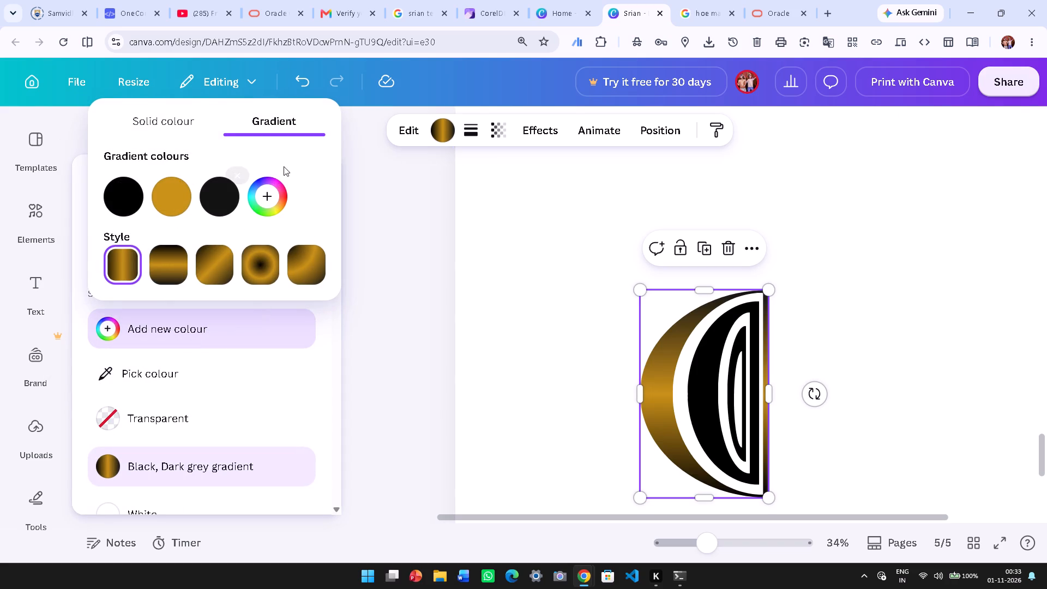
click(274, 187)
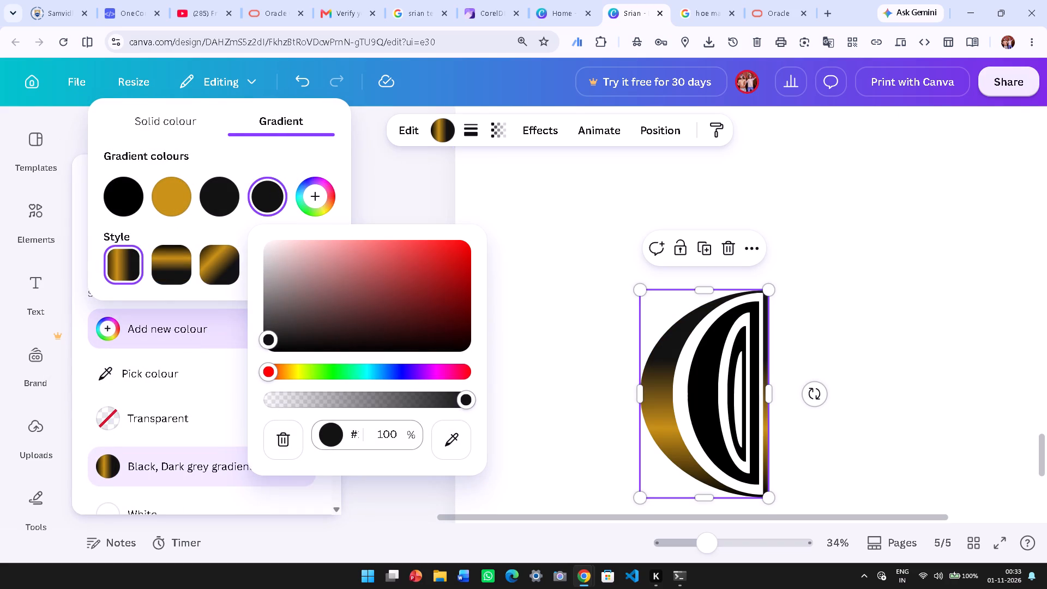
click(361, 437)
click(363, 436)
click(336, 424)
click(336, 428)
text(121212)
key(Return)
Set the fourth colour of the outer semicircle's gradient to #0A1128.
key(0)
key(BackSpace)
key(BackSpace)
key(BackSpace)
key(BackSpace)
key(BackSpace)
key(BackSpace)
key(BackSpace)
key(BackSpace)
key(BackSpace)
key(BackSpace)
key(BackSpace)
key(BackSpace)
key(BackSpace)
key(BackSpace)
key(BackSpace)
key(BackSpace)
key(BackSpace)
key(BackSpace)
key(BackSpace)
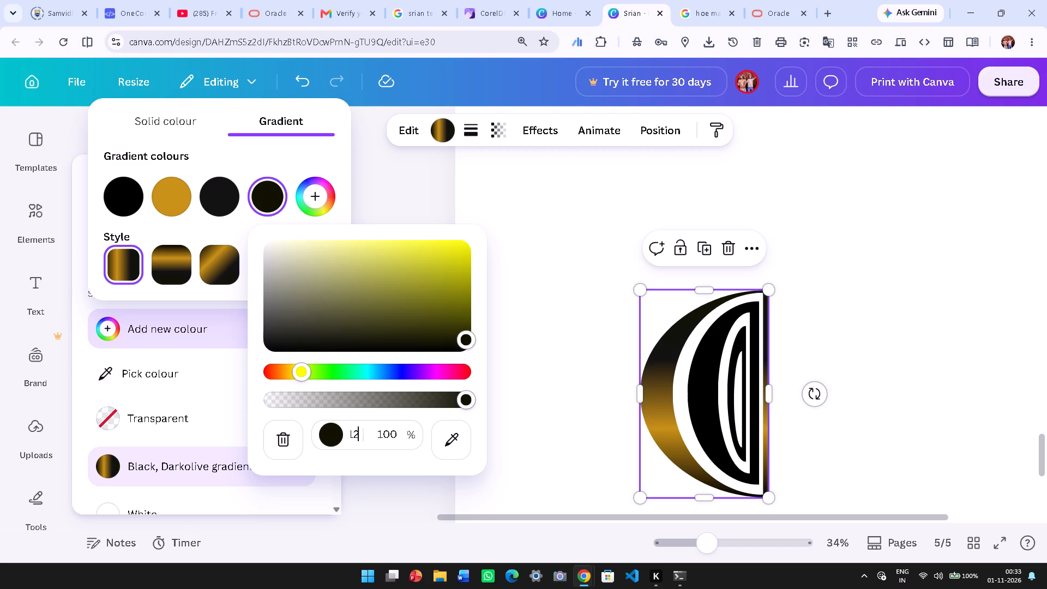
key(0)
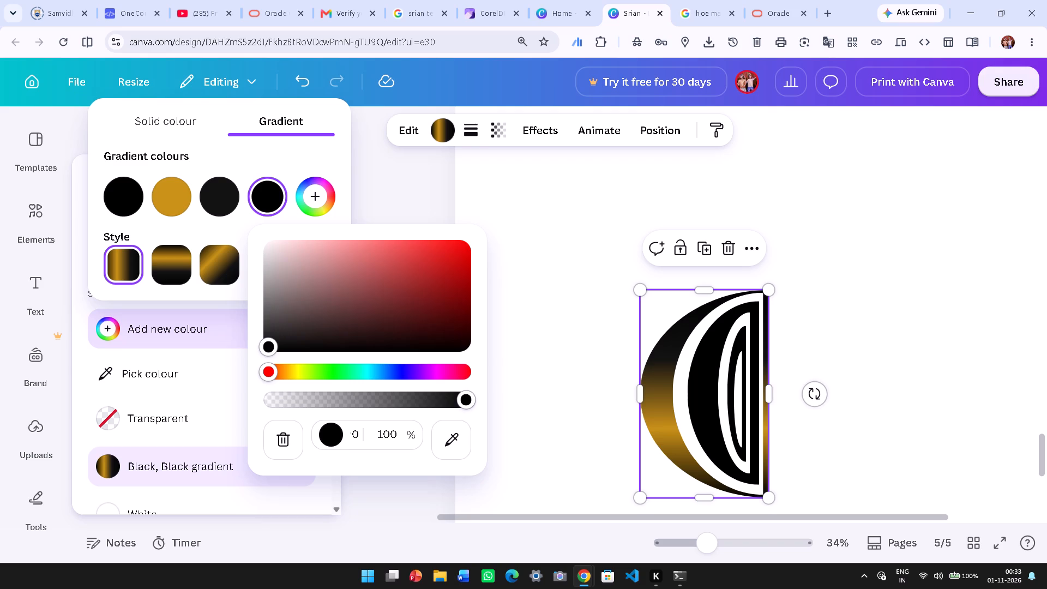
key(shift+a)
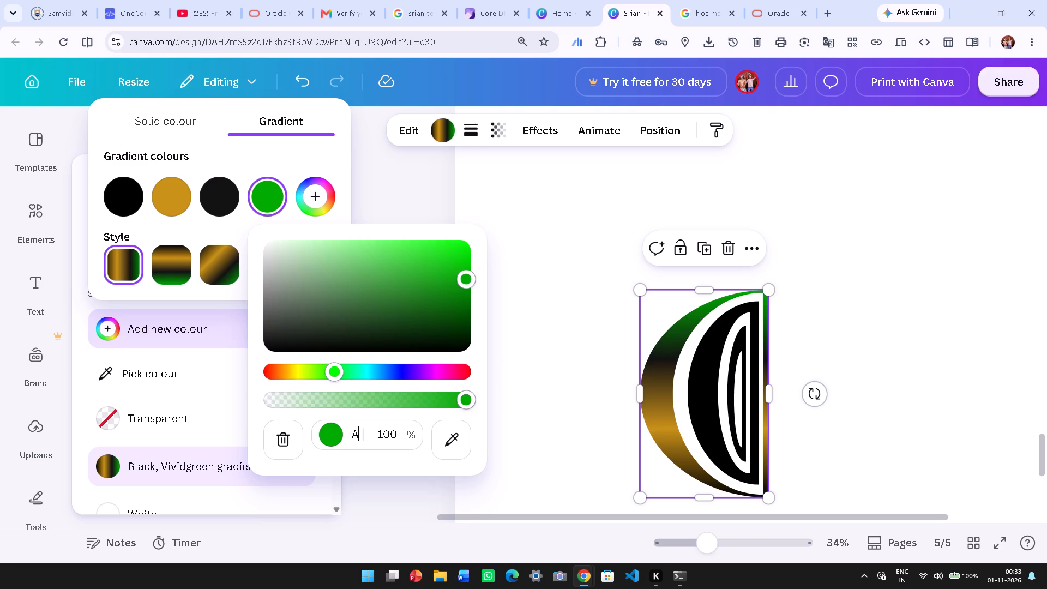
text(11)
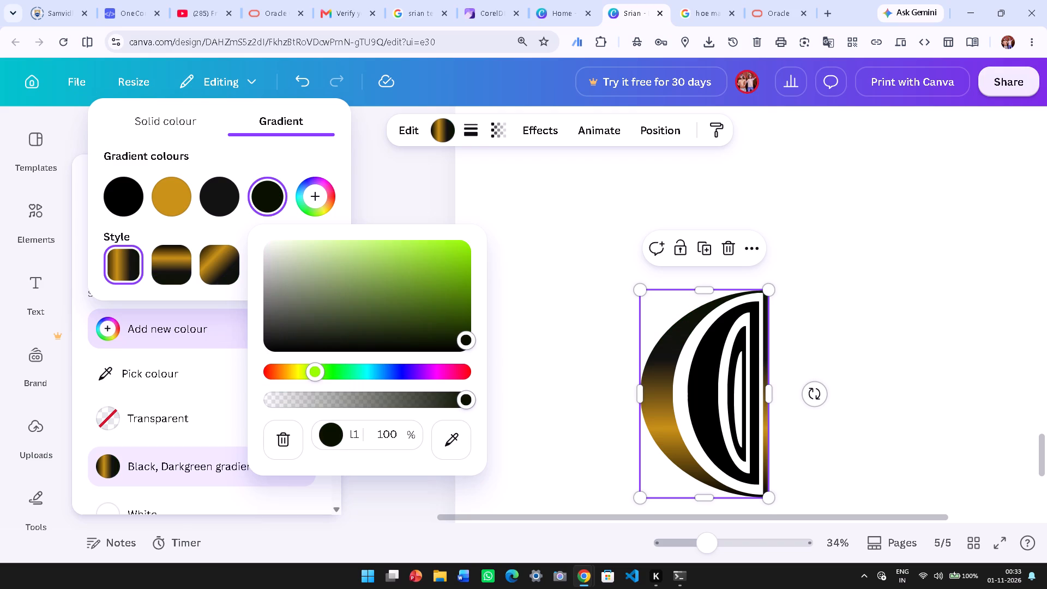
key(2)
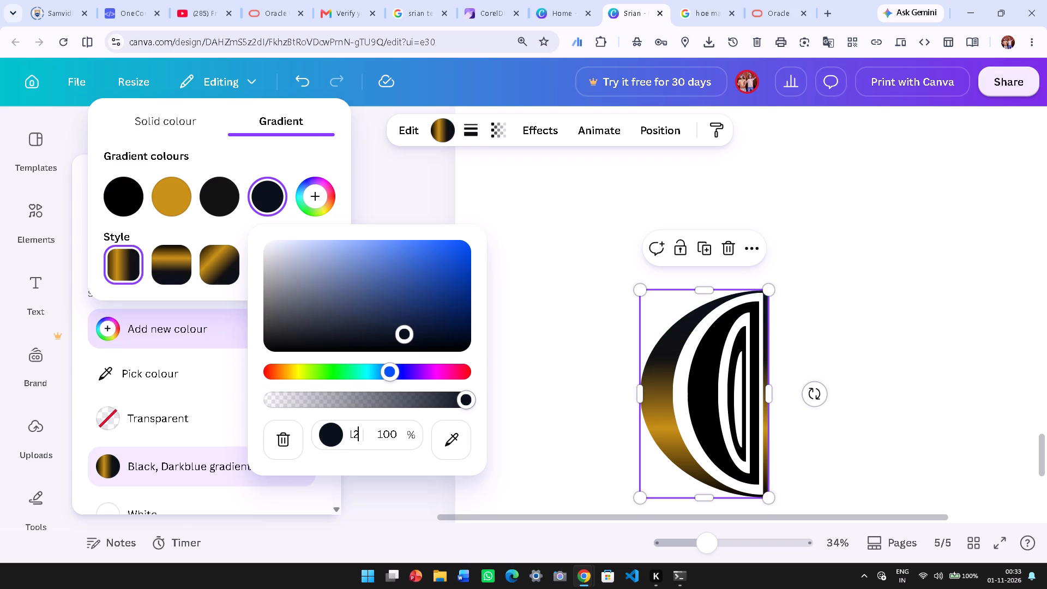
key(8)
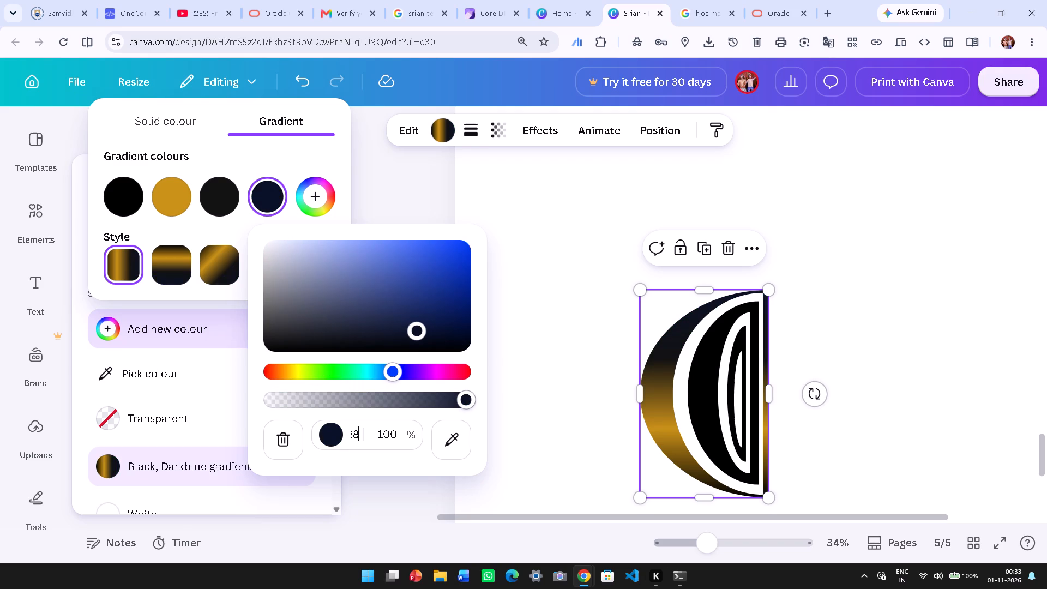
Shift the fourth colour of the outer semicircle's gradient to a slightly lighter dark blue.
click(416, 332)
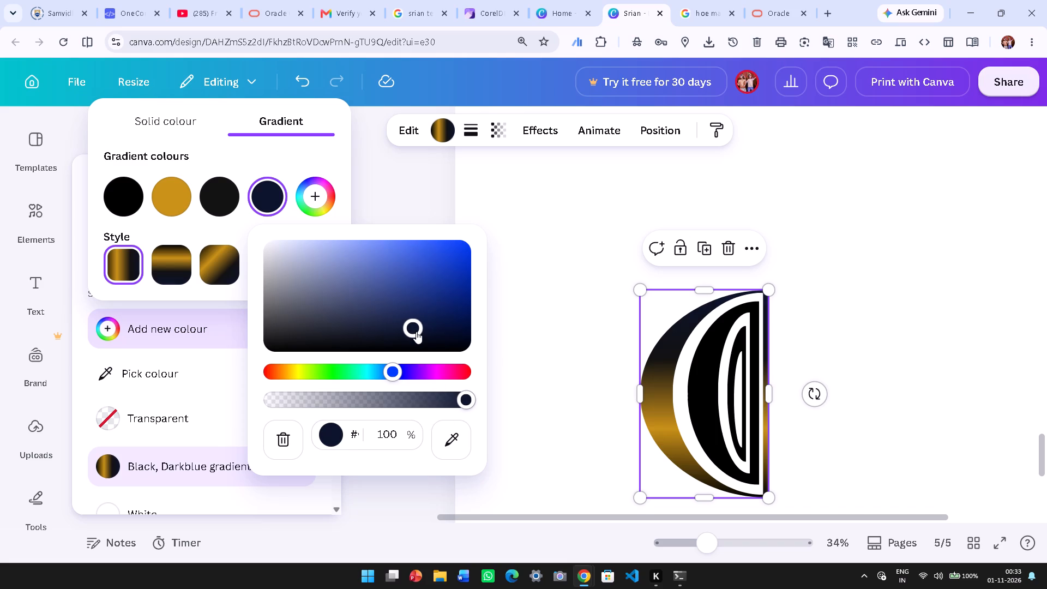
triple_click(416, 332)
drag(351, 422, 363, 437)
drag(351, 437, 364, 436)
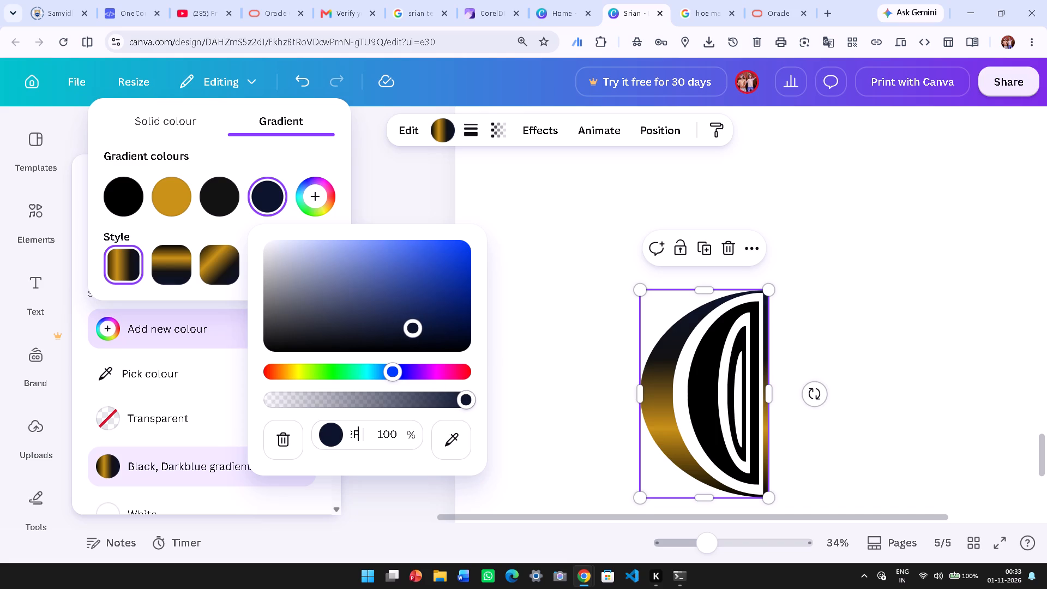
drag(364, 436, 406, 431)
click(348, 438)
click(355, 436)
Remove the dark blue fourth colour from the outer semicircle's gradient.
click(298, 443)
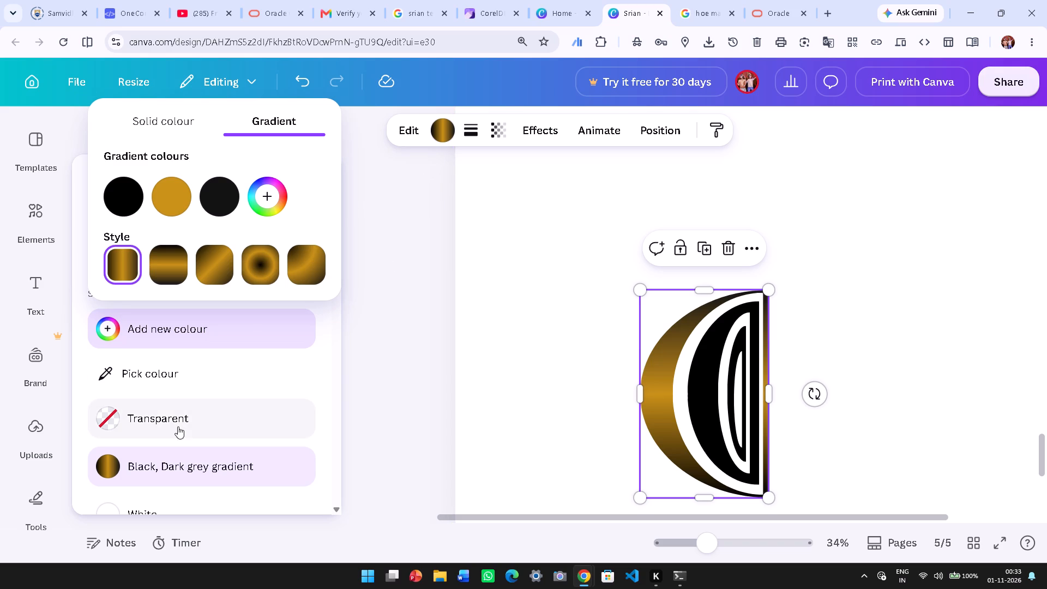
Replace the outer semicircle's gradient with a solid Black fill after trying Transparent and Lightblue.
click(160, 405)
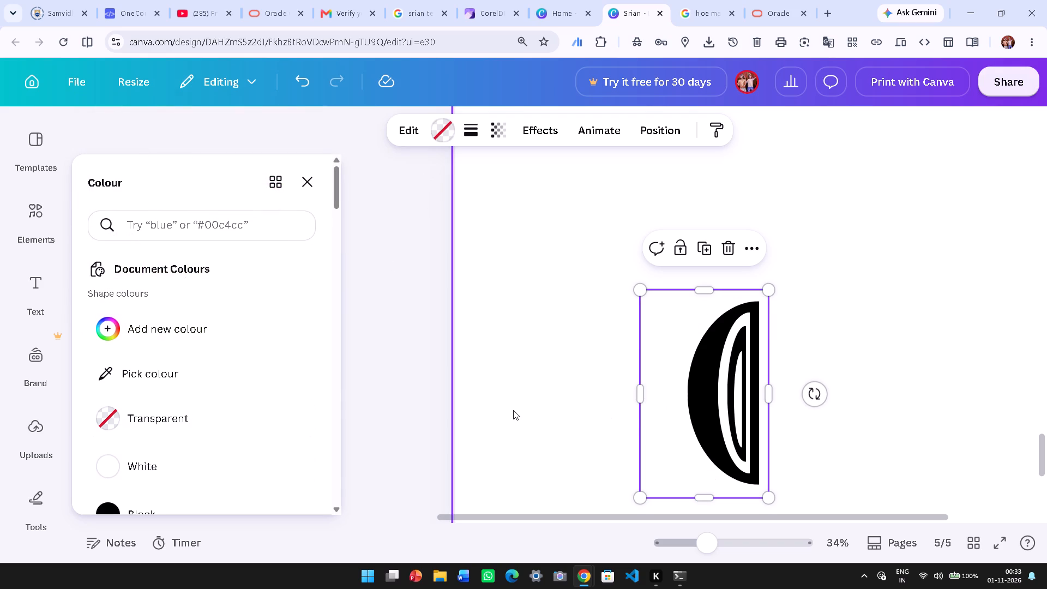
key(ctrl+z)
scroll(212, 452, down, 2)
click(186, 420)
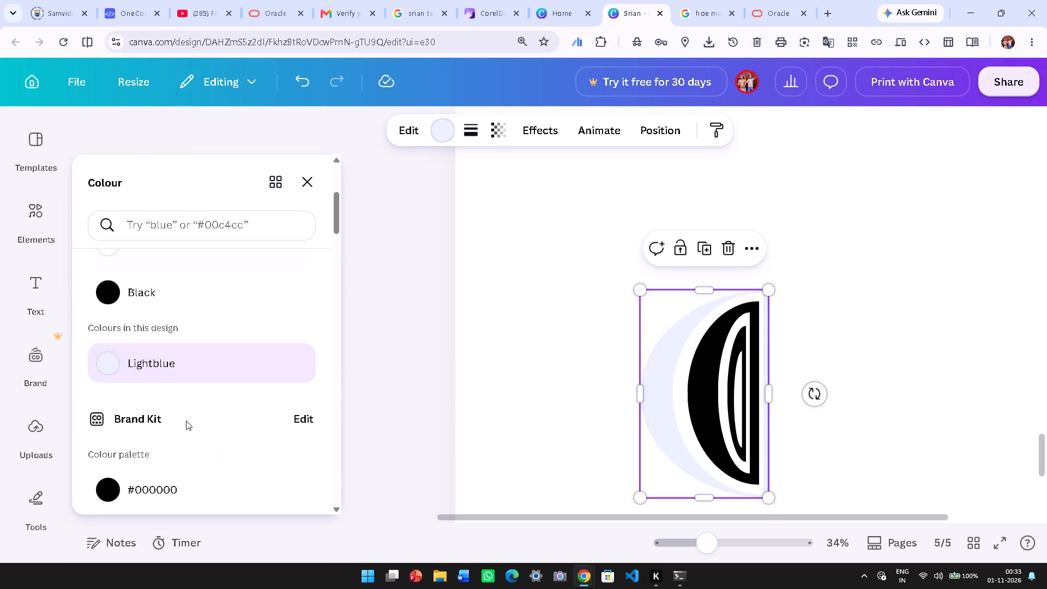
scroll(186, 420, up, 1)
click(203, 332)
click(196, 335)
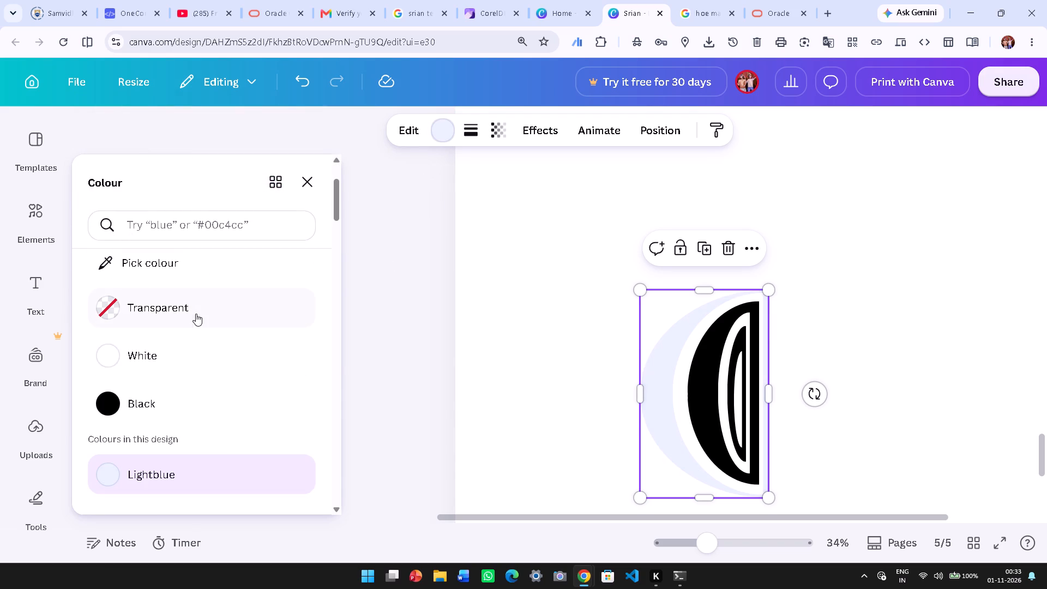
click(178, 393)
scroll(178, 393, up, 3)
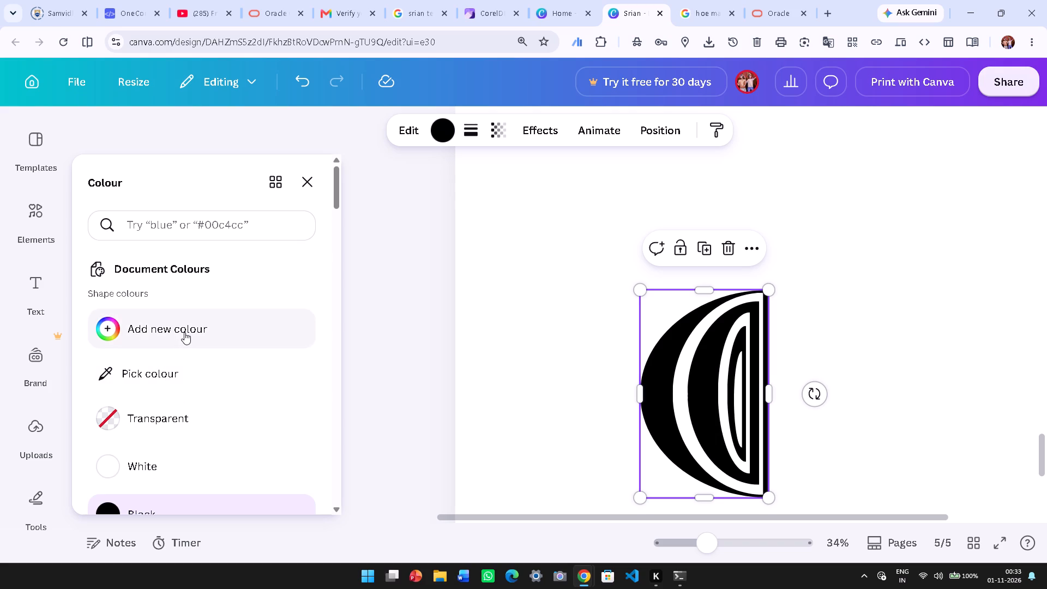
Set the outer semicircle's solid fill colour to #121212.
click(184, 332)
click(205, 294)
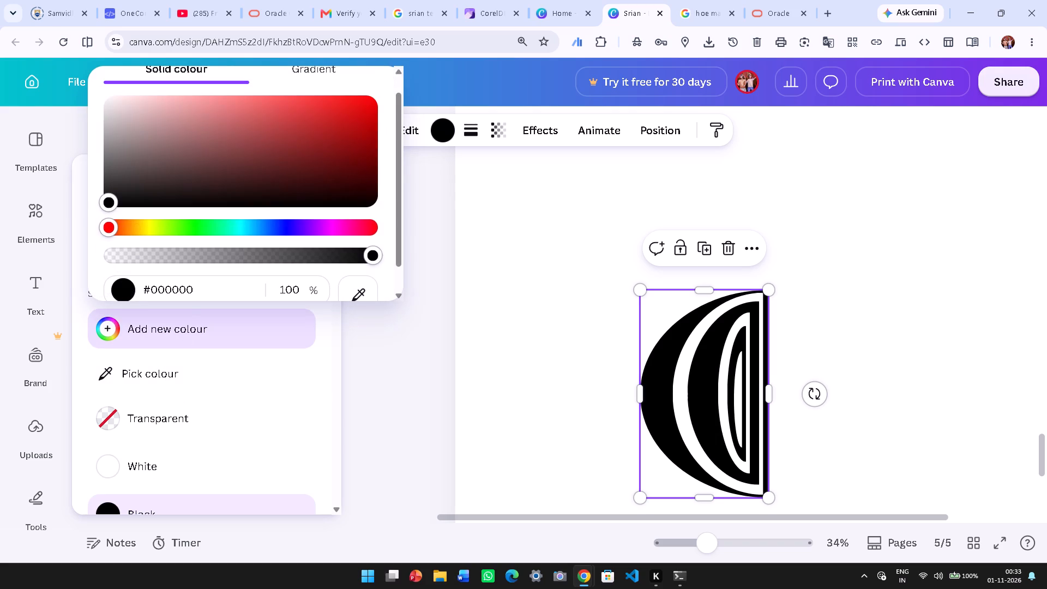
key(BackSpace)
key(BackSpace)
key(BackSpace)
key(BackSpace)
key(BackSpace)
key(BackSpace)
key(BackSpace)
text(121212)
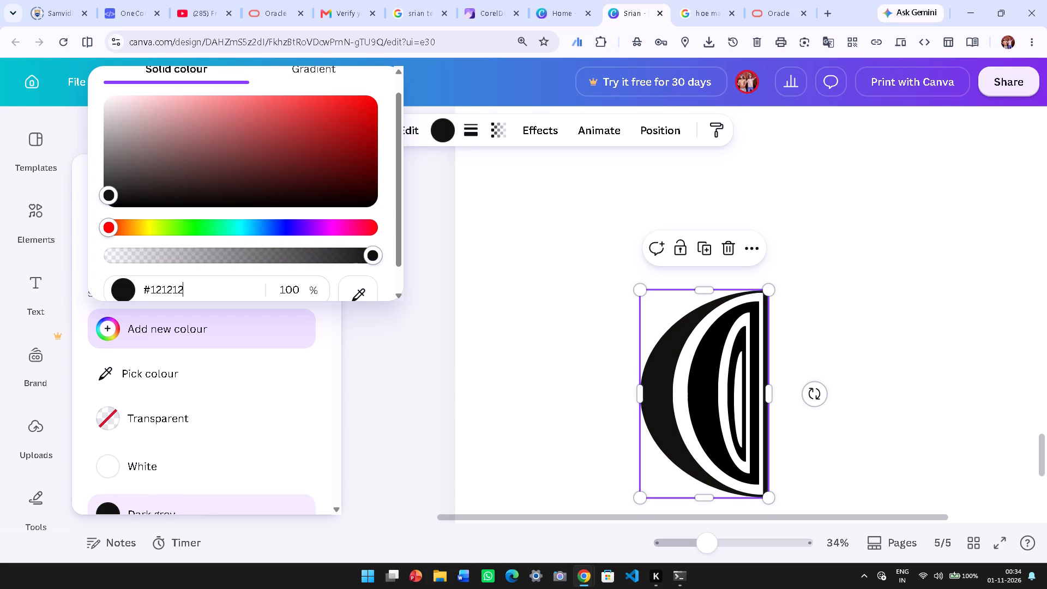
Clear the outer semicircle's colour code and enter #A as its fill colour.
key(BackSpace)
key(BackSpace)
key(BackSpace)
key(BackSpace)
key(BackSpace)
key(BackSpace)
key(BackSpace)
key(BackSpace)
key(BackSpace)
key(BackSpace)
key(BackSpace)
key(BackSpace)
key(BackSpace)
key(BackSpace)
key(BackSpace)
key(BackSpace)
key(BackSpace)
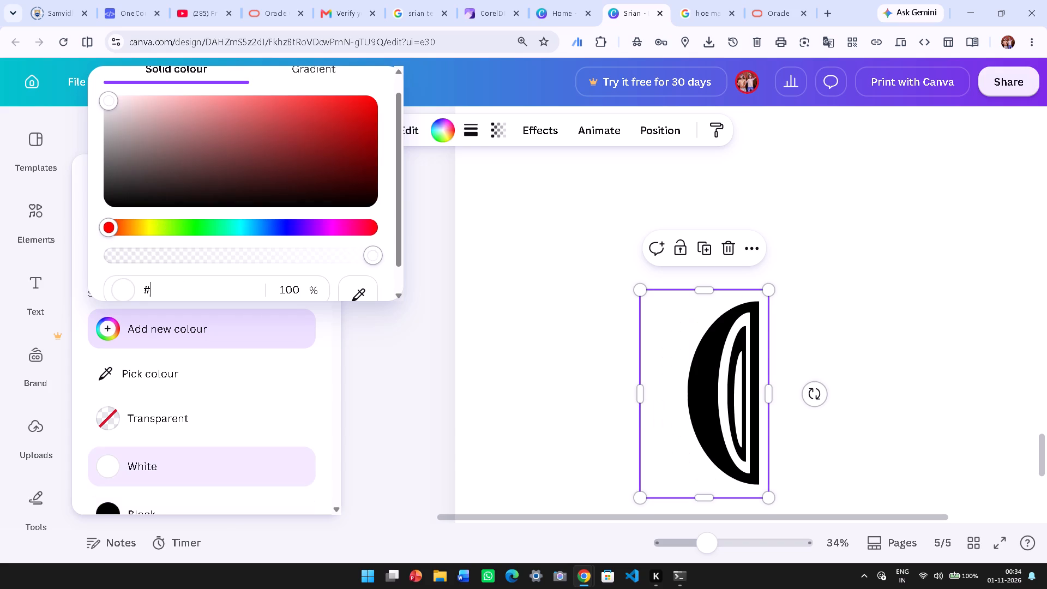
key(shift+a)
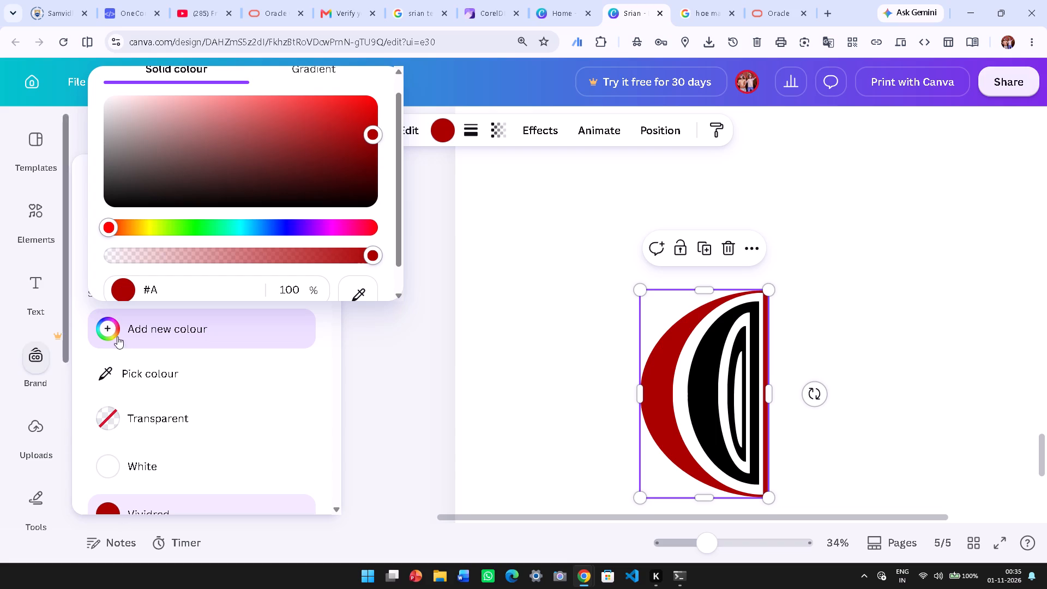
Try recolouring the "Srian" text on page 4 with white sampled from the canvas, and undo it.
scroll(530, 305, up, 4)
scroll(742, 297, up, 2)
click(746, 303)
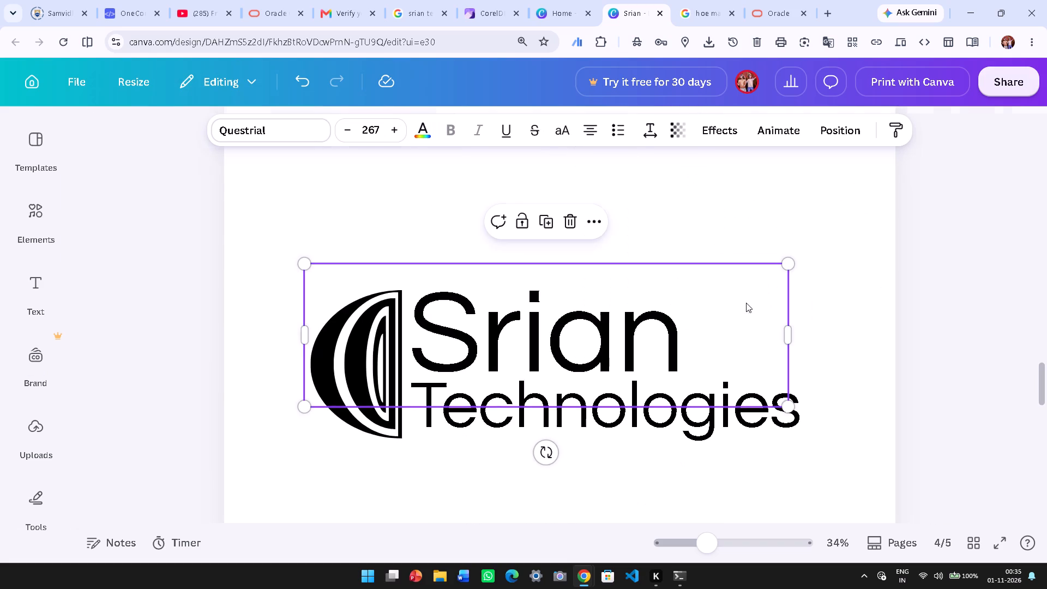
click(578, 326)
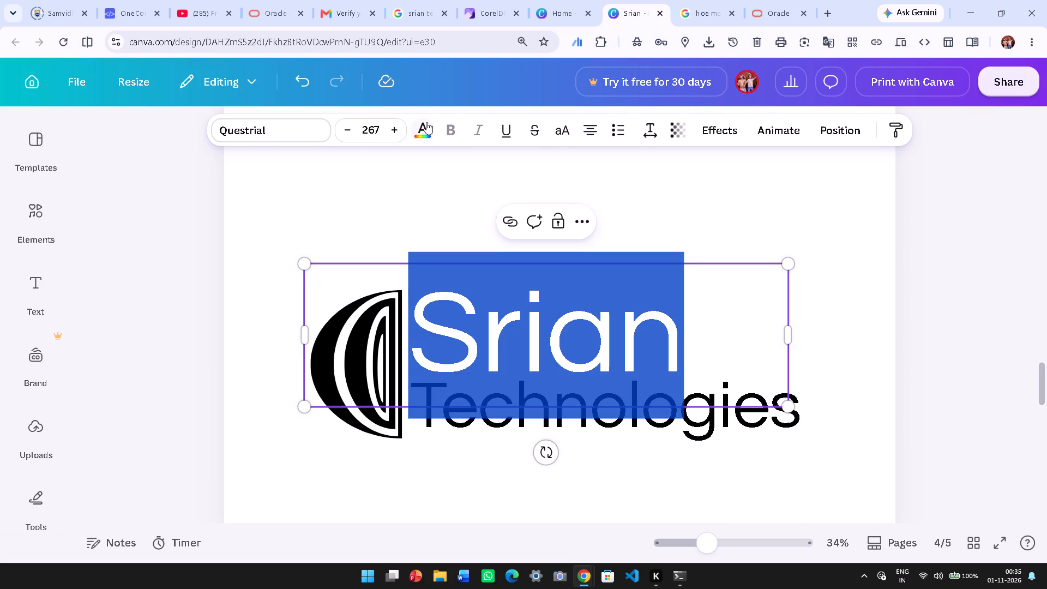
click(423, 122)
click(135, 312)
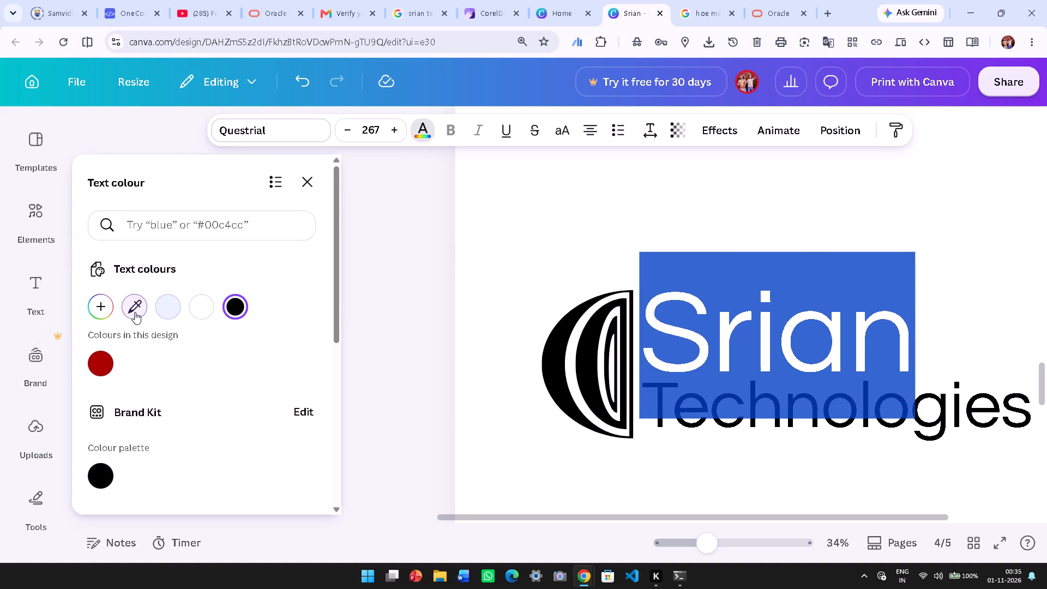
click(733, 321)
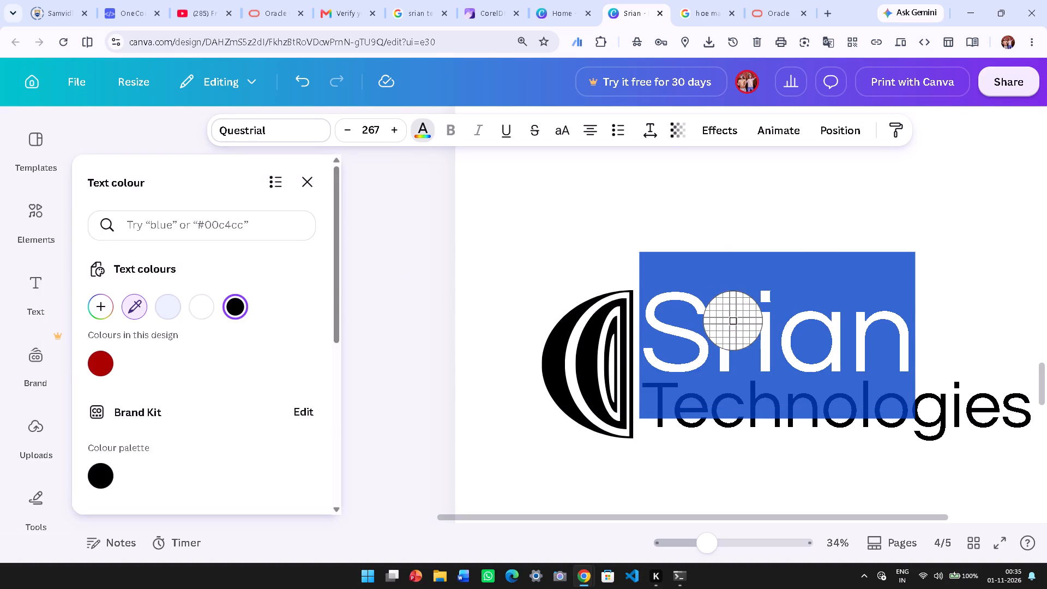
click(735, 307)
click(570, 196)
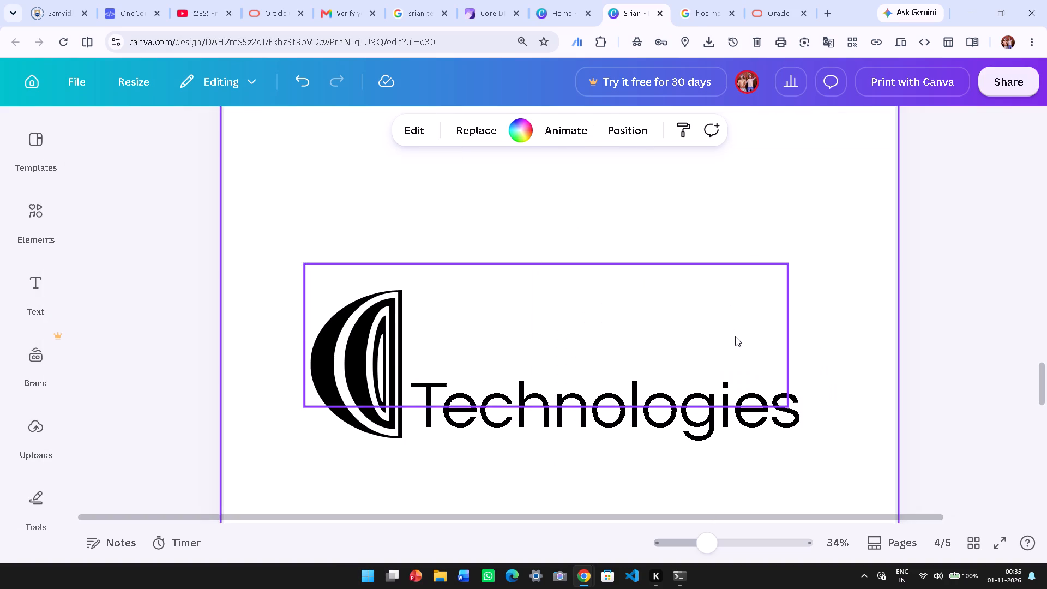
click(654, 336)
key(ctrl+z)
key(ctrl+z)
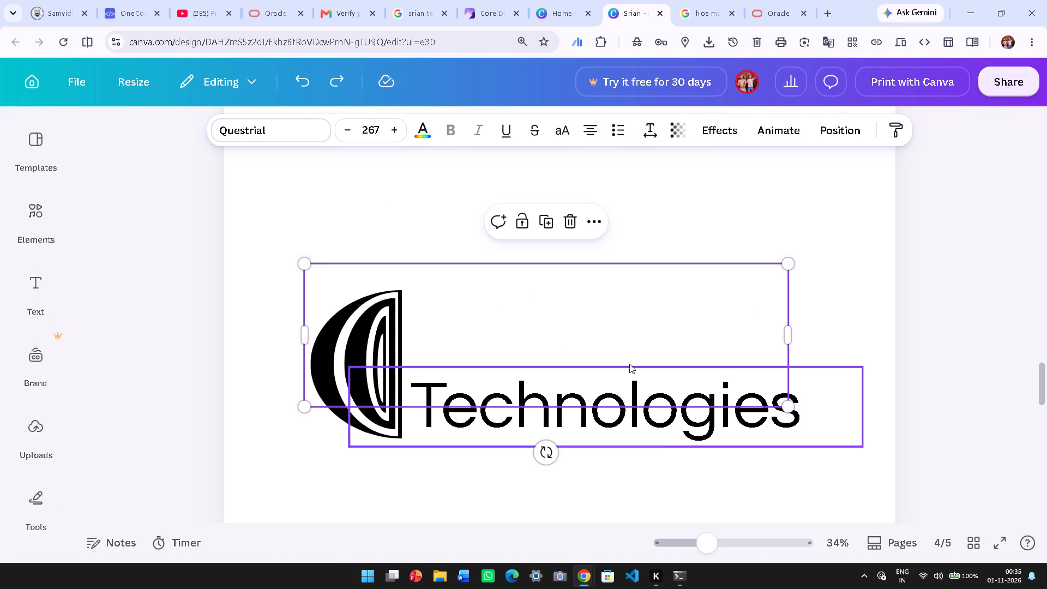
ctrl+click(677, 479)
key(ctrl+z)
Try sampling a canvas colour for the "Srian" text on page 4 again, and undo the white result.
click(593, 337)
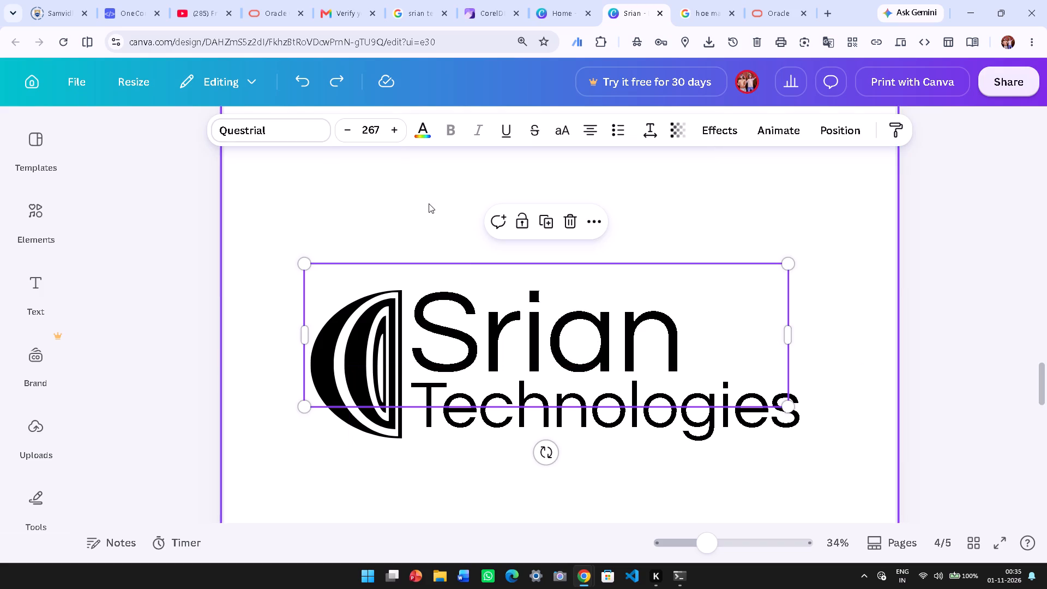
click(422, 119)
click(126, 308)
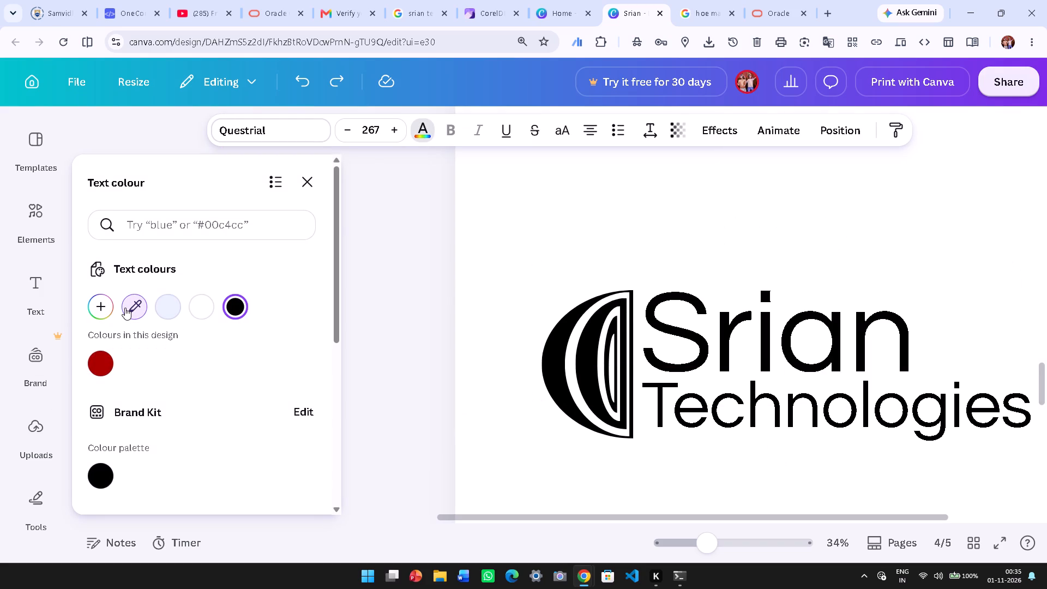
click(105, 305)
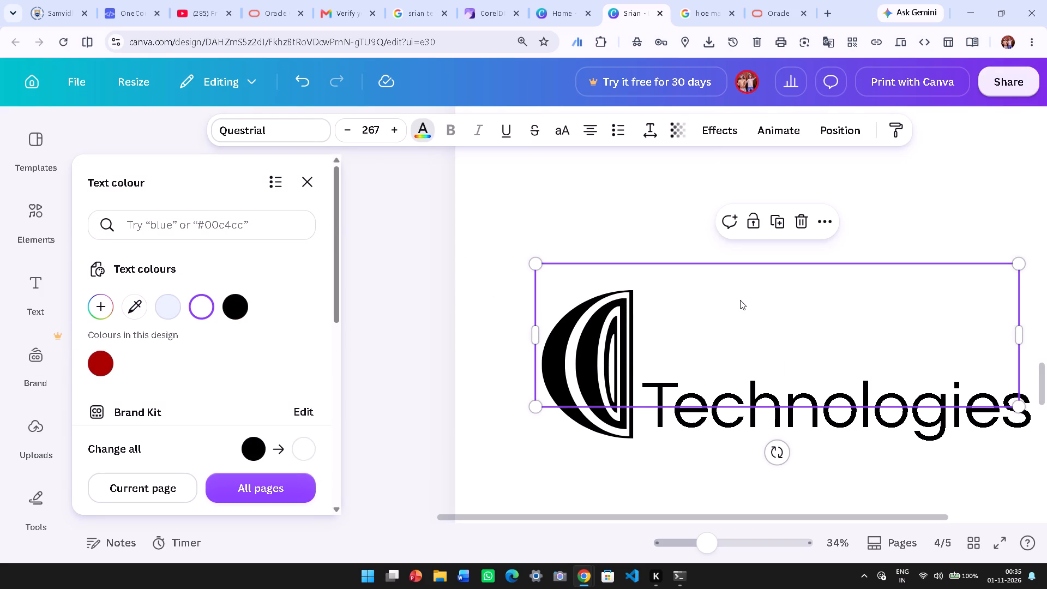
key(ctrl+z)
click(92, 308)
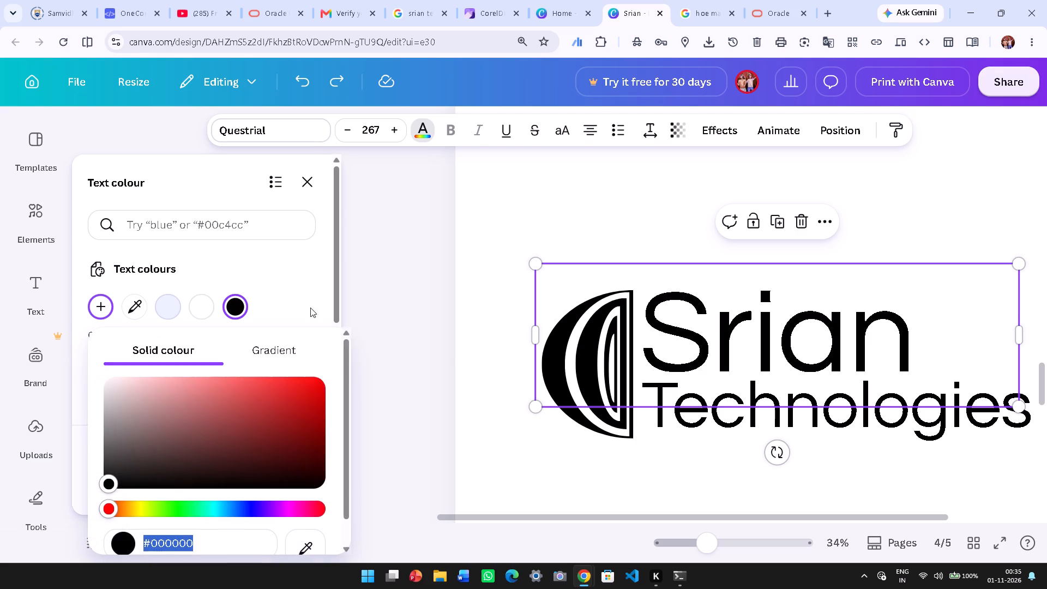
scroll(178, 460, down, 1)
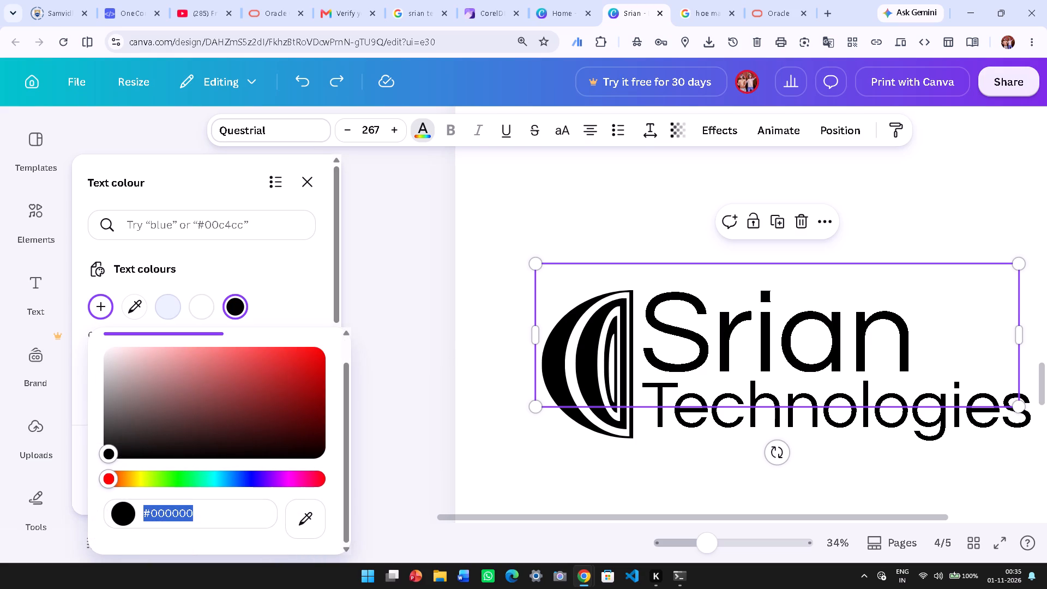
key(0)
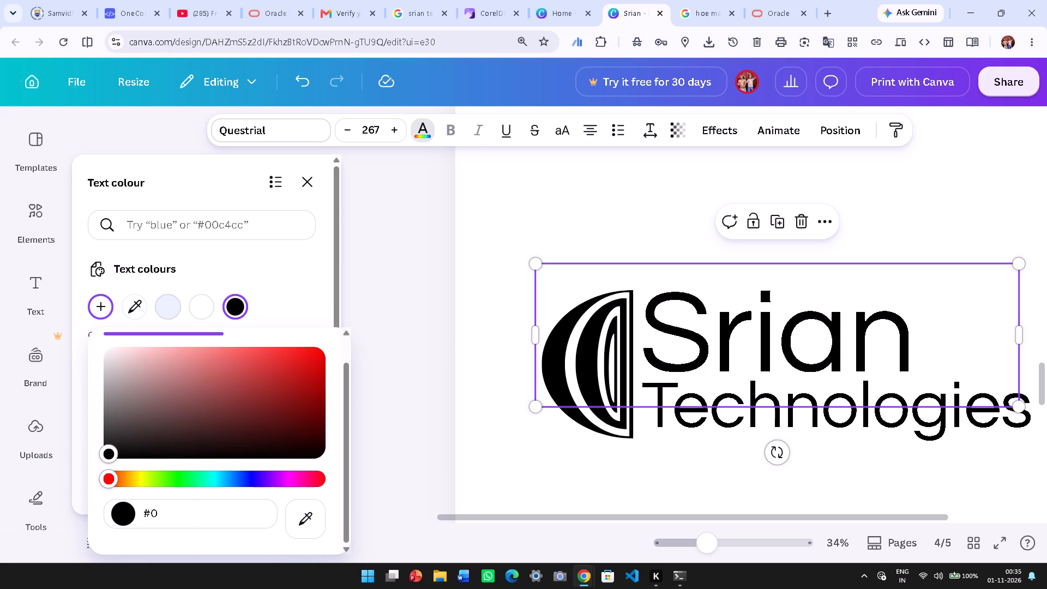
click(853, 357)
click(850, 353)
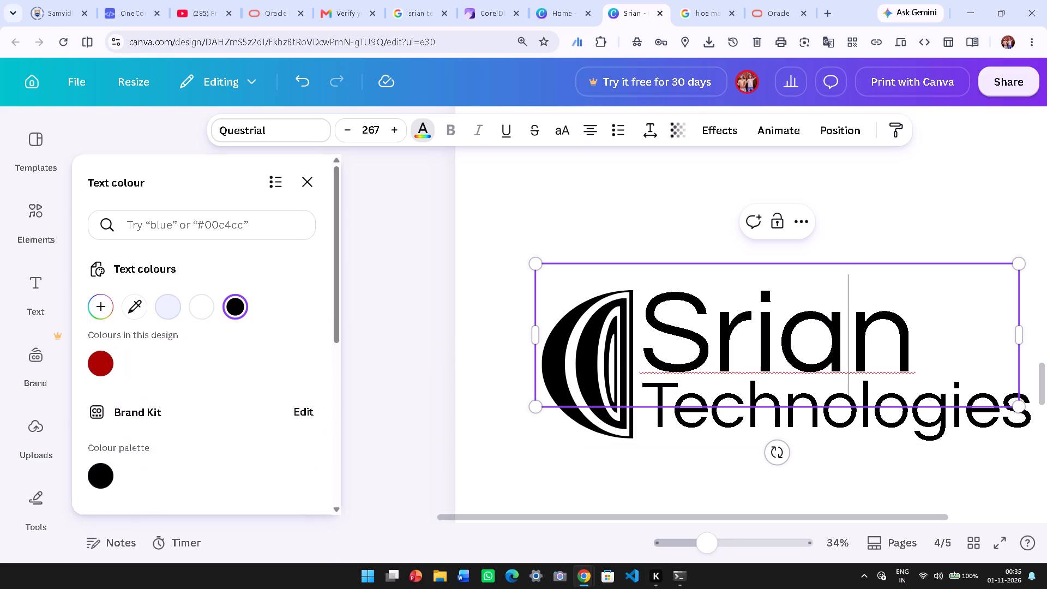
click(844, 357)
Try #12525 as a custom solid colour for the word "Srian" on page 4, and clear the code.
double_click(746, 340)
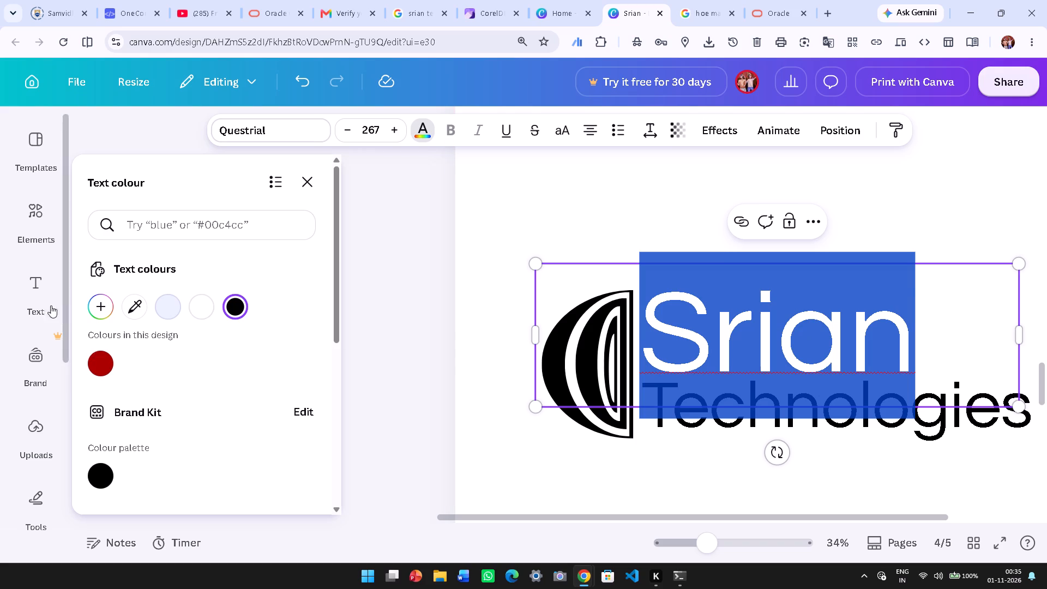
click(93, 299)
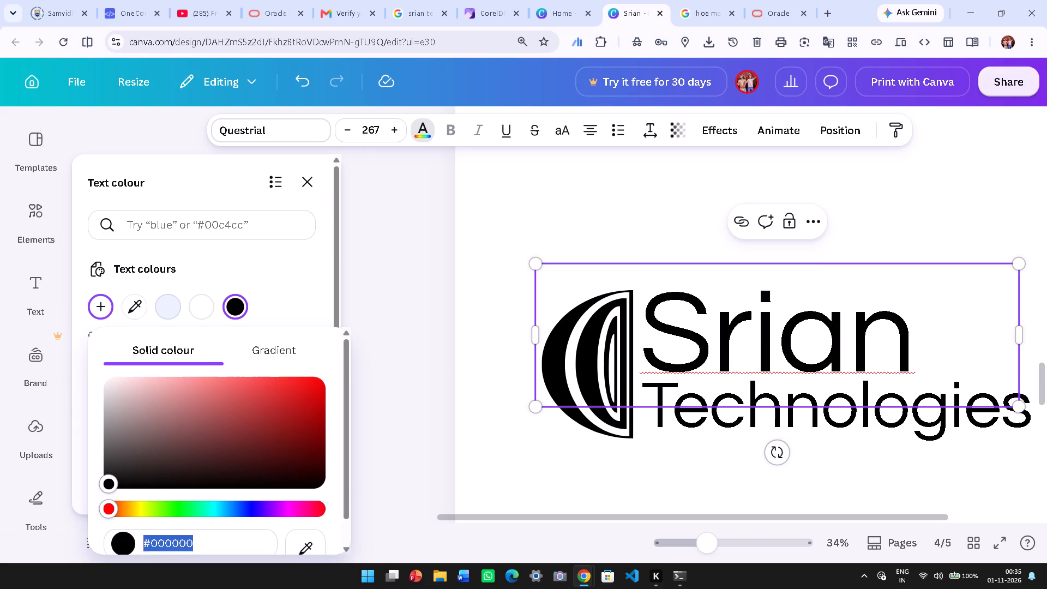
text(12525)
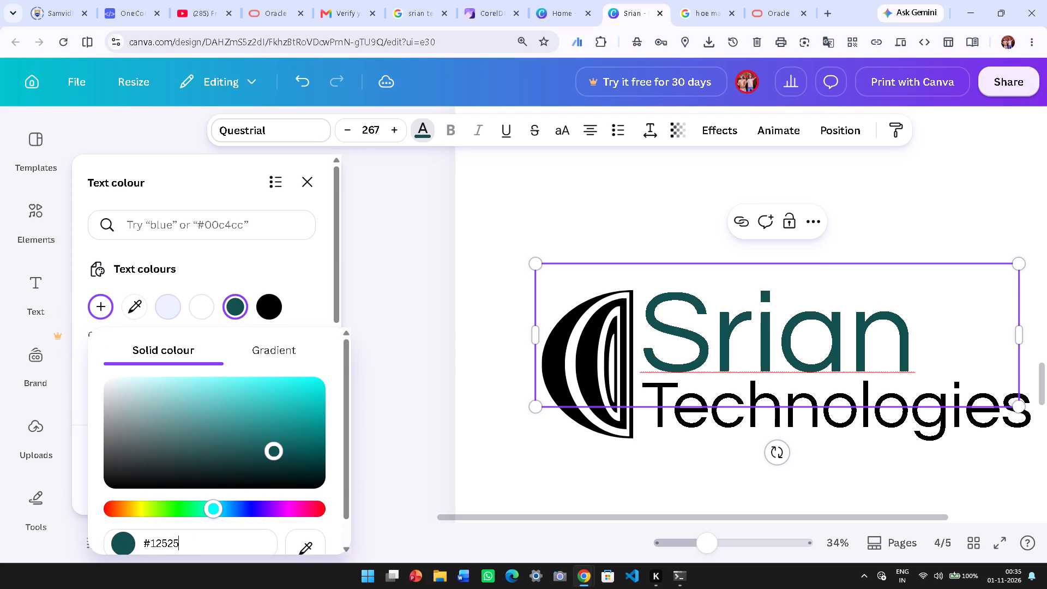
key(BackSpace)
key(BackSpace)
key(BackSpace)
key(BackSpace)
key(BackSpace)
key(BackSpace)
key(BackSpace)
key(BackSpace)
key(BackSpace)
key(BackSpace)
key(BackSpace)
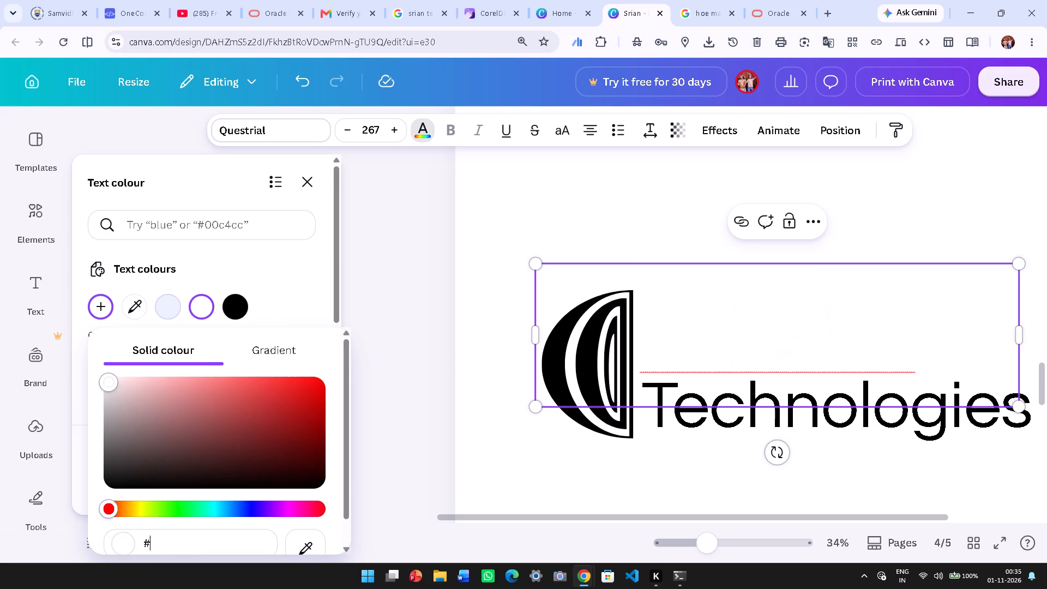
Set the colour of the word "Srian" on page 4 to #0A1128.
key(0)
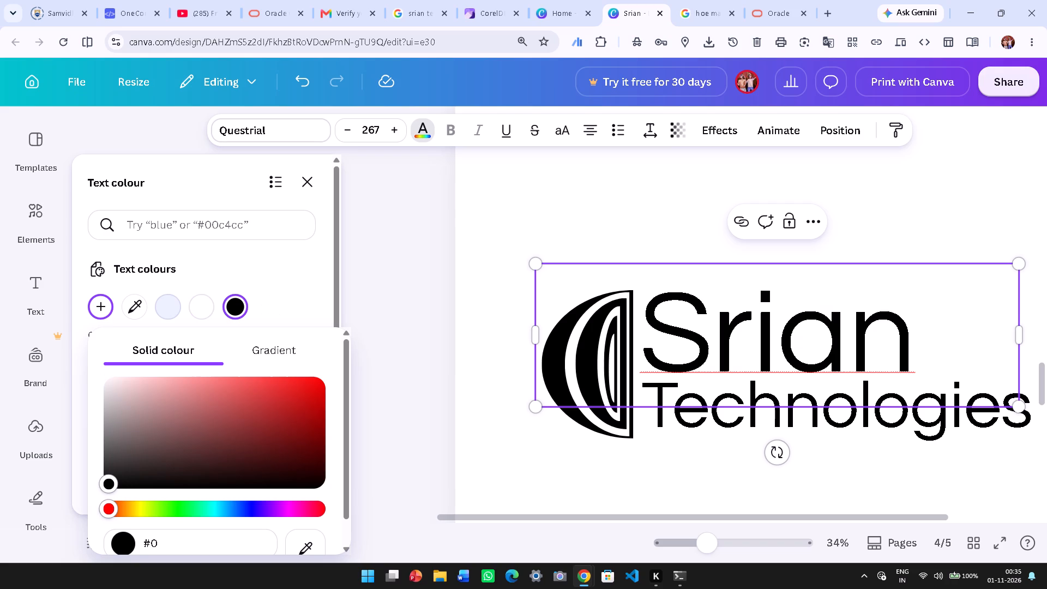
key(shift+a)
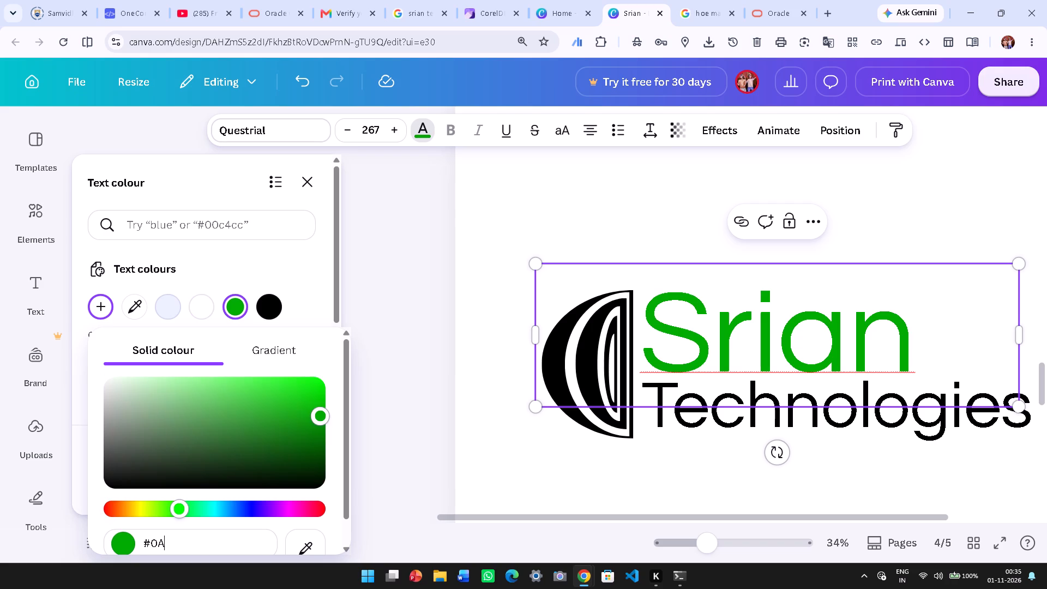
text(112)
key(8)
scroll(167, 536, down, 1)
click(219, 509)
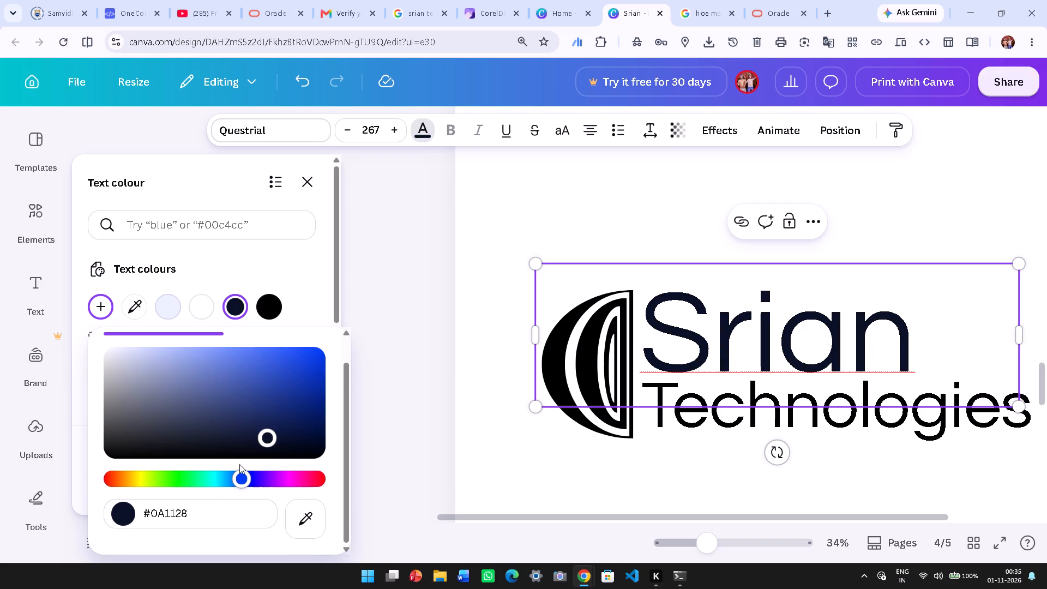
click(408, 477)
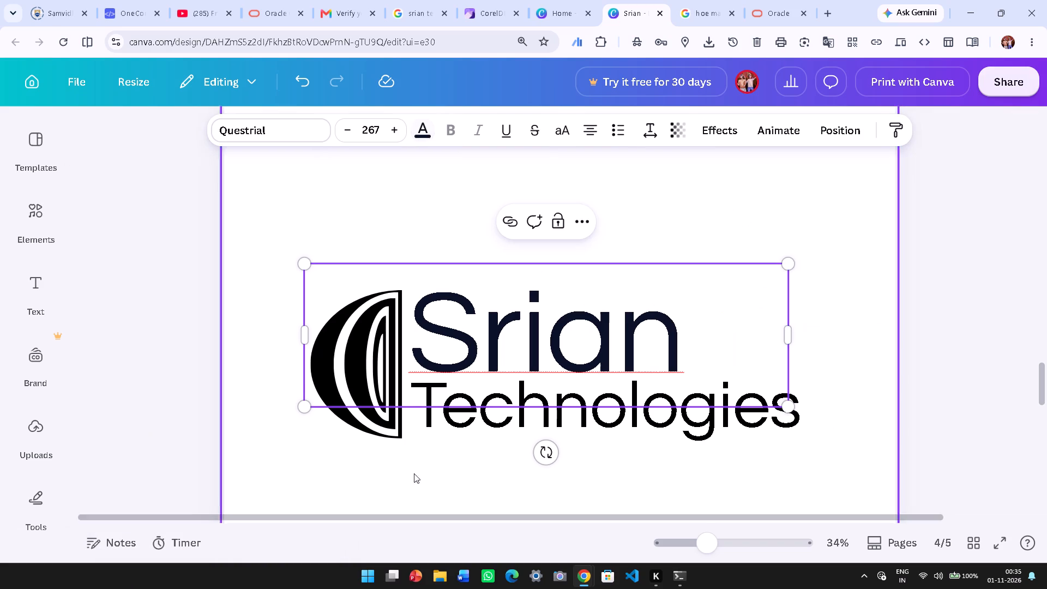
click(571, 482)
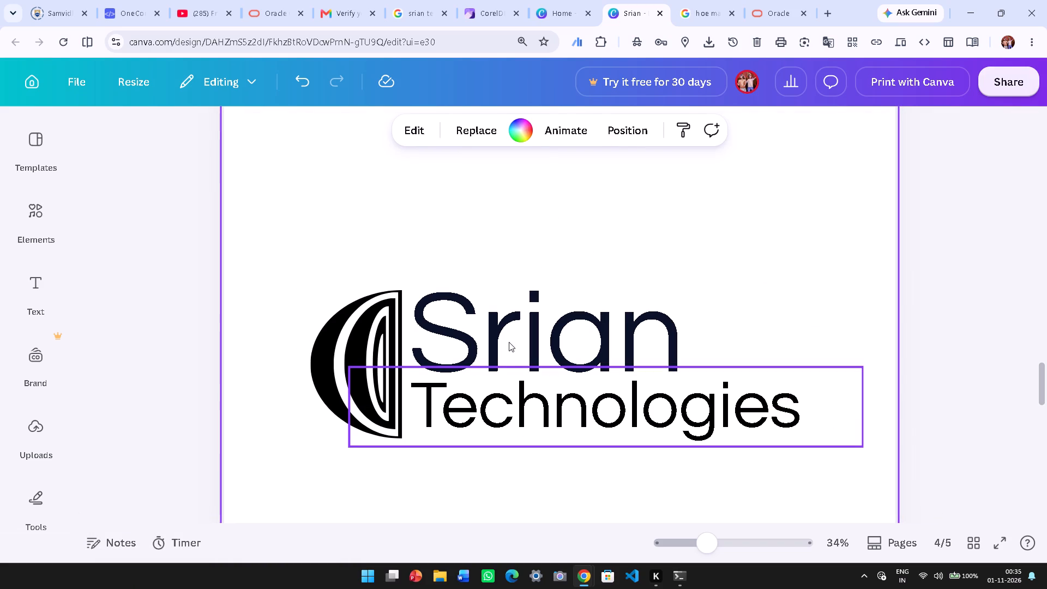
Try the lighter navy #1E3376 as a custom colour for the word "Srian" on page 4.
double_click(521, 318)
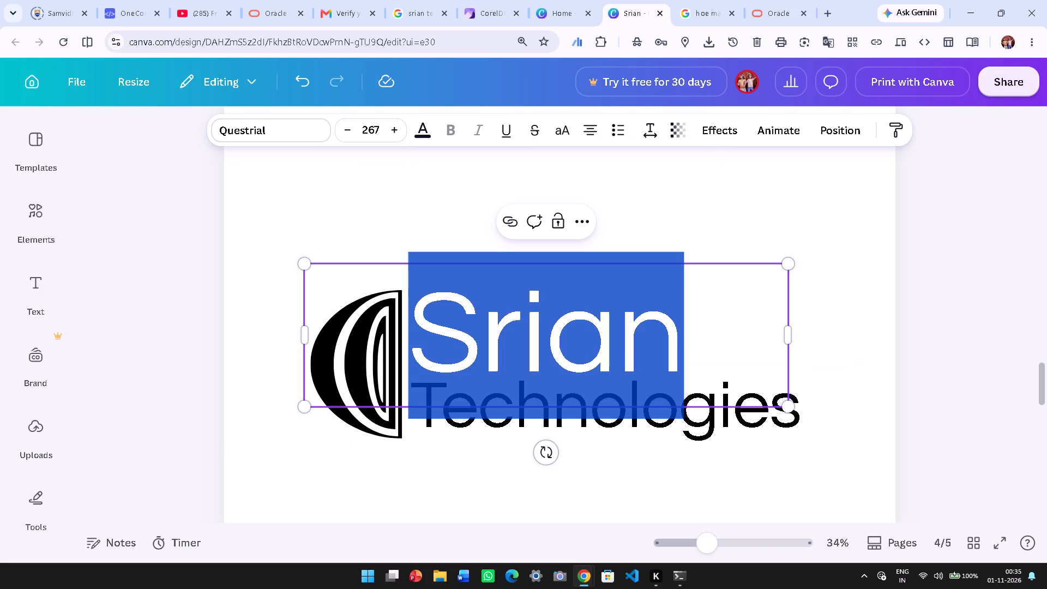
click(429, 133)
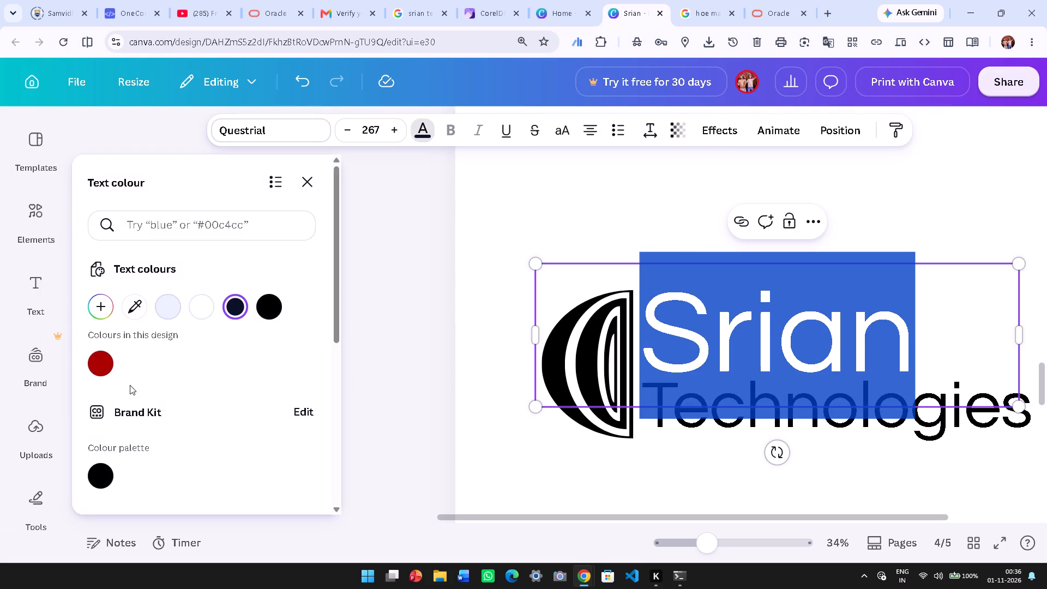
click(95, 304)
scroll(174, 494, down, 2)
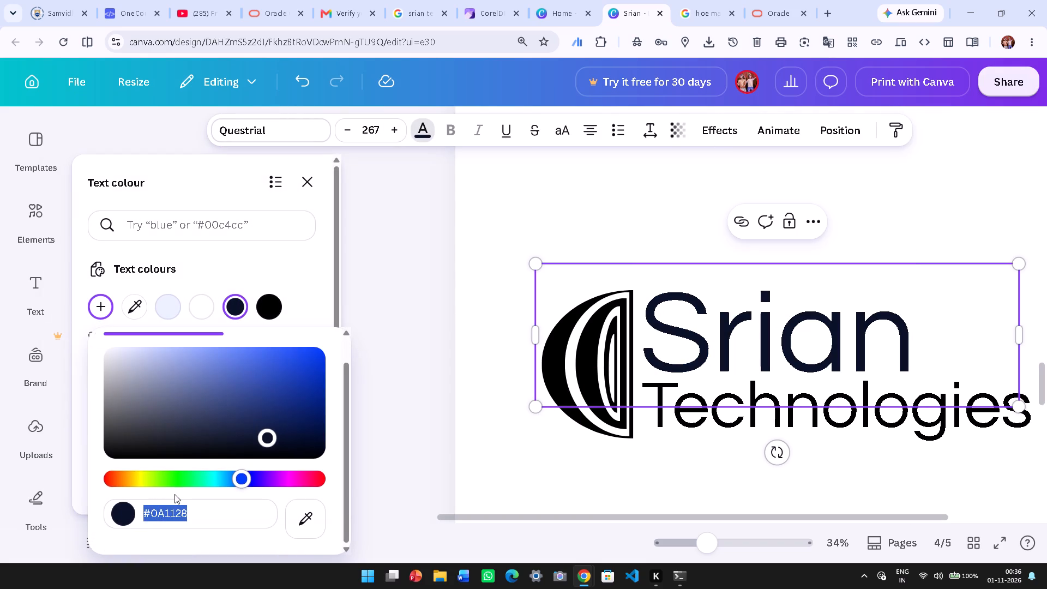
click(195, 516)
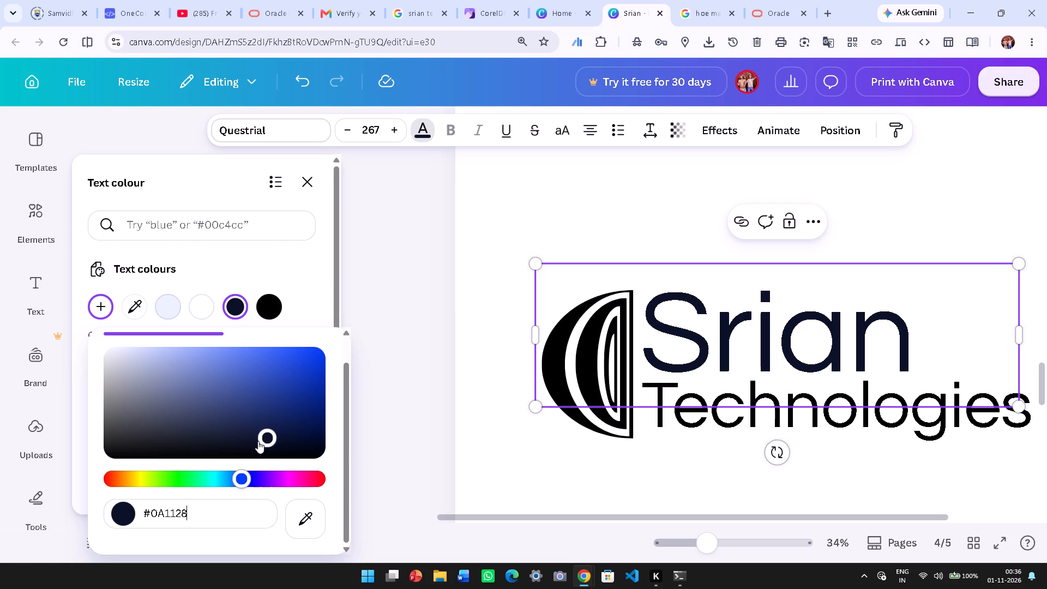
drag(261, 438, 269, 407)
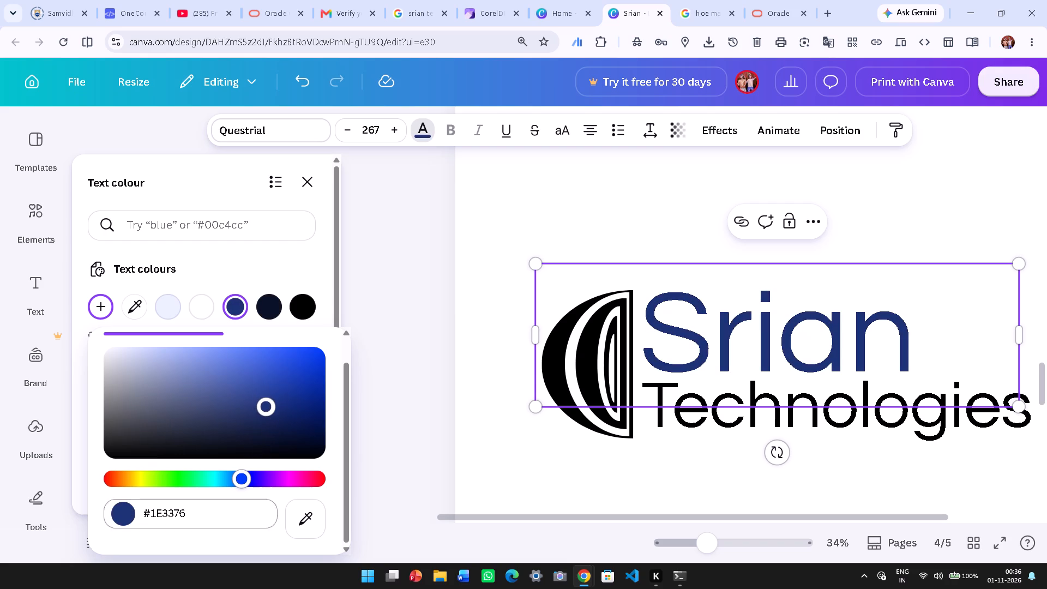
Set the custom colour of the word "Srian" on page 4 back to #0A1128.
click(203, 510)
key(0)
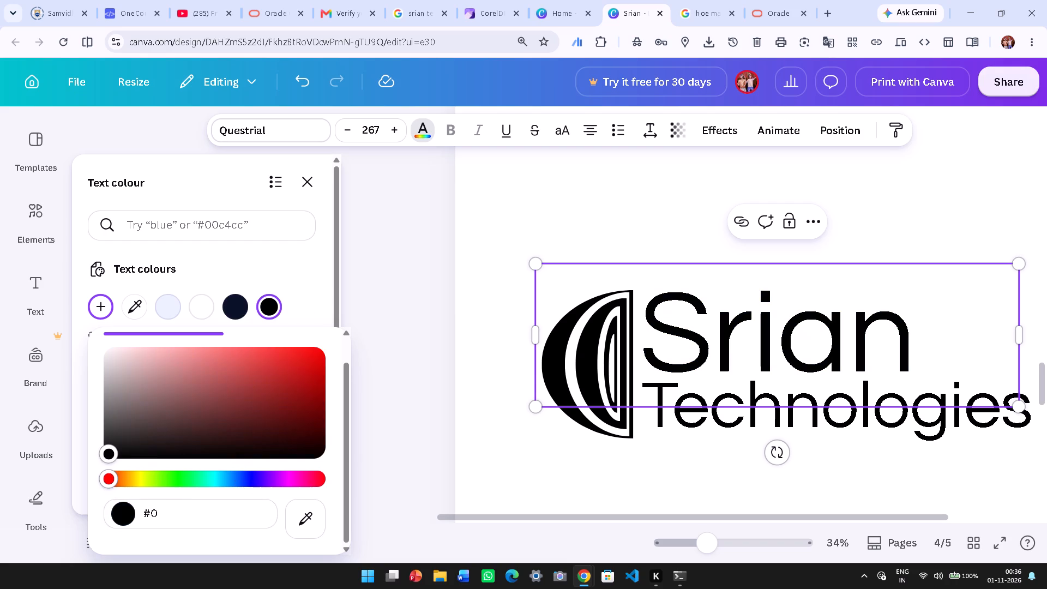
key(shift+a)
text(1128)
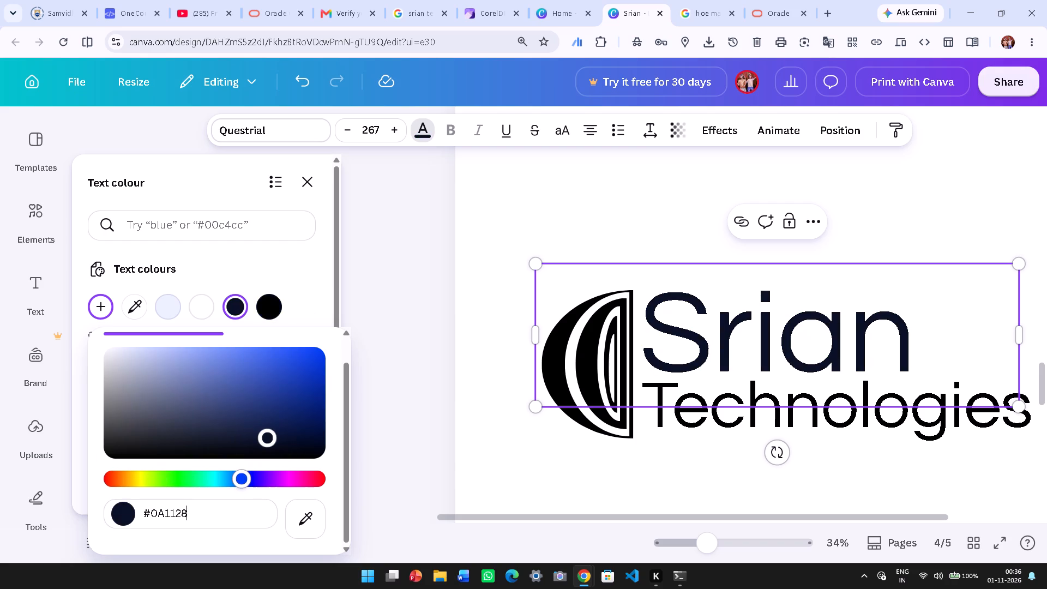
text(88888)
Fine-tune the custom hue and shade of the word "Srian" on page 4 to a brighter navy blue and close the colour settings.
drag(237, 484, 251, 484)
drag(251, 484, 245, 494)
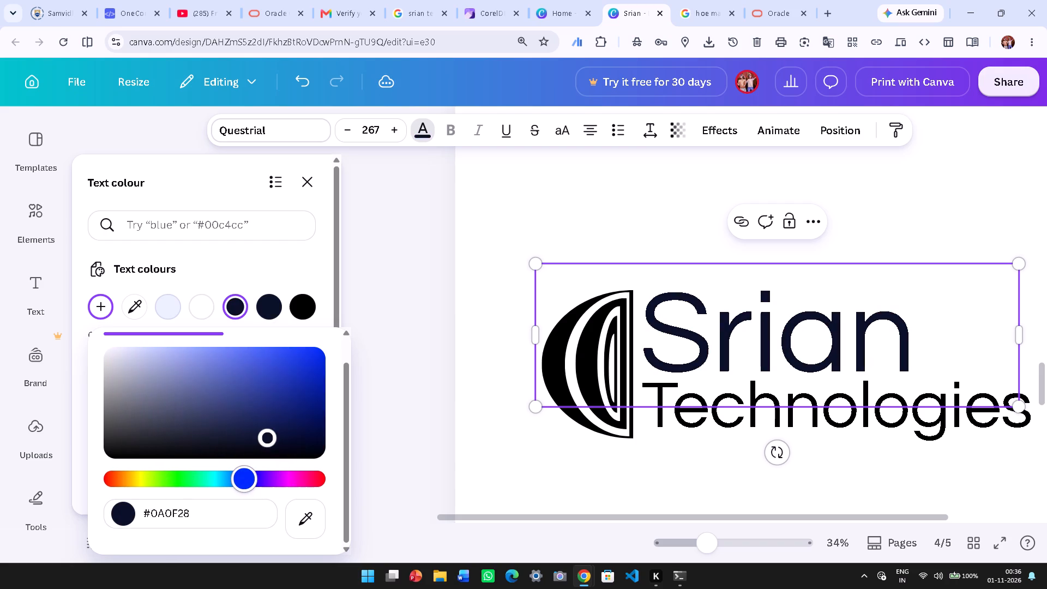
drag(245, 494, 243, 494)
drag(263, 441, 273, 443)
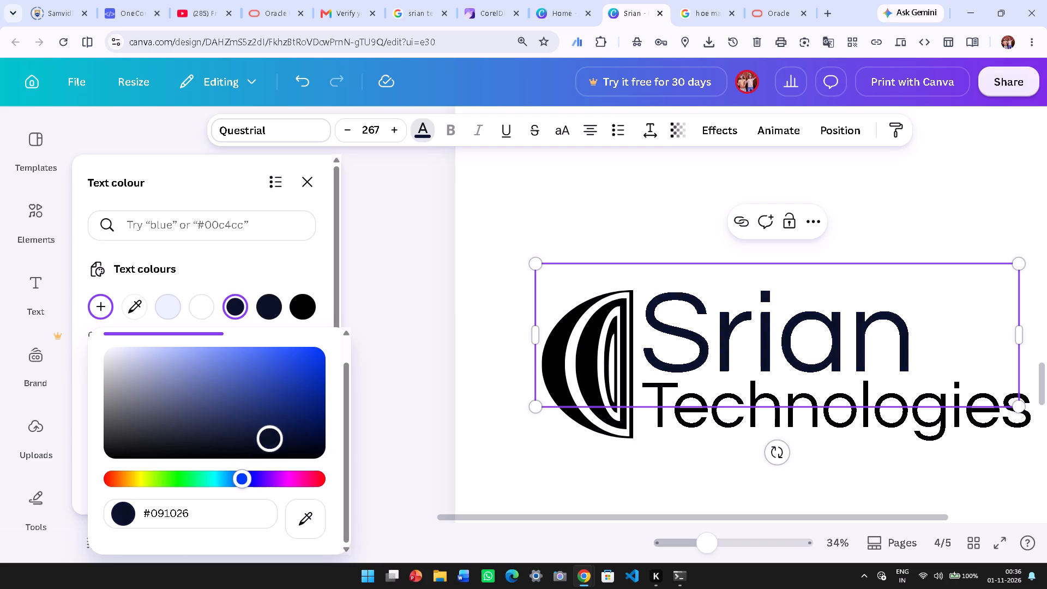
drag(273, 443, 262, 414)
click(561, 449)
click(447, 310)
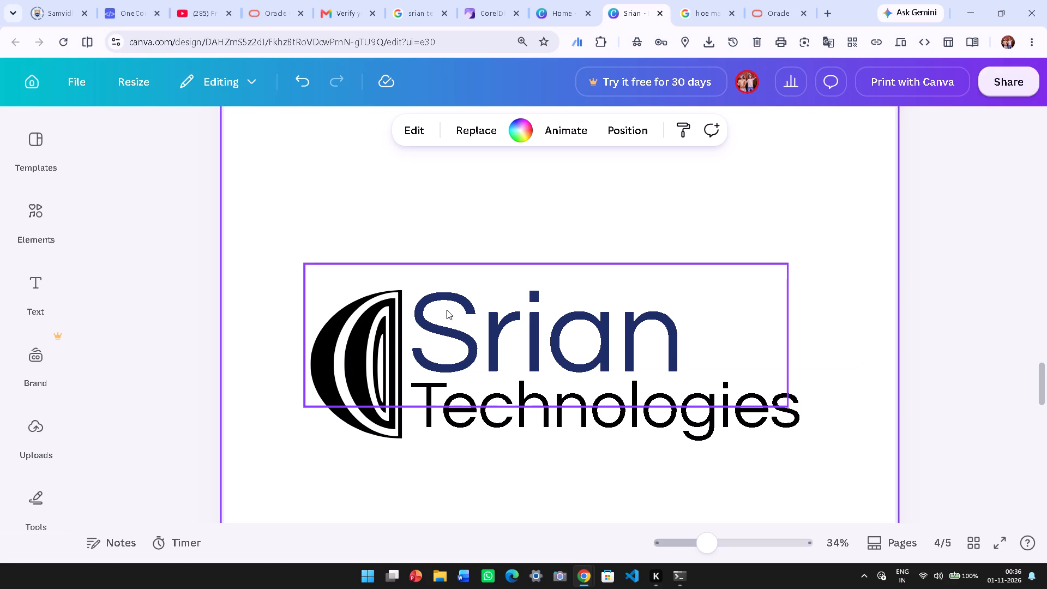
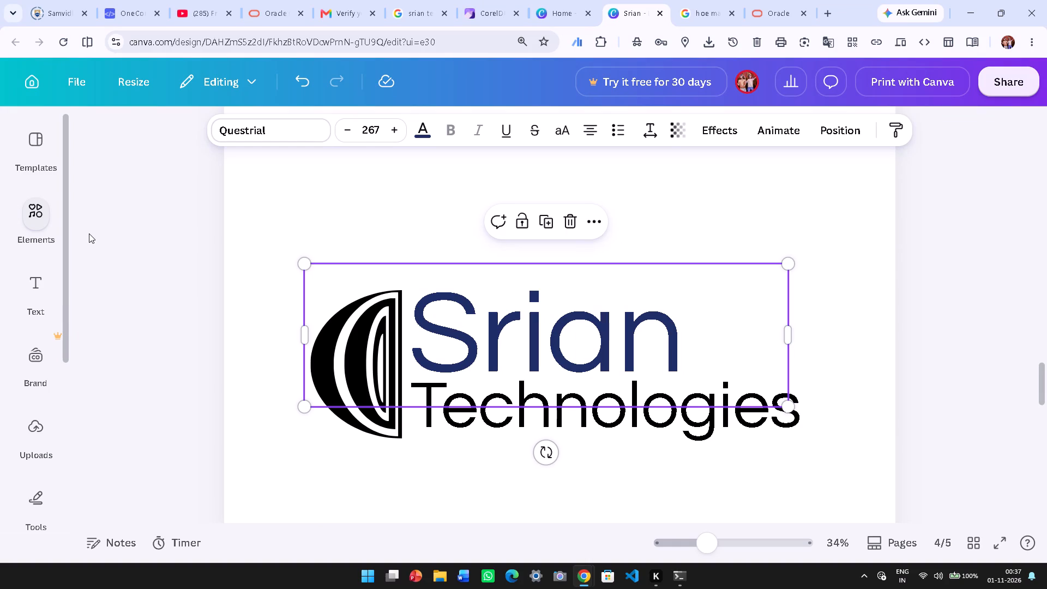
Set the colour of the word "Srian" on page 4 to #0A1128 and close the colour settings.
click(450, 322)
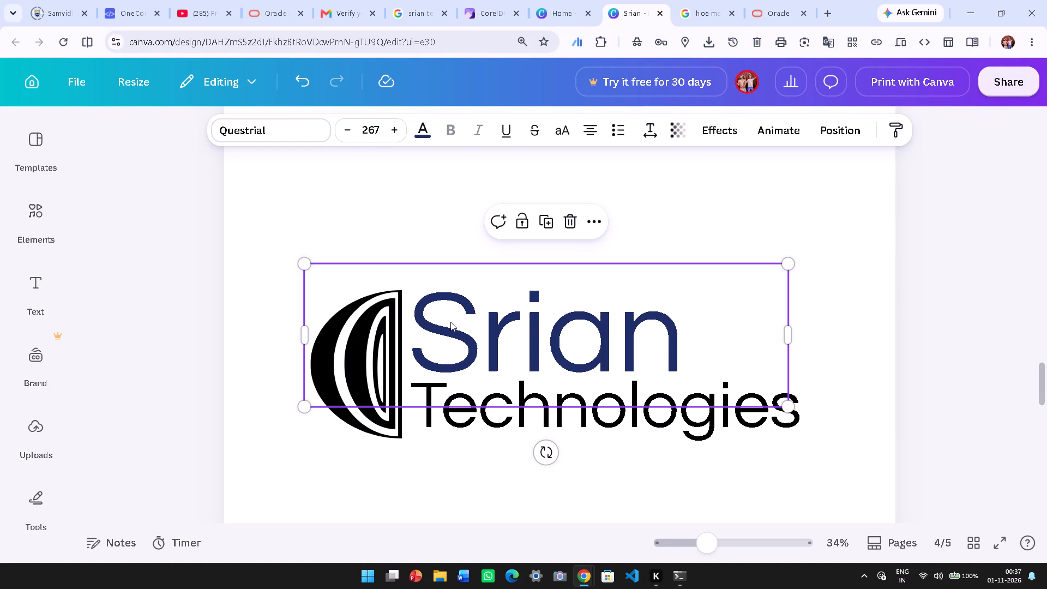
click(420, 134)
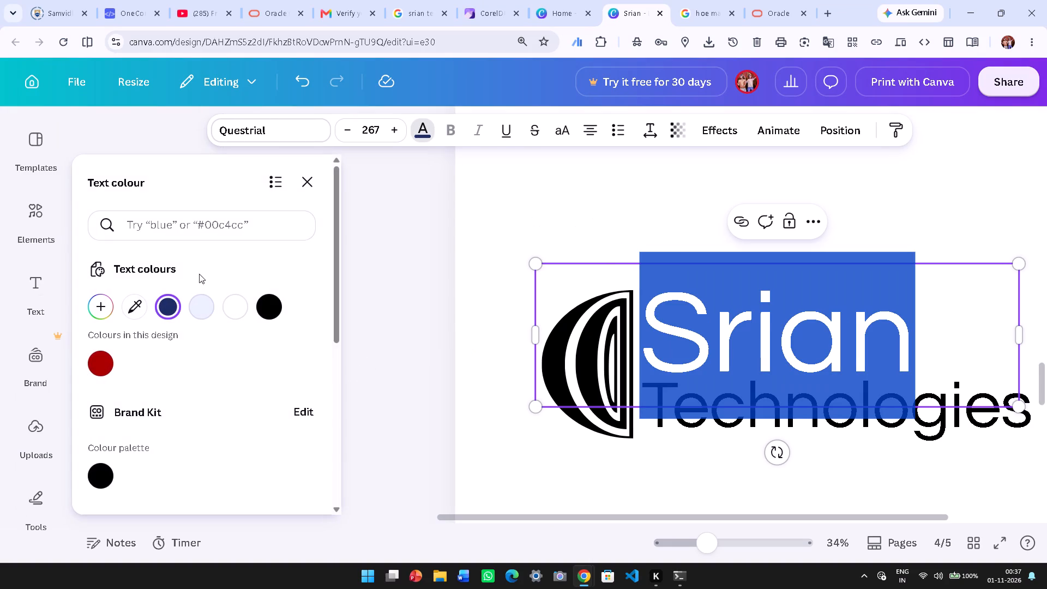
click(131, 314)
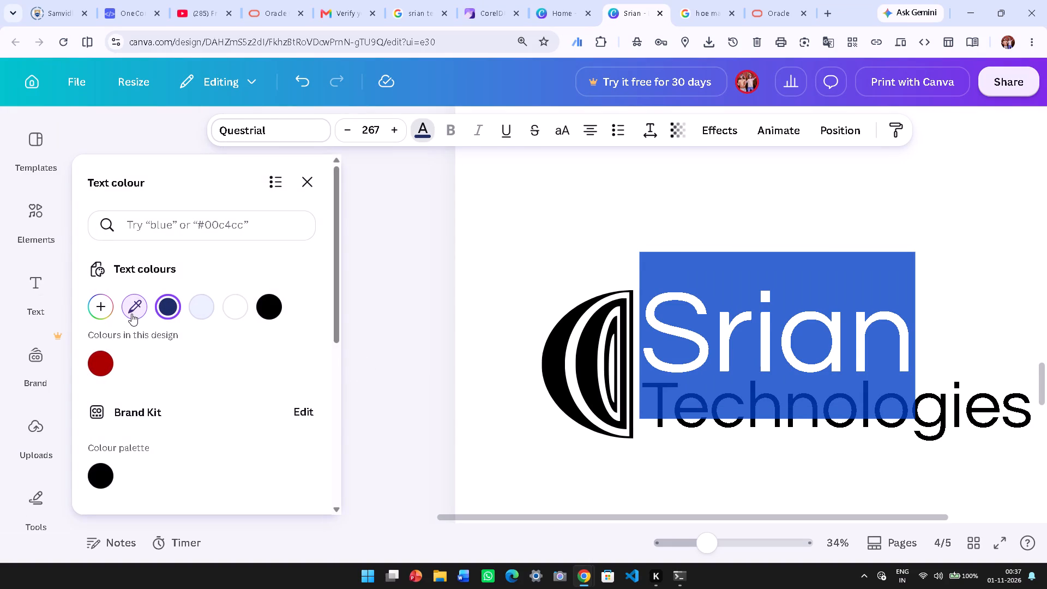
click(99, 304)
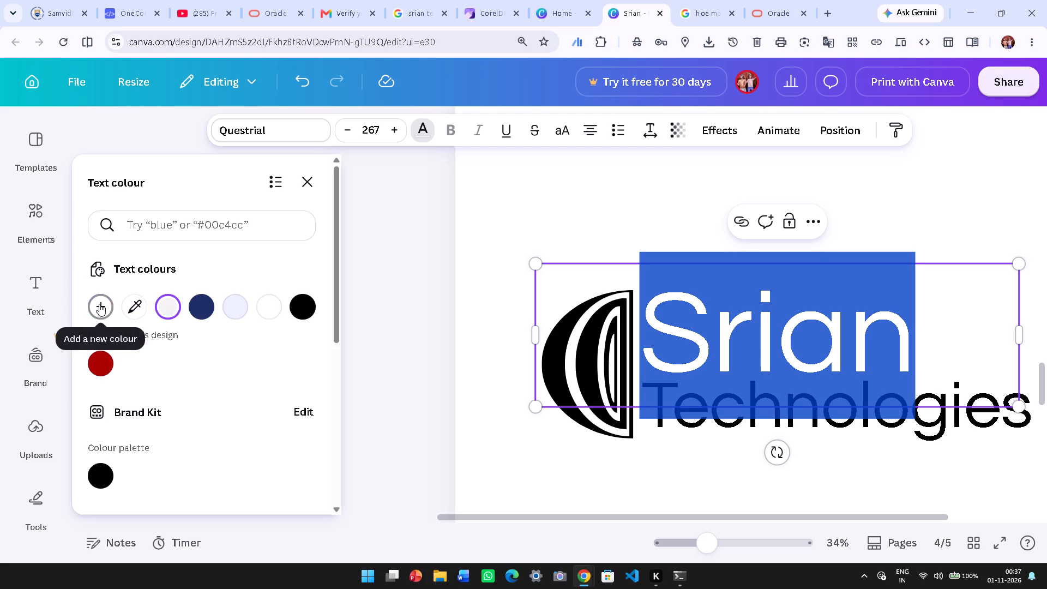
click(99, 304)
scroll(174, 456, down, 1)
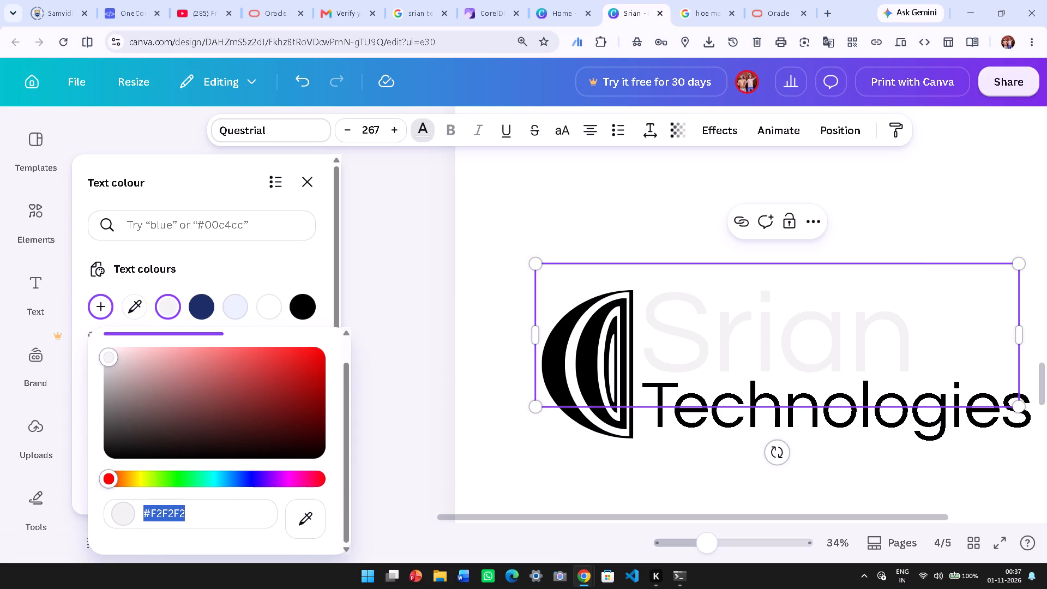
key(0)
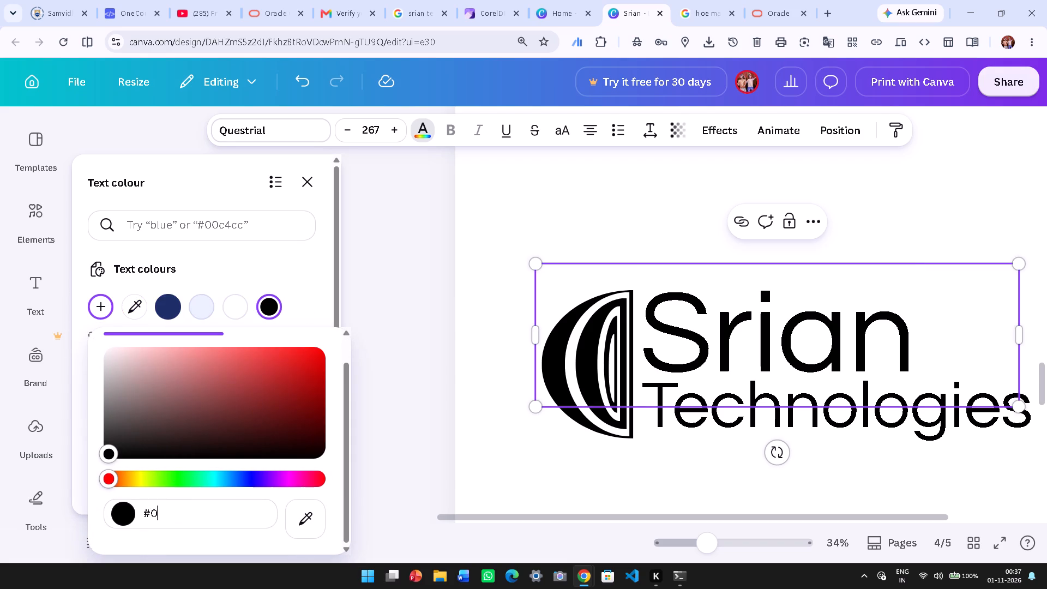
key(shift+a)
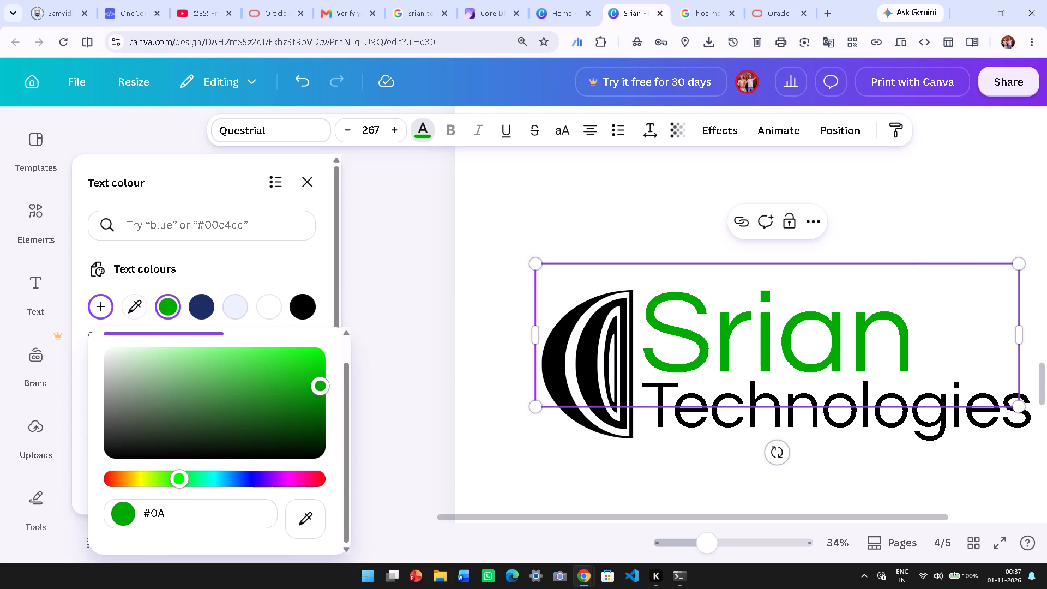
text(11)
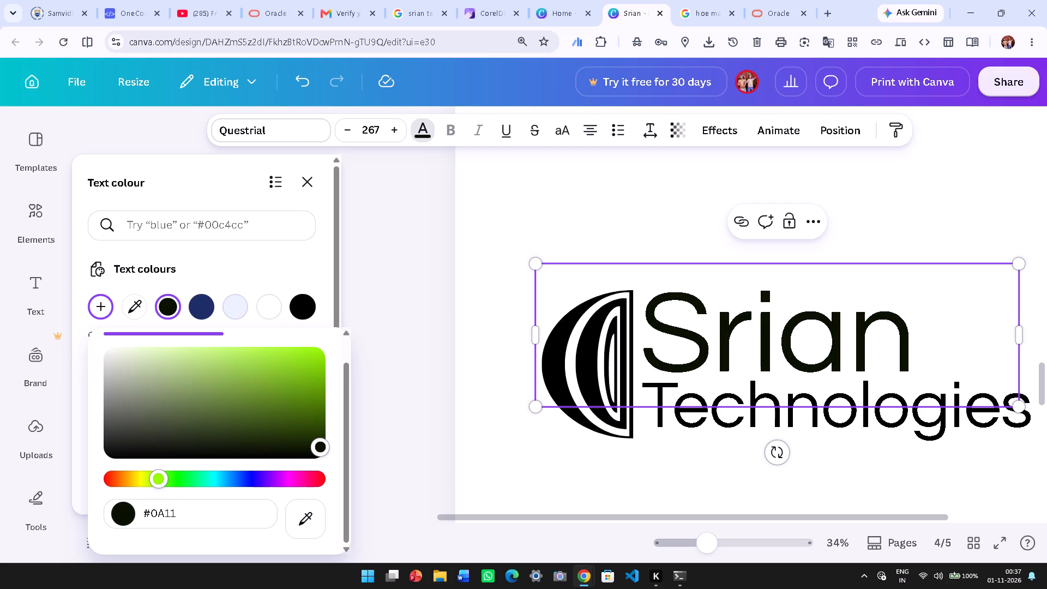
text(28)
key(Return)
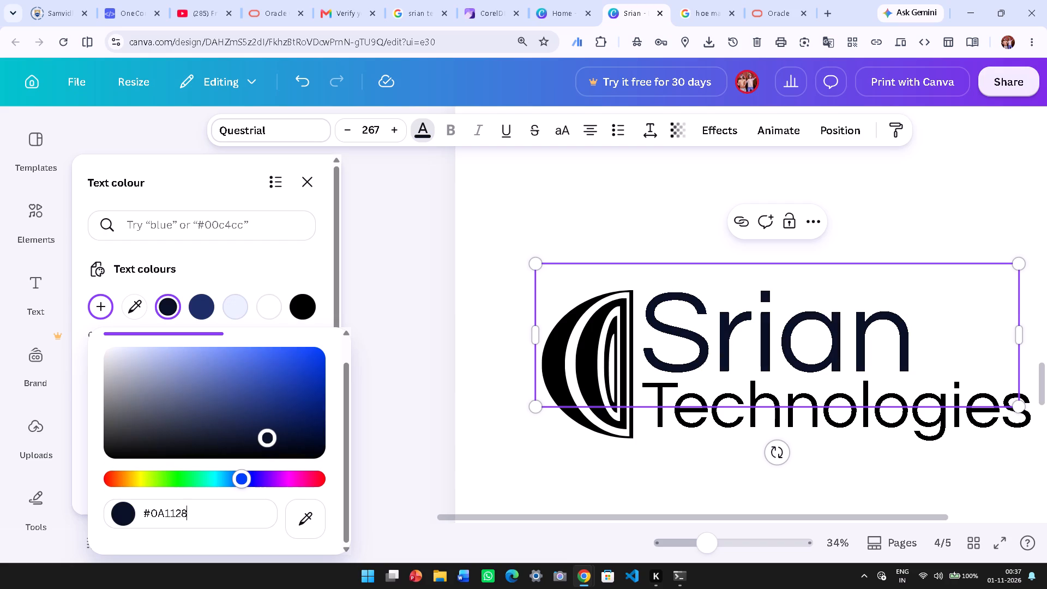
click(377, 481)
Set the colour of the word "Technologies" on page 4 to the custom grey-blue #64748B.
click(671, 420)
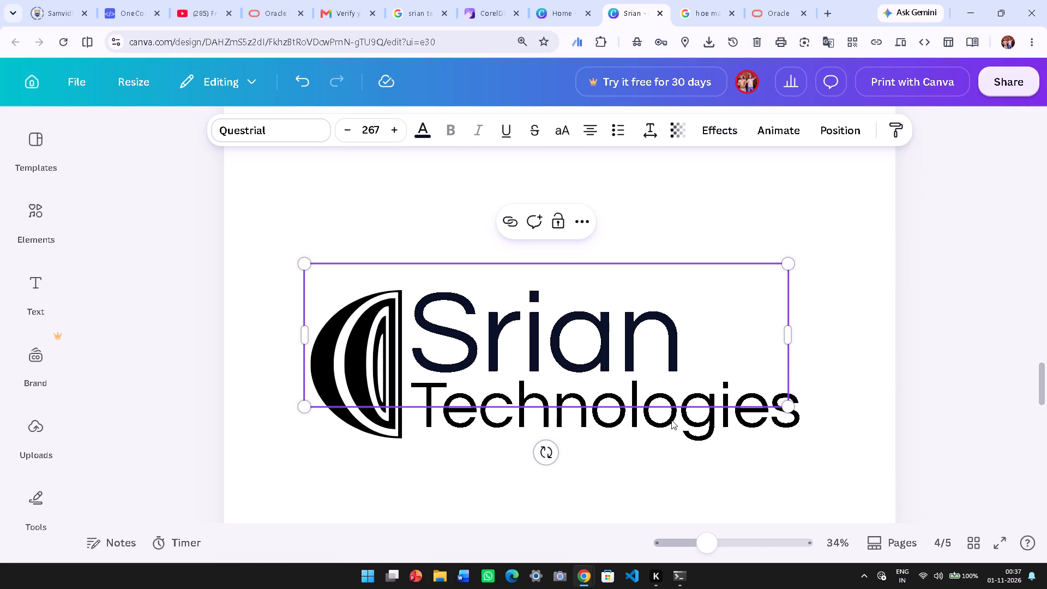
click(646, 417)
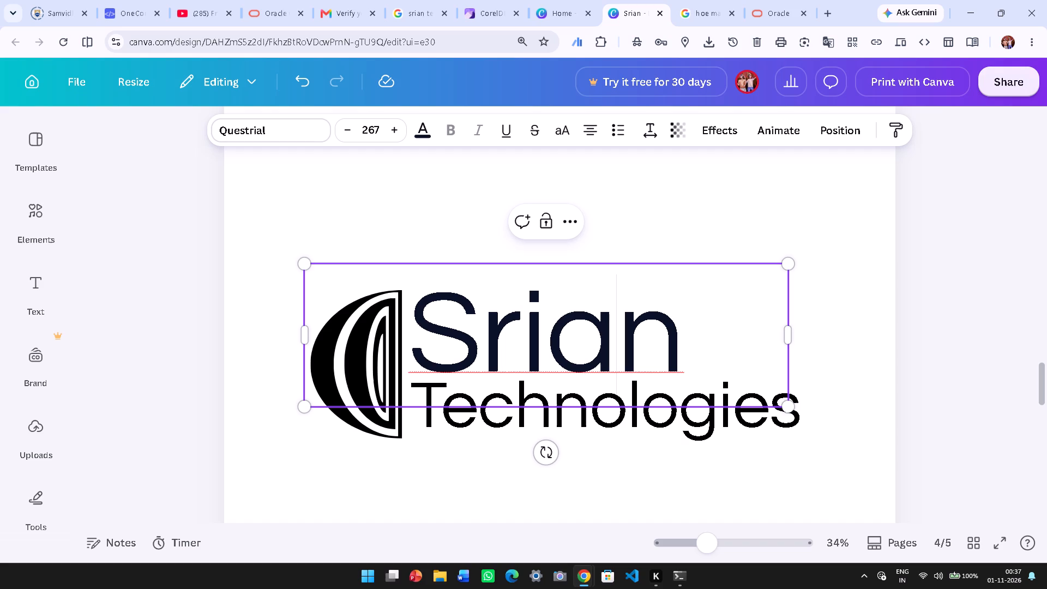
click(628, 406)
click(625, 429)
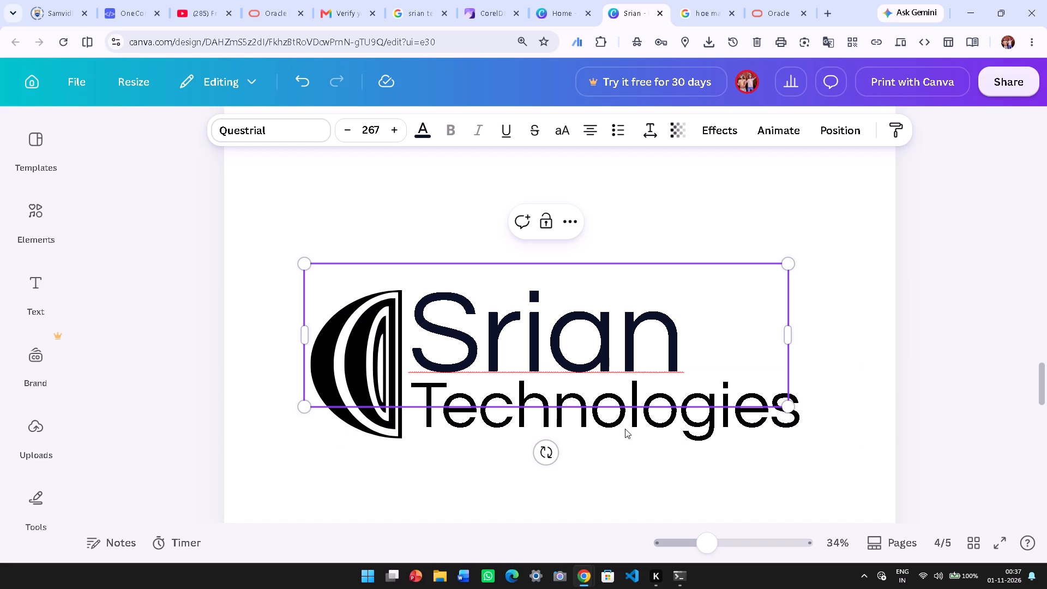
click(625, 429)
click(828, 471)
click(751, 423)
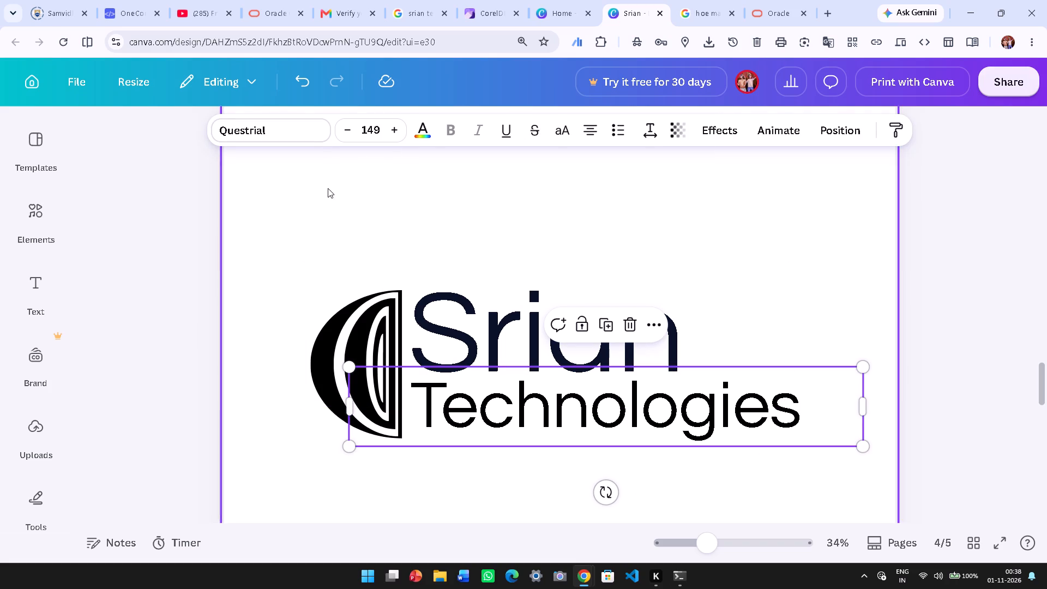
click(435, 130)
click(431, 131)
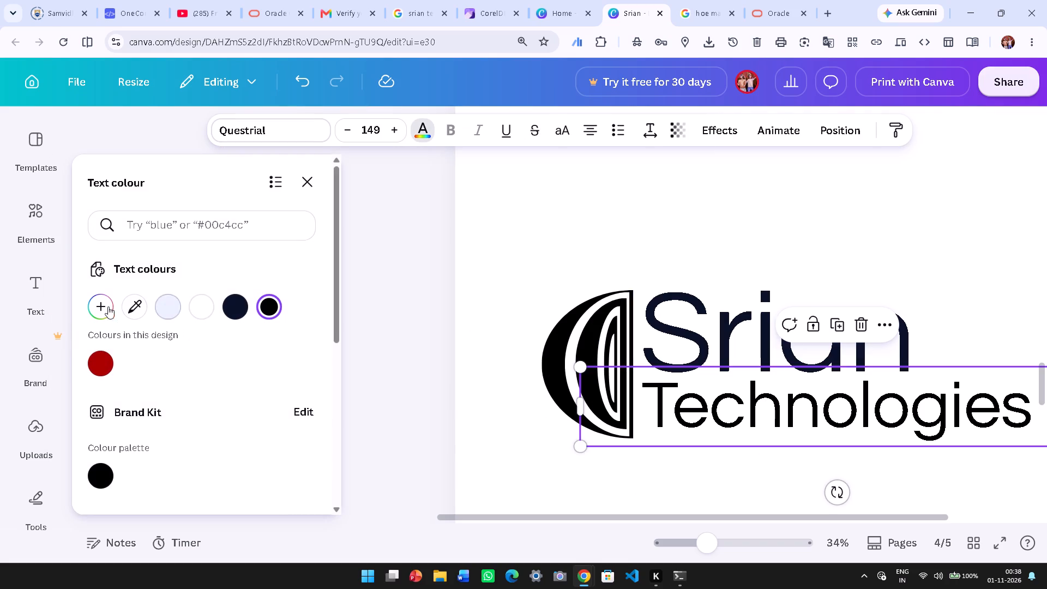
click(101, 303)
scroll(180, 465, down, 1)
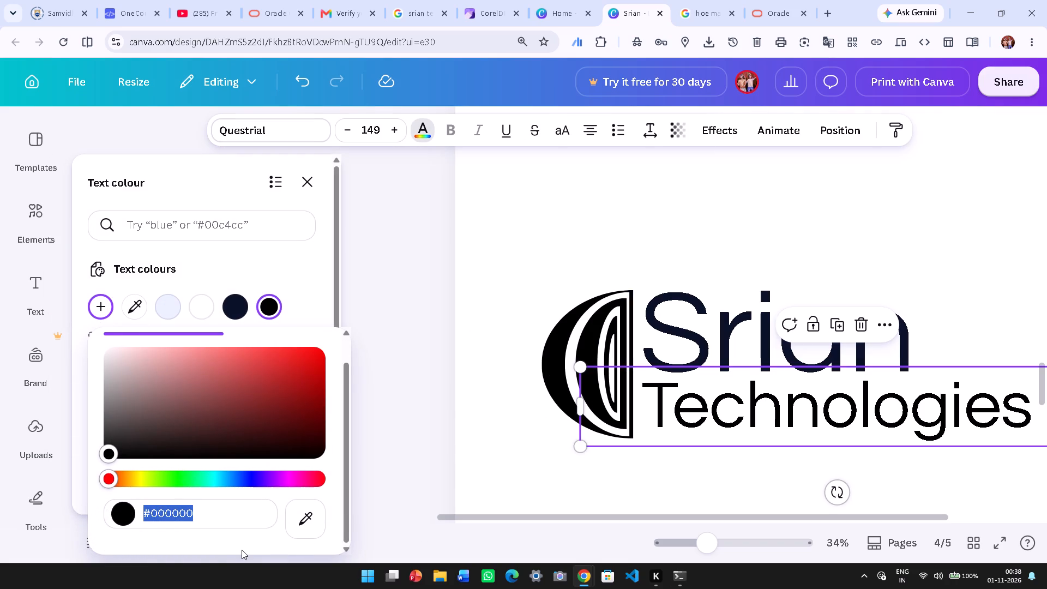
text(64)
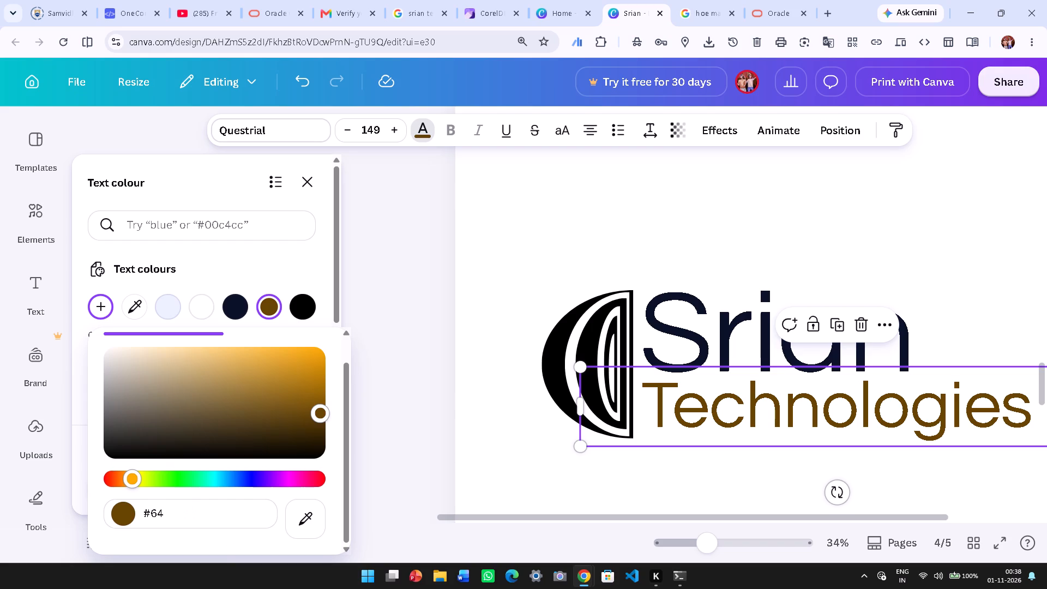
text(74)
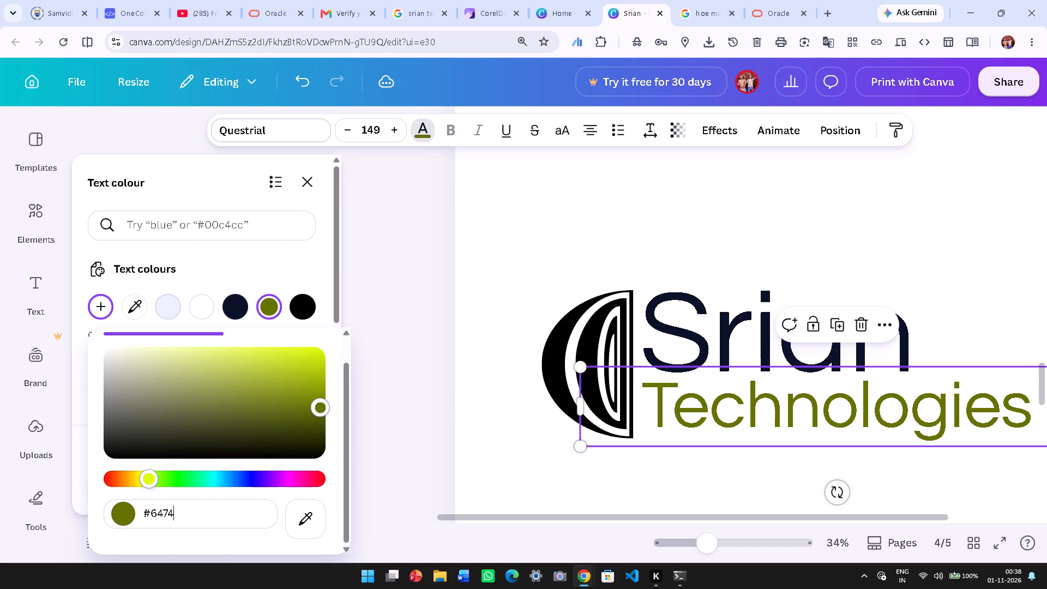
key(8)
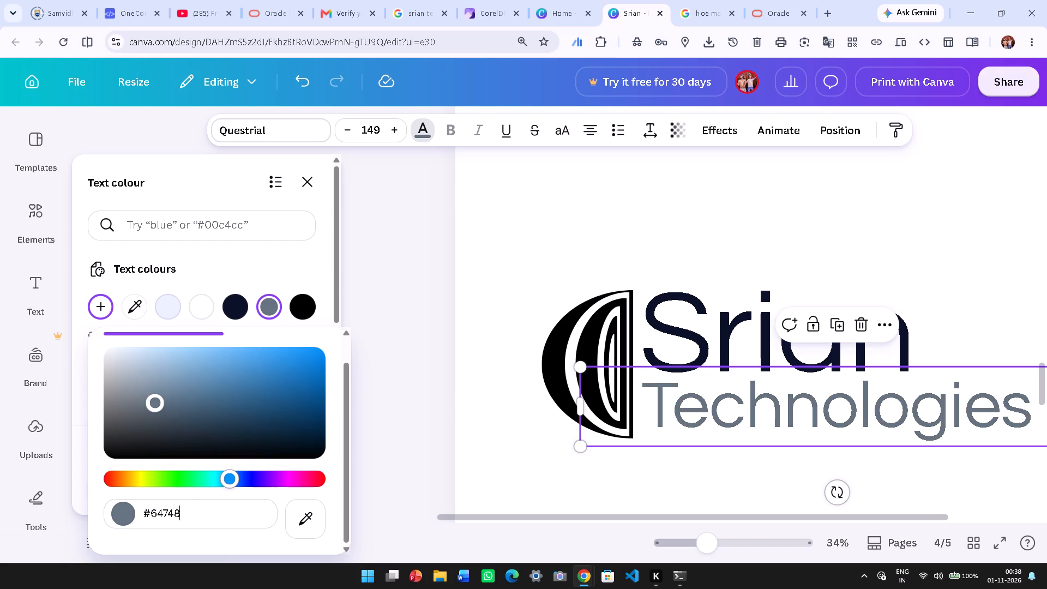
key(shift+b)
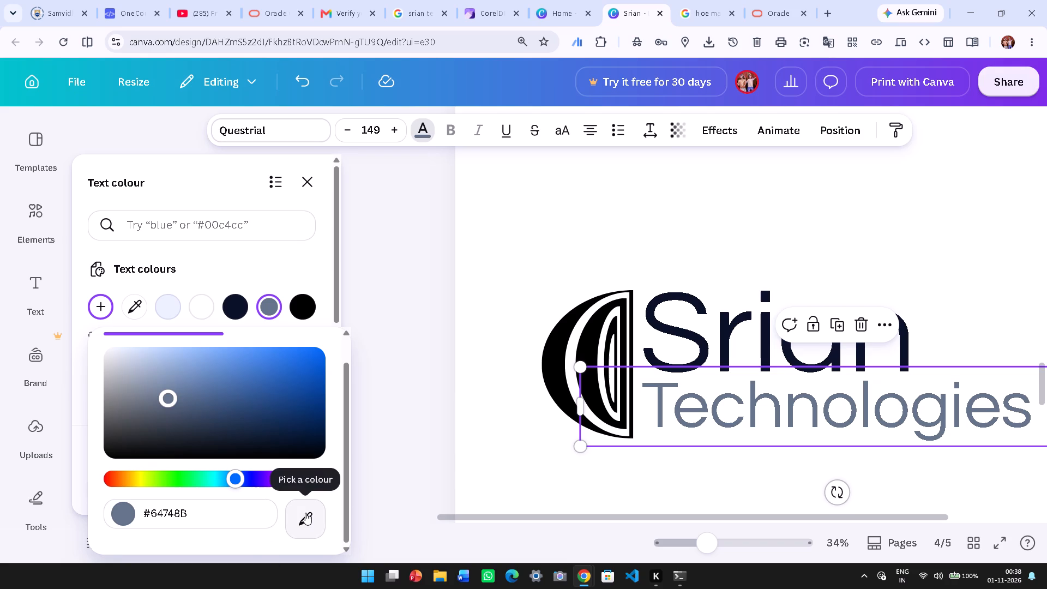
click(402, 464)
click(721, 474)
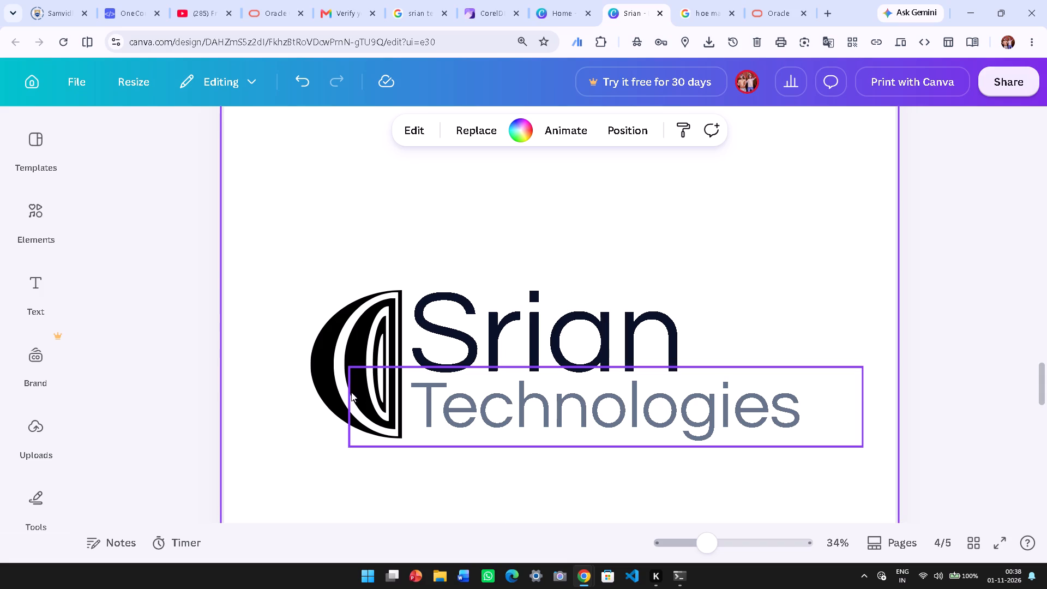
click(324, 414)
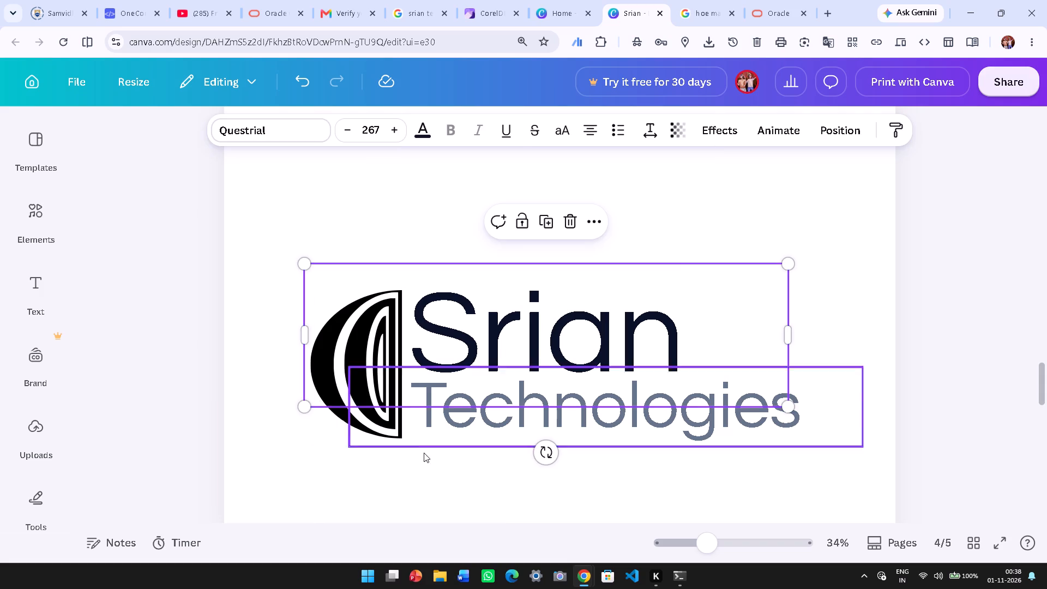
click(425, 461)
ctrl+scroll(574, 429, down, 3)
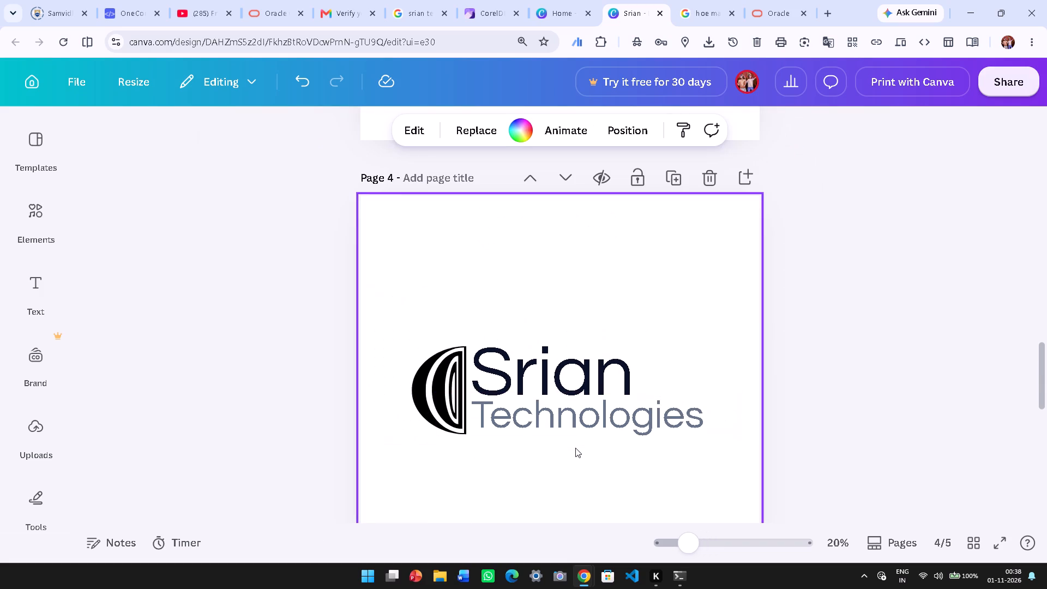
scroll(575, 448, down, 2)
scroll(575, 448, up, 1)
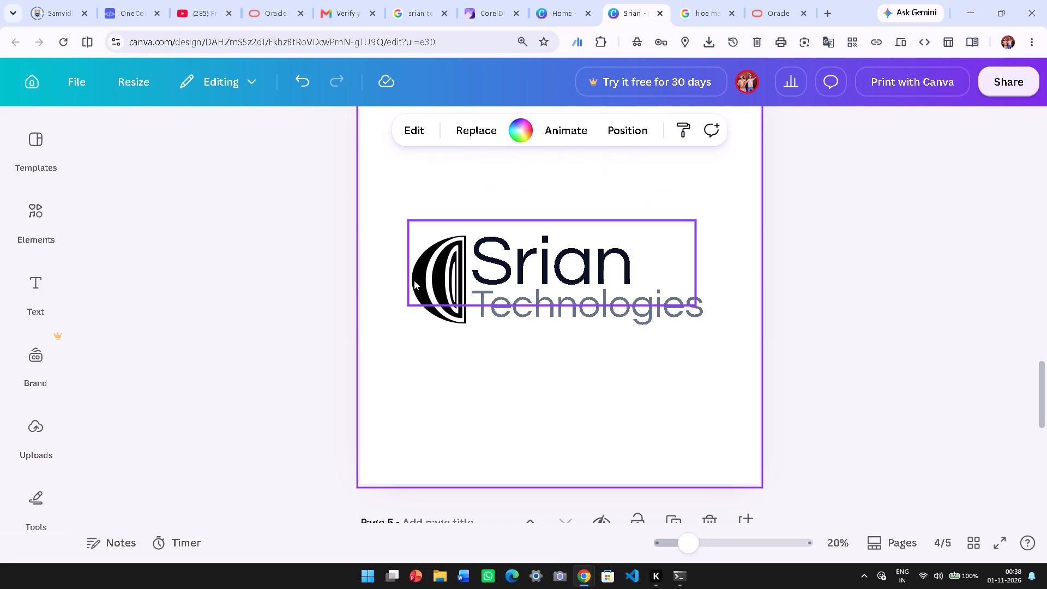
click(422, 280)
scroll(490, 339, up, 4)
Recolour the red outer crescent of the emblem on page 5 with the custom colour #0A1128.
scroll(490, 339, down, 2)
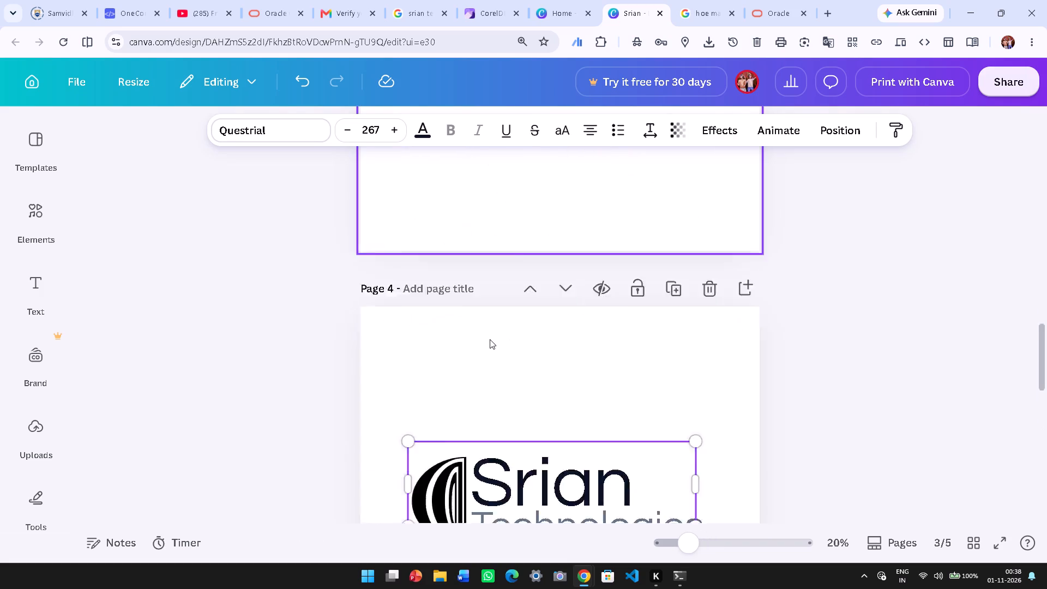
scroll(490, 339, down, 7)
click(499, 242)
click(486, 242)
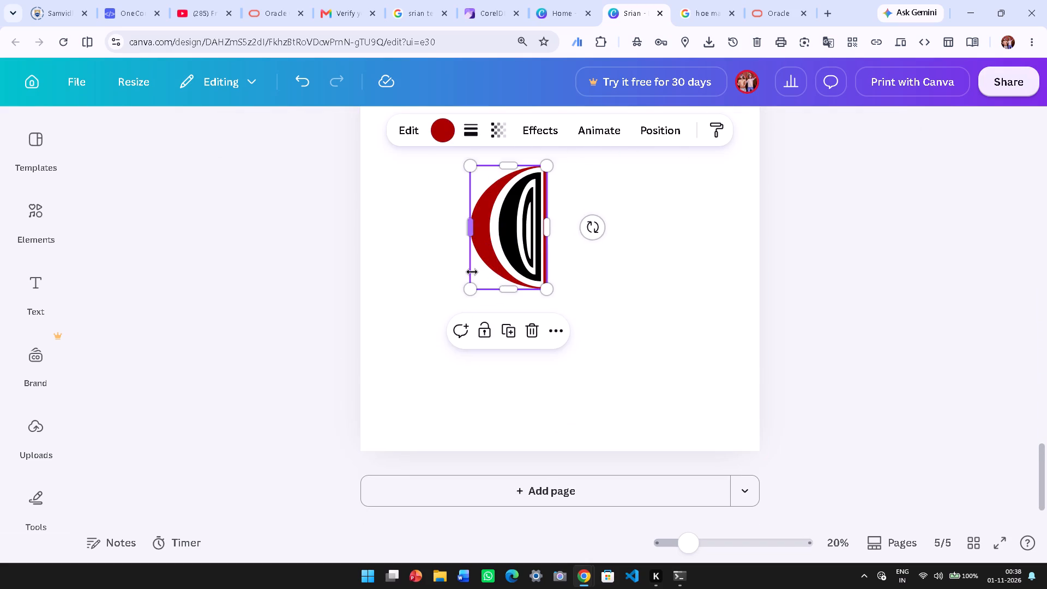
scroll(472, 272, up, 1)
click(443, 135)
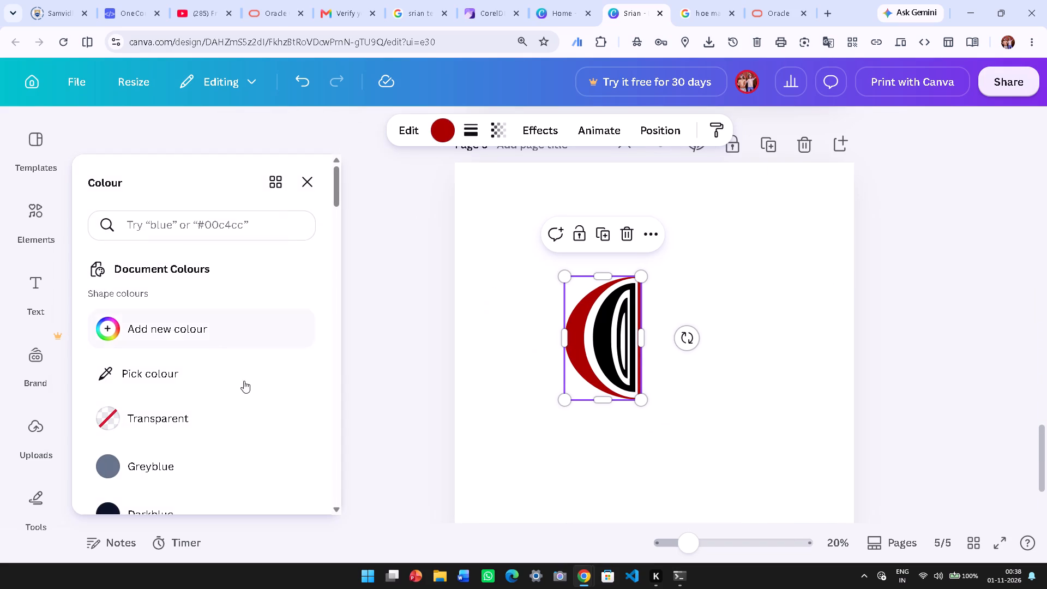
click(136, 378)
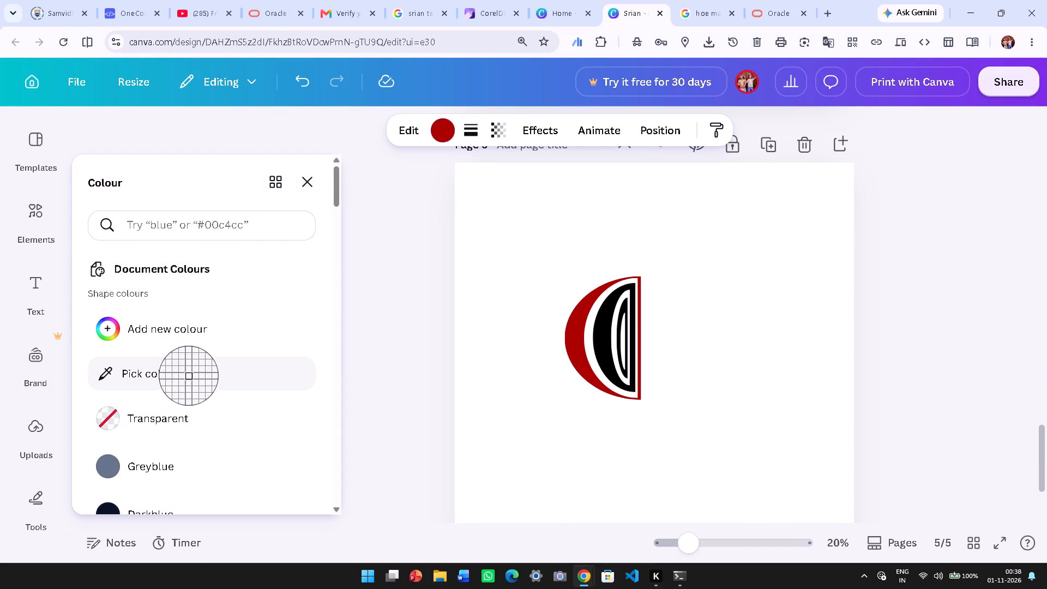
click(213, 326)
click(206, 326)
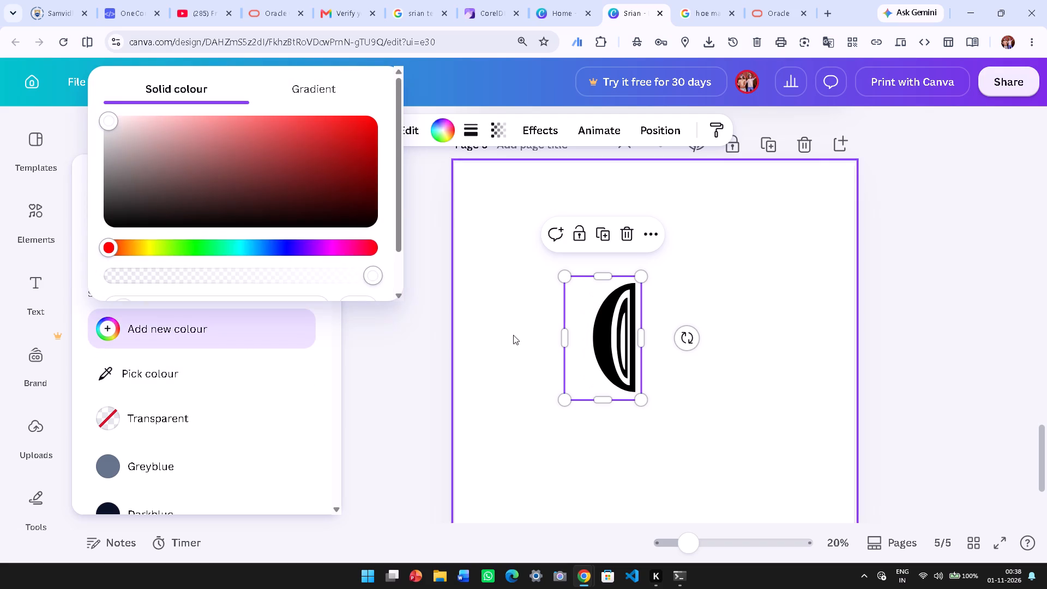
scroll(182, 245, down, 2)
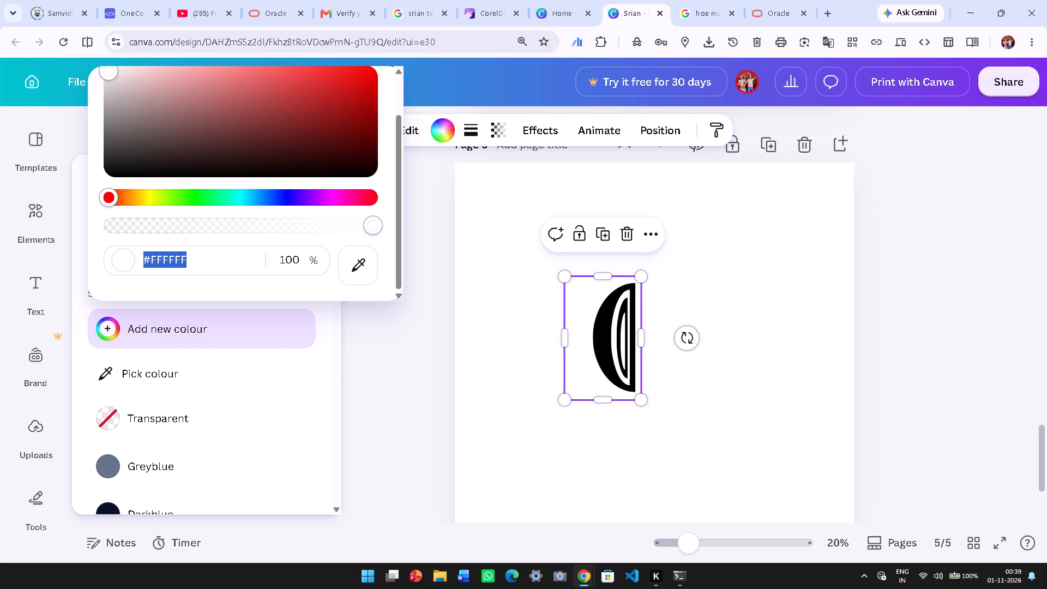
key(0)
key(shift+a)
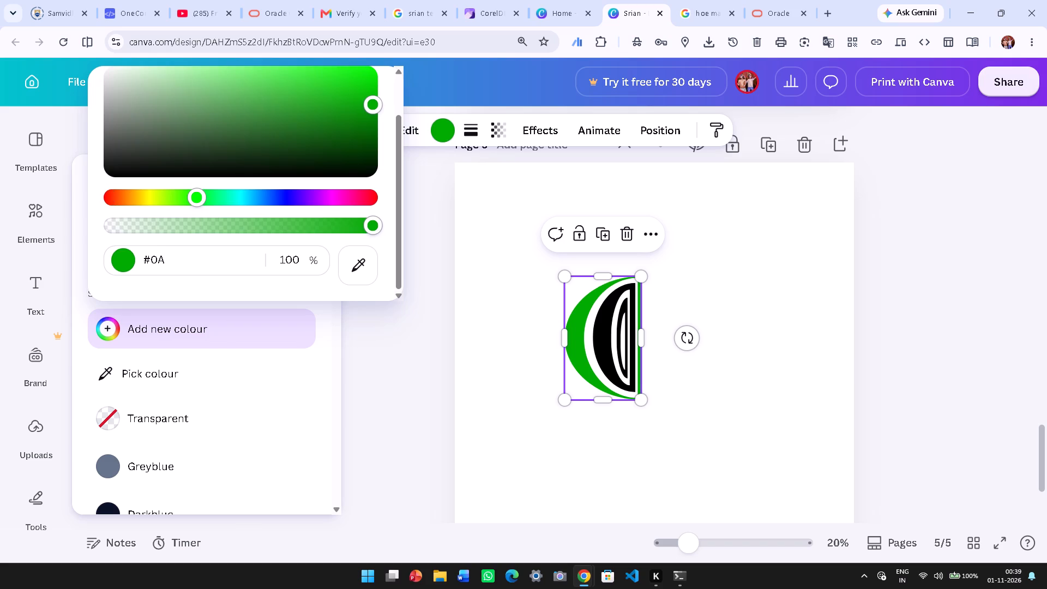
text(1128)
click(557, 467)
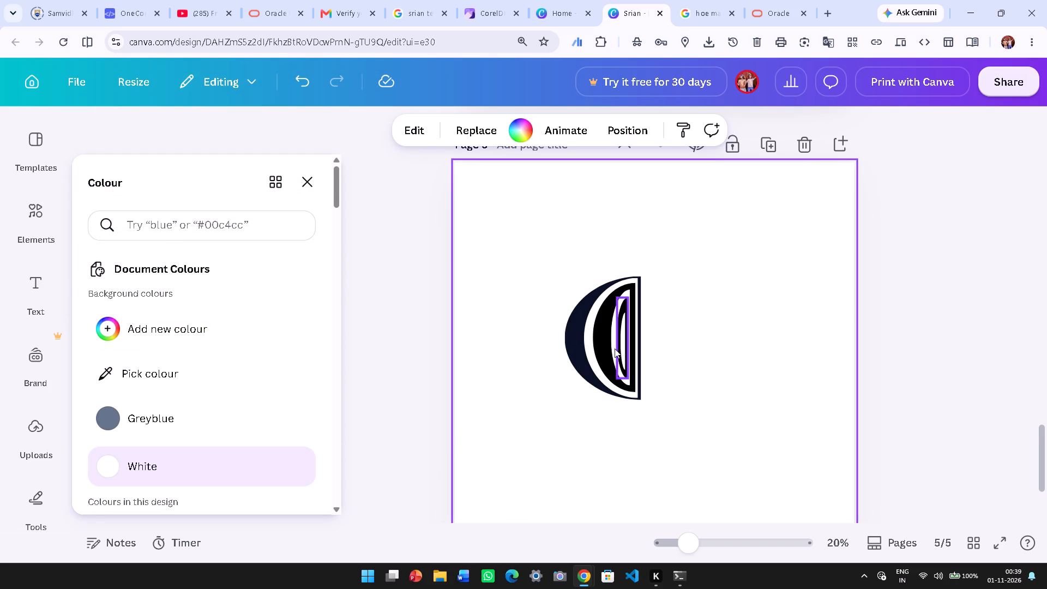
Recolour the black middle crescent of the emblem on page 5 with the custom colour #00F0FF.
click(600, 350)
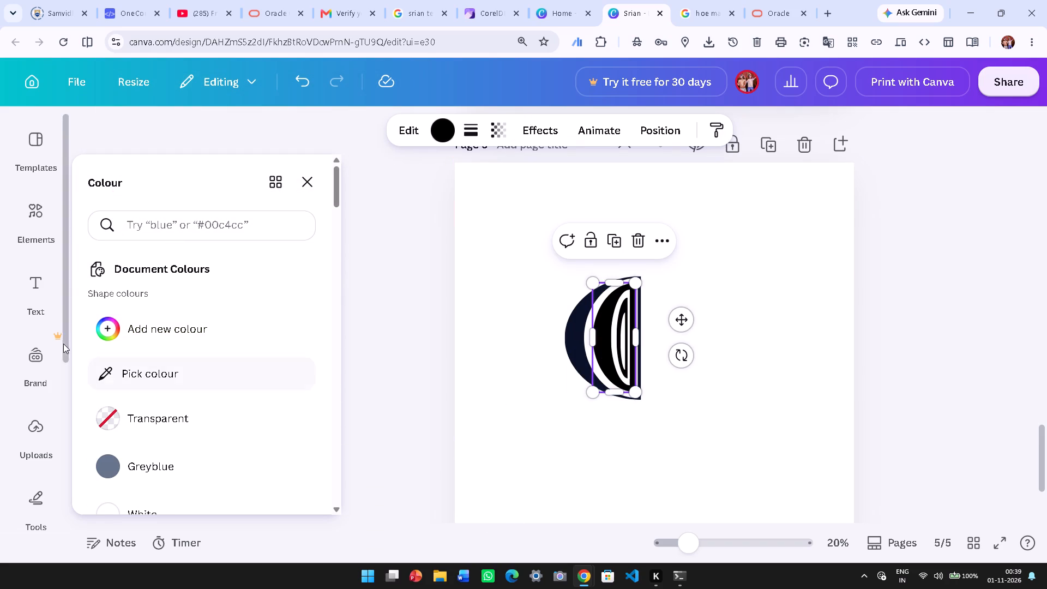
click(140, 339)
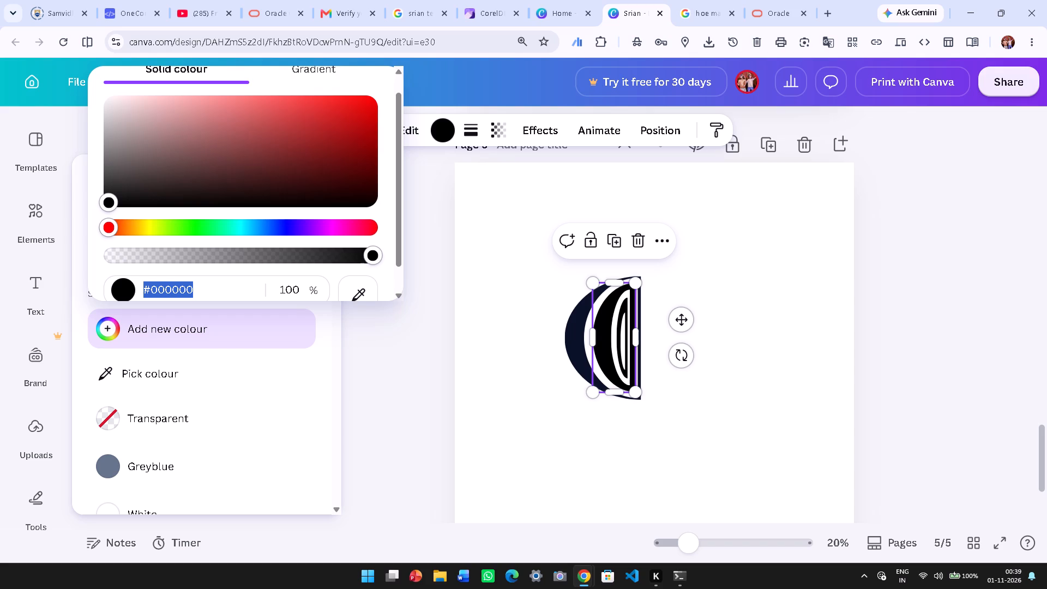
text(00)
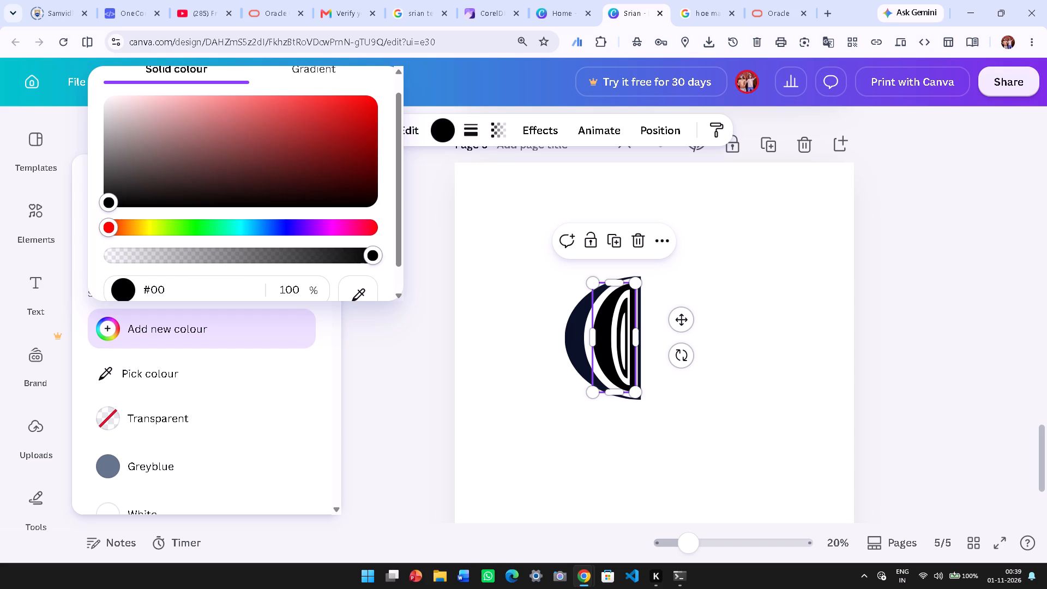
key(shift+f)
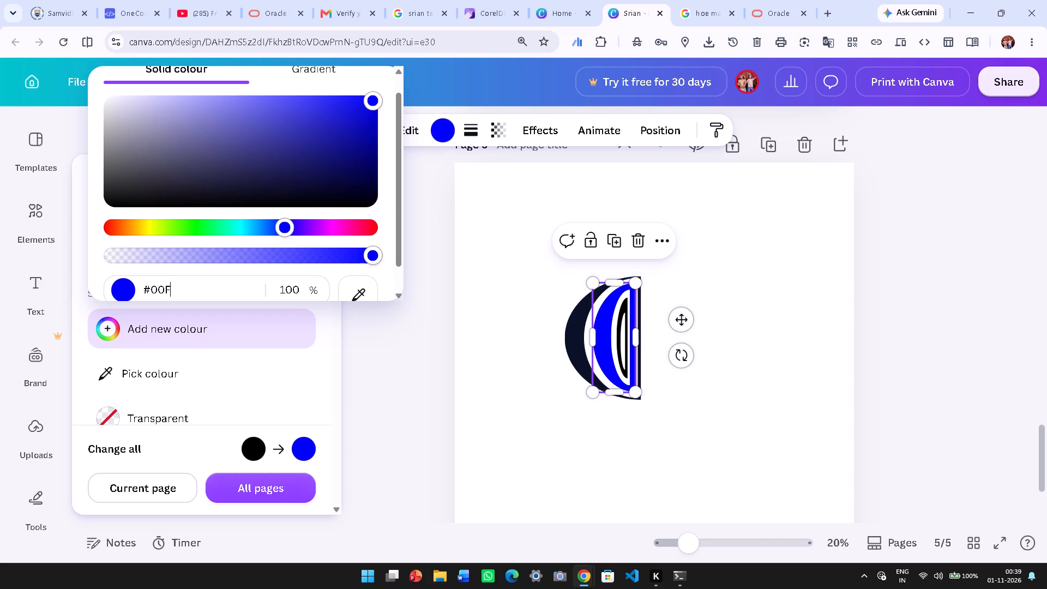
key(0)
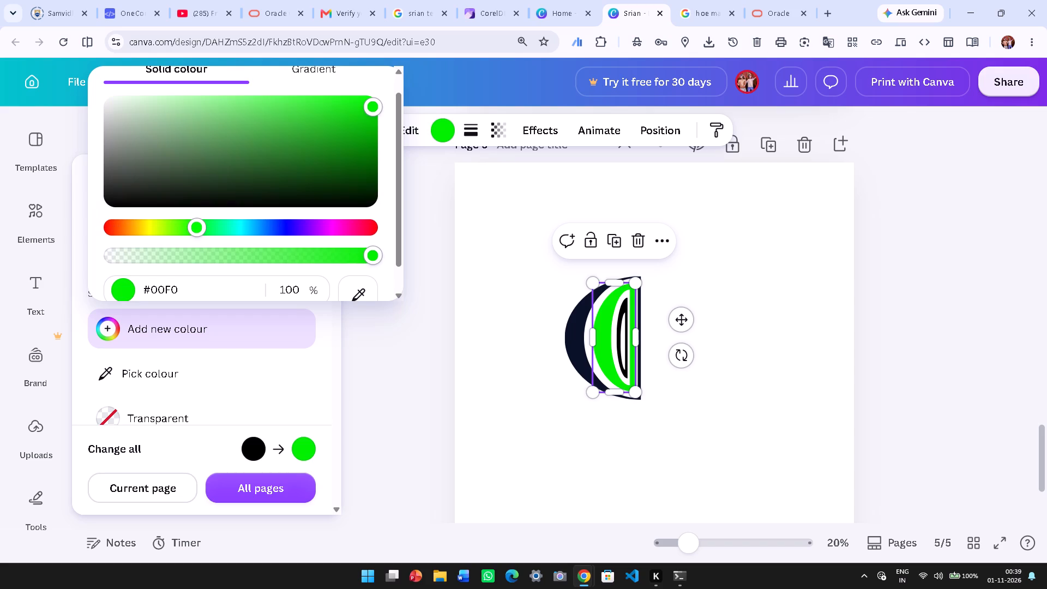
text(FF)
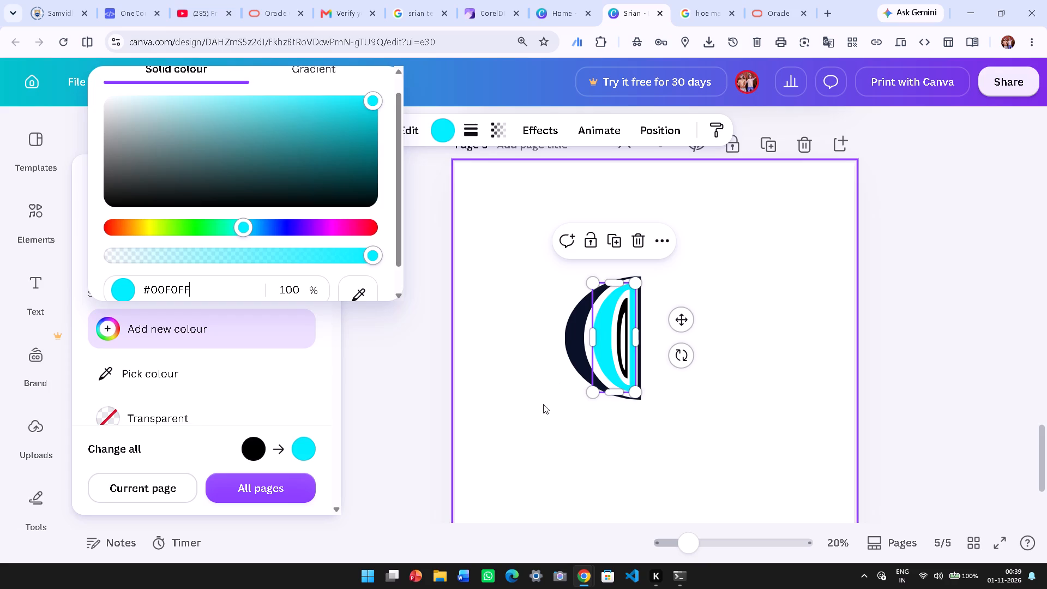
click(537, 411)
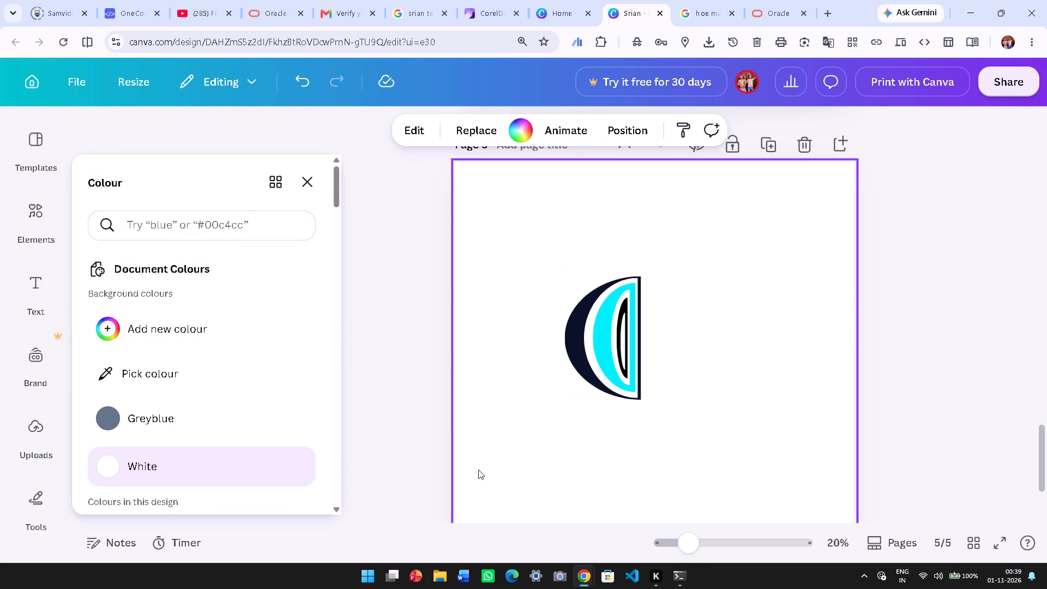
Examine the emblem's individual crescent shapes on page 5 one by one, from the outermost to the innermost.
ctrl+scroll(622, 344, up, 3)
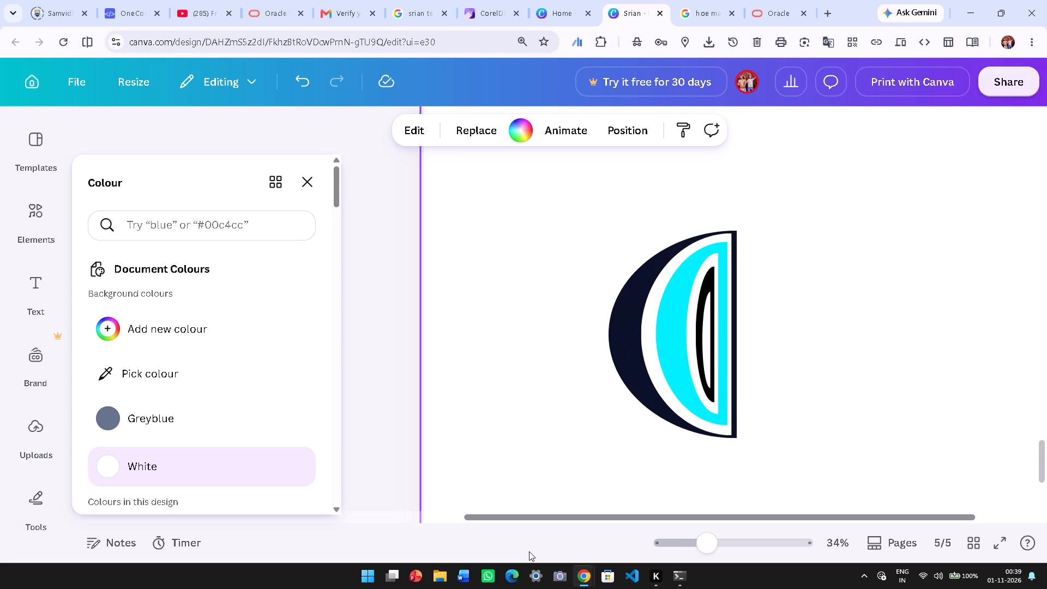
click(619, 358)
click(647, 345)
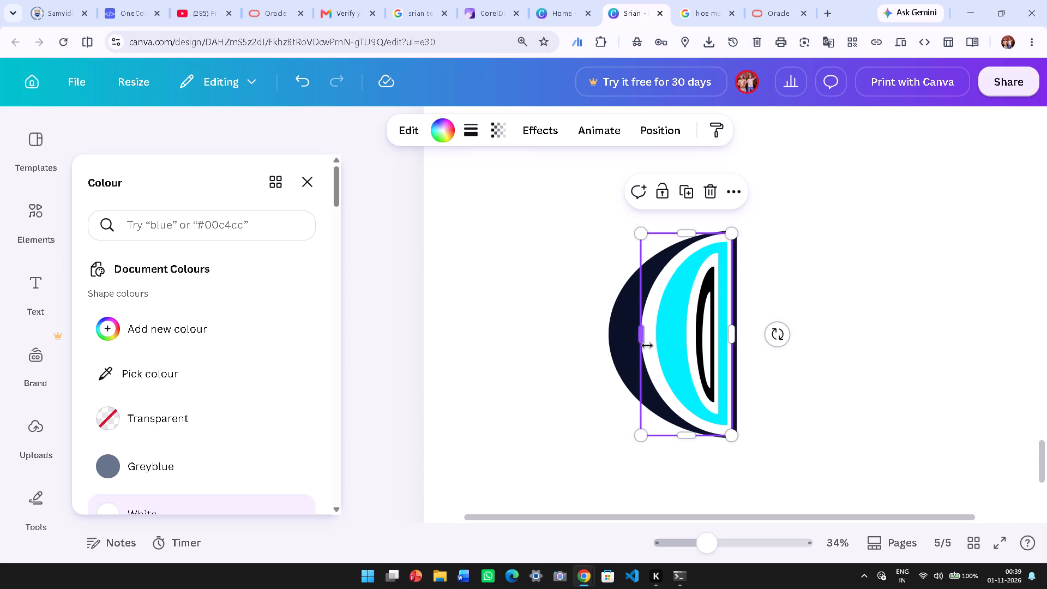
click(667, 339)
click(690, 335)
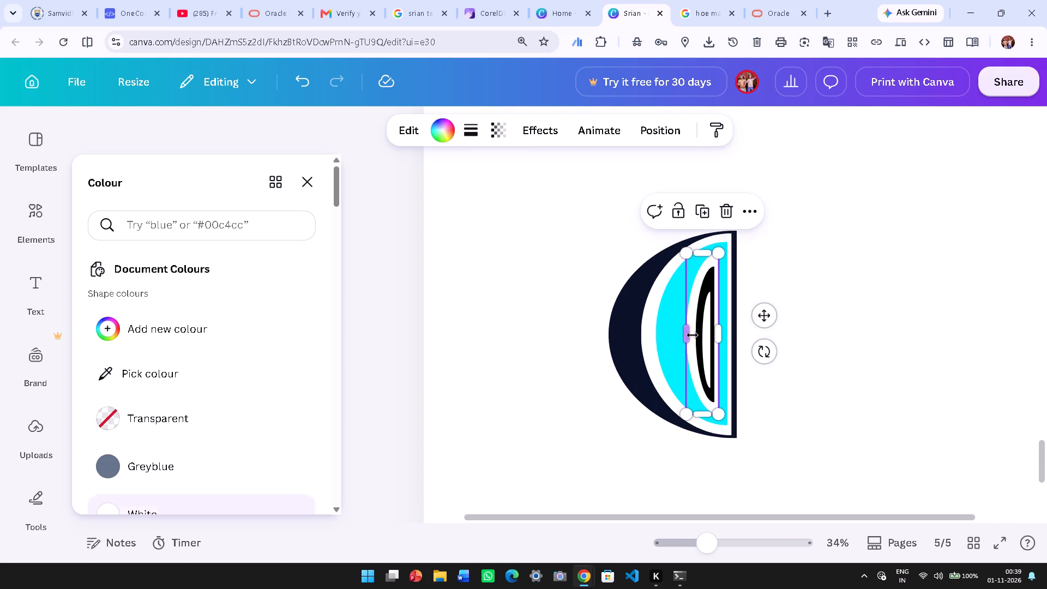
click(701, 333)
click(707, 331)
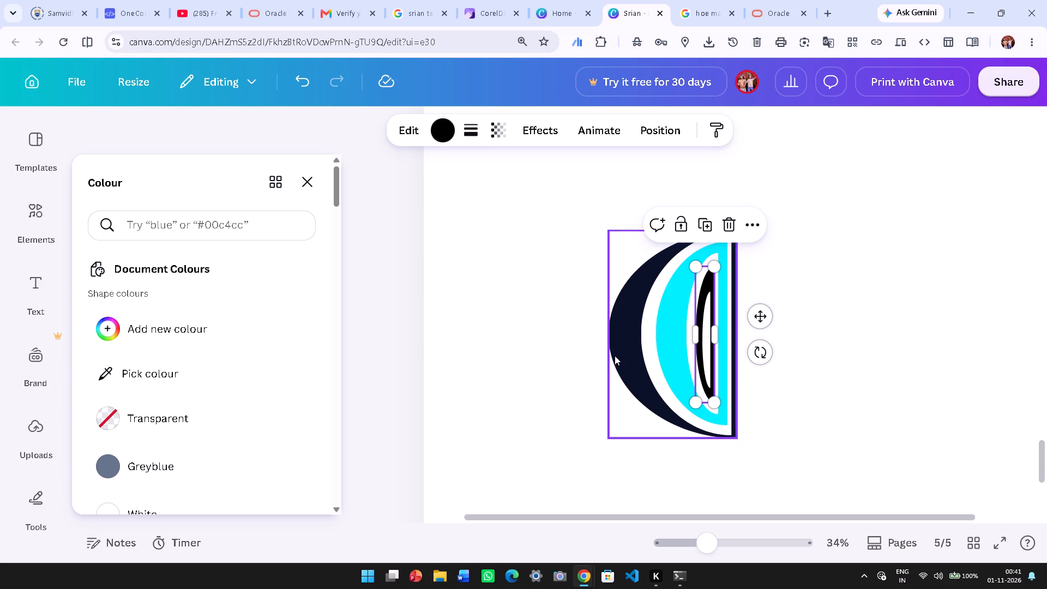
Recolour the white band between the outer and middle crescents of the page 5 emblem with the custom colour #F8FAFC.
click(644, 355)
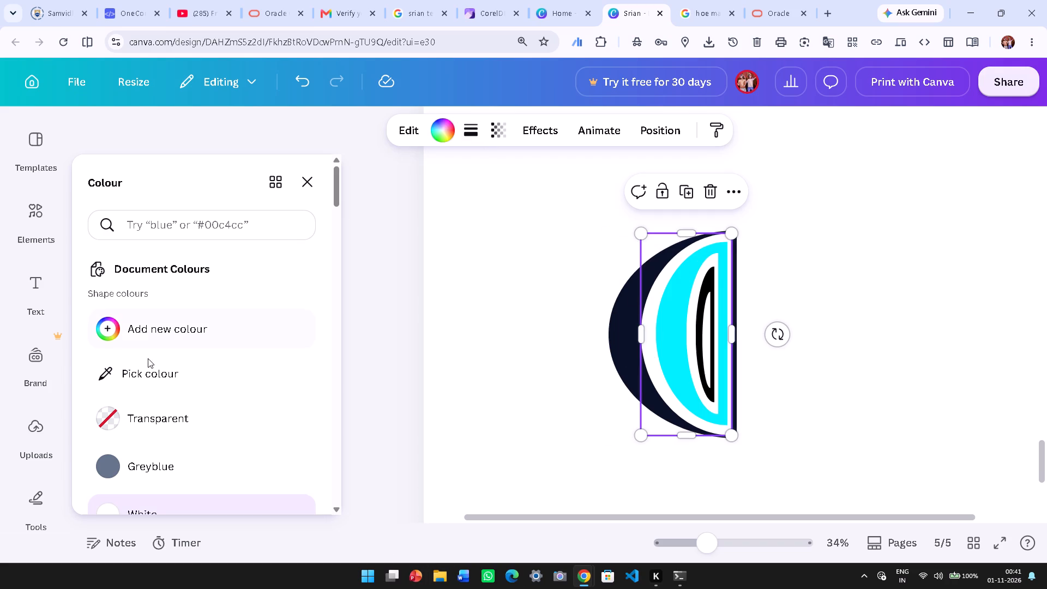
click(168, 335)
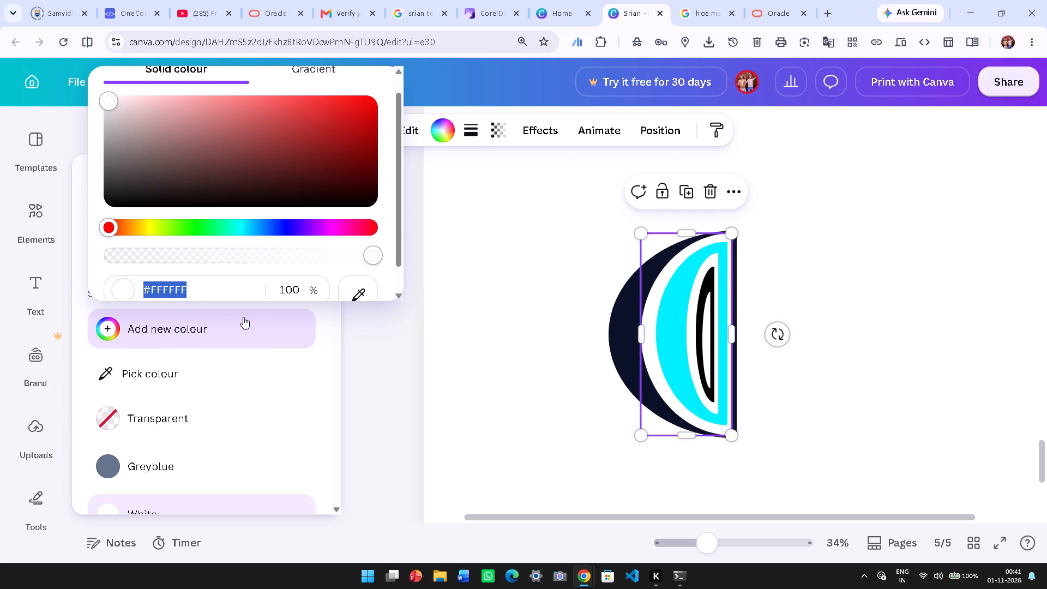
key(shift+f)
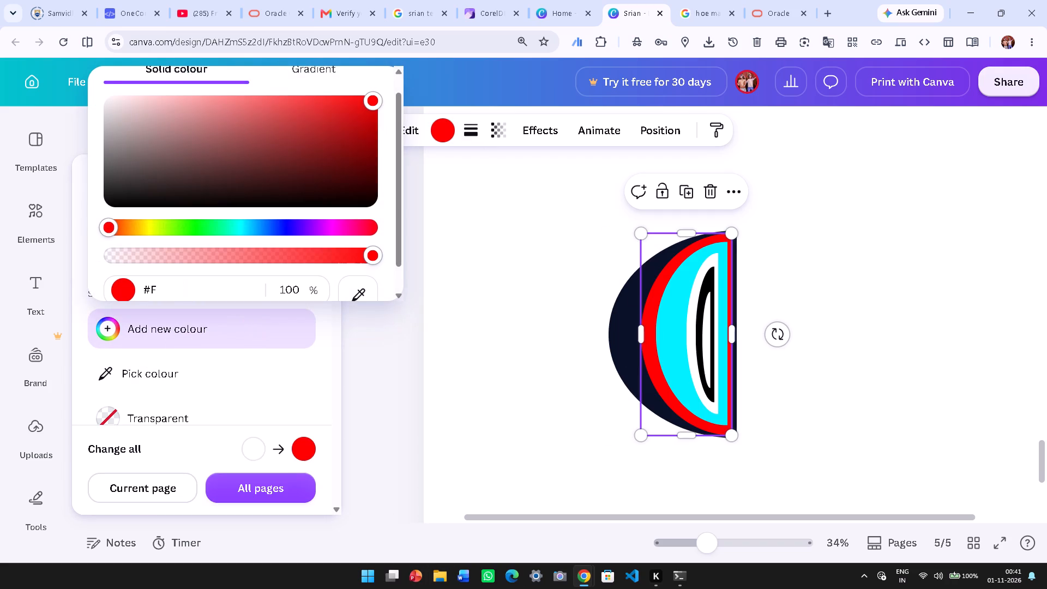
key(8)
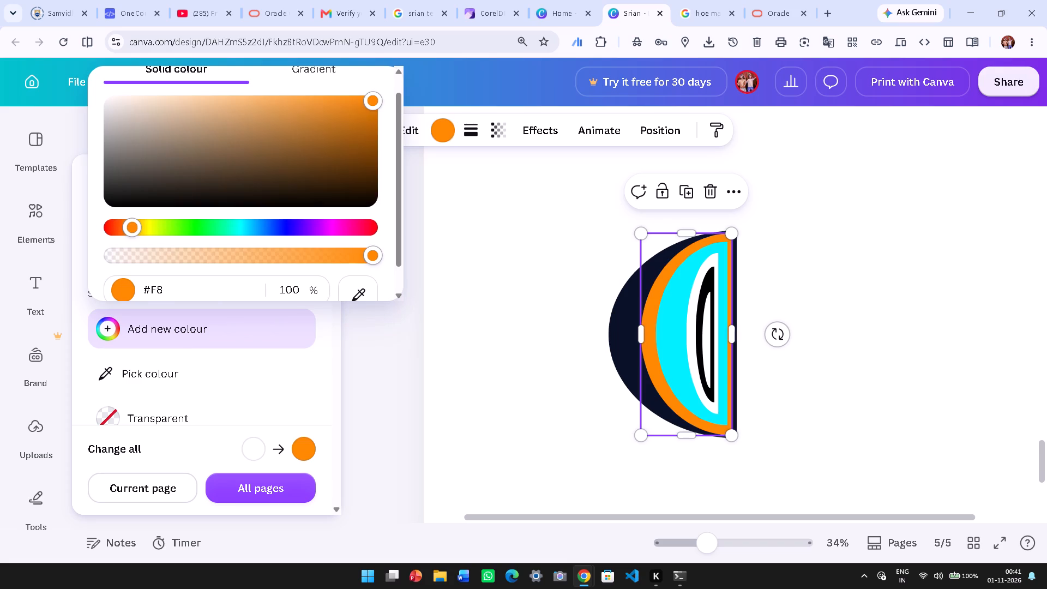
key(shift+f)
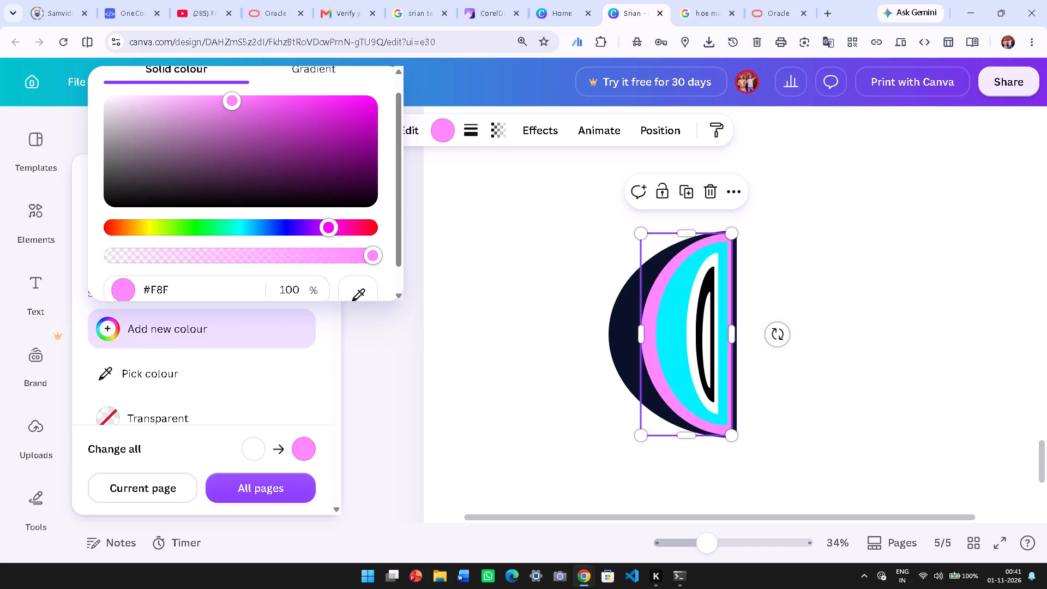
key(shift+a)
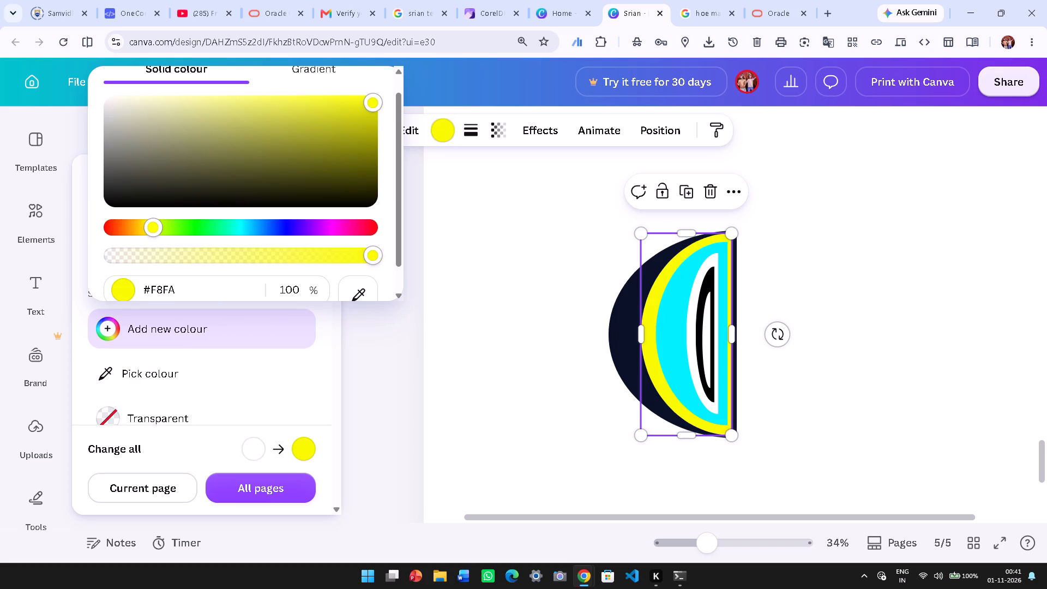
key(shift+f)
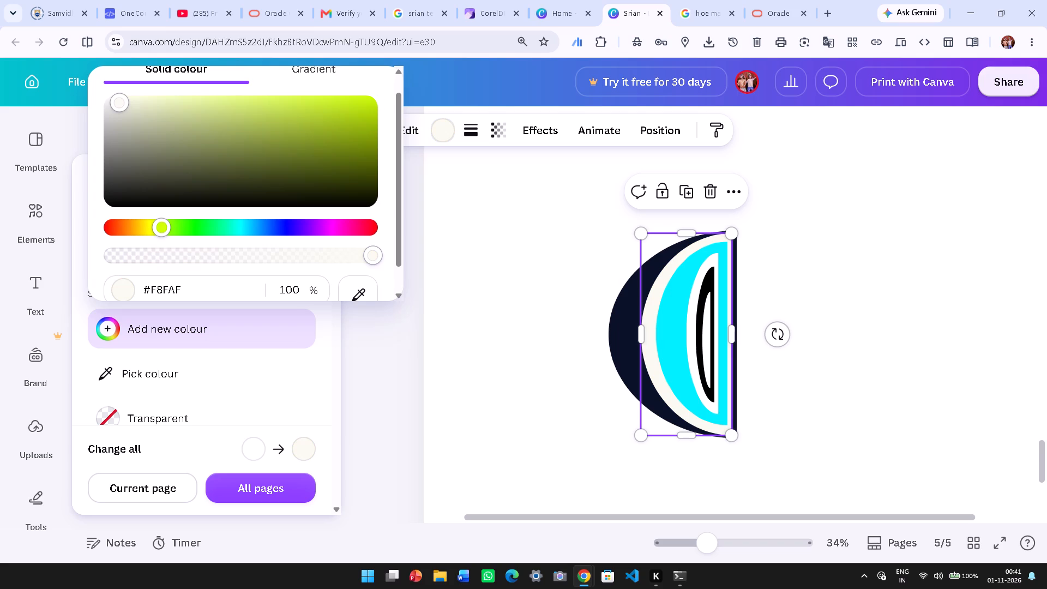
key(shift+c)
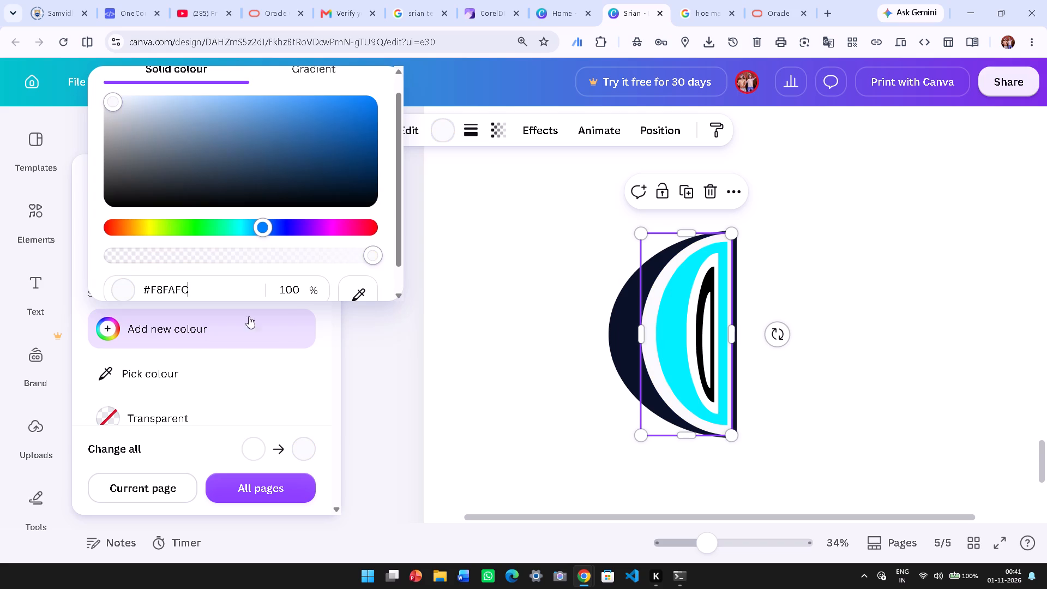
click(488, 371)
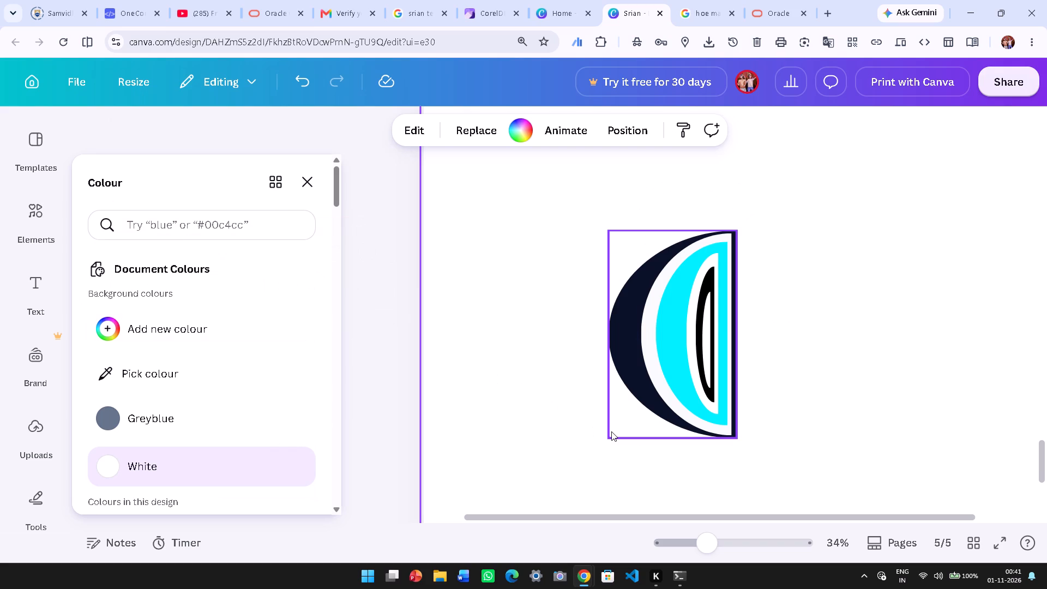
Recolour the cyan middle crescent of the page 5 emblem with the custom colour #0A1128.
click(678, 318)
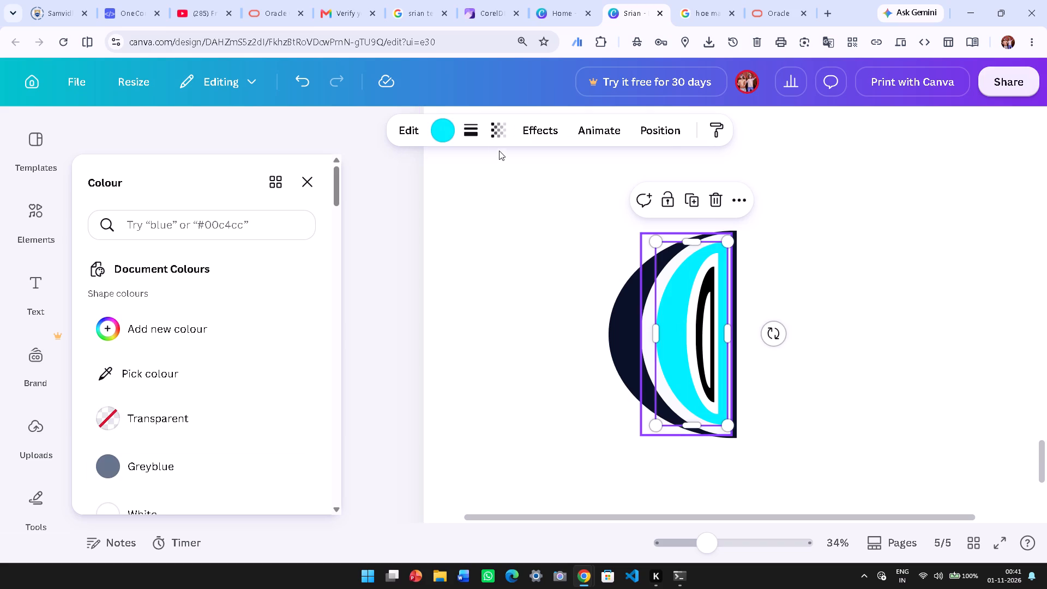
click(436, 130)
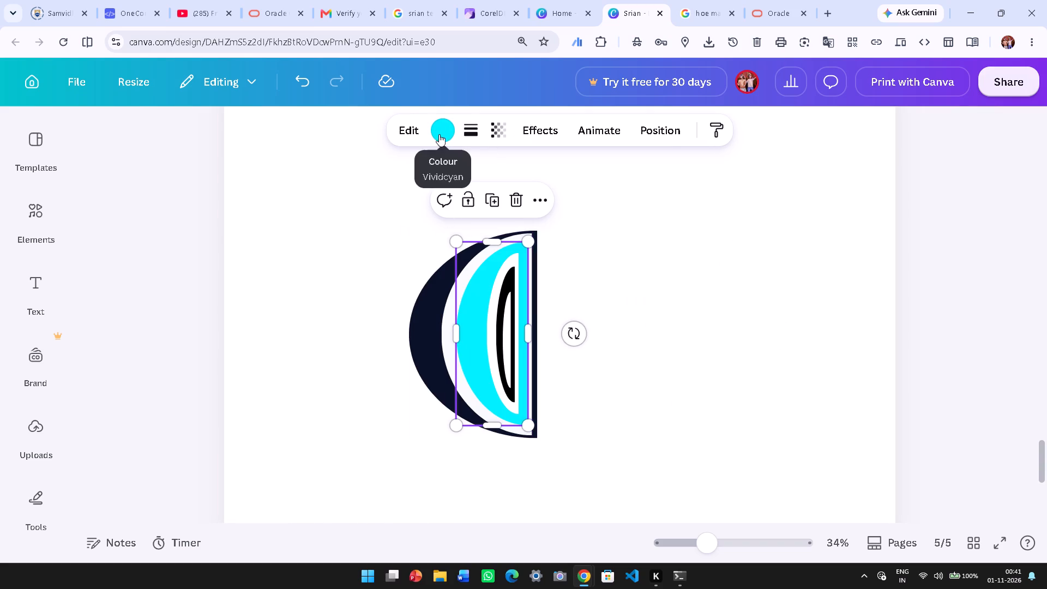
click(439, 134)
click(206, 327)
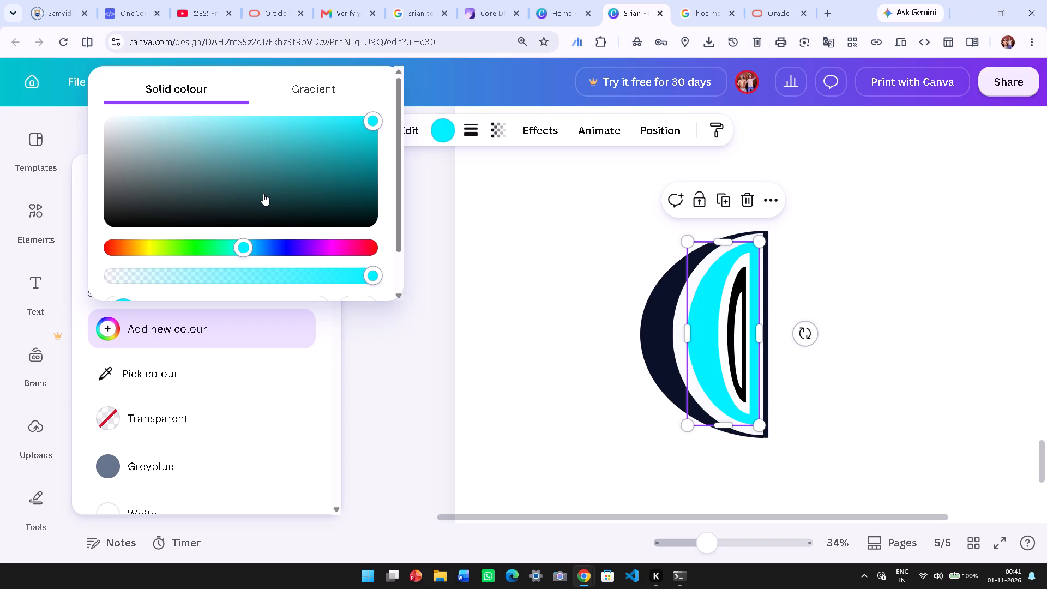
scroll(263, 194, down, 1)
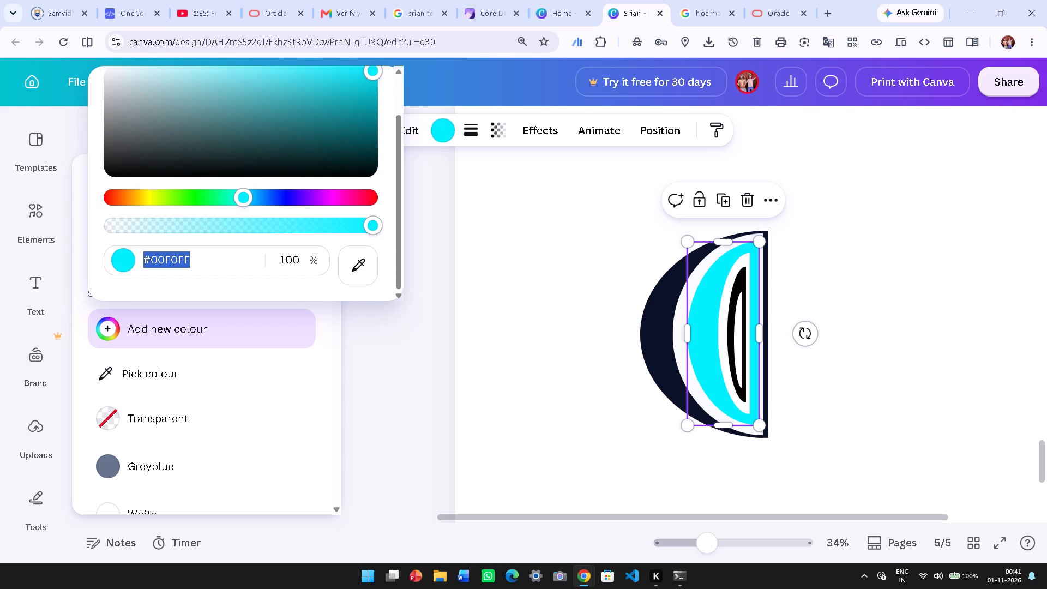
text(0A)
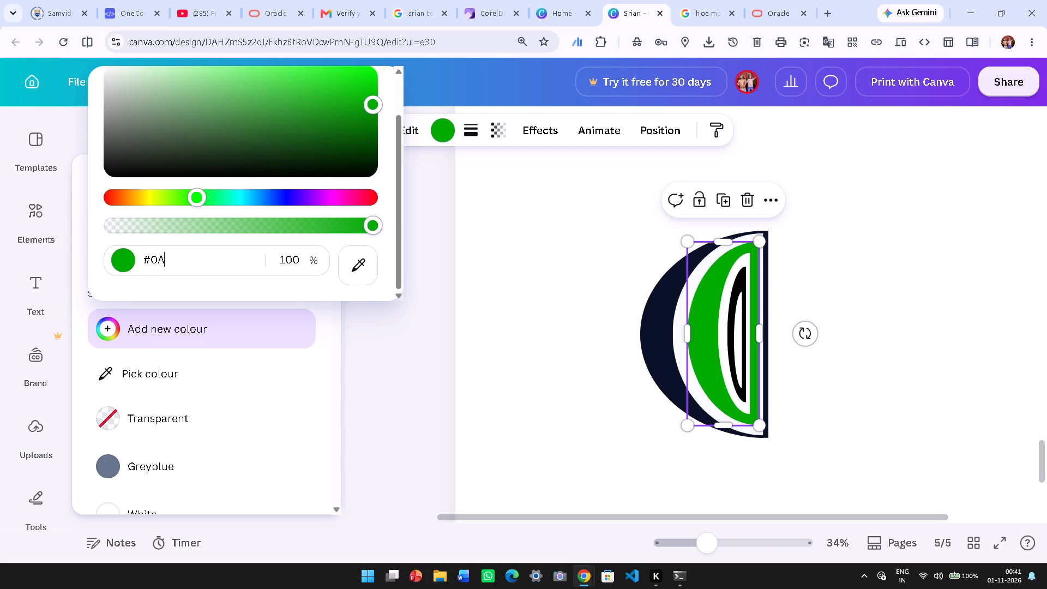
text(1128)
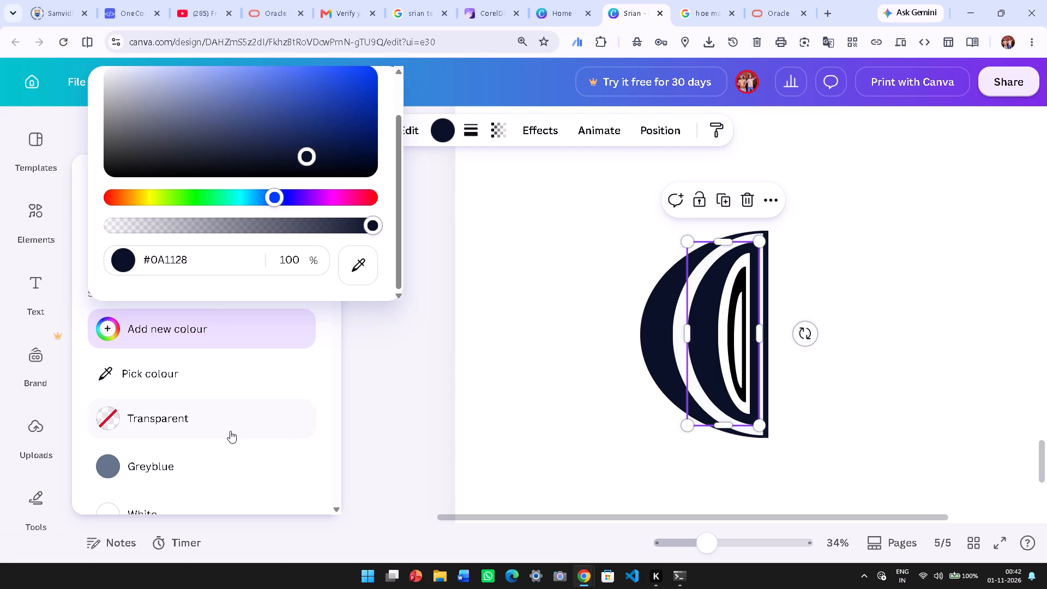
click(518, 350)
click(702, 363)
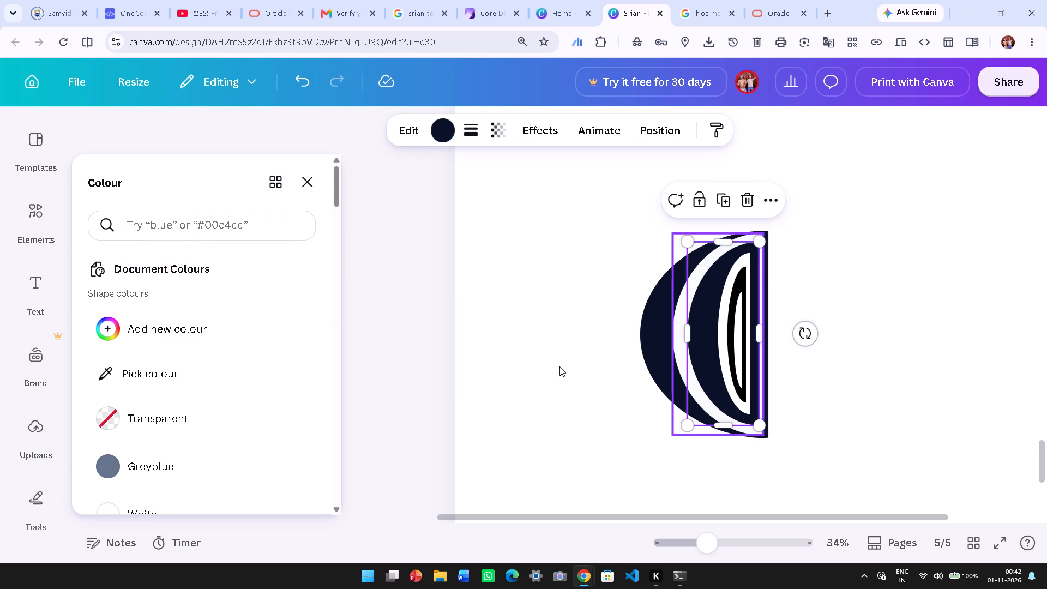
click(193, 311)
click(502, 334)
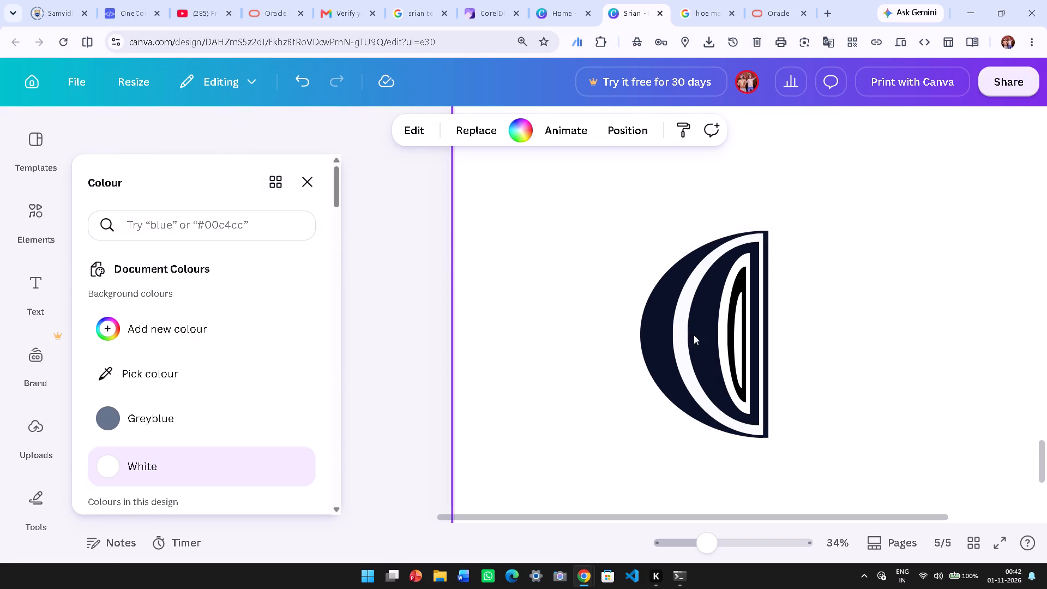
Recolour the inner white band, between the middle crescent and the innermost black crescent, with the custom colour #F8FAFC.
click(725, 350)
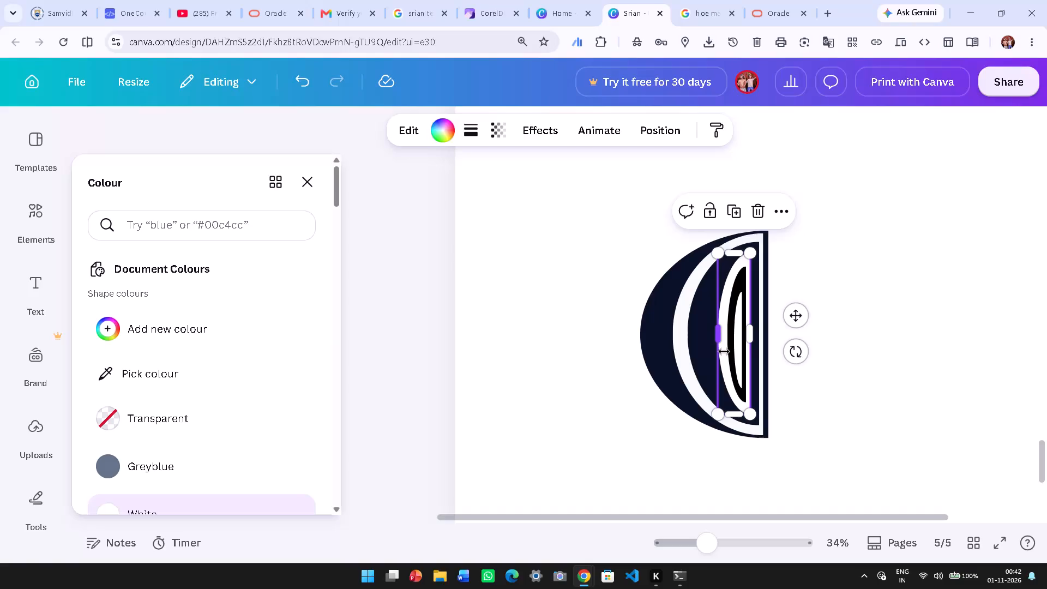
click(222, 330)
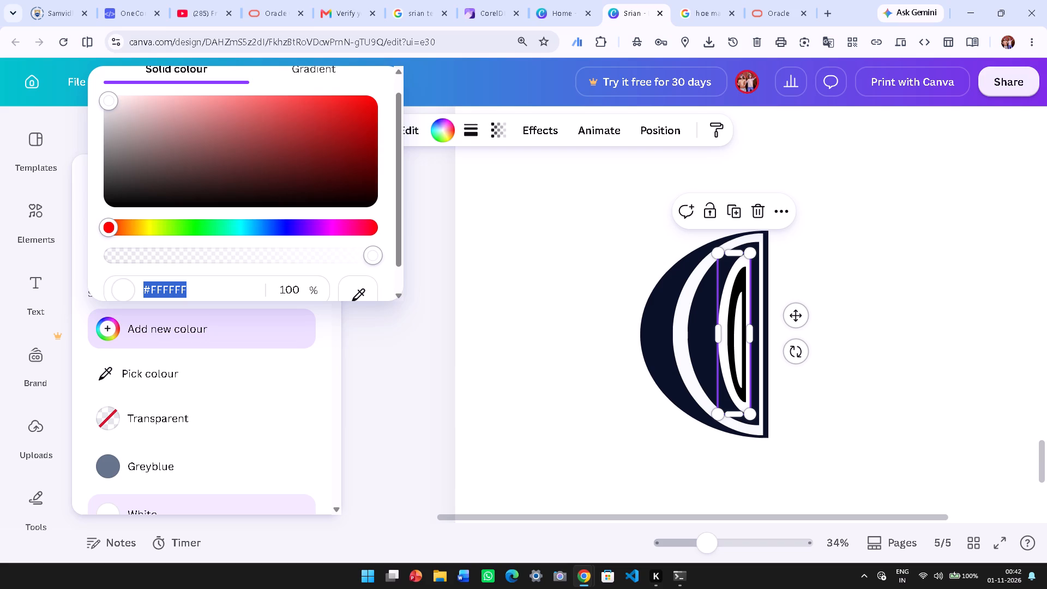
text(F8)
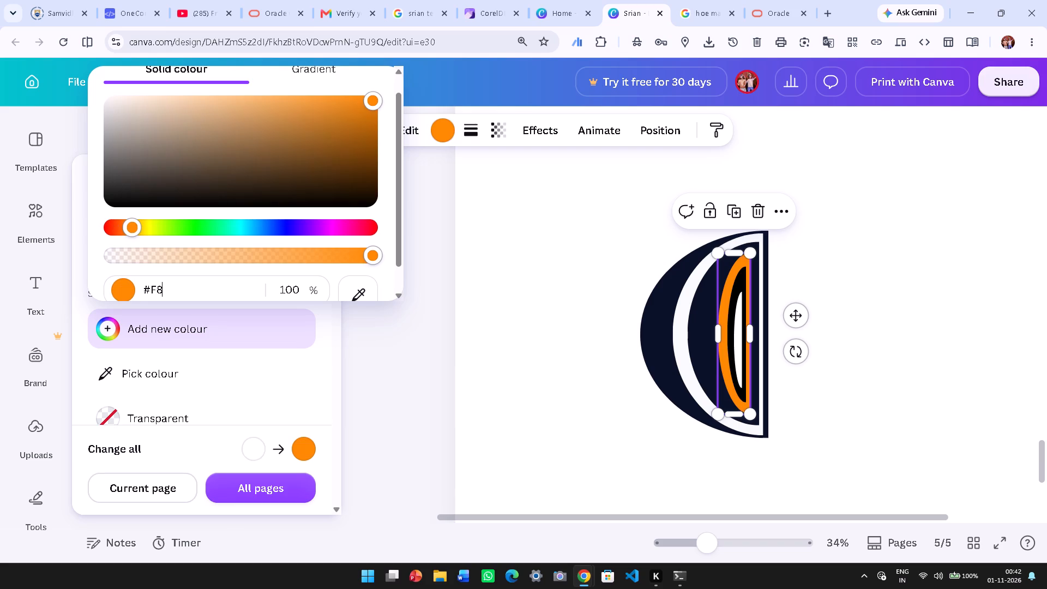
text(FAFC)
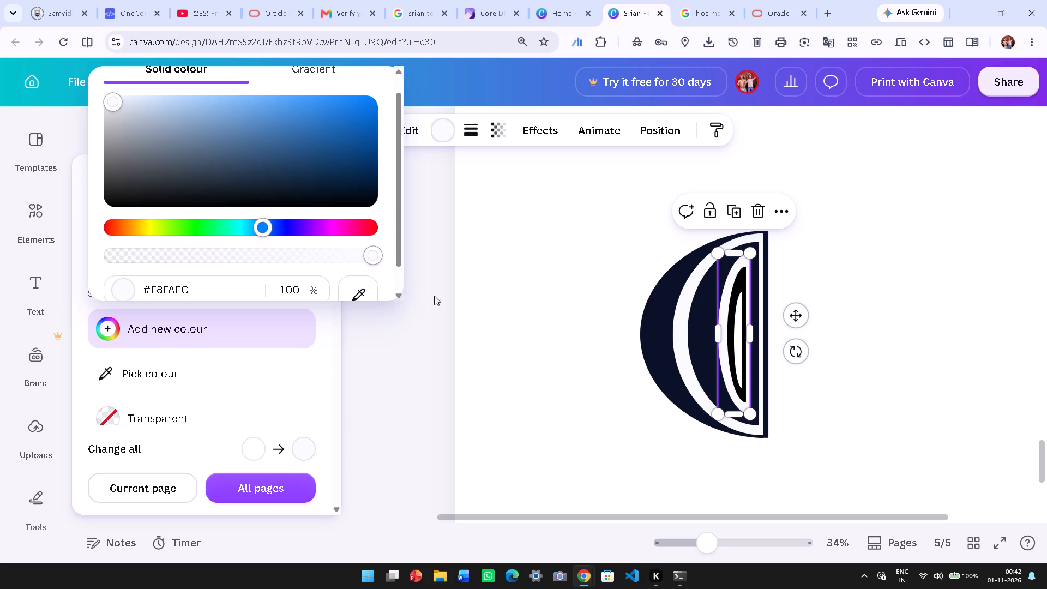
click(483, 370)
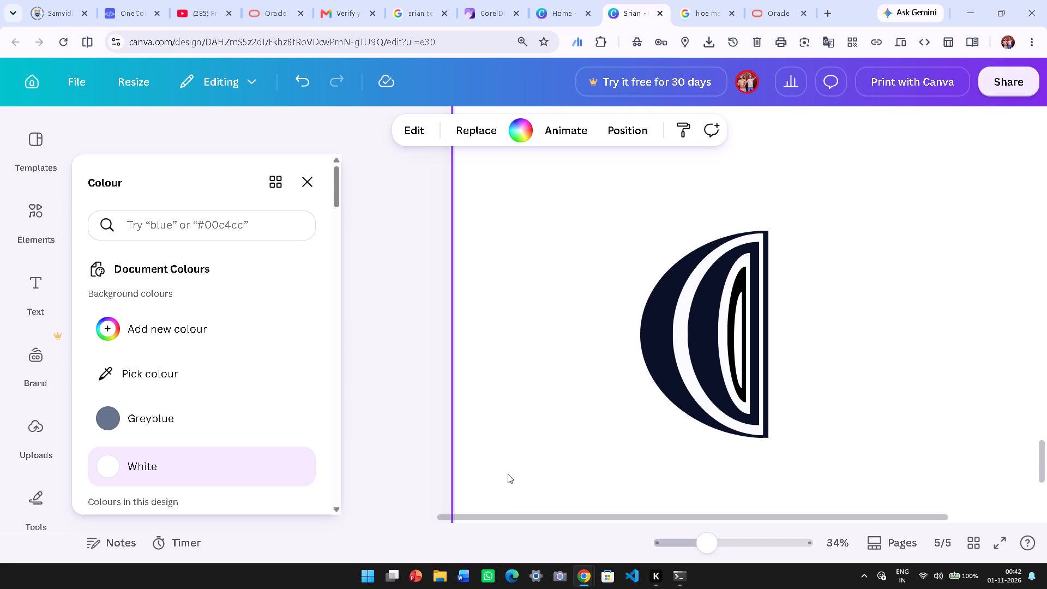
Recolour the innermost black crescent of the page 5 emblem with the custom colour #0A1128.
click(729, 358)
click(447, 124)
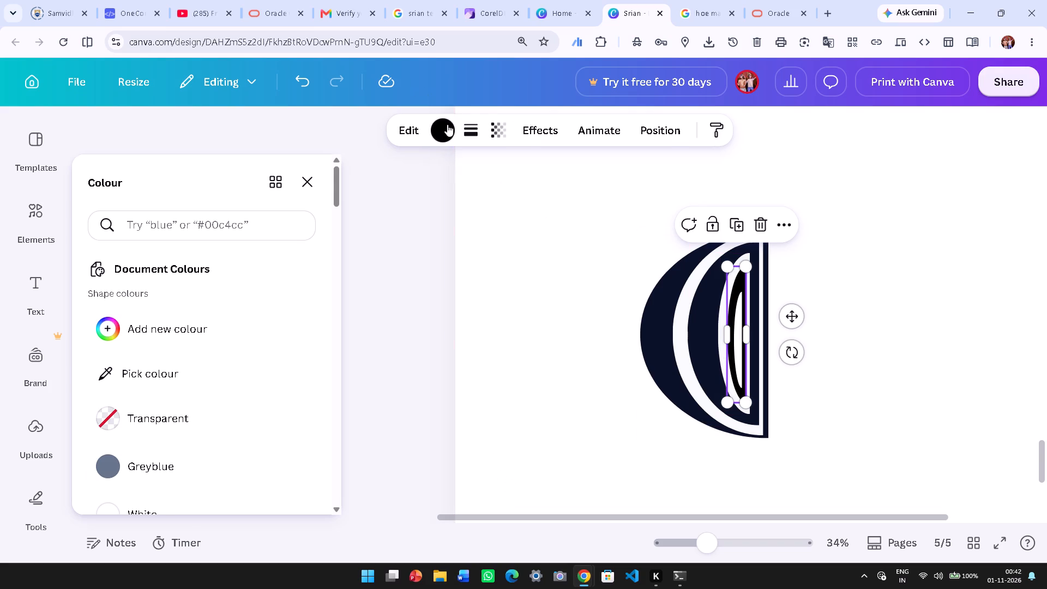
click(440, 129)
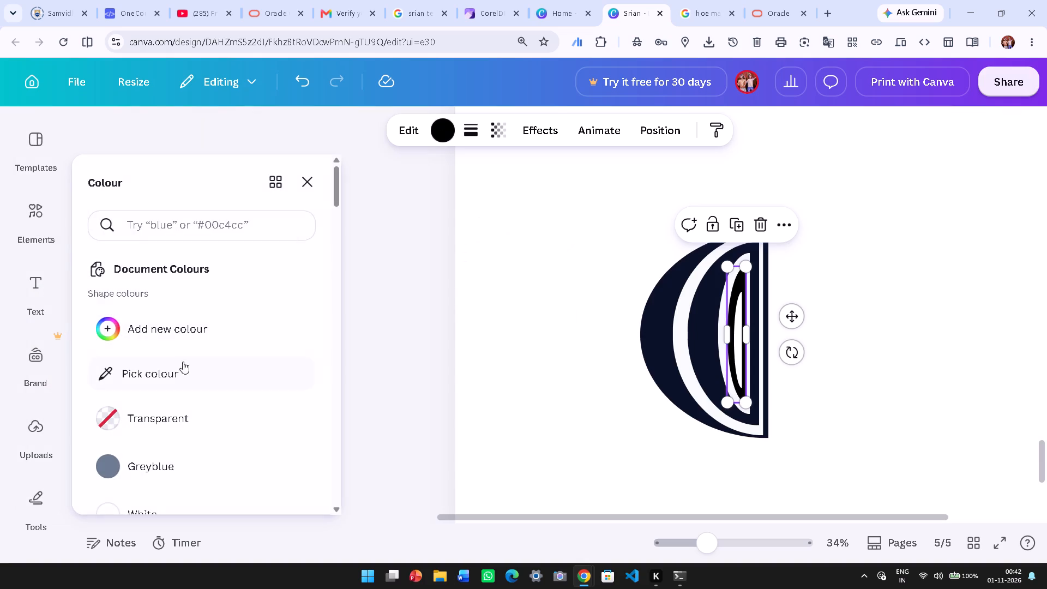
click(163, 321)
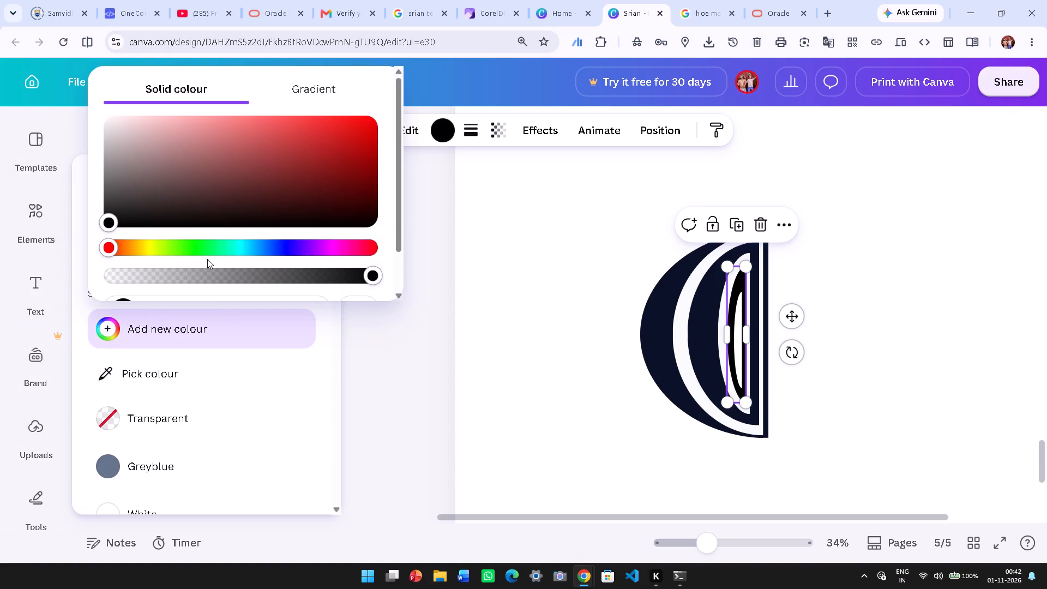
scroll(176, 299, down, 2)
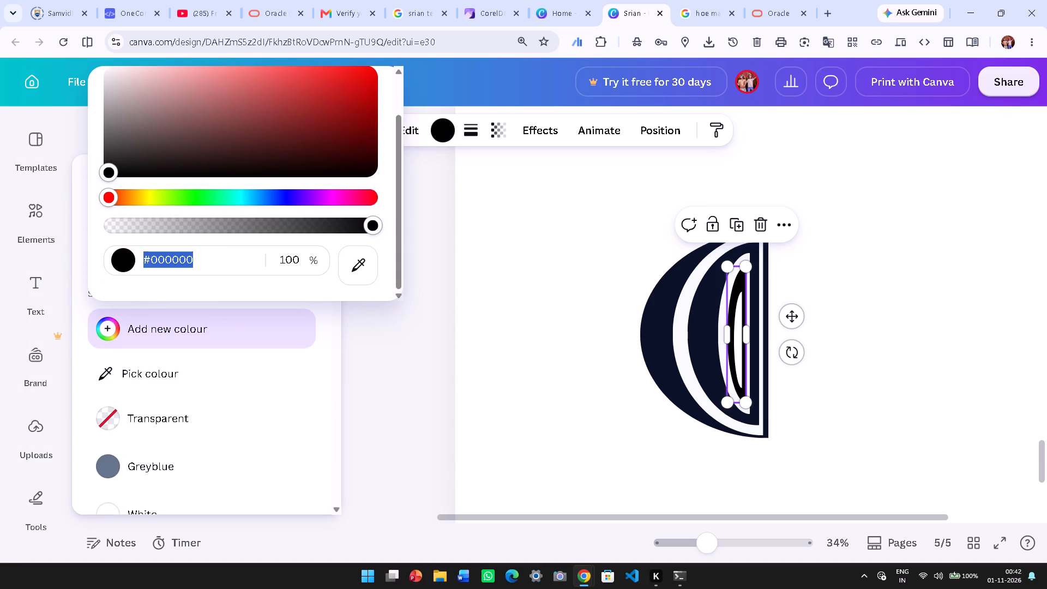
key(0)
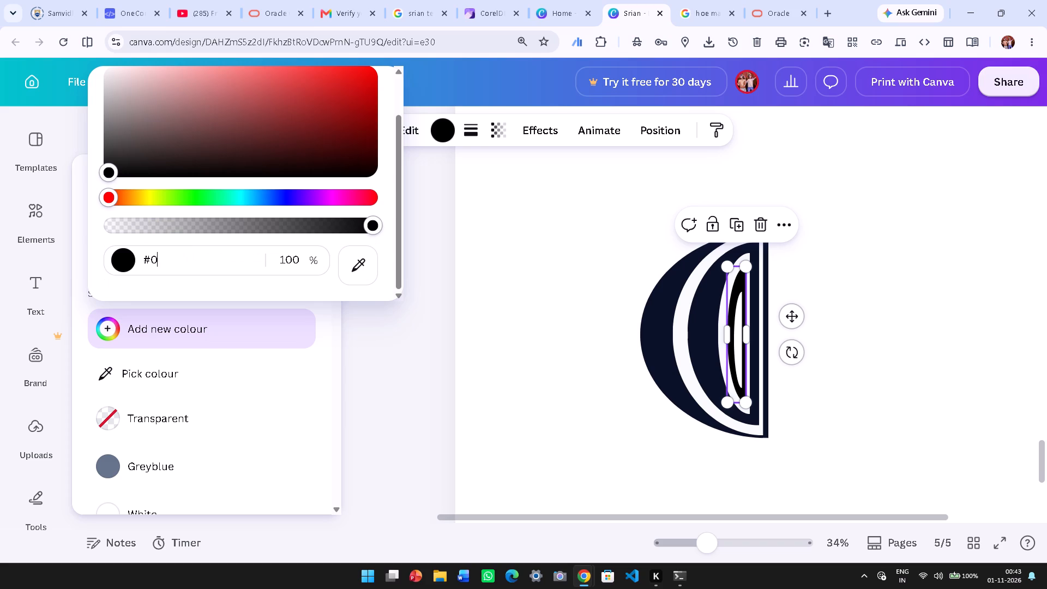
key(shift+a)
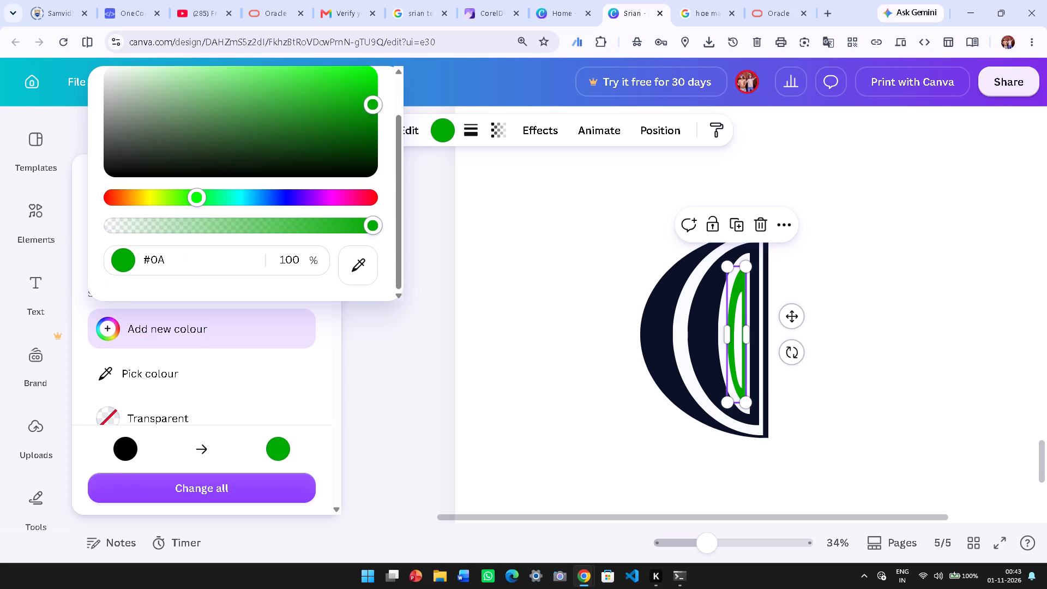
text(11)
text(28)
click(585, 281)
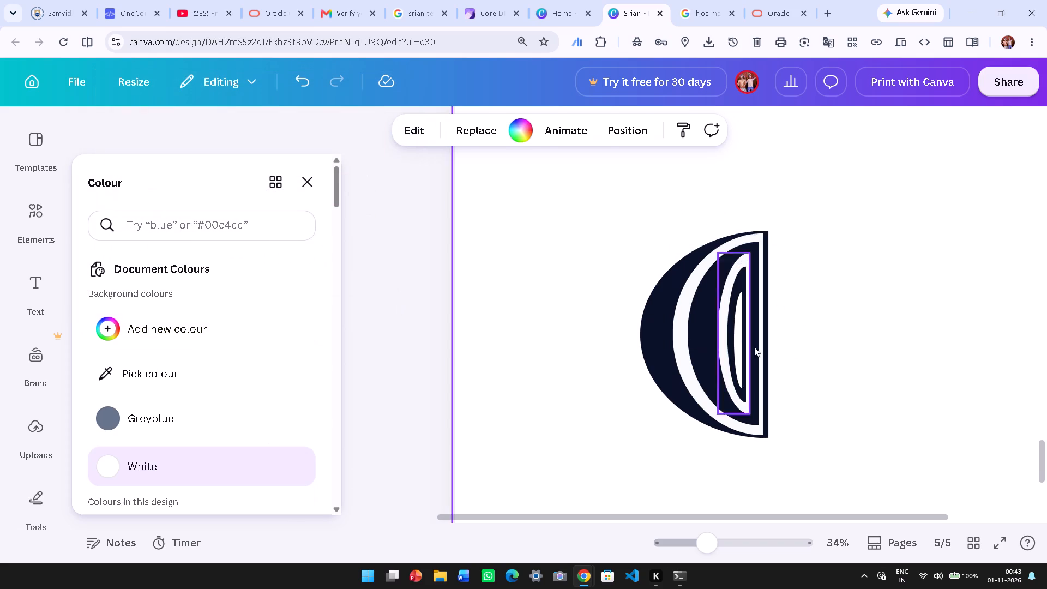
Recolour the white sliver at the core of the page 5 emblem with the custom colour #00F0FF.
click(740, 340)
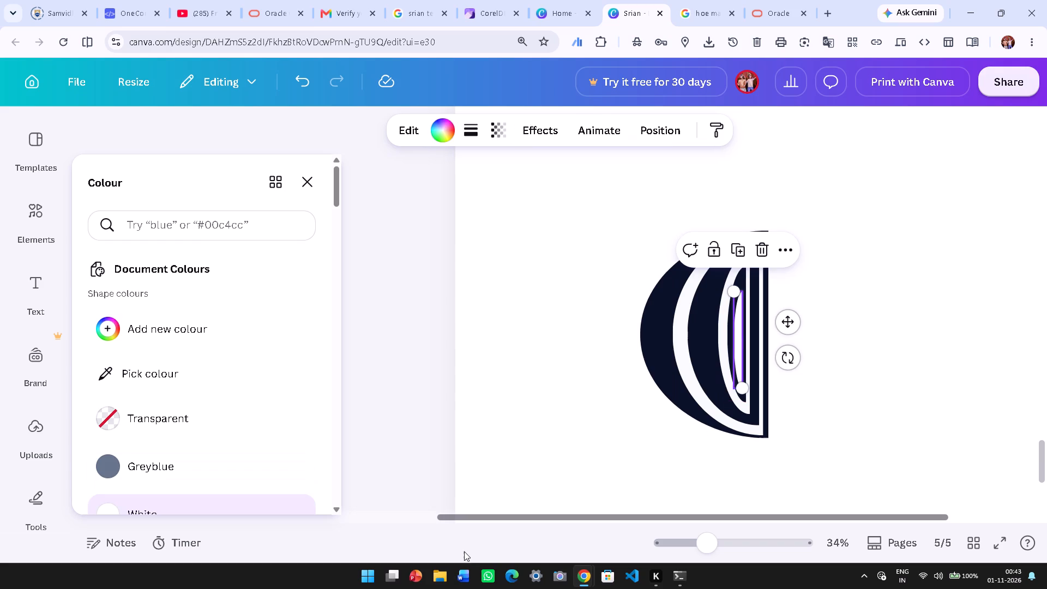
click(147, 319)
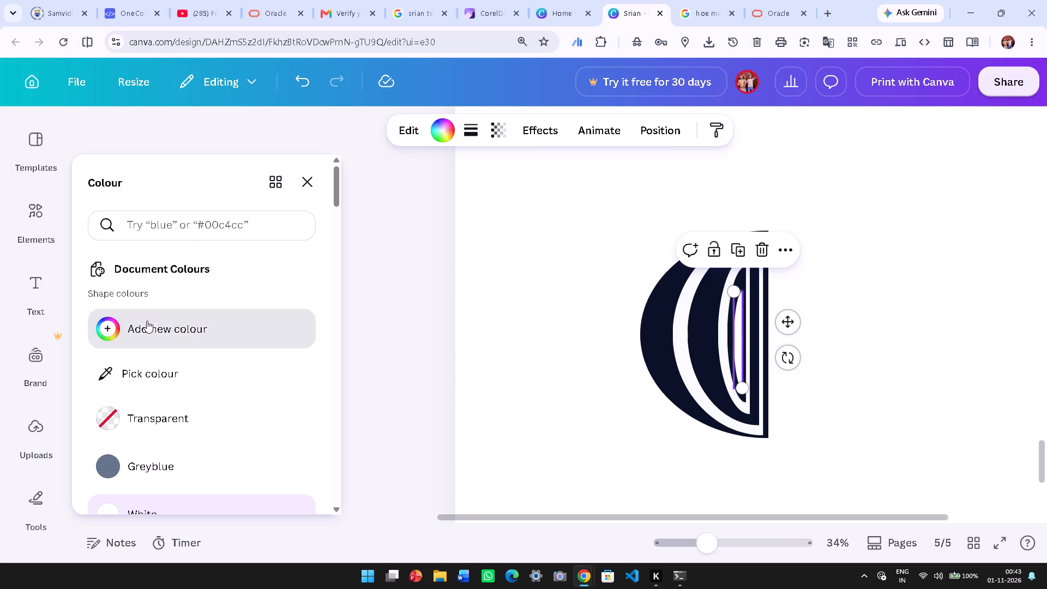
text(00)
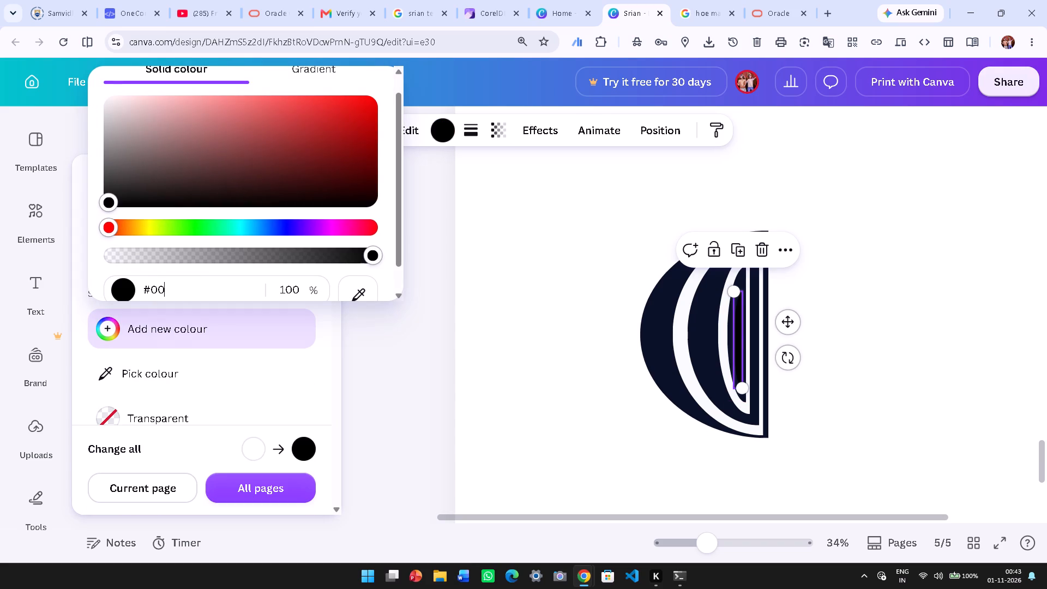
key(f)
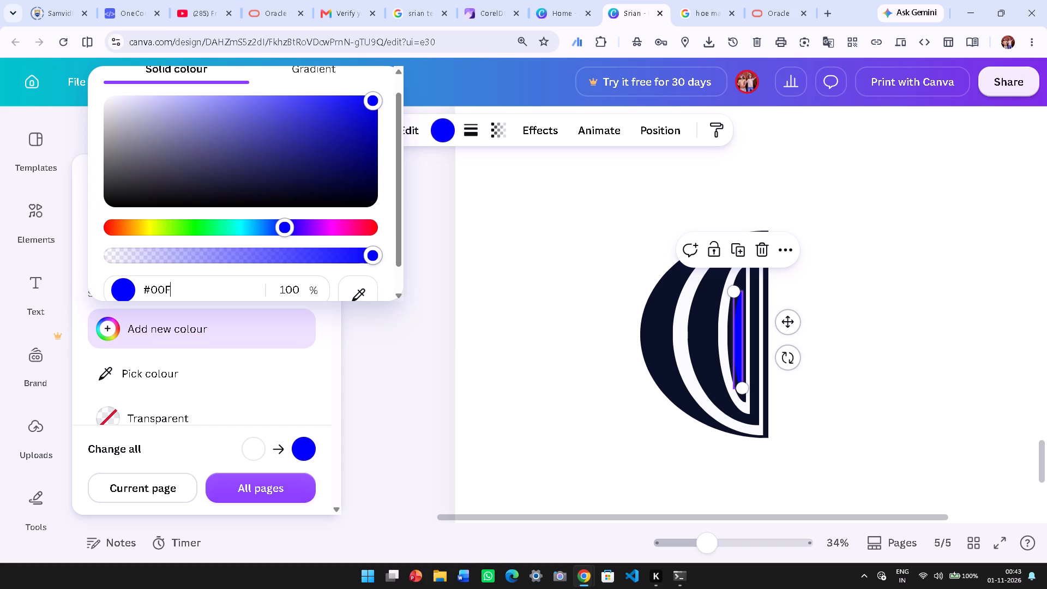
key(0)
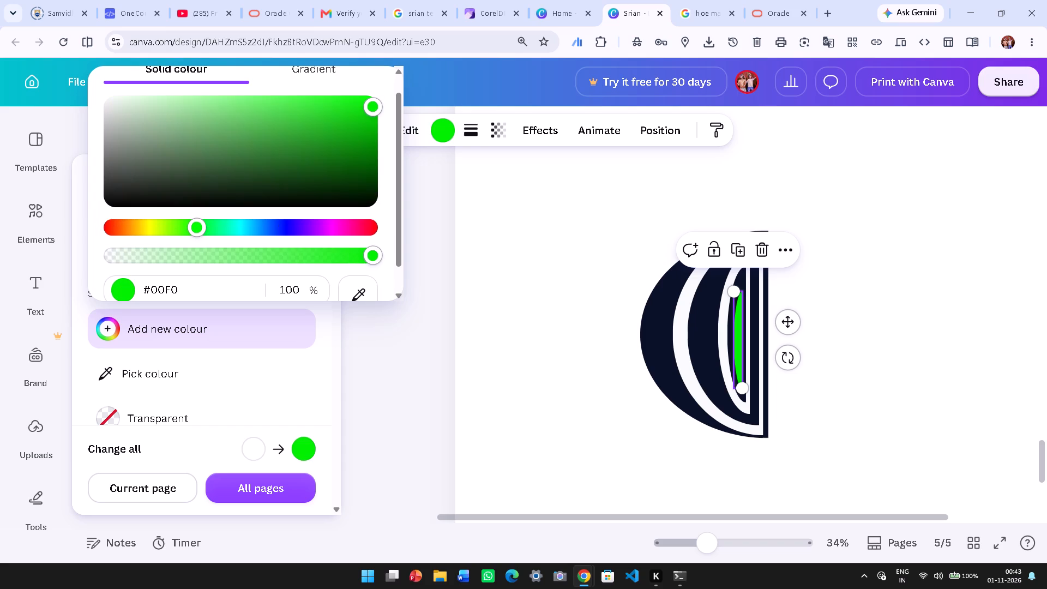
text(FF)
click(476, 339)
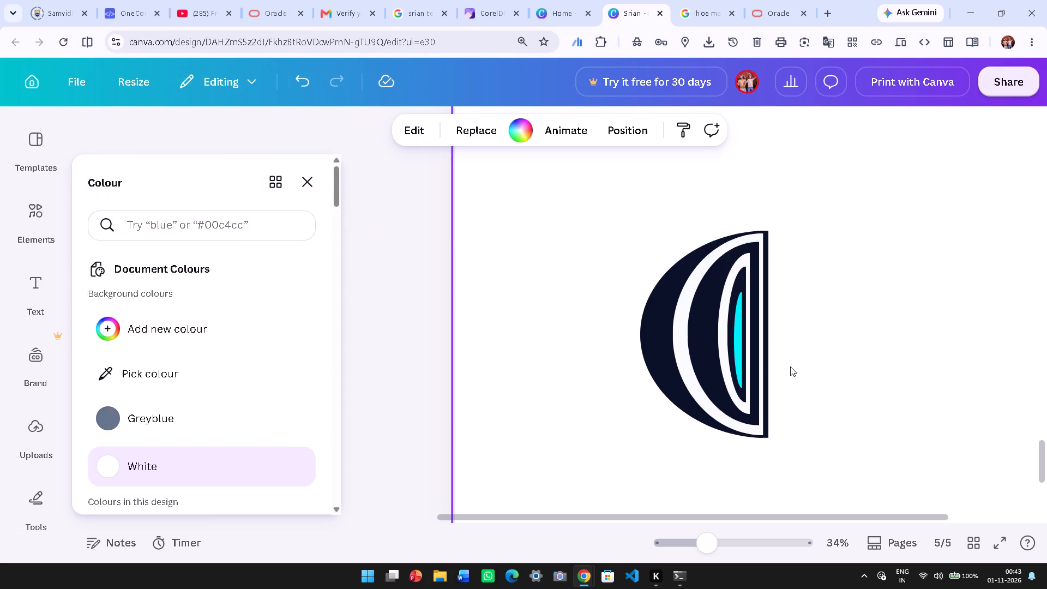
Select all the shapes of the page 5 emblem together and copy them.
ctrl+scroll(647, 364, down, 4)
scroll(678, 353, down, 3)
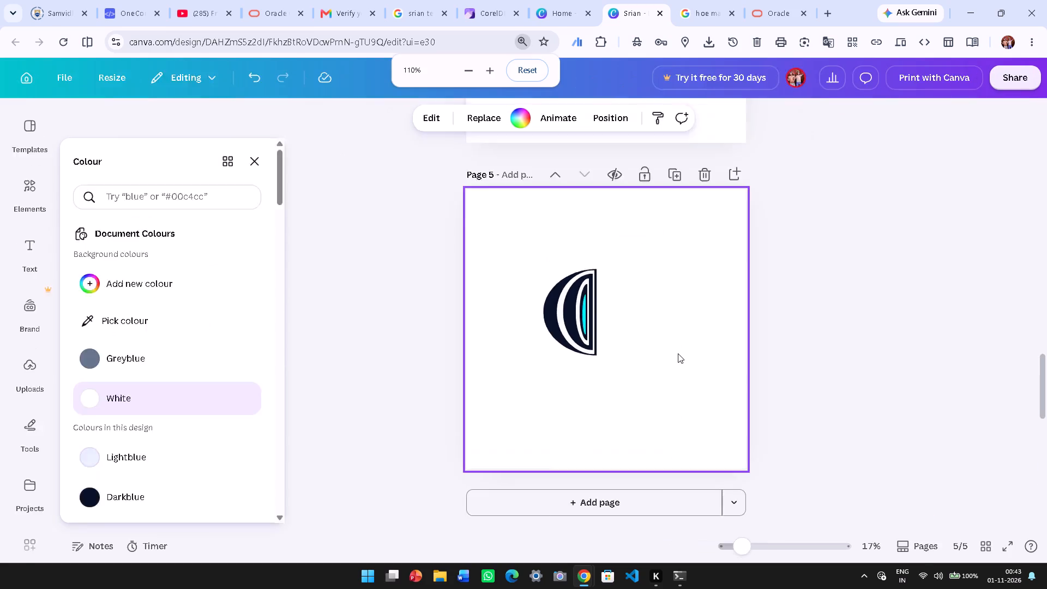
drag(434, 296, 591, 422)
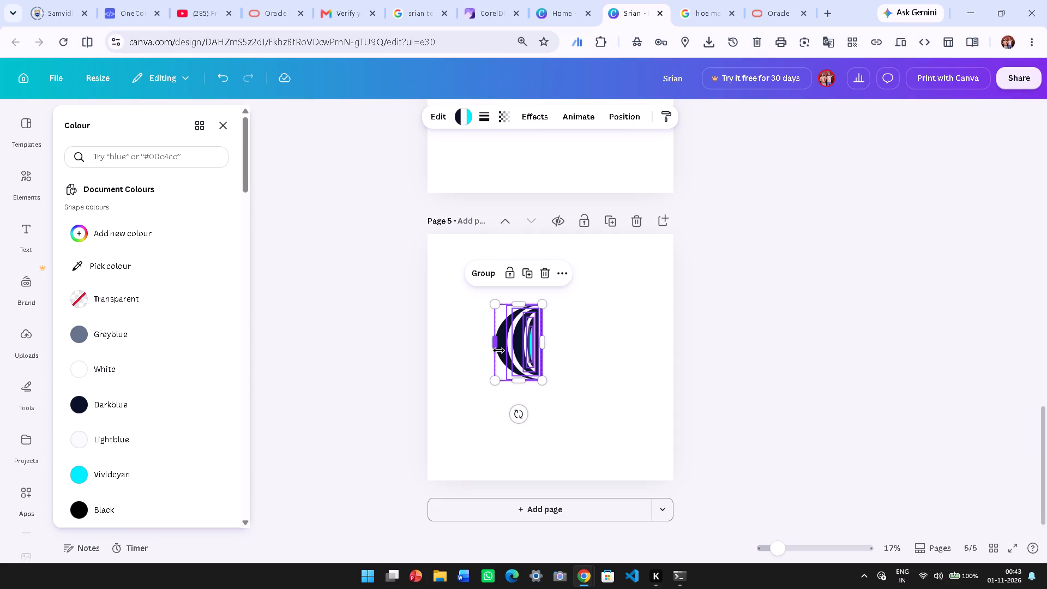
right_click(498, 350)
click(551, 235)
Copy both text lines of the Srian Technologies wordmark on page 4, without the emblem.
scroll(586, 328, up, 2)
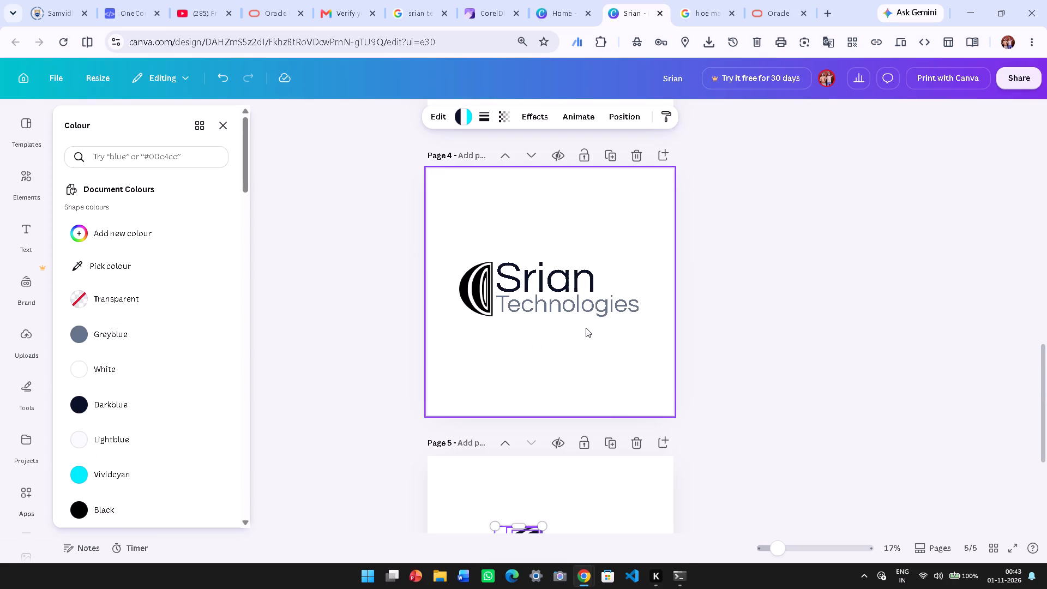
drag(538, 227, 640, 343)
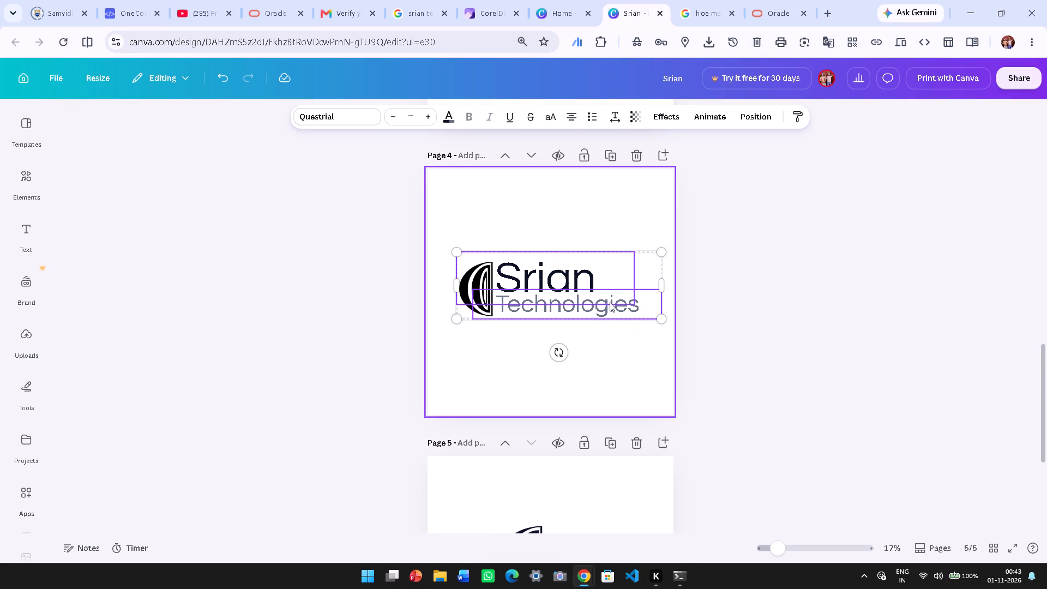
right_click(575, 274)
click(619, 253)
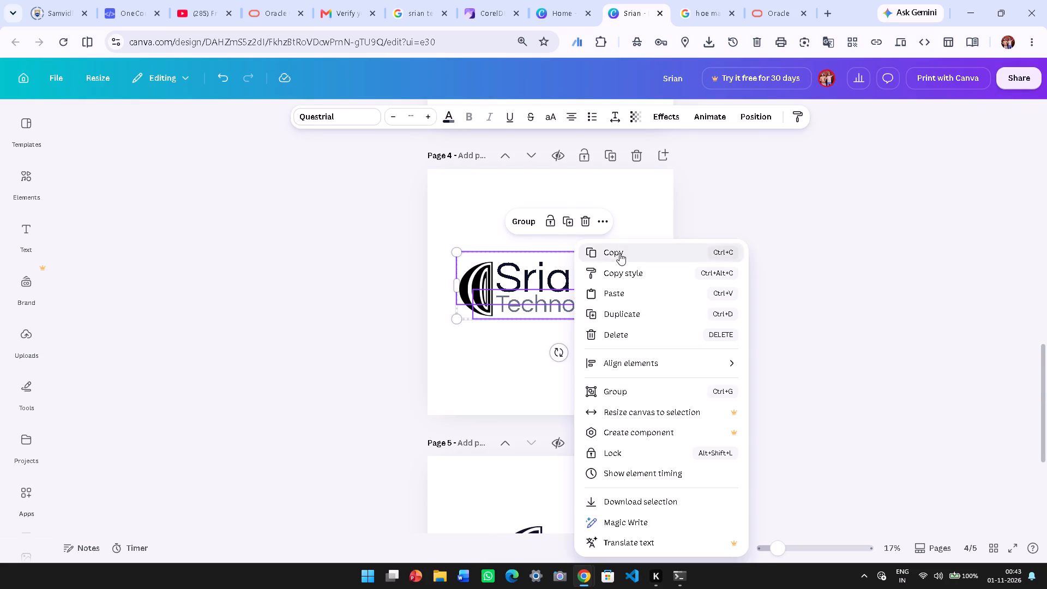
Select all the shapes of the page 5 emblem and scale them down together to about 60% of their size.
scroll(677, 354, down, 2)
click(553, 327)
click(532, 354)
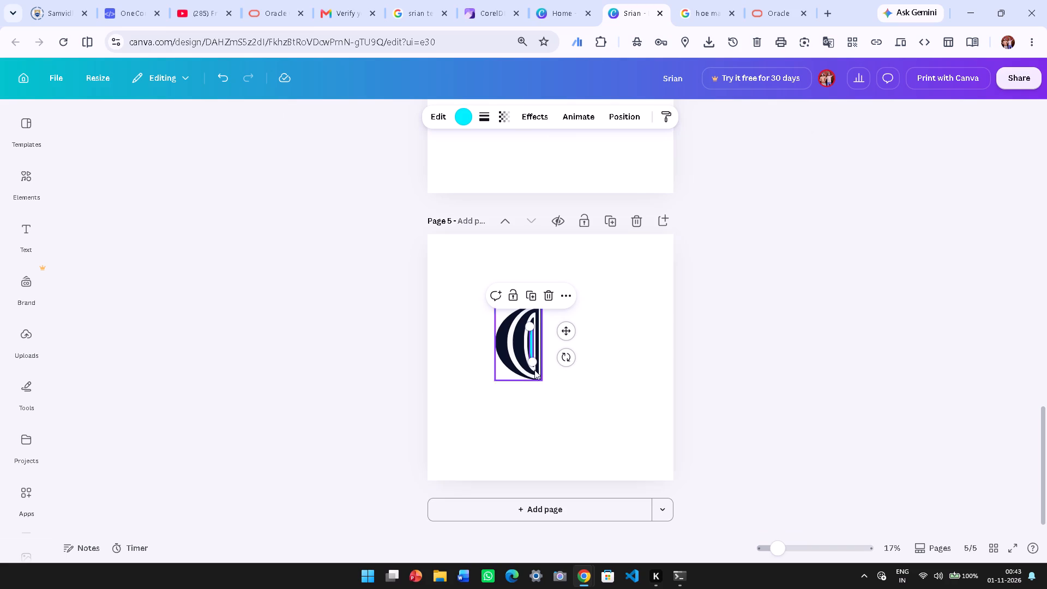
drag(488, 306, 571, 414)
drag(456, 312, 608, 440)
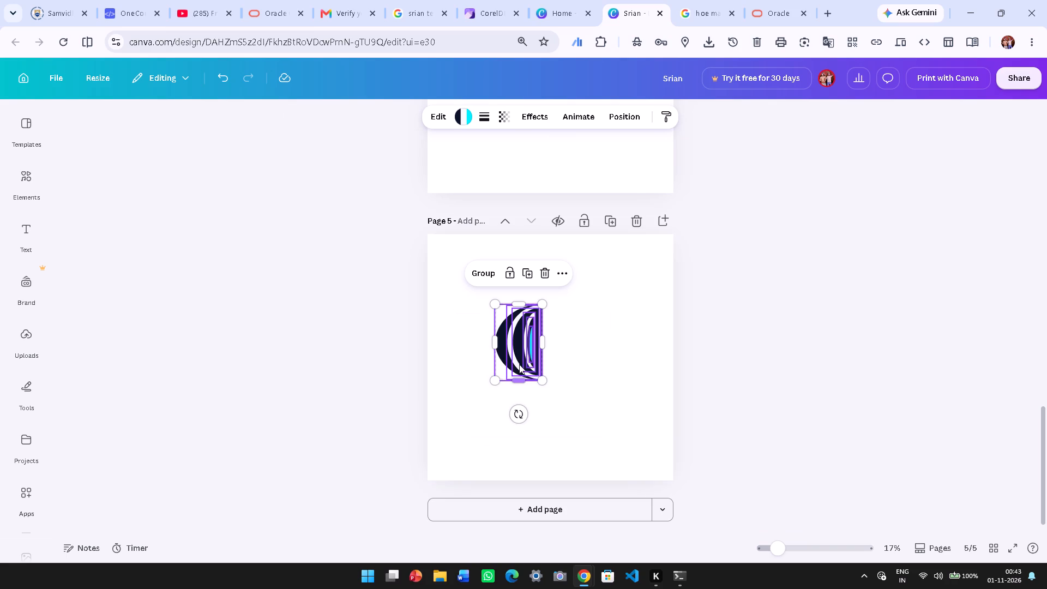
drag(547, 380, 514, 357)
click(564, 342)
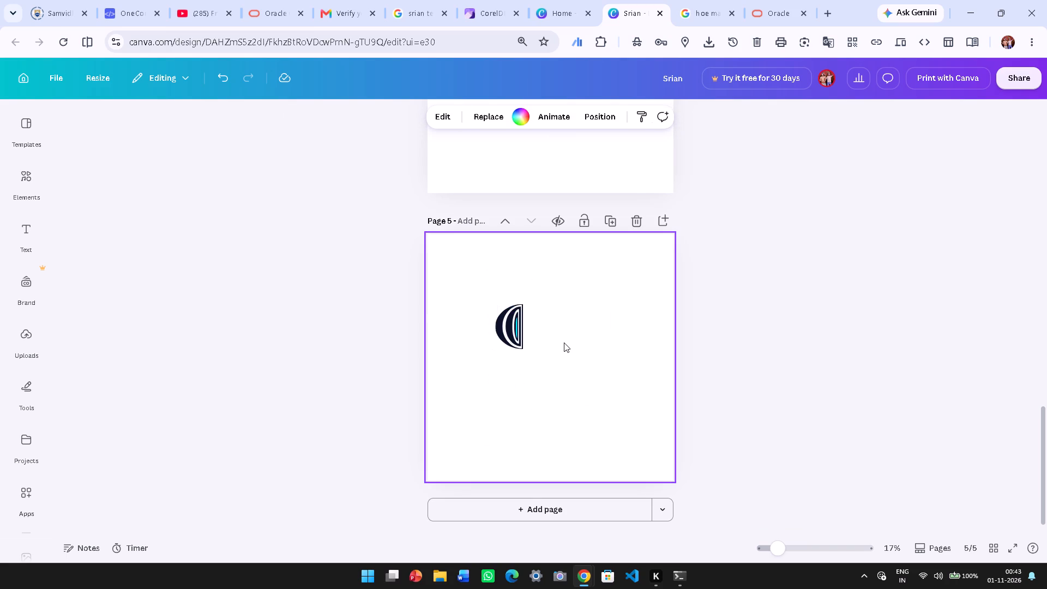
Paste the copied wordmark onto page 5 and scale it down to about half its size.
key(ctrl+v)
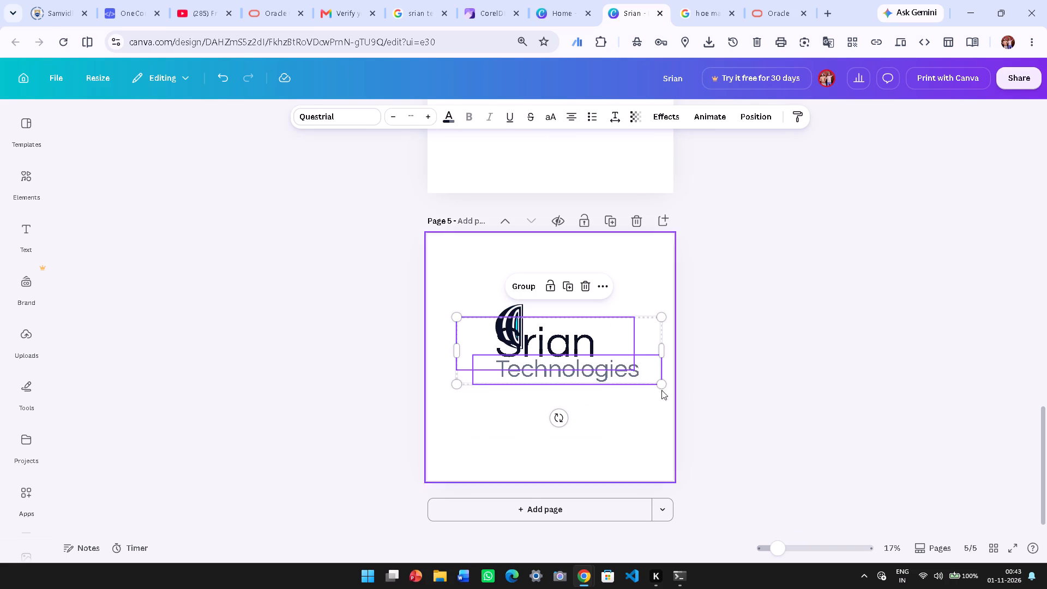
drag(663, 381, 562, 359)
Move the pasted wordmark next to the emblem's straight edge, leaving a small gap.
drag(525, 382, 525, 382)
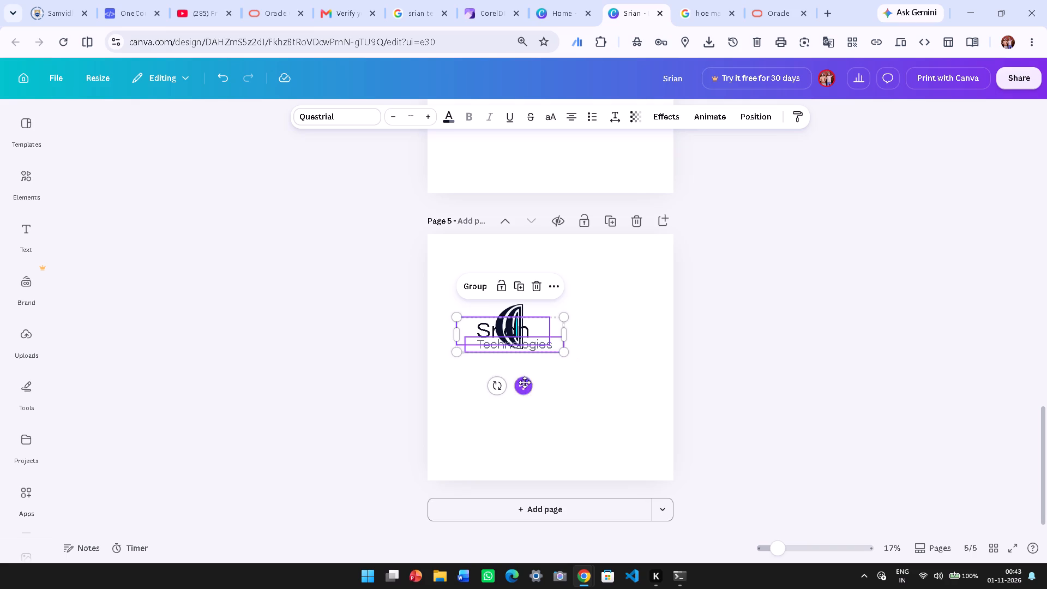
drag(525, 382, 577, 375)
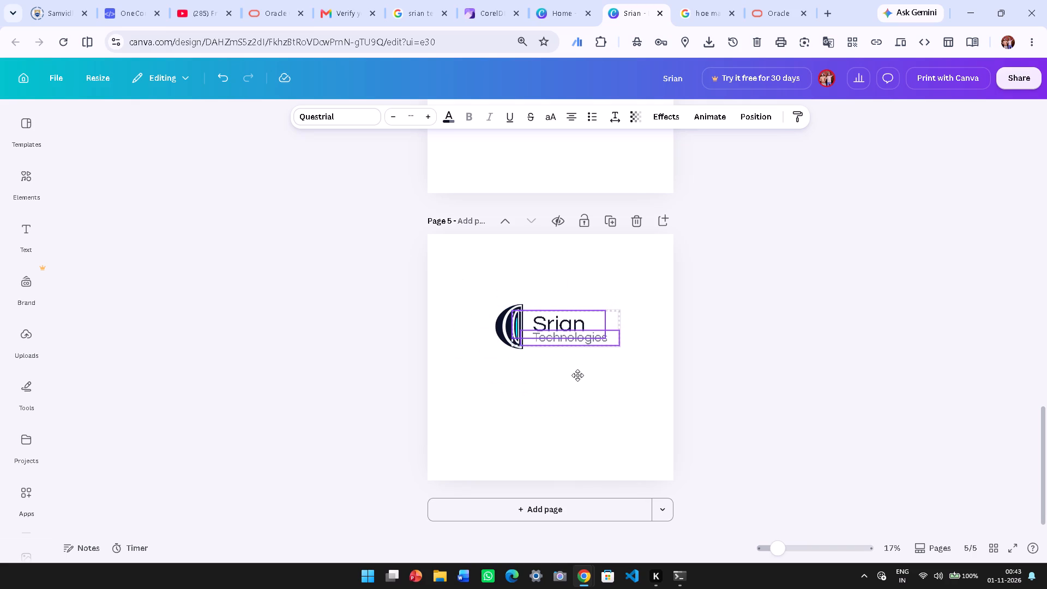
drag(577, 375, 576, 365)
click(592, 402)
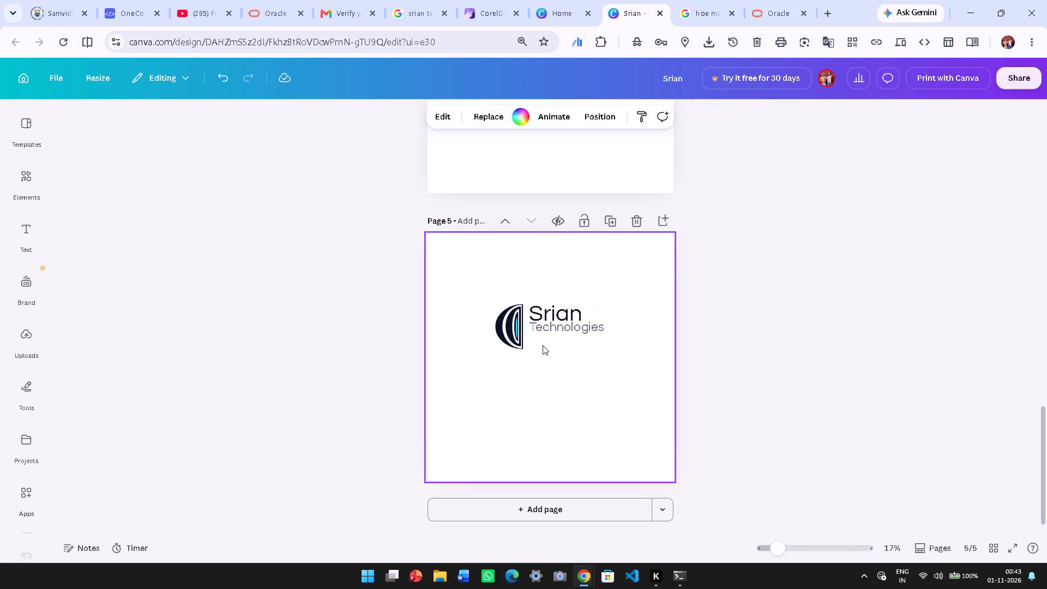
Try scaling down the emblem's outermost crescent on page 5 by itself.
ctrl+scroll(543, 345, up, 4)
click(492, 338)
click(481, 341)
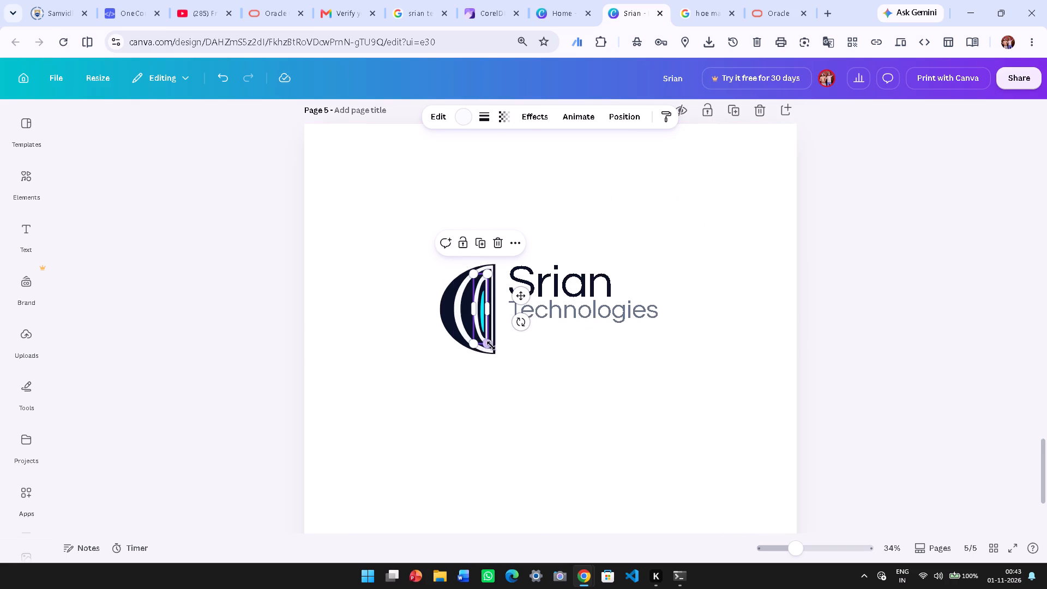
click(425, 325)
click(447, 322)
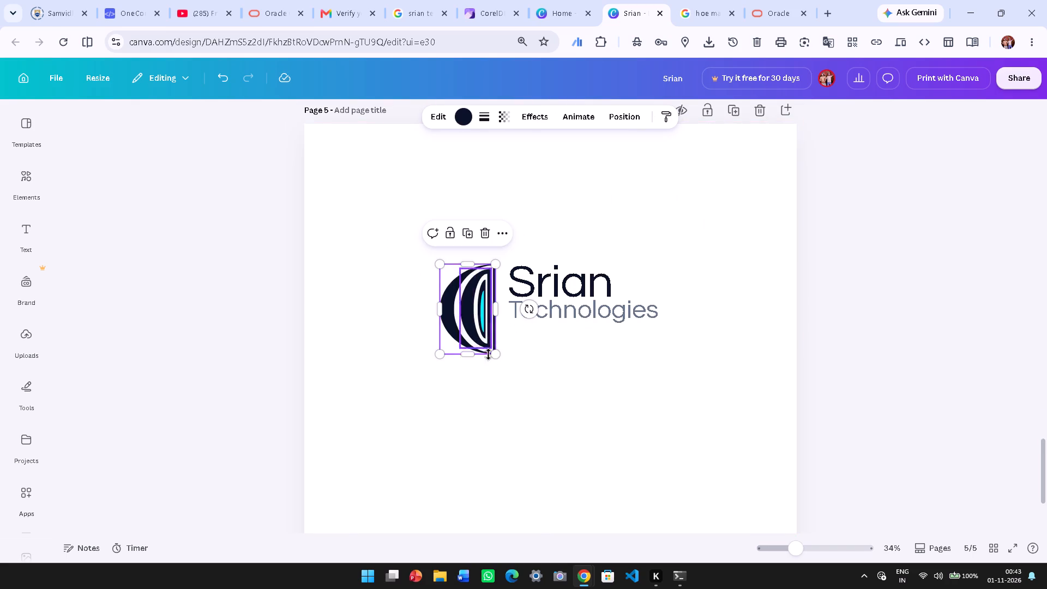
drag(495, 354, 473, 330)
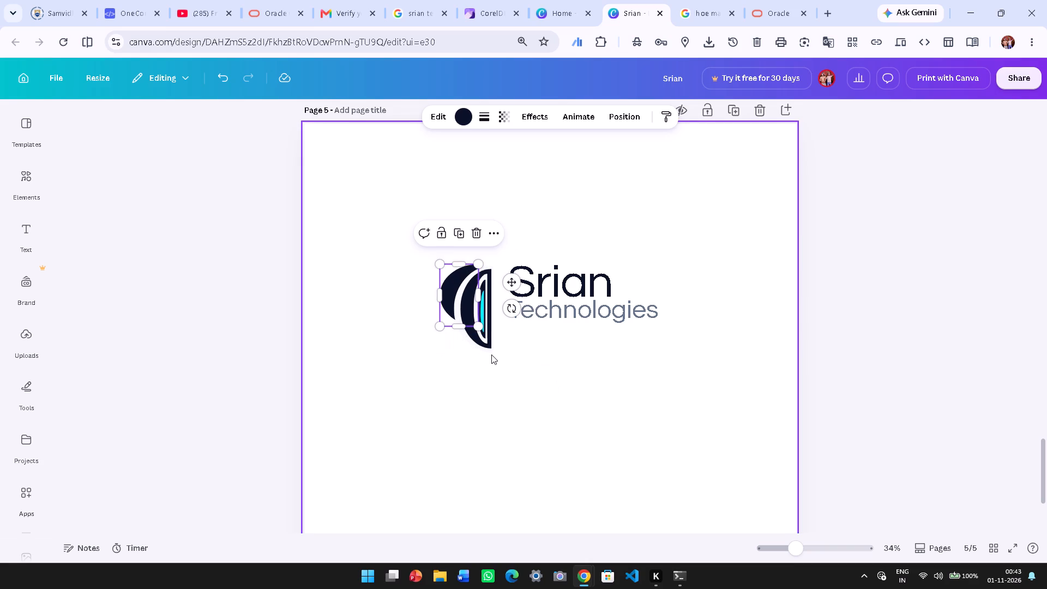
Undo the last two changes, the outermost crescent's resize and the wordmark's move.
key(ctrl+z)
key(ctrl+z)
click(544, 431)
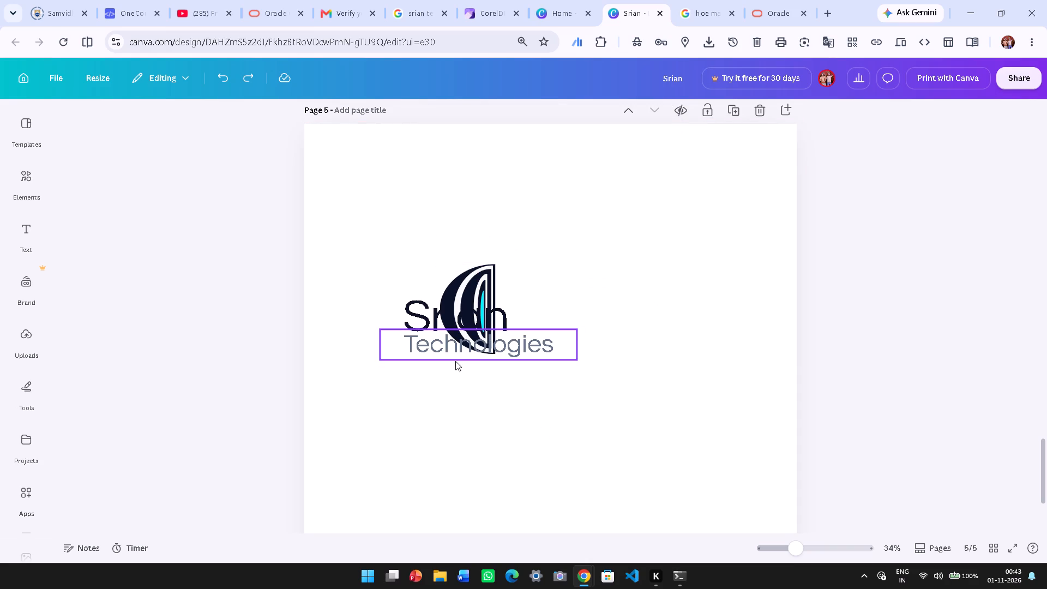
Select both lines of the wordmark and move them beside the emblem's straight edge, near its upper half.
click(389, 332)
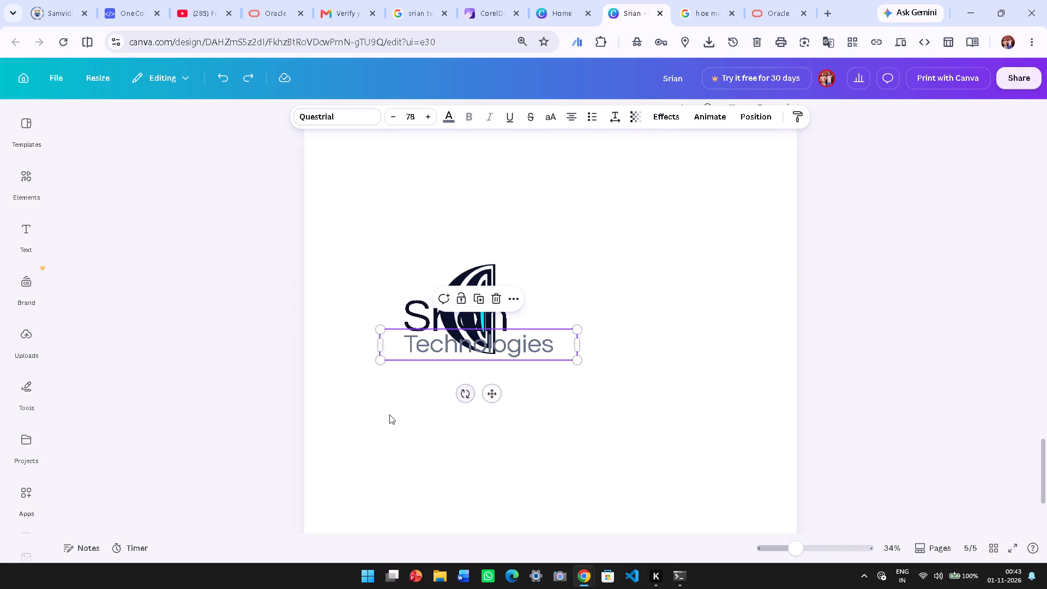
click(389, 414)
drag(354, 286, 452, 407)
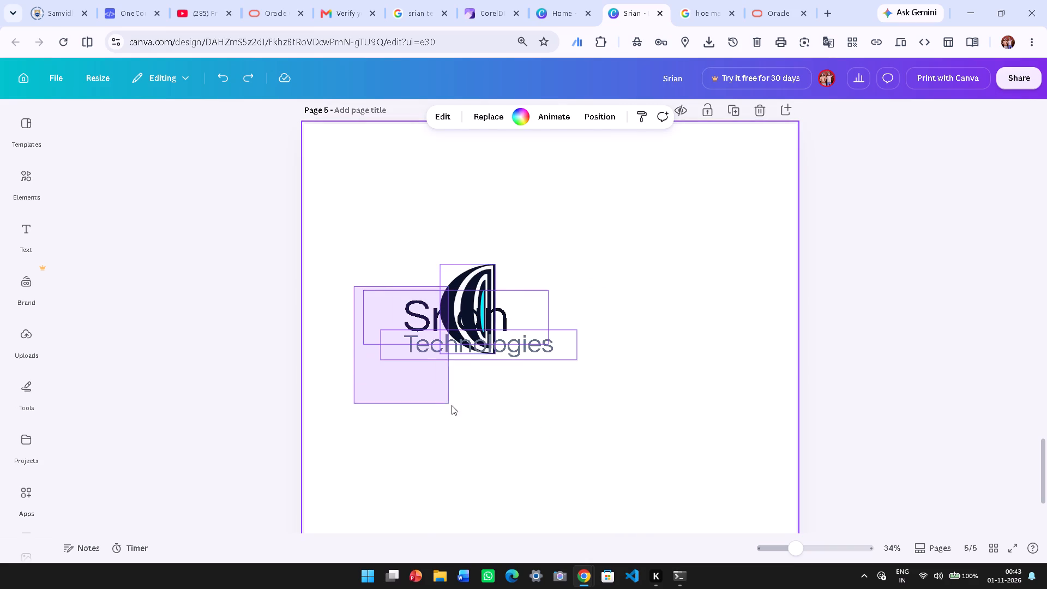
click(422, 418)
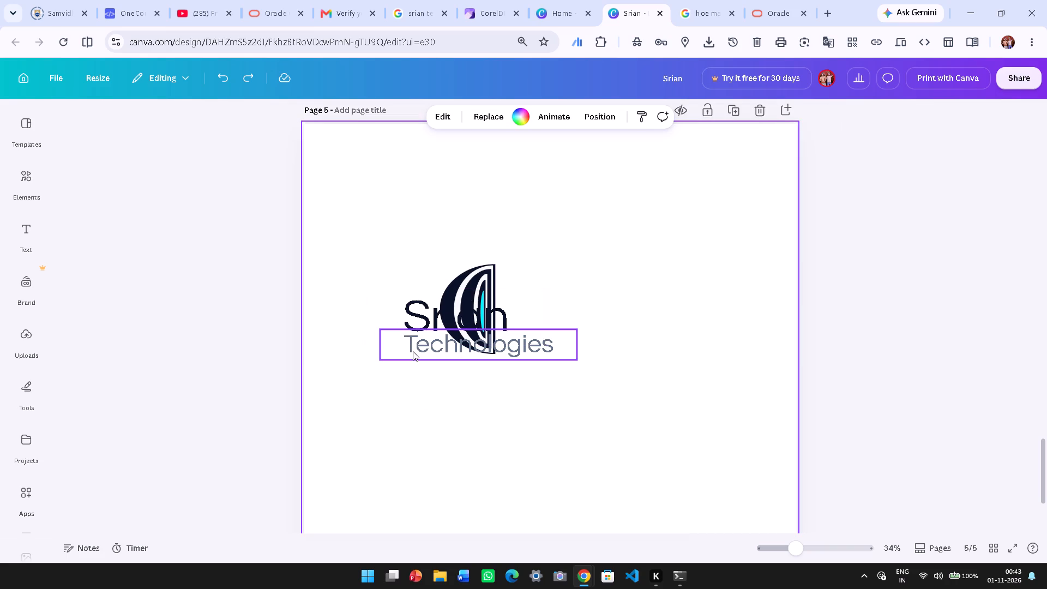
shift+click(420, 327)
shift+click(423, 324)
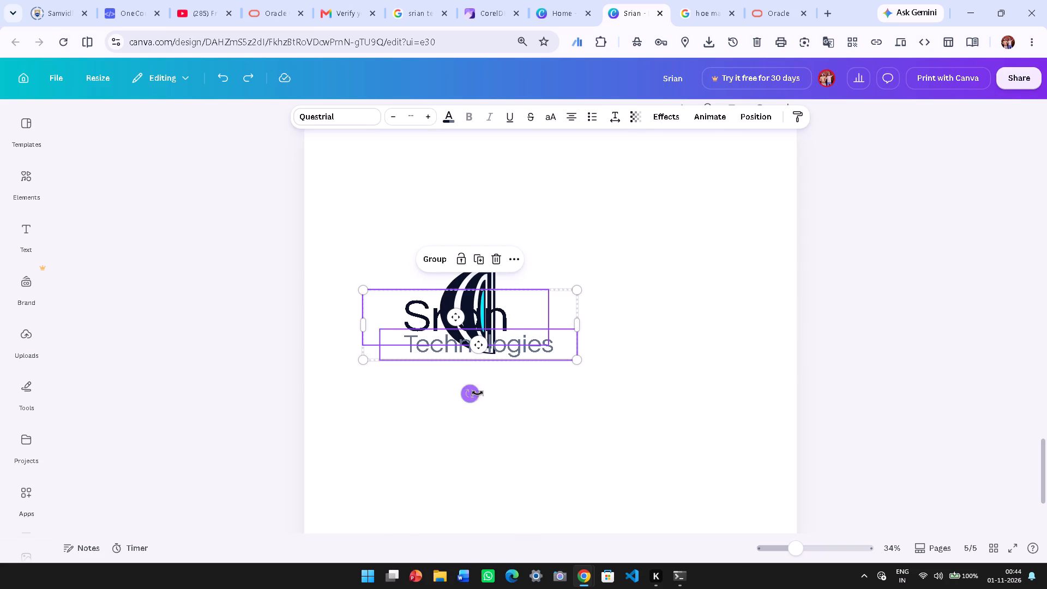
drag(567, 332, 607, 332)
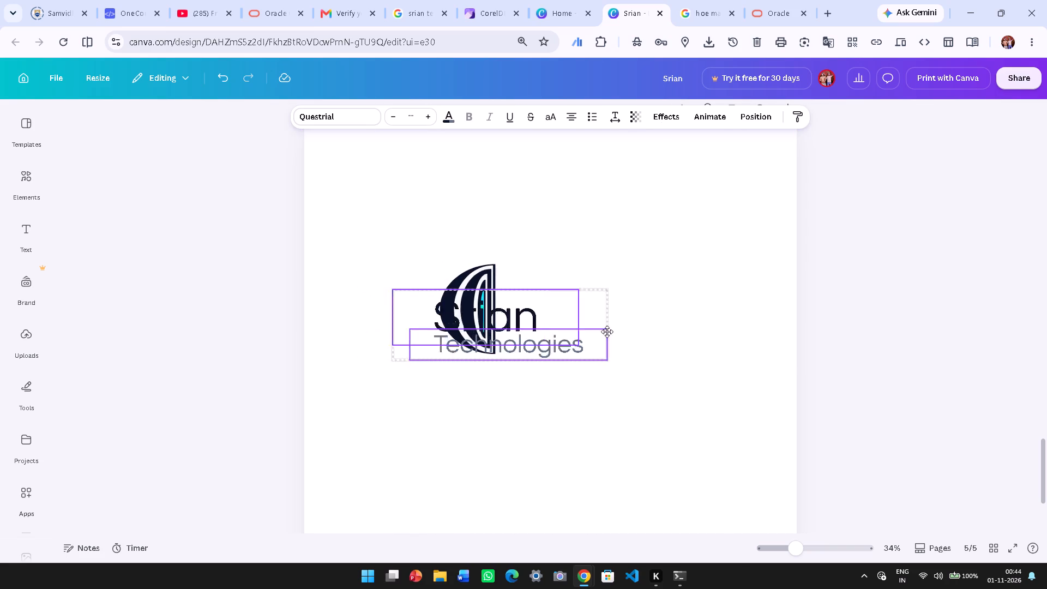
drag(607, 332, 658, 300)
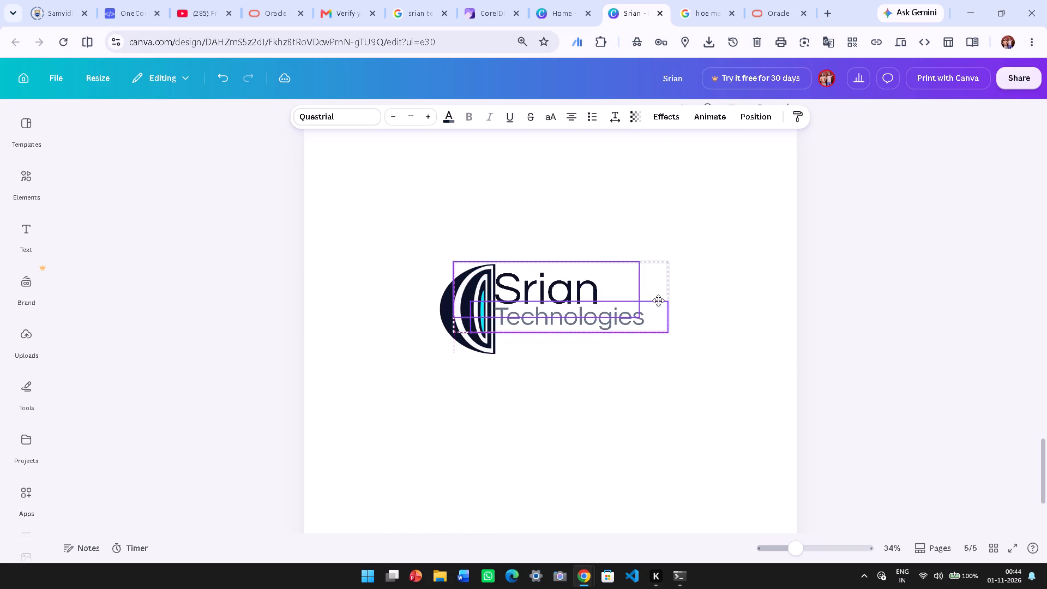
drag(658, 300, 663, 296)
click(648, 413)
Select all pieces of the page 5 emblem together and scale them down to about two-thirds of their size.
click(485, 344)
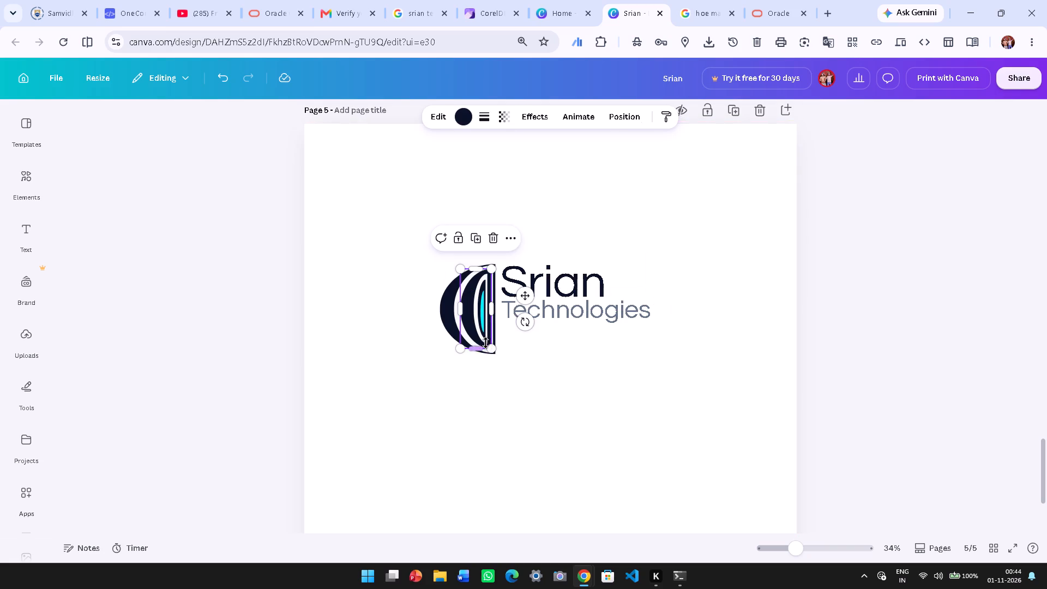
click(522, 384)
drag(406, 261, 489, 360)
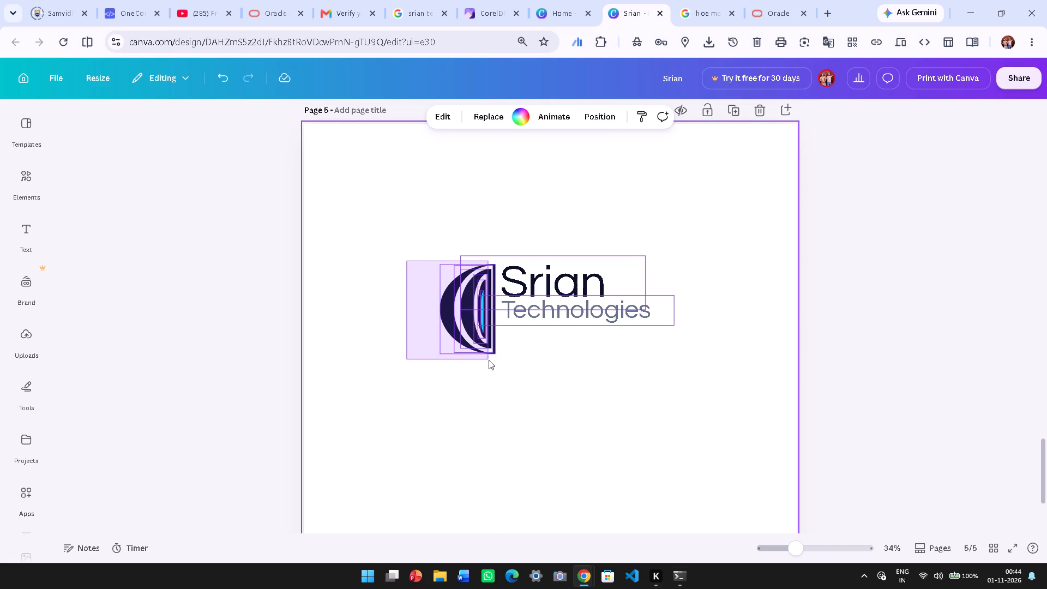
drag(489, 360, 492, 358)
click(496, 384)
drag(492, 376, 449, 316)
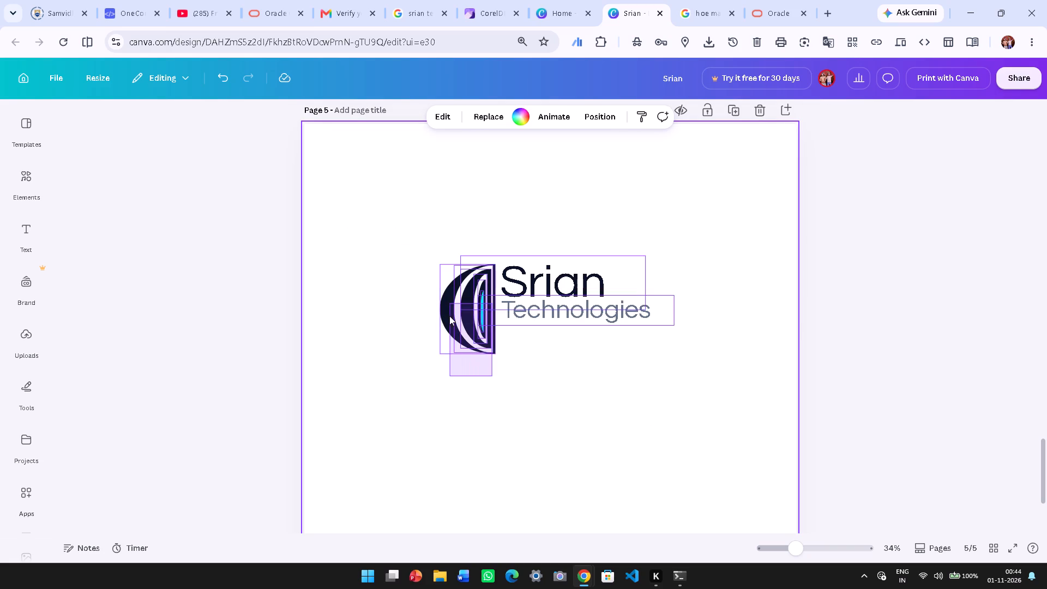
drag(449, 316, 441, 332)
drag(495, 357, 495, 356)
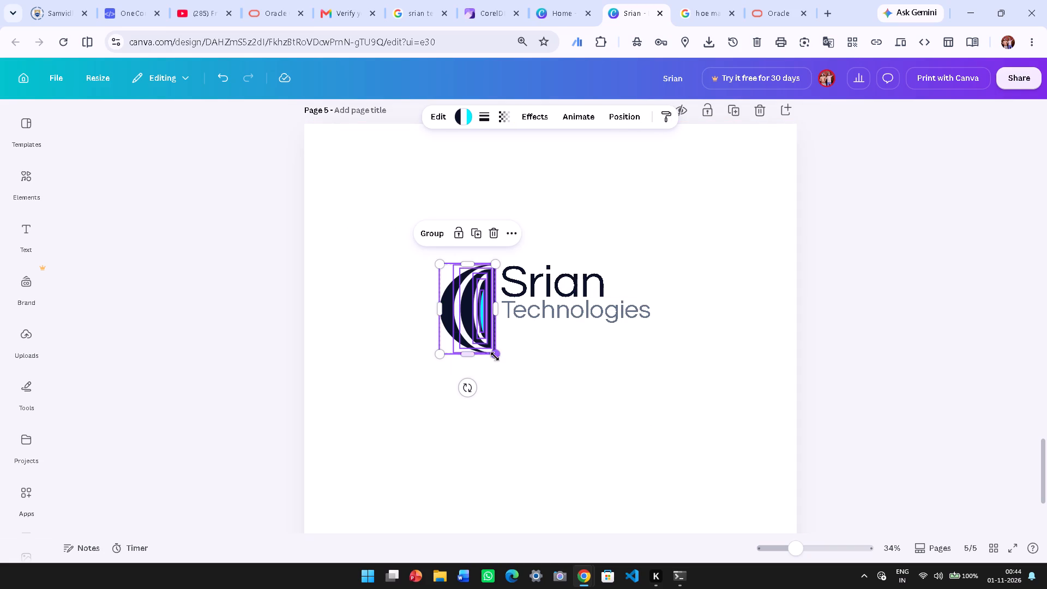
drag(495, 356, 480, 326)
click(563, 387)
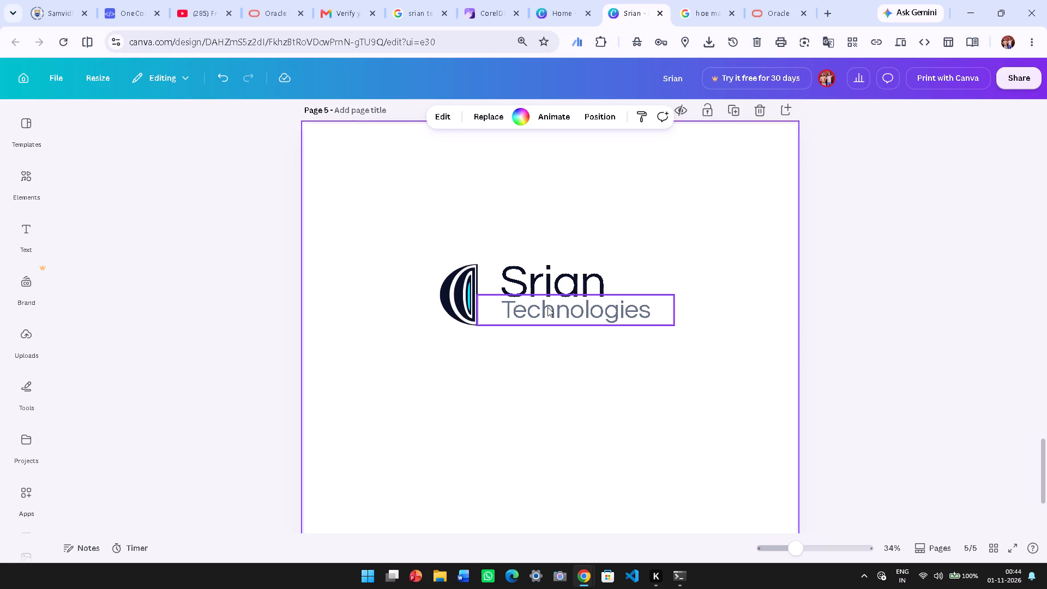
Move both wordmark lines together closer to the smaller emblem's straight edge, leaving only a narrow gap.
drag(546, 300, 534, 299)
key(ctrl+z)
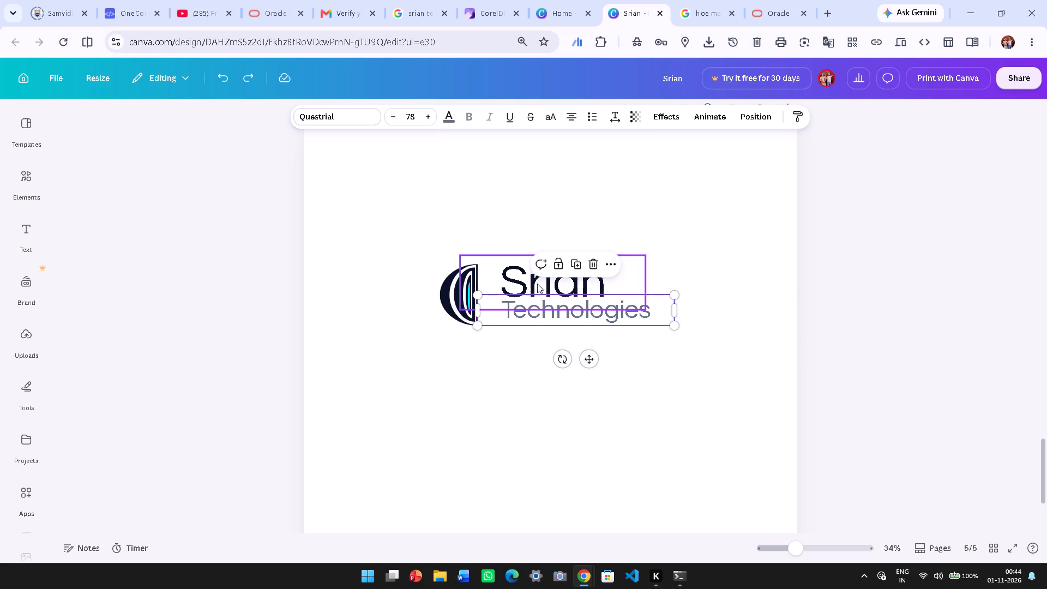
click(702, 359)
drag(602, 255, 611, 272)
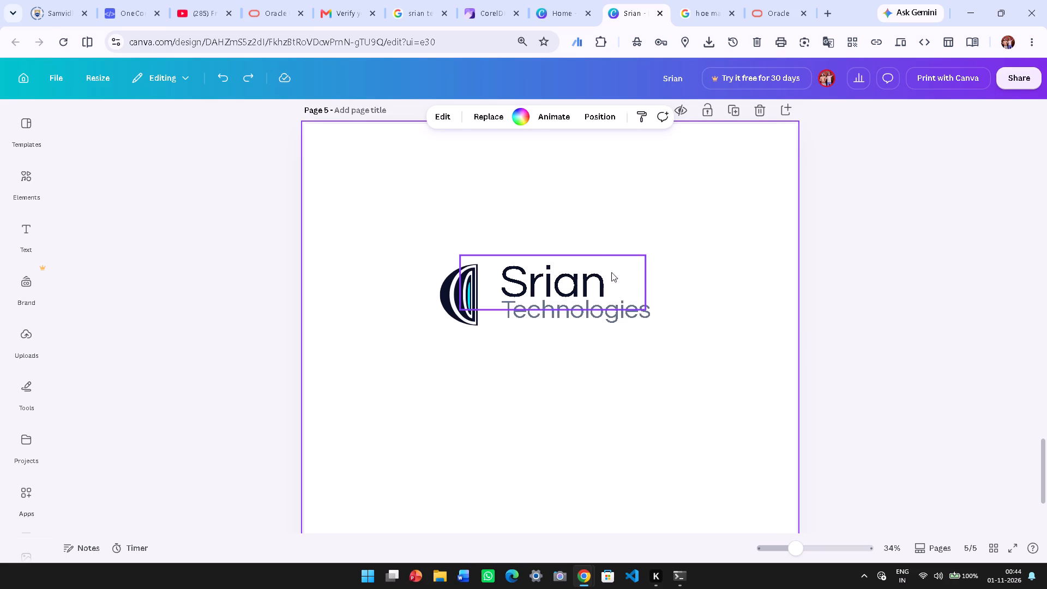
drag(611, 272, 657, 345)
drag(639, 243, 664, 340)
drag(624, 271, 616, 272)
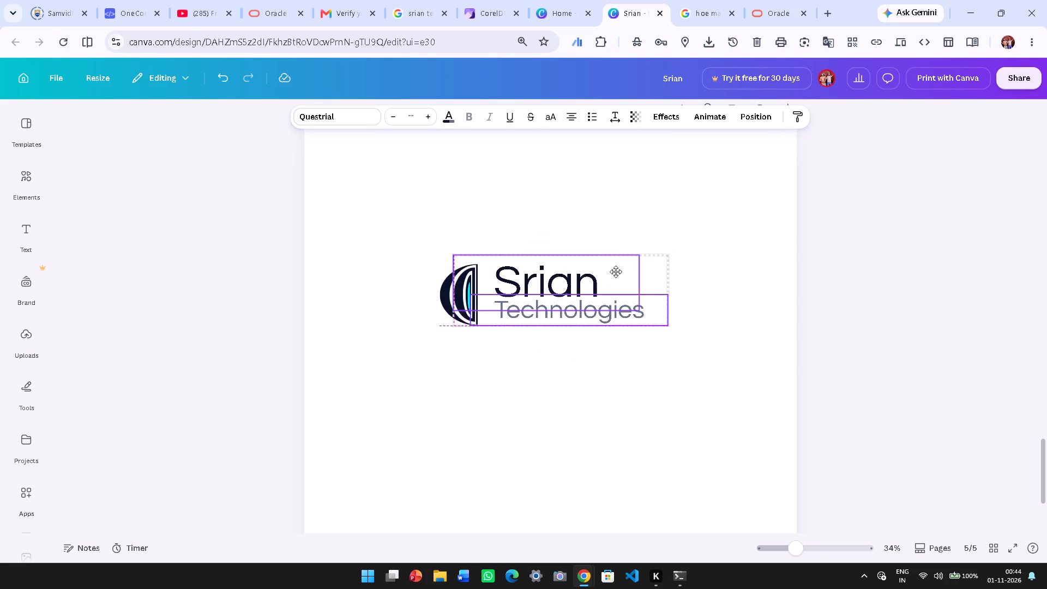
drag(616, 272, 599, 272)
click(659, 416)
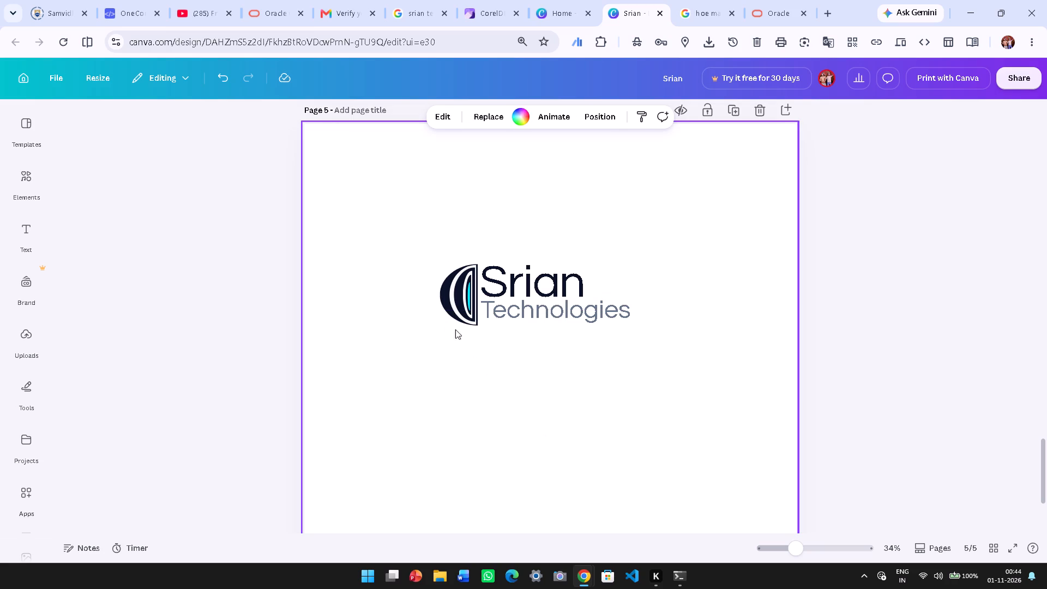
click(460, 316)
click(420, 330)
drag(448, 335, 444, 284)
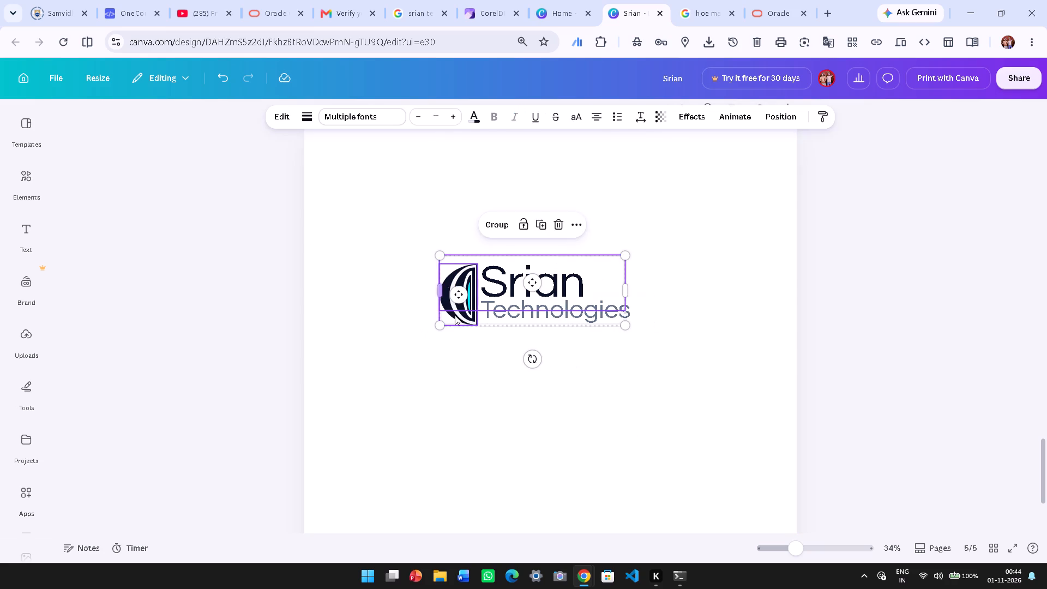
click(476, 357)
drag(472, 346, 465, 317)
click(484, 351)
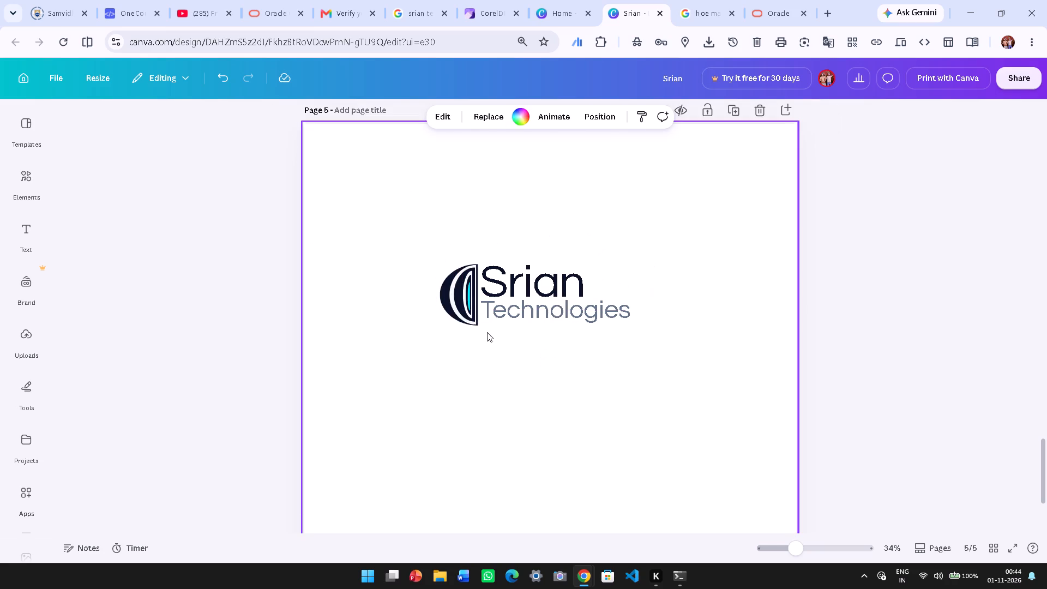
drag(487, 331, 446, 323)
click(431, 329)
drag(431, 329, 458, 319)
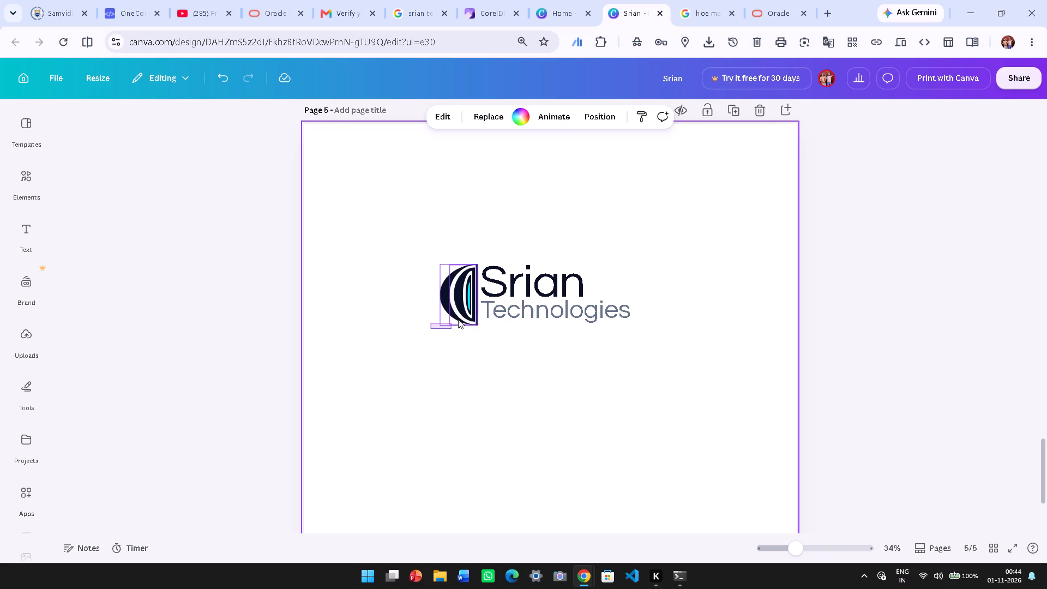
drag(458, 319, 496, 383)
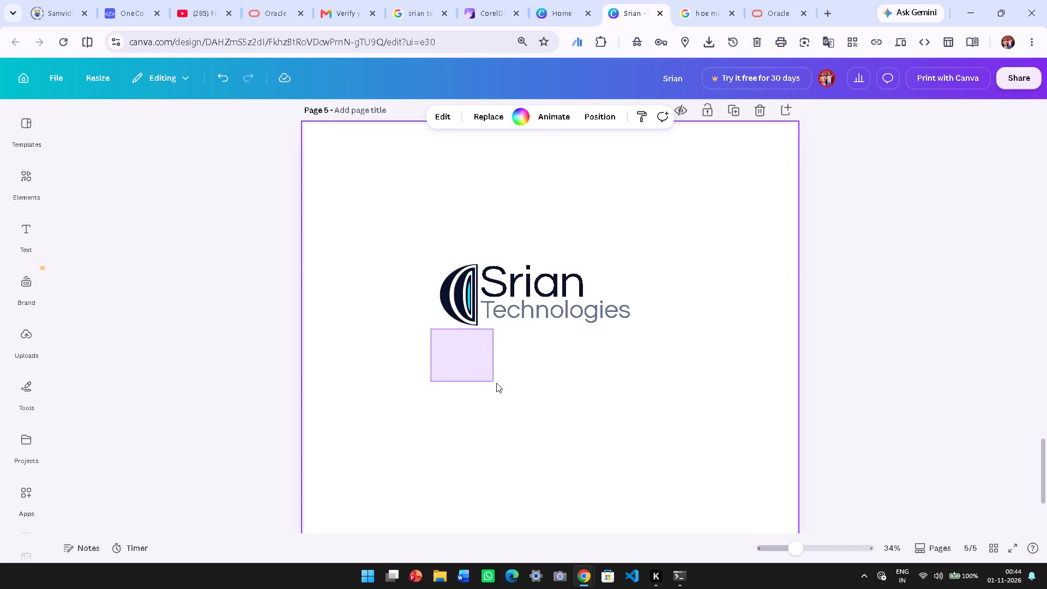
Narrow the "Technologies" text box to fit its text and place it under "Srian", clear of the emblem.
click(513, 312)
drag(454, 312, 492, 314)
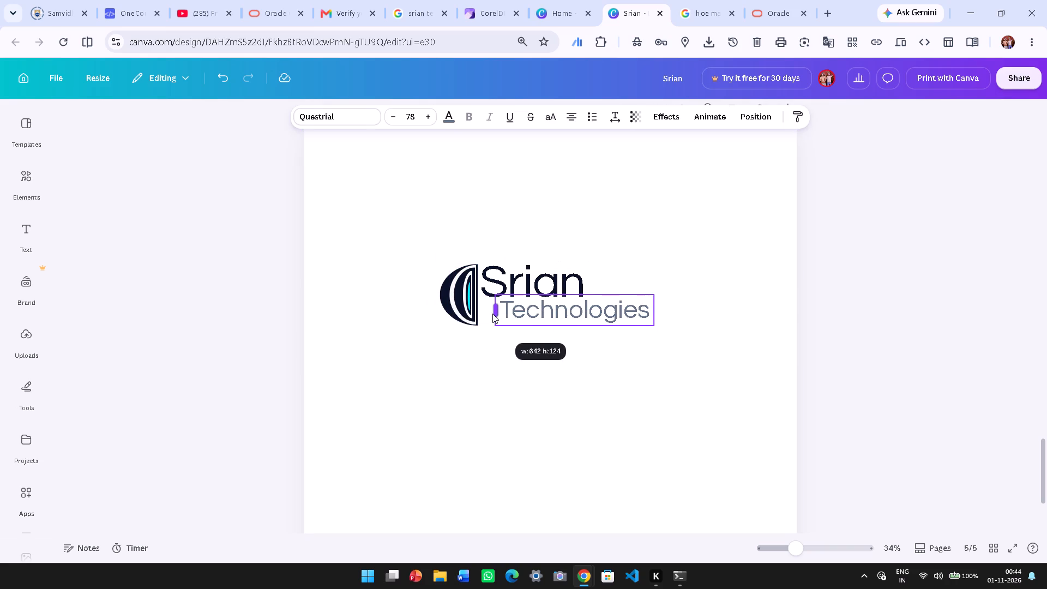
drag(492, 314, 492, 312)
drag(591, 351, 564, 346)
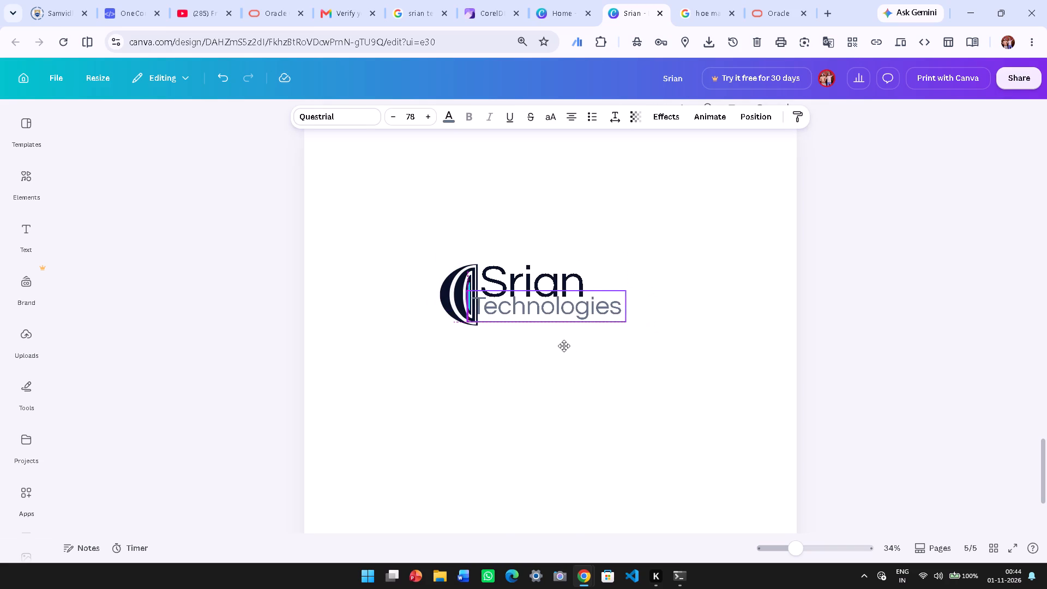
drag(564, 346, 573, 348)
drag(475, 310, 482, 313)
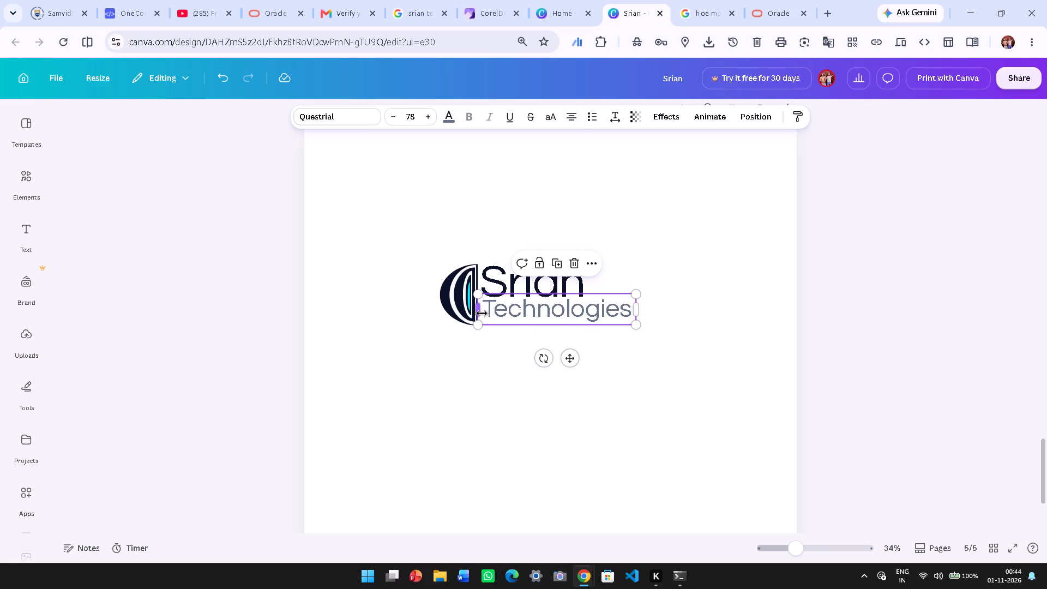
drag(482, 313, 481, 314)
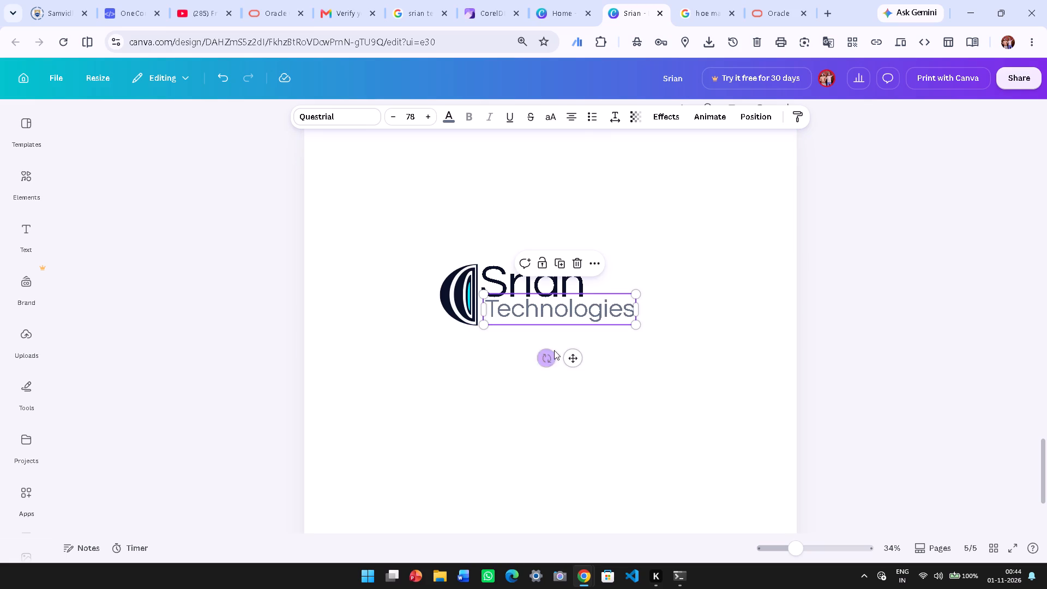
drag(573, 352, 567, 352)
click(539, 391)
Select all of the emblem's pieces together and scale them down very slightly.
click(462, 315)
drag(481, 343, 471, 323)
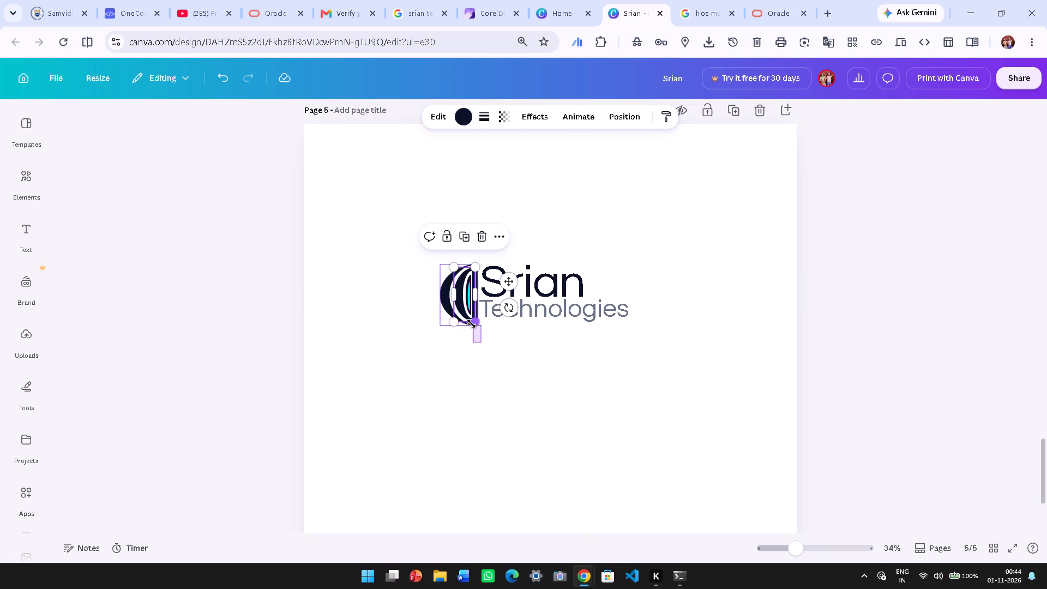
drag(471, 323, 438, 320)
click(466, 386)
drag(473, 352, 452, 314)
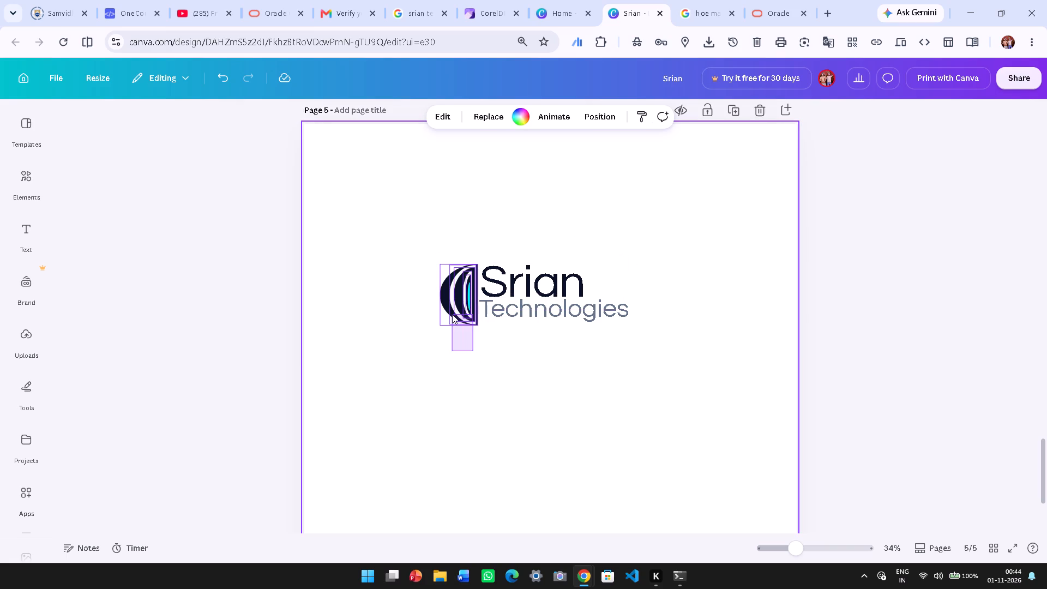
drag(452, 314, 440, 316)
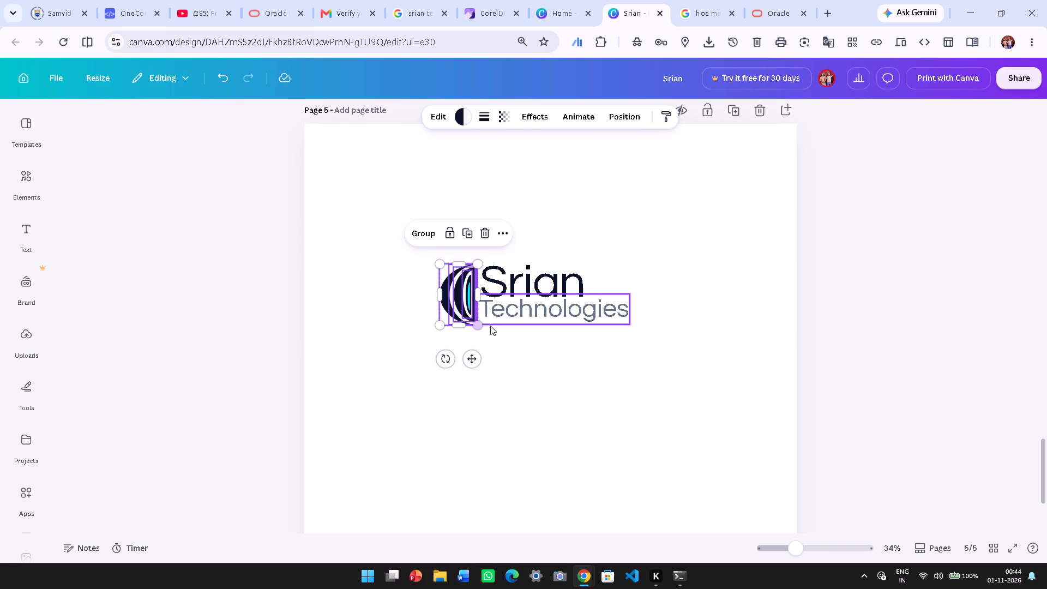
click(481, 326)
click(502, 354)
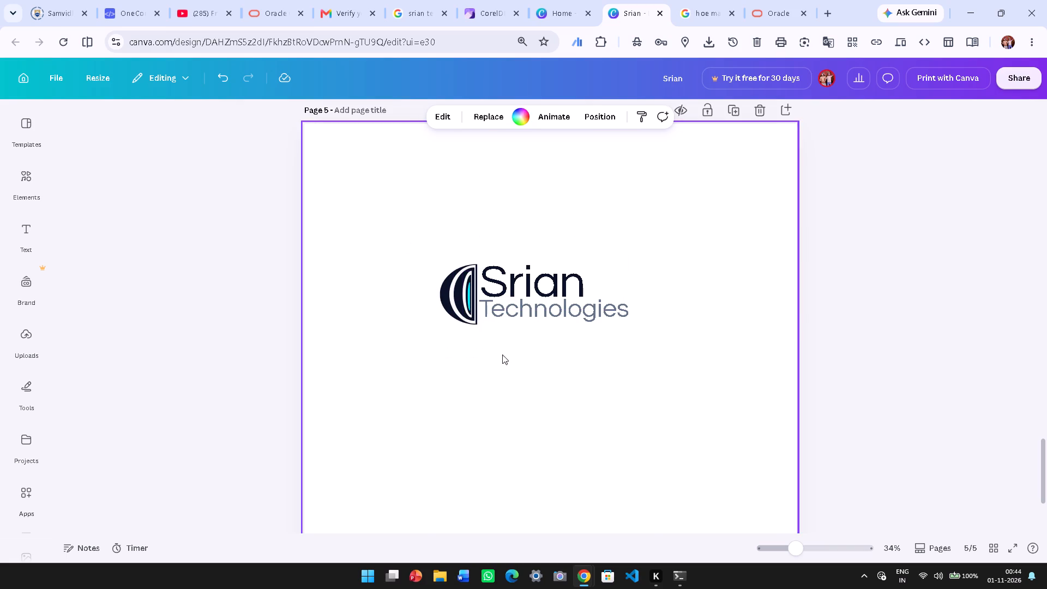
click(541, 413)
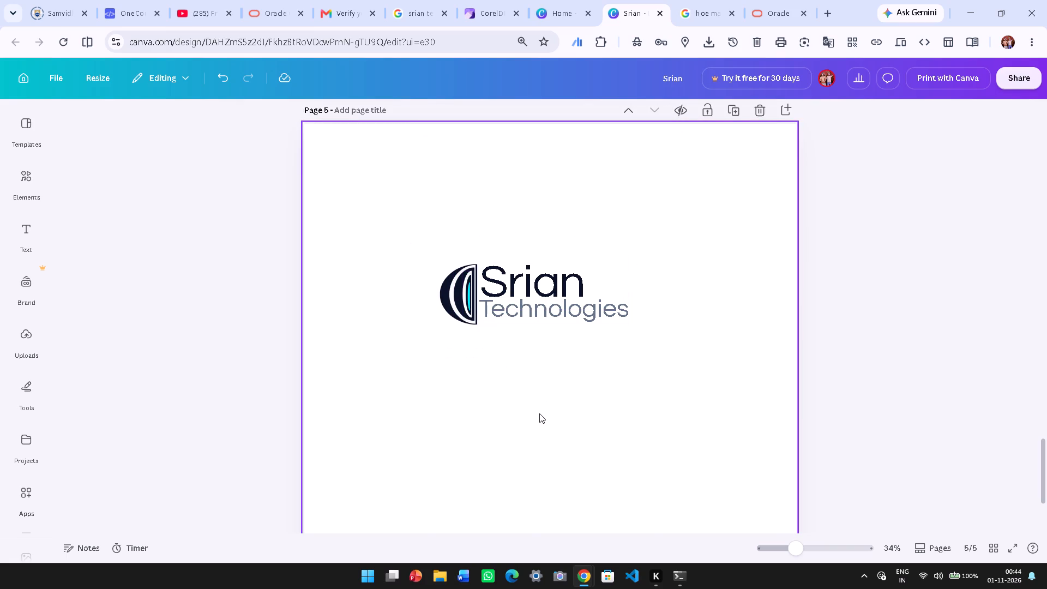
Nudge the "Srian" line slightly towards the emblem to line up its start with "Technologies".
click(535, 265)
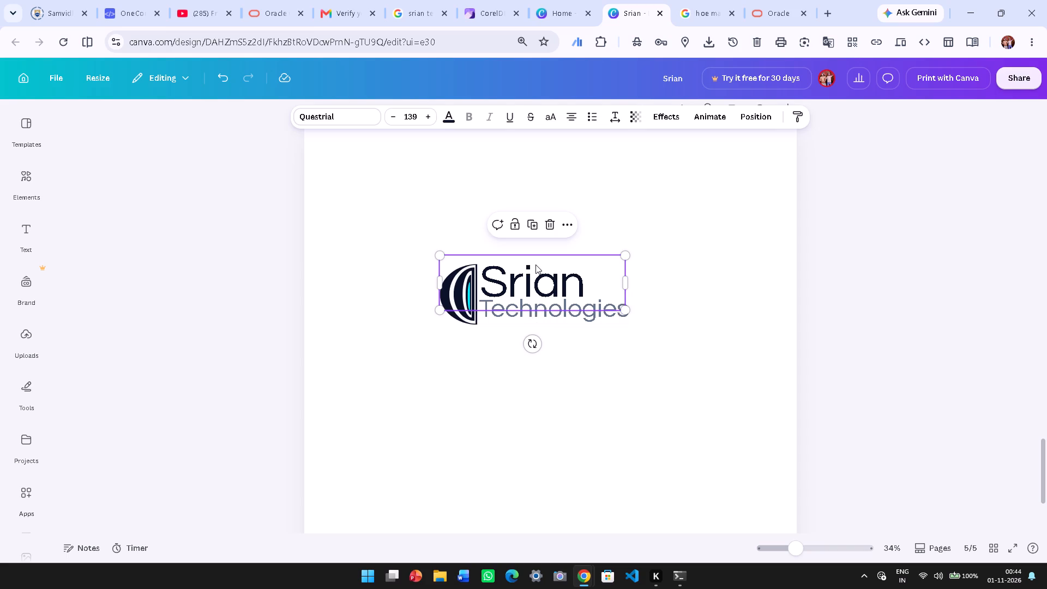
key(Left)
key(Left)
key(Left)
key(Left)
key(Left)
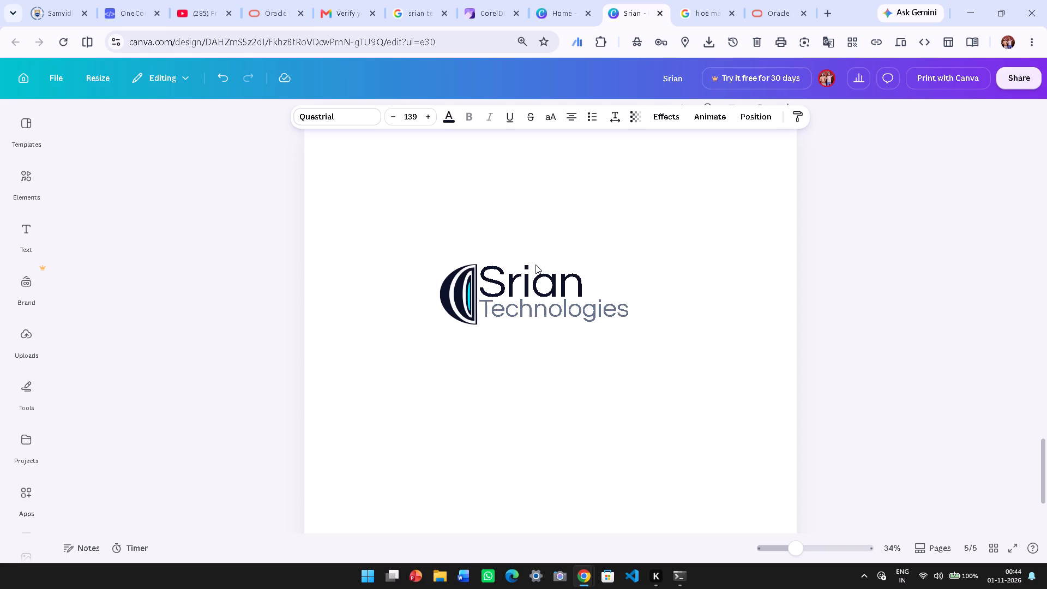
key(Right)
Nudge the "Technologies" line down to open up the spacing beneath "Srian".
click(524, 317)
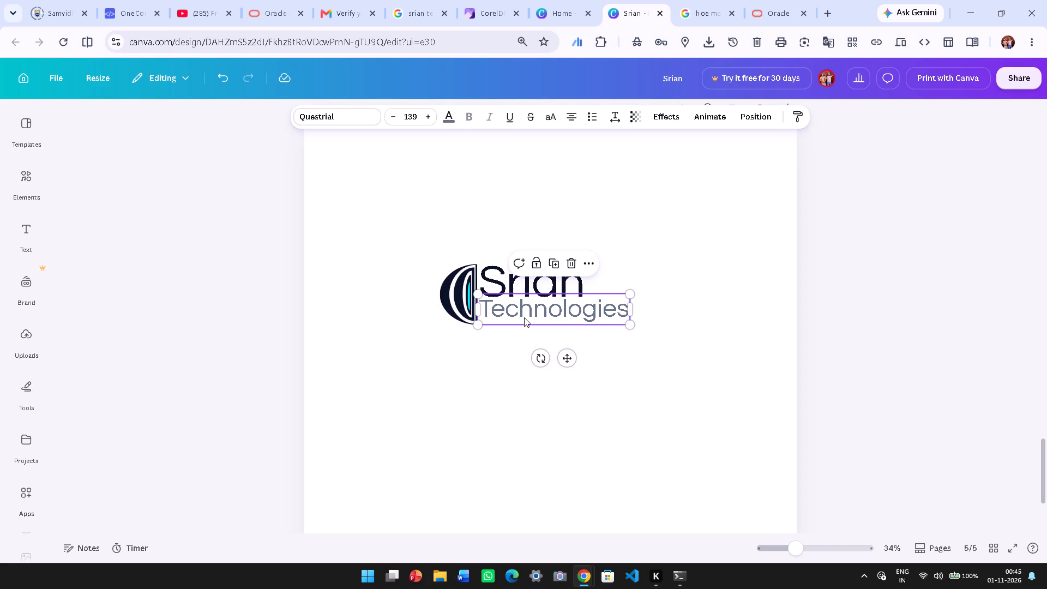
key(Down)
key(Down)
key(Down)
key(Down)
key(Down)
key(Down)
key(Down)
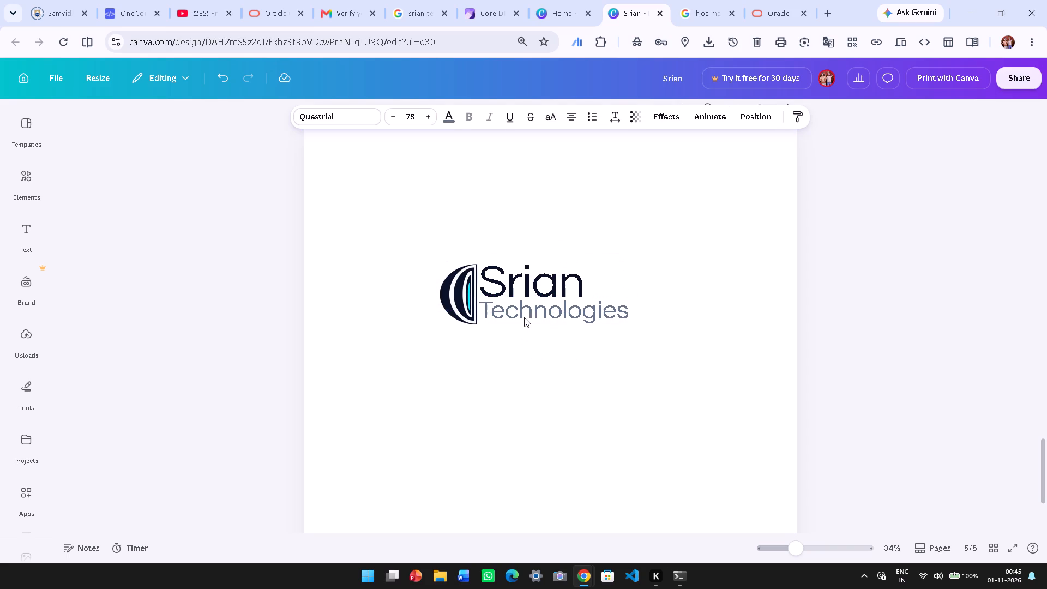
key(Down)
key(Down)
key(Down)
key(Down)
key(Down)
key(Down)
key(Down)
key(Down)
key(Down)
key(Down)
key(Down)
key(Down)
key(Down)
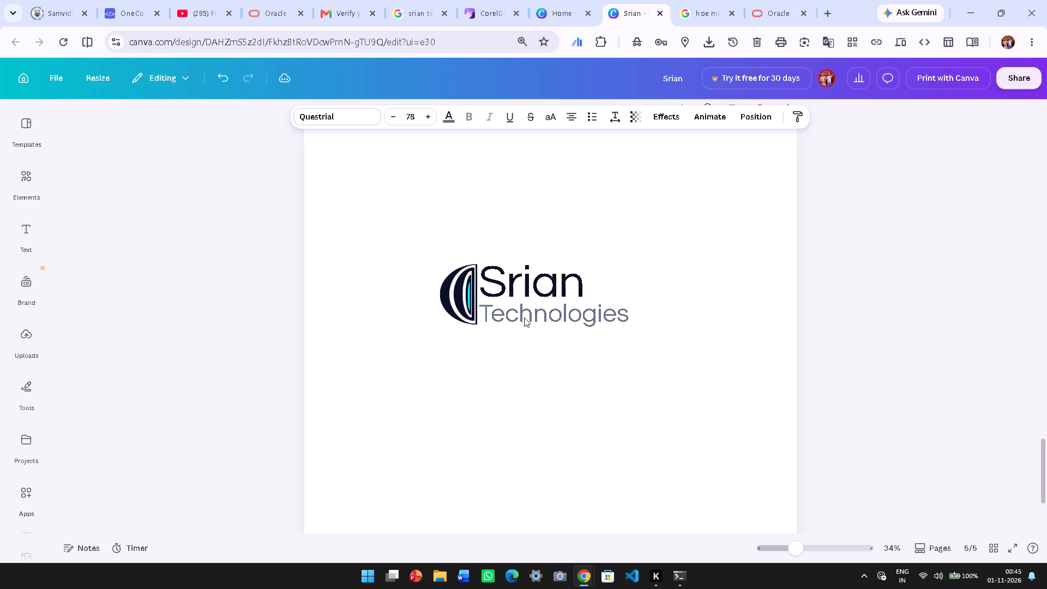
key(Up)
Fine-tune the horizontal position of "Technologies" so that its start lines up with "Srian".
key(Left)
key(Left)
key(Left)
key(Left)
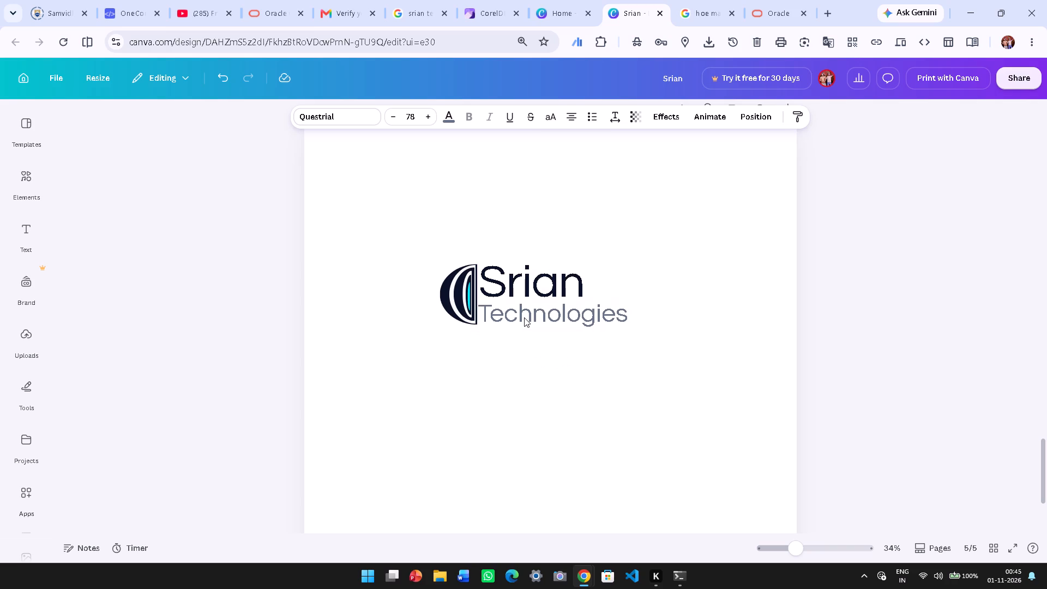
key(Right)
key(Right)
key(Right)
Duplicate the "Technologies" line of the wordmark.
click(549, 270)
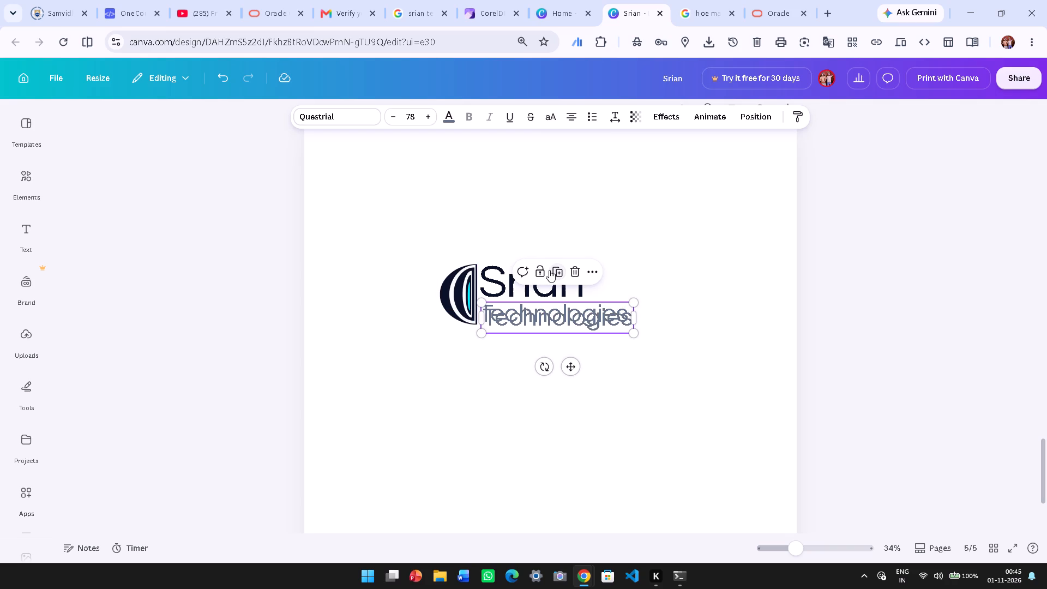
Undo the duplication of the "Technologies" line.
key(ctrl+z)
Nudge the "Srian" line slightly down towards "Technologies" and fine-tune its horizontal position.
click(504, 290)
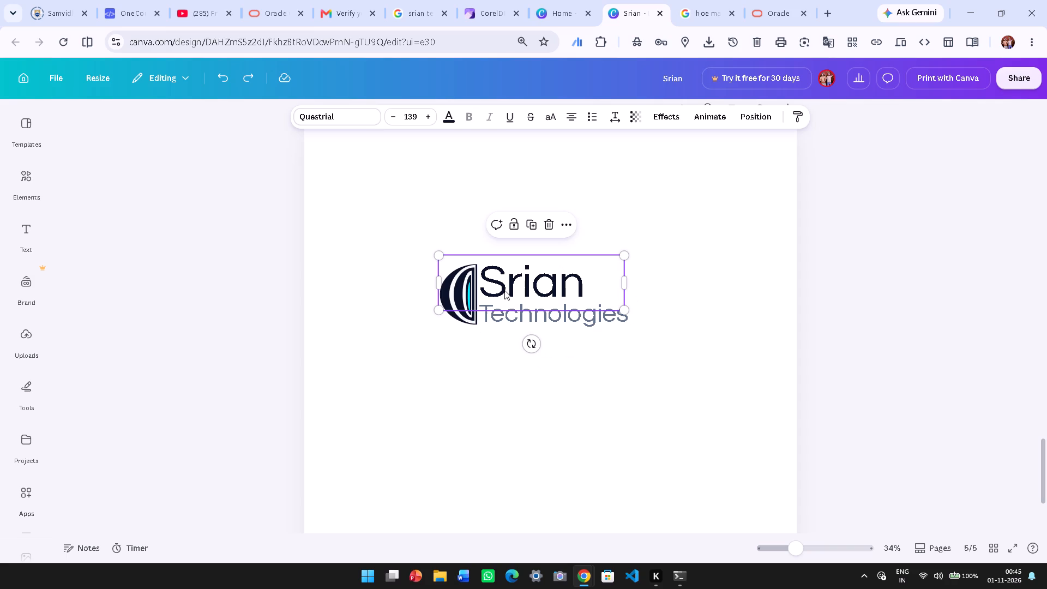
key(Down)
key(Down)
key(Left)
key(Left)
key(Left)
key(Right)
key(Right)
key(Right)
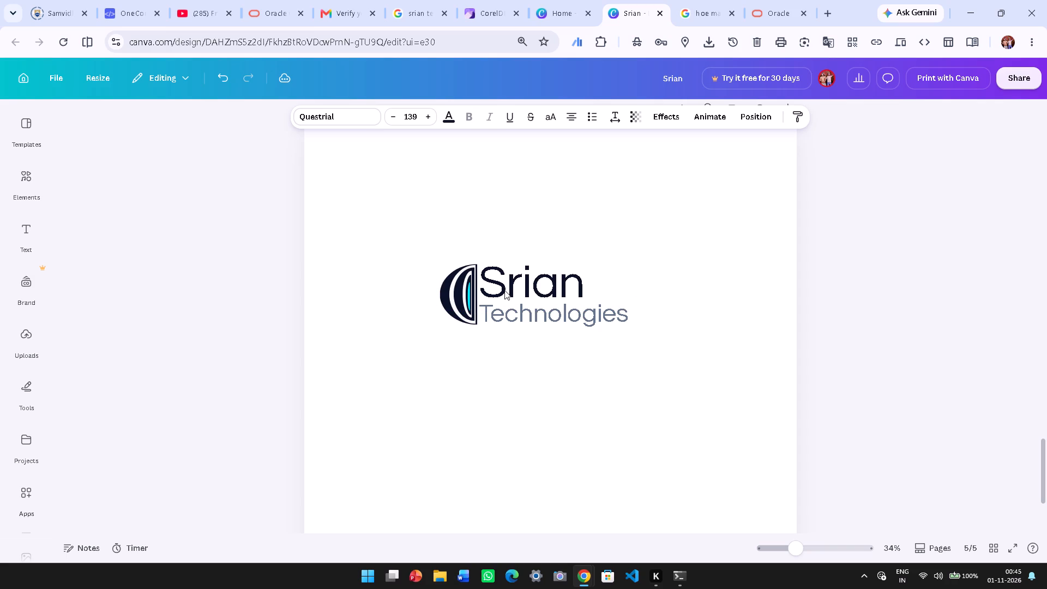
key(Right)
click(546, 367)
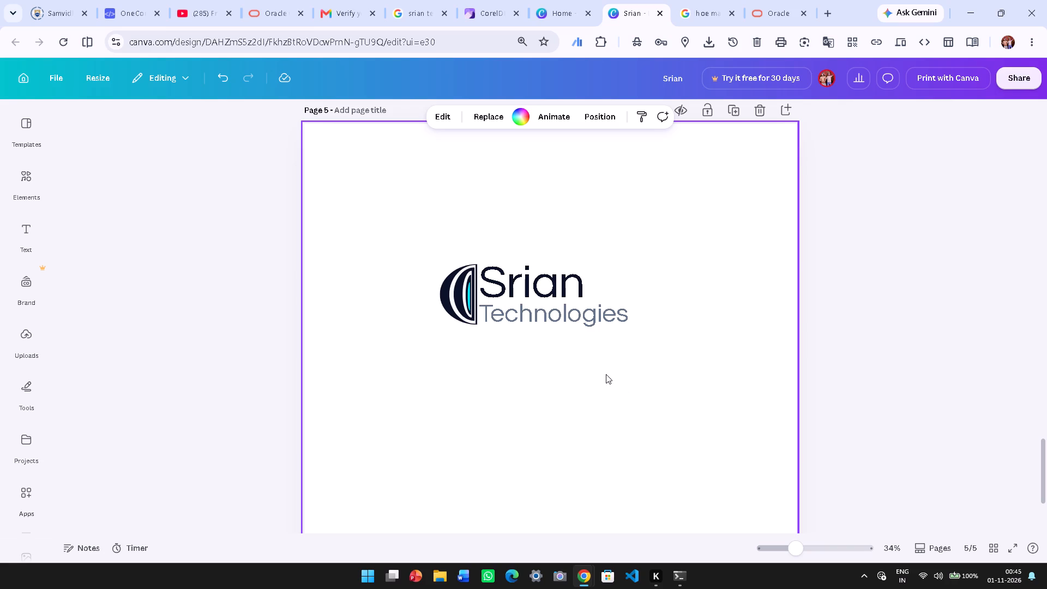
Narrow the "Srian" text box to fit its word and move it back above the start of "Technologies", slightly lower.
click(559, 293)
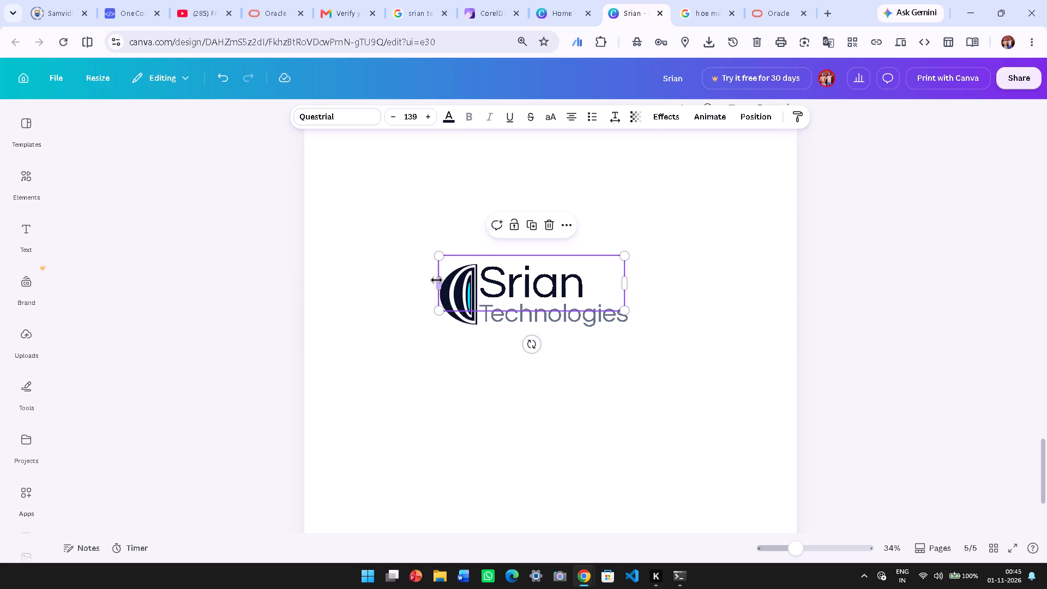
drag(435, 281, 513, 303)
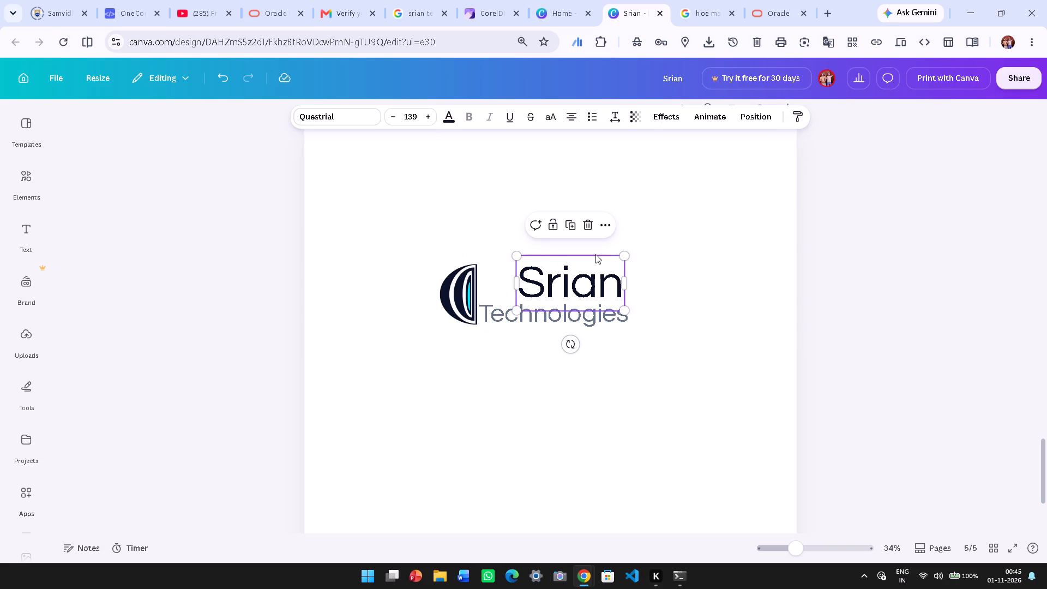
drag(591, 260, 551, 261)
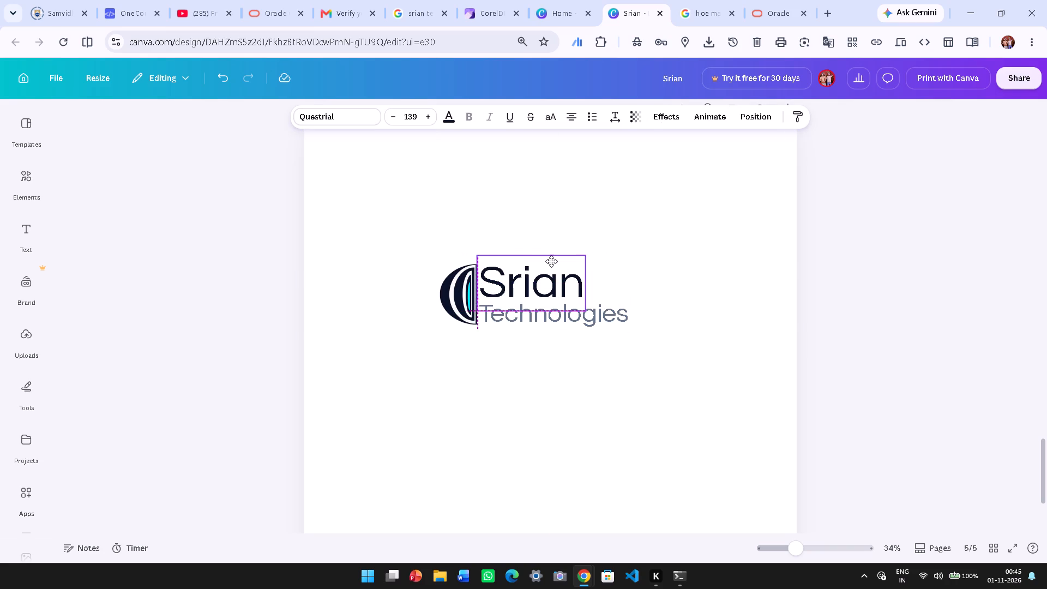
drag(551, 261, 551, 262)
click(545, 344)
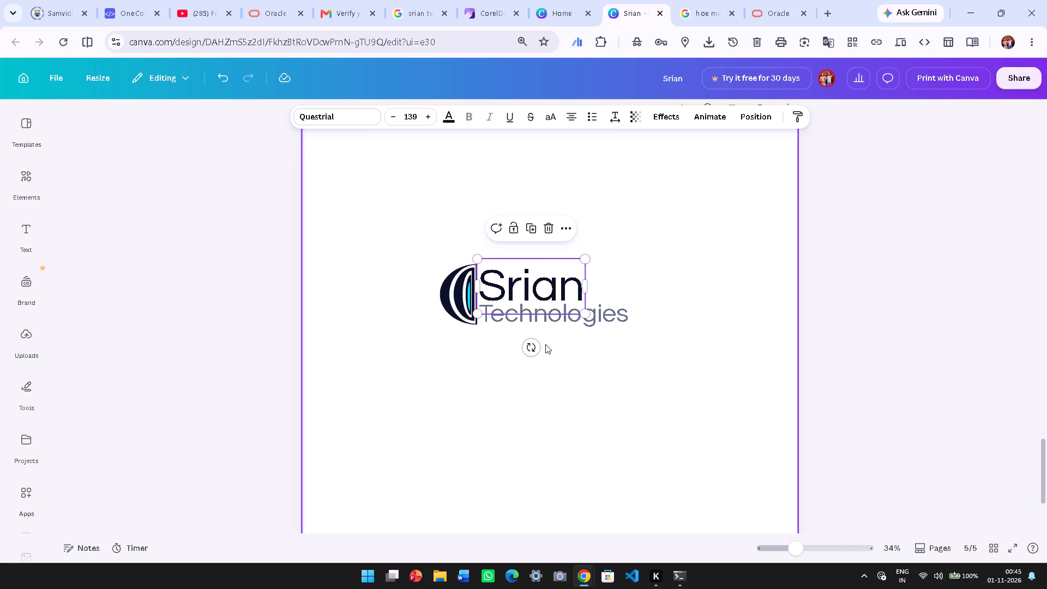
click(561, 400)
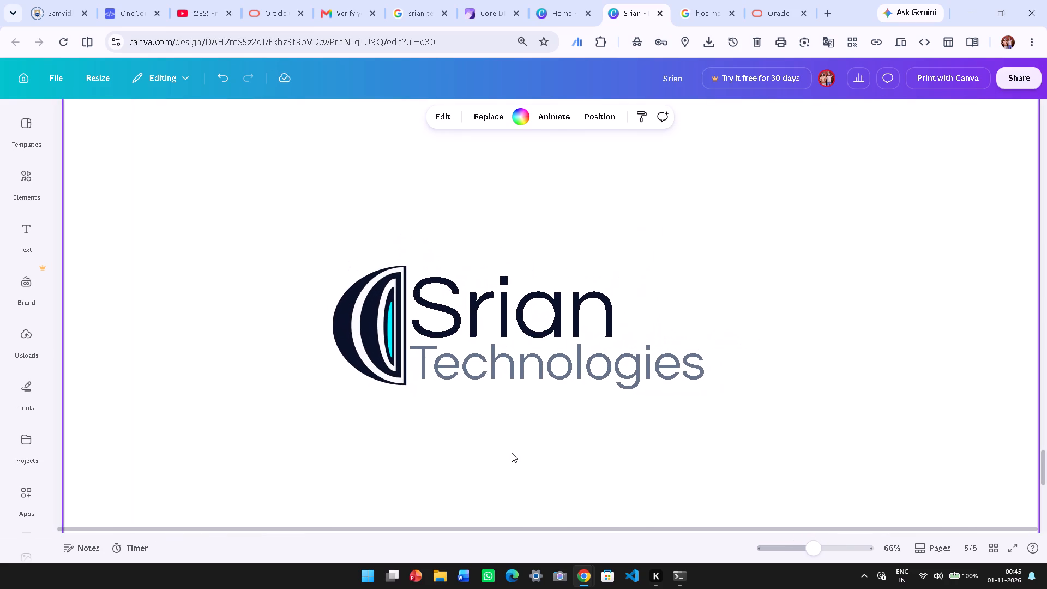
Group all the navy, off-white and cyan crescent pieces of the emblem into one object.
drag(345, 403, 322, 272)
drag(326, 266, 326, 257)
drag(372, 440, 316, 266)
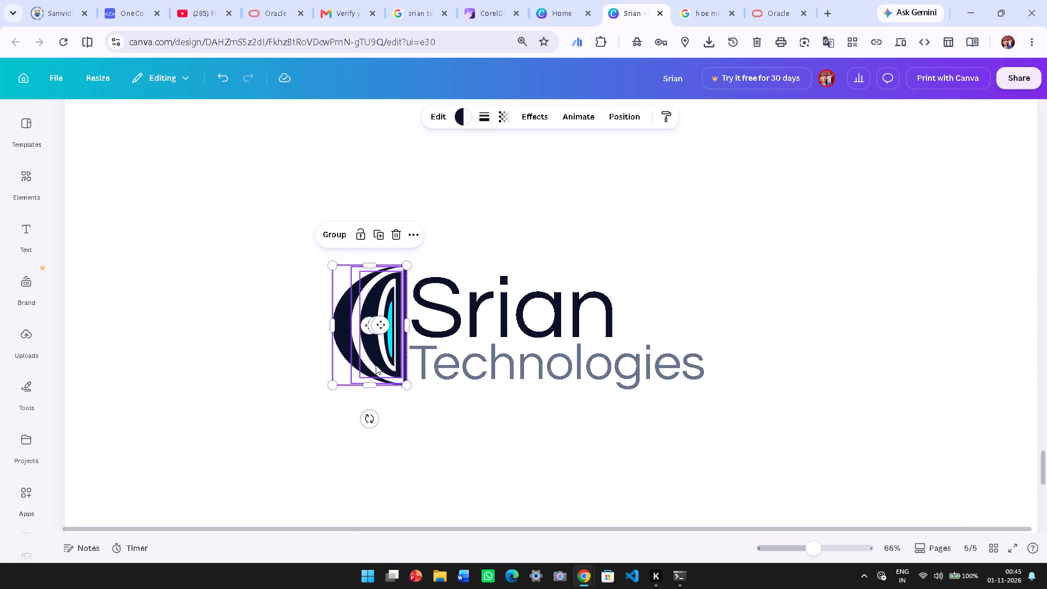
click(395, 440)
drag(400, 436, 368, 291)
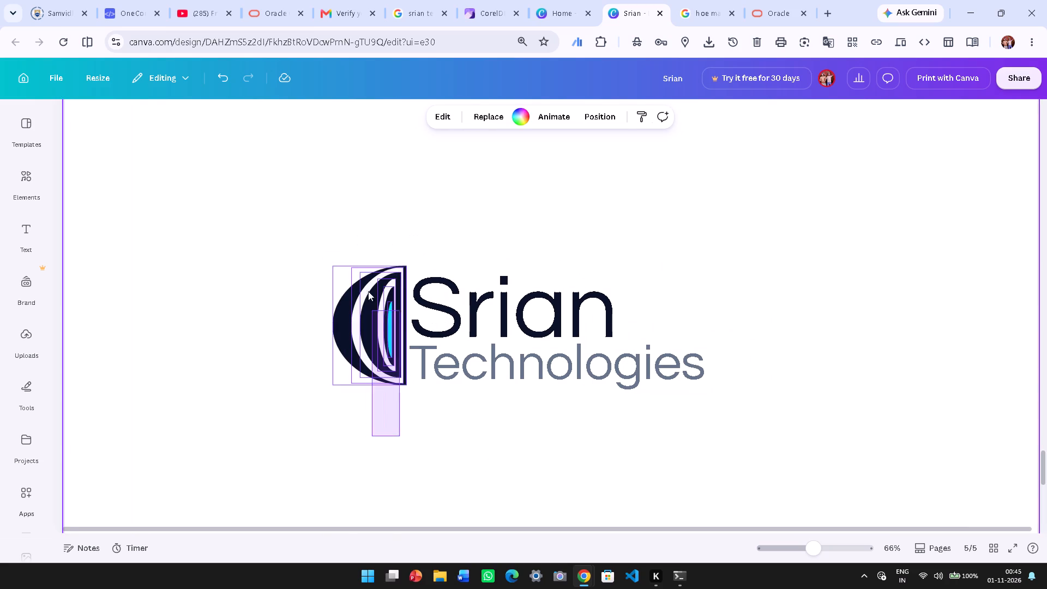
drag(368, 291, 311, 214)
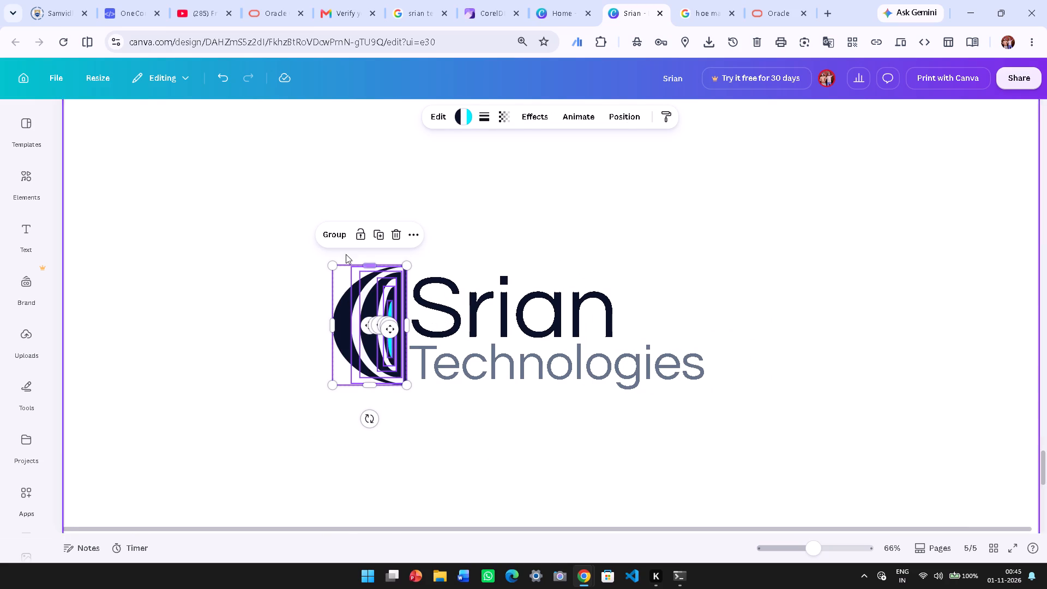
click(342, 245)
click(343, 242)
Scale the grouped emblem down slightly to suit the height of the two-line wordmark and place it close beside the text.
drag(382, 334, 364, 328)
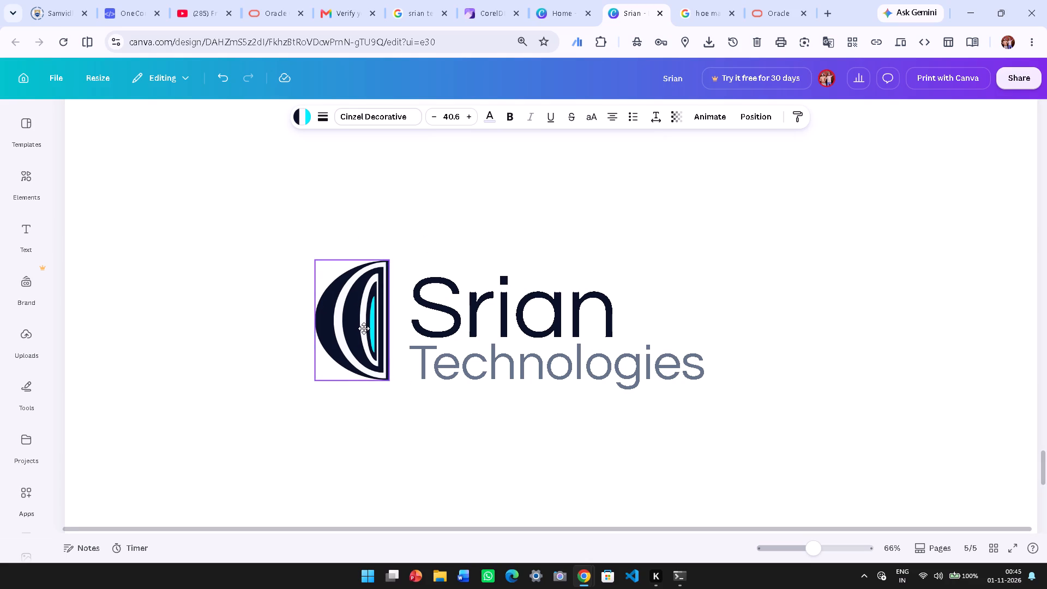
drag(364, 328, 376, 338)
click(425, 429)
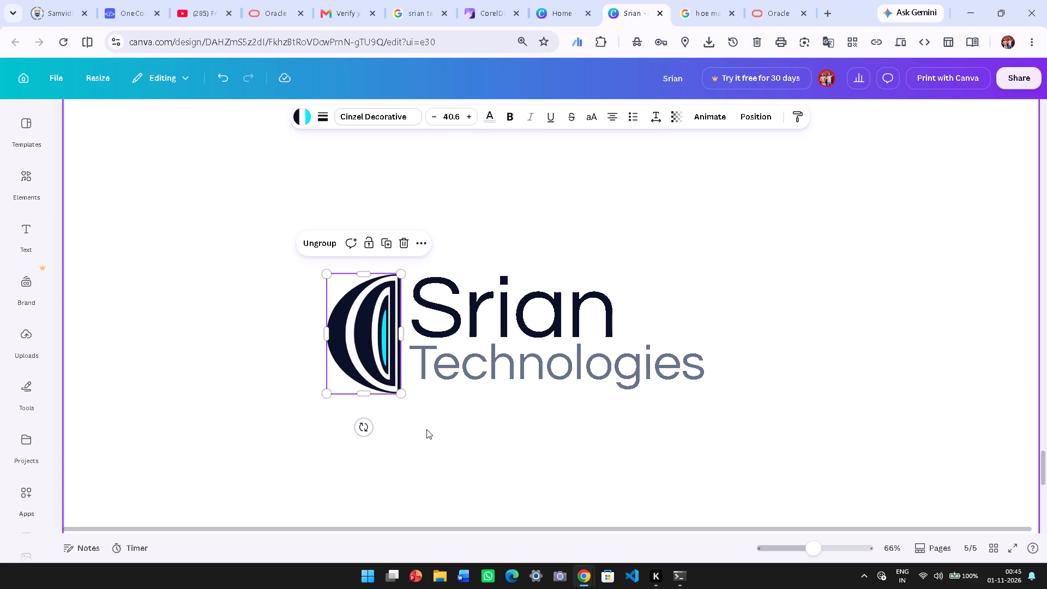
ctrl+scroll(442, 420, down, 2)
click(423, 375)
click(437, 395)
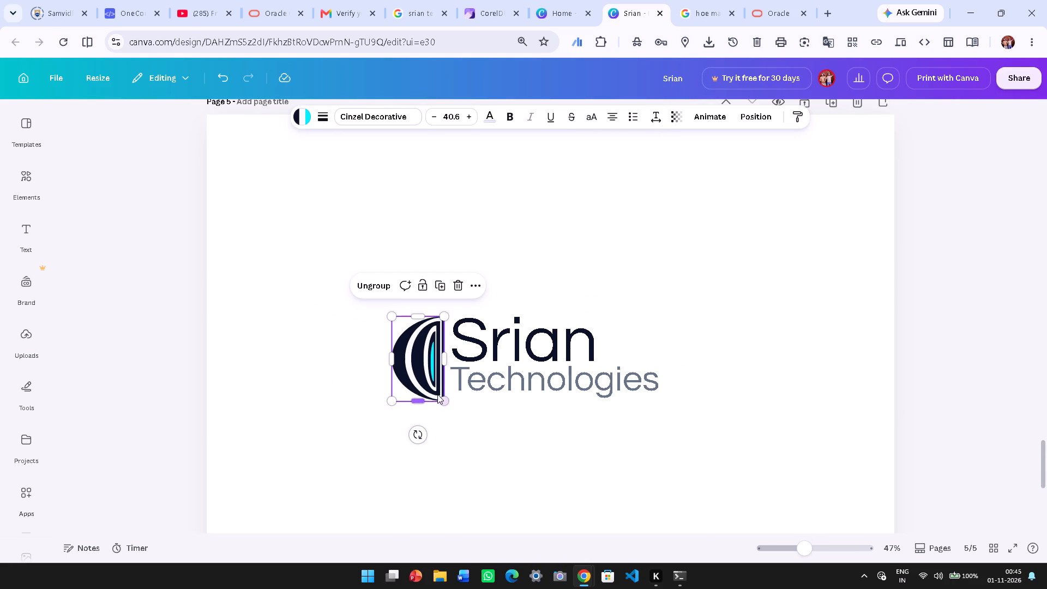
drag(443, 400, 438, 394)
click(457, 417)
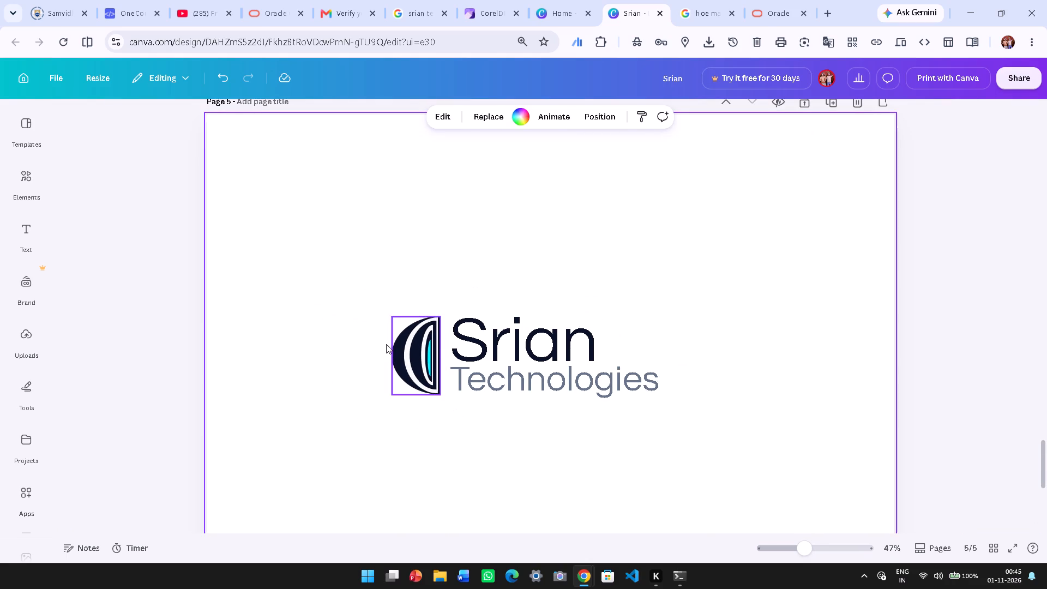
drag(399, 341, 404, 349)
drag(448, 400, 441, 392)
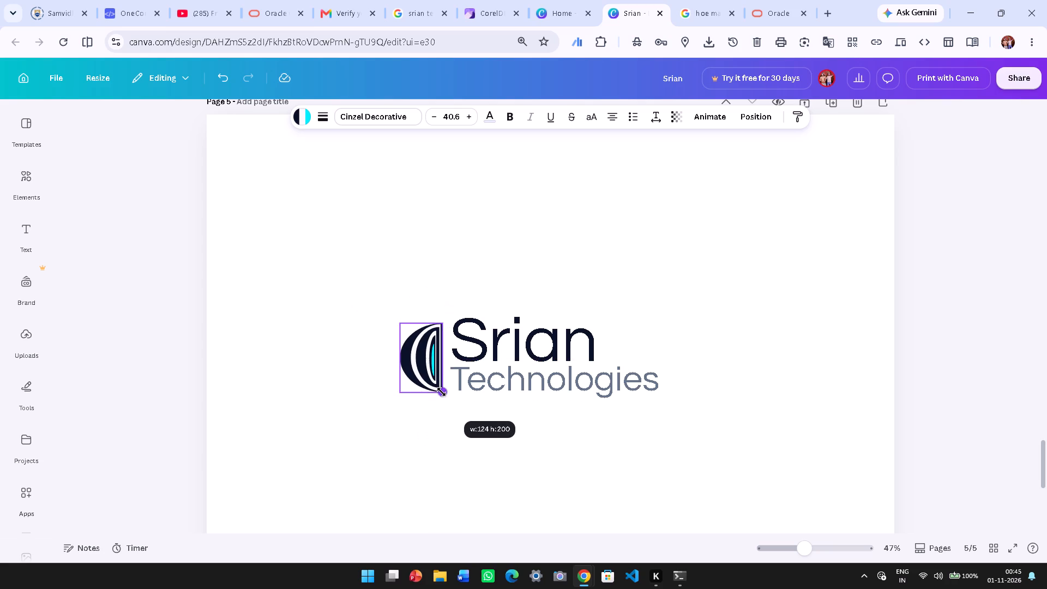
drag(441, 392, 447, 394)
click(479, 438)
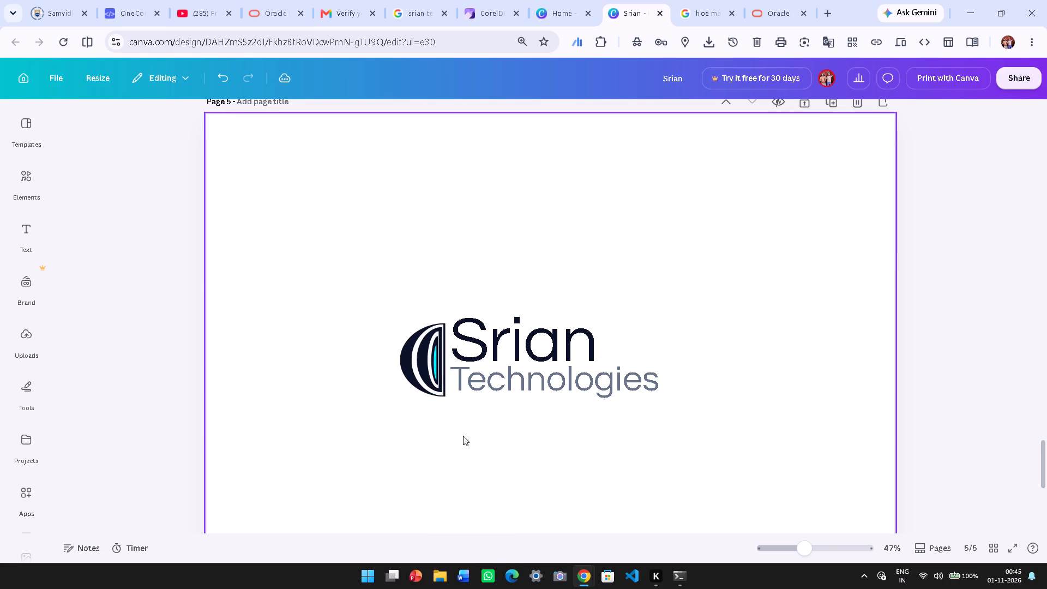
click(425, 381)
click(506, 424)
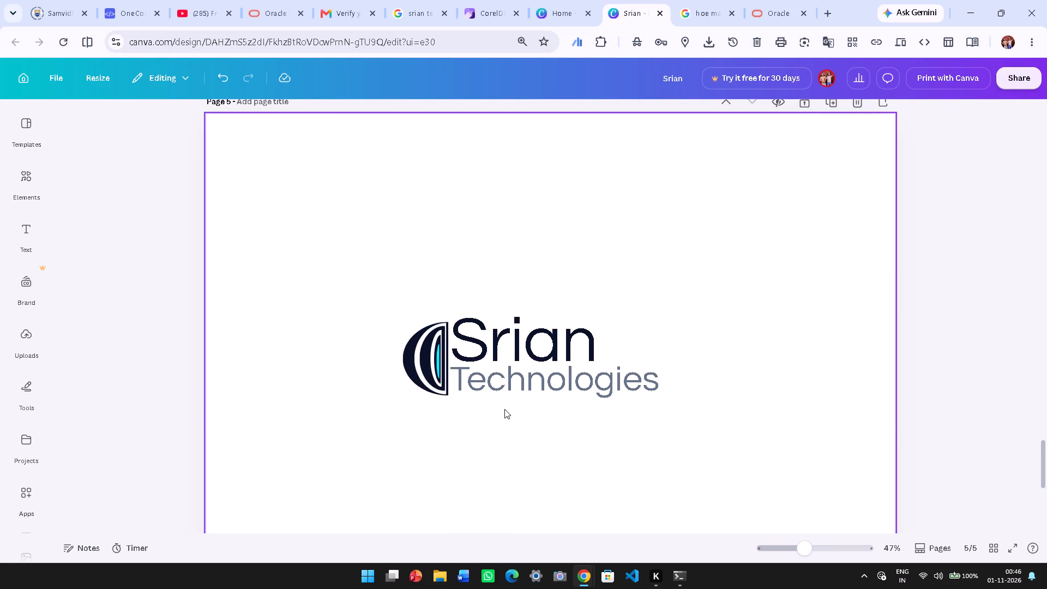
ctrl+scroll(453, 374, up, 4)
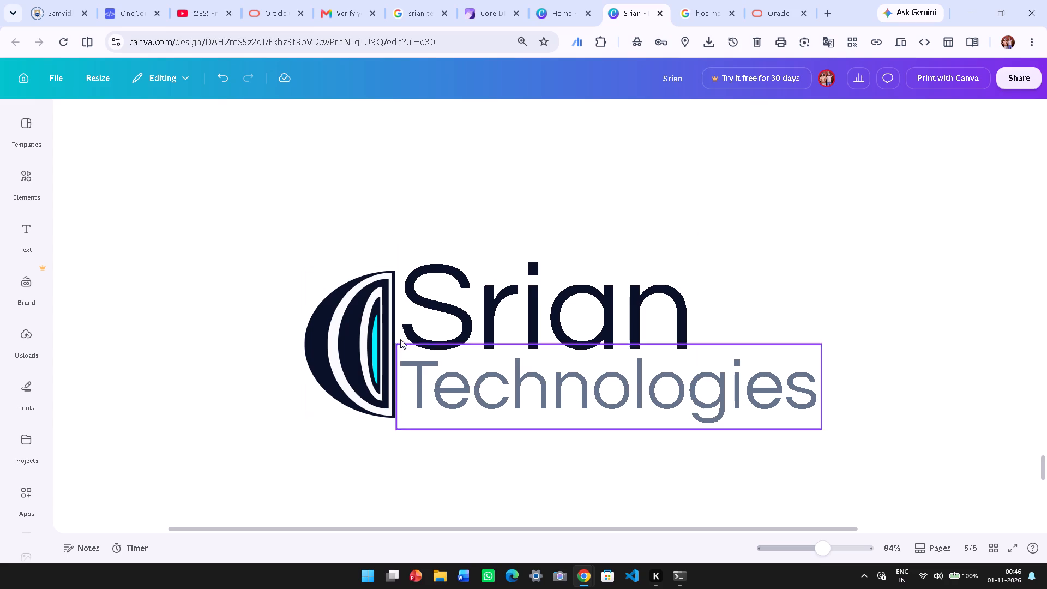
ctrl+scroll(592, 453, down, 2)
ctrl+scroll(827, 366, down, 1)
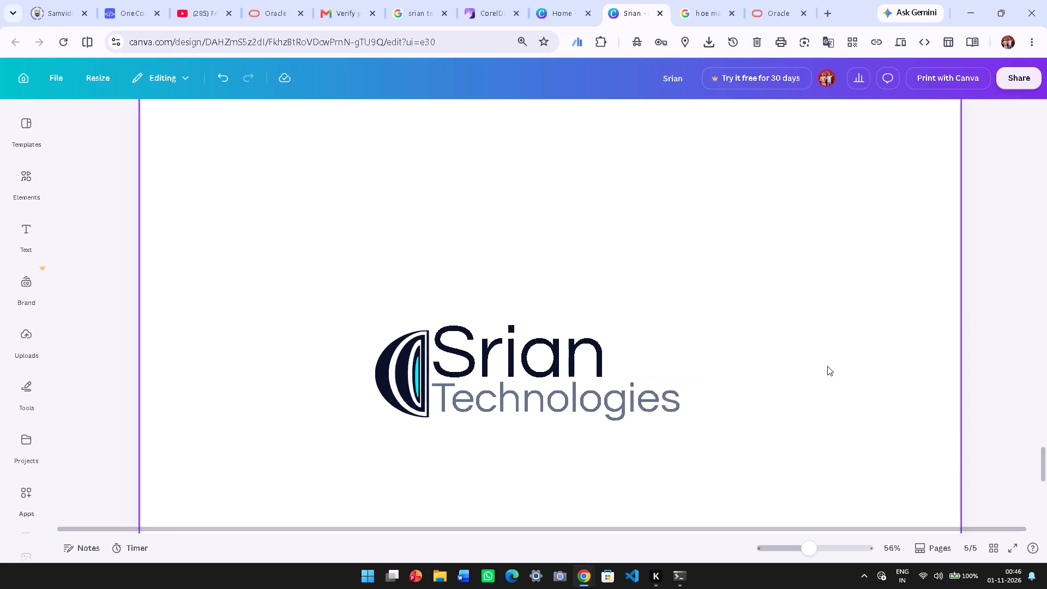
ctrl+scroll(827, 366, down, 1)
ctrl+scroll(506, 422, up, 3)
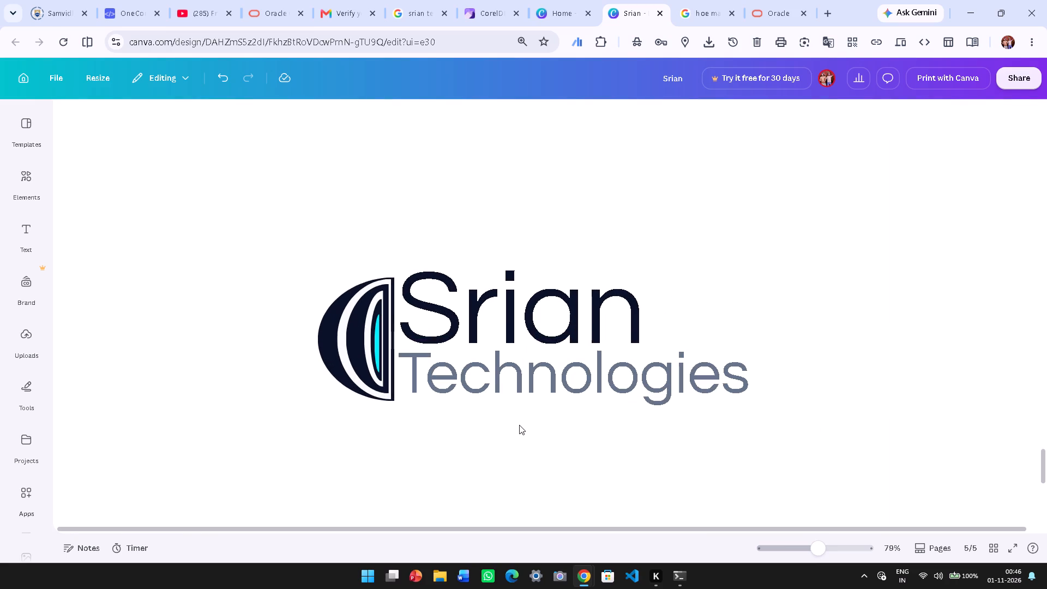
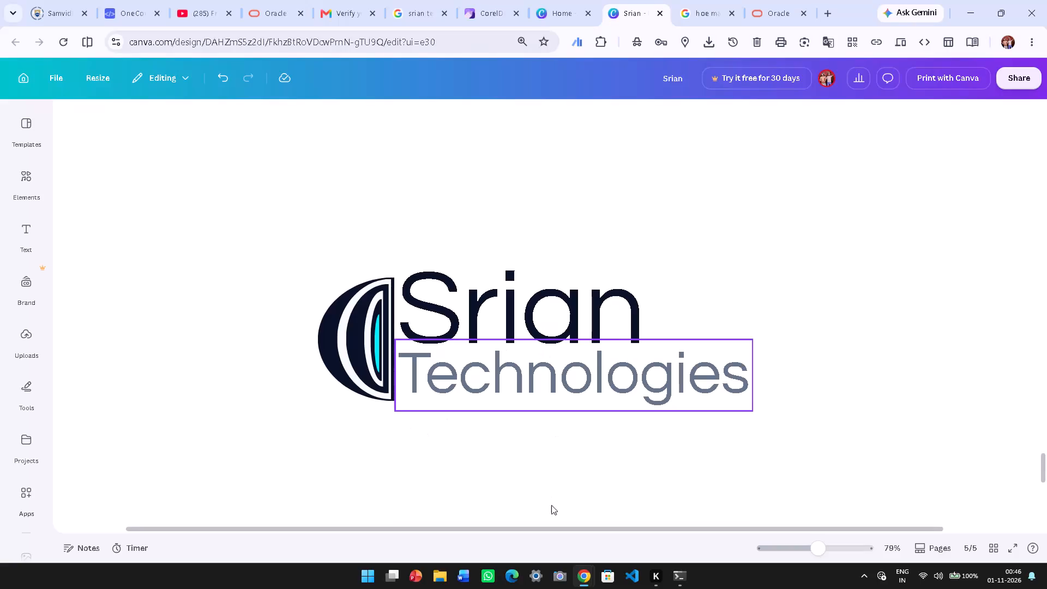
Review the Srian Technologies logo variants across the design's pages and examine the page 5 logo up close.
scroll(498, 460, down, 2)
scroll(498, 460, up, 6)
ctrl+scroll(498, 460, down, 7)
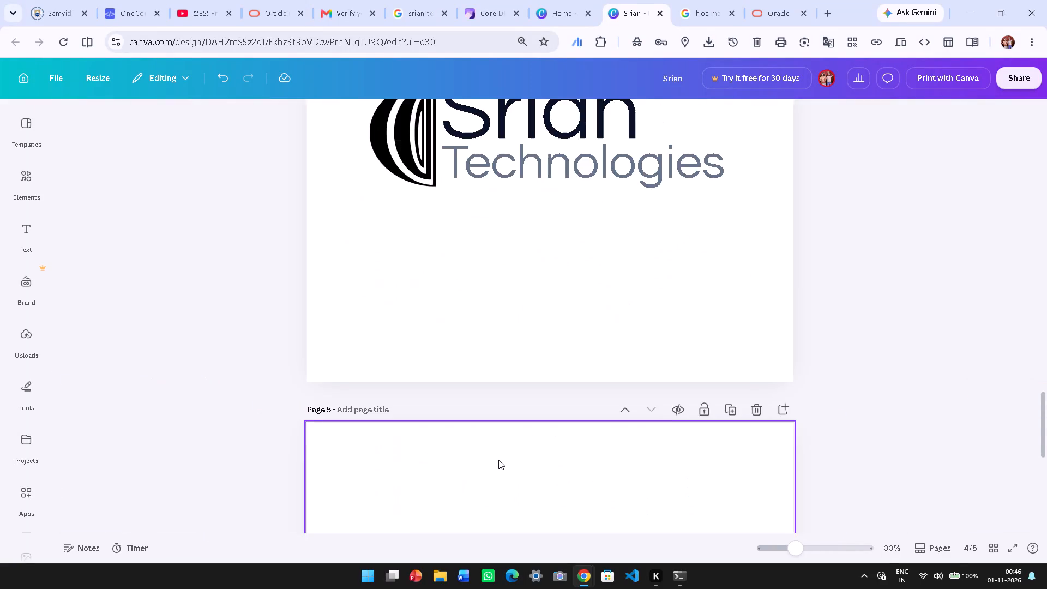
scroll(498, 460, down, 10)
scroll(498, 460, up, 10)
scroll(498, 460, down, 1)
scroll(498, 460, up, 1)
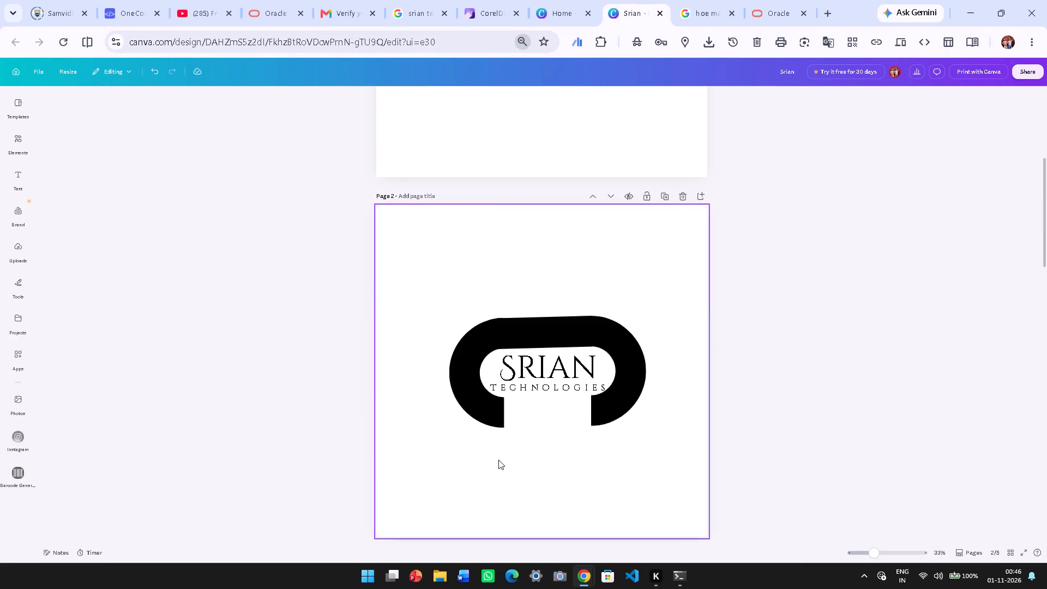
scroll(498, 460, up, 5)
scroll(498, 460, down, 16)
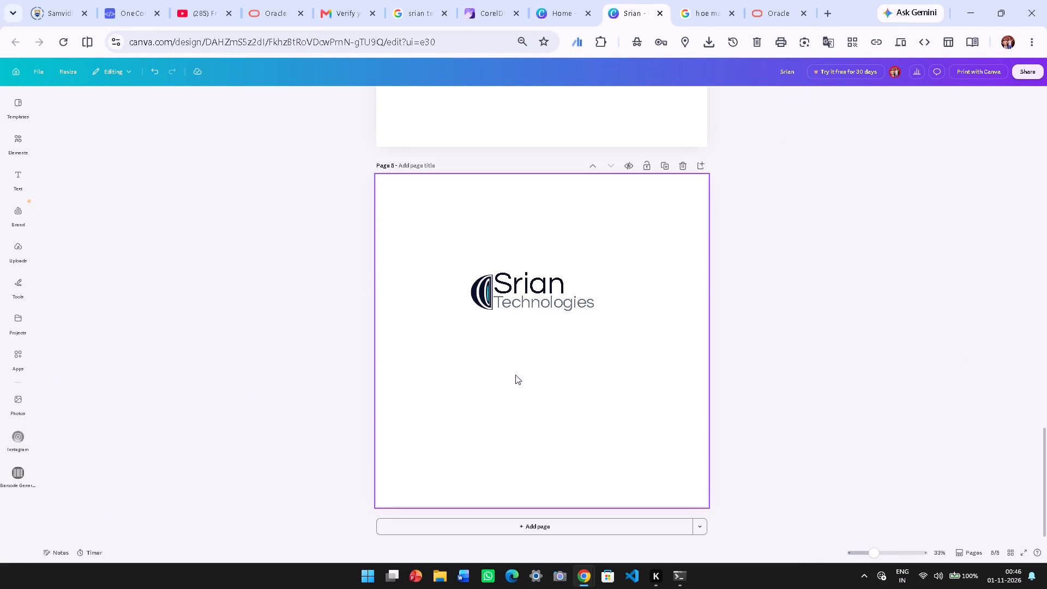
ctrl+scroll(511, 304, up, 8)
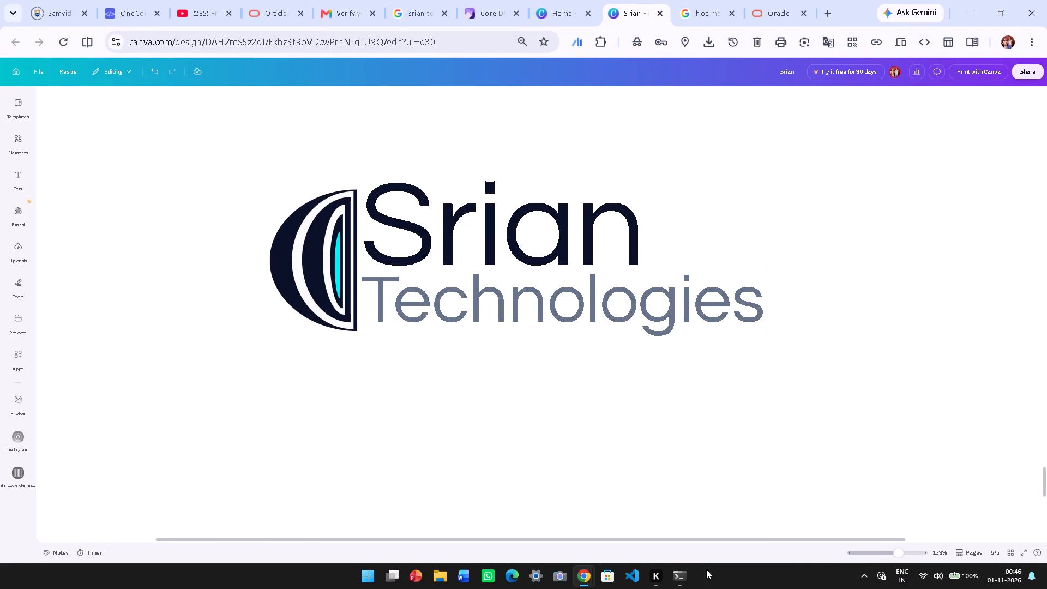
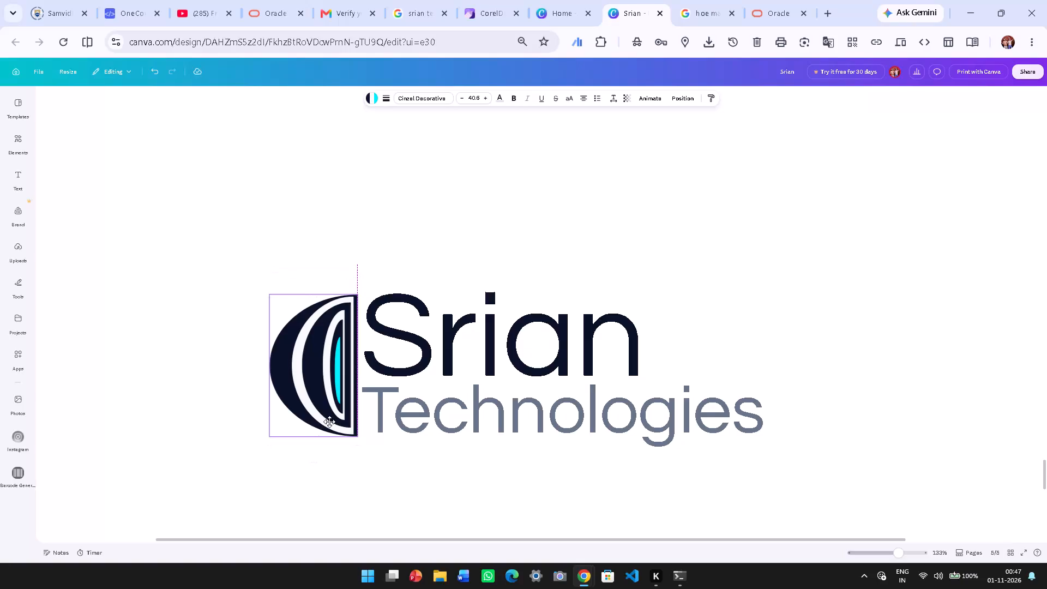
Examine the page 5 logo up close and at full-page scale.
click(432, 504)
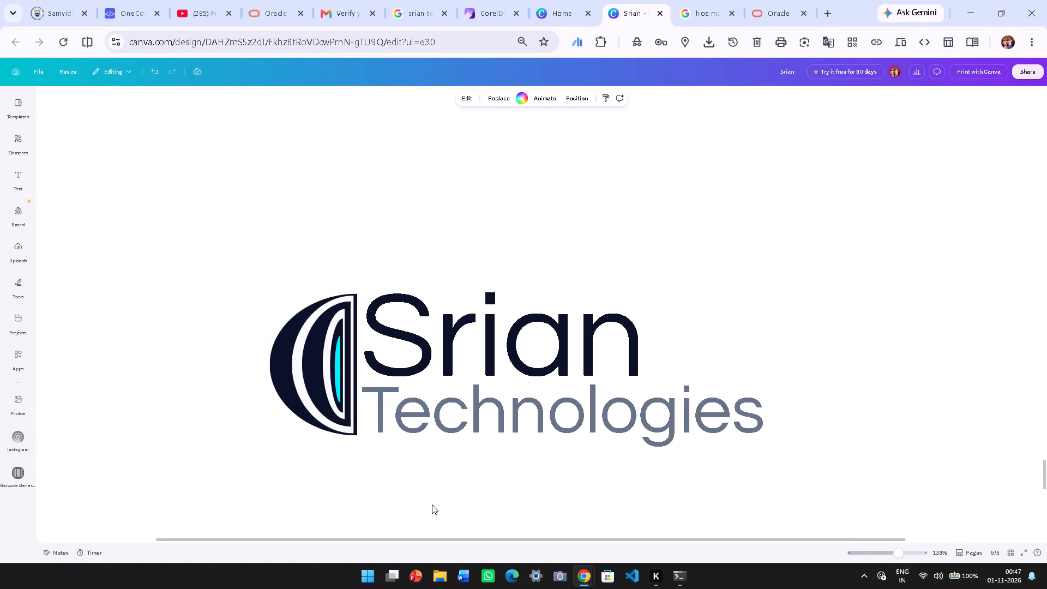
ctrl+click(436, 223)
ctrl+scroll(174, 207, up, 4)
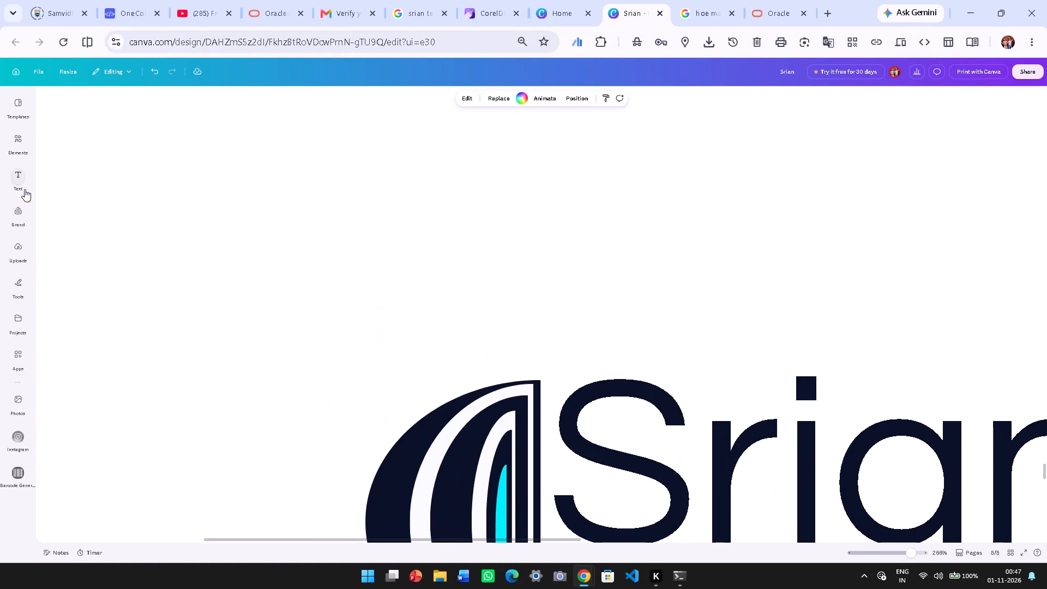
ctrl+scroll(25, 189, up, 2)
scroll(213, 261, down, 3)
ctrl+scroll(509, 352, down, 4)
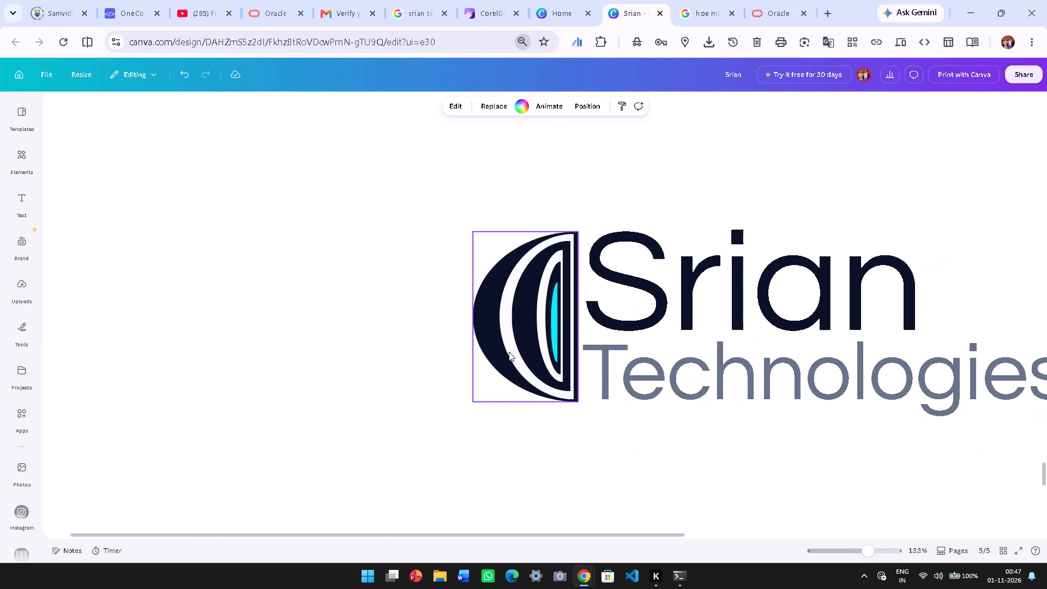
ctrl+scroll(467, 394, down, 6)
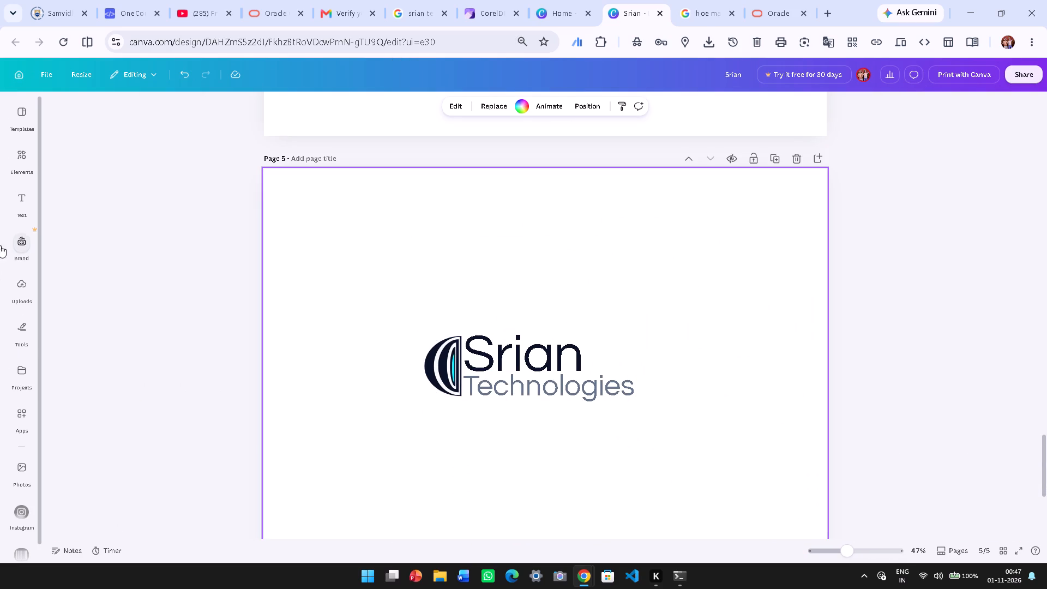
Reset the browser's page zoom to 100%.
ctrl+scroll(2, 232, up, 5)
ctrl+scroll(455, 291, down, 2)
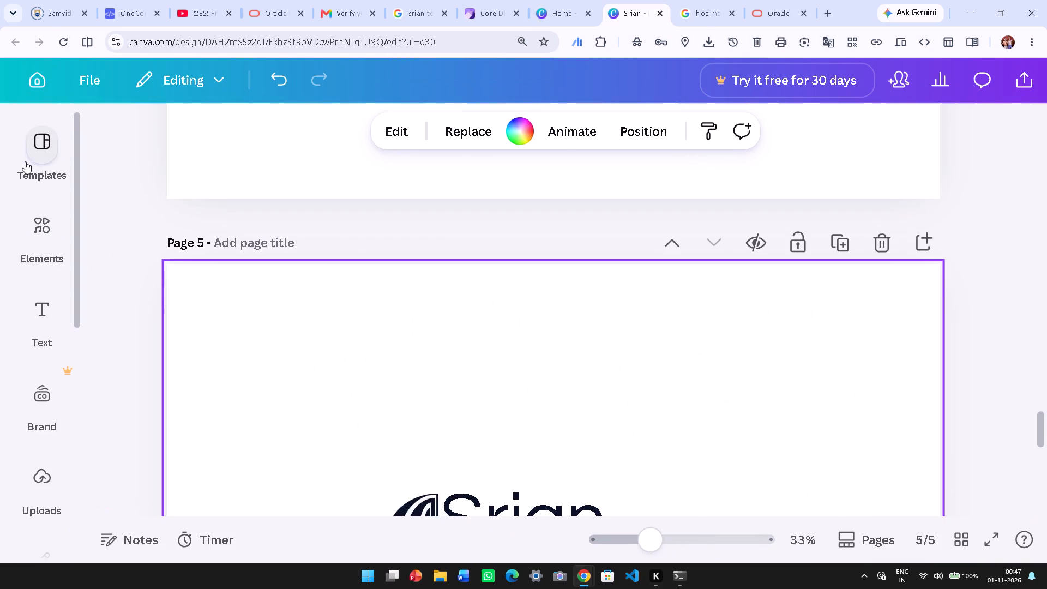
ctrl+scroll(25, 161, down, 2)
click(502, 74)
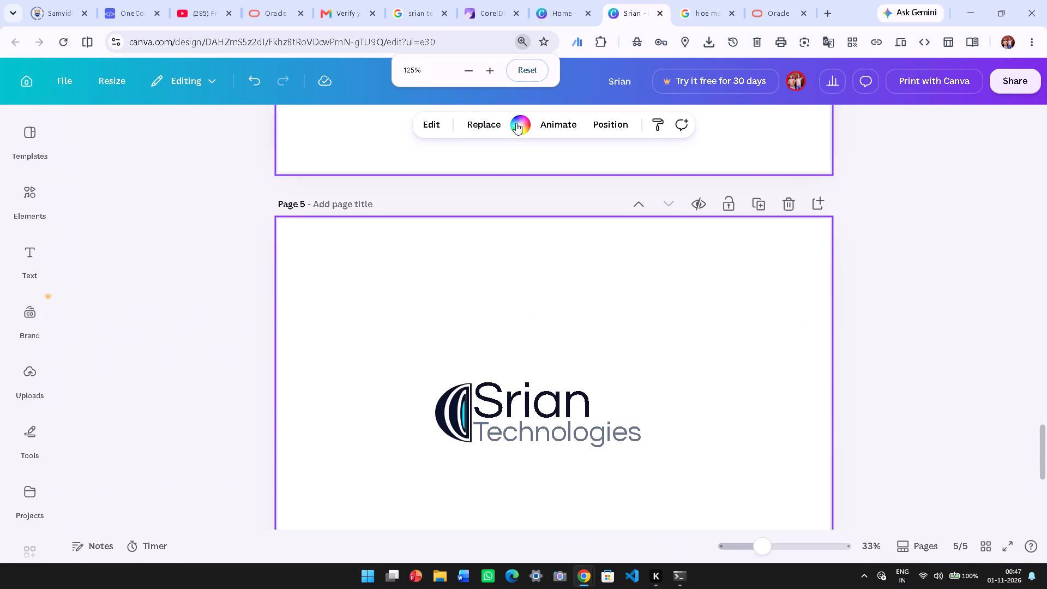
click(534, 70)
Enlarge the striped half-oval emblem on page 5 proportionally and move it further left in the logo.
ctrl+scroll(545, 365, up, 2)
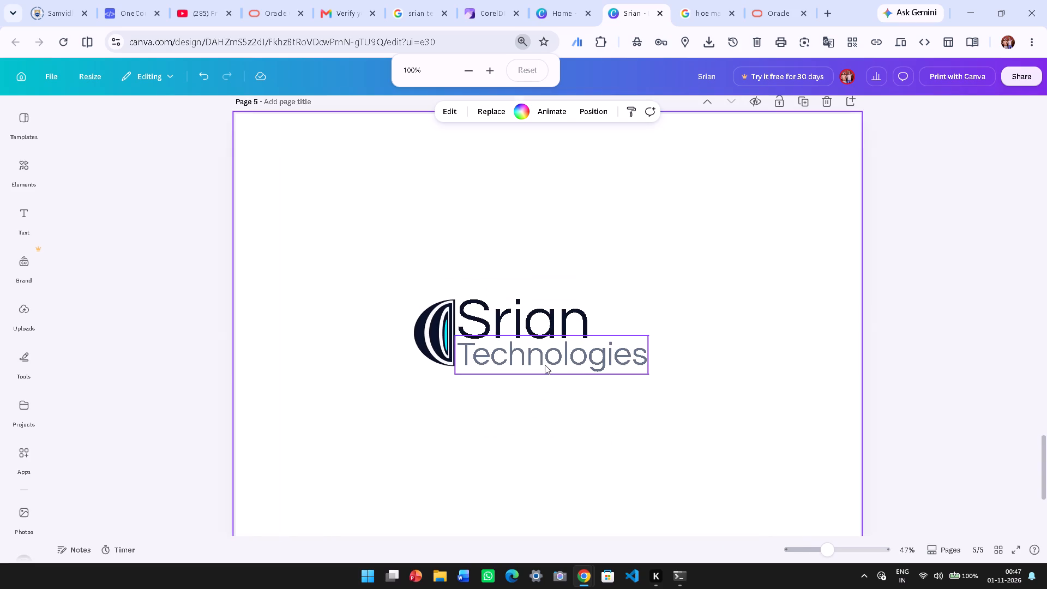
click(663, 304)
ctrl+scroll(518, 322, up, 4)
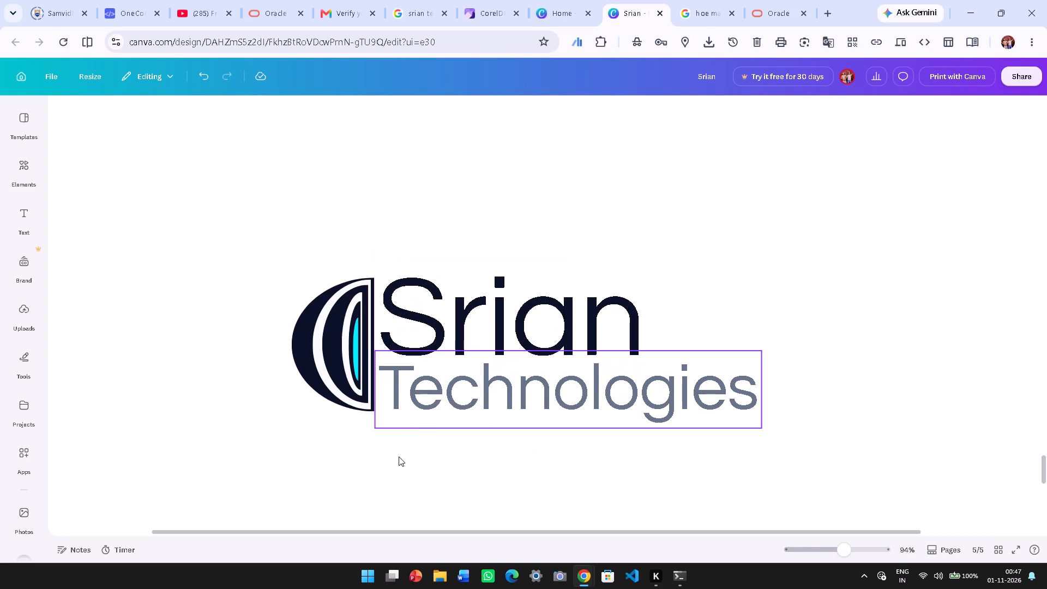
click(399, 456)
click(320, 358)
drag(370, 414, 381, 424)
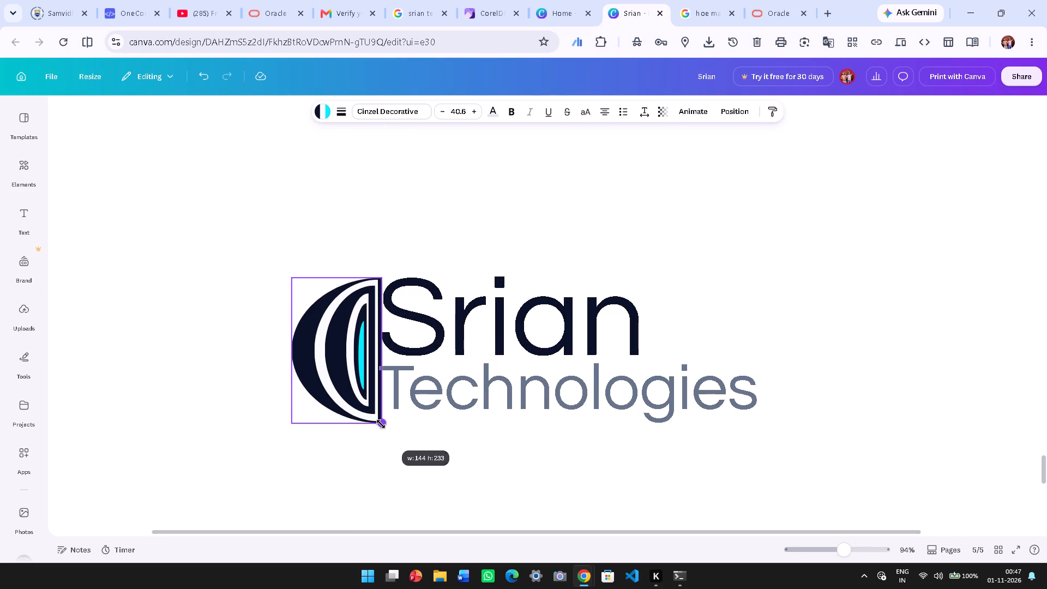
drag(381, 424, 394, 448)
drag(374, 417, 332, 411)
click(332, 411)
Move the "Srian" text close beside the enlarged emblem and scale it up to font size 161.
click(497, 304)
drag(495, 304, 465, 293)
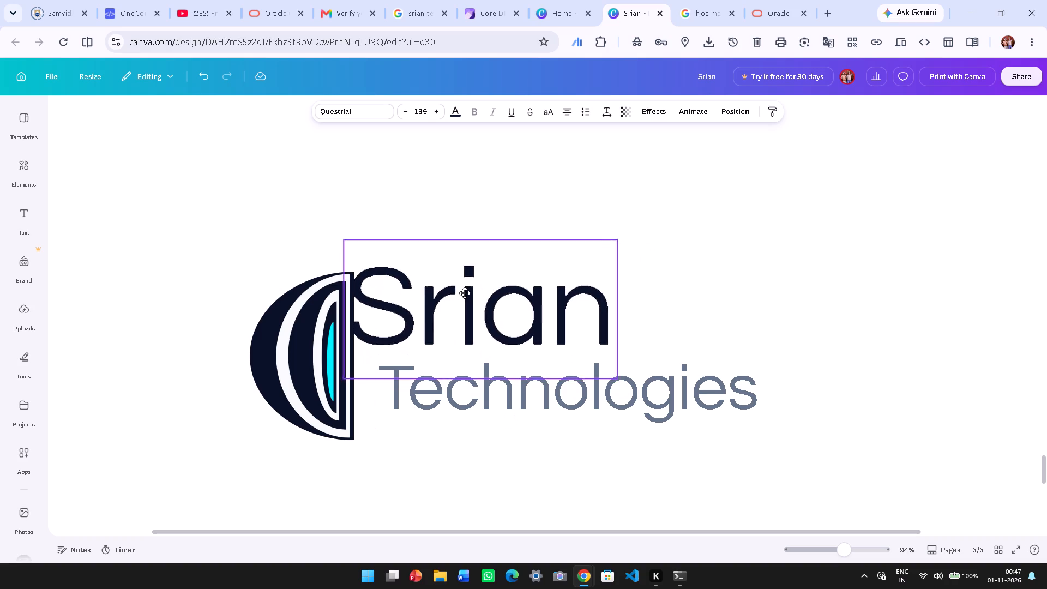
drag(465, 293, 471, 296)
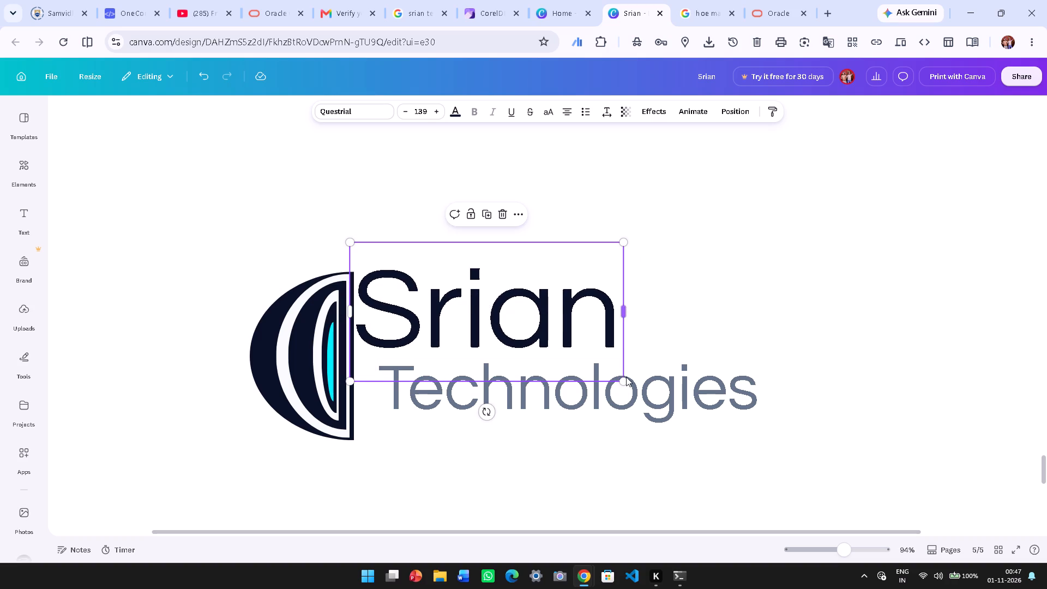
drag(627, 382, 666, 407)
click(681, 460)
Move the "Technologies" text beneath "Srian" beside the emblem's straight edge and enlarge it to font size 89.1.
click(681, 402)
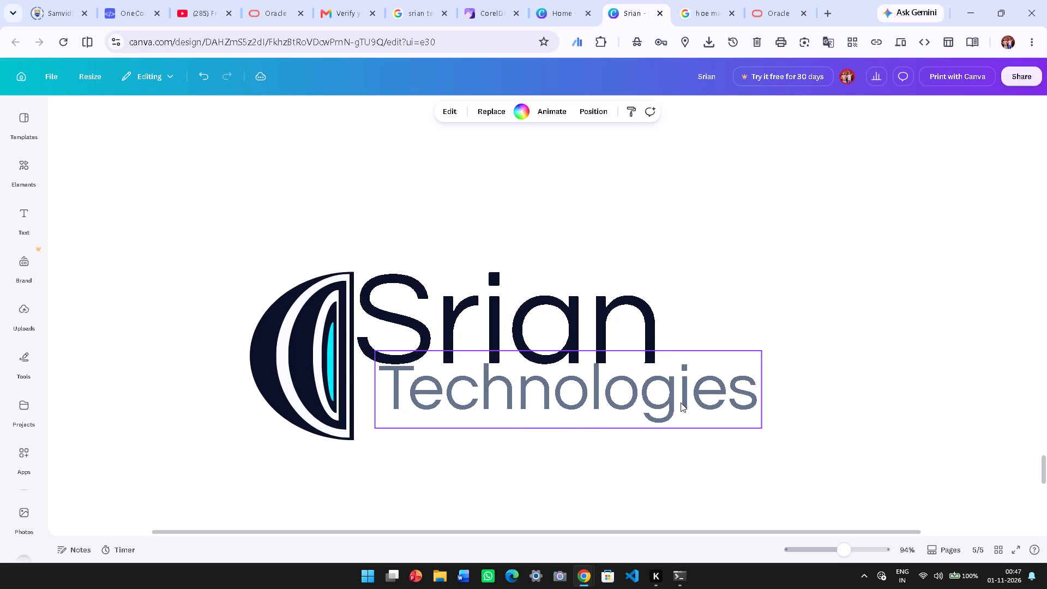
drag(674, 399, 655, 426)
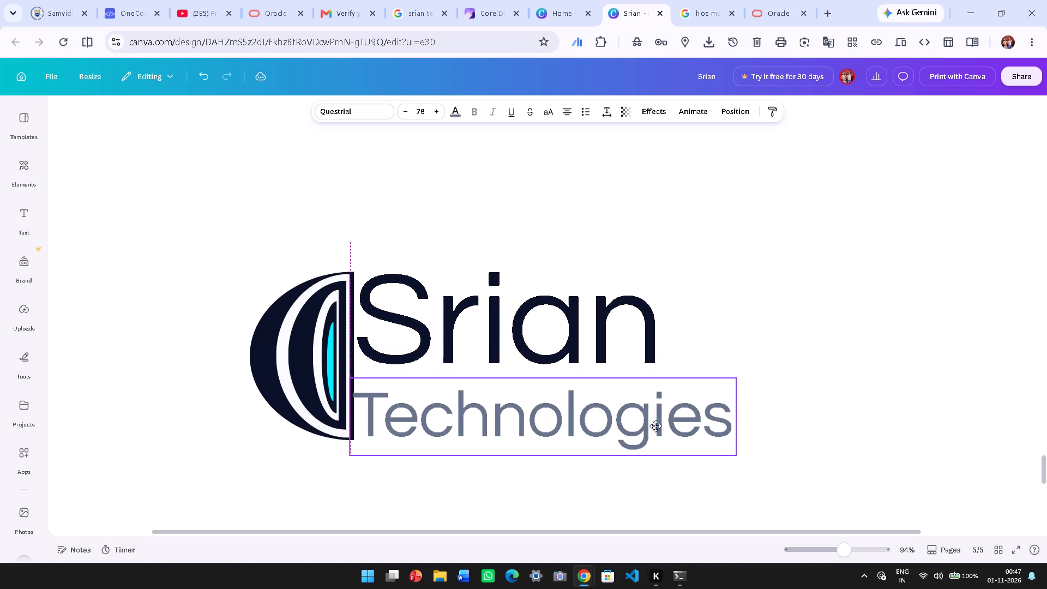
drag(655, 426, 654, 427)
drag(741, 381, 745, 379)
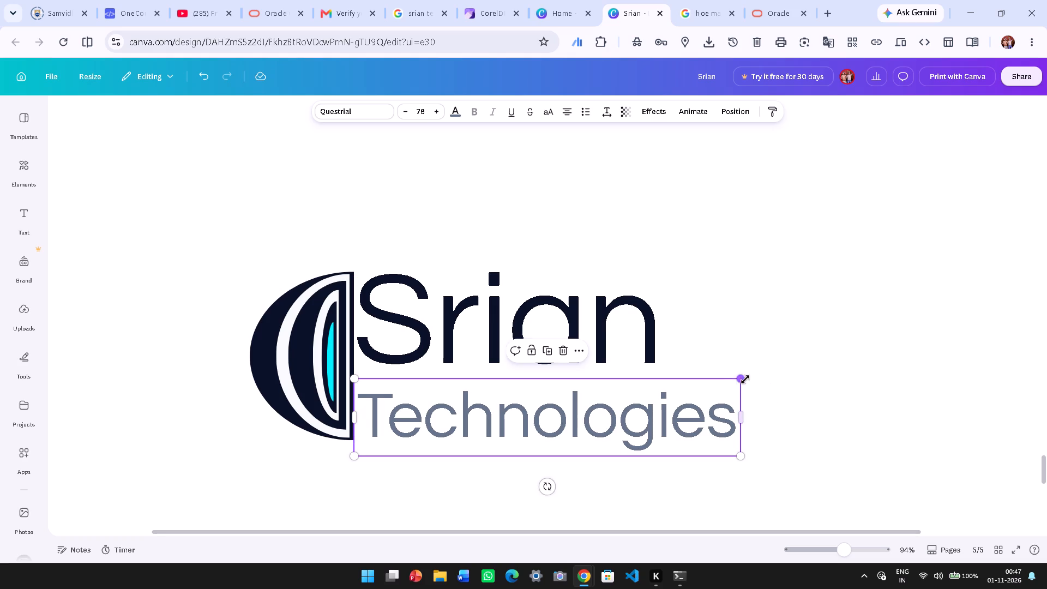
drag(745, 379, 797, 376)
click(638, 411)
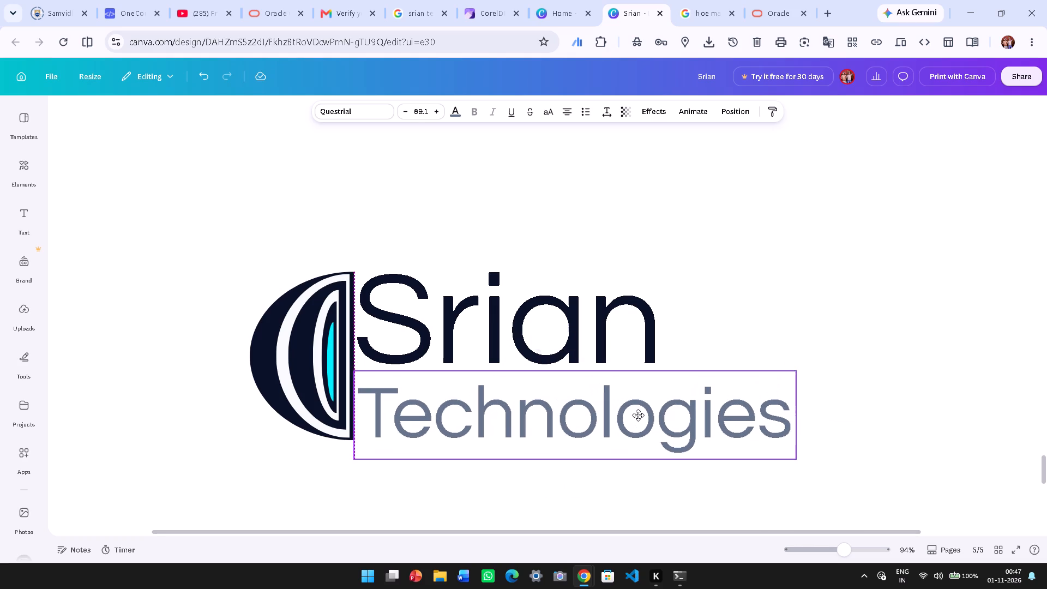
click(638, 415)
click(420, 492)
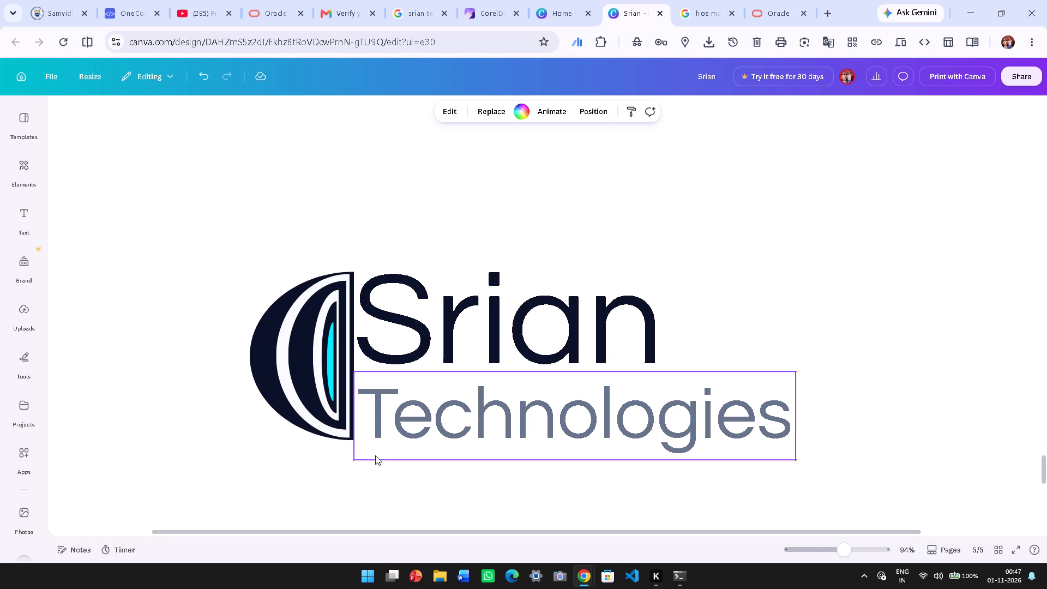
click(400, 438)
click(324, 496)
Enlarge the "Srian" text a little more and shift it slightly up and away from the emblem.
click(435, 330)
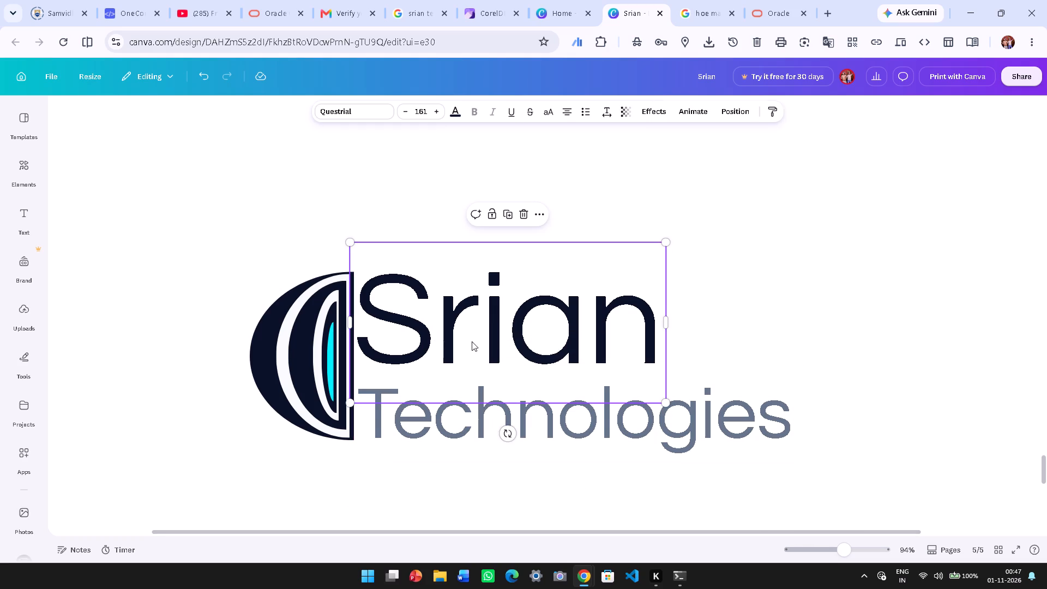
drag(666, 404, 696, 417)
drag(555, 342, 556, 336)
click(772, 245)
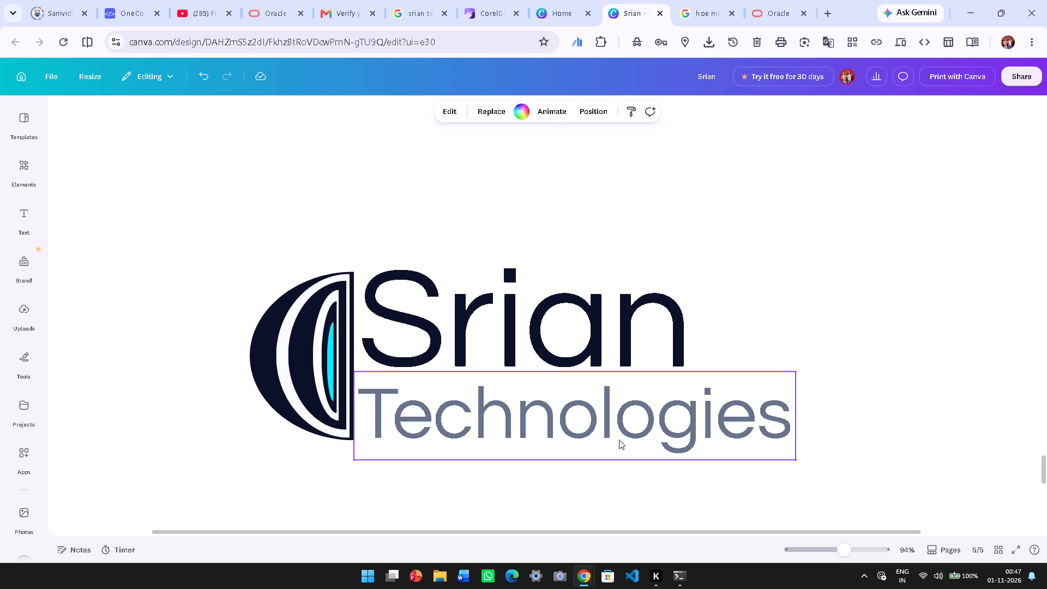
Move the "Technologies" text slightly up to tighten the gap beneath "Srian".
drag(576, 412, 572, 402)
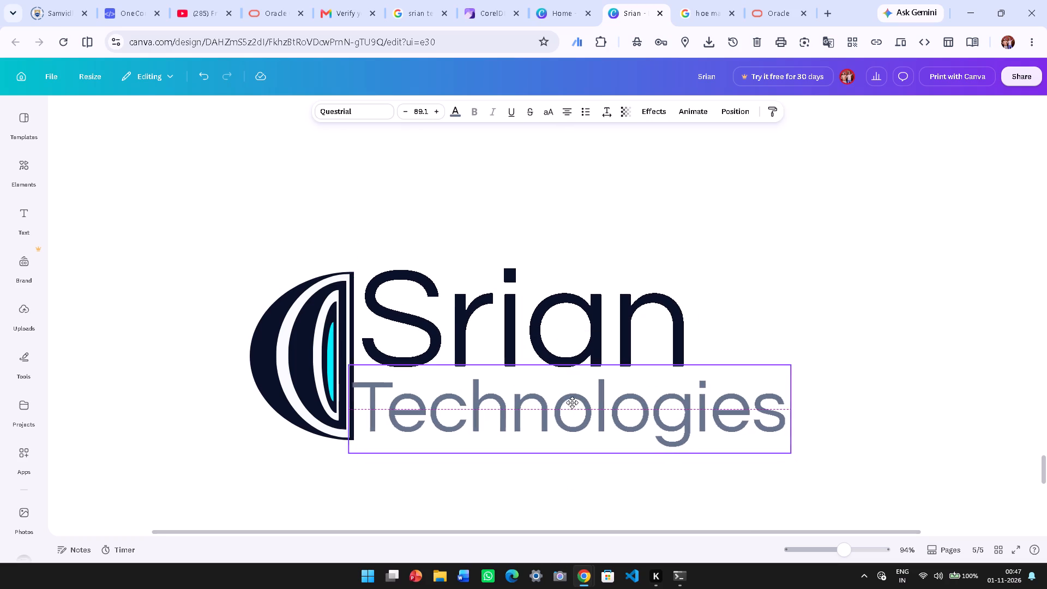
drag(572, 402, 576, 402)
click(755, 264)
Shrink the striped emblem slightly to widen its gap from the wordmark.
ctrl+scroll(263, 363, down, 2)
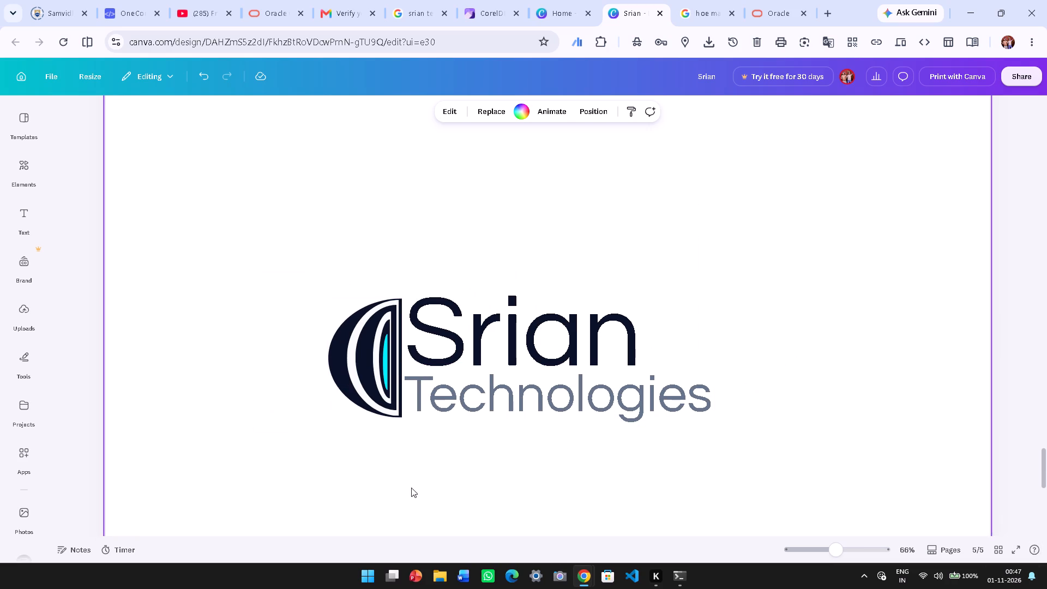
click(375, 373)
click(401, 418)
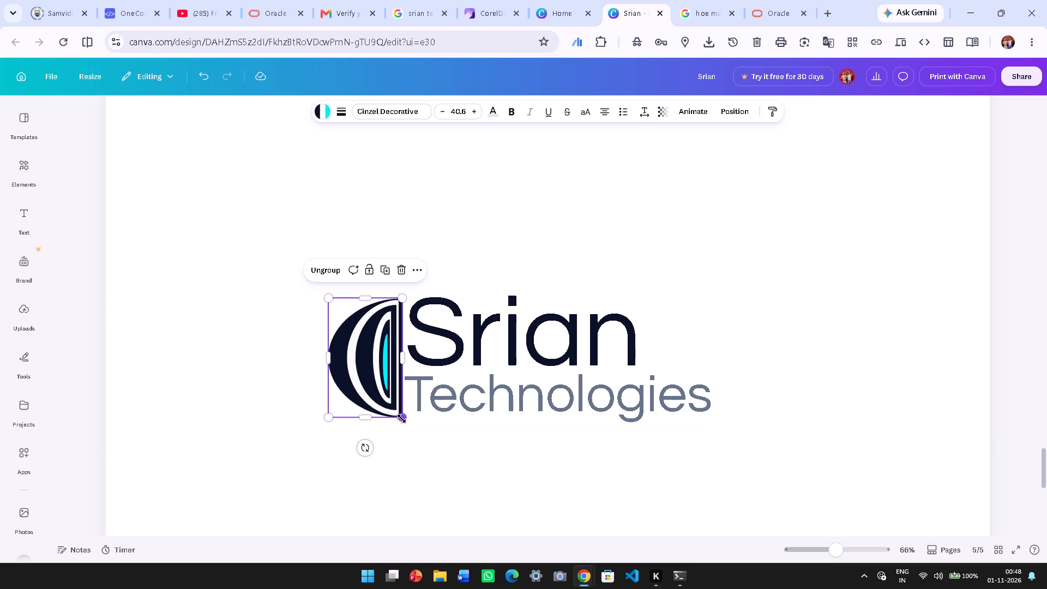
click(549, 462)
Examine the adjusted page 5 logo's proportions and emblem details at close and overall zoom levels.
ctrl+scroll(548, 463, down, 3)
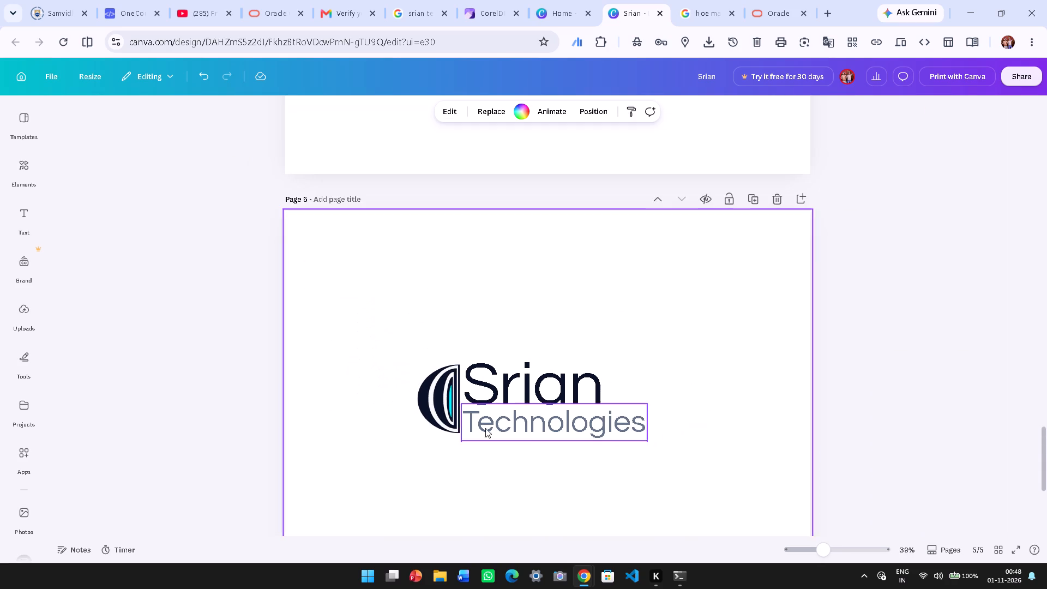
ctrl+scroll(485, 428, up, 3)
click(819, 191)
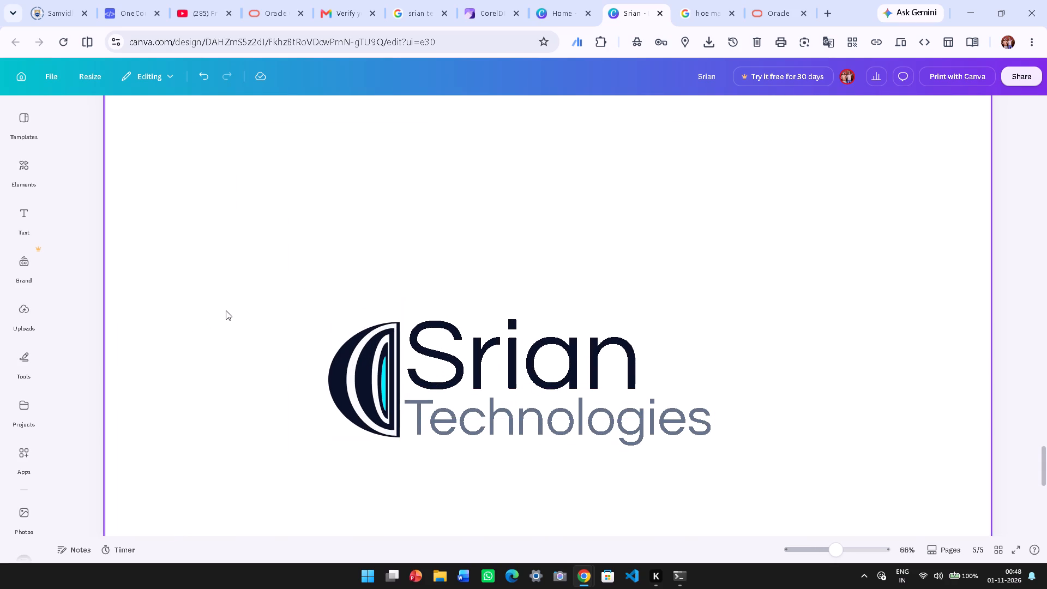
ctrl+scroll(349, 370, up, 12)
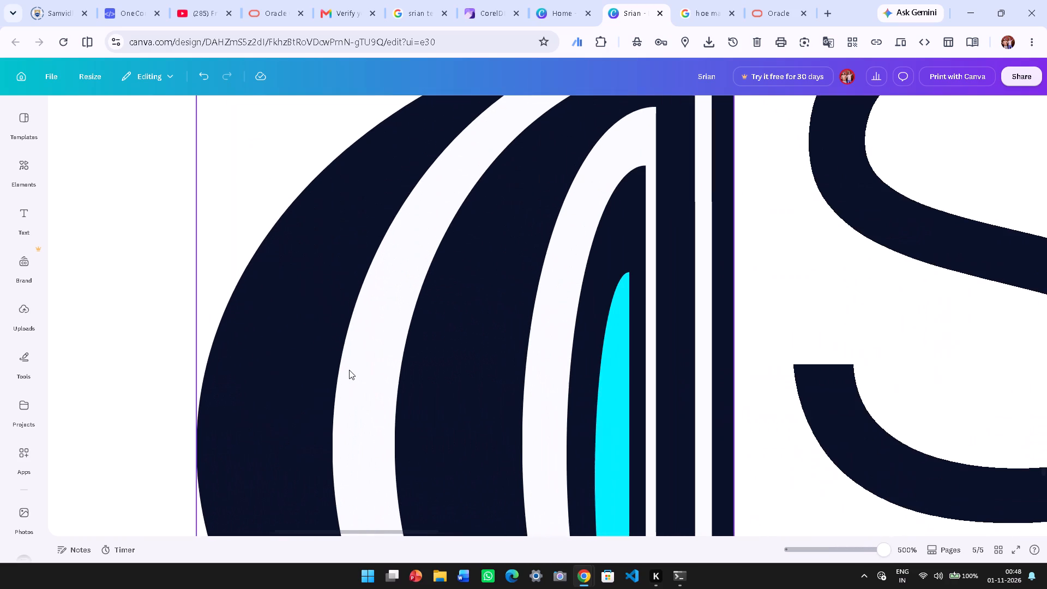
ctrl+scroll(254, 330, up, 9)
ctrl+scroll(524, 334, down, 3)
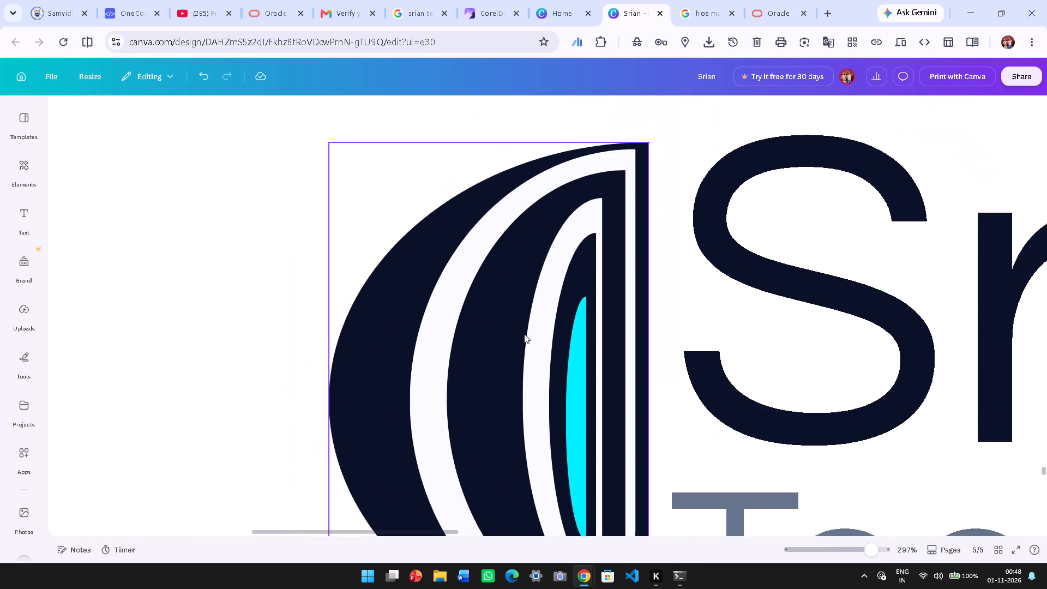
ctrl+scroll(524, 334, down, 10)
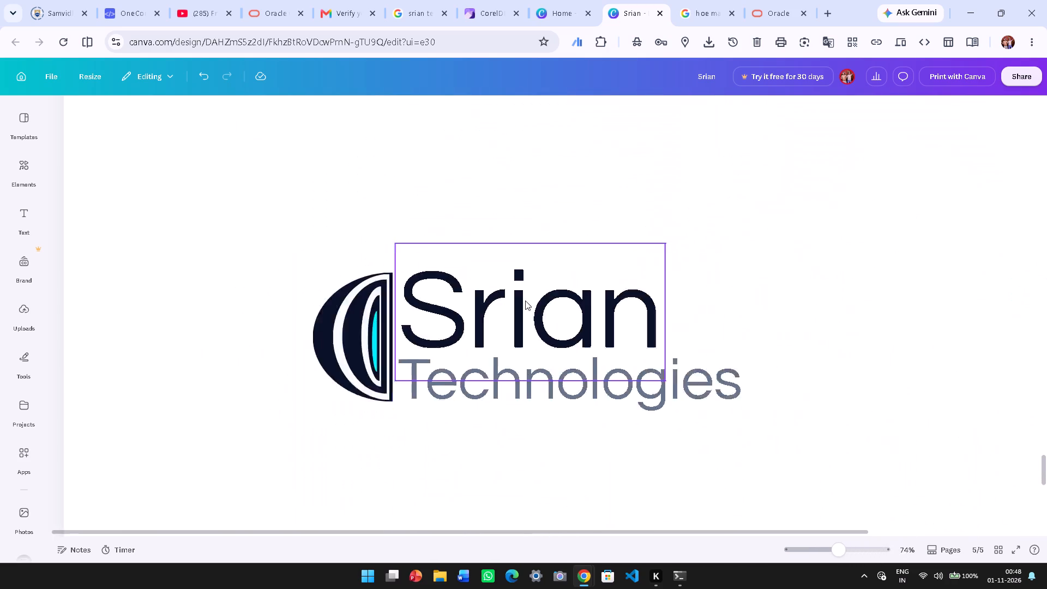
click(660, 217)
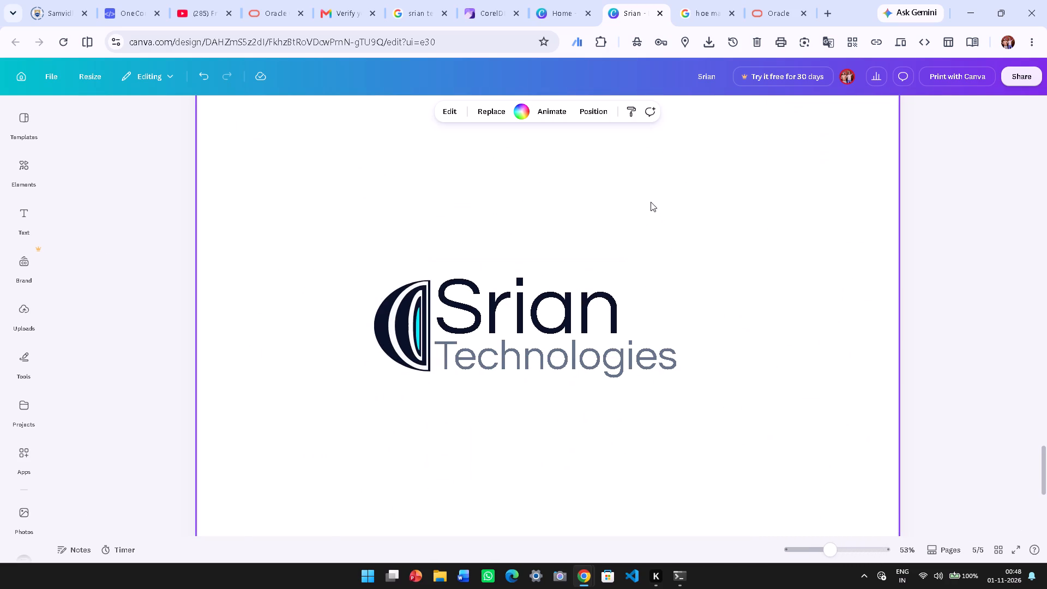
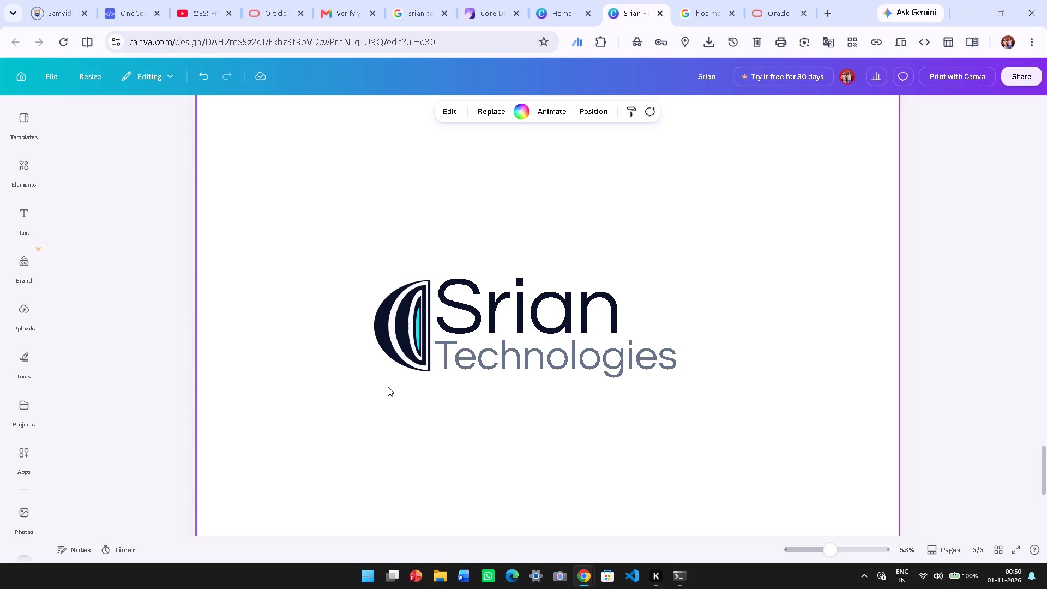
Shift the "Srian" text slightly right to widen its gap from the striped emblem.
ctrl+scroll(477, 368, up, 6)
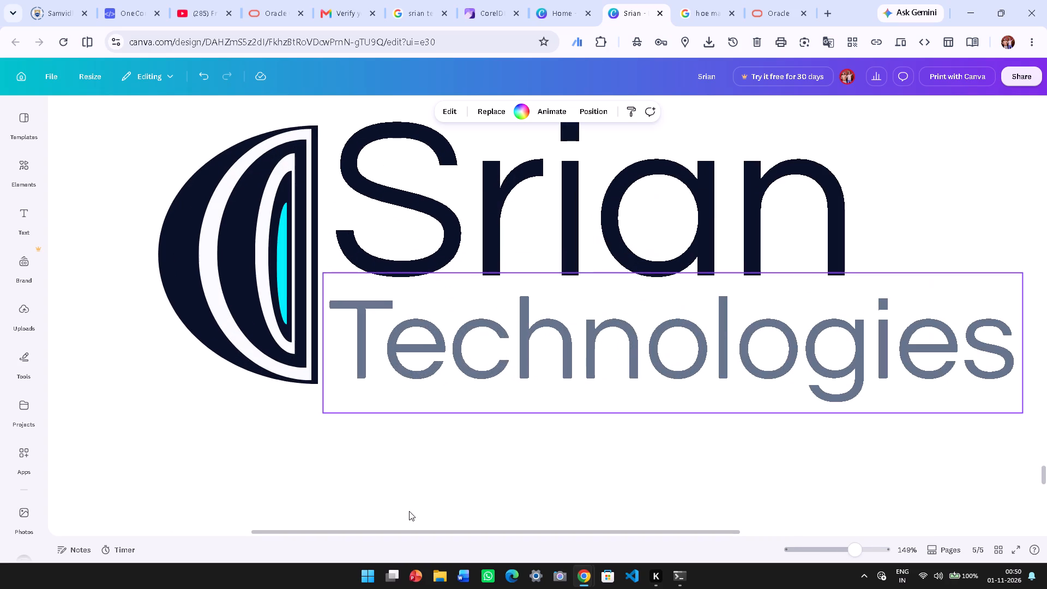
click(409, 511)
drag(428, 223, 440, 225)
click(440, 225)
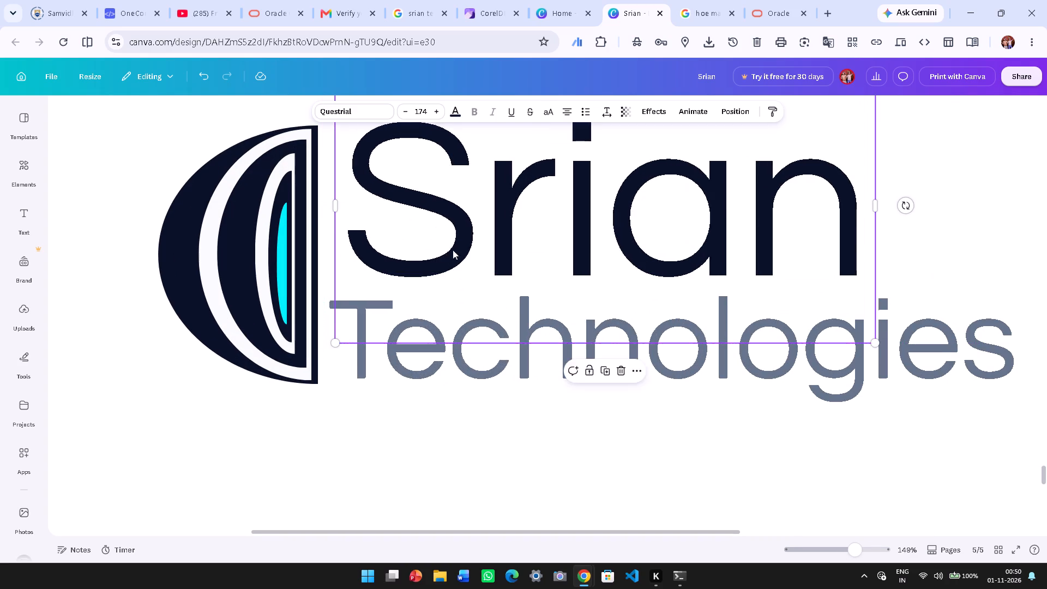
Shift the "Technologies" text slightly right so its left edge lines up beneath the "S" of "Srian".
click(462, 417)
drag(464, 365, 480, 365)
click(478, 432)
Enlarge the striped emblem slightly from its lower-right corner to about 165 wide by 267 high.
ctrl+scroll(416, 389, up, 1)
ctrl+scroll(416, 389, down, 2)
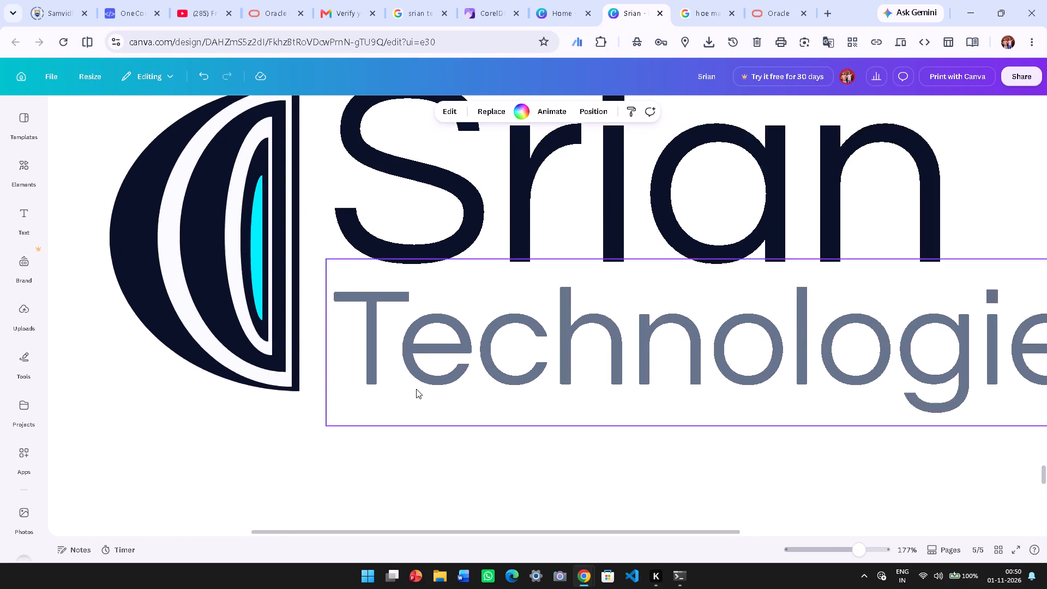
ctrl+scroll(416, 389, down, 1)
ctrl+scroll(350, 459, down, 2)
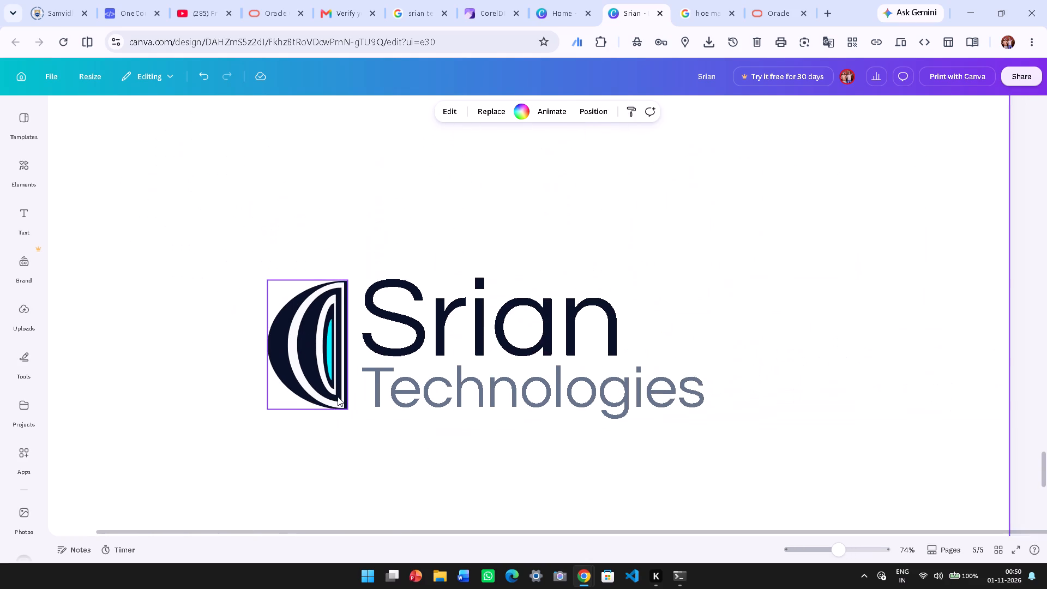
click(338, 396)
click(376, 411)
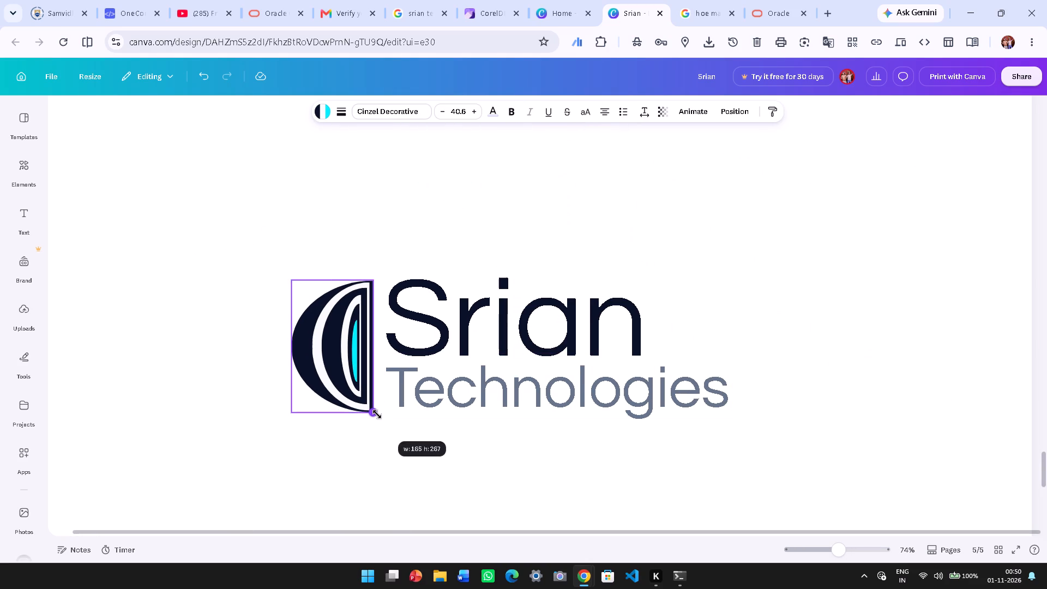
click(443, 437)
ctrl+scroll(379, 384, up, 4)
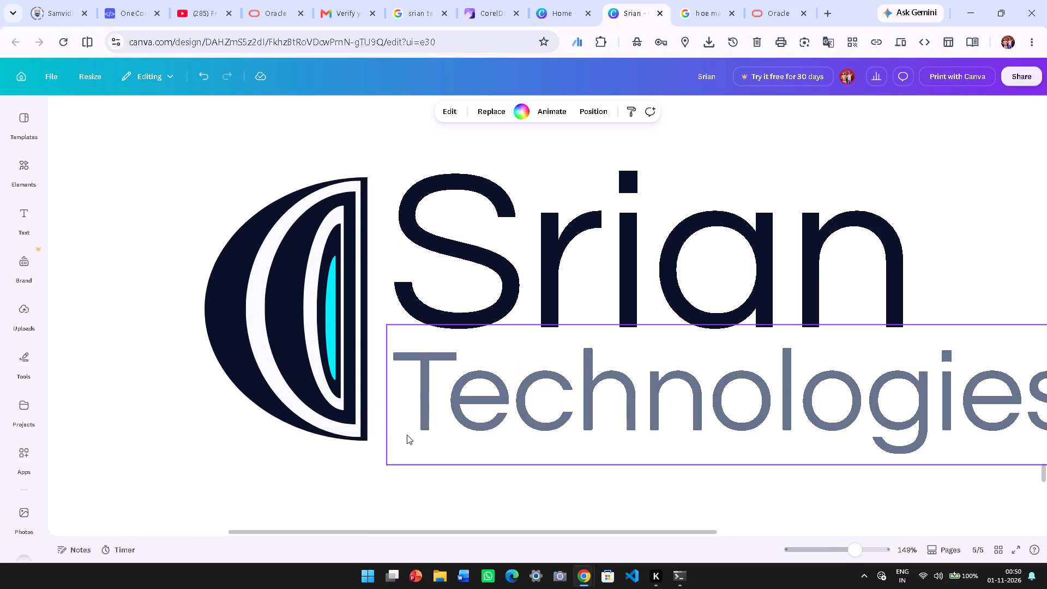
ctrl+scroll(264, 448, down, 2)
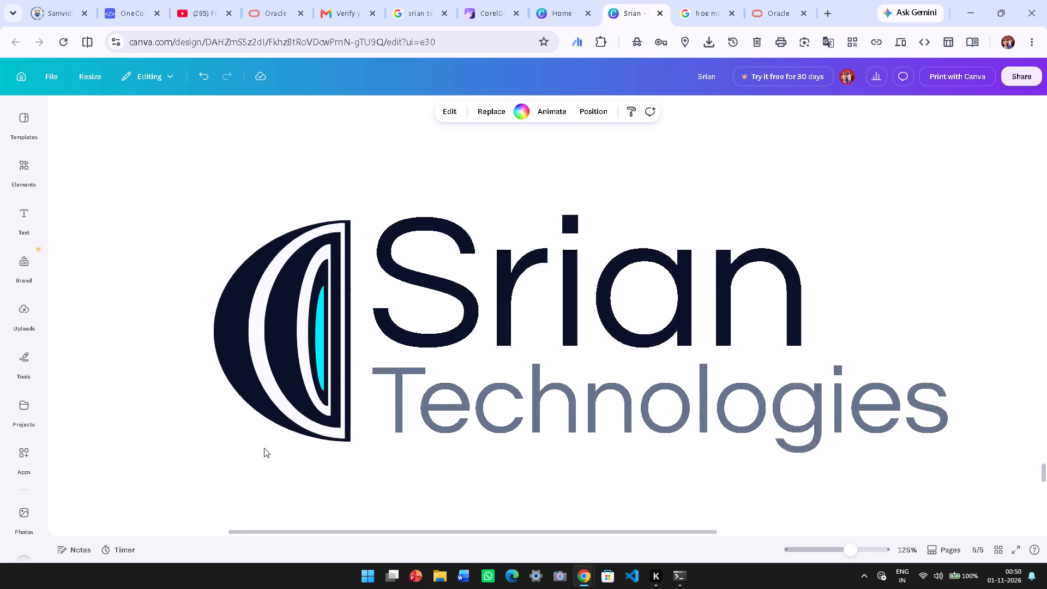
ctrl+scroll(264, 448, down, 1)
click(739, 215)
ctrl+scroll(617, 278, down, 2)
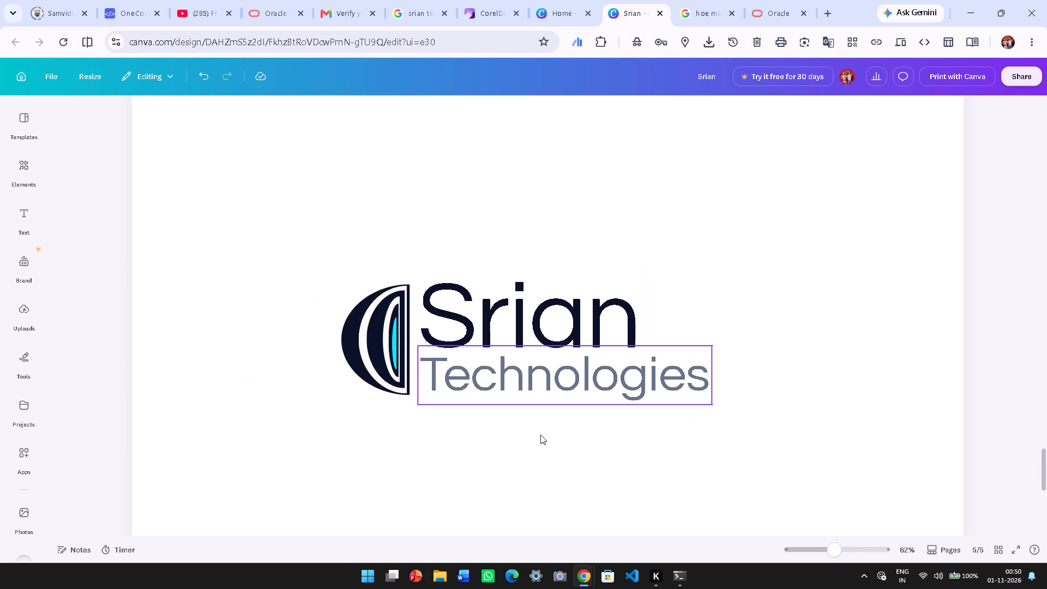
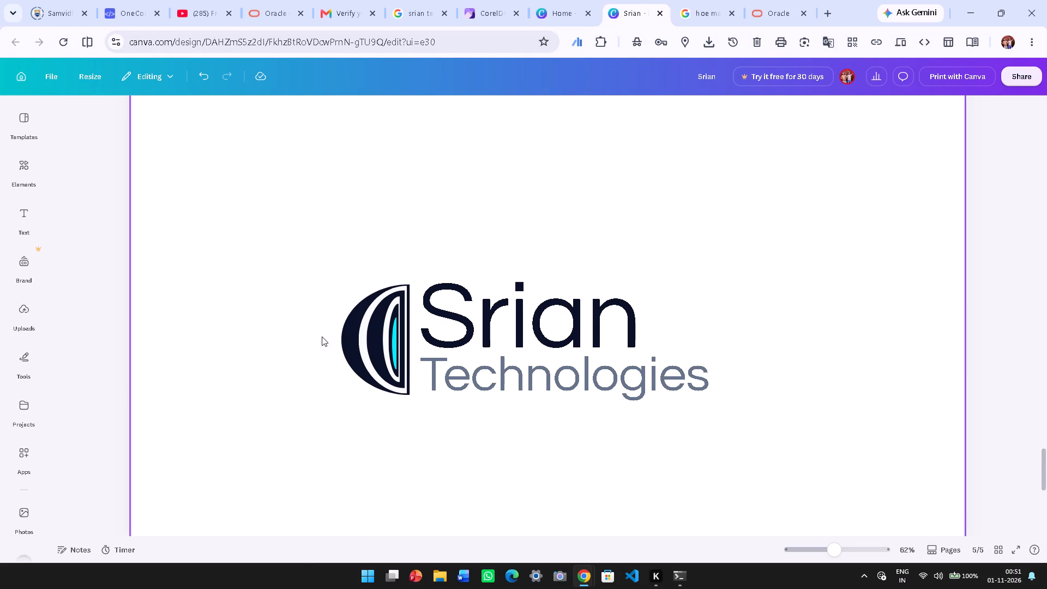
Convert the "Srian" text to uppercase and adjust its text box width so "SRIAN" fits on one line beside the emblem.
click(452, 328)
right_click(452, 328)
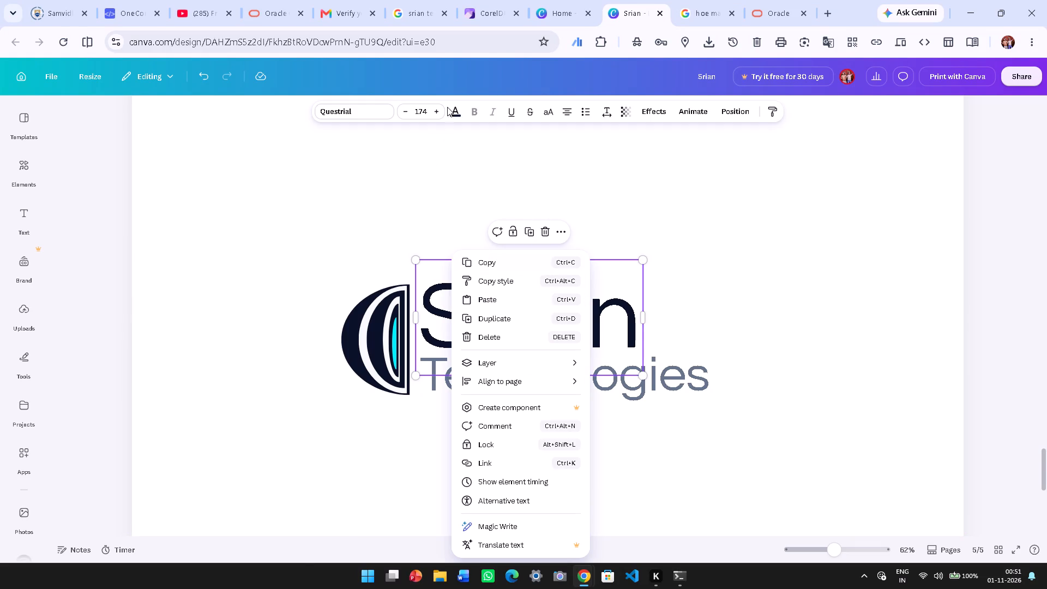
click(541, 116)
click(542, 115)
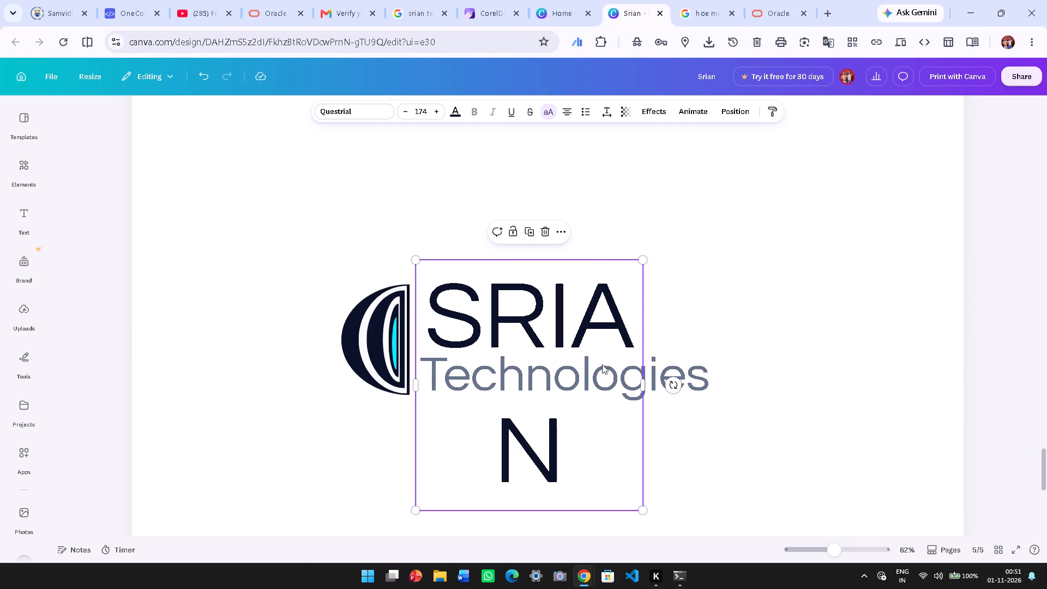
click(639, 386)
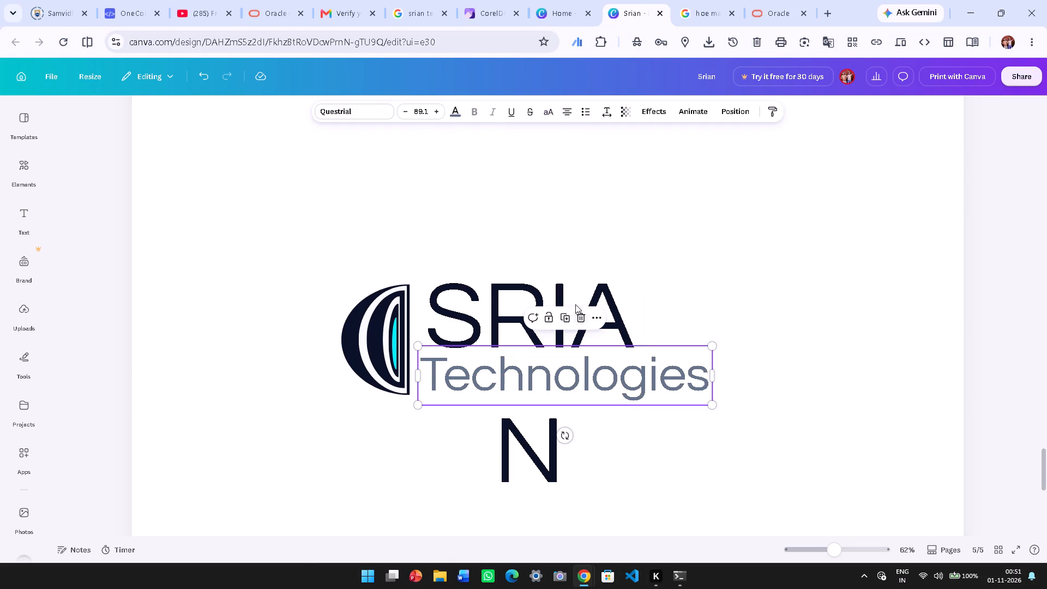
click(523, 291)
drag(643, 384, 707, 380)
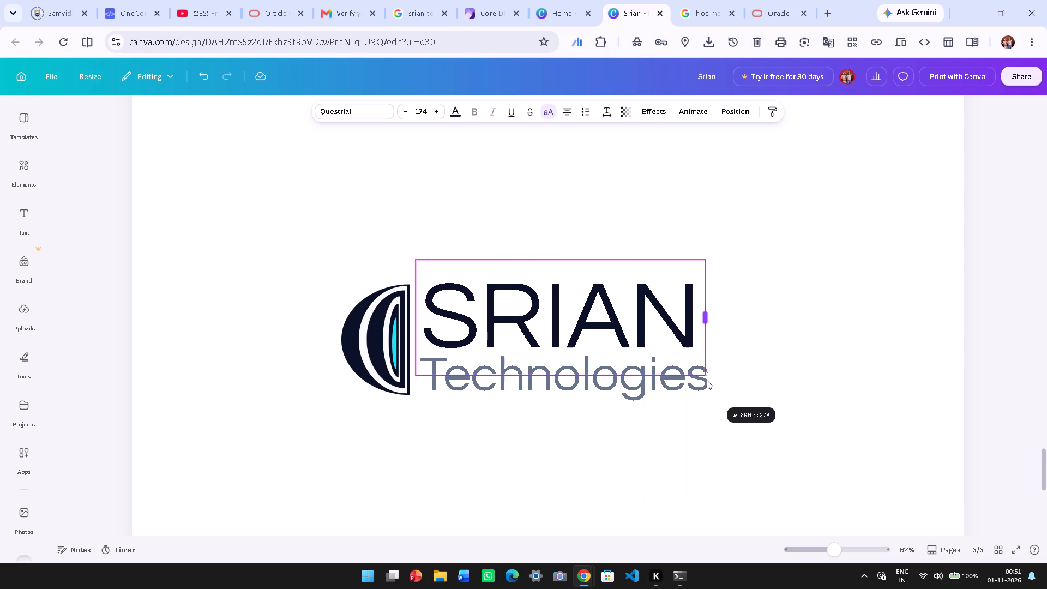
drag(707, 380, 767, 384)
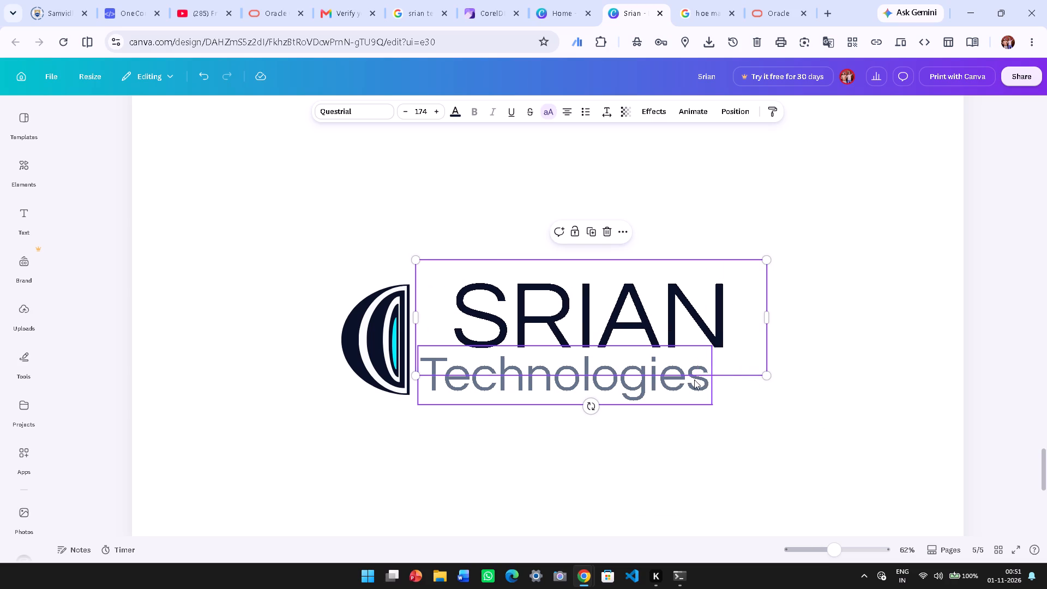
click(766, 317)
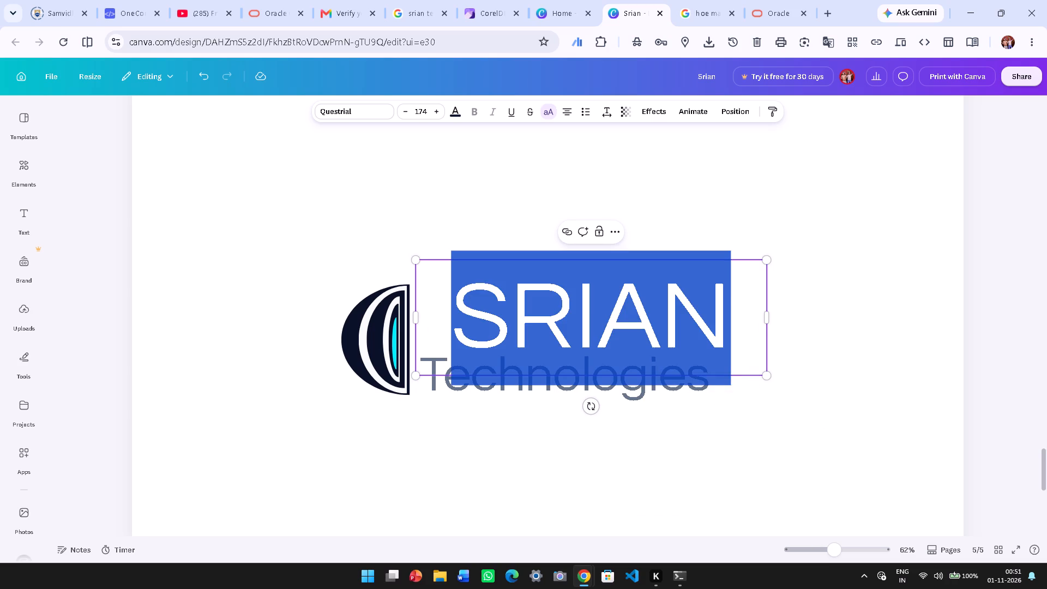
click(806, 309)
click(696, 323)
drag(770, 318, 730, 322)
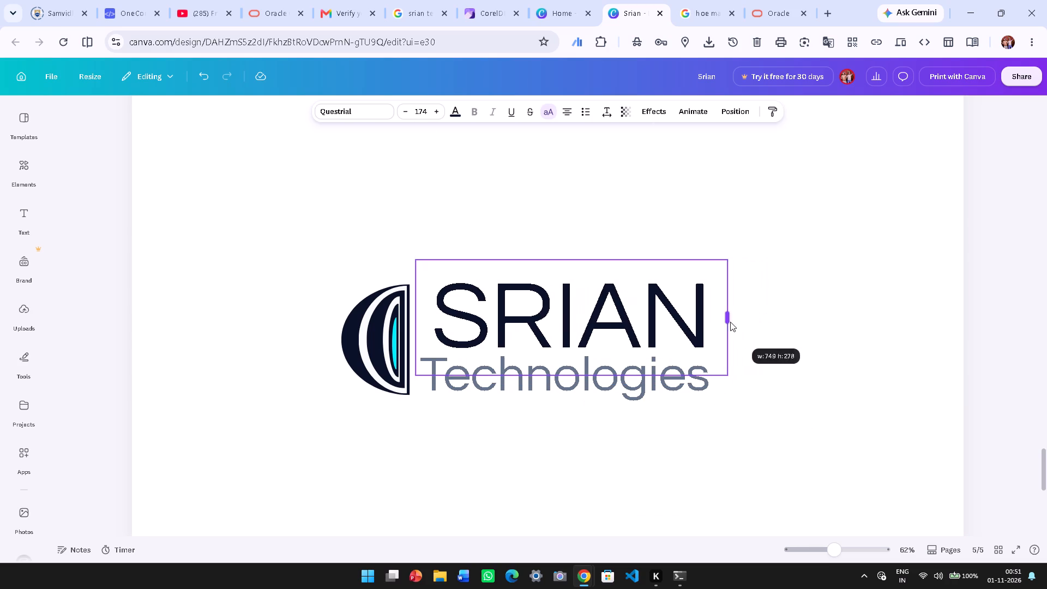
drag(730, 322, 708, 325)
click(708, 326)
click(780, 364)
Convert the "Technologies" text to uppercase and widen its text box so the word fits on one line beneath "SRIAN".
click(652, 380)
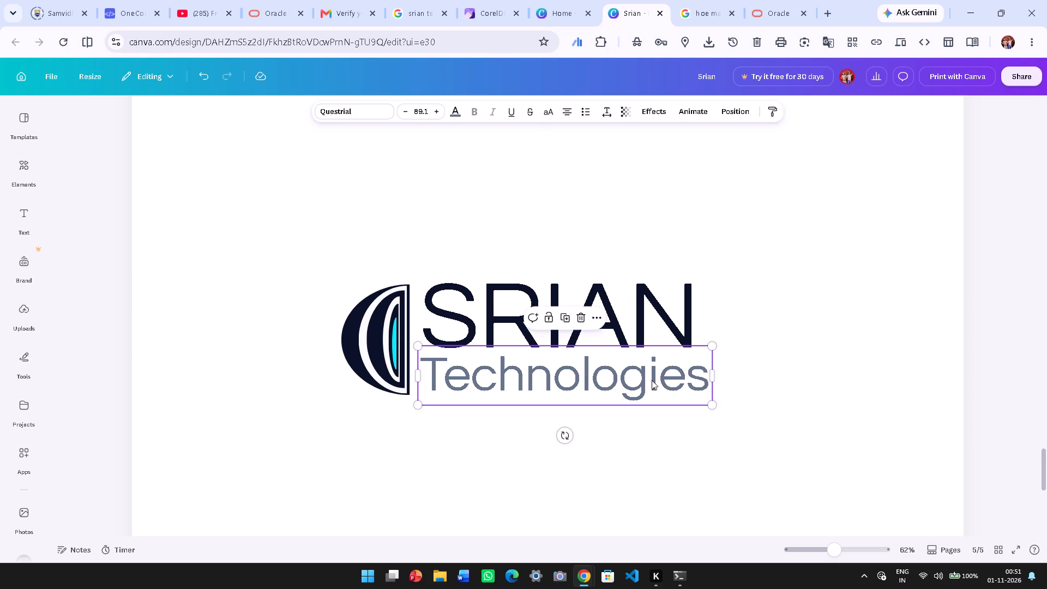
click(547, 112)
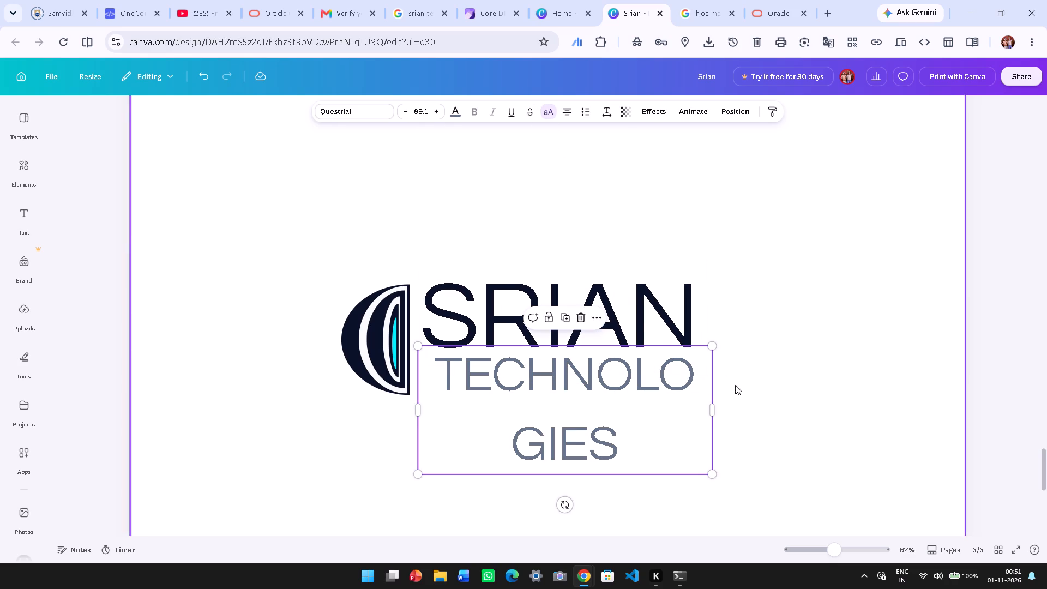
click(711, 410)
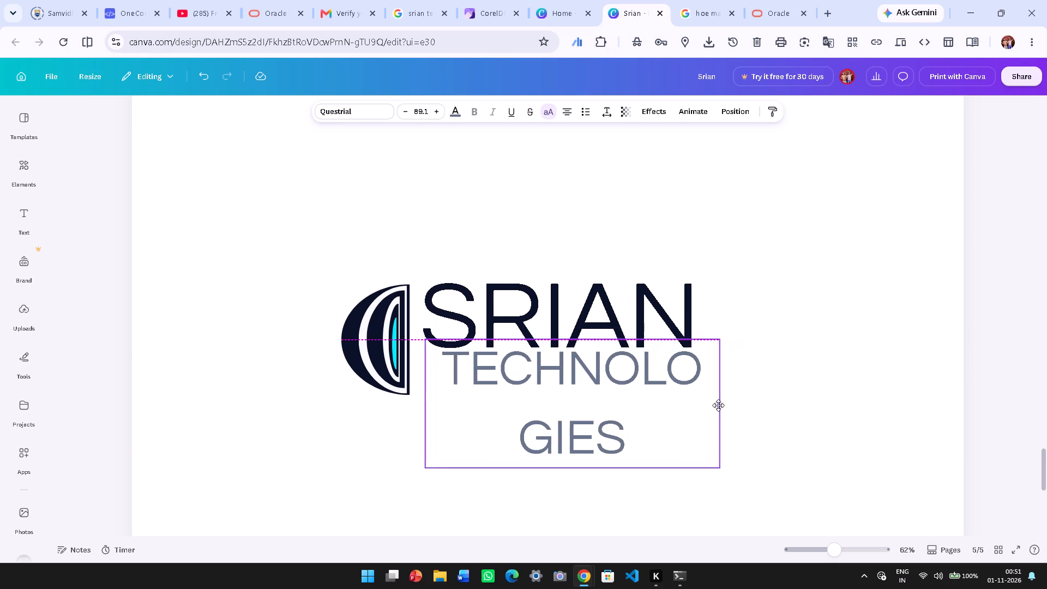
drag(711, 411, 855, 387)
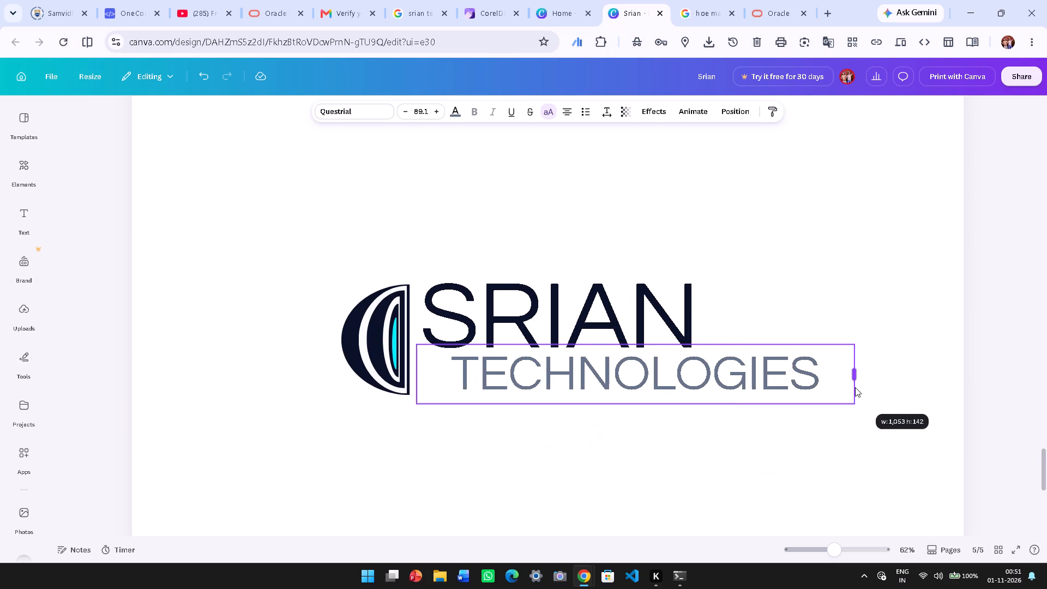
drag(855, 387, 796, 394)
click(930, 344)
Set the letter spacing of the "TECHNOLOGIES" text to 298.
click(690, 398)
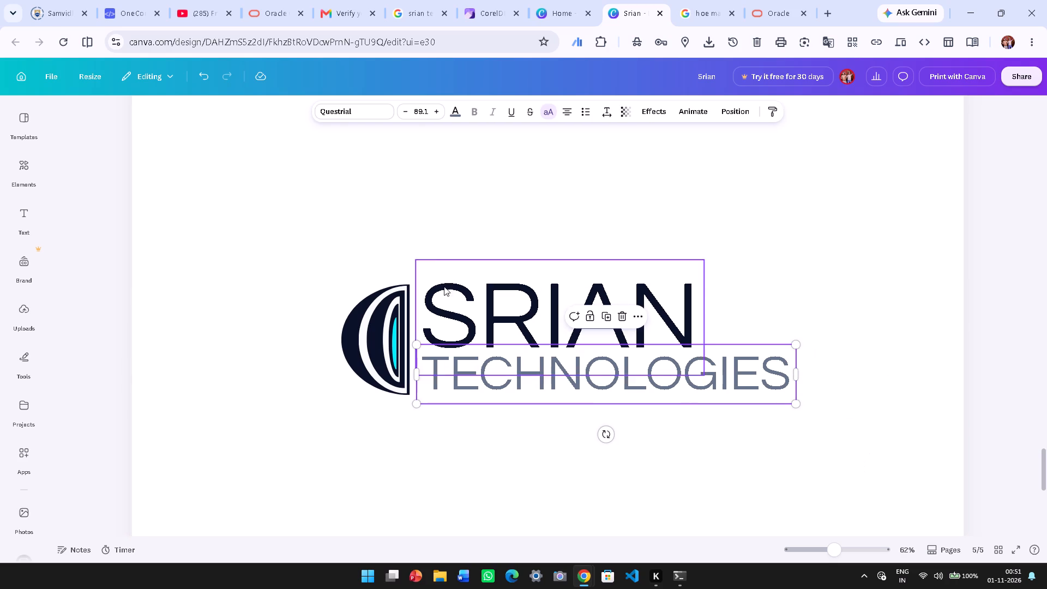
click(601, 112)
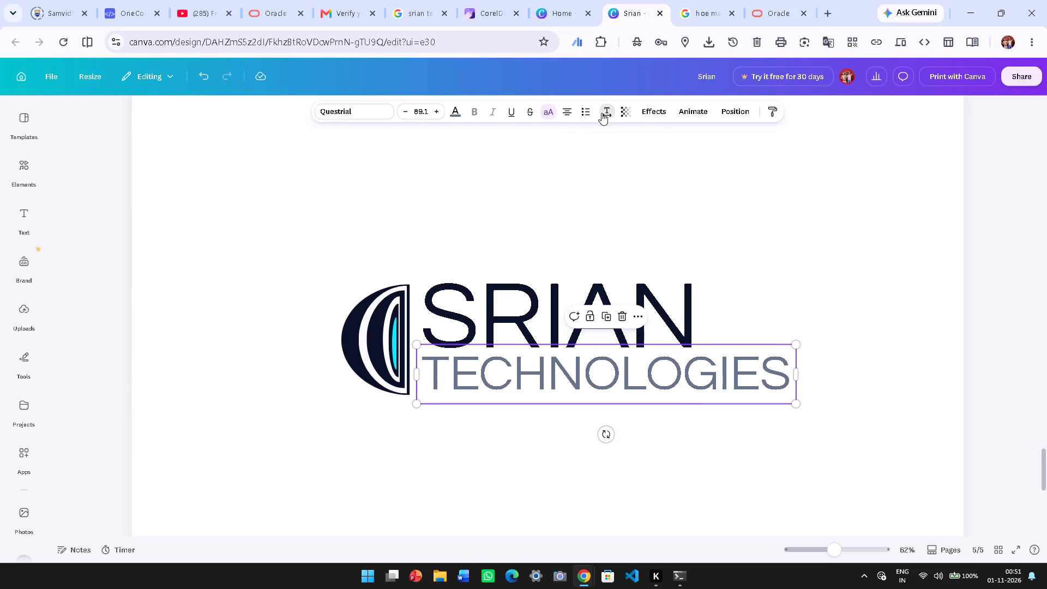
drag(575, 164, 604, 165)
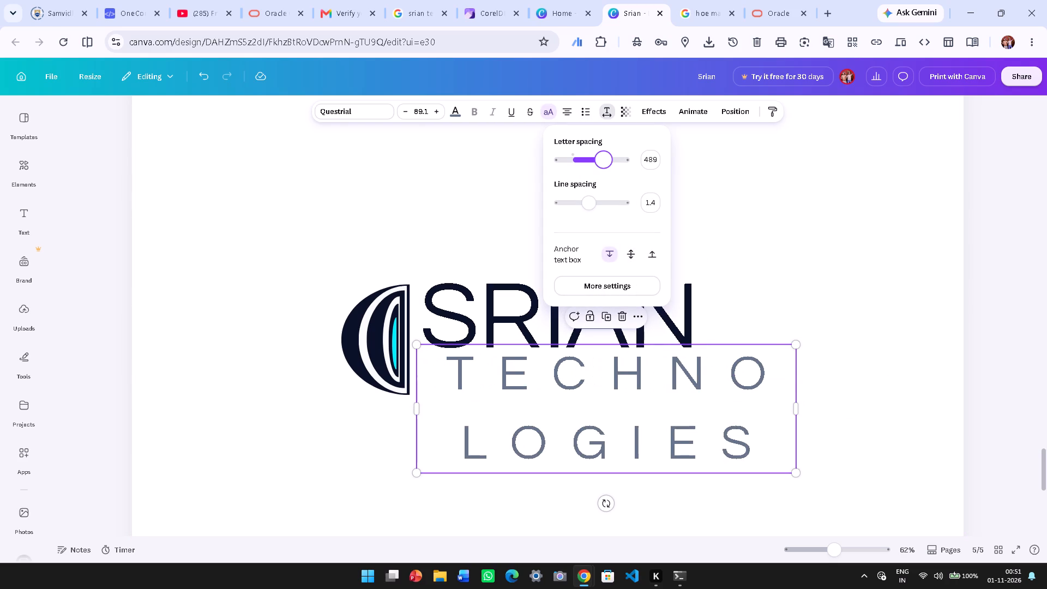
drag(604, 165, 621, 176)
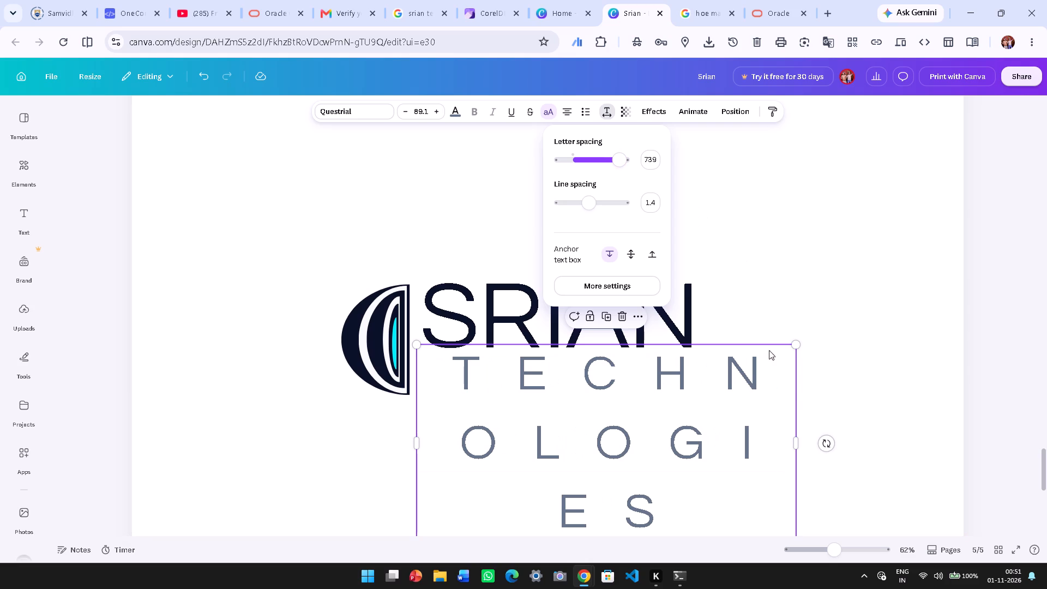
drag(796, 444, 926, 429)
click(605, 113)
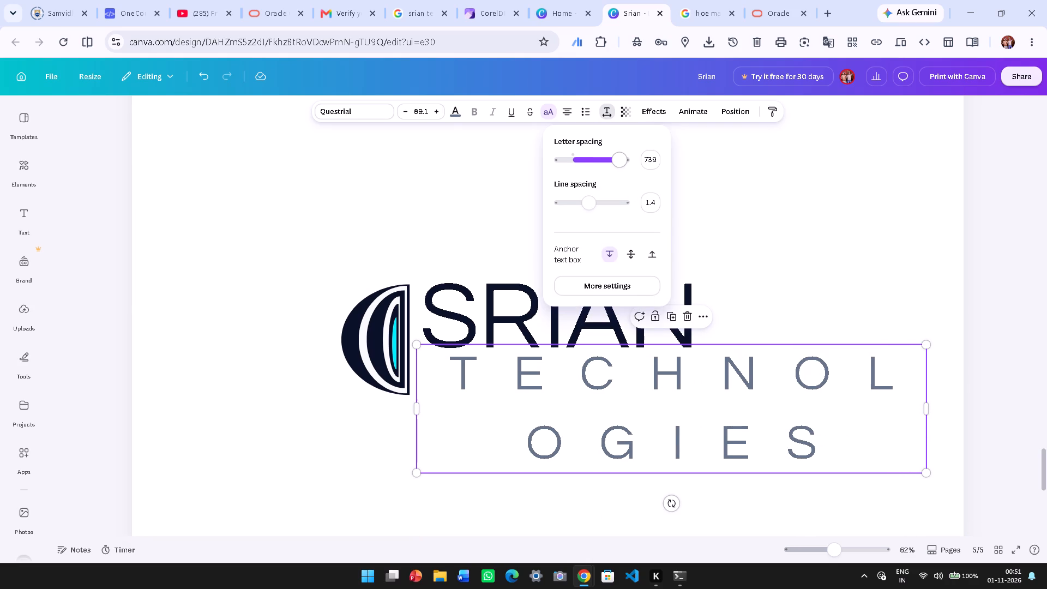
click(606, 164)
click(598, 164)
click(592, 164)
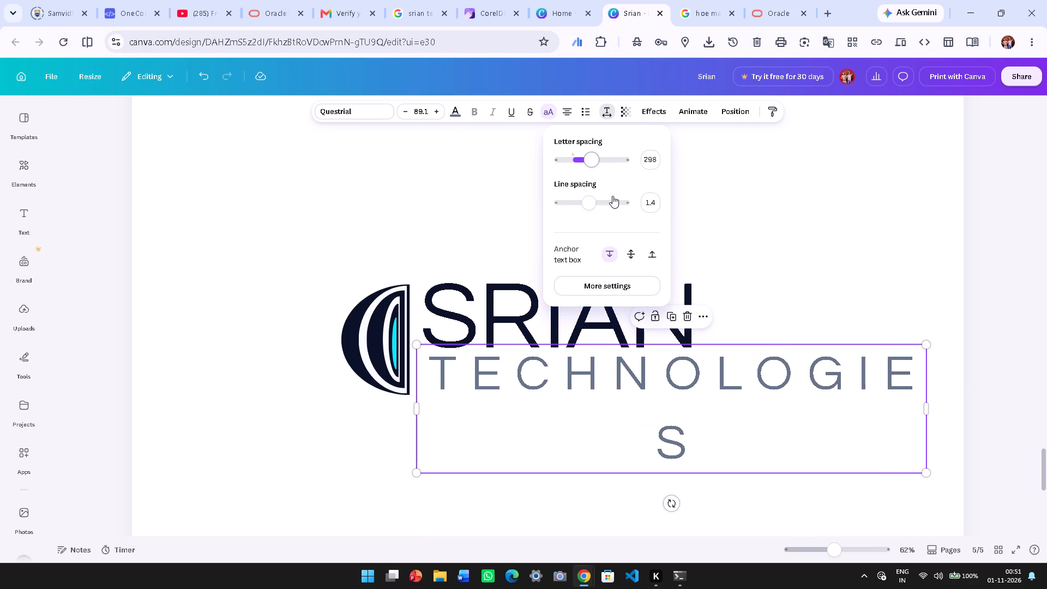
Scale the spaced "TECHNOLOGIES" text down to size 64.2 and widen its box so the word stays on one line.
drag(929, 407, 952, 405)
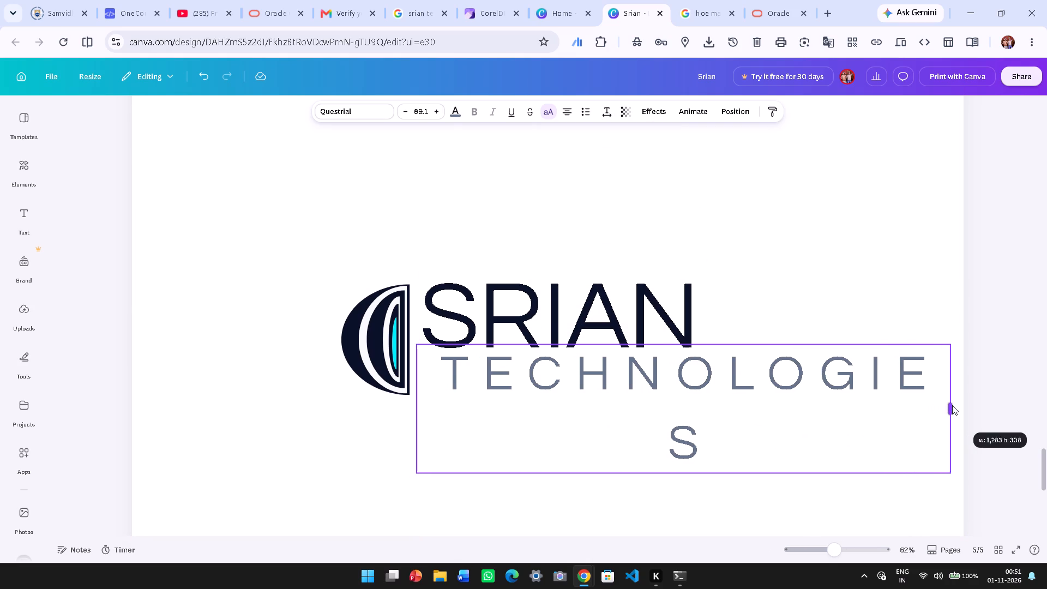
drag(952, 405, 961, 405)
click(961, 405)
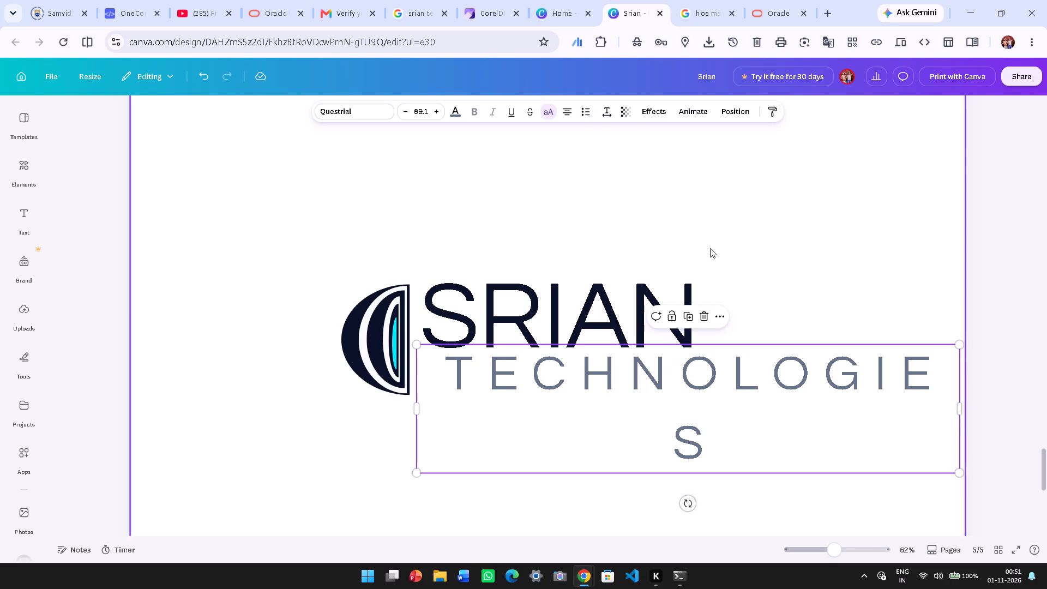
drag(958, 471, 810, 418)
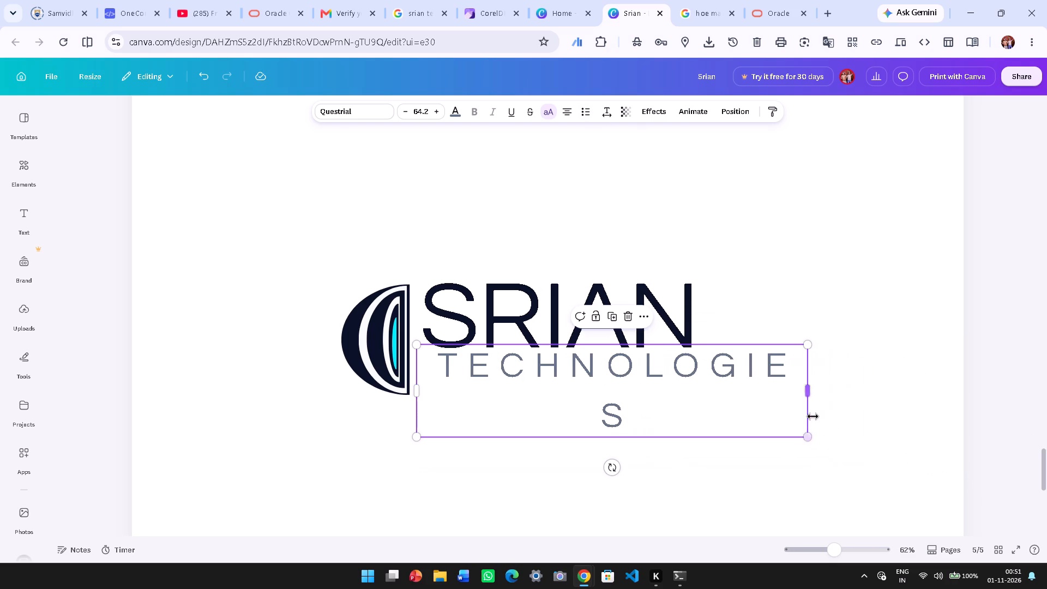
drag(811, 392, 872, 392)
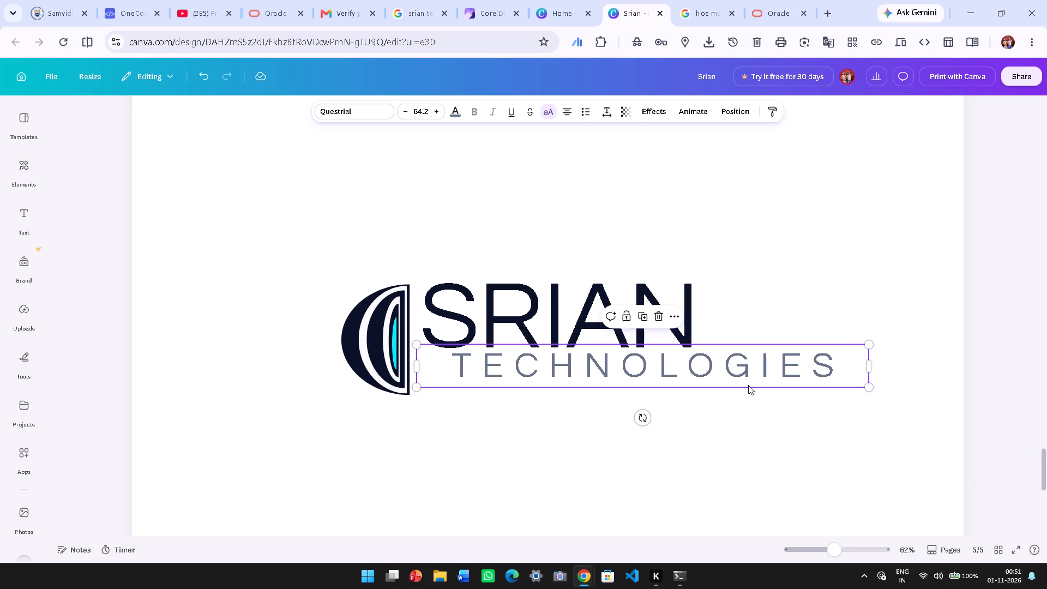
Narrow the "TECHNOLOGIES" text box to its word and place it slightly lower beneath "SRIAN", clear of the striped emblem.
drag(749, 369, 725, 369)
drag(845, 365, 840, 366)
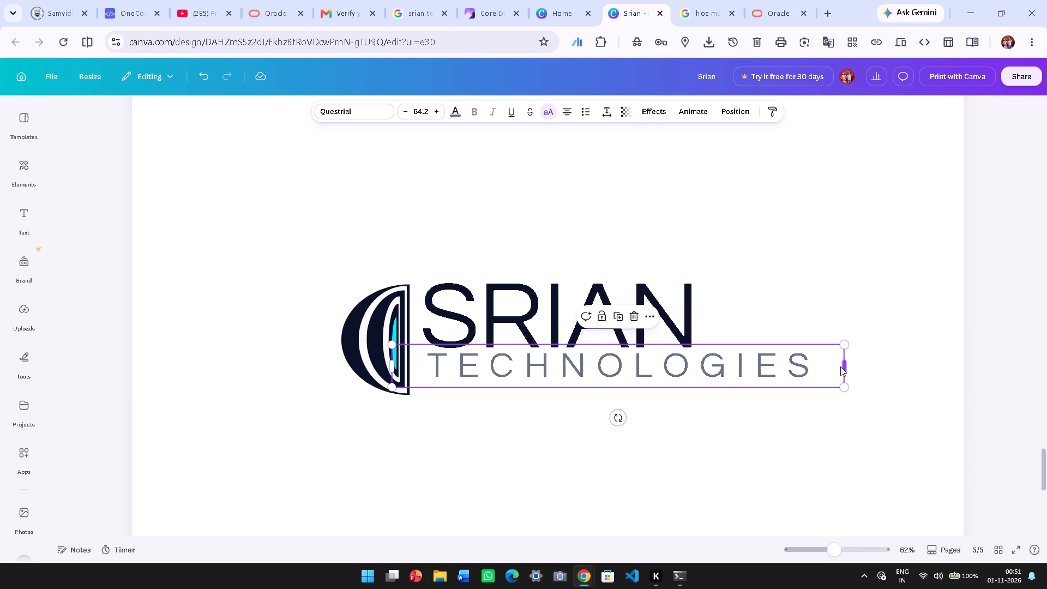
drag(840, 366, 808, 368)
click(813, 405)
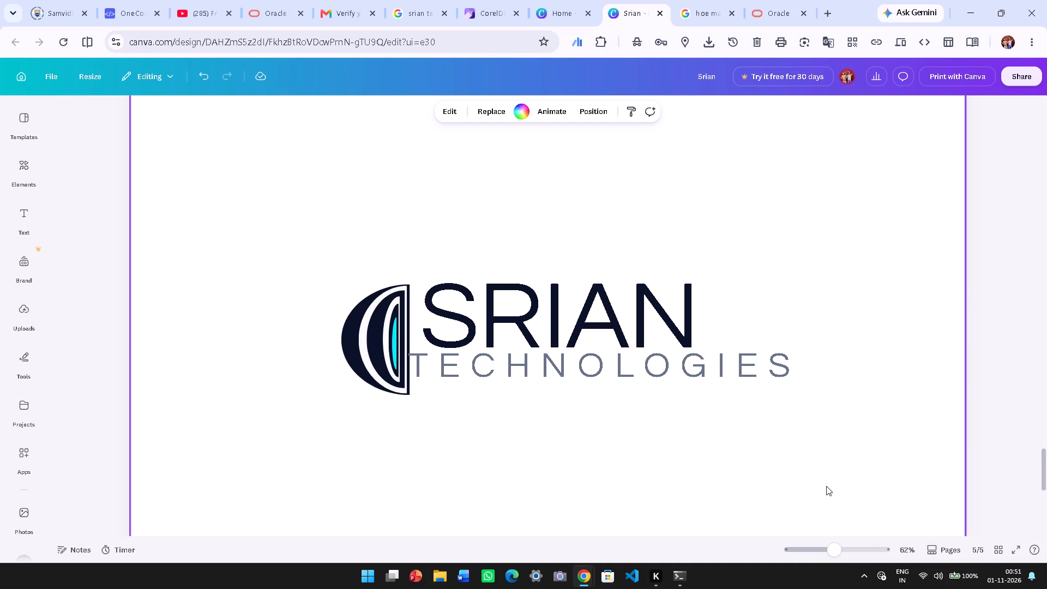
drag(634, 365, 657, 375)
click(657, 375)
click(720, 441)
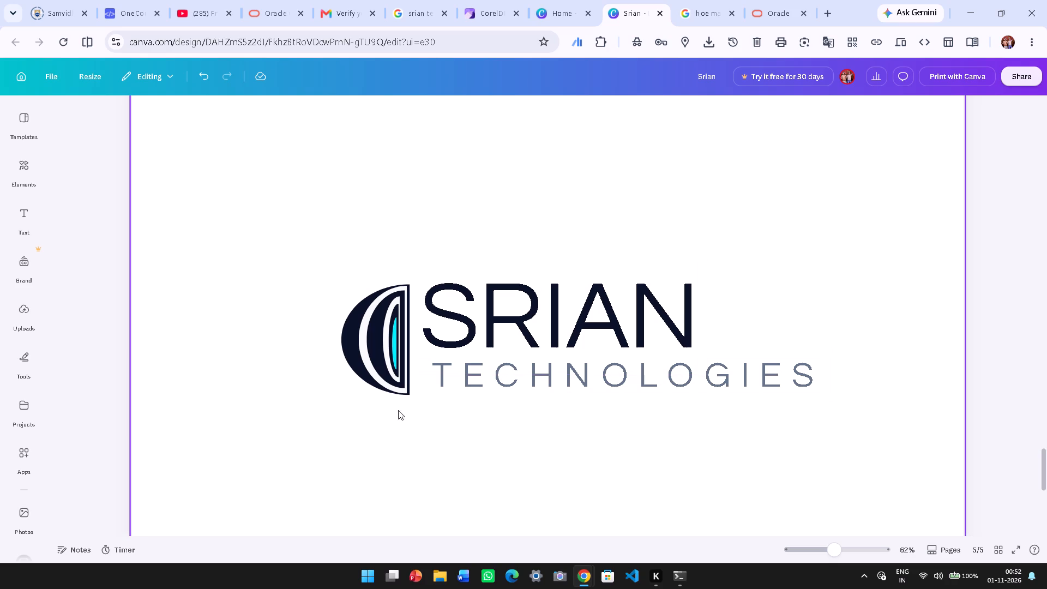
Ungroup the striped emblem into its separate shapes.
click(345, 330)
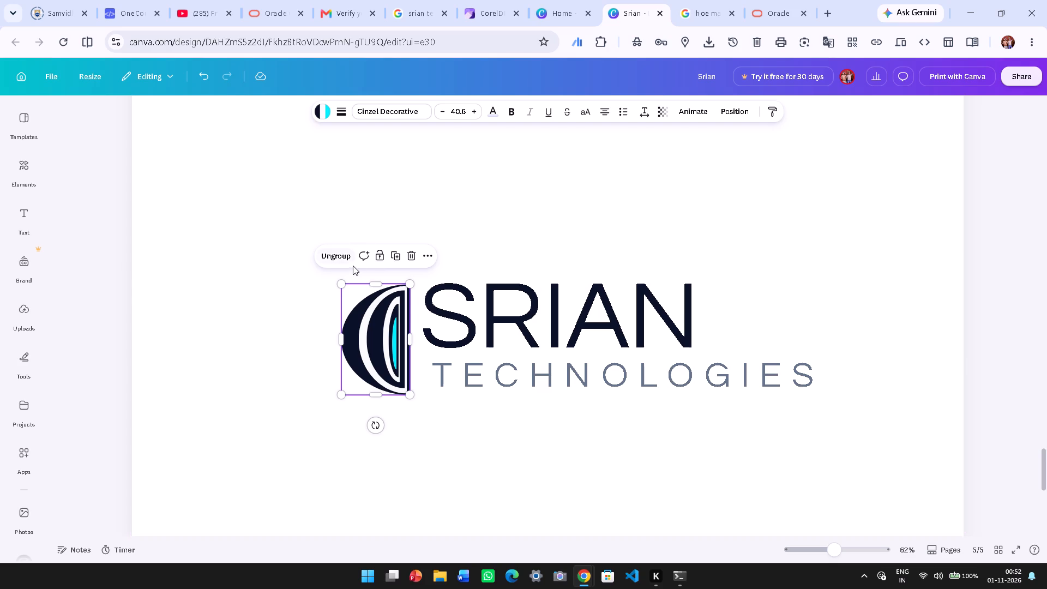
ctrl+scroll(355, 350, up, 8)
ctrl+scroll(359, 238, down, 2)
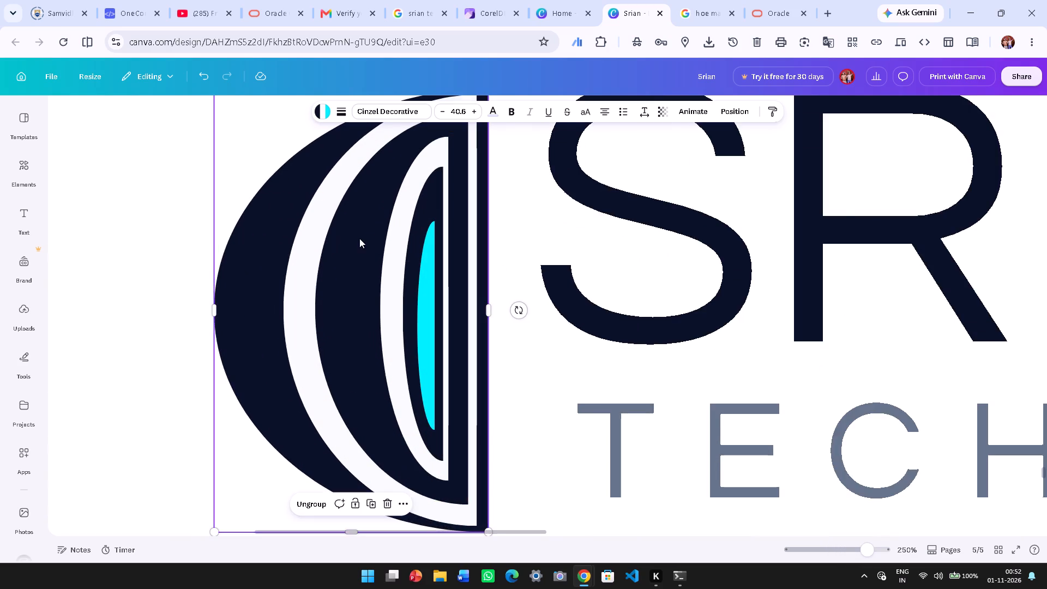
ctrl+scroll(405, 274, up, 1)
scroll(405, 274, down, 3)
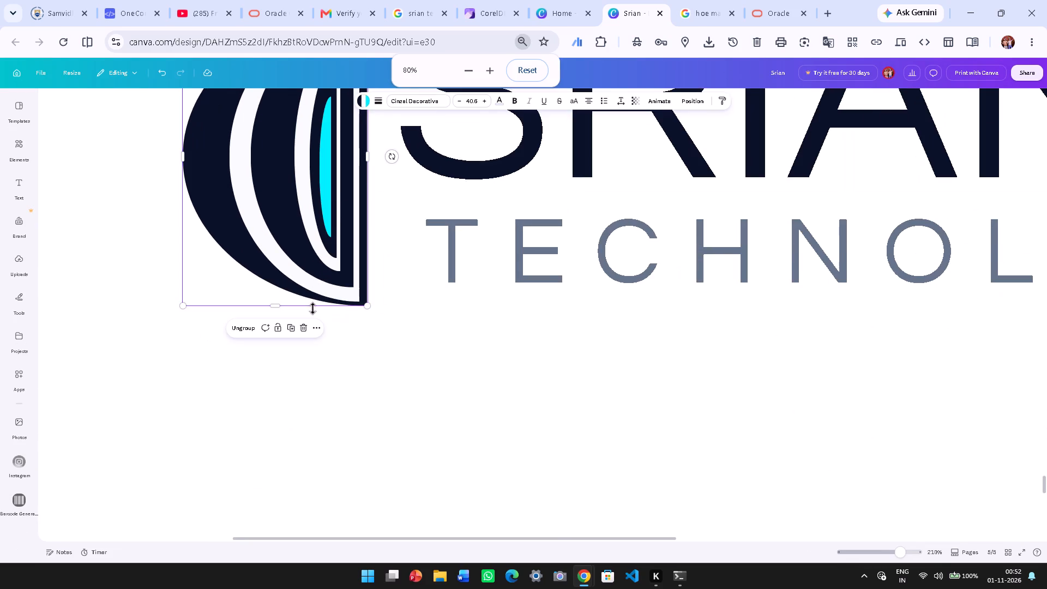
ctrl+scroll(315, 317, down, 1)
ctrl+scroll(359, 417, down, 3)
ctrl+scroll(266, 218, up, 3)
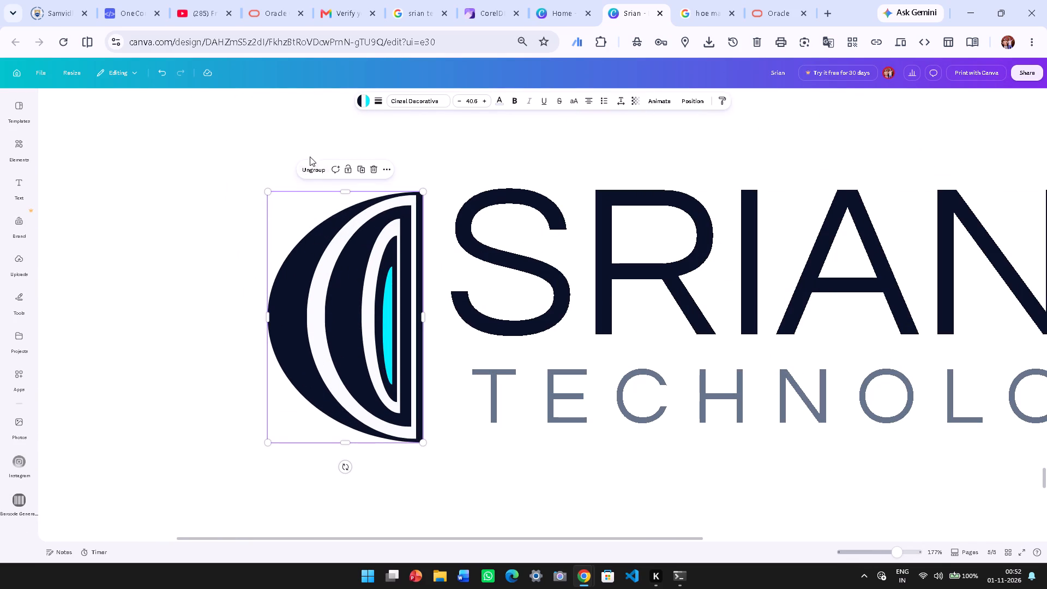
click(318, 170)
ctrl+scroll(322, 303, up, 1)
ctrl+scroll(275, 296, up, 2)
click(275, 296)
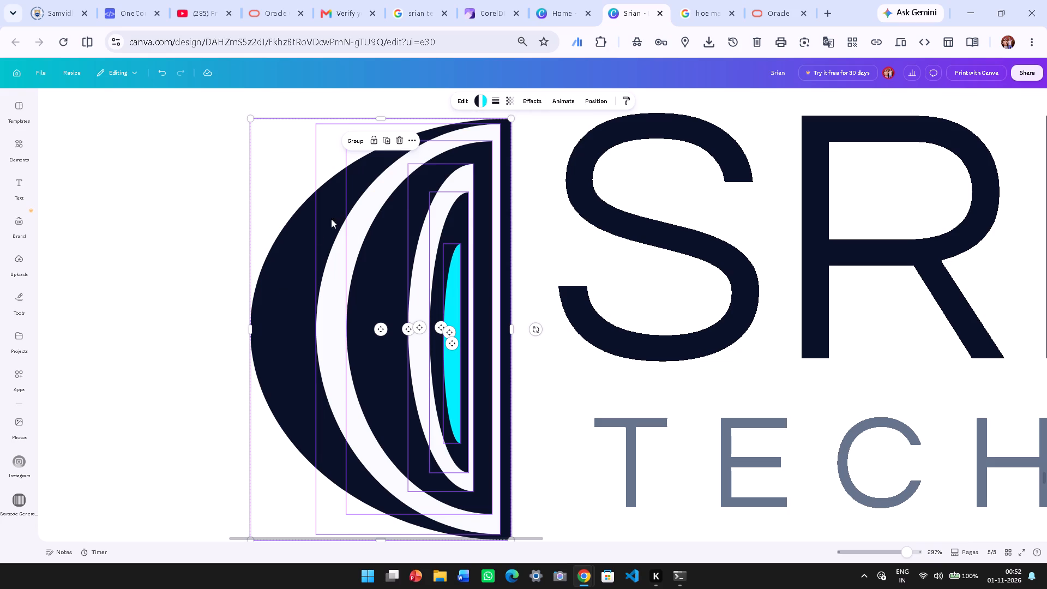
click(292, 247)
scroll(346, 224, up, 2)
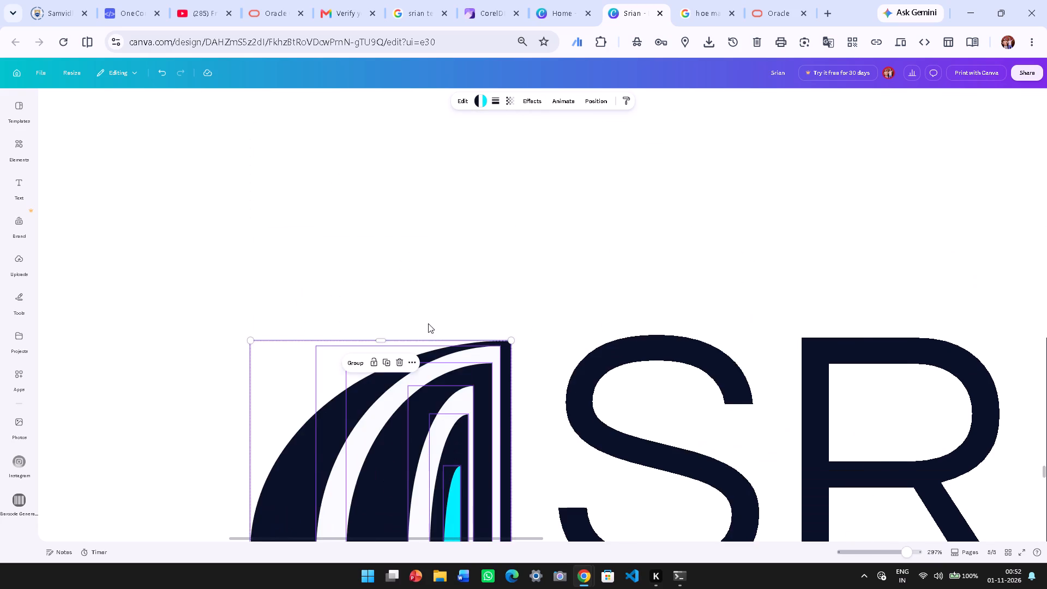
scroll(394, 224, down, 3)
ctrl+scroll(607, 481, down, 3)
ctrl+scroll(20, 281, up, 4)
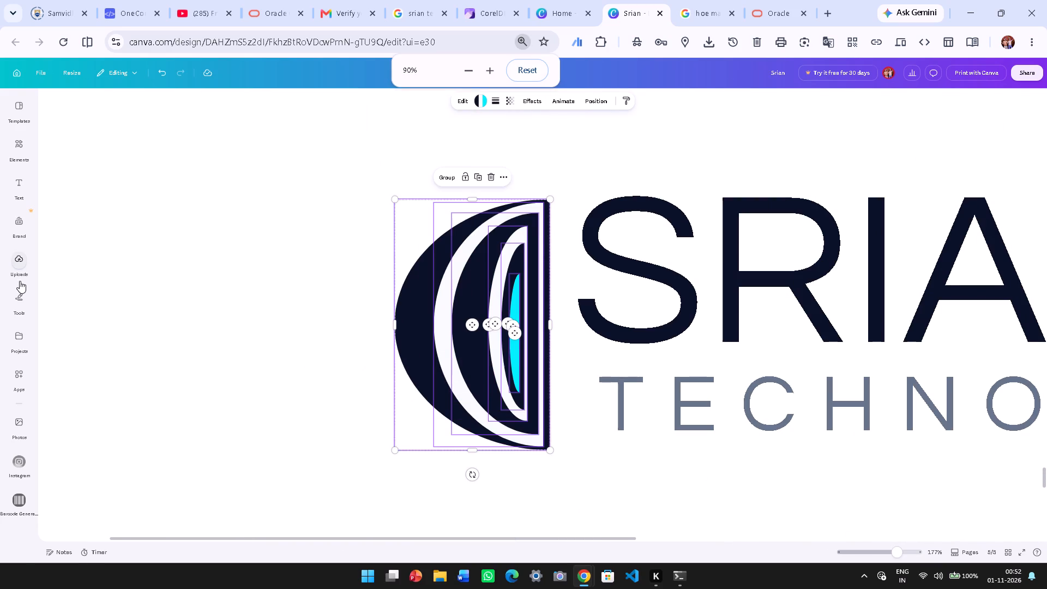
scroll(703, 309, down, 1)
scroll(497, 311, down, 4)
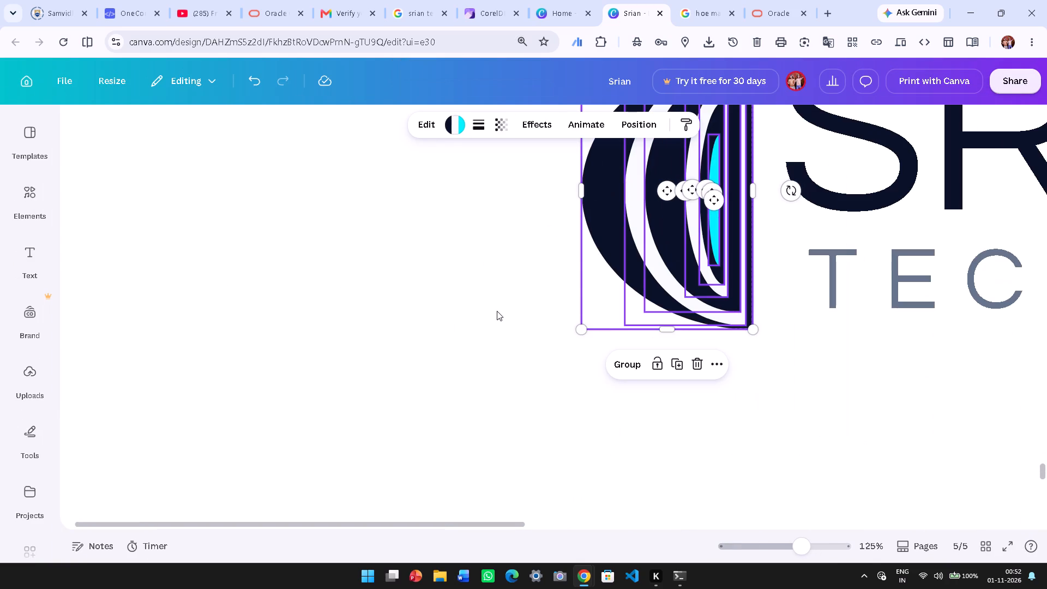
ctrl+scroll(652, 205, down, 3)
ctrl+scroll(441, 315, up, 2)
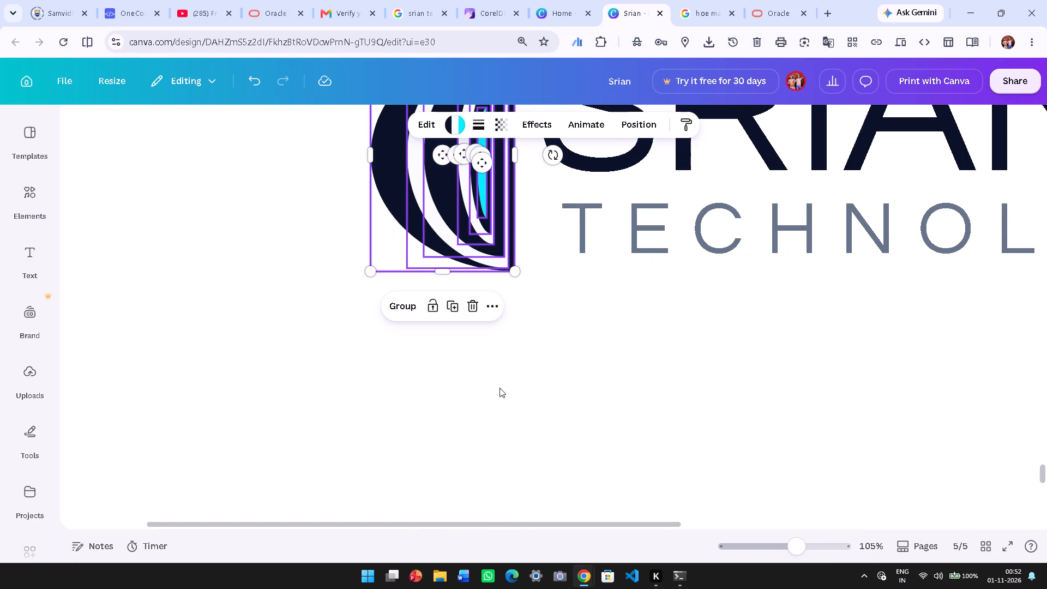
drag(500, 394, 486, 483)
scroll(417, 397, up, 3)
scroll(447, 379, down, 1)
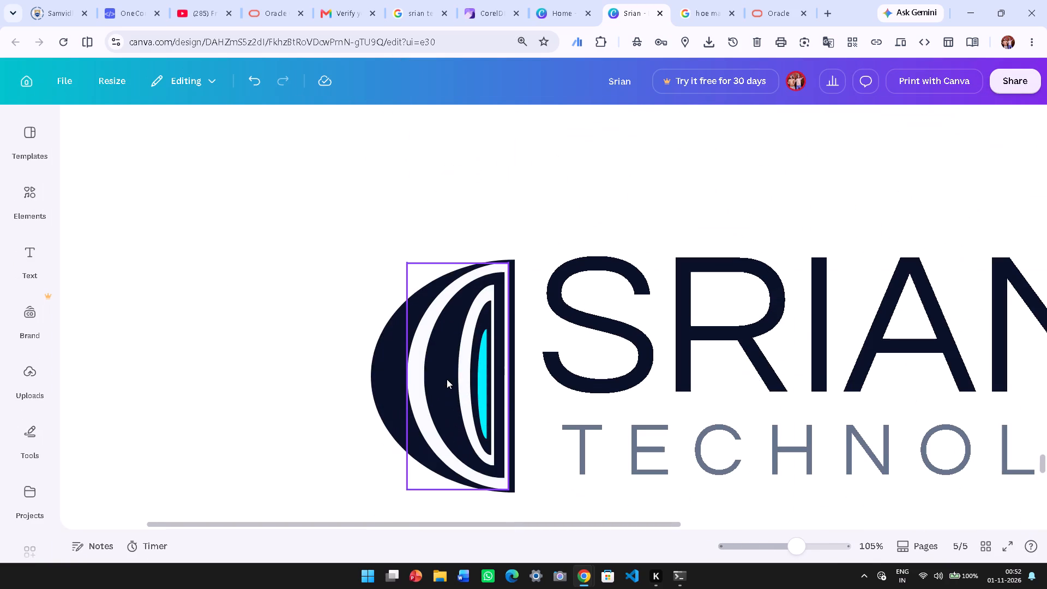
Copy all the ungrouped shapes of the striped emblem and paste them onto a new blank page 6.
drag(342, 250, 521, 526)
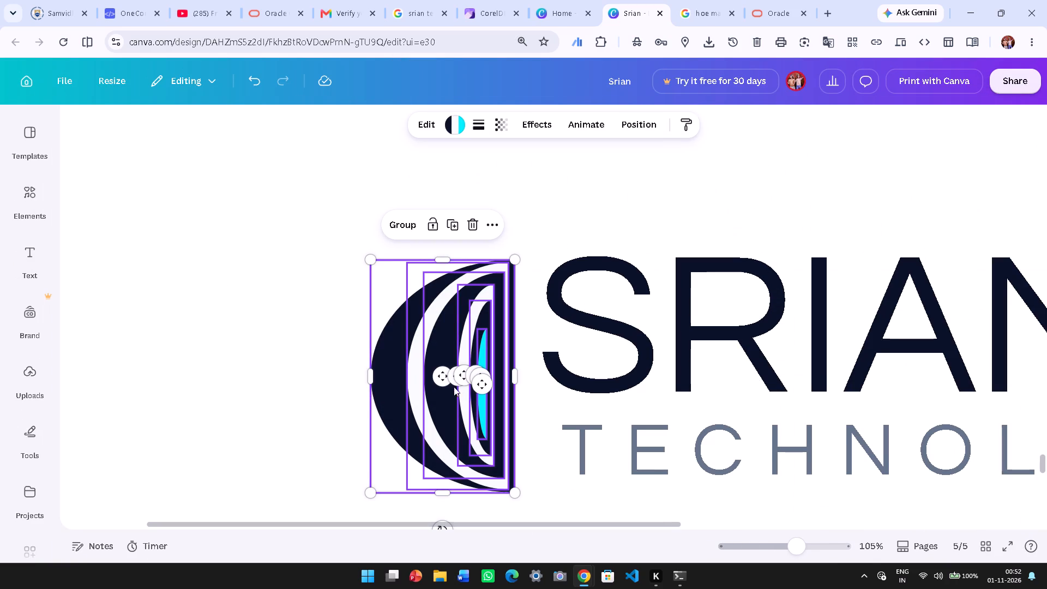
right_click(459, 306)
click(526, 195)
ctrl+scroll(432, 281, down, 5)
scroll(507, 386, down, 5)
click(486, 515)
scroll(486, 486, down, 5)
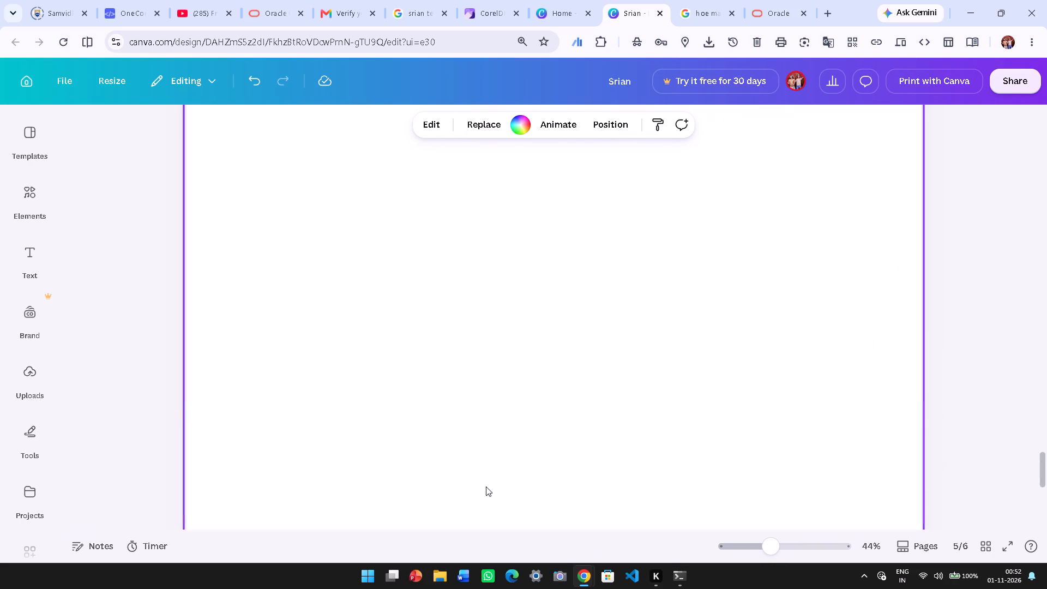
click(476, 447)
key(ctrl+v)
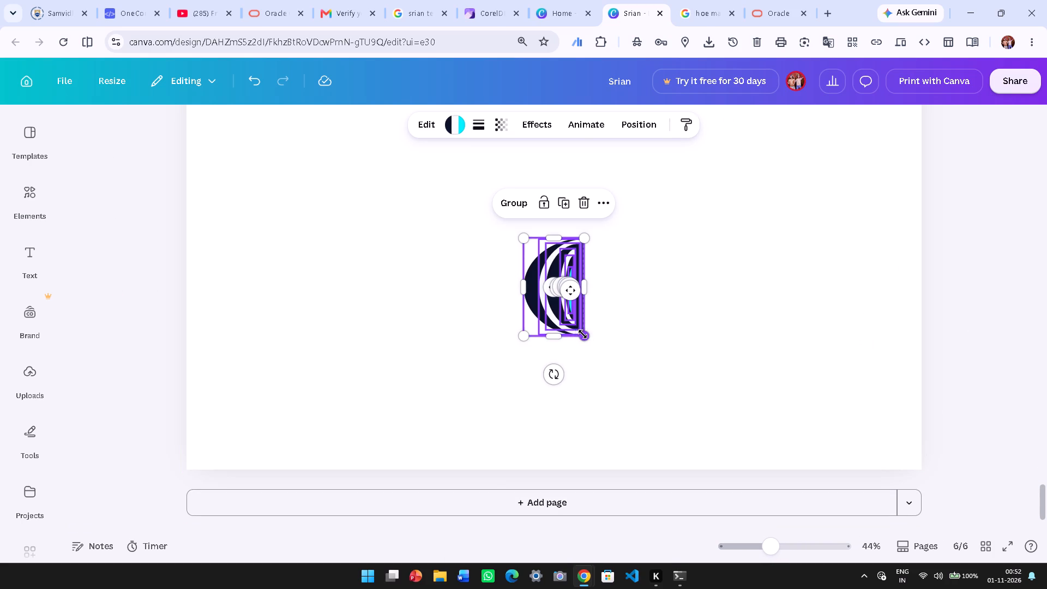
Enlarge the pasted emblem to about 406 px wide and 657 px tall and place it near the middle of page 6.
drag(582, 334, 640, 422)
drag(615, 380, 550, 278)
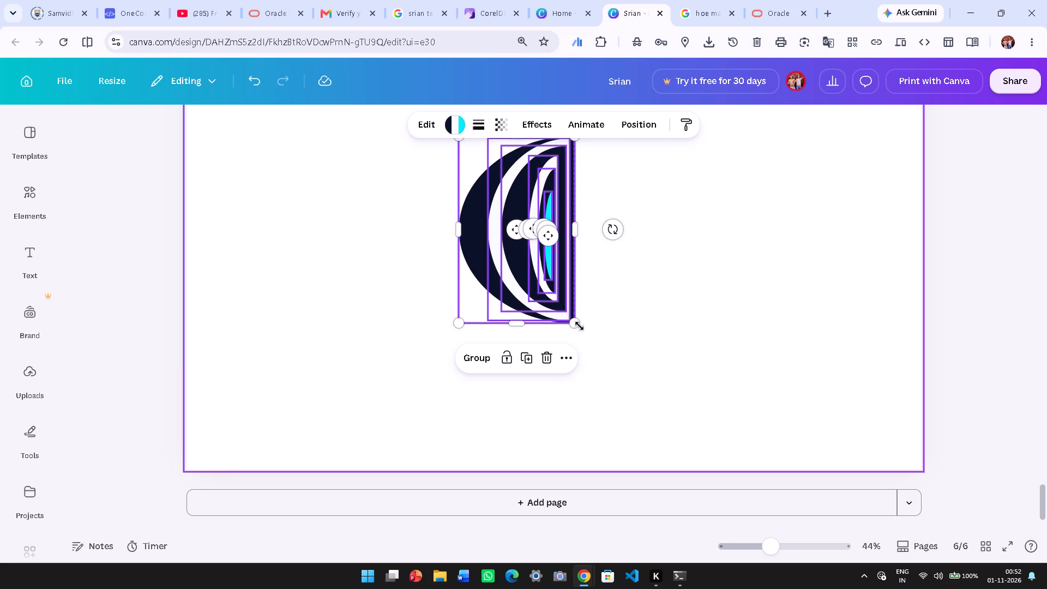
drag(578, 324, 618, 374)
drag(773, 303, 789, 294)
Examine the fill colour and stroke style of the copied emblem's outer dark shape and the light band inside it.
click(477, 266)
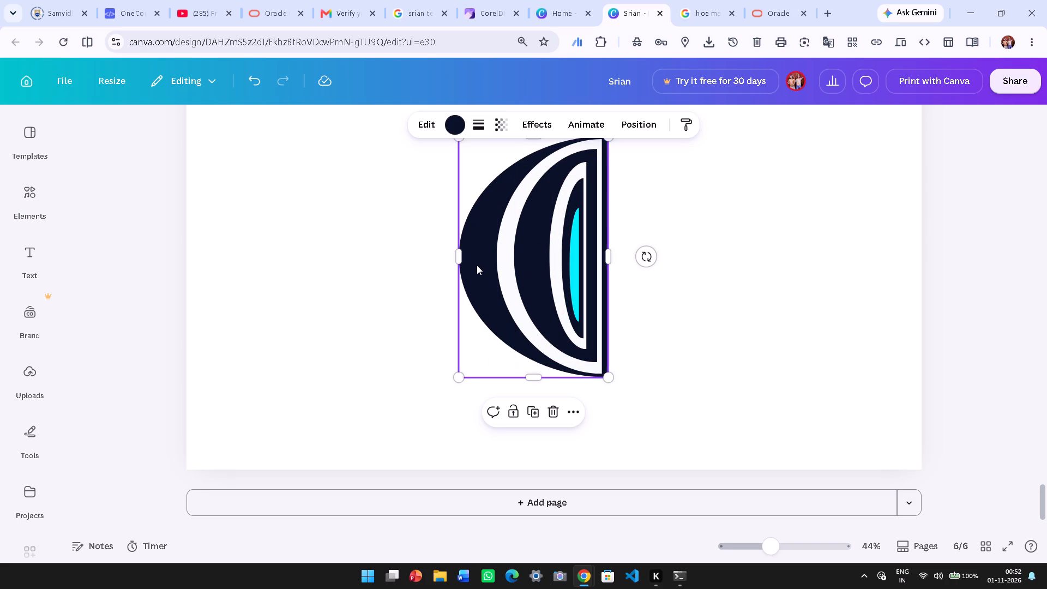
click(446, 122)
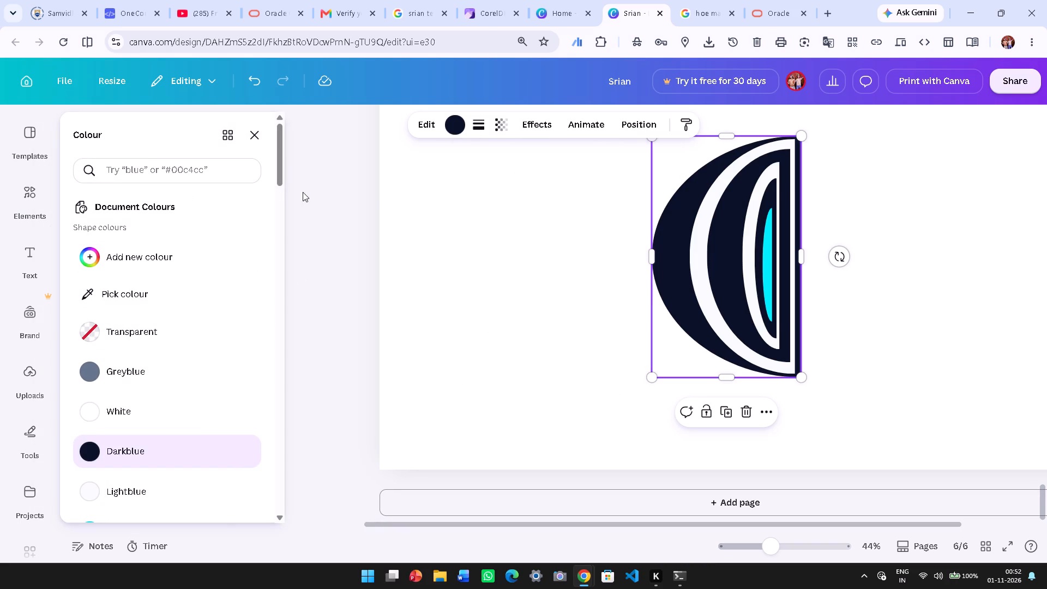
click(476, 124)
drag(398, 230, 360, 230)
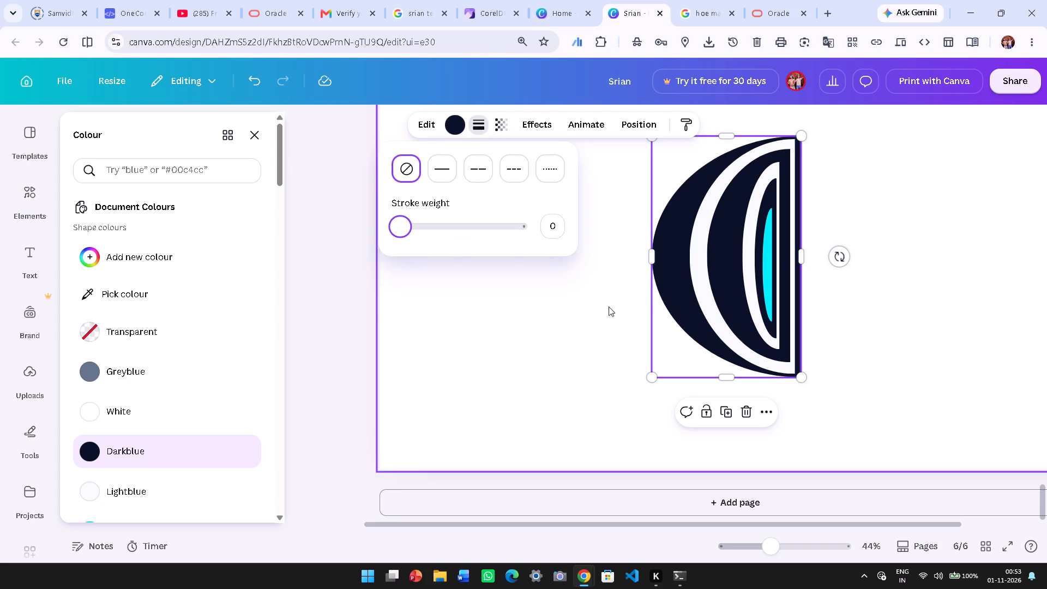
click(697, 273)
click(474, 129)
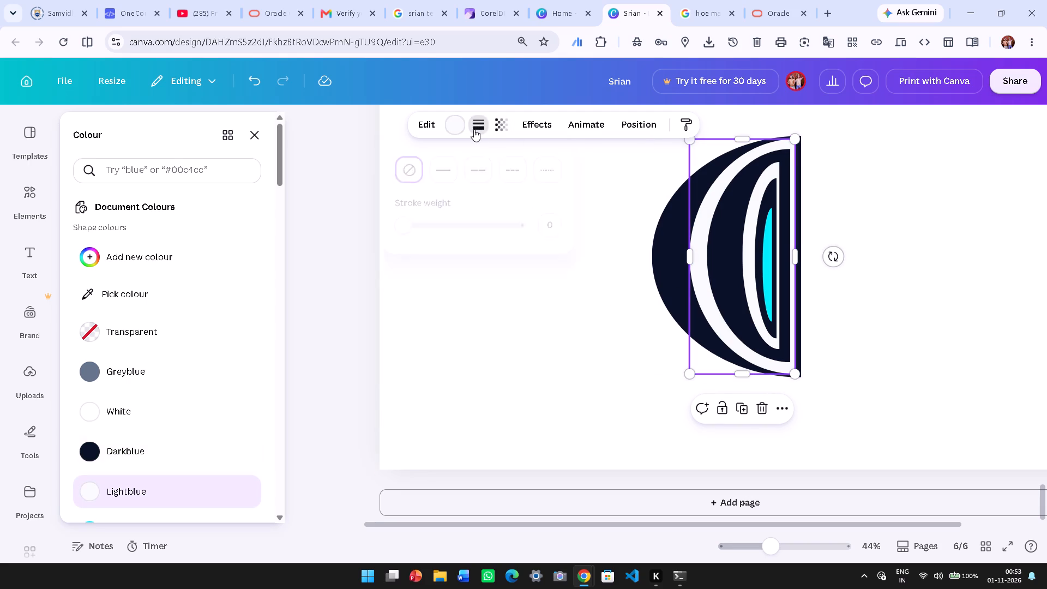
click(726, 248)
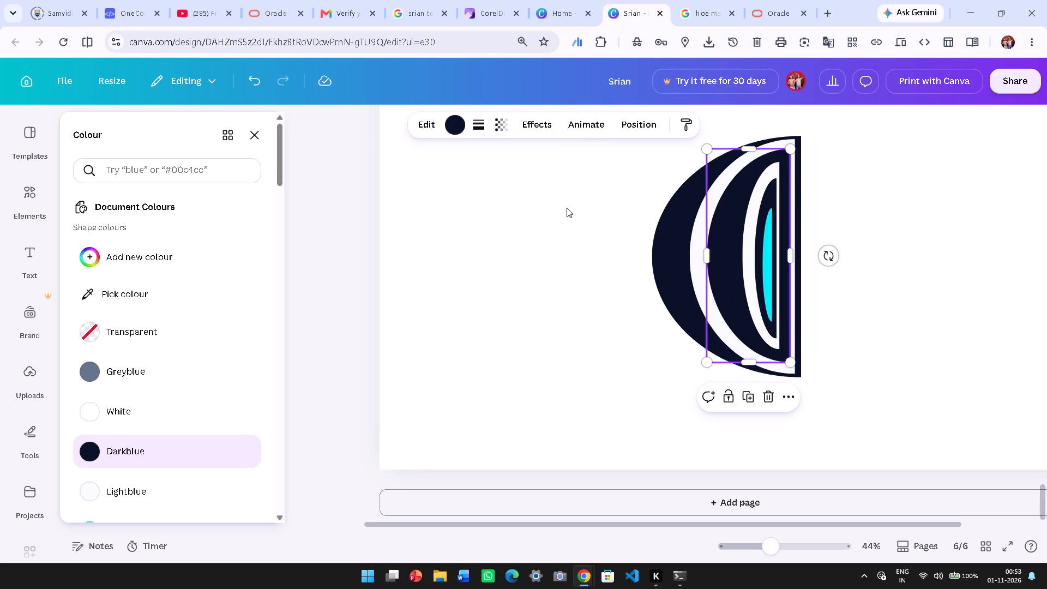
click(556, 270)
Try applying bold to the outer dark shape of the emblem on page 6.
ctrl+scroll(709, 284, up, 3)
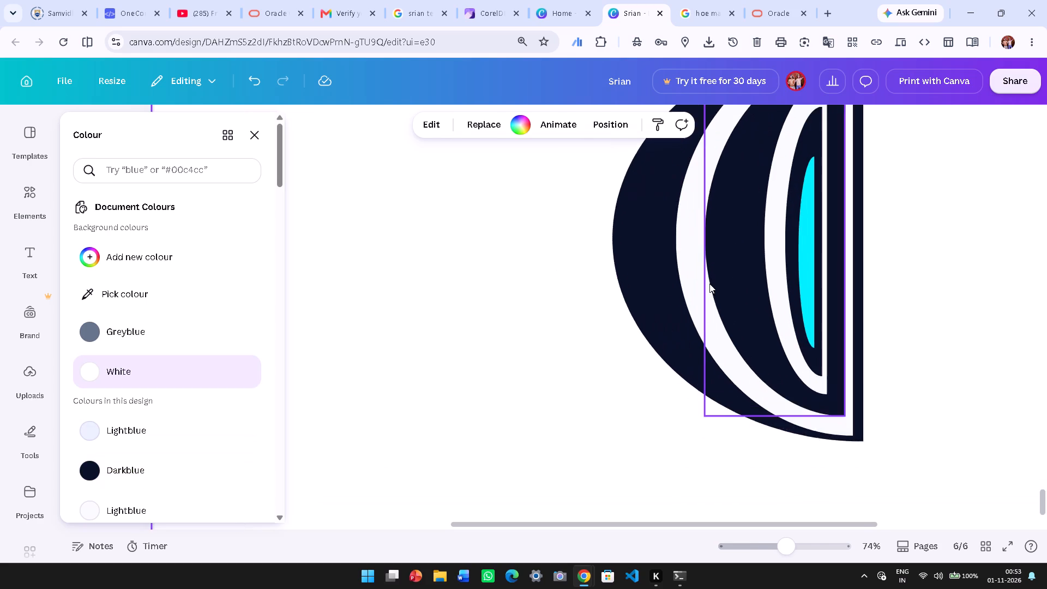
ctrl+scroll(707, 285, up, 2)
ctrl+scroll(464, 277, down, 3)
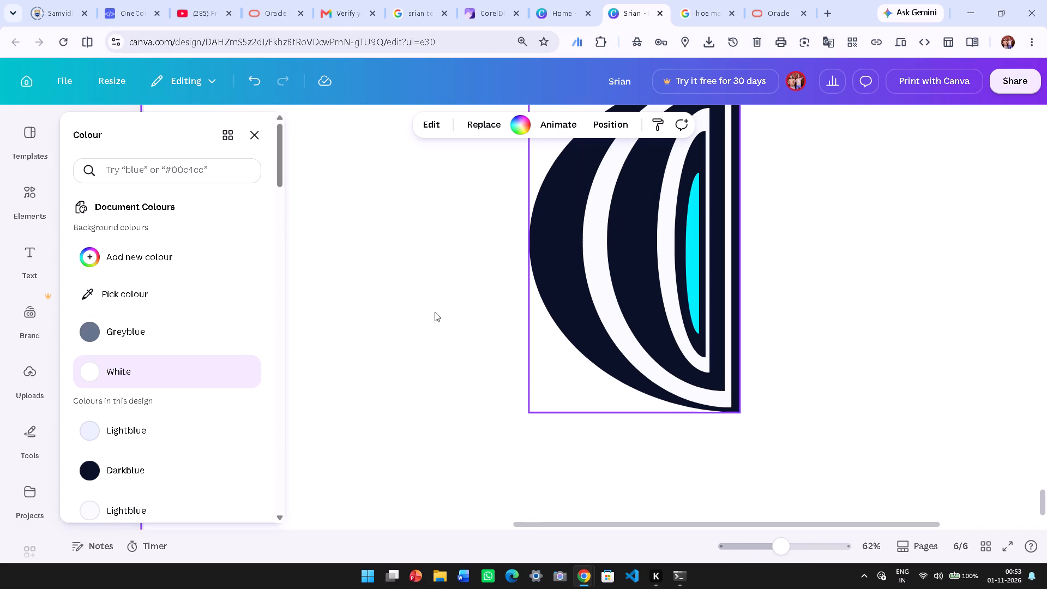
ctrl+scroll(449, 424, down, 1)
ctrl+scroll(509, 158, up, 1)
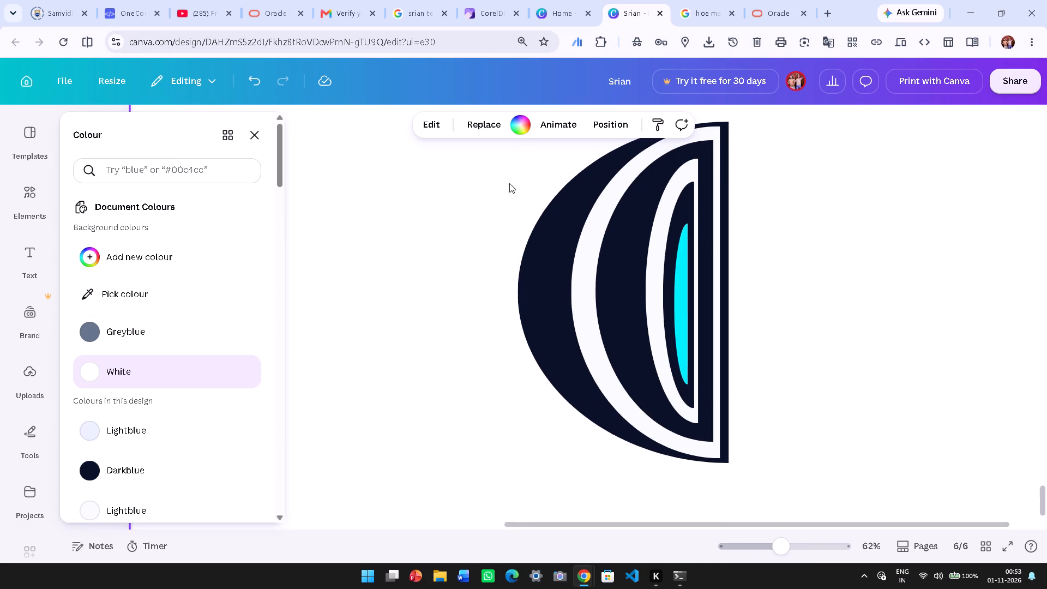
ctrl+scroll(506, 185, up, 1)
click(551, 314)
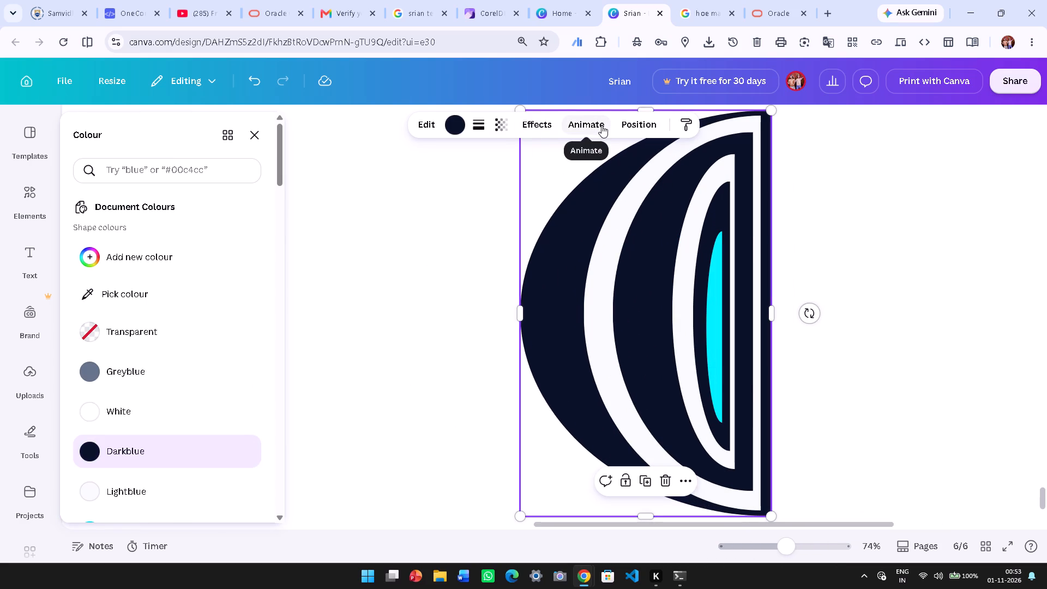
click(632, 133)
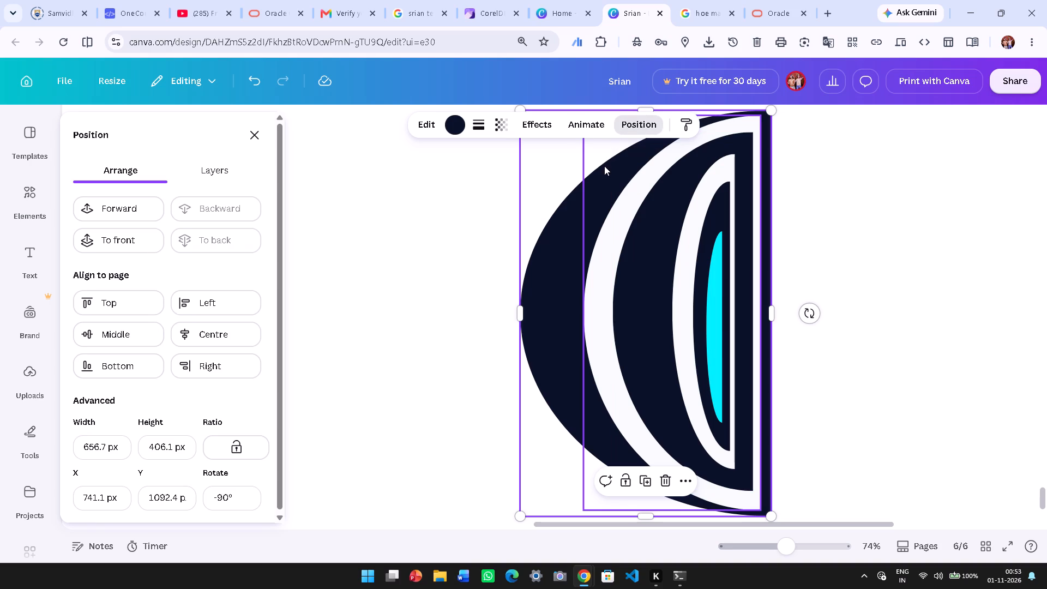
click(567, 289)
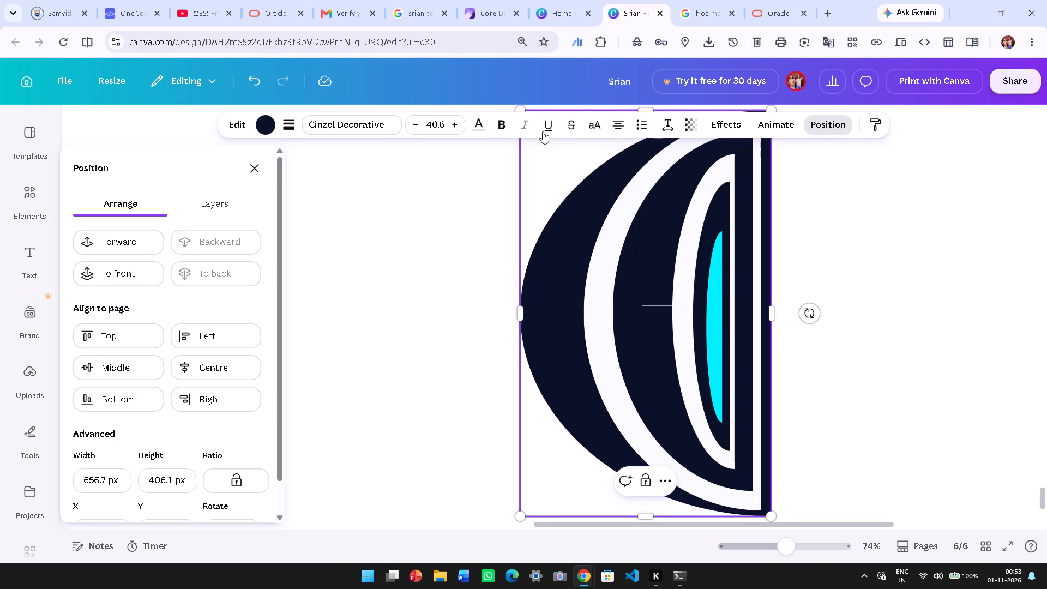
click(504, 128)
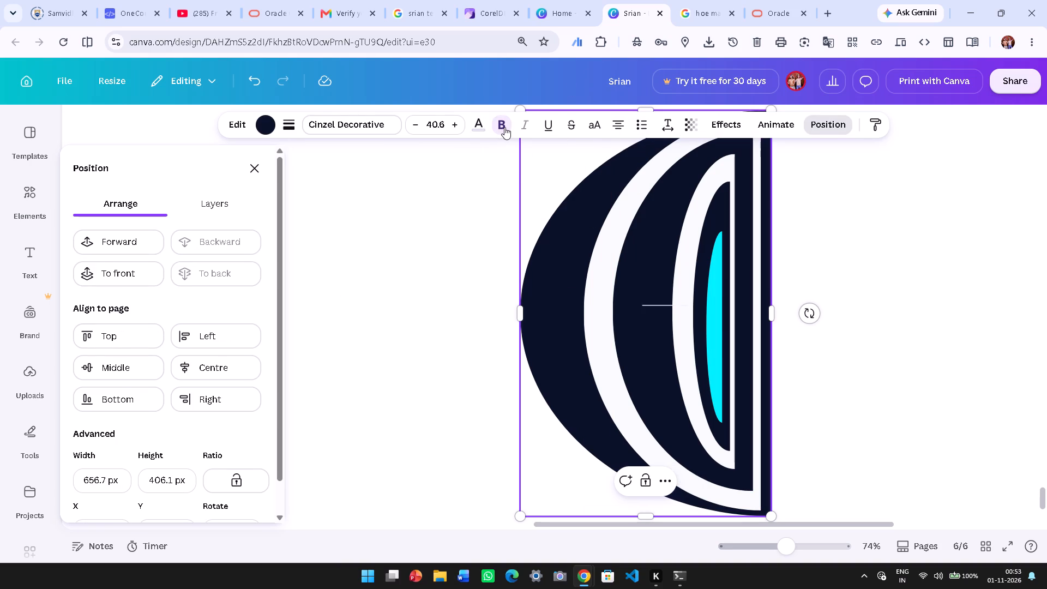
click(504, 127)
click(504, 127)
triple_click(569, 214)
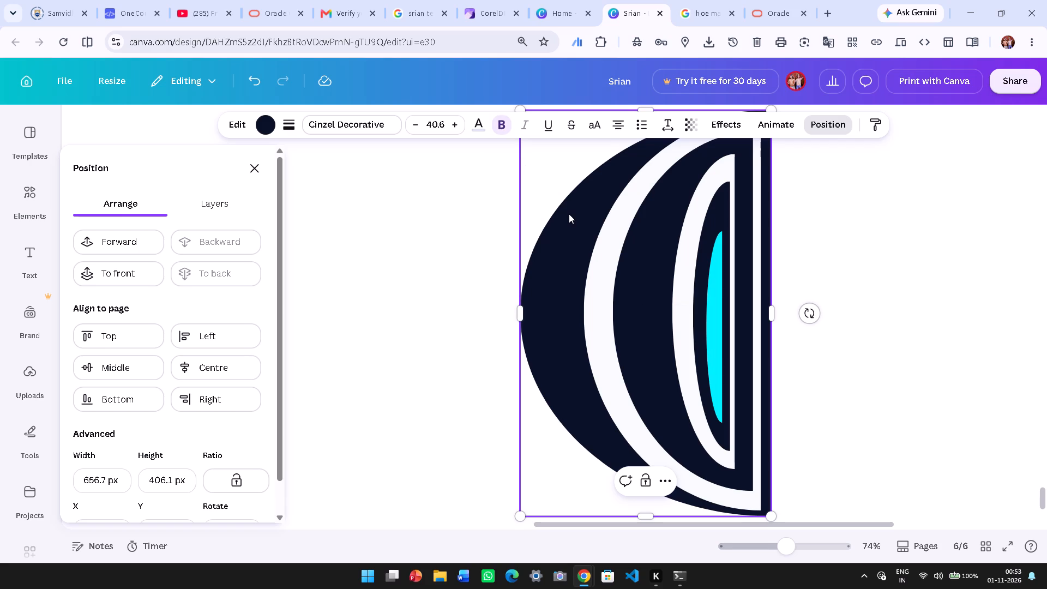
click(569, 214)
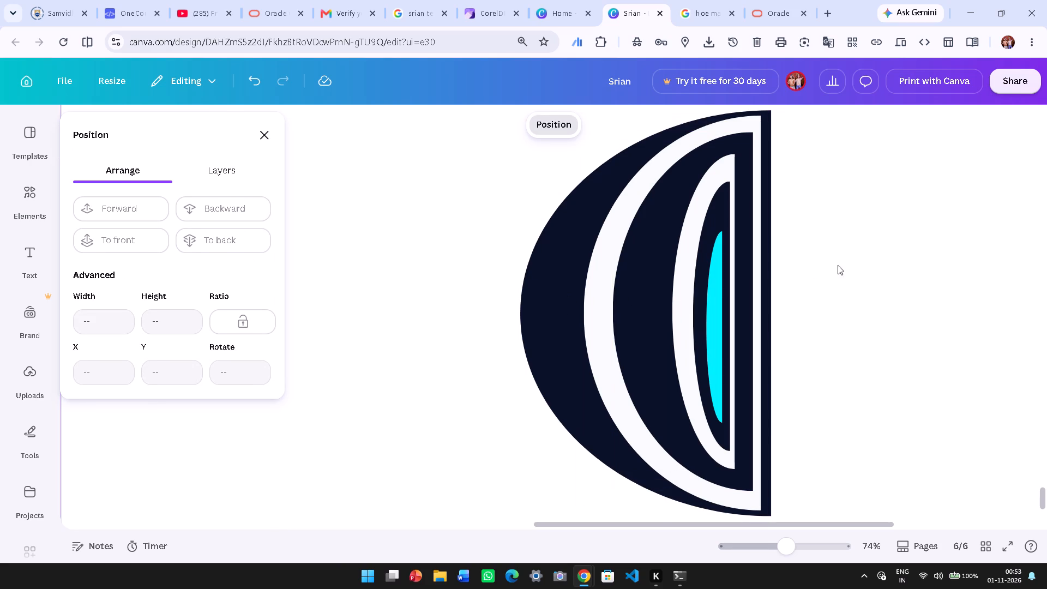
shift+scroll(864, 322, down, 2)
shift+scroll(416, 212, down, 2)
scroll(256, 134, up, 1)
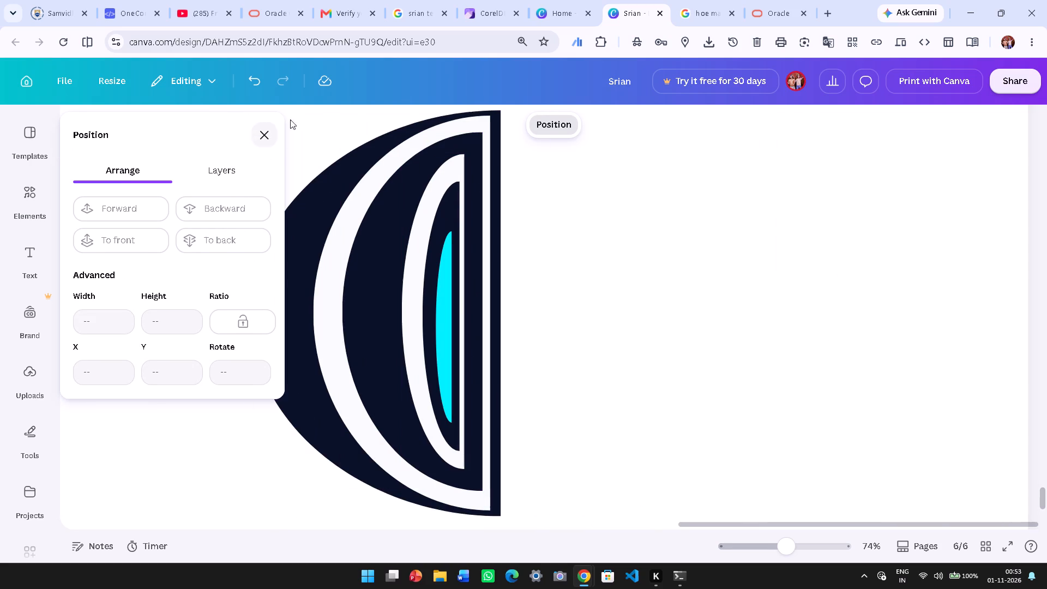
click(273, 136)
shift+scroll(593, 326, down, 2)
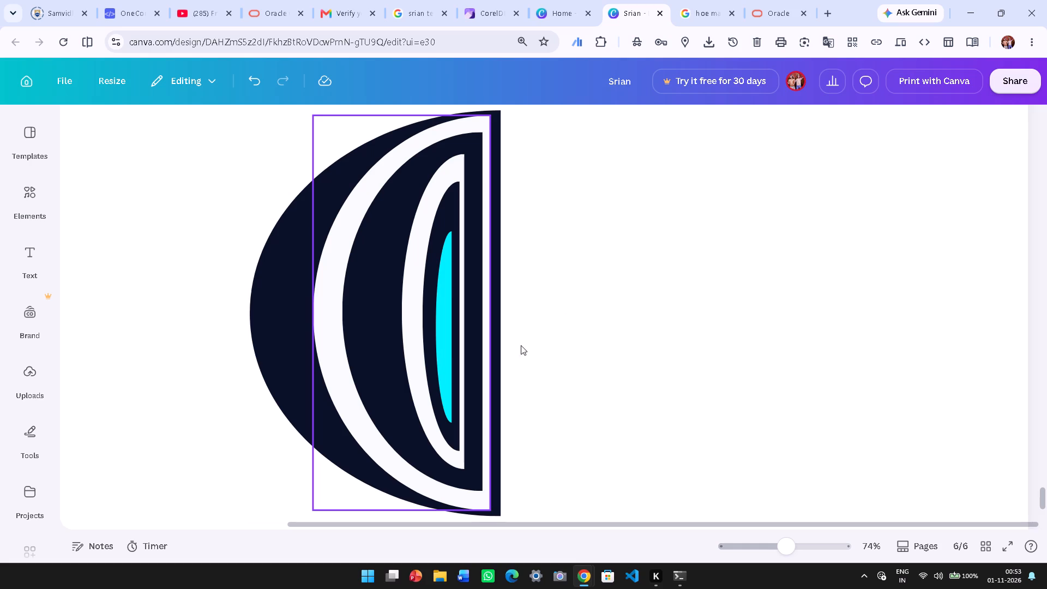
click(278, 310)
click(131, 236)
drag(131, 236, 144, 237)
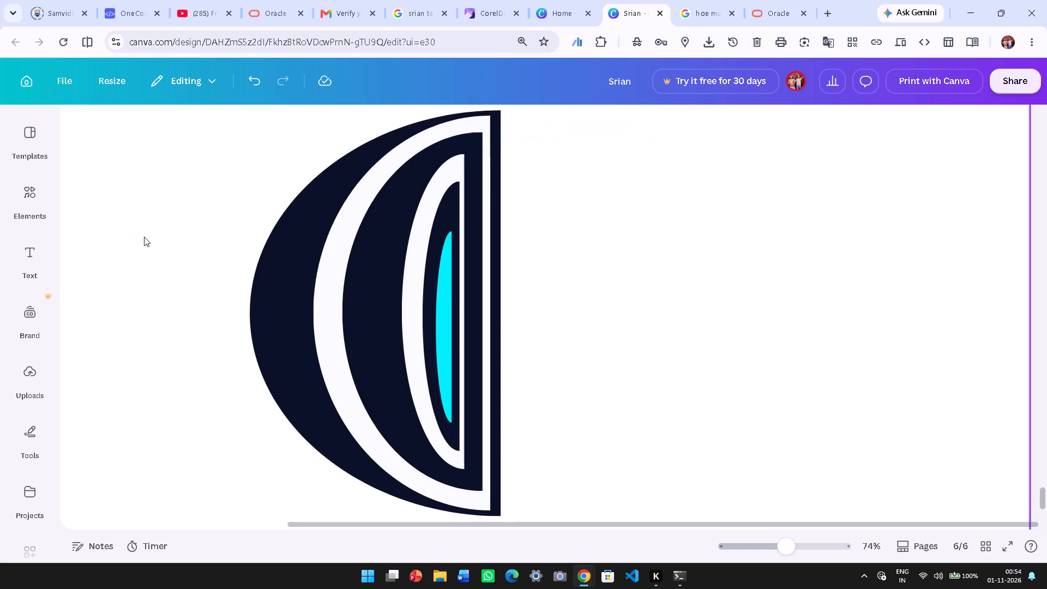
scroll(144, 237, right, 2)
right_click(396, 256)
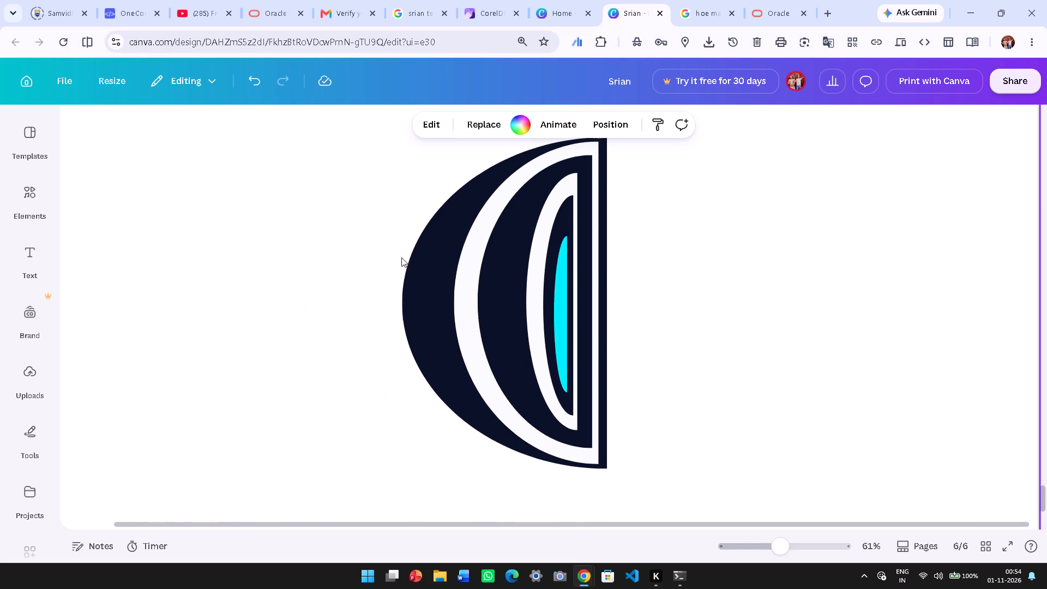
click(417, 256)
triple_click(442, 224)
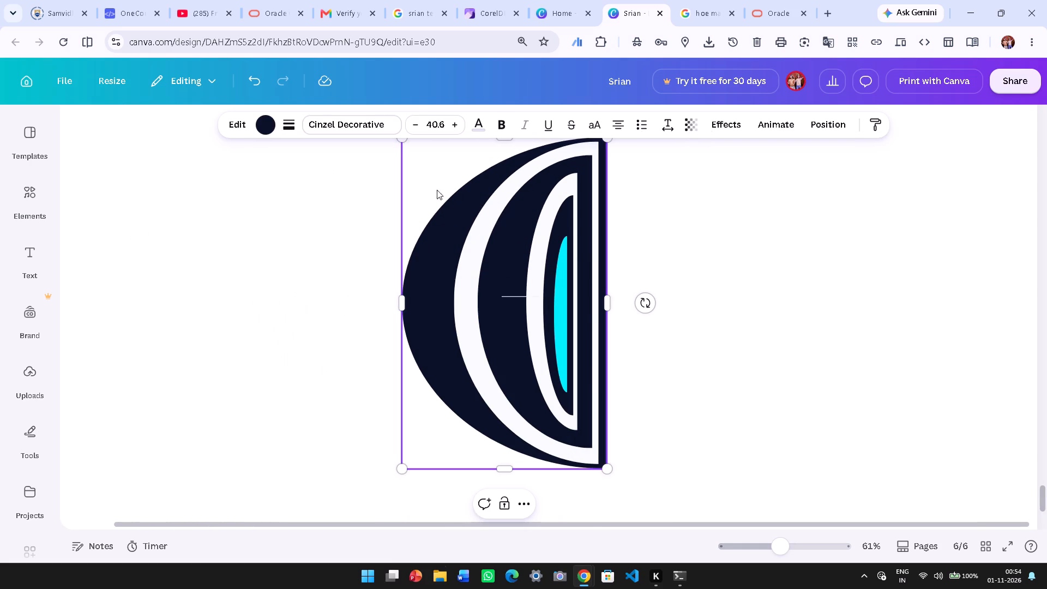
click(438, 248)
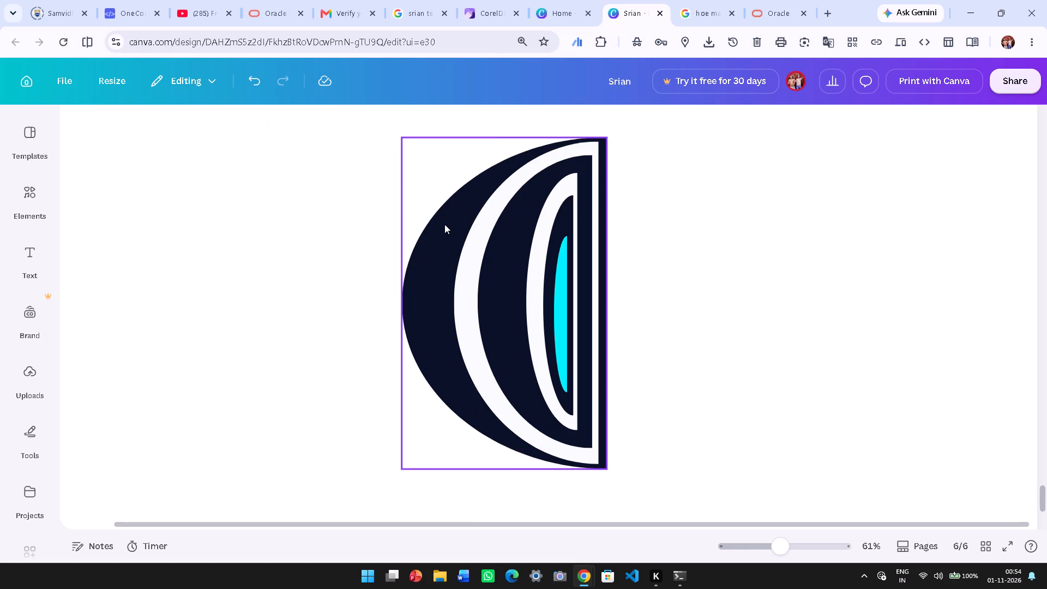
Set the transparency of the emblem's outer dark shape on page 6 to 33.
click(444, 224)
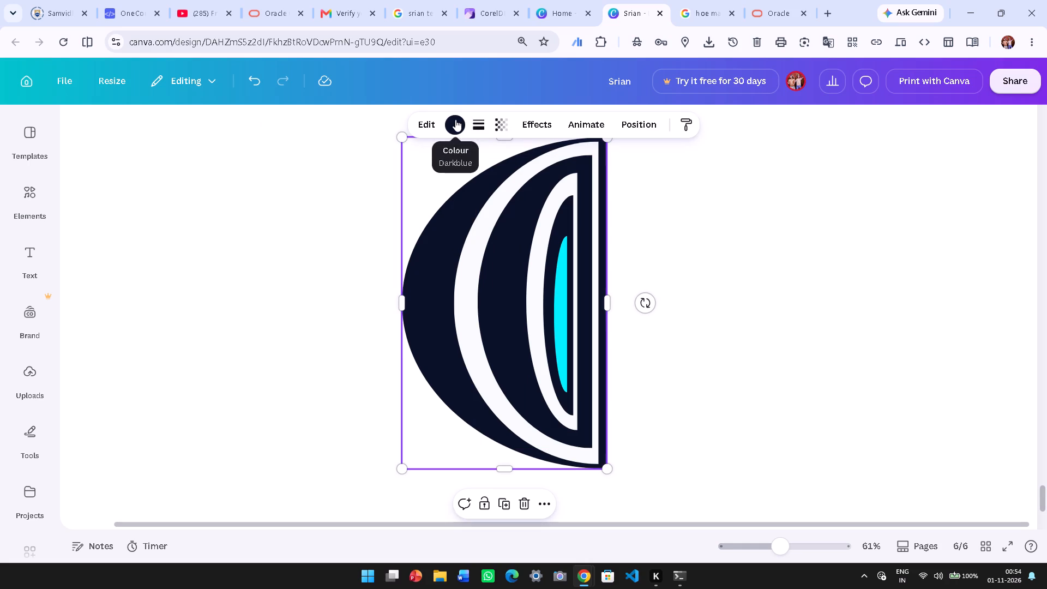
click(455, 119)
click(415, 127)
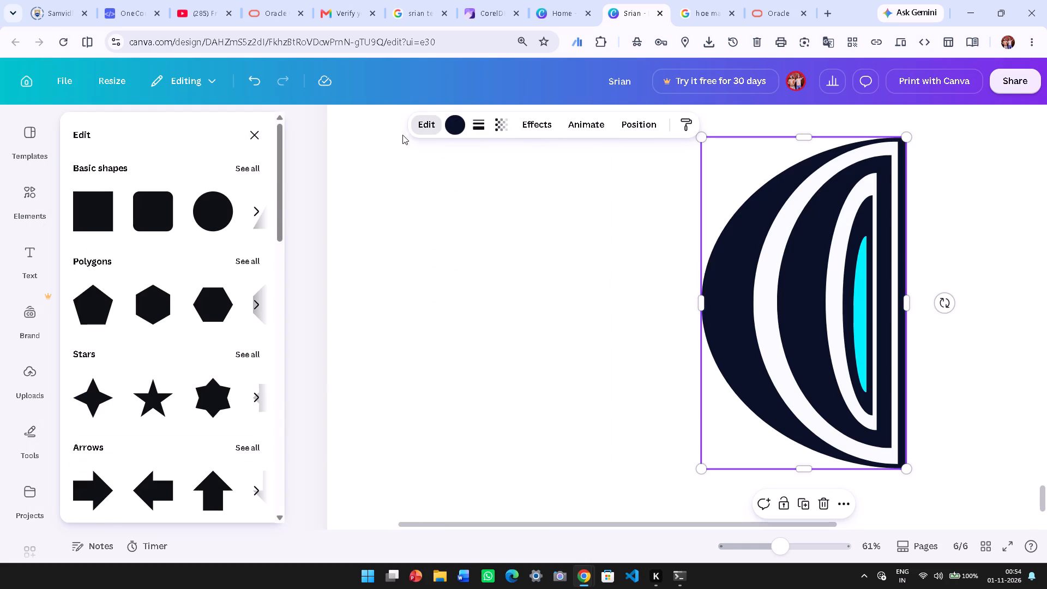
click(500, 128)
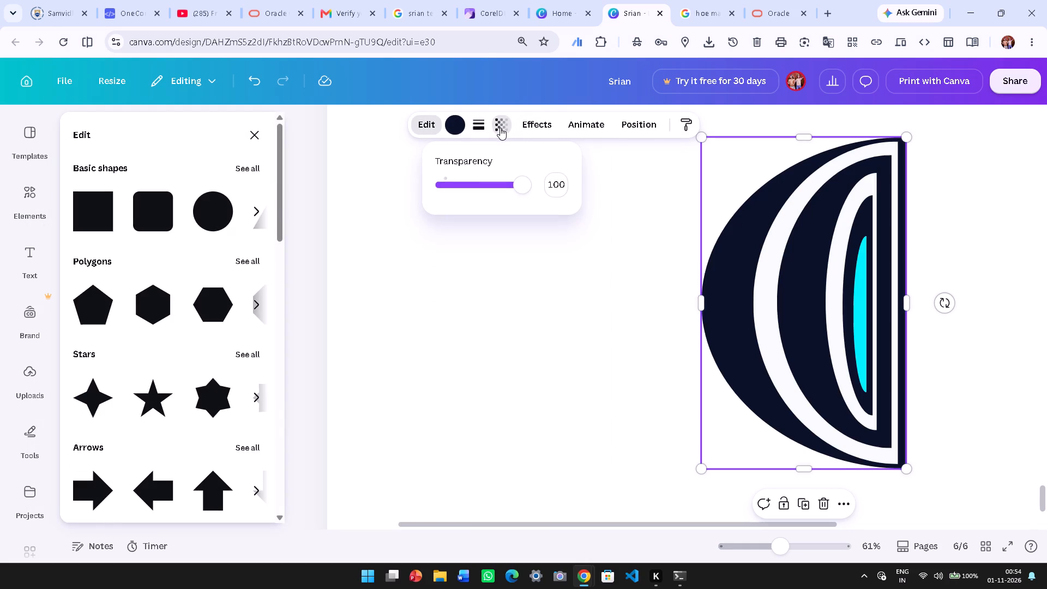
drag(524, 193, 469, 193)
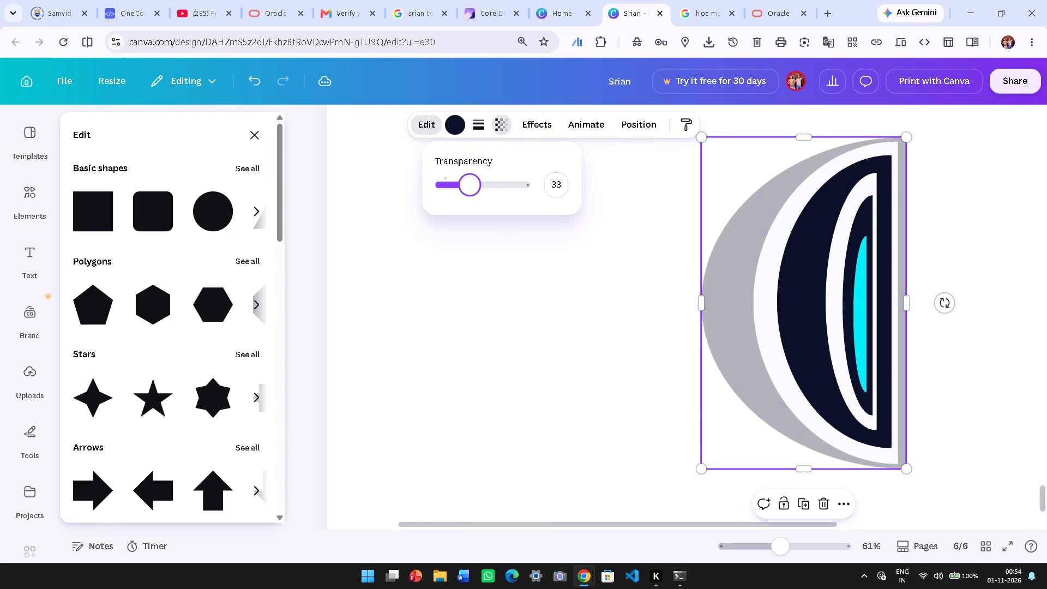
Set the transparency of the emblem's outer dark shape on page 6 to 100.
drag(469, 193, 390, 197)
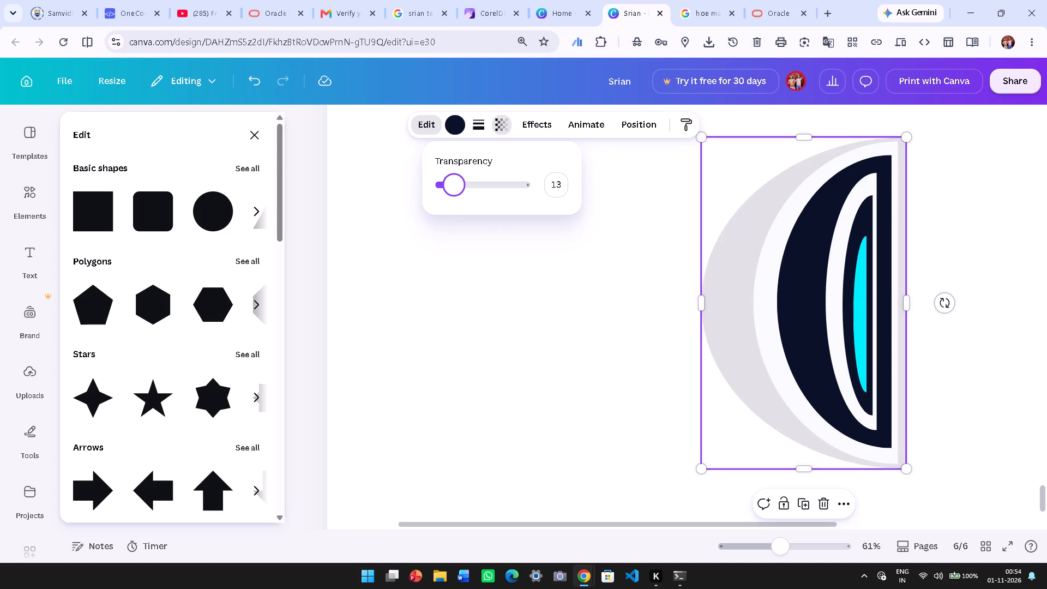
drag(390, 197, 471, 205)
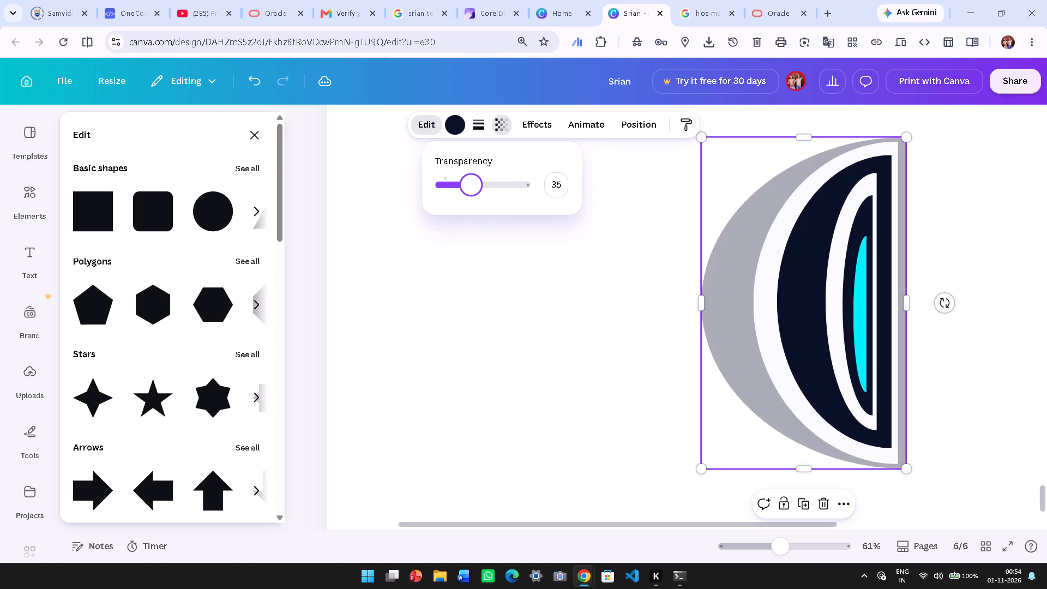
drag(471, 205, 577, 200)
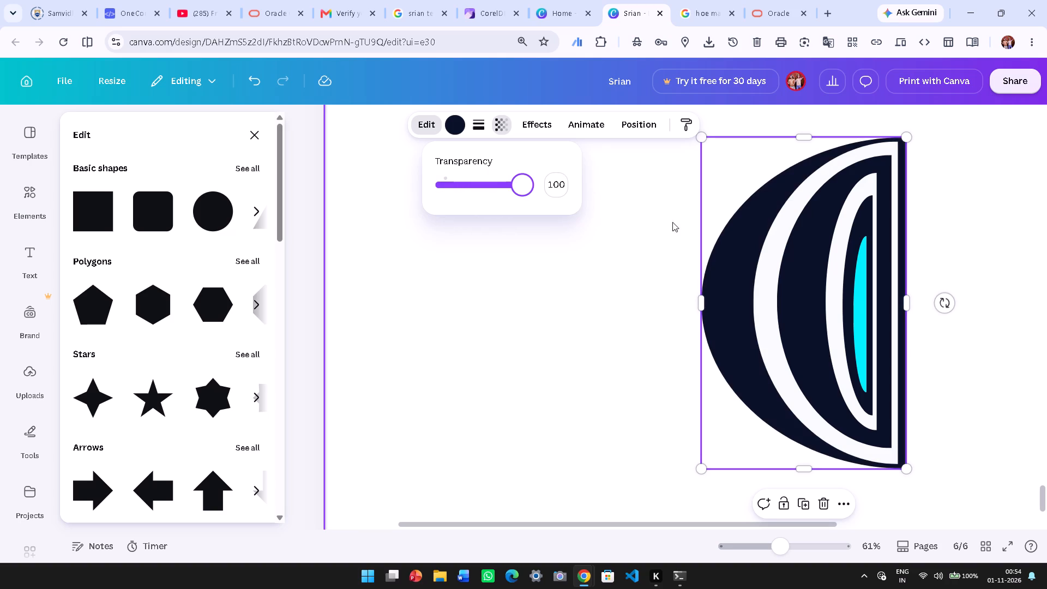
drag(521, 185, 507, 190)
drag(507, 190, 527, 191)
click(507, 278)
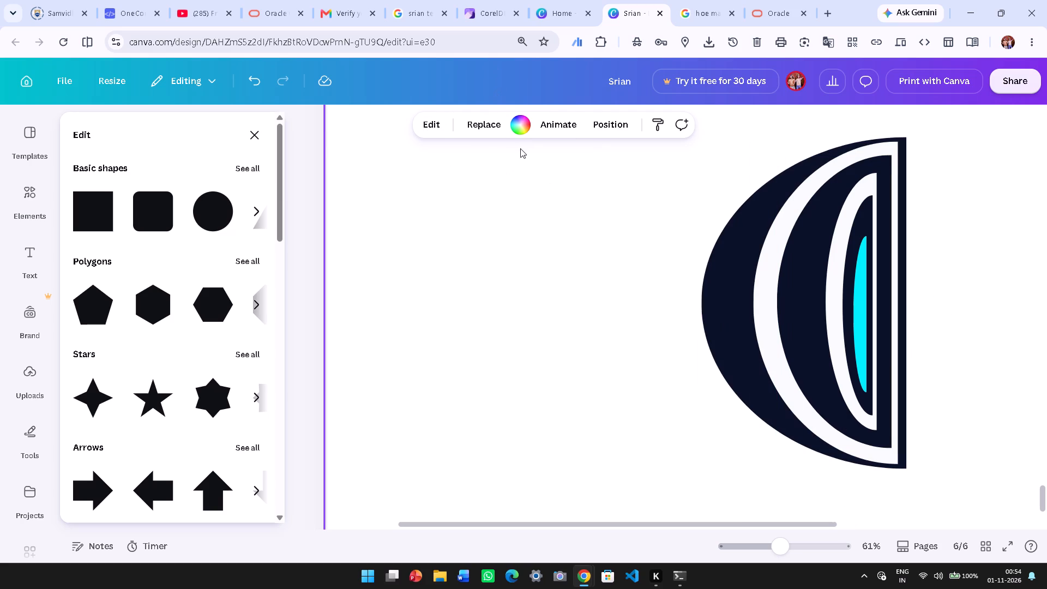
Apply a Glow effect with intensity 100 to the emblem's outer dark shape.
click(669, 279)
click(694, 271)
click(748, 270)
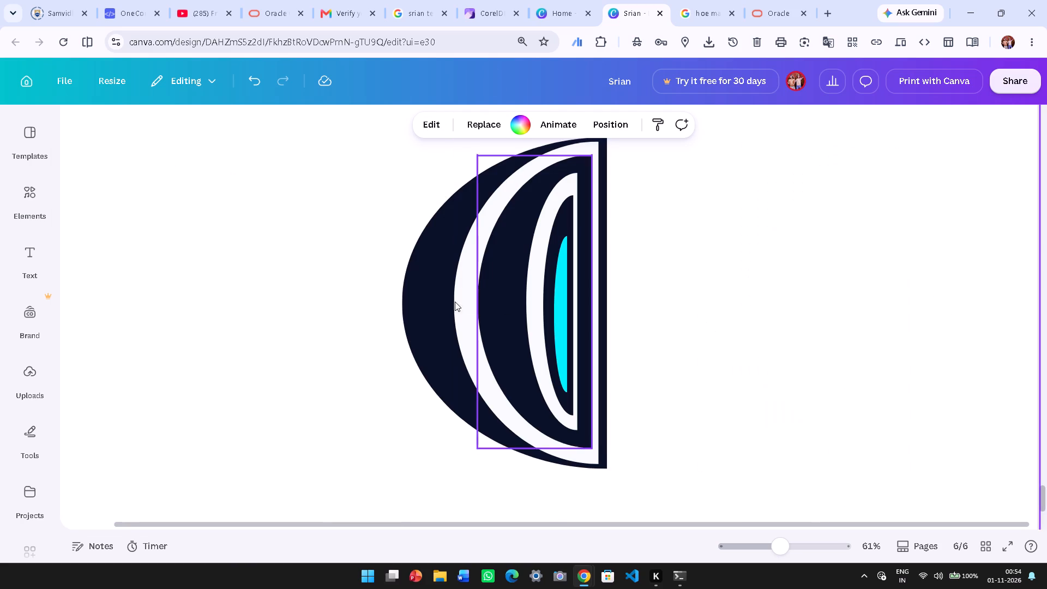
click(425, 302)
click(460, 119)
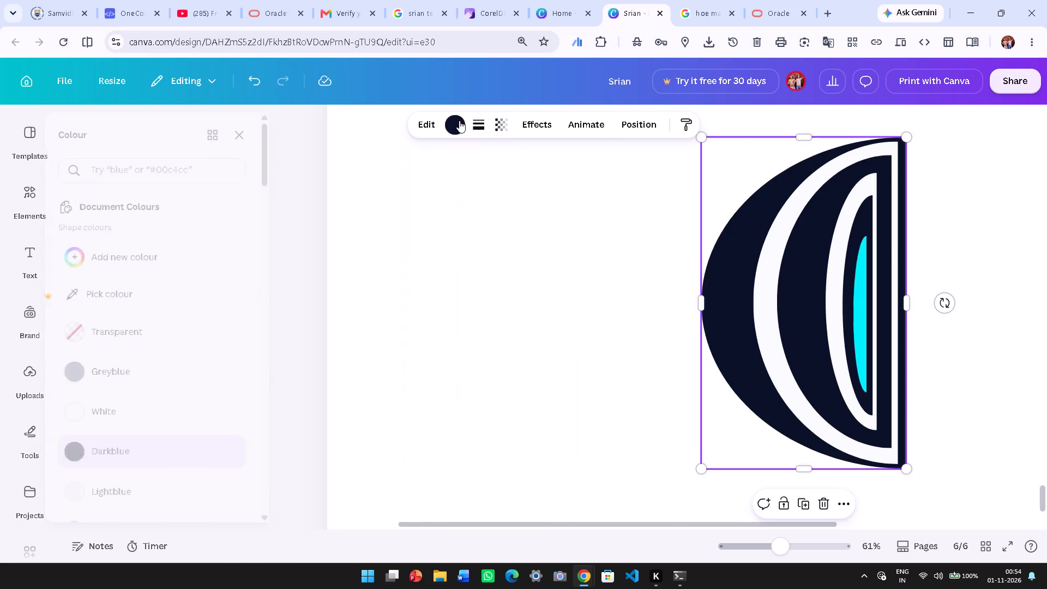
click(550, 127)
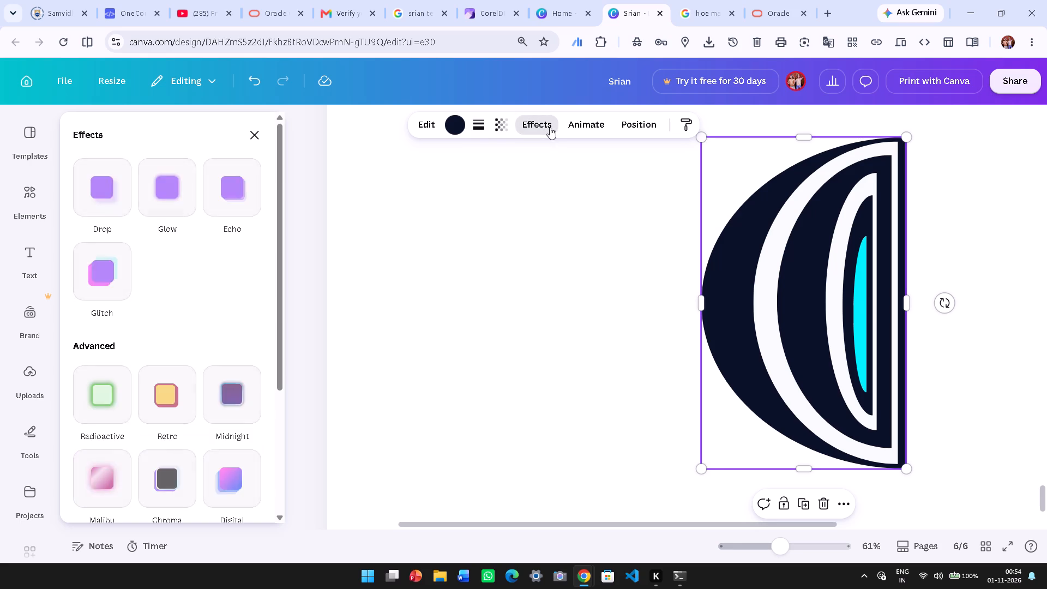
click(186, 198)
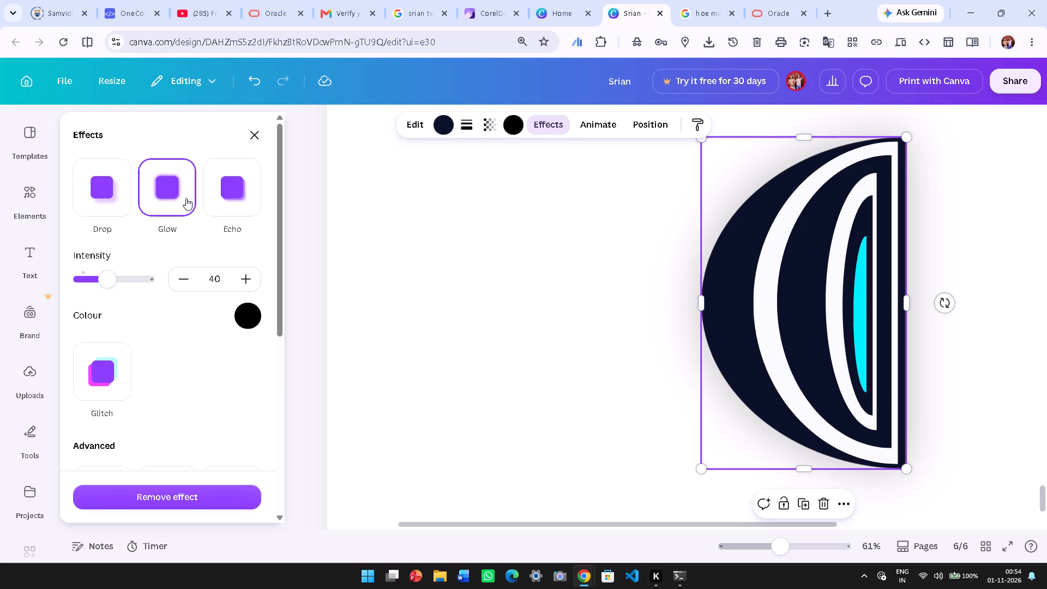
drag(108, 286, 100, 289)
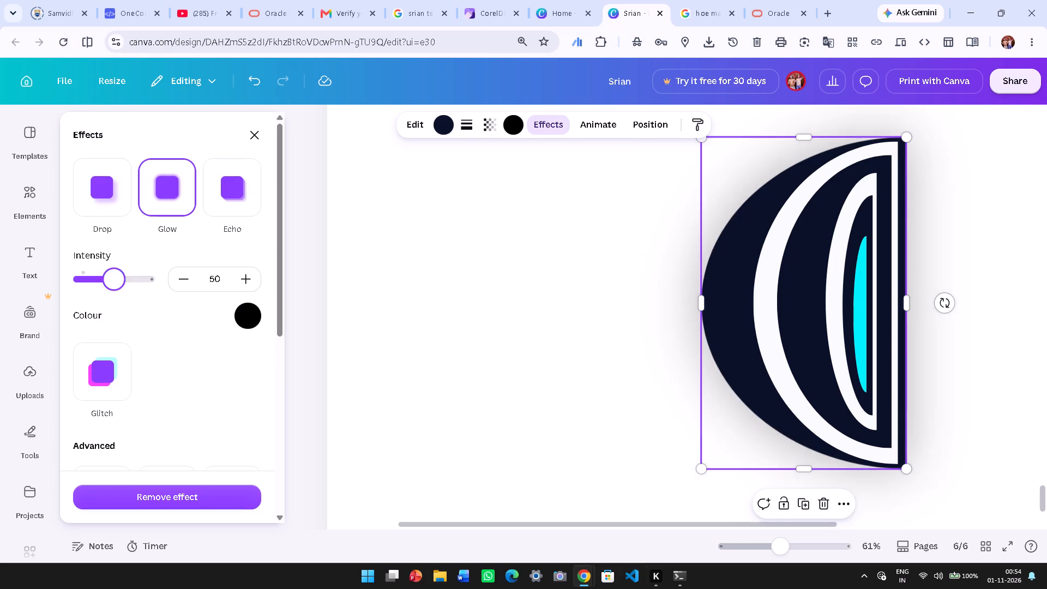
drag(100, 289, 219, 300)
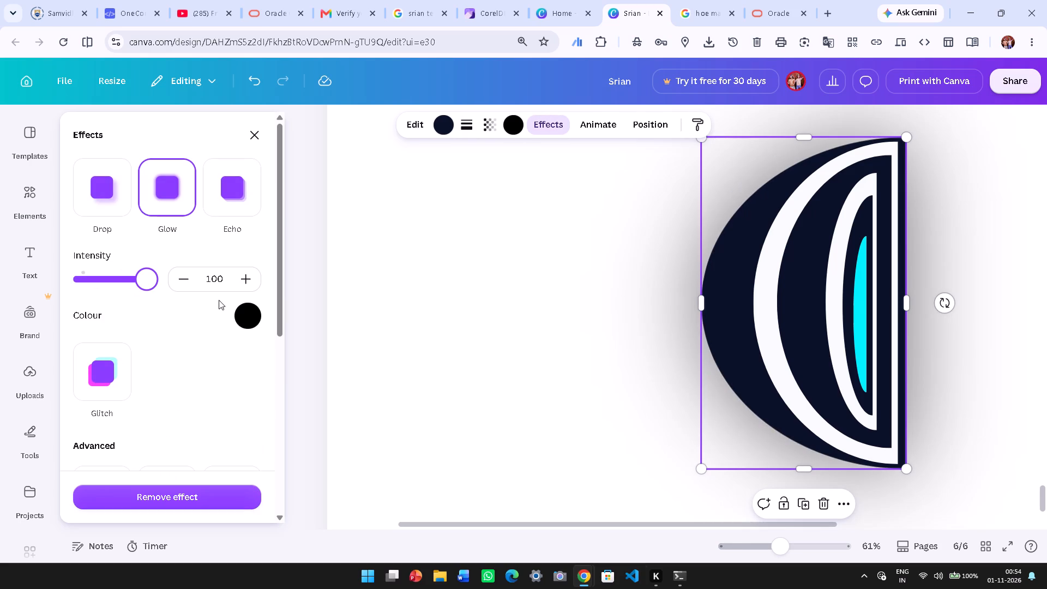
click(539, 336)
ctrl+scroll(539, 336, down, 3)
click(754, 351)
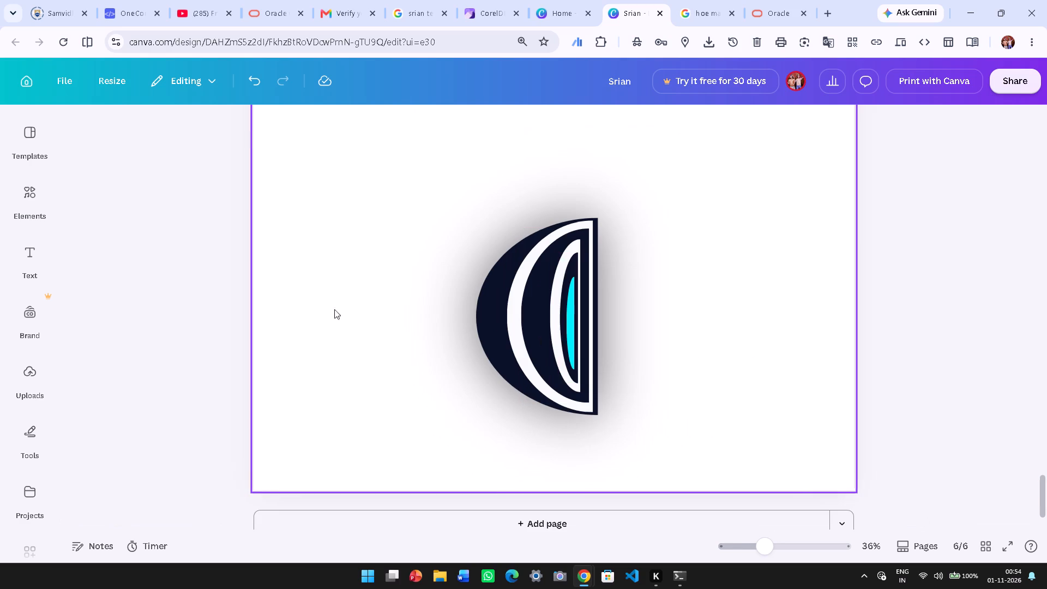
Try several glow colours on the outer dark shape, including vivid cyan and pink, and settle on the default dark blue.
ctrl+scroll(341, 305, down, 4)
ctrl+scroll(450, 335, up, 1)
ctrl+scroll(574, 341, up, 7)
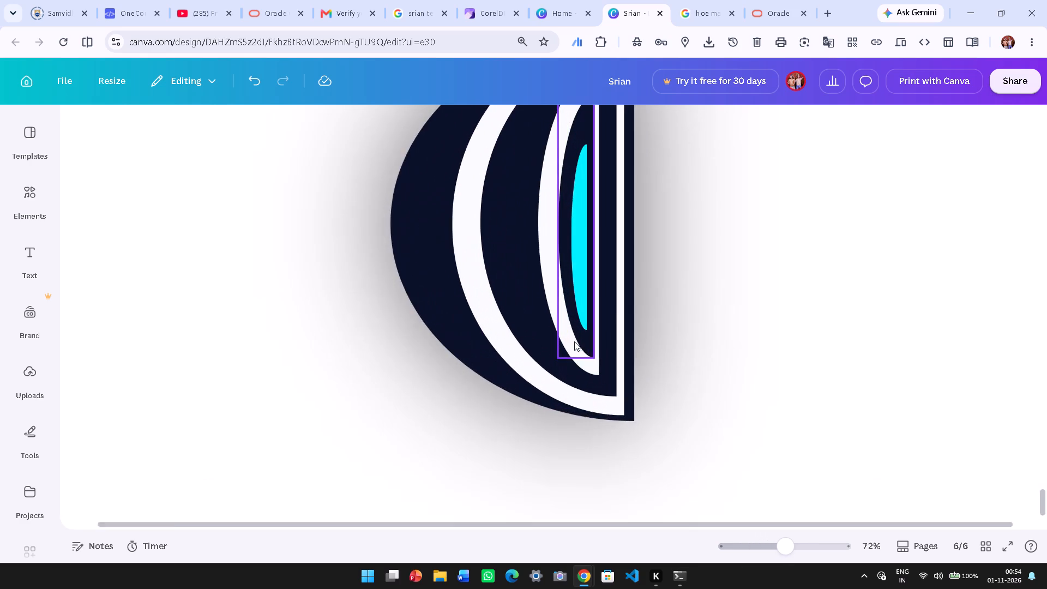
ctrl+scroll(621, 306, down, 2)
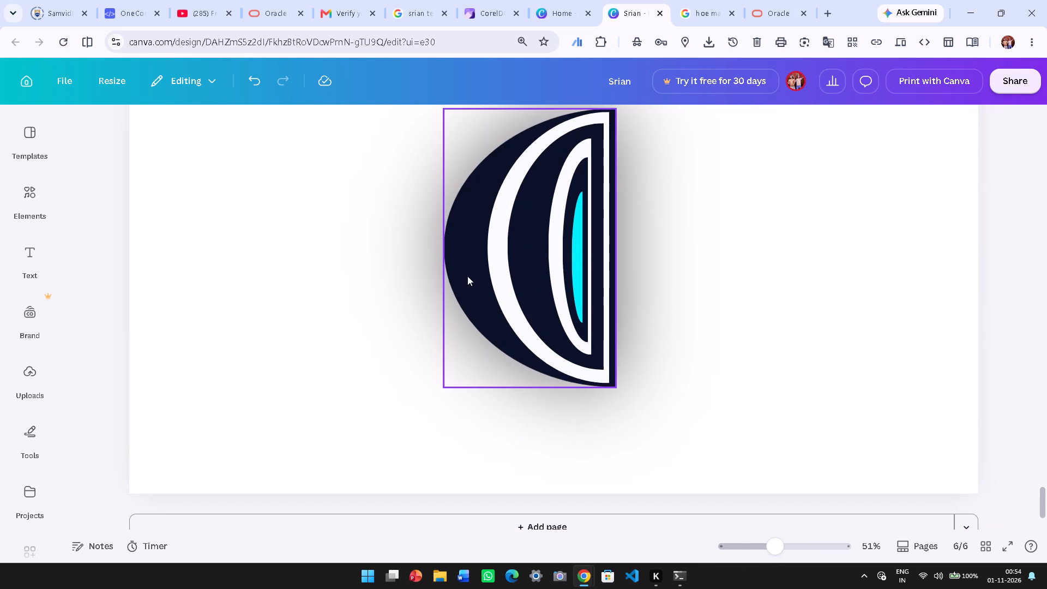
click(467, 276)
click(542, 123)
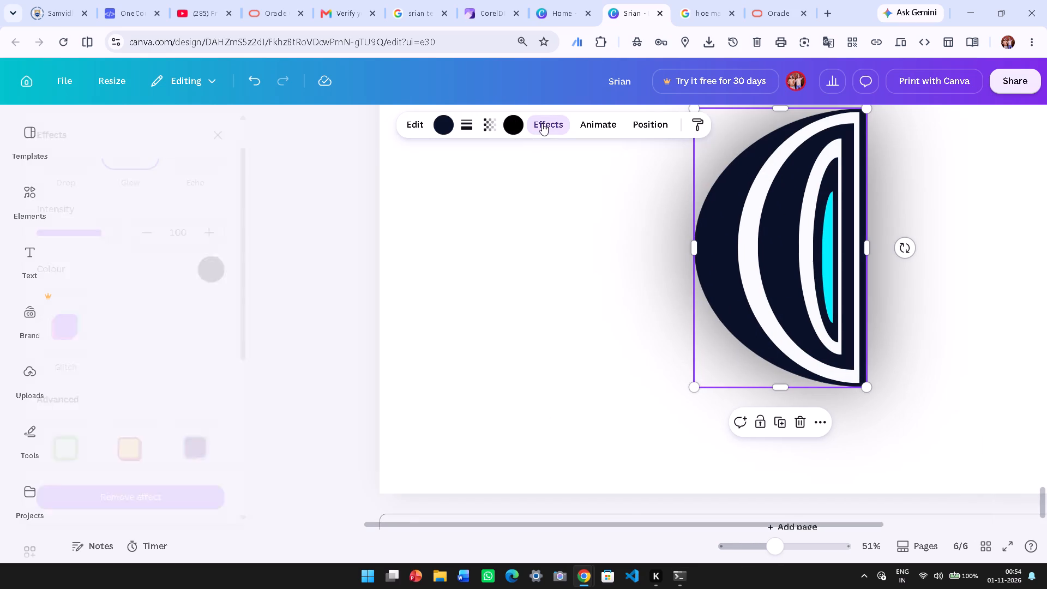
click(241, 269)
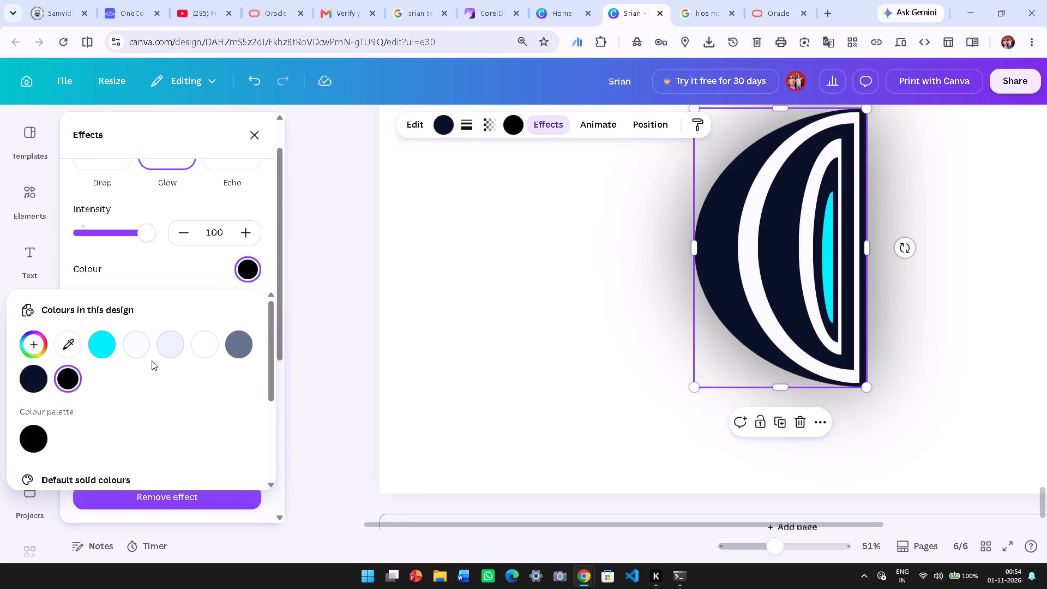
click(158, 341)
click(130, 346)
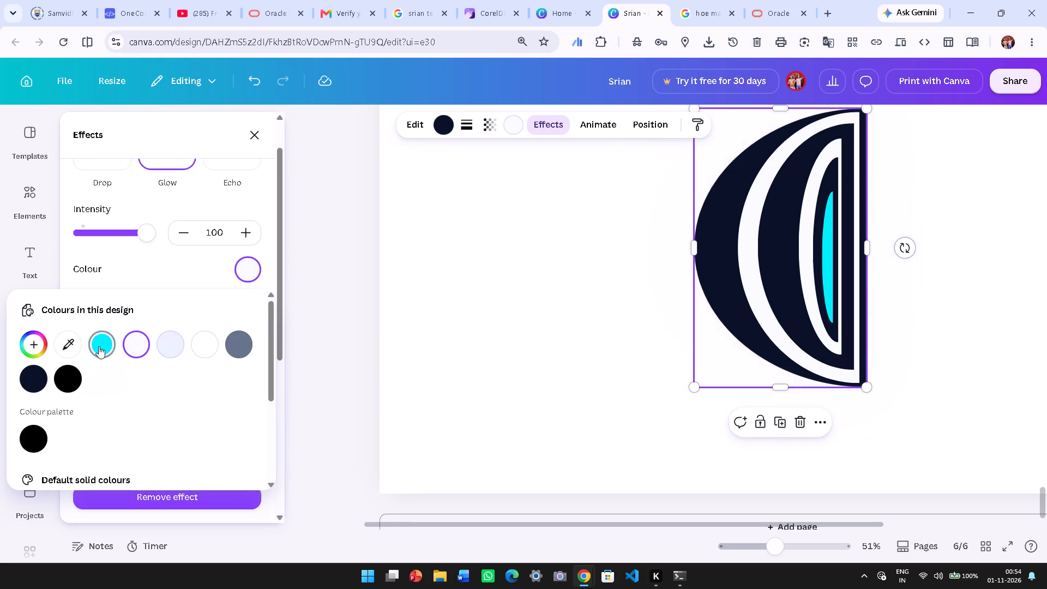
click(99, 346)
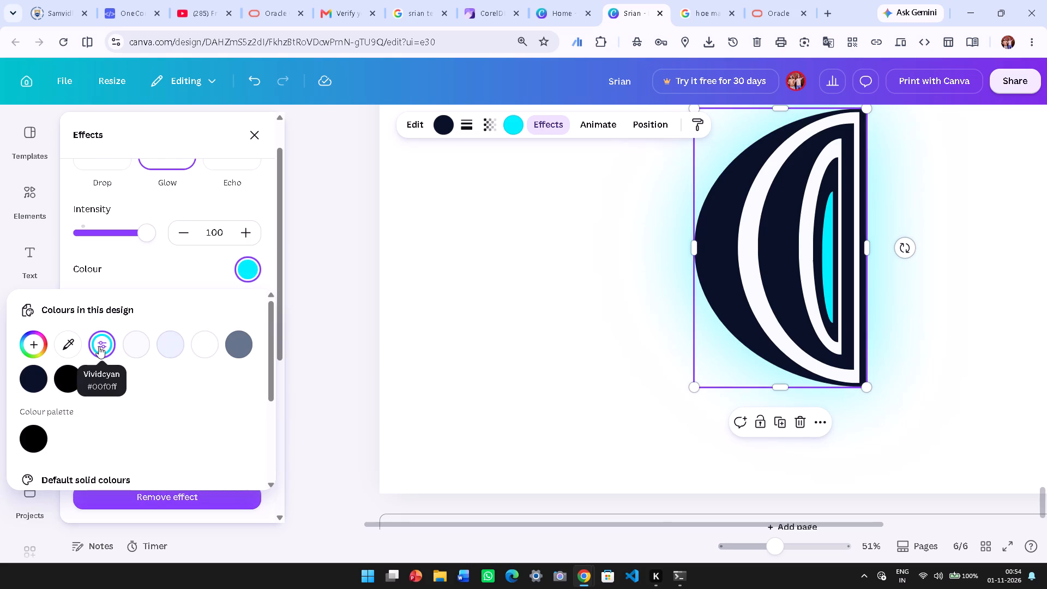
click(235, 345)
click(70, 383)
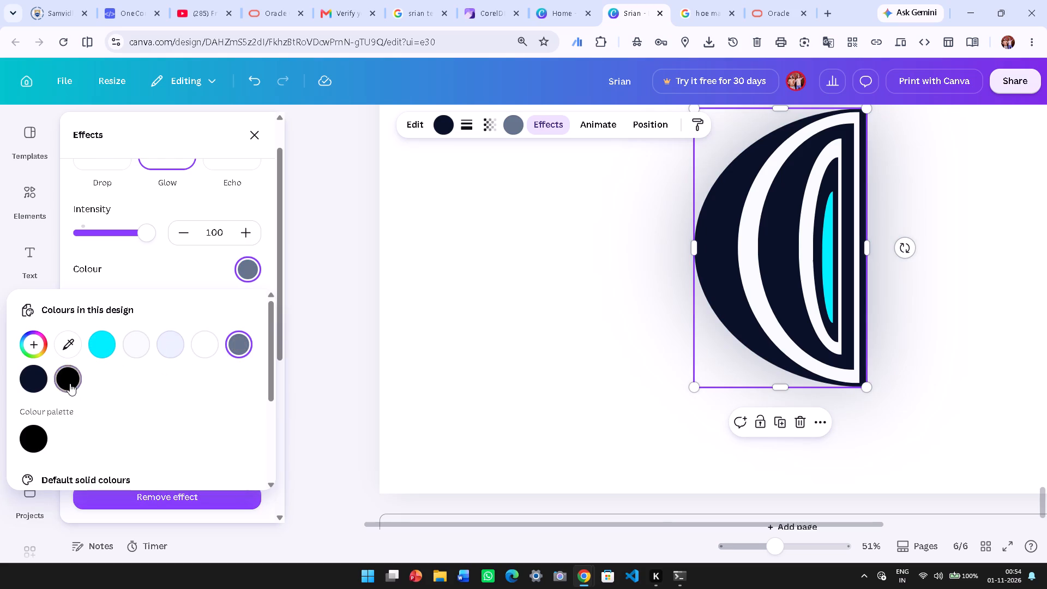
scroll(130, 361, down, 2)
click(100, 392)
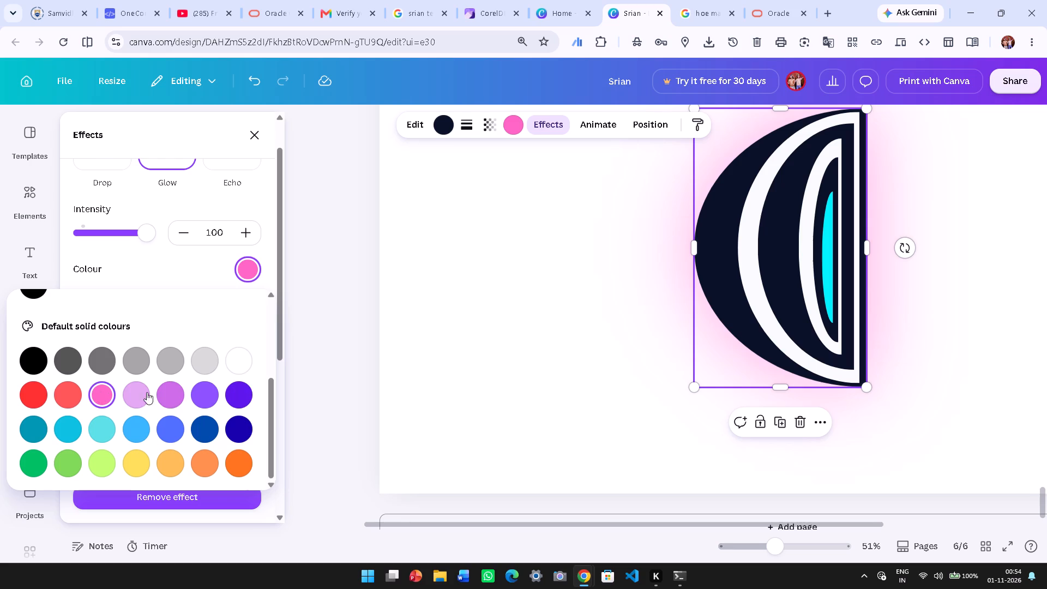
click(196, 434)
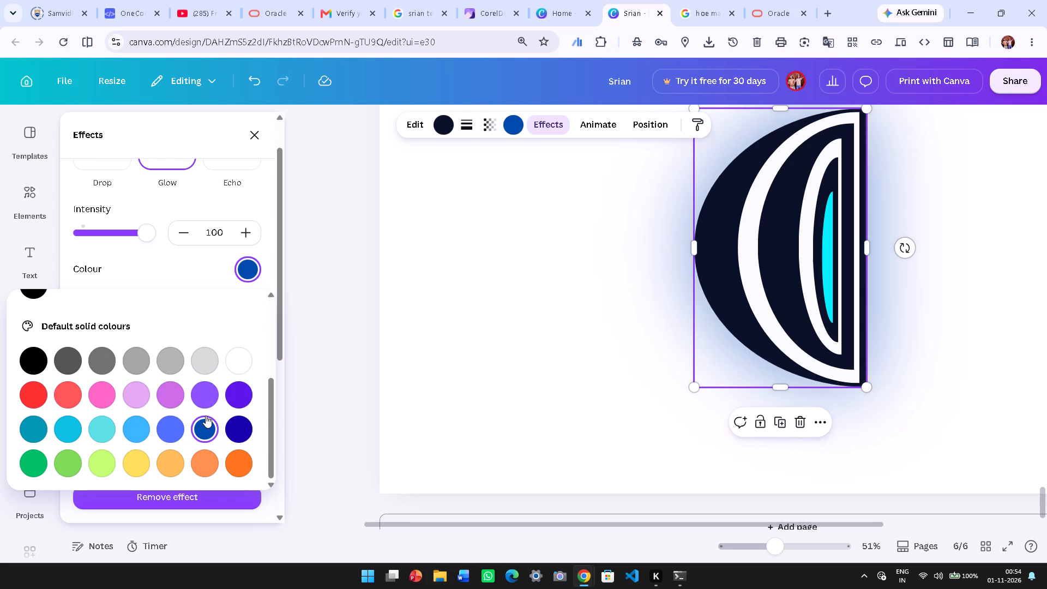
click(449, 424)
ctrl+scroll(727, 353, down, 2)
ctrl+scroll(685, 376, up, 1)
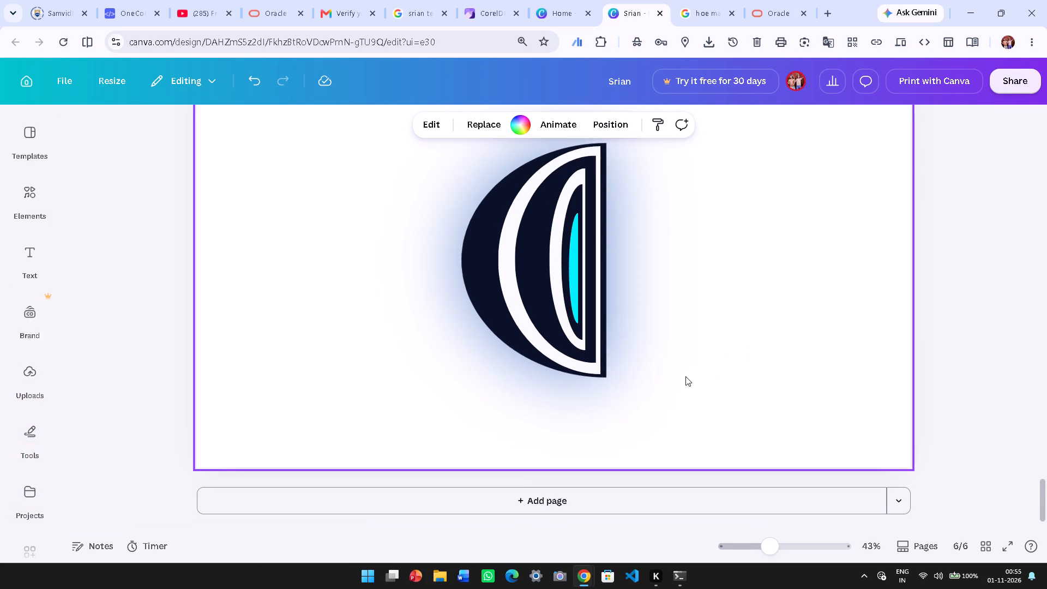
Group all the shapes of the emblem on page 6.
ctrl+scroll(685, 376, down, 2)
drag(474, 193, 641, 431)
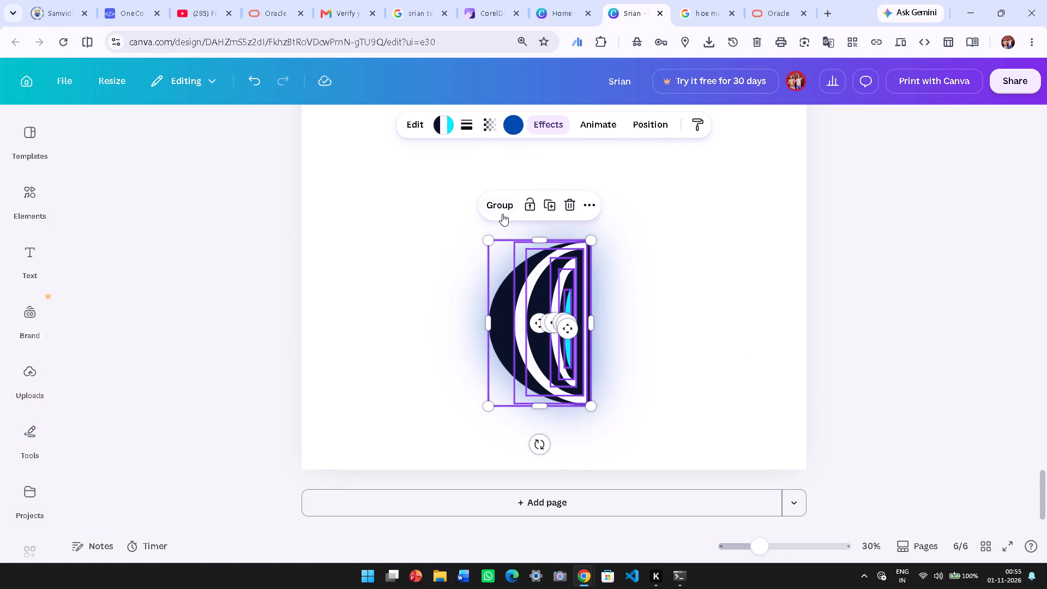
click(505, 212)
click(672, 272)
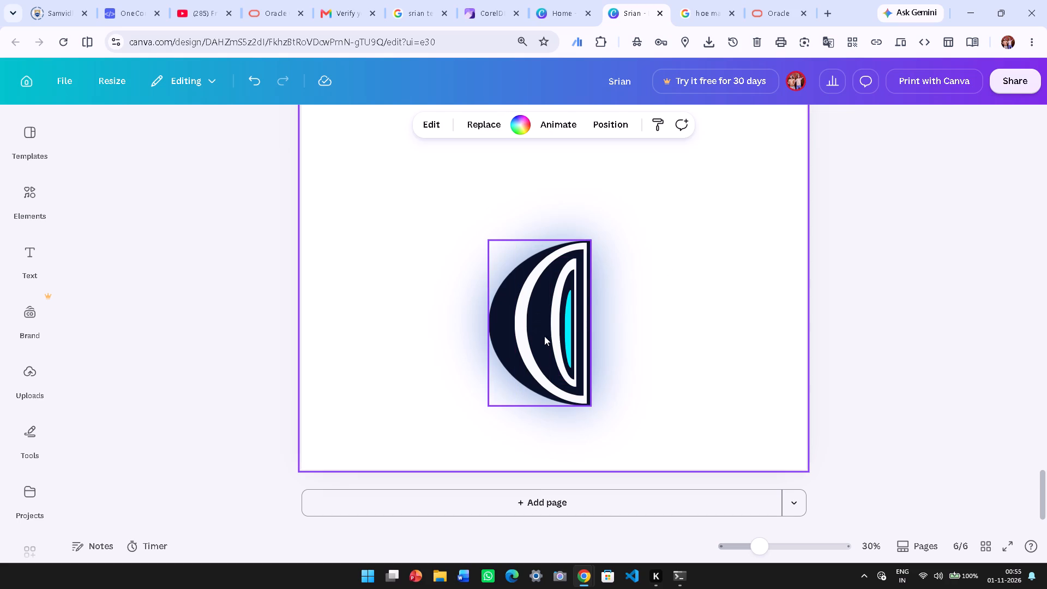
Move the grouped emblem toward the upper left of page 6, leaving room for text beside it.
drag(547, 315, 426, 170)
ctrl+scroll(505, 286, down, 3)
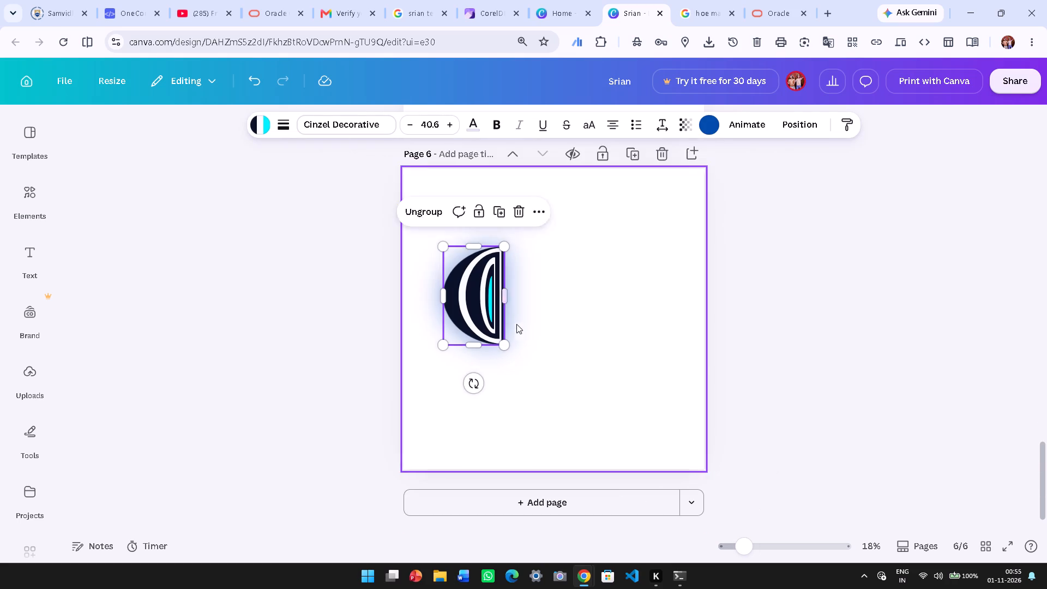
scroll(516, 324, up, 1)
click(533, 338)
Adjust the vertical position of the SRIAN text on page 5 so it sits just above TECHNOLOGIES.
scroll(528, 269, up, 3)
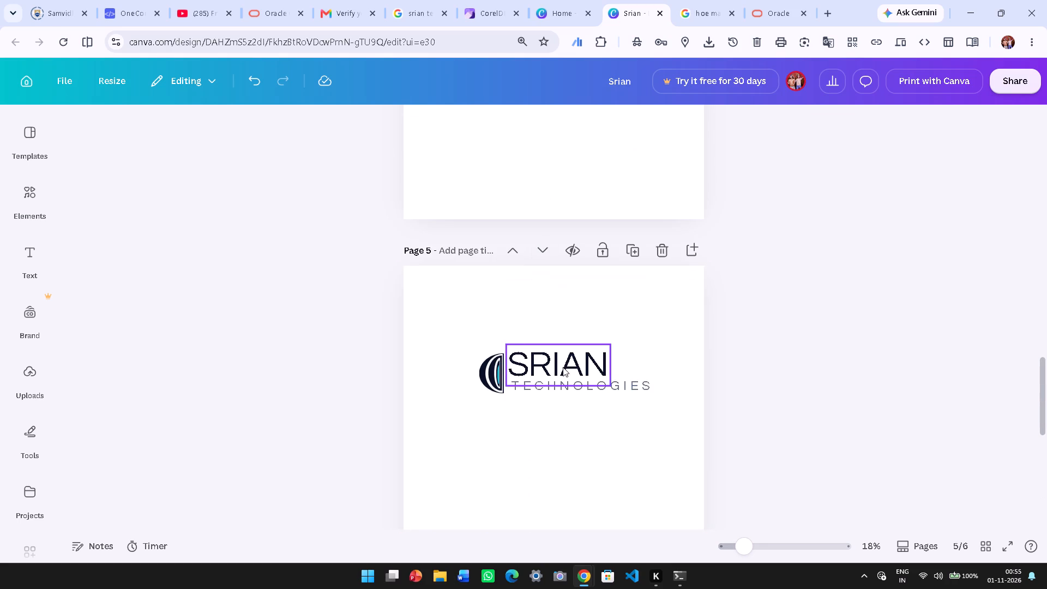
drag(563, 369, 567, 363)
click(587, 411)
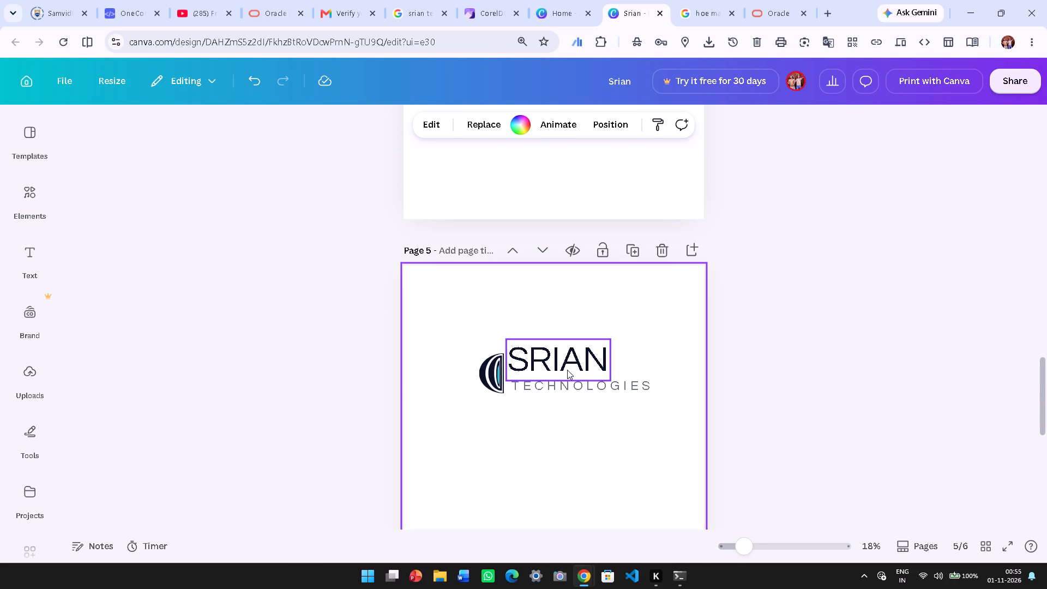
shift+click(567, 370)
drag(563, 358, 565, 368)
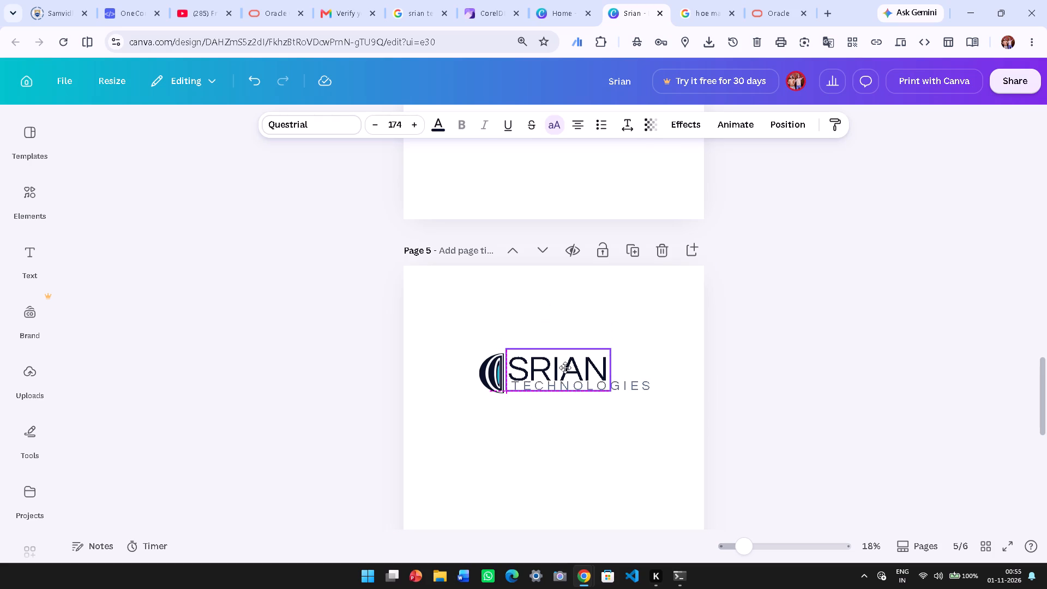
drag(565, 368, 567, 363)
click(634, 424)
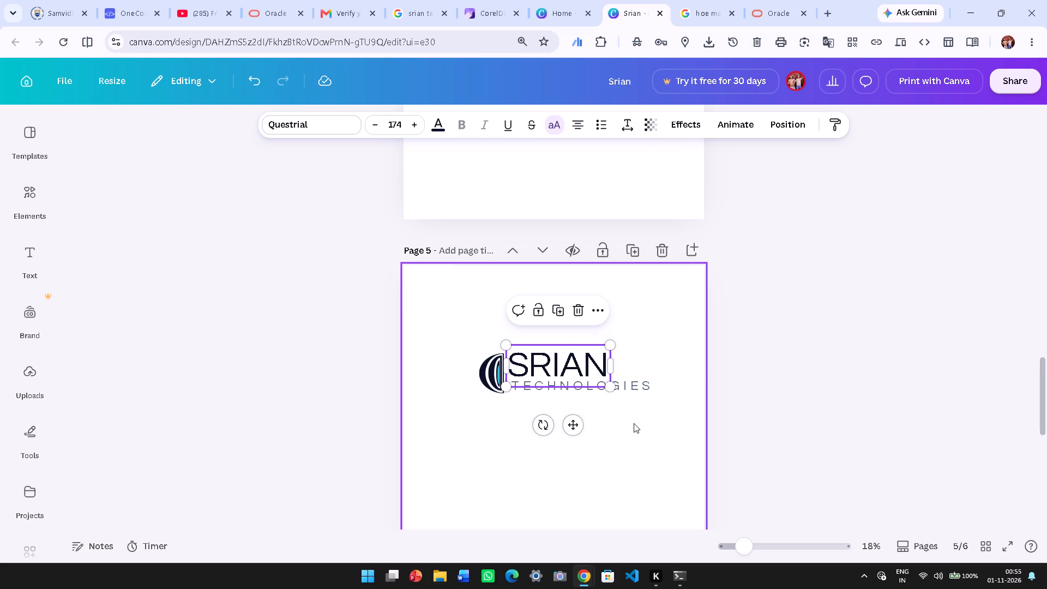
Copy the SRIAN and TECHNOLOGIES texts from page 5 onto page 6, placing them beside the emblem.
shift+click(590, 365)
shift+click(604, 390)
key(ctrl+c)
scroll(604, 389, down, 5)
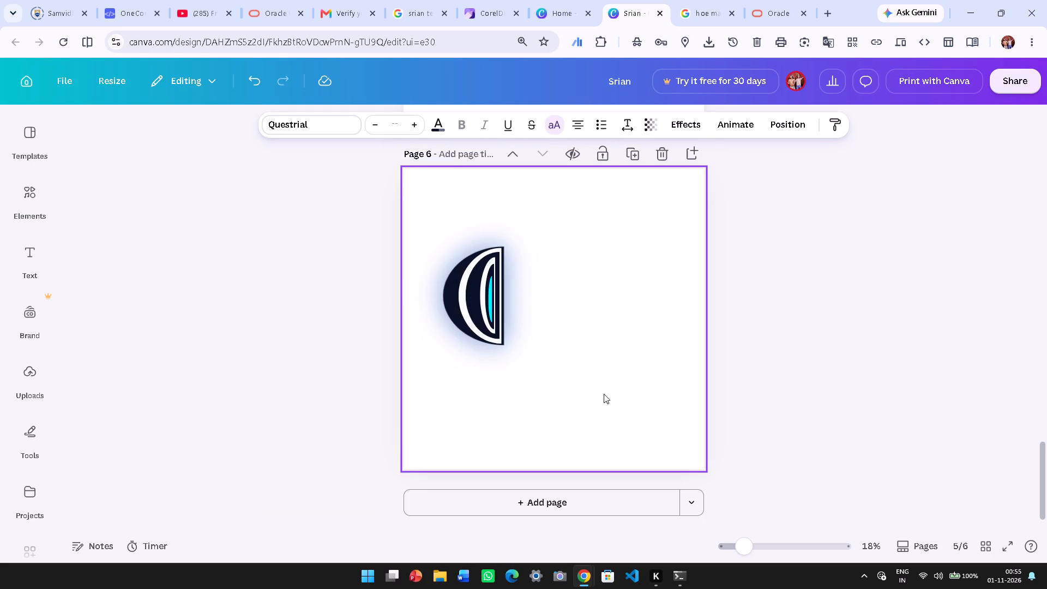
click(577, 328)
key(ctrl+v)
click(567, 261)
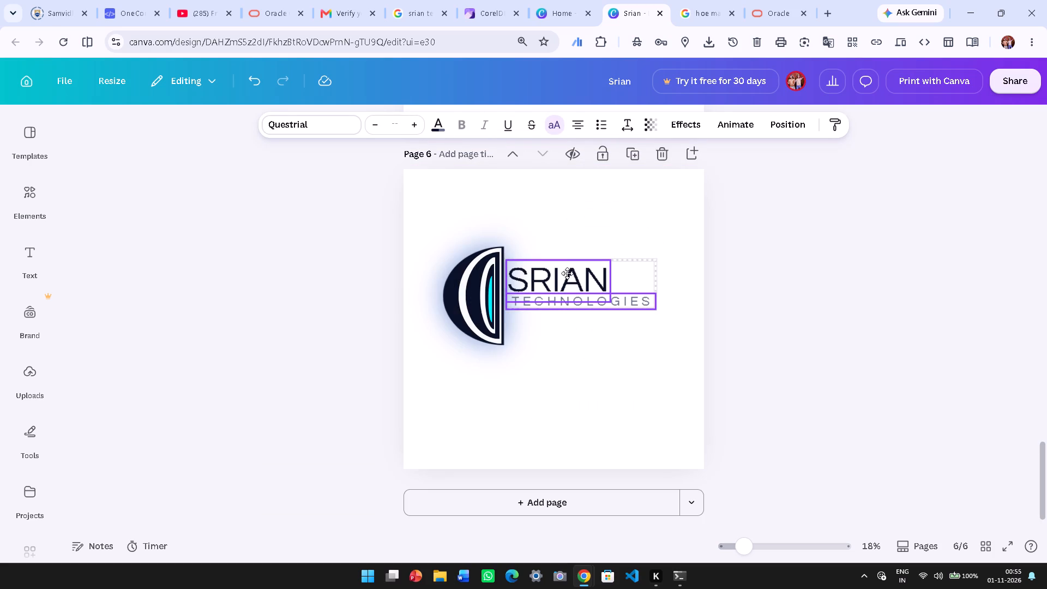
click(567, 266)
Shrink the grouped emblem to about 172 px wide and 278 px tall and place it just left of the SRIAN TECHNOLOGIES text.
click(478, 335)
drag(503, 347, 485, 312)
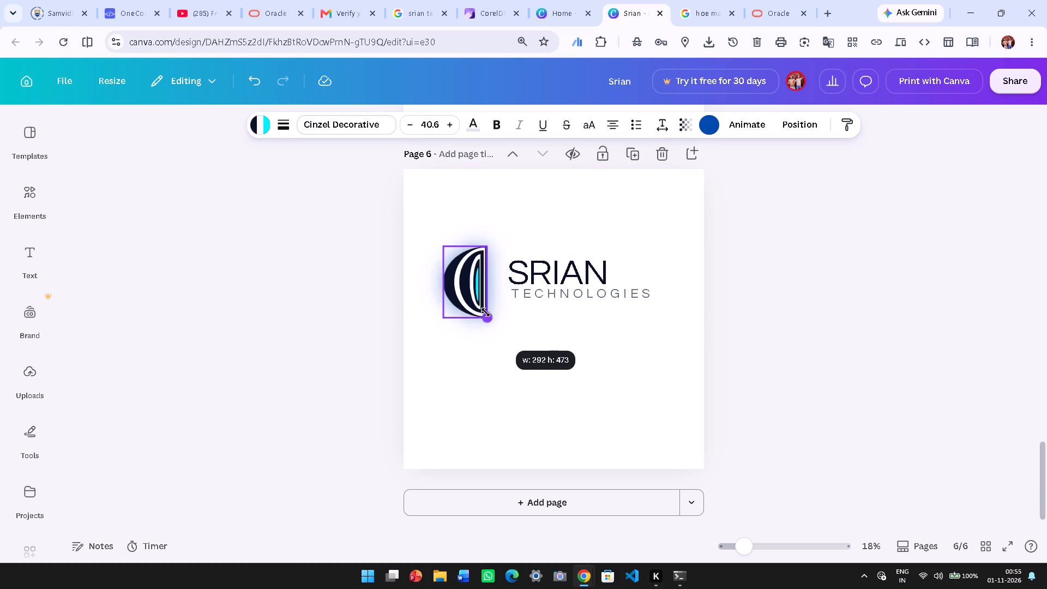
drag(485, 312, 479, 305)
drag(452, 280, 480, 297)
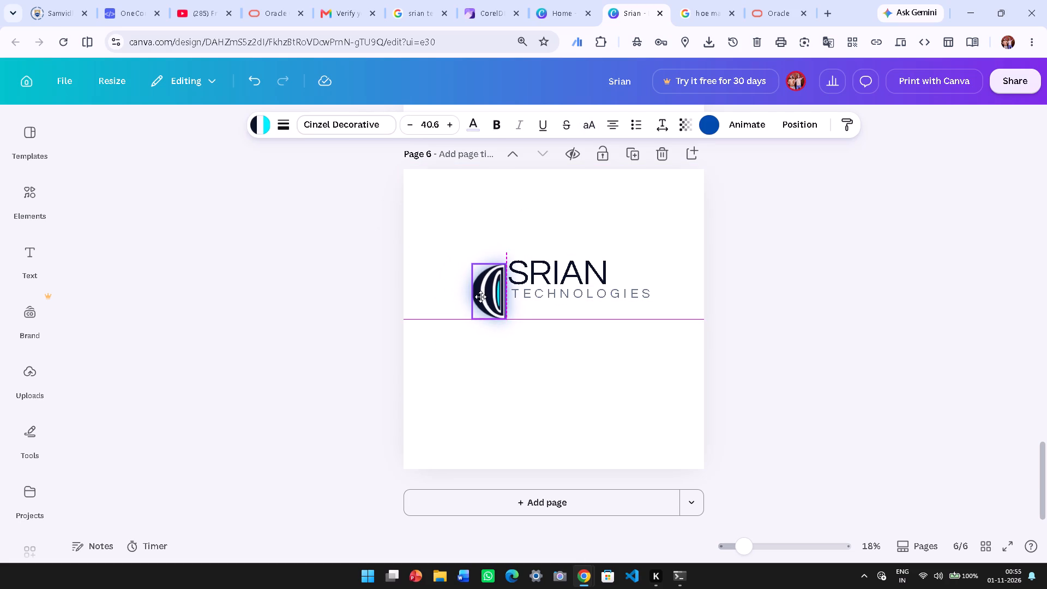
drag(480, 297, 480, 296)
drag(502, 318, 498, 303)
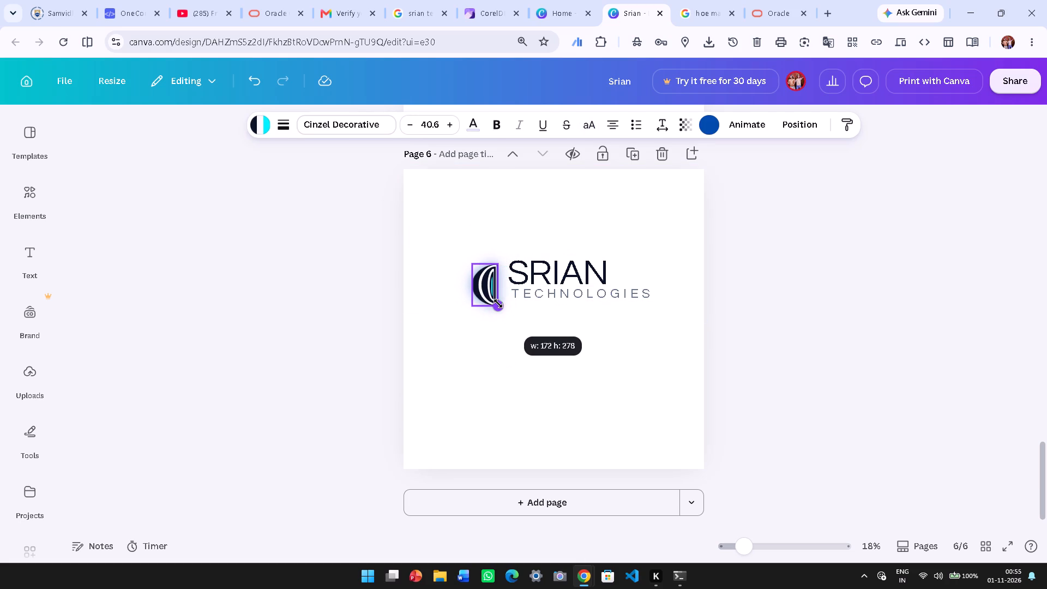
drag(498, 303, 497, 303)
click(606, 338)
Move the SRIAN and TECHNOLOGIES texts on page 6 closer to the emblem, with SRIAN starting right beside its straight edge.
ctrl+scroll(582, 305, up, 3)
ctrl+scroll(504, 336, up, 3)
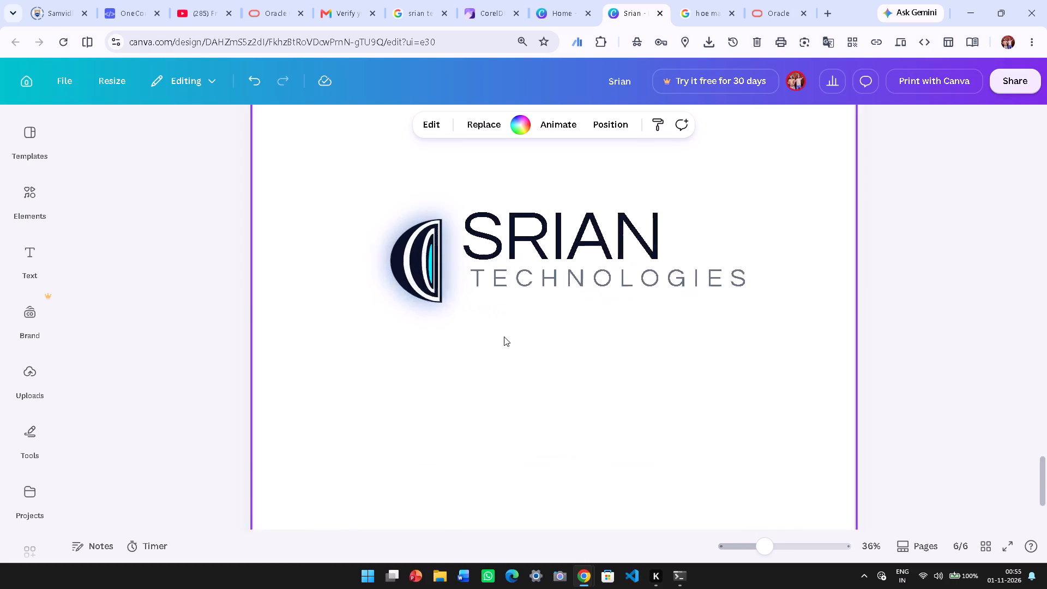
drag(491, 195, 472, 205)
click(561, 377)
drag(633, 274, 606, 286)
click(642, 409)
drag(556, 194, 549, 198)
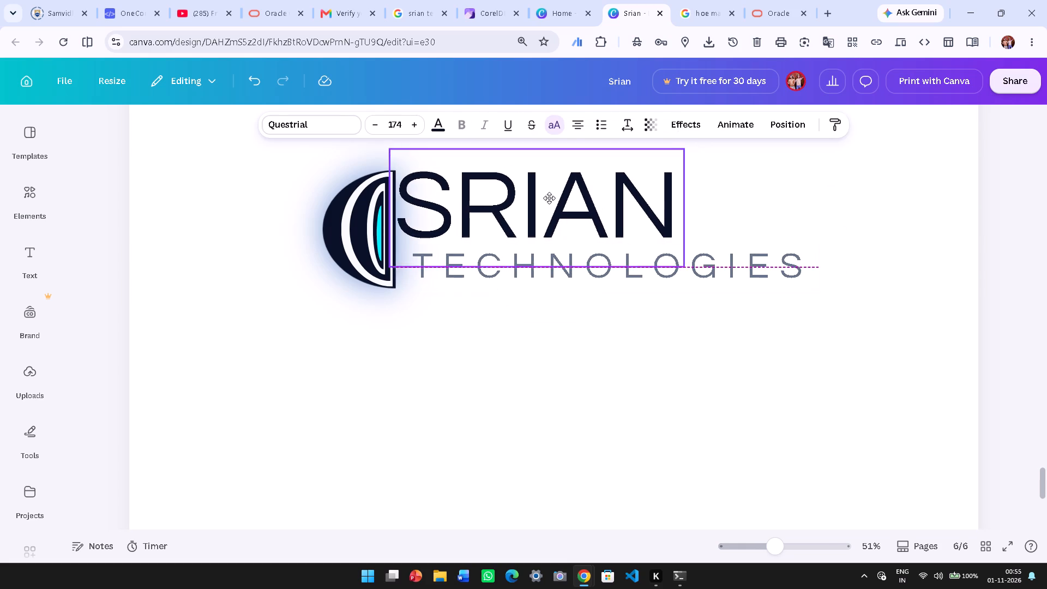
drag(549, 198, 553, 203)
click(553, 203)
click(635, 360)
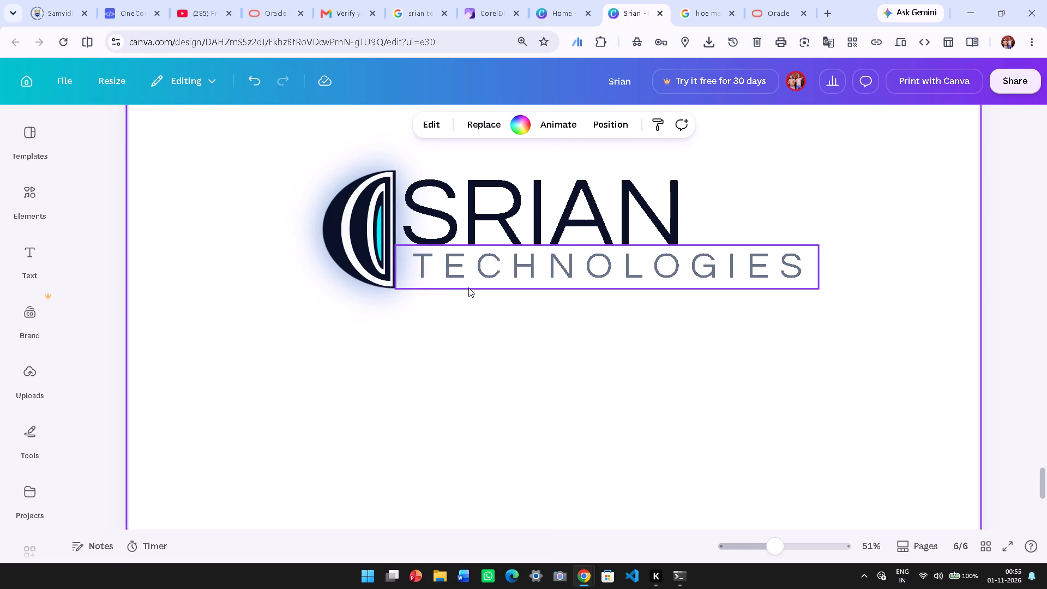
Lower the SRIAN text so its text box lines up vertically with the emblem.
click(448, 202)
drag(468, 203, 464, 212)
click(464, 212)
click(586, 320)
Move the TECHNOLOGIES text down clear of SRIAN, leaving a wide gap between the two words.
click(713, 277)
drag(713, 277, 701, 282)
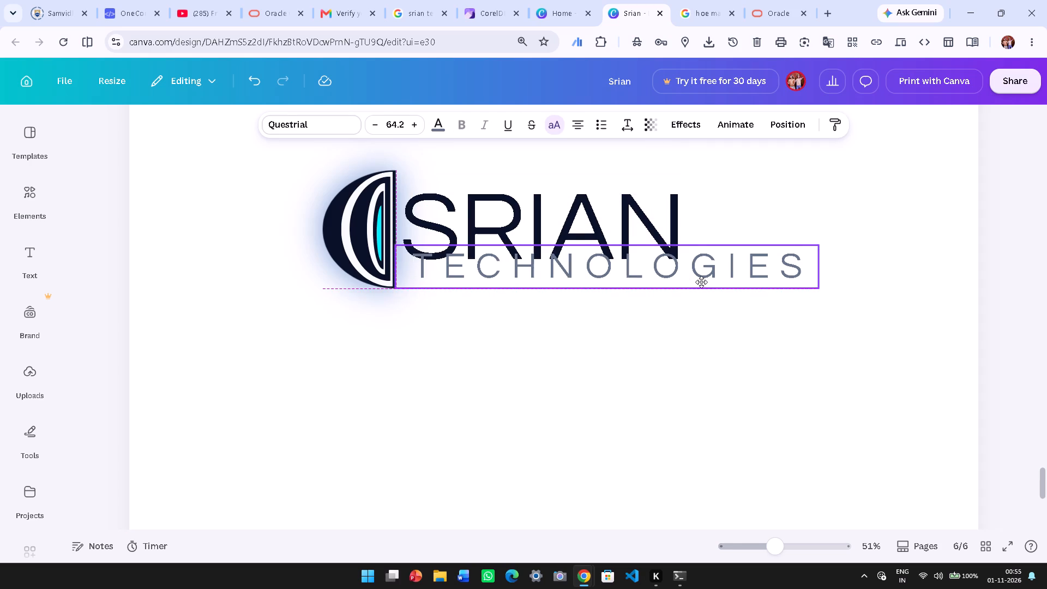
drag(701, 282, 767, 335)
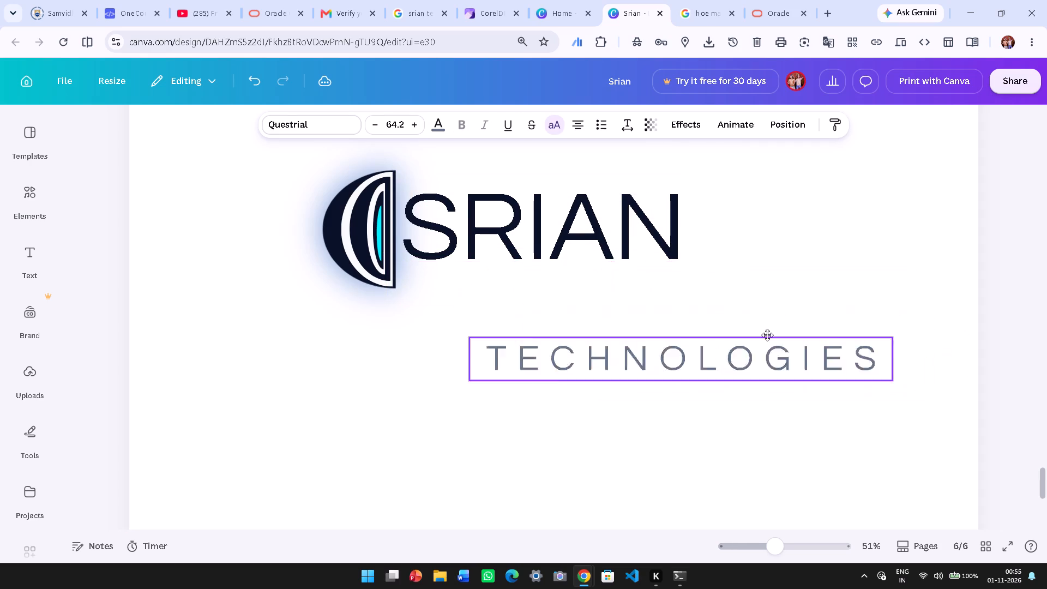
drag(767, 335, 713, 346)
Shrink the SRIAN text slightly and raise it so its letters start level with the top of the emblem.
click(640, 221)
drag(692, 289, 683, 278)
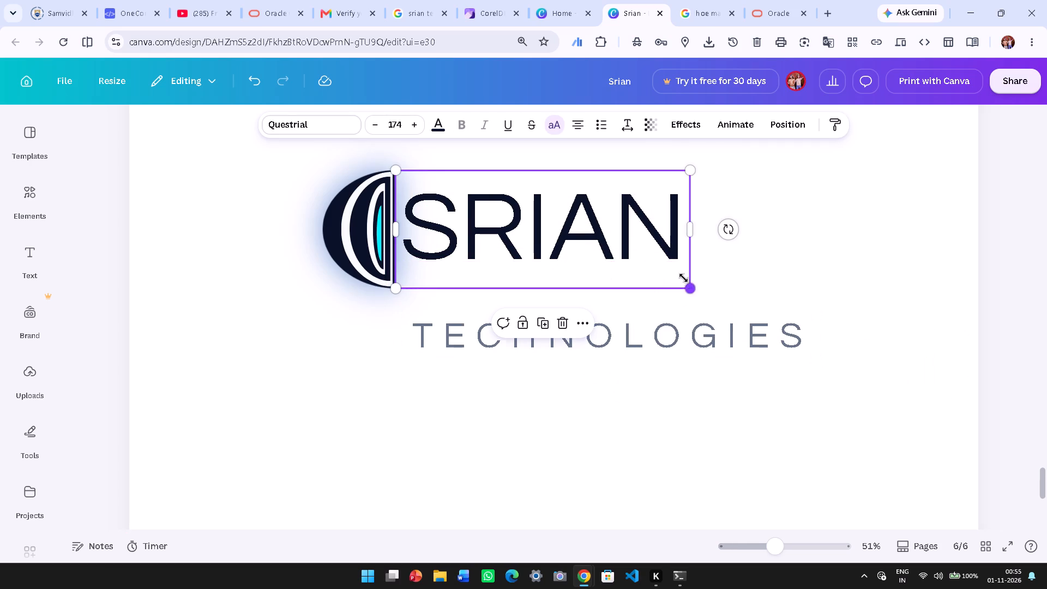
drag(683, 278, 673, 259)
drag(510, 251, 507, 232)
click(507, 232)
click(701, 225)
Move the TECHNOLOGIES text up beneath SRIAN, with its first letter under the S.
click(684, 362)
drag(685, 336, 666, 262)
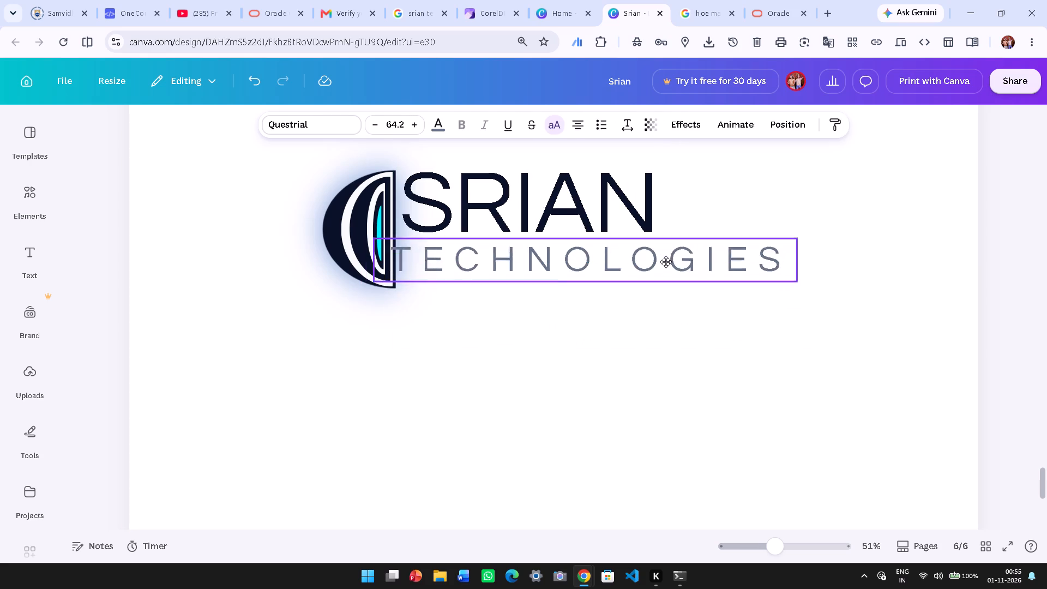
drag(666, 262, 675, 272)
click(778, 373)
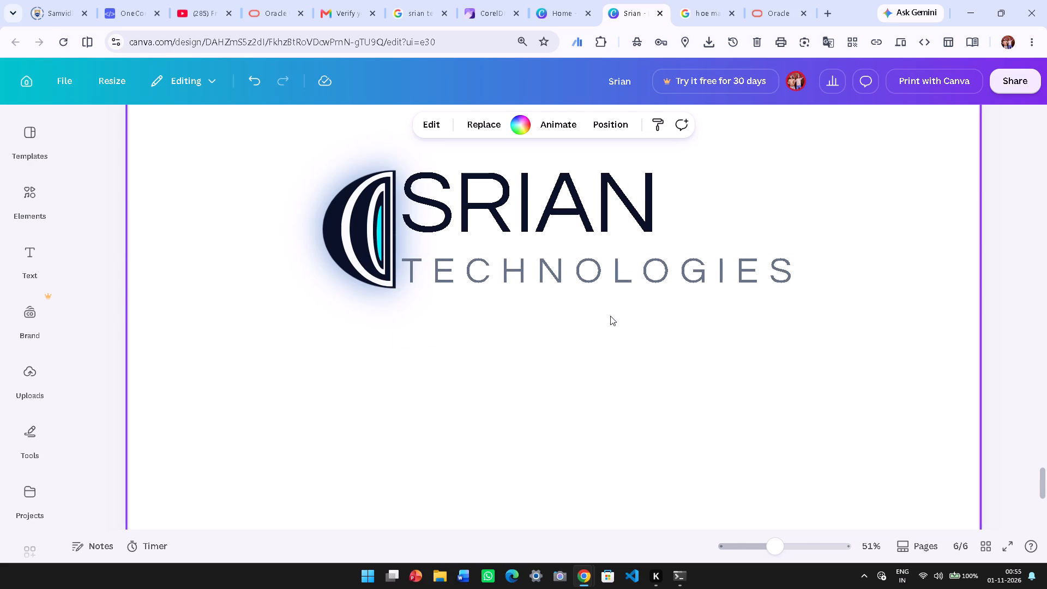
Enlarge the TECHNOLOGIES text to size 65.5 and nudge it into place under SRIAN.
click(597, 287)
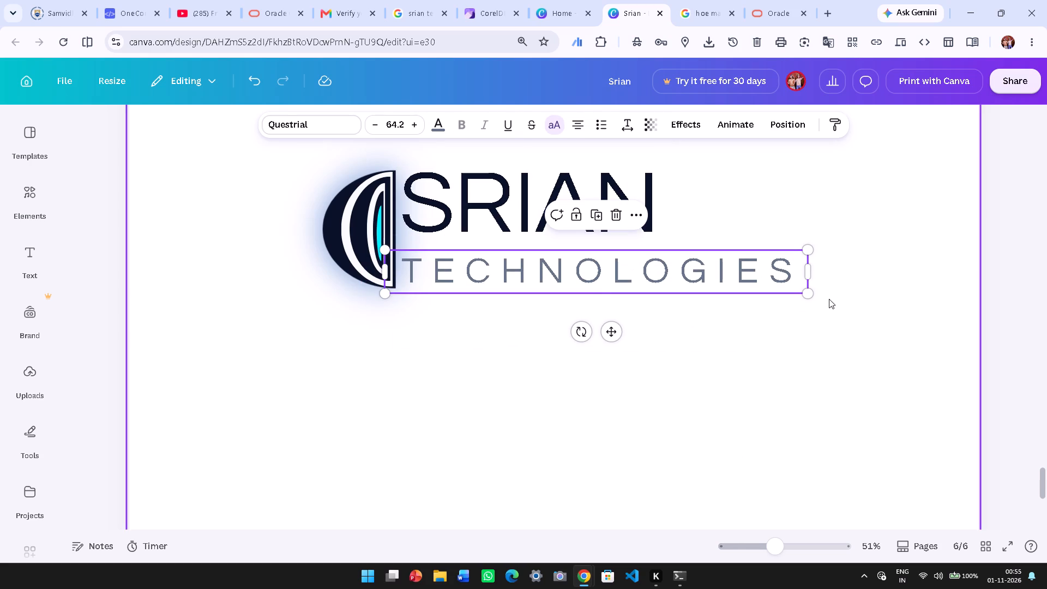
drag(813, 291, 820, 303)
click(810, 347)
click(700, 287)
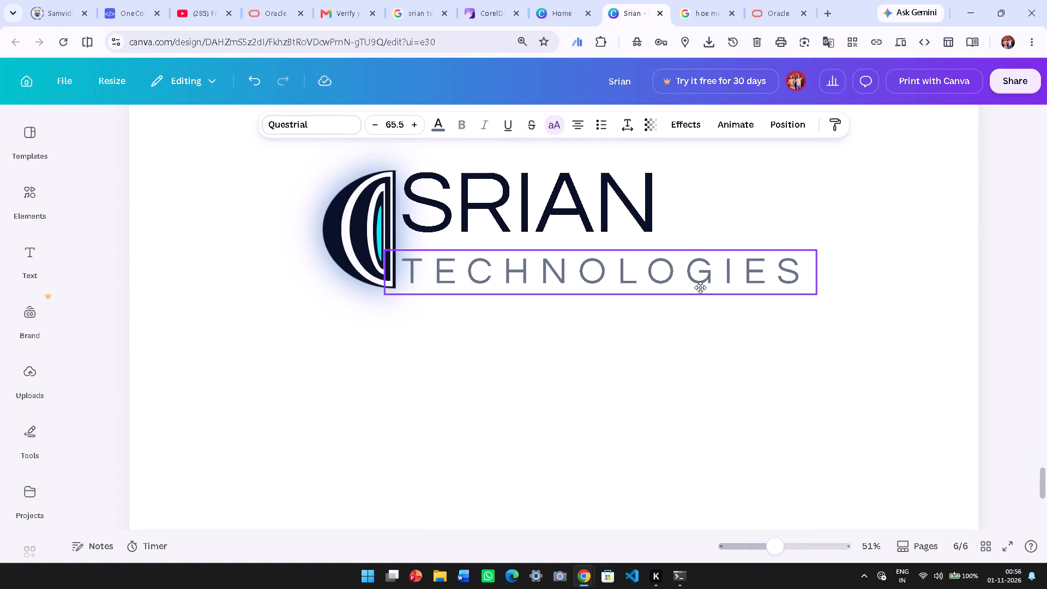
drag(824, 387, 826, 382)
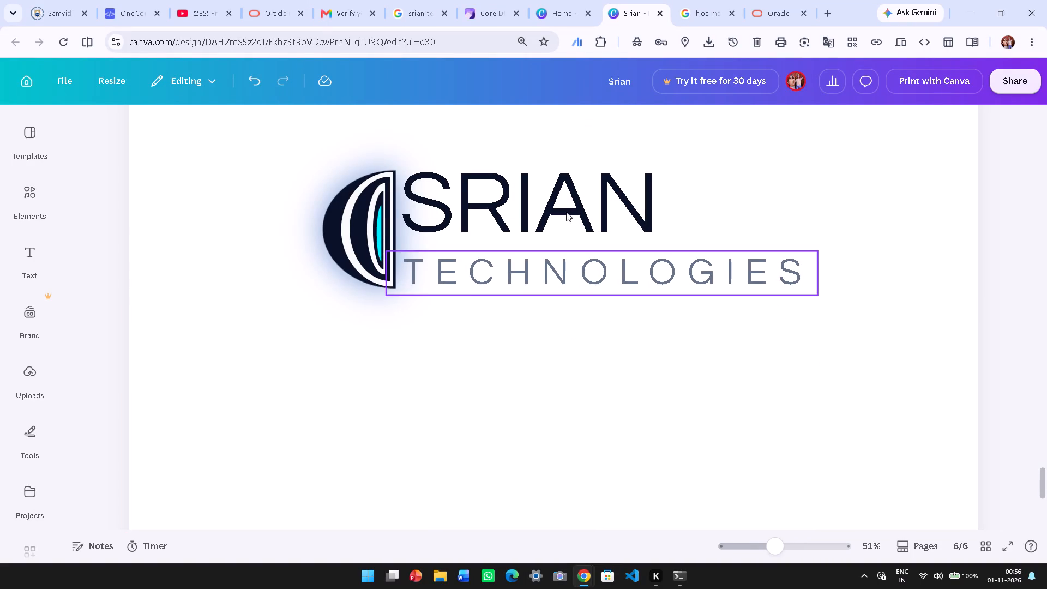
Enlarge the SRIAN text to size 169 and nudge it level with the top of the emblem.
click(567, 185)
drag(667, 256, 683, 273)
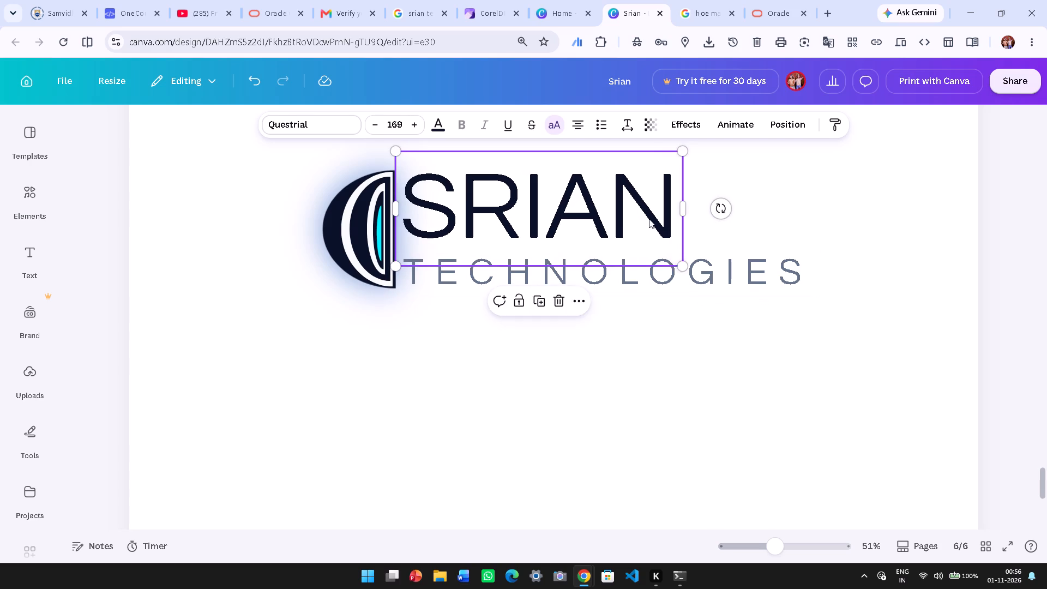
click(635, 202)
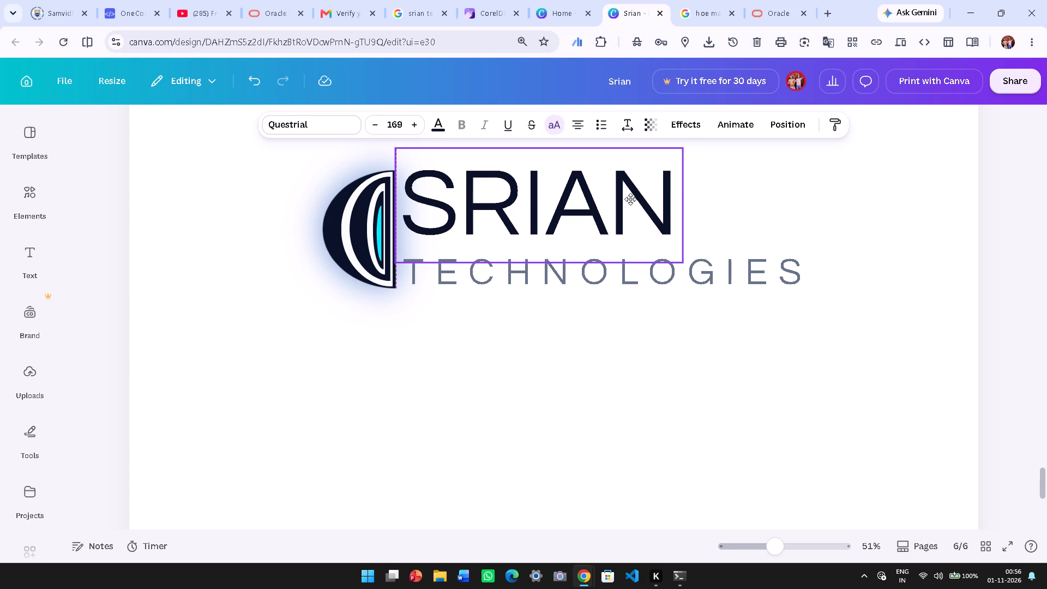
click(791, 194)
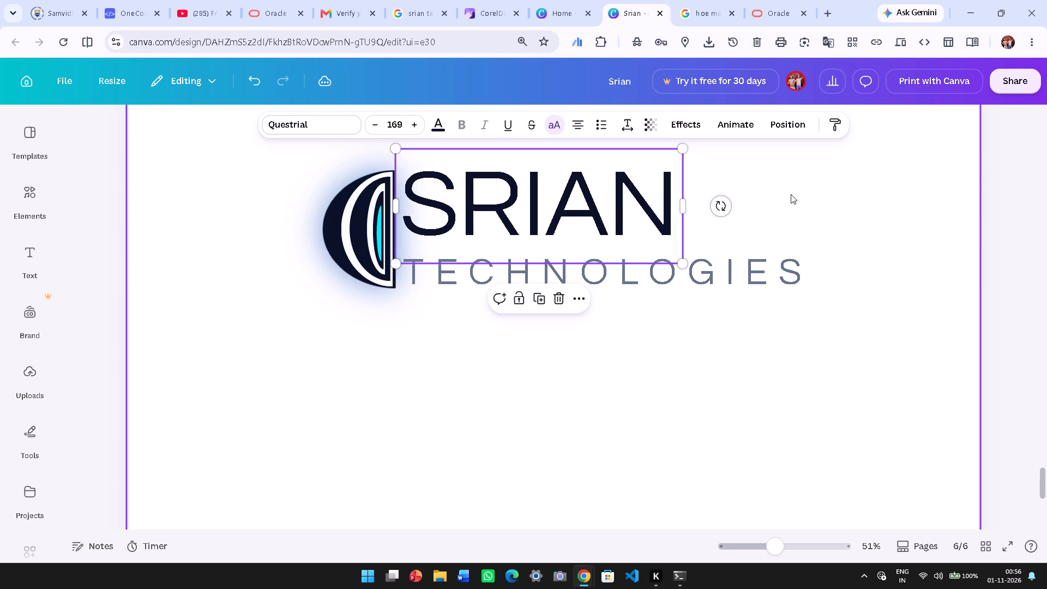
Move the TECHNOLOGIES text slightly up and to the right, closer beneath SRIAN.
click(530, 277)
drag(525, 280, 537, 275)
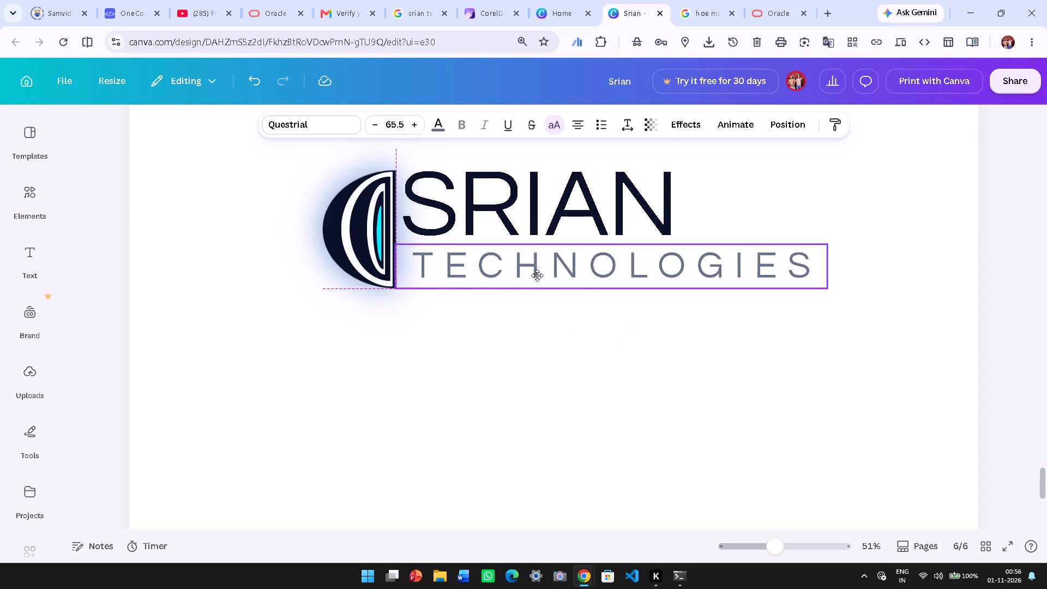
drag(537, 275, 535, 271)
click(533, 268)
click(747, 385)
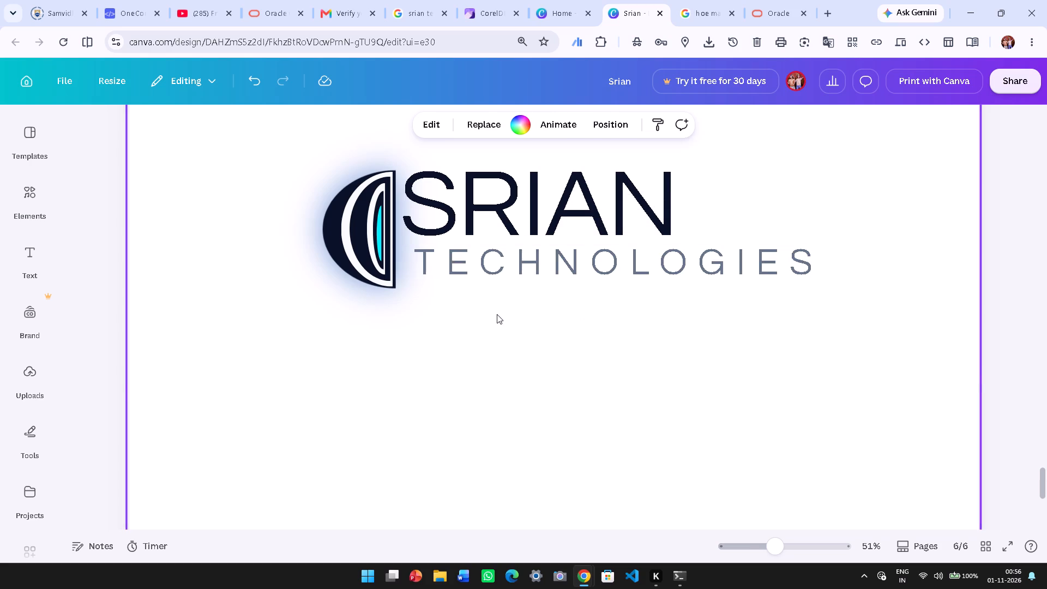
Shrink the grouped emblem to about 167 px wide and 270 px tall.
ctrl+scroll(497, 314, down, 2)
click(389, 268)
click(422, 293)
click(440, 296)
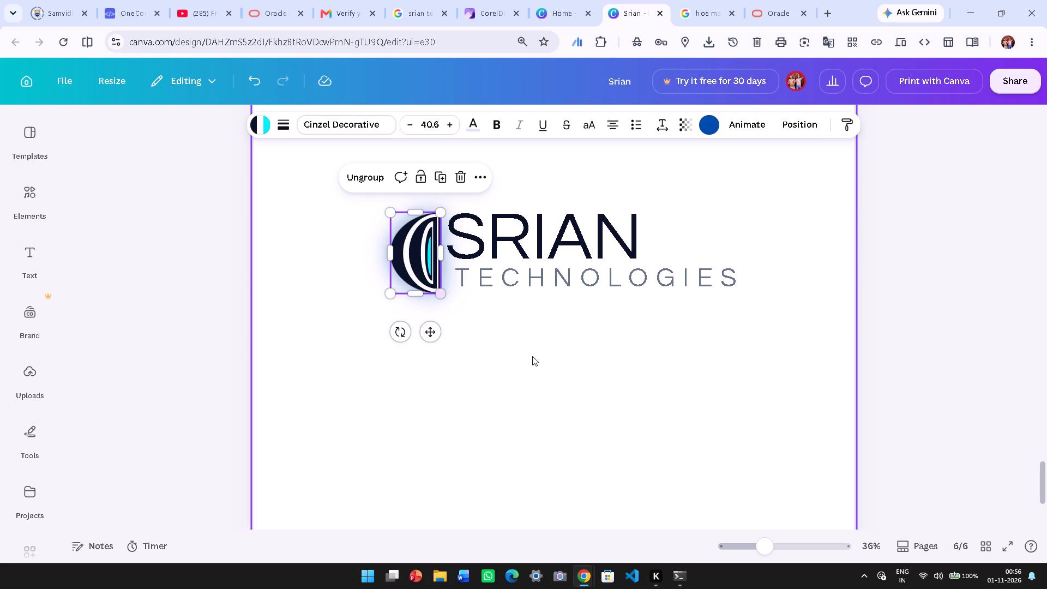
click(508, 338)
Shift the TECHNOLOGIES text left and slightly down so its T lines up under the S of SRIAN.
ctrl+scroll(488, 298, up, 2)
drag(479, 259, 468, 263)
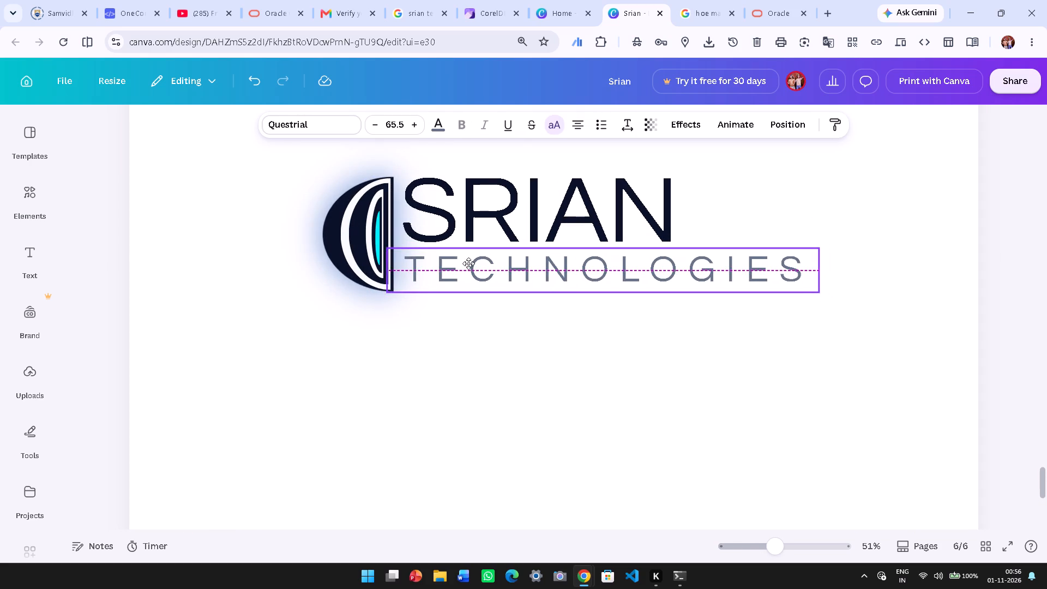
drag(468, 263, 470, 263)
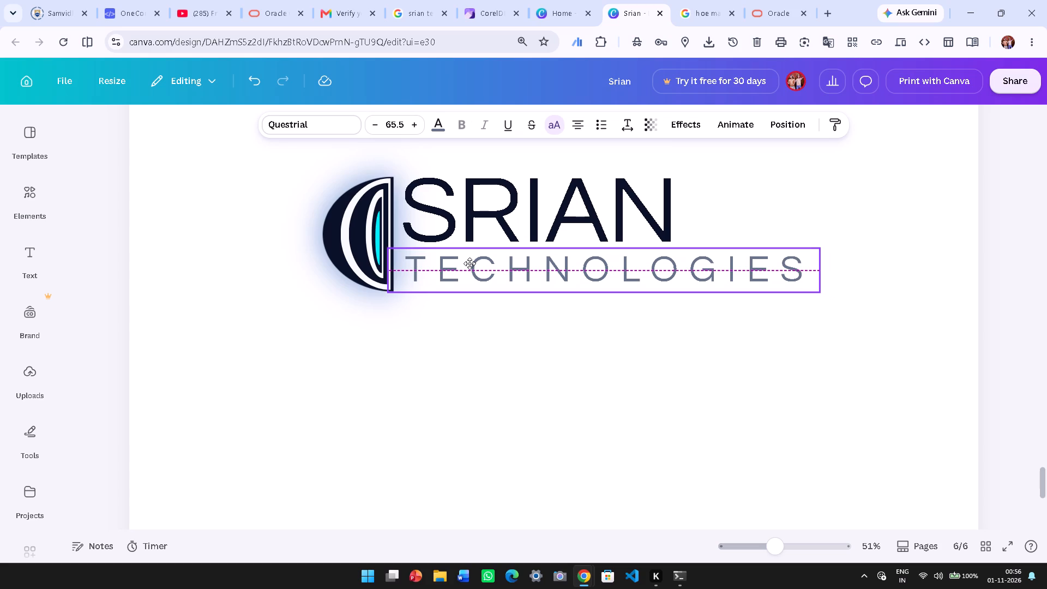
drag(470, 263, 469, 263)
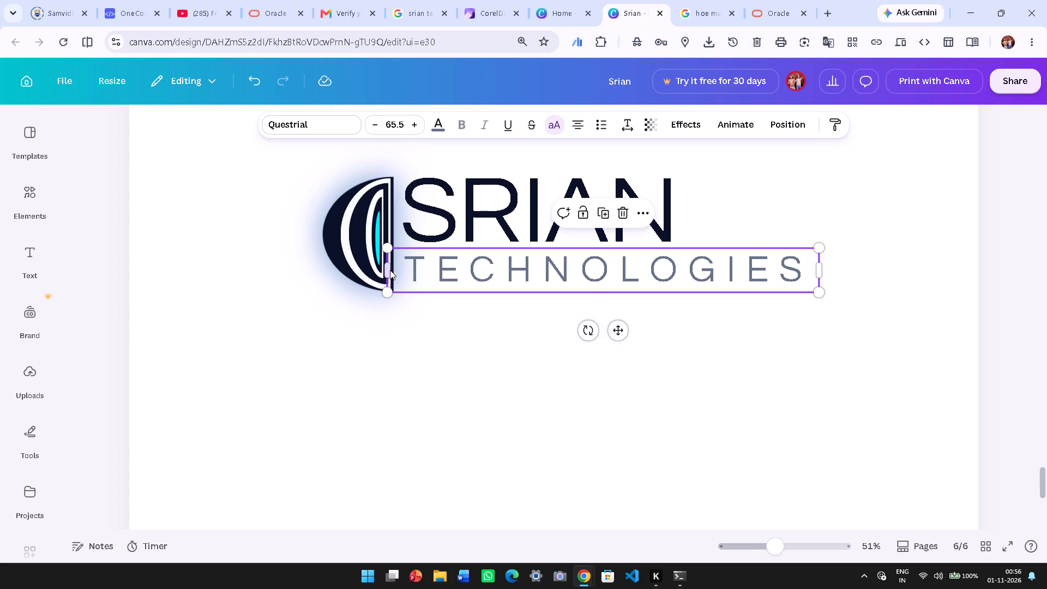
Narrow the TECHNOLOGIES text box from its left side, keeping the word on one line, and realign it under SRIAN.
drag(387, 271, 414, 275)
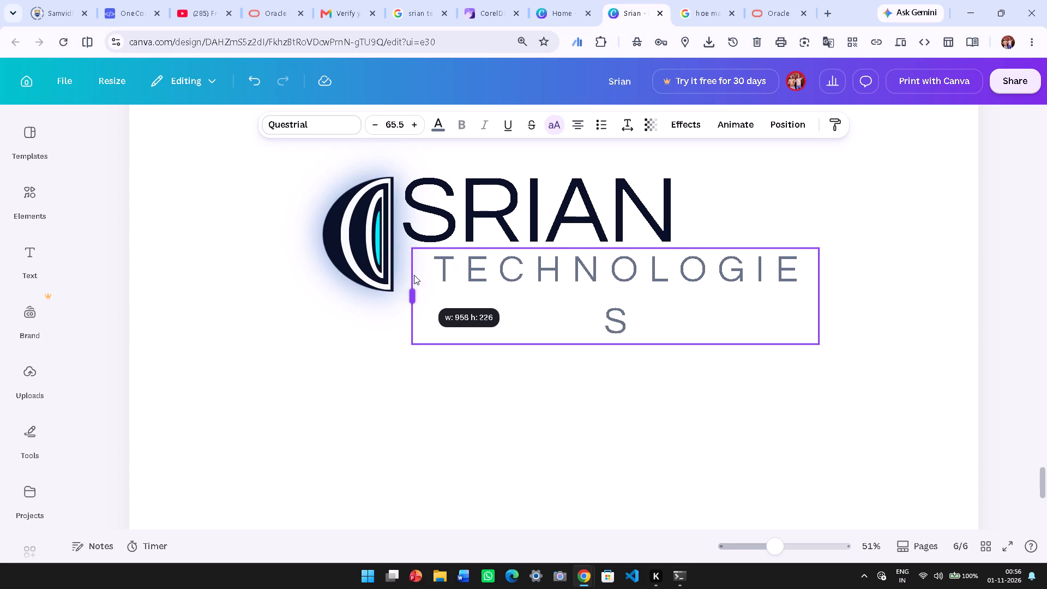
drag(414, 275, 406, 268)
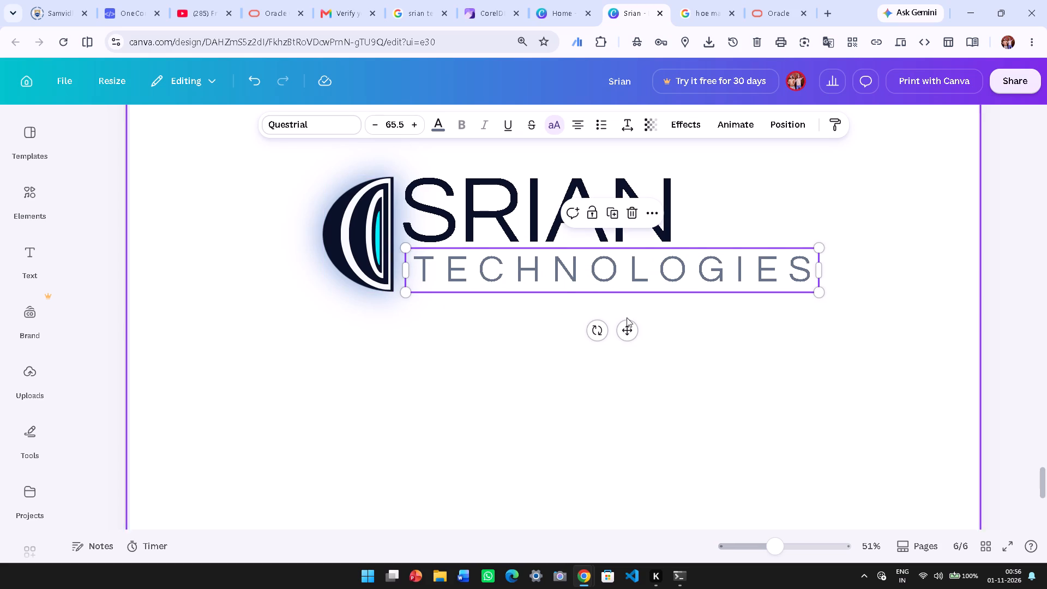
drag(632, 335, 616, 334)
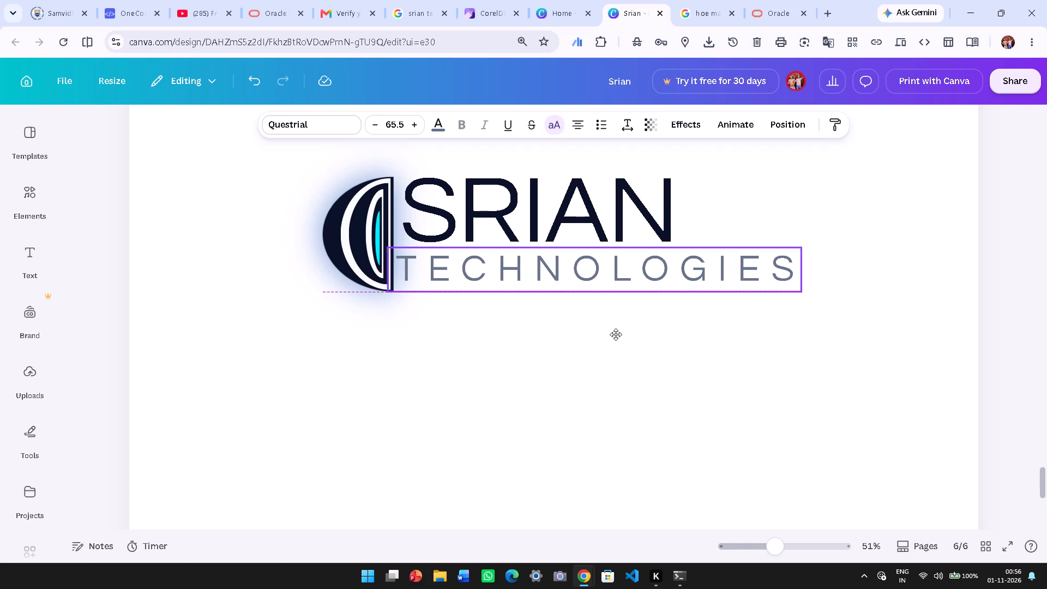
drag(616, 334, 623, 334)
click(684, 395)
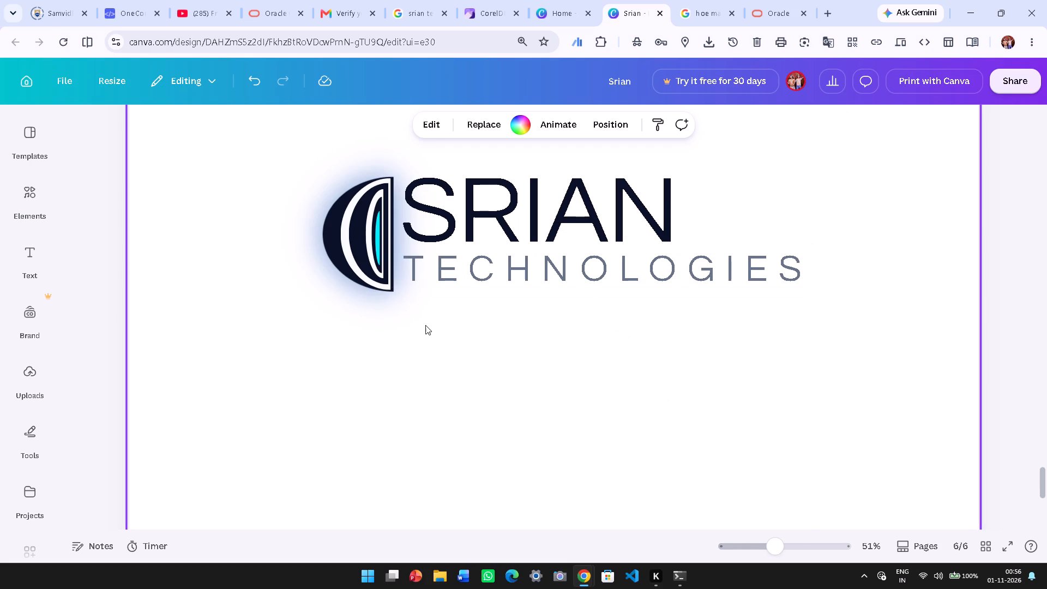
Shrink the grouped emblem further so its bottom edge lines up with the bottom of the TECHNOLOGIES letters.
click(369, 271)
drag(390, 292, 385, 287)
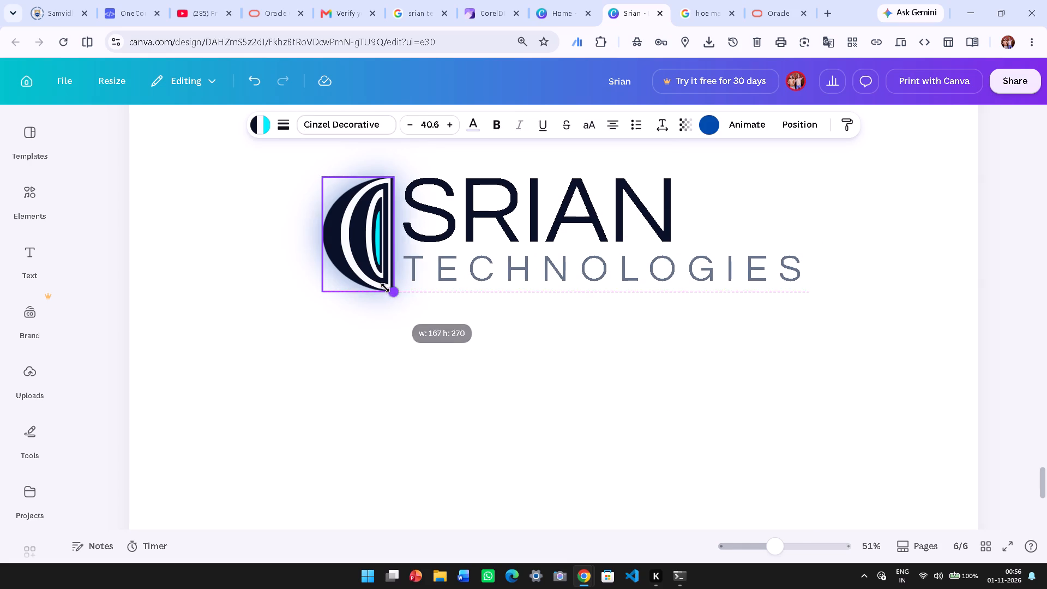
drag(385, 287, 396, 285)
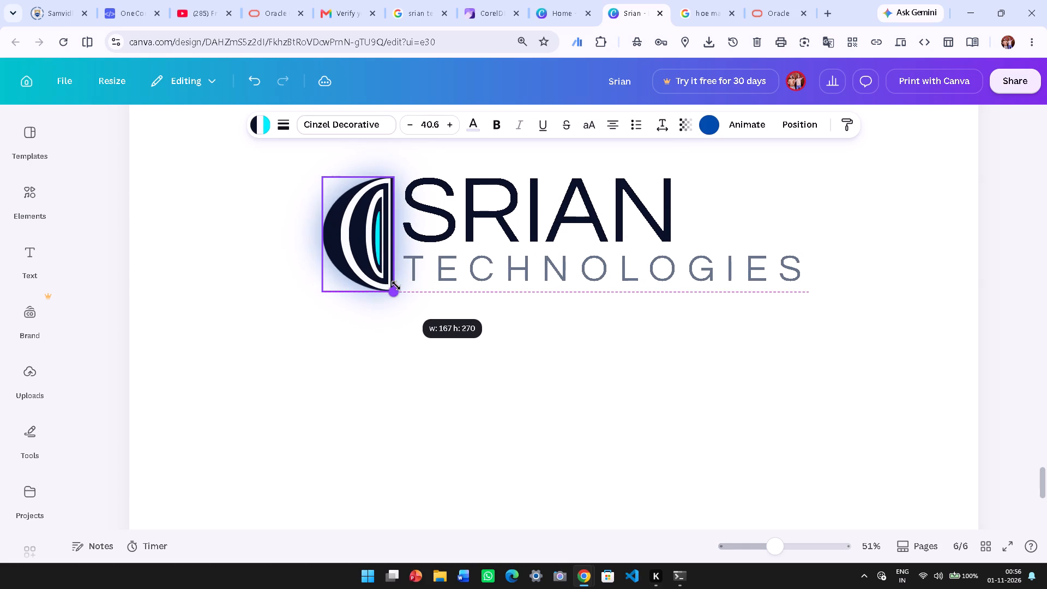
drag(396, 285, 395, 281)
click(460, 312)
ctrl+scroll(392, 293, up, 4)
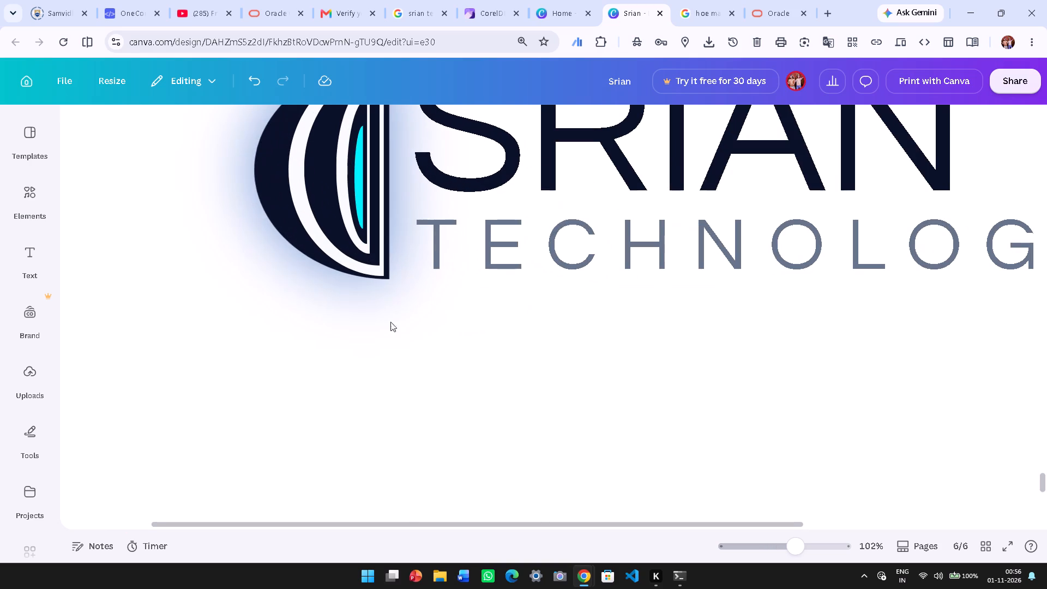
scroll(392, 369, up, 2)
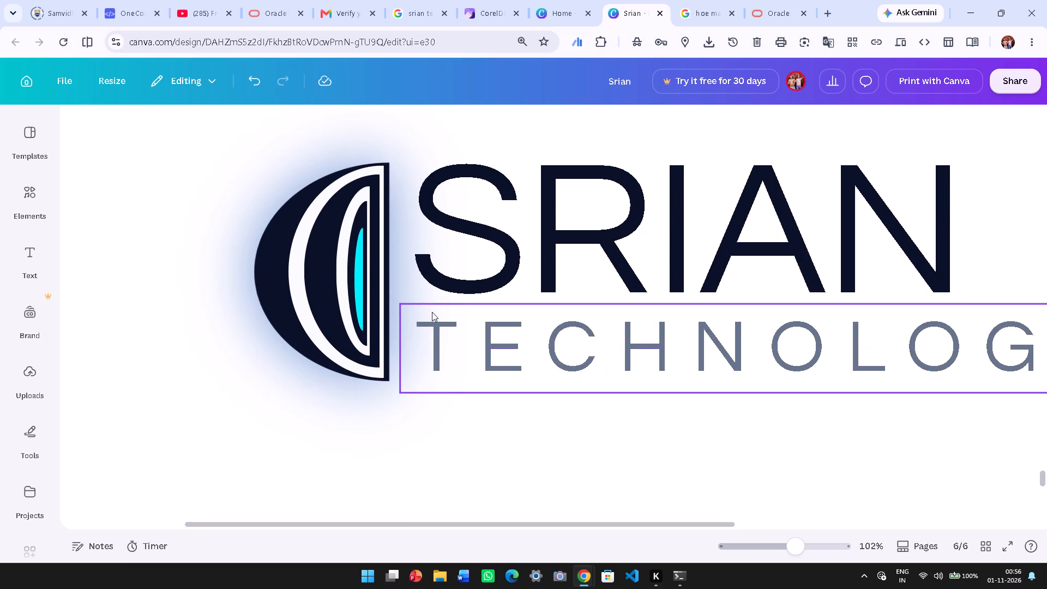
click(476, 332)
click(354, 360)
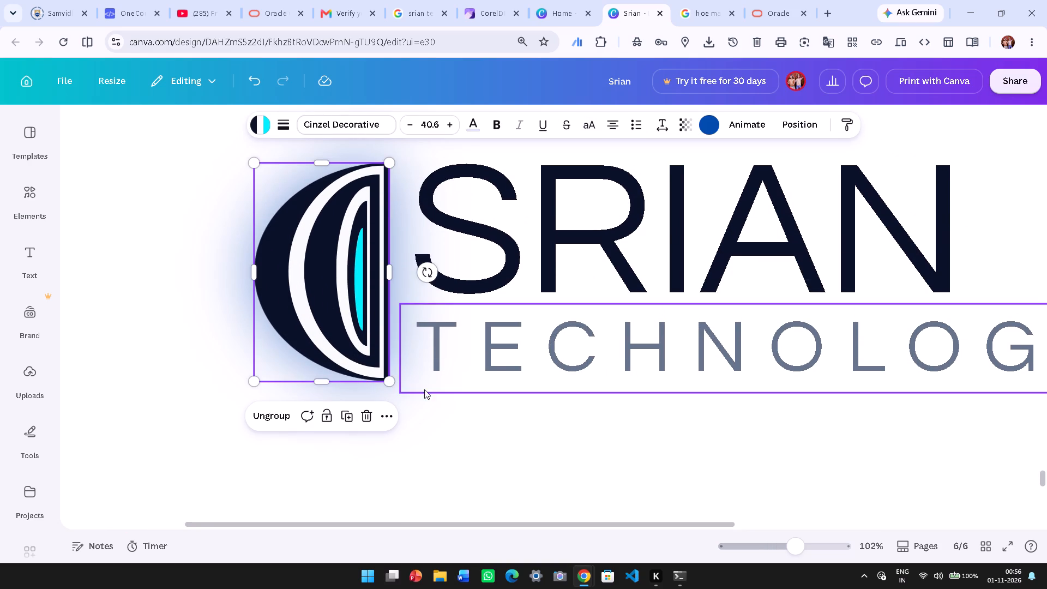
drag(394, 384, 388, 377)
click(388, 377)
click(497, 443)
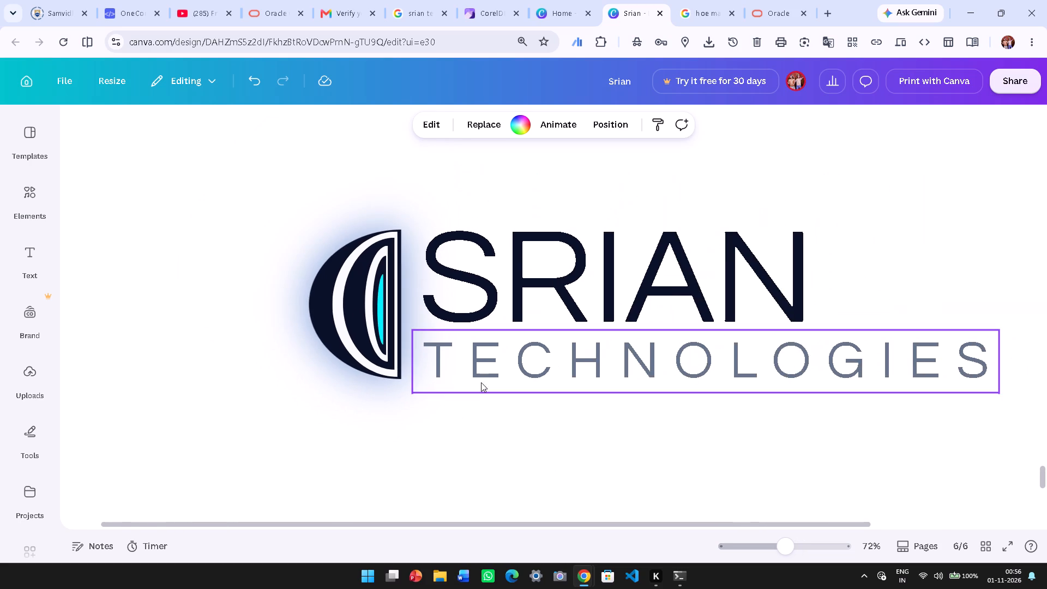
Raise the TECHNOLOGIES text to tighten the gap below SRIAN, keeping the left edges of the two words aligned.
drag(480, 377, 478, 371)
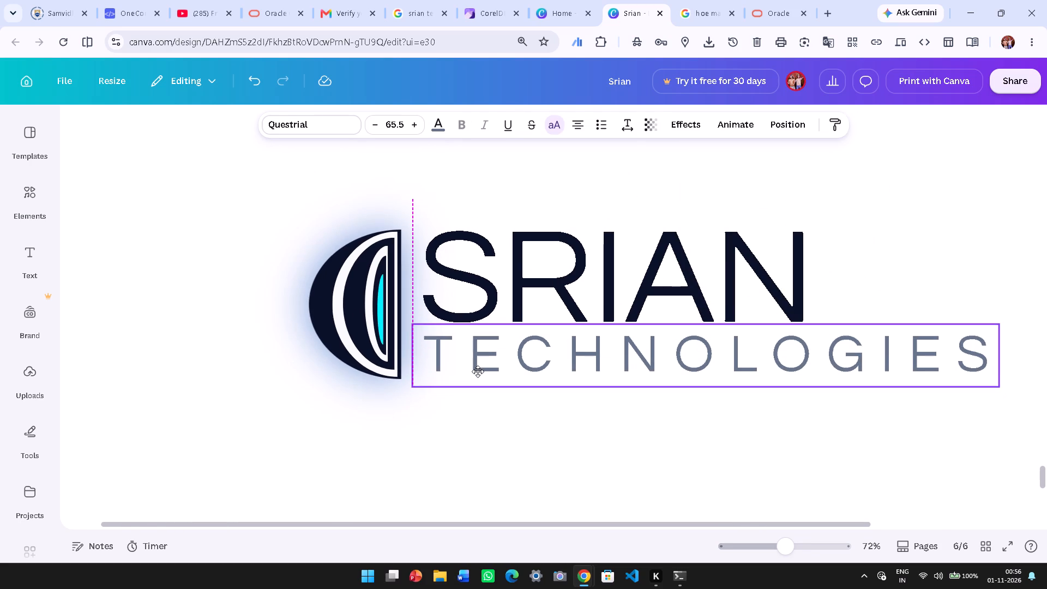
drag(478, 371, 494, 373)
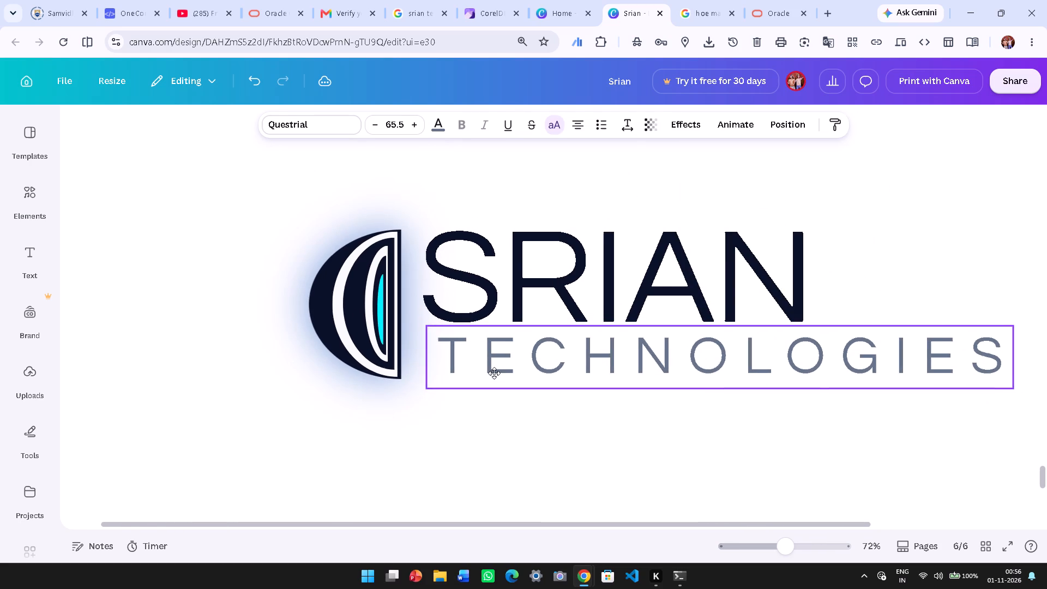
drag(494, 373, 484, 367)
click(538, 458)
click(543, 455)
Lower the TECHNOLOGIES text slightly to open a small gap beneath SRIAN.
scroll(547, 452, down, 2)
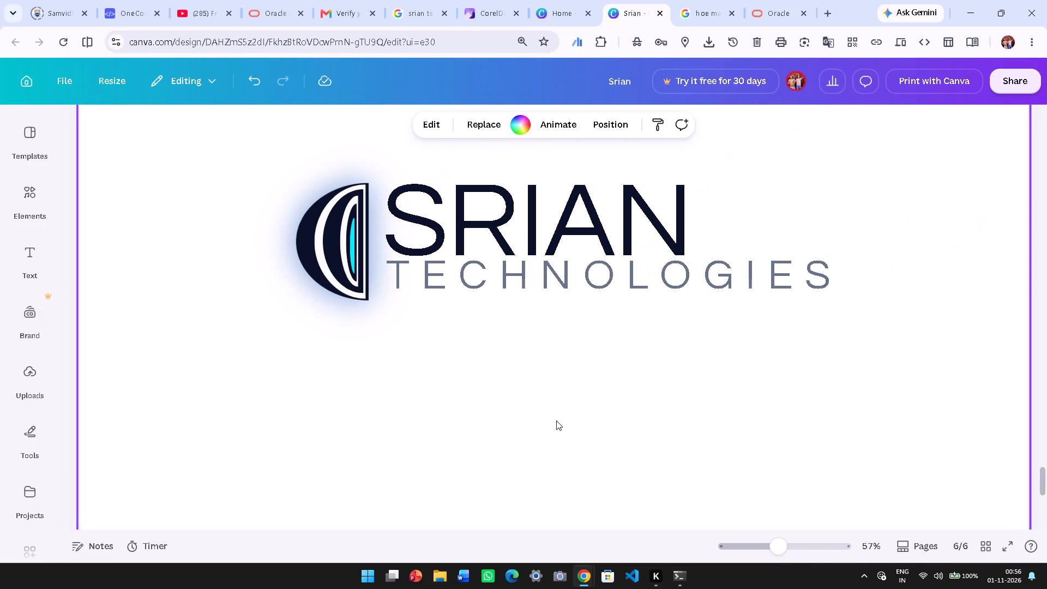
scroll(556, 420, up, 1)
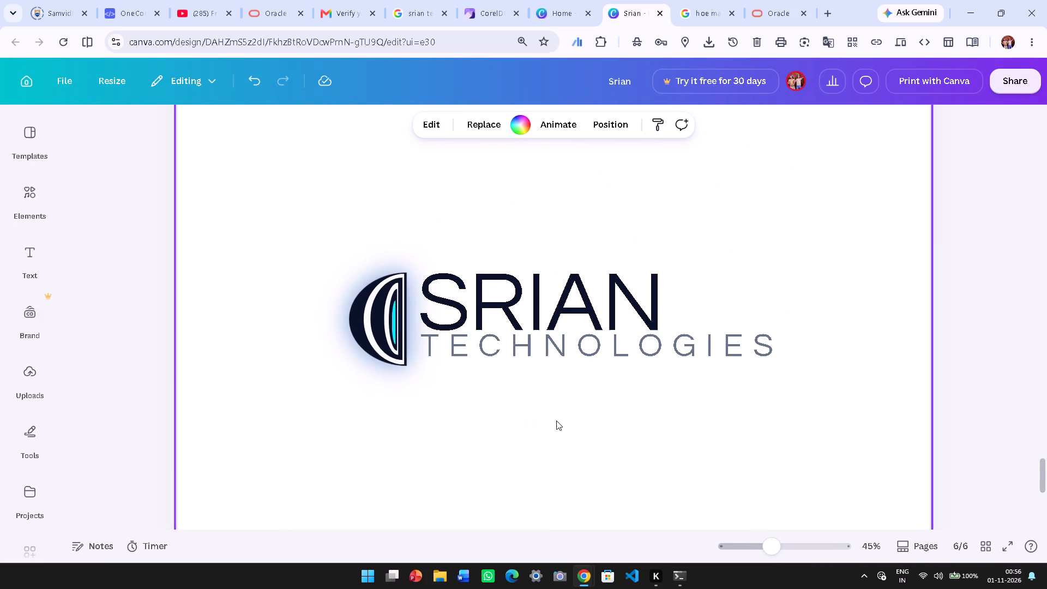
drag(458, 344, 453, 348)
click(453, 348)
Shift the SRIAN text slightly left so its left edge lines up with the TECHNOLOGIES text below.
click(454, 310)
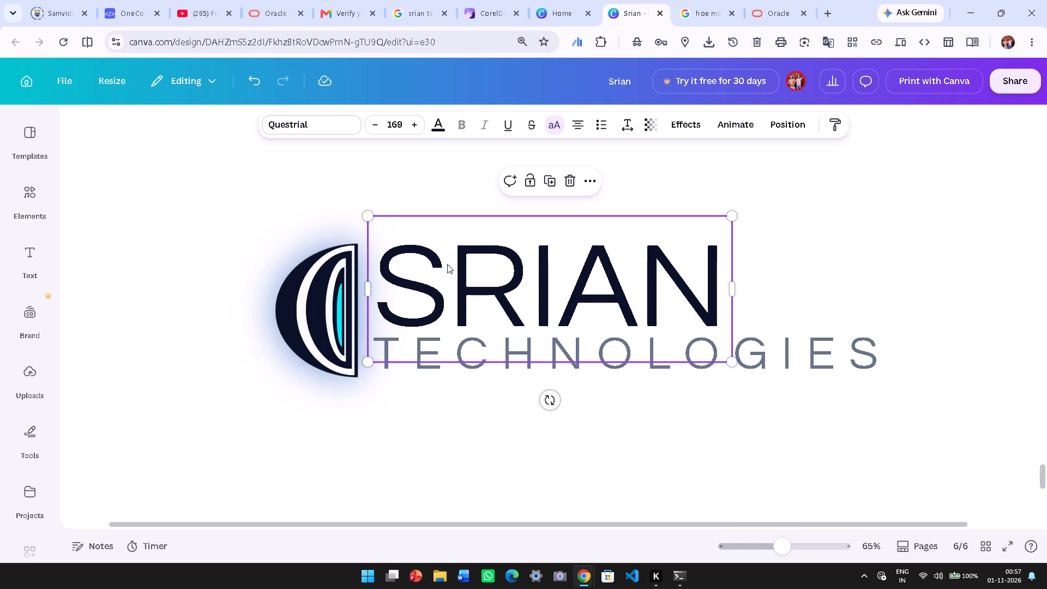
drag(433, 185, 416, 245)
drag(416, 245, 417, 269)
click(428, 212)
click(328, 244)
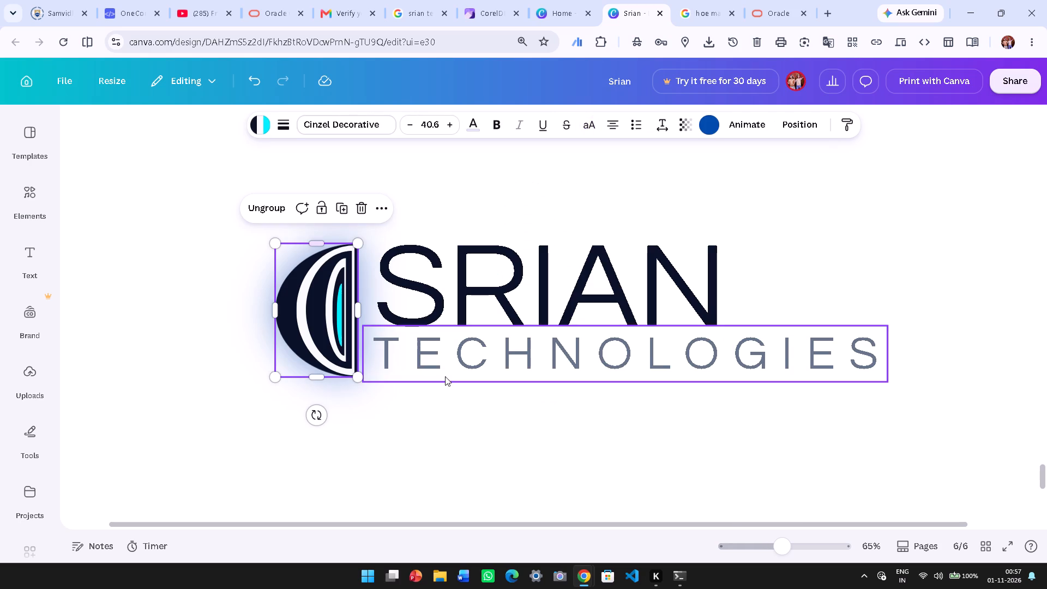
click(474, 283)
drag(474, 283, 468, 282)
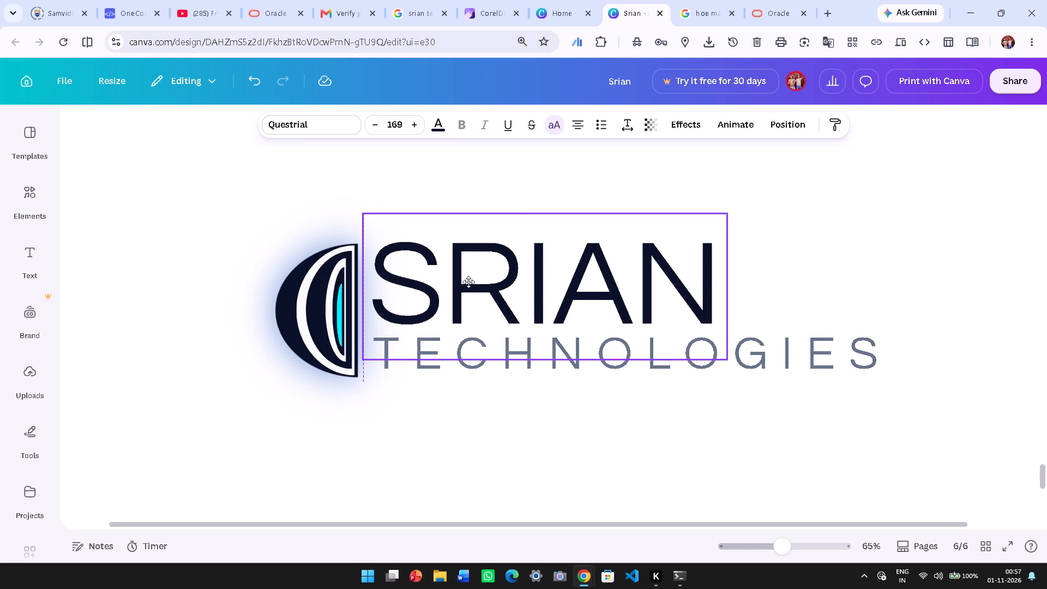
drag(468, 282, 468, 282)
click(471, 431)
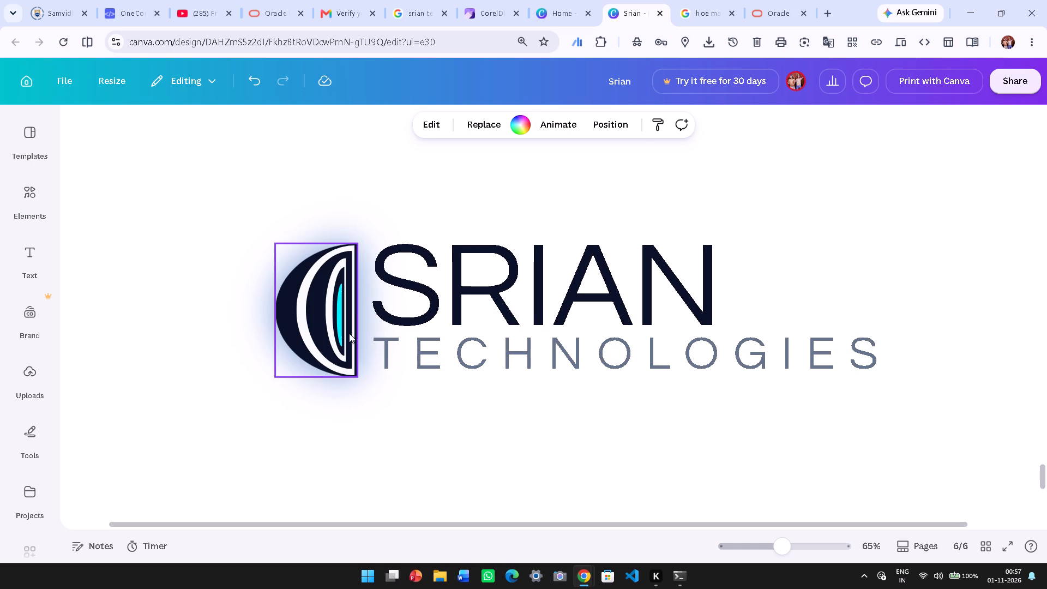
Shrink the grouped emblem to about 147 by 238 and place it closer to the text, spanning the height of both words.
drag(335, 330, 341, 329)
drag(363, 376, 358, 372)
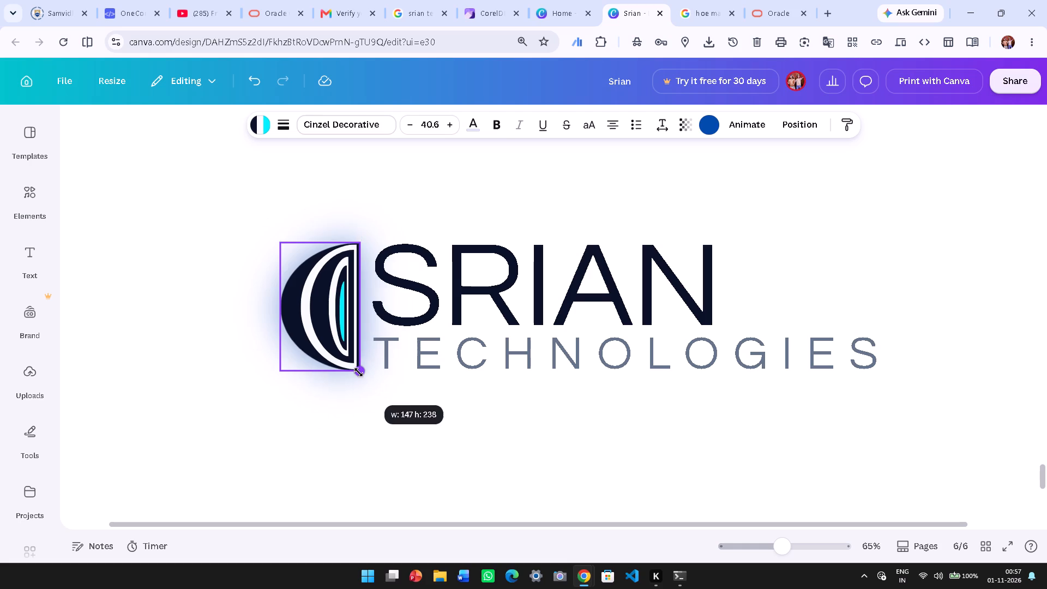
drag(358, 372, 358, 371)
click(331, 338)
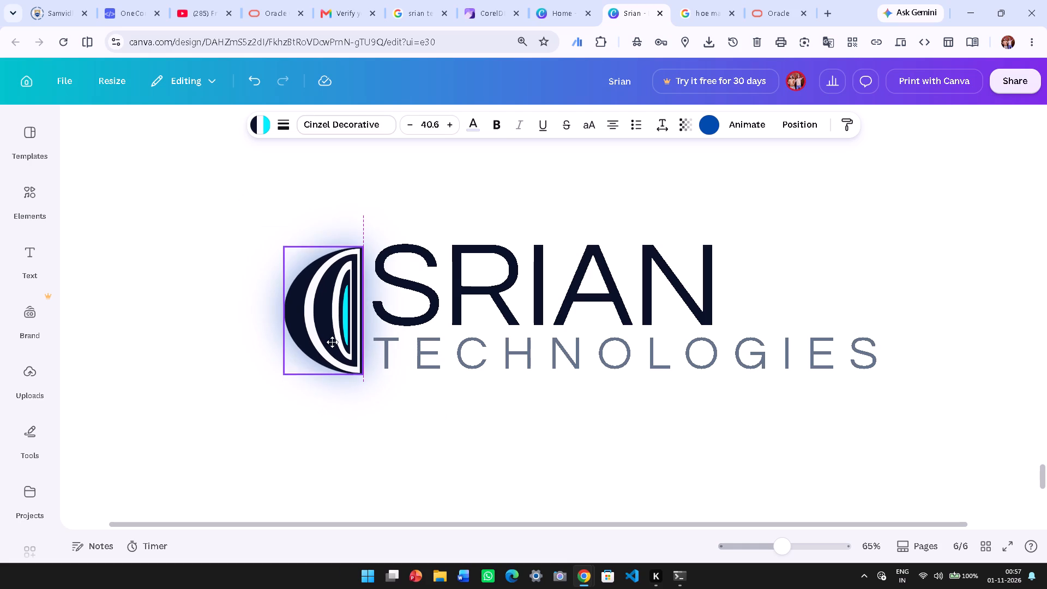
click(390, 435)
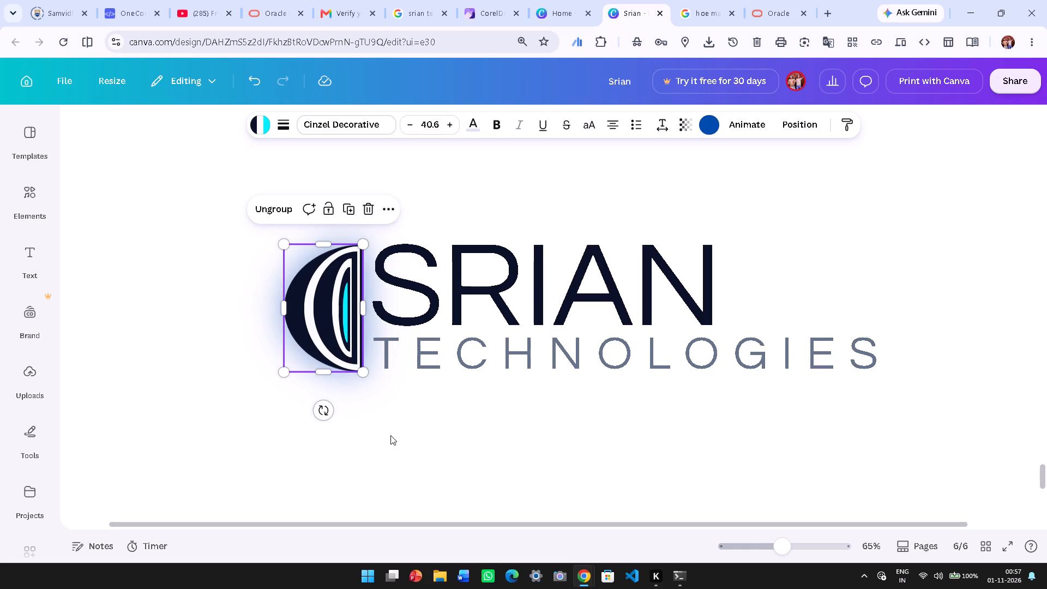
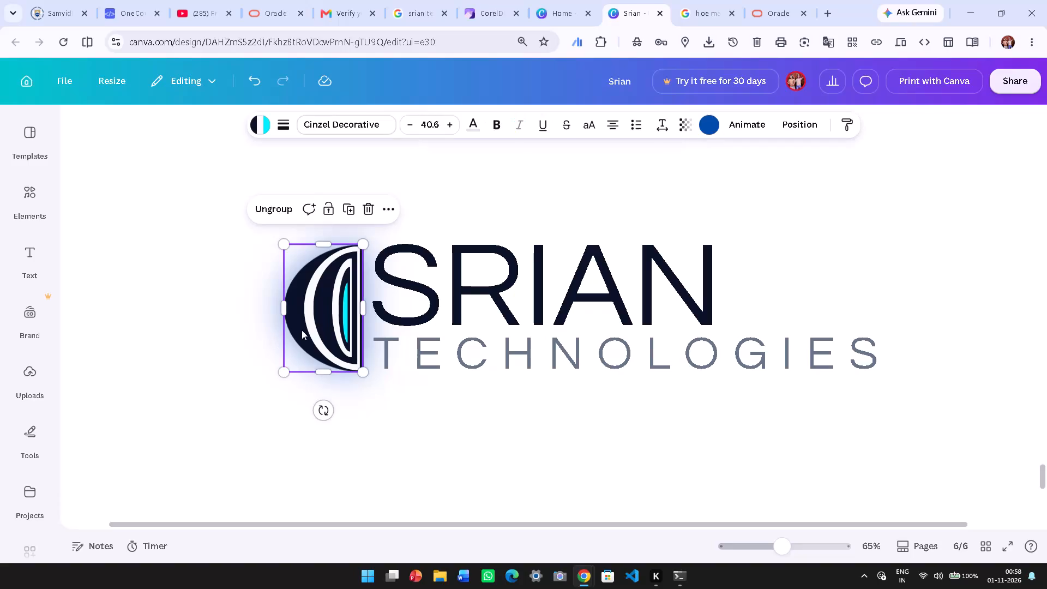
Ungroup the emblem and remove the Glow effect from its dark outer shape.
click(258, 208)
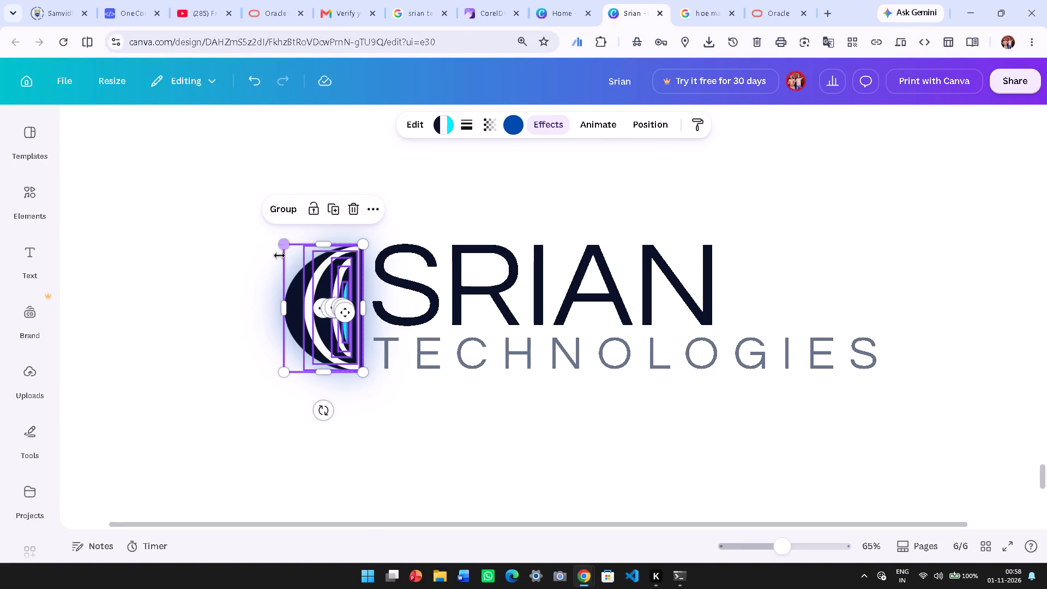
click(292, 265)
click(191, 394)
click(284, 326)
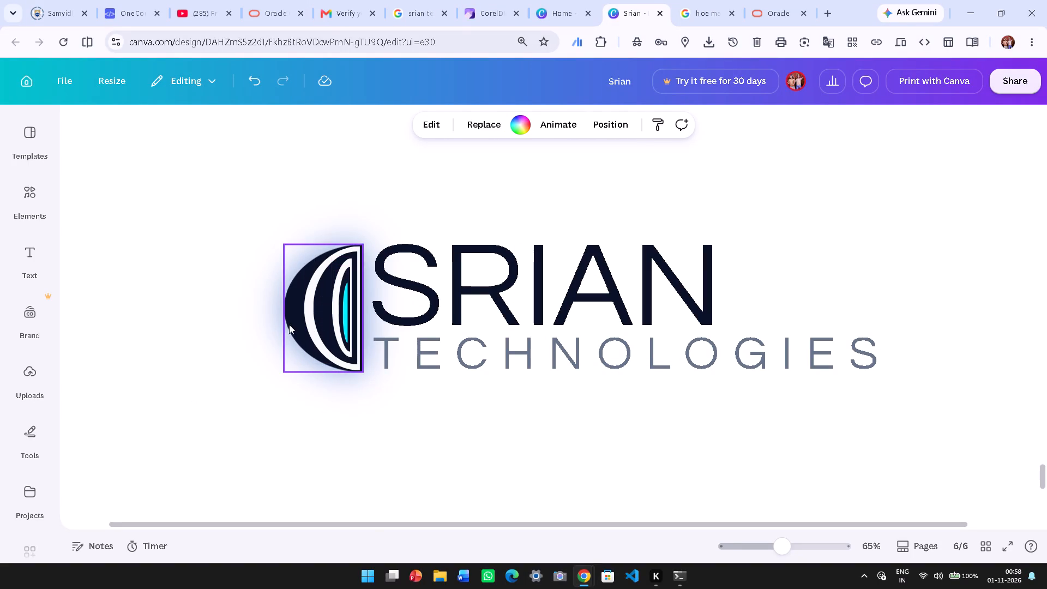
click(289, 324)
click(545, 126)
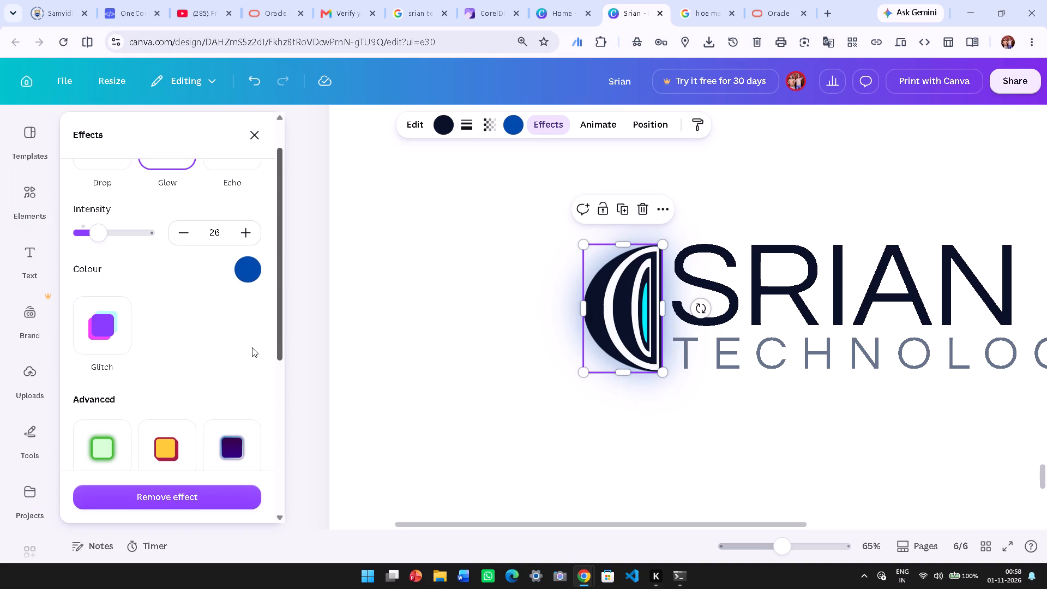
click(159, 505)
click(443, 425)
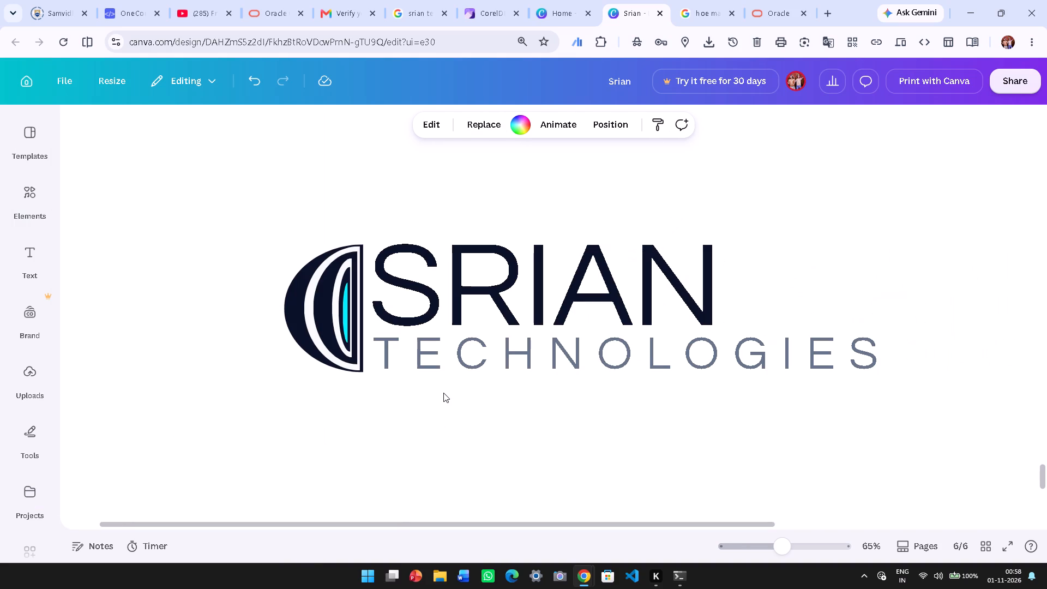
click(288, 328)
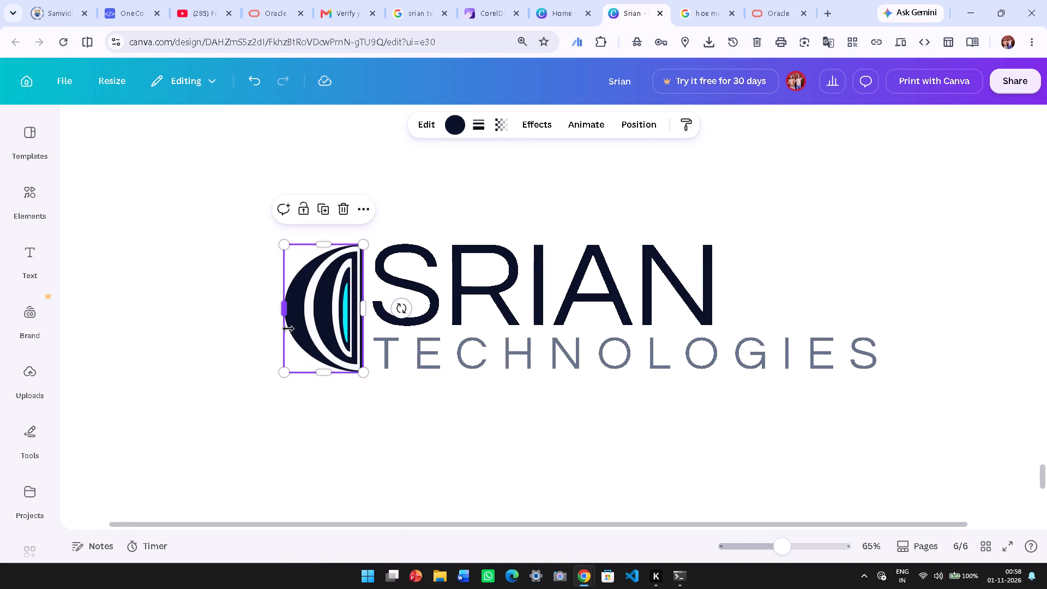
click(521, 504)
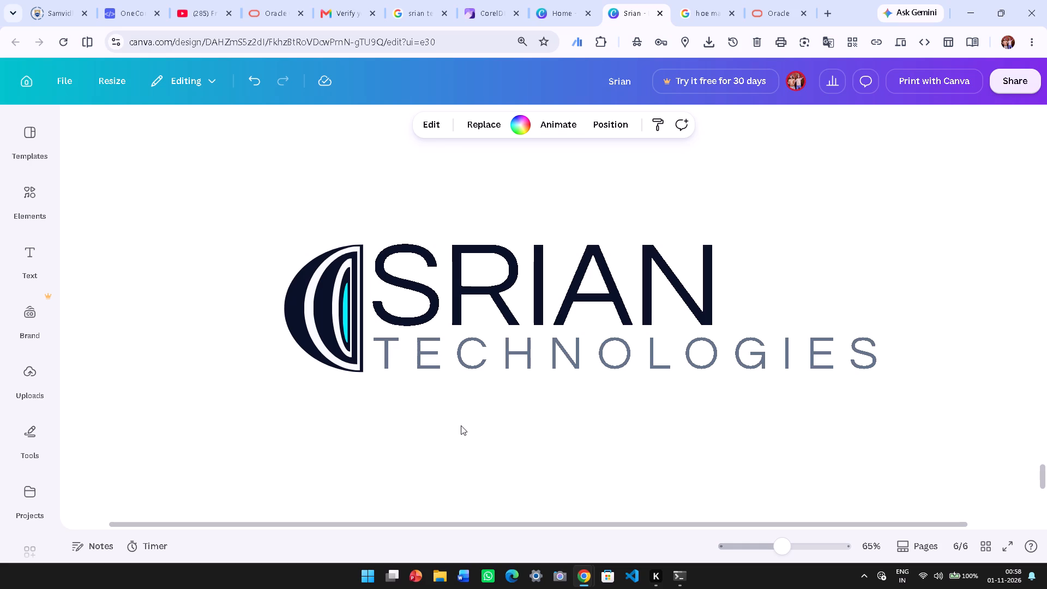
Scale the SRIAN text down to a font size of about 108.
scroll(461, 425, up, 1)
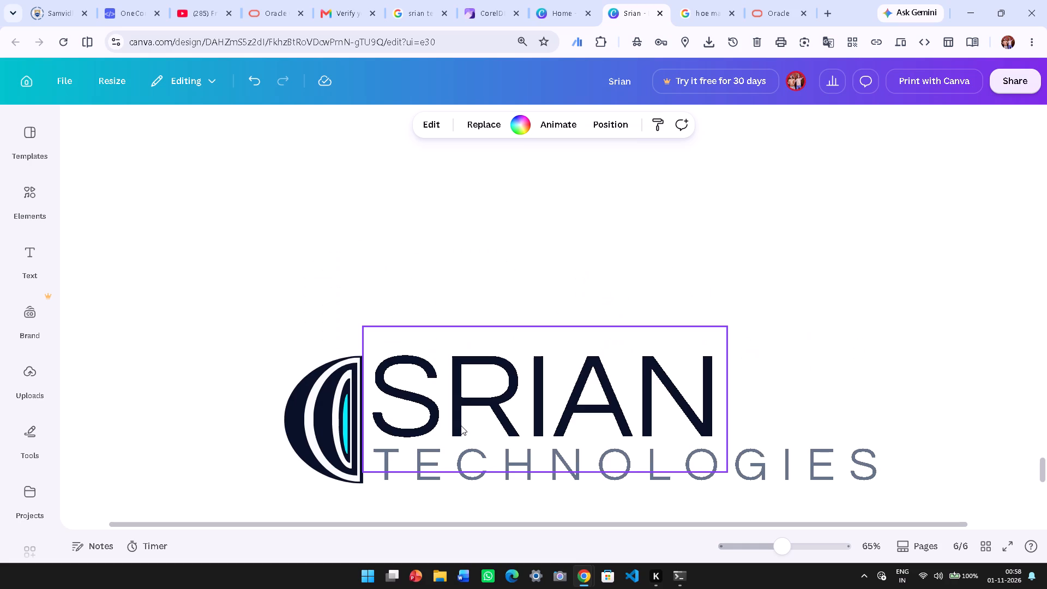
click(635, 321)
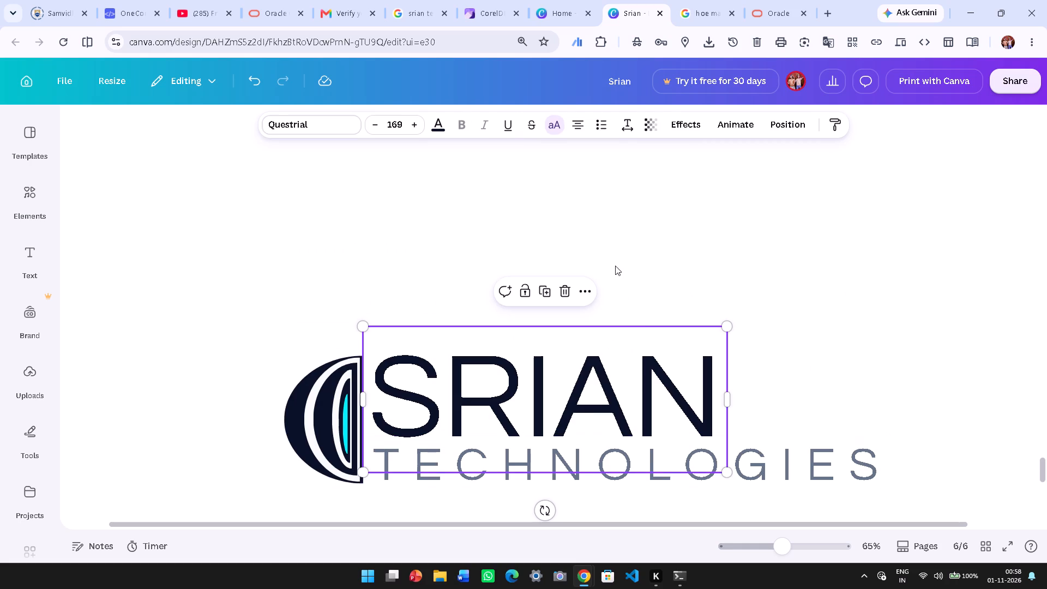
click(375, 237)
click(417, 395)
drag(727, 474, 600, 408)
click(695, 334)
Raise the TECHNOLOGIES text to sit just beneath SRIAN and scale it down to font size 50.
click(611, 455)
drag(611, 455, 609, 453)
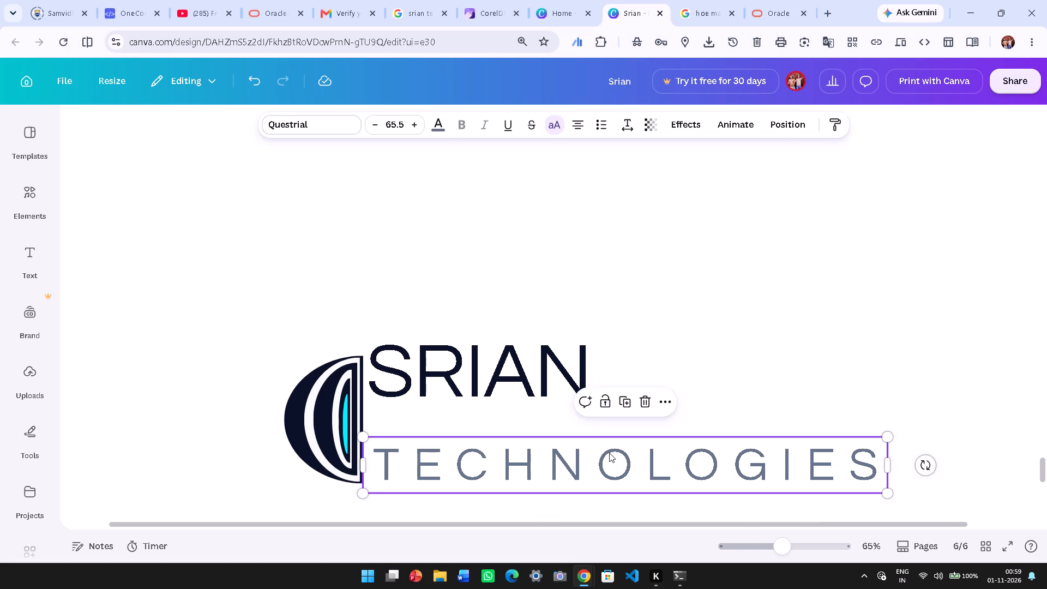
drag(609, 453, 610, 417)
click(610, 416)
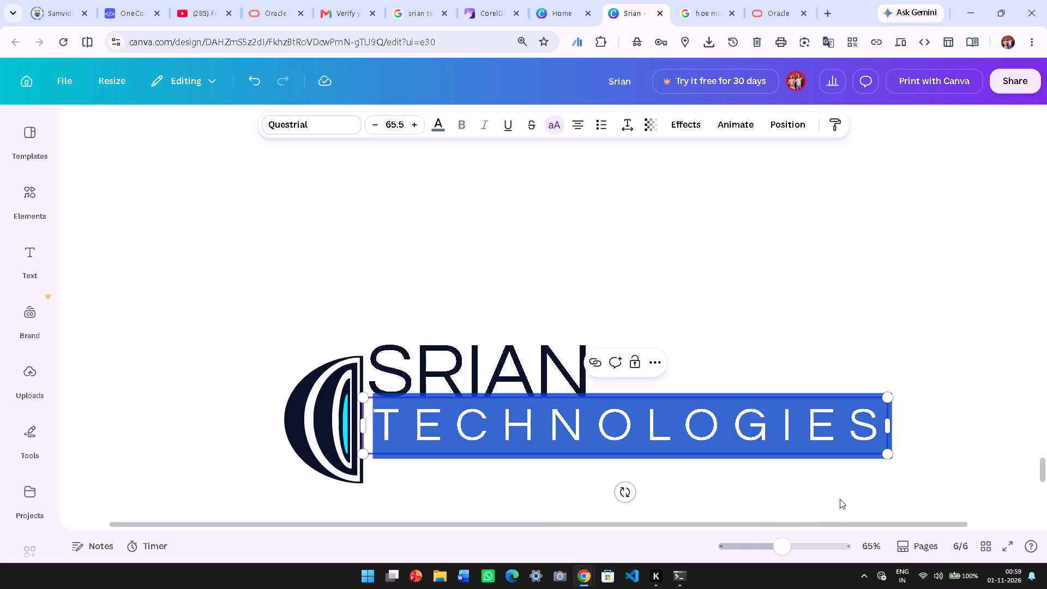
click(840, 499)
click(834, 446)
drag(892, 455, 767, 445)
Reduce the SRIAN text to font size 100 and adjust its box width so the word fits on one line.
click(483, 371)
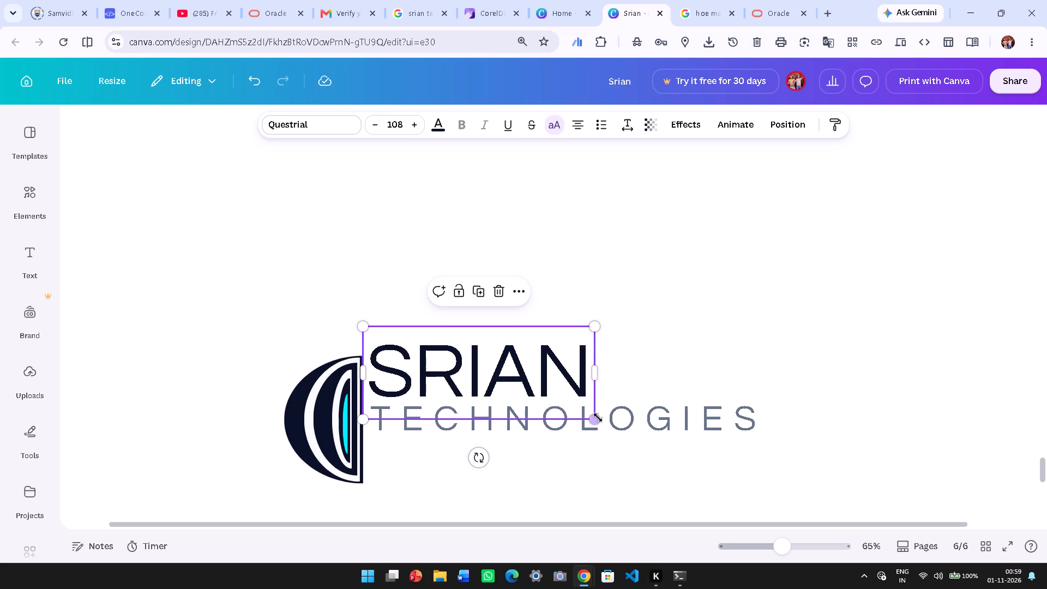
drag(598, 417, 626, 397)
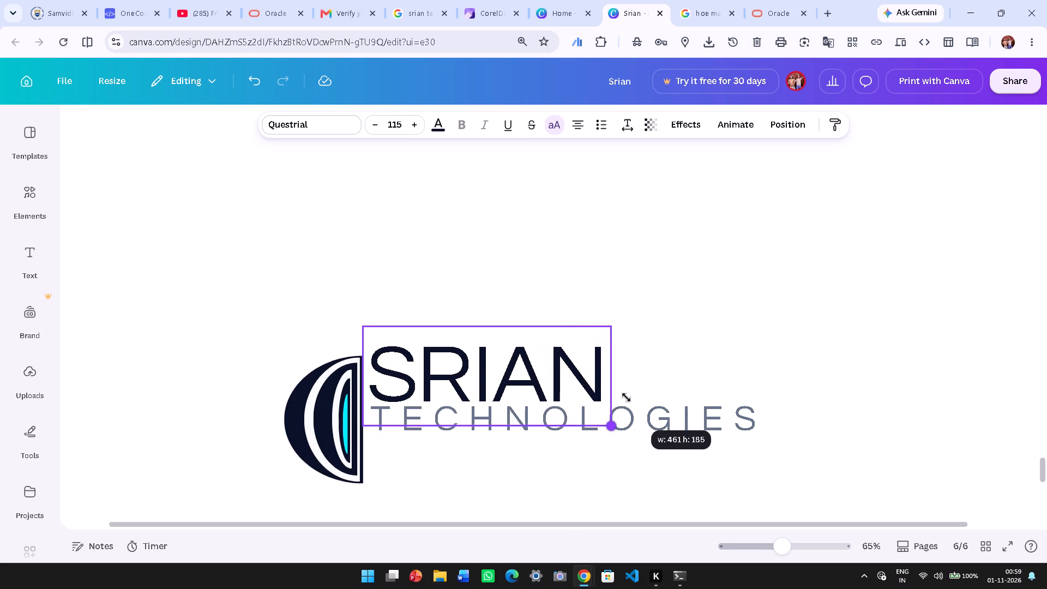
drag(626, 397, 579, 390)
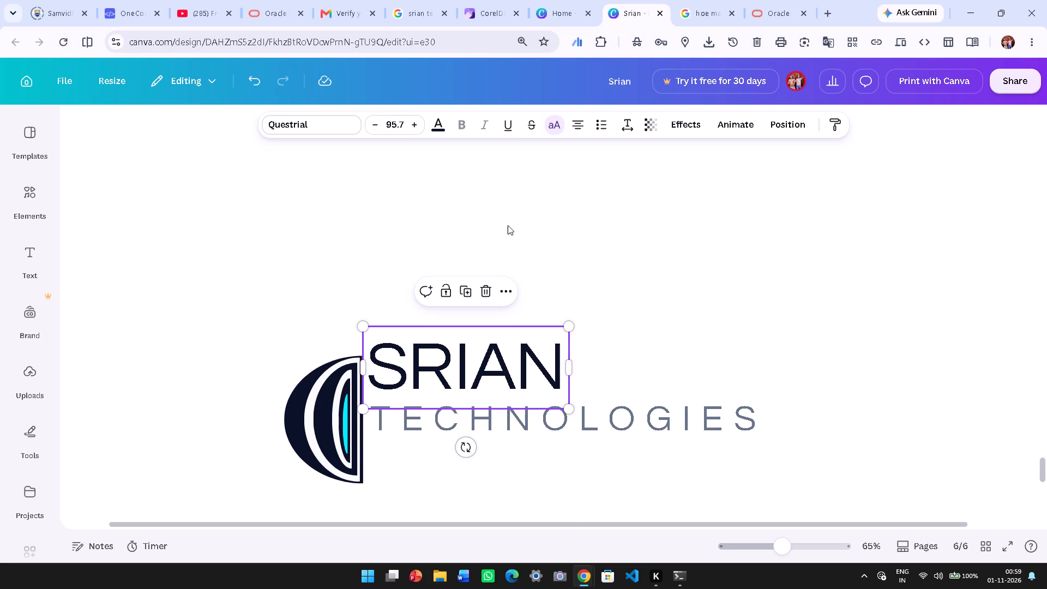
click(432, 122)
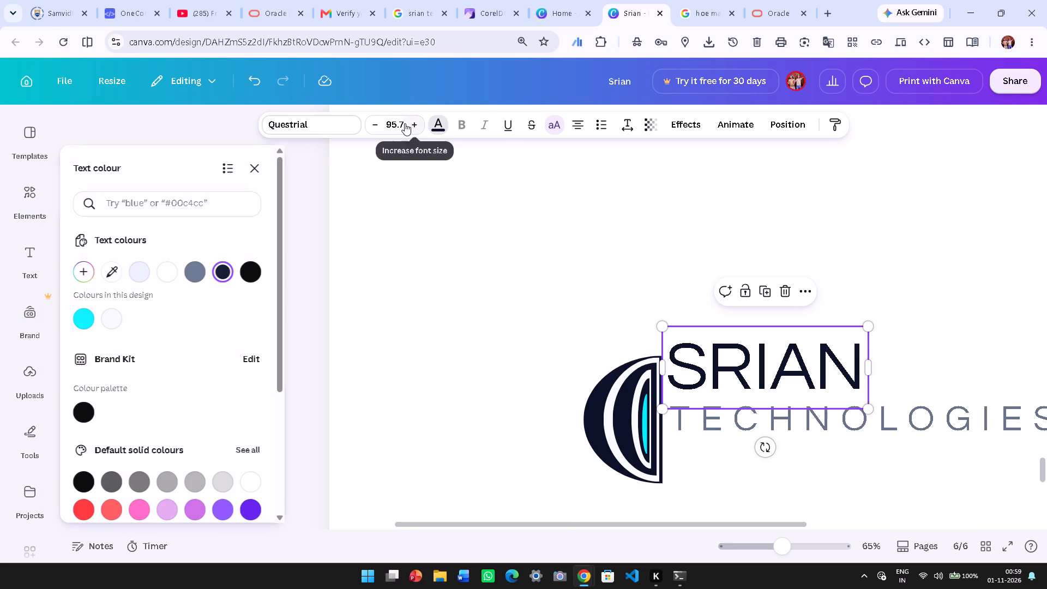
click(405, 123)
click(405, 123)
drag(402, 122, 376, 127)
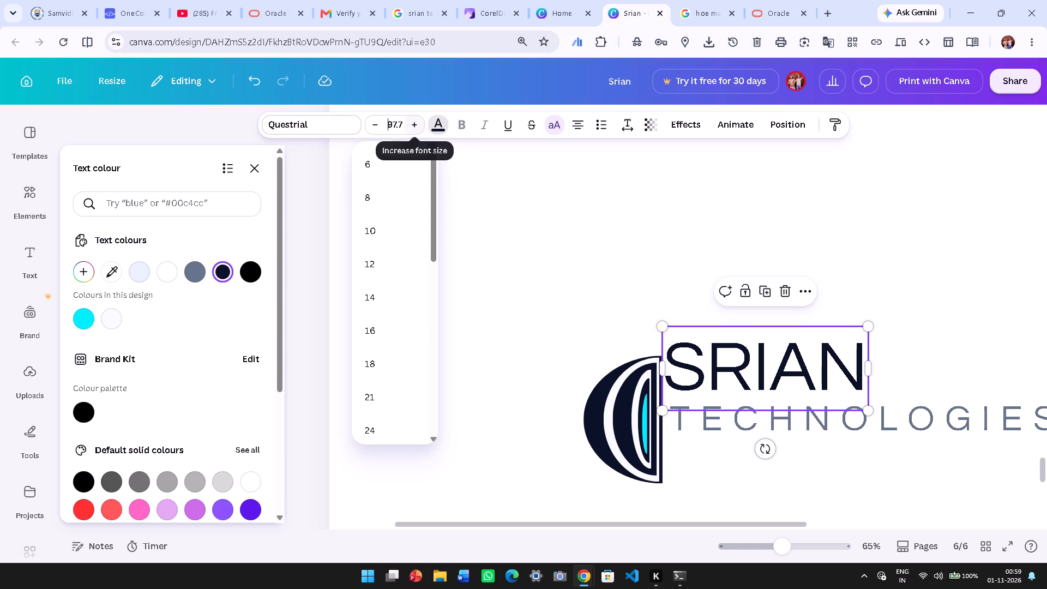
click(403, 123)
text(100)
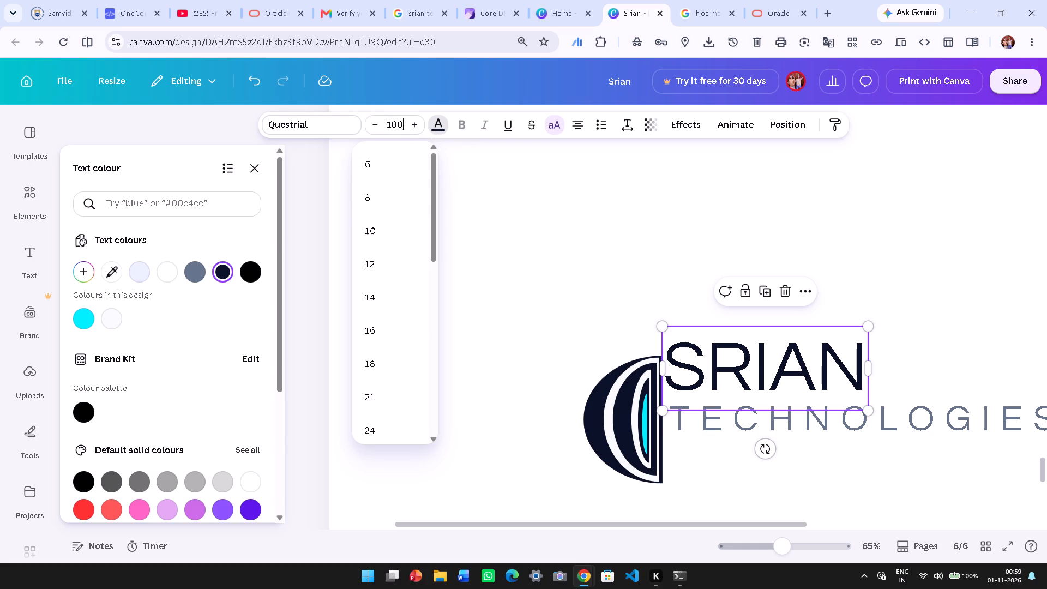
key(Return)
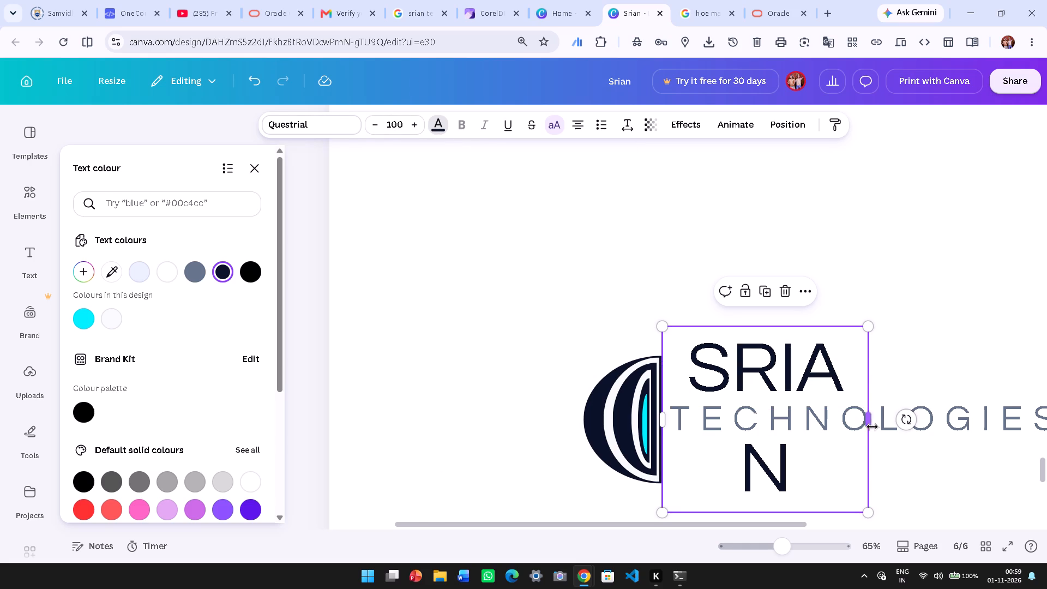
drag(869, 420, 885, 417)
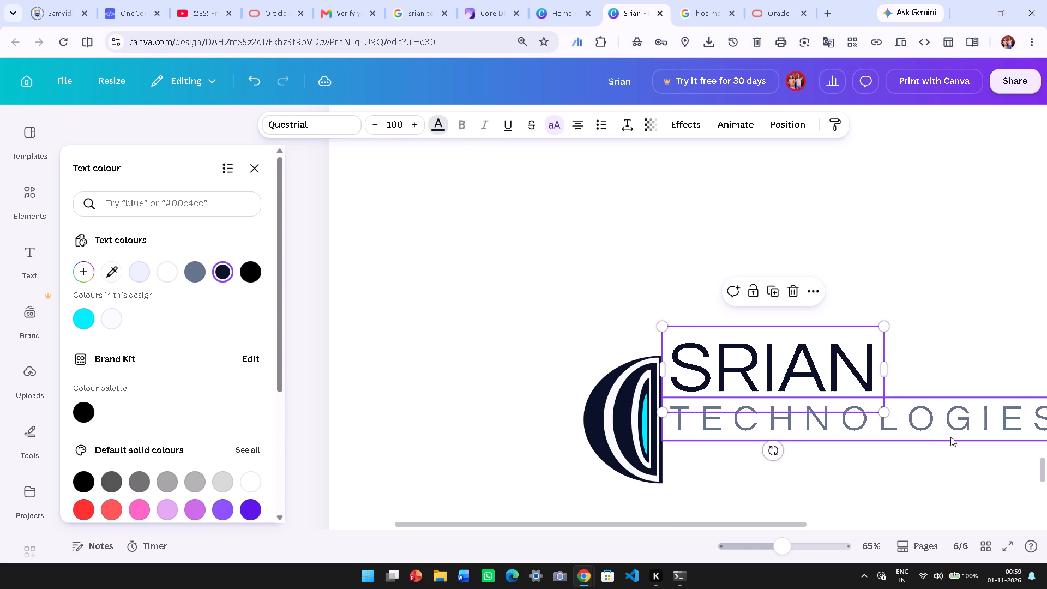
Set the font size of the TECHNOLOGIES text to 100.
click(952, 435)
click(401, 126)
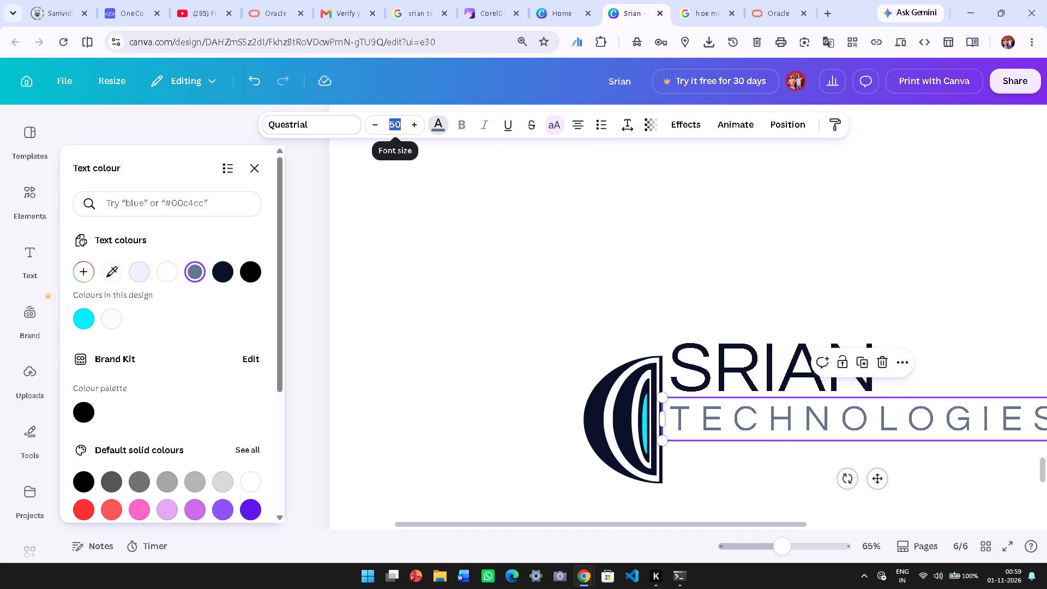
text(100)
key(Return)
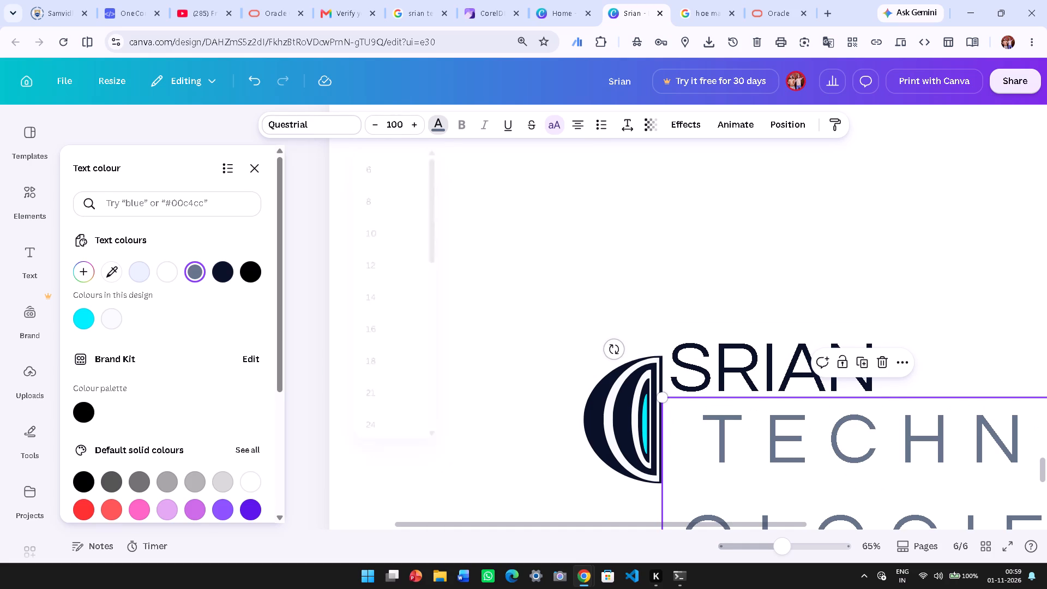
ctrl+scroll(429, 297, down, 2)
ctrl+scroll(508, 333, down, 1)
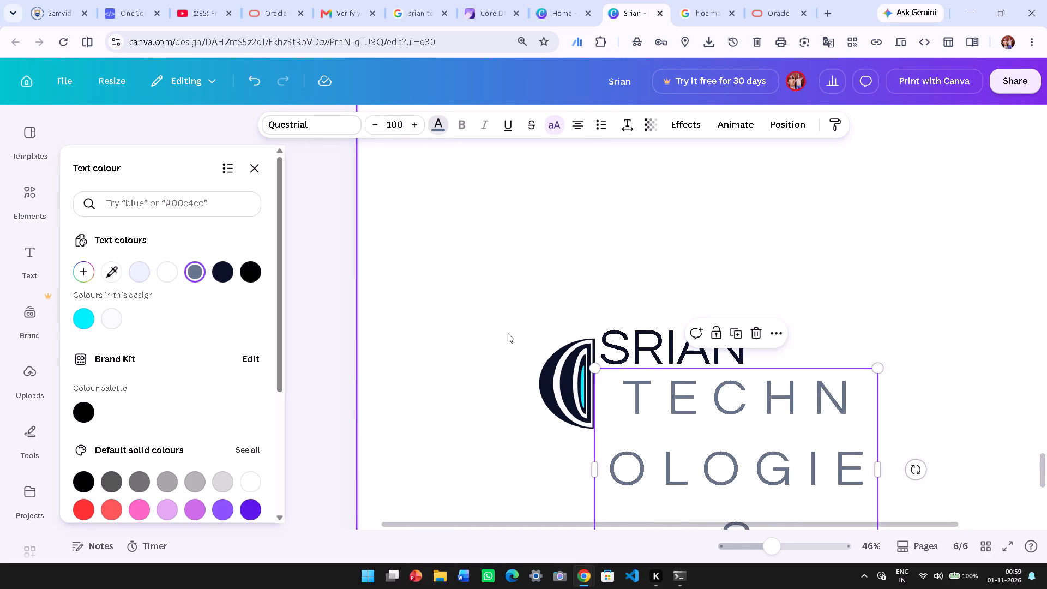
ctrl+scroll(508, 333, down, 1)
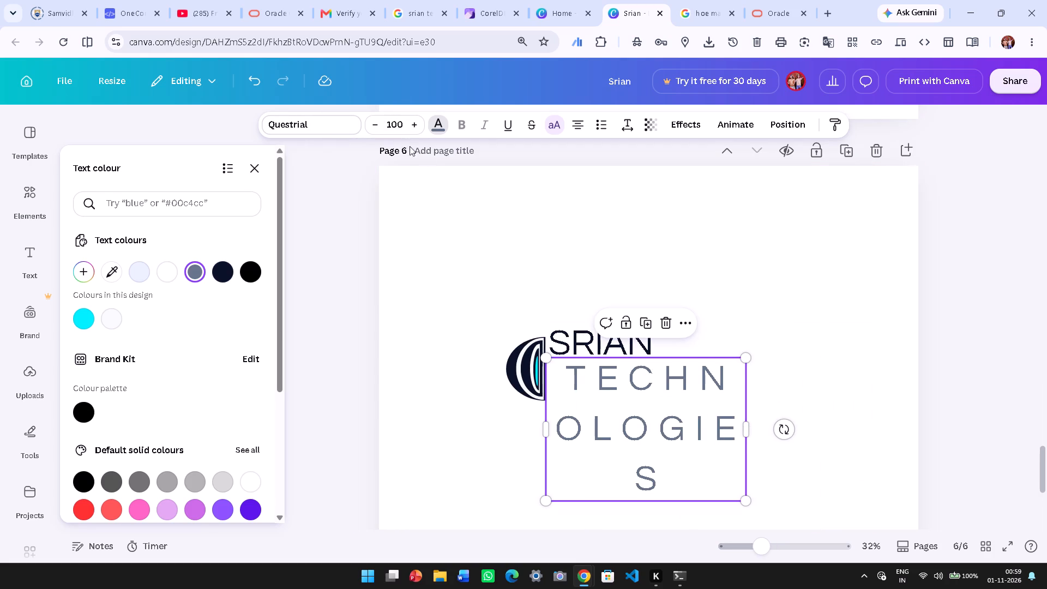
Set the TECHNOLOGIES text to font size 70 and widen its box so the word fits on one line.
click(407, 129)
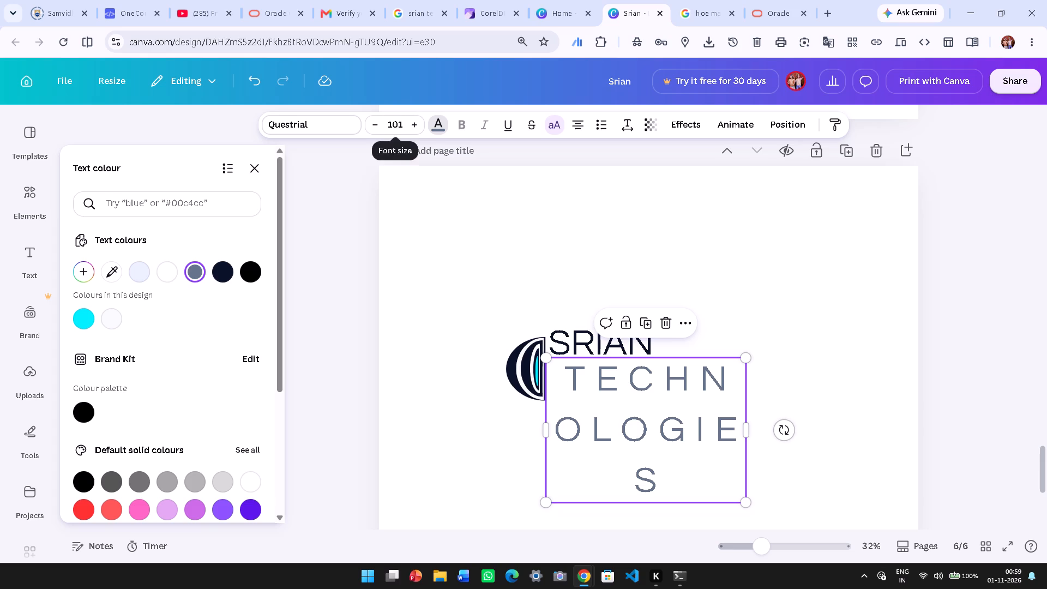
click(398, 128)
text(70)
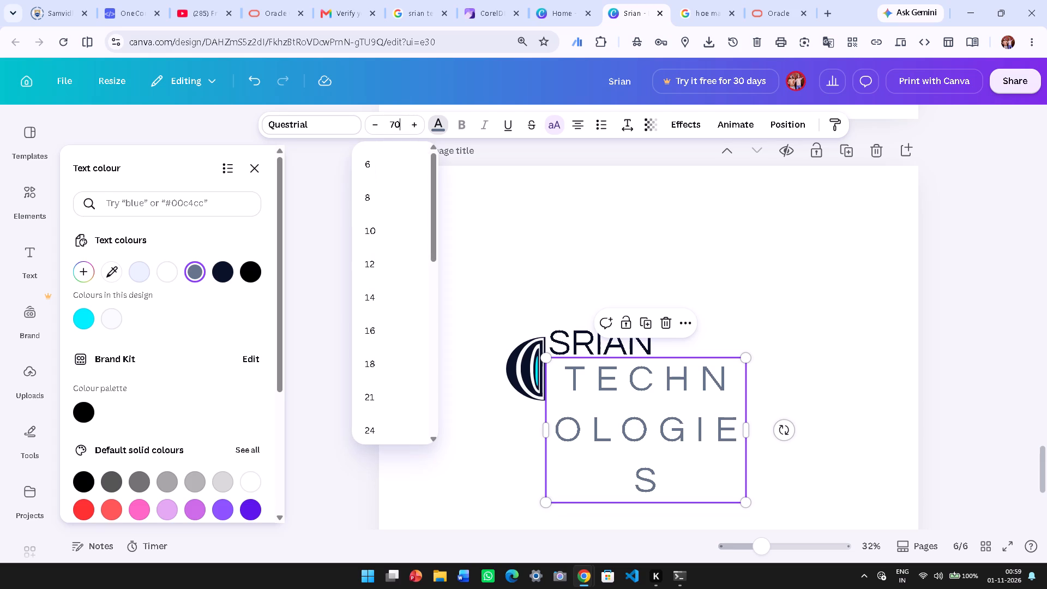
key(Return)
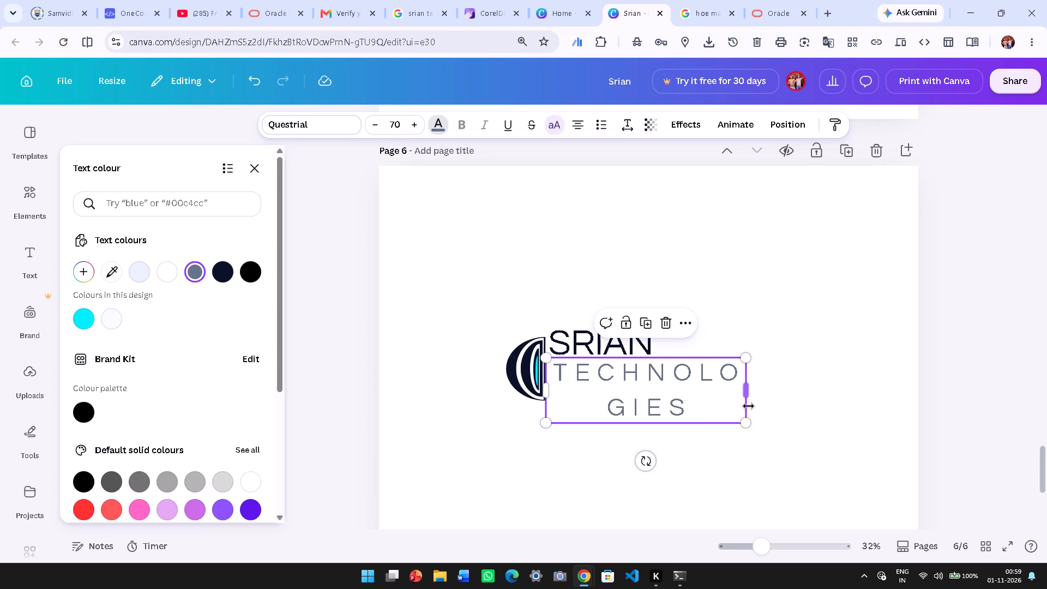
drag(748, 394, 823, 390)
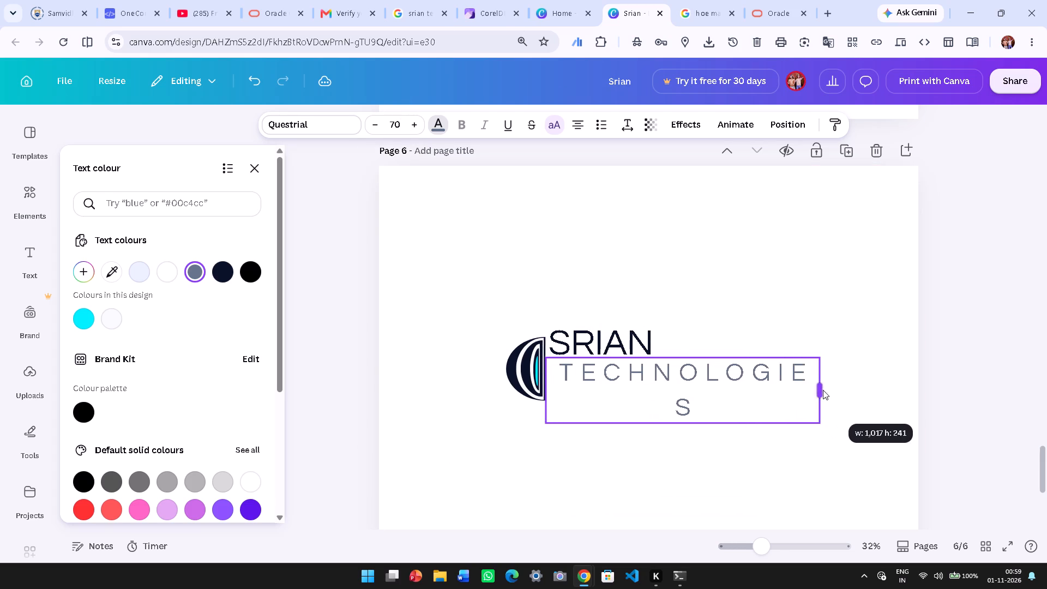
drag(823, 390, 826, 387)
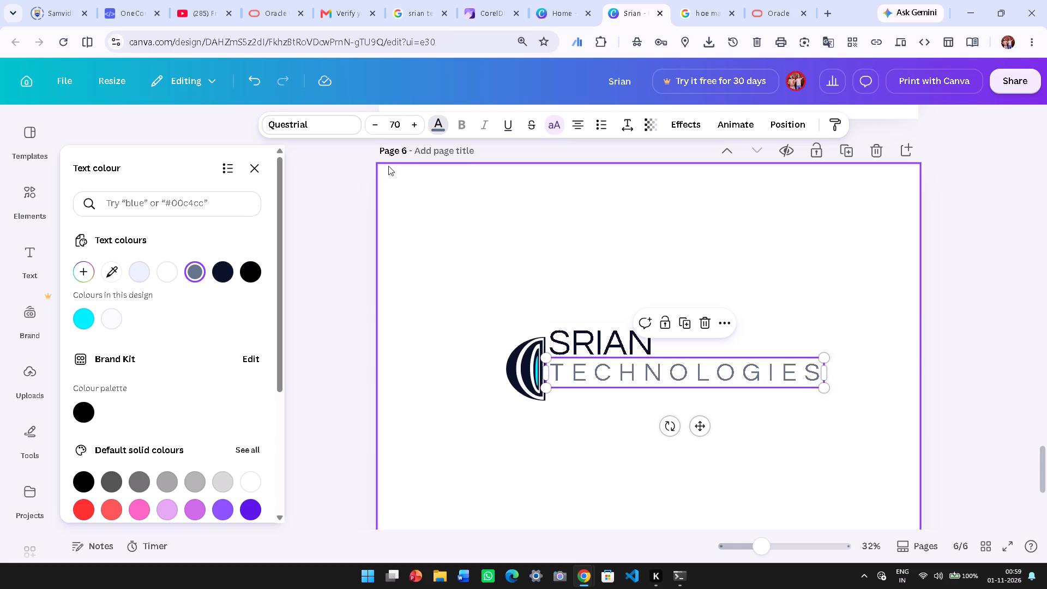
Set the font size of the TECHNOLOGIES text to 50.
click(390, 118)
text(50)
key(Return)
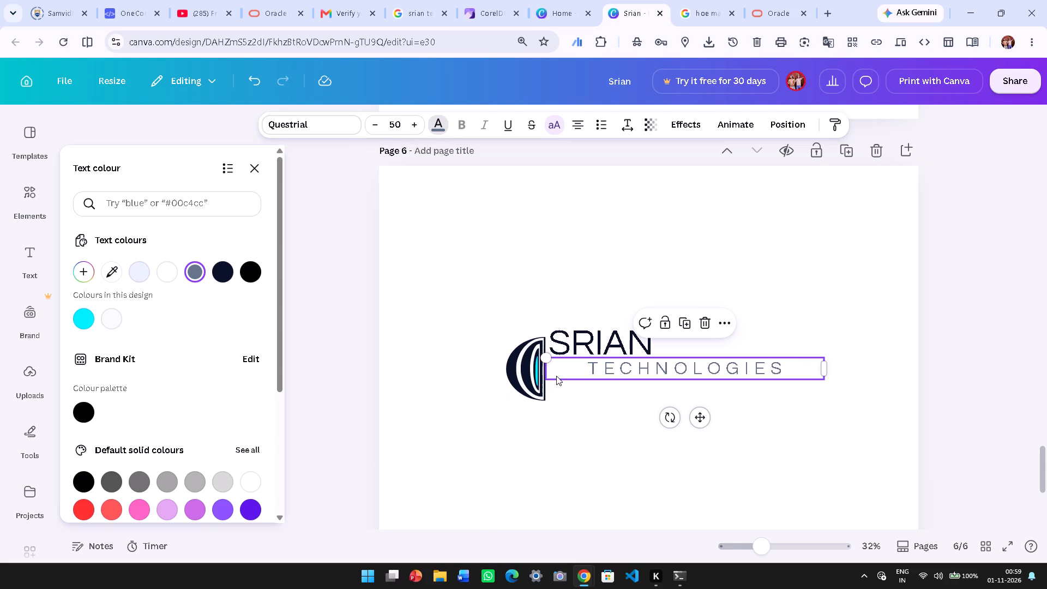
Narrow the TECHNOLOGIES text box to fit the word on one line and place it directly beneath SRIAN, roughly aligning their left edges.
drag(569, 366, 593, 381)
click(570, 382)
click(673, 462)
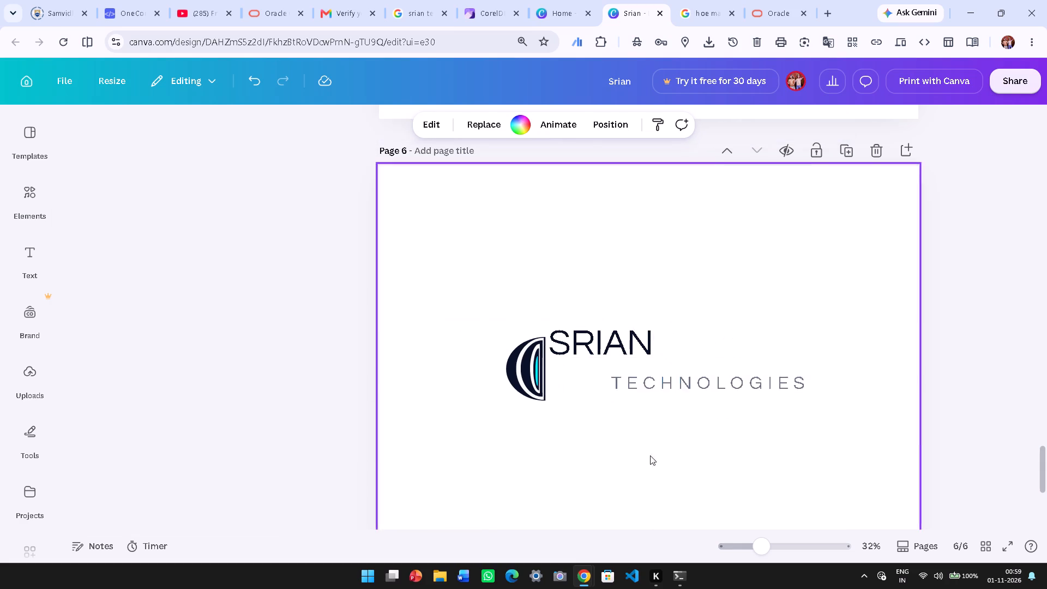
click(661, 377)
drag(755, 381, 671, 381)
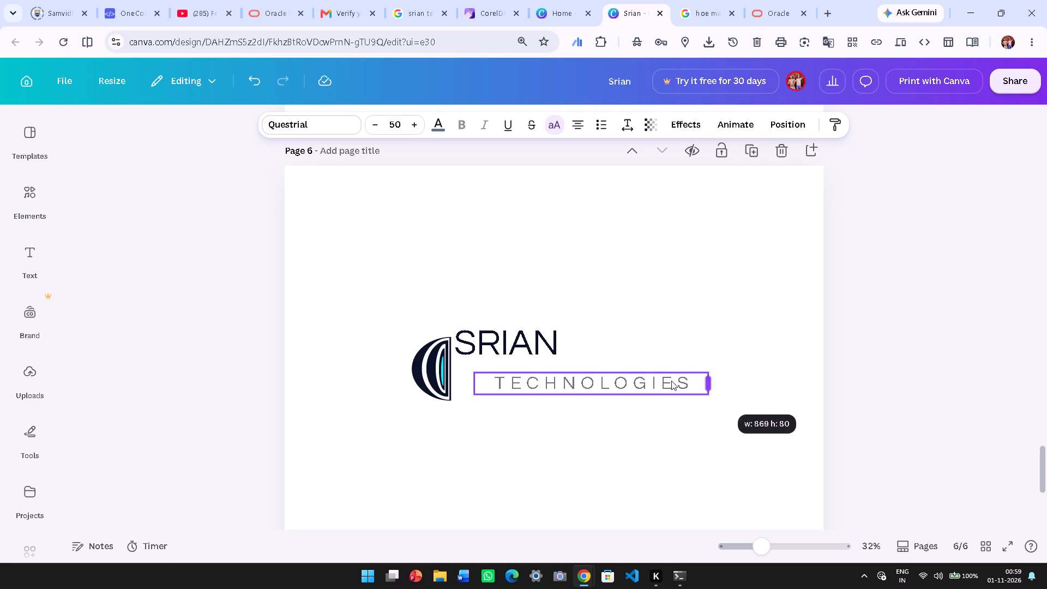
drag(671, 381, 669, 380)
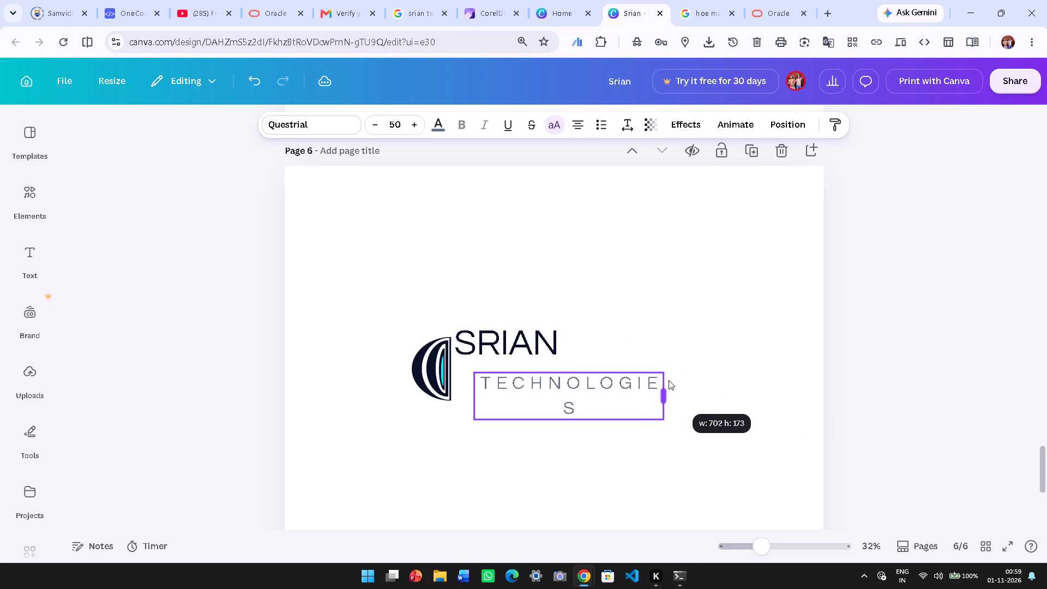
drag(669, 380, 676, 380)
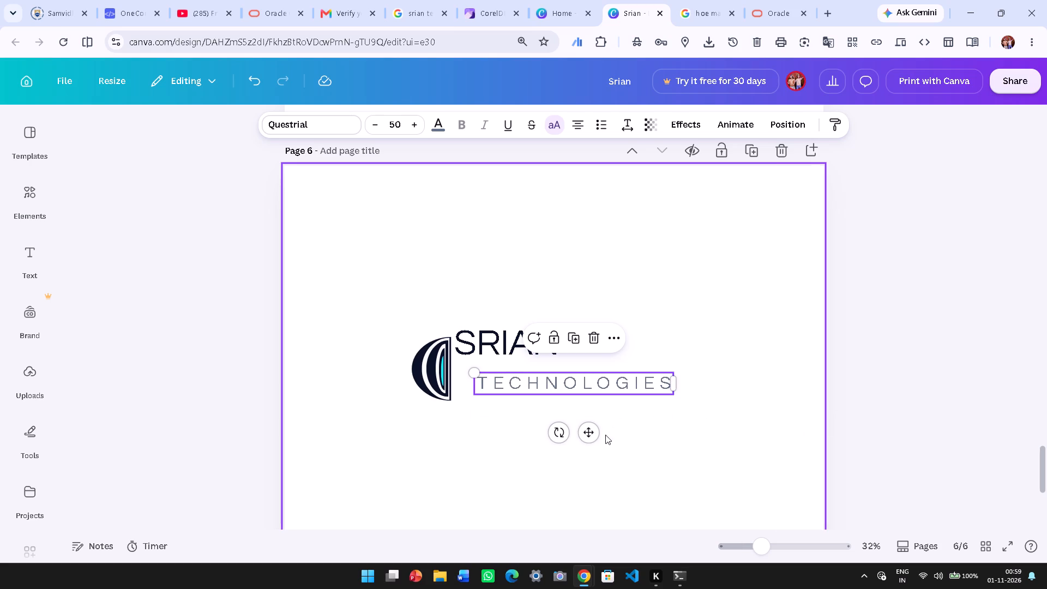
drag(595, 435, 568, 419)
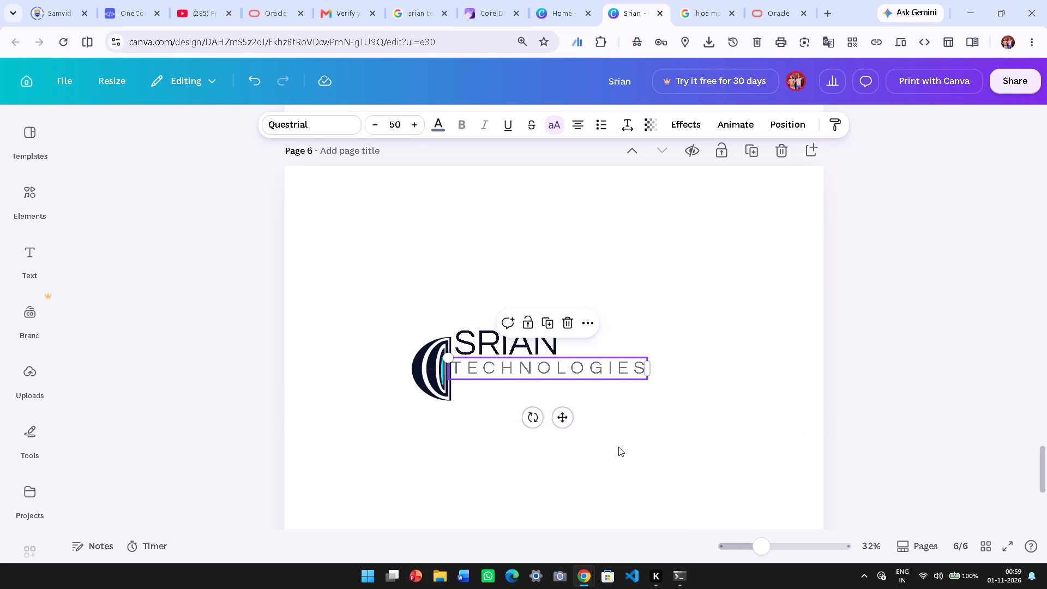
Set the font size of the TECHNOLOGIES text to 30.
click(652, 464)
click(606, 364)
click(411, 124)
click(402, 124)
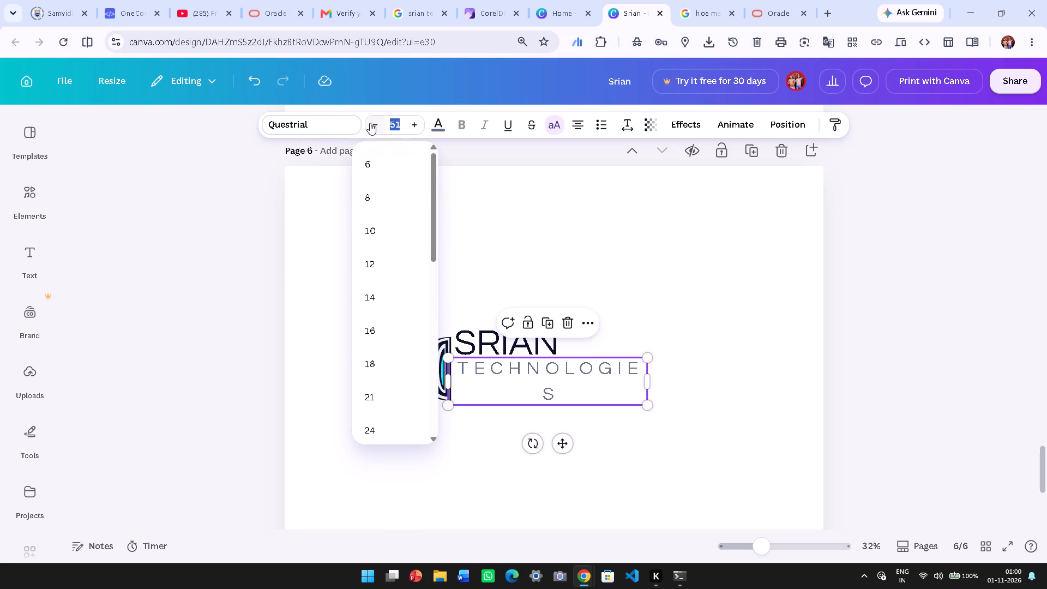
text(30)
key(Return)
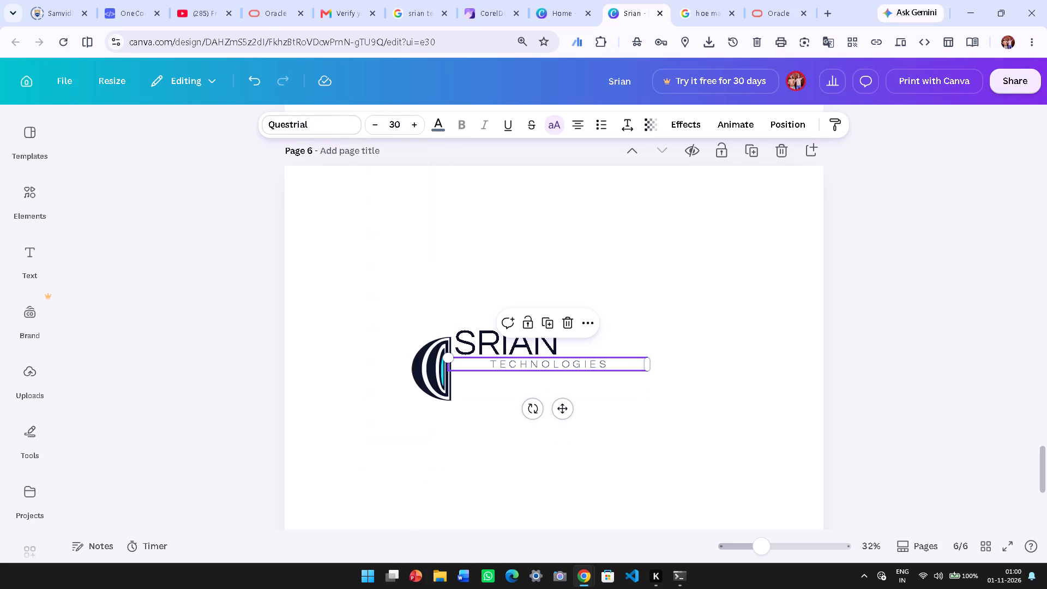
Move the TECHNOLOGIES text directly beneath SRIAN so that the left edges of the two words roughly align.
drag(563, 408, 551, 408)
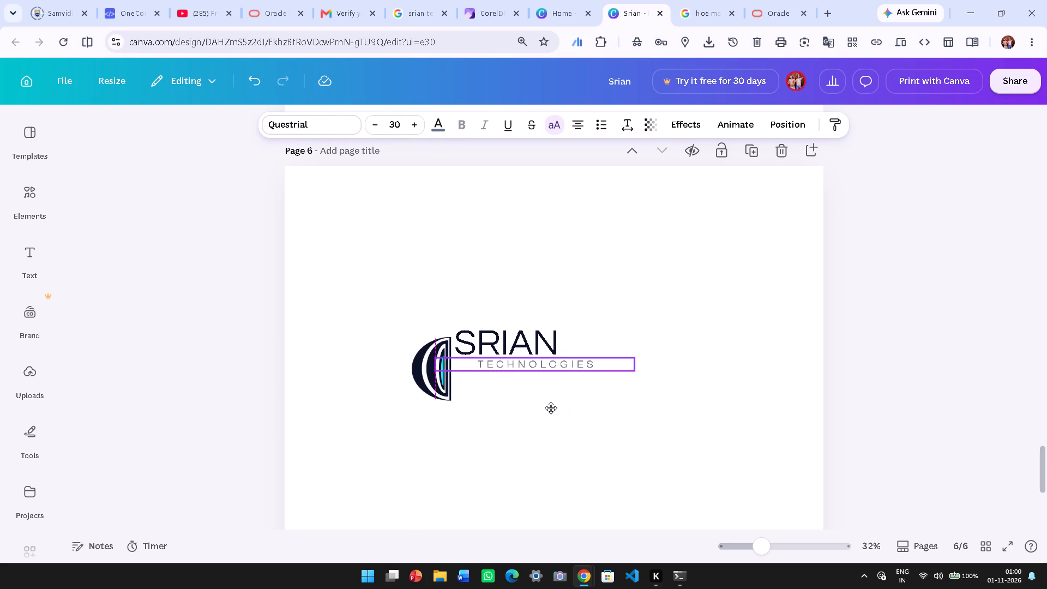
drag(551, 408, 532, 408)
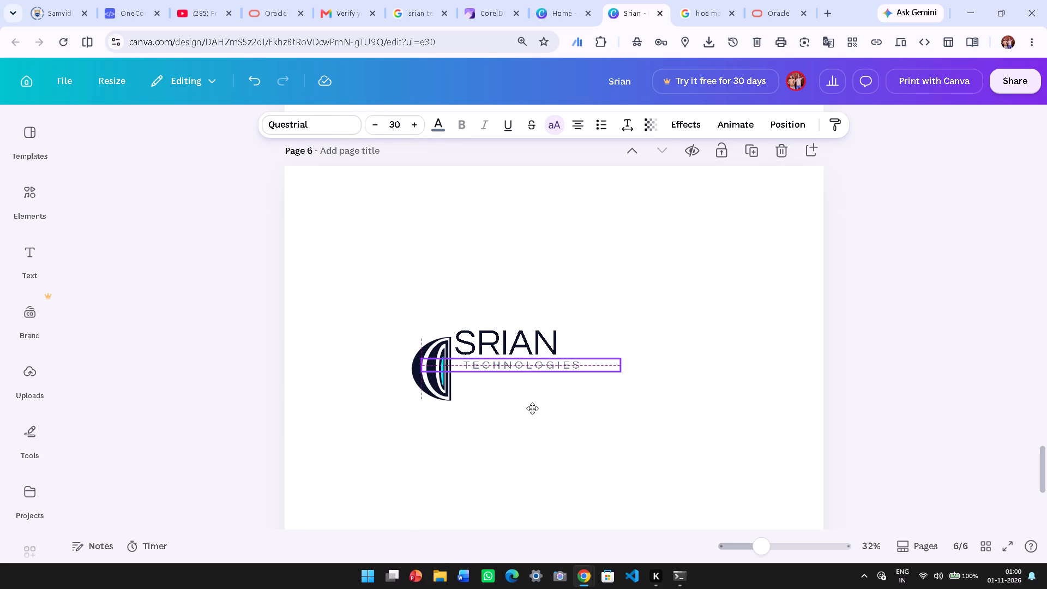
drag(532, 408, 528, 408)
click(588, 396)
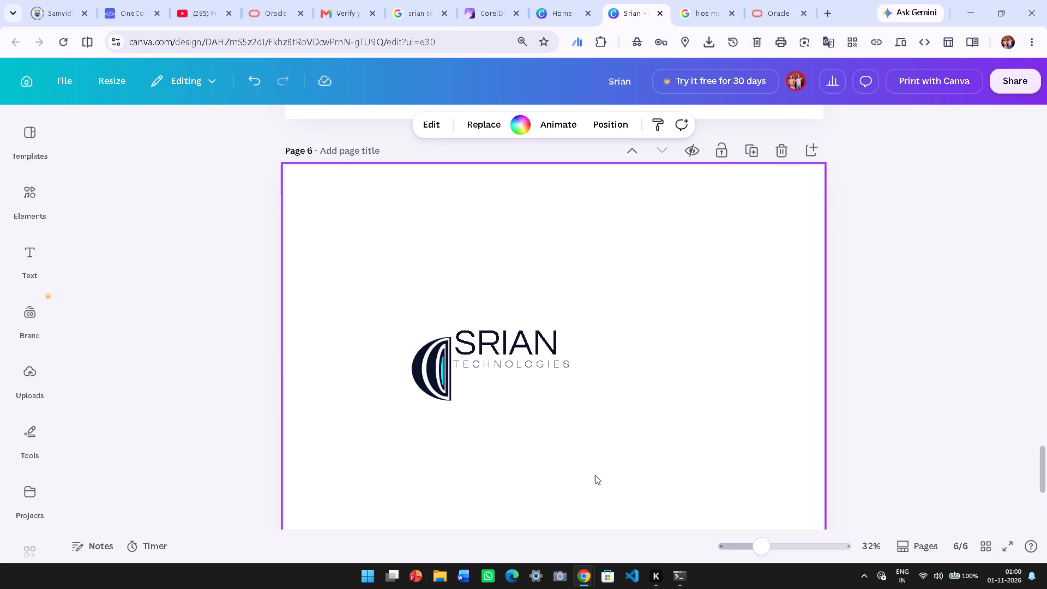
Reduce the TECHNOLOGIES font size to 26 and centre the word beneath SRIAN so it roughly matches SRIAN's width.
click(539, 367)
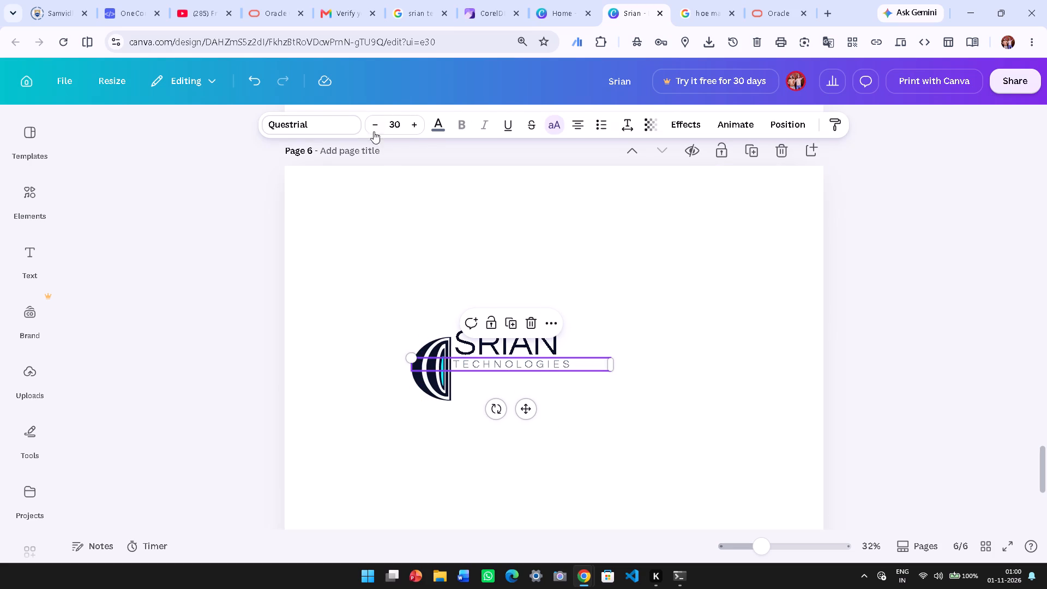
click(403, 125)
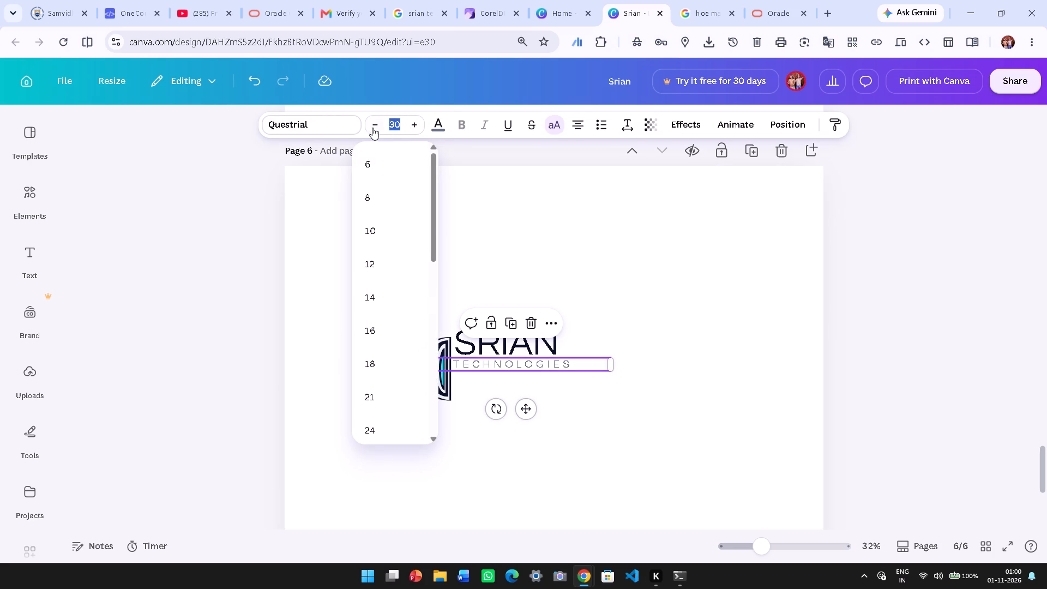
click(370, 120)
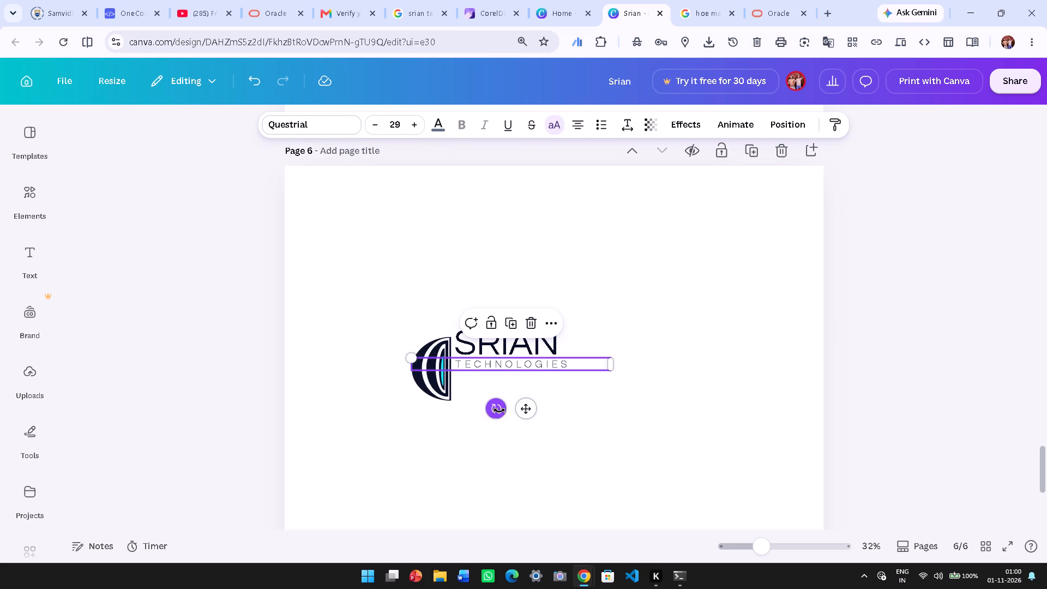
click(521, 407)
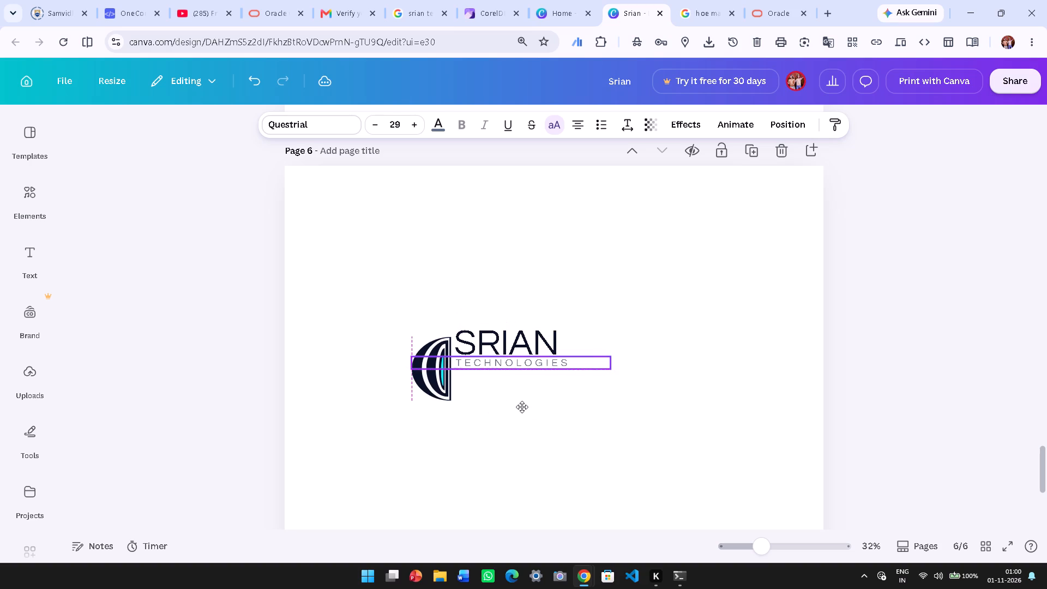
click(372, 123)
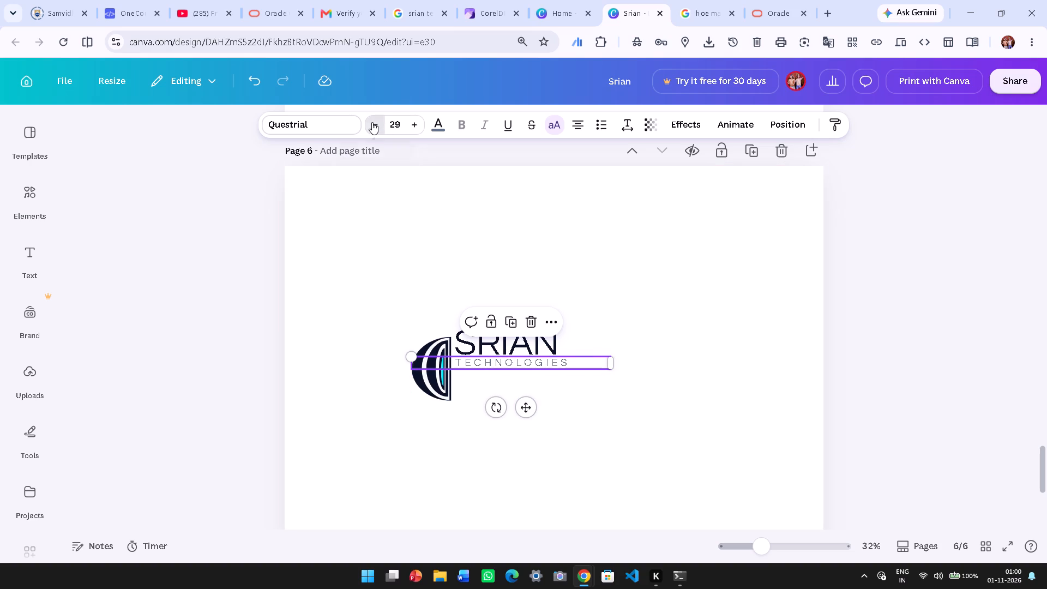
click(372, 122)
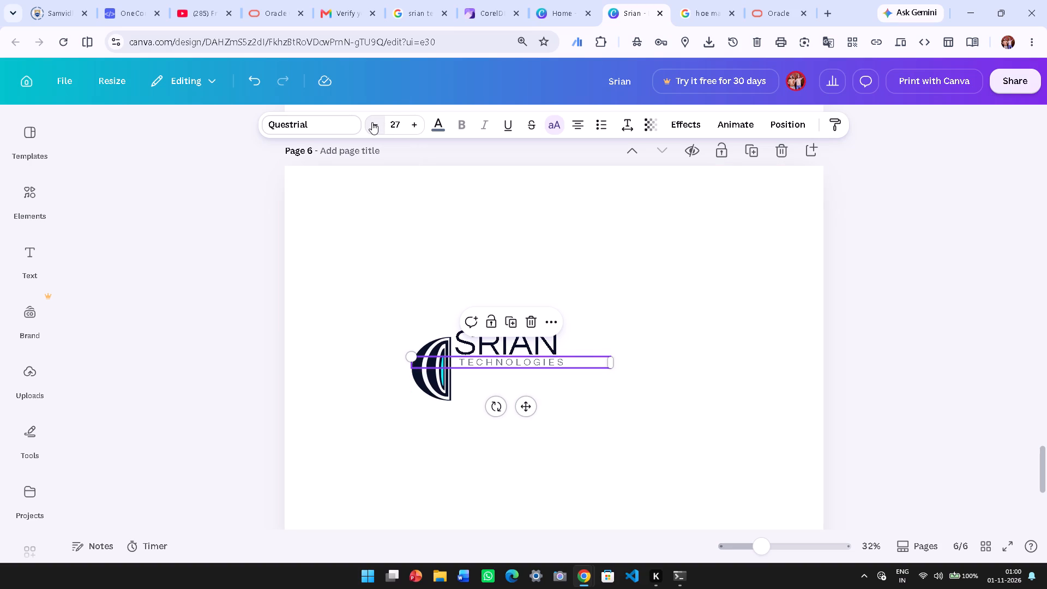
click(372, 122)
click(531, 405)
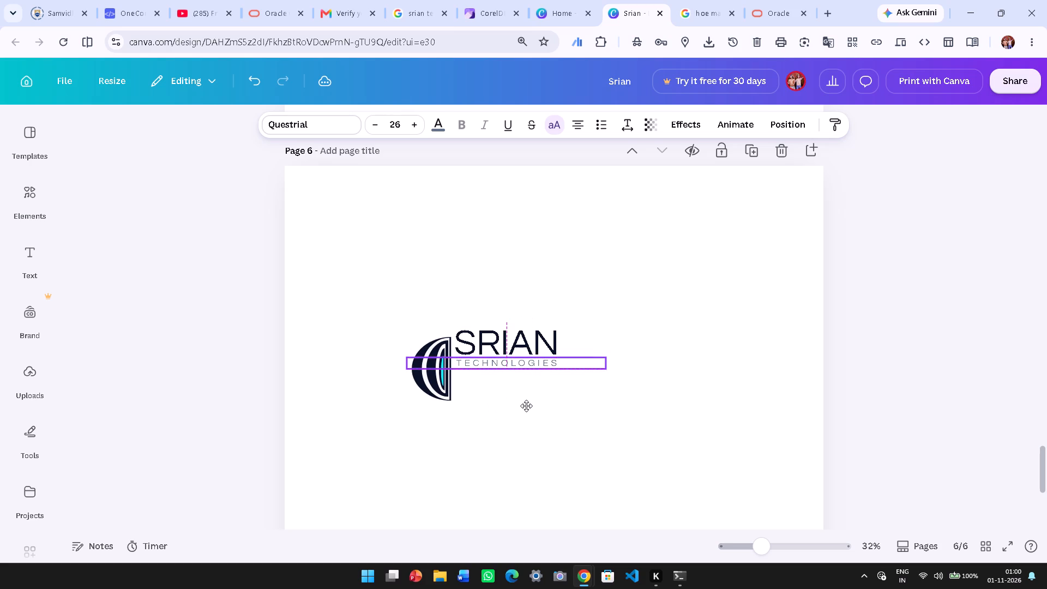
click(543, 400)
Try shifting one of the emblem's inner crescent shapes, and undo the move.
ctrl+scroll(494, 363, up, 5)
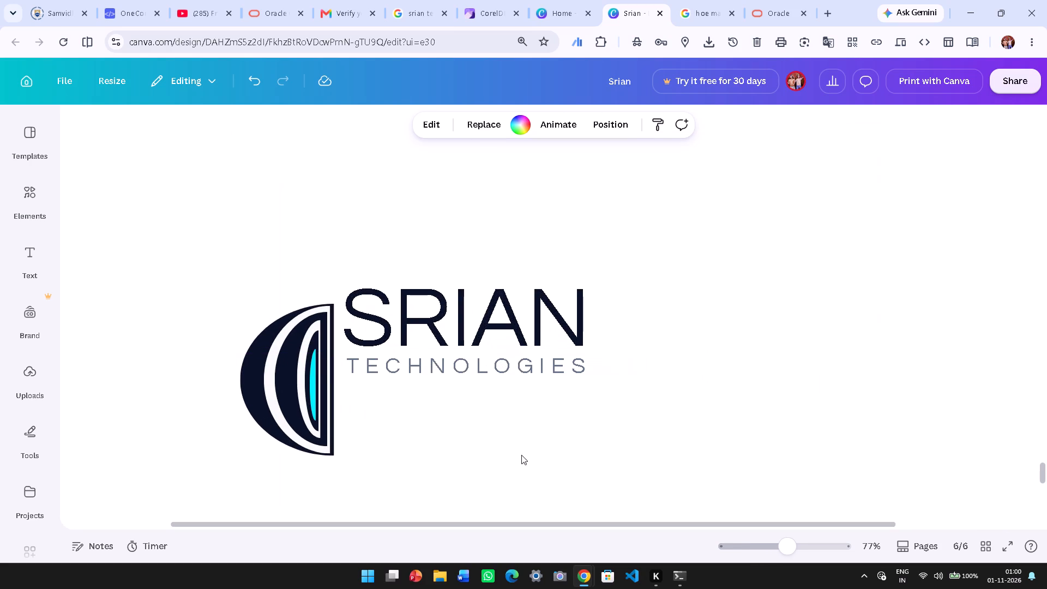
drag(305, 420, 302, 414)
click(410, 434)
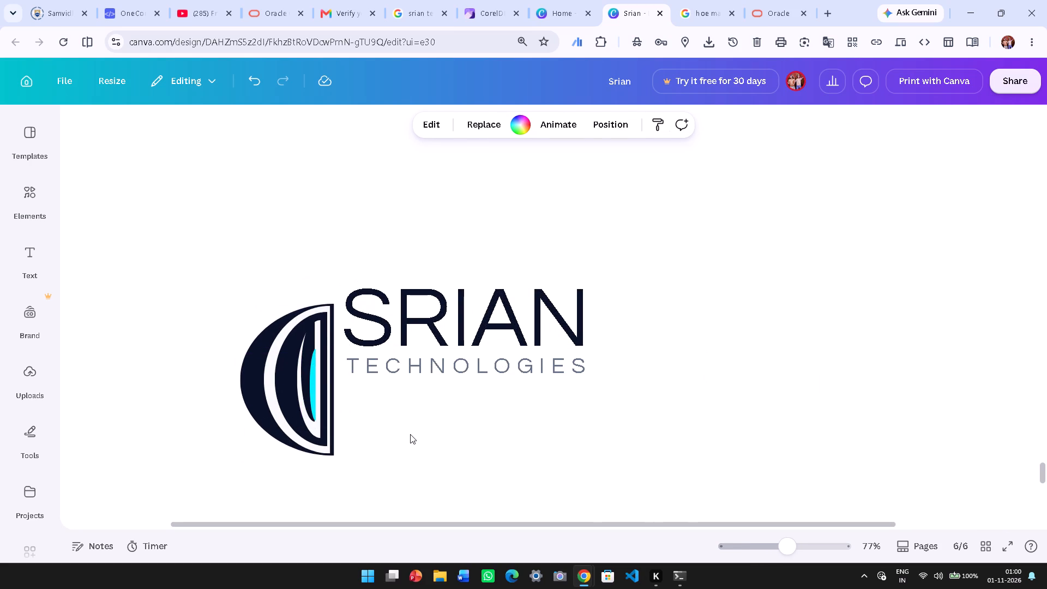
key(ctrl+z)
Select all the shapes that make up the emblem and group them.
click(405, 447)
drag(351, 491, 227, 318)
click(391, 490)
drag(345, 489, 244, 386)
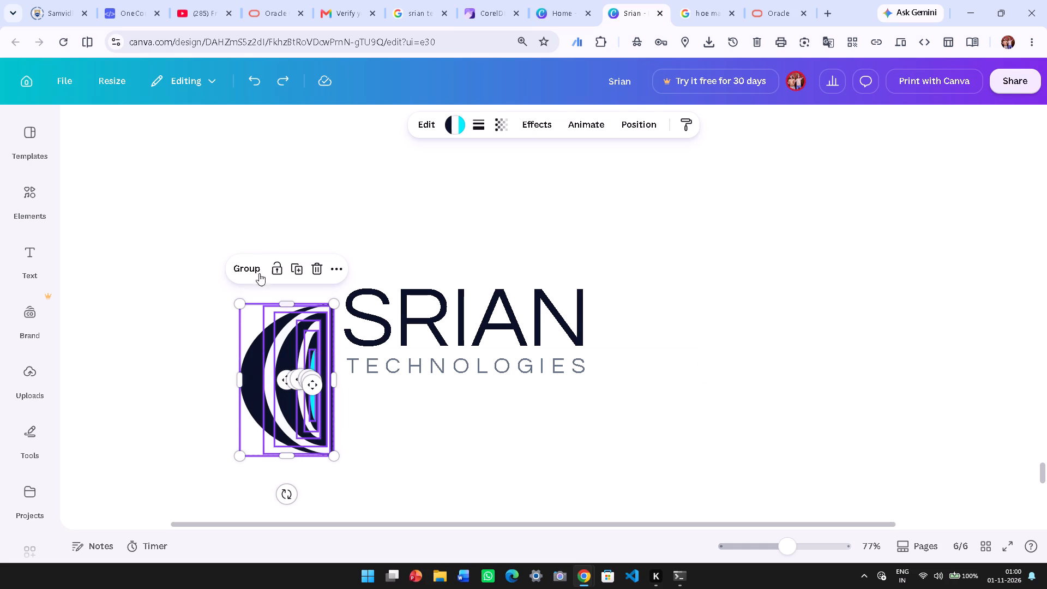
click(246, 269)
Shrink the grouped emblem to roughly the combined height of the two text lines and place it just left of SRIAN.
drag(308, 442, 314, 424)
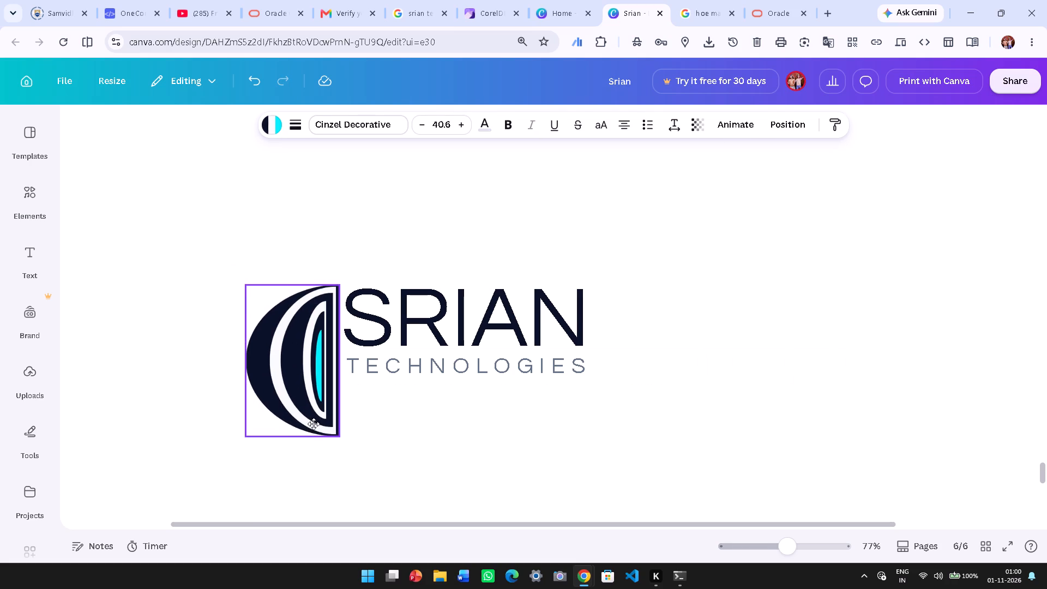
drag(314, 424, 314, 428)
drag(339, 446, 329, 426)
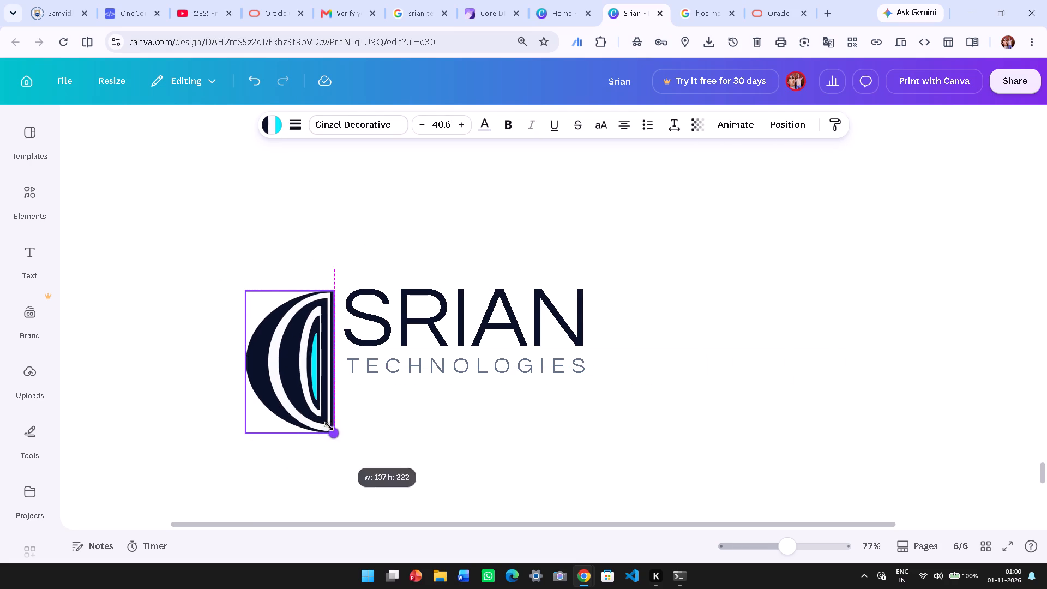
drag(329, 426, 286, 382)
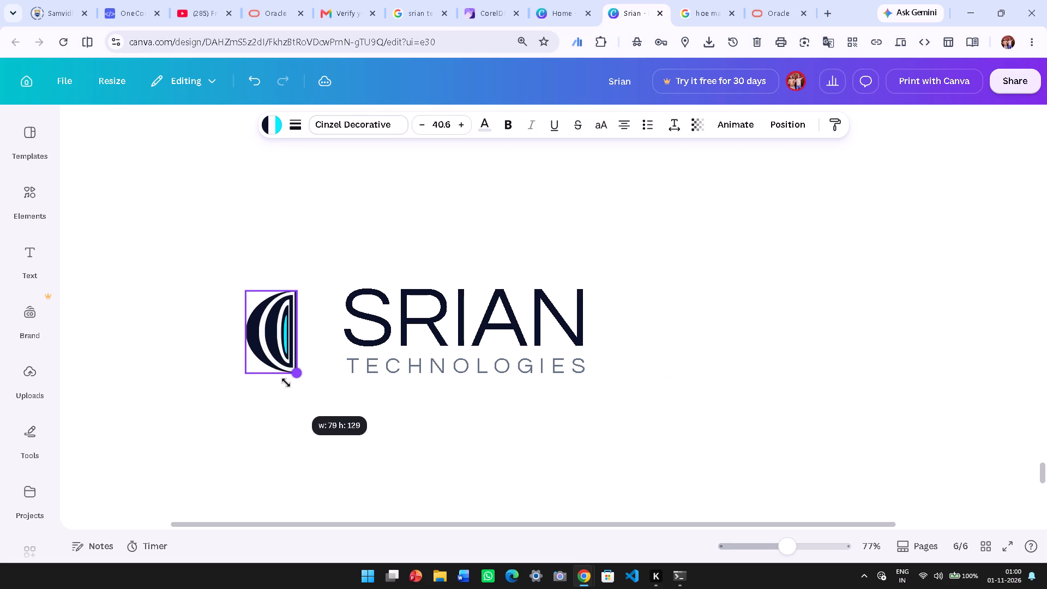
drag(286, 382, 290, 388)
drag(279, 352, 300, 357)
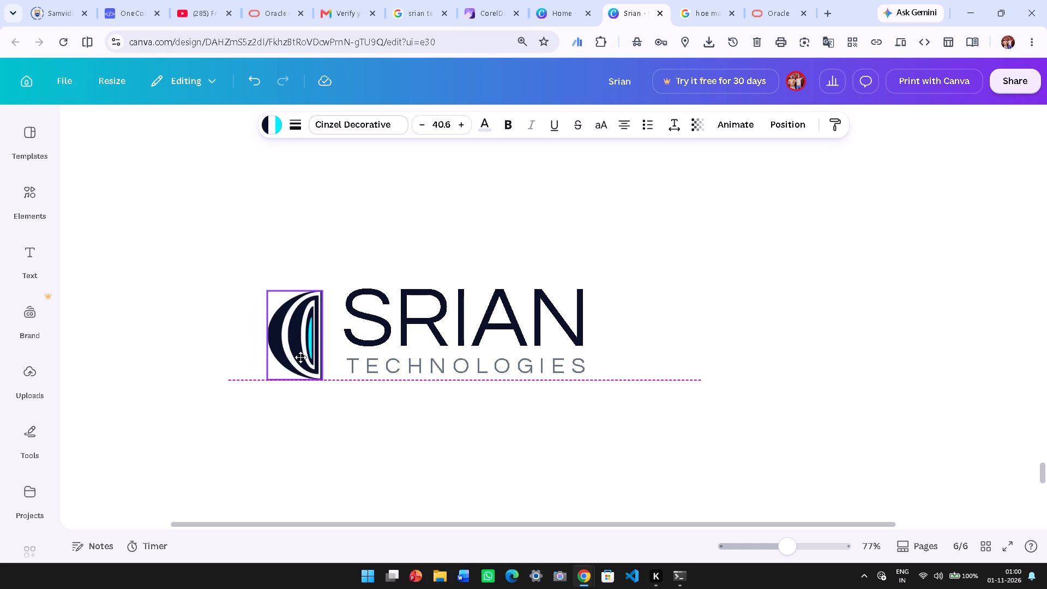
drag(300, 357, 310, 350)
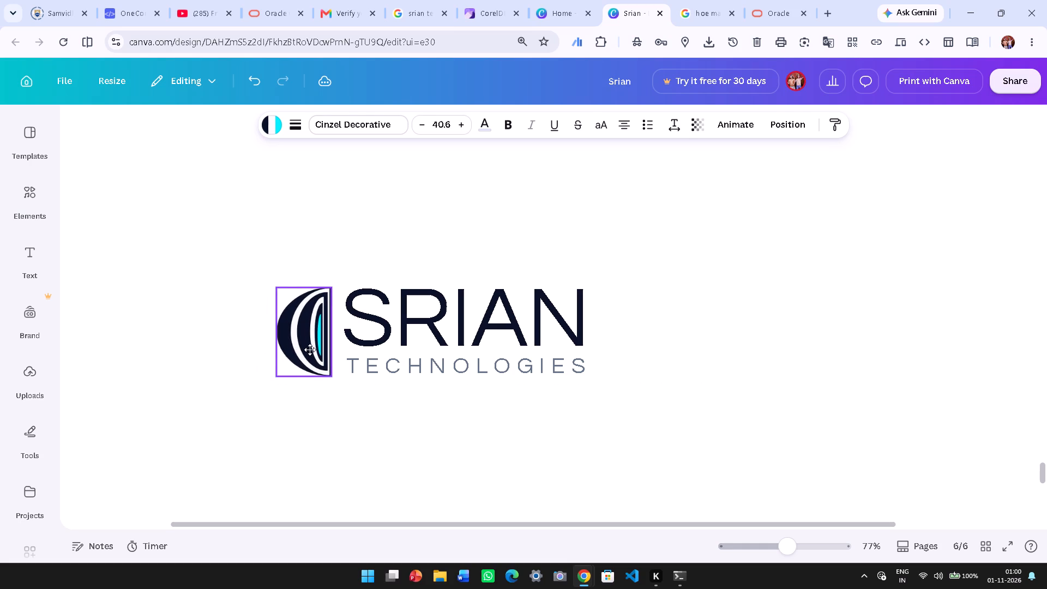
drag(310, 350, 315, 353)
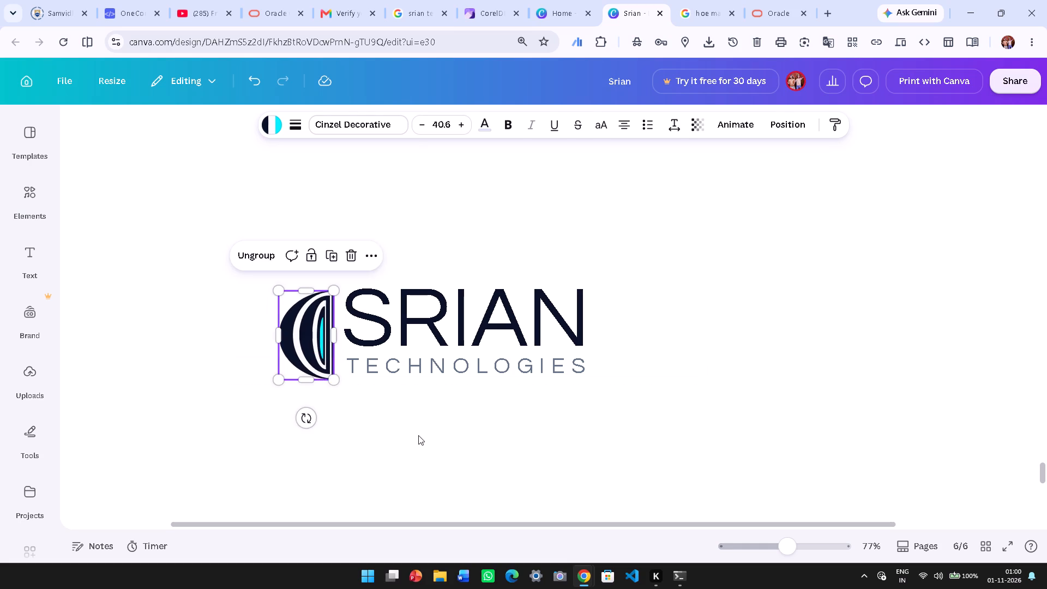
click(418, 435)
Scale the emblem group down slightly so its bottom edge roughly meets the base of the TECHNOLOGIES letters.
ctrl+scroll(318, 332, up, 7)
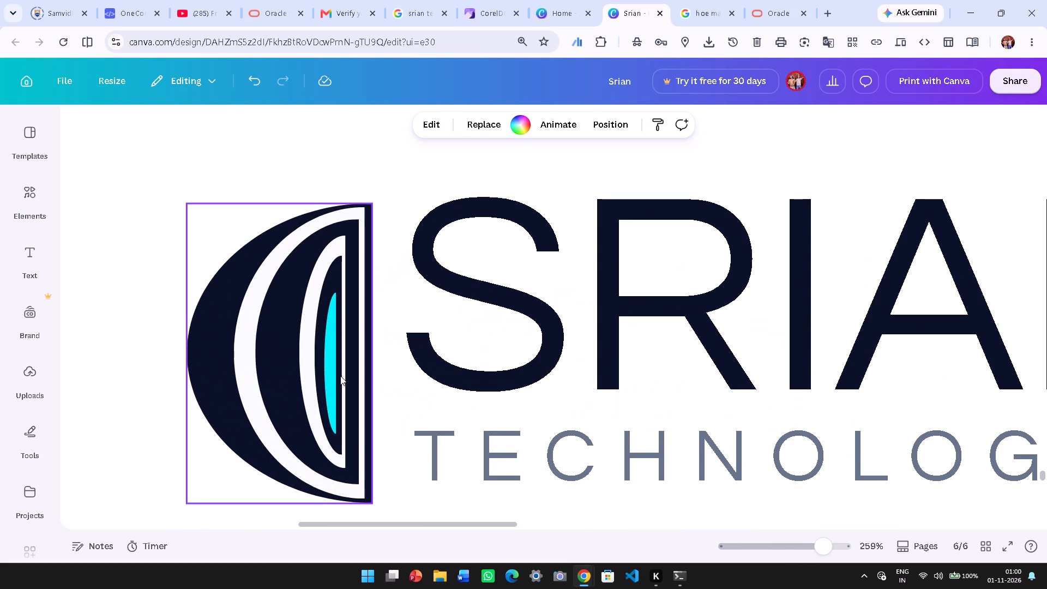
click(296, 327)
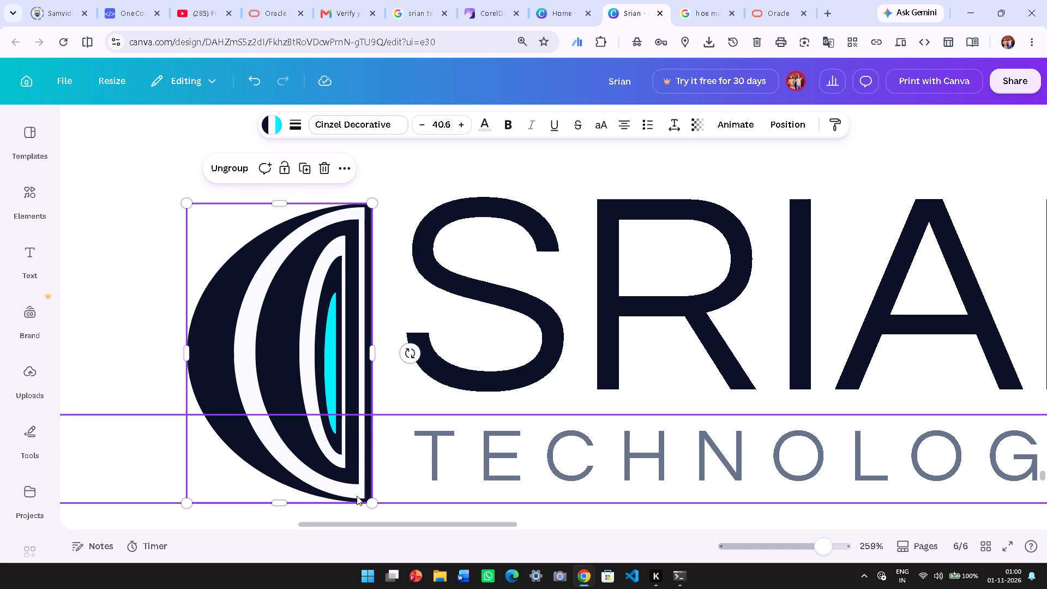
drag(377, 507, 358, 483)
click(361, 493)
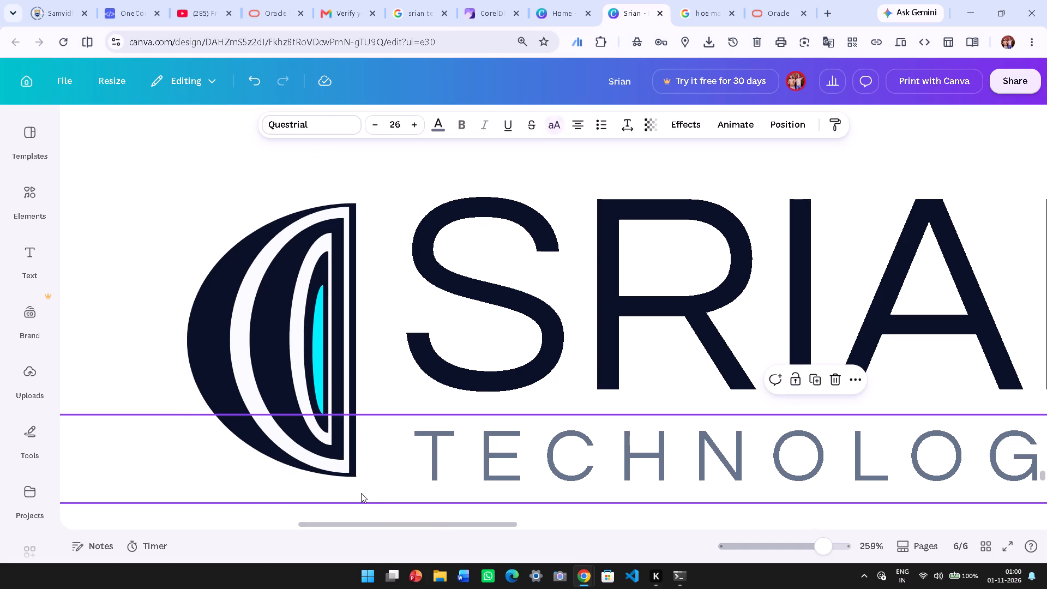
ctrl+scroll(395, 443, down, 3)
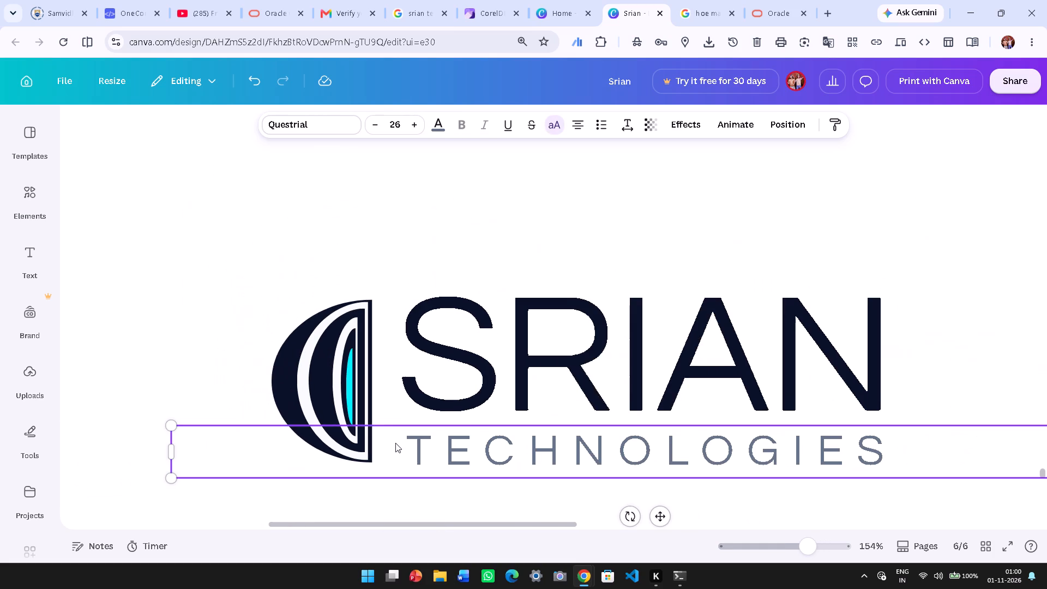
click(476, 254)
click(359, 250)
Fine-tune the emblem group's size, enlarging it slightly so its bottom edge sits just below the TECHNOLOGIES letters.
ctrl+scroll(359, 250, down, 3)
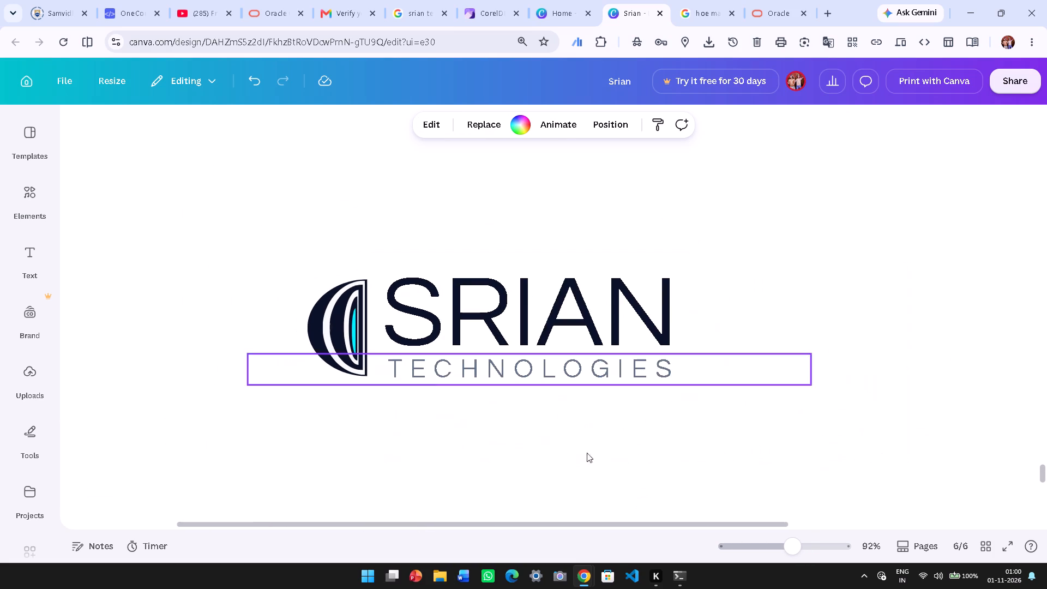
click(328, 302)
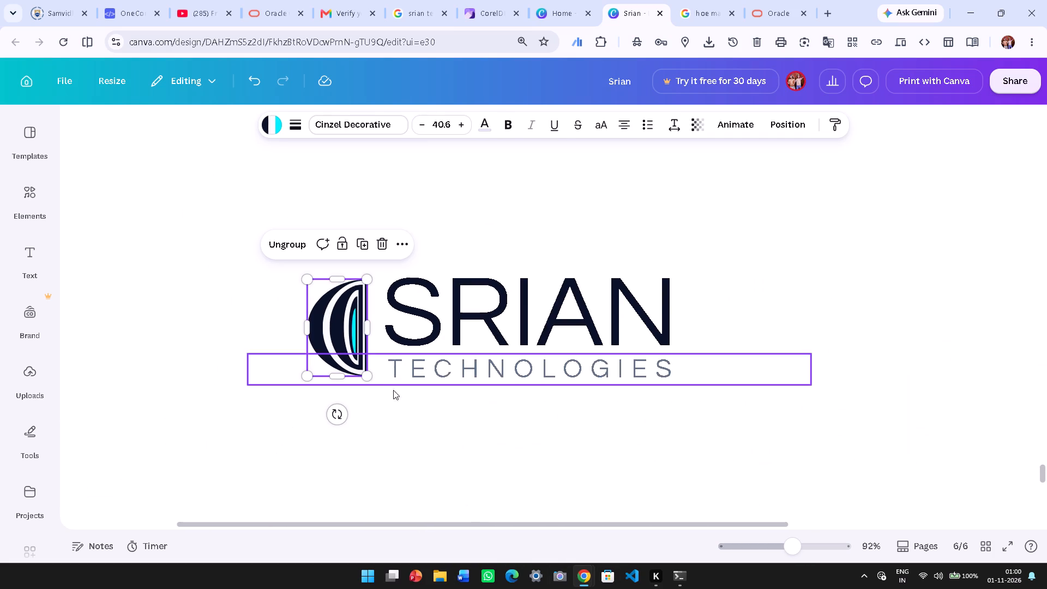
drag(368, 382, 371, 385)
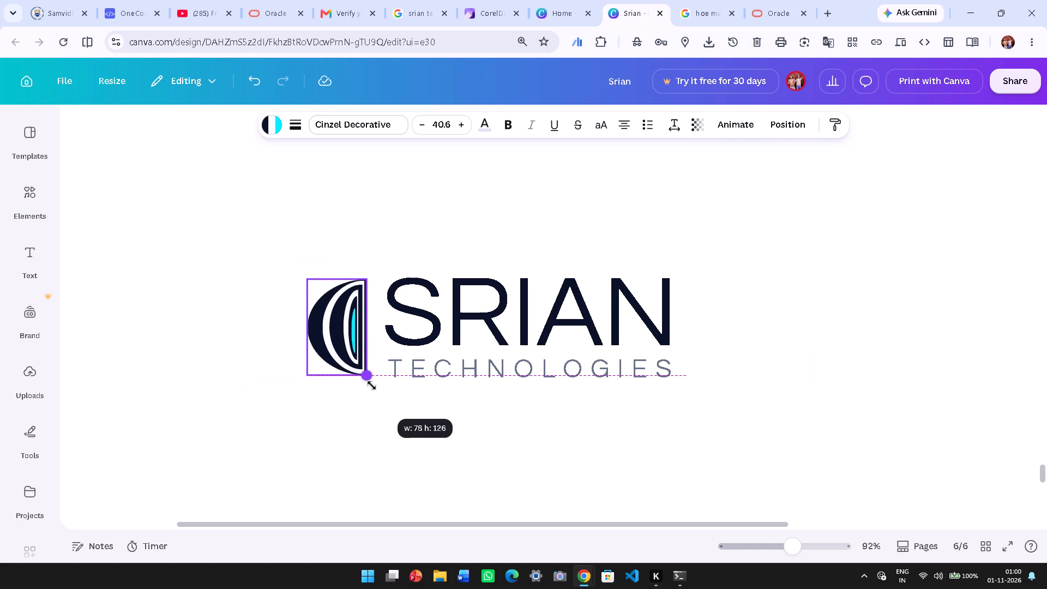
drag(371, 385, 371, 378)
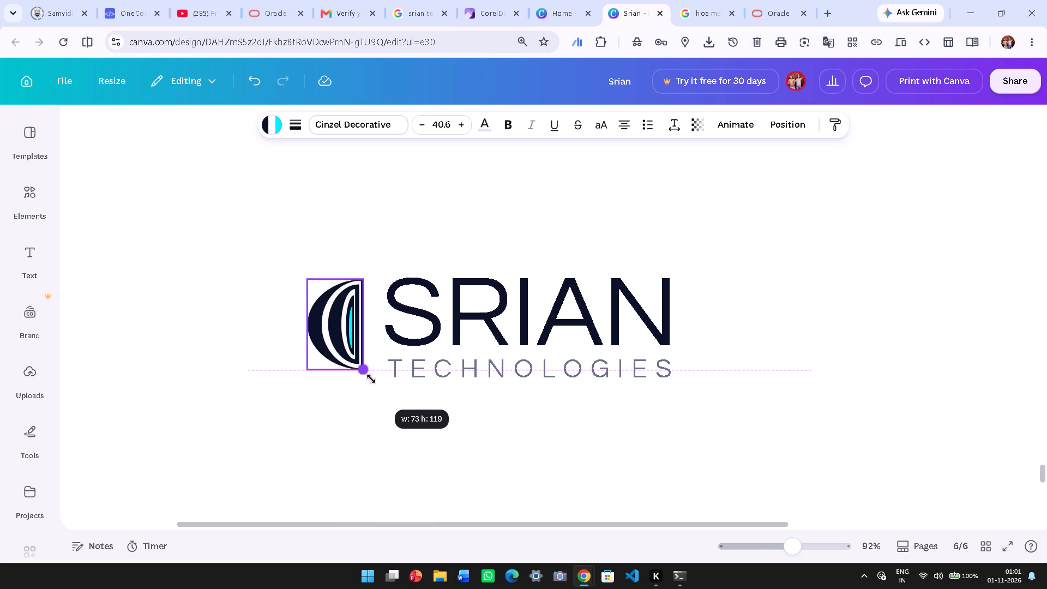
drag(371, 378, 376, 381)
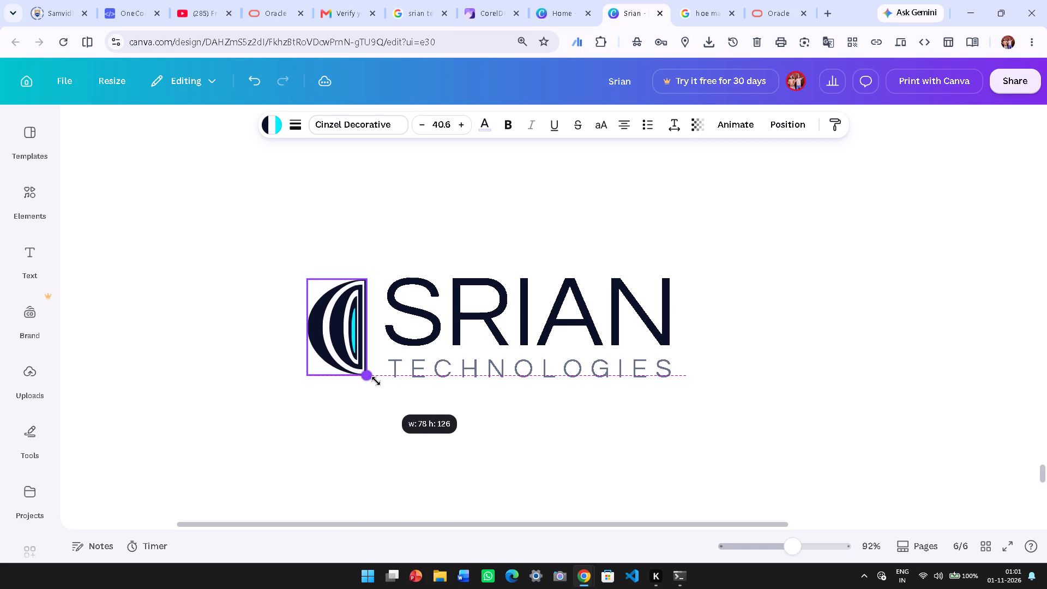
drag(376, 381, 377, 383)
click(399, 401)
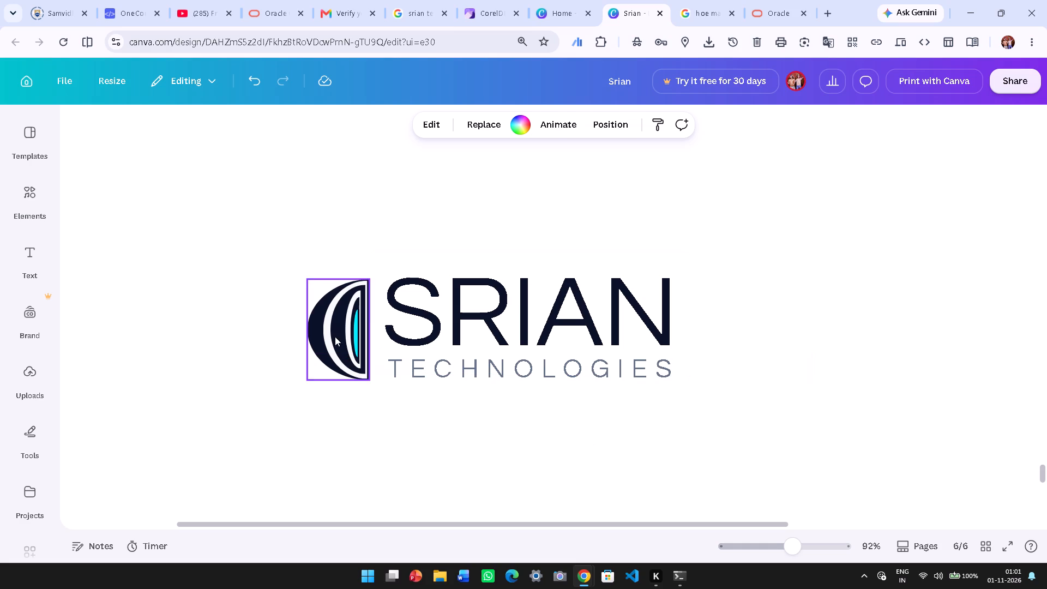
Move the emblem group closer to the S of SRIAN and nudge it down slightly to balance it against the text.
click(335, 335)
drag(335, 333, 342, 330)
drag(342, 330, 349, 332)
click(422, 410)
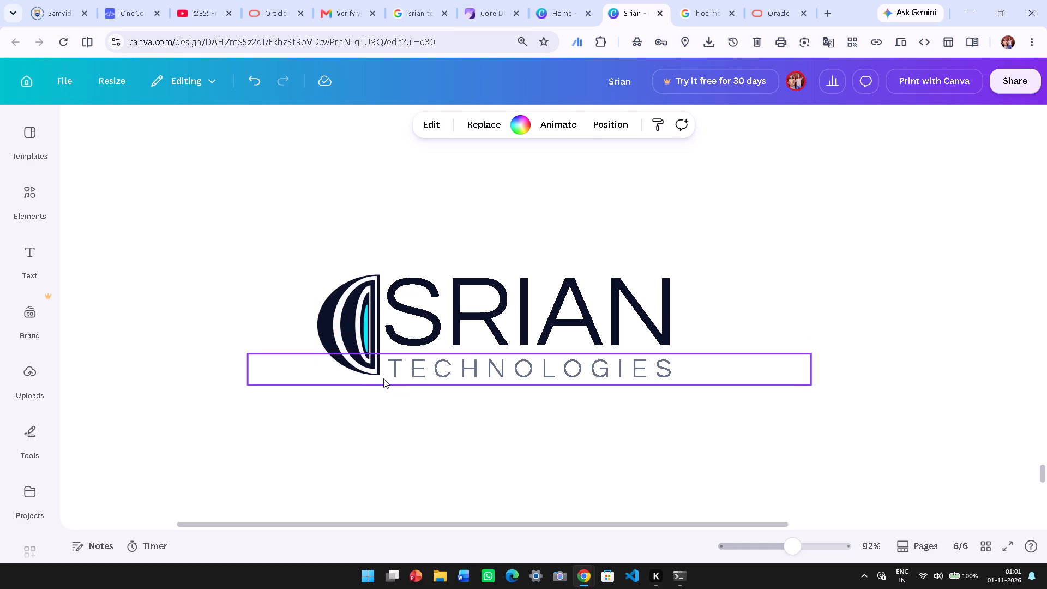
click(452, 430)
click(313, 287)
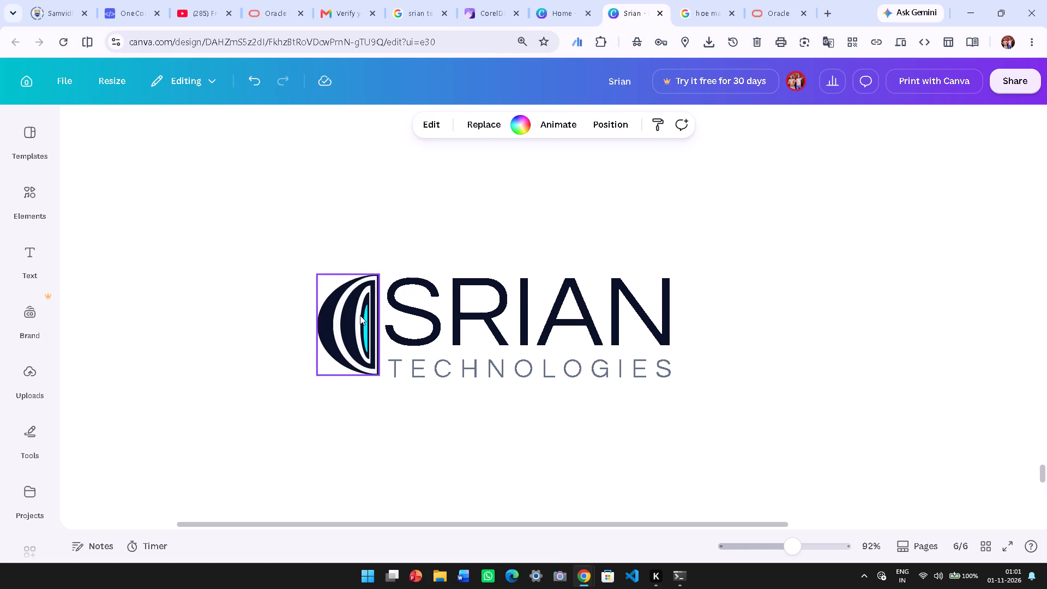
click(359, 324)
key(Down)
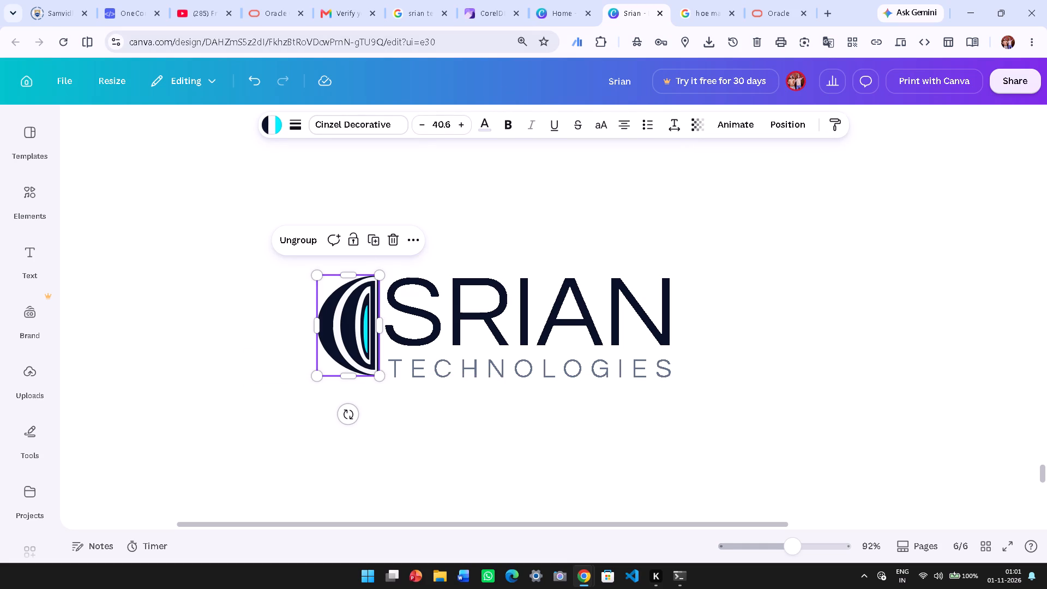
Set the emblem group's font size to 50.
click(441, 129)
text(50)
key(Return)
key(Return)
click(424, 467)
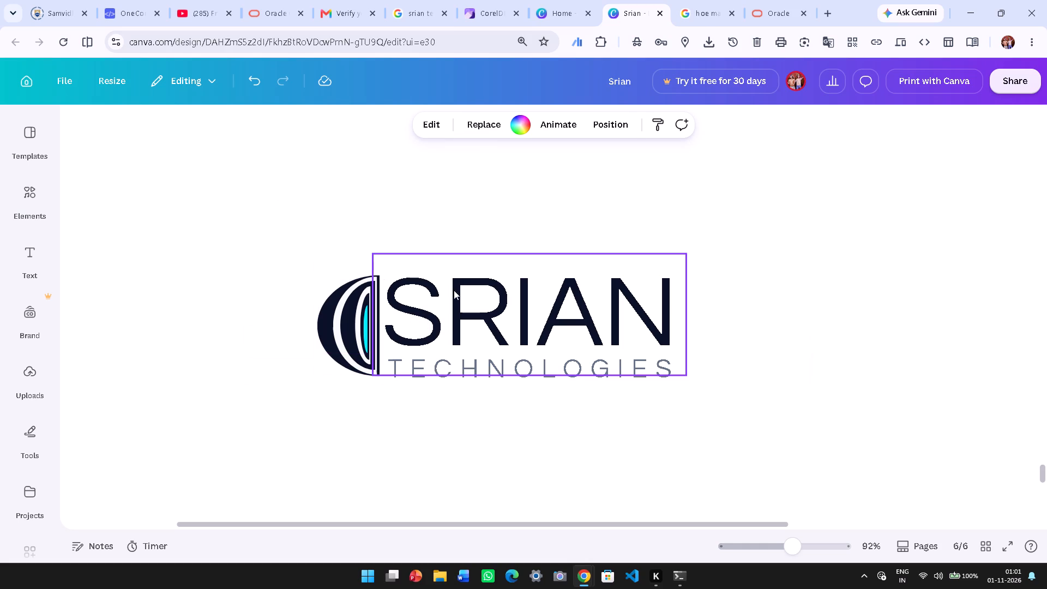
Step the emblem group's font size up and down, ending at 46.
click(364, 334)
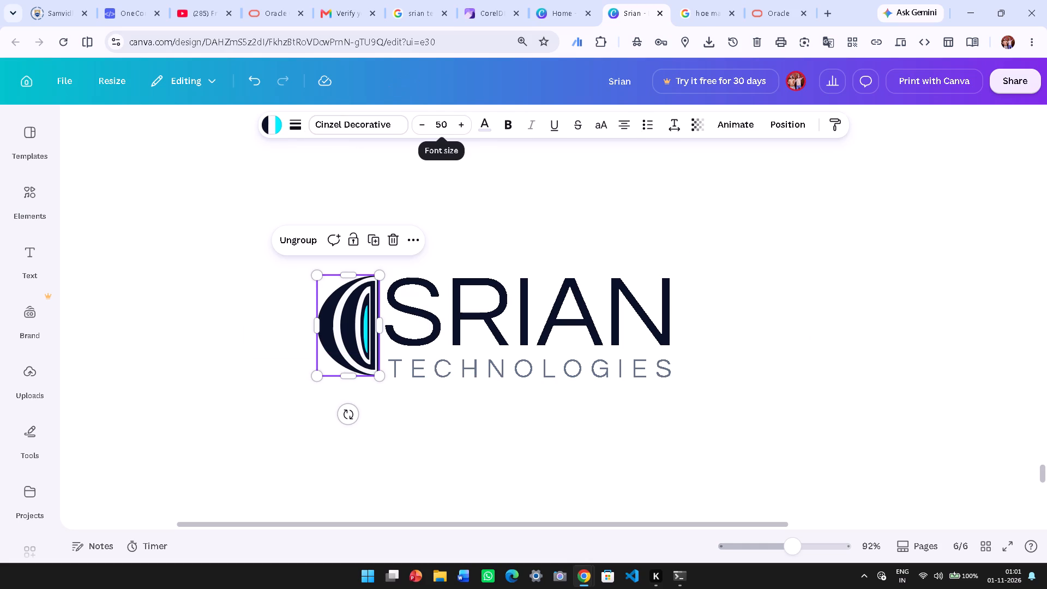
click(451, 127)
click(414, 122)
double_click(418, 123)
double_click(462, 125)
triple_click(422, 123)
triple_click(422, 123)
triple_click(422, 123)
click(437, 229)
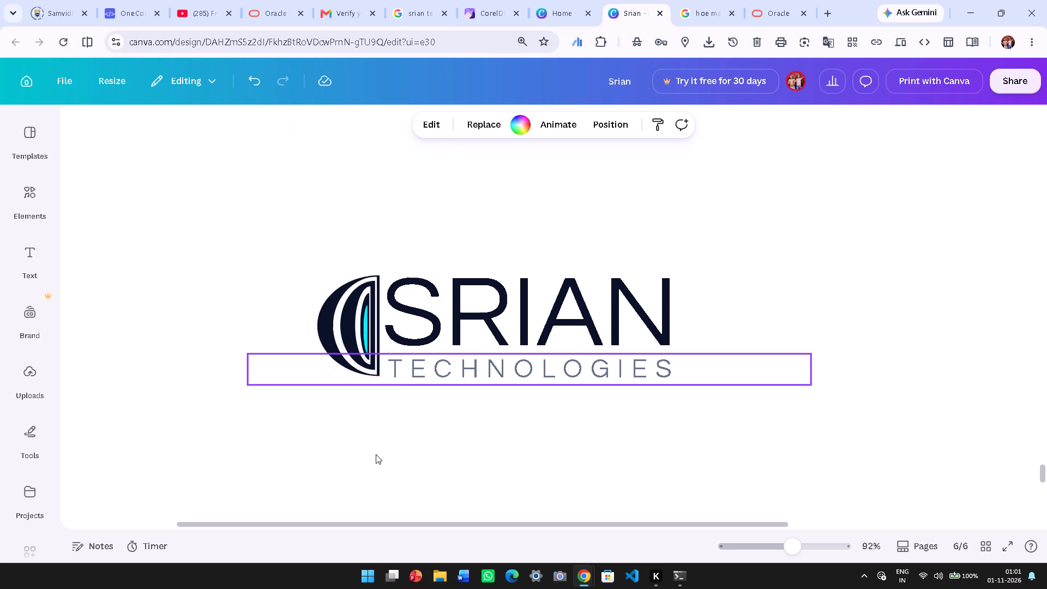
click(378, 366)
click(332, 298)
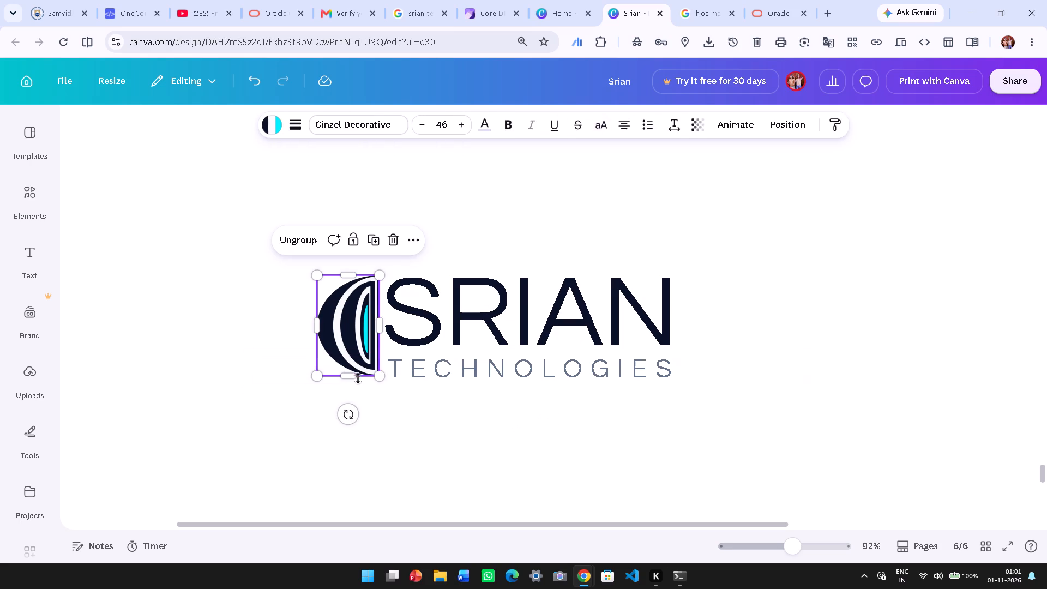
Narrow the TECHNOLOGIES text box to fit its word and move it back under SRIAN, closer to the letters above.
click(460, 367)
drag(244, 371, 508, 377)
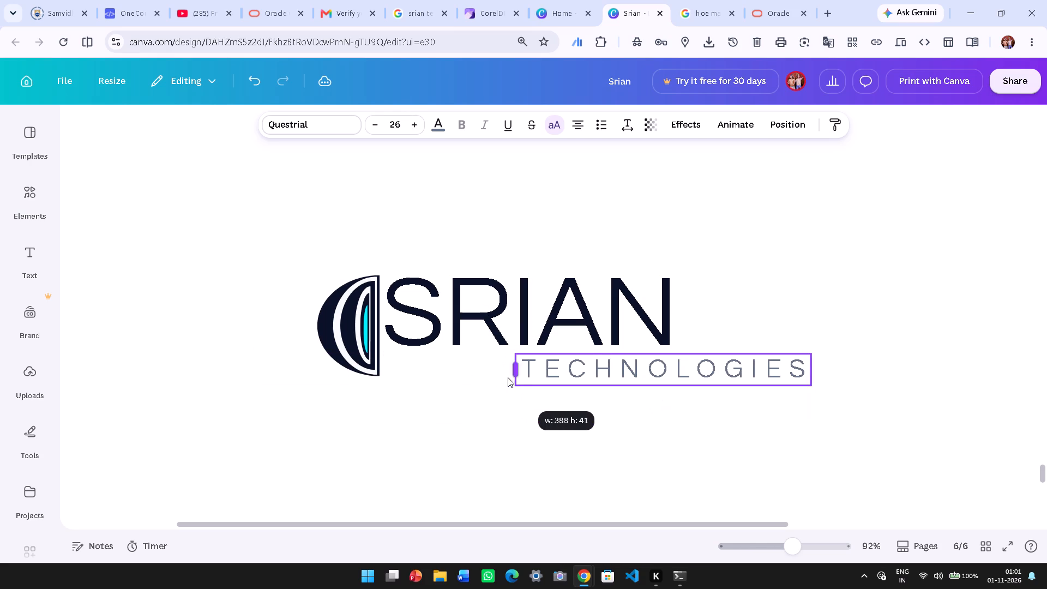
drag(508, 377, 508, 379)
drag(683, 428, 638, 428)
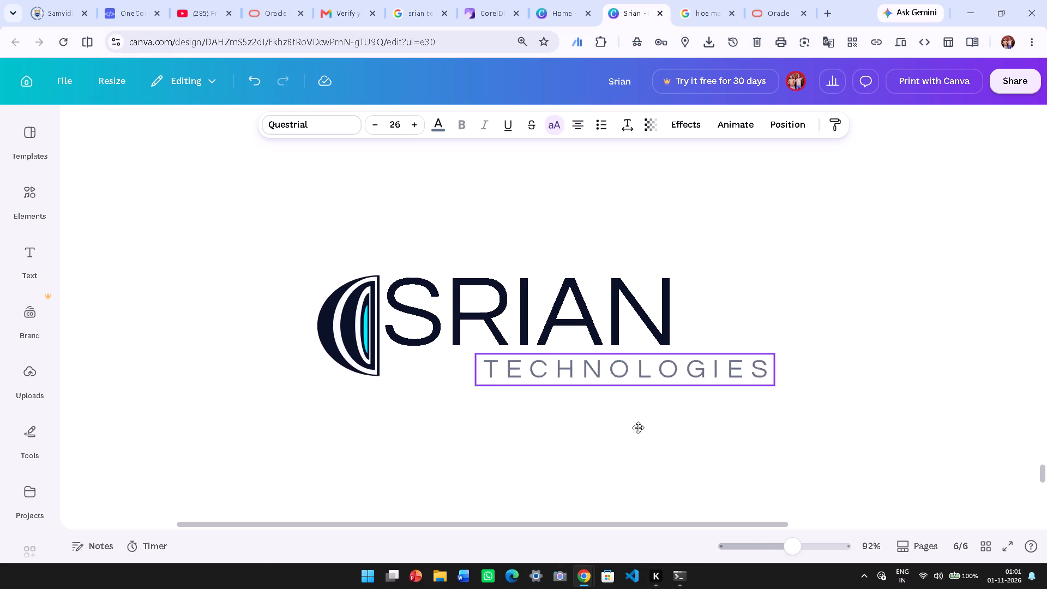
drag(638, 428, 553, 425)
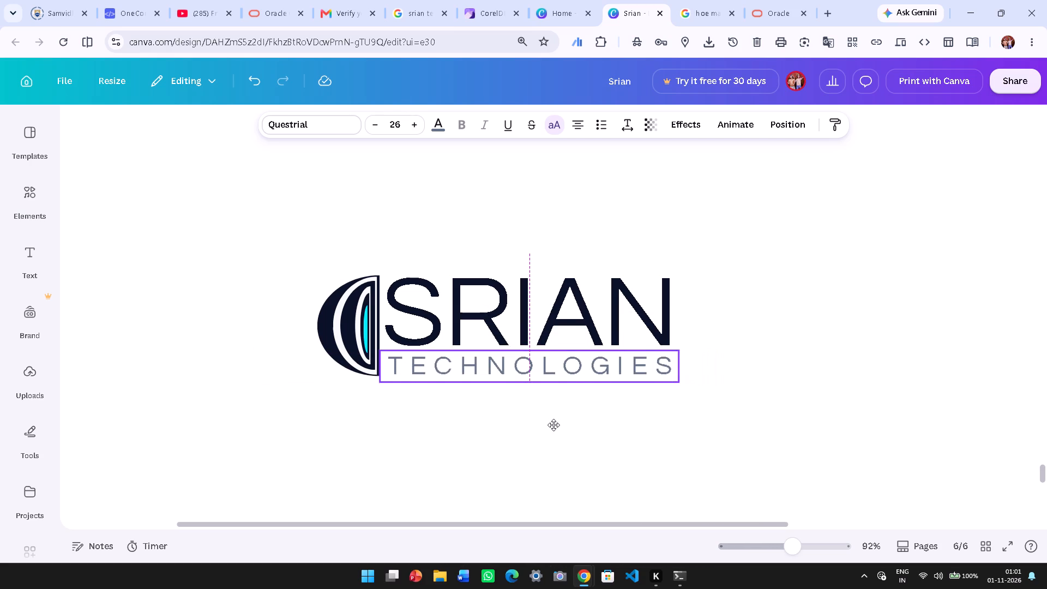
drag(553, 425, 553, 423)
click(587, 463)
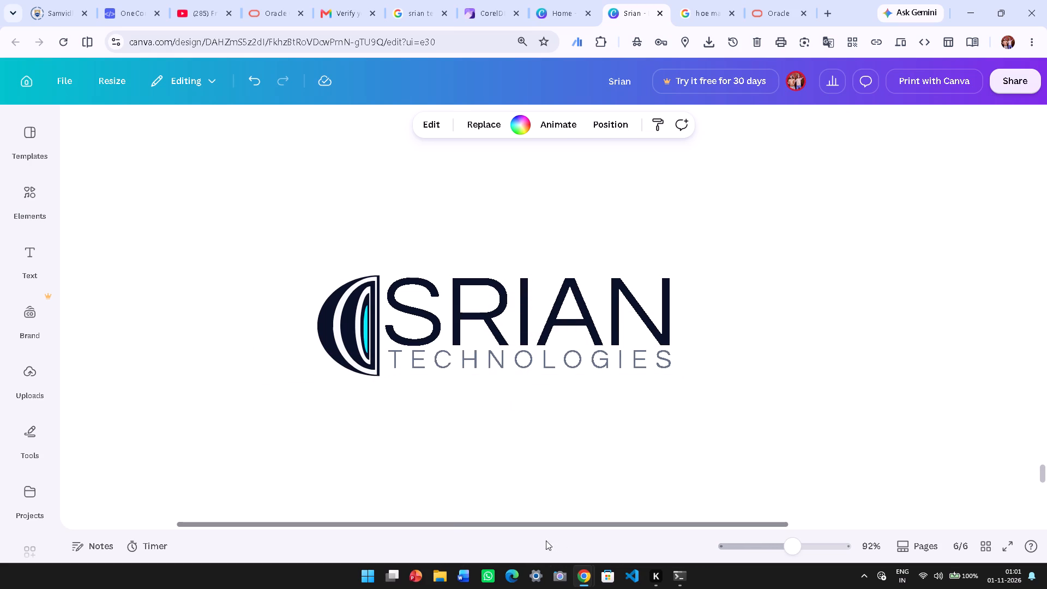
Reduce the TECHNOLOGIES font size to 24.
click(340, 357)
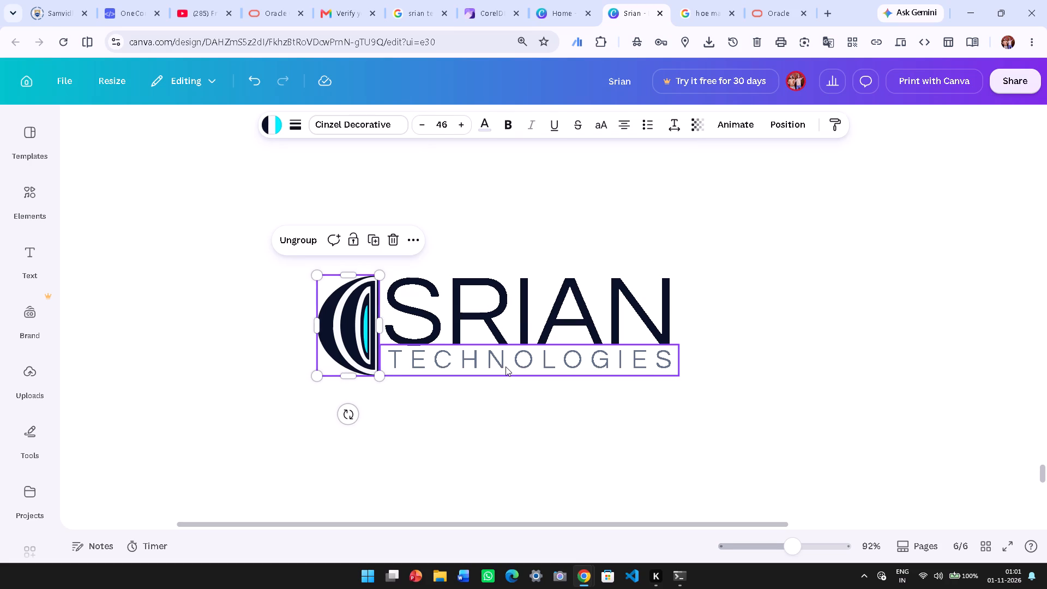
click(506, 366)
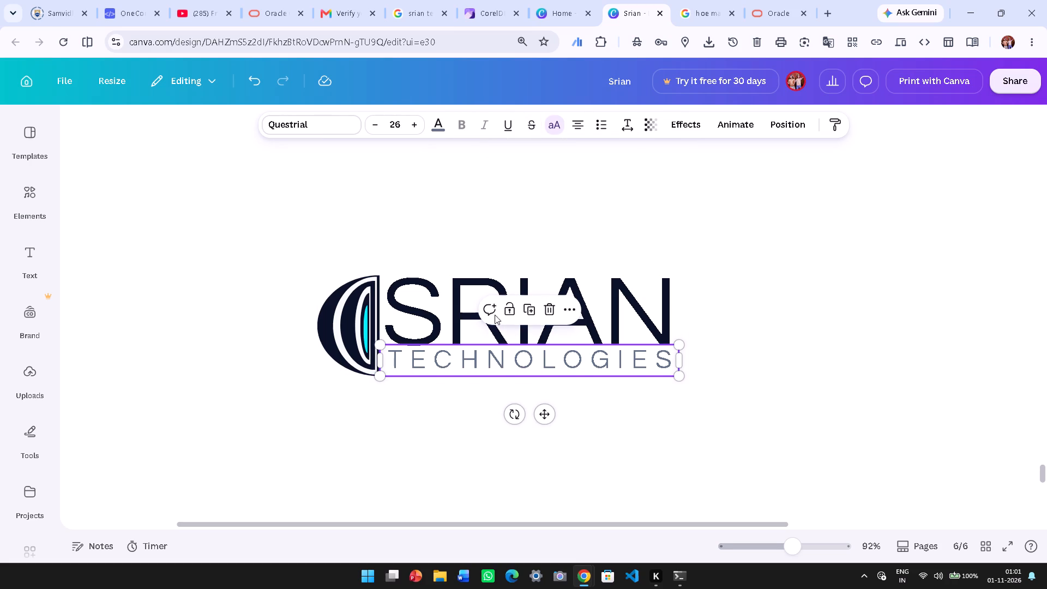
click(380, 121)
click(380, 121)
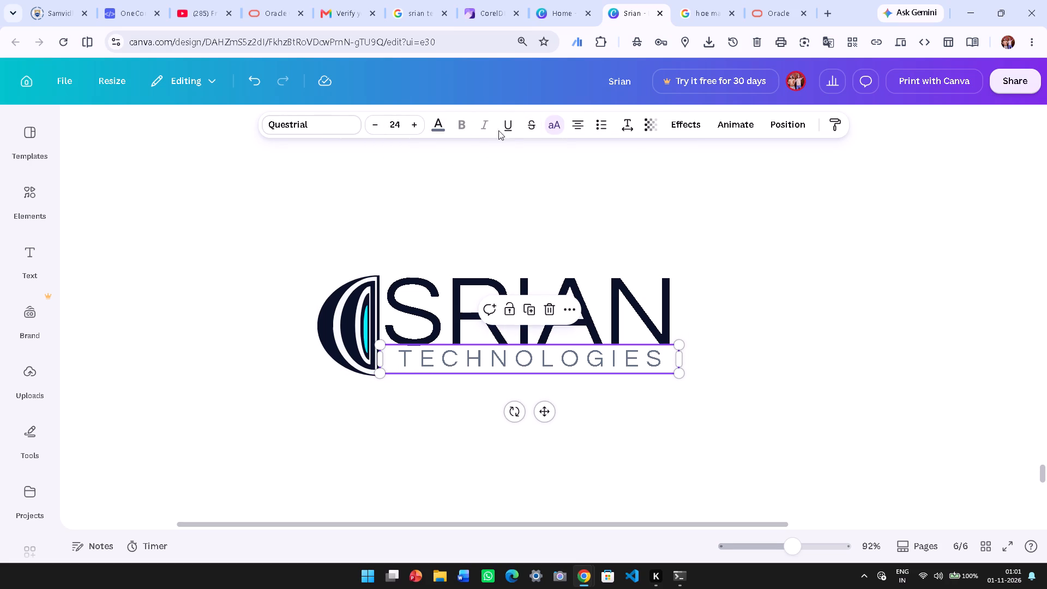
Widen the TECHNOLOGIES letter spacing to 427 and stretch its text box until the word fits on one line.
click(630, 126)
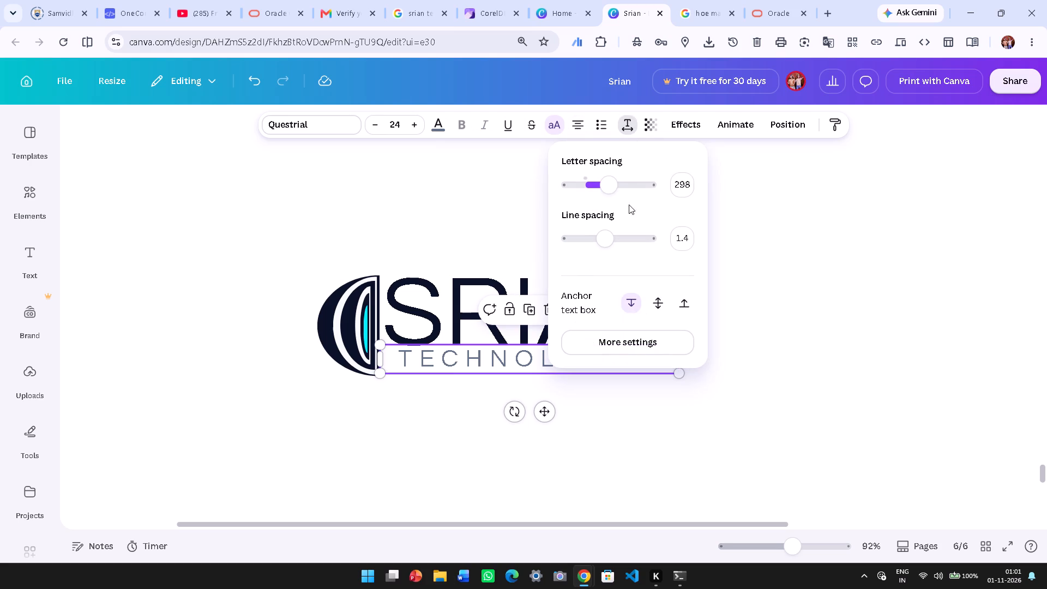
click(619, 190)
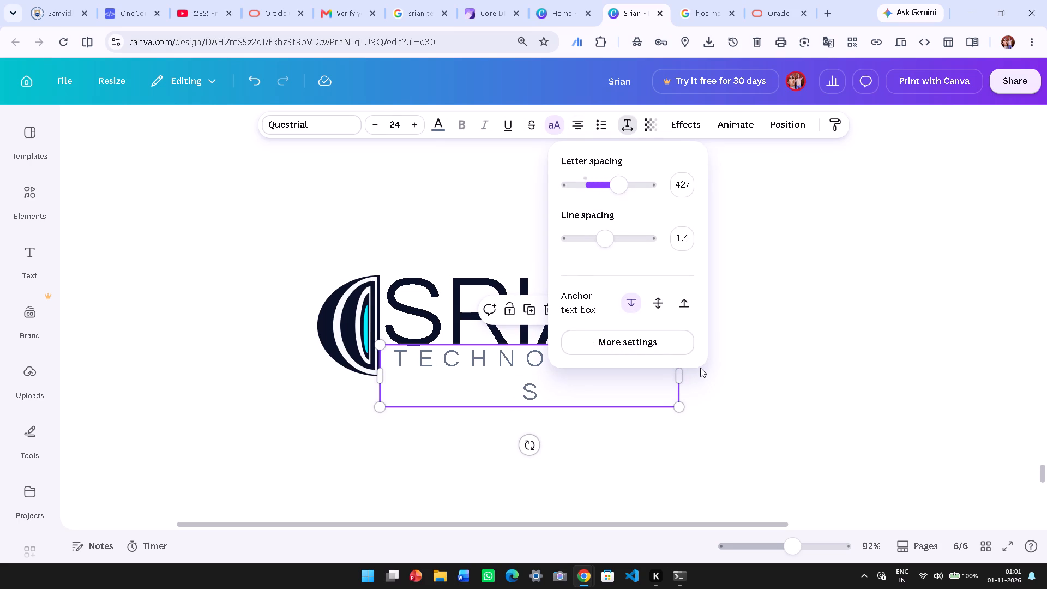
click(700, 368)
click(697, 378)
click(670, 376)
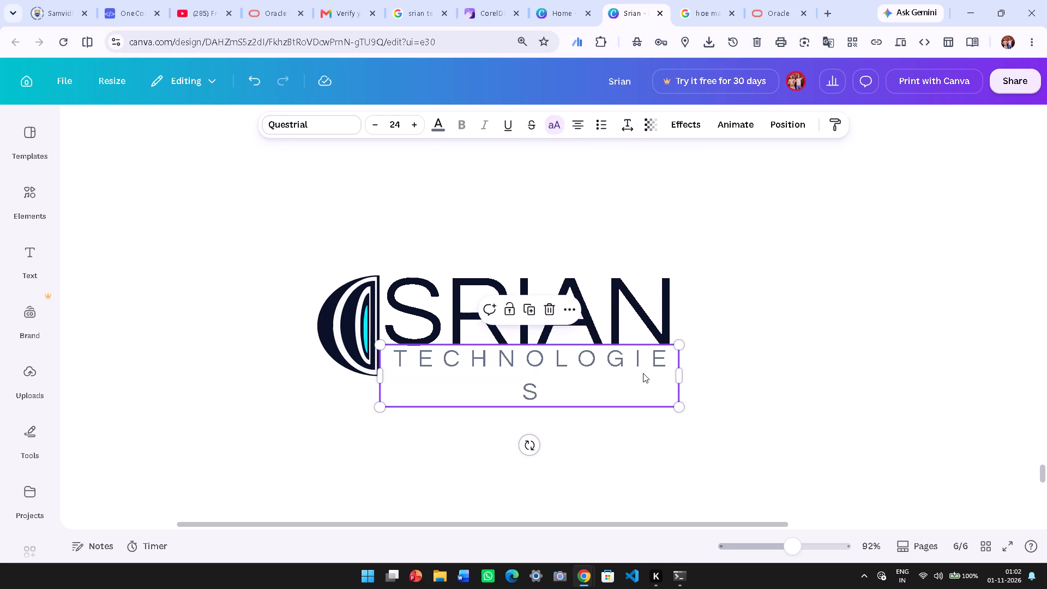
drag(681, 376, 690, 368)
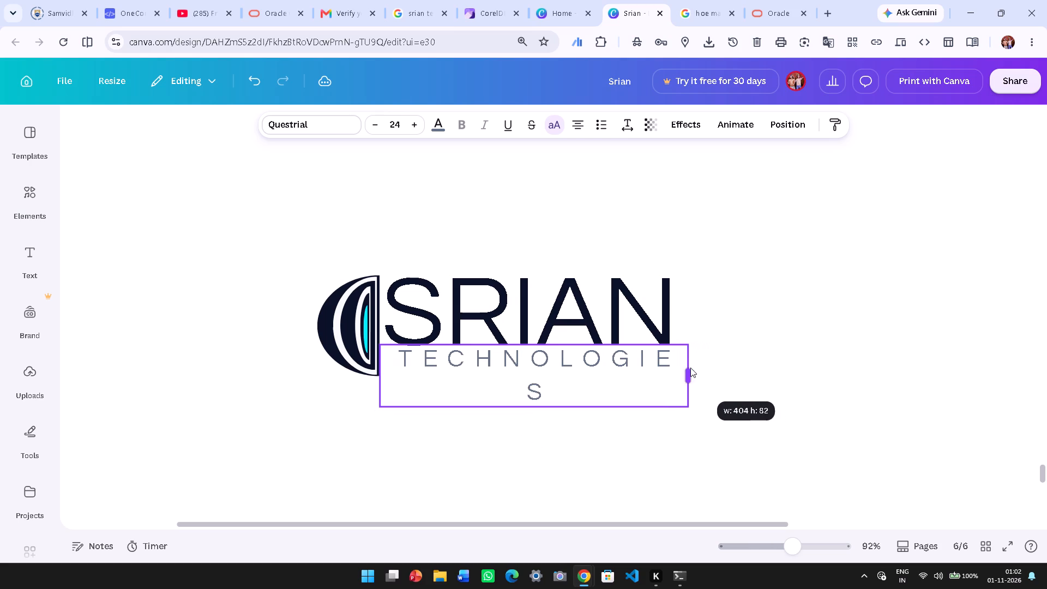
drag(690, 368, 693, 368)
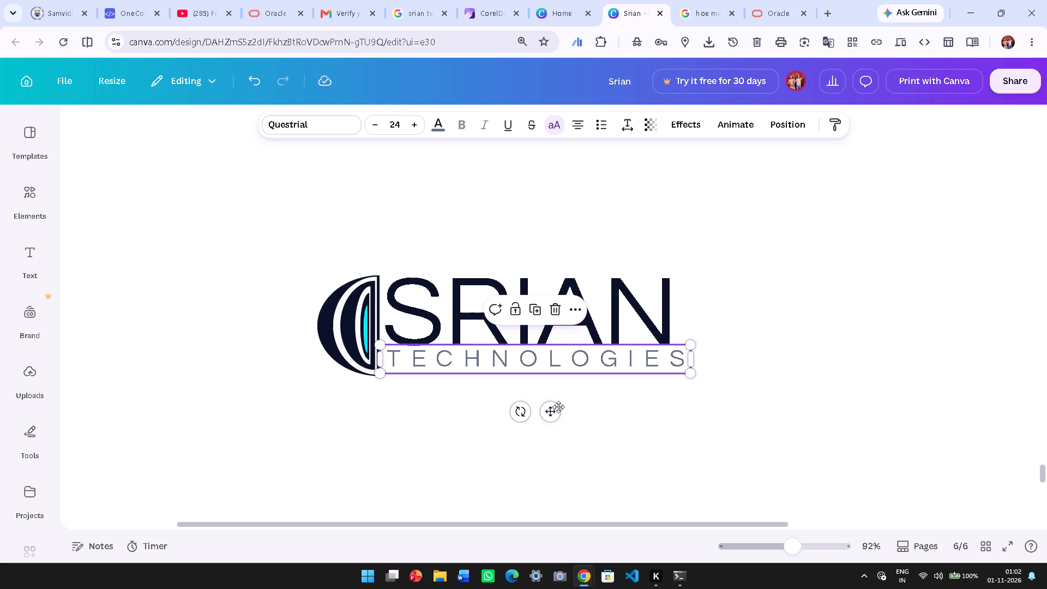
click(568, 405)
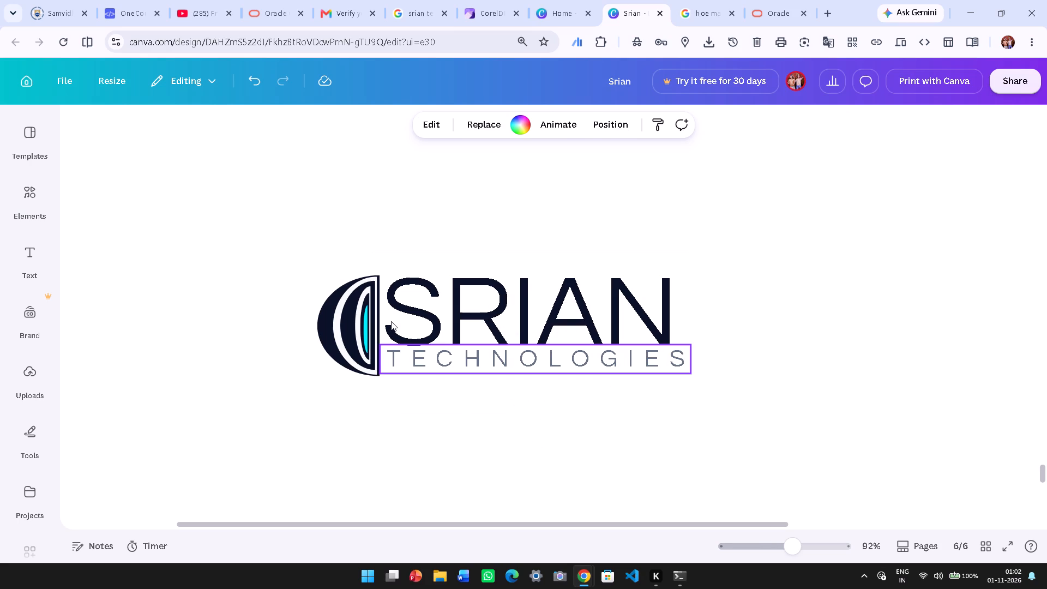
Reduce the TECHNOLOGIES font size to 23.
click(502, 363)
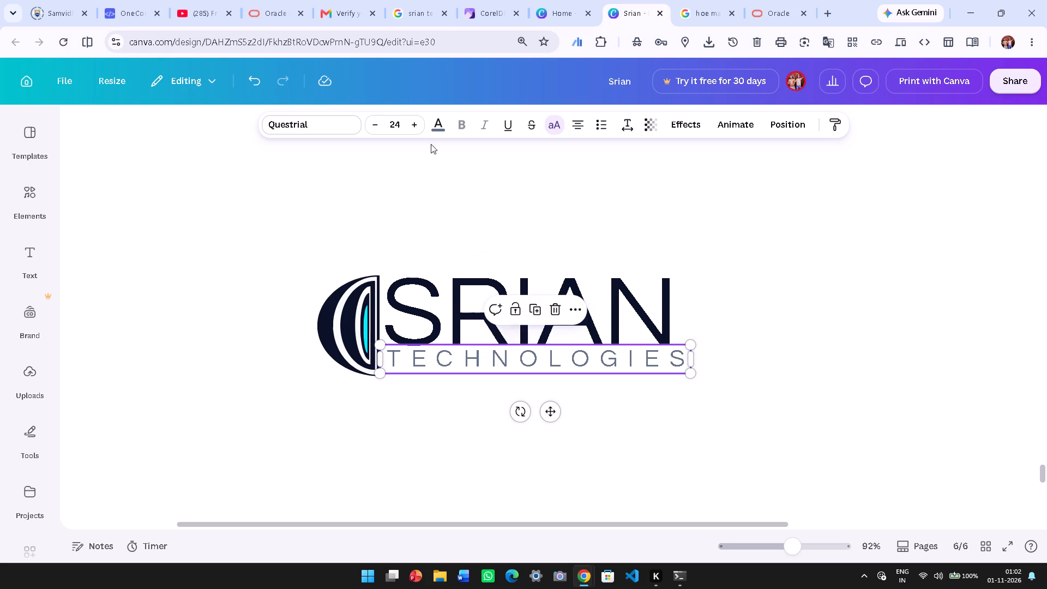
click(370, 119)
click(747, 465)
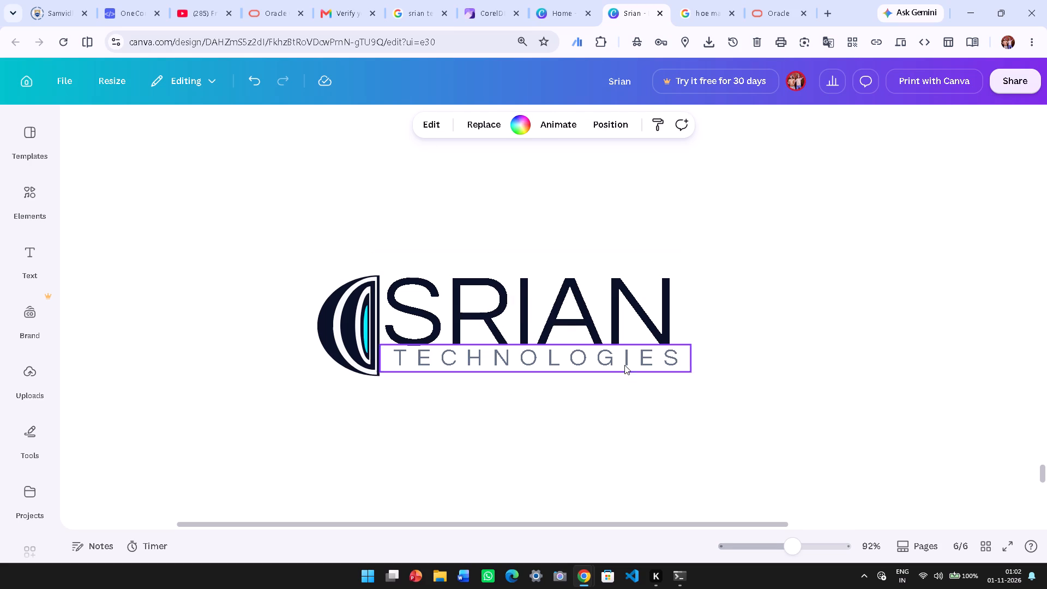
Move TECHNOLOGIES slightly left and down so its letters line up with both ends of SRIAN.
click(624, 365)
drag(553, 410, 543, 411)
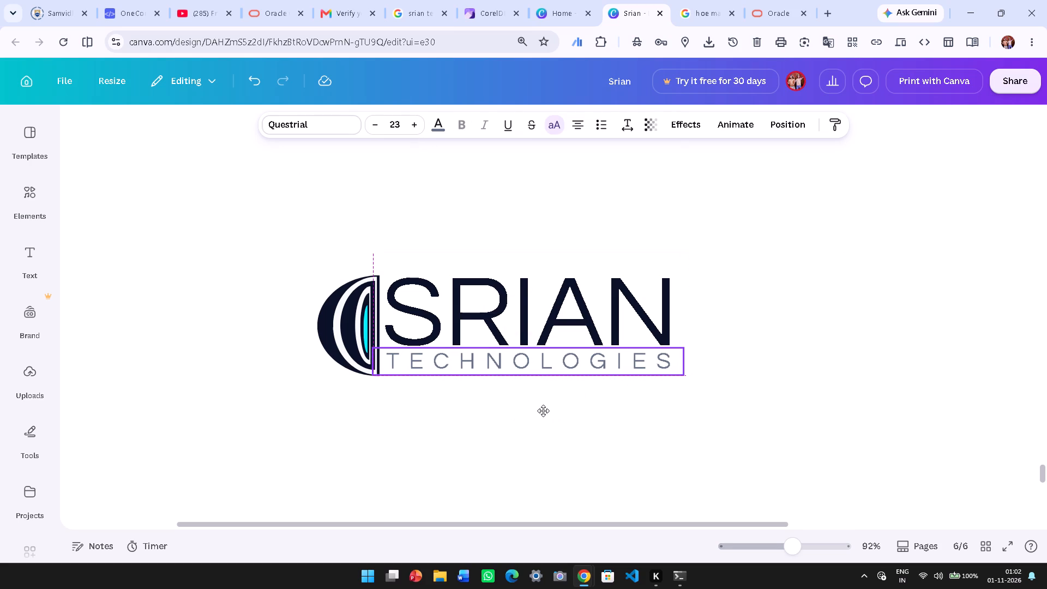
drag(543, 411, 545, 411)
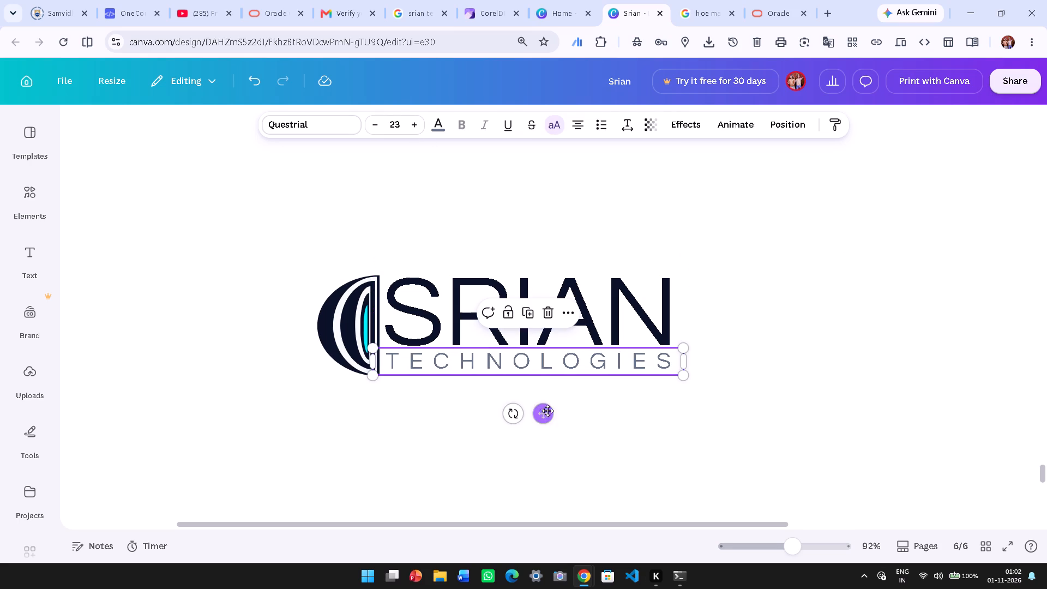
click(568, 405)
Pull in the left edge of the TECHNOLOGIES text box to a width of about 391, clear of the emblem.
click(630, 364)
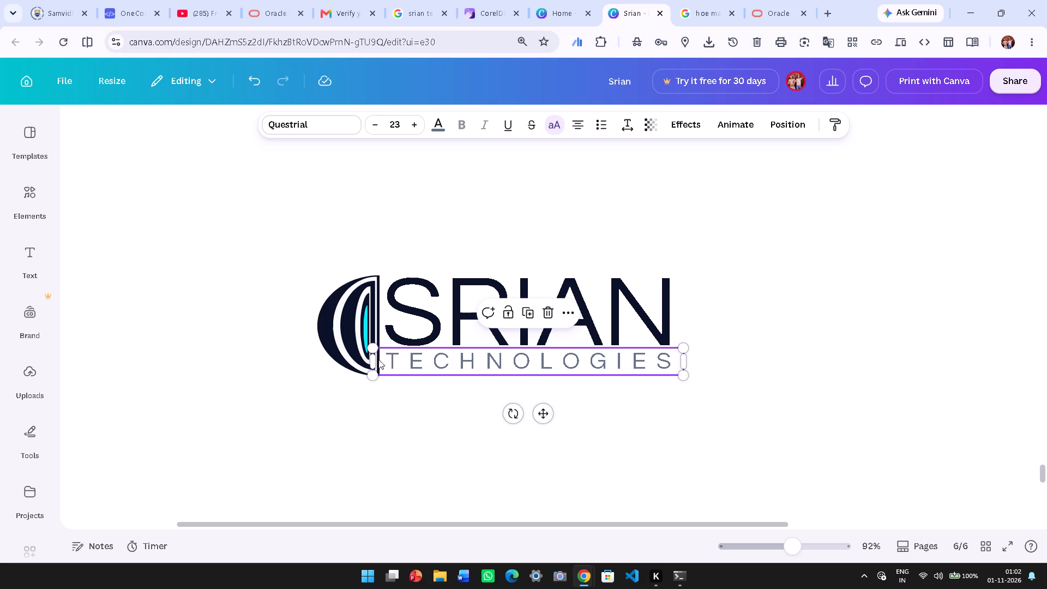
click(374, 359)
drag(370, 360, 390, 362)
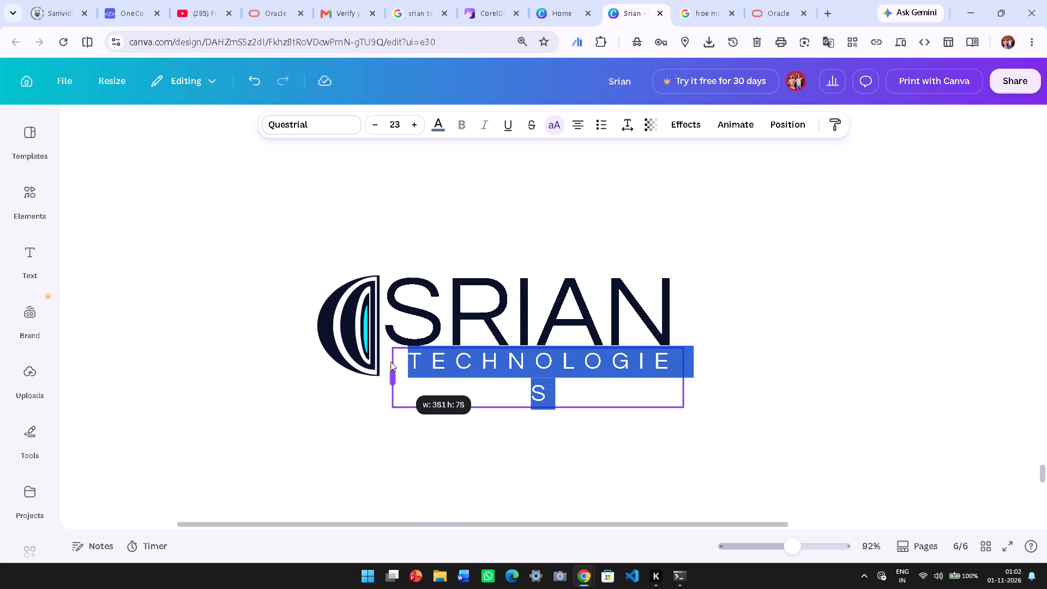
drag(390, 362, 382, 358)
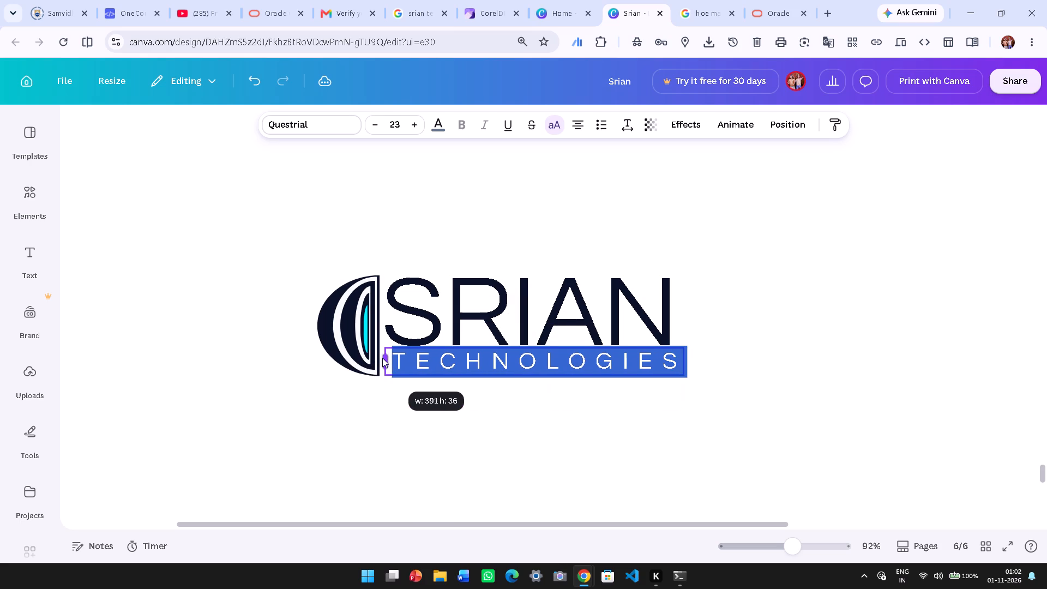
drag(382, 358, 383, 358)
click(693, 477)
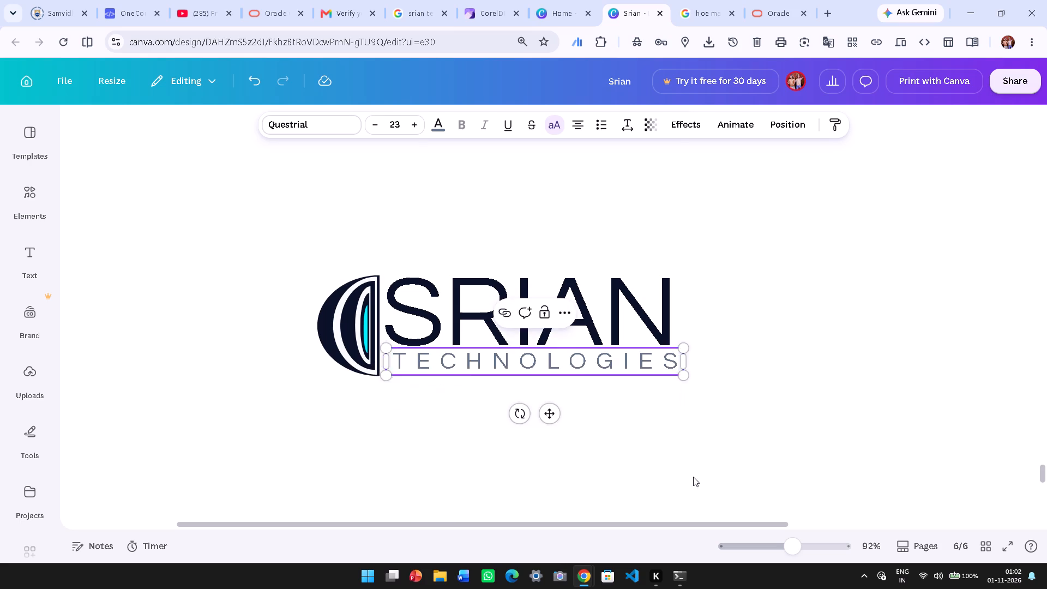
click(606, 439)
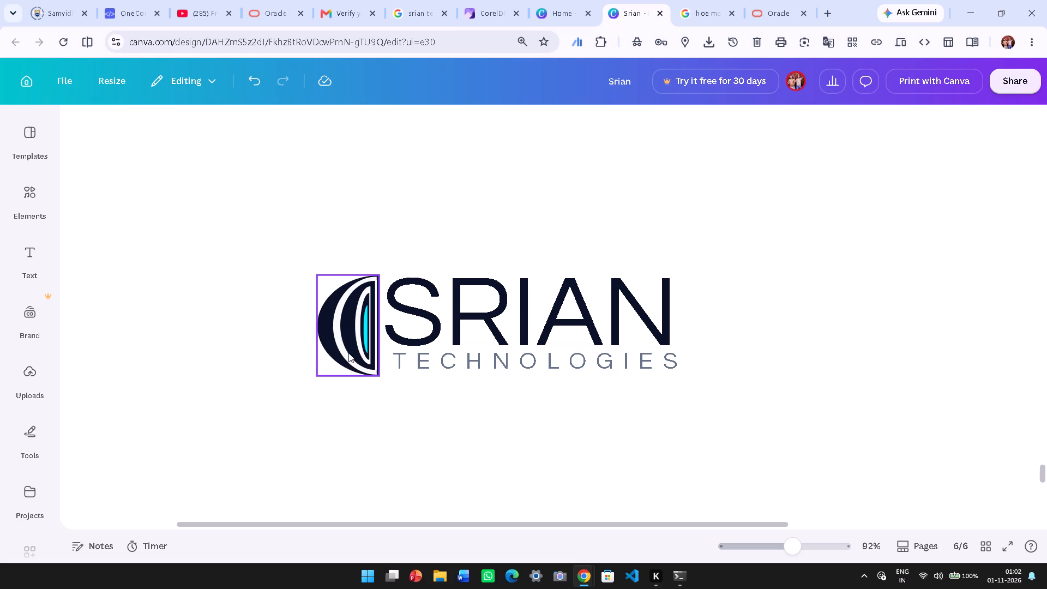
Scale the emblem group down slightly to about 81 by 131, level with the bottom of the TECHNOLOGIES text box.
click(341, 361)
click(381, 375)
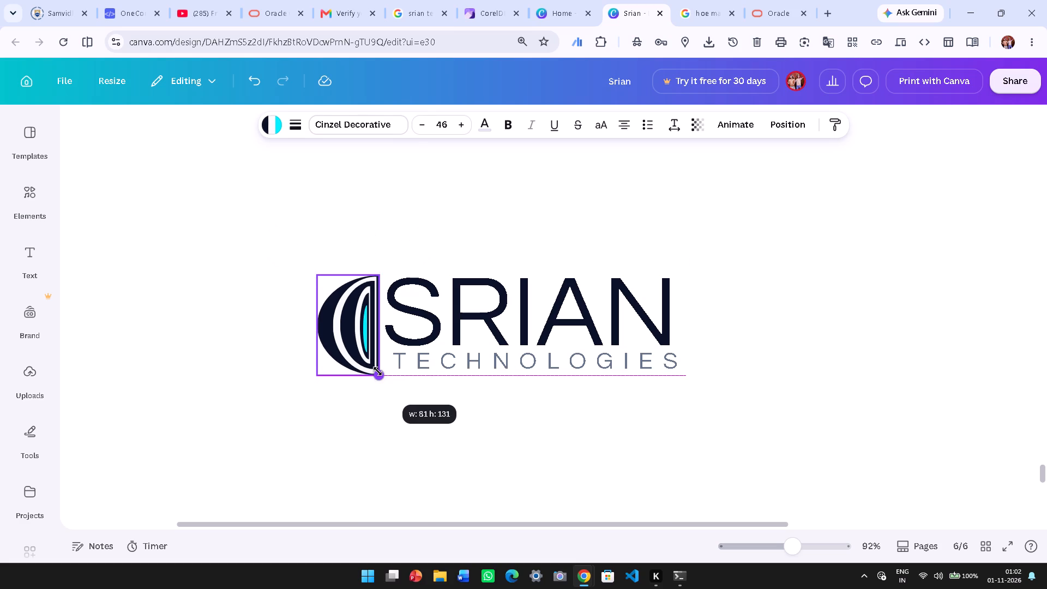
click(574, 407)
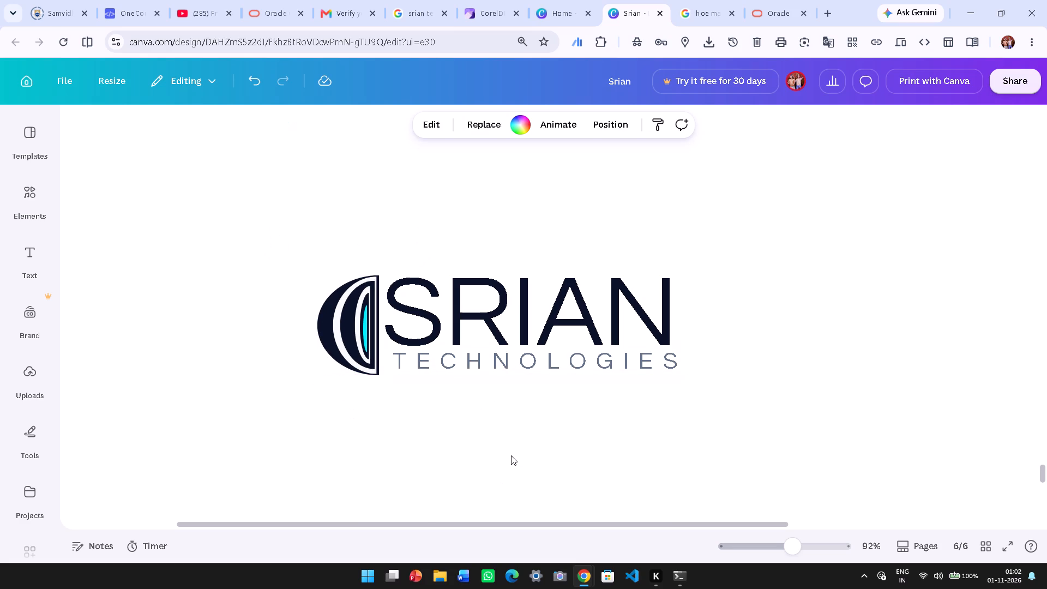
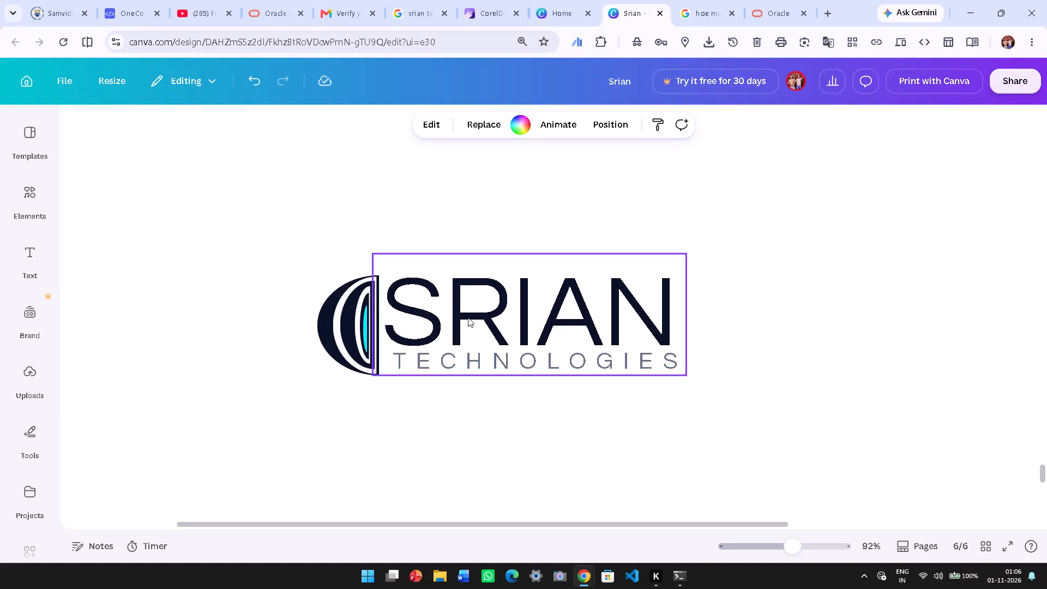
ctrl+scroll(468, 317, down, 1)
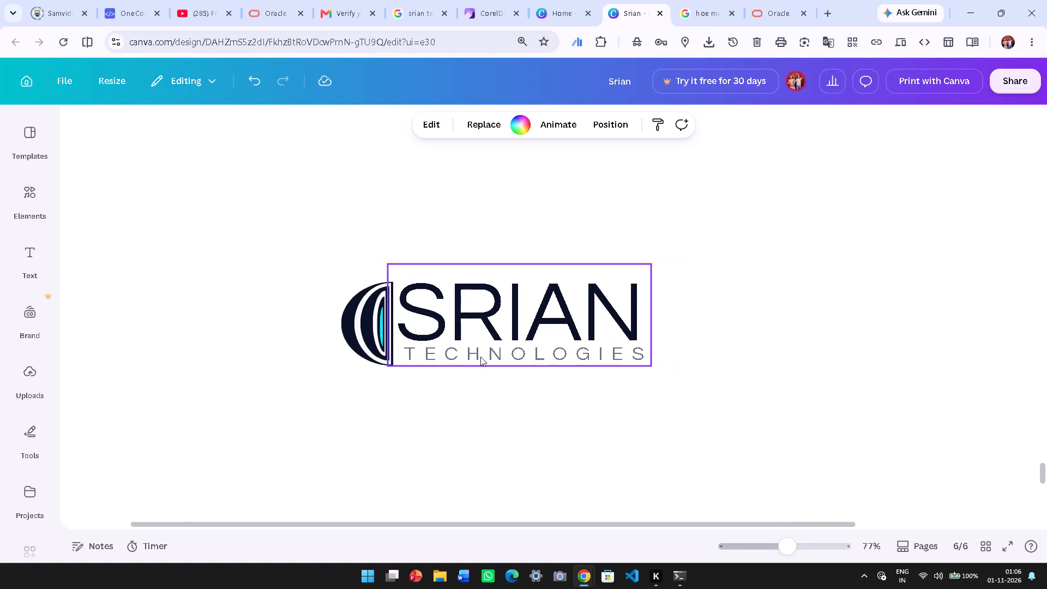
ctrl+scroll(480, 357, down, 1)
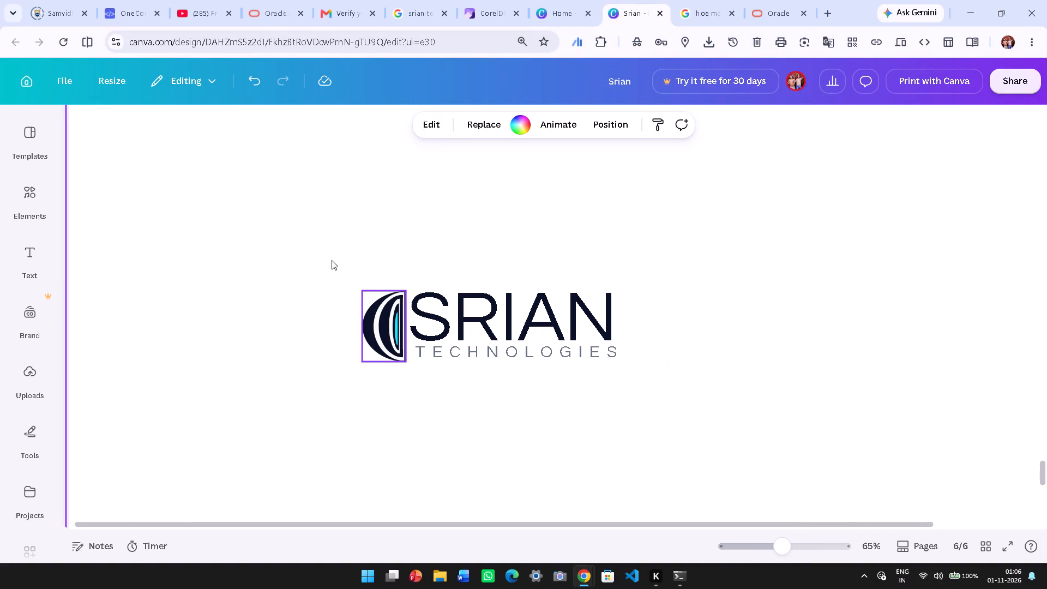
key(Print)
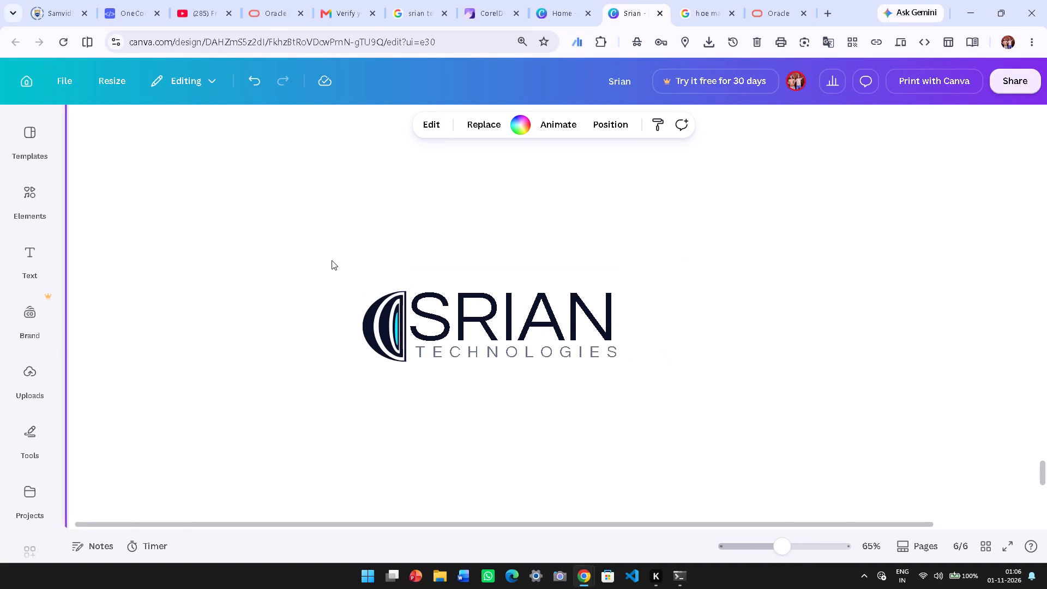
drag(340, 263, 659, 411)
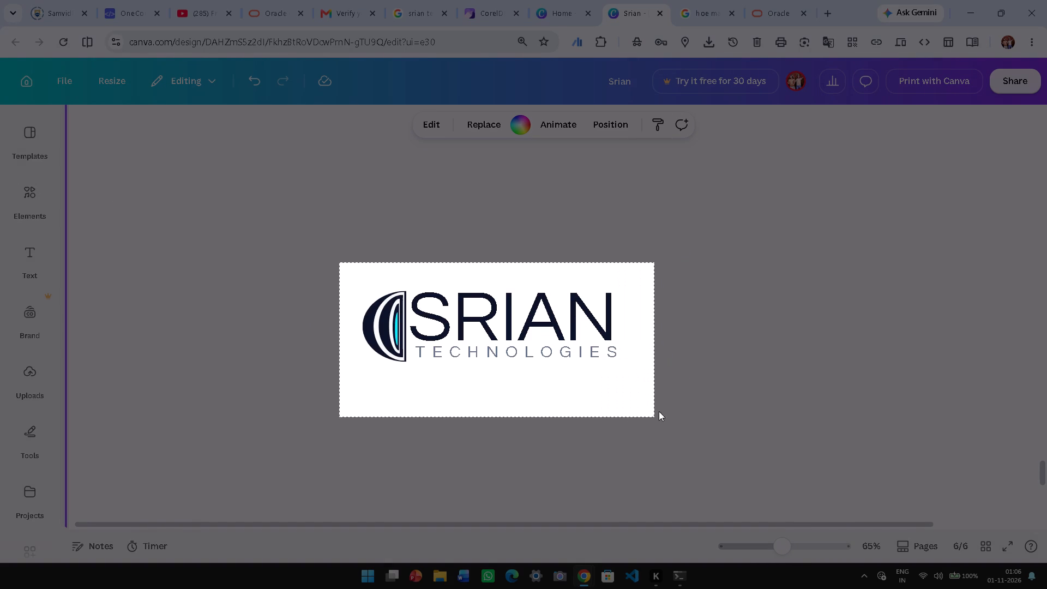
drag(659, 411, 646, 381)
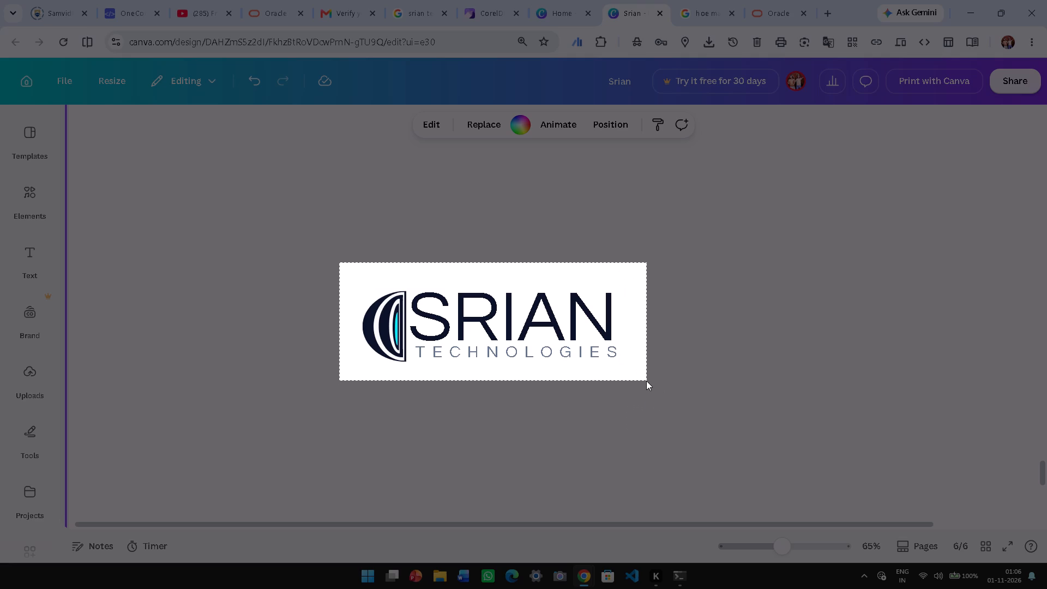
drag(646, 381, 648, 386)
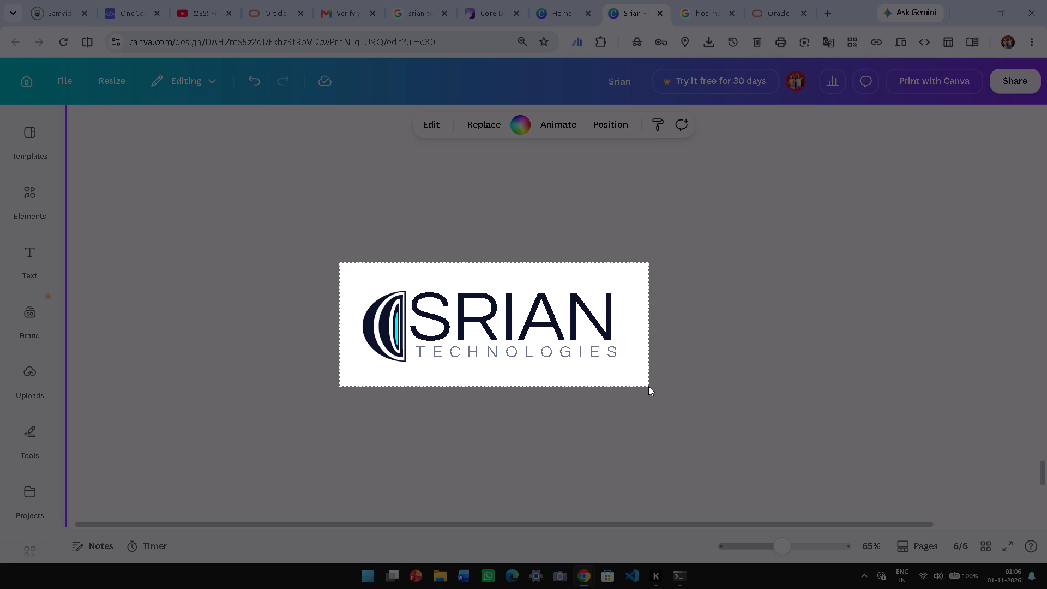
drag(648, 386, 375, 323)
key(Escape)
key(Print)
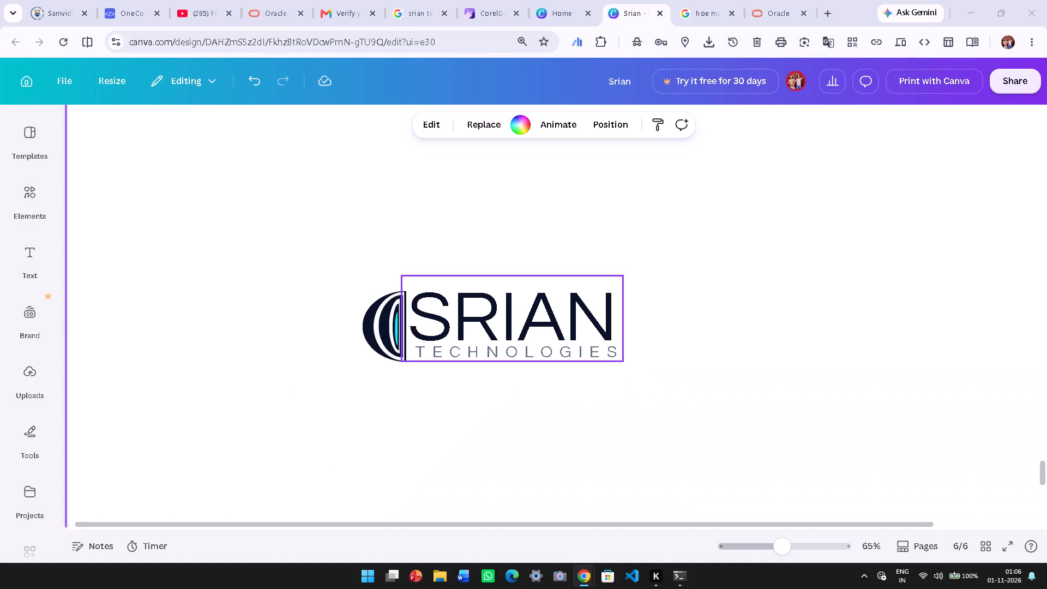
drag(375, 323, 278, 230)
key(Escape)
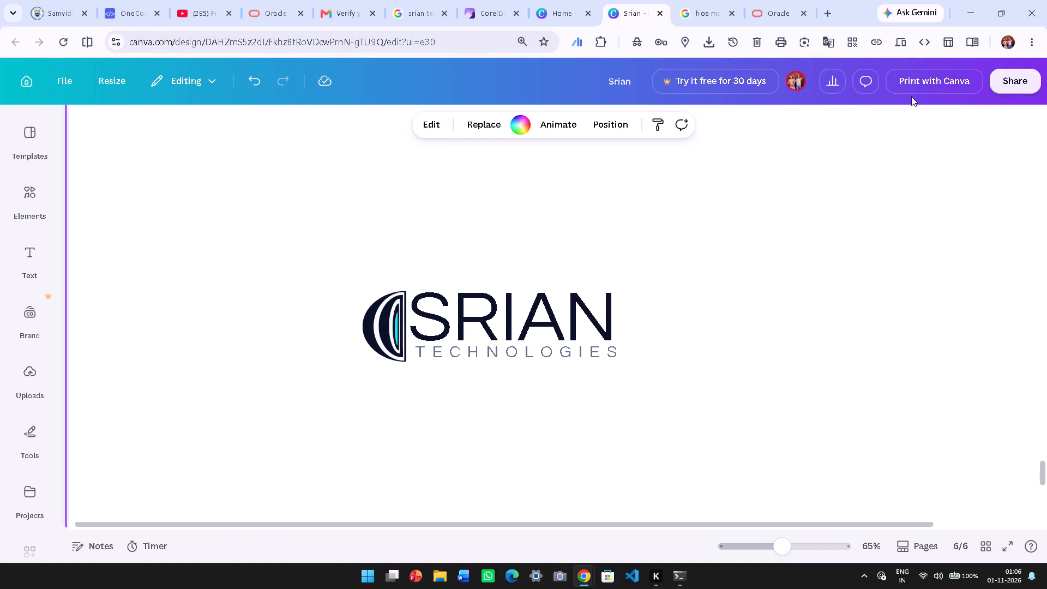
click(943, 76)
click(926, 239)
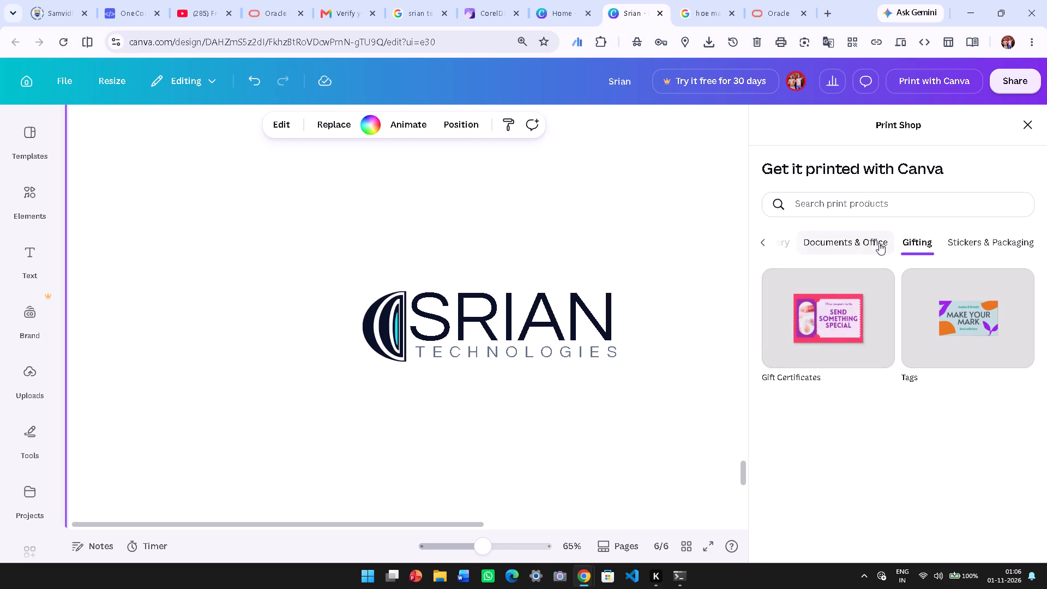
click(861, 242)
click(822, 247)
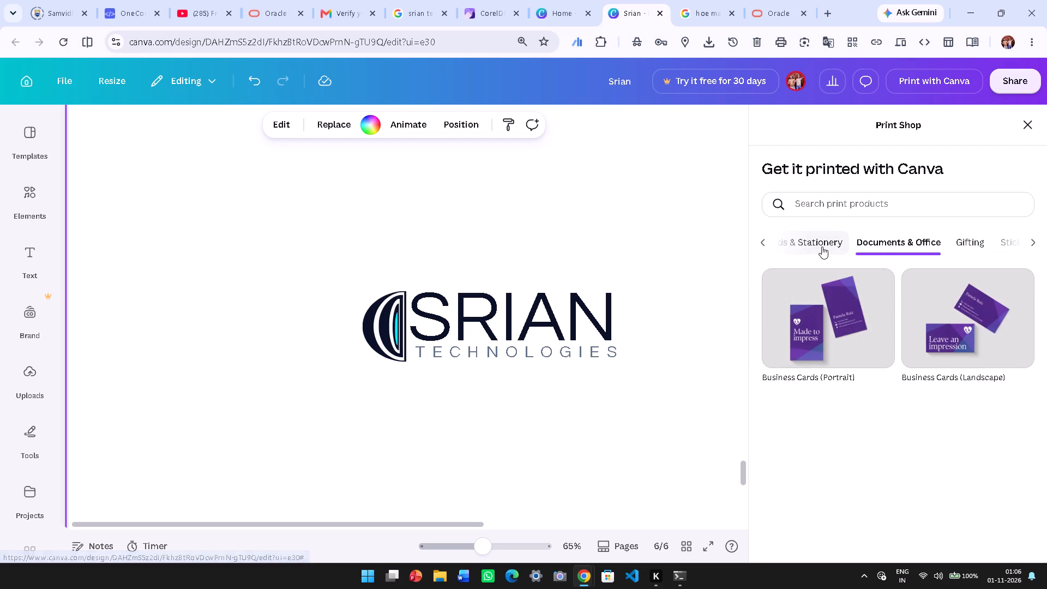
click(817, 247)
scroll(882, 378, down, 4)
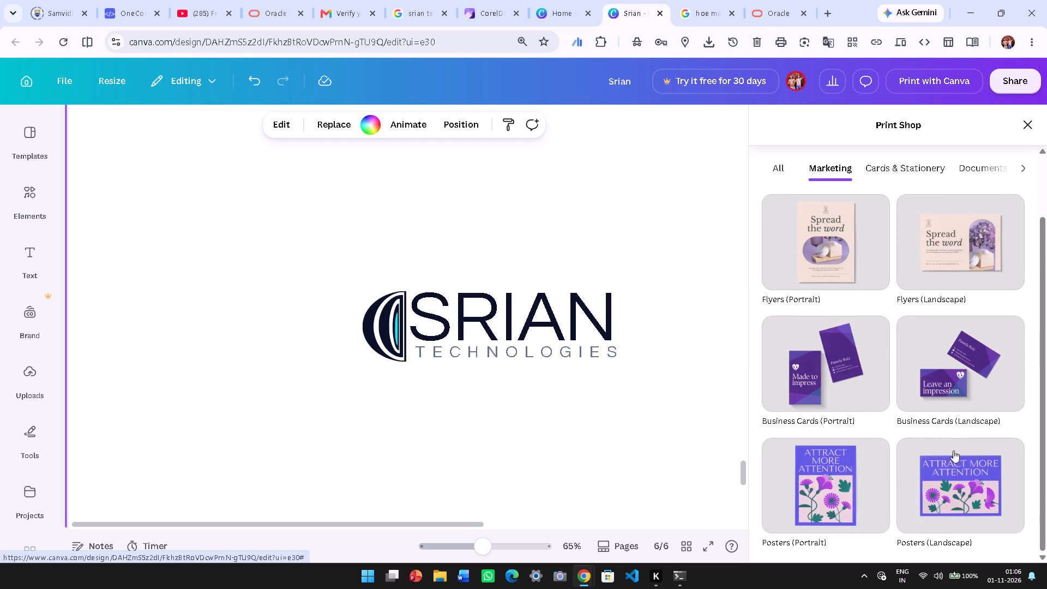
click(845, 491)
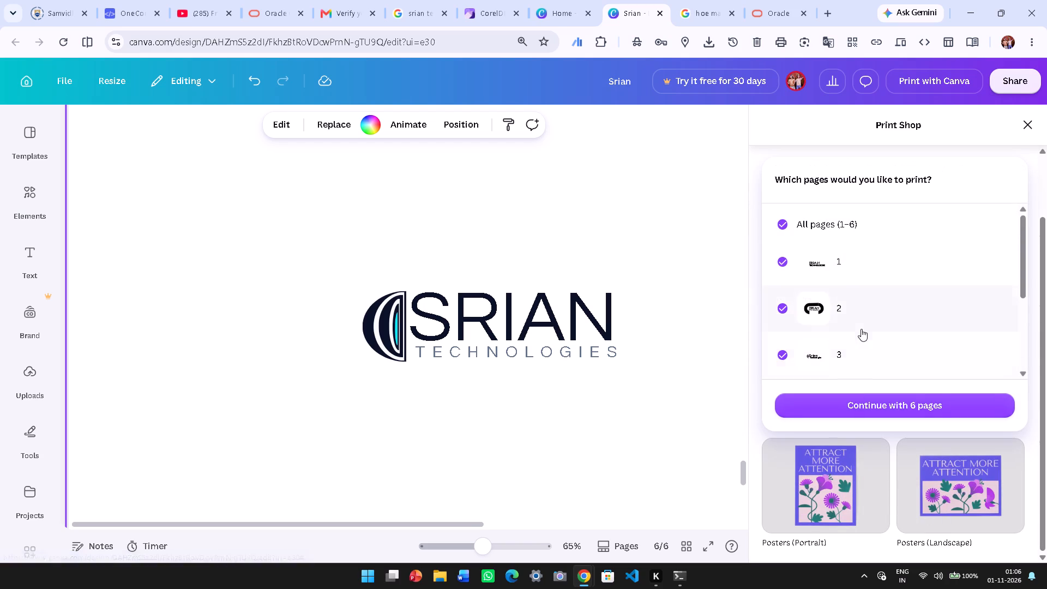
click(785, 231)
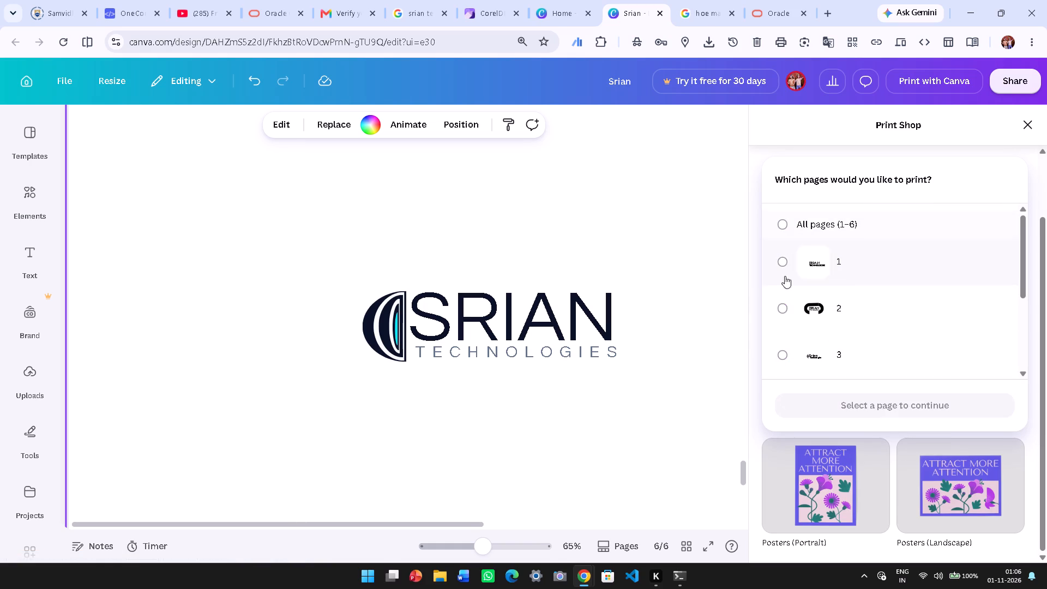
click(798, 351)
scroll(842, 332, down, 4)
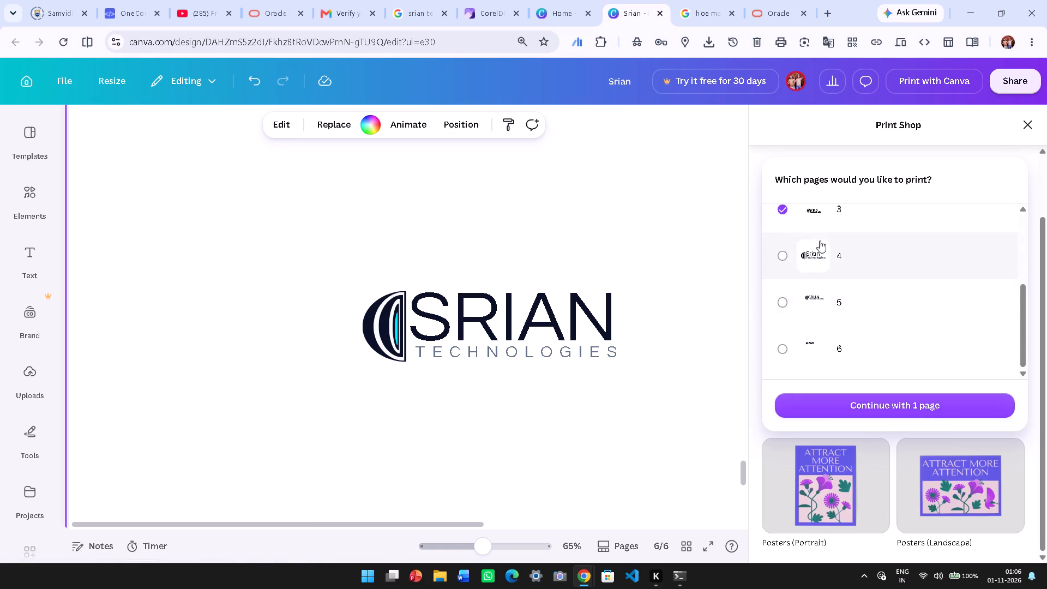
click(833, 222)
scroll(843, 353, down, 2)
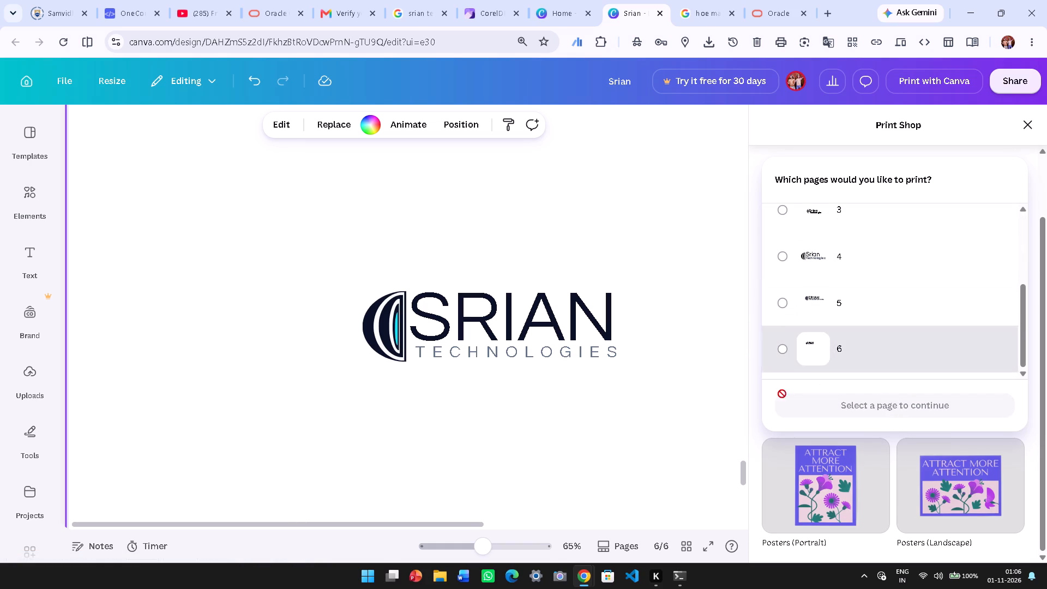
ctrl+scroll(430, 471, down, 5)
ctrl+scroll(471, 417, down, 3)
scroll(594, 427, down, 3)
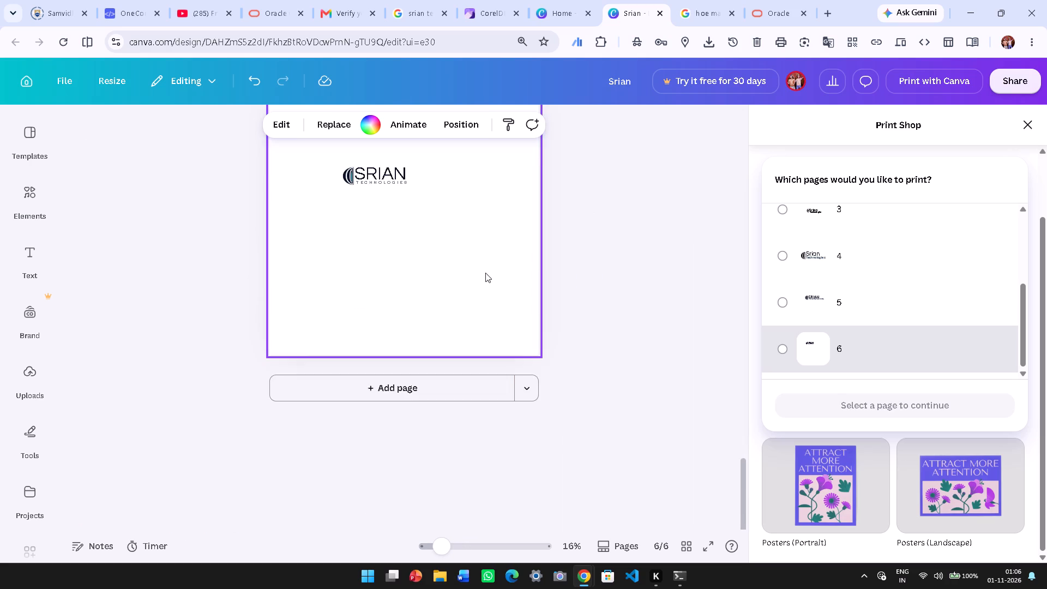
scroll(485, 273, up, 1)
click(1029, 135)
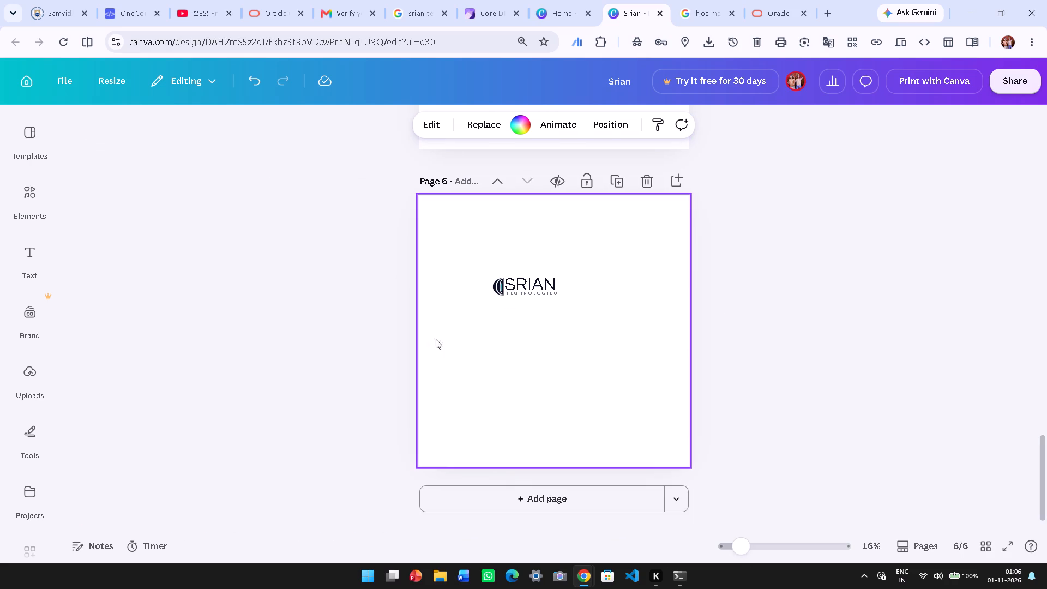
Scale the whole logo on page 6 up to nearly the full page width and centre it on the page.
drag(473, 267, 557, 318)
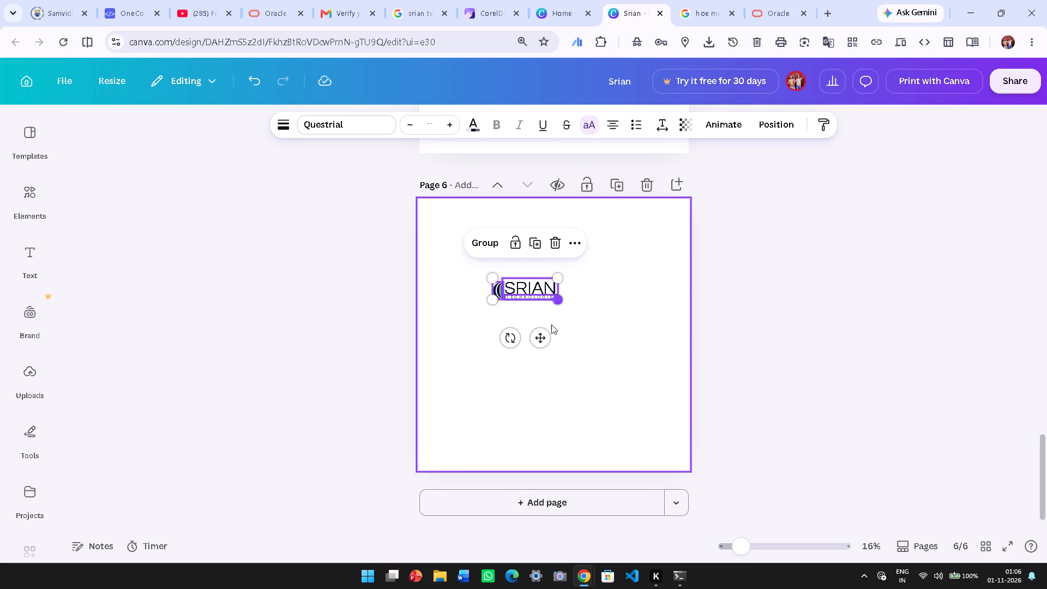
drag(555, 297, 648, 415)
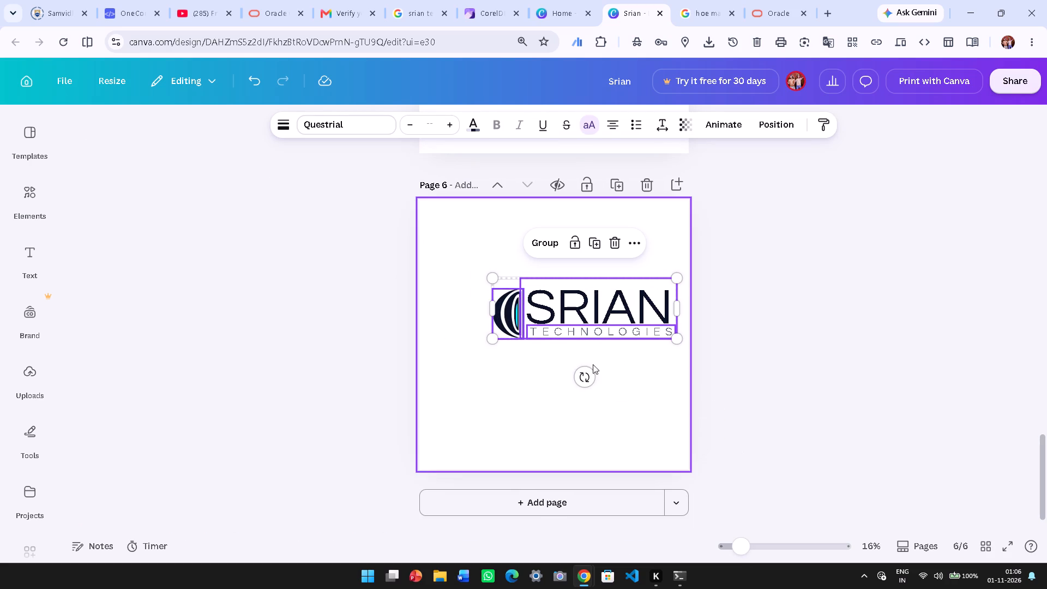
drag(607, 315, 579, 330)
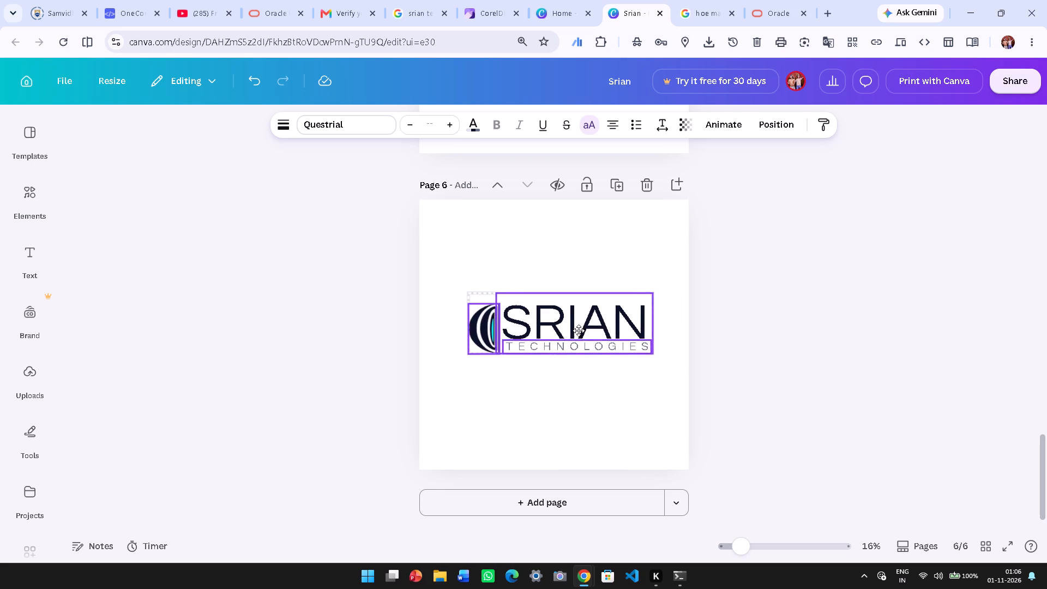
drag(579, 330, 552, 305)
drag(623, 332, 673, 402)
drag(589, 319, 571, 329)
drag(601, 300, 589, 322)
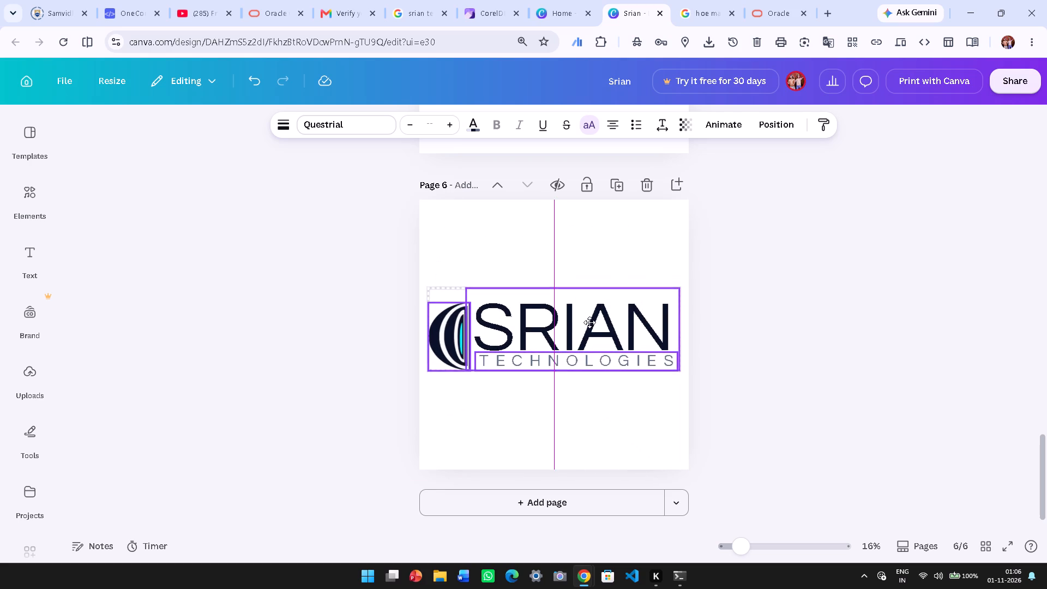
drag(589, 322, 588, 324)
click(732, 293)
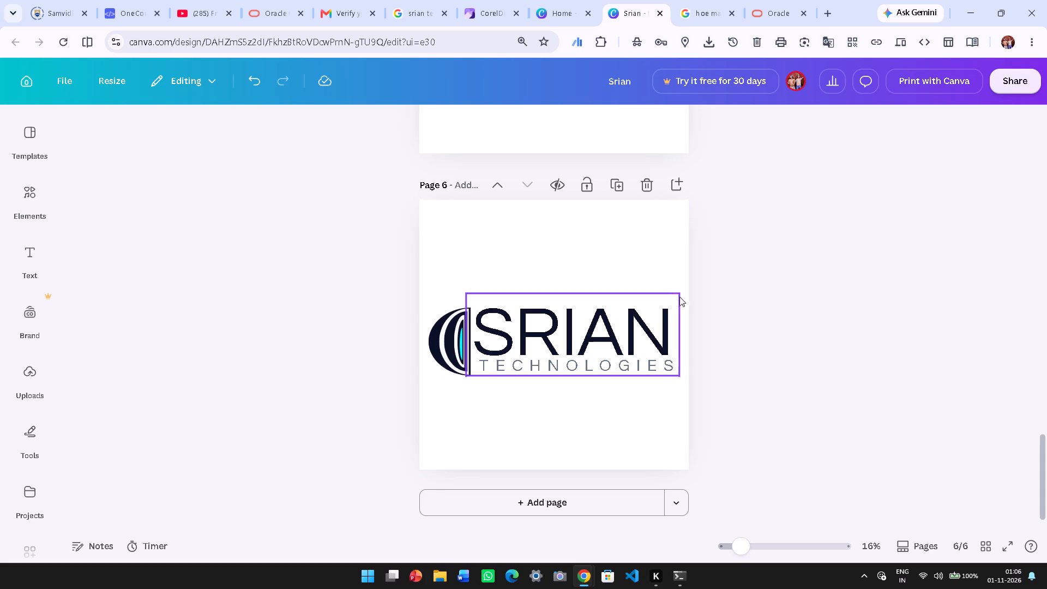
Create a Posters (Portrait) print version from the Marketing print products using only page 6.
click(971, 75)
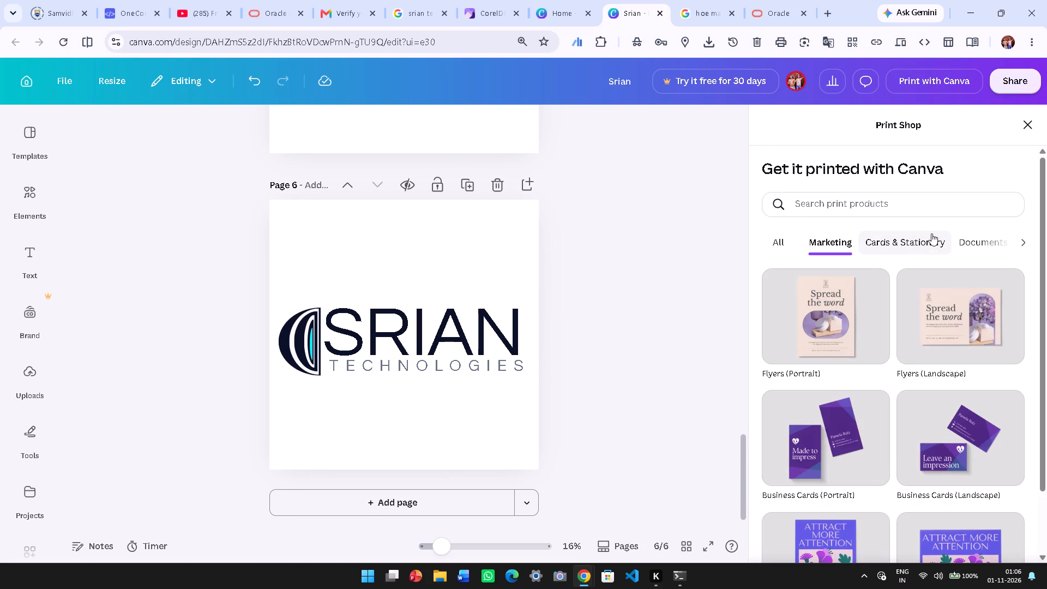
scroll(853, 314, down, 5)
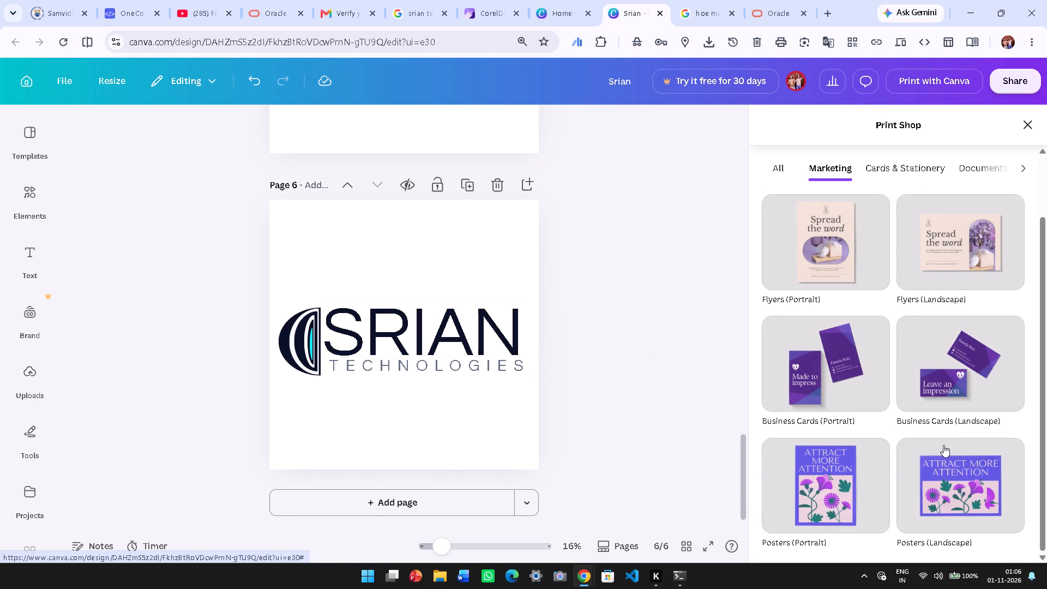
click(860, 516)
scroll(778, 206, up, 2)
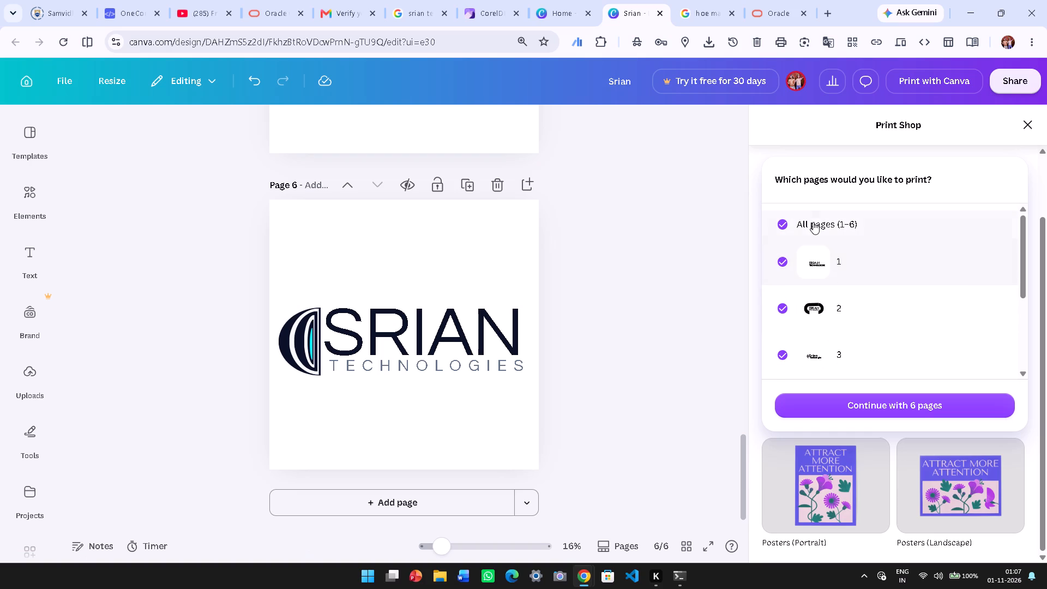
click(768, 229)
scroll(785, 236, down, 2)
click(829, 356)
click(836, 405)
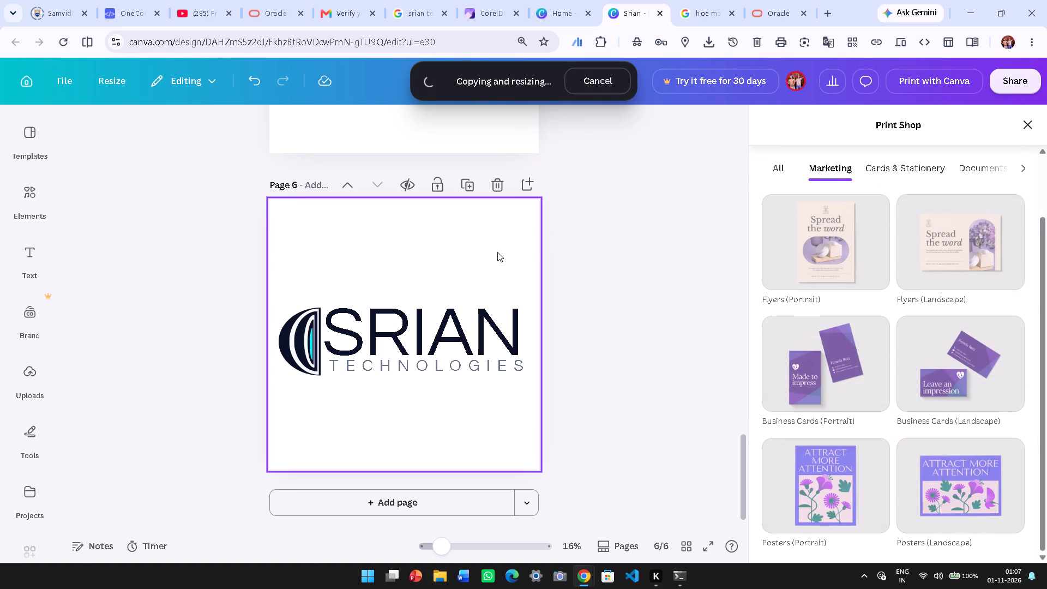
Examine the SRIAN Technologies poster in the wall close-up and living-room mockup previews.
scroll(395, 325, up, 5)
scroll(385, 273, up, 4)
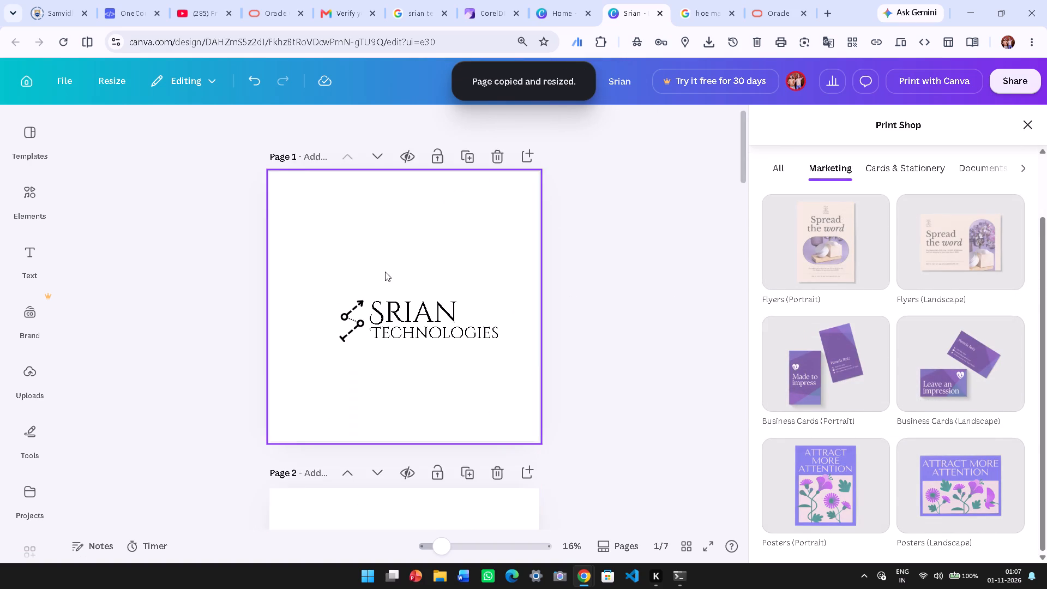
scroll(385, 251, down, 5)
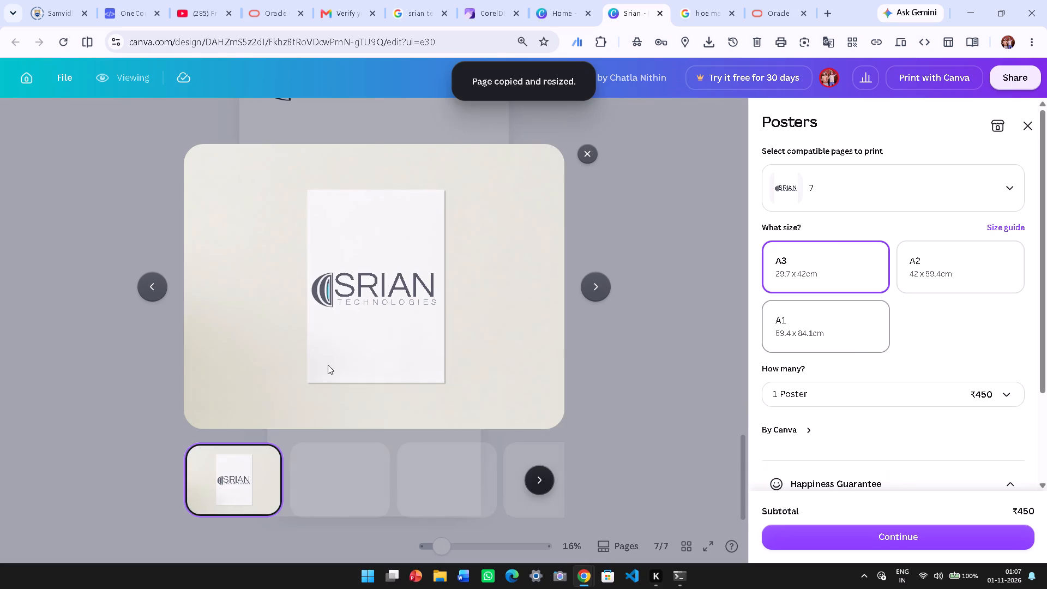
click(304, 485)
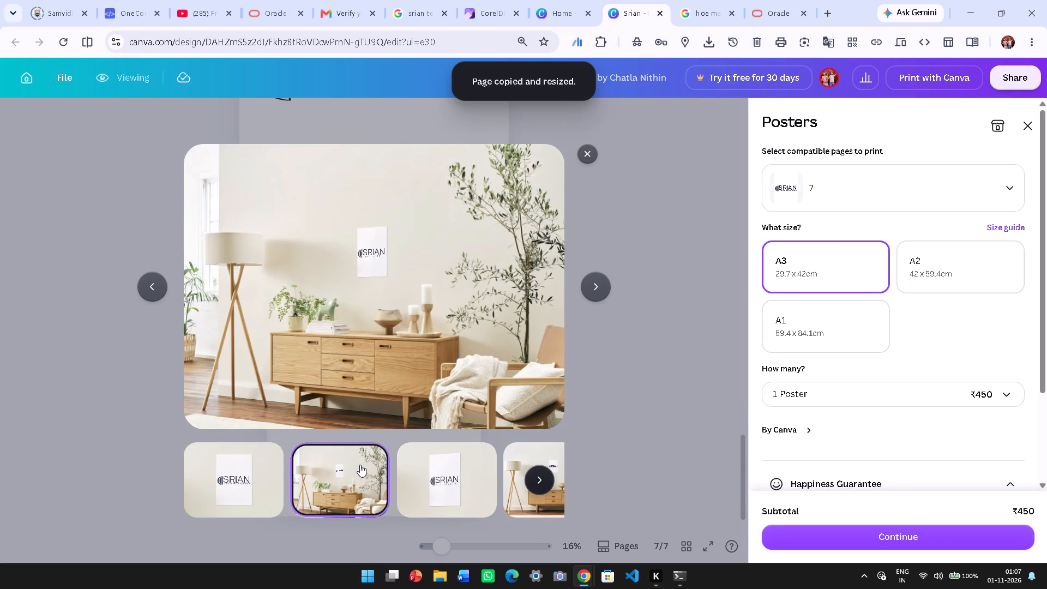
click(430, 470)
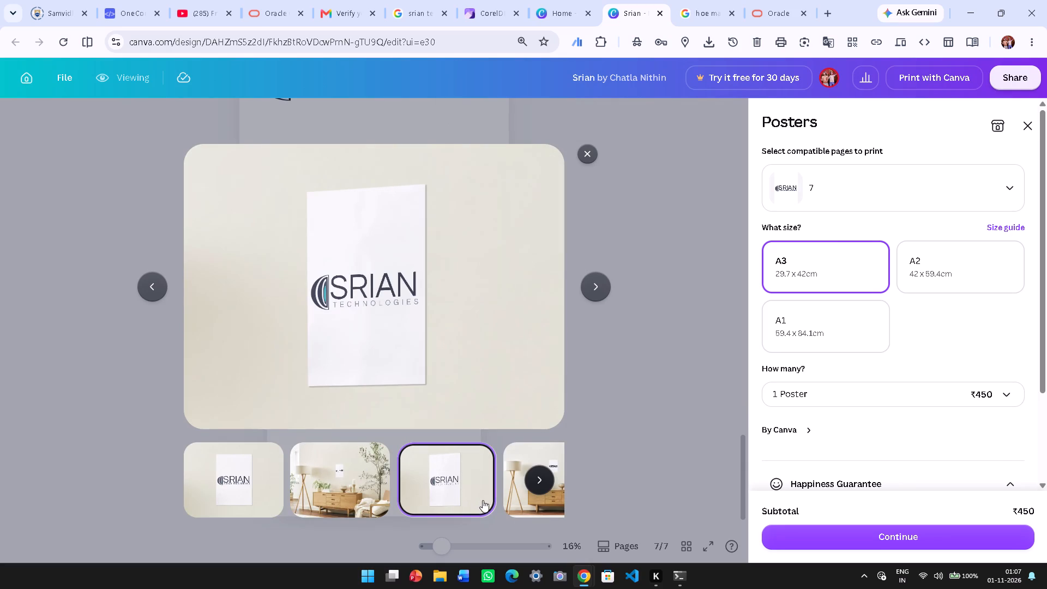
click(518, 495)
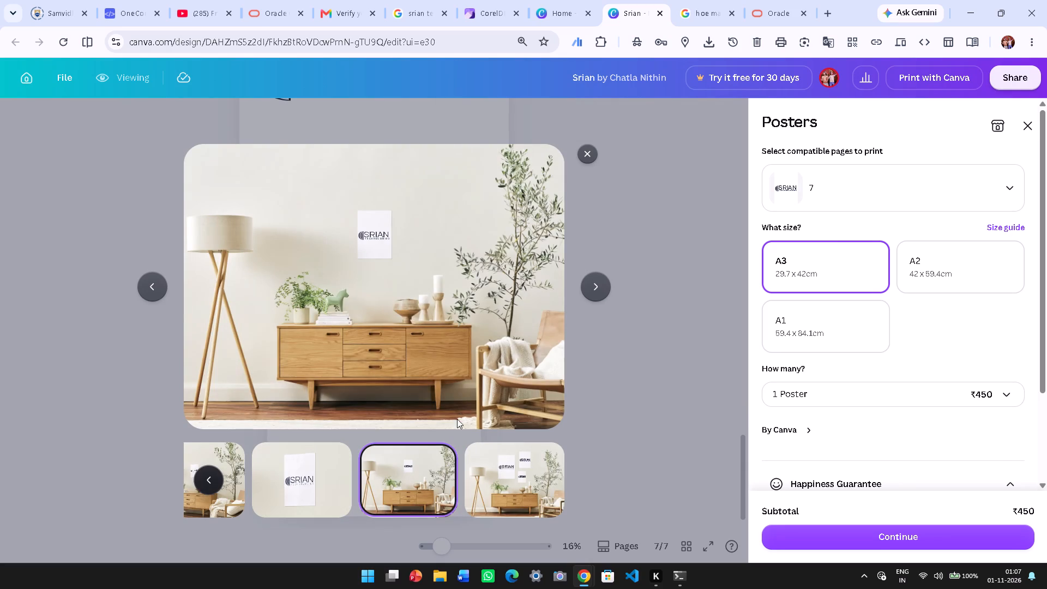
click(519, 473)
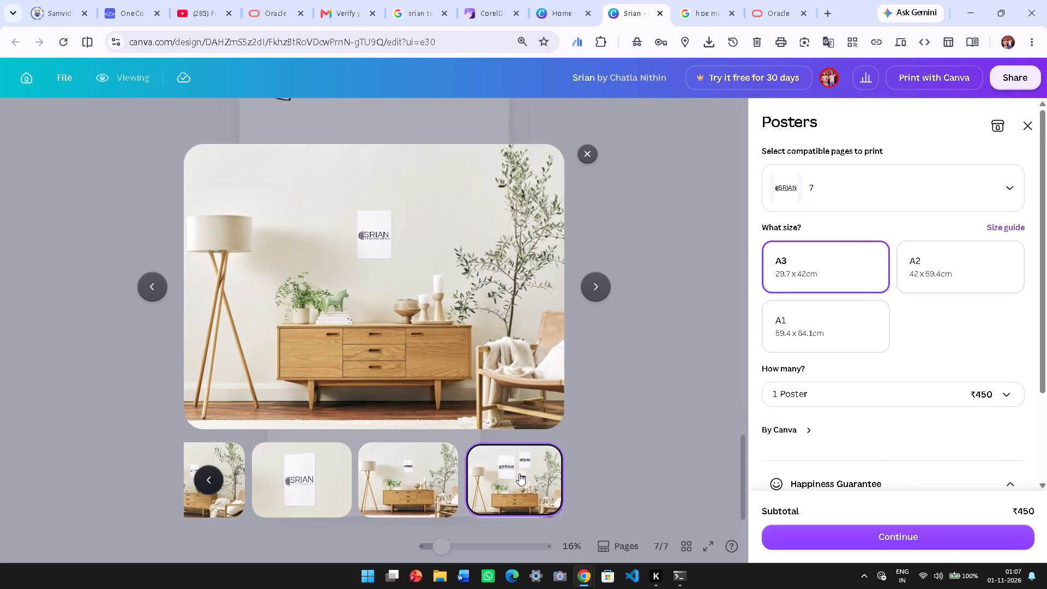
drag(495, 473, 397, 472)
click(532, 476)
click(439, 481)
click(341, 491)
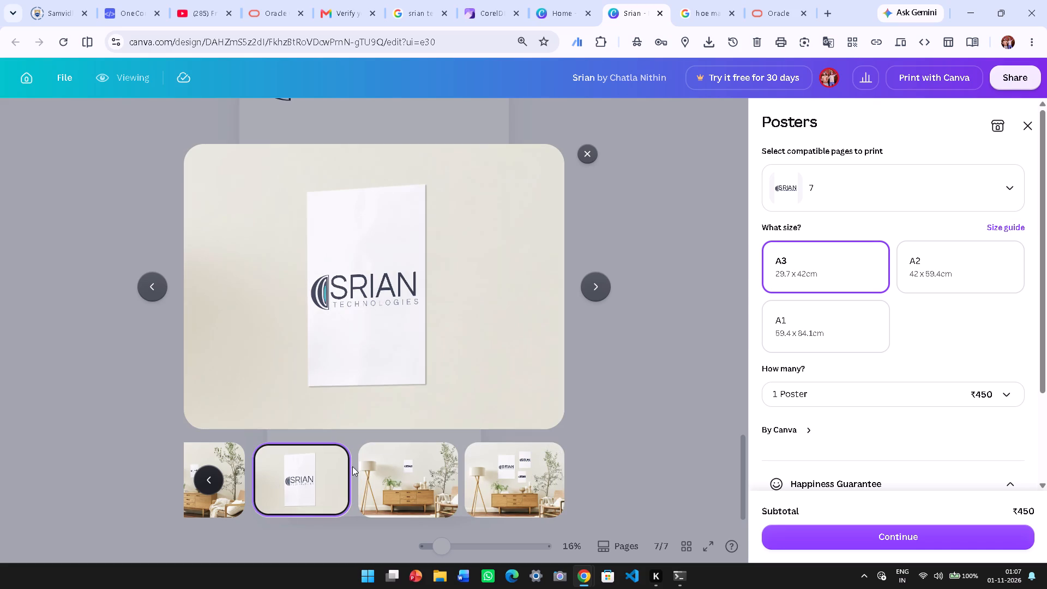
Examine the A3 SRIAN Technologies poster in the close-up, angled, living-room and multi-poster mockup previews.
click(209, 487)
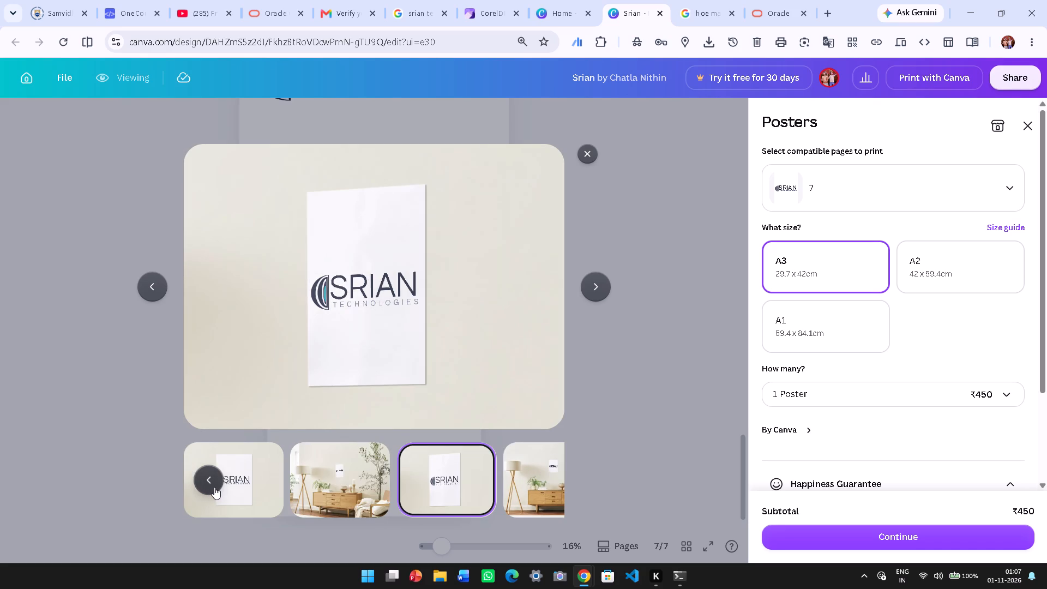
click(214, 487)
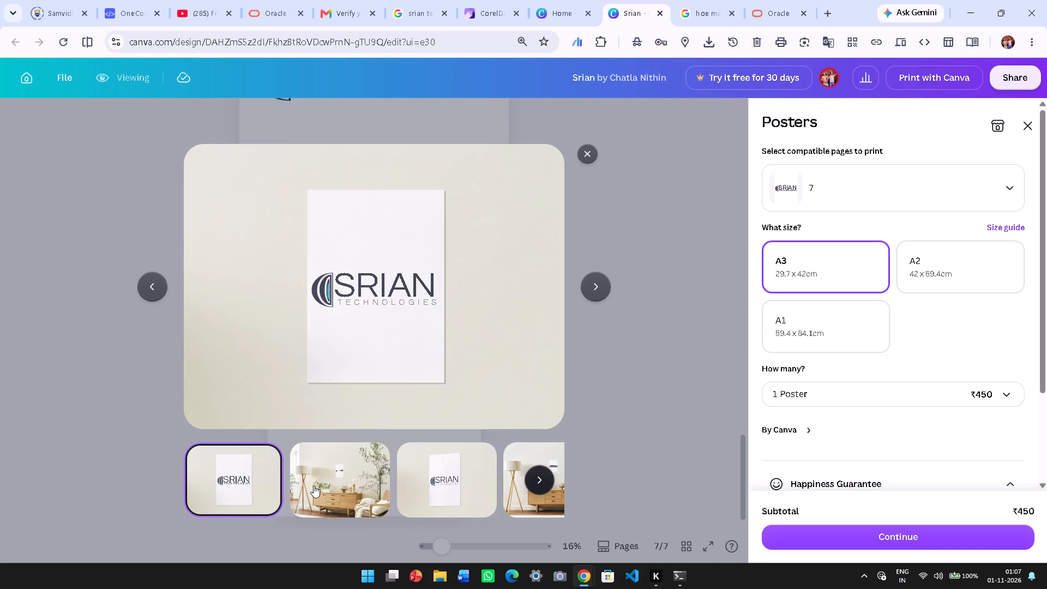
click(314, 485)
click(257, 485)
click(353, 488)
click(458, 489)
click(484, 490)
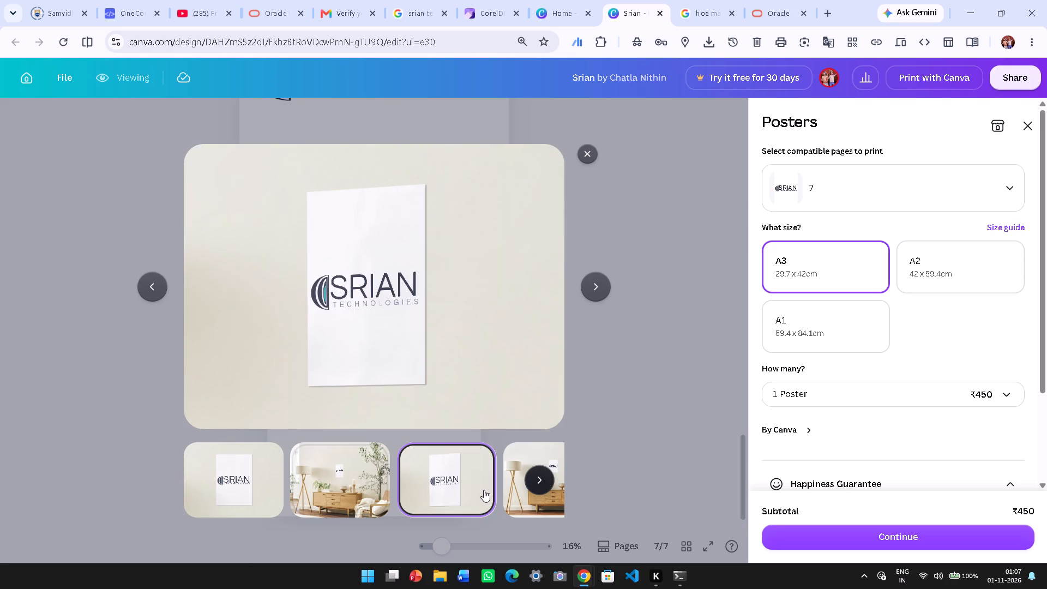
click(518, 494)
click(539, 490)
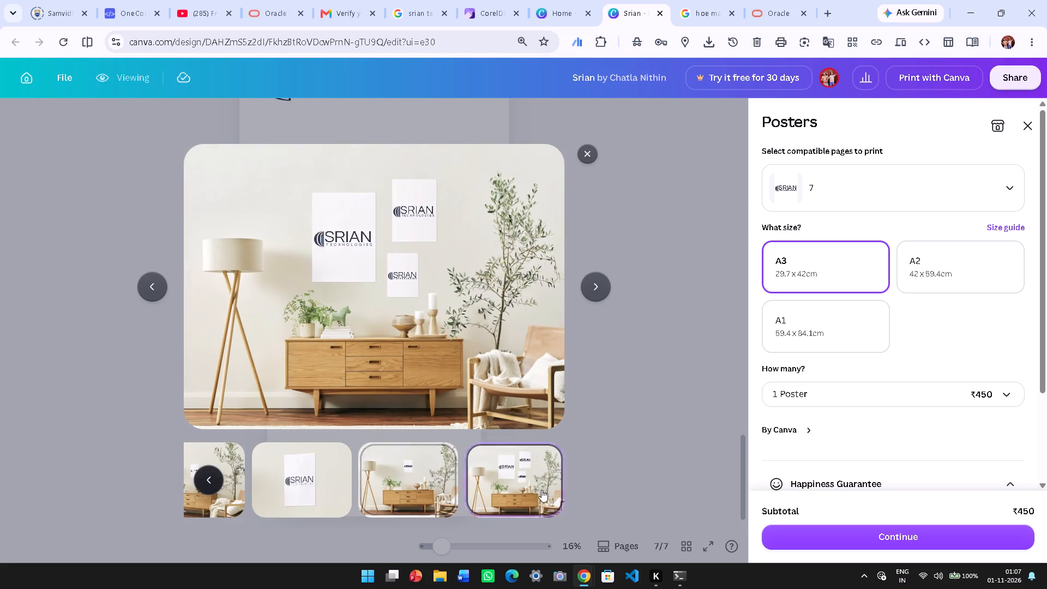
Set the poster size to A2 and review the angled close-up and living-room mockups at that size.
click(923, 272)
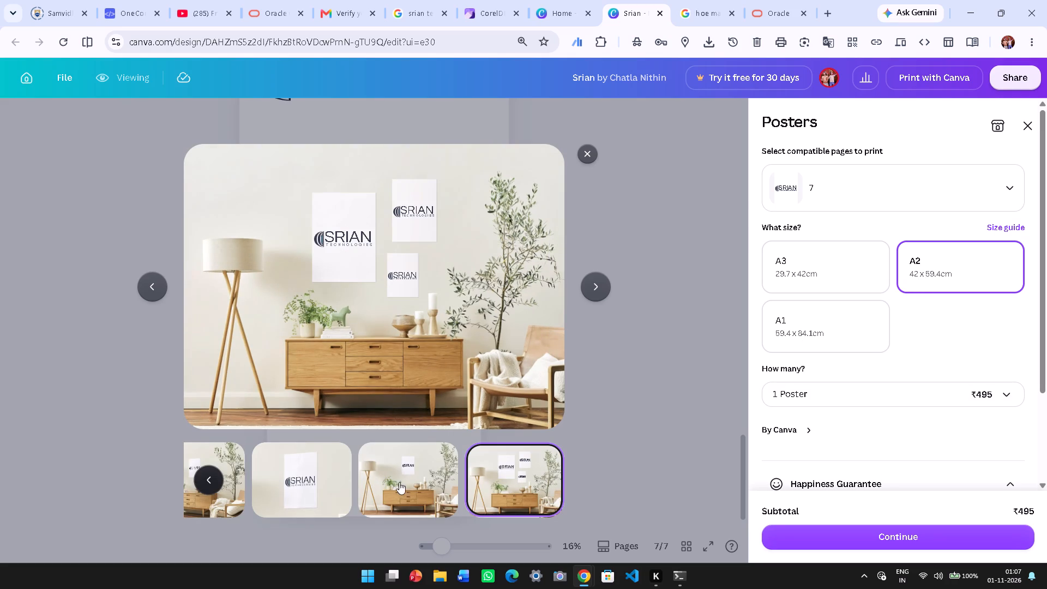
click(413, 490)
click(323, 489)
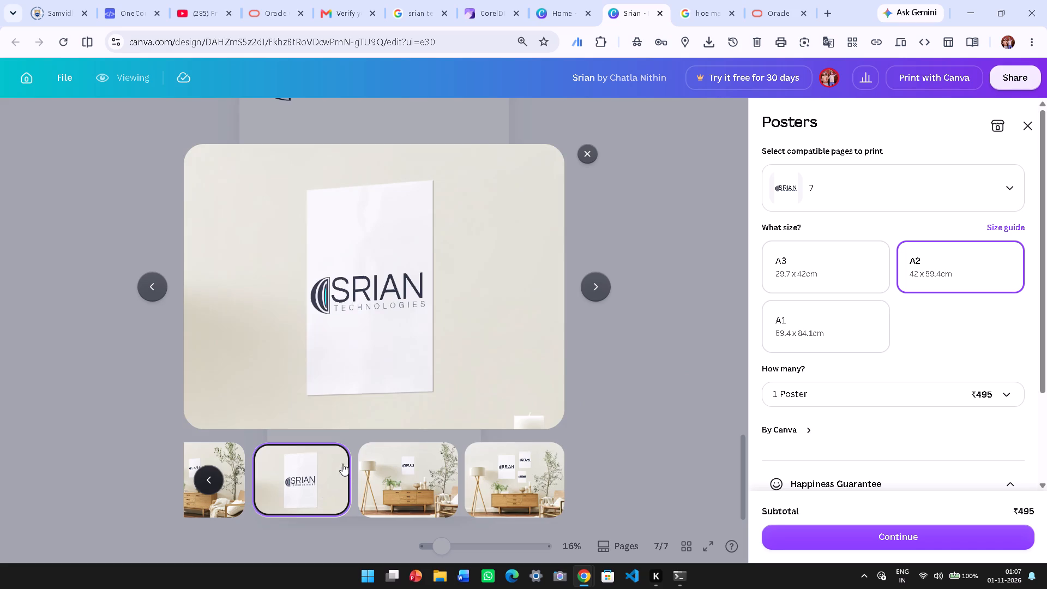
click(223, 474)
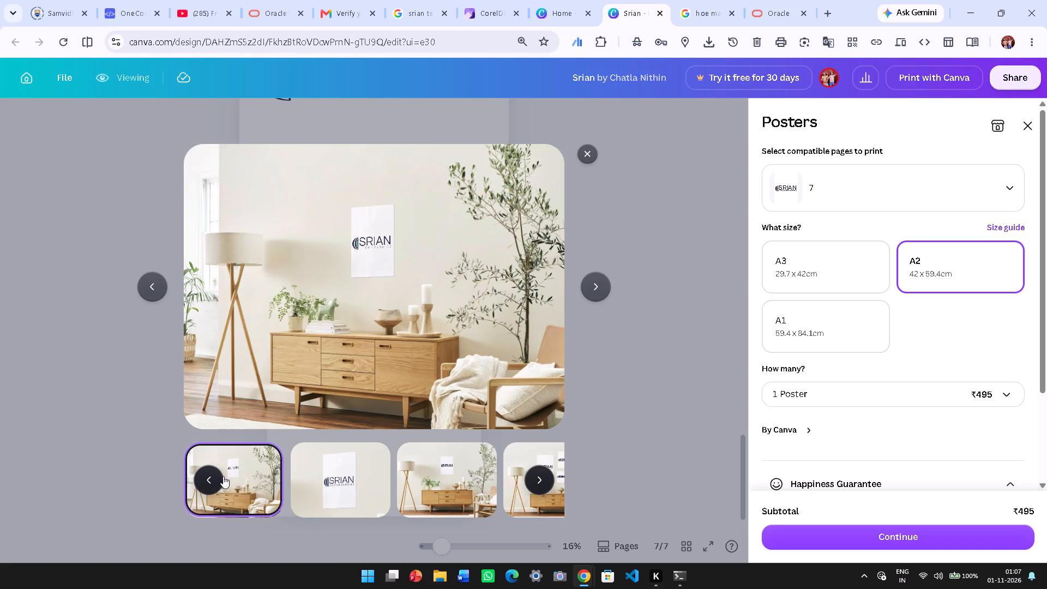
click(239, 490)
click(355, 498)
click(445, 498)
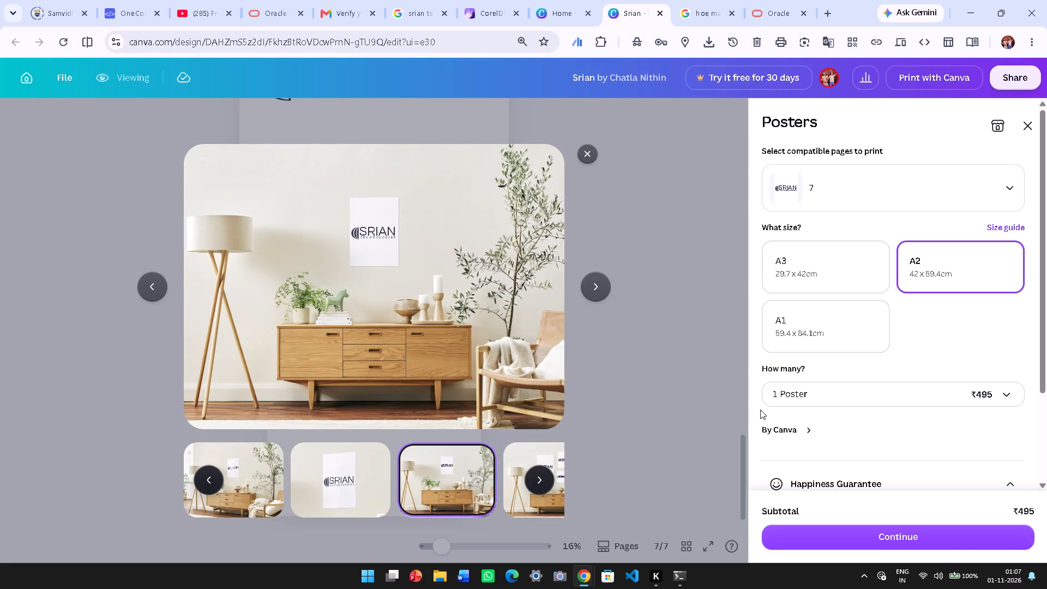
Look through the poster's quantity pricing, compatible pages and Canva order guarantee details.
click(900, 389)
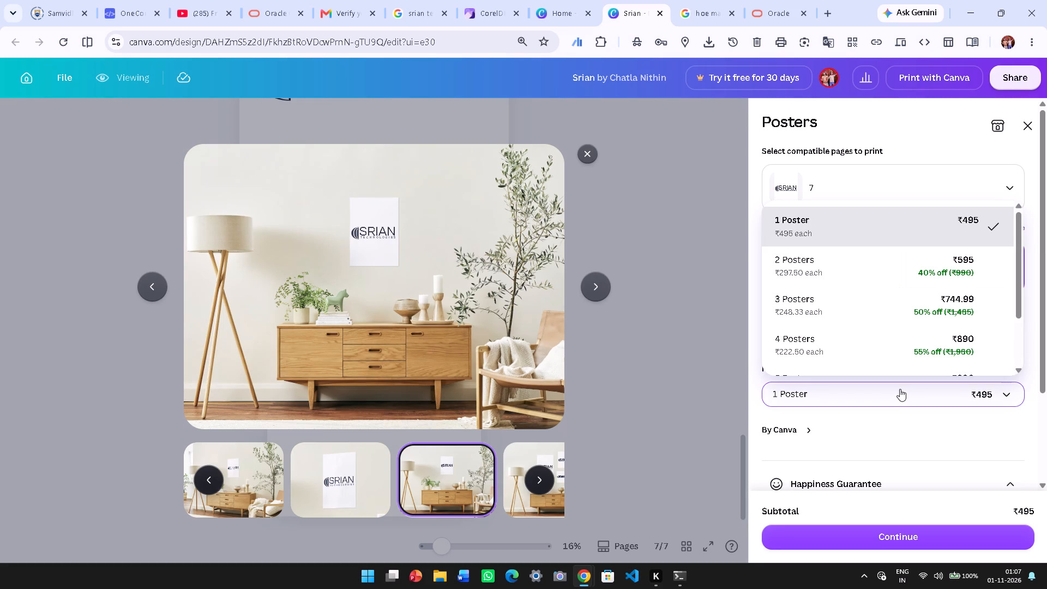
click(900, 389)
scroll(872, 339, up, 1)
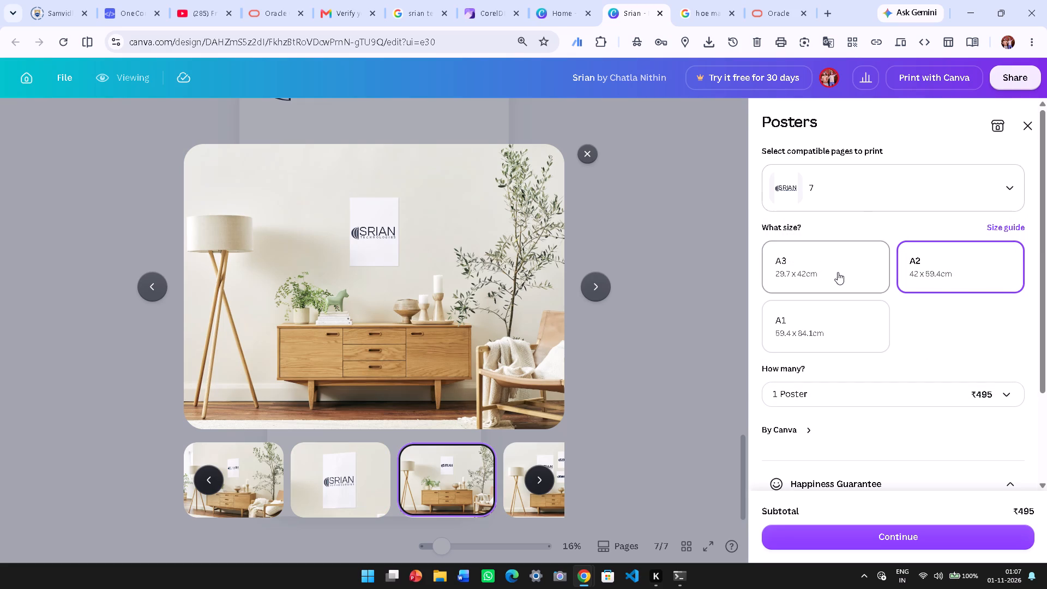
click(875, 188)
click(875, 188)
scroll(832, 341, down, 2)
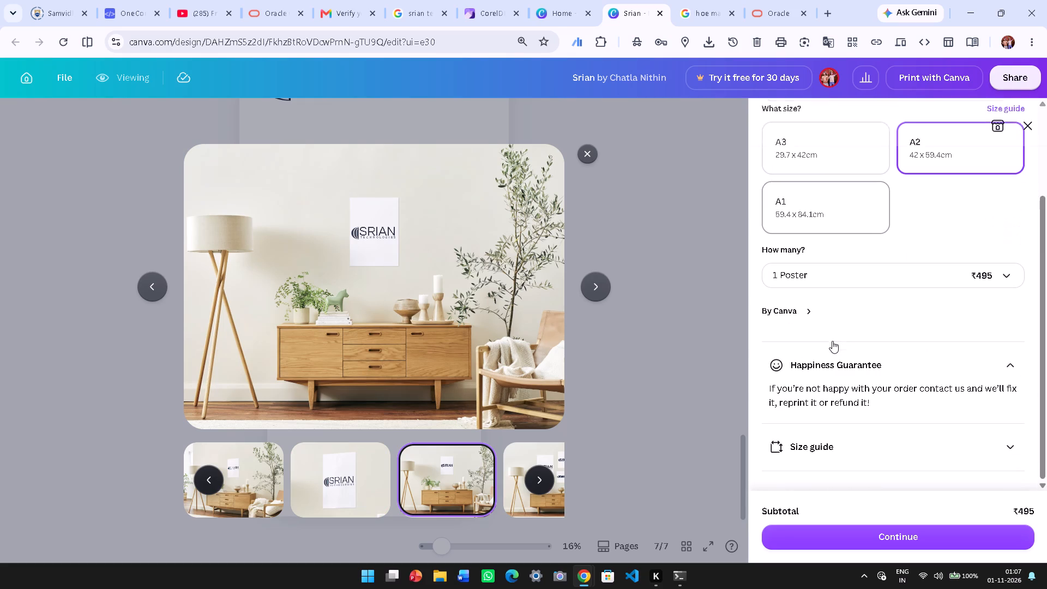
scroll(832, 341, down, 2)
click(808, 309)
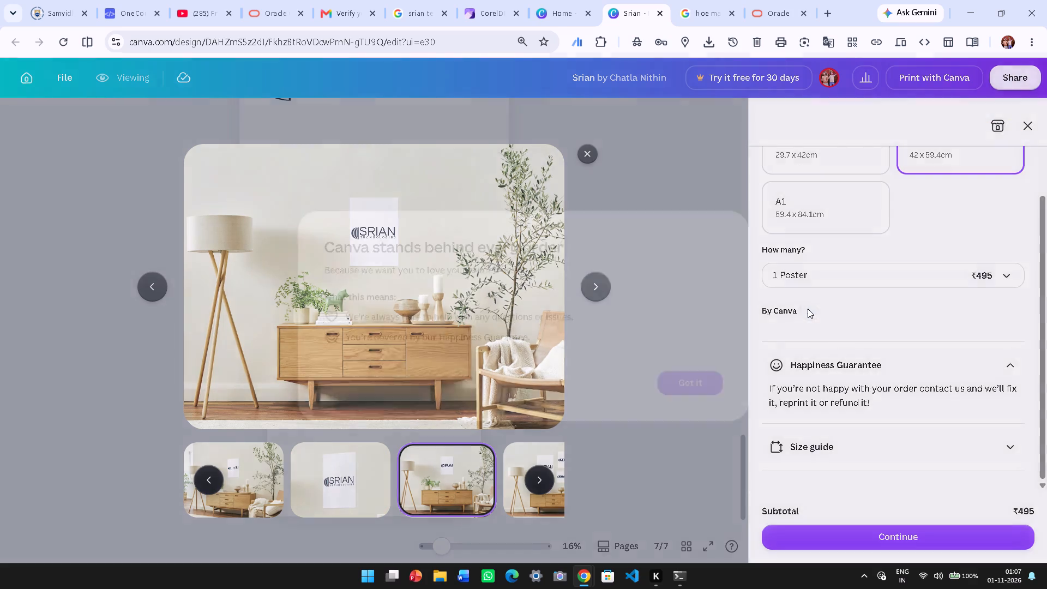
click(826, 338)
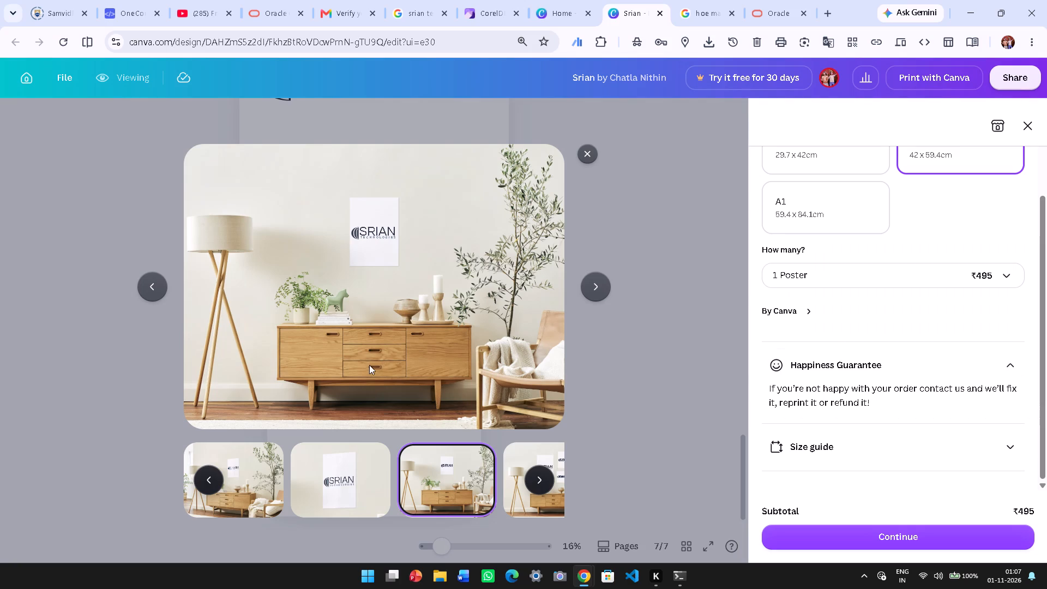
scroll(372, 320, up, 2)
Compare the A2 poster's living-room, multi-poster and angled close-up mockups once more, and leave the enlarged preview.
click(250, 516)
click(203, 478)
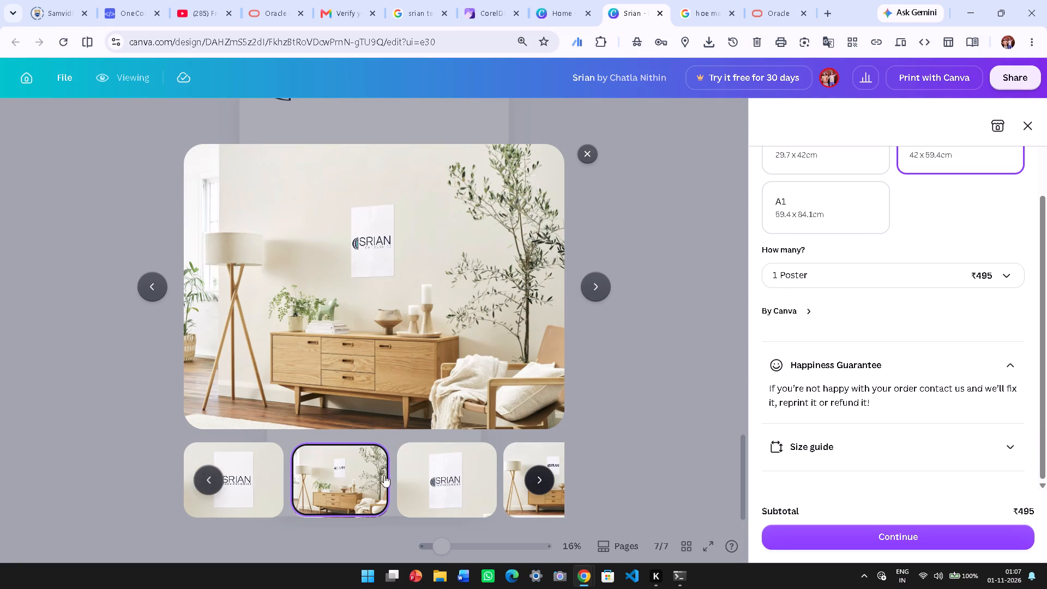
click(538, 485)
click(538, 485)
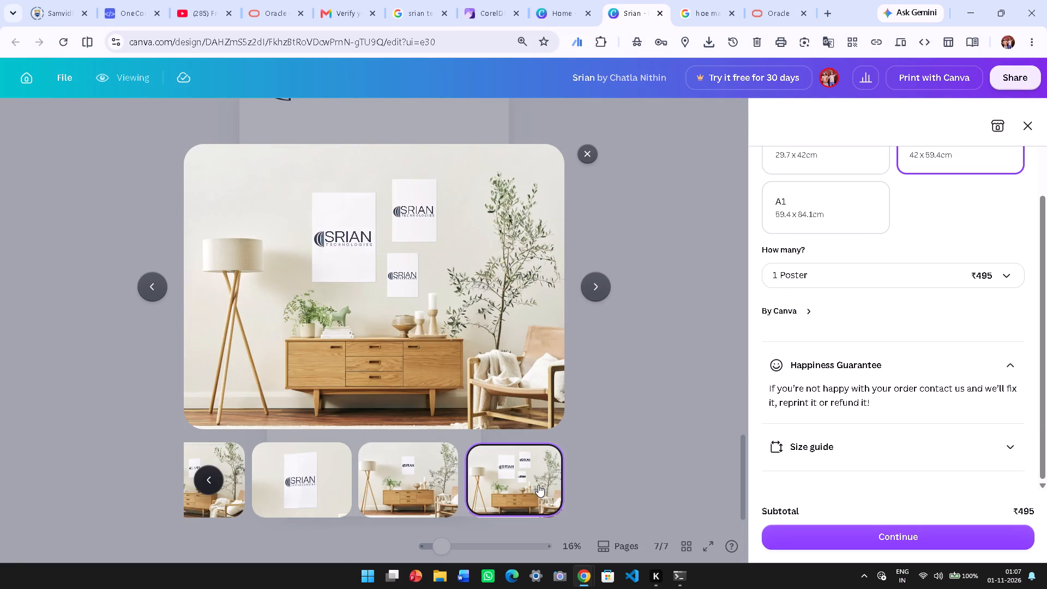
click(538, 485)
click(398, 466)
click(330, 458)
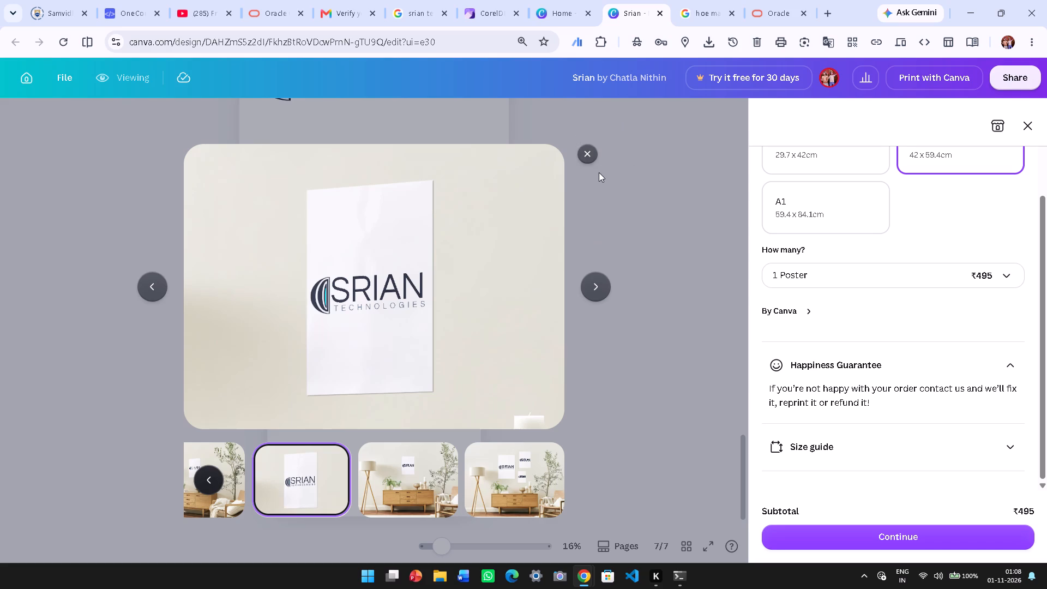
click(588, 147)
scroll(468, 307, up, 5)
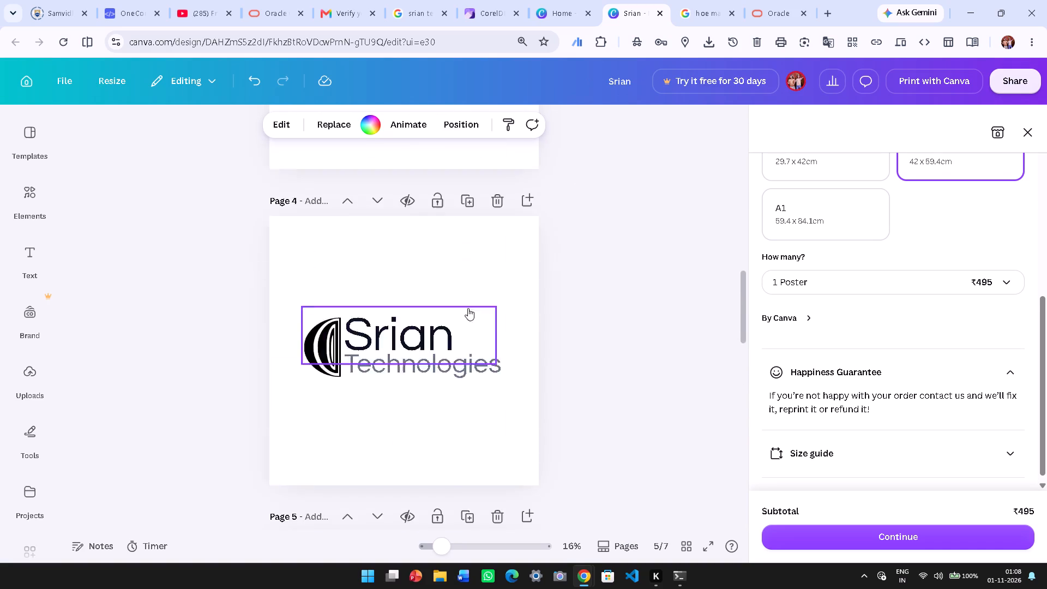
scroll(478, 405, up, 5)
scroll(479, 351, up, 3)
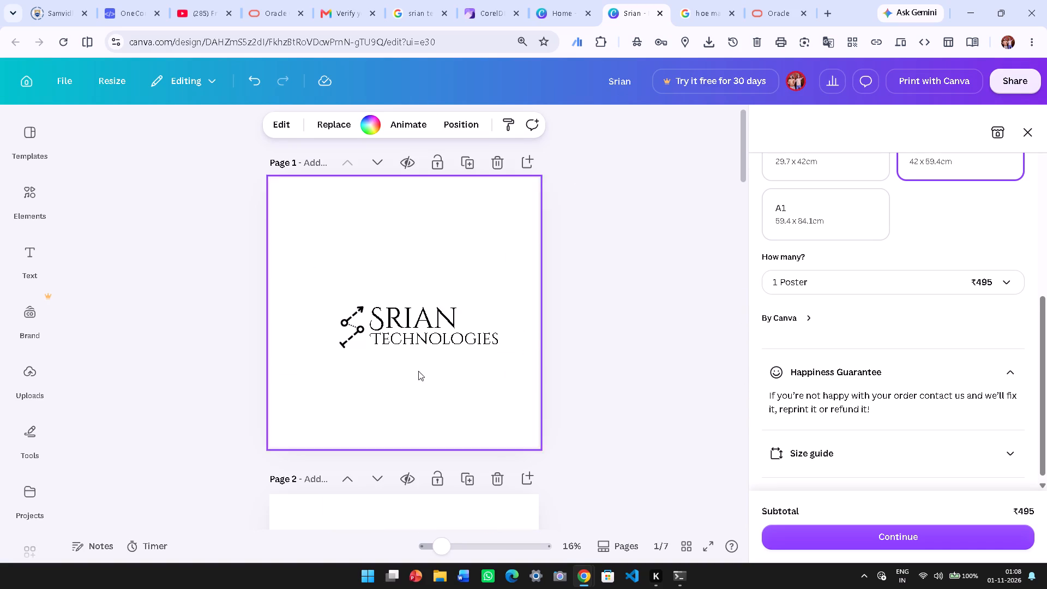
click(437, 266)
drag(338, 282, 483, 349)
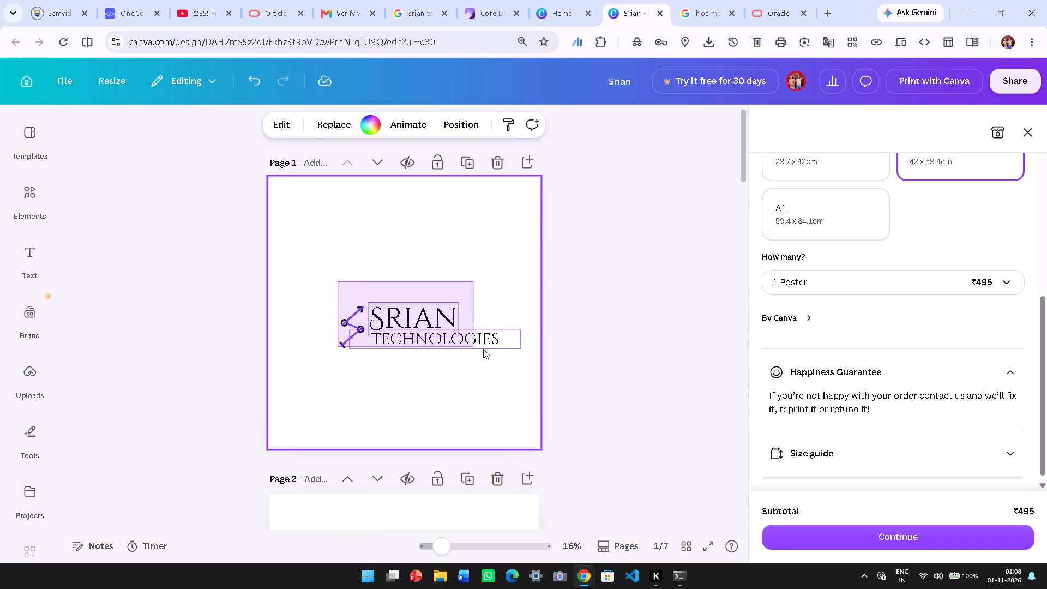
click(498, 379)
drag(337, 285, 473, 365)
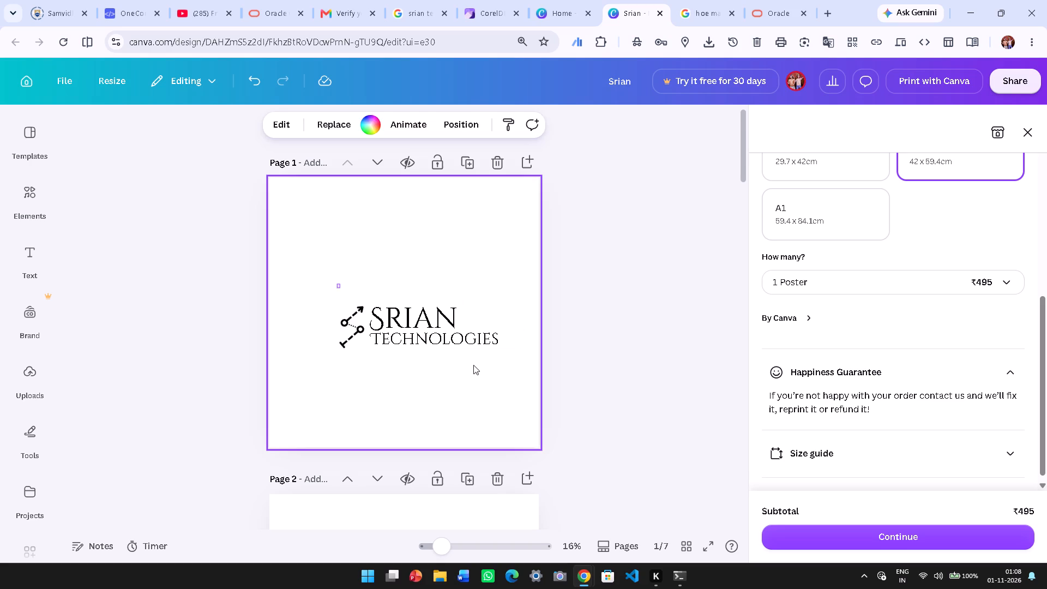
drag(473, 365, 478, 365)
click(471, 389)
Create a Posters (Portrait) print version from the Marketing print products using only page 1.
click(1031, 134)
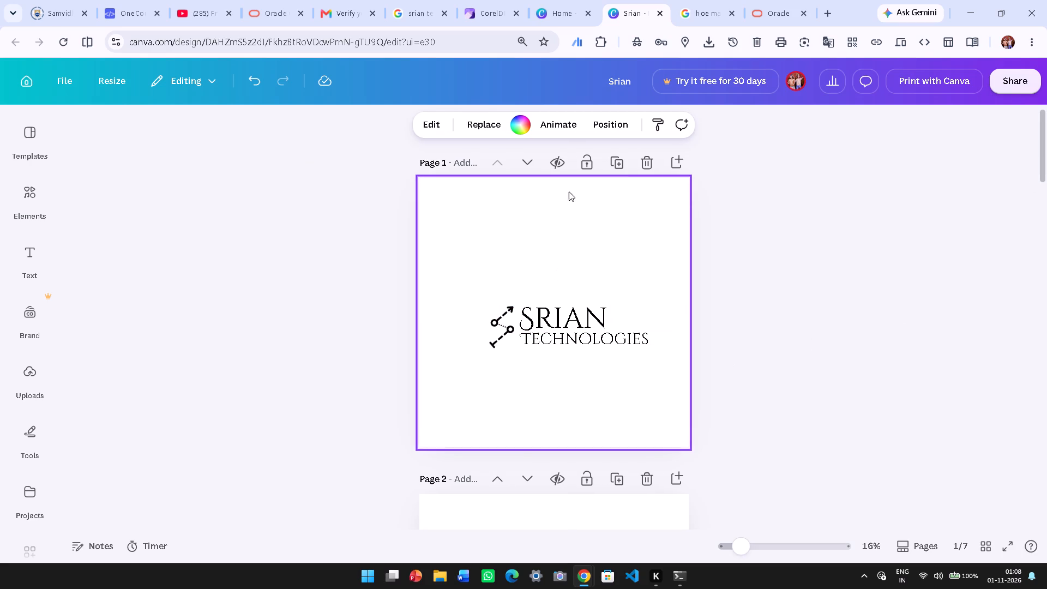
click(905, 81)
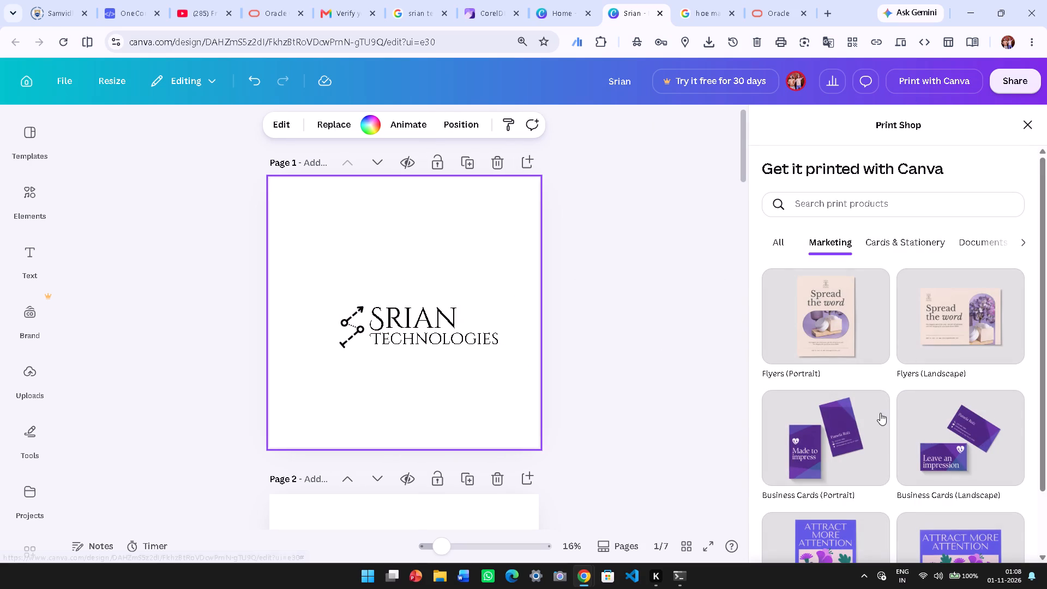
scroll(839, 484, down, 5)
click(844, 505)
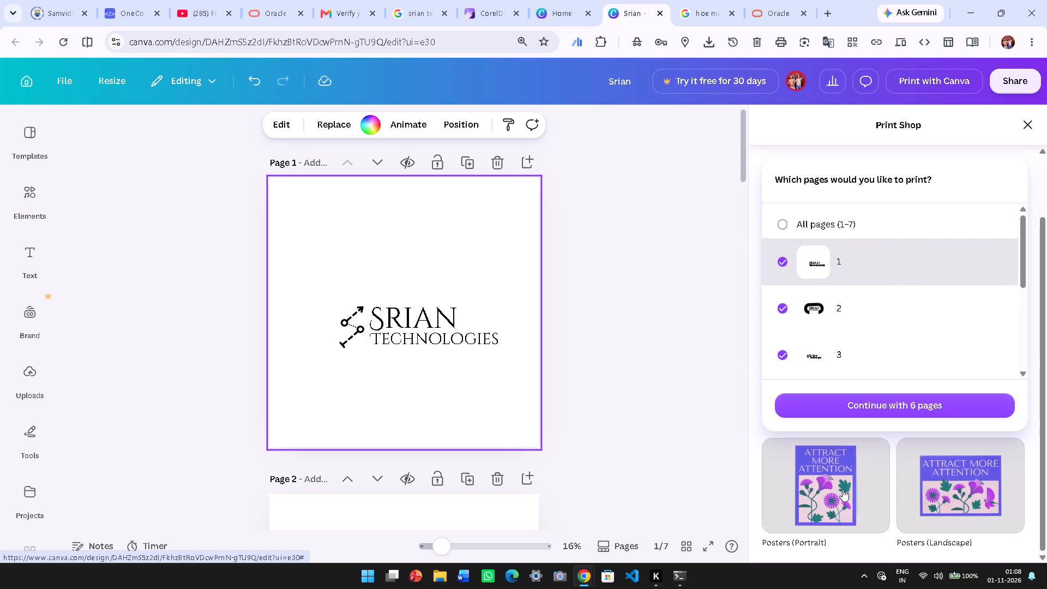
double_click(784, 231)
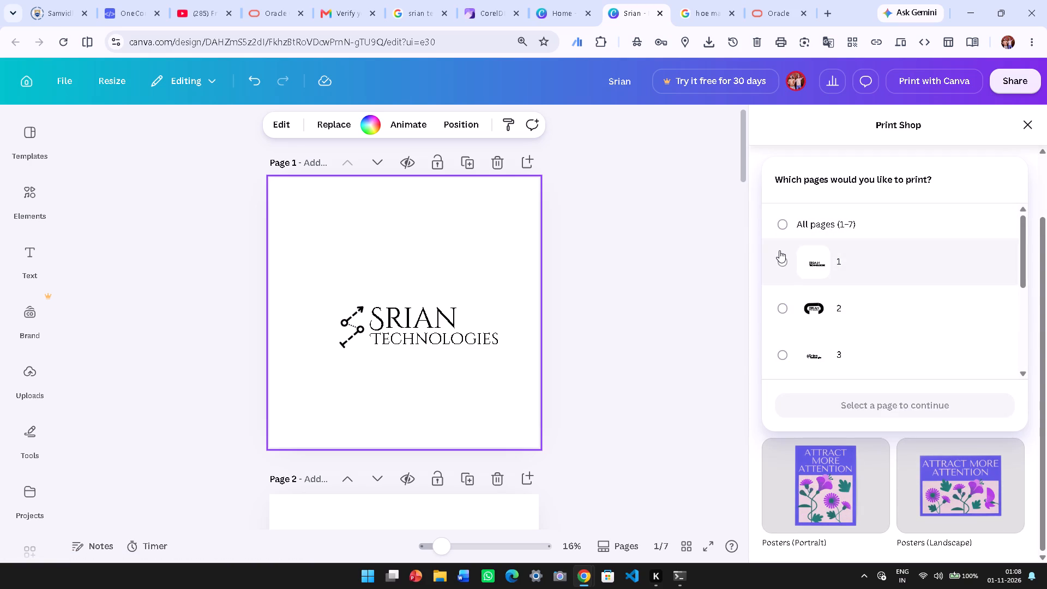
click(779, 250)
click(896, 407)
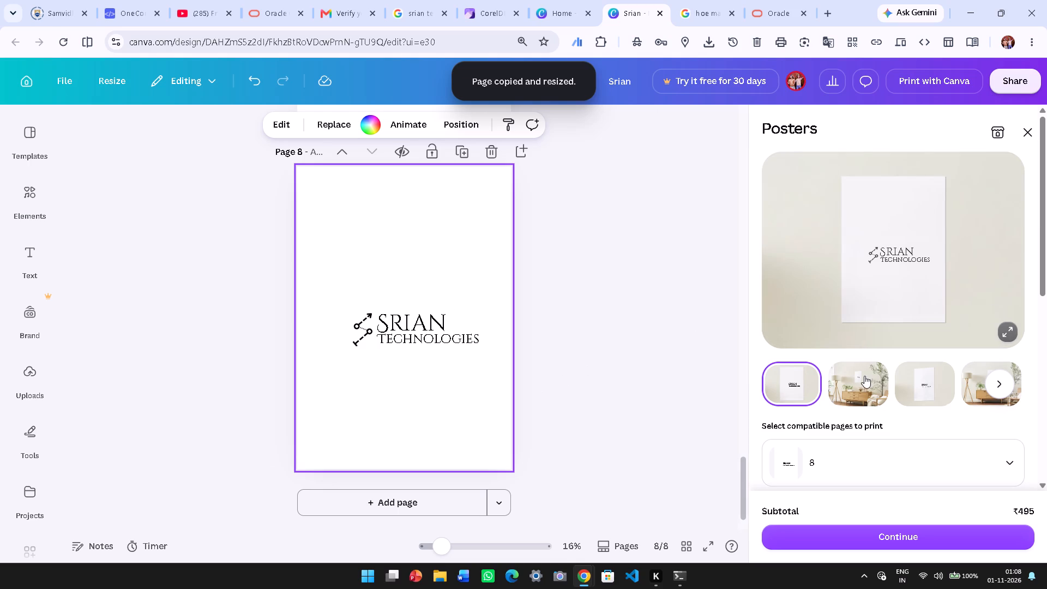
Examine the page 1 logo's poster in the wall close-up and living-room mockups, including the enlarged preview.
click(868, 393)
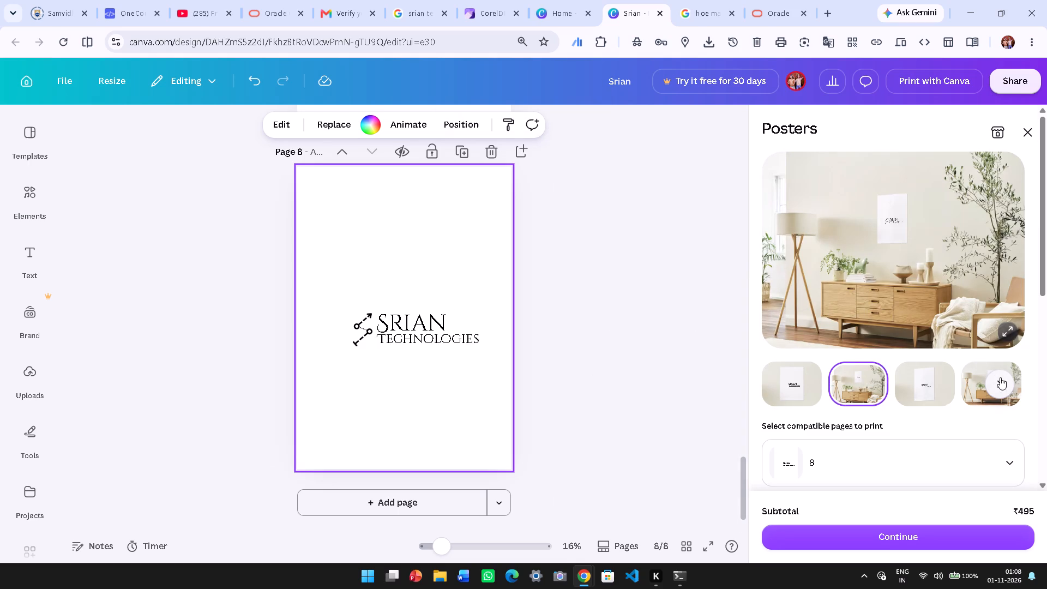
click(802, 397)
scroll(618, 366, down, 5)
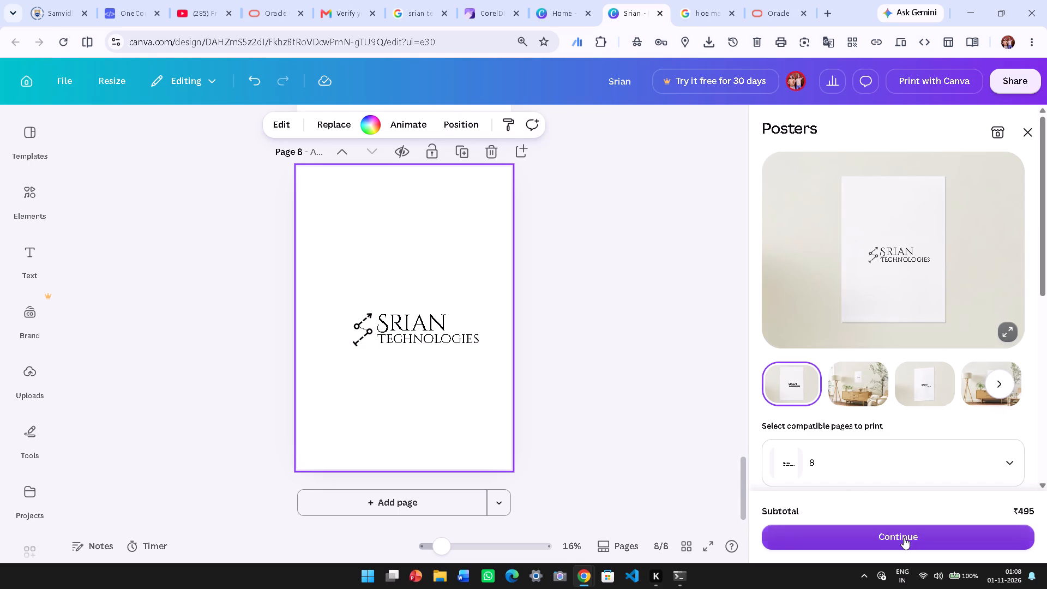
scroll(871, 367, up, 4)
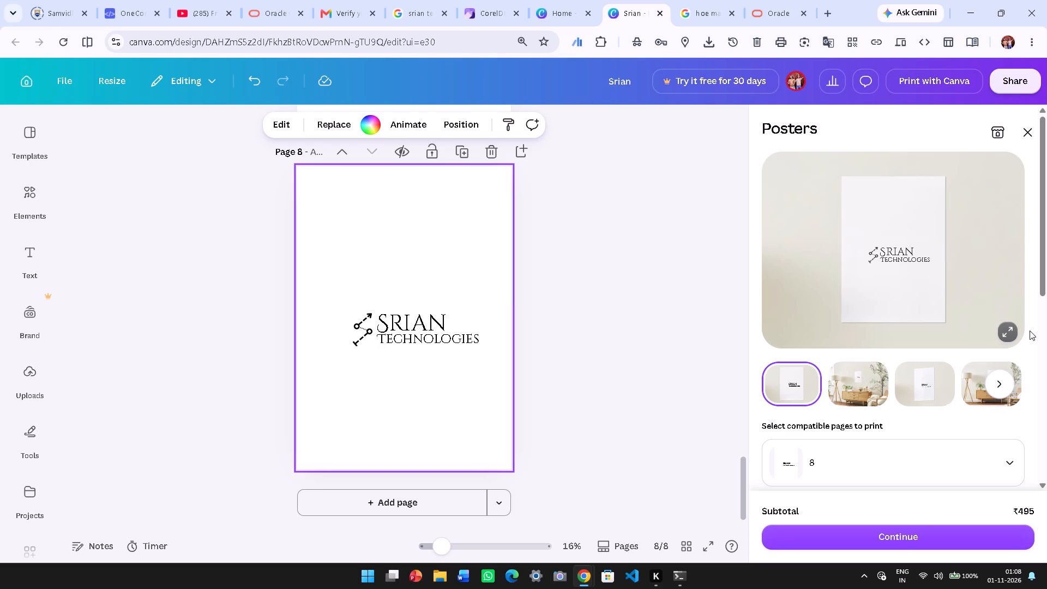
click(1016, 337)
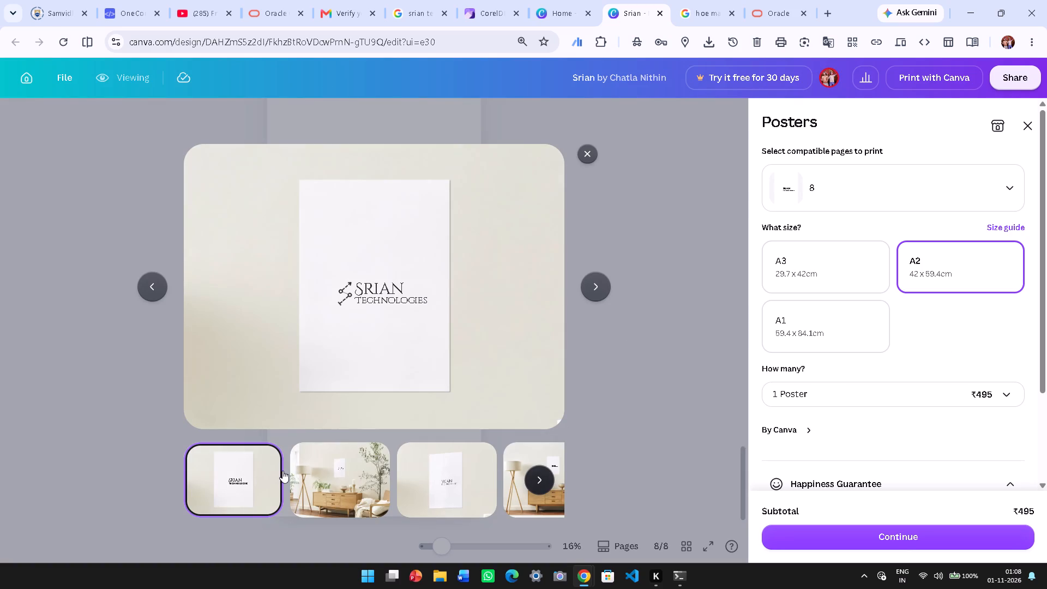
click(594, 300)
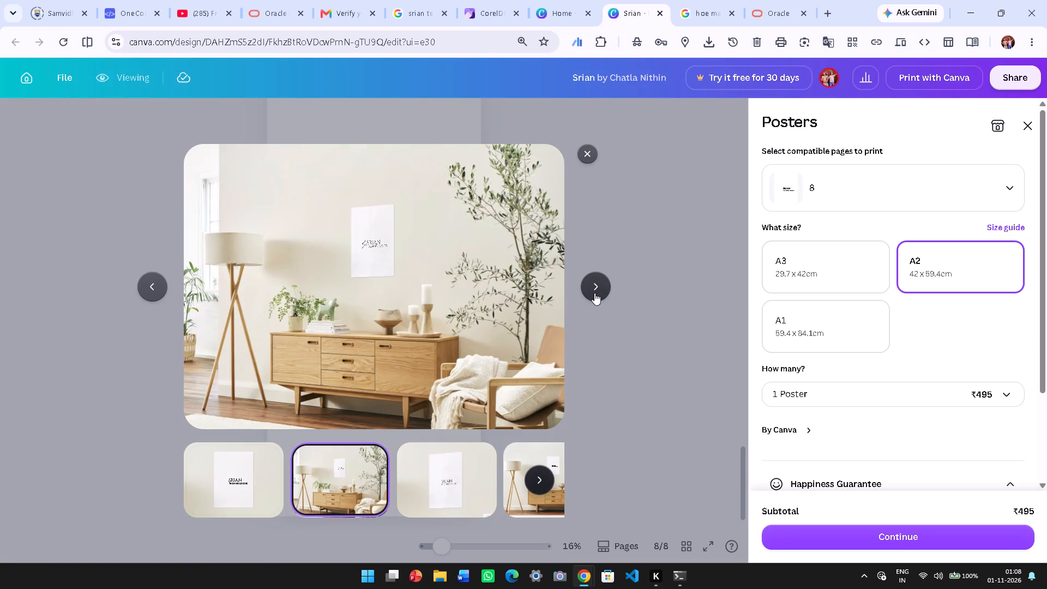
click(597, 289)
click(597, 289)
click(597, 289)
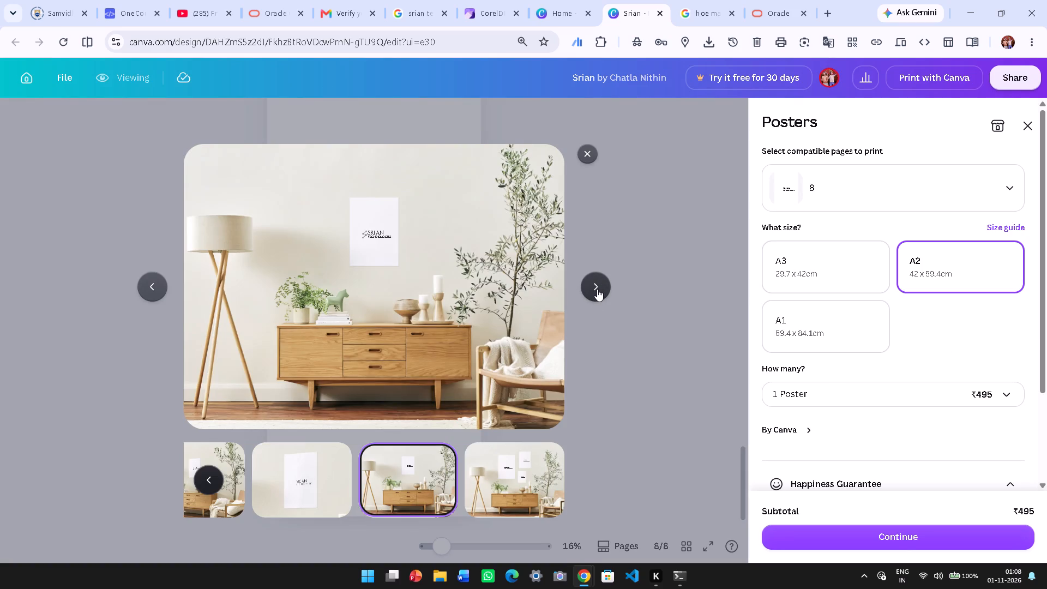
Cycle through the page 8 poster's enlarged wall close-up and living-room mockups, and leave the enlarged preview.
click(597, 289)
click(597, 289)
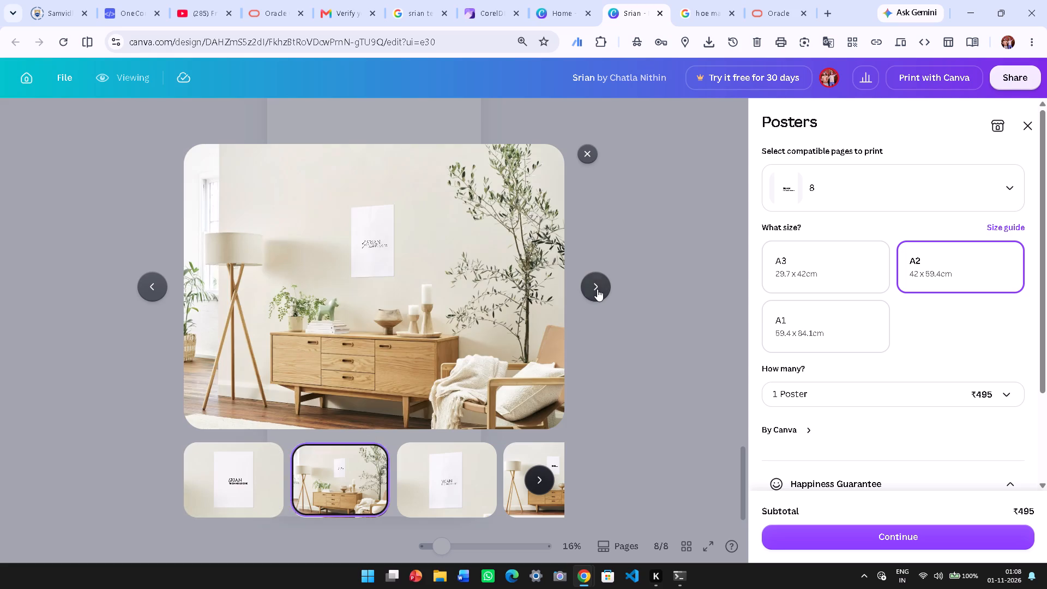
click(597, 289)
click(597, 289)
click(597, 289)
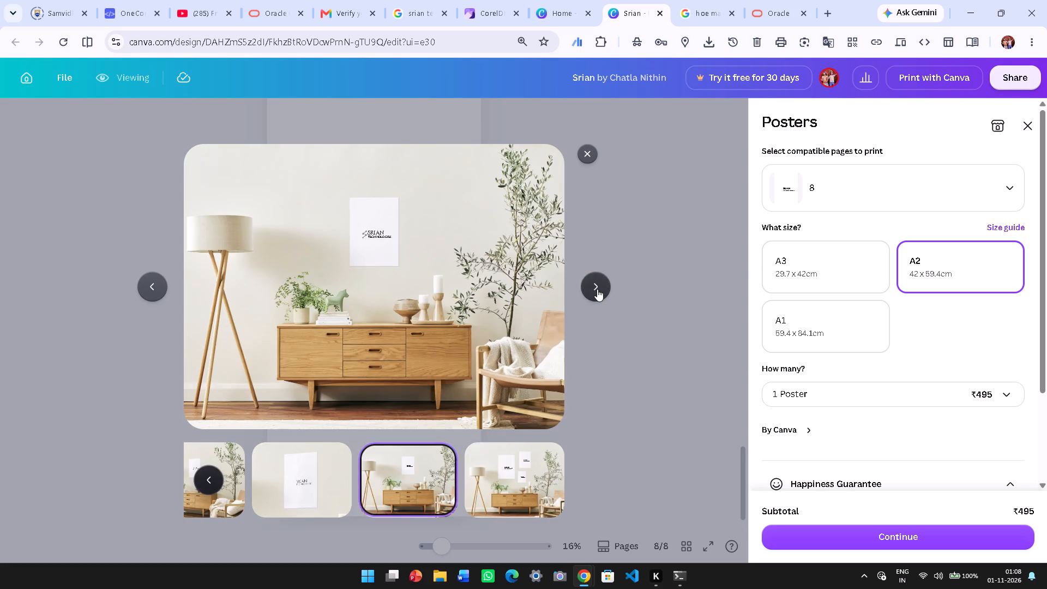
click(597, 289)
click(597, 289)
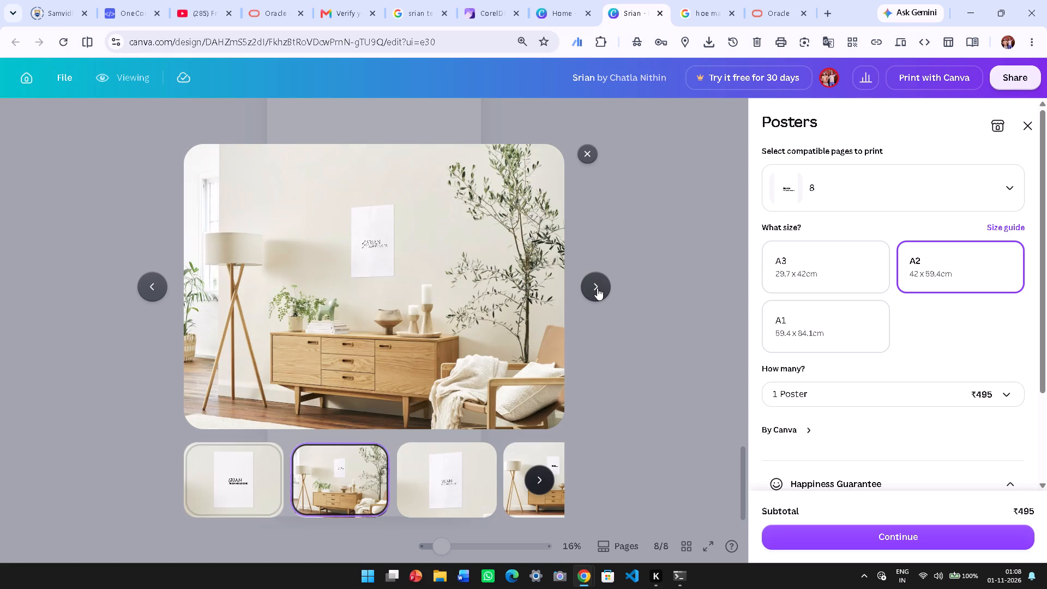
click(597, 288)
click(597, 288)
click(597, 288)
double_click(597, 288)
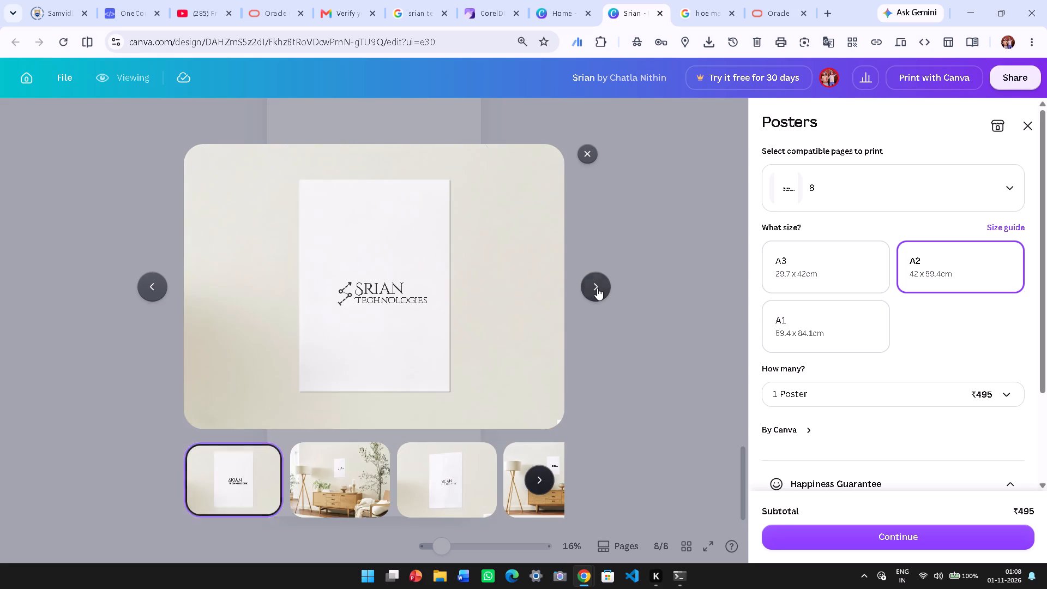
double_click(597, 288)
click(583, 148)
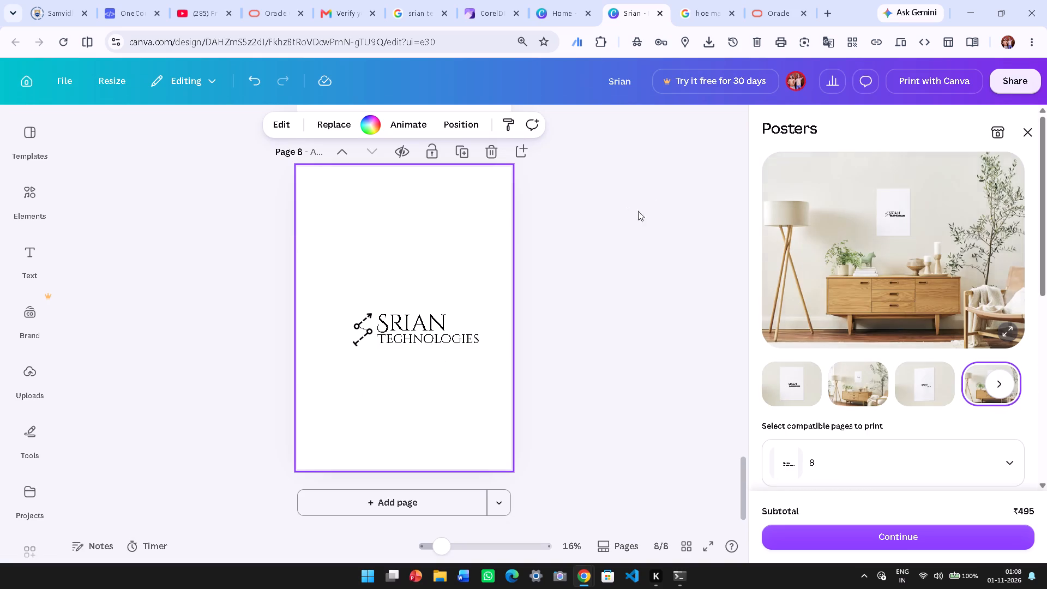
View the page 8 poster in the front-facing wall close-up mockup once more, and close the poster print options.
click(877, 353)
click(832, 398)
click(799, 385)
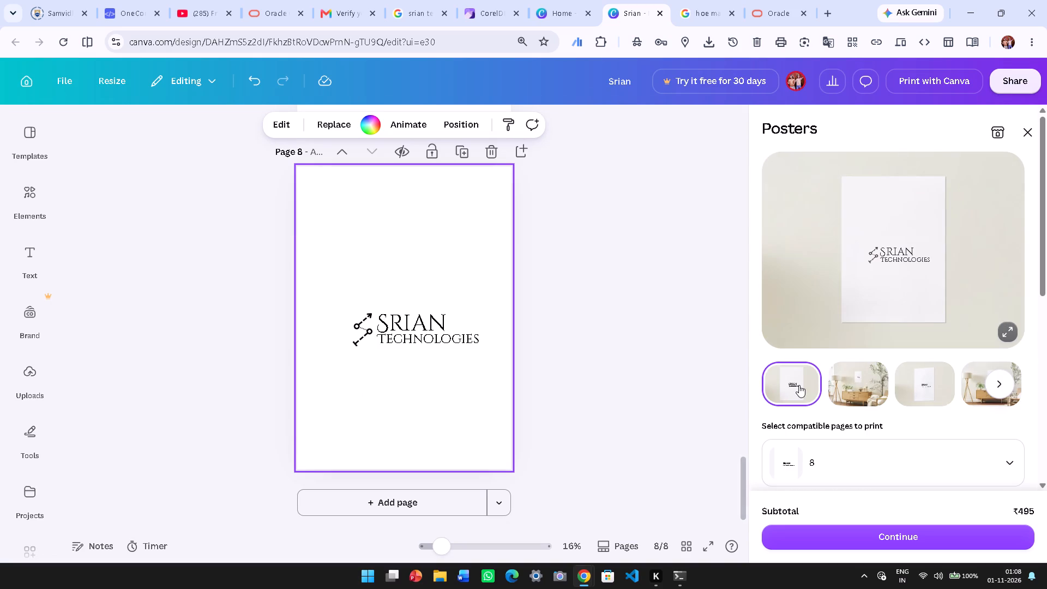
click(1030, 134)
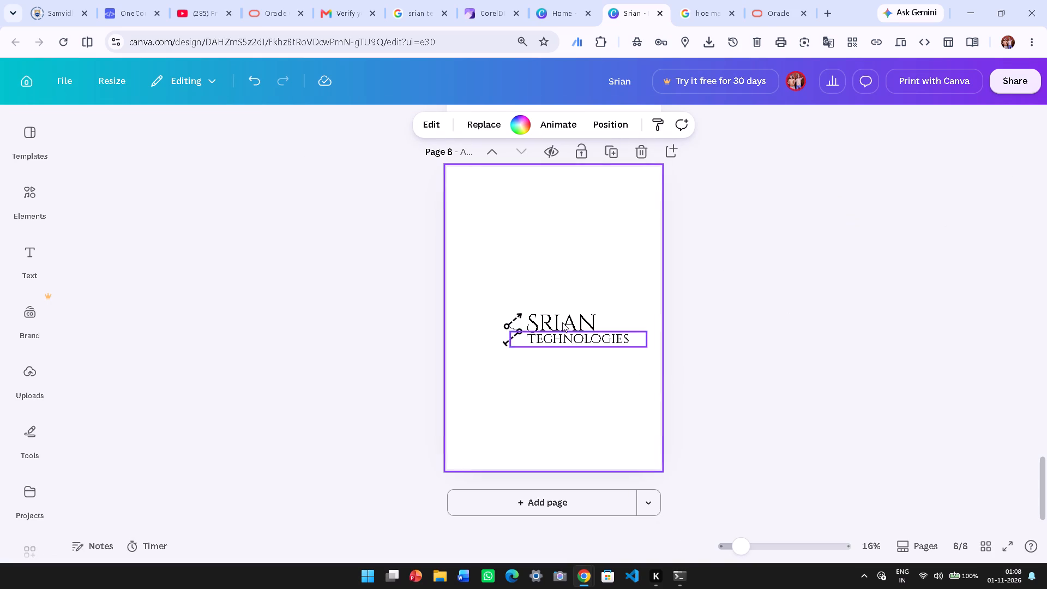
Compare the Srian Technologies logo designs on pages 6, 7 and 8, ending at the page 7 portrait version.
scroll(599, 218, up, 2)
scroll(599, 218, down, 11)
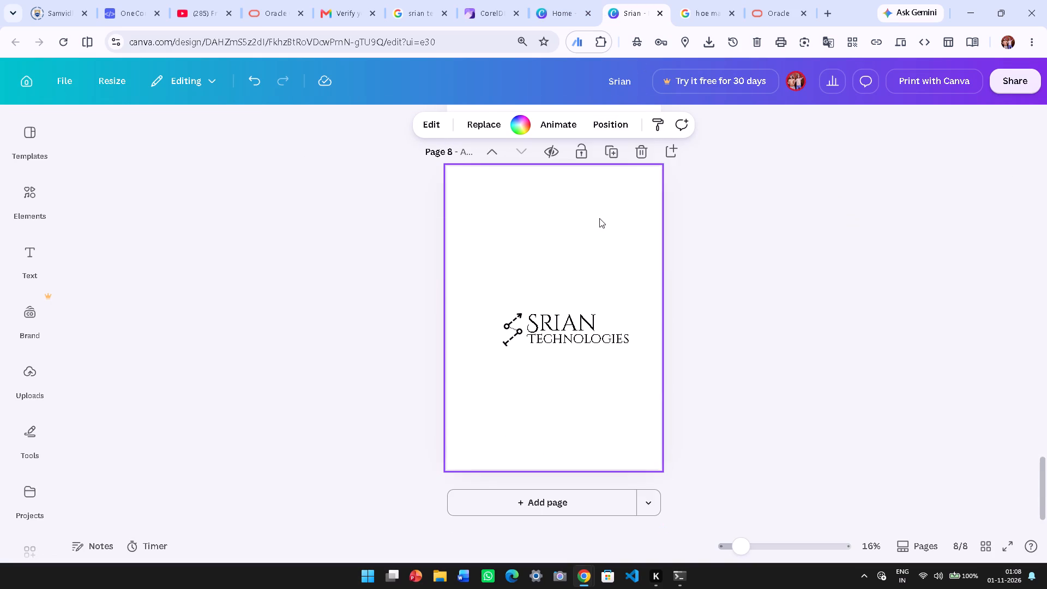
scroll(599, 218, up, 4)
scroll(599, 218, down, 3)
scroll(601, 225, up, 9)
scroll(601, 225, down, 7)
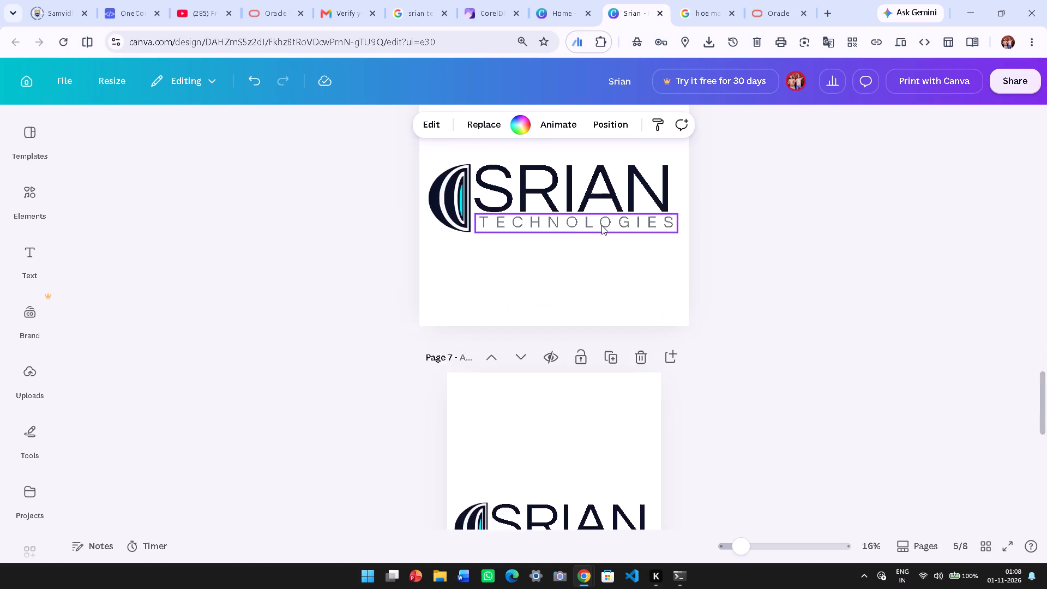
click(606, 371)
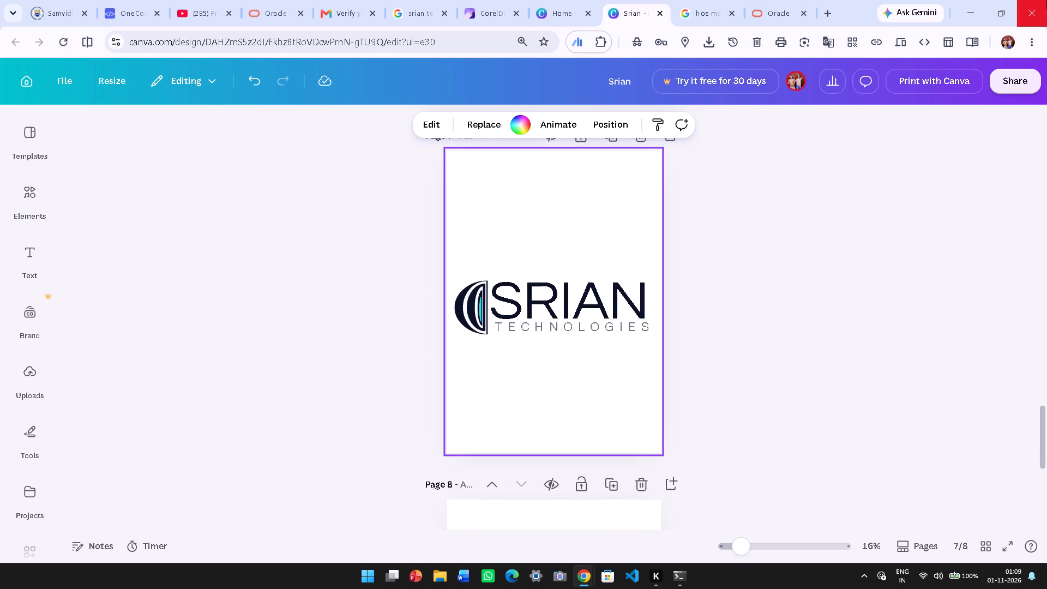
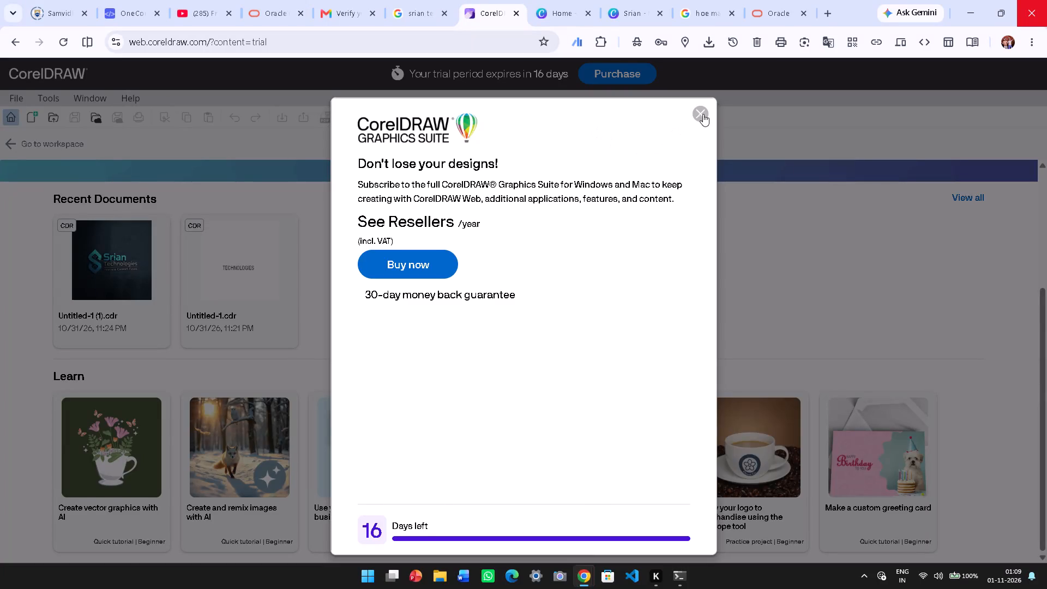
Dismiss the CorelDRAW subscription offer and close the browser window.
click(698, 111)
click(1046, 0)
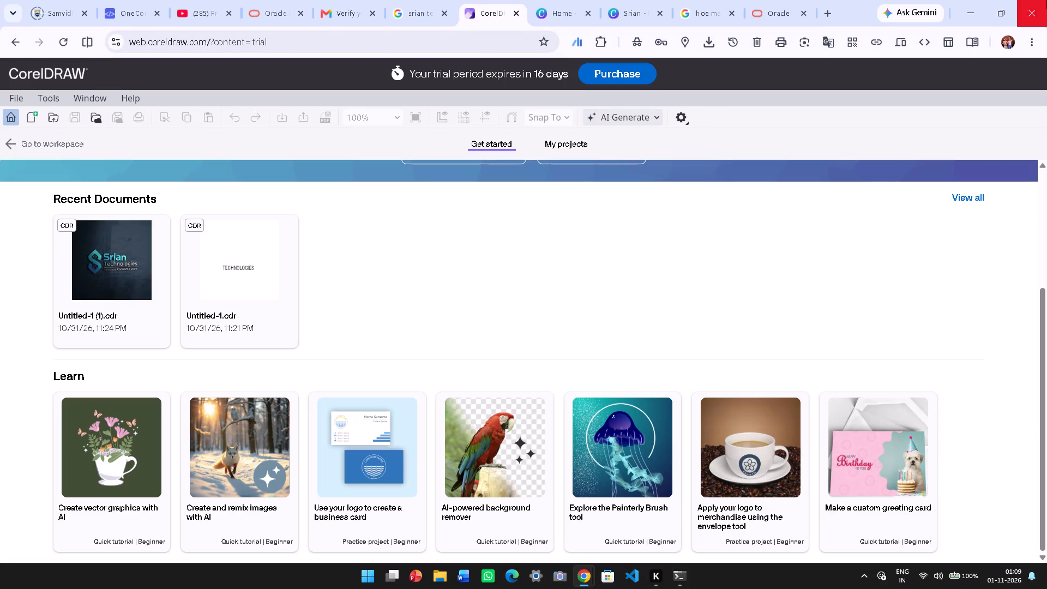
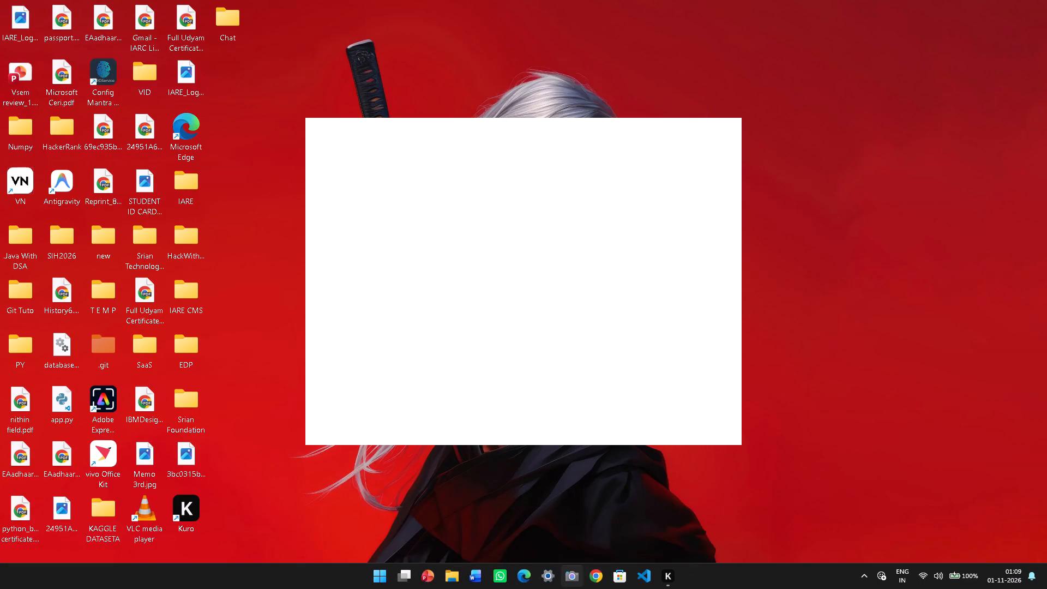
Open Google Chrome and maximize its window.
click(598, 572)
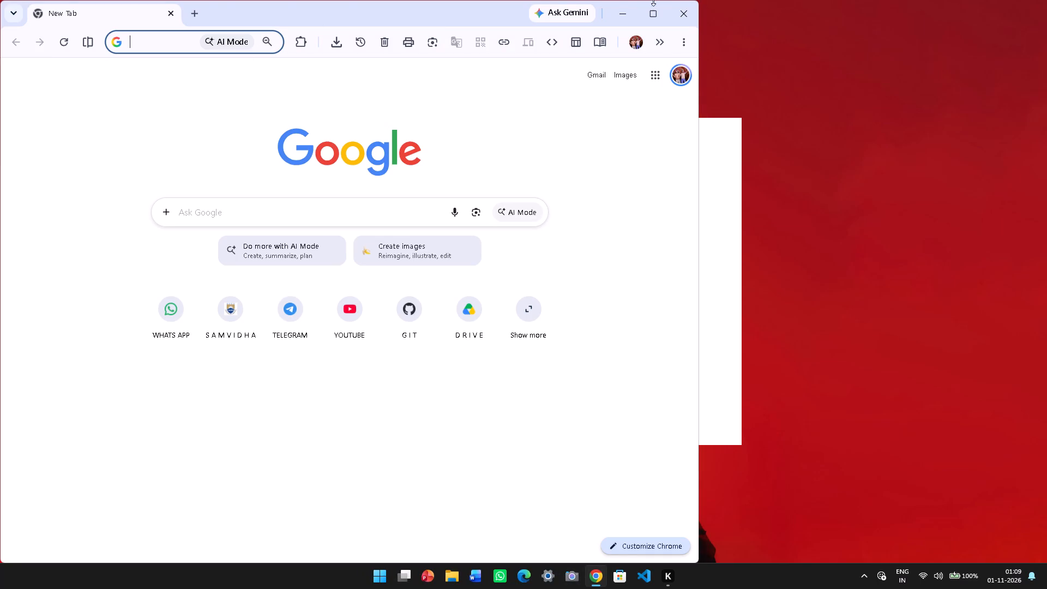
click(663, 16)
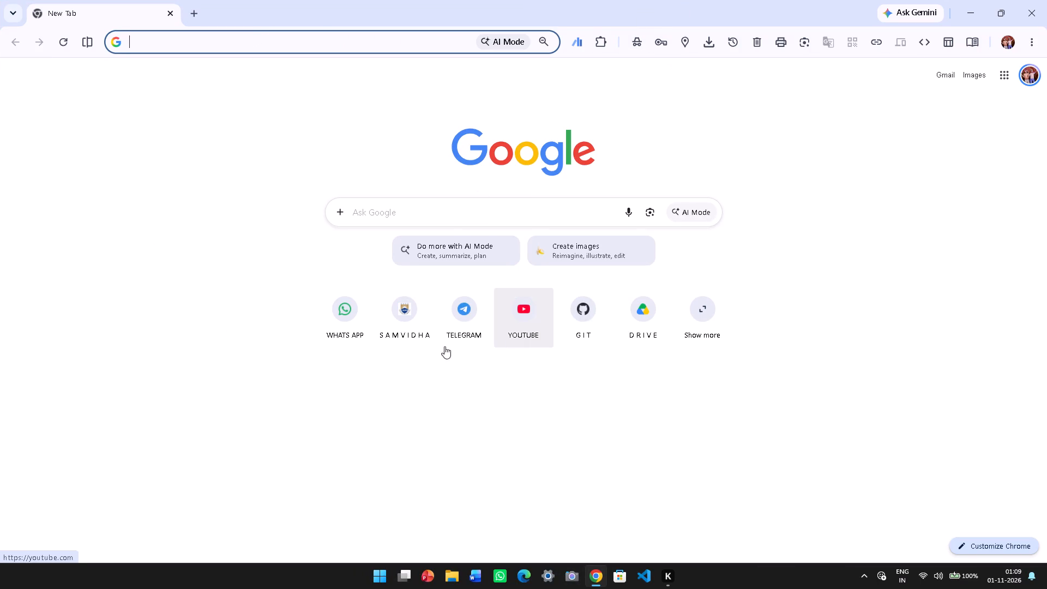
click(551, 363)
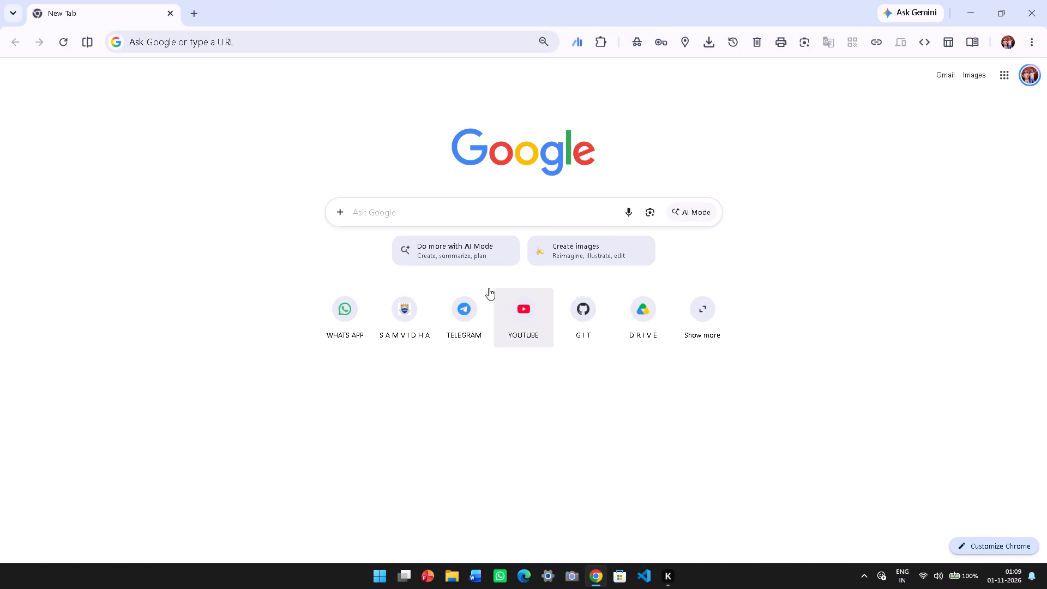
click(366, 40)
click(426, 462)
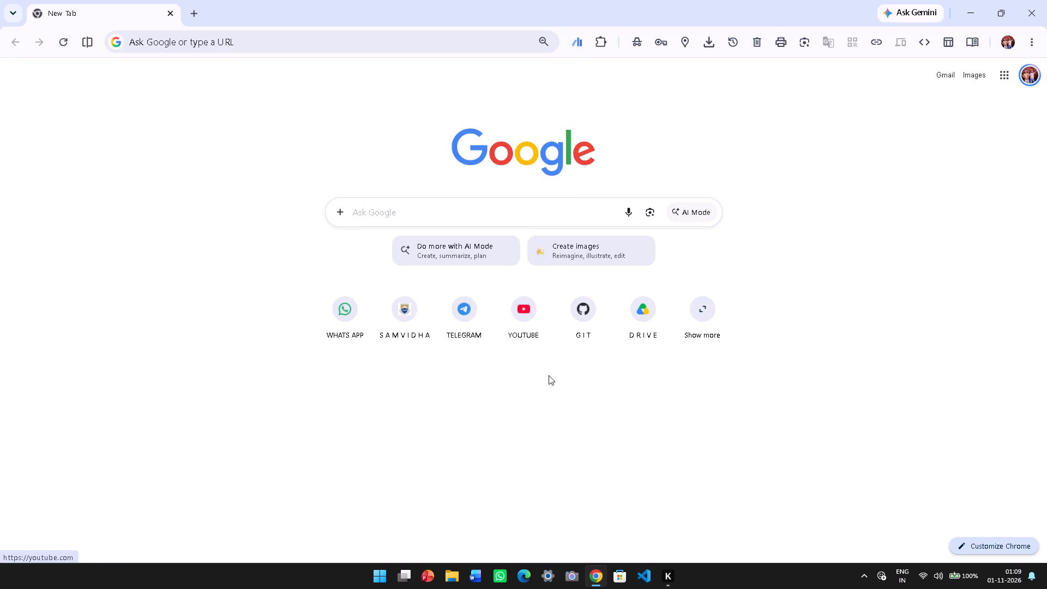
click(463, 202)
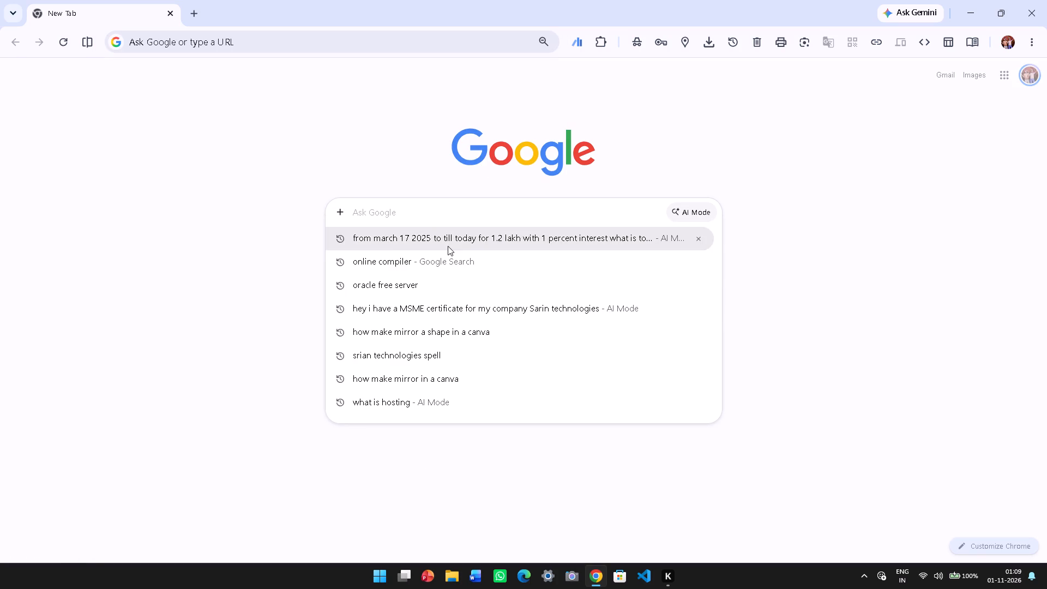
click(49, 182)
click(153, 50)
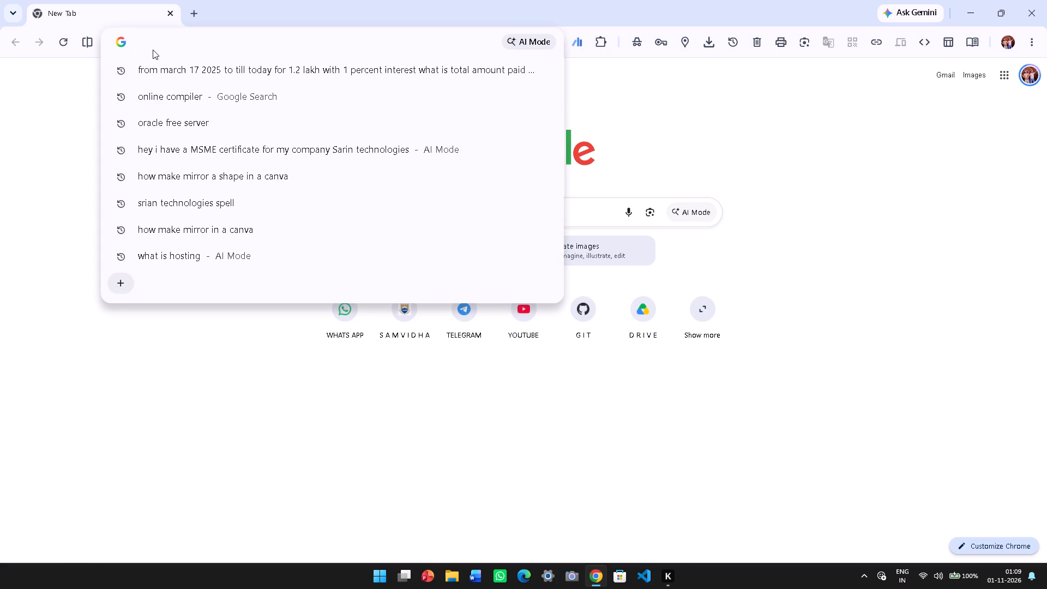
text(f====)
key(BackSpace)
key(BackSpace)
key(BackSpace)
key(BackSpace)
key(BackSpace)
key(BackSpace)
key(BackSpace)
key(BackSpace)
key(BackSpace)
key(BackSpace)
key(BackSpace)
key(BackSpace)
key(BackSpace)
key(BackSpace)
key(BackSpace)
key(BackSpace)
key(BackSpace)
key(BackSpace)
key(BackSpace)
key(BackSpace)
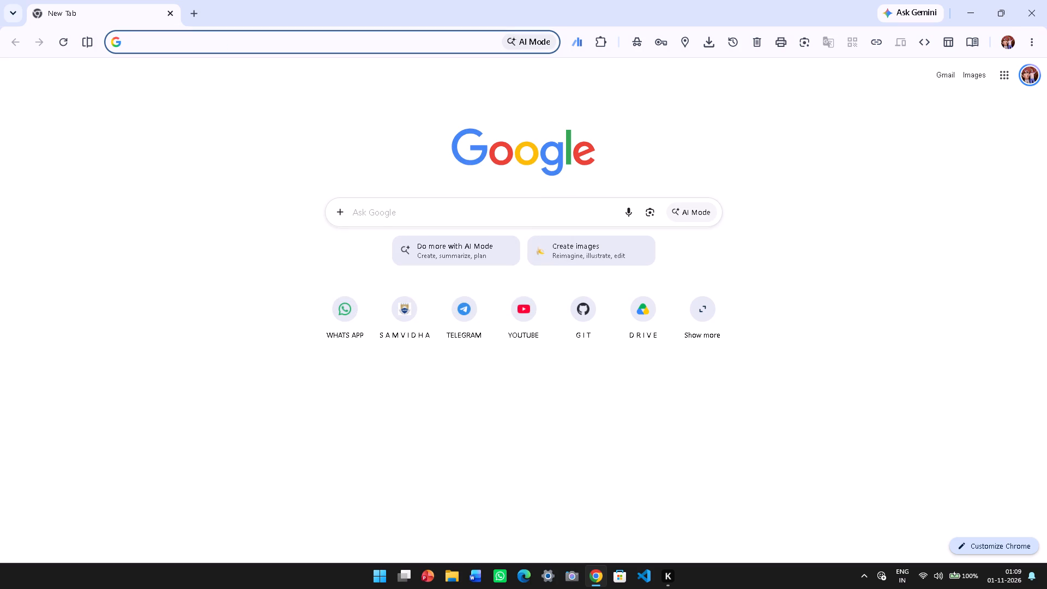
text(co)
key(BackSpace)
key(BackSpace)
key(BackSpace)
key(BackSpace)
Go to LinkedIn and open the admin dashboard of the managed Srian Technologies page.
text(lin)
key(Return)
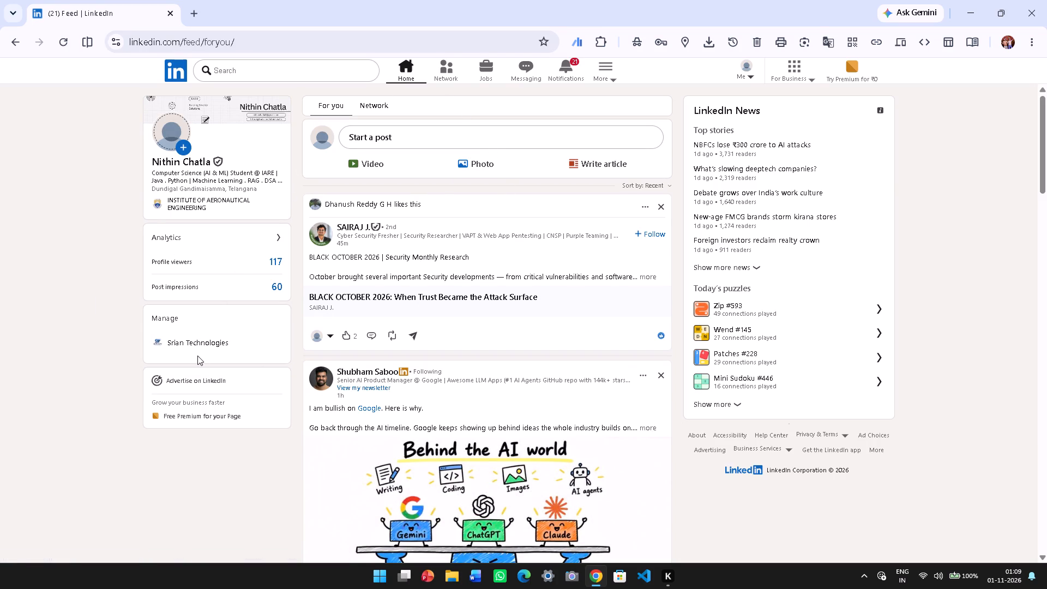
double_click(194, 342)
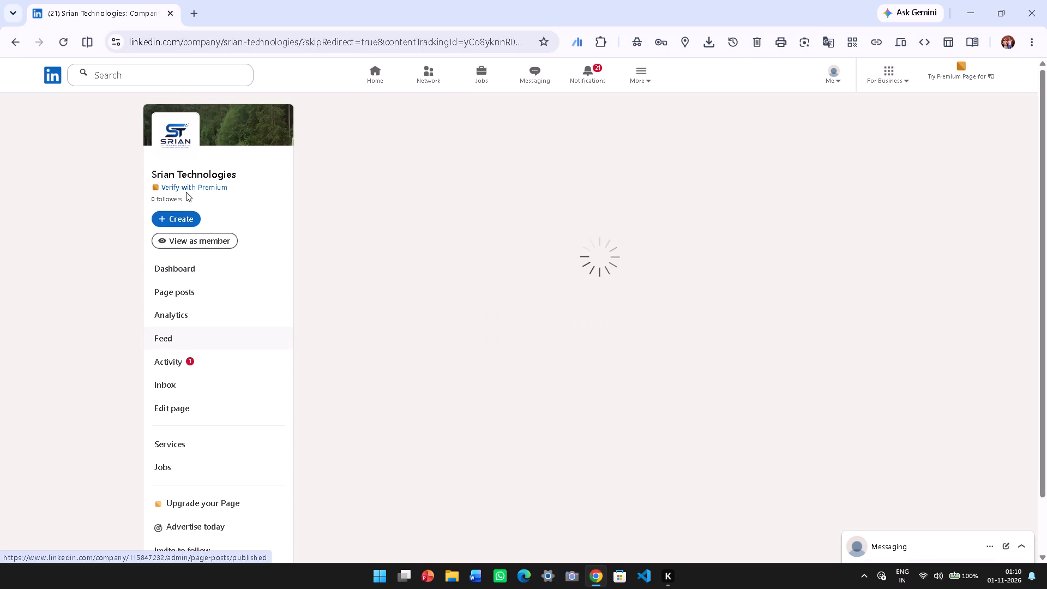
click(180, 128)
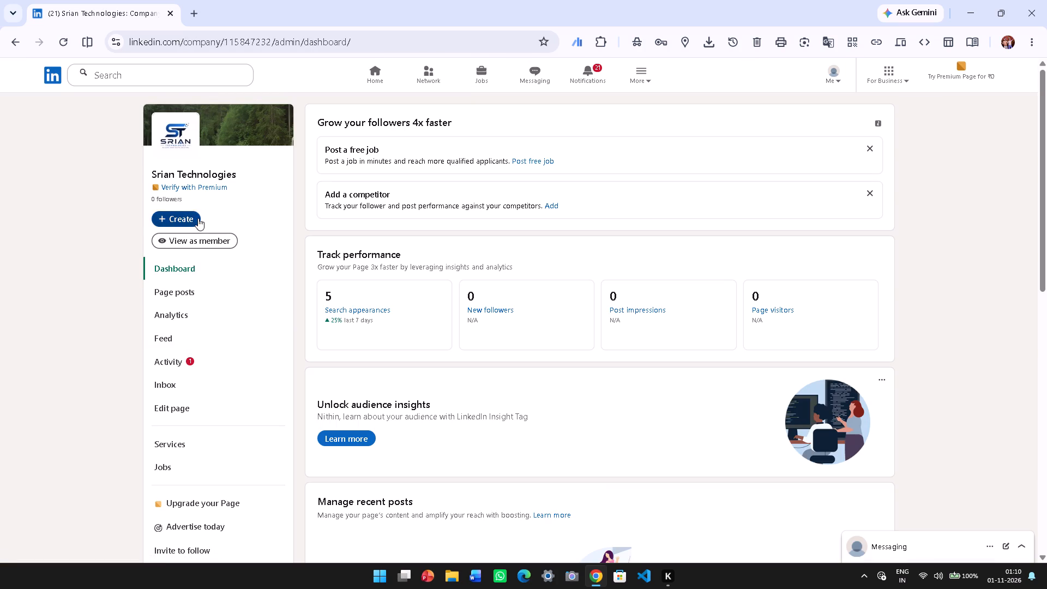
click(194, 149)
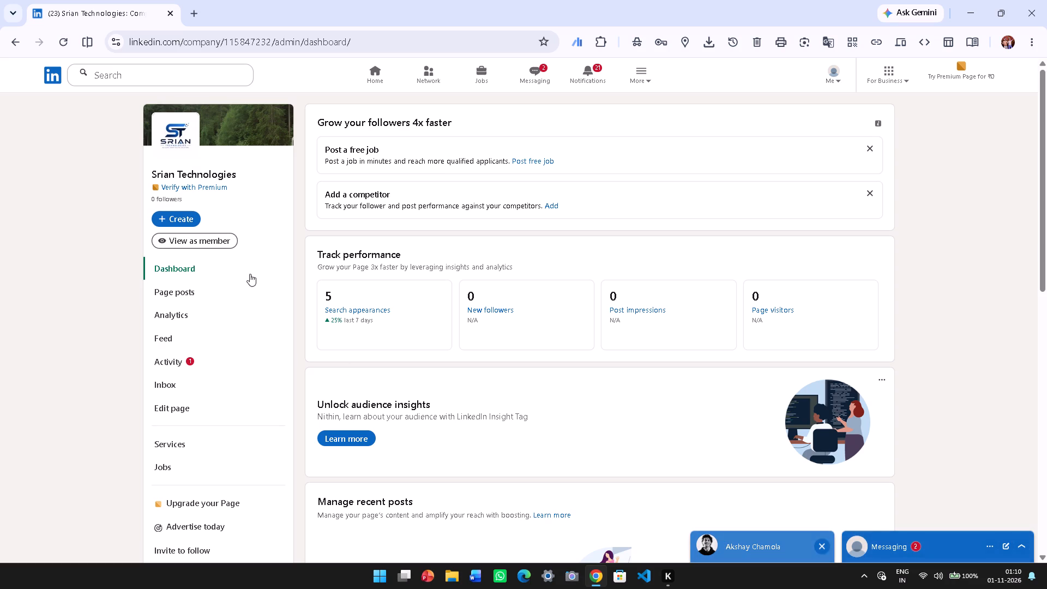
double_click(172, 135)
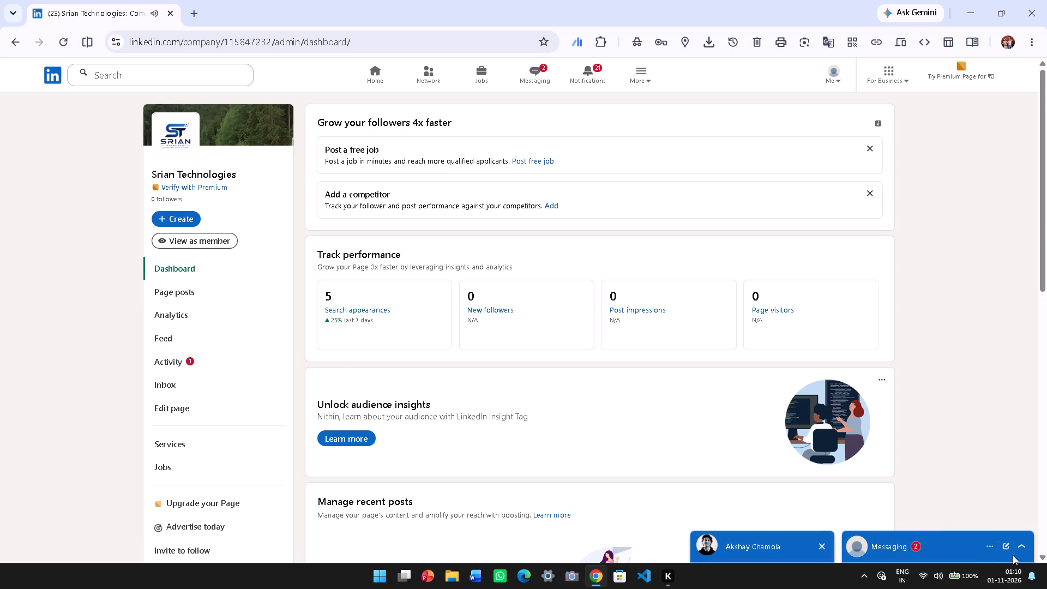
Expand the messaging list, open the Srian Technologies page inbox and read the Brand Marketing service request.
click(1021, 549)
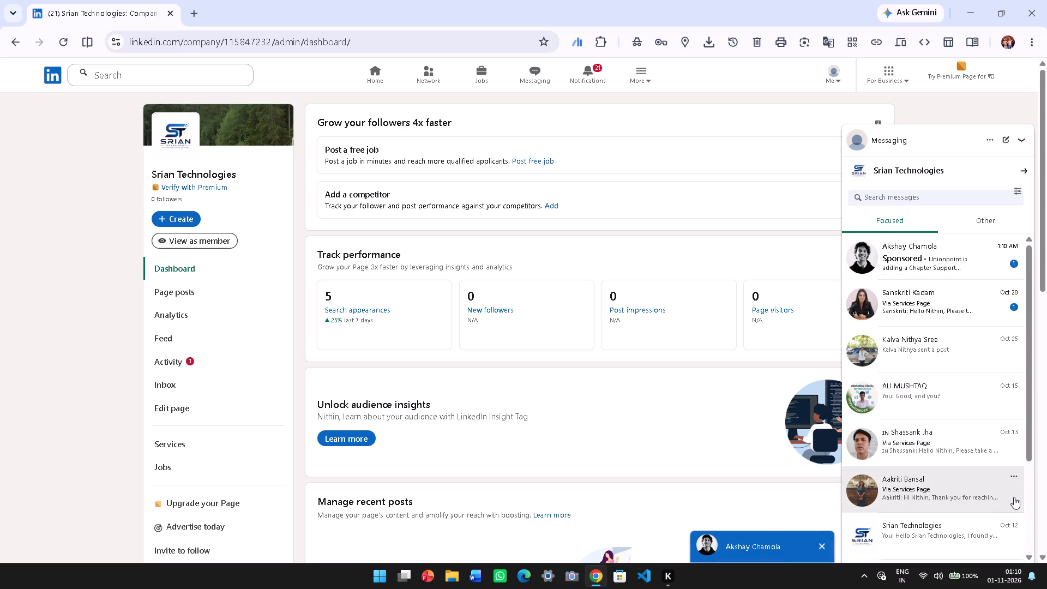
click(1018, 174)
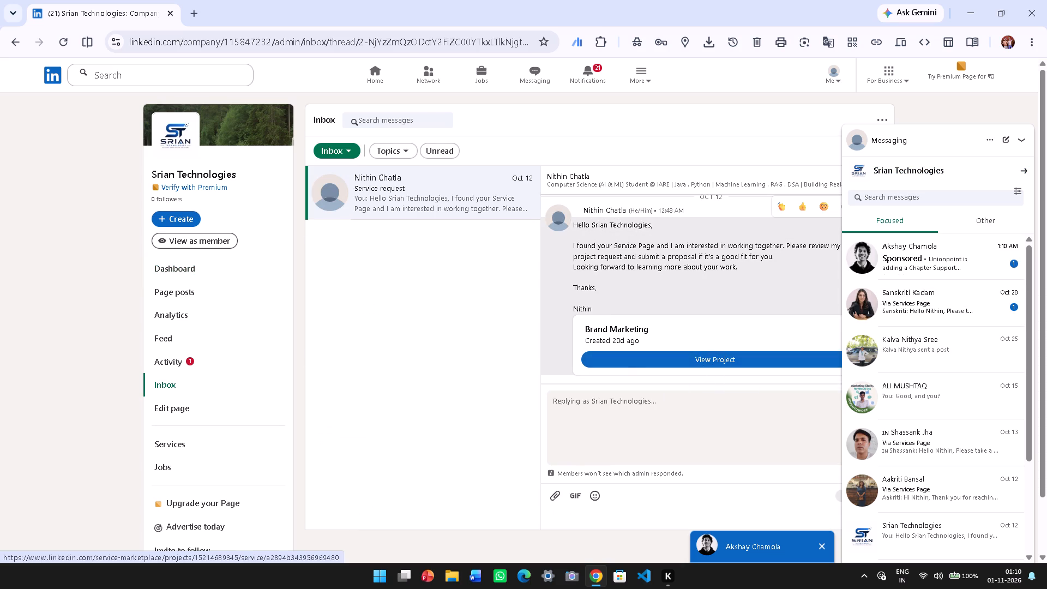
drag(594, 256, 649, 261)
click(666, 265)
scroll(689, 468, down, 2)
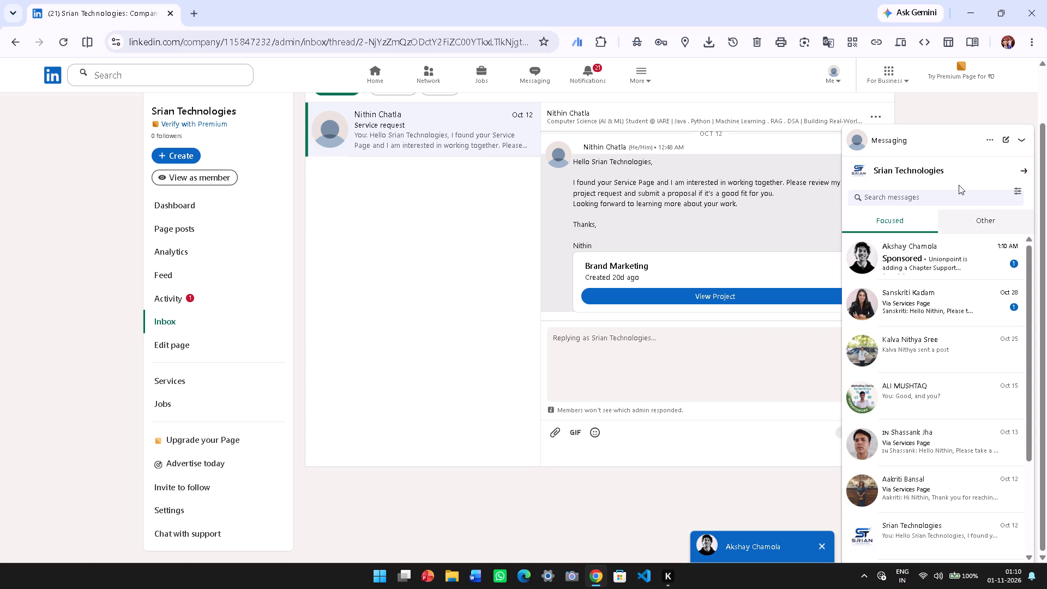
Open the sponsored message about Unionpoint's Chapter Support Associate role and read its text.
click(954, 261)
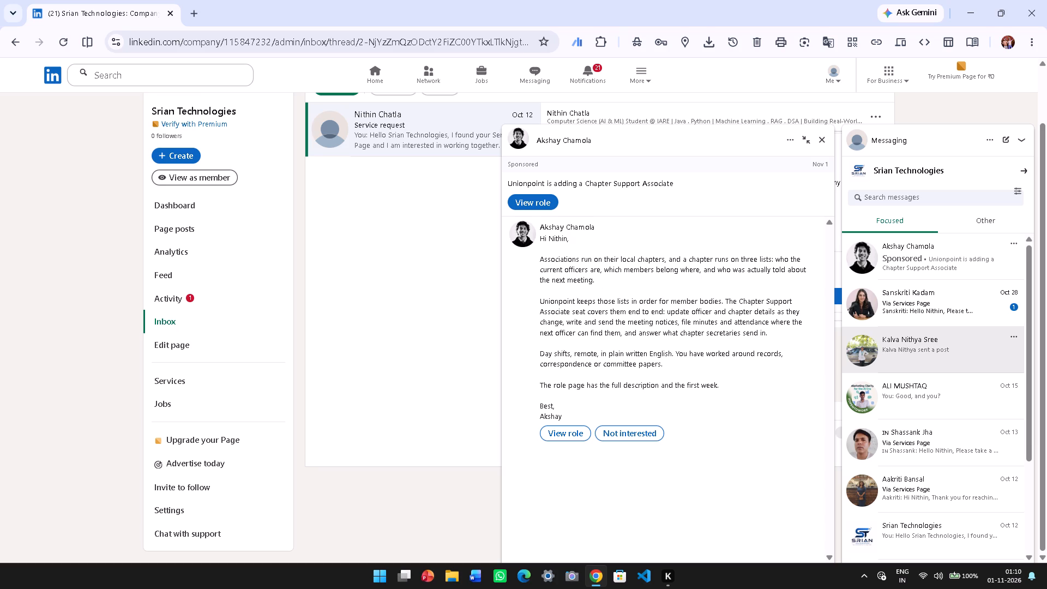
drag(543, 258, 578, 259)
click(578, 260)
drag(583, 260, 595, 260)
click(613, 272)
drag(606, 263, 635, 262)
click(635, 262)
drag(679, 262, 722, 262)
click(741, 262)
drag(783, 261, 719, 259)
click(645, 269)
drag(609, 271, 614, 271)
drag(614, 271, 641, 271)
click(641, 271)
drag(557, 299, 592, 300)
click(593, 300)
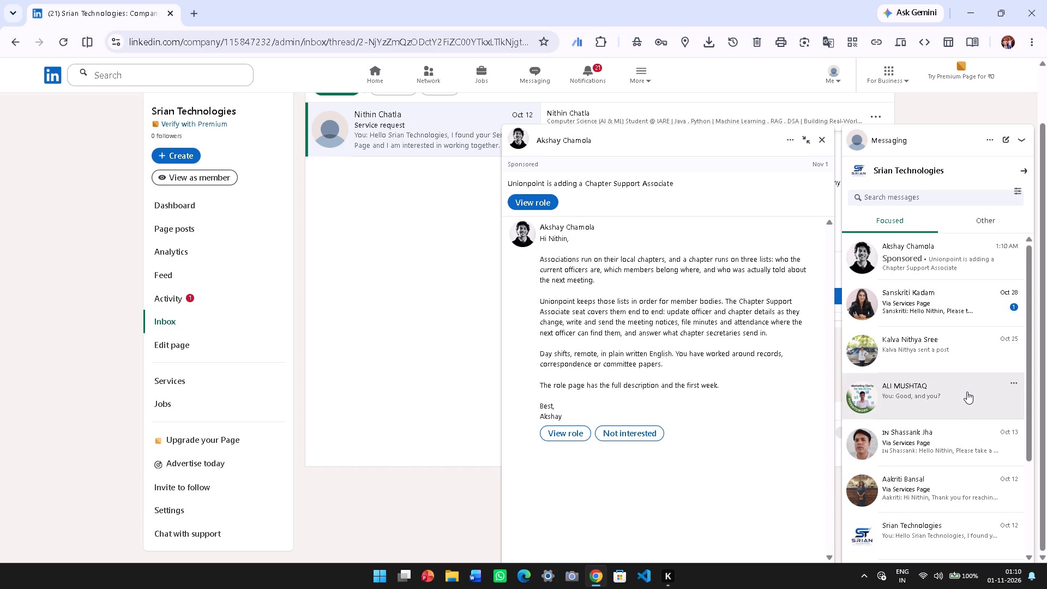
Open the unread Oct 28 Services Page message about Brand Marketing and read it.
click(937, 317)
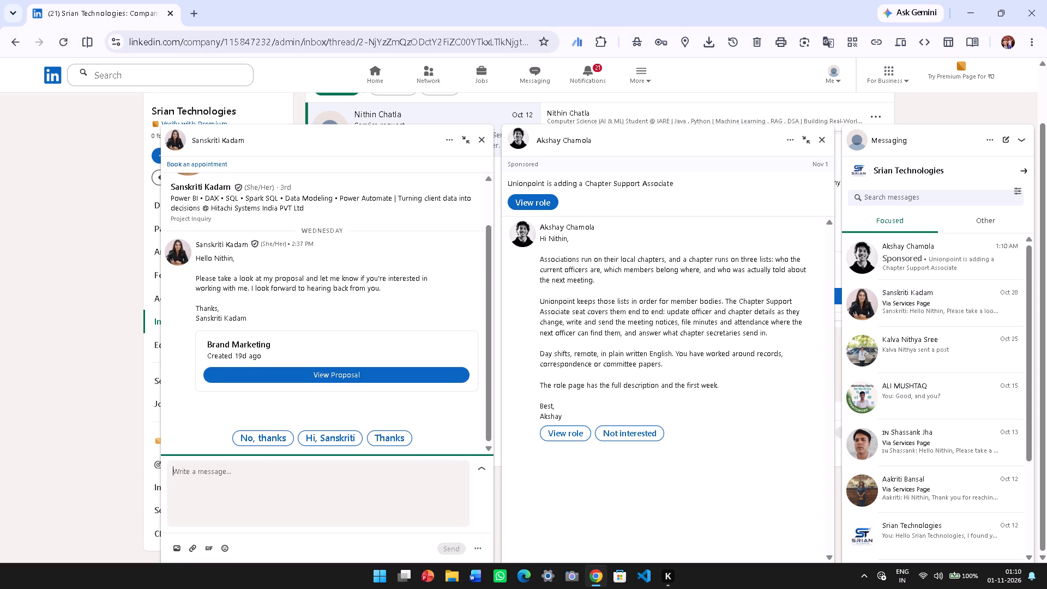
drag(191, 286, 281, 287)
click(281, 287)
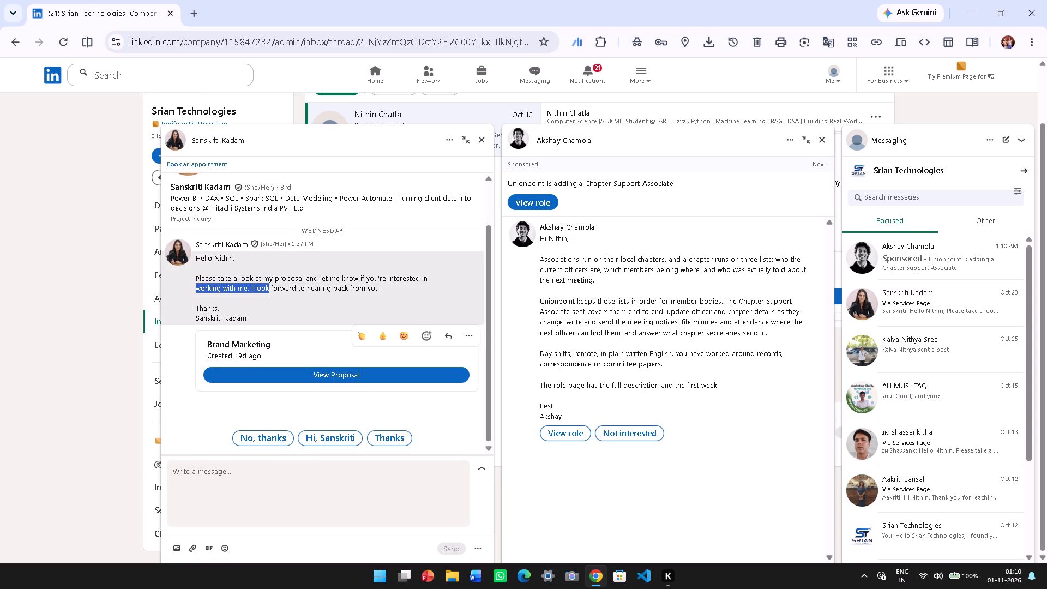
drag(293, 287, 320, 287)
click(322, 287)
drag(186, 290, 258, 290)
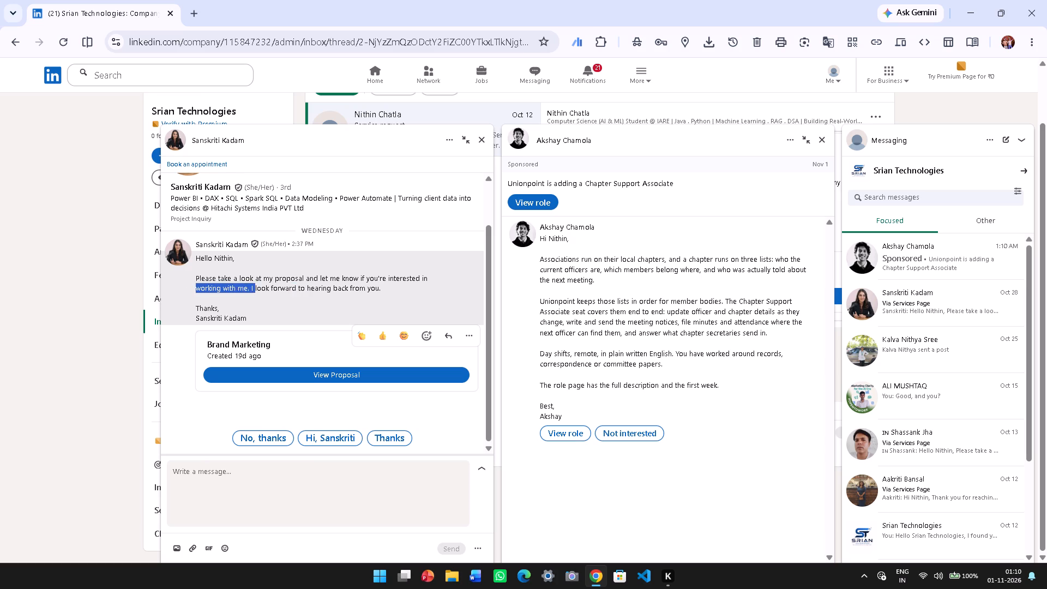
click(258, 290)
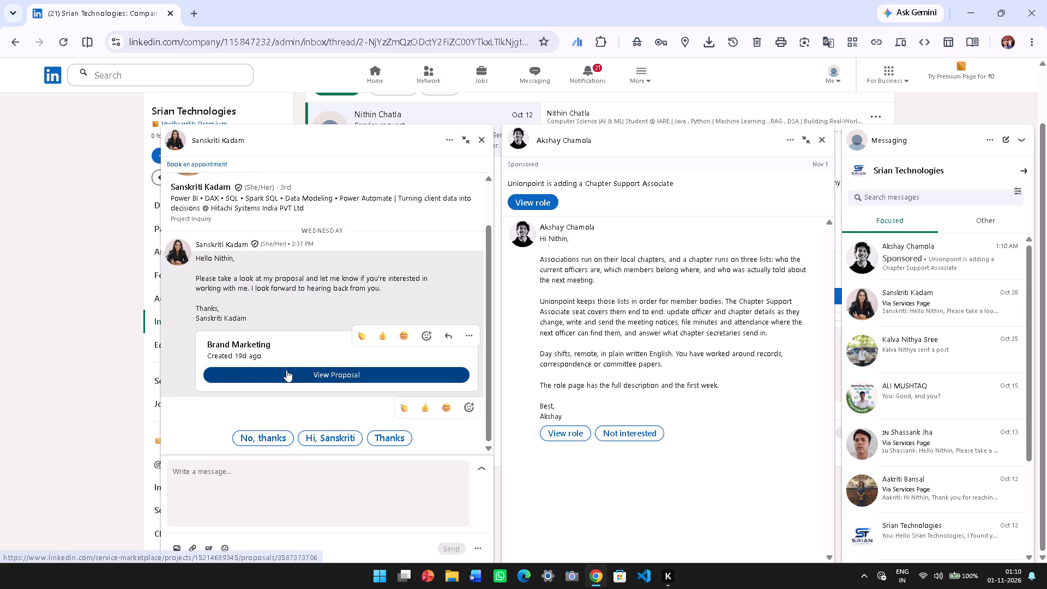
View the Brand Marketing proposal linked in that message, close the chat windows covering it and read the proposal description.
click(286, 370)
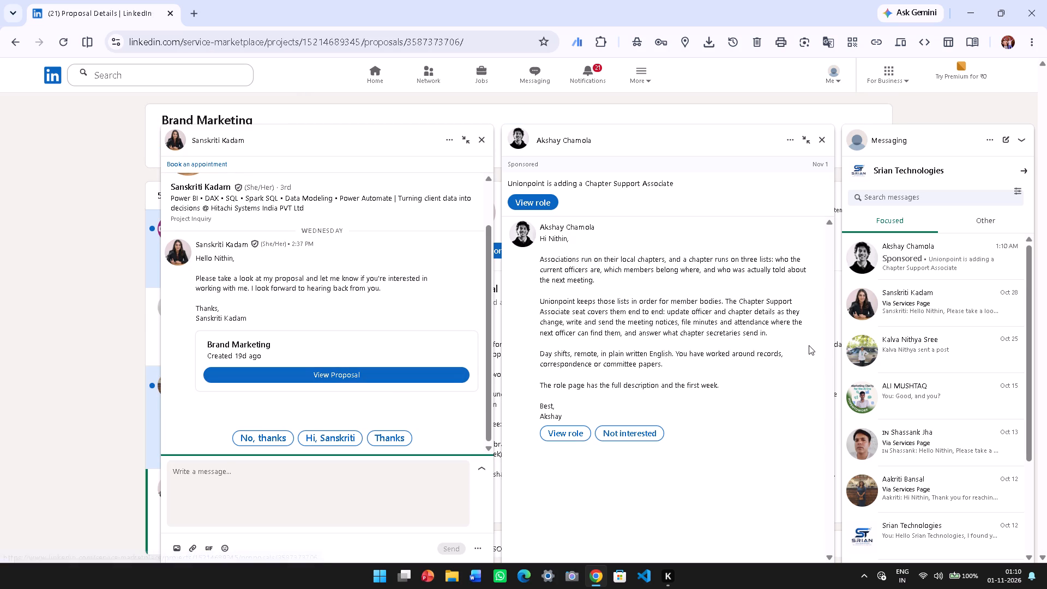
click(817, 144)
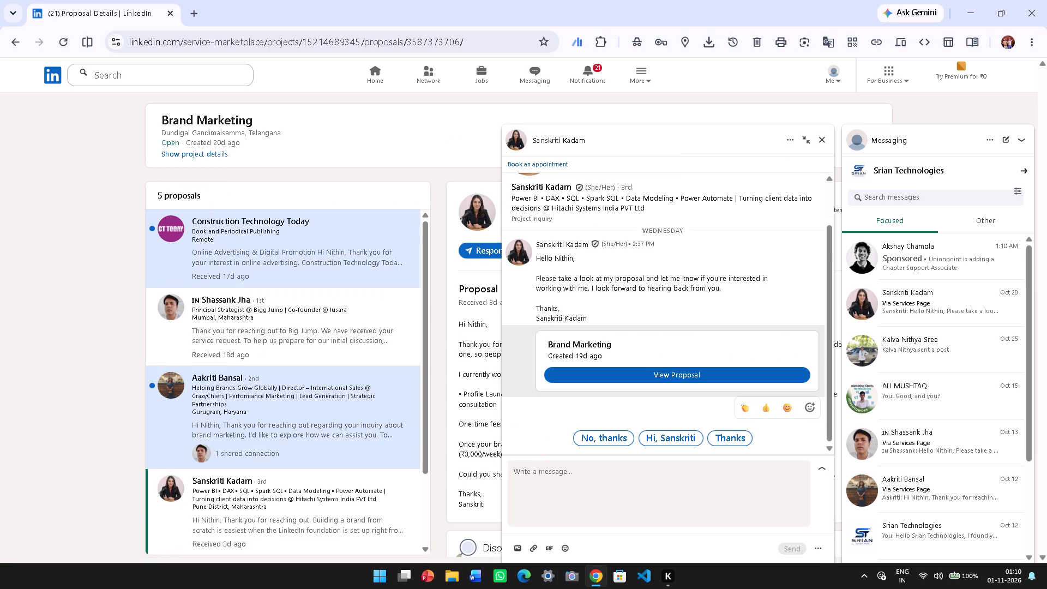
scroll(460, 350, down, 2)
click(459, 340)
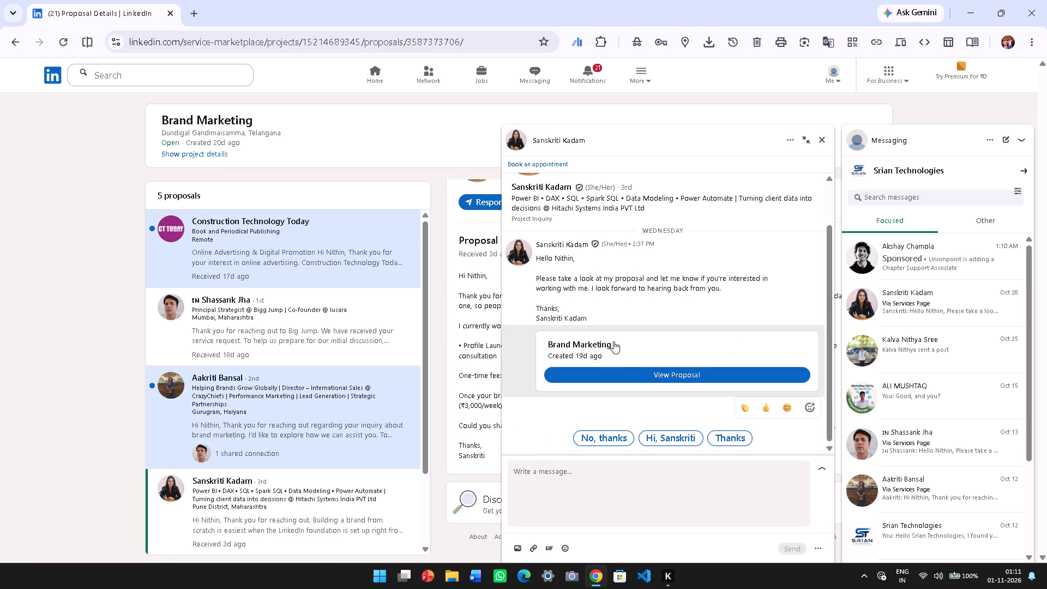
click(582, 381)
click(482, 289)
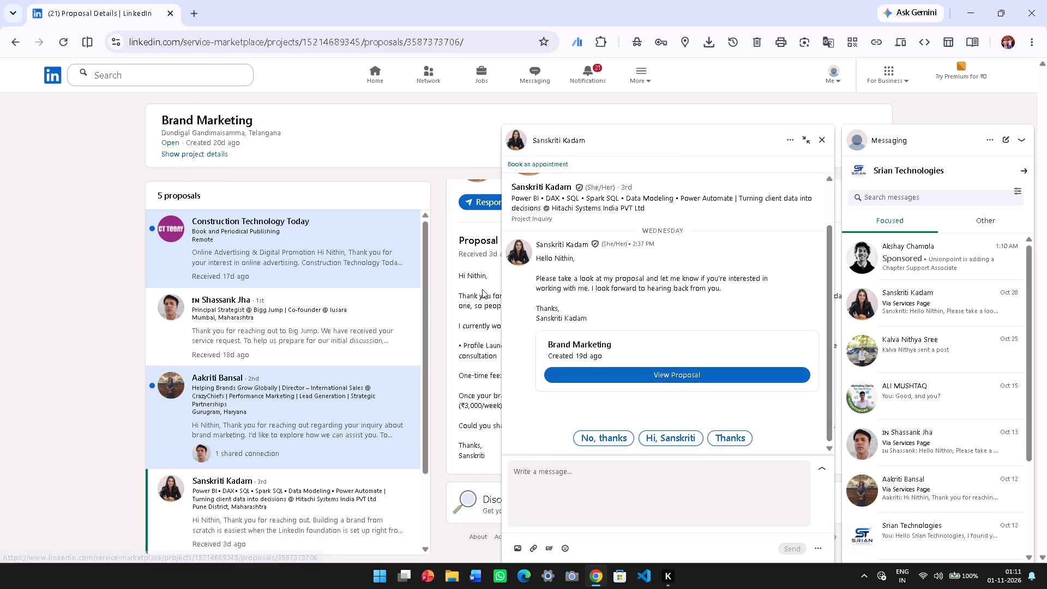
click(821, 143)
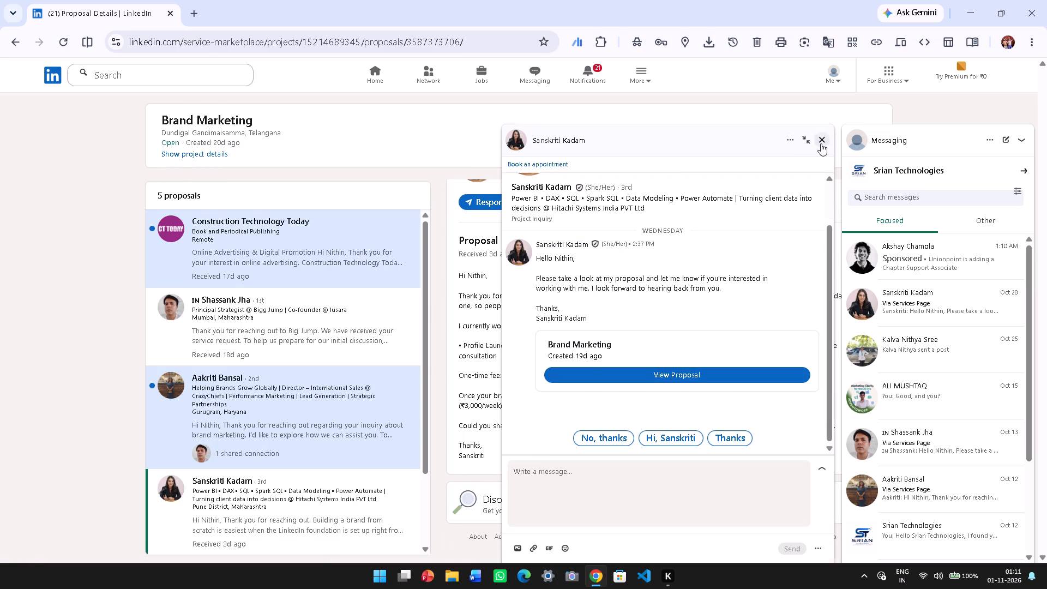
scroll(591, 300, up, 1)
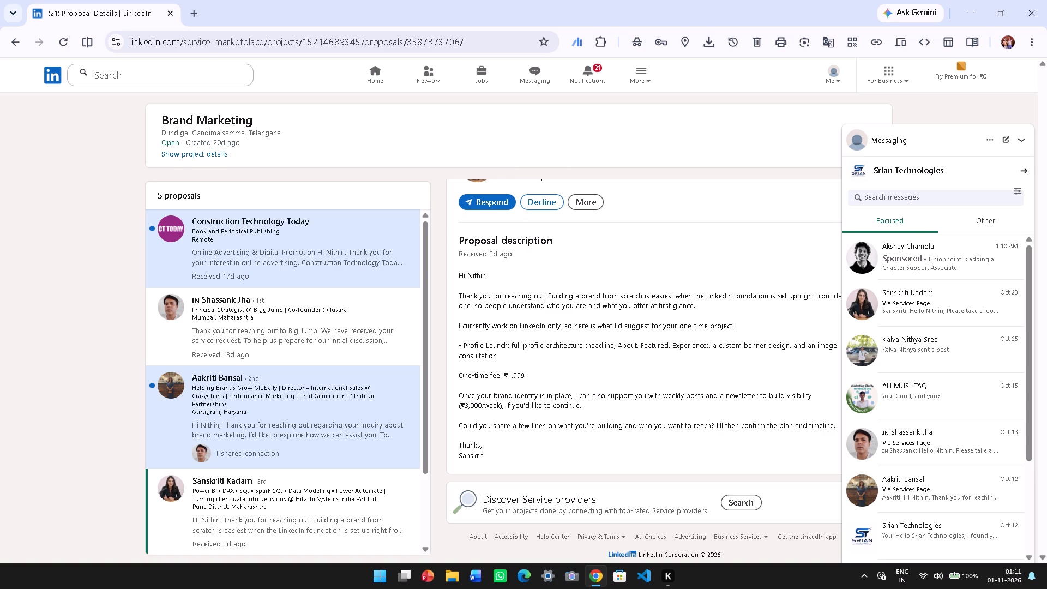
scroll(473, 346, left, 1)
scroll(683, 351, left, 1)
scroll(683, 351, down, 2)
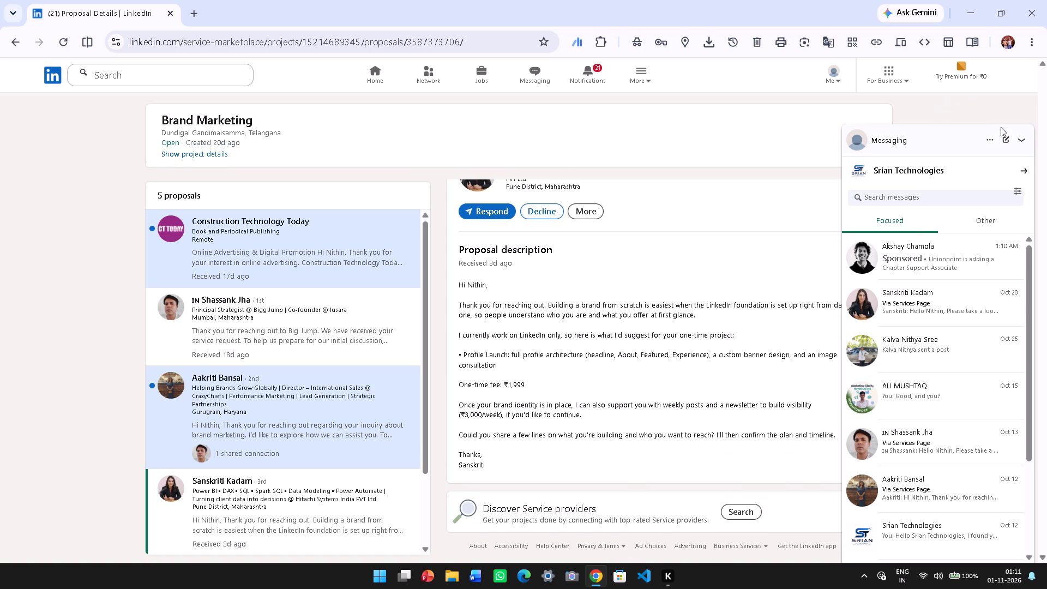
Collapse the messaging list covering the proposal page.
click(1012, 136)
click(1021, 147)
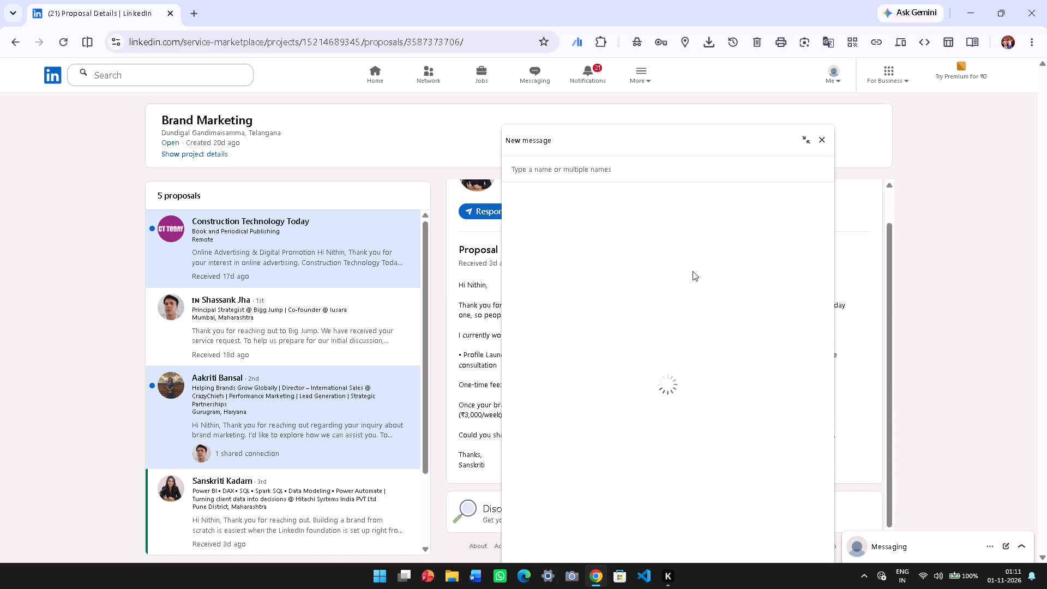
Close the new message window covering the Brand Marketing proposal and reread the proposal description, including the offered services and fees.
click(822, 143)
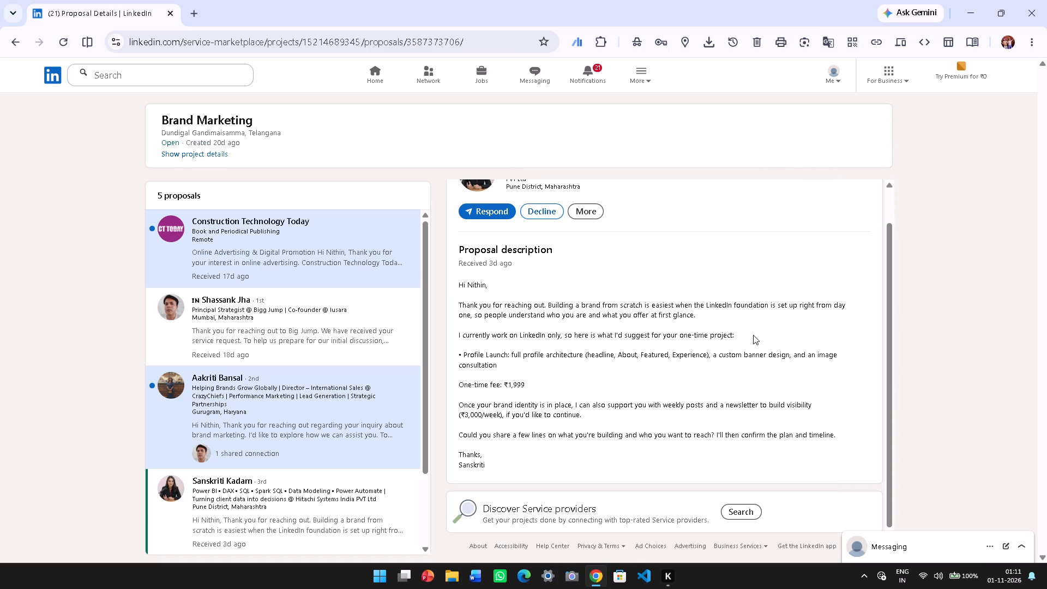
click(461, 316)
drag(544, 335, 551, 336)
click(551, 336)
scroll(569, 366, up, 2)
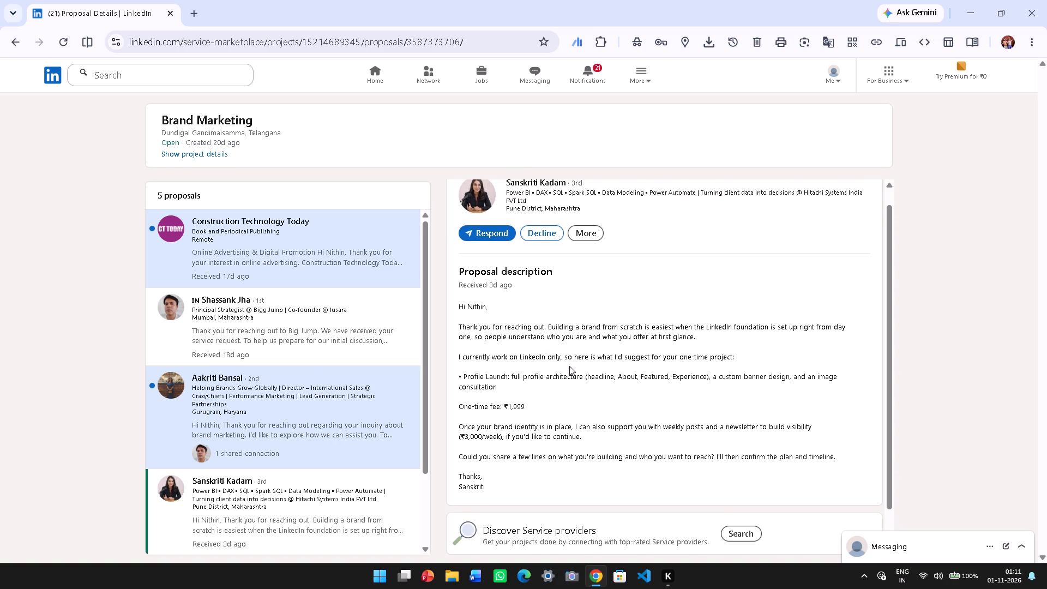
drag(458, 386, 465, 390)
click(465, 390)
drag(513, 382, 529, 389)
click(529, 389)
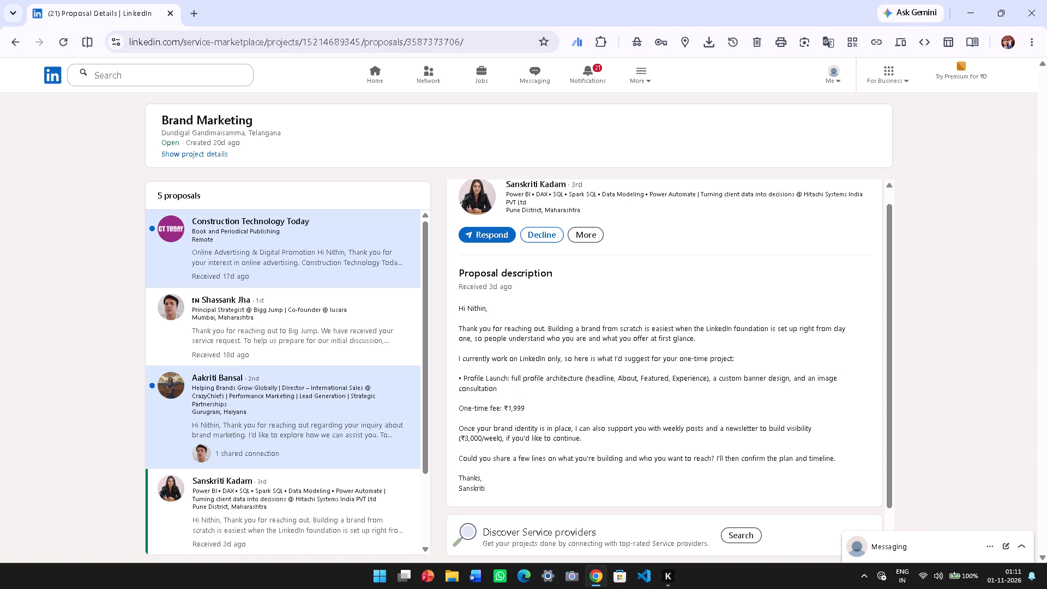
drag(514, 377, 551, 394)
click(551, 394)
drag(461, 395, 483, 400)
click(483, 400)
drag(460, 412, 486, 424)
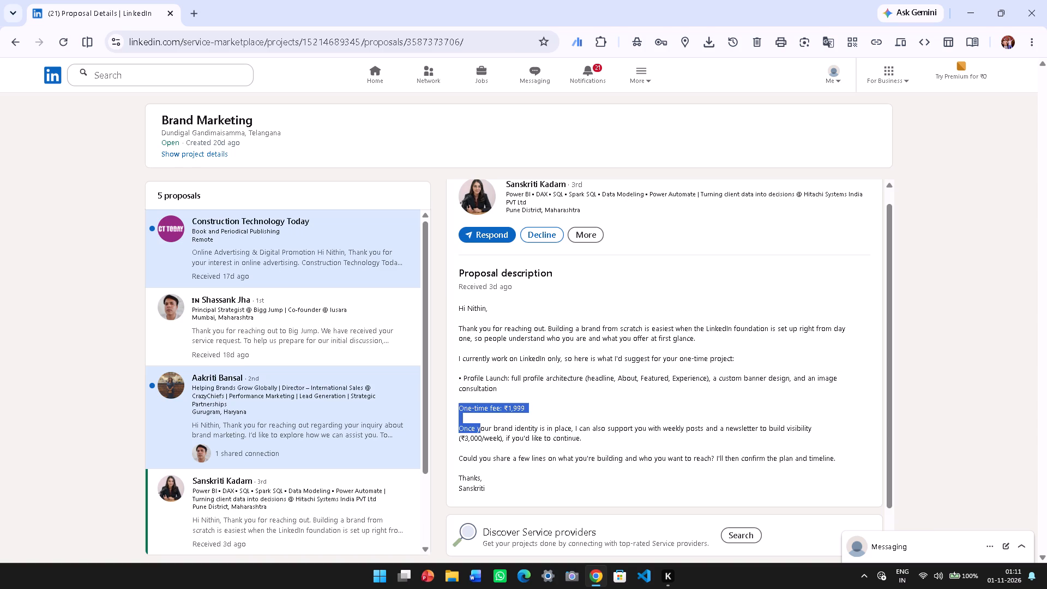
click(486, 424)
drag(465, 430, 475, 436)
click(475, 436)
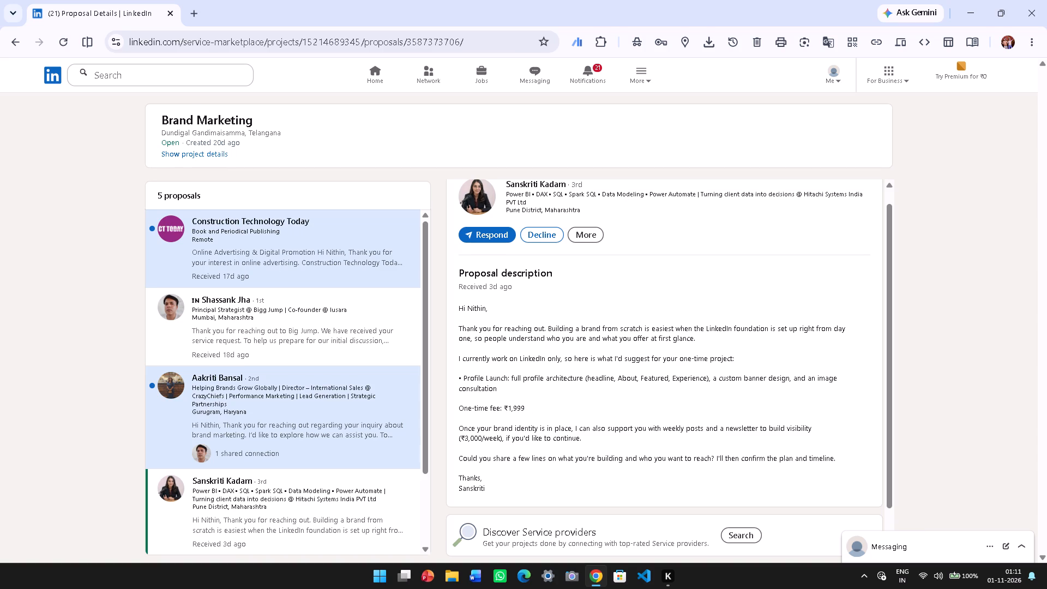
drag(543, 430, 562, 438)
click(562, 438)
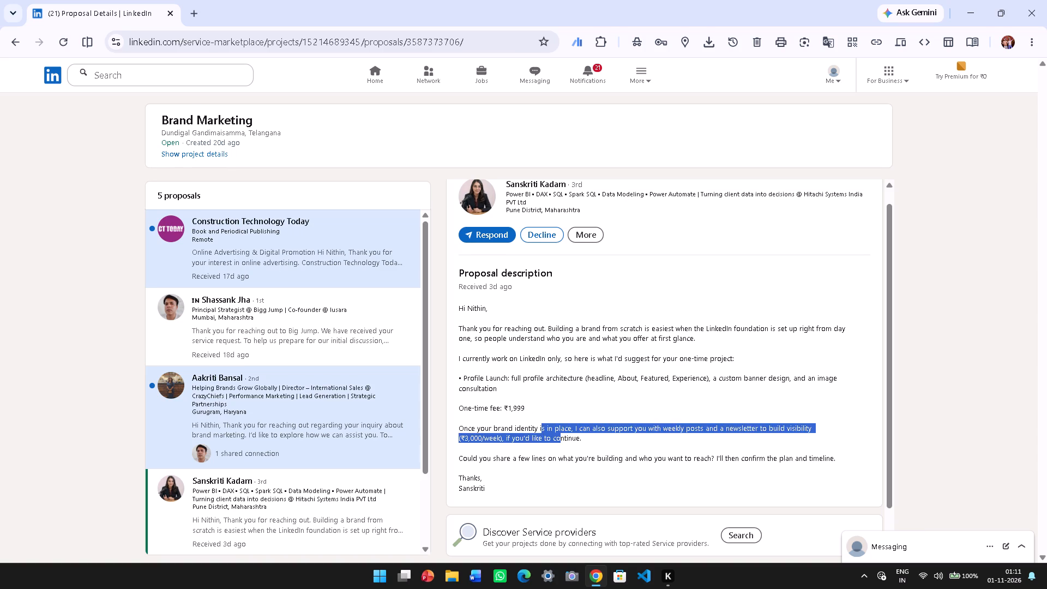
drag(568, 429, 579, 430)
click(579, 430)
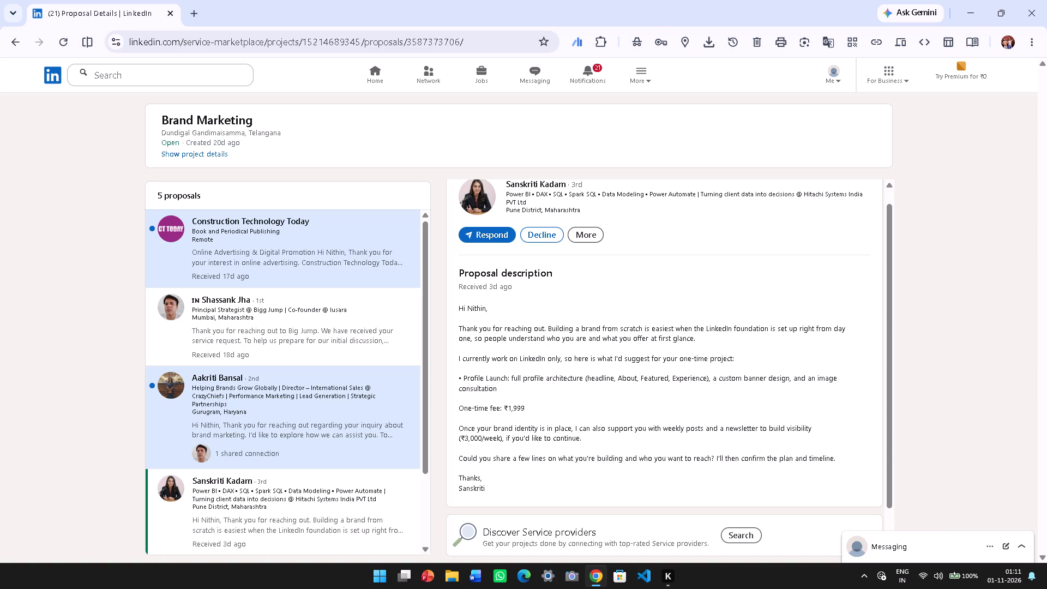
scroll(541, 482, down, 1)
drag(535, 429, 570, 438)
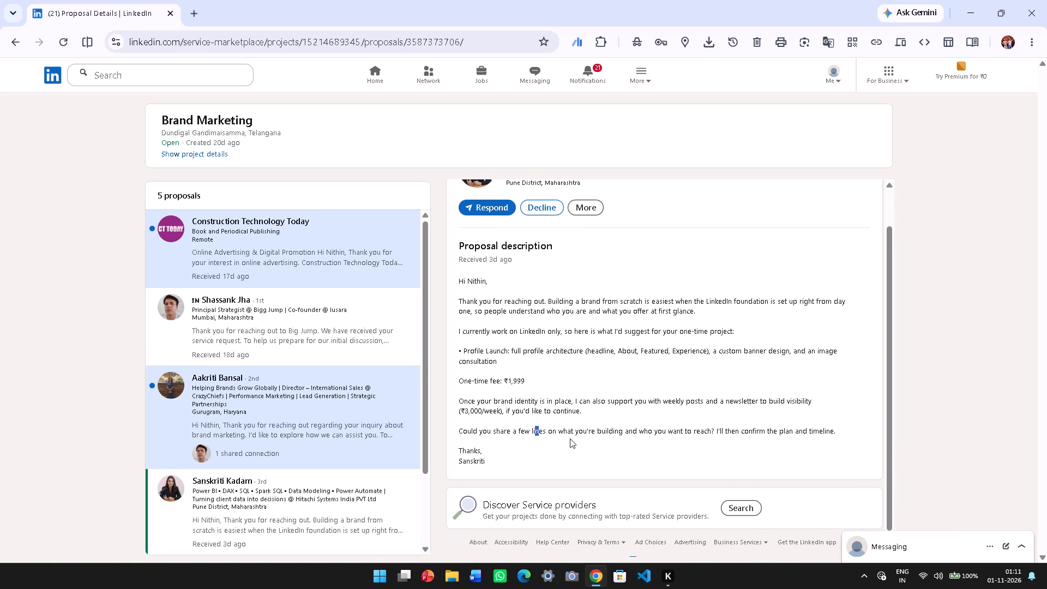
click(570, 438)
scroll(570, 438, up, 1)
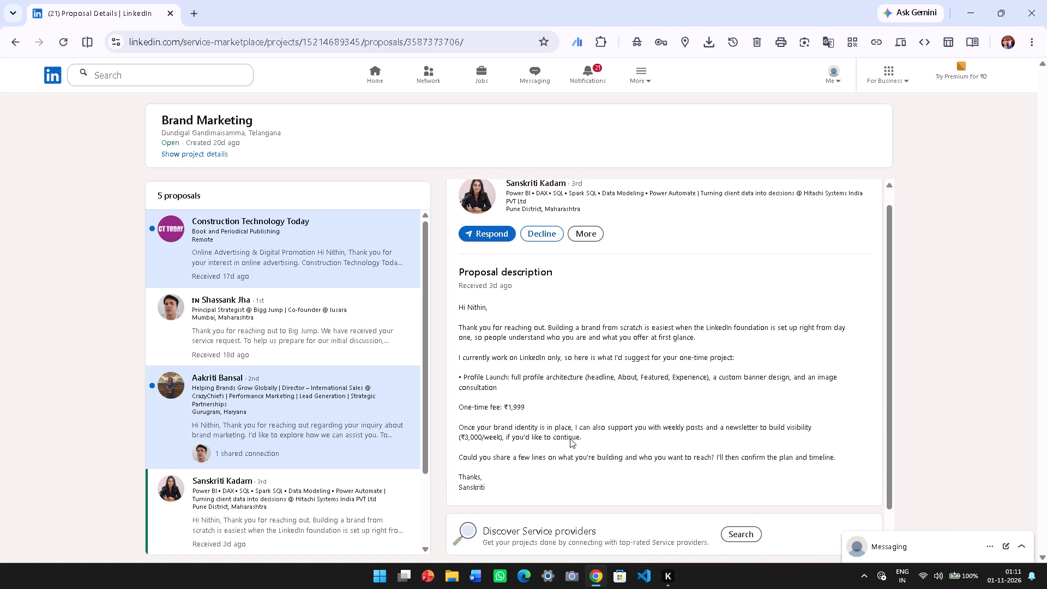
scroll(570, 438, up, 1)
right_click(570, 438)
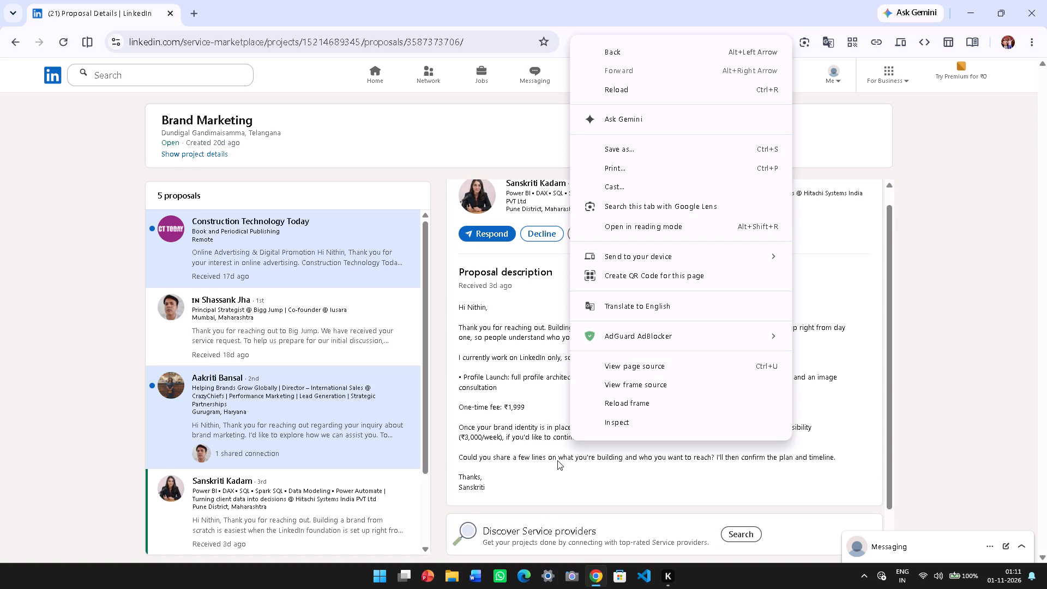
click(509, 434)
scroll(509, 434, up, 2)
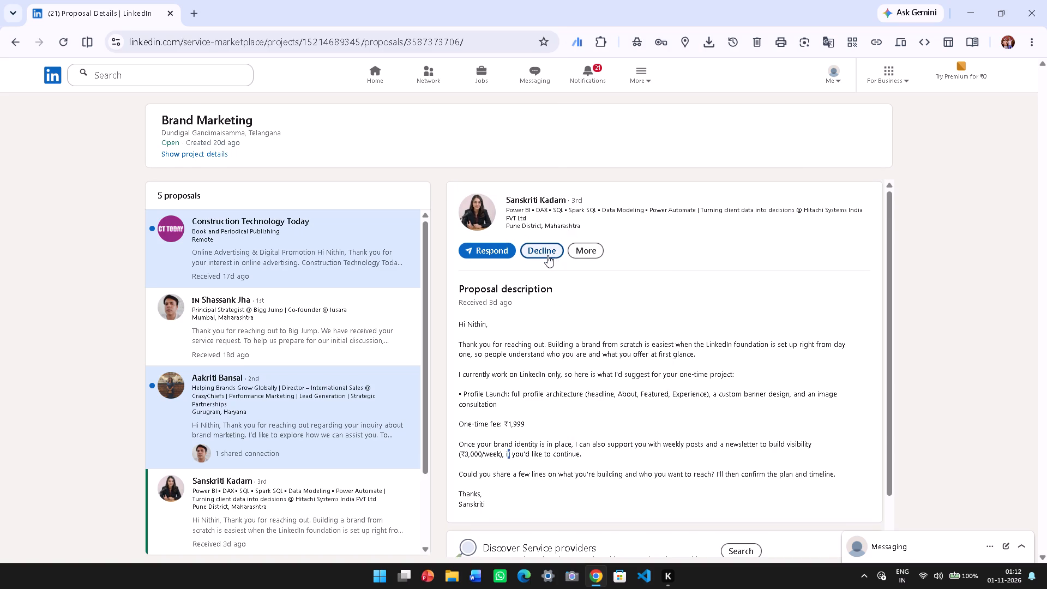
Decline the open Brand Marketing proposal.
click(547, 255)
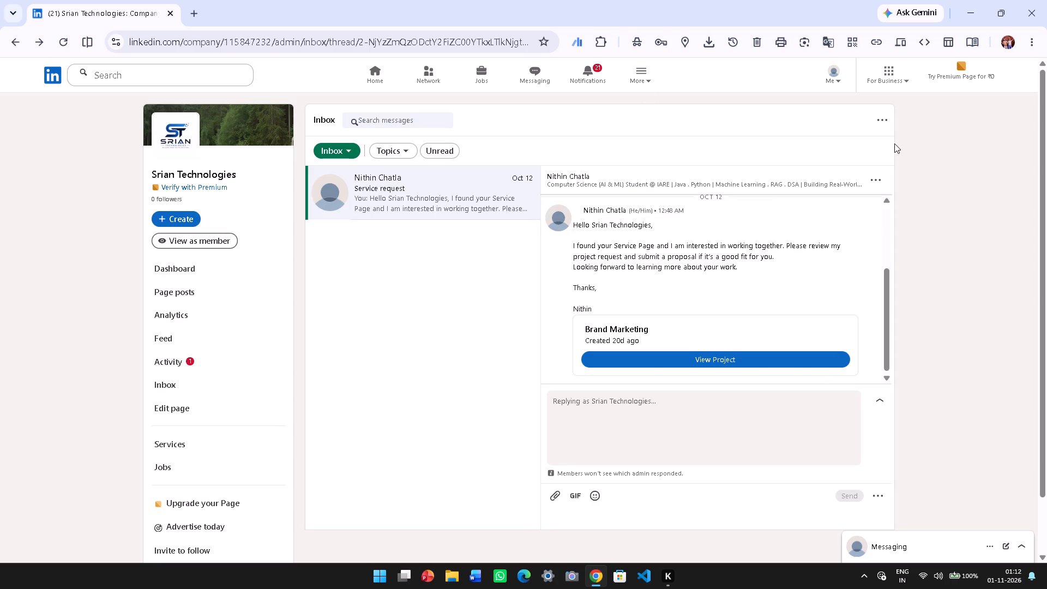
Open the Srian Technologies page's activity and view the visitor analytics linked in its new-visitor notification.
click(172, 130)
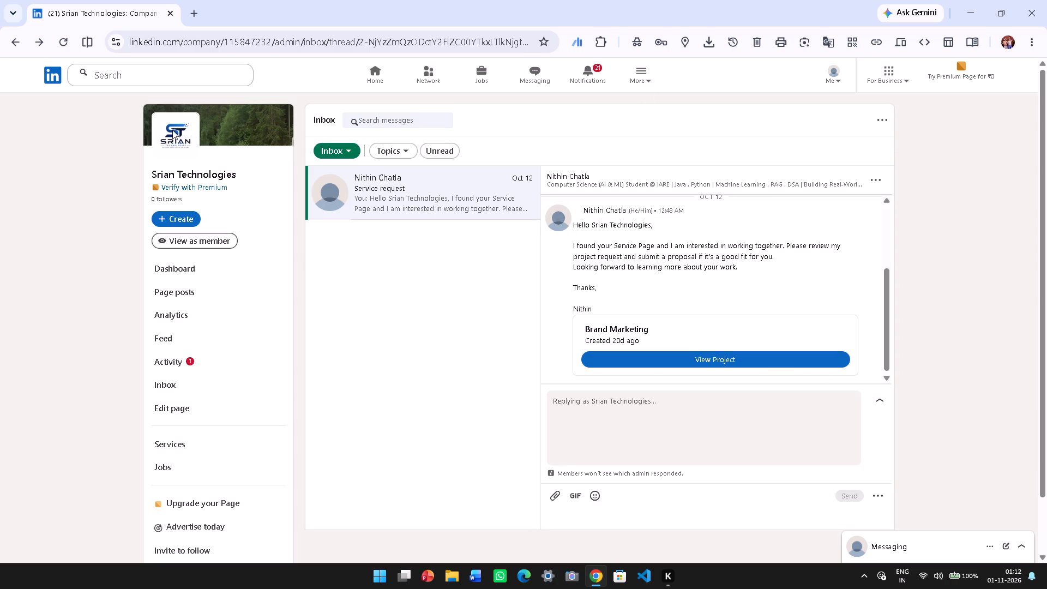
double_click(172, 130)
click(184, 366)
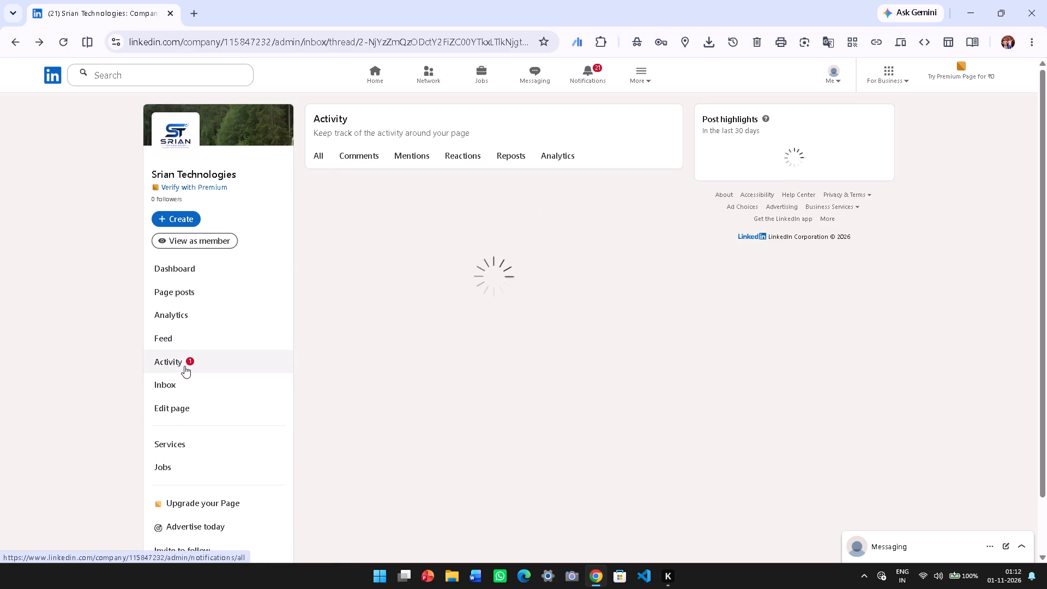
click(422, 203)
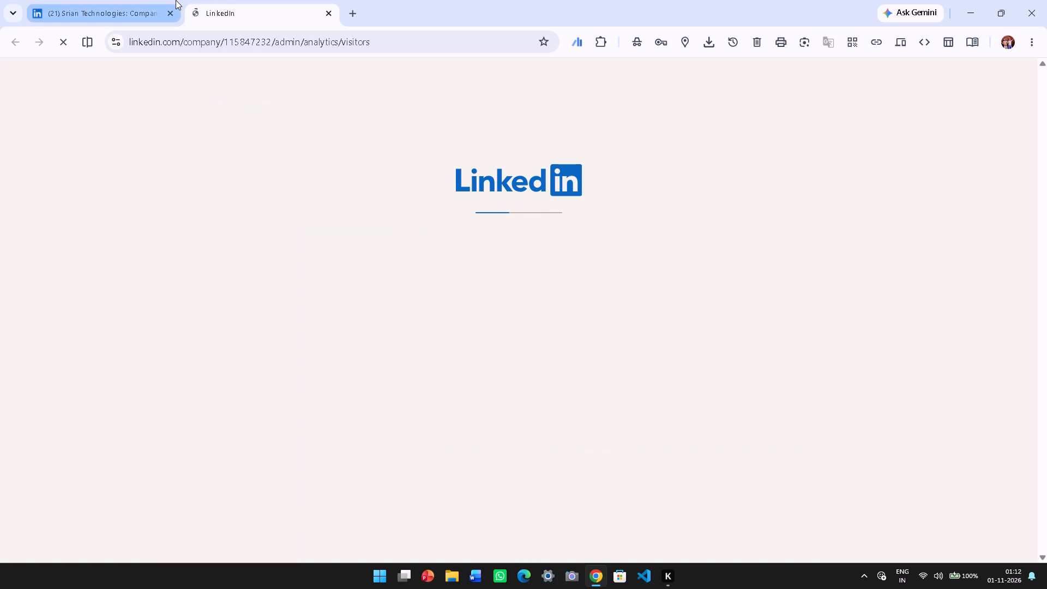
Return to the company page's activity list, look over the available content creation options and close them.
click(128, 0)
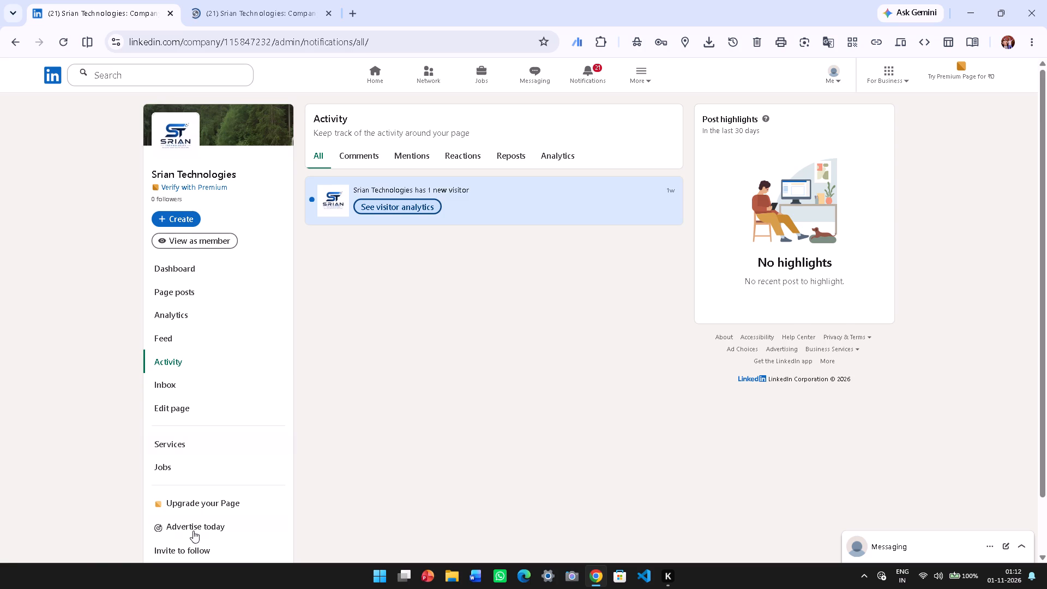
scroll(194, 516, down, 3)
scroll(194, 516, up, 2)
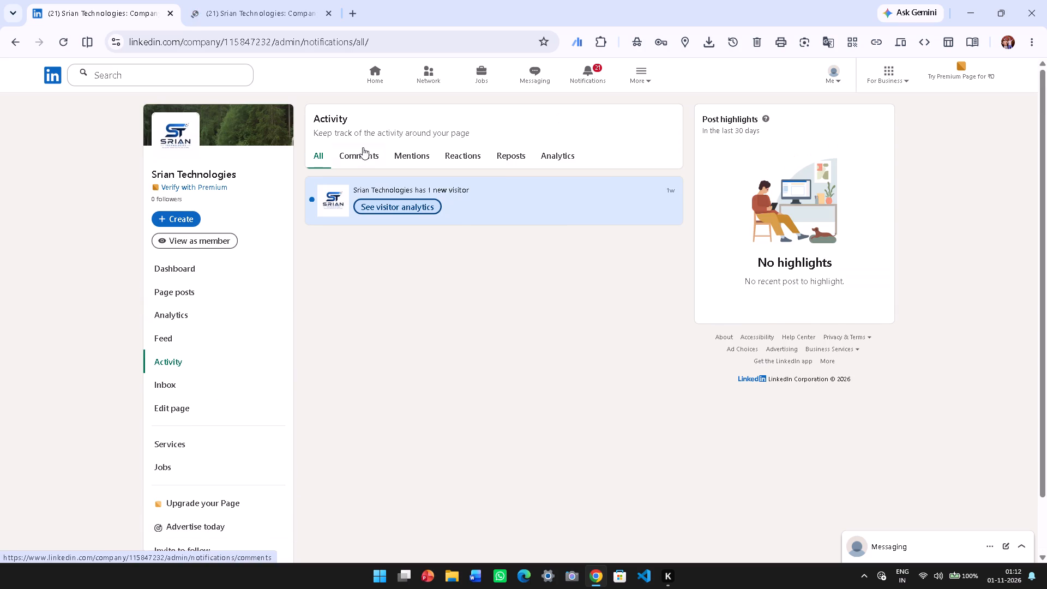
click(177, 142)
click(167, 215)
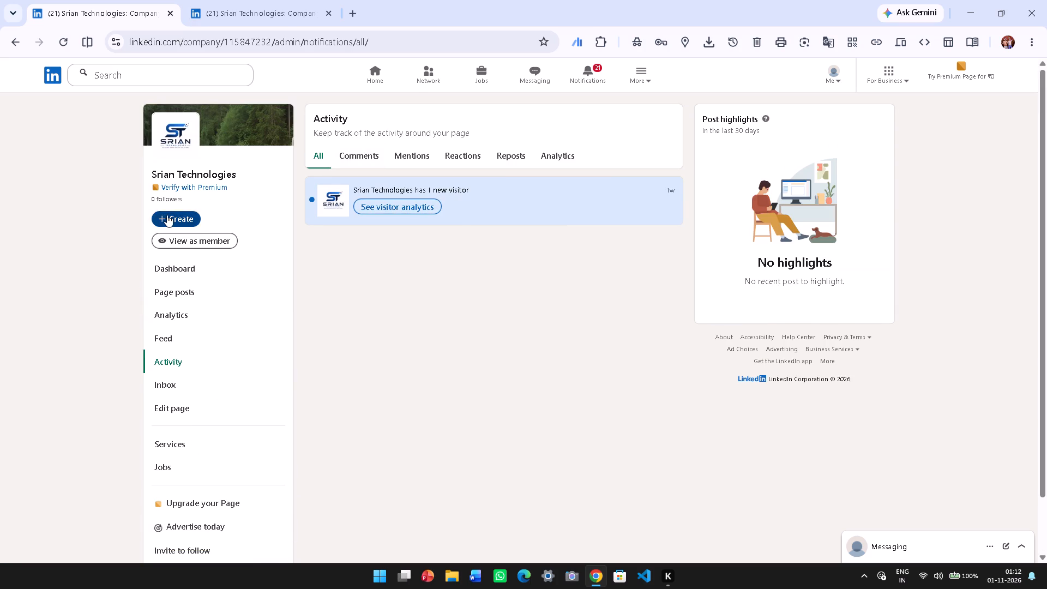
click(695, 97)
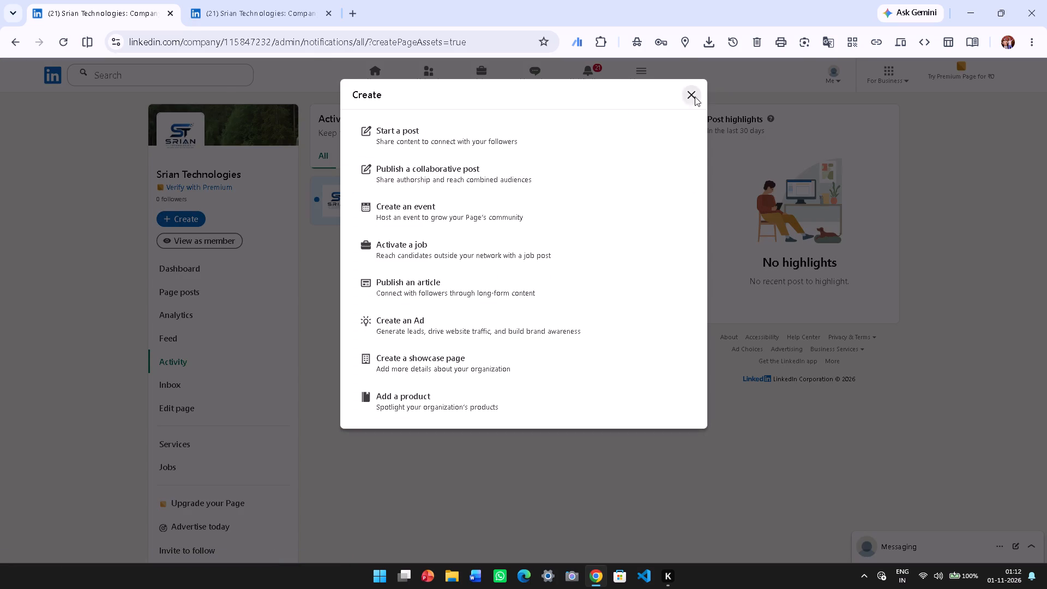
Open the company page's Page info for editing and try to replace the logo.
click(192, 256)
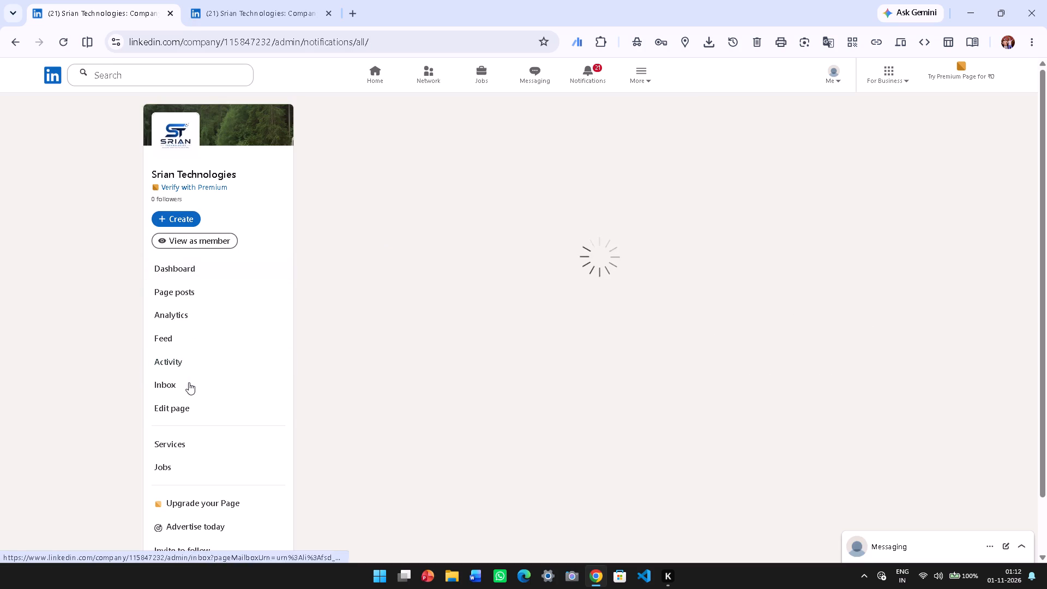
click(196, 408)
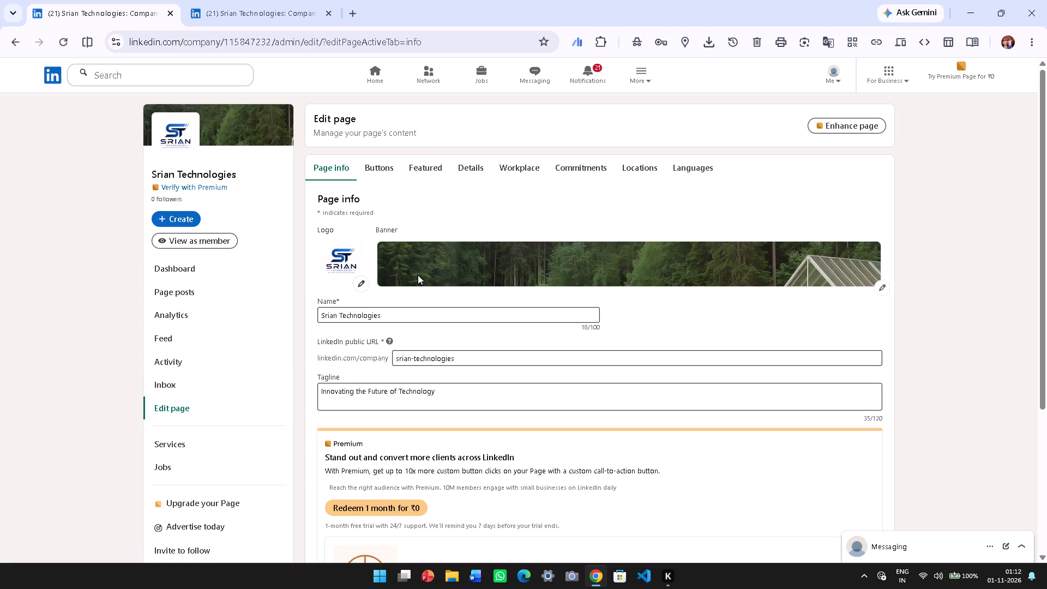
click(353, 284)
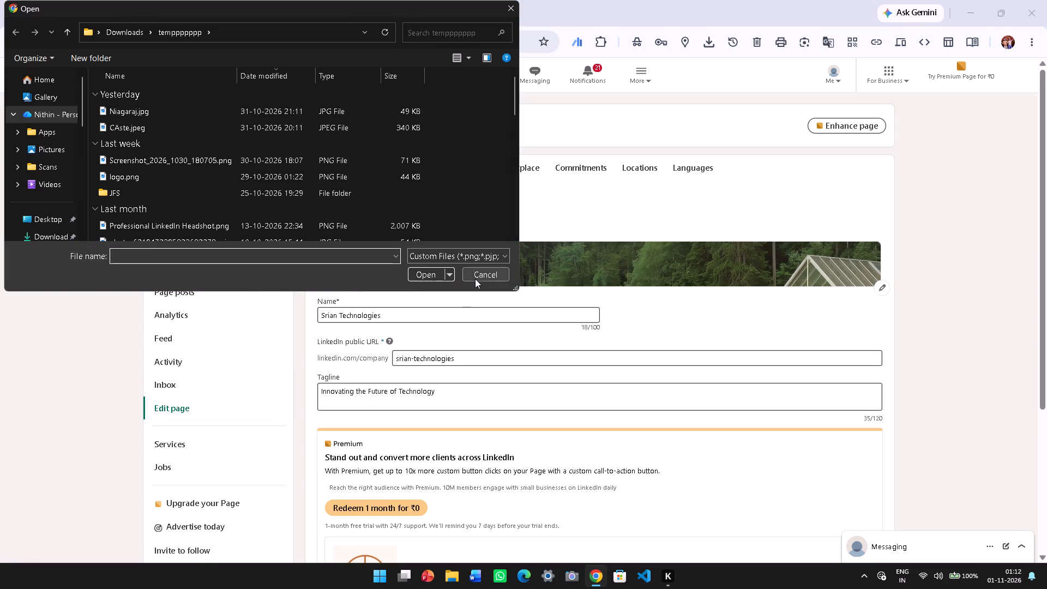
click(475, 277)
Switch to Canva in a new browser tab and open the recent Srian logo design.
click(274, 0)
double_click(365, 4)
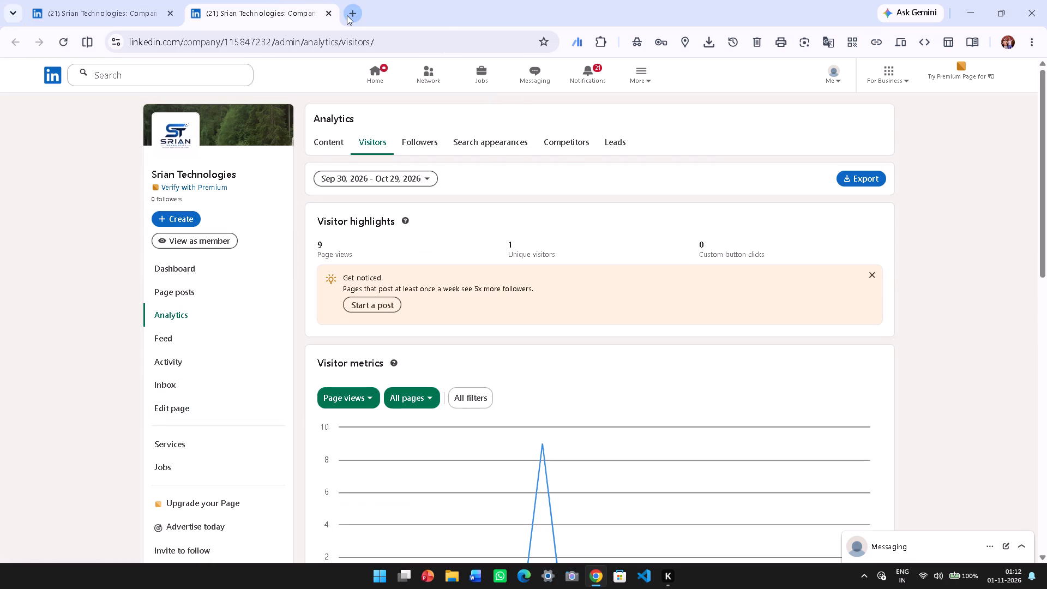
click(347, 15)
text(ca)
click(246, 67)
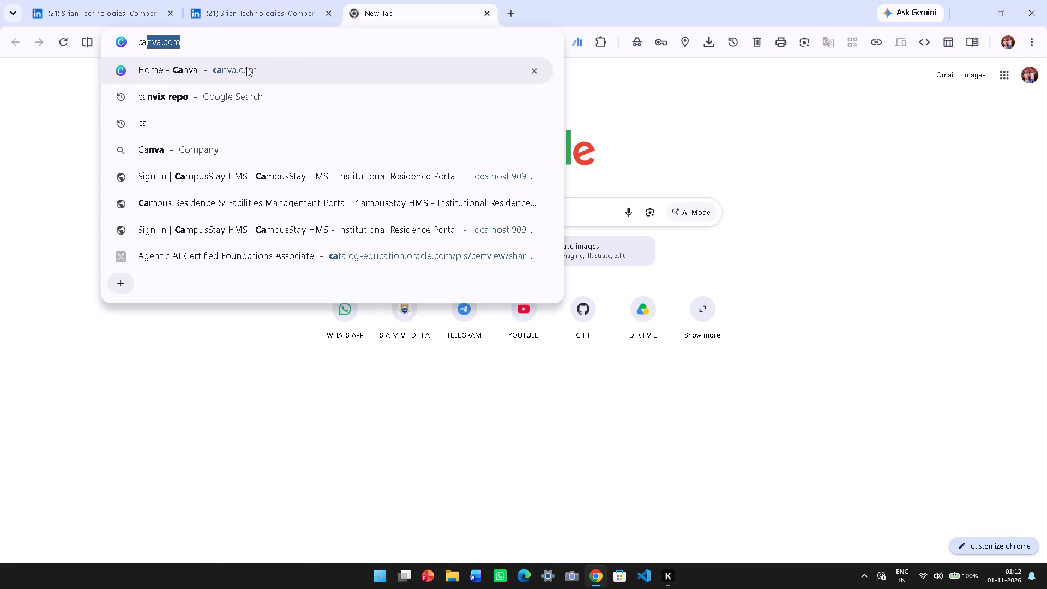
click(246, 67)
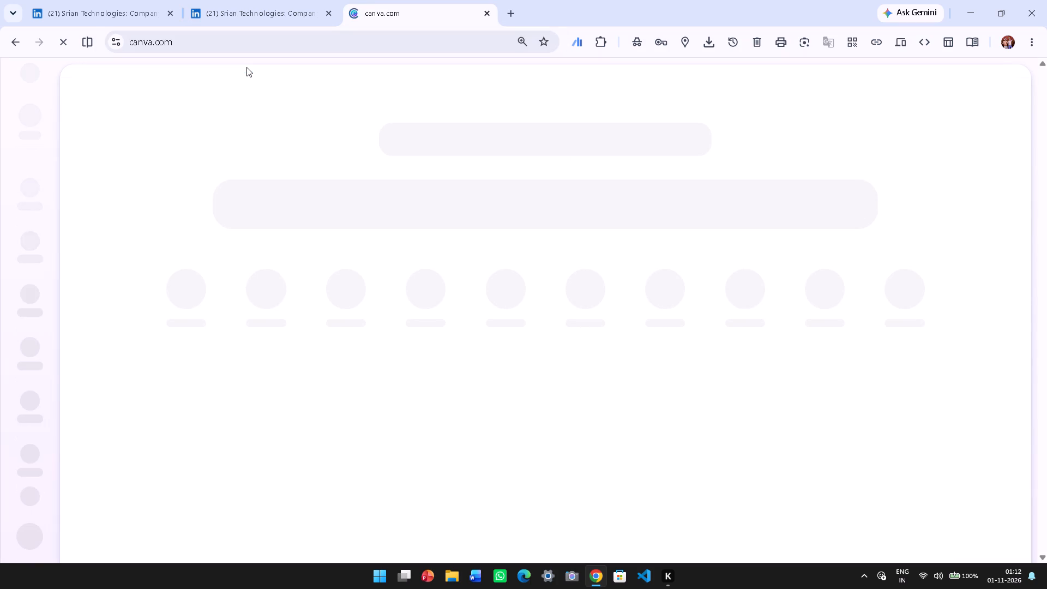
scroll(315, 217, down, 1)
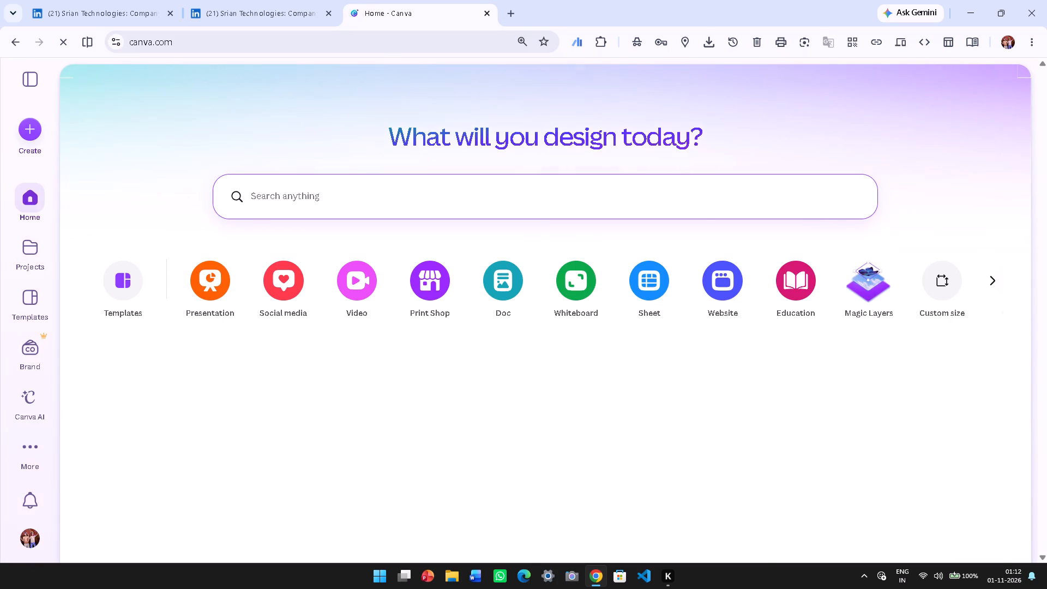
scroll(288, 322, down, 1)
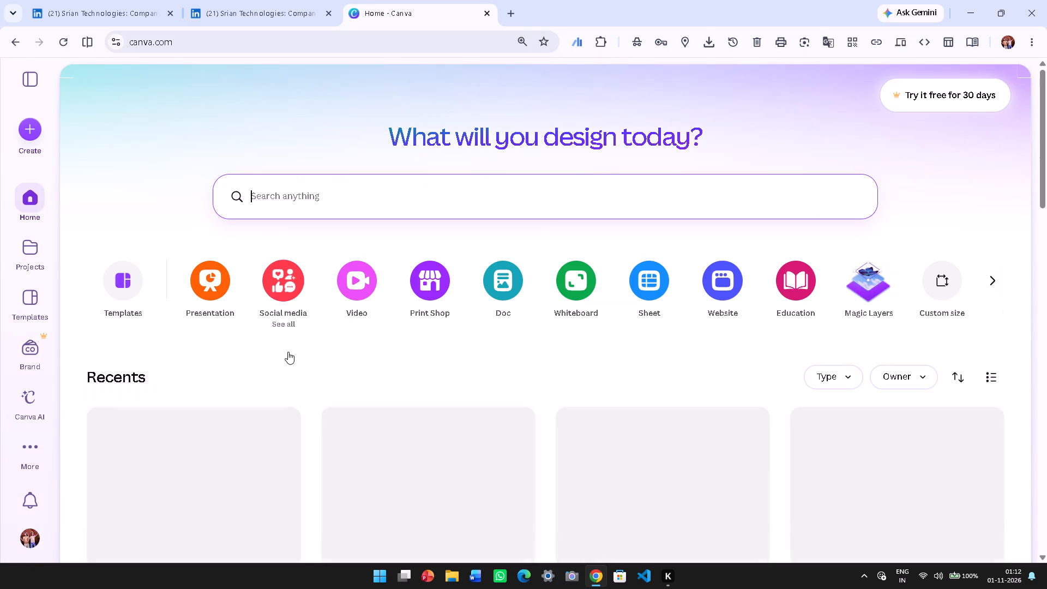
scroll(288, 352, down, 1)
click(221, 390)
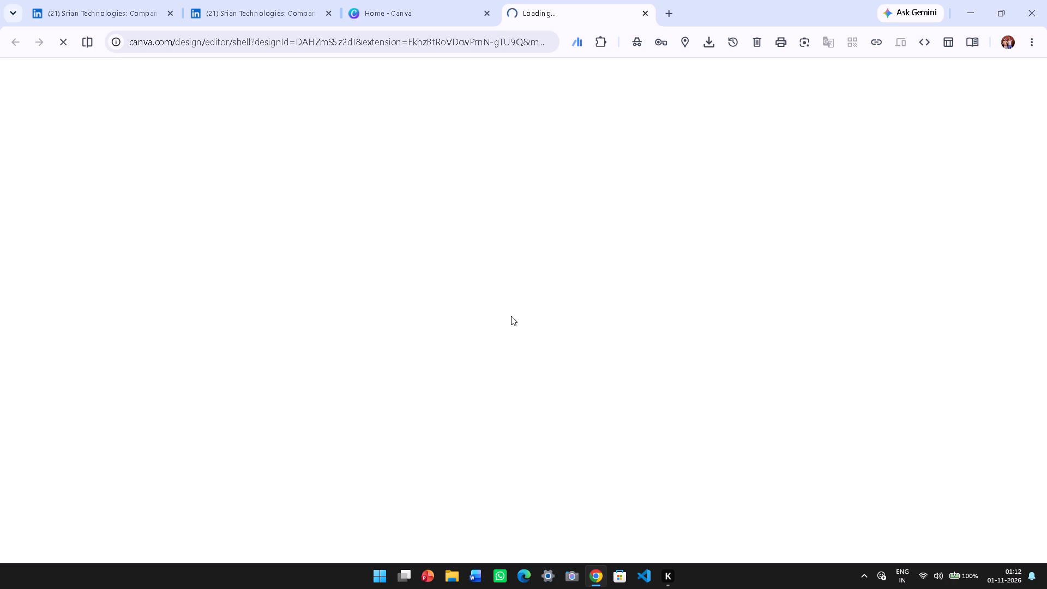
Return to the Srian Technologies page's visitor analytics and examine its visitor highlights and metrics.
click(456, 0)
click(239, 0)
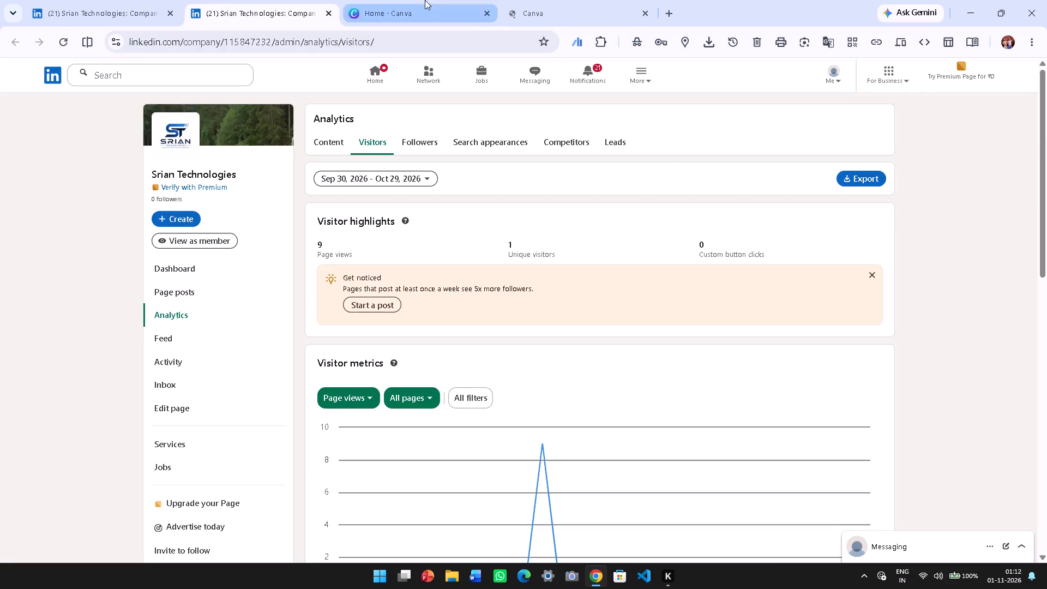
click(538, 0)
click(414, 0)
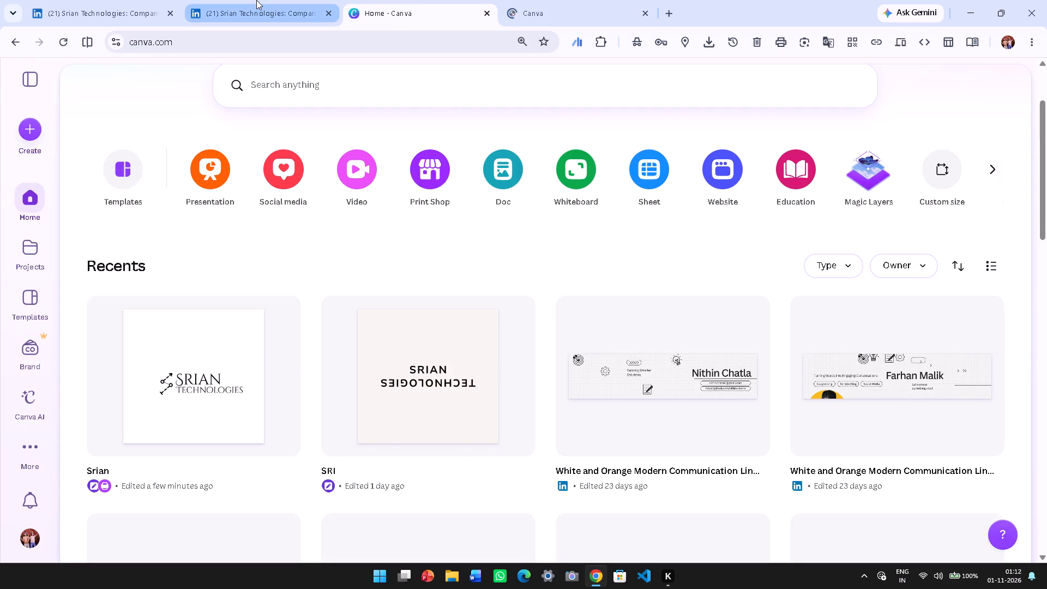
click(256, 0)
scroll(391, 298, down, 3)
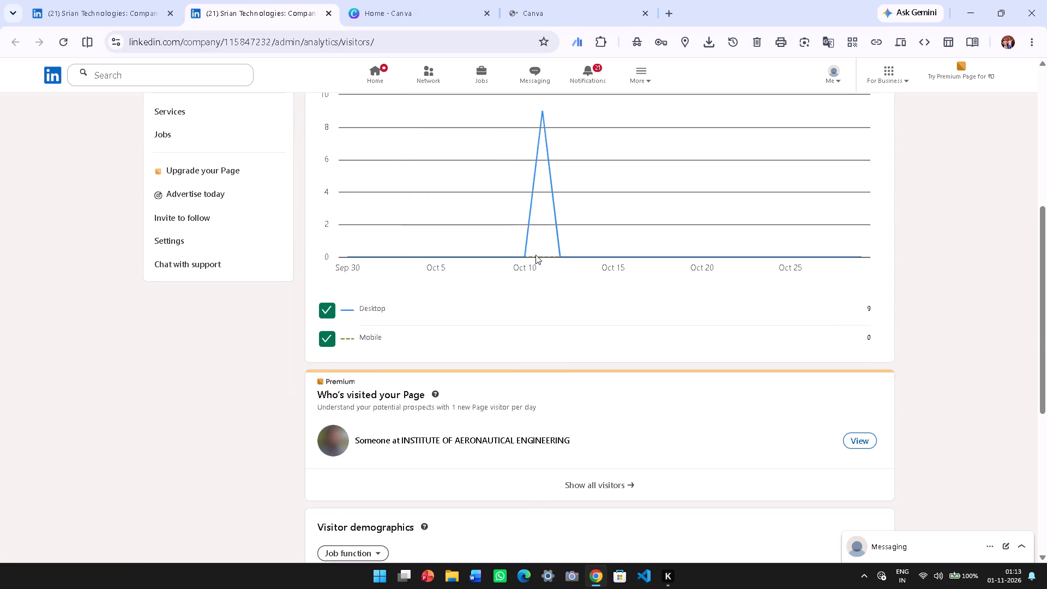
scroll(550, 238, up, 2)
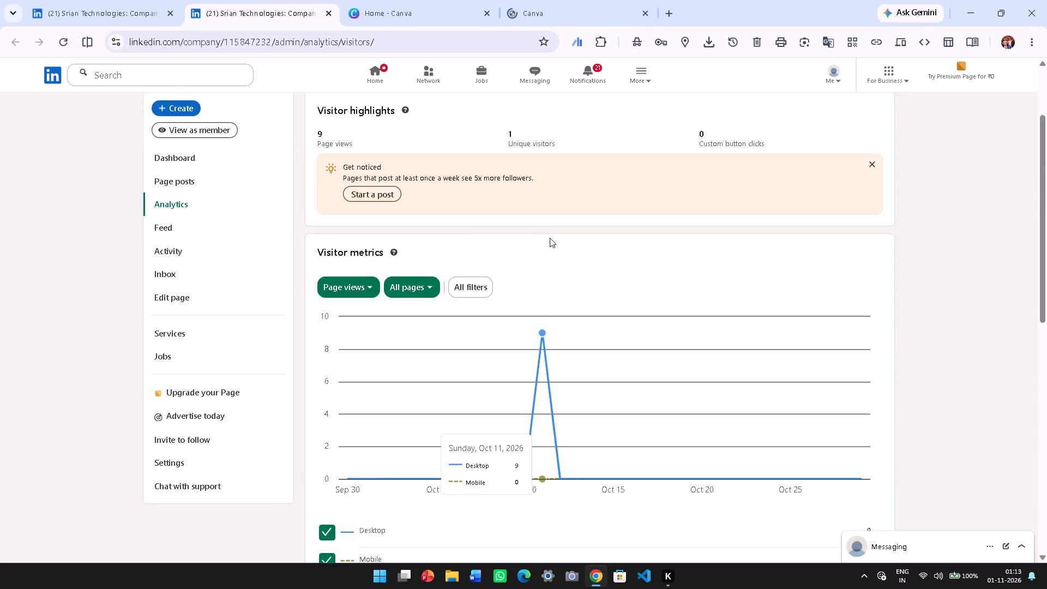
Switch to the open Srian design in Canva and look through its pages to the large half-circle Srian Technologies logo.
click(410, 0)
click(506, 11)
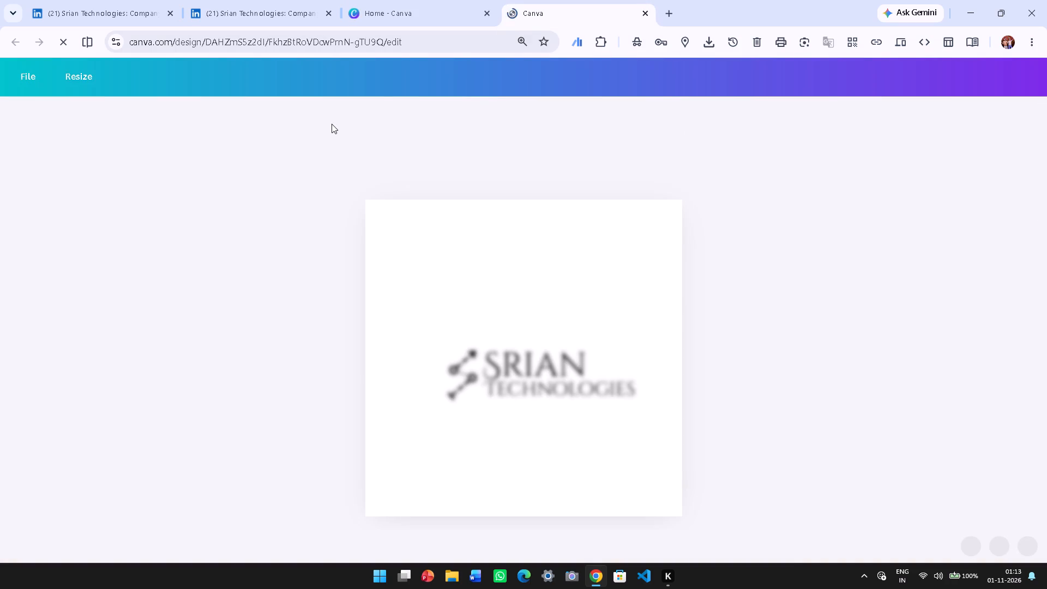
scroll(468, 256, down, 5)
scroll(519, 340, down, 4)
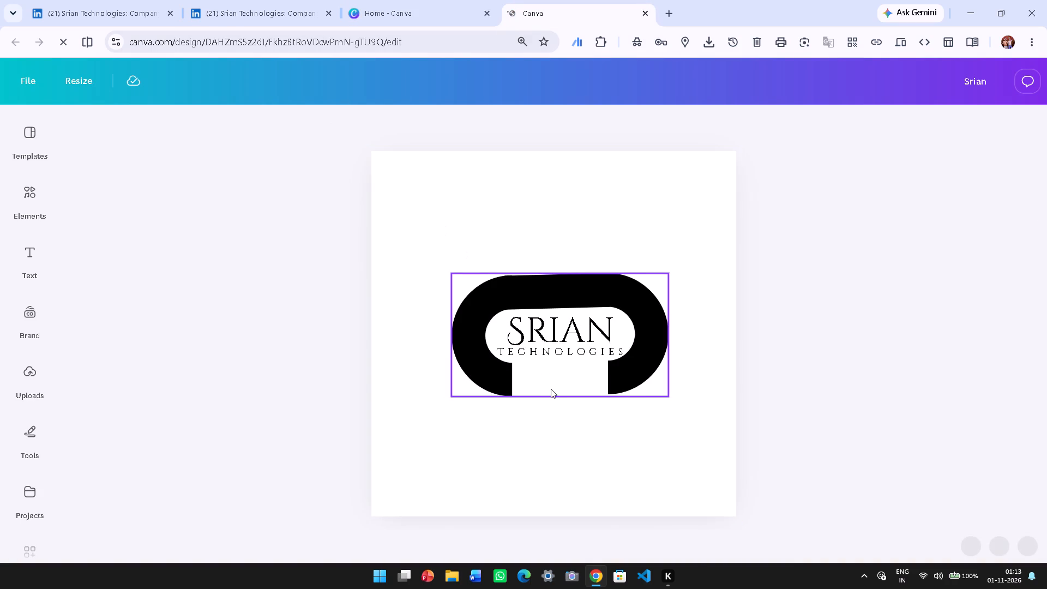
scroll(551, 389, down, 18)
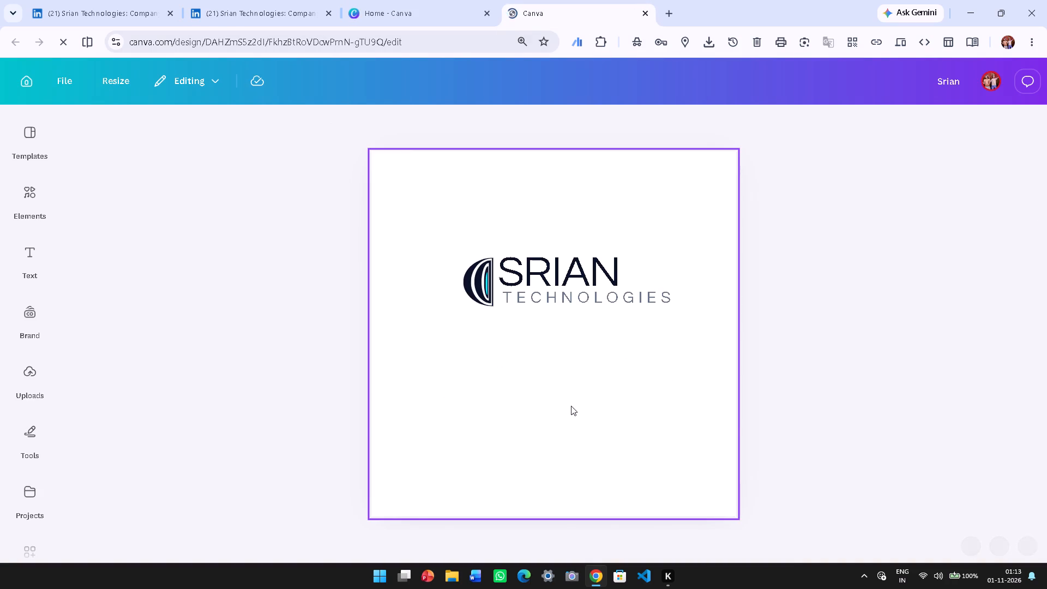
scroll(571, 406, down, 19)
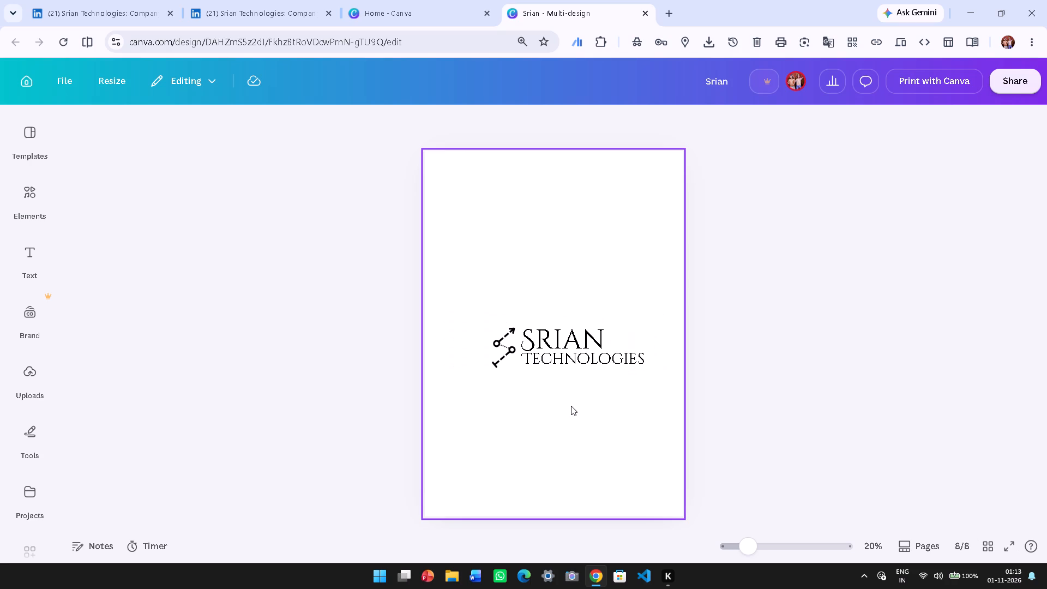
scroll(571, 406, down, 3)
scroll(571, 406, up, 3)
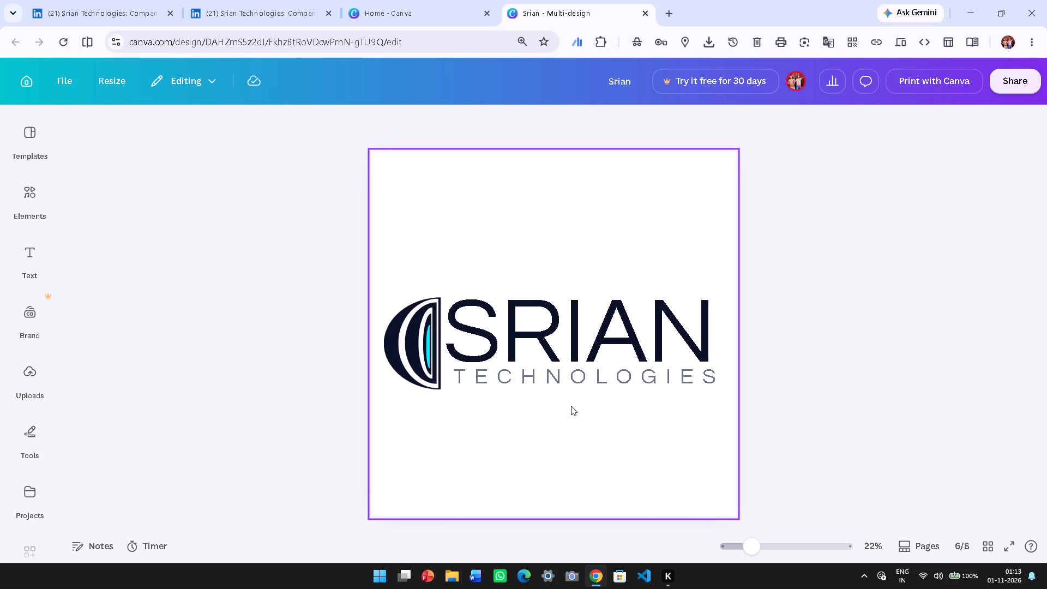
click(537, 419)
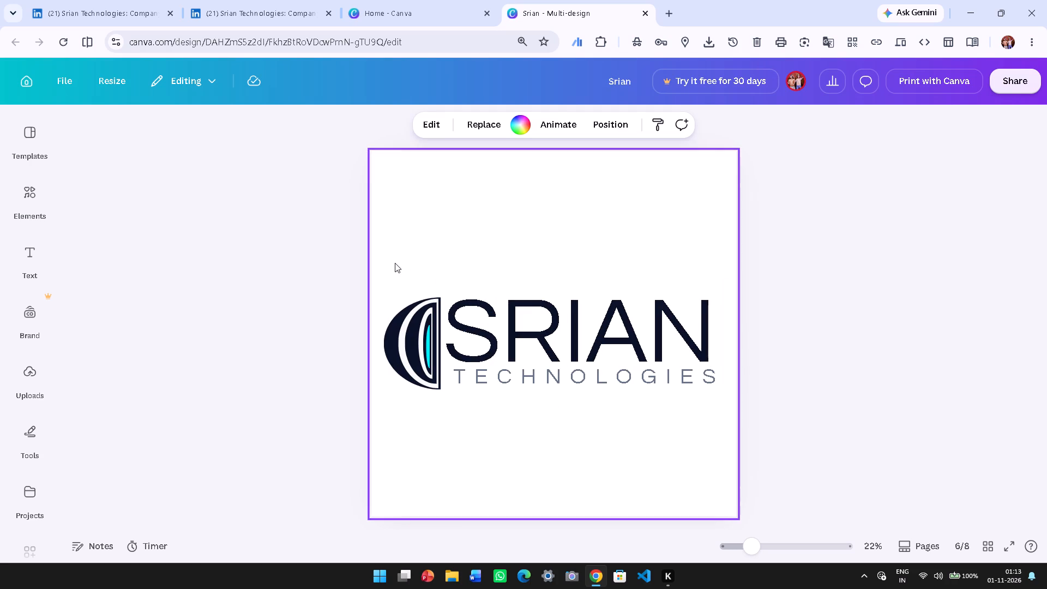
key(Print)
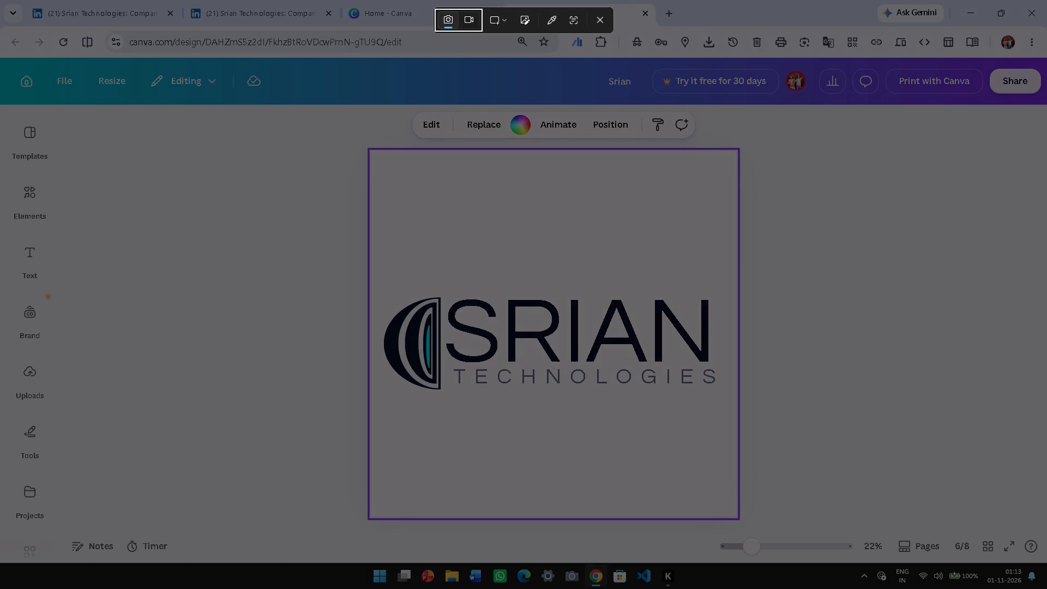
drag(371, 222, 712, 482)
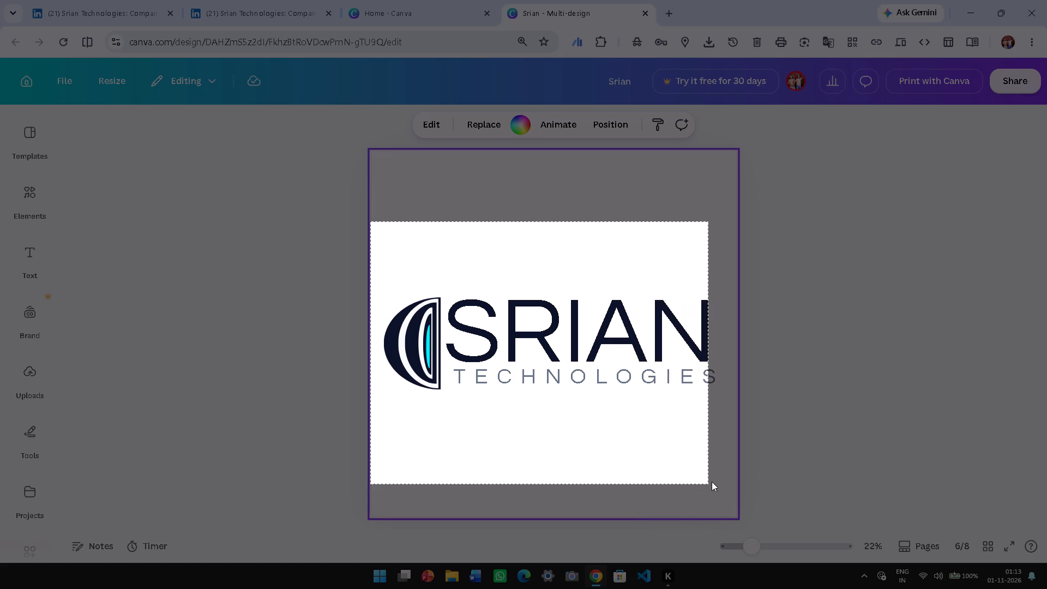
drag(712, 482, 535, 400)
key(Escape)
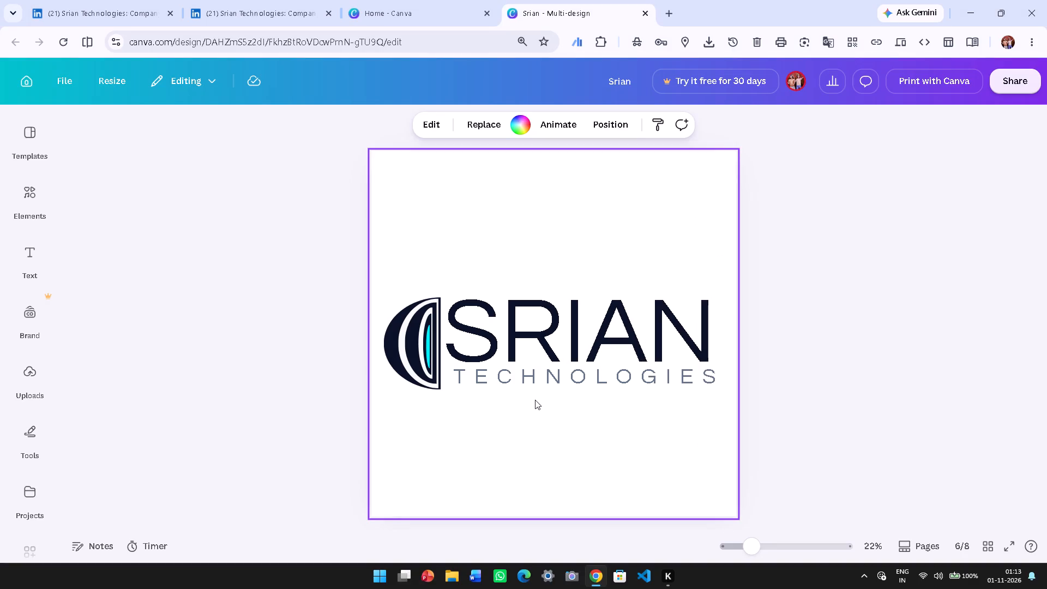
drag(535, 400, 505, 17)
Start a screen snip of the logo page in Rectangle mode with quick mark-up turned on.
key(Print)
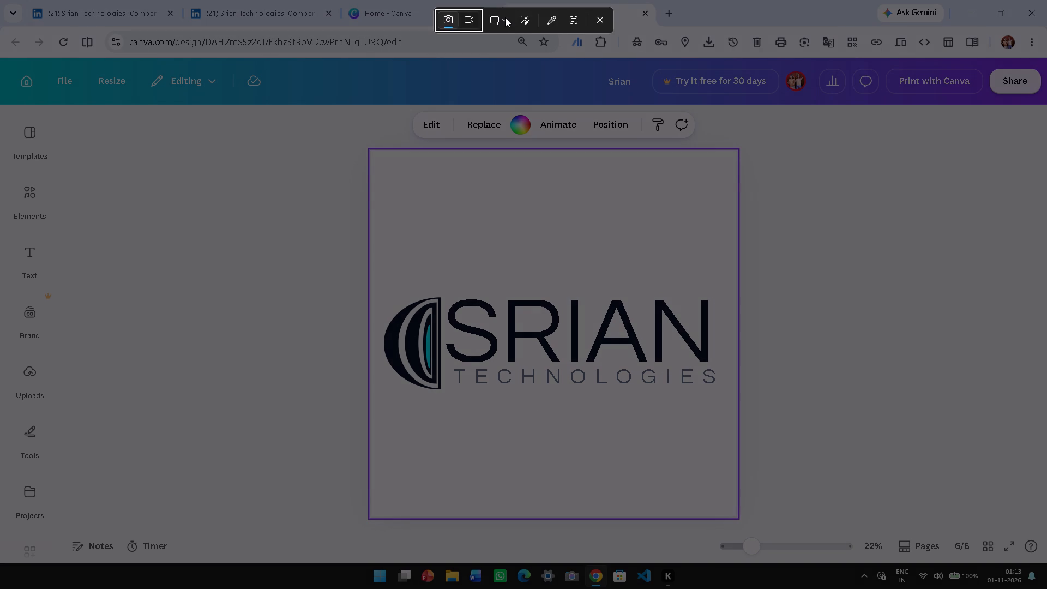
click(494, 20)
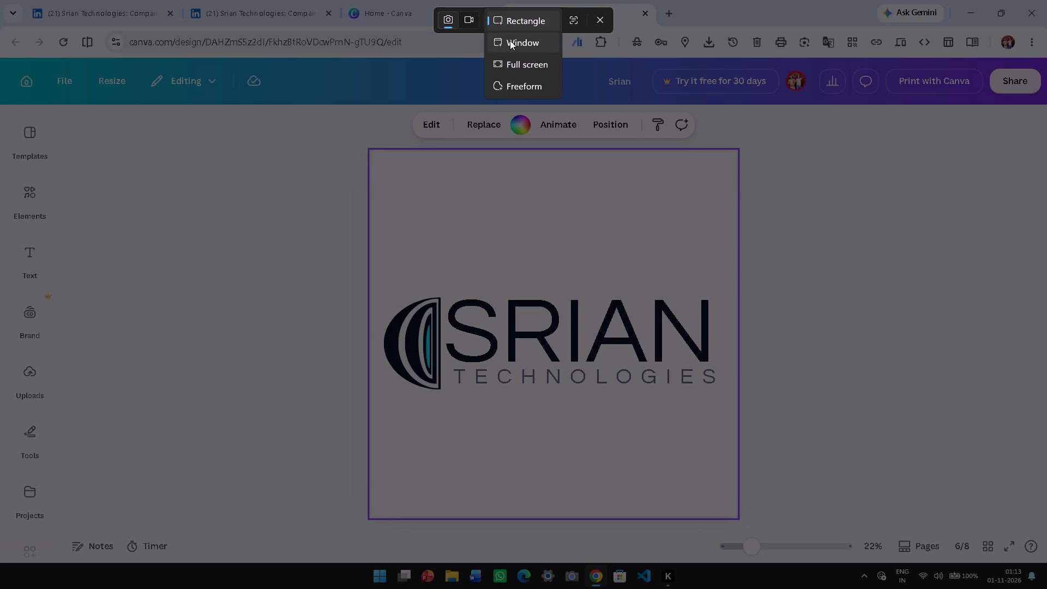
click(508, 24)
click(518, 18)
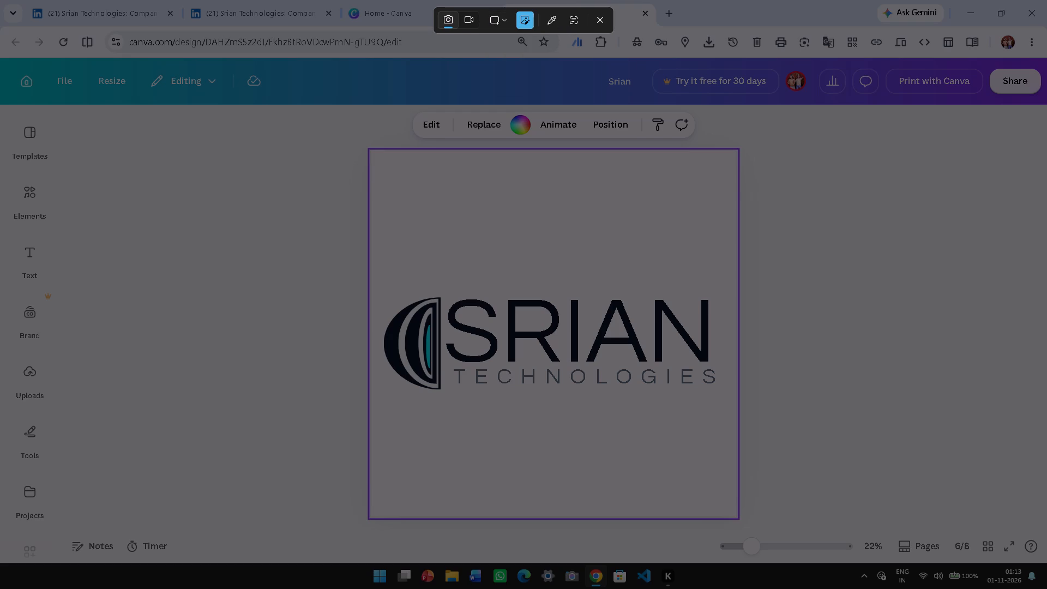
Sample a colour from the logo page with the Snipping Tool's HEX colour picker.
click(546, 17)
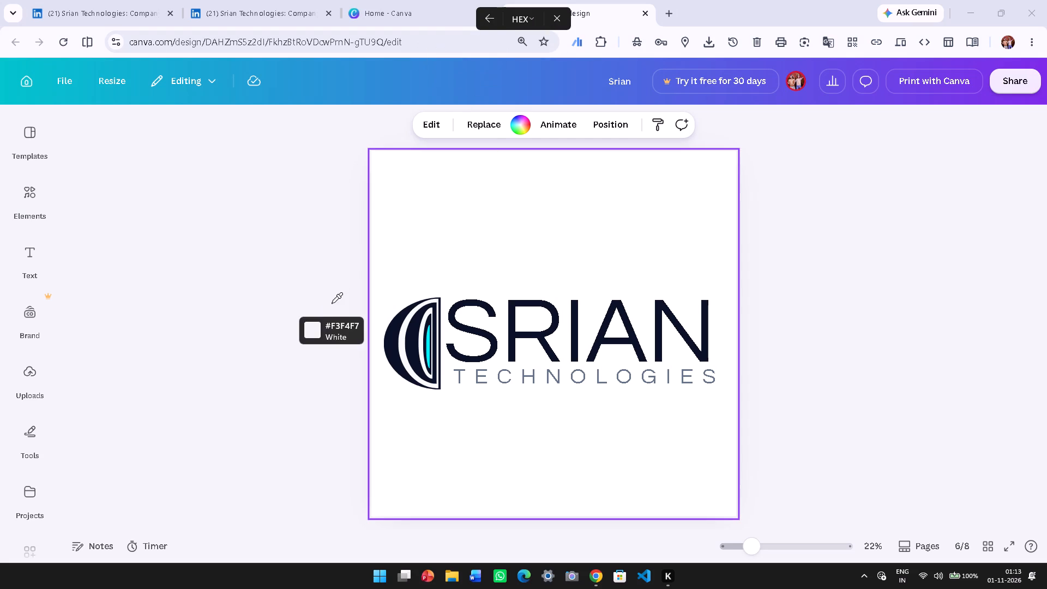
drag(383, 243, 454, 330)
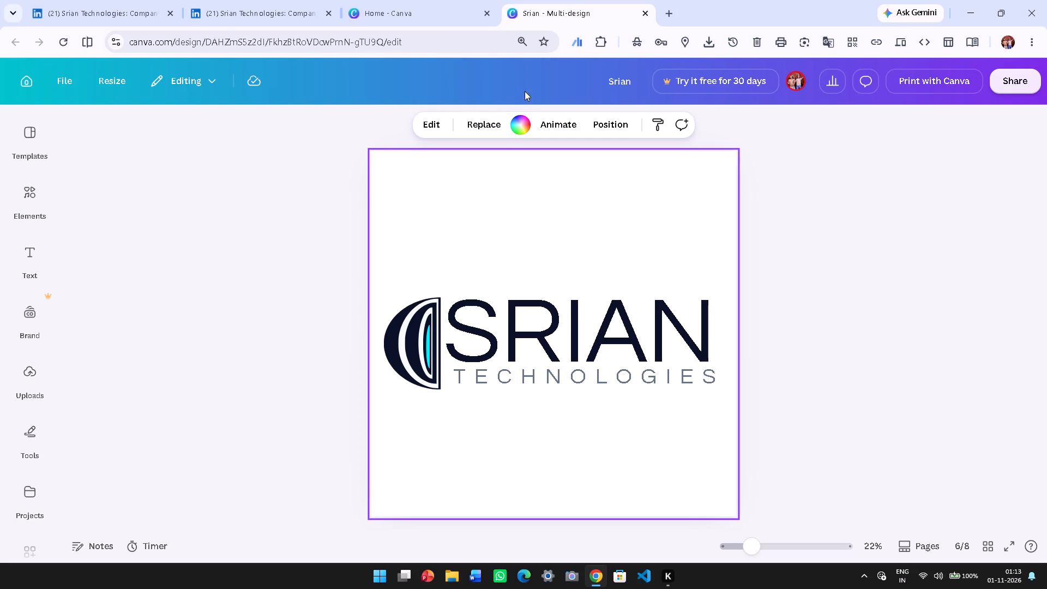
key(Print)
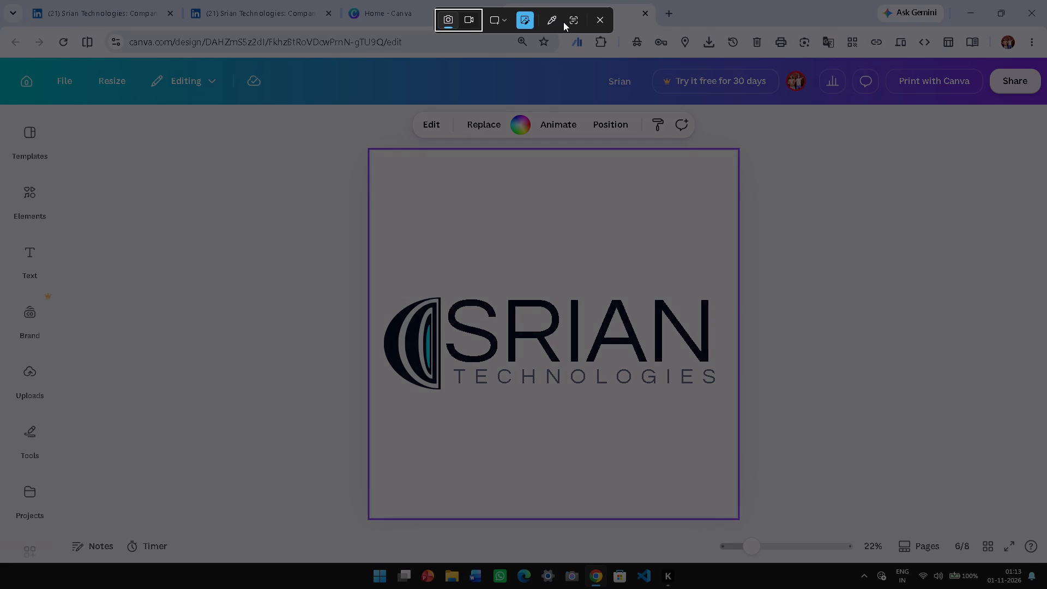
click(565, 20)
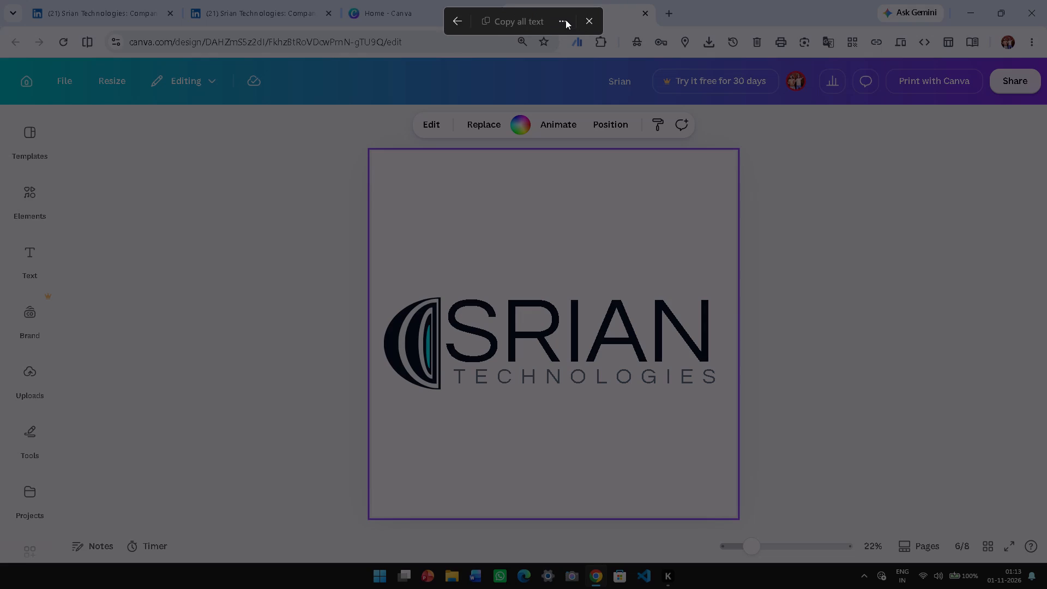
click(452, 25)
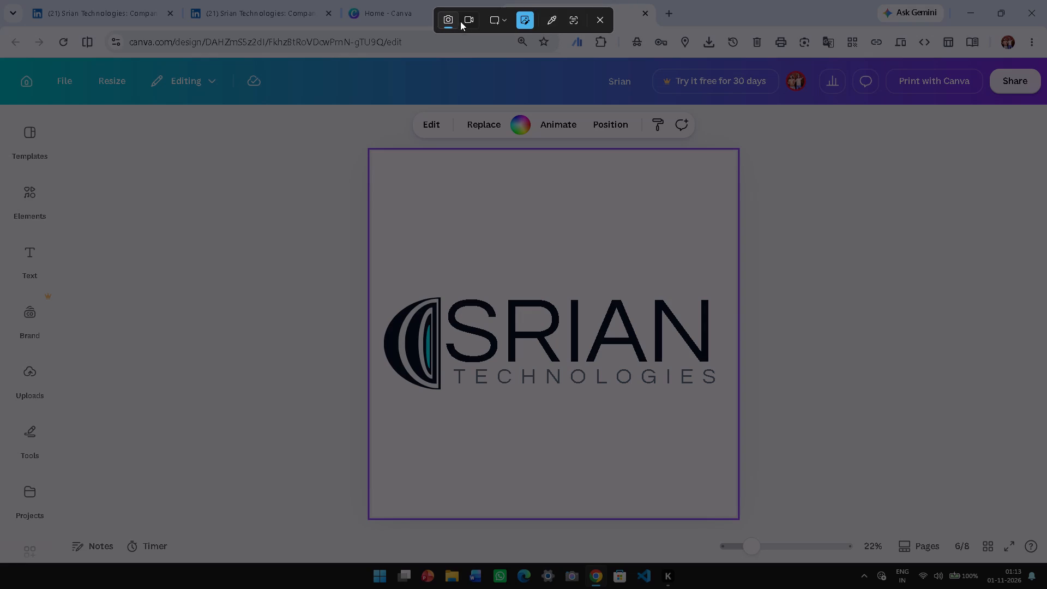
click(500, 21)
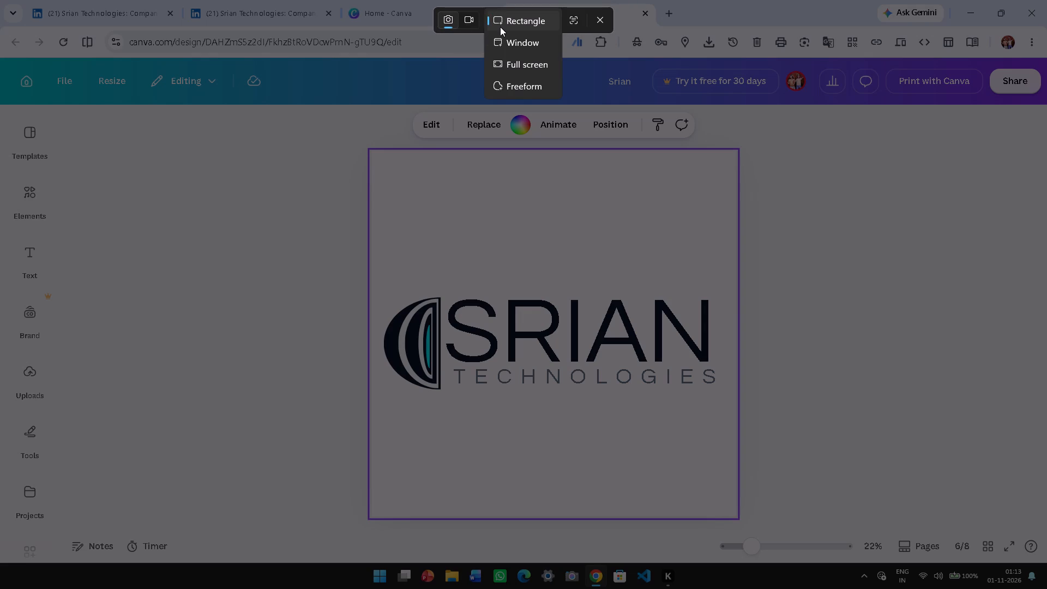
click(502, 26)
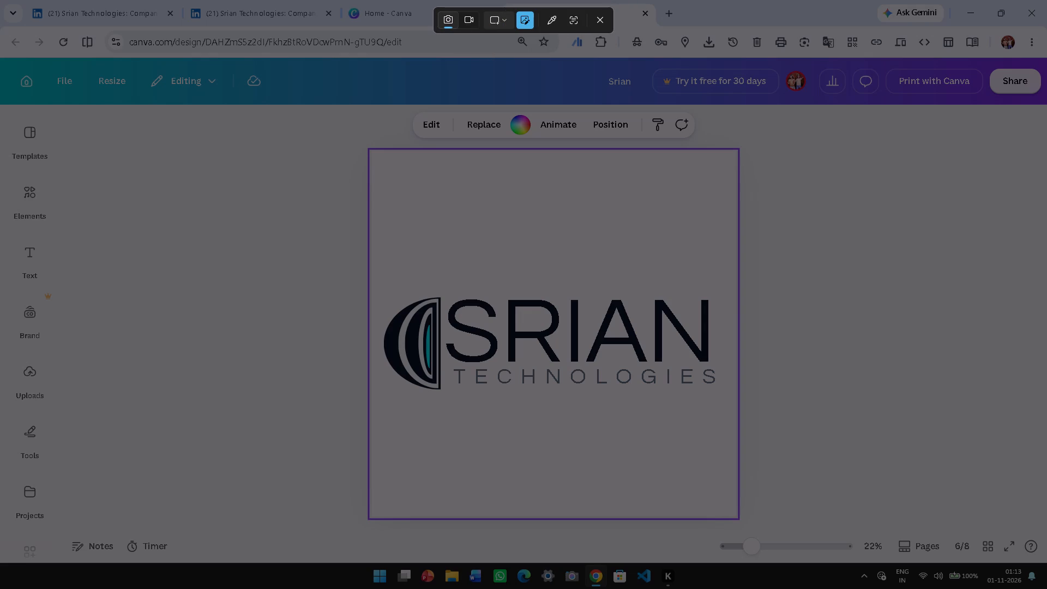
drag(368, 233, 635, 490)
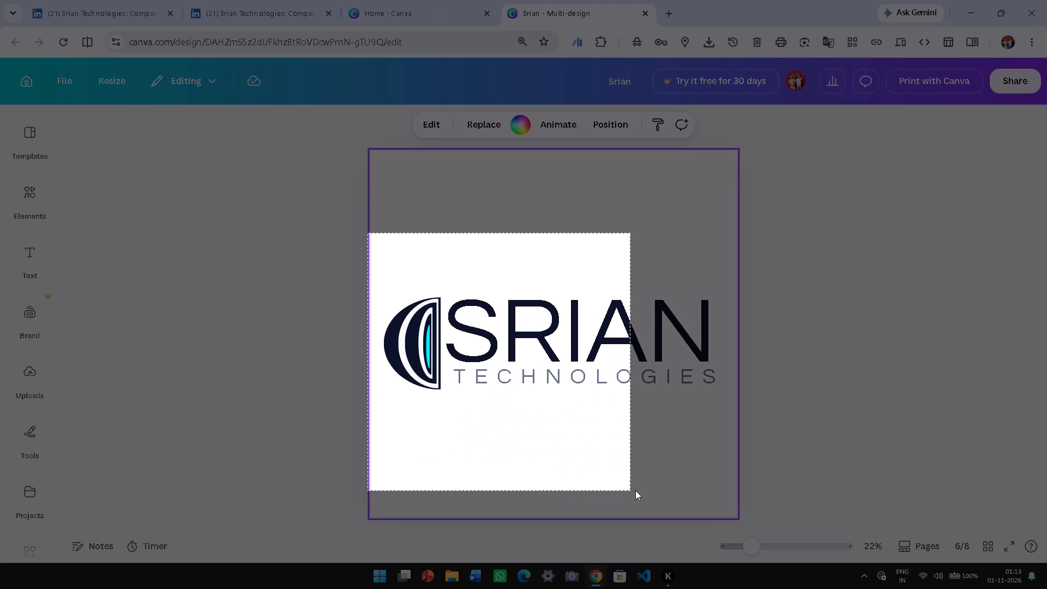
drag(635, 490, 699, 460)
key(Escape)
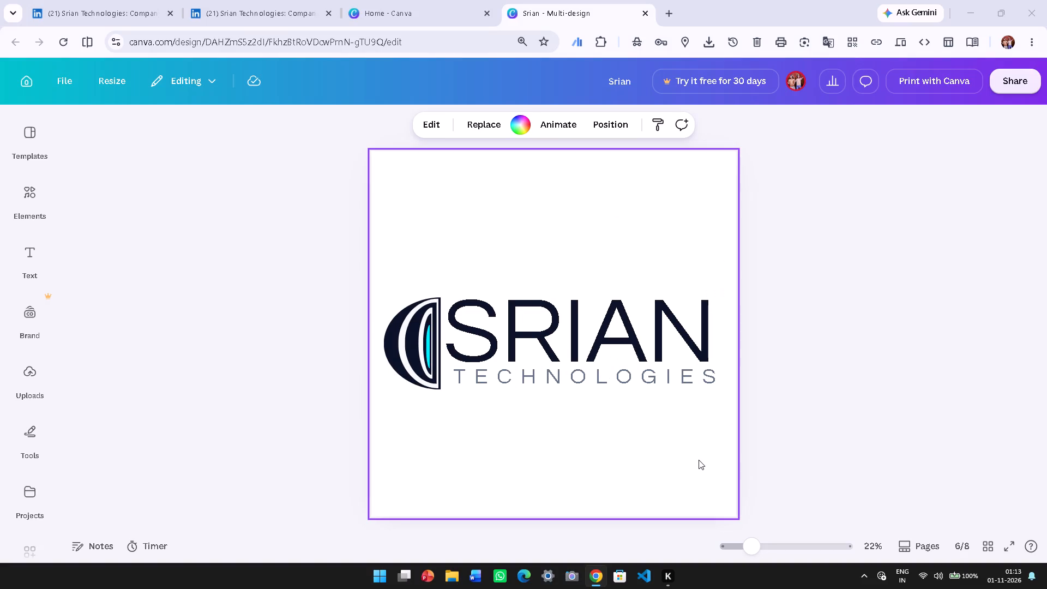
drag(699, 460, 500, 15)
Set the snip mode to Window and capture the browser window showing the Srian logo page.
key(Print)
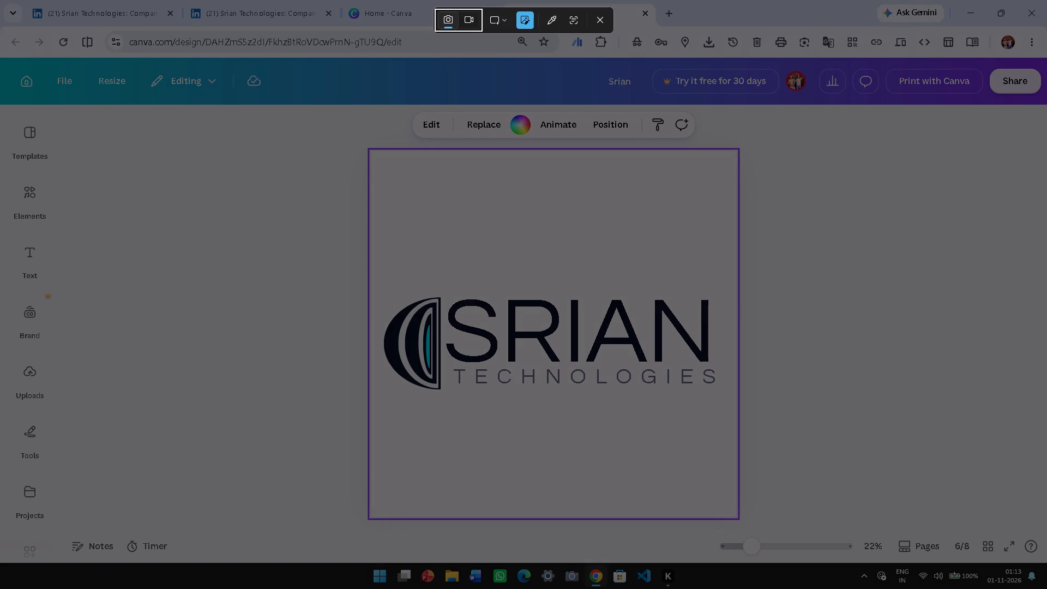
click(489, 7)
click(498, 13)
click(510, 46)
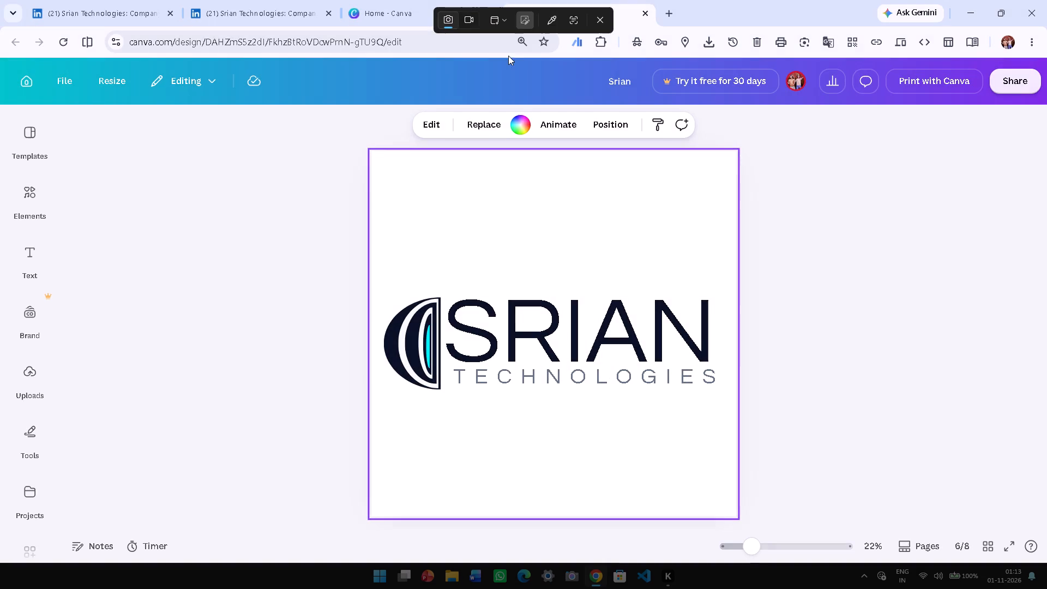
drag(380, 237, 392, 272)
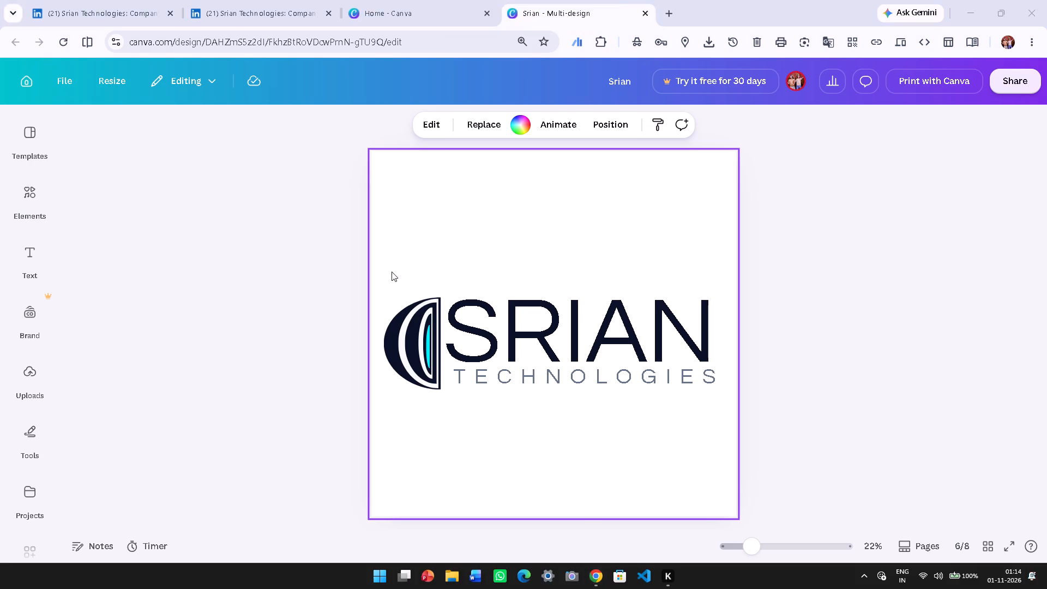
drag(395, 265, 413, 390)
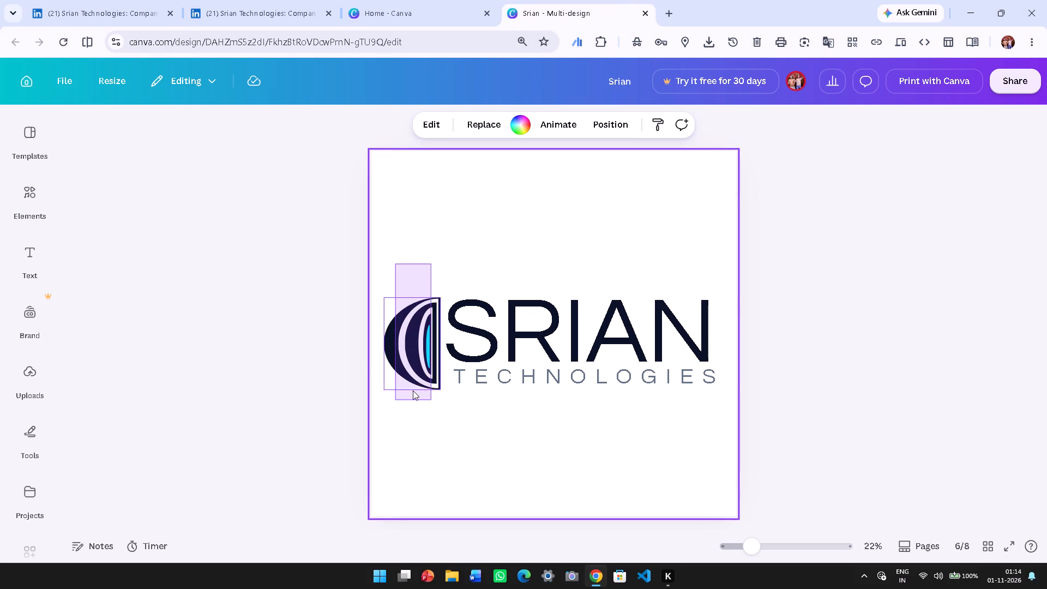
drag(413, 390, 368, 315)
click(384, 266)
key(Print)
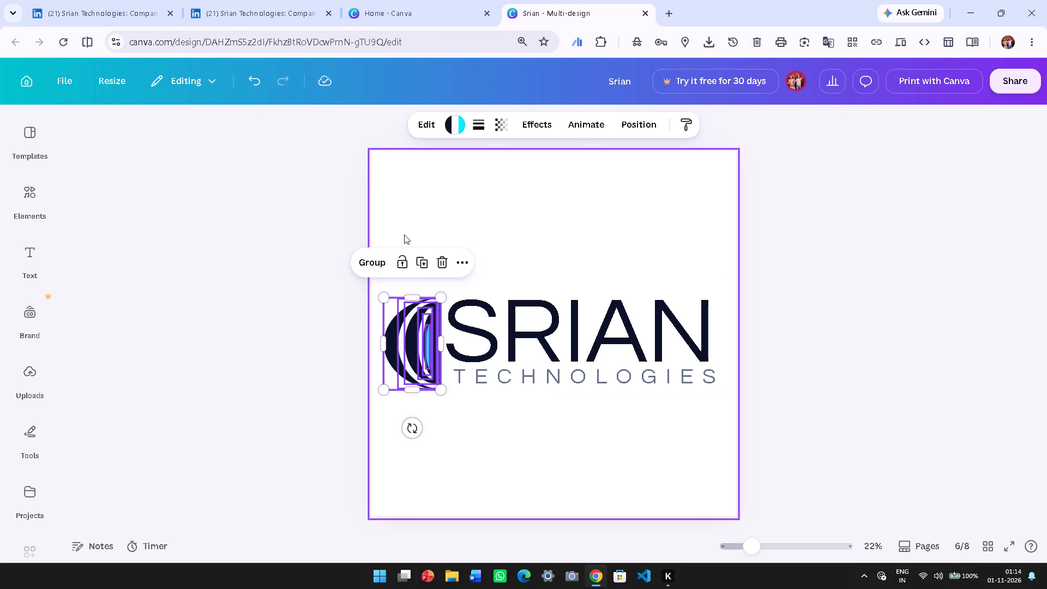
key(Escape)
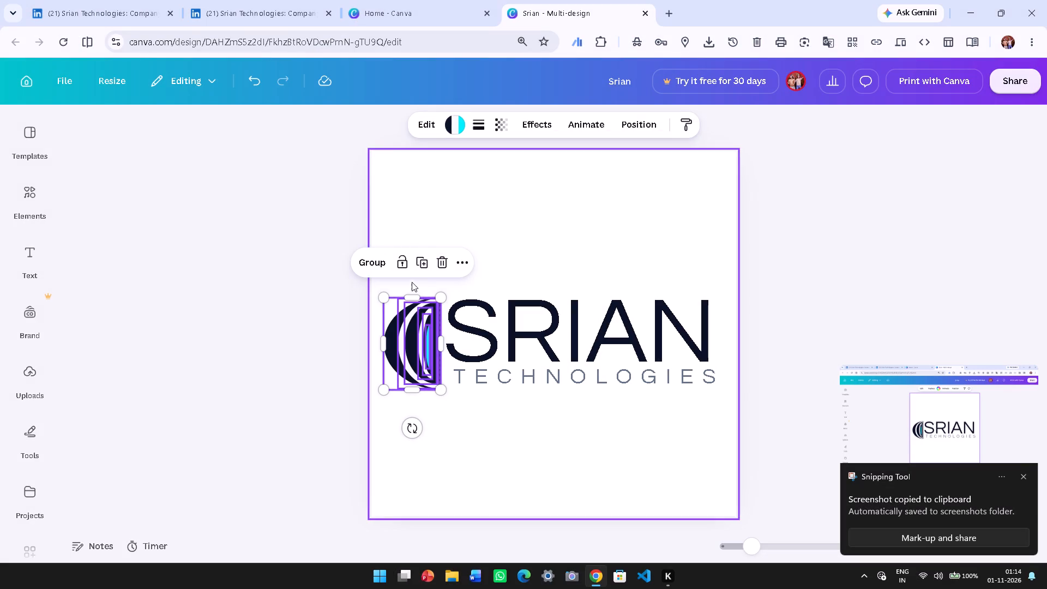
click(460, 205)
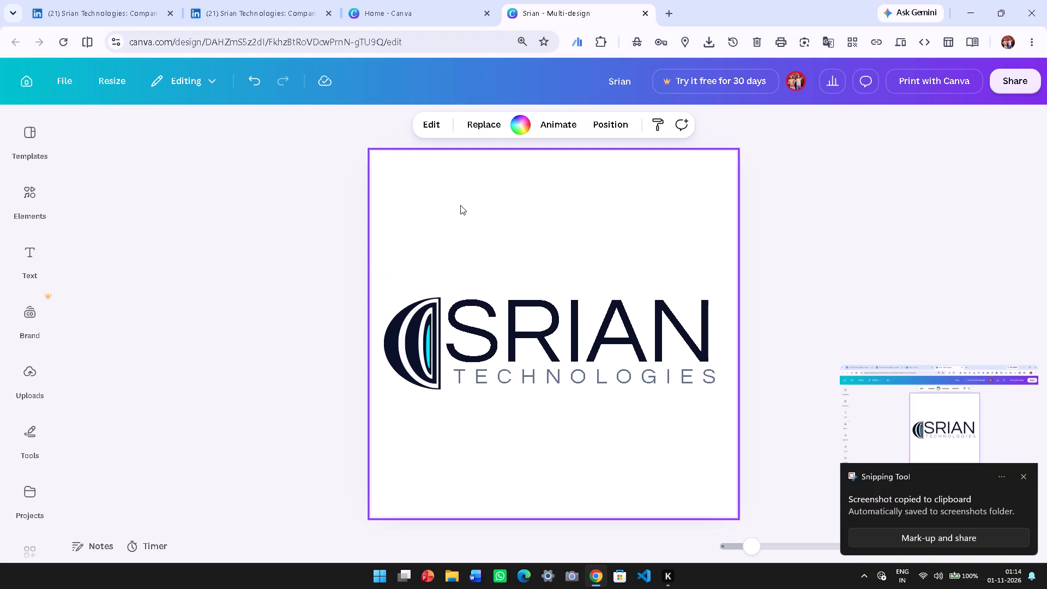
Capture the browser window with the logo page again, with nothing selected on the design.
key(Print)
key(Print)
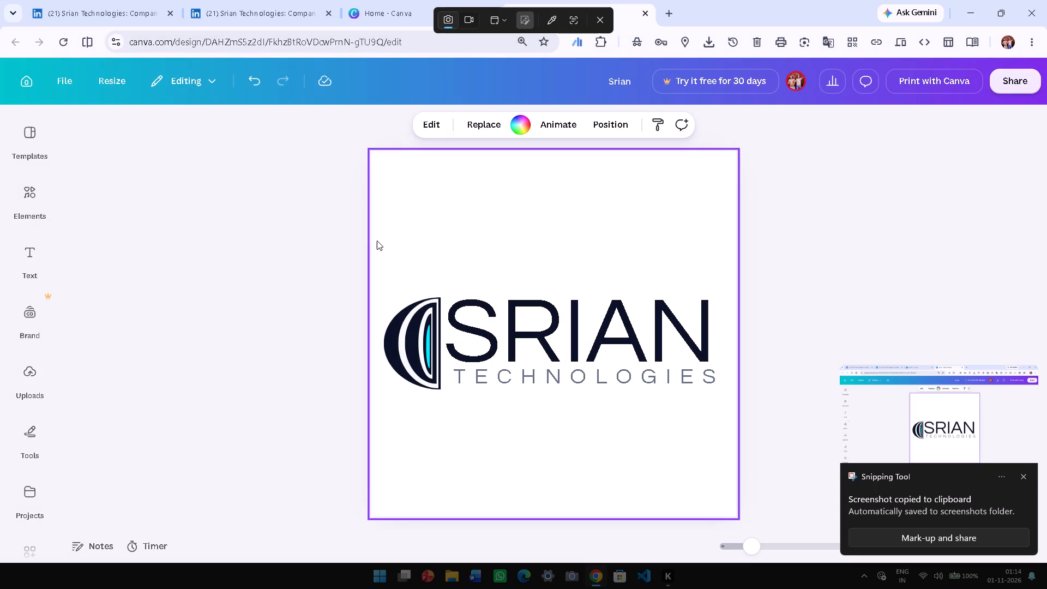
click(480, 166)
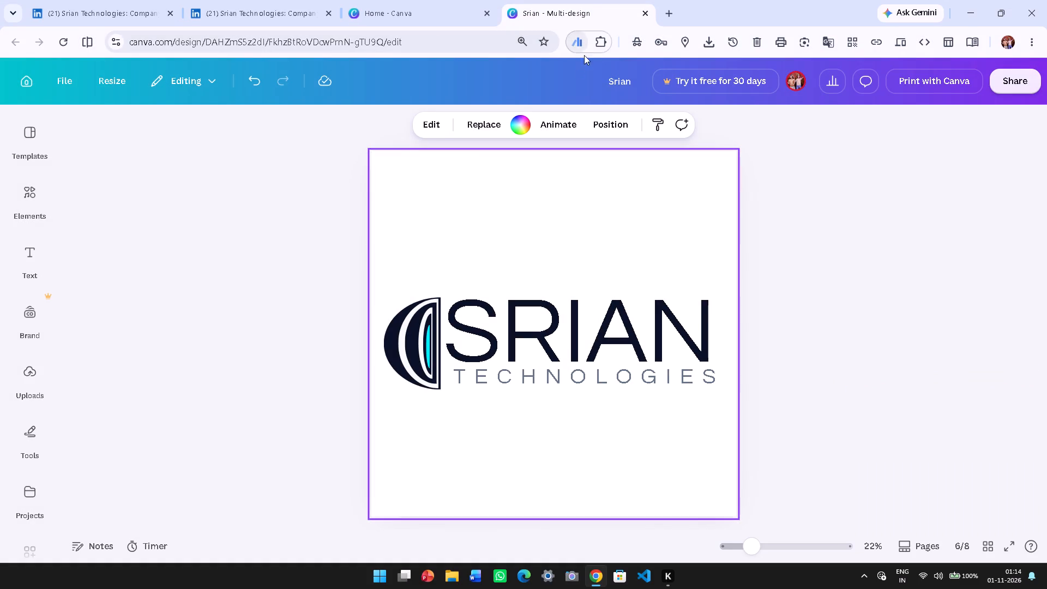
Start a new snip of the logo page and set the snip mode to Rectangle.
key(Print)
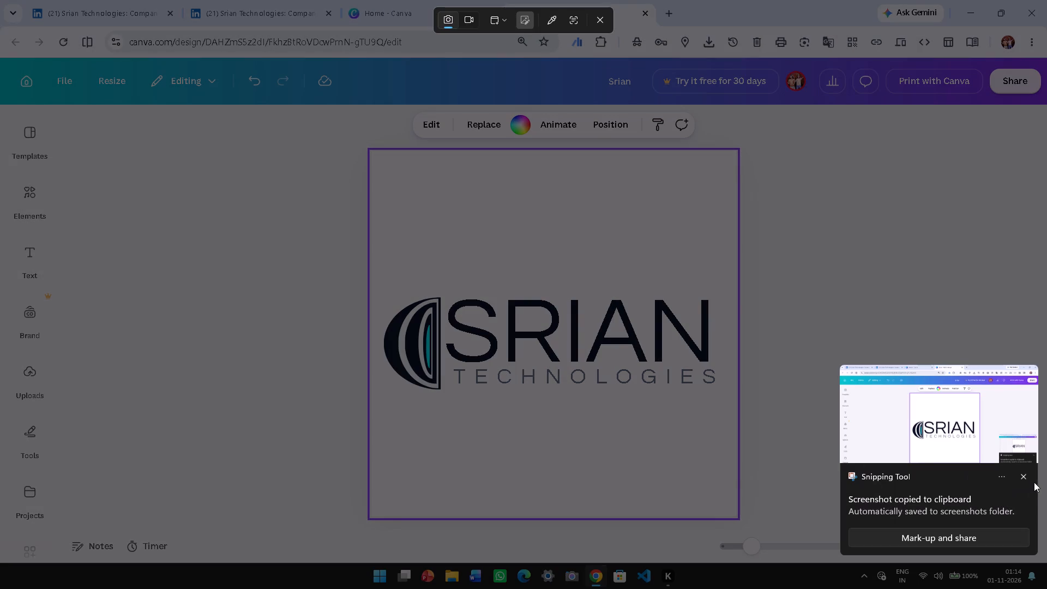
click(1019, 478)
click(489, 20)
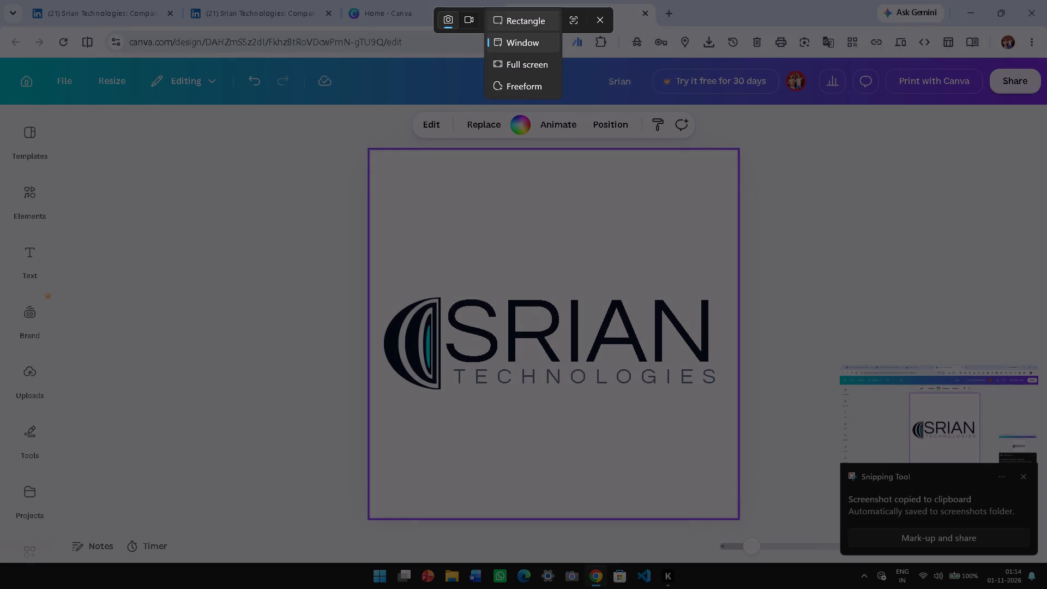
click(500, 25)
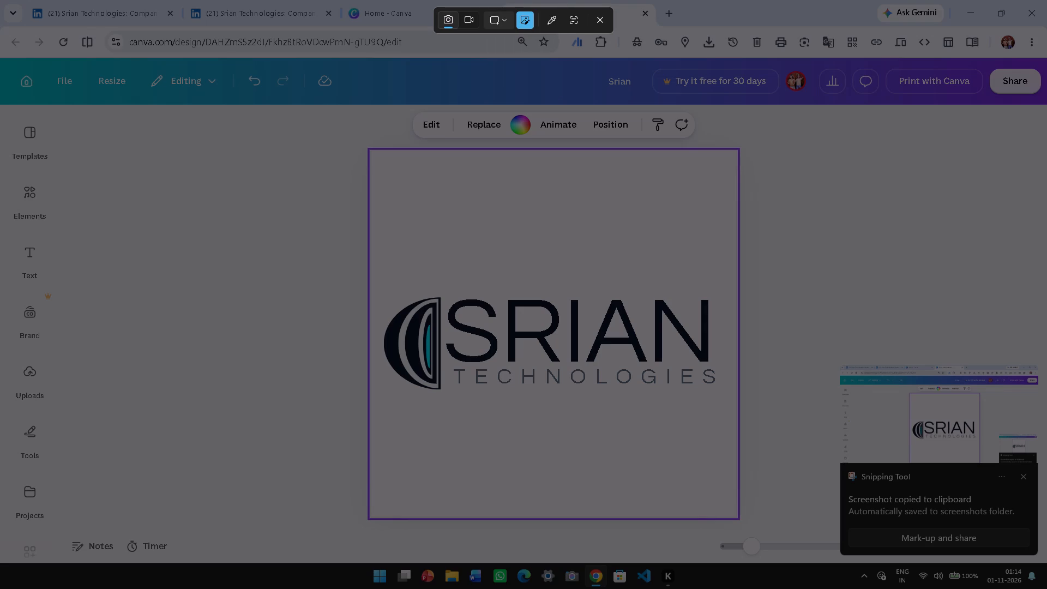
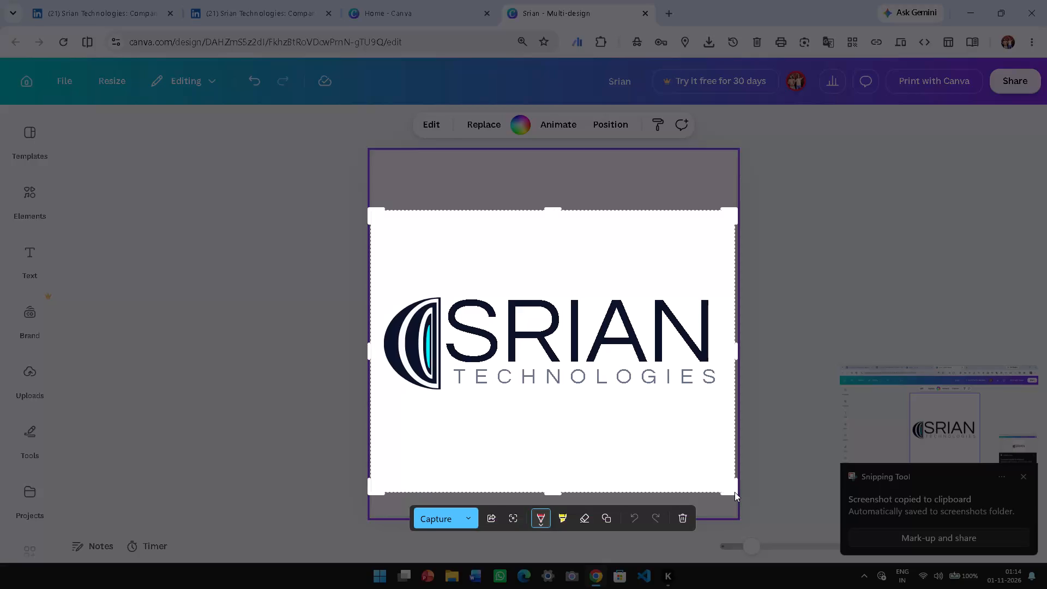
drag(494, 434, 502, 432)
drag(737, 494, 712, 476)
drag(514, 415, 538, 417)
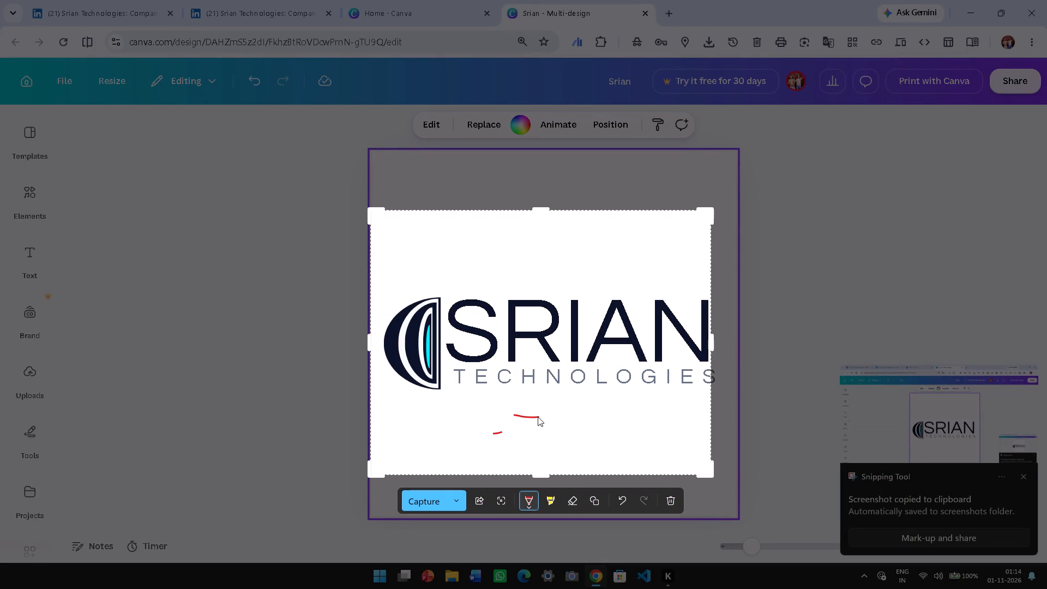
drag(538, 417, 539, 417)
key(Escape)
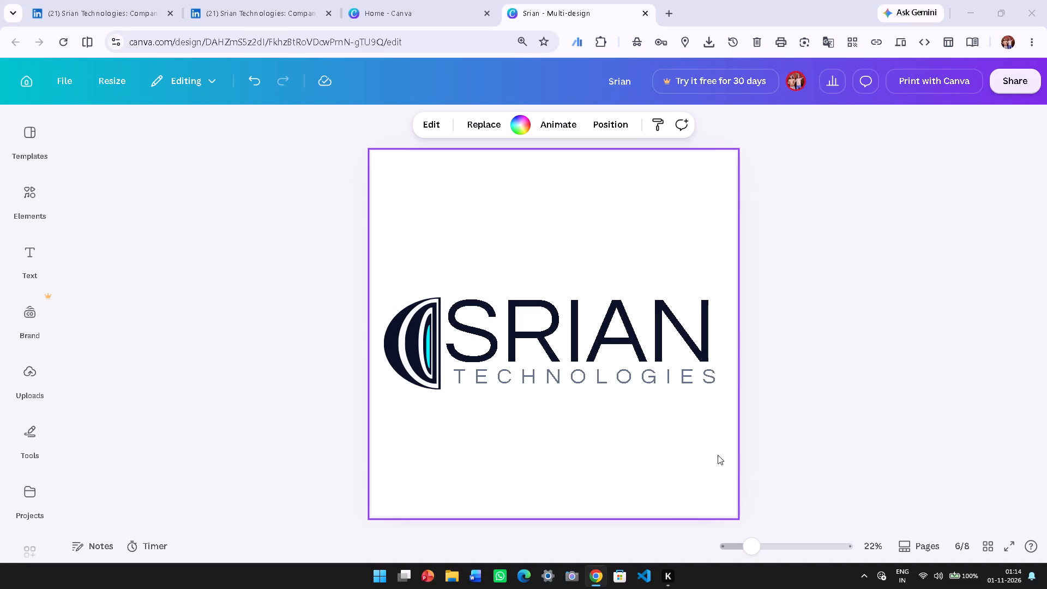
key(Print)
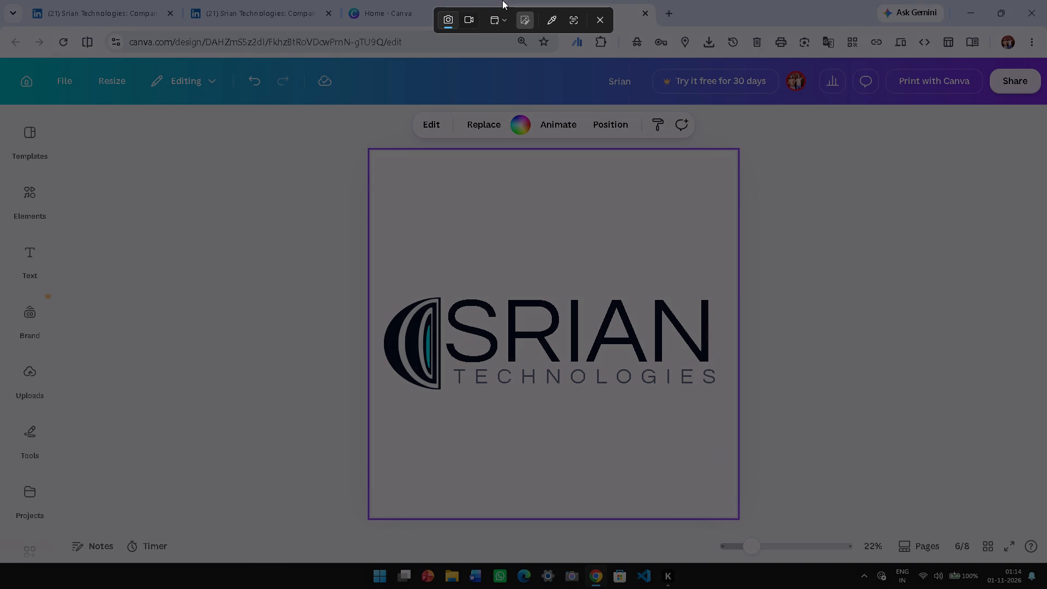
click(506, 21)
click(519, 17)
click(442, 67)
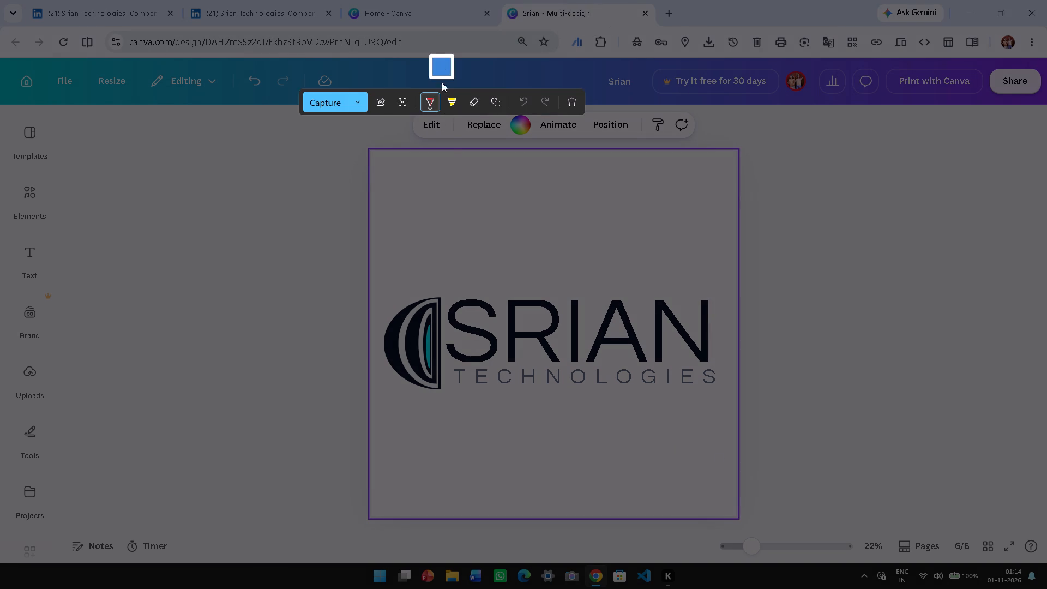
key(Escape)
Start a new snip with quick markup turned off and mode Rectangle, and capture the area around the Srian logo.
key(Print)
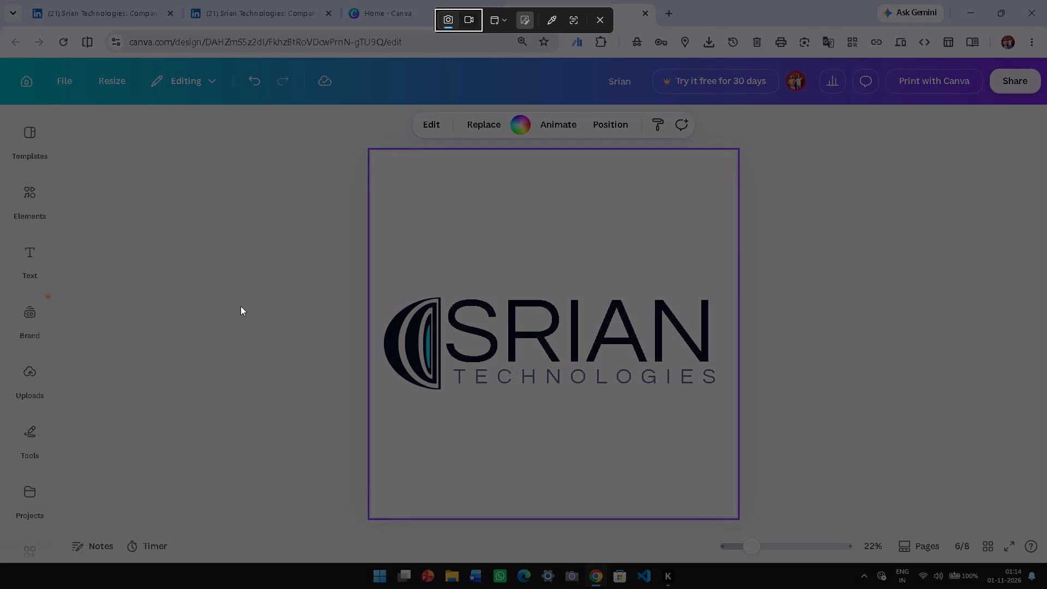
click(504, 19)
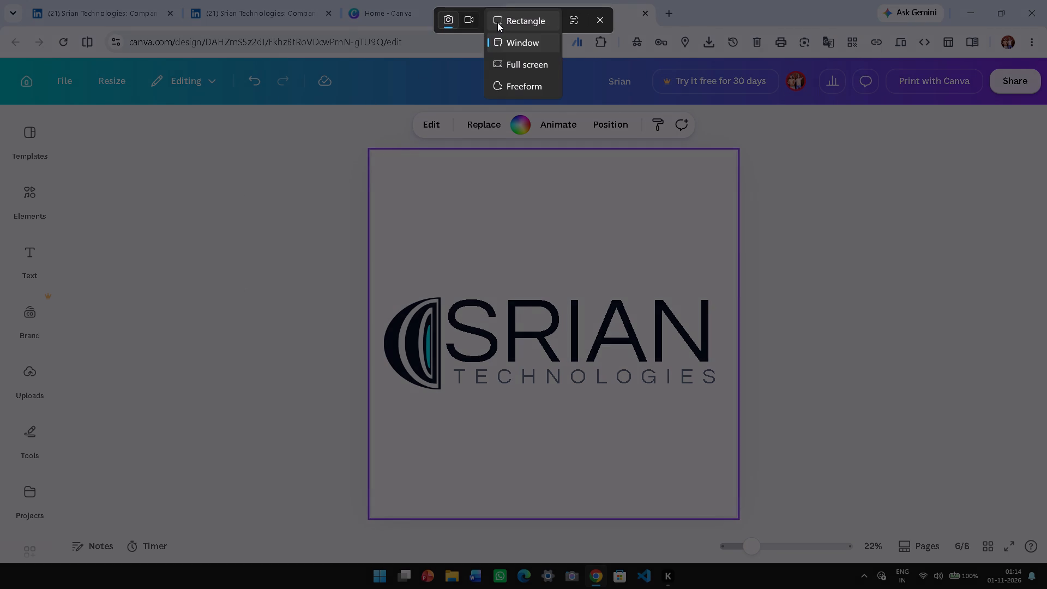
click(494, 17)
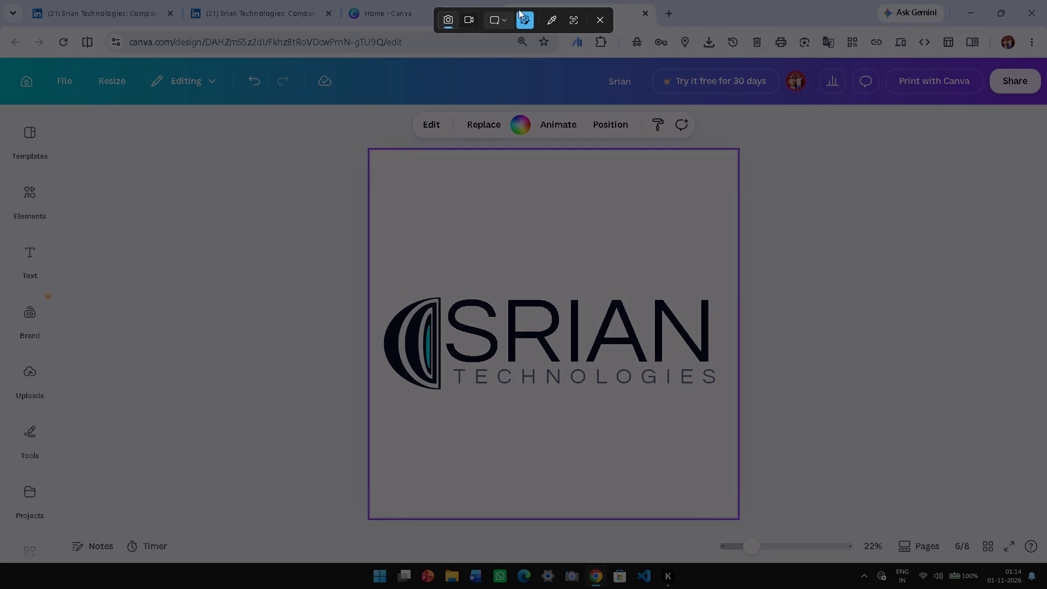
click(521, 14)
click(506, 20)
click(506, 20)
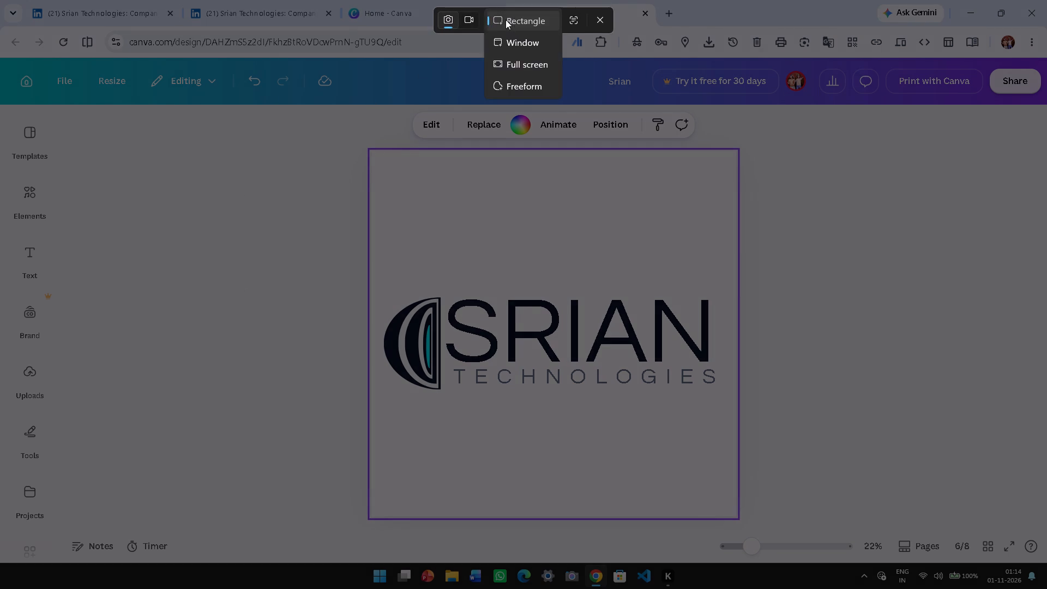
click(570, 17)
click(460, 13)
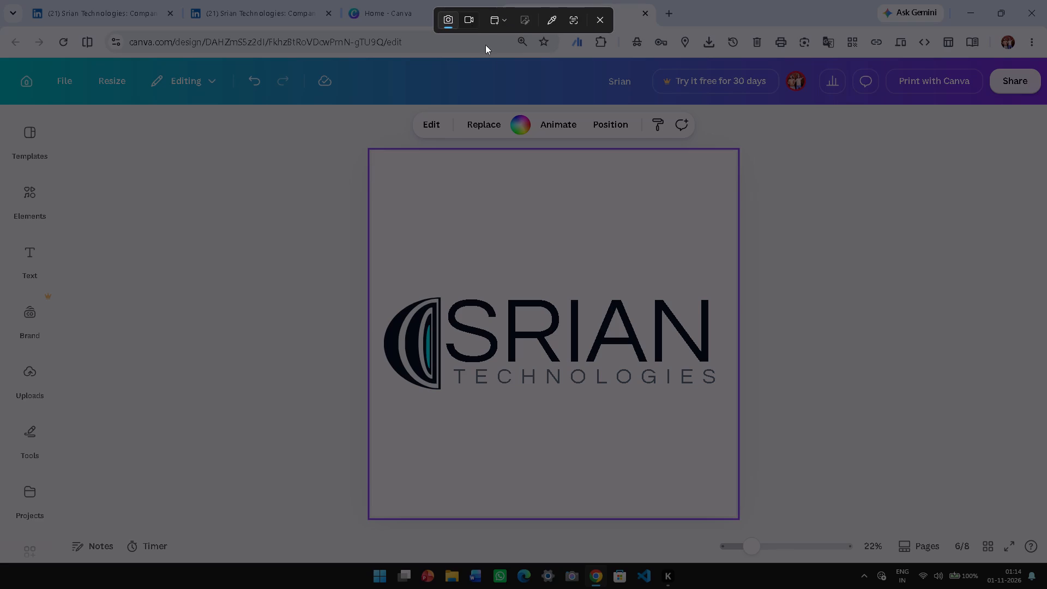
click(503, 25)
click(510, 13)
drag(371, 225, 722, 479)
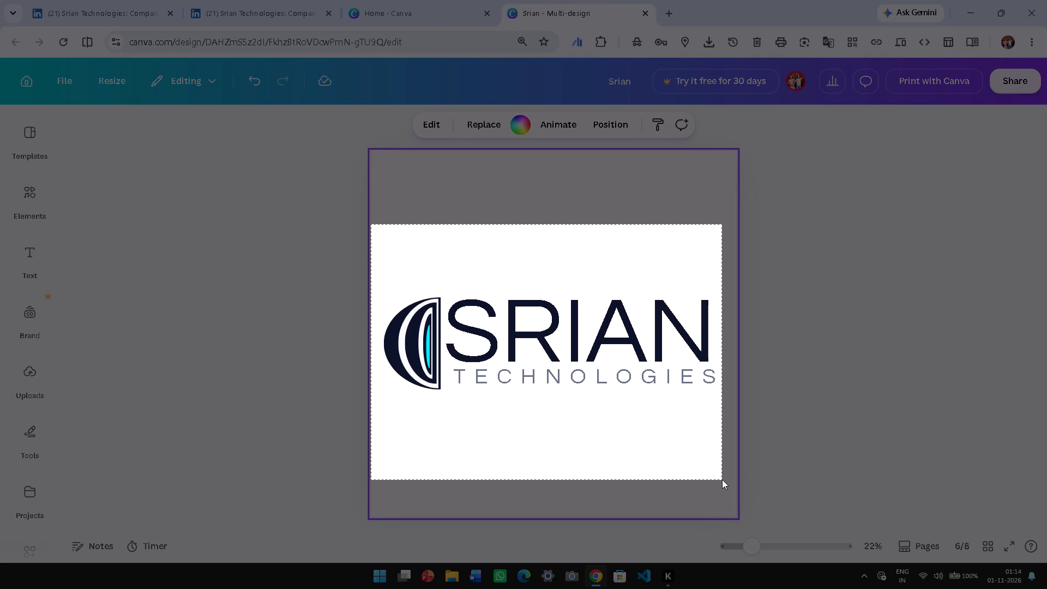
drag(722, 479, 731, 484)
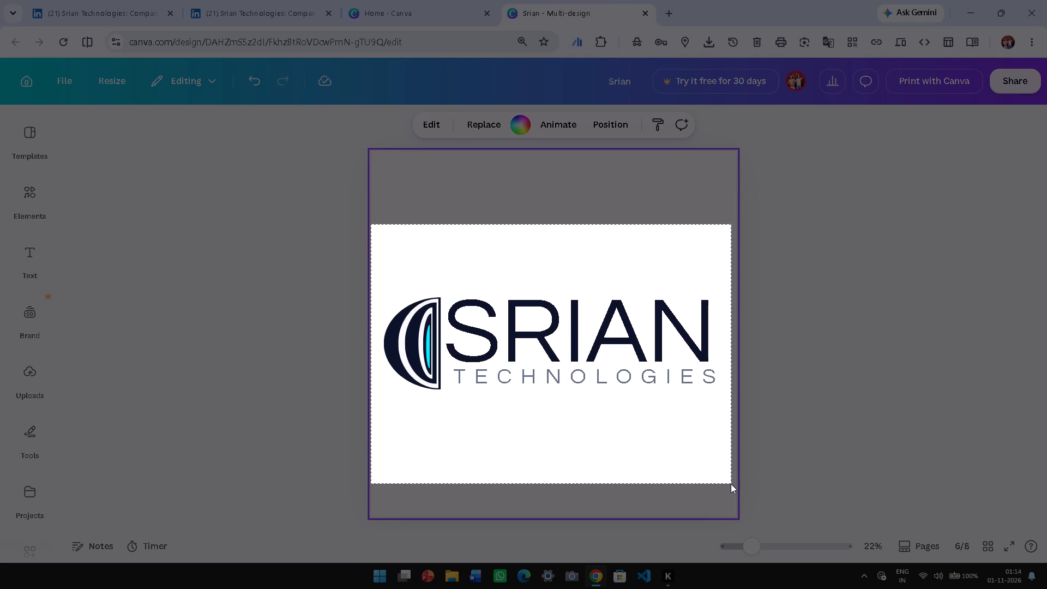
drag(731, 484, 730, 485)
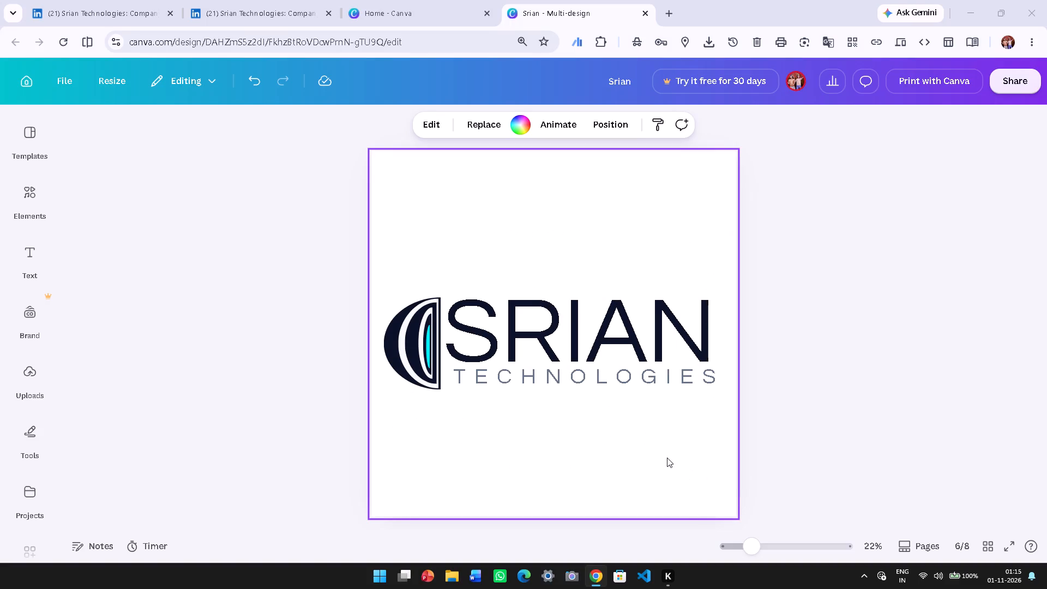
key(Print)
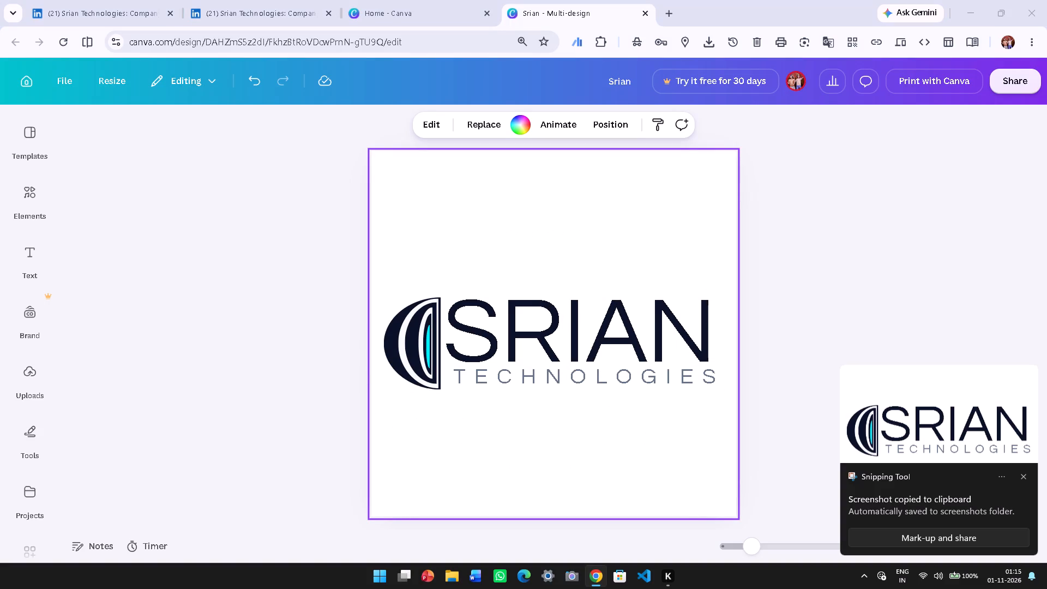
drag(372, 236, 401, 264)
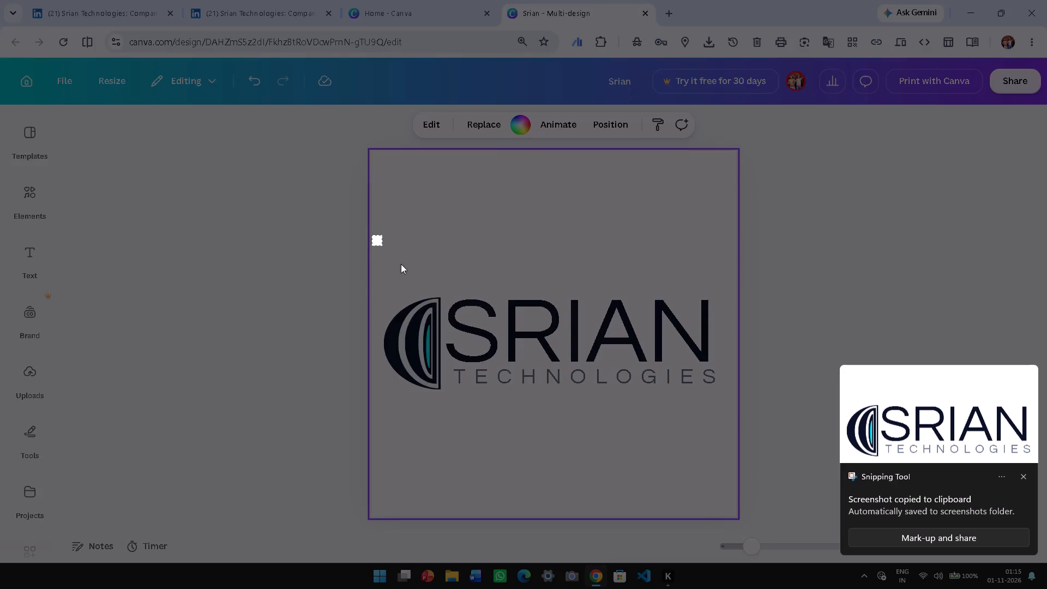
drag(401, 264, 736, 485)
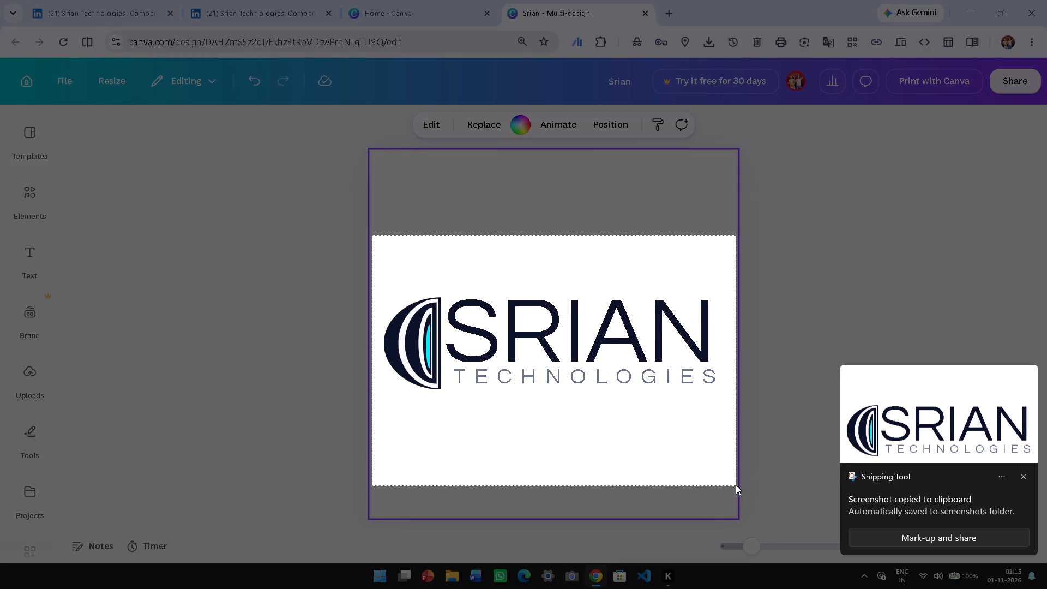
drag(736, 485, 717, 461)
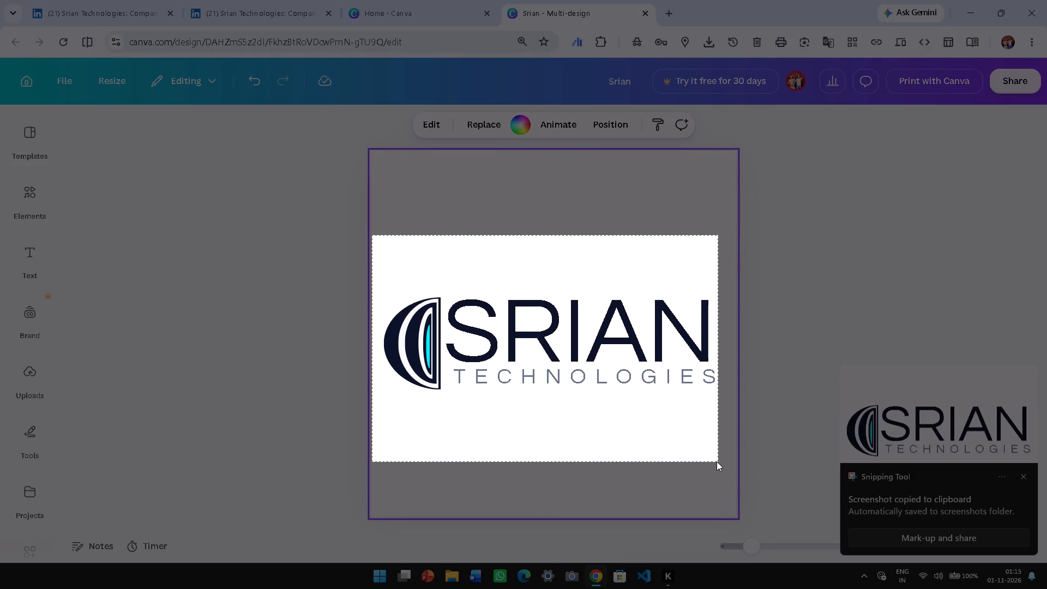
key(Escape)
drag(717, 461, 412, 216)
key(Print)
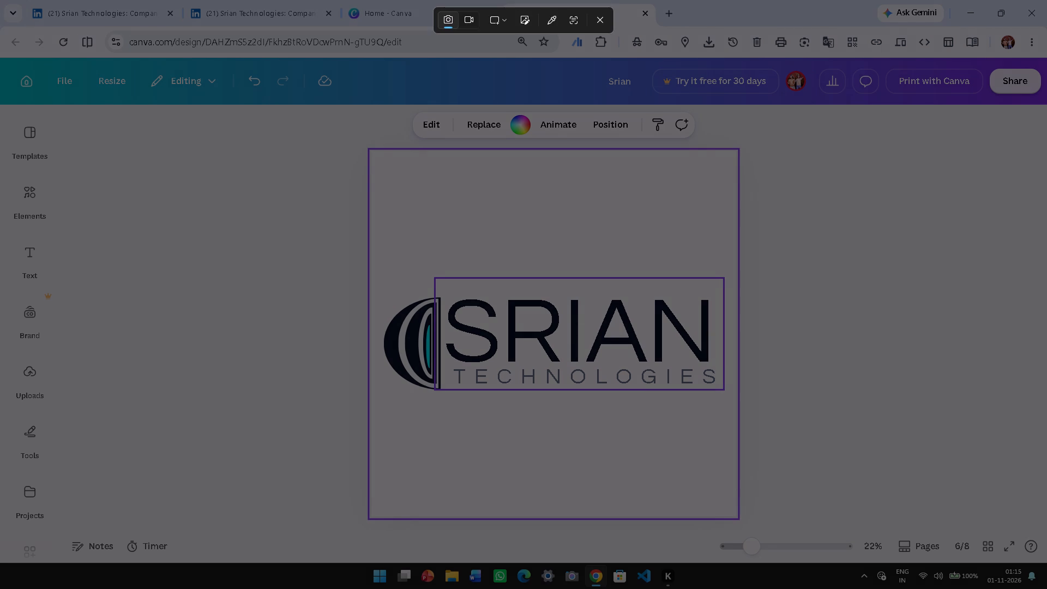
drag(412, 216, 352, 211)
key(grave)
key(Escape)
Capture the Srian Technologies logo again as a rectangle spanning nearly the full width of the white design page.
key(Print)
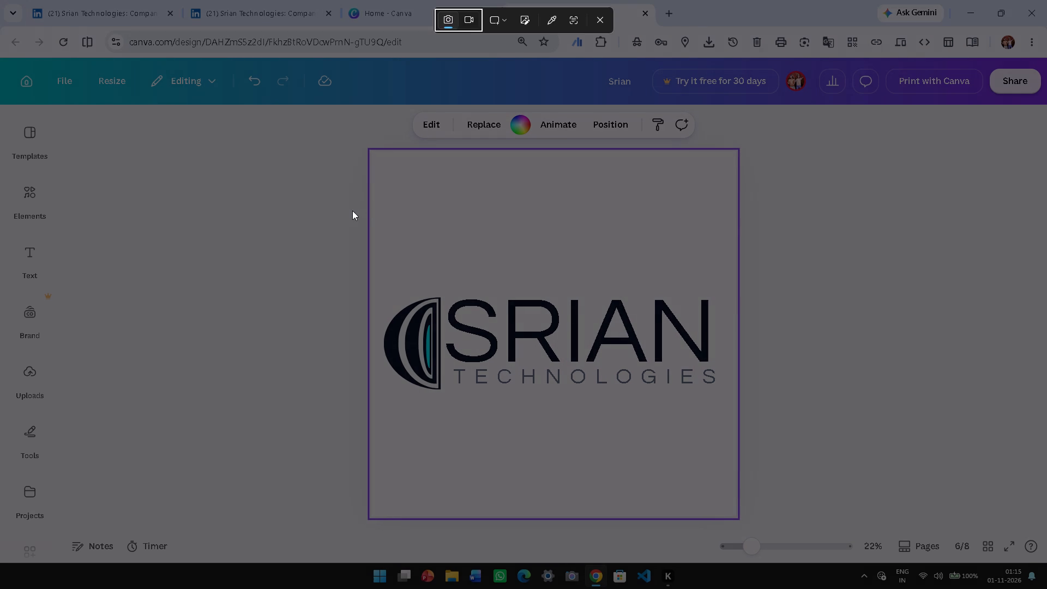
drag(352, 211, 373, 224)
drag(373, 224, 420, 317)
drag(371, 219, 731, 479)
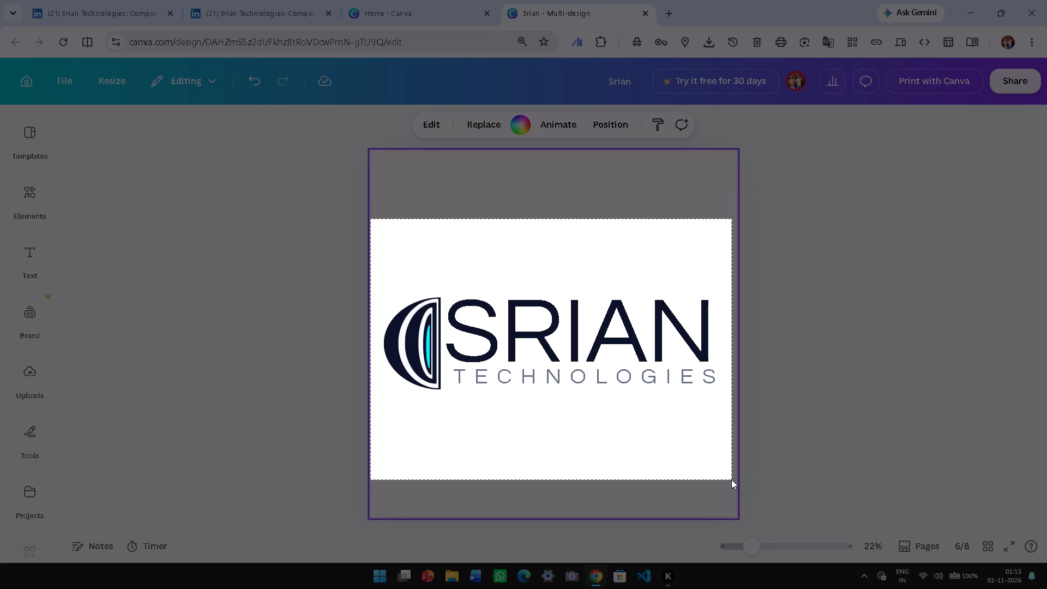
drag(731, 479, 735, 494)
Switch to Srian Technologies' LinkedIn admin page, open its page editing form and start choosing a new logo file.
click(357, 0)
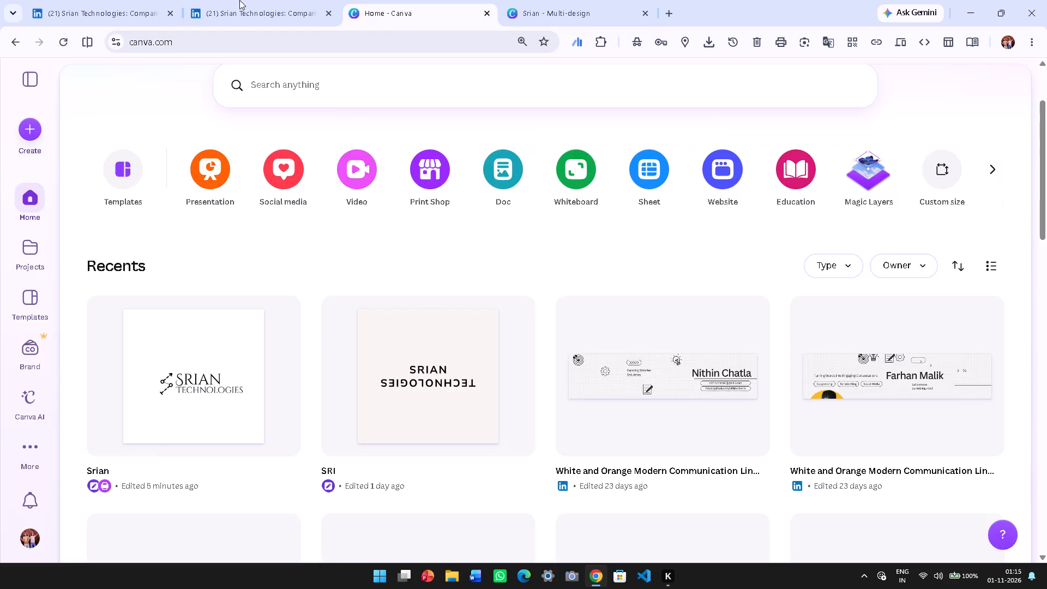
click(228, 0)
scroll(313, 223, up, 3)
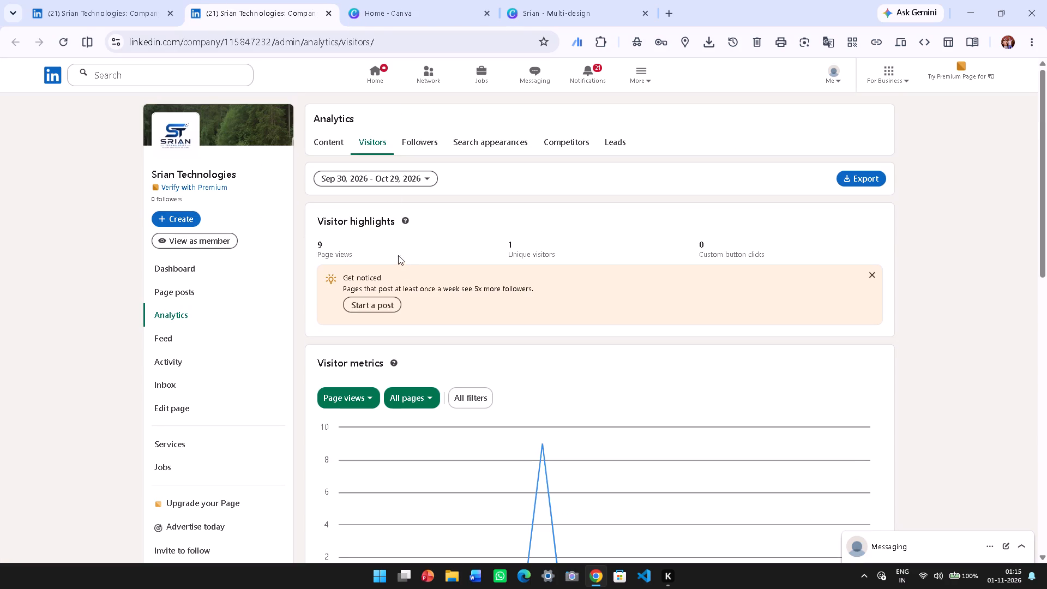
click(208, 412)
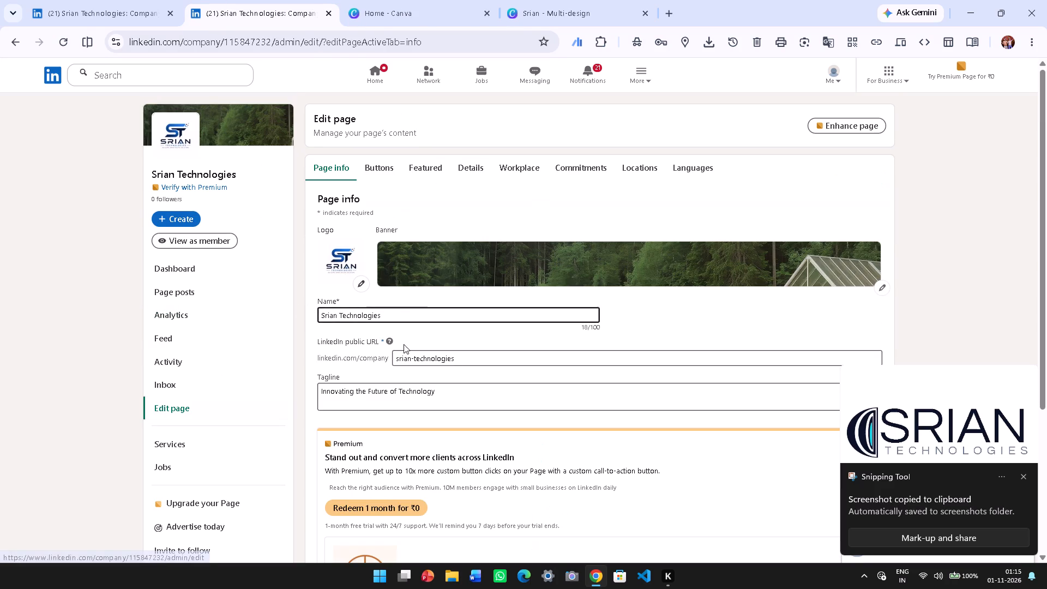
click(356, 280)
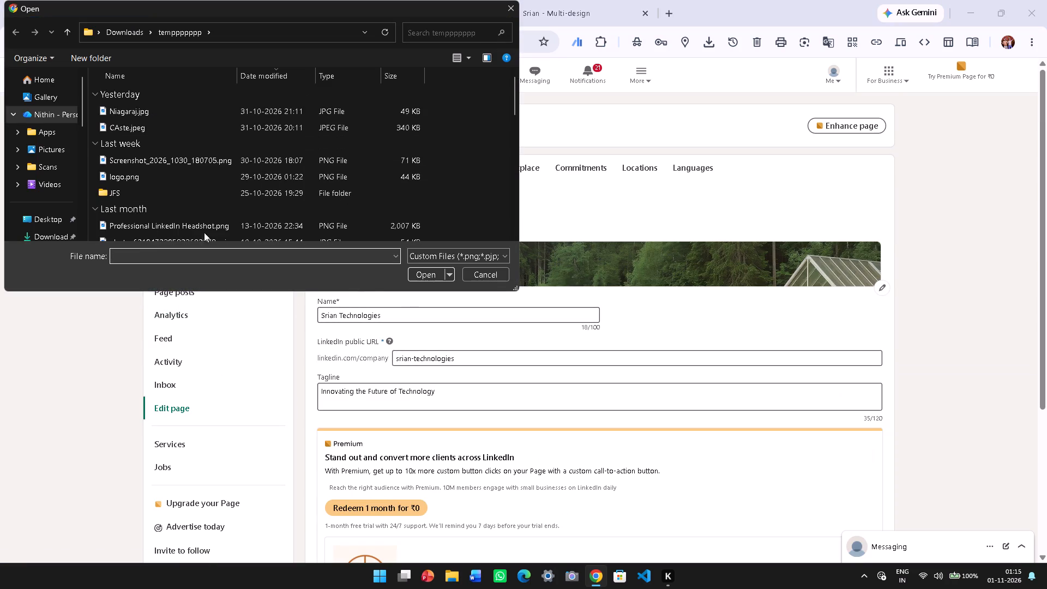
Open the latest logo capture in the Snipping Tool from its notification.
click(1040, 579)
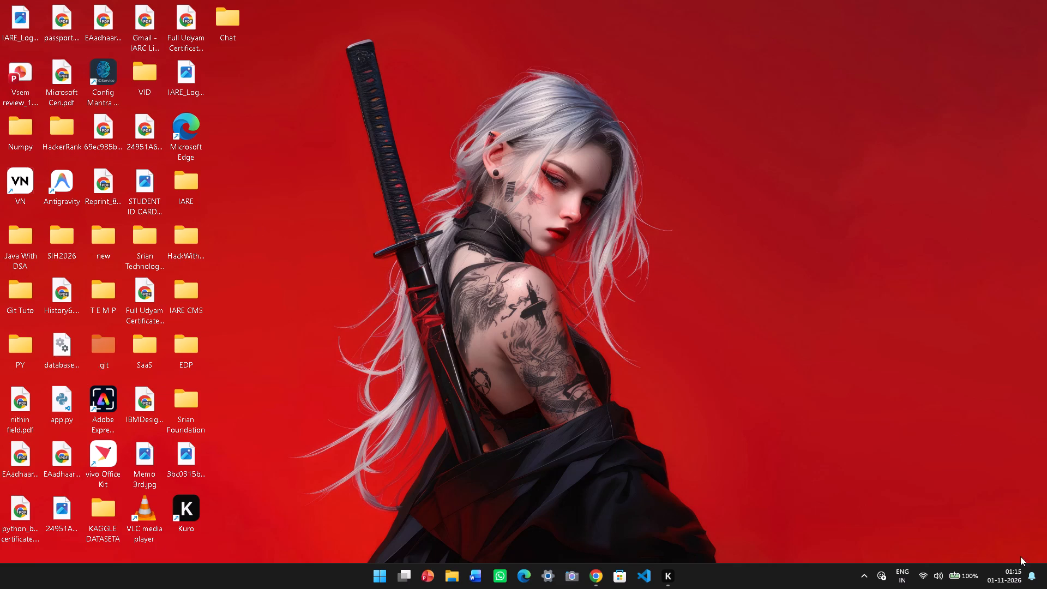
click(1026, 572)
click(920, 127)
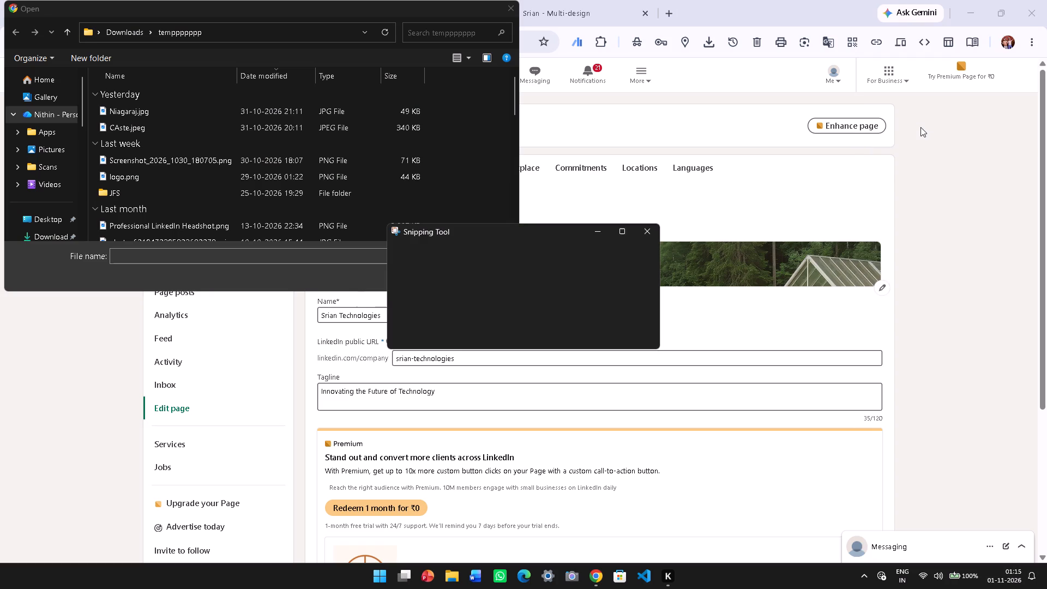
Save the logo capture as Screenshot 2026-11-01 011526.png in the temppppppp folder within Downloads.
right_click(789, 388)
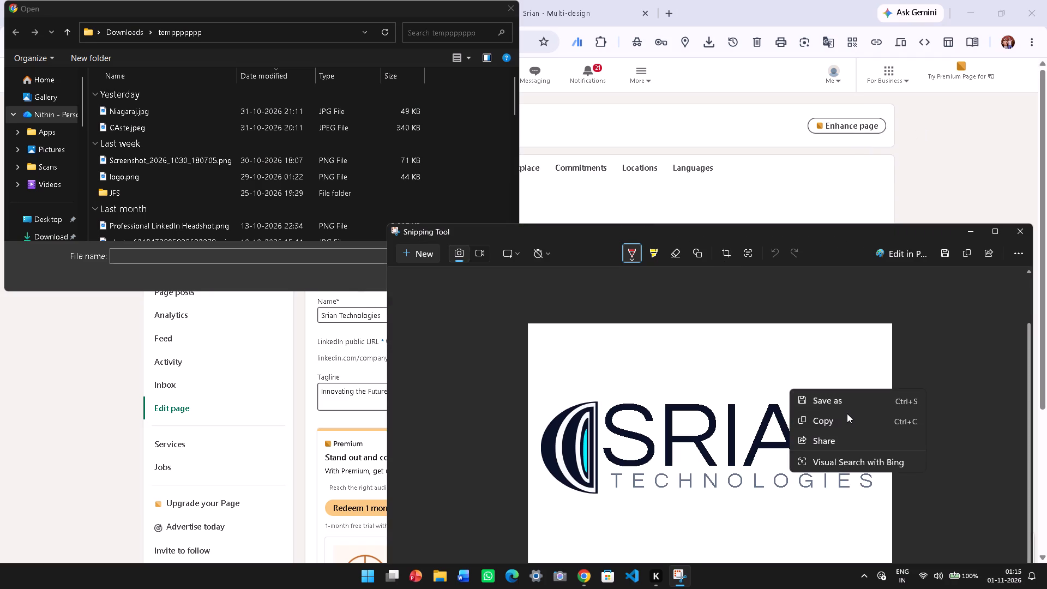
click(832, 396)
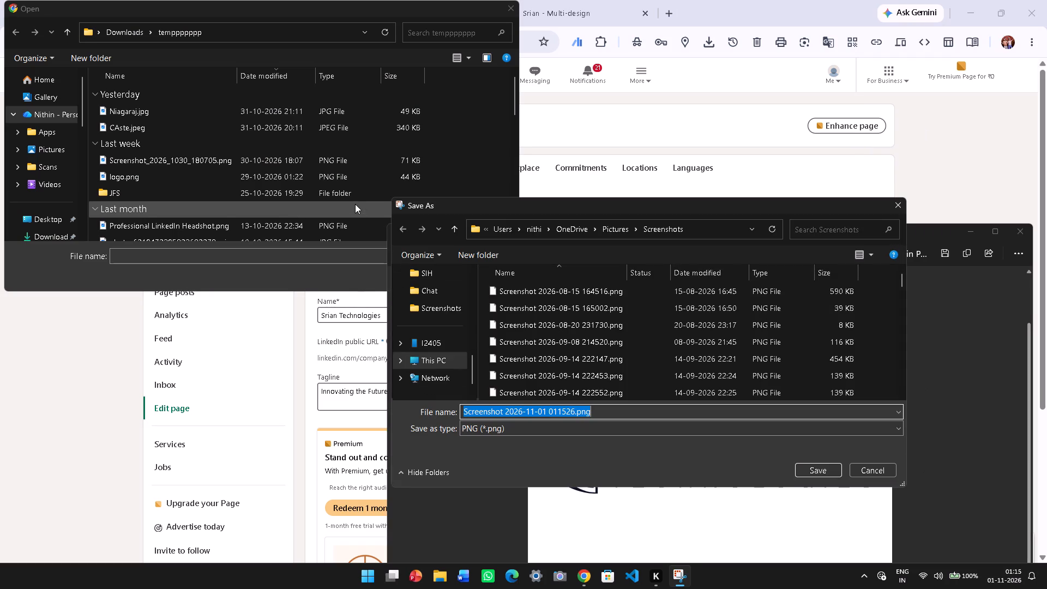
scroll(454, 350, down, 1)
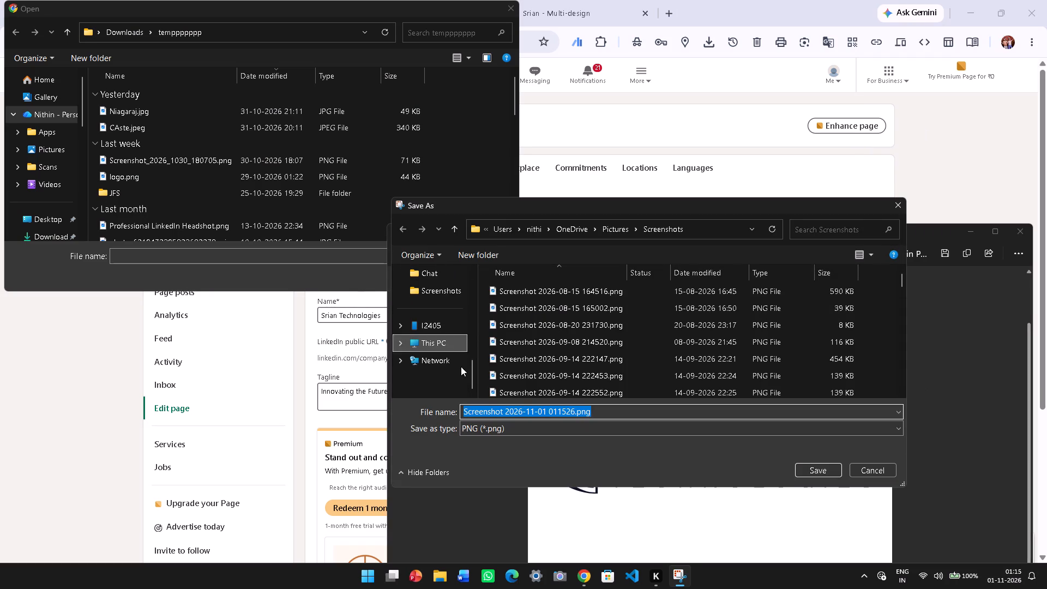
scroll(441, 329, up, 2)
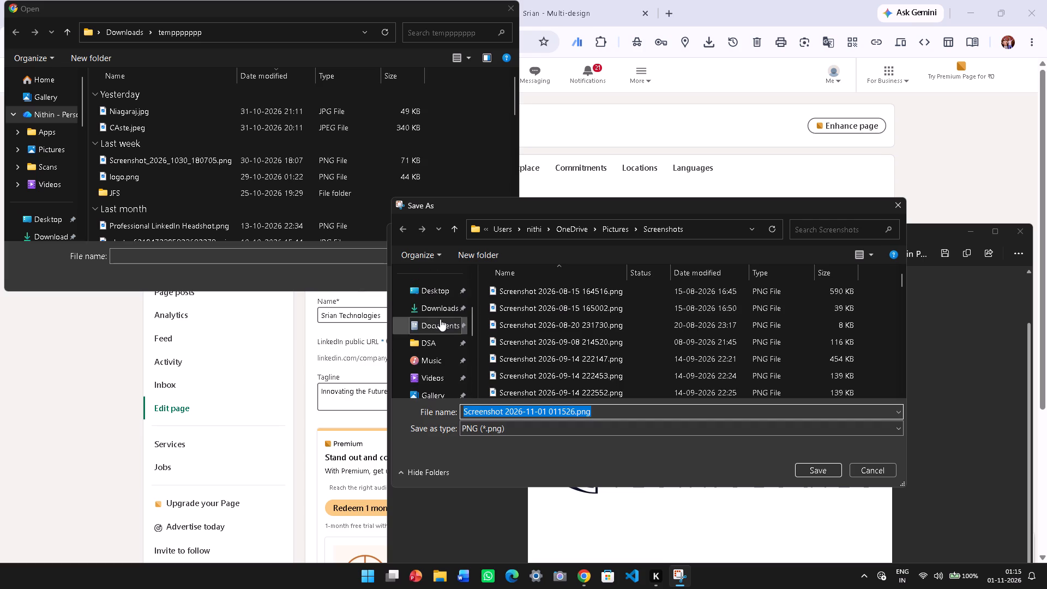
click(440, 314)
double_click(527, 306)
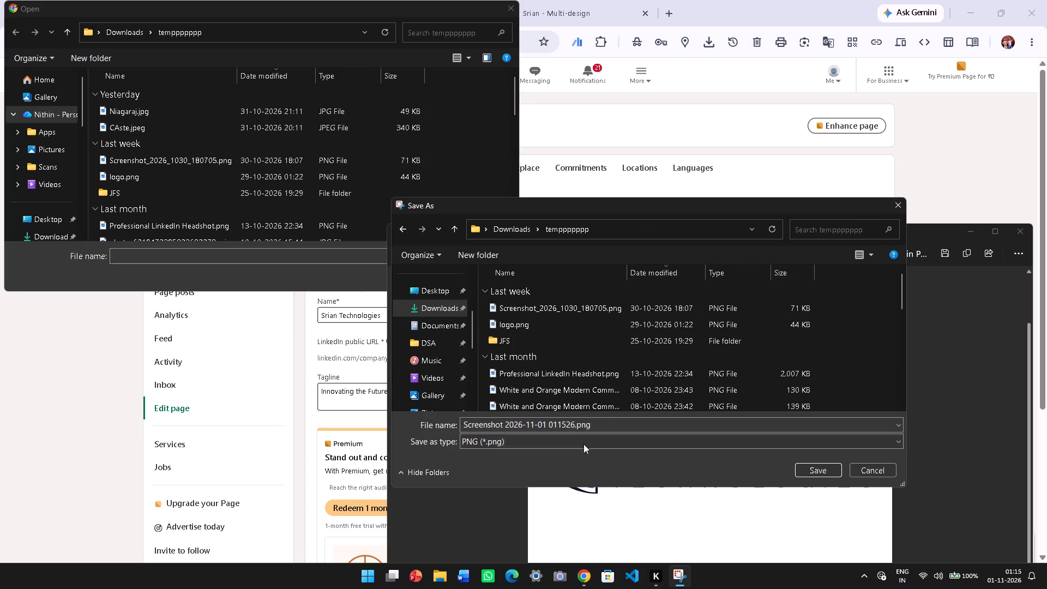
click(813, 464)
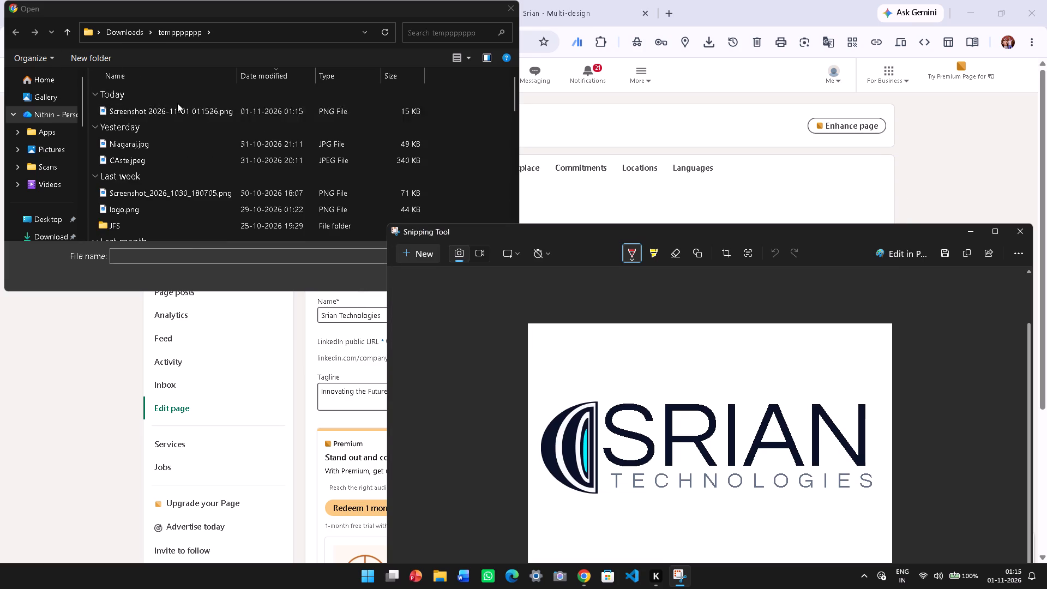
Choose the saved Screenshot 2026-11-01 011526.png in the waiting LinkedIn file dialog as the page's new logo.
click(162, 113)
click(413, 274)
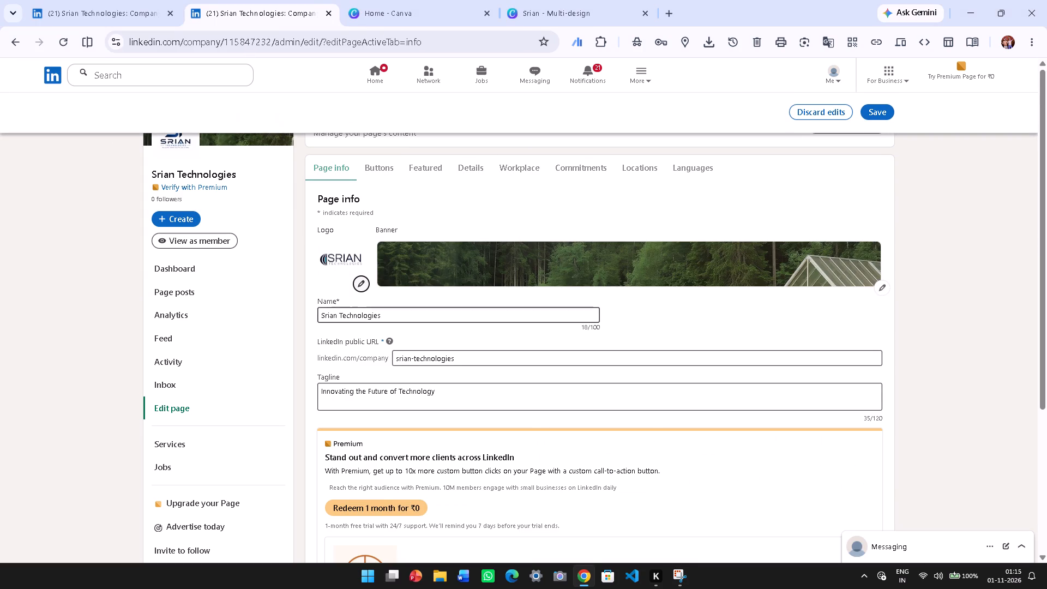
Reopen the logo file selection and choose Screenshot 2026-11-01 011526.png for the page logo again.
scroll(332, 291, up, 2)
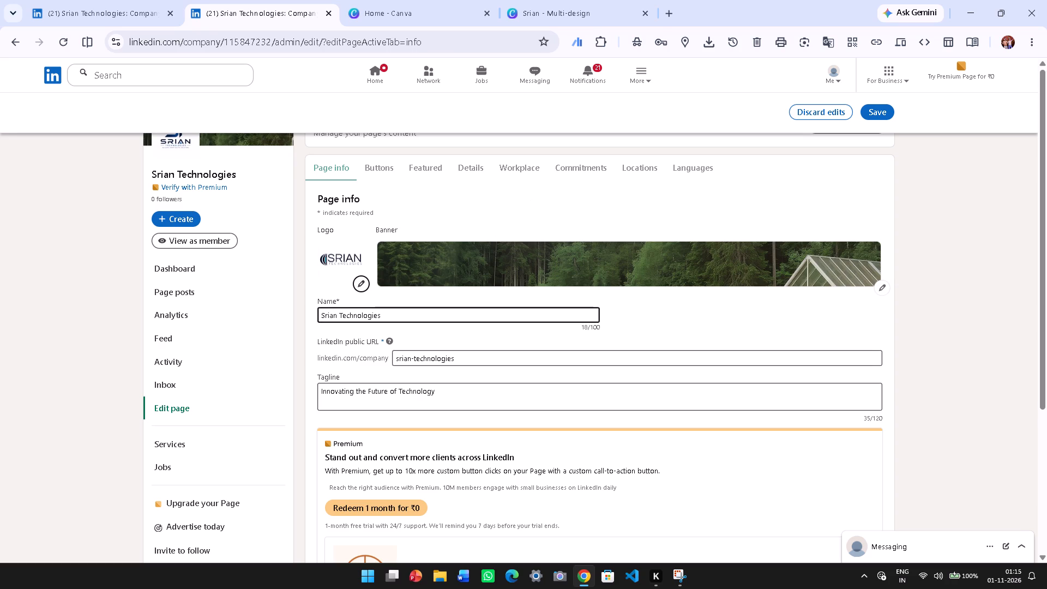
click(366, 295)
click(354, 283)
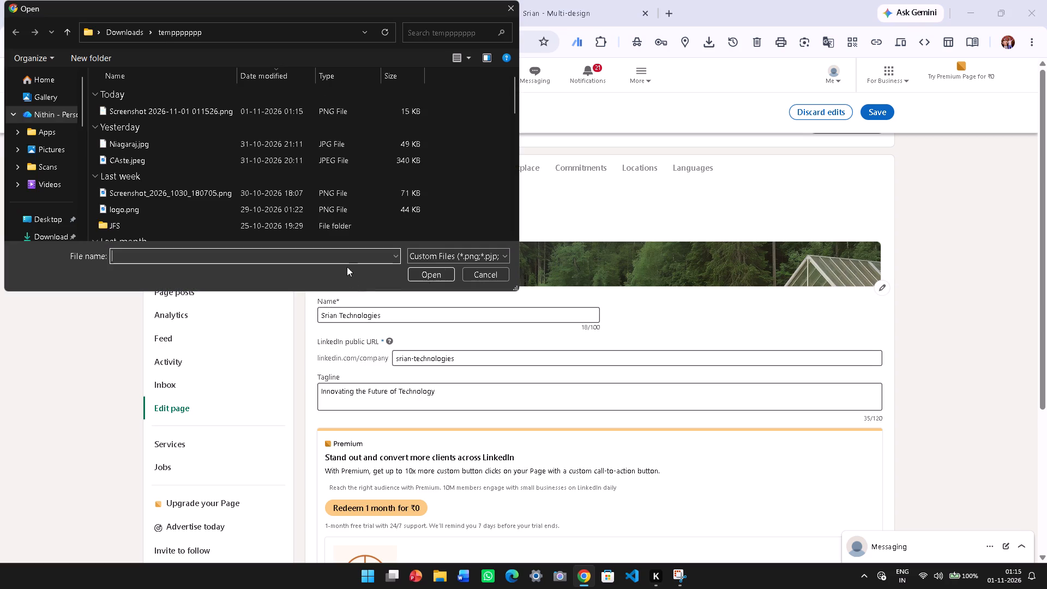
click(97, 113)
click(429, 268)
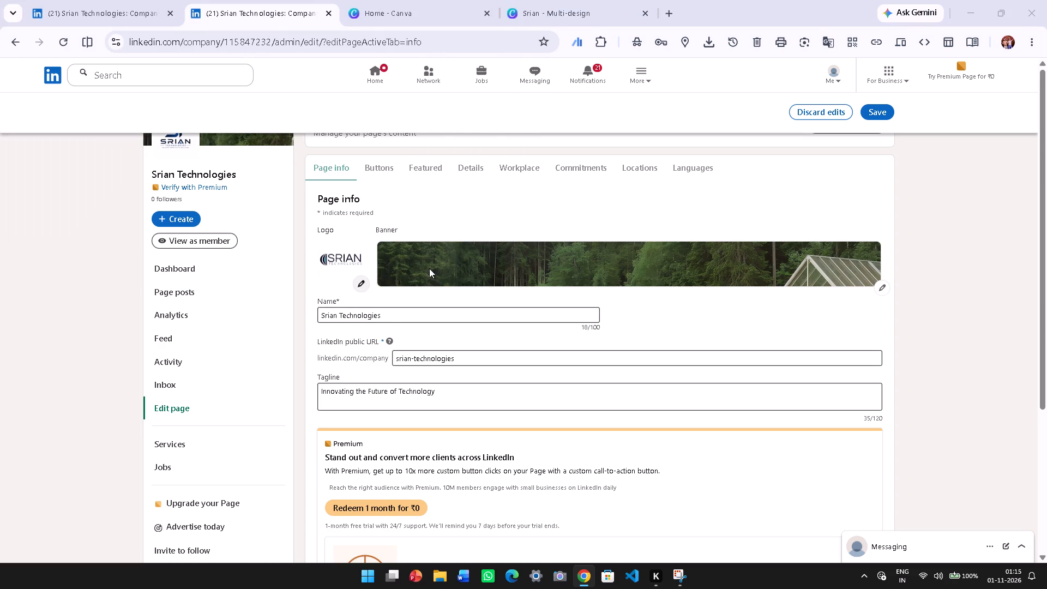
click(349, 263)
Save the page edits with the new logo and decline sharing the changes in a post.
click(874, 113)
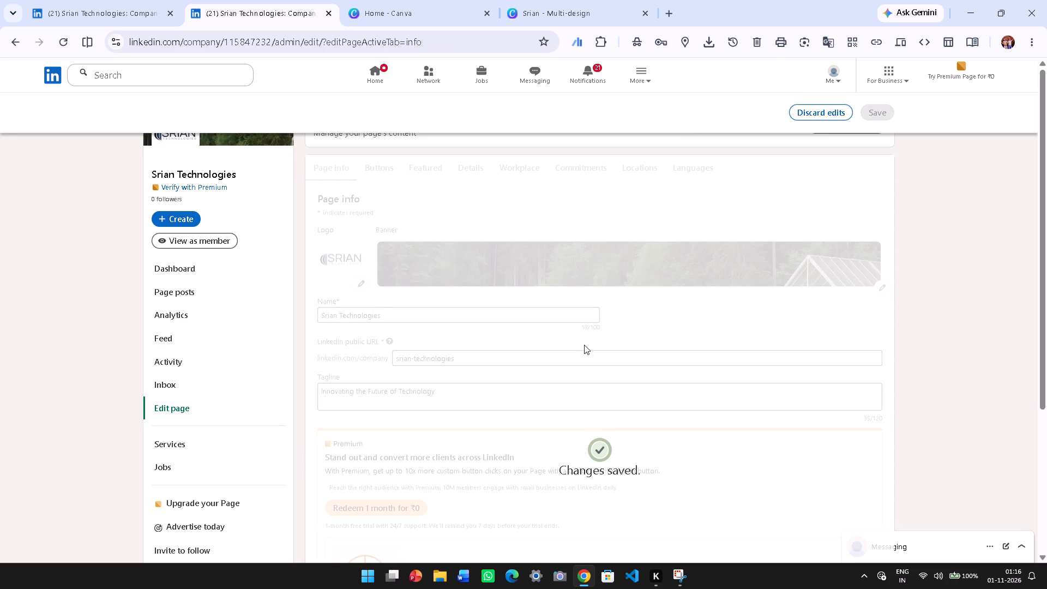
scroll(466, 323, up, 2)
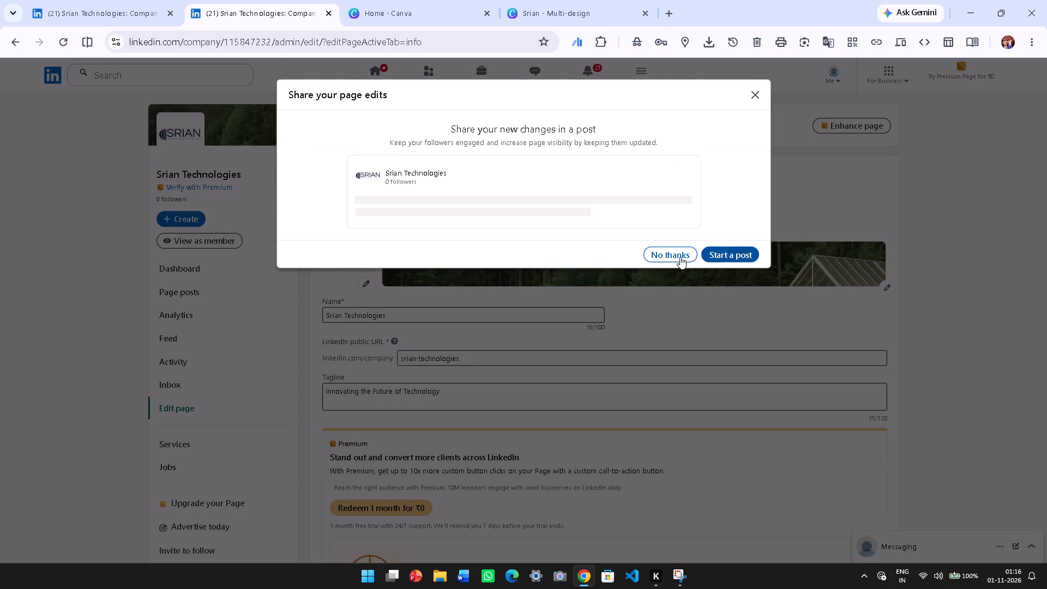
click(680, 257)
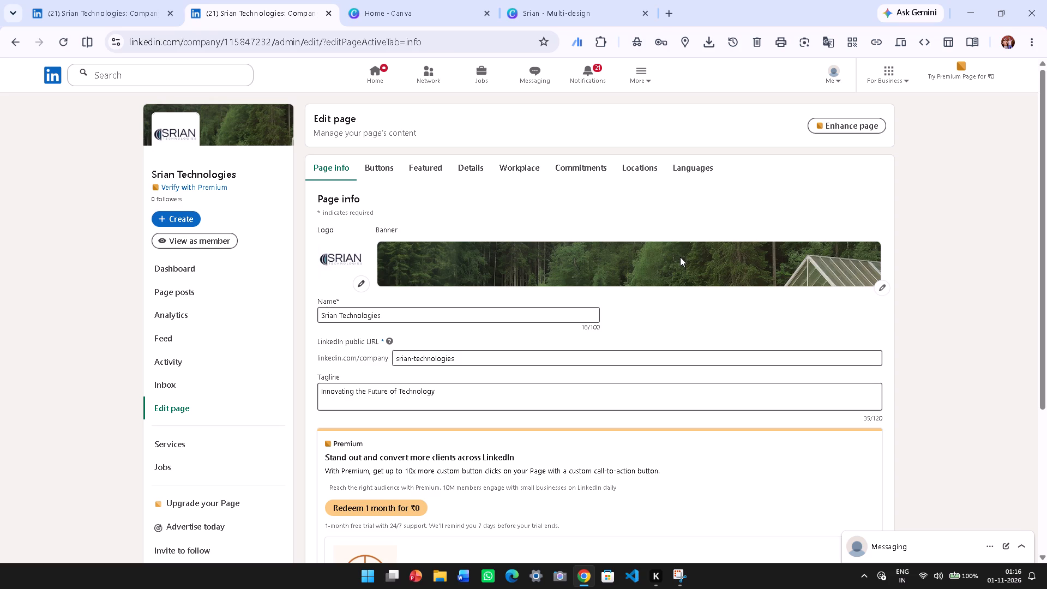
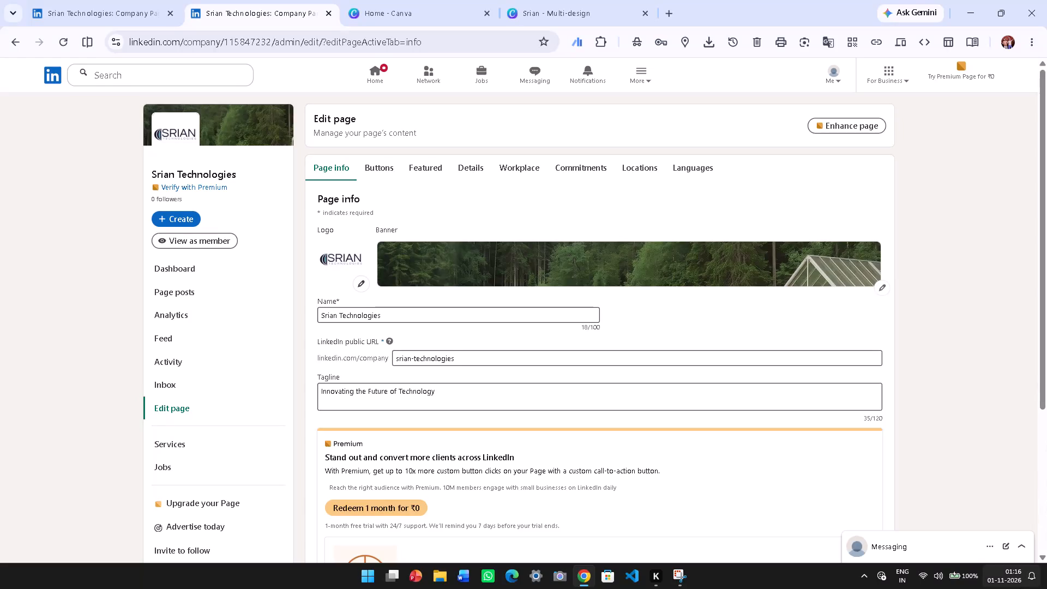
Clear all notifications in the Windows notification centre.
click(1019, 587)
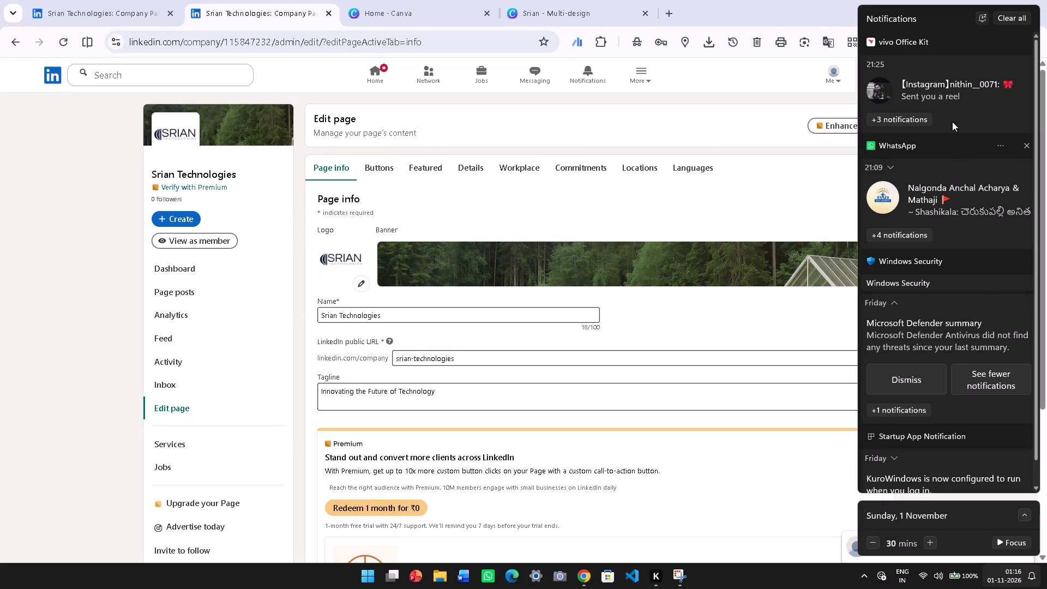
click(1025, 62)
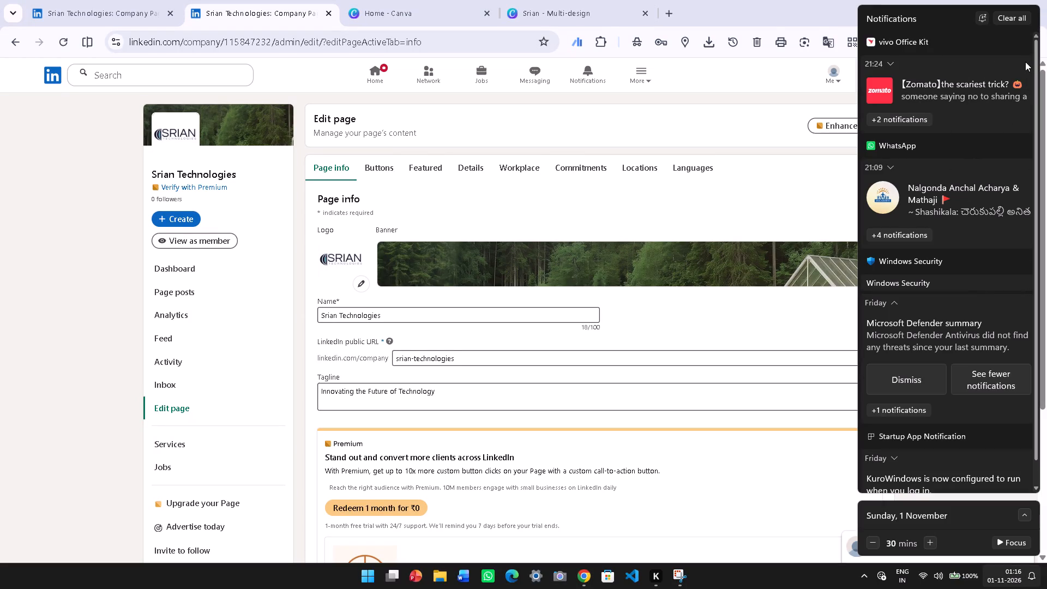
click(1017, 14)
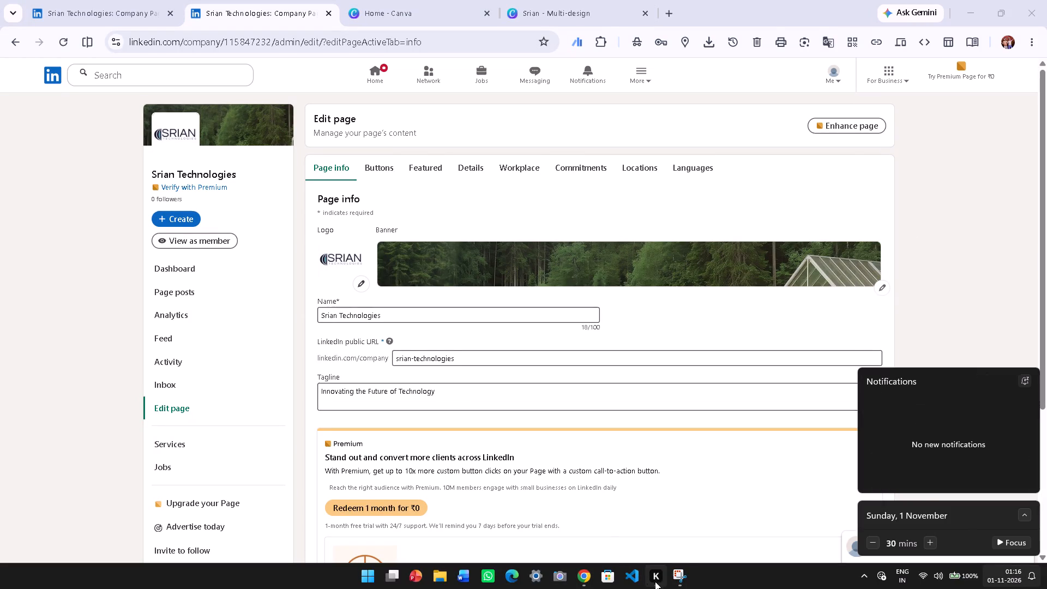
Switch to Snipping Tool and crop the SRIAN Technologies logo capture more tightly, trimming the white margins around the logo.
click(668, 576)
scroll(606, 442, down, 1)
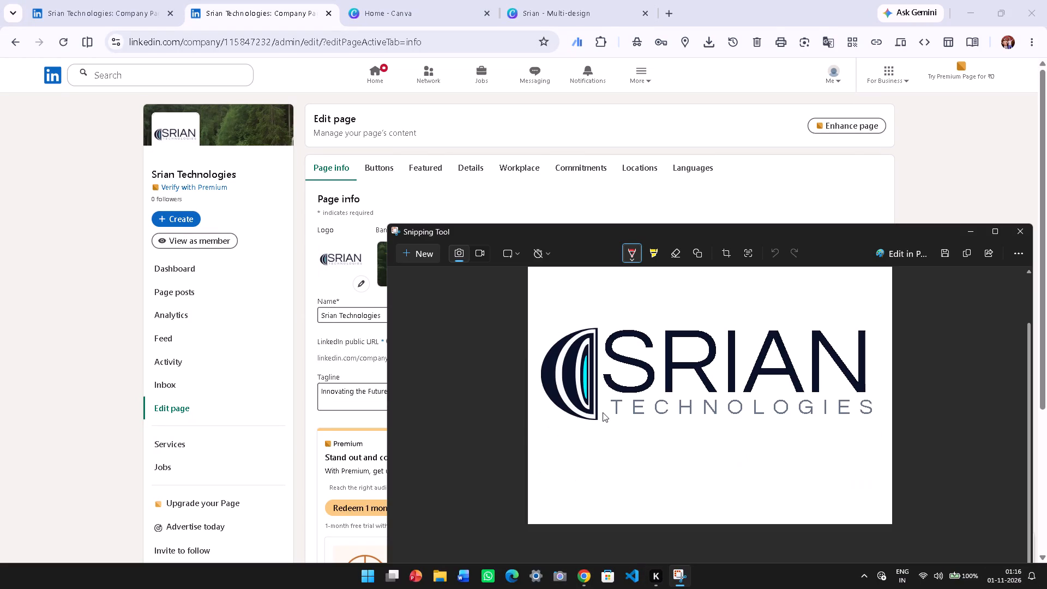
scroll(603, 412, up, 1)
click(727, 251)
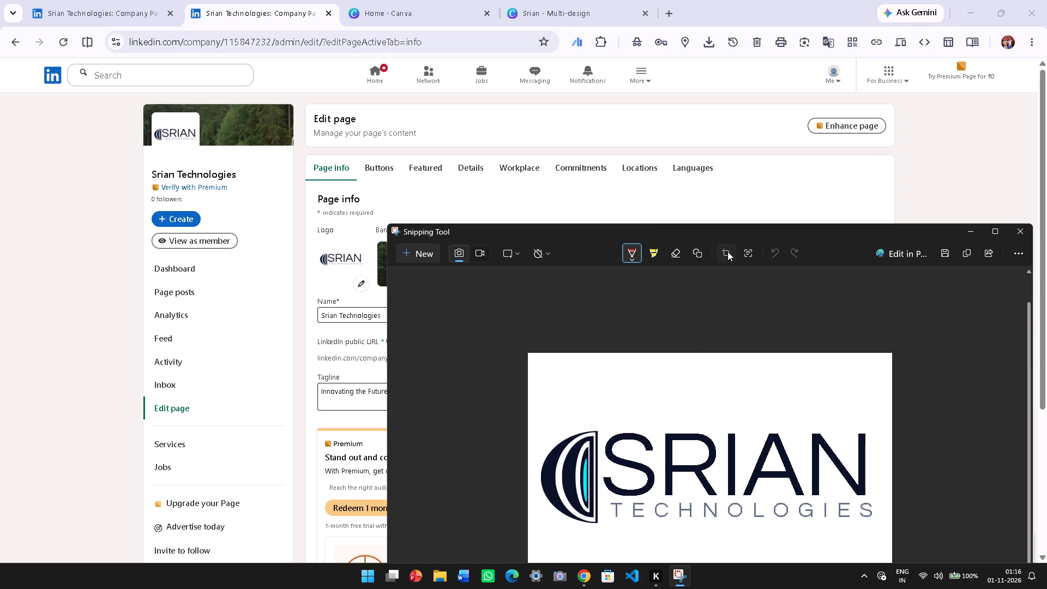
scroll(693, 400, down, 1)
ctrl+scroll(691, 401, up, 1)
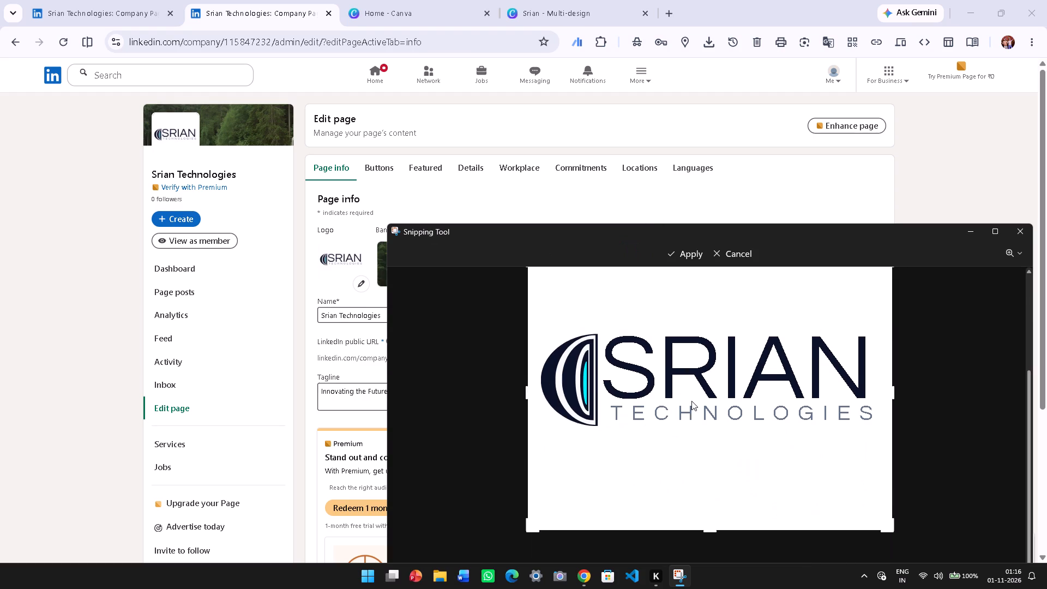
ctrl+scroll(691, 401, down, 2)
drag(888, 530, 868, 508)
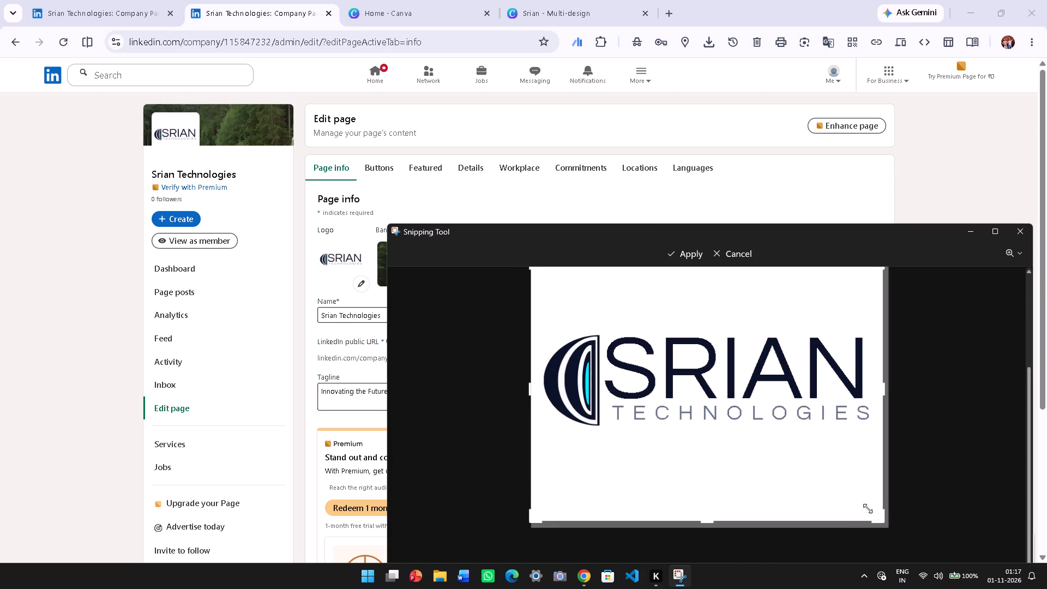
drag(868, 508, 828, 479)
drag(705, 396, 721, 393)
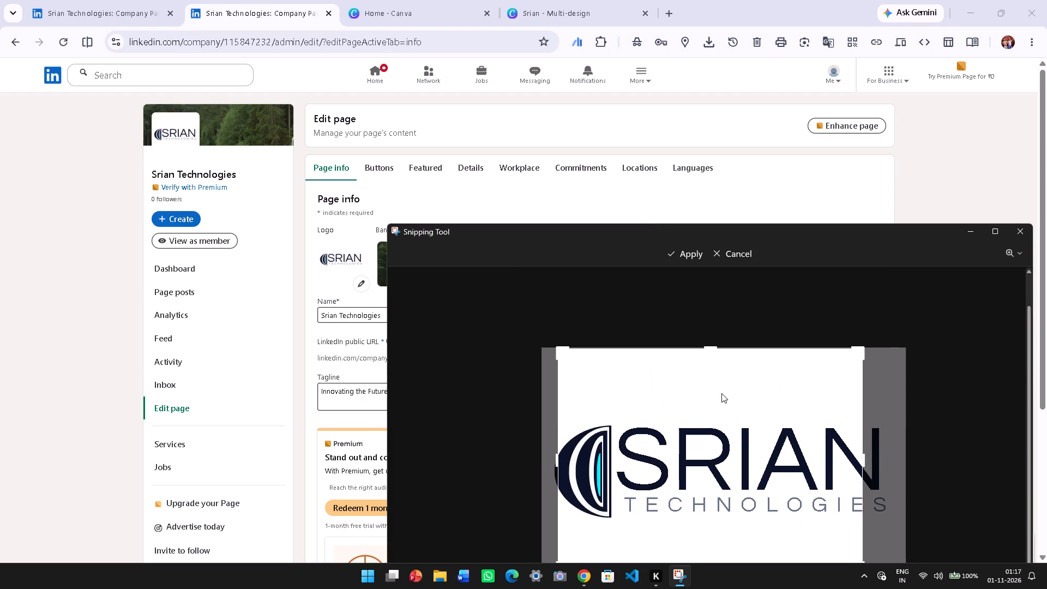
ctrl+scroll(721, 393, down, 3)
click(1003, 232)
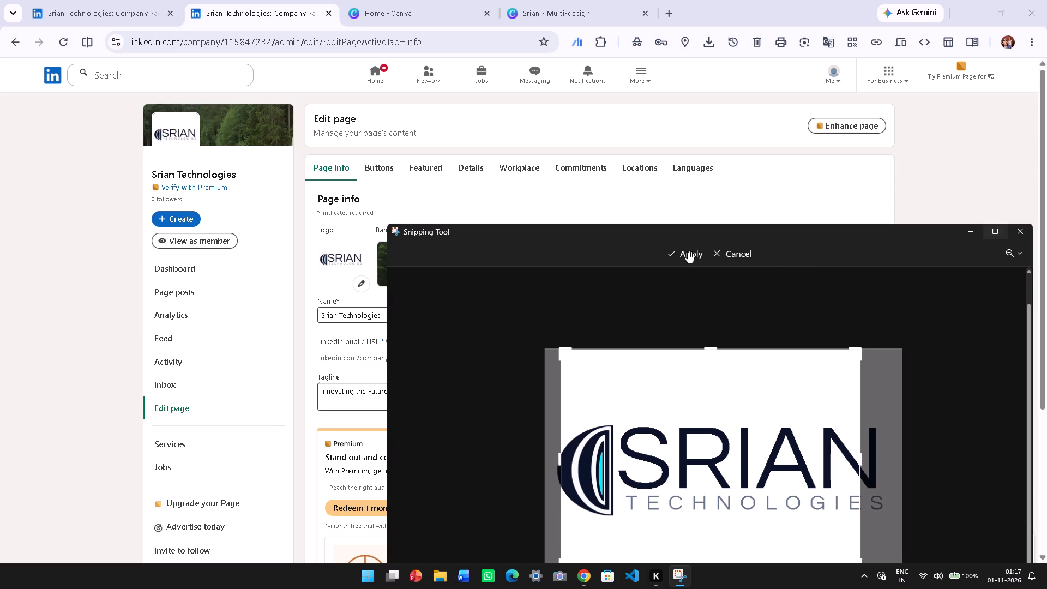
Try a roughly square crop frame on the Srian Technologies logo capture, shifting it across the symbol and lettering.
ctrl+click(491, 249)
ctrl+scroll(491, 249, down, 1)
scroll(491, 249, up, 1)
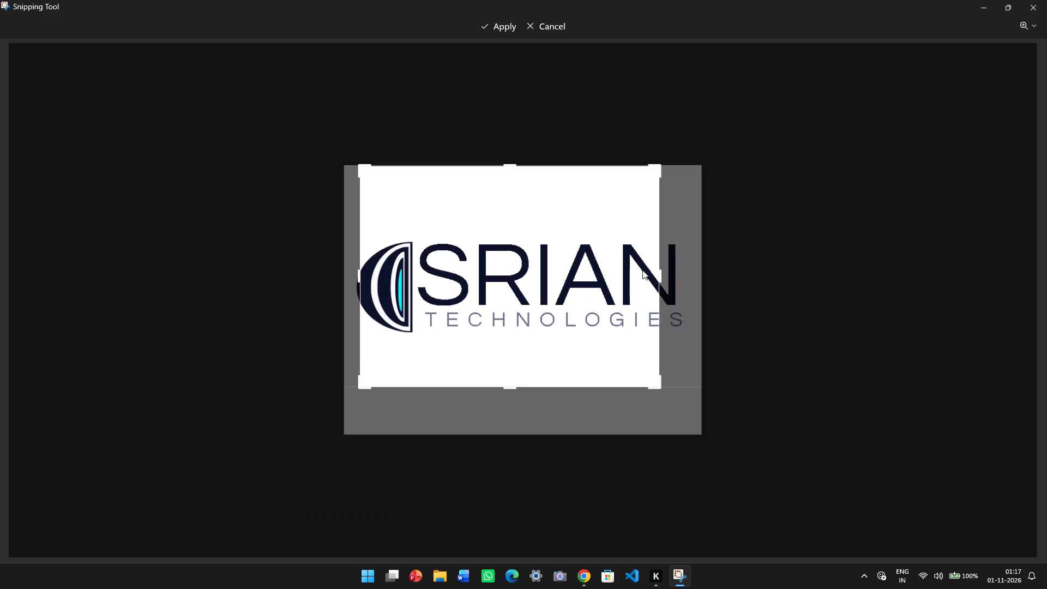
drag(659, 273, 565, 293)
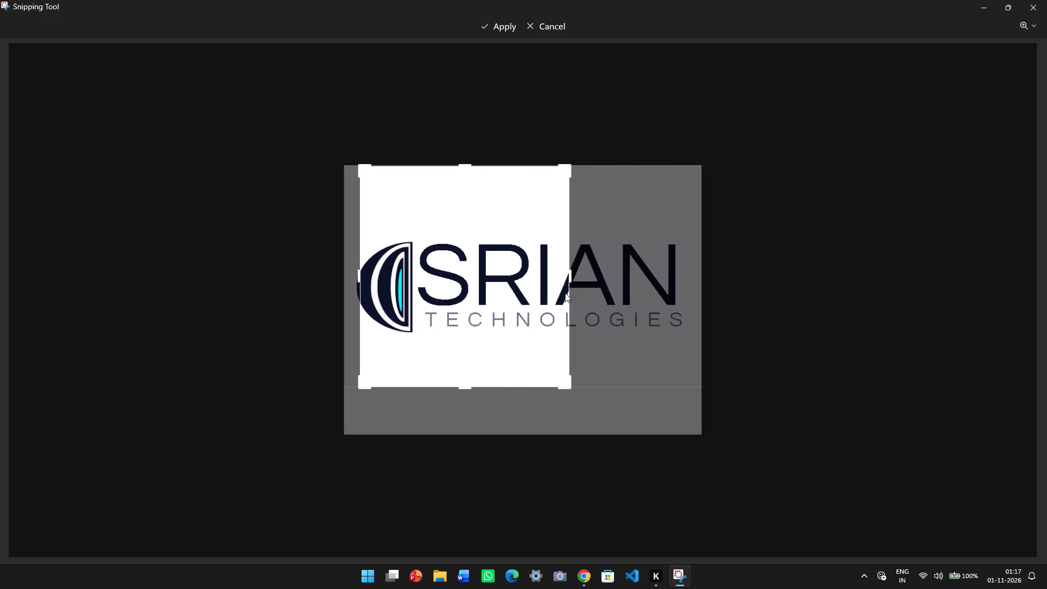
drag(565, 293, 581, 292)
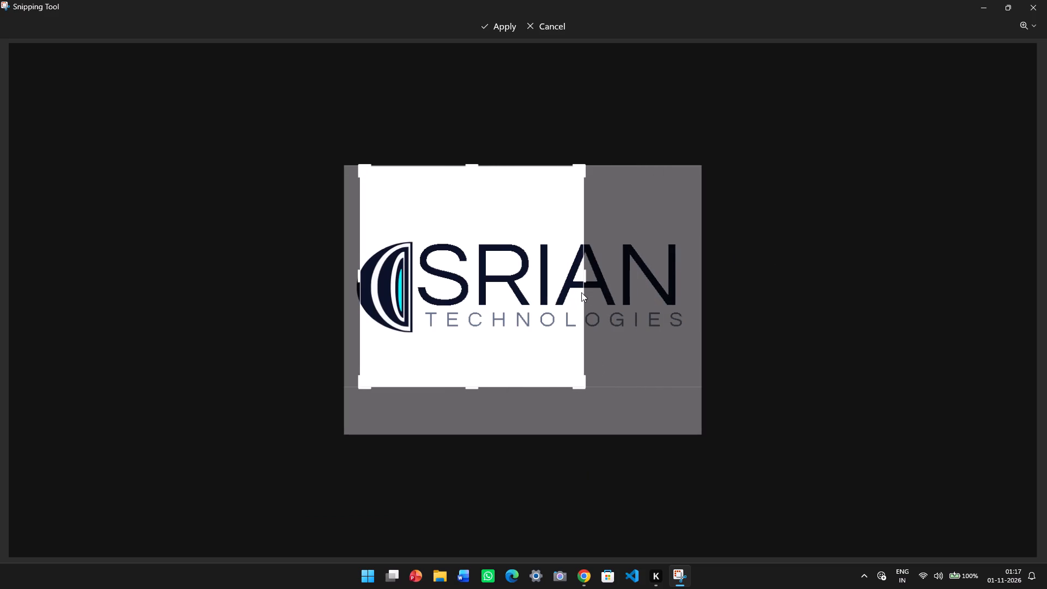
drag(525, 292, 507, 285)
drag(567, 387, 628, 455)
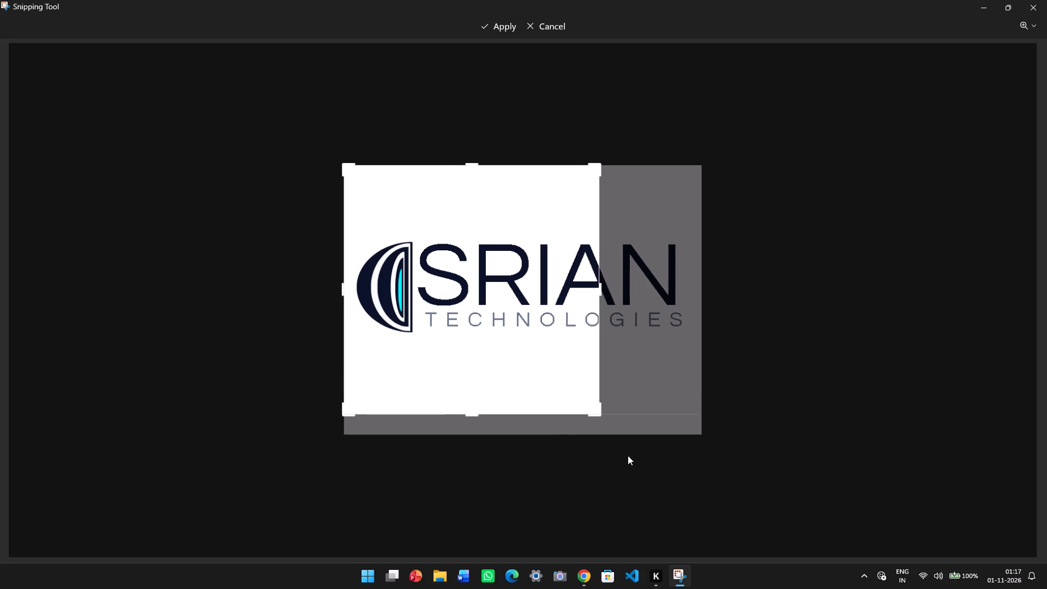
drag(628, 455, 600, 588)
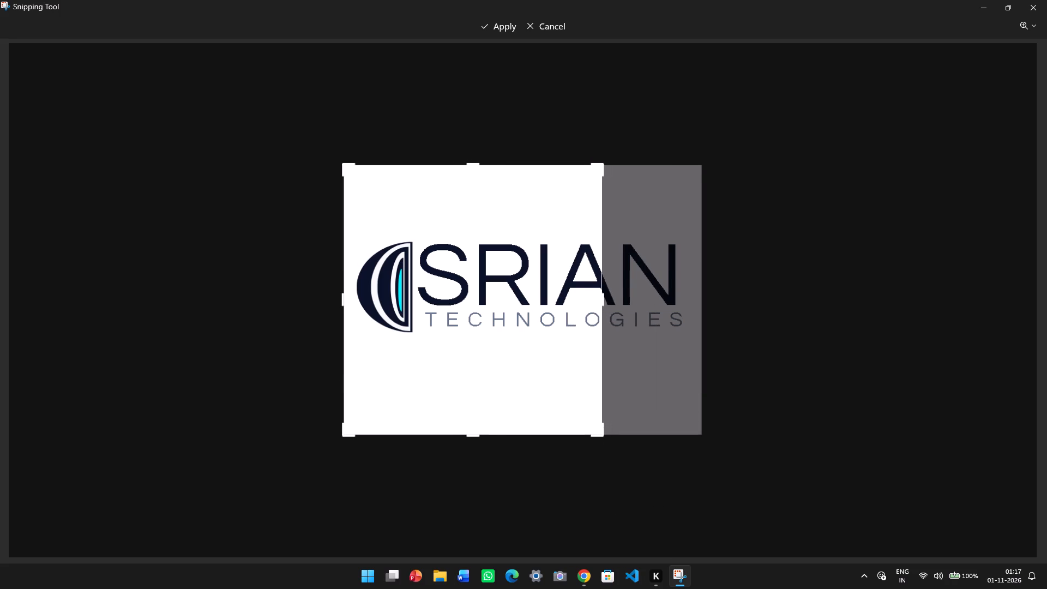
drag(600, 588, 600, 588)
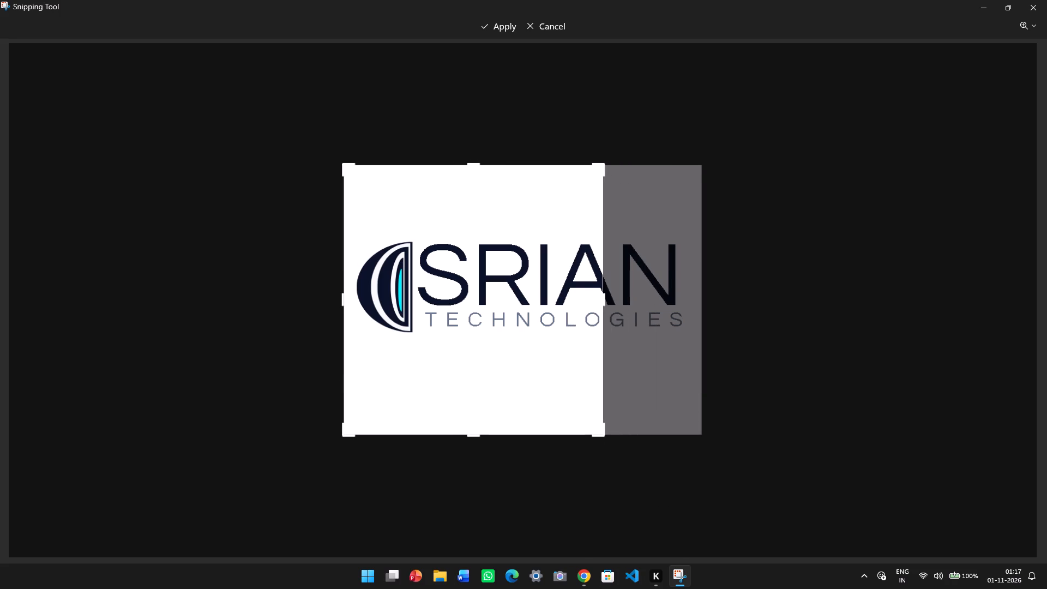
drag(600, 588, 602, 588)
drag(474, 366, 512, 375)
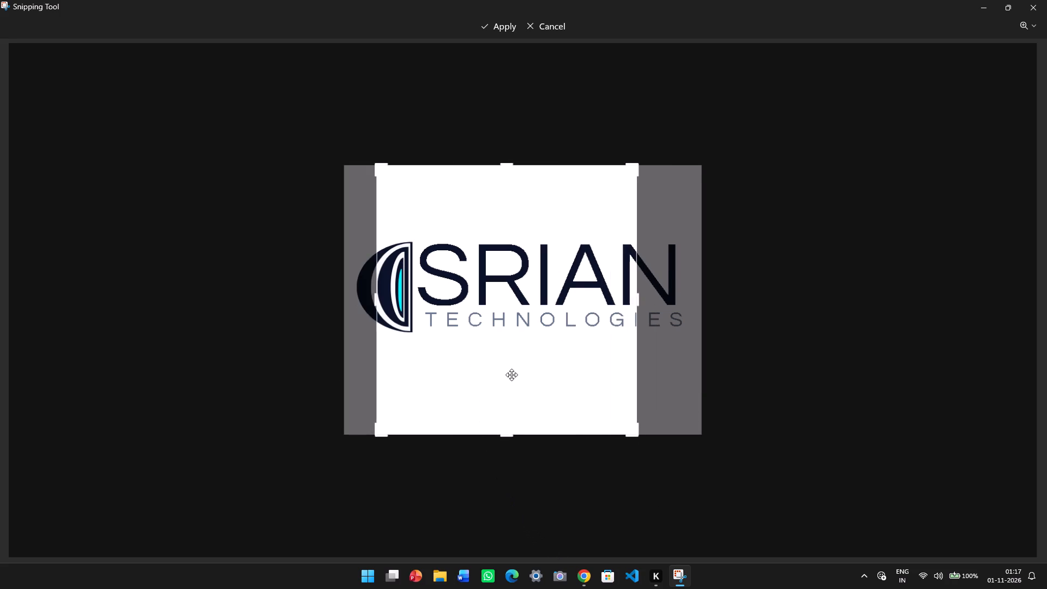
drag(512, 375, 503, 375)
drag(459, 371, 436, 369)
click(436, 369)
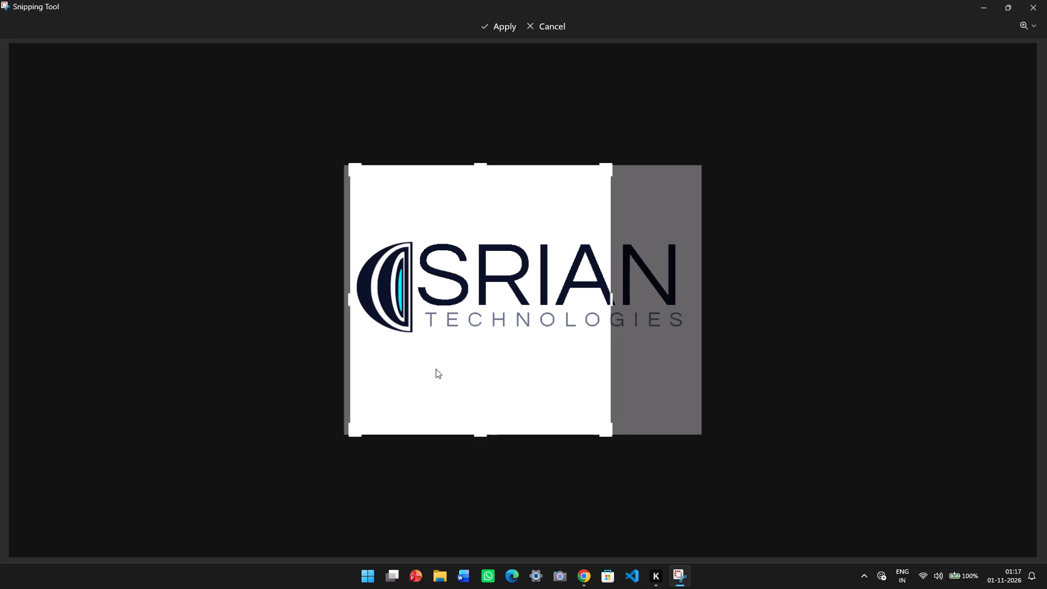
Crop the capture to the full Srian Technologies logo, with narrow, nearly even side margins and some white space trimmed below.
drag(607, 431, 685, 536)
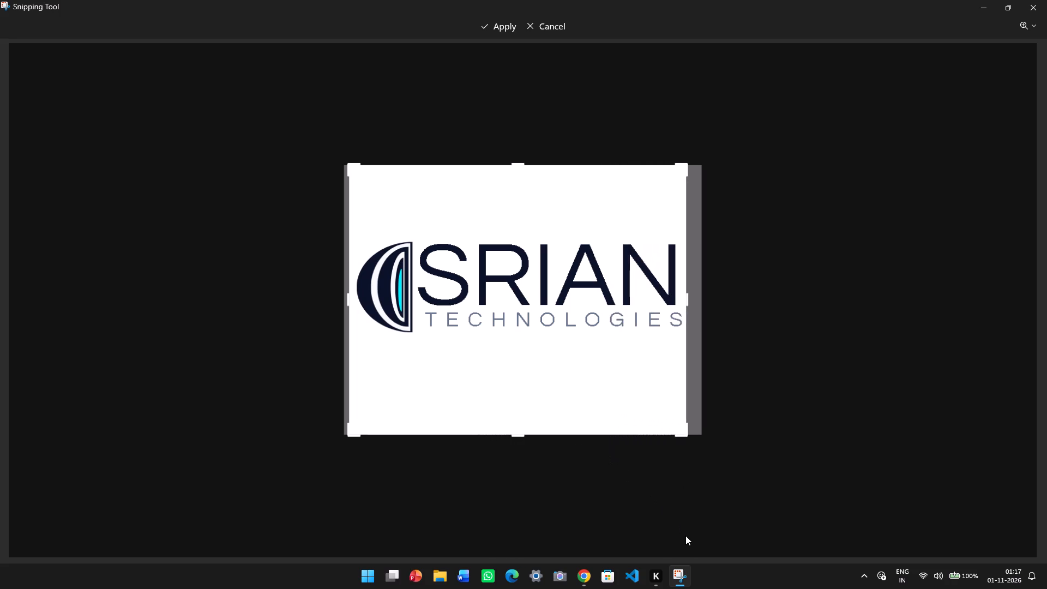
drag(685, 536, 697, 466)
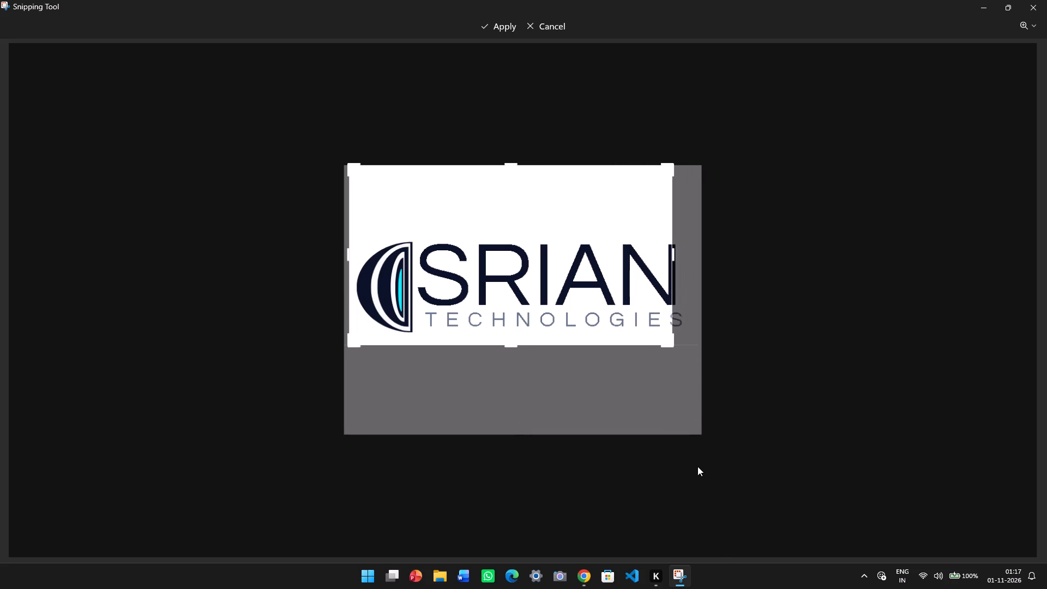
drag(697, 466, 627, 588)
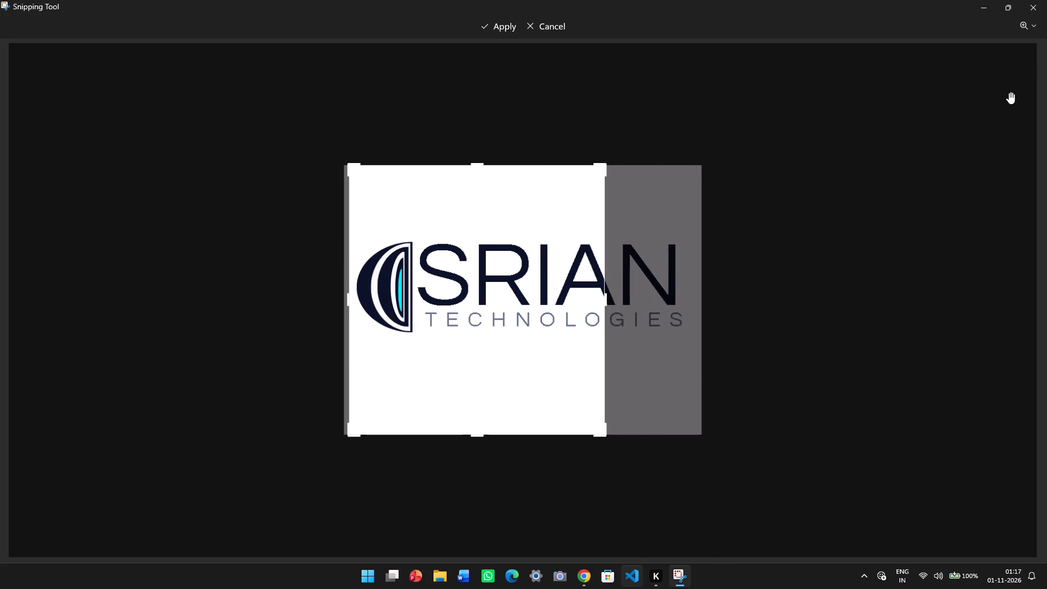
click(1033, 29)
click(779, 237)
drag(476, 297, 483, 309)
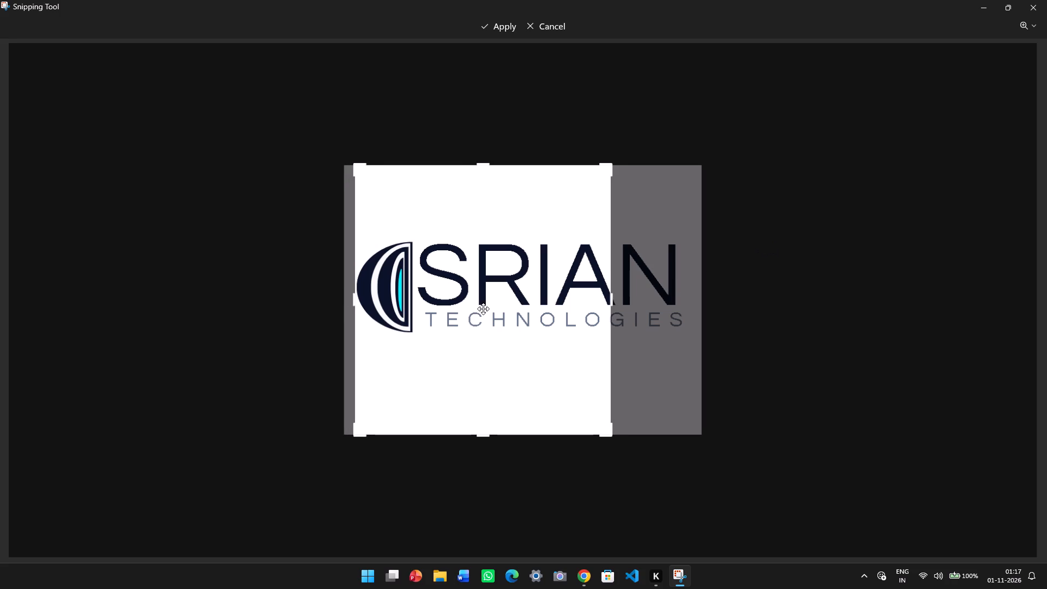
drag(483, 309, 483, 312)
drag(606, 435, 675, 507)
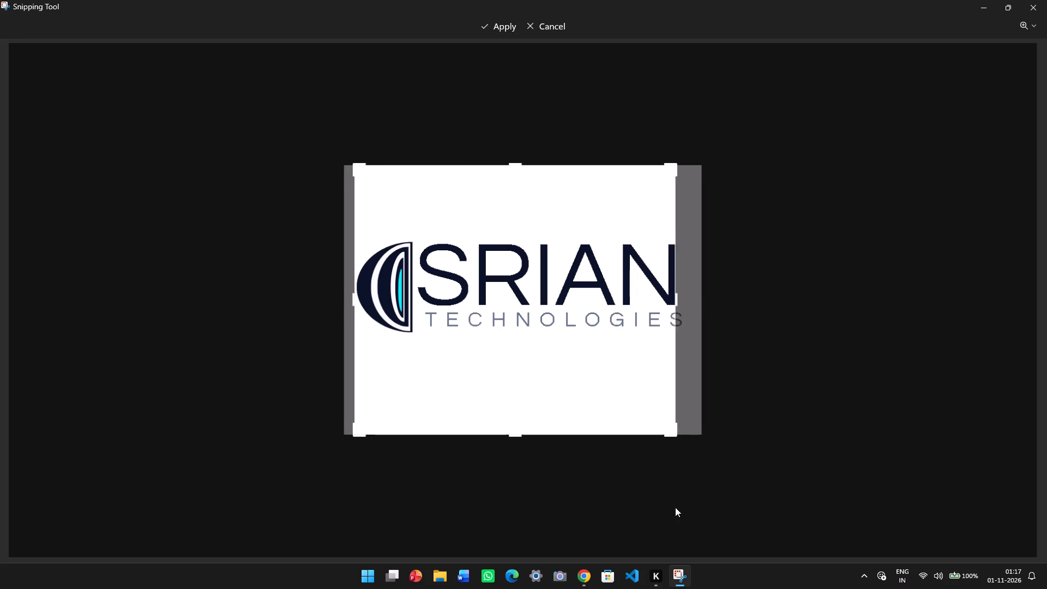
drag(675, 507, 700, 492)
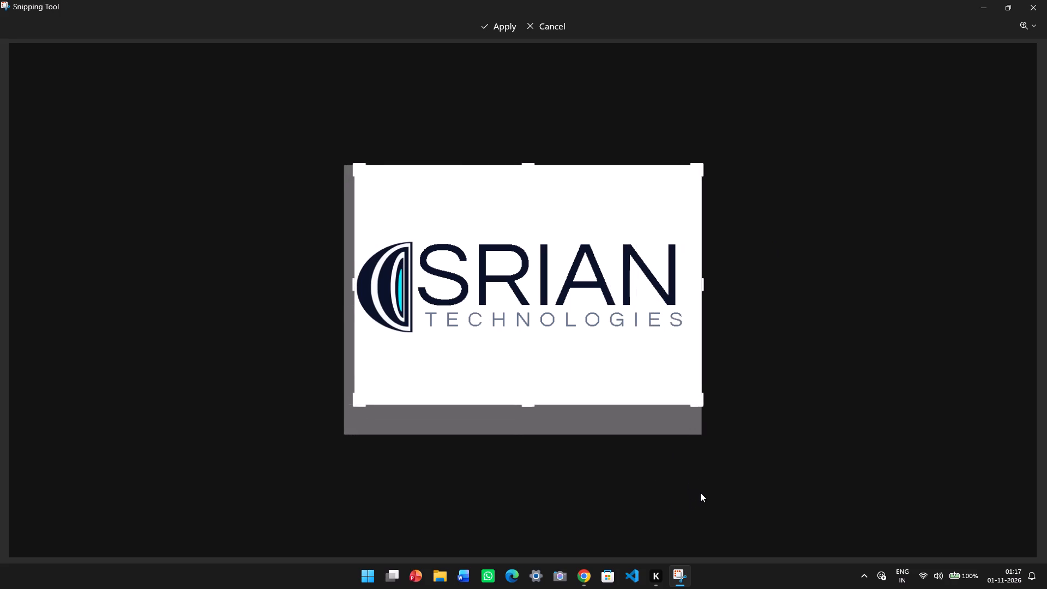
drag(700, 492, 696, 497)
drag(587, 327, 582, 325)
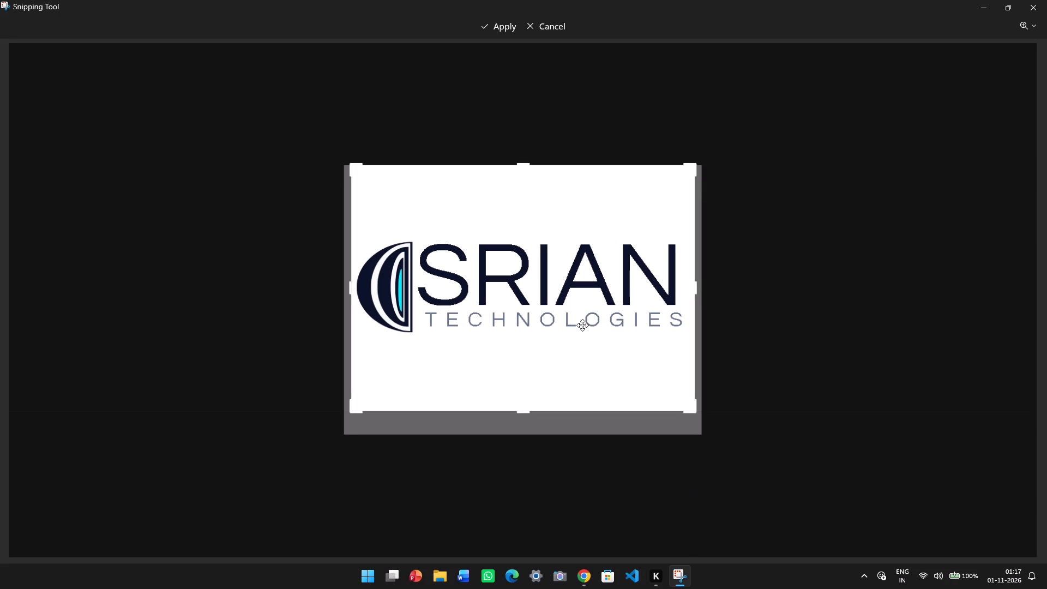
drag(582, 325, 586, 319)
drag(586, 319, 677, 184)
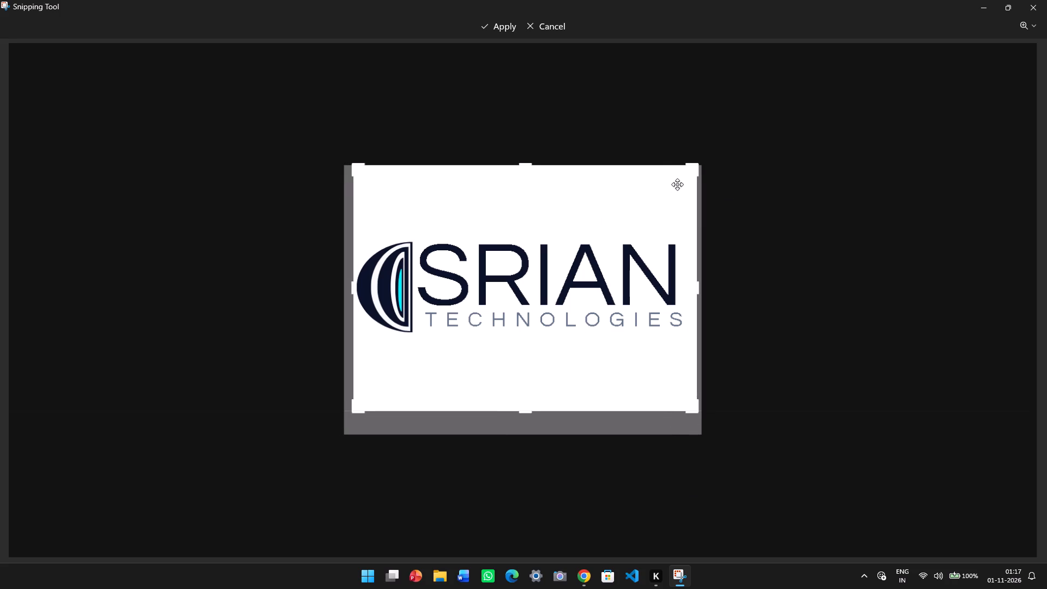
drag(677, 184, 675, 184)
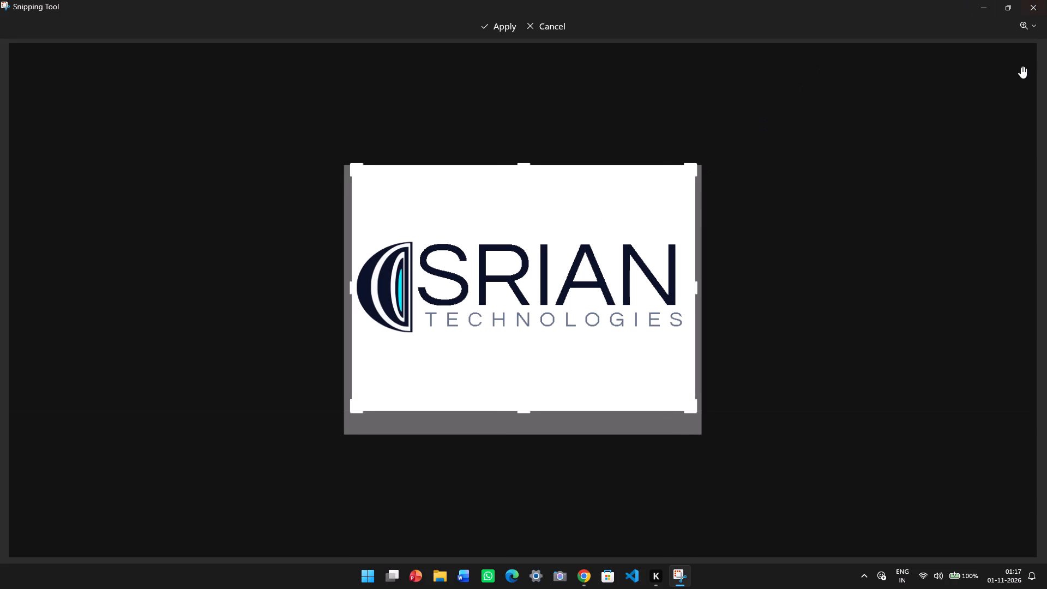
click(491, 31)
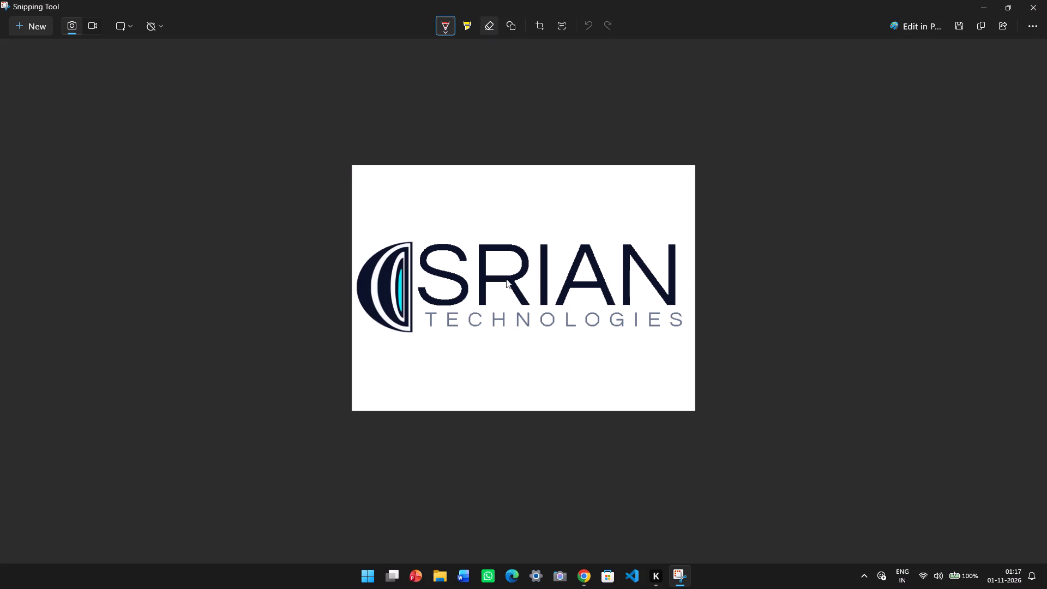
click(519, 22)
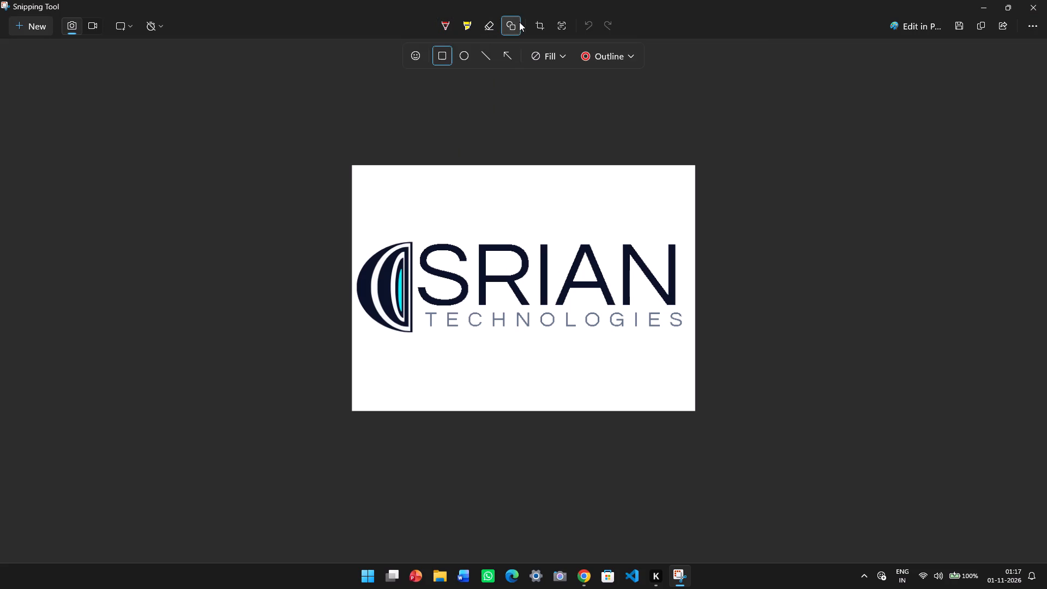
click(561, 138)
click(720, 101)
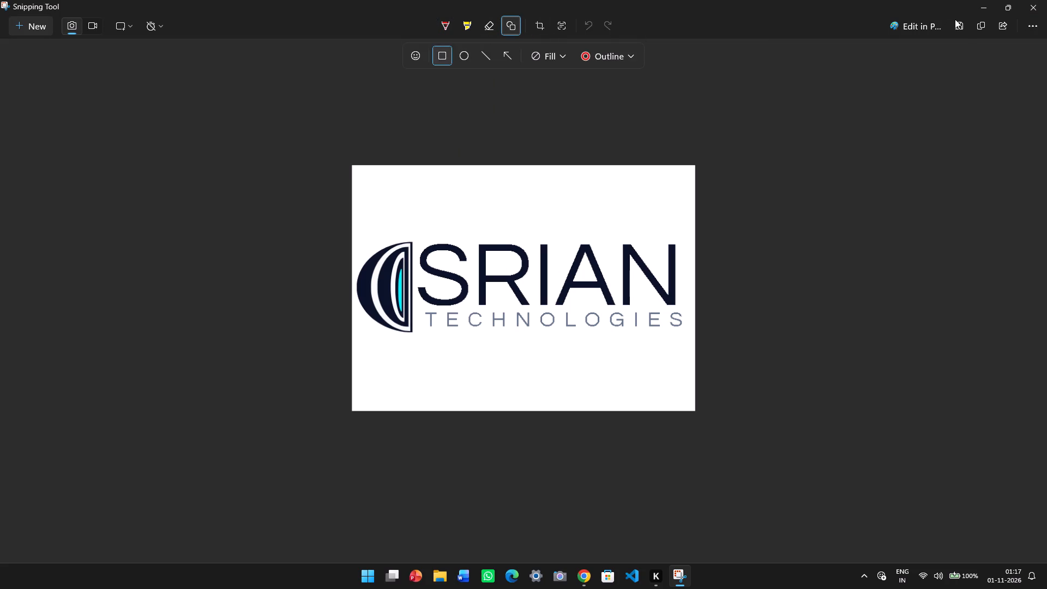
Save the cropped logo over Screenshot 2026-11-01 011526.png in the temppppppp folder within Downloads.
click(956, 20)
double_click(957, 20)
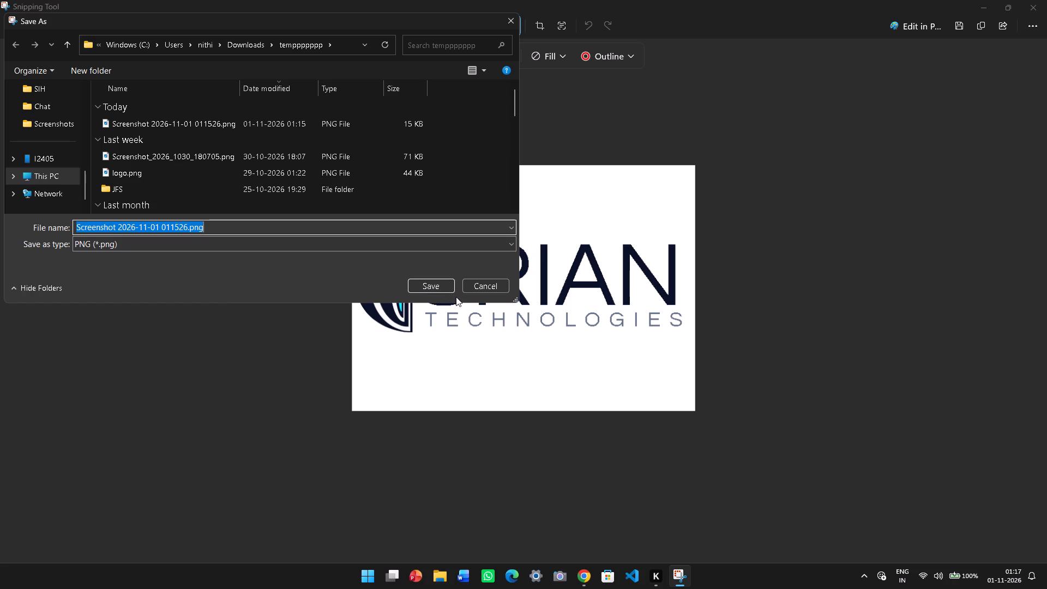
click(432, 287)
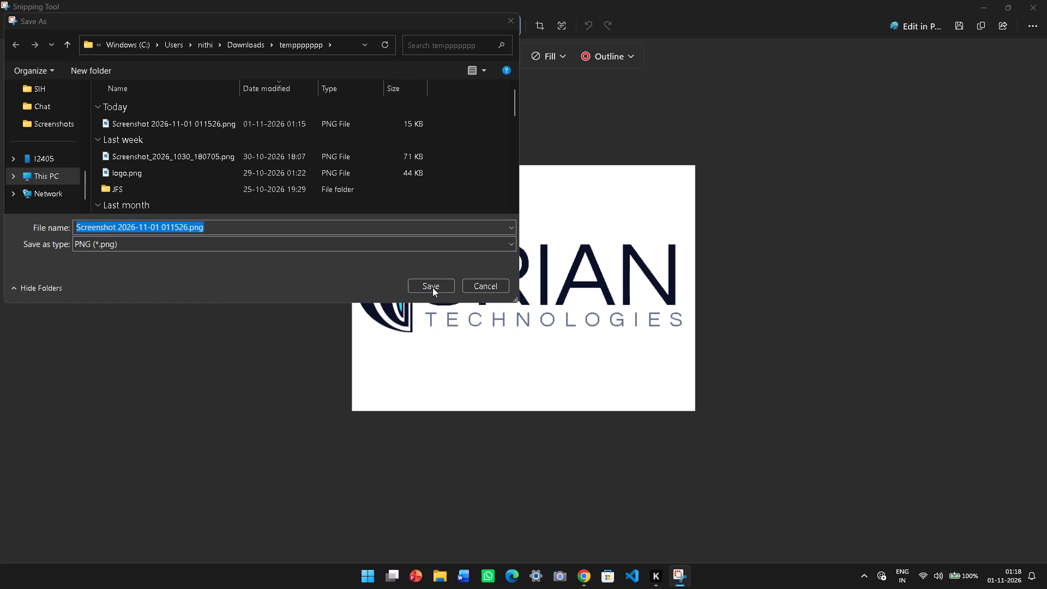
click(548, 290)
Switch to the LinkedIn page editor, replace the page logo with Screenshot 2026-11-01 011526.png, and save the edits.
click(591, 579)
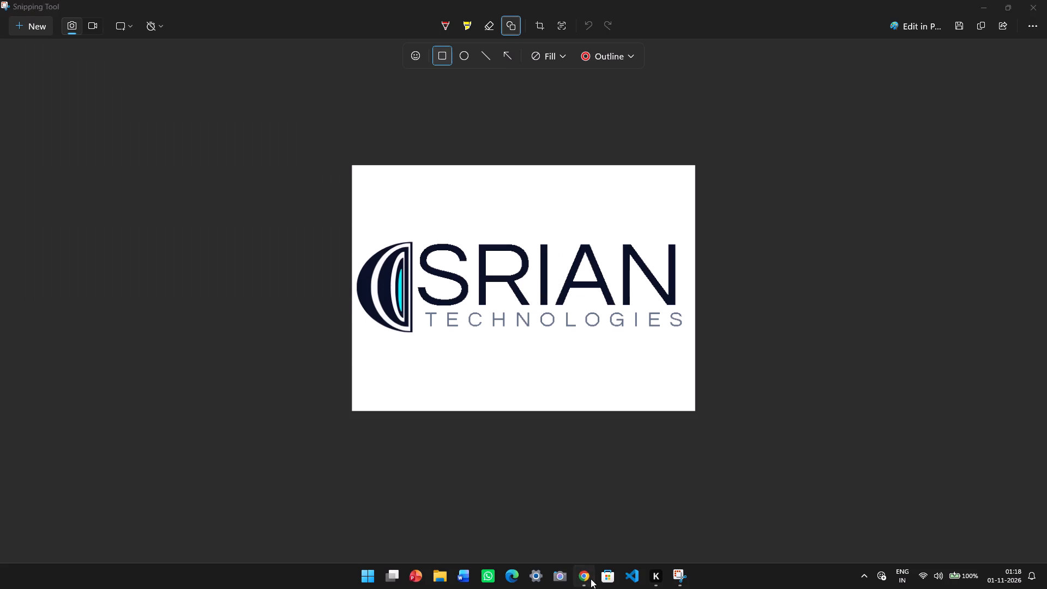
click(366, 289)
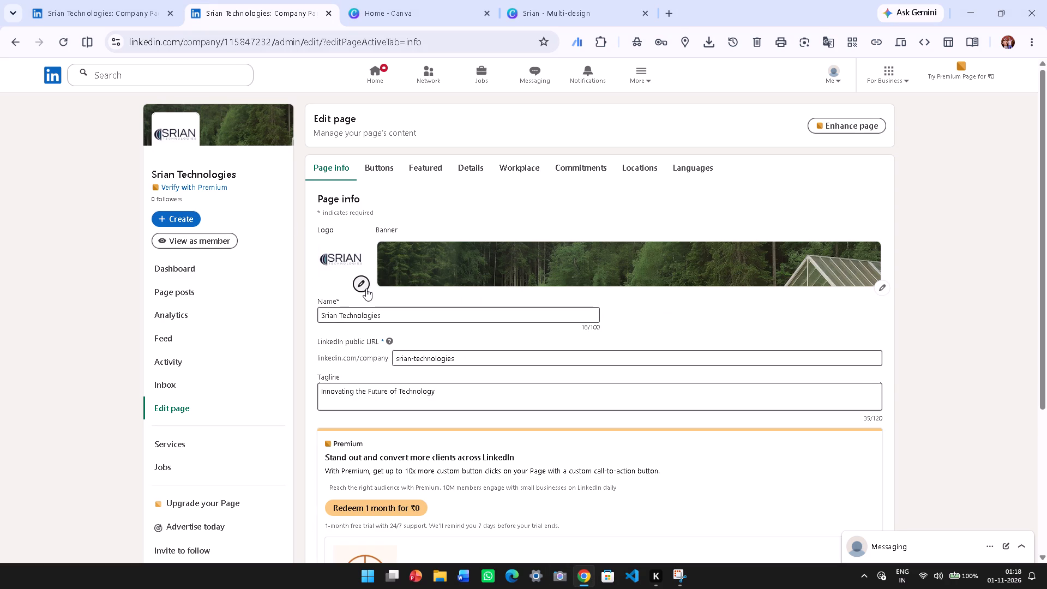
click(270, 106)
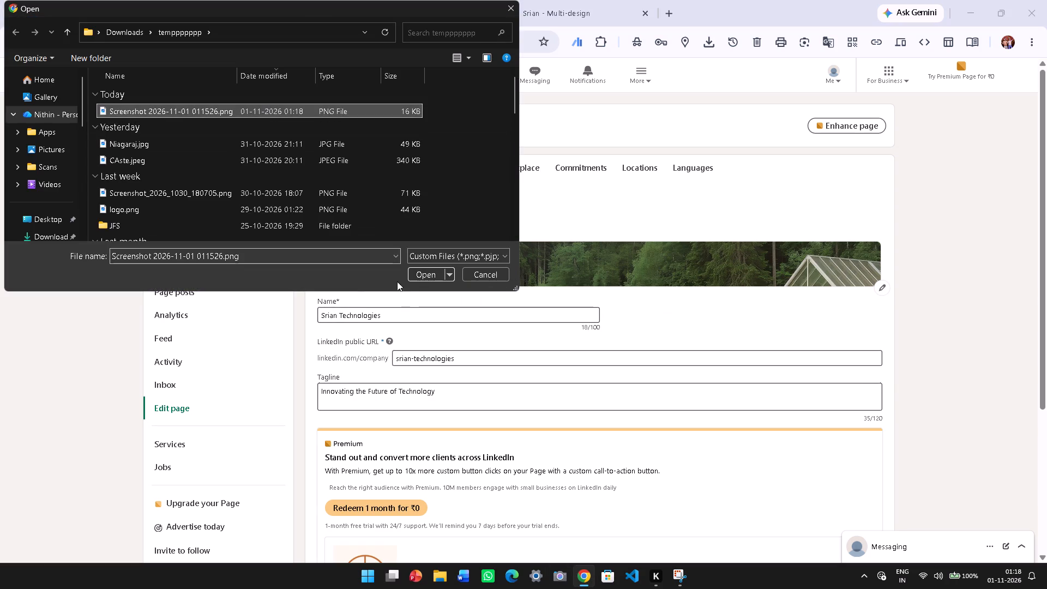
click(422, 273)
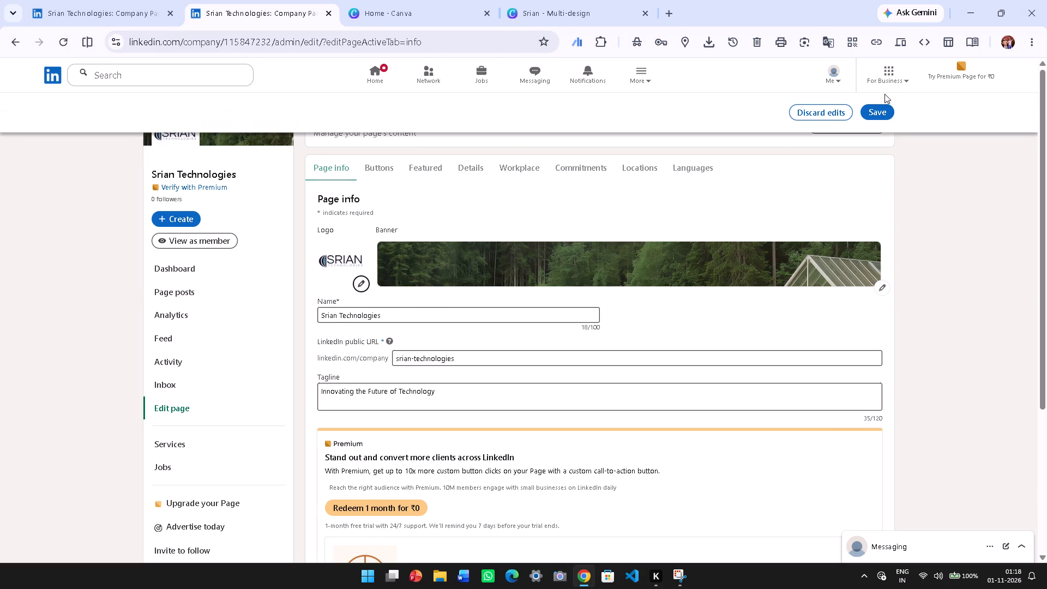
click(883, 109)
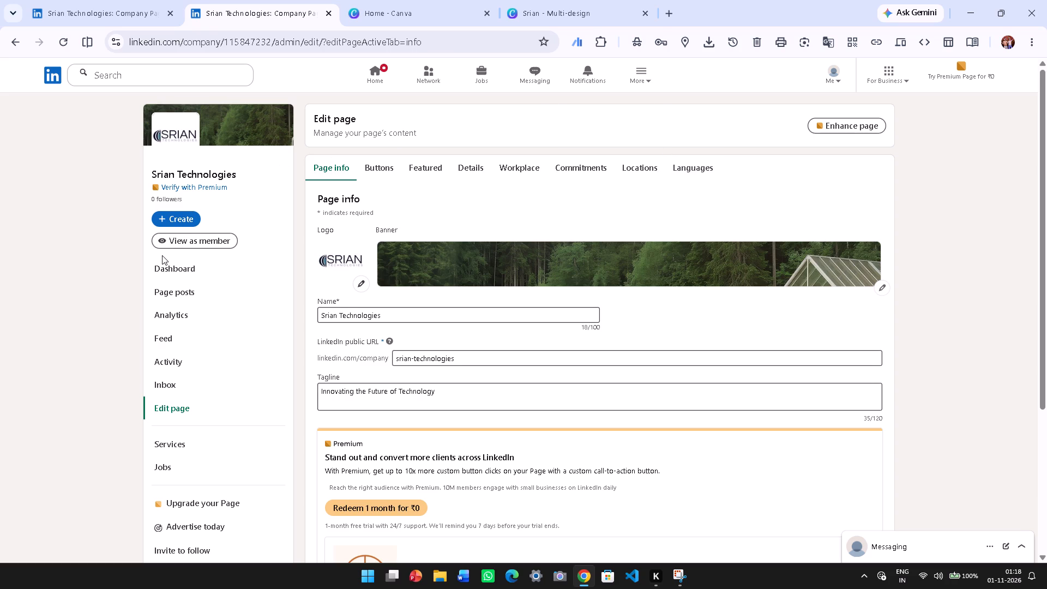
View the Srian Technologies page as a member and open its logo image in a new browser tab.
click(172, 245)
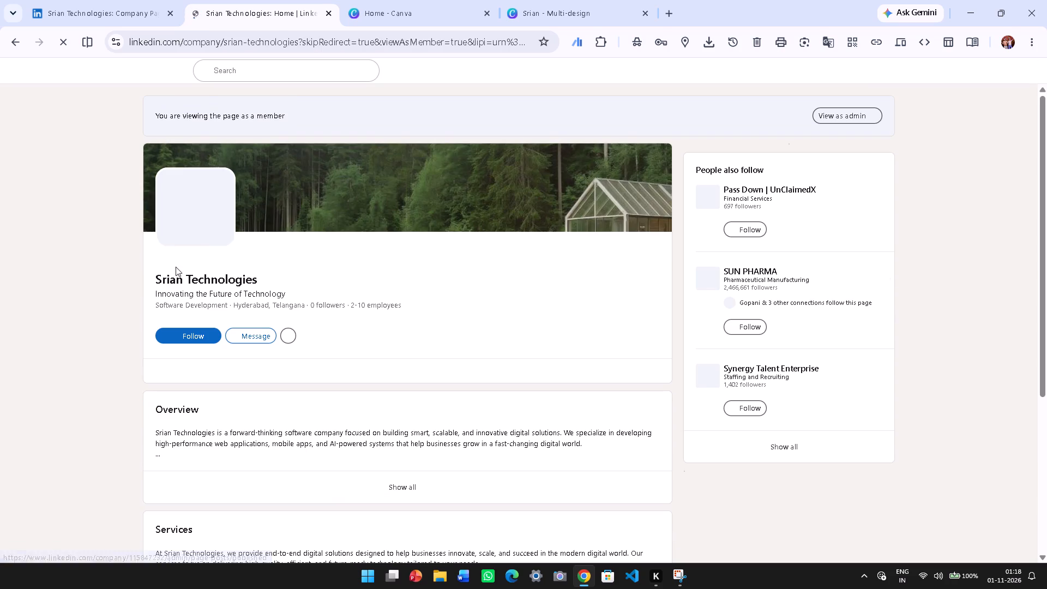
click(184, 197)
drag(191, 216, 201, 227)
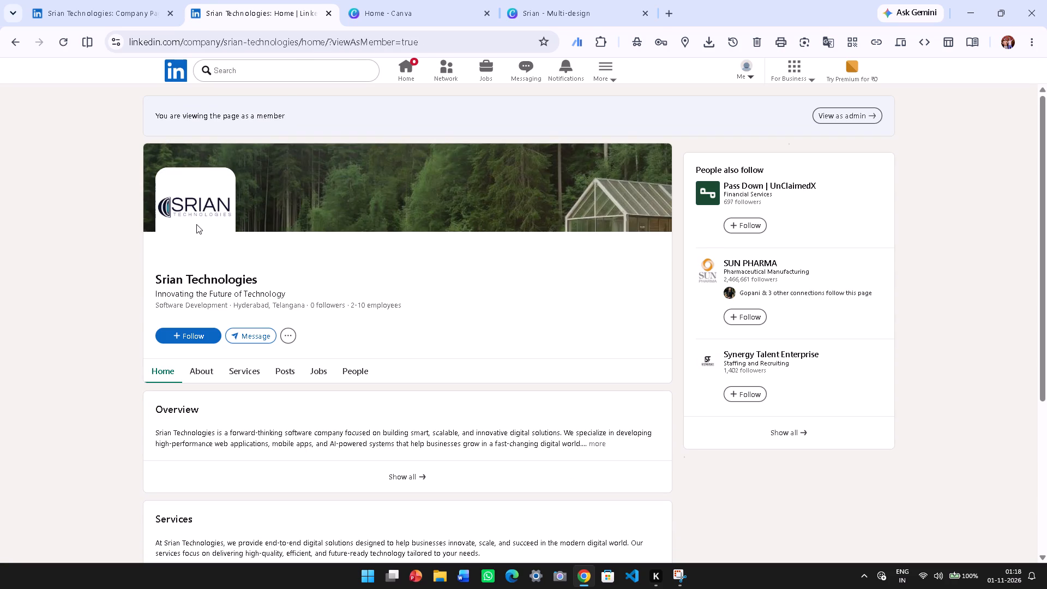
drag(196, 223, 246, 239)
drag(184, 214, 702, 0)
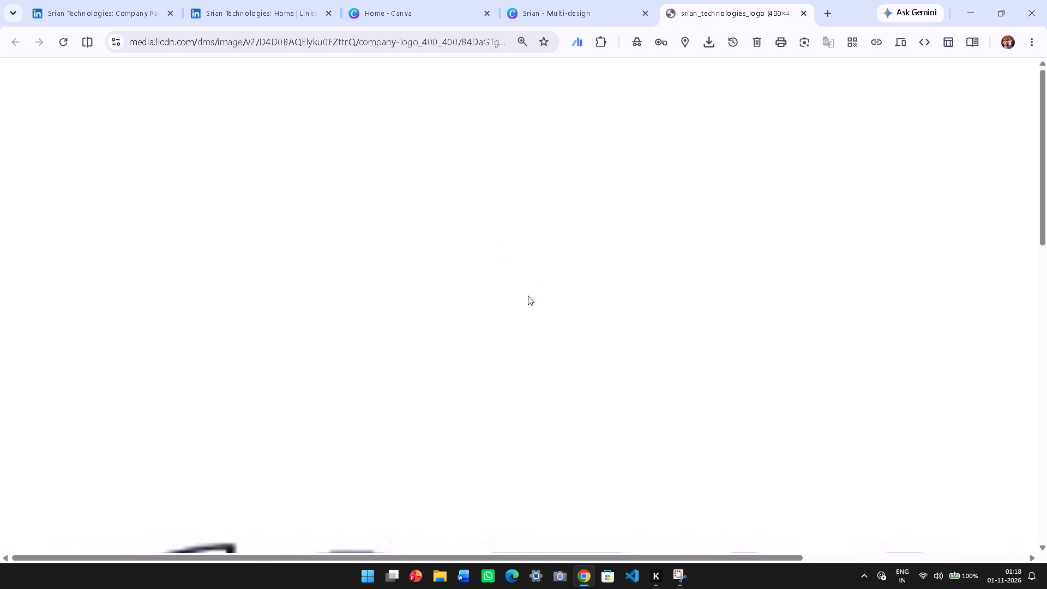
Examine the published logo image at different zoom levels, checking its sharpness, margins and centring.
scroll(498, 226, up, 2)
scroll(498, 227, down, 5)
scroll(498, 227, up, 2)
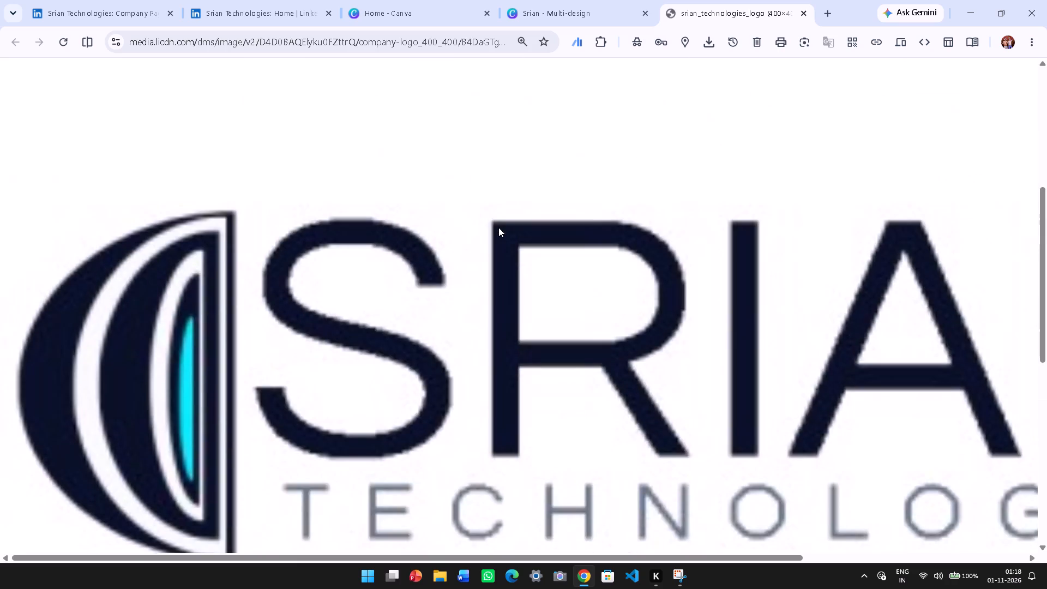
ctrl+scroll(498, 227, down, 5)
scroll(564, 269, up, 1)
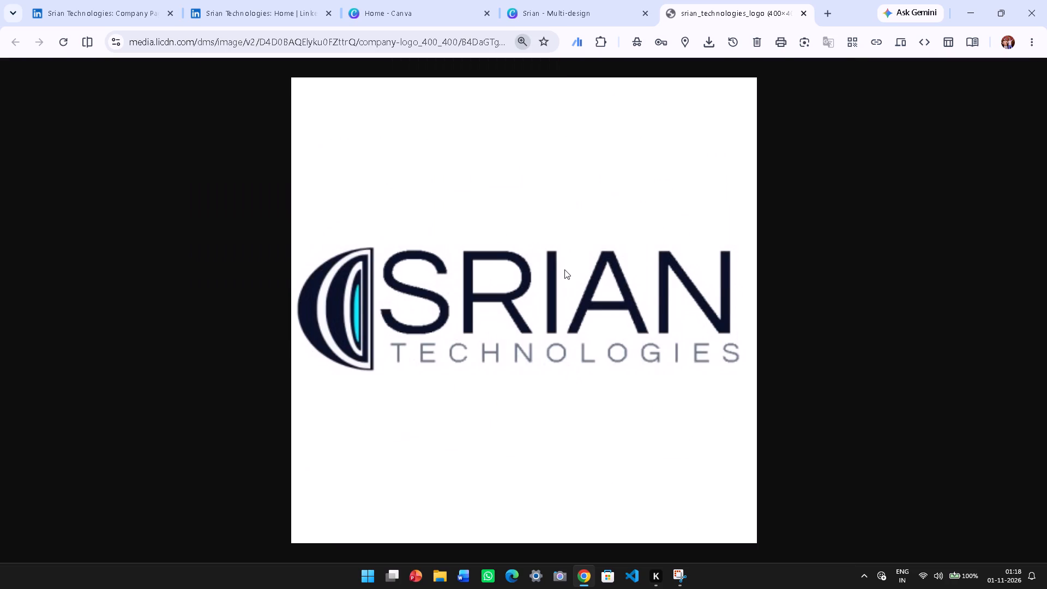
ctrl+scroll(564, 269, up, 2)
ctrl+scroll(564, 269, down, 5)
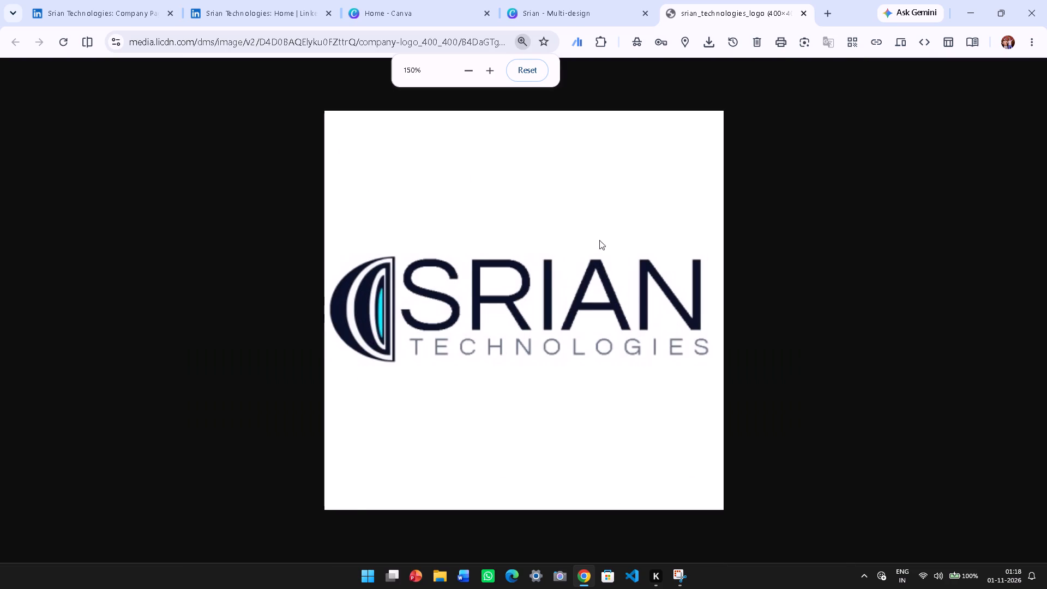
Return to the Srian Technologies member view on LinkedIn and check the page header with its new logo.
click(622, 0)
click(713, 0)
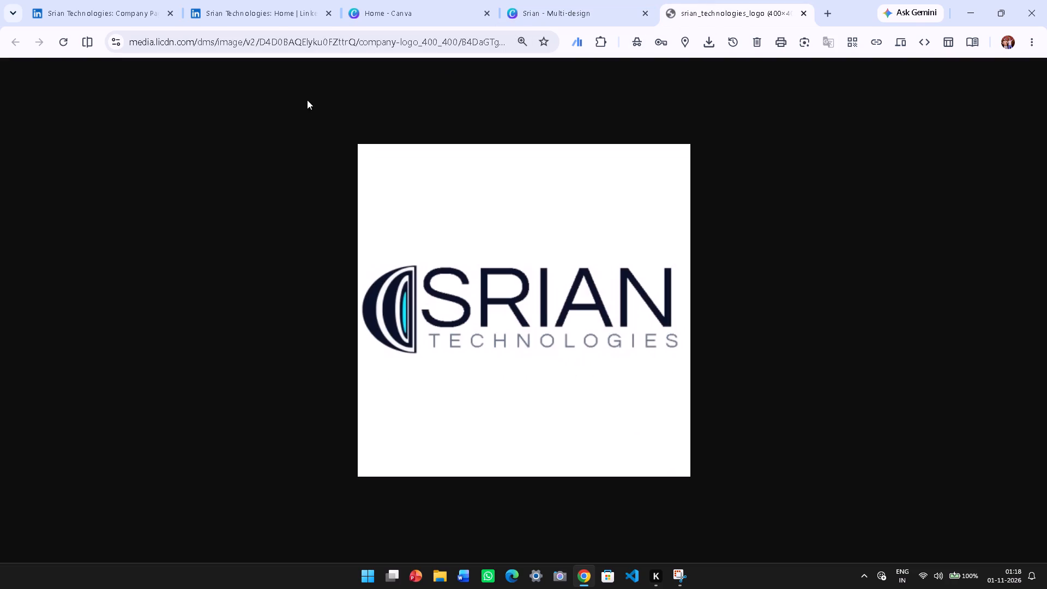
click(458, 0)
click(583, 0)
click(237, 0)
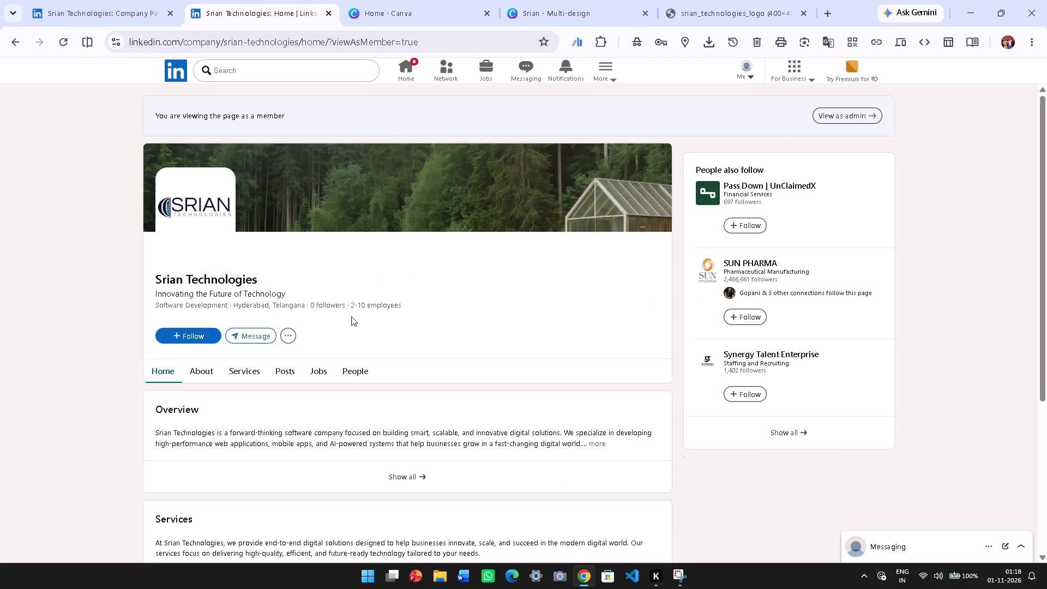
drag(143, 274, 221, 283)
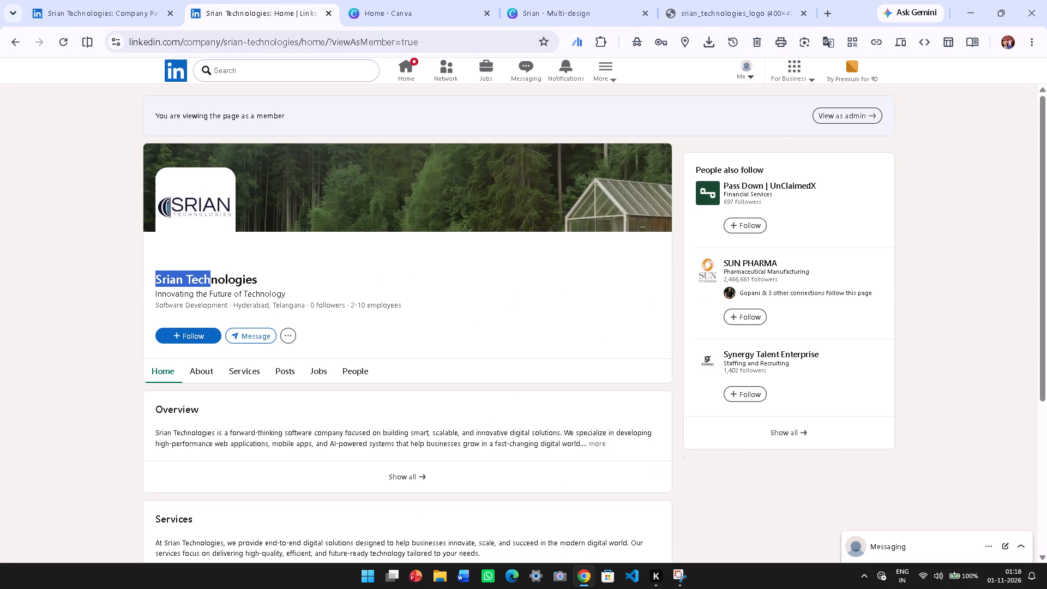
click(221, 283)
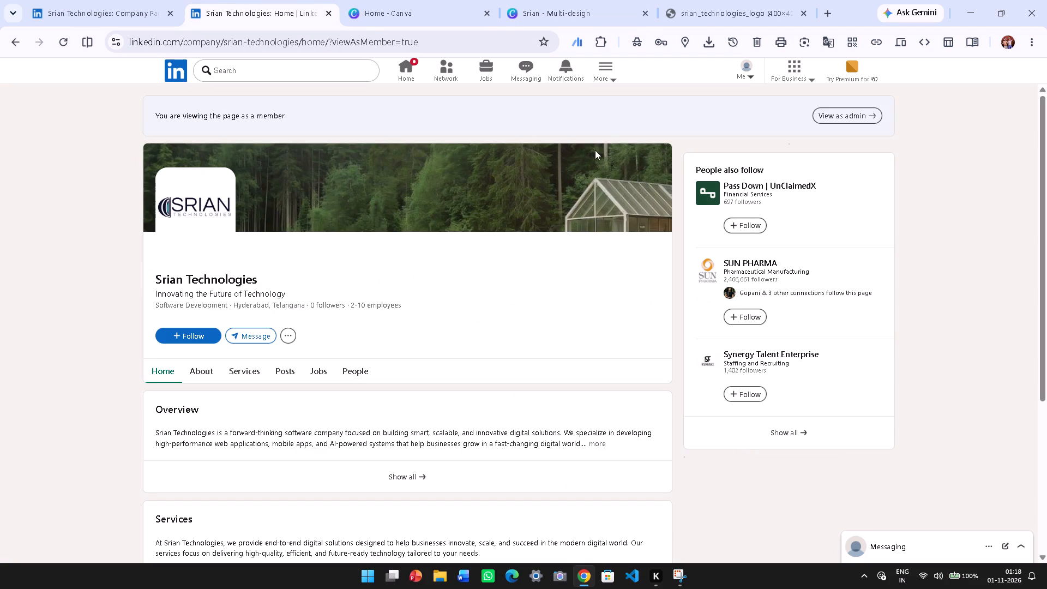
Switch to the Canva home page and search for "linkedin company banner".
drag(395, 5, 395, 0)
click(383, 82)
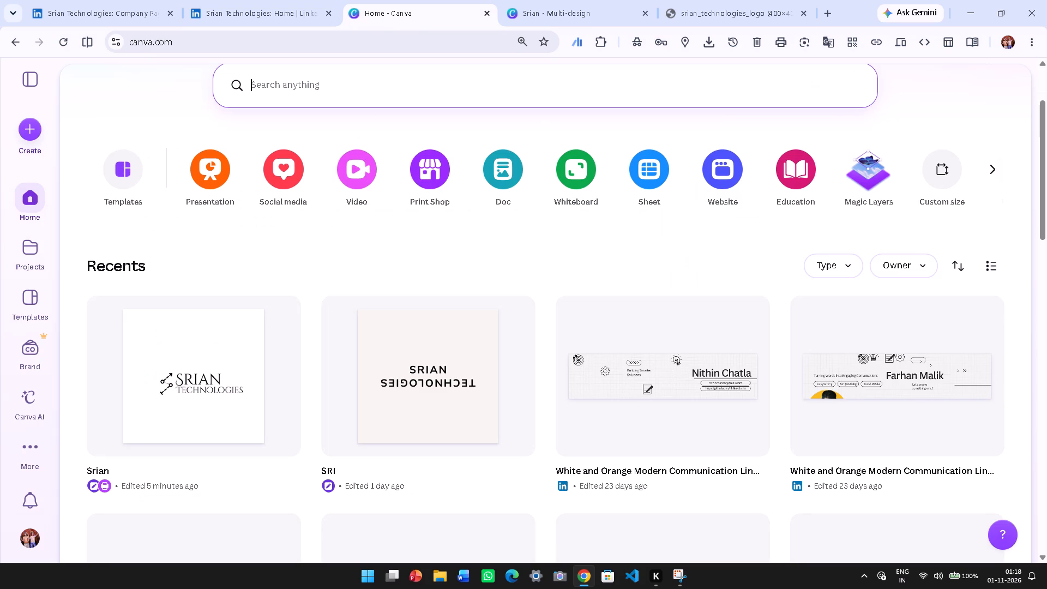
text(linkedin com)
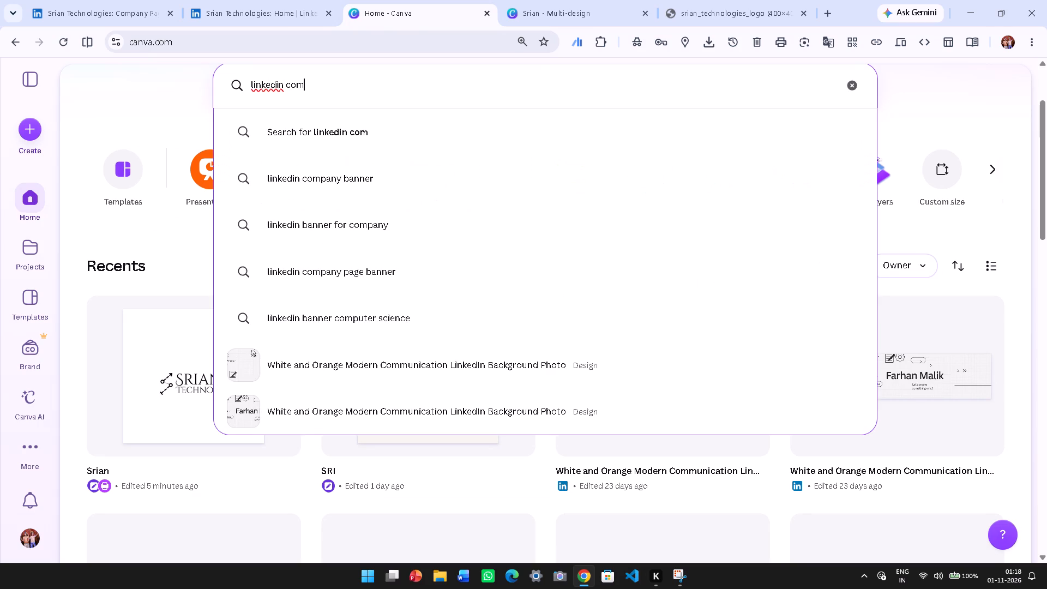
click(387, 191)
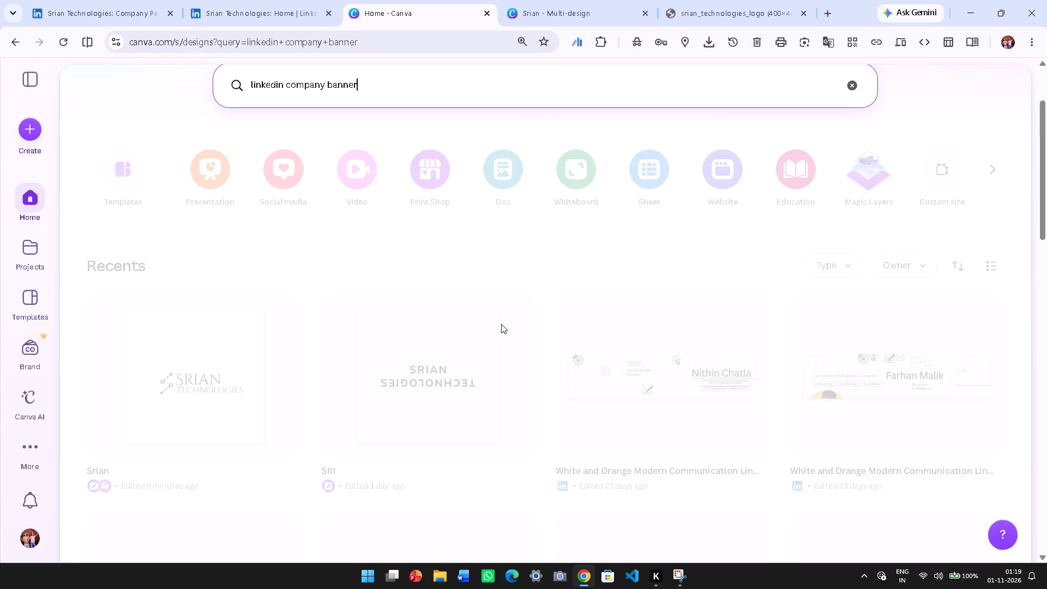
Browse the company banner templates and open the White Elegant Gradient Business LinkedIn Banner for customising.
scroll(501, 324, up, 2)
scroll(501, 324, down, 3)
scroll(513, 323, up, 3)
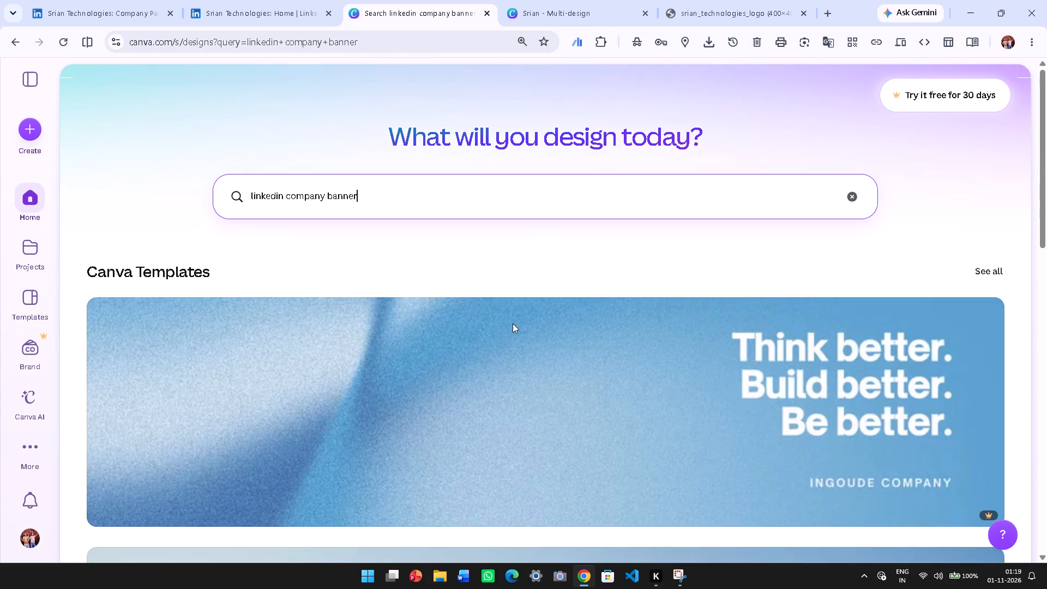
ctrl+scroll(513, 323, down, 5)
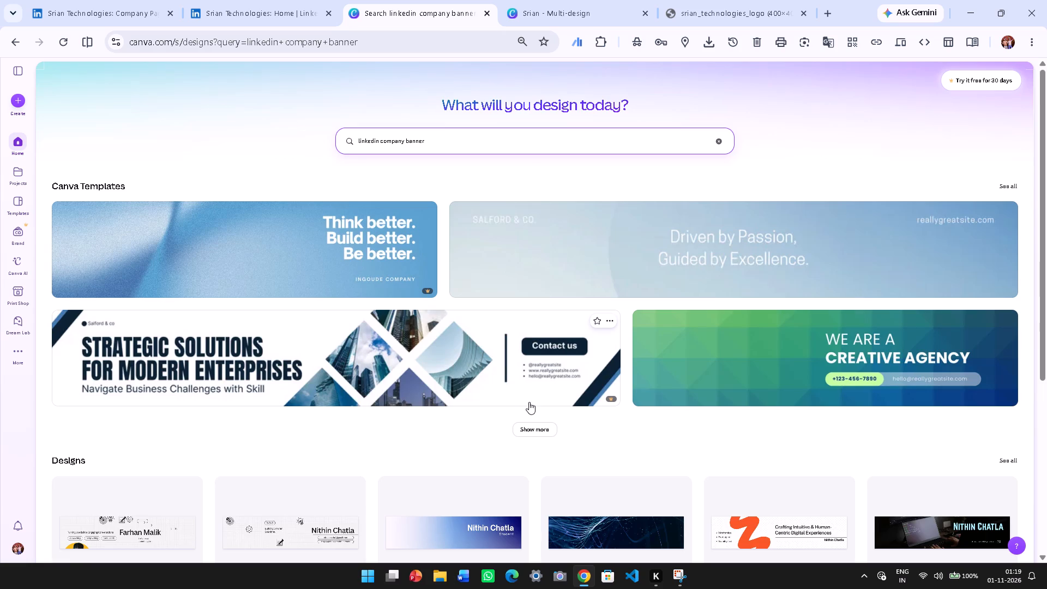
scroll(530, 402, down, 1)
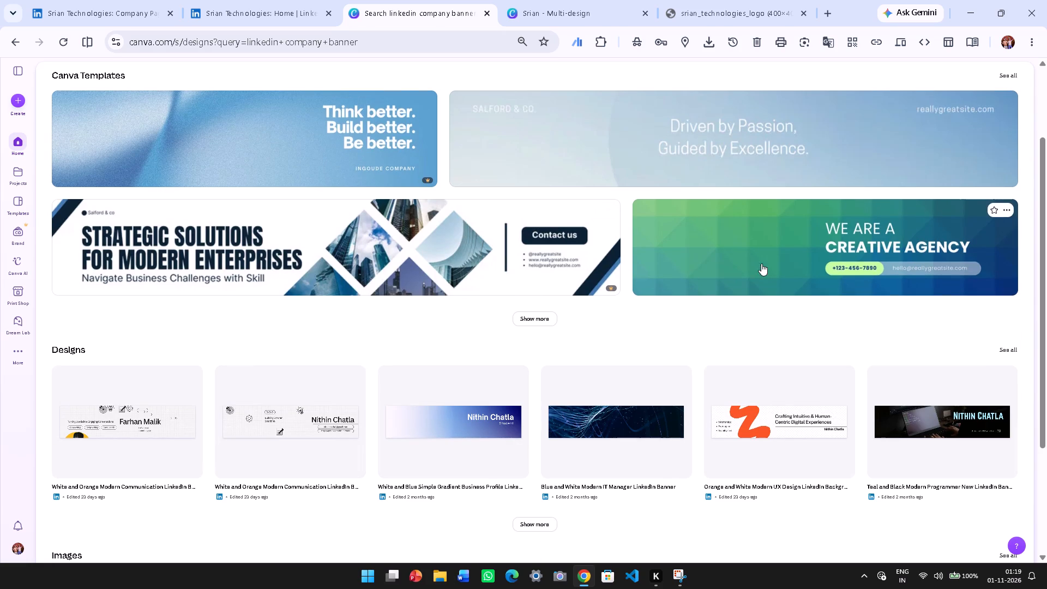
click(752, 166)
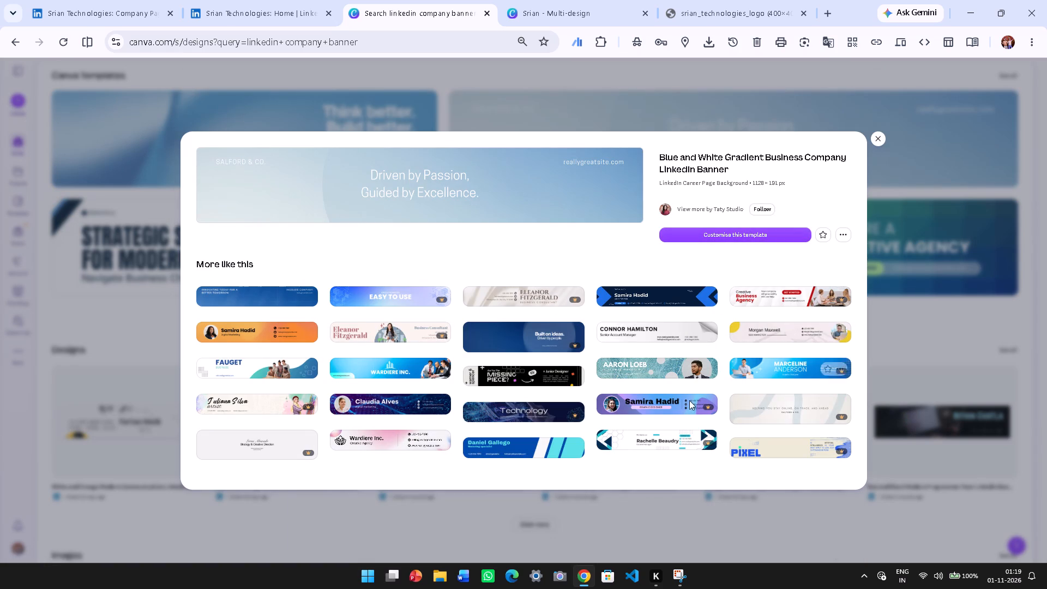
click(255, 370)
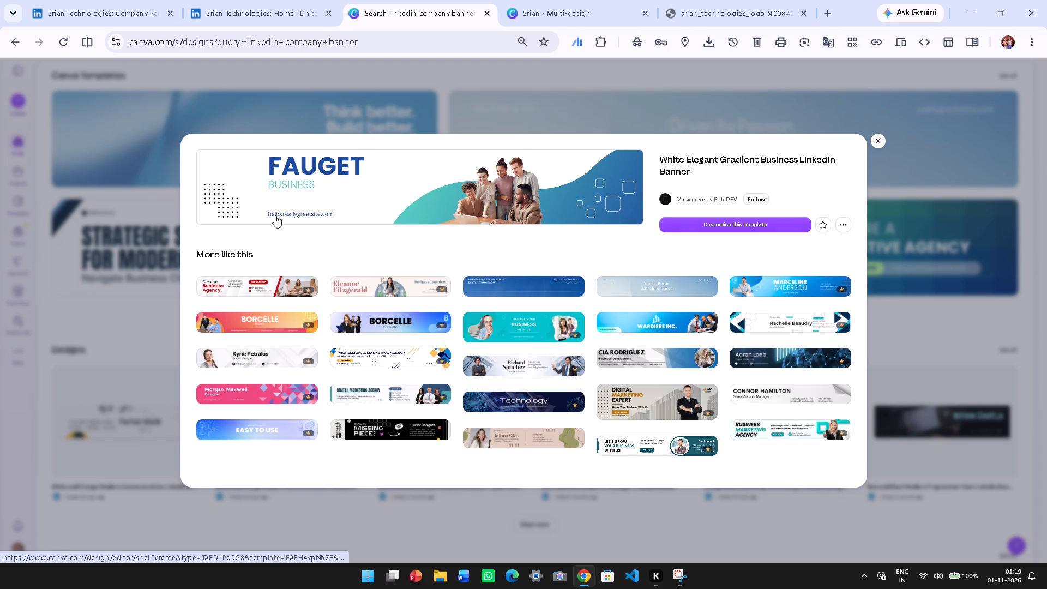
click(774, 217)
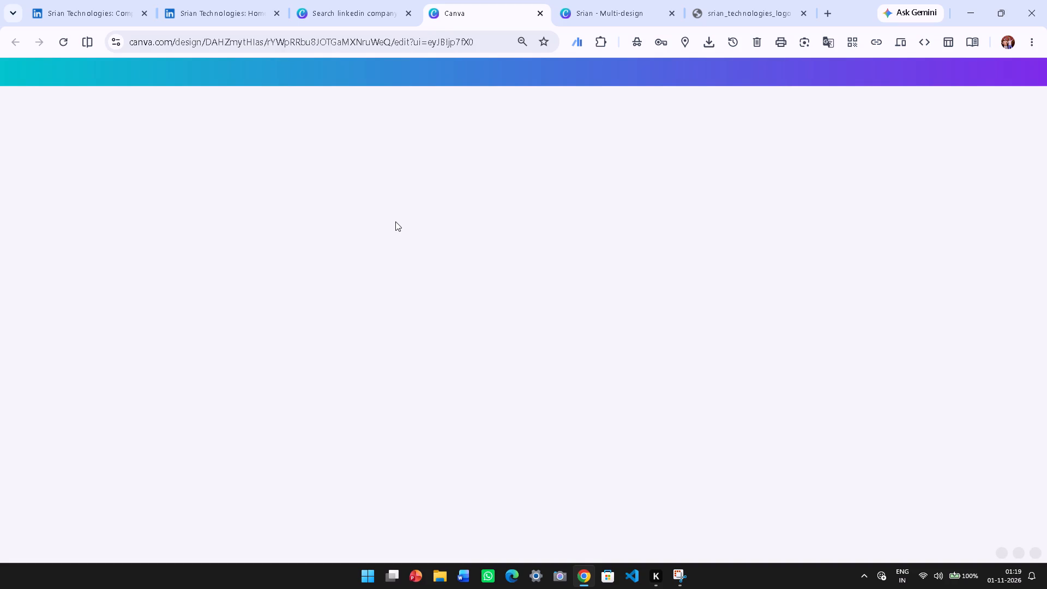
Delete the FAUGET heading and the BUSINESS subheading from the banner.
click(342, 262)
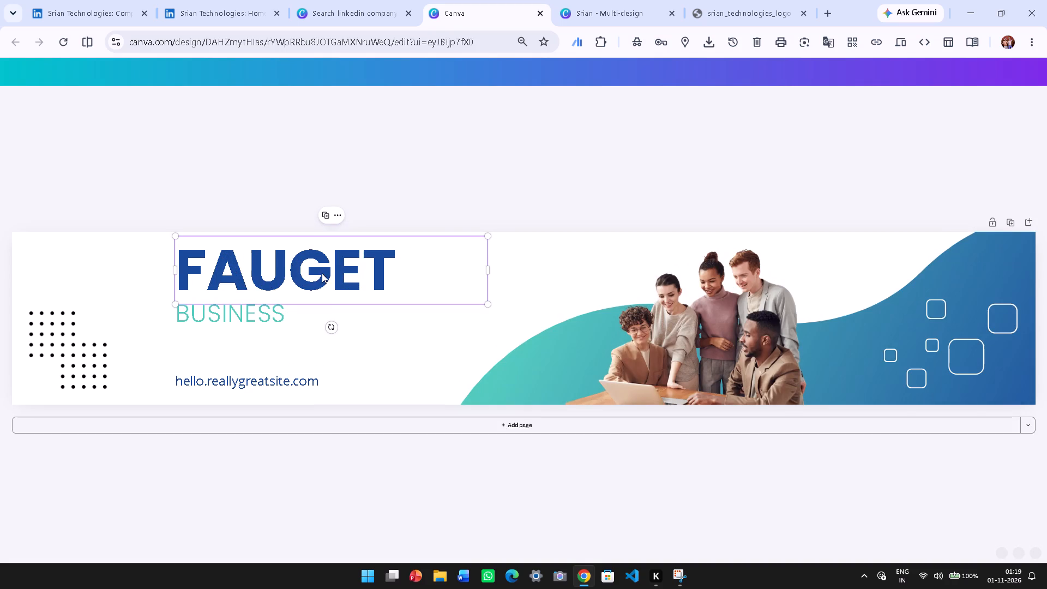
click(322, 273)
click(383, 332)
click(321, 290)
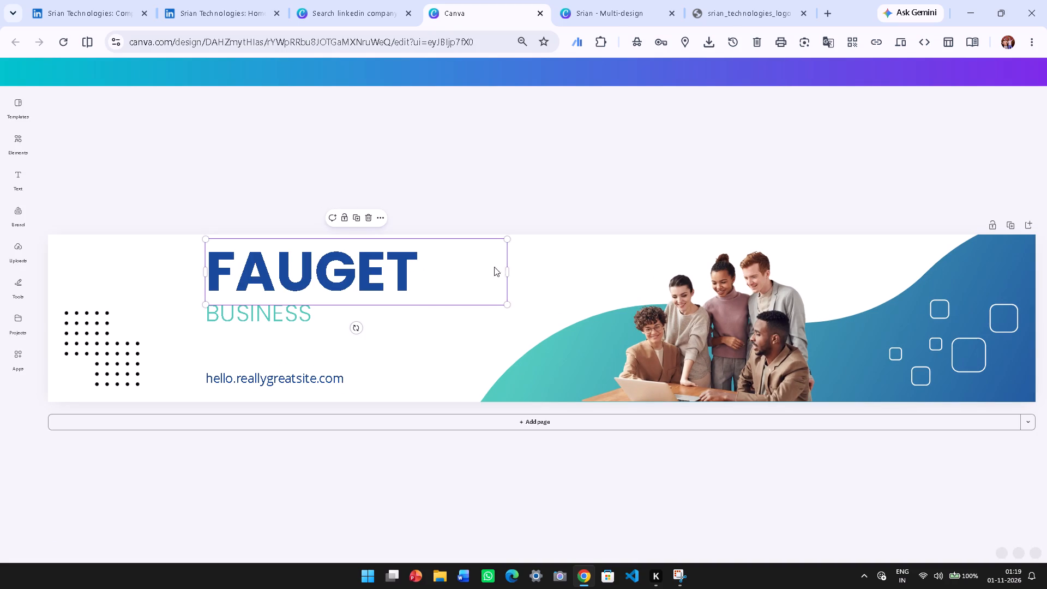
click(500, 265)
click(496, 329)
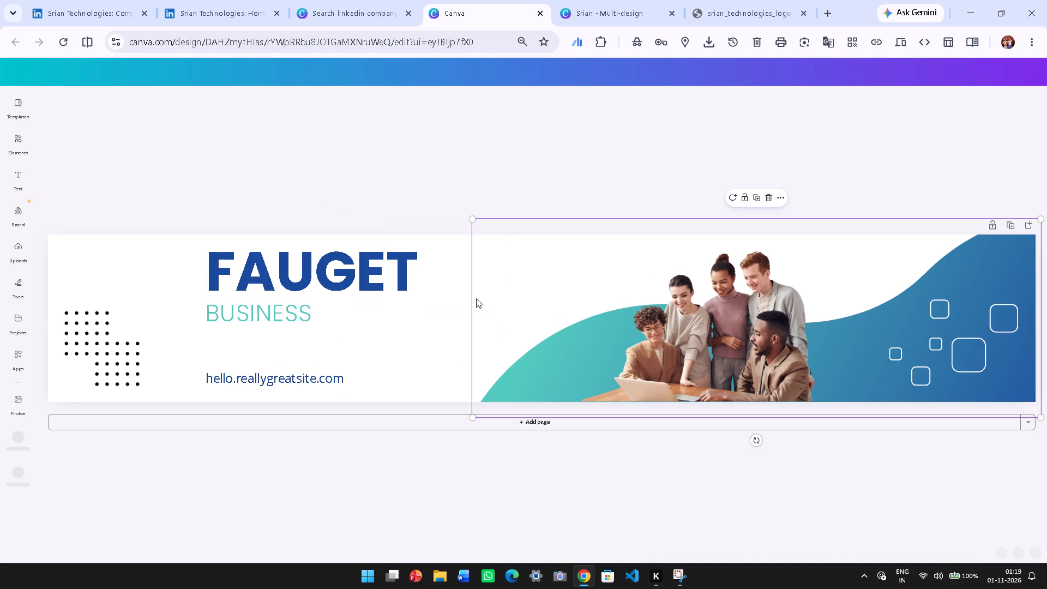
click(413, 288)
key(Delete)
click(262, 318)
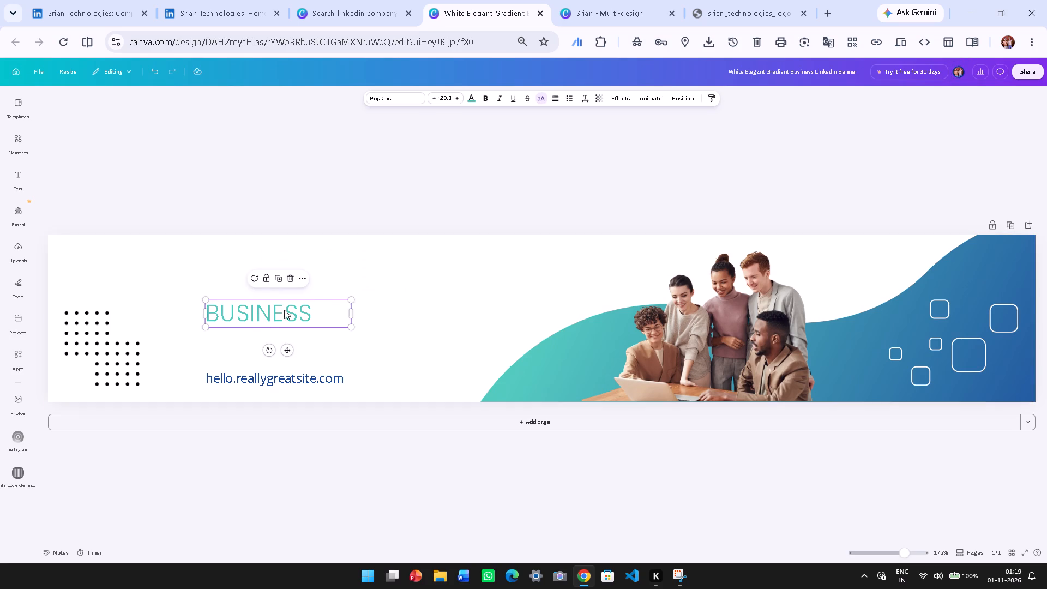
key(Delete)
Upload Screenshot 2026-11-01 011526.png from the temppppppp folder and add the logo to the banner.
click(10, 146)
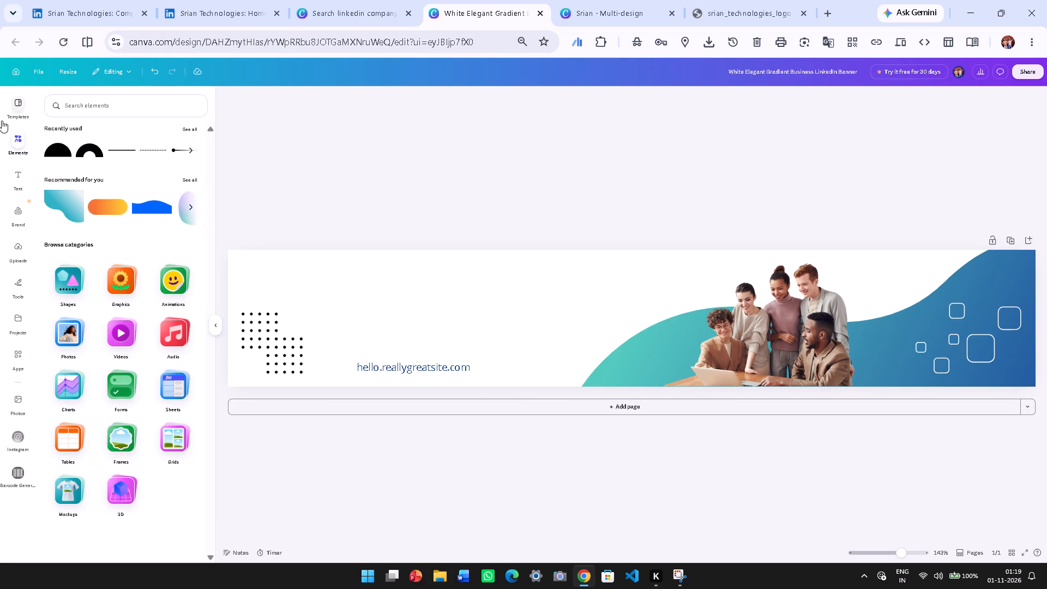
click(25, 258)
click(107, 127)
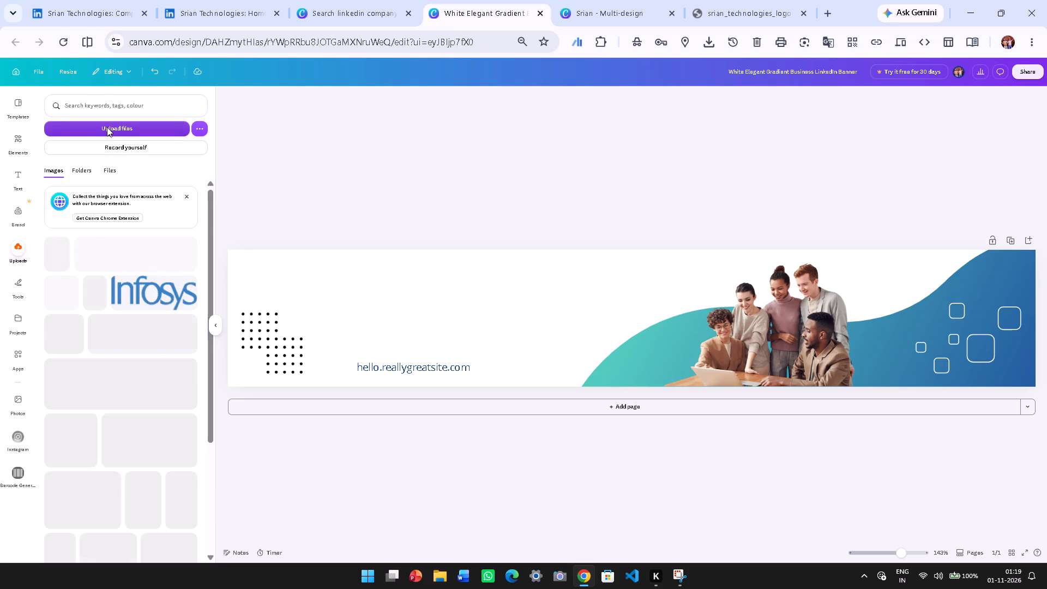
click(121, 105)
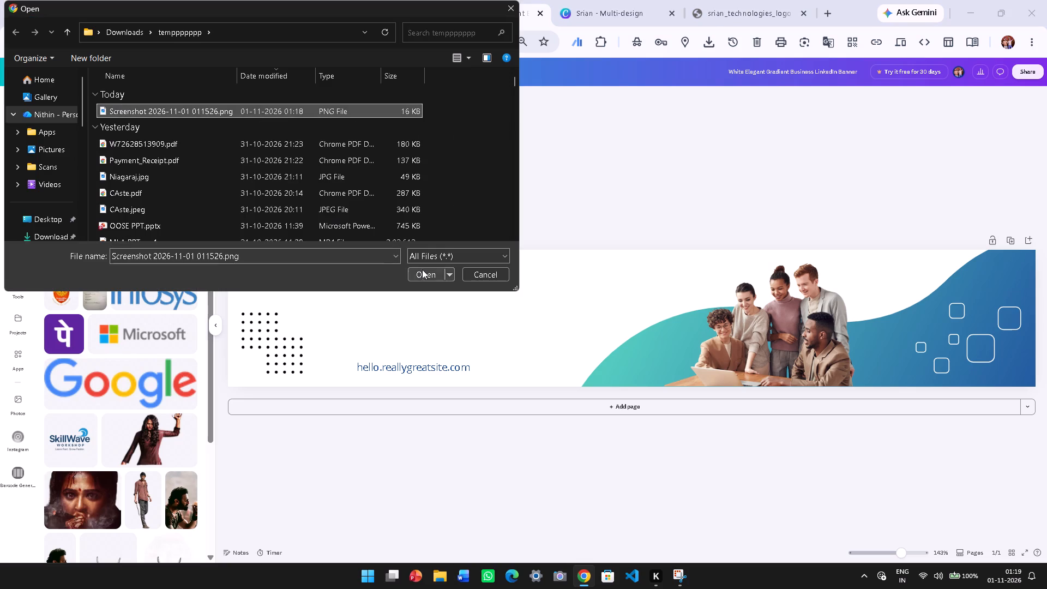
click(422, 269)
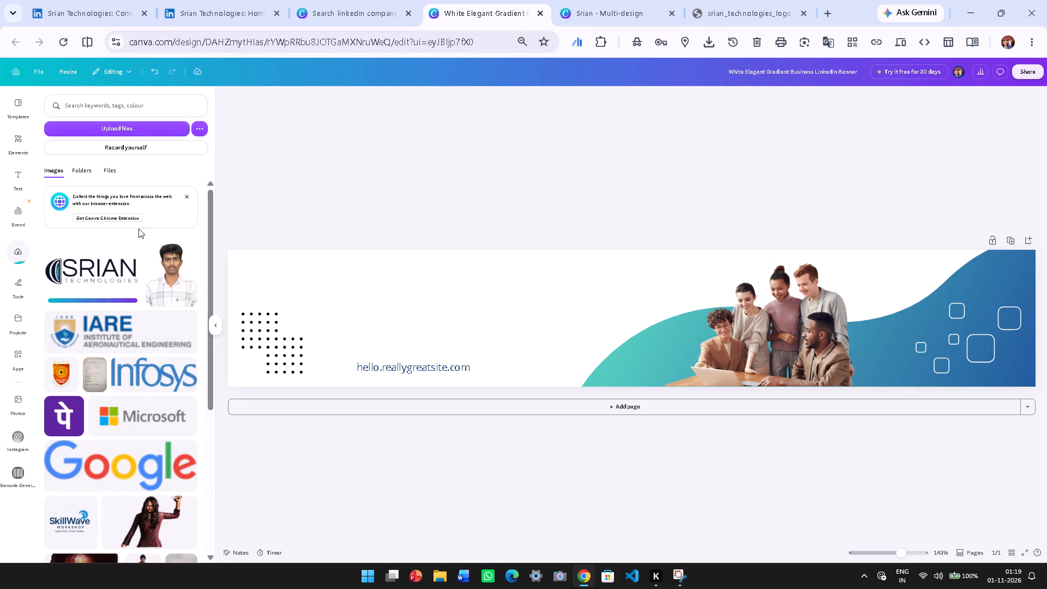
click(98, 277)
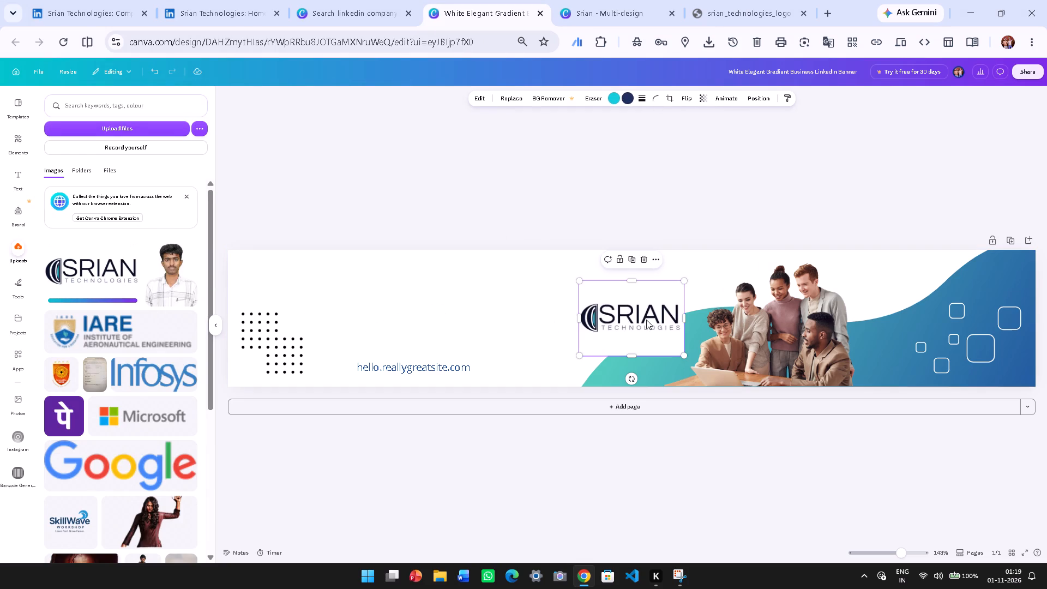
Move the Srian logo into the white area above the web address and enlarge it.
drag(647, 320, 400, 299)
click(506, 302)
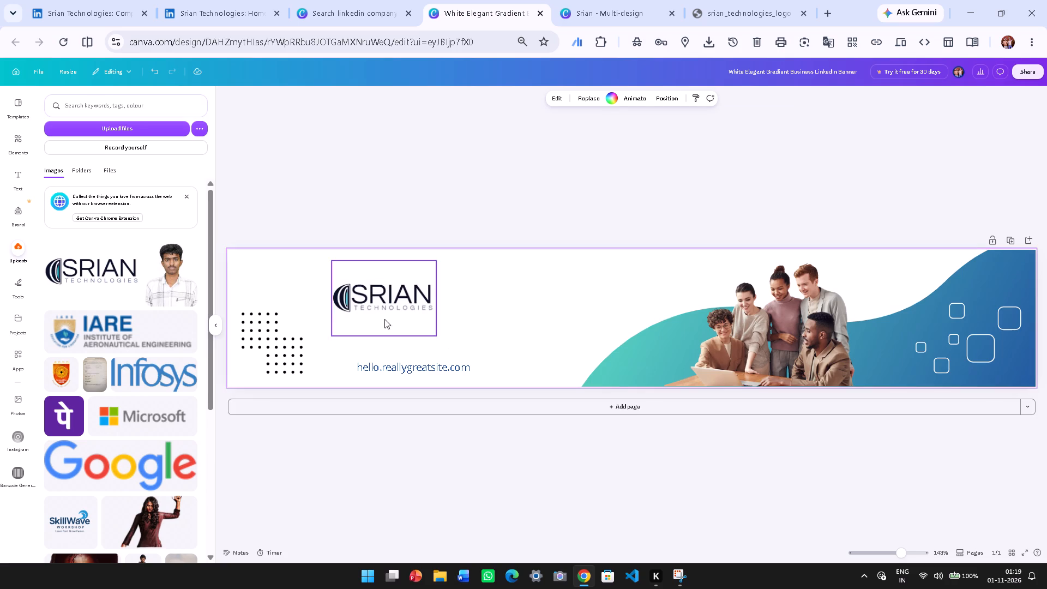
ctrl+scroll(389, 312, up, 4)
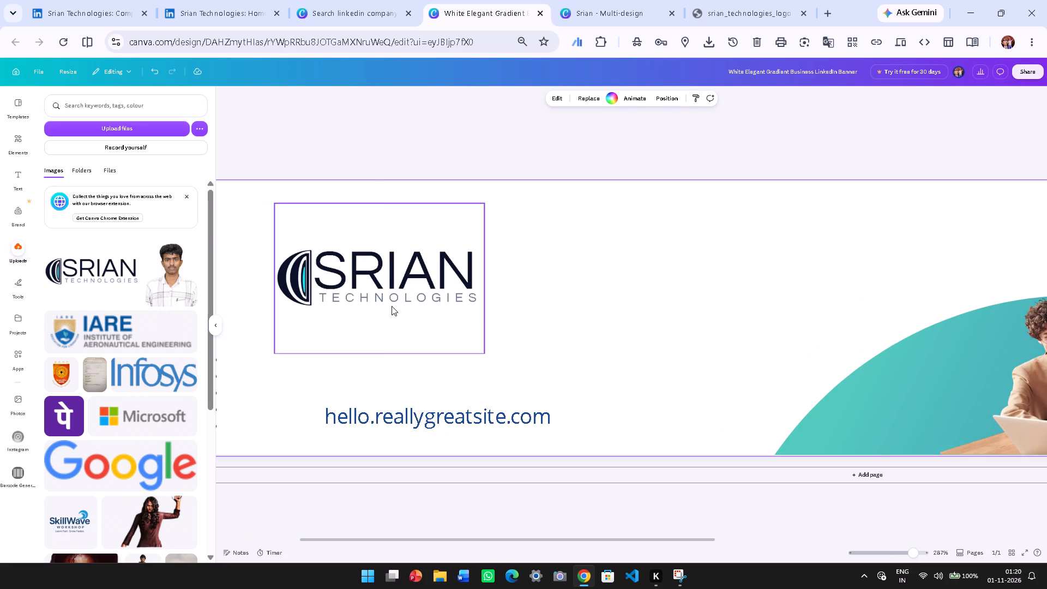
click(392, 306)
drag(487, 352, 602, 402)
drag(448, 339, 447, 305)
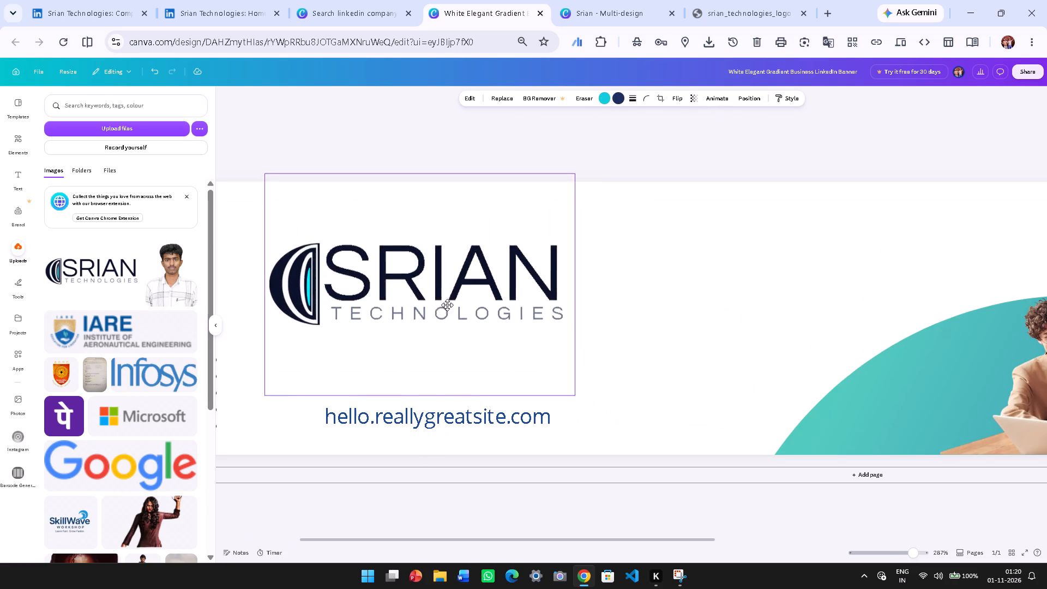
drag(447, 305, 440, 308)
click(440, 308)
ctrl+scroll(585, 304, down, 4)
click(555, 450)
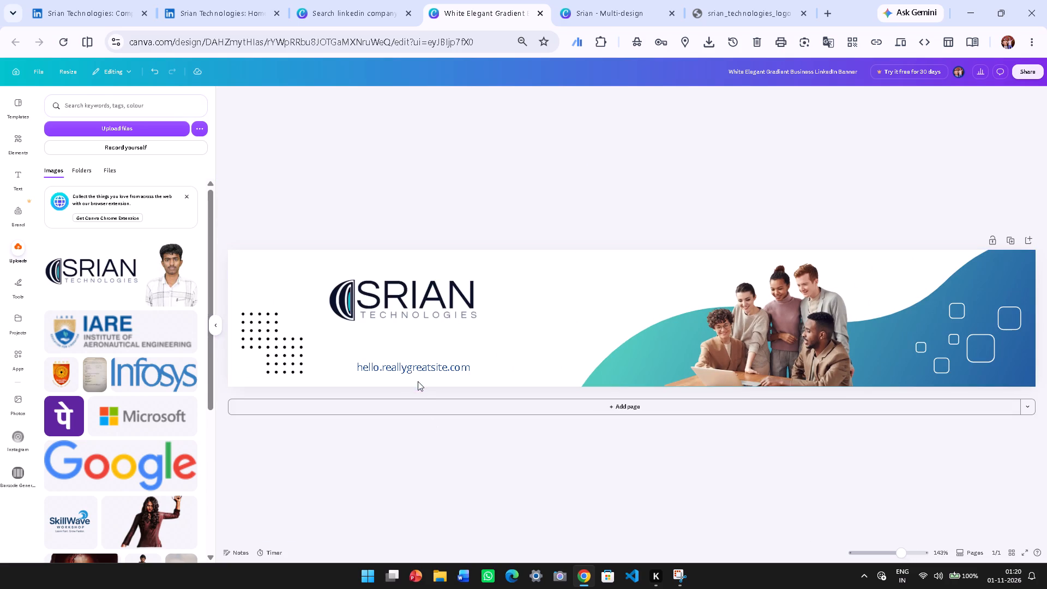
Delete the hello.reallygreatsite.com text from the banner.
click(425, 366)
key(Delete)
click(446, 450)
Enlarge the Srian logo to nearly the banner's full height and place it just beside the dot pattern.
click(974, 368)
click(807, 519)
click(397, 300)
click(594, 471)
click(415, 317)
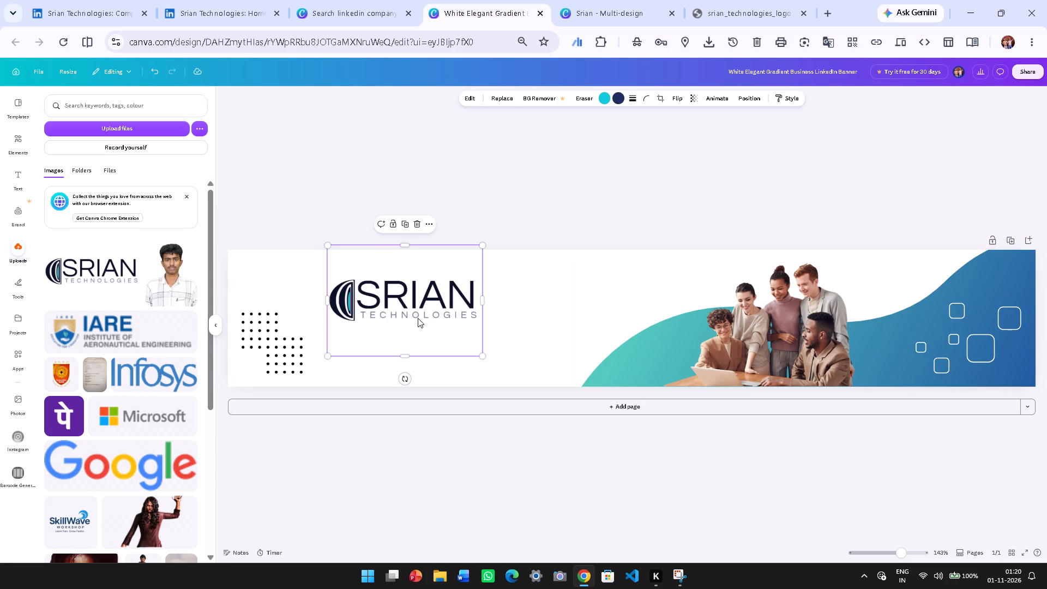
drag(480, 358, 523, 408)
drag(414, 321, 412, 321)
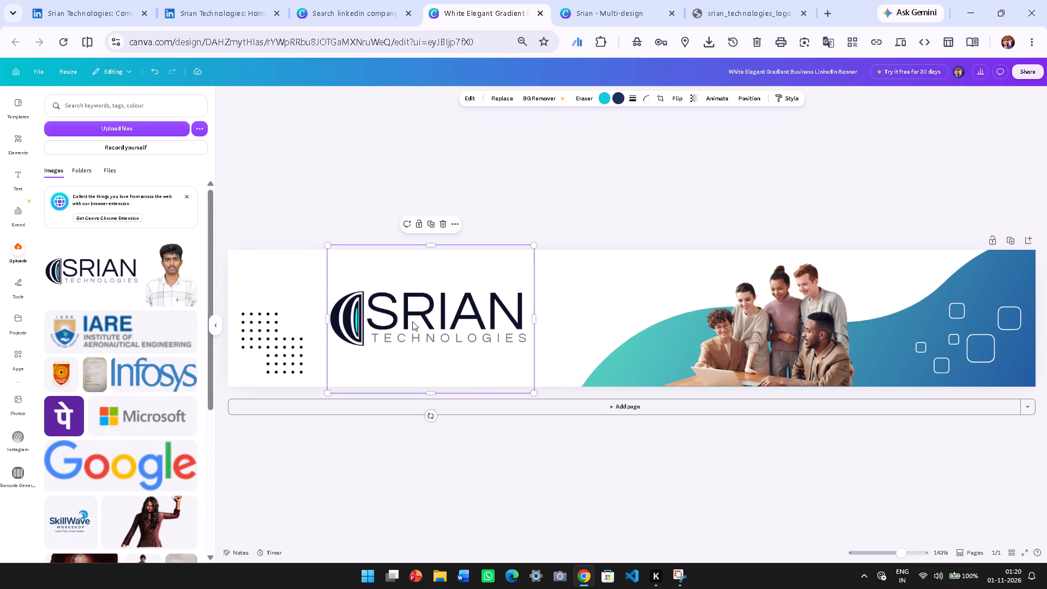
drag(412, 321, 396, 320)
click(450, 438)
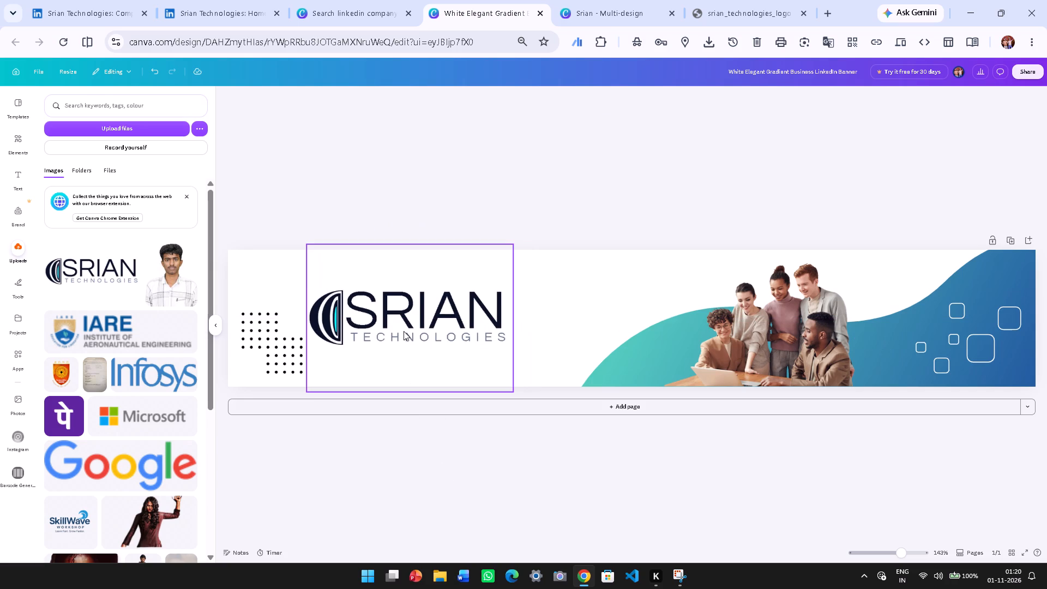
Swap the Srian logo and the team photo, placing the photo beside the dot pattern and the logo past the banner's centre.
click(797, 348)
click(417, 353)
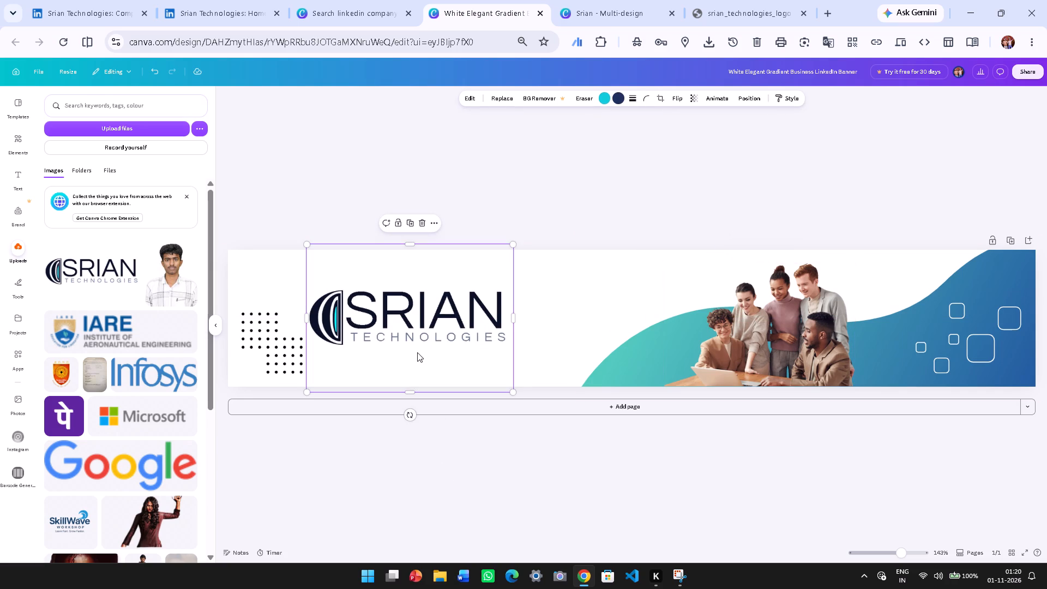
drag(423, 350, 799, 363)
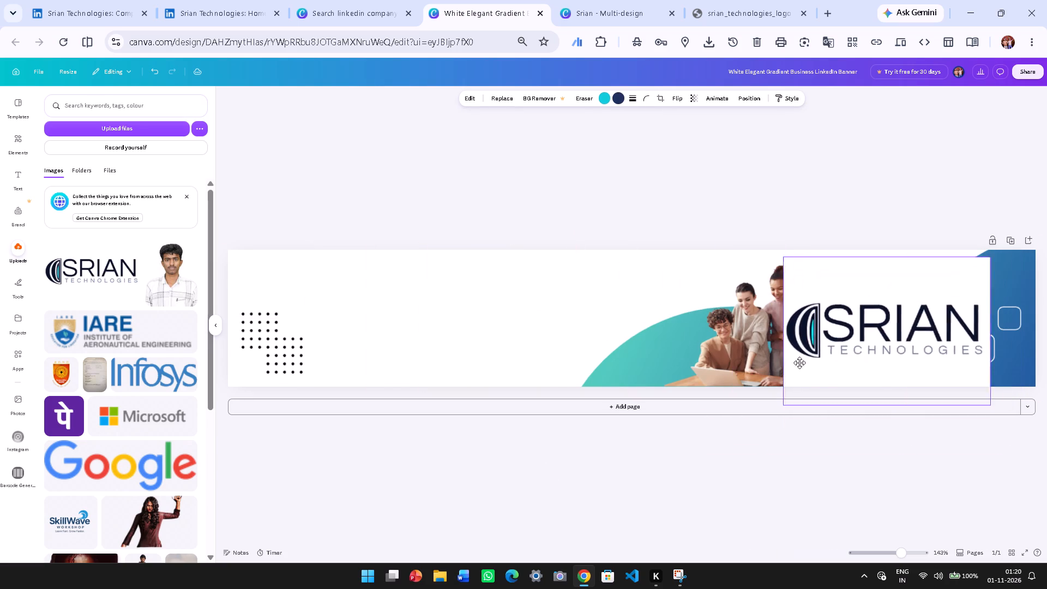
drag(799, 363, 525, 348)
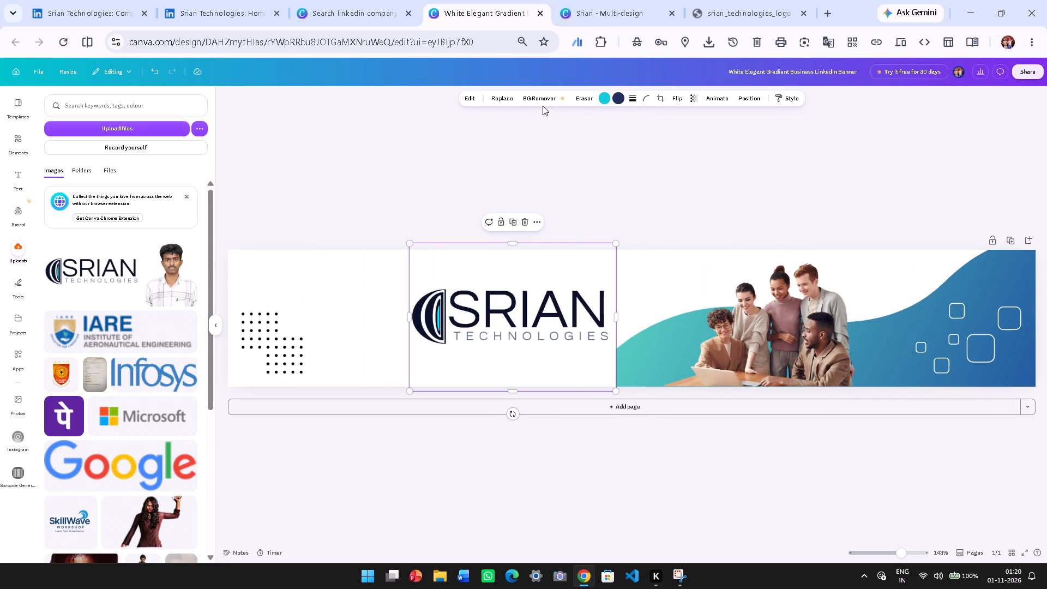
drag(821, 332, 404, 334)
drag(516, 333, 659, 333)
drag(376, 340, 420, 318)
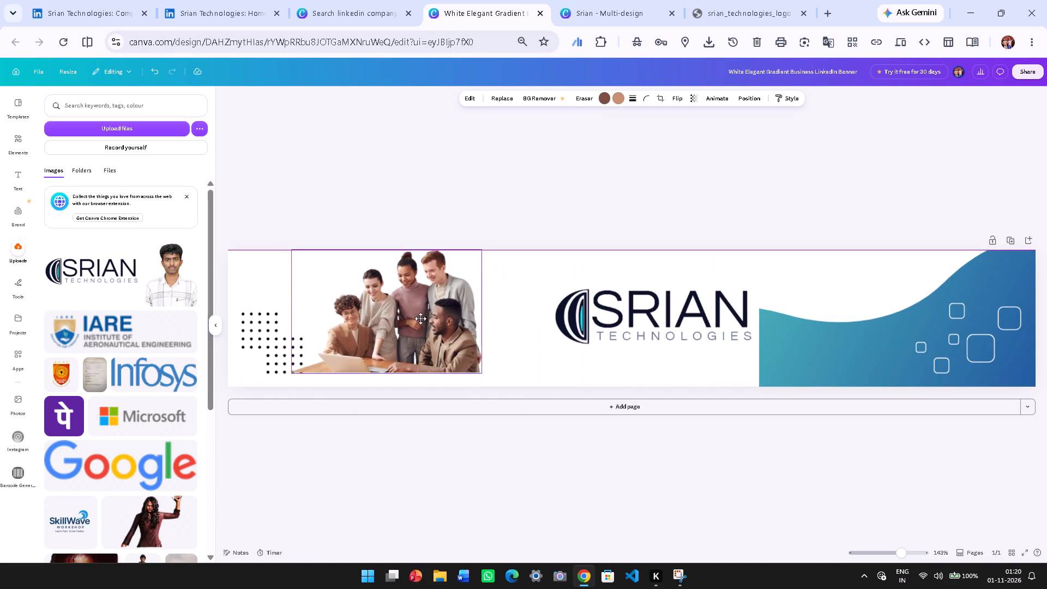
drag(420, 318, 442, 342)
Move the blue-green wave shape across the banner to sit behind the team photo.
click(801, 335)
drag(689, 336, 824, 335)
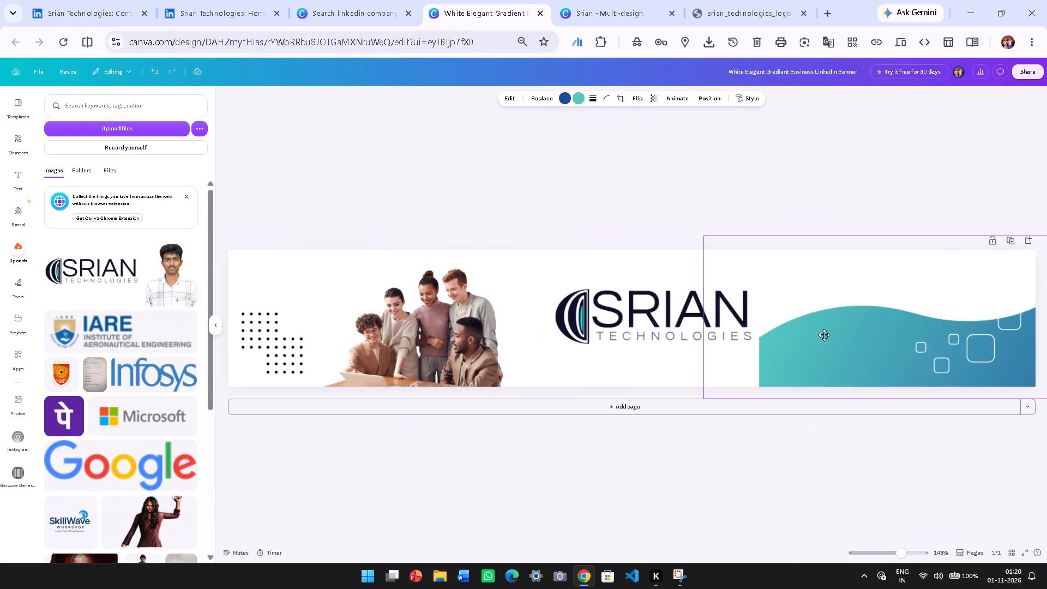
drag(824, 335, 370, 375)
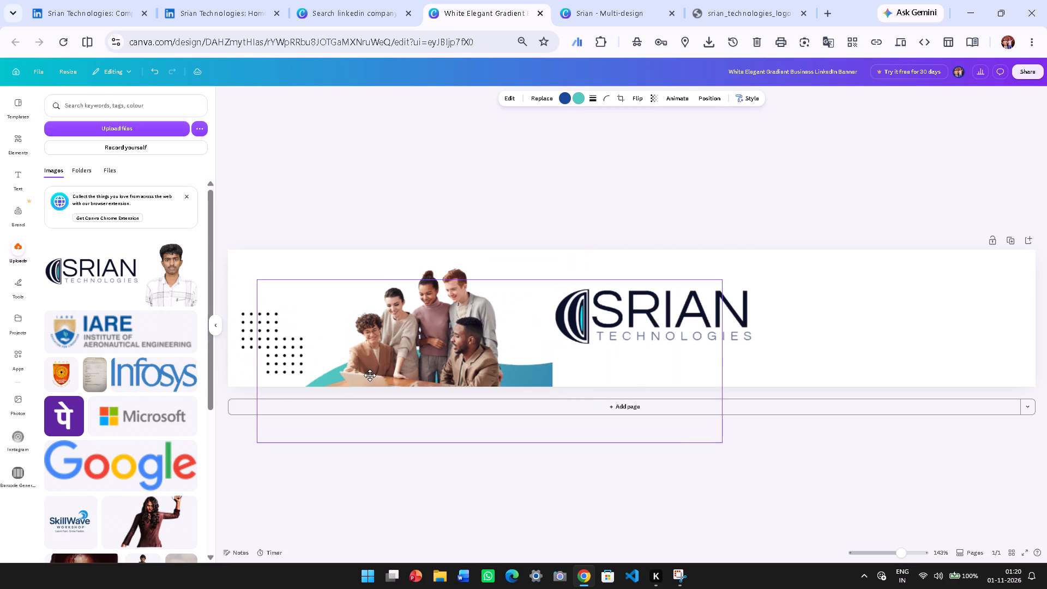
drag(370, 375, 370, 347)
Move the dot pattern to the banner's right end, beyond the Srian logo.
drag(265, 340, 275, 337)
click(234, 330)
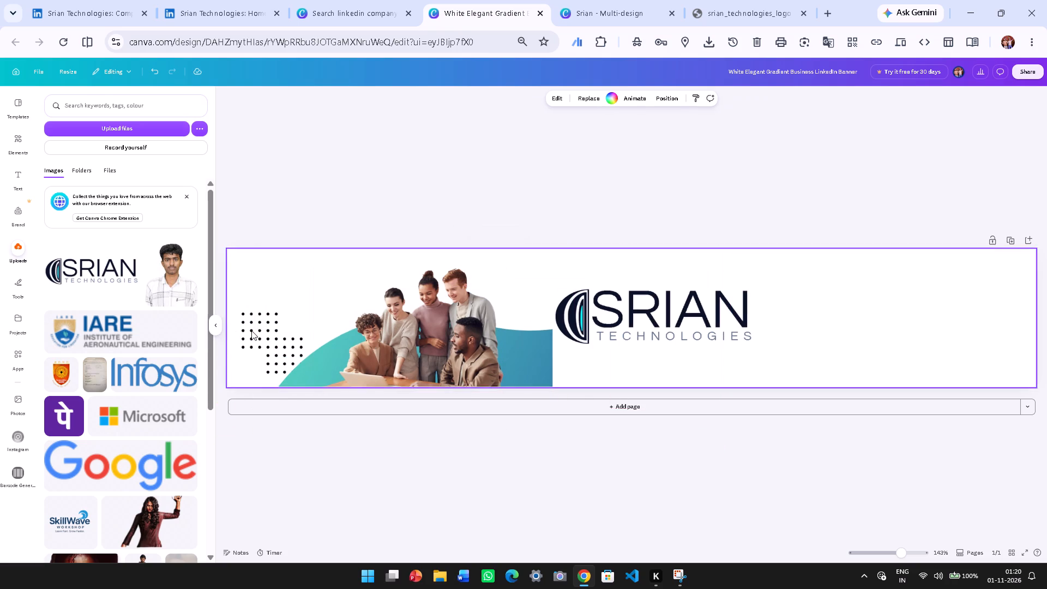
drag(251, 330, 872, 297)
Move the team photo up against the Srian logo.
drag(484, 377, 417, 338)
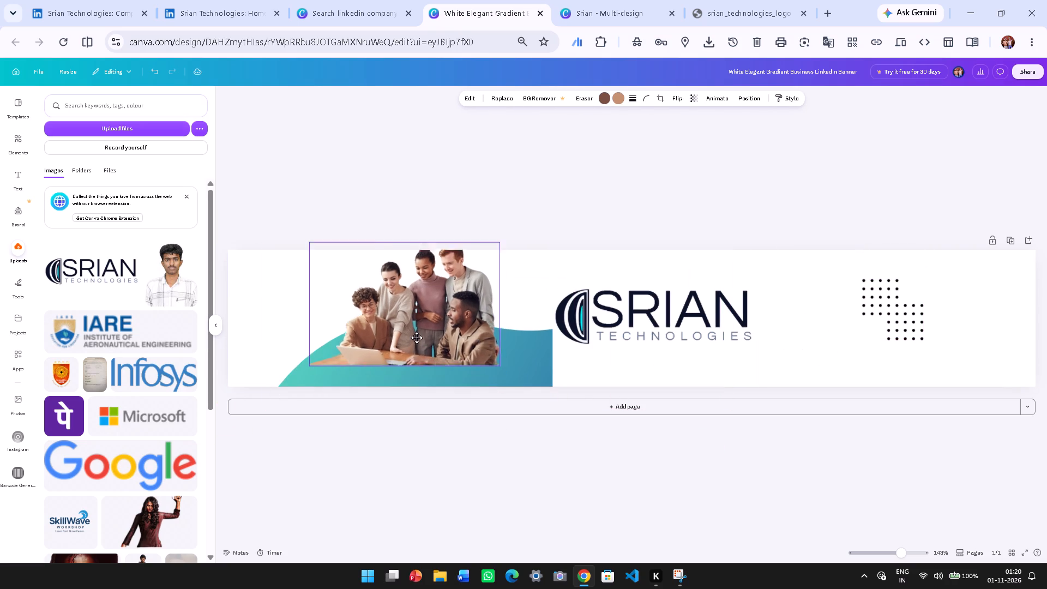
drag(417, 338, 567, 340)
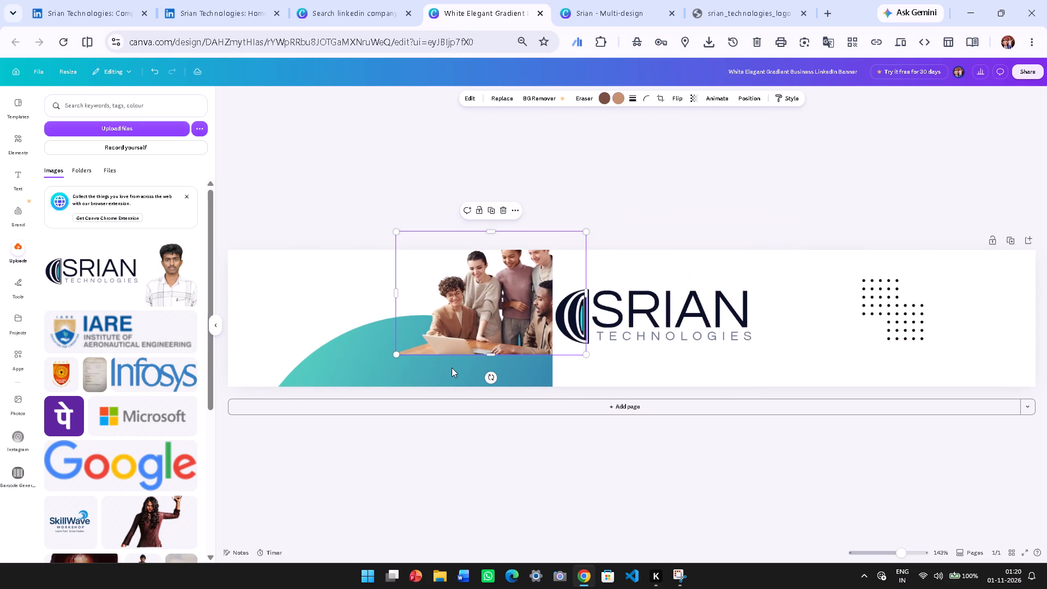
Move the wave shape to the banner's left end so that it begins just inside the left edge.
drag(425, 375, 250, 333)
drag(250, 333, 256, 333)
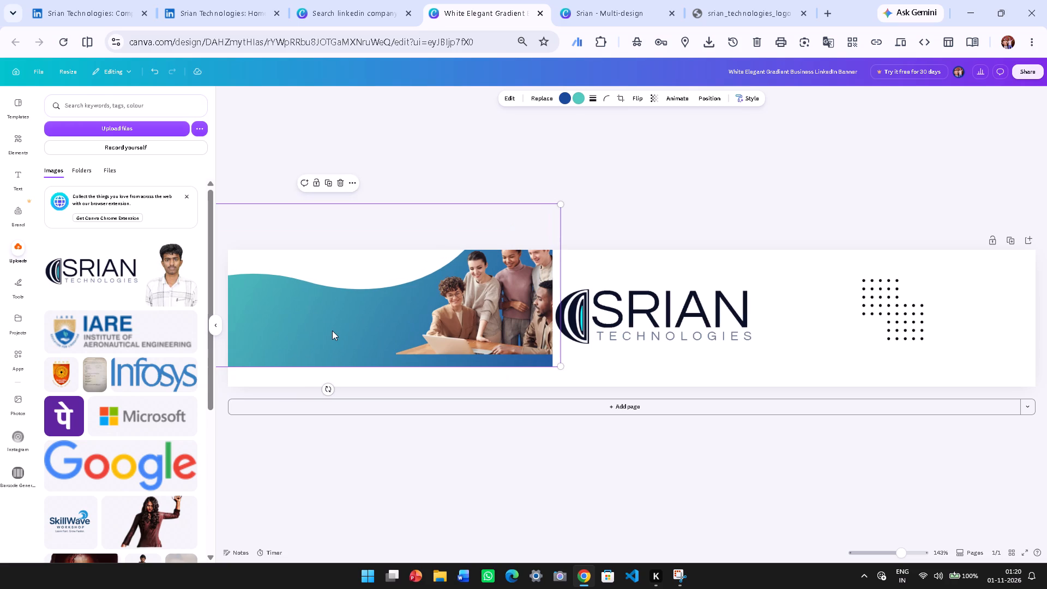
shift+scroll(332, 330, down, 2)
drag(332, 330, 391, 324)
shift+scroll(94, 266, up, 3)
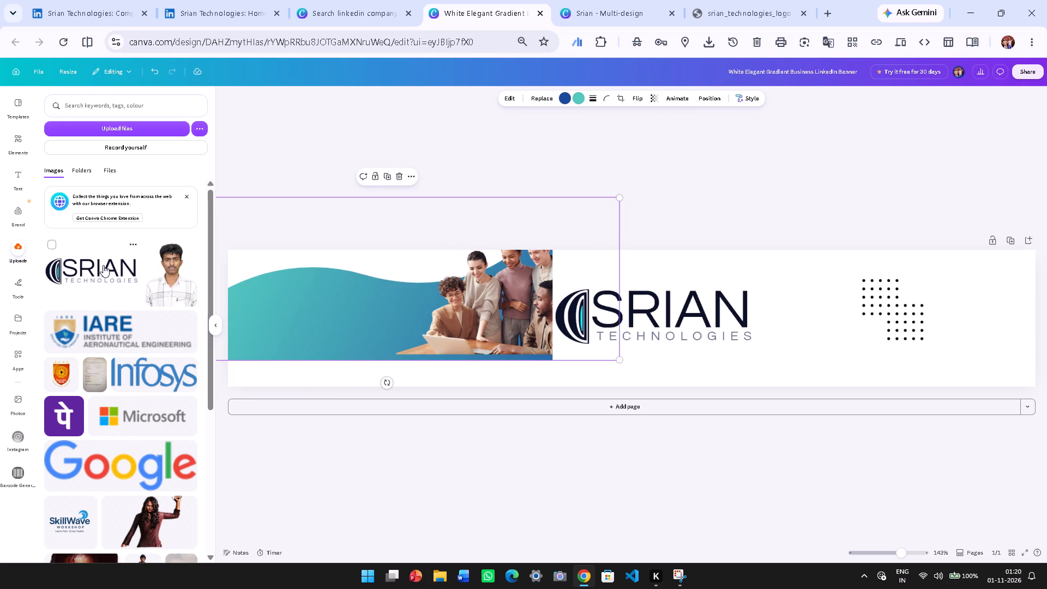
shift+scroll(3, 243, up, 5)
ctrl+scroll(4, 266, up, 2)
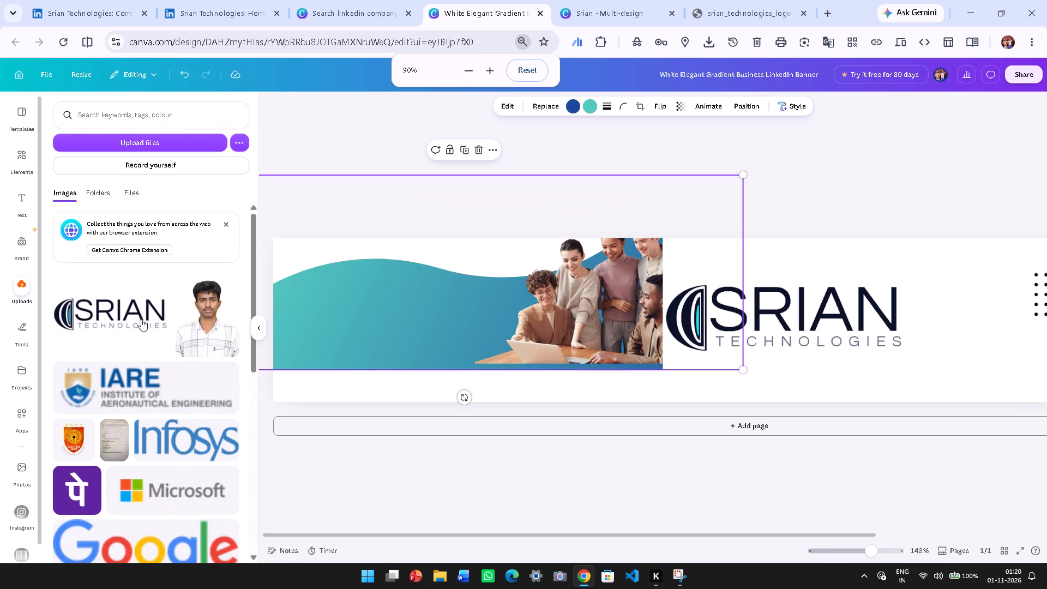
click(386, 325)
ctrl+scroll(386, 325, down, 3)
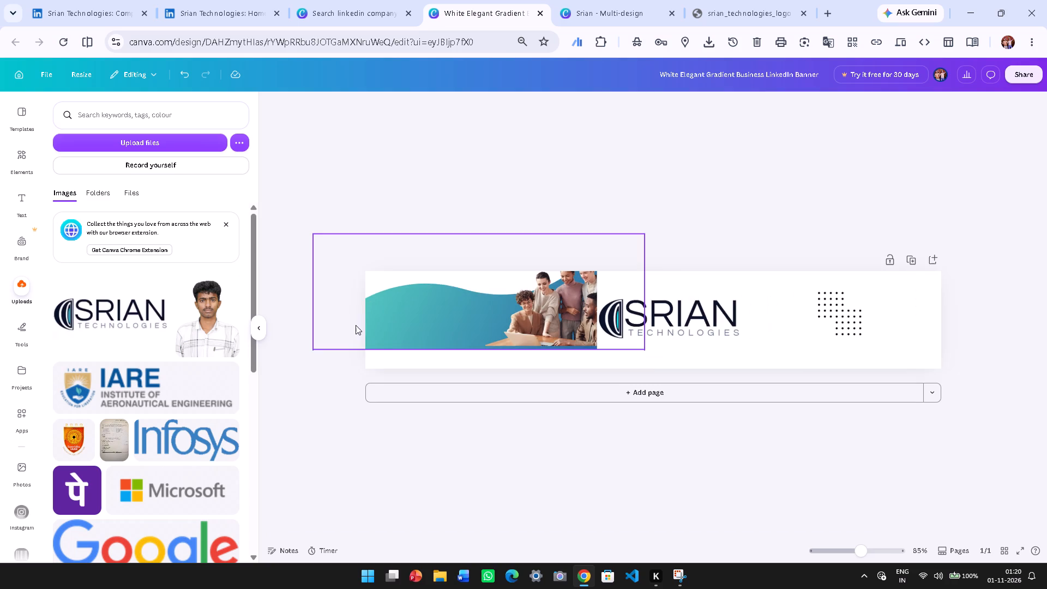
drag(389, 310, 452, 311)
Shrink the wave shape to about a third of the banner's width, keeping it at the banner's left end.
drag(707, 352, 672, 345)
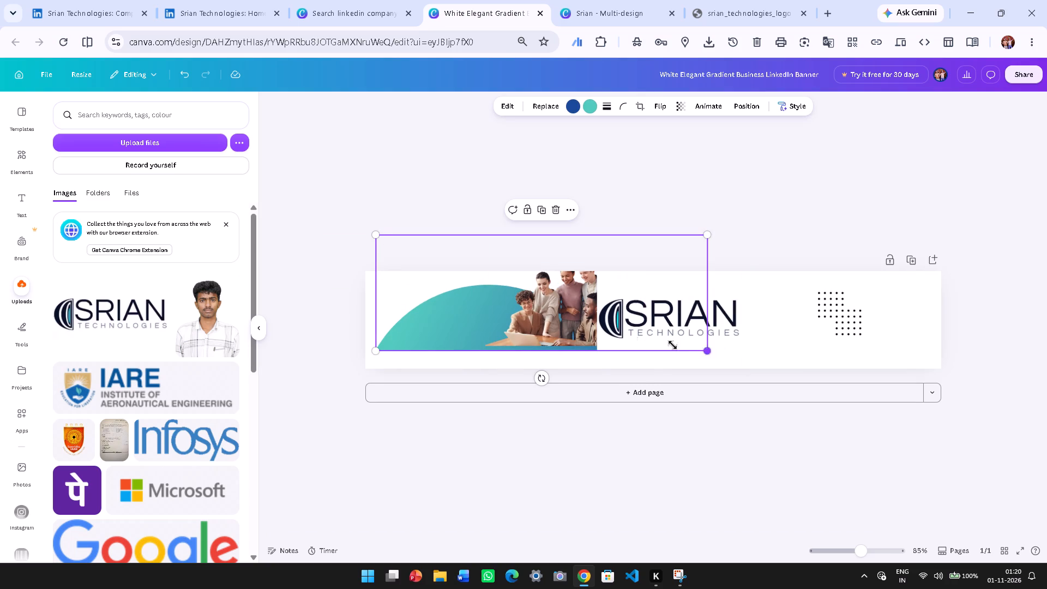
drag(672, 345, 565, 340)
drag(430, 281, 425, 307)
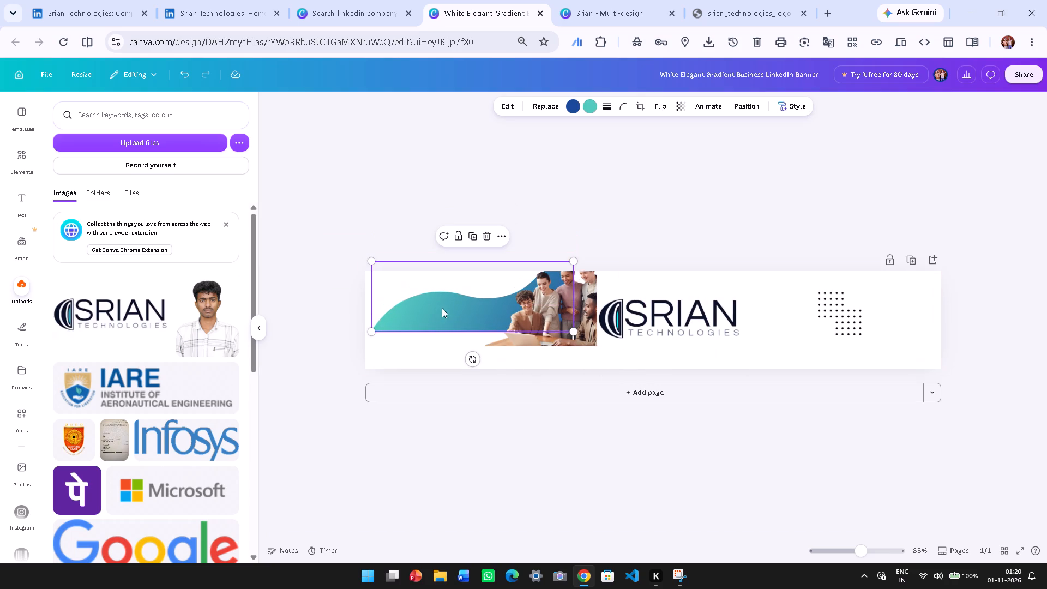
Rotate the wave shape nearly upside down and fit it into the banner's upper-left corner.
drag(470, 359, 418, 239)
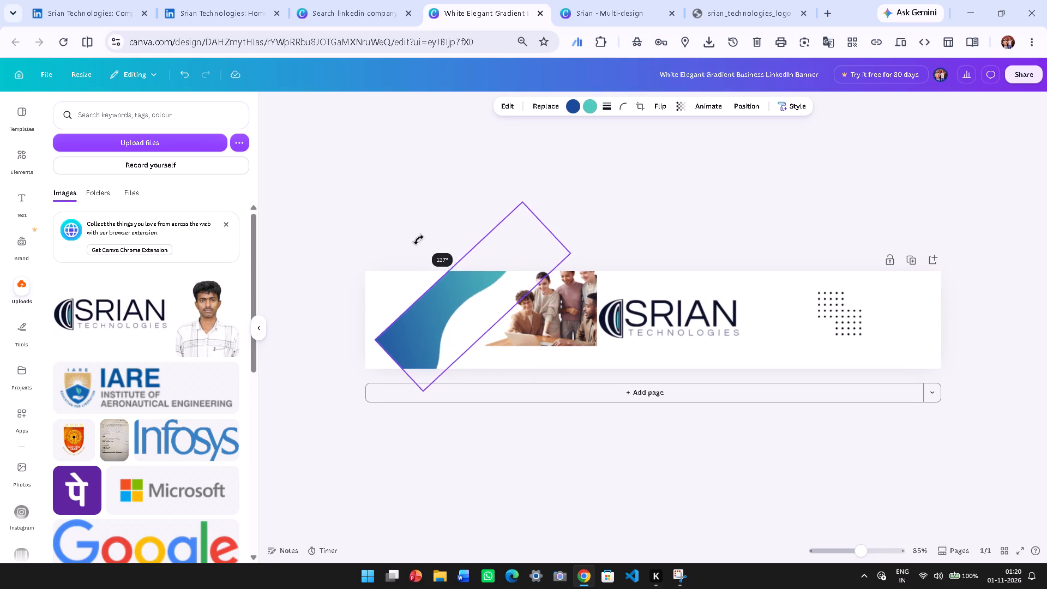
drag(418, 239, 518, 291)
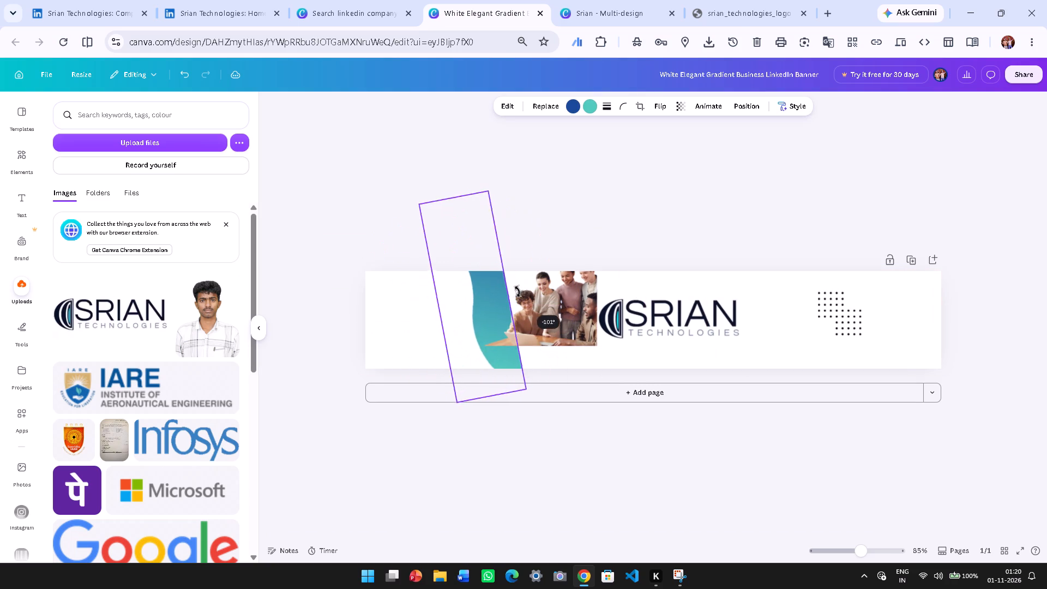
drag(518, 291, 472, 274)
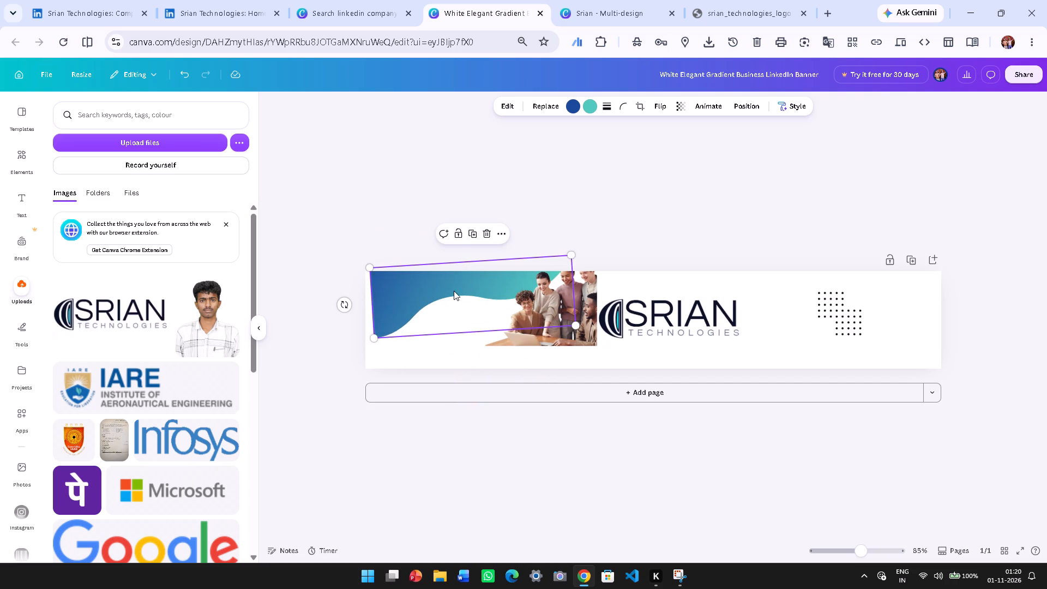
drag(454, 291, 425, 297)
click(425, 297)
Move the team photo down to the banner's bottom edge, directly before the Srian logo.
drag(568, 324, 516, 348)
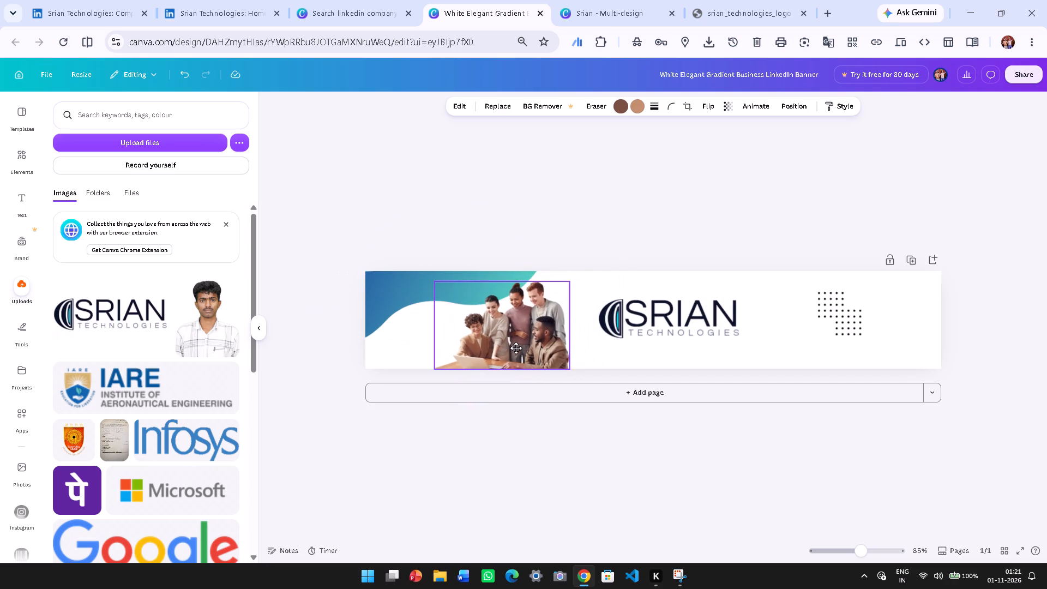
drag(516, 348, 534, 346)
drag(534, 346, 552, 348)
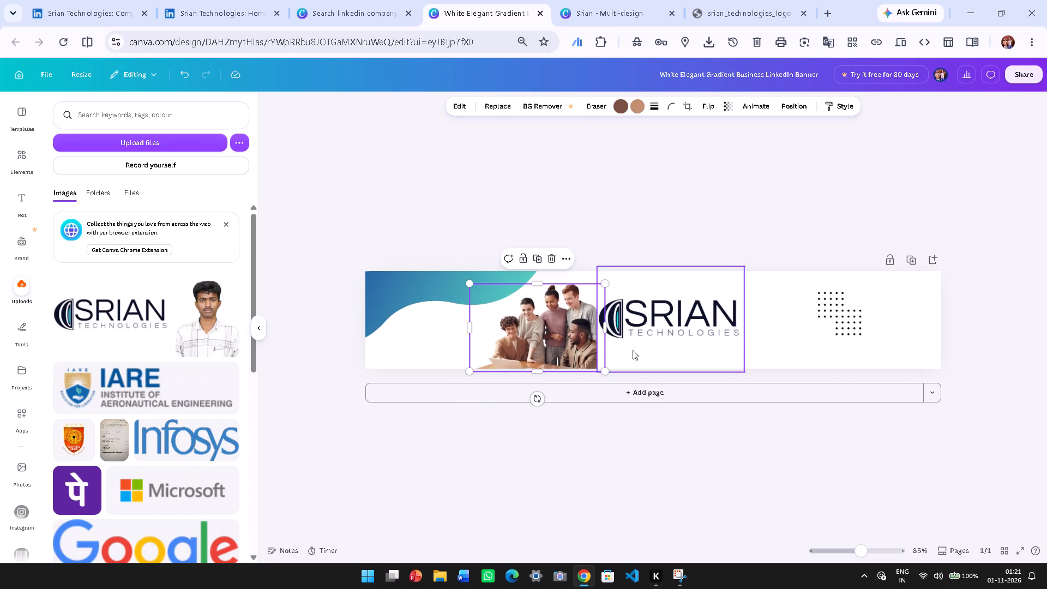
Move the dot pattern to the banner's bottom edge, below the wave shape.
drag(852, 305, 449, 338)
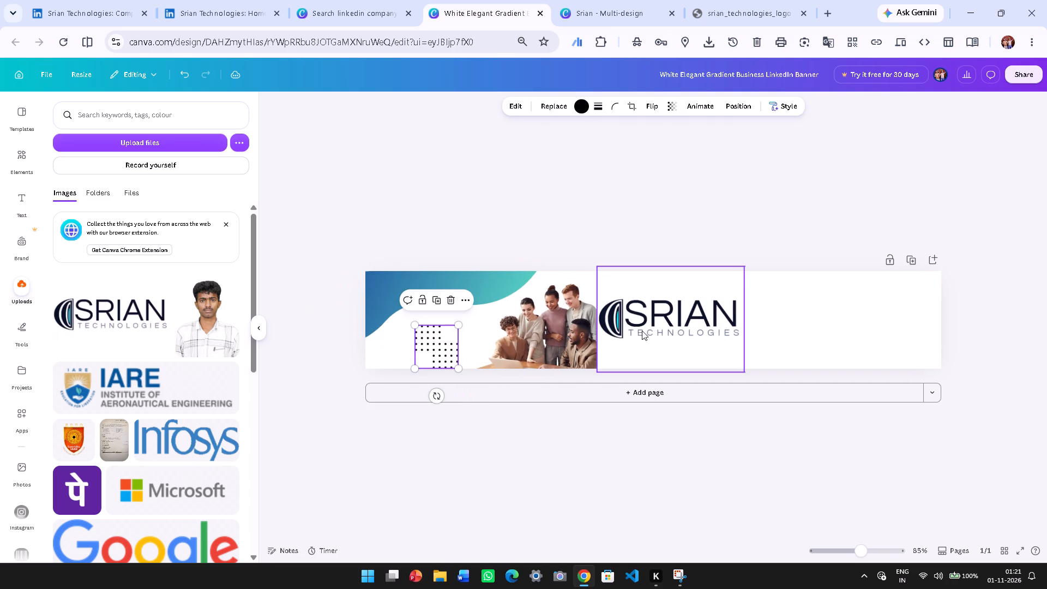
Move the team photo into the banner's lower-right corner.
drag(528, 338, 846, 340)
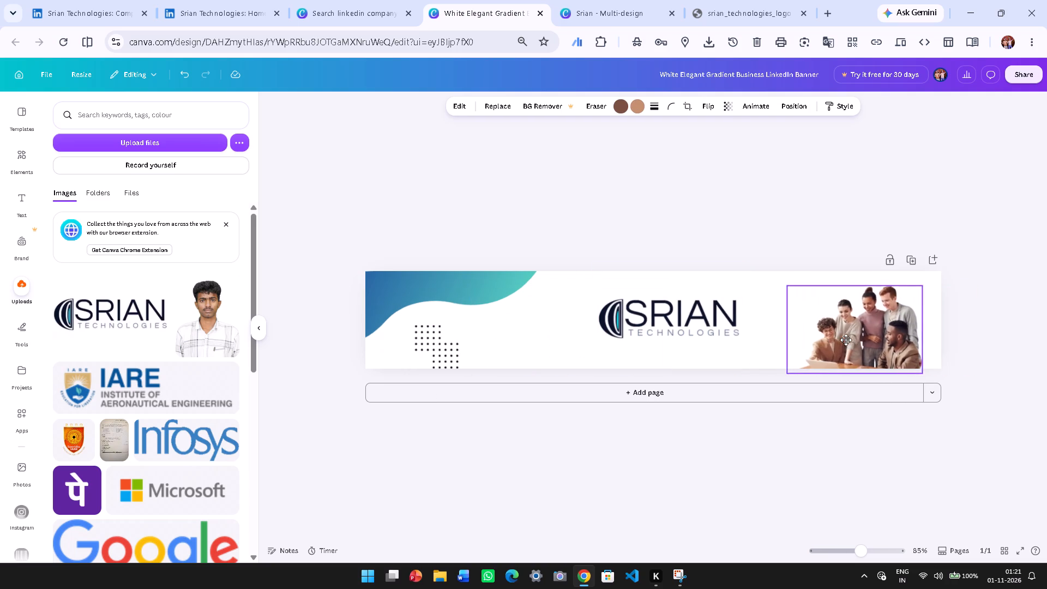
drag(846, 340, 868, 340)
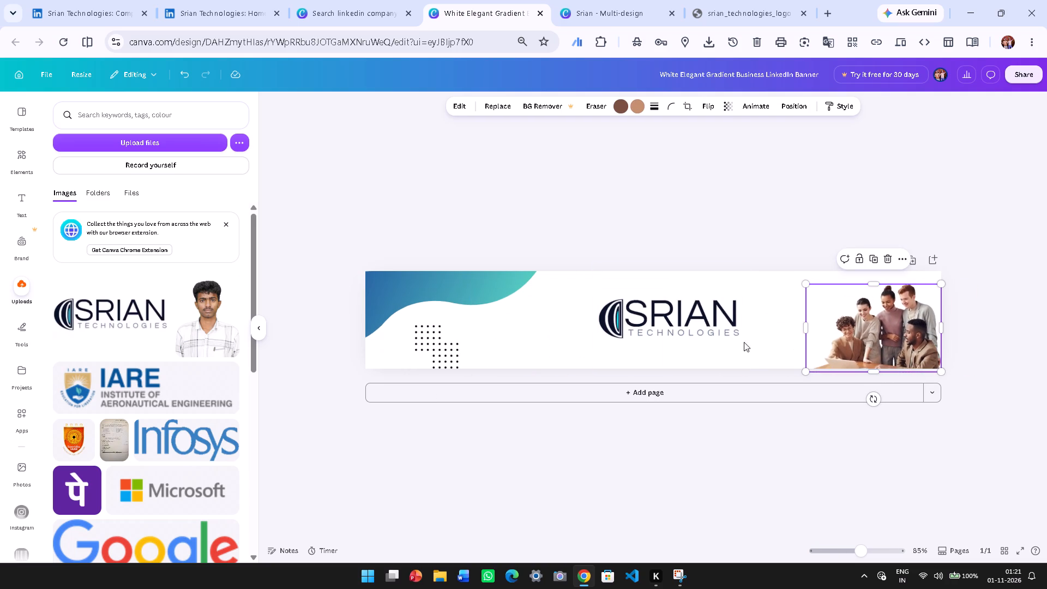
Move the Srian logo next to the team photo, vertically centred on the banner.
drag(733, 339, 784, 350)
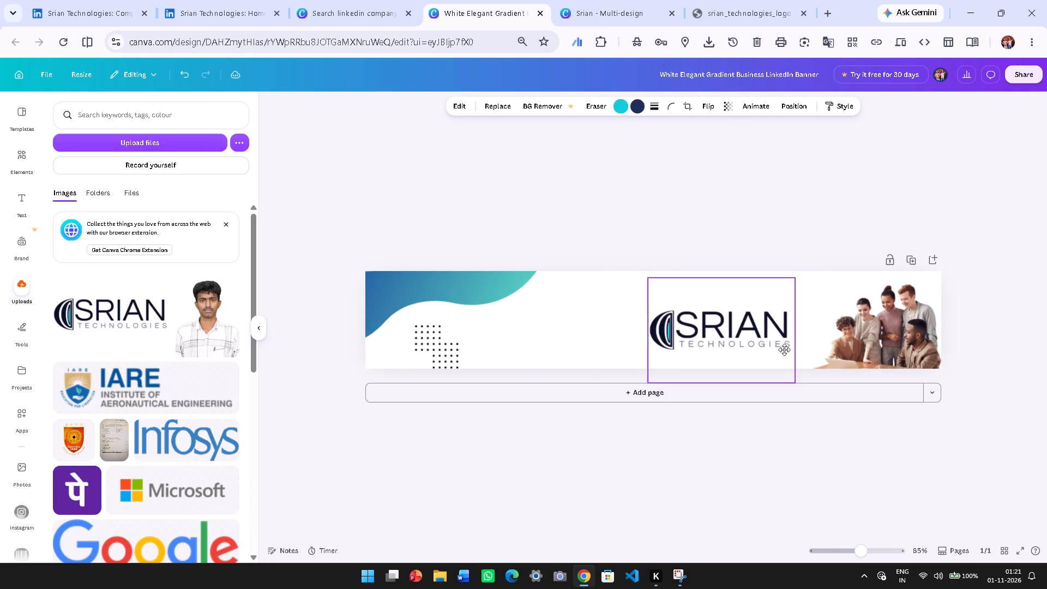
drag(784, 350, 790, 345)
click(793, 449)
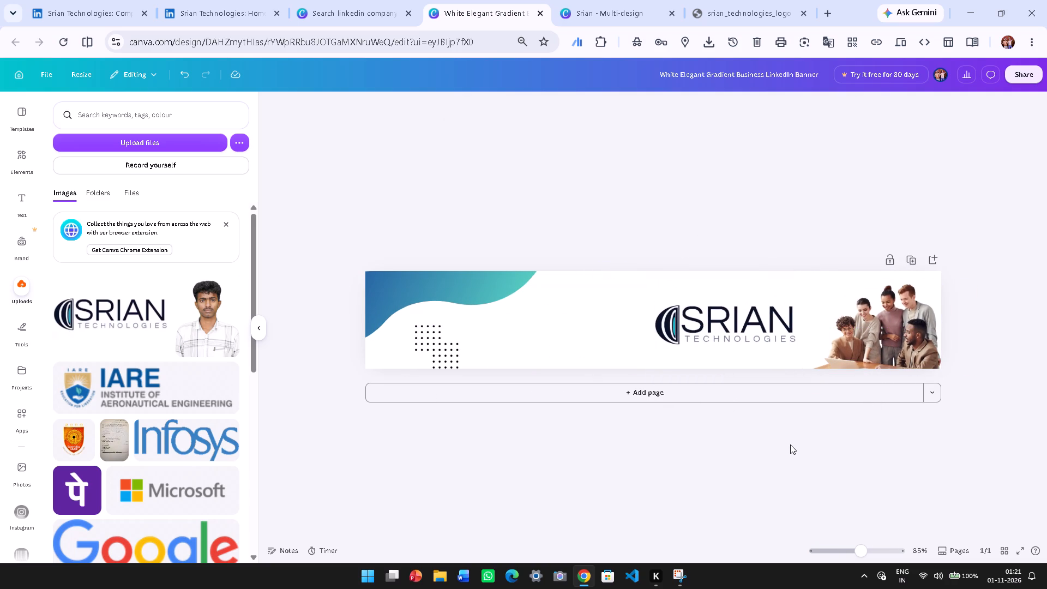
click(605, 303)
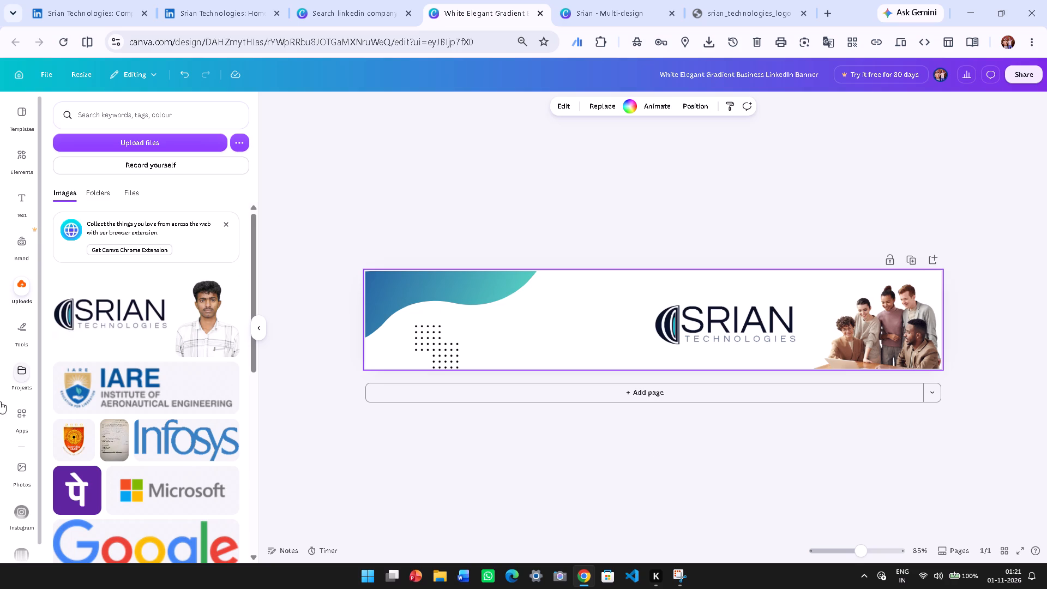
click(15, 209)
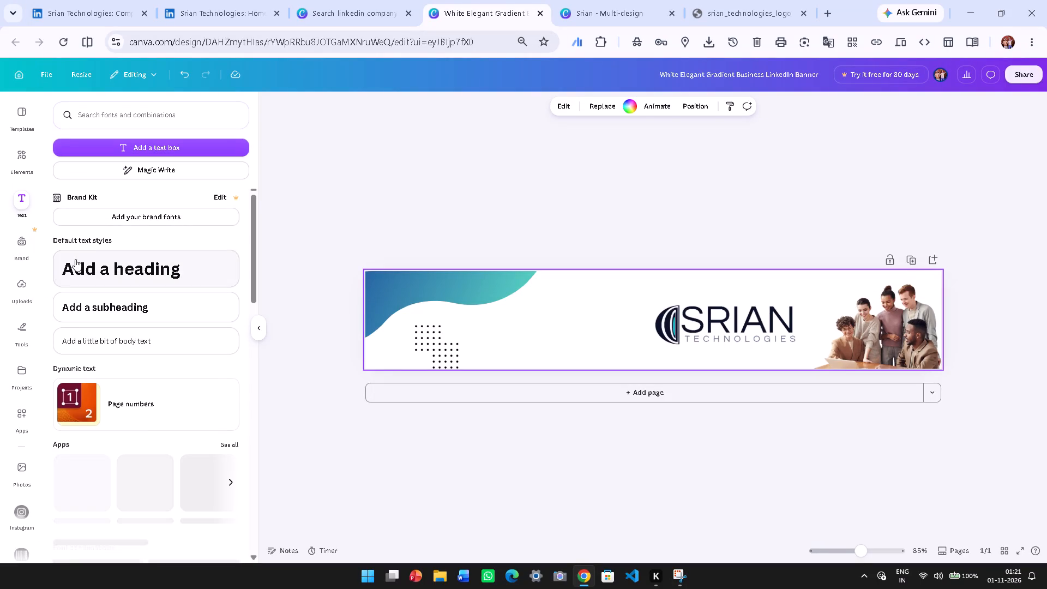
Undo all the banner's layout, logo and text edits back to the original FAUGET BUSINESS template.
click(599, 332)
key(ctrl+z)
key(ctrl+z)
key(ctrl+z)
key(ctrl+z)
key(ctrl+z)
key(ctrl+z)
key(ctrl+z)
key(ctrl+z)
key(ctrl+z)
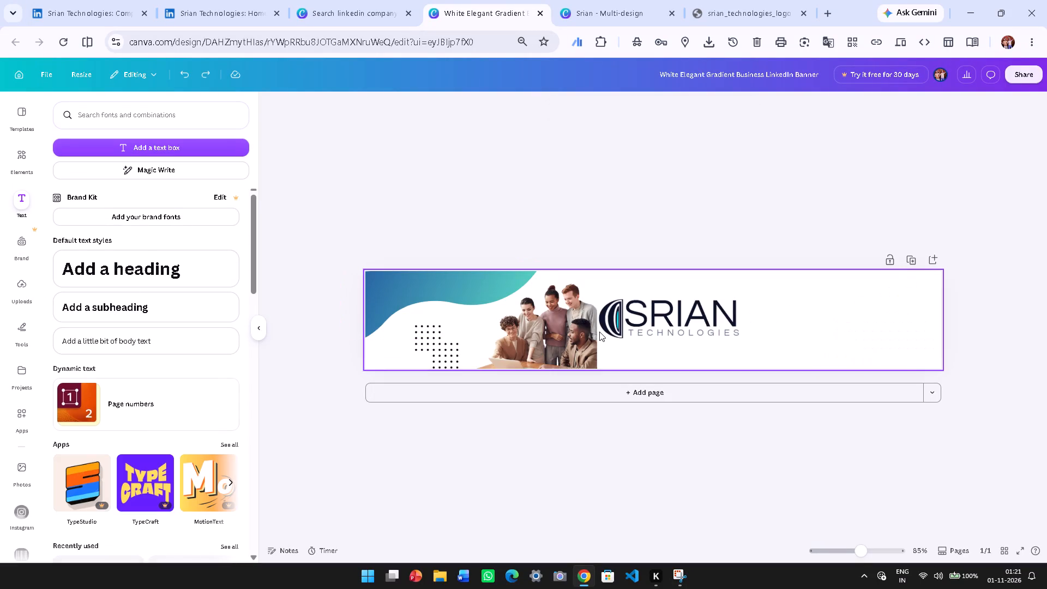
key(ctrl+z)
key(ctrl+z)
key(ctrl+z)
key(ctrl+z)
key(ctrl+z)
key(ctrl+z)
key(ctrl+z)
key(ctrl+z)
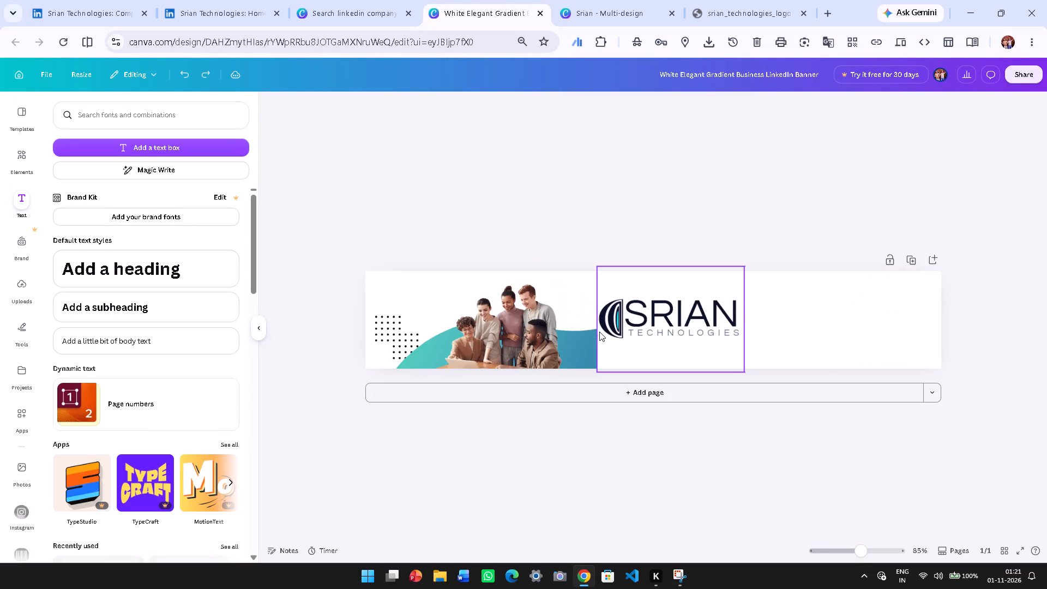
key(ctrl+z)
key(ctrl+z)
key(ctrl+z)
key(ctrl+z)
key(ctrl+z)
key(ctrl+z)
key(ctrl+z)
key(ctrl+z)
key(ctrl+z)
key(ctrl+z)
key(ctrl+z)
key(ctrl+z)
key(ctrl+z)
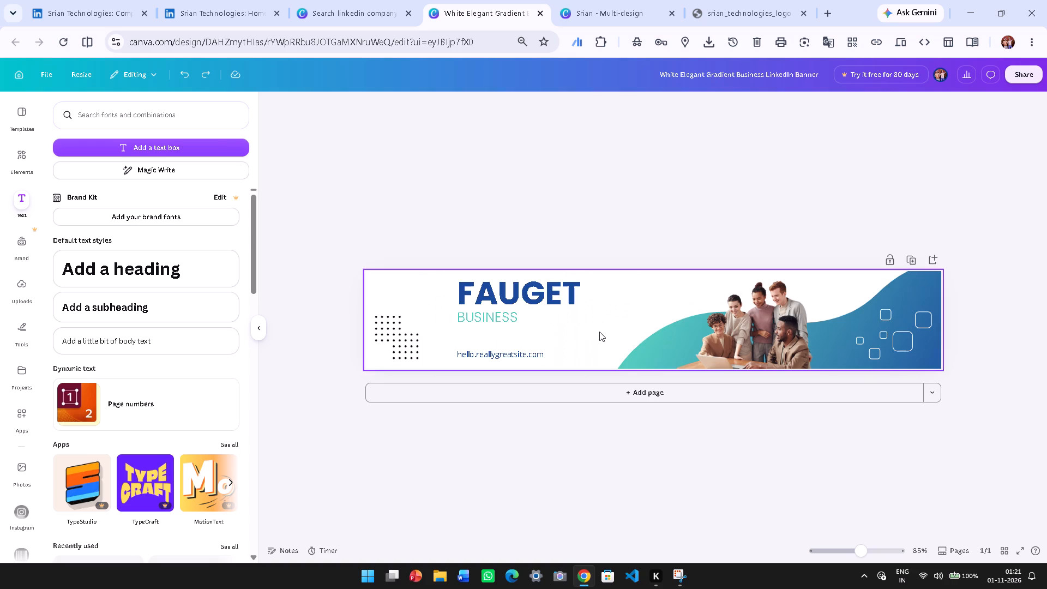
Replace the FAUGET heading with "INNOVATING" and widen its text box so the word fits on one line.
click(556, 299)
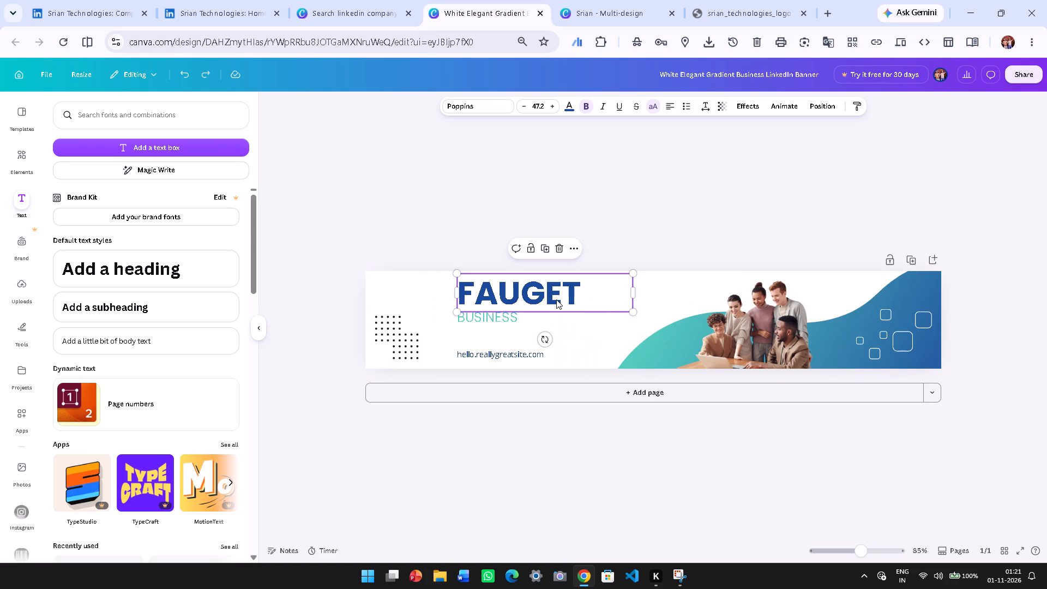
double_click(556, 299)
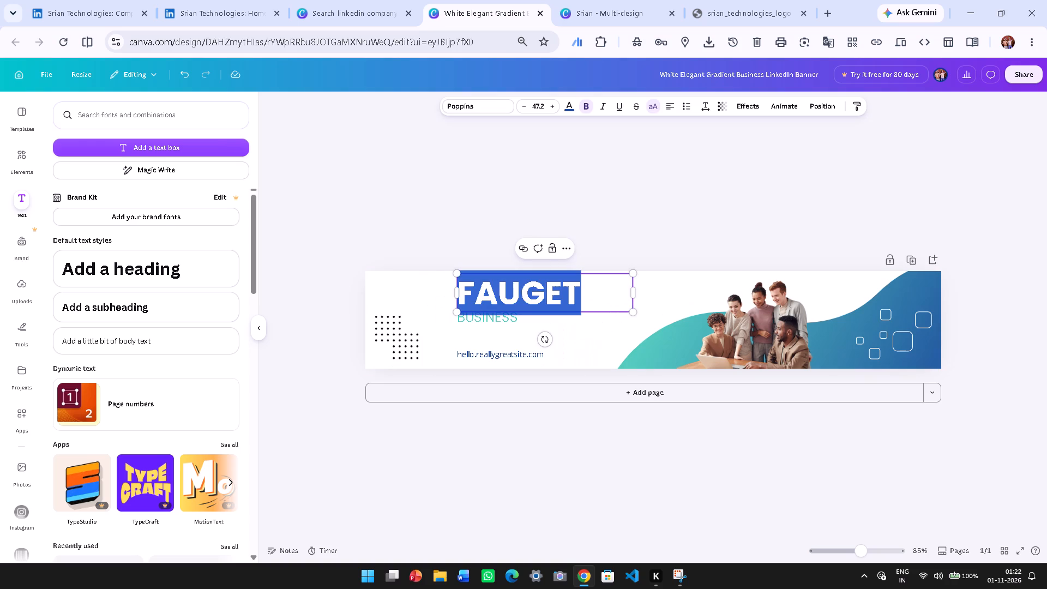
key(i)
text(nnovating)
key(space)
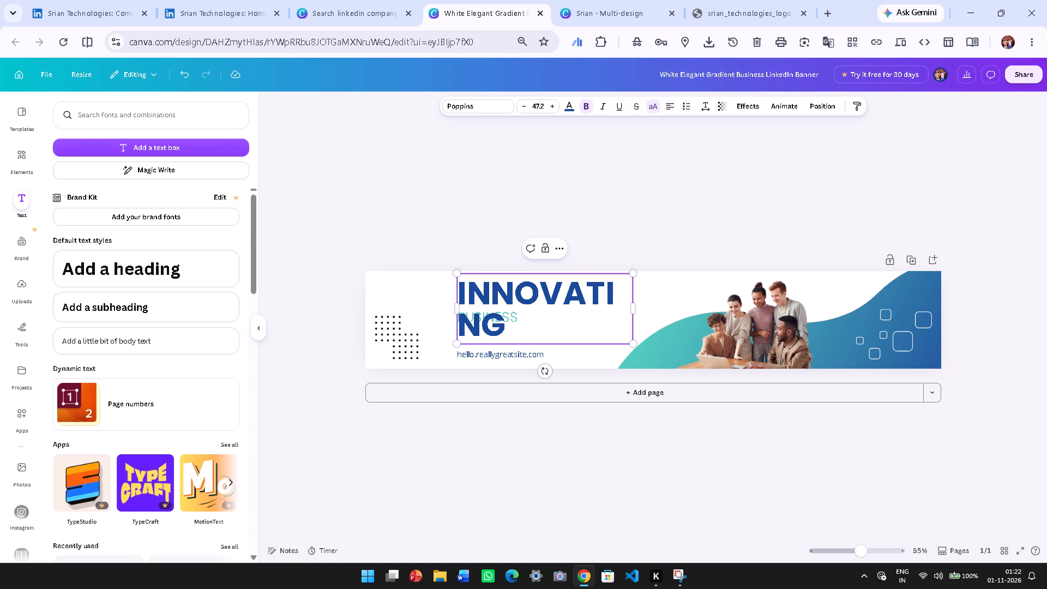
click(631, 313)
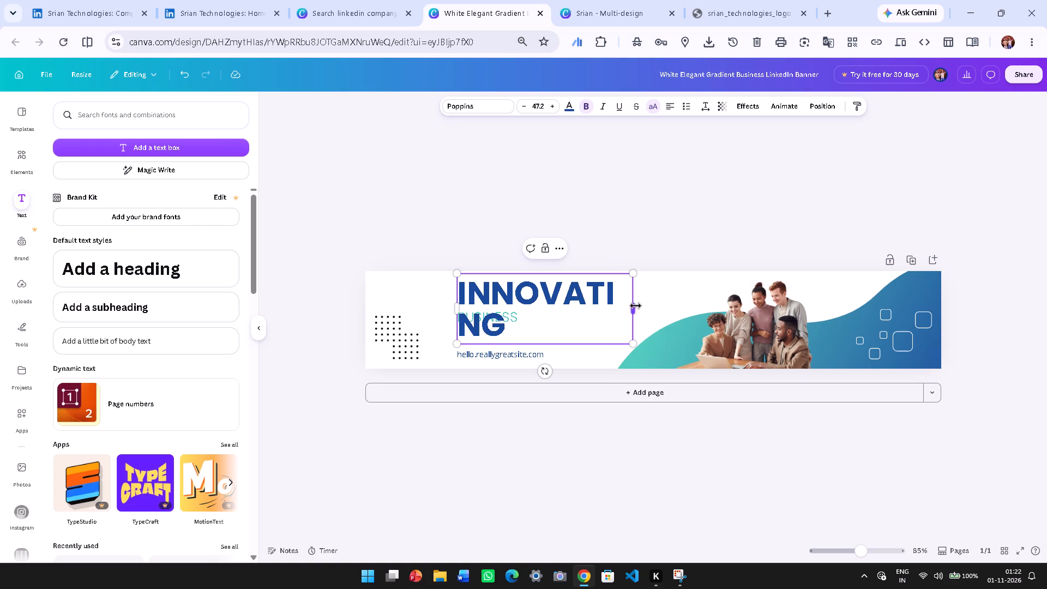
click(632, 306)
drag(634, 306, 697, 306)
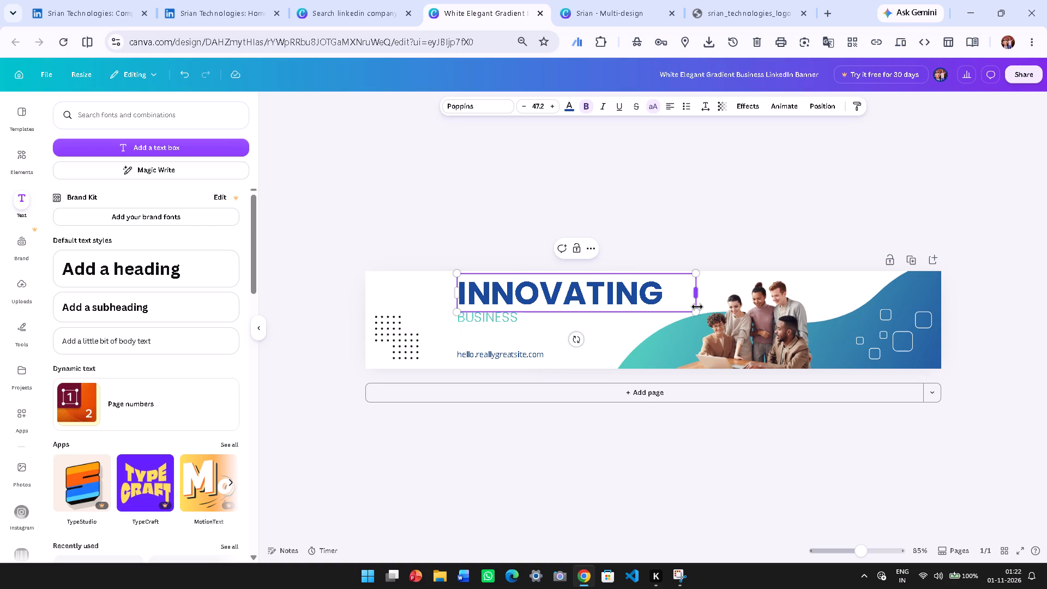
Replace the BUSINESS subtitle with "FUTURE OF TECHNOLOGY" and widen its text box to keep it on one line.
double_click(484, 319)
key(f)
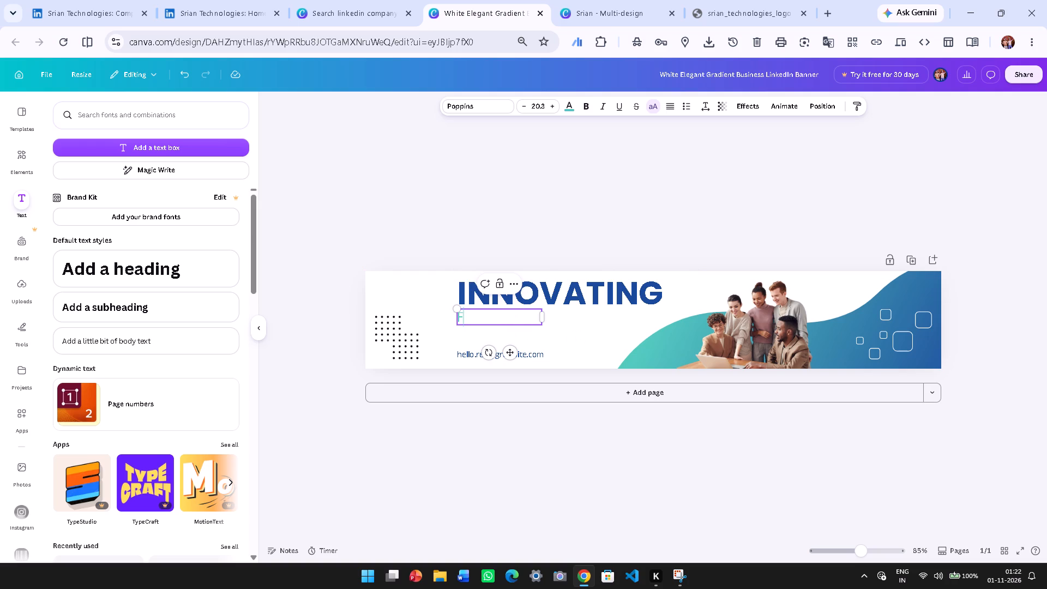
text(uture of)
key(space)
text(technolog)
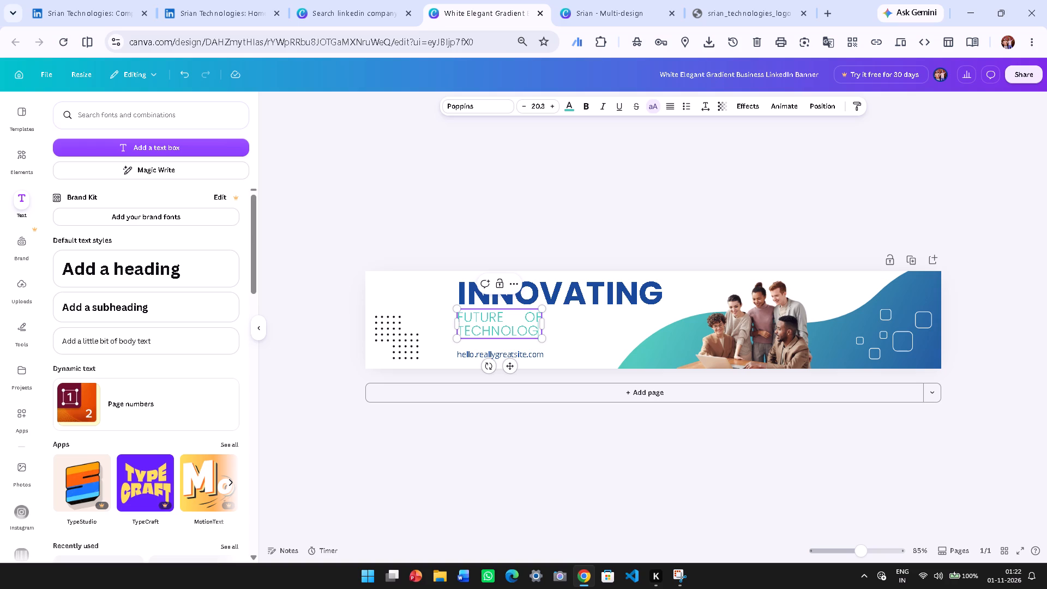
key(y)
drag(545, 328, 619, 332)
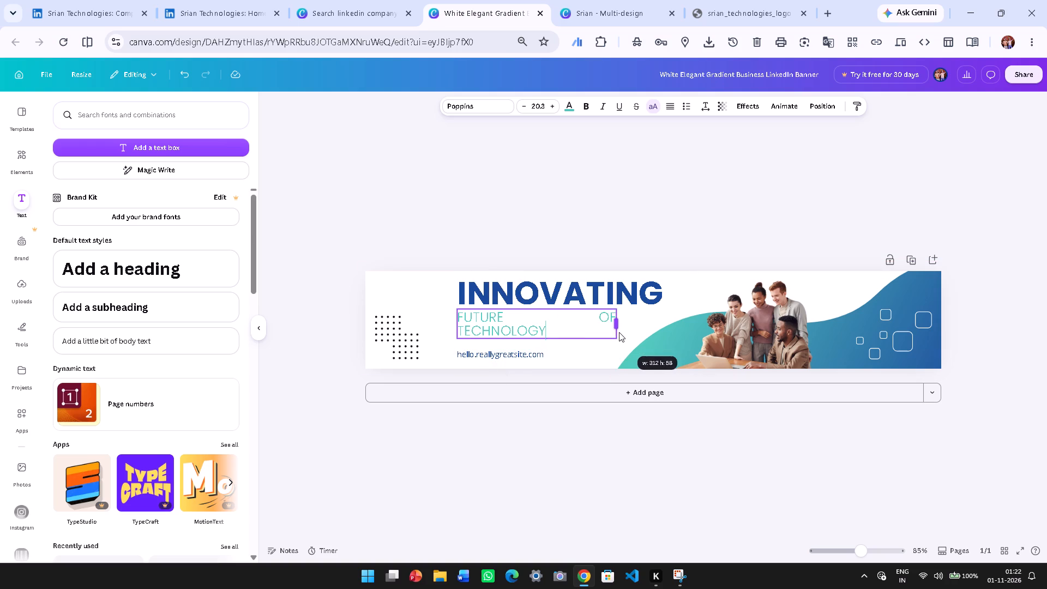
drag(619, 332, 636, 317)
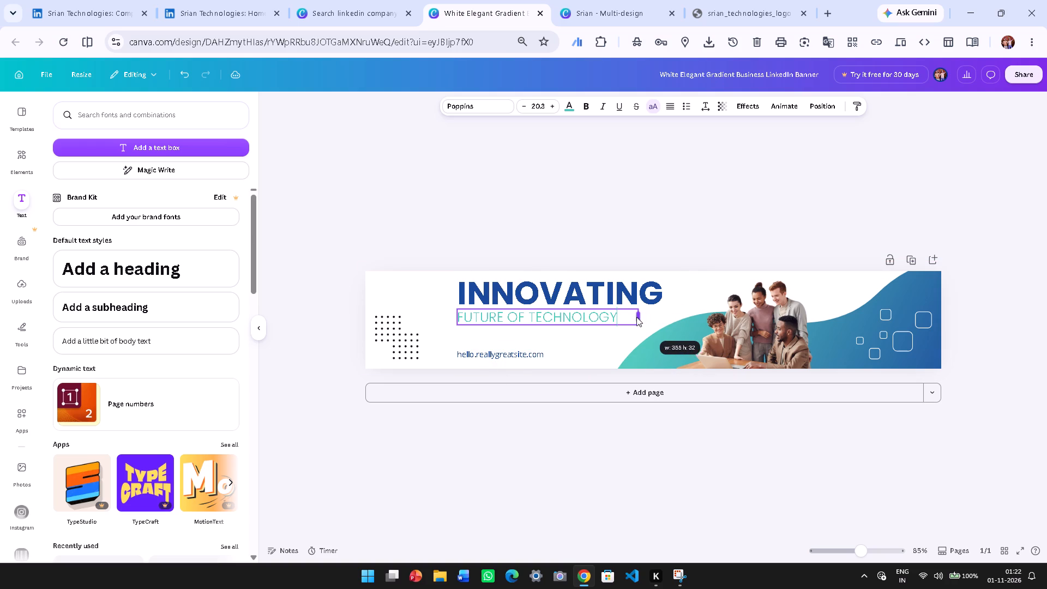
drag(636, 317, 632, 317)
click(605, 355)
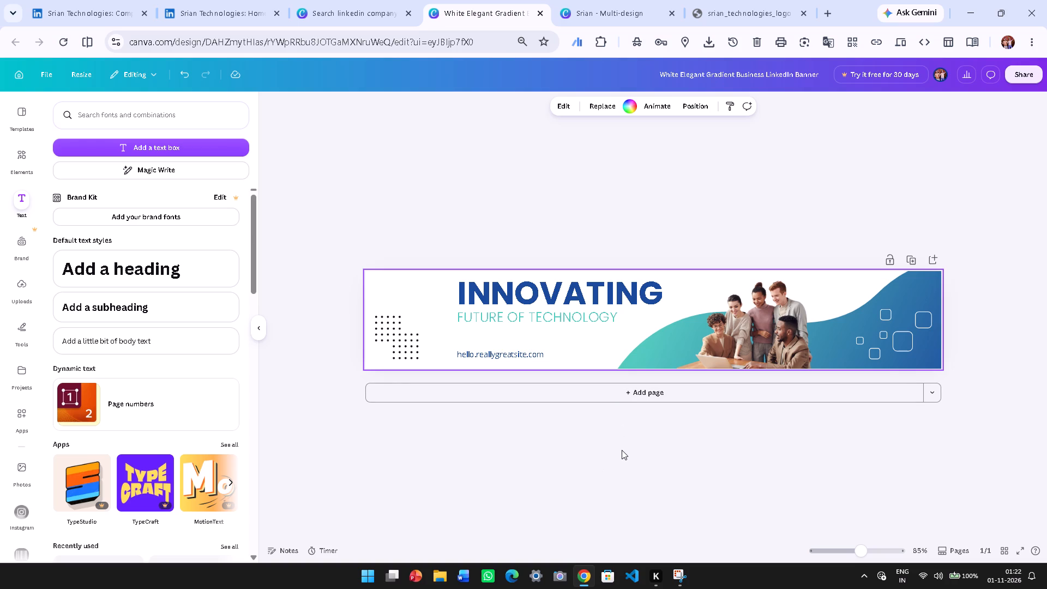
click(521, 462)
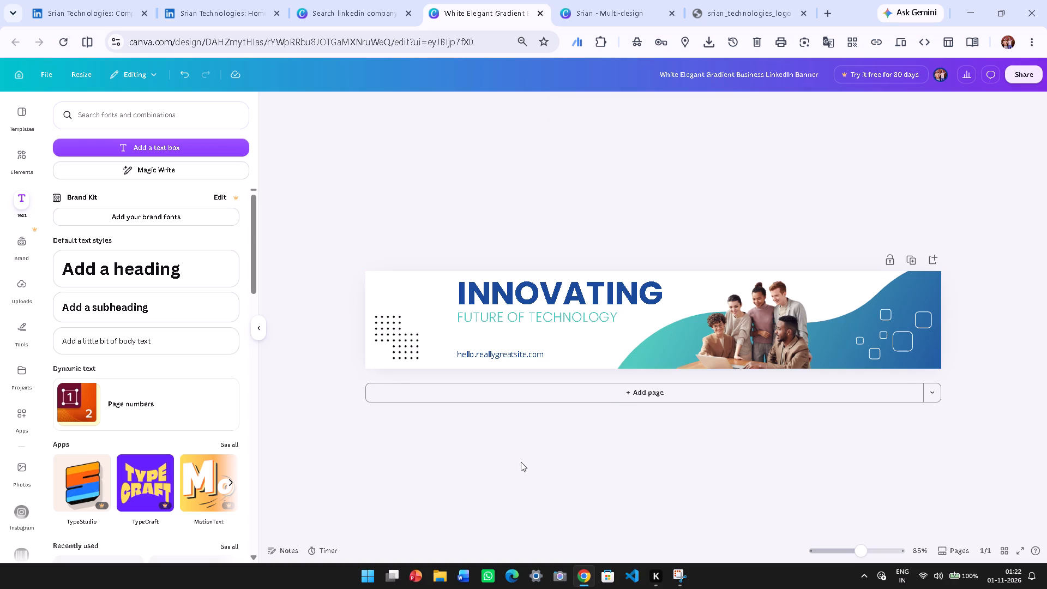
Move the team photo to the banner's right edge and shift the outlined squares towards the banner's centre.
drag(757, 339, 786, 342)
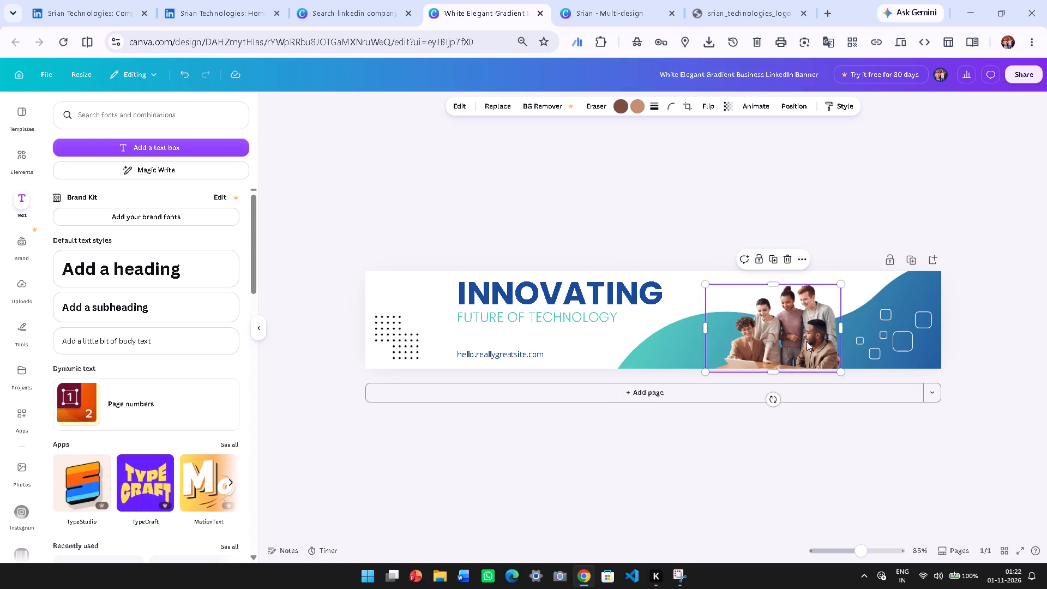
double_click(883, 325)
drag(884, 324, 607, 326)
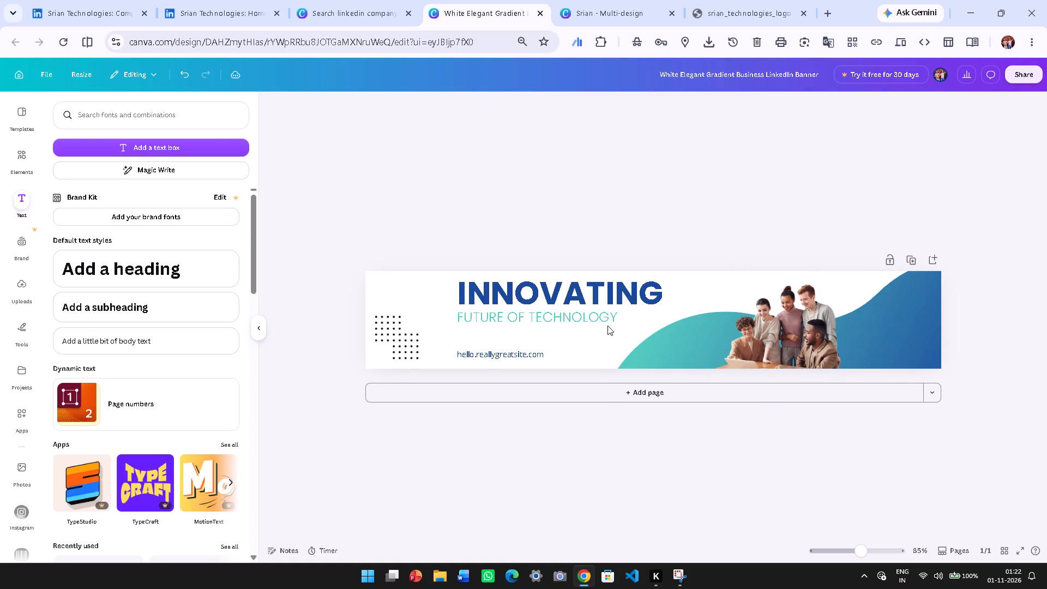
drag(607, 326, 711, 332)
drag(784, 336, 884, 336)
Shift the gradient wave shape slightly left and rotate it 180 degrees.
drag(790, 352, 762, 352)
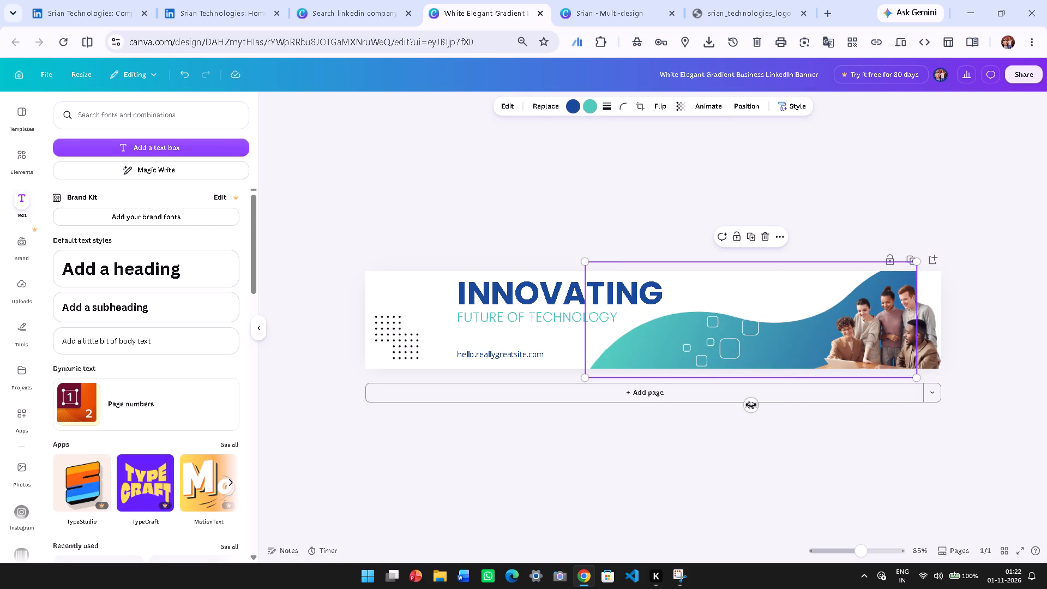
drag(743, 403, 901, 446)
click(787, 327)
drag(750, 400, 762, 206)
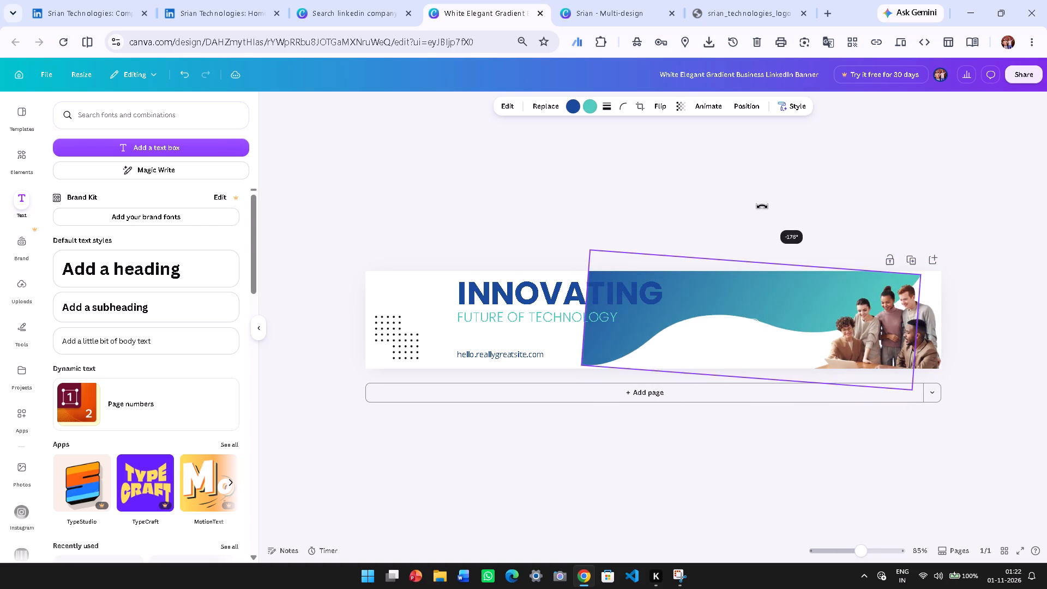
drag(762, 206, 752, 201)
Move the rotated wave to the banner's upper-left corner and relocate the dot pattern beside the team photo.
drag(812, 315, 612, 314)
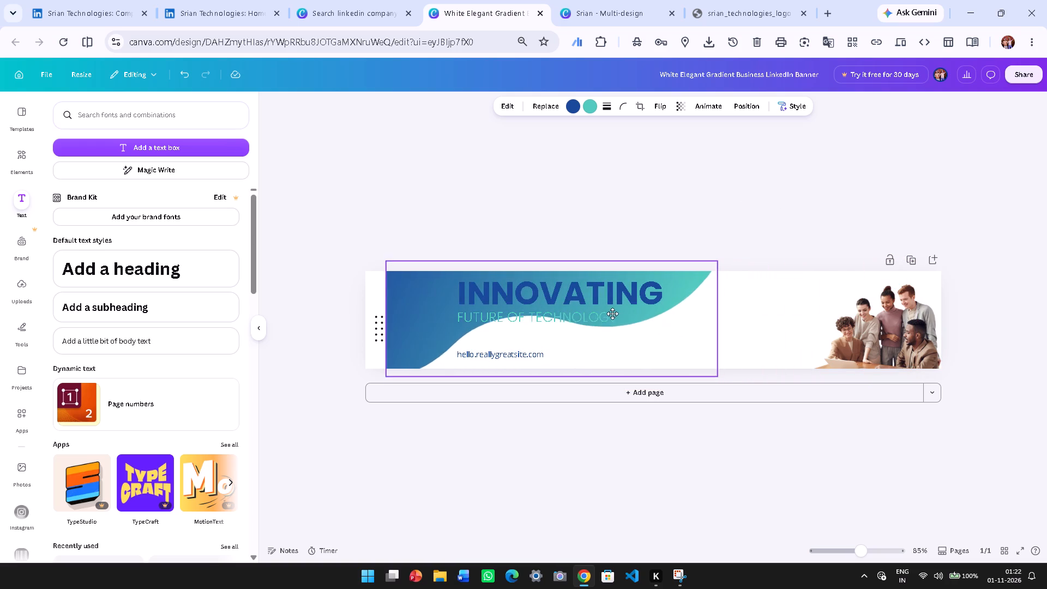
drag(612, 314, 710, 298)
drag(407, 349, 772, 357)
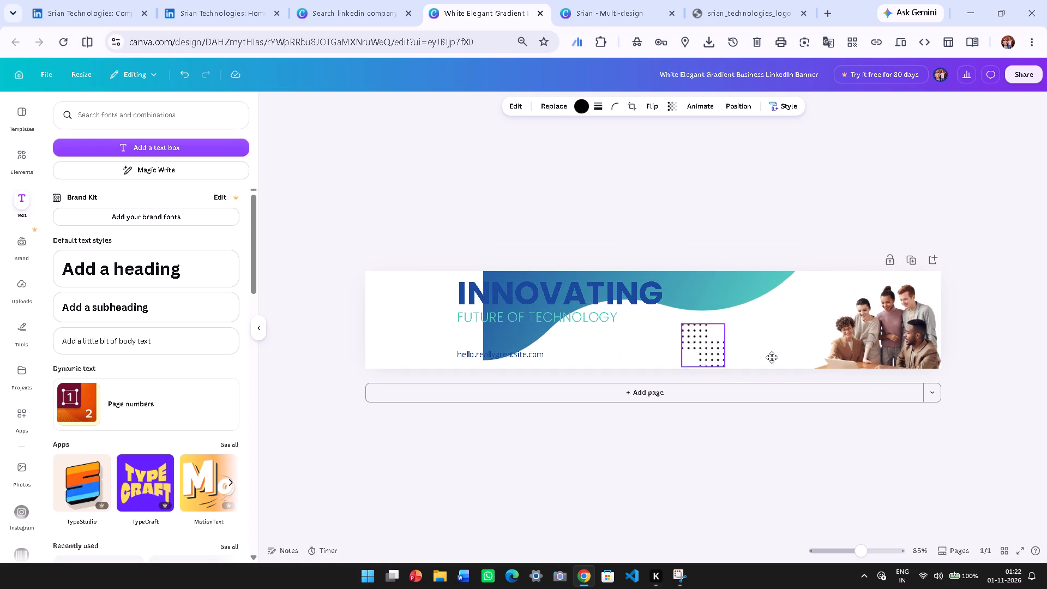
drag(772, 357, 844, 353)
drag(706, 296, 591, 317)
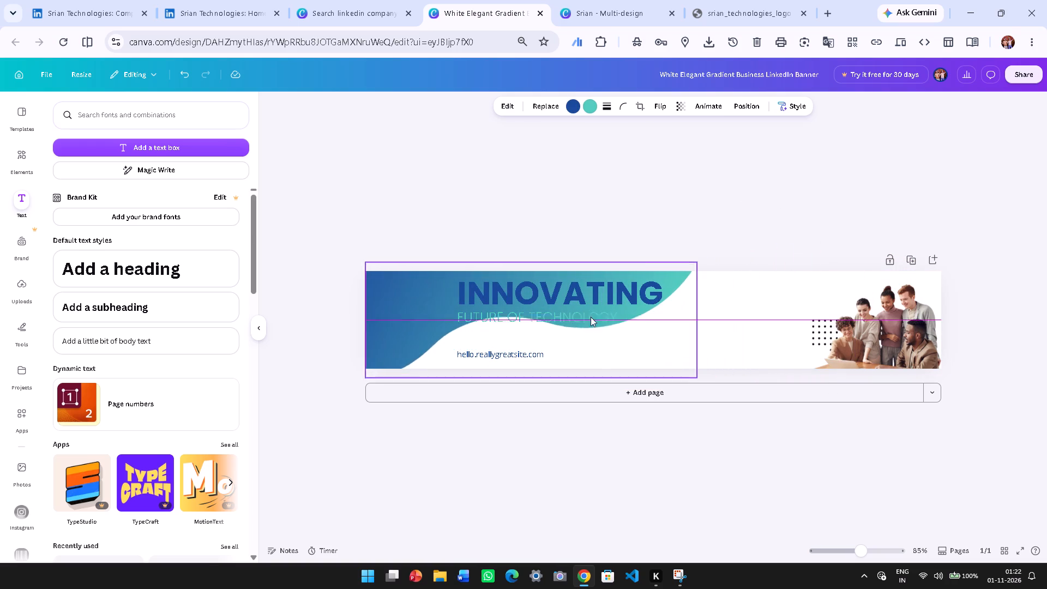
drag(591, 317, 586, 304)
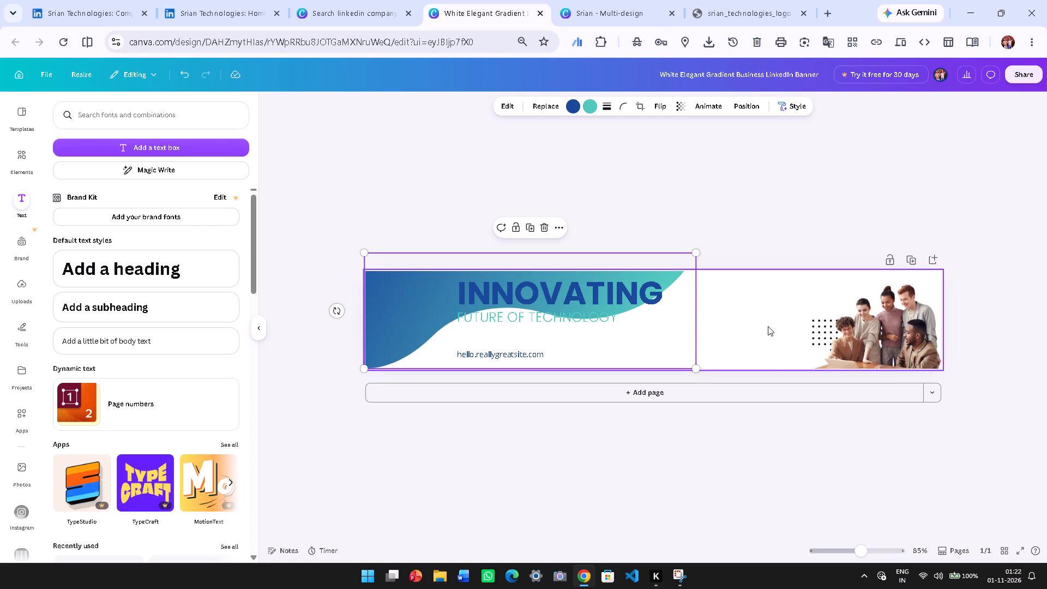
Shift the team photo partly past the banner's right edge and place the dot pattern at its upper left.
click(793, 337)
click(828, 480)
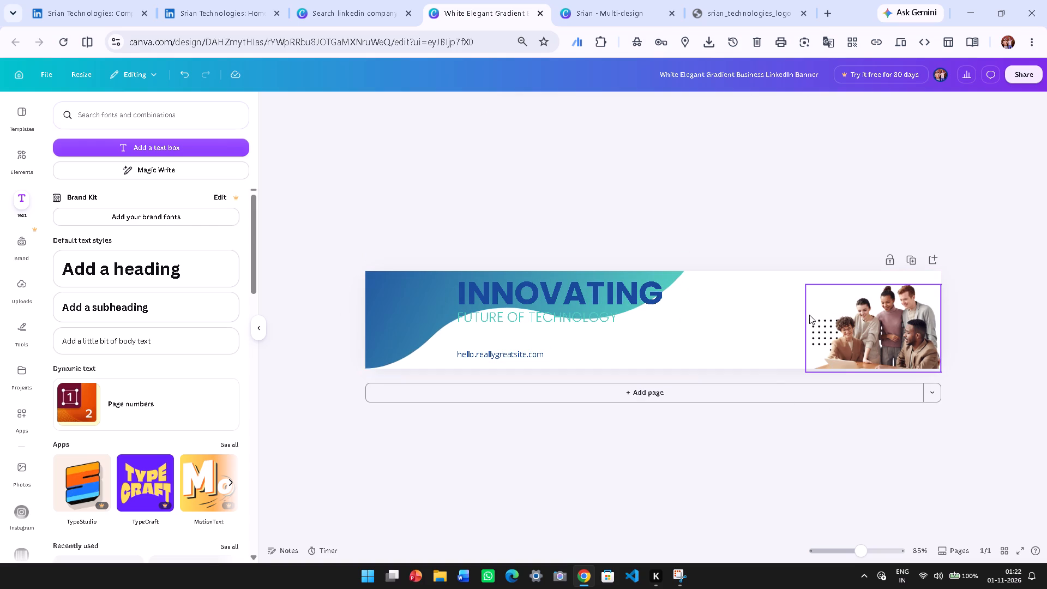
click(825, 335)
drag(825, 335, 886, 329)
drag(824, 336, 867, 310)
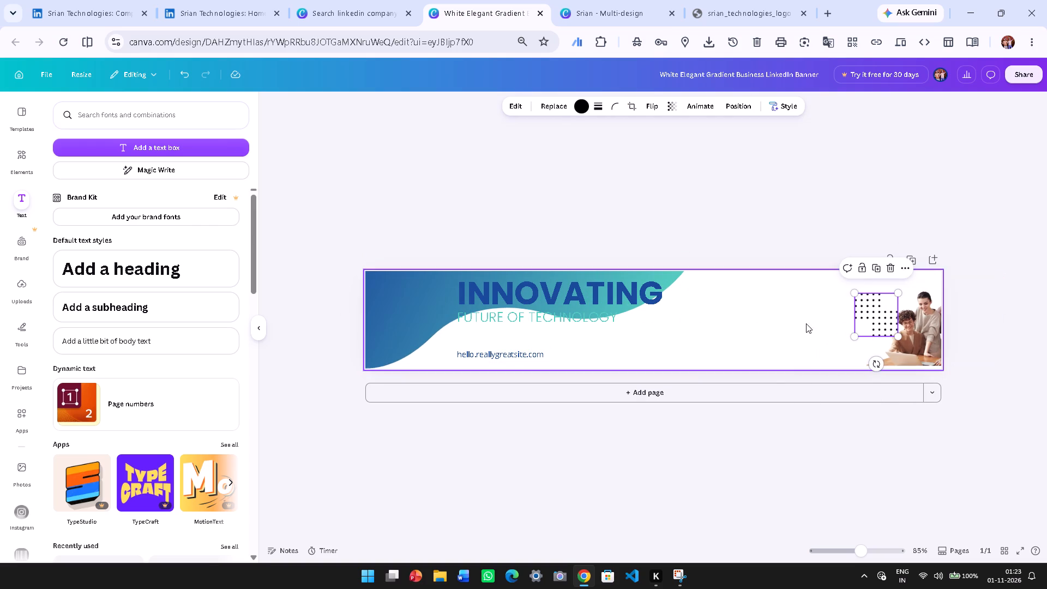
Move the outlined squares onto the dark blue left end of the wave.
drag(742, 330, 447, 300)
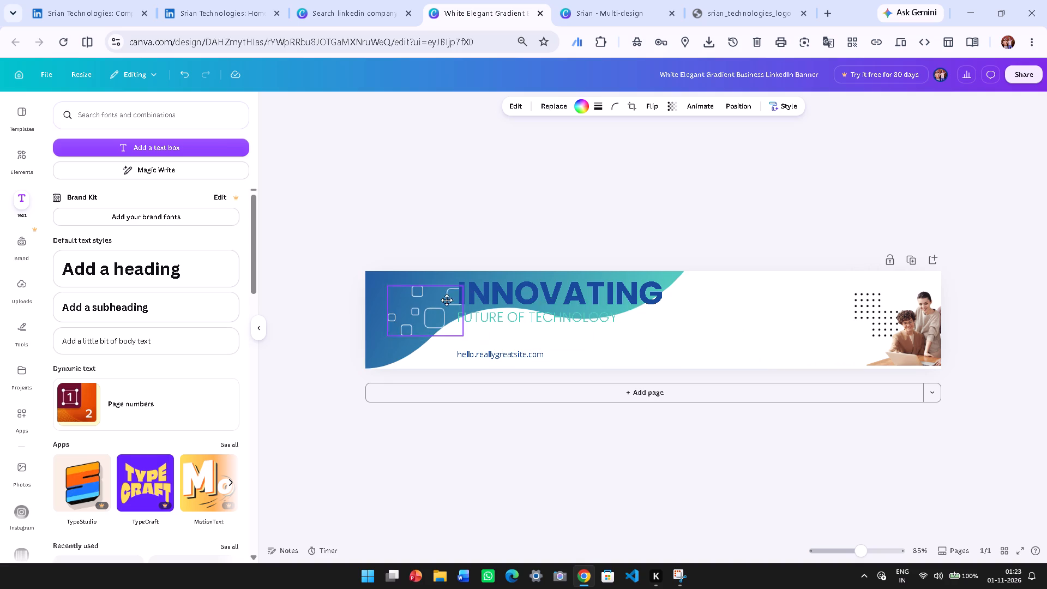
drag(447, 300, 429, 294)
click(653, 368)
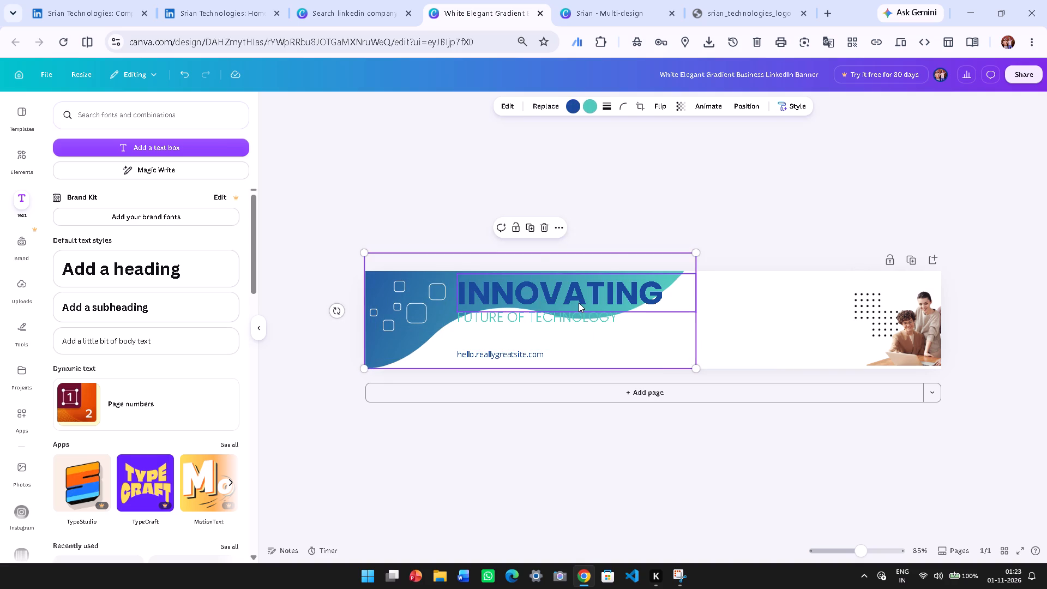
Delete the hello.reallygreatsite.com website text from the banner.
click(579, 303)
click(570, 317)
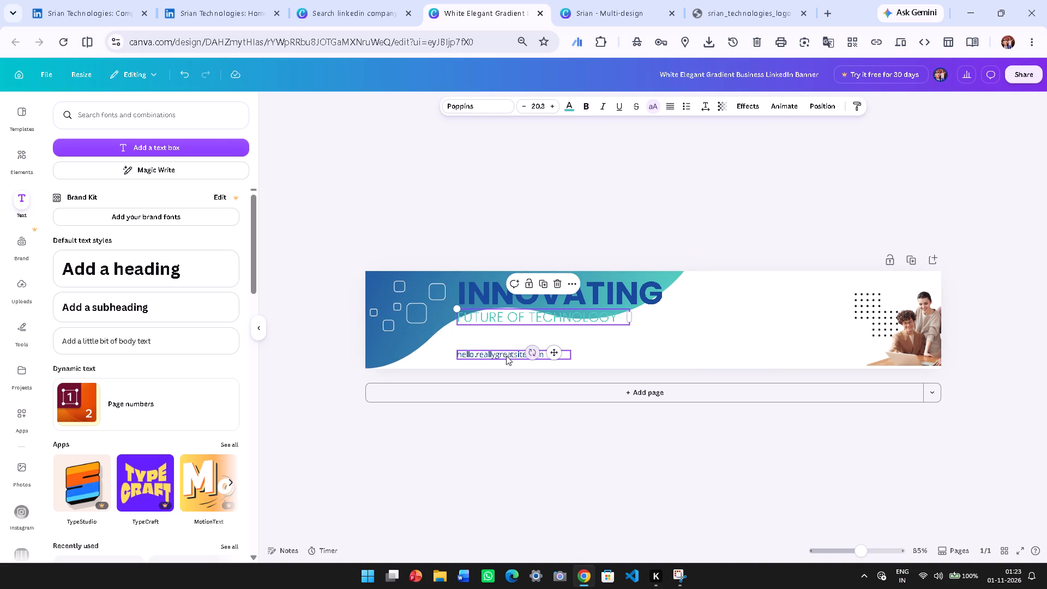
click(506, 356)
click(527, 326)
Move the INNOVATING heading into the white area below the wave and scale it down.
drag(552, 295, 549, 329)
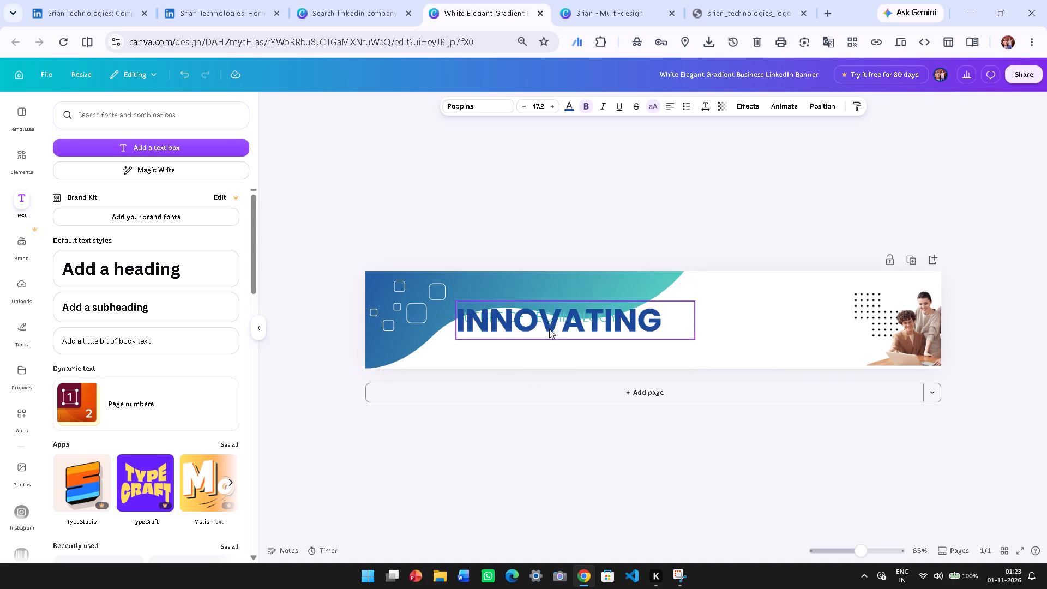
drag(549, 329, 546, 345)
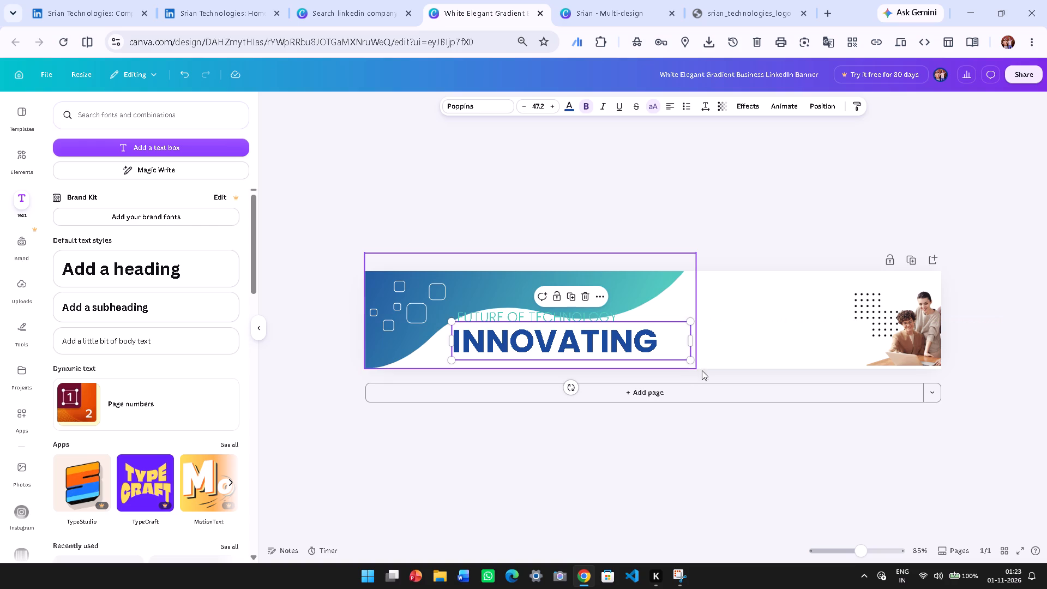
drag(691, 356, 643, 343)
Move the FUTURE OF TECHNOLOGY subtitle directly beneath the INNOVATING heading.
click(571, 315)
drag(571, 315, 567, 345)
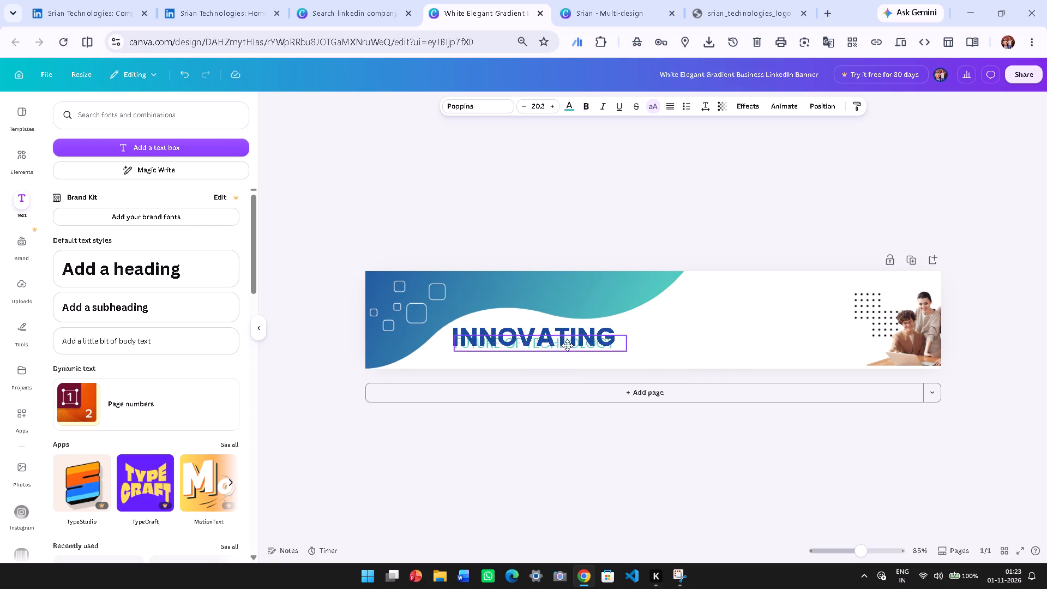
drag(567, 345, 566, 350)
click(701, 328)
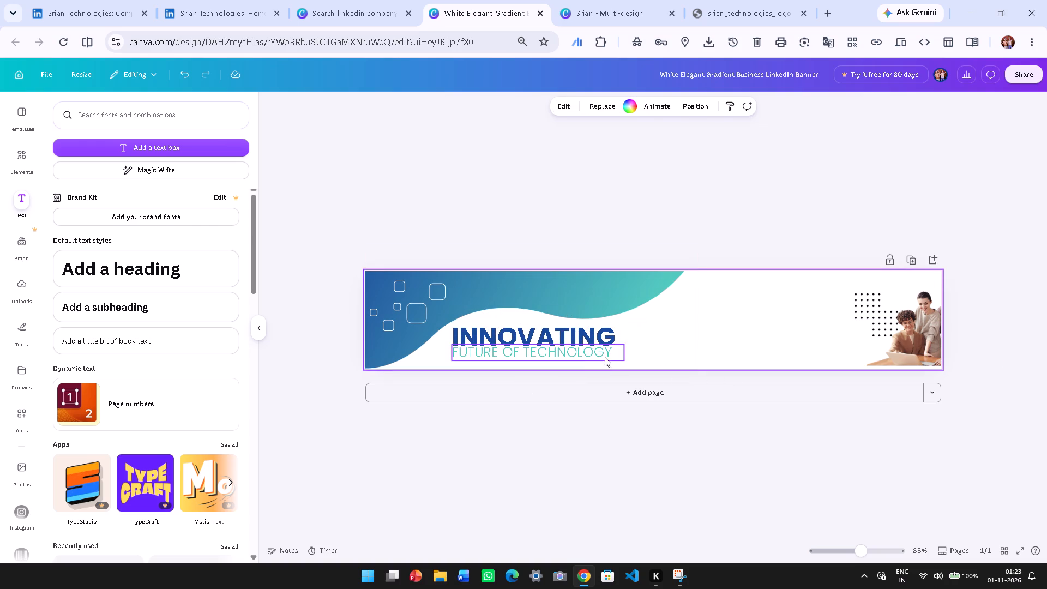
click(593, 347)
click(708, 312)
Scale the FUTURE OF TECHNOLOGY subtitle down to about size 18.3 and line up its left edge under the INNOVATING heading.
click(534, 356)
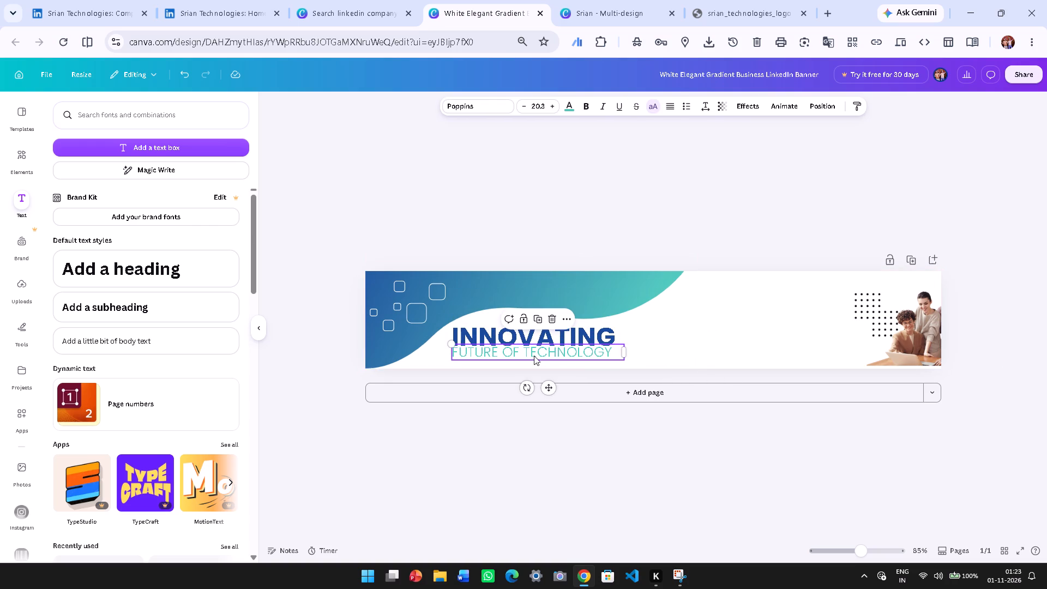
drag(624, 358, 615, 360)
click(615, 360)
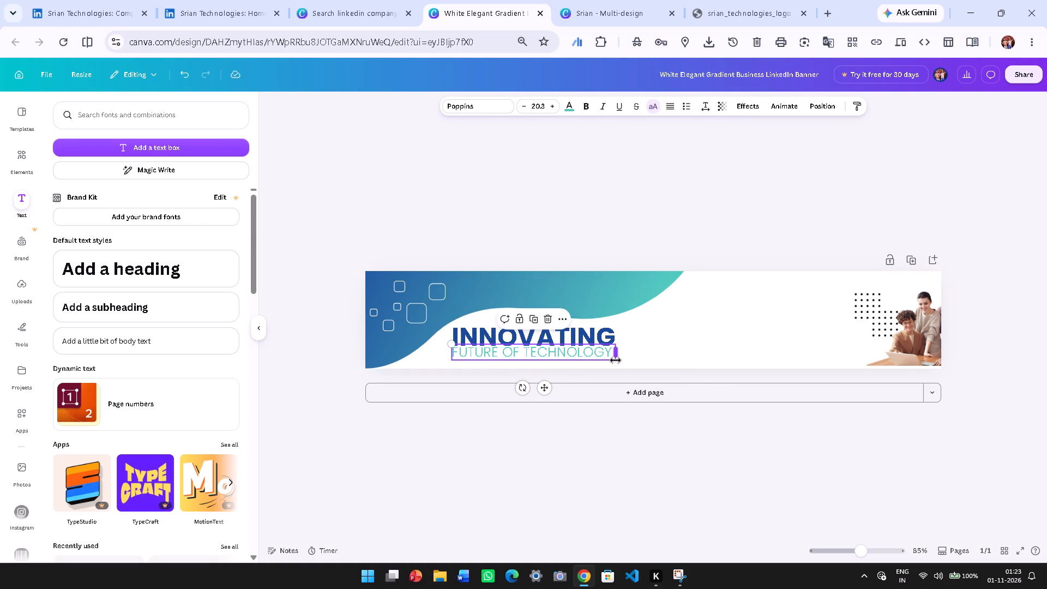
drag(453, 346, 469, 352)
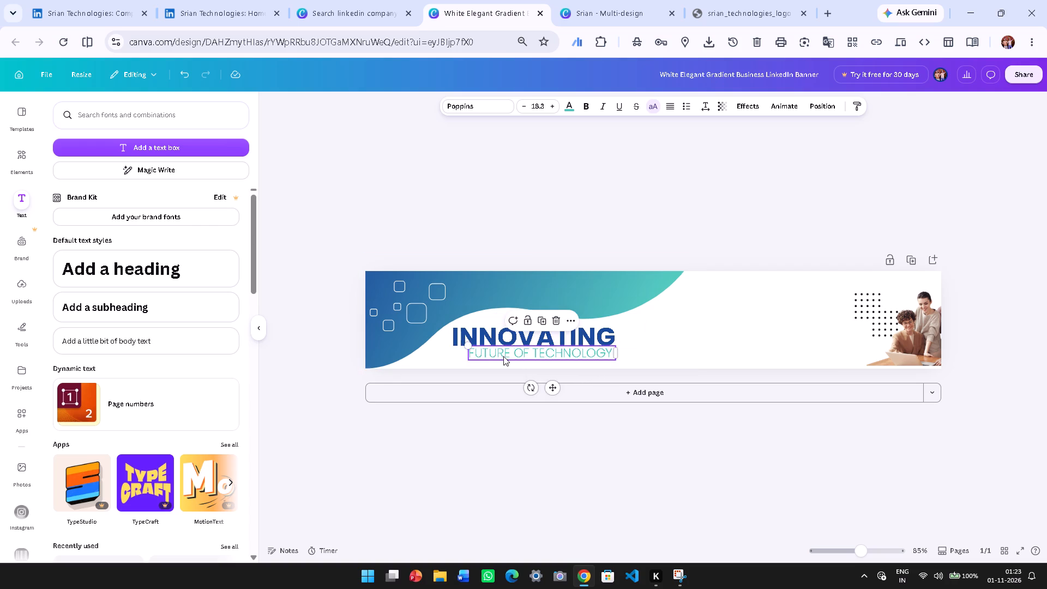
click(506, 356)
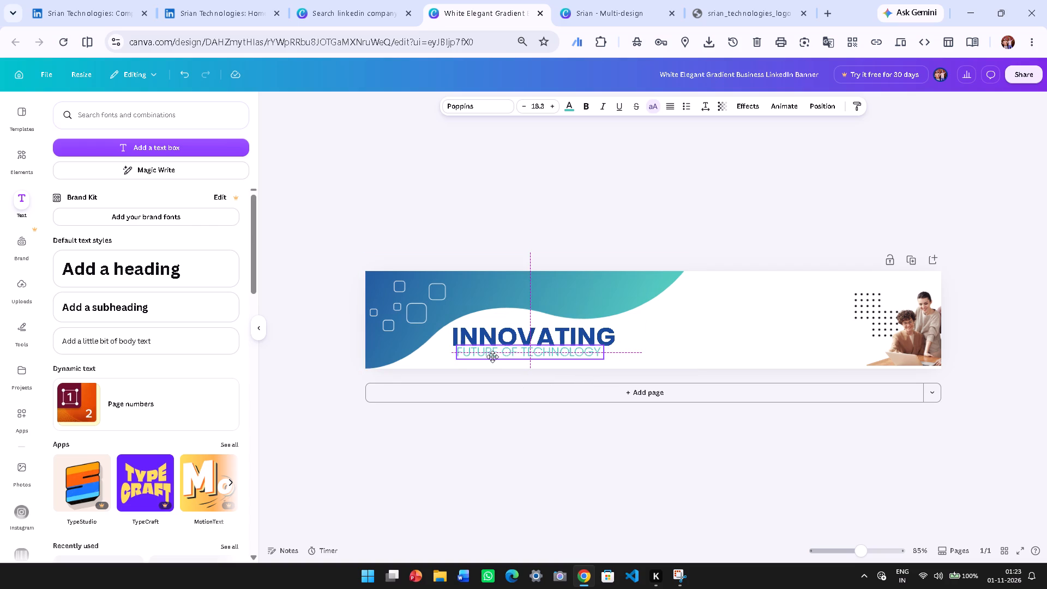
key(Left)
key(Left)
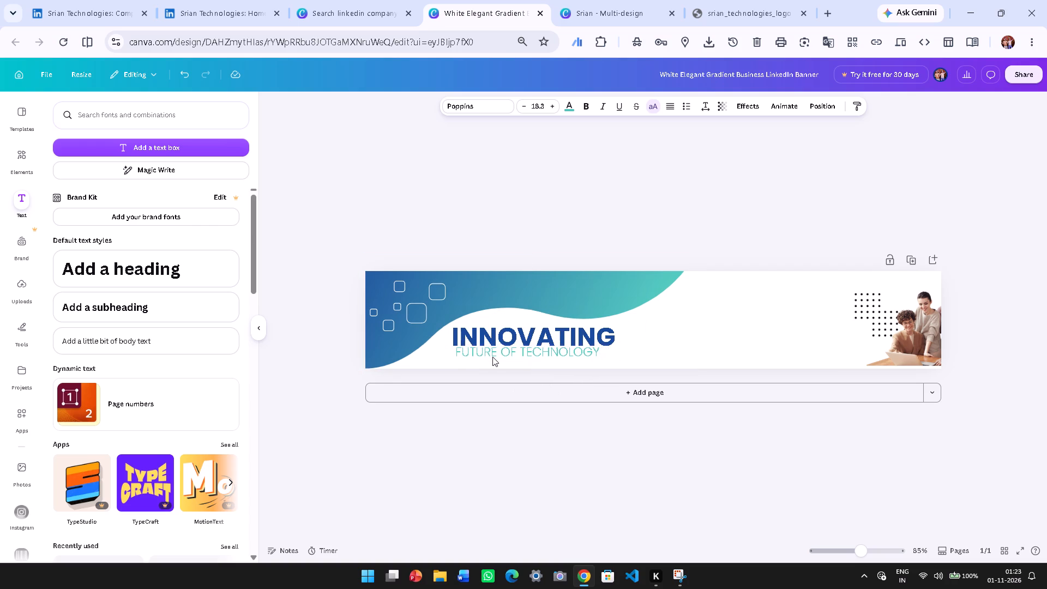
key(Left)
key(Left)
key(Left)
key(Left)
key(Left)
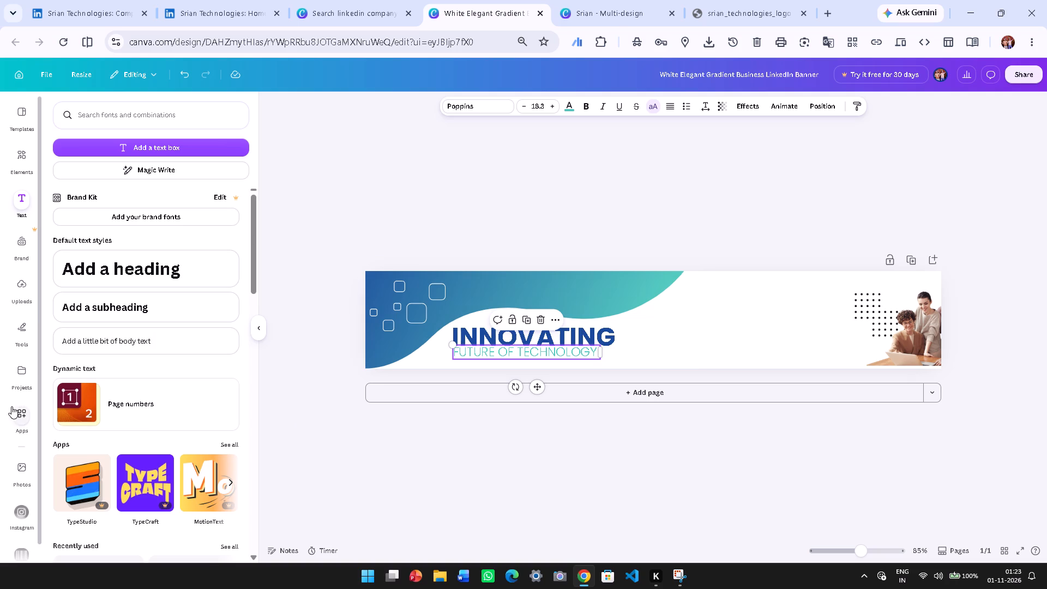
Add the uploaded Srian Technologies logo to the banner, enlarge it and place it between the wave and the team photo.
click(18, 285)
click(67, 304)
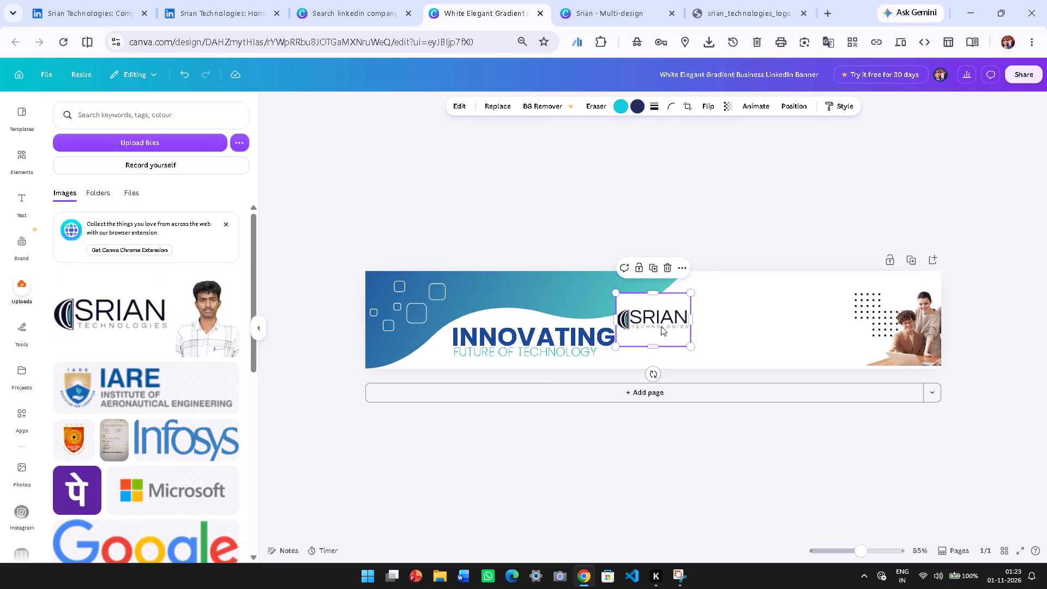
drag(664, 317, 744, 310)
drag(768, 336, 814, 376)
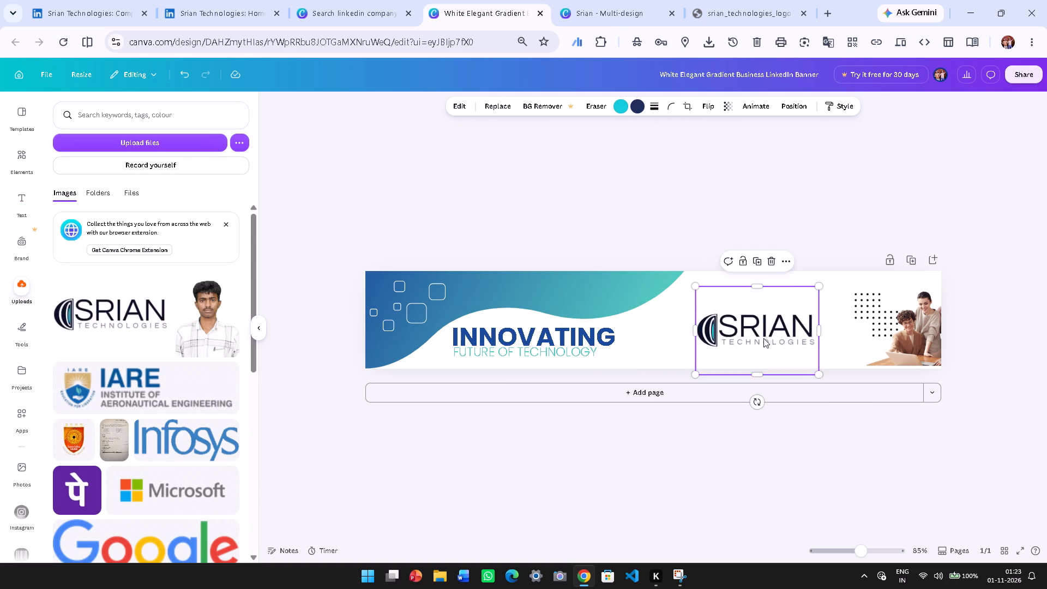
drag(763, 337, 756, 318)
drag(817, 353, 825, 358)
click(769, 338)
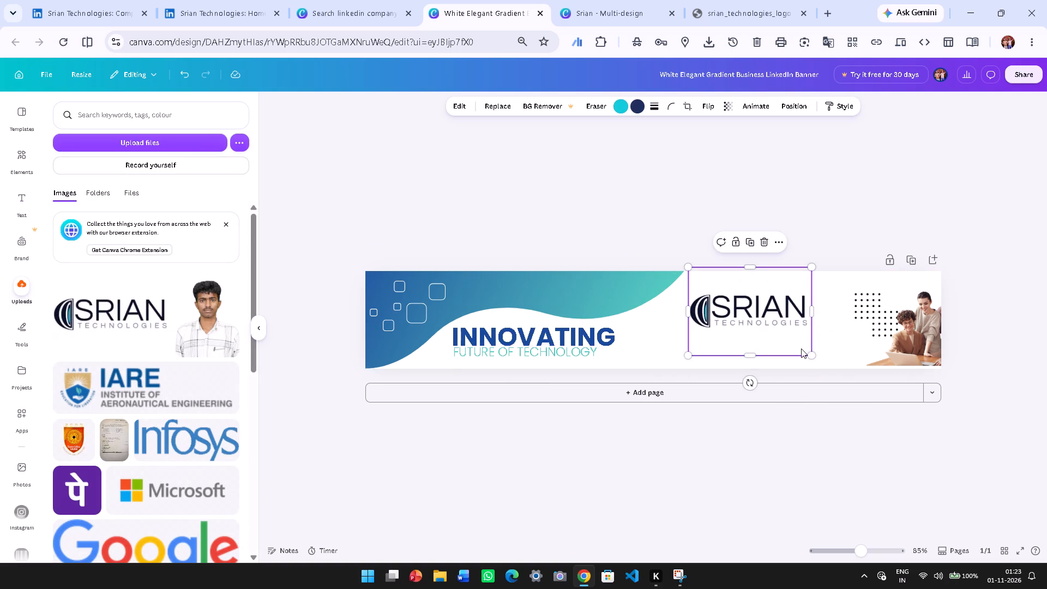
Move the team photo left toward the Srian logo so it lies fully inside the banner.
drag(900, 349, 828, 358)
drag(838, 350, 829, 351)
click(829, 351)
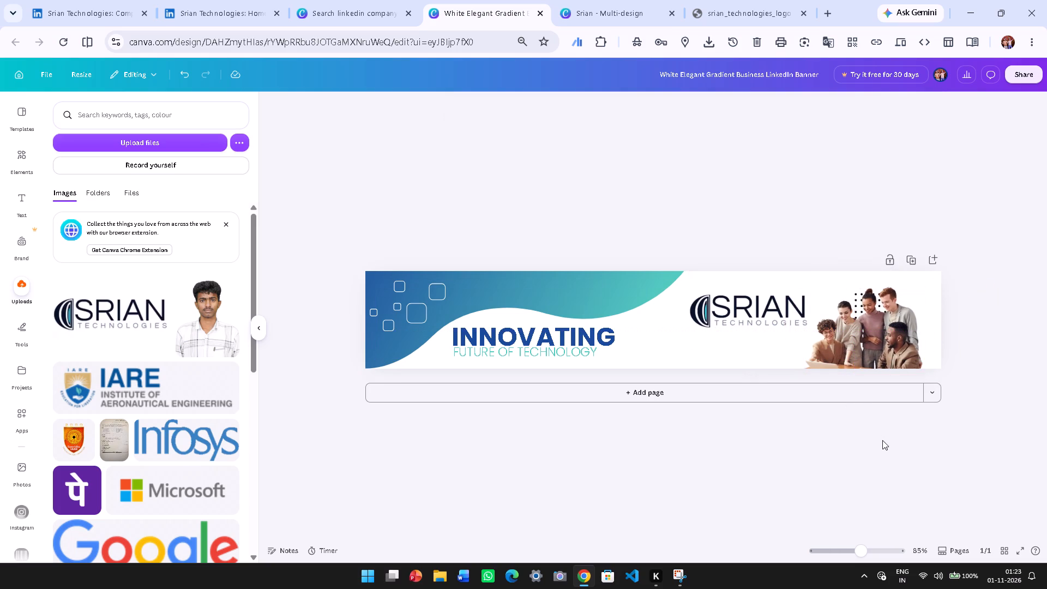
click(882, 440)
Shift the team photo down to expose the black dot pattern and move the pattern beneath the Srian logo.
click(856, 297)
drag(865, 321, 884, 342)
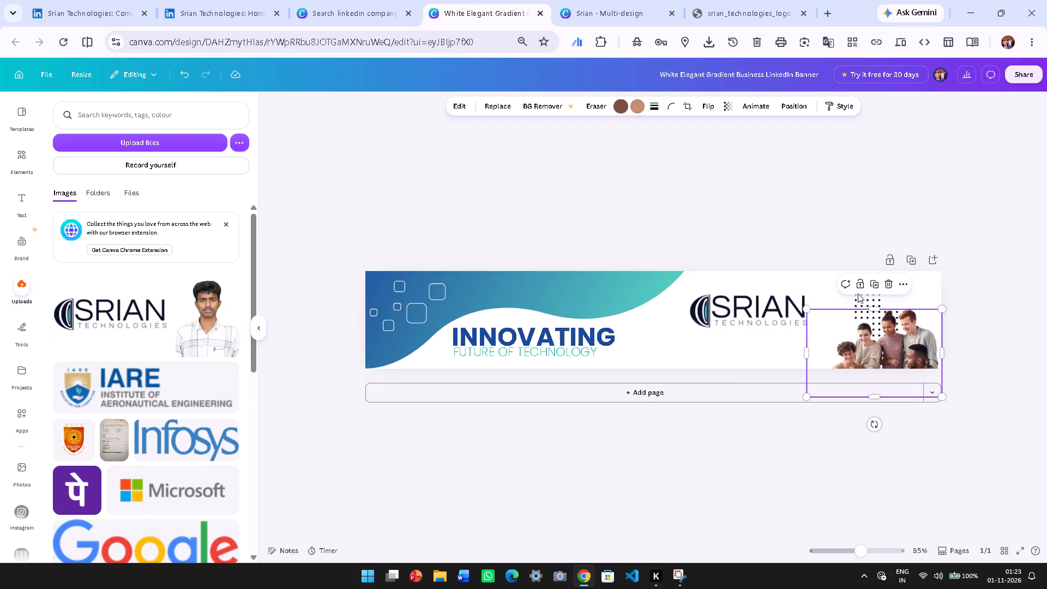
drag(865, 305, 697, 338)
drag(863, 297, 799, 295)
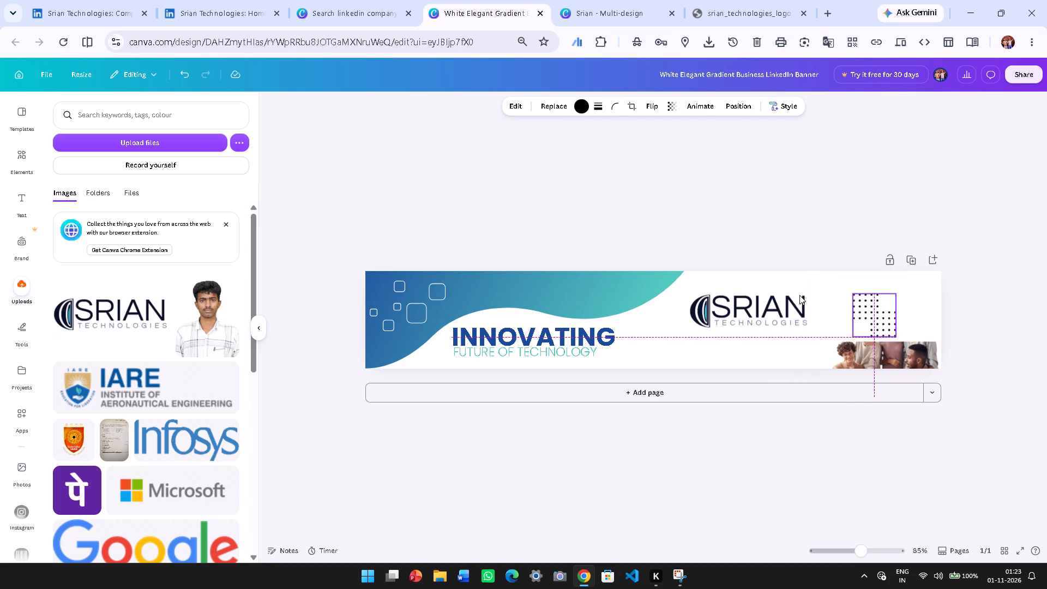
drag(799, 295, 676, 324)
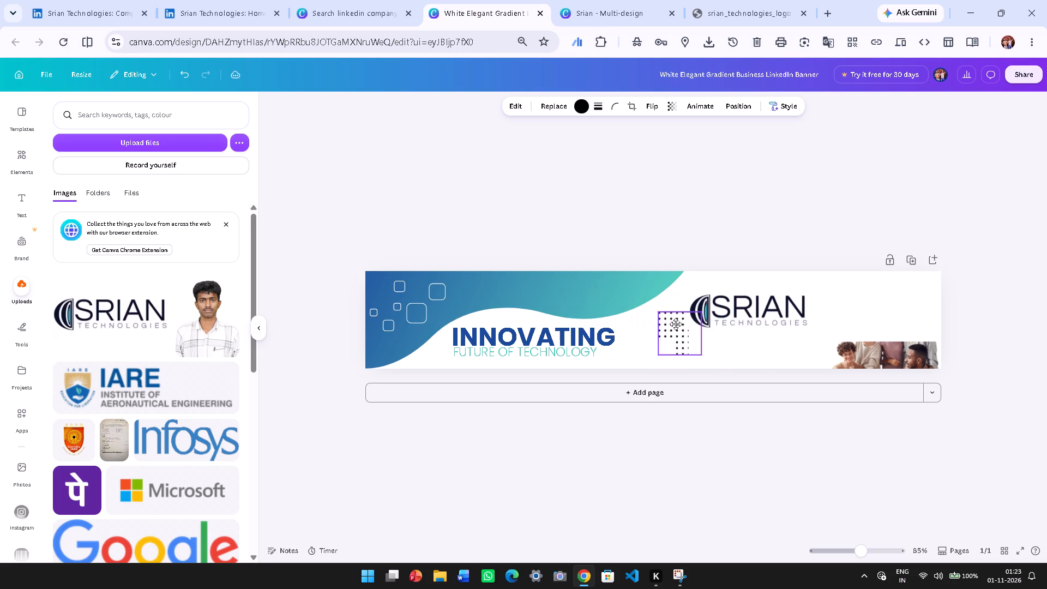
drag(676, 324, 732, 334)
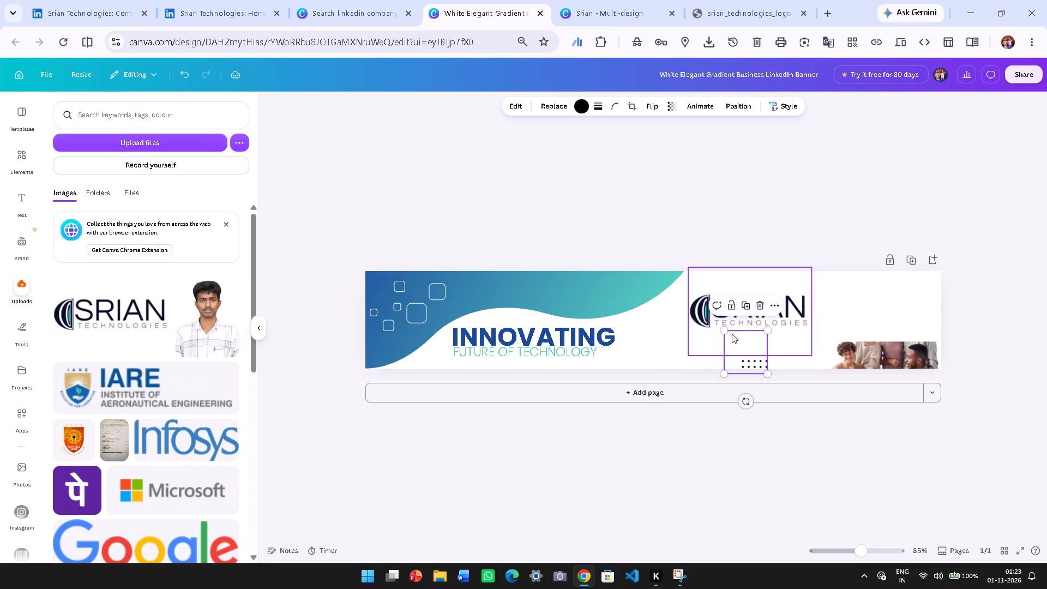
Move the team photo to the banner's right end and uncrop its top so all four people show.
drag(889, 355, 889, 338)
drag(885, 341, 880, 331)
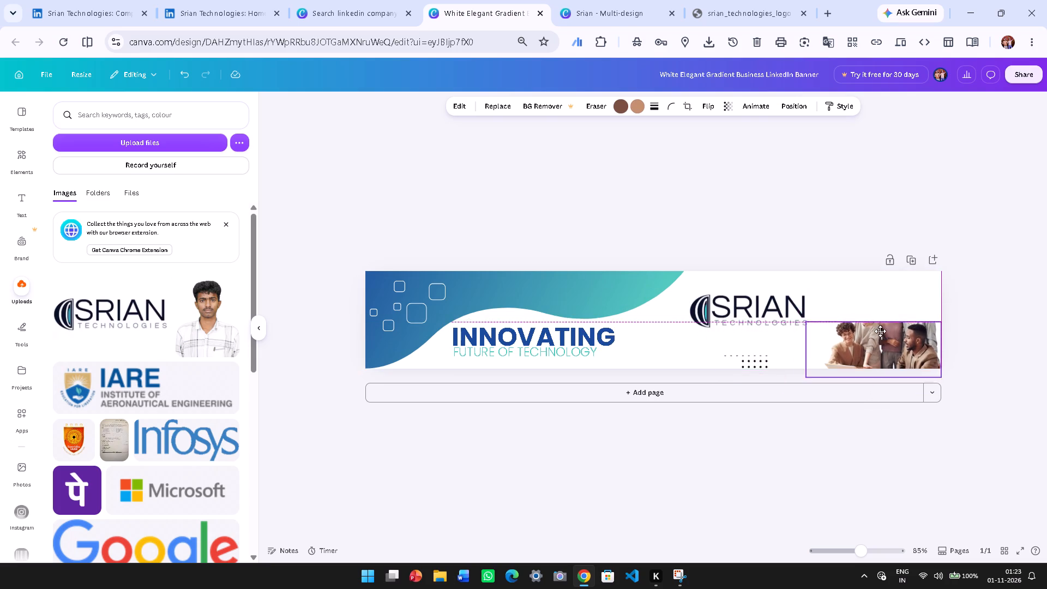
drag(880, 331, 883, 327)
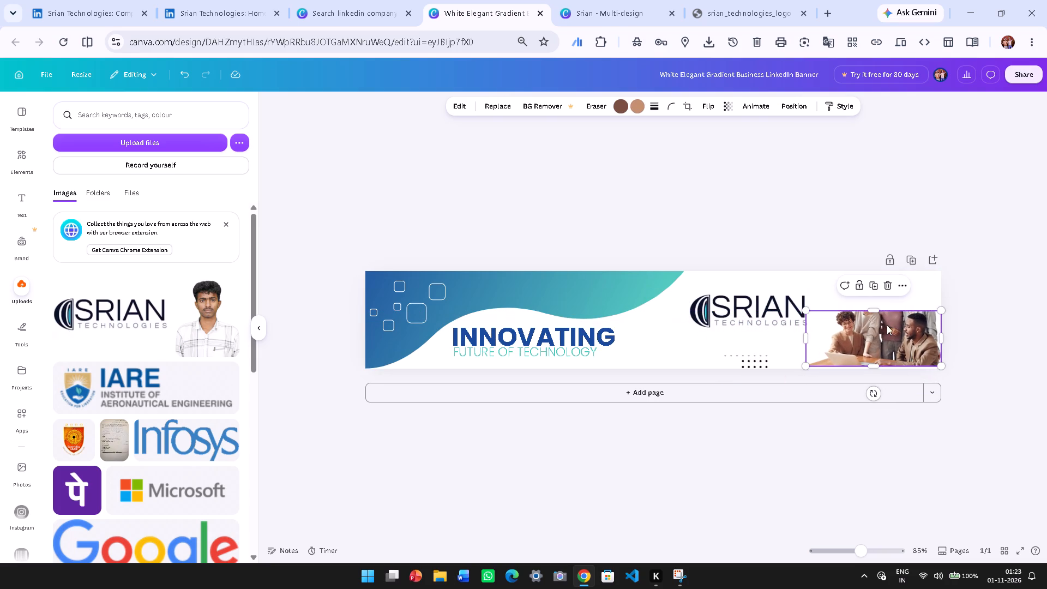
drag(881, 309, 867, 265)
click(888, 331)
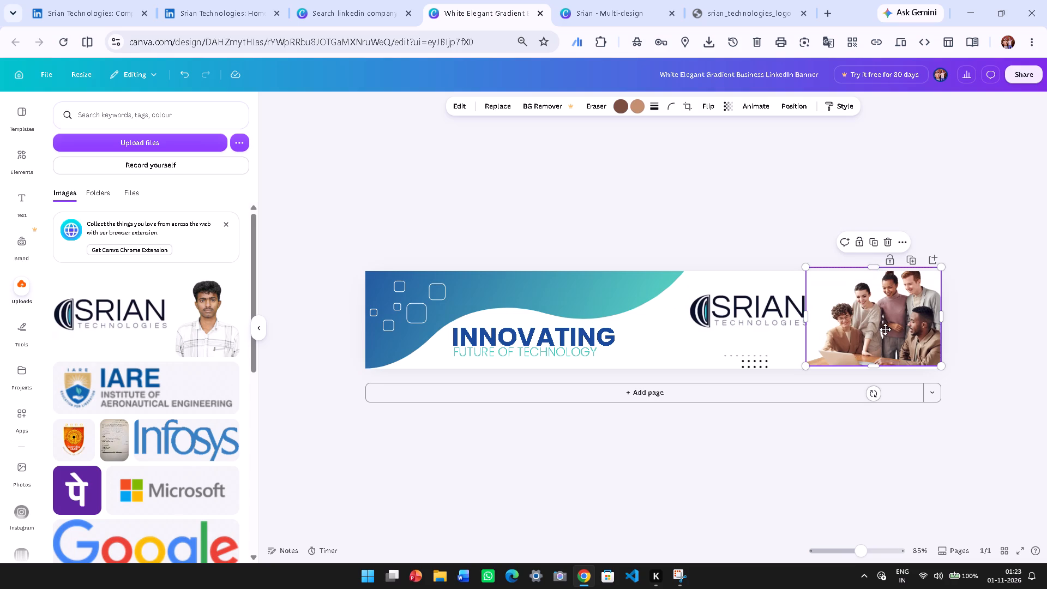
click(995, 314)
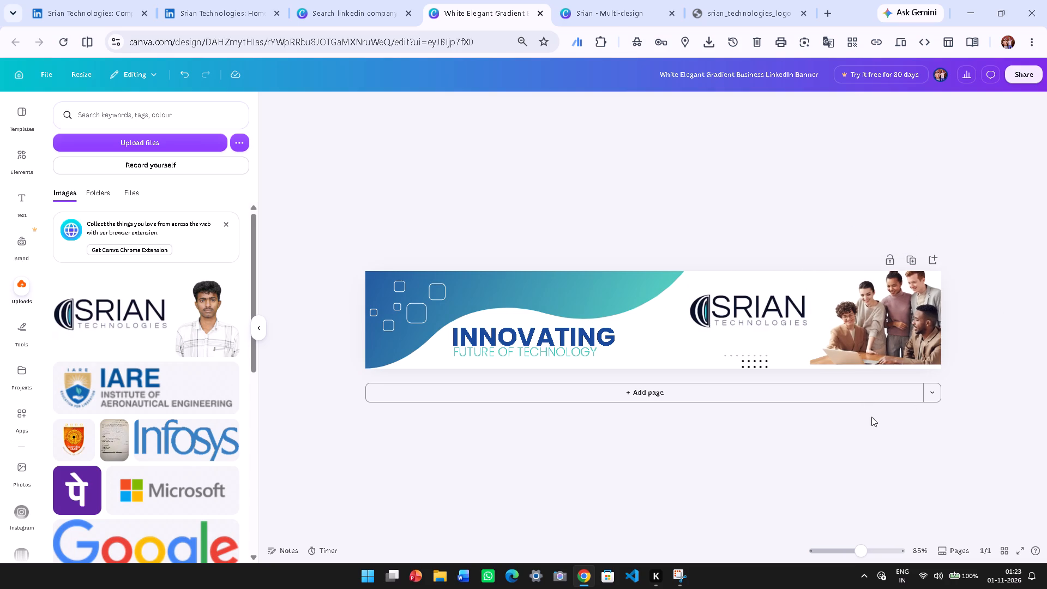
drag(871, 342, 871, 352)
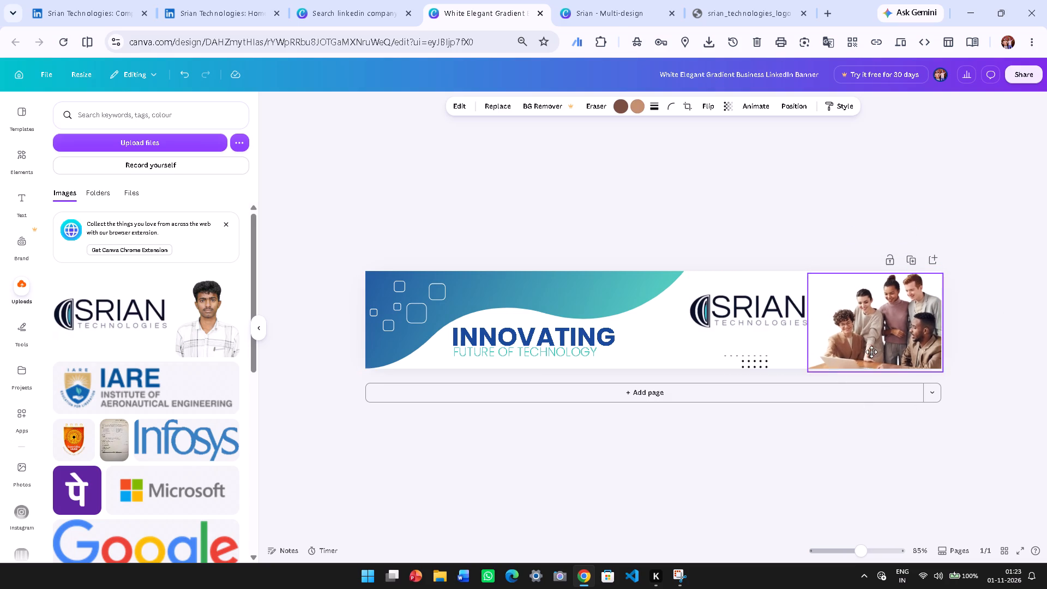
drag(871, 352, 873, 352)
click(875, 352)
click(990, 315)
Enlarge the team photo and reposition it to fill the banner's height at the right end.
click(736, 321)
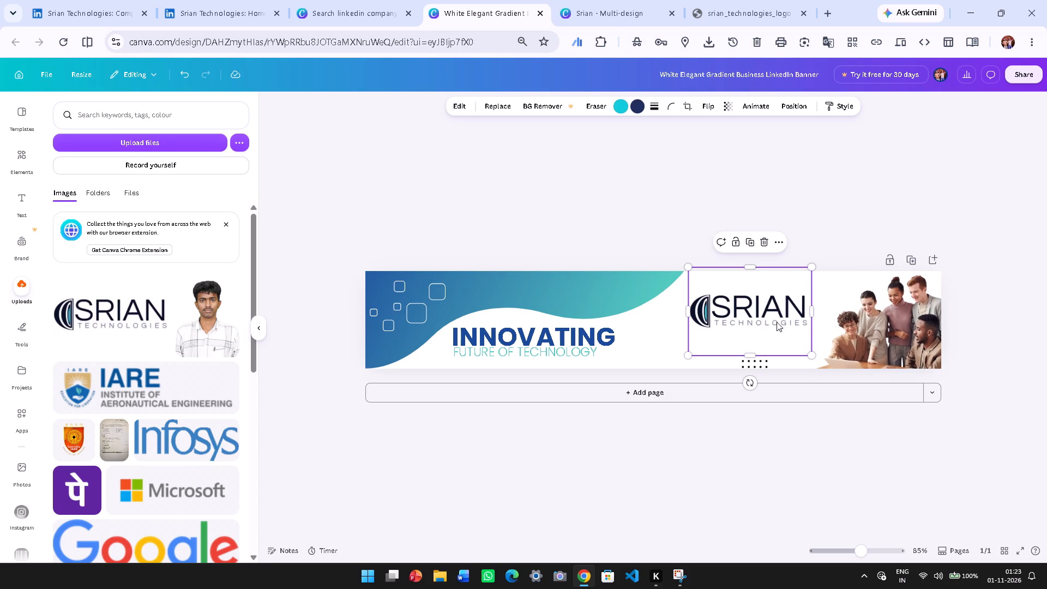
click(846, 362)
drag(813, 376, 780, 392)
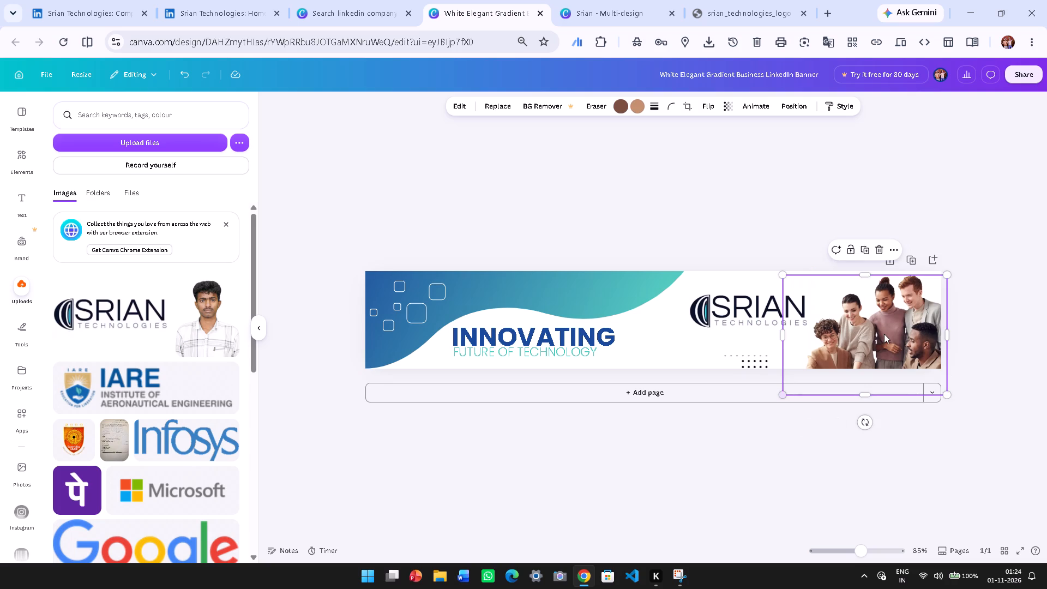
drag(884, 333, 875, 335)
click(875, 335)
click(1029, 279)
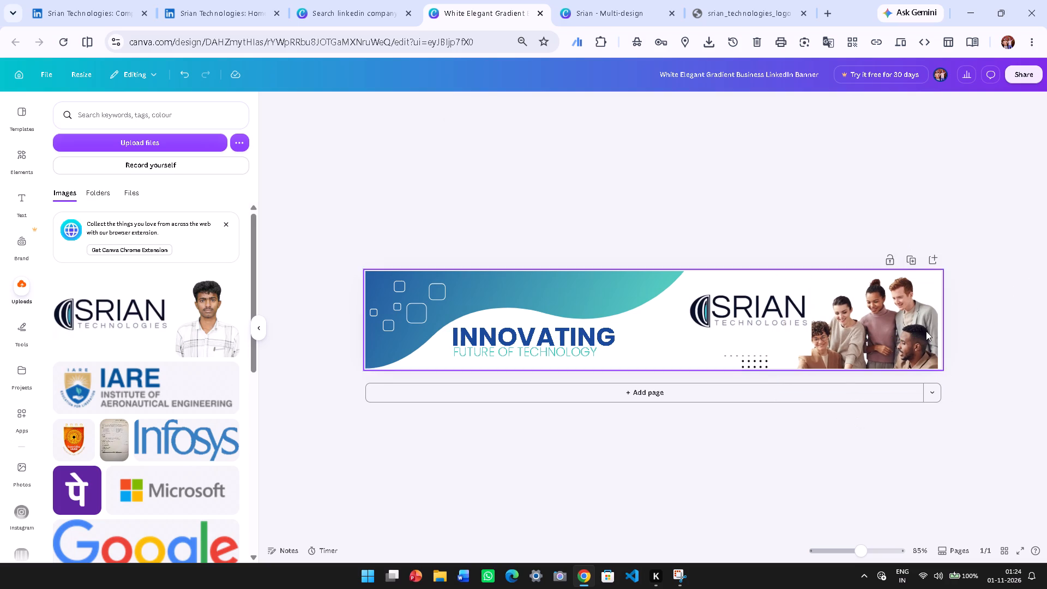
drag(901, 332, 899, 325)
click(899, 325)
click(983, 304)
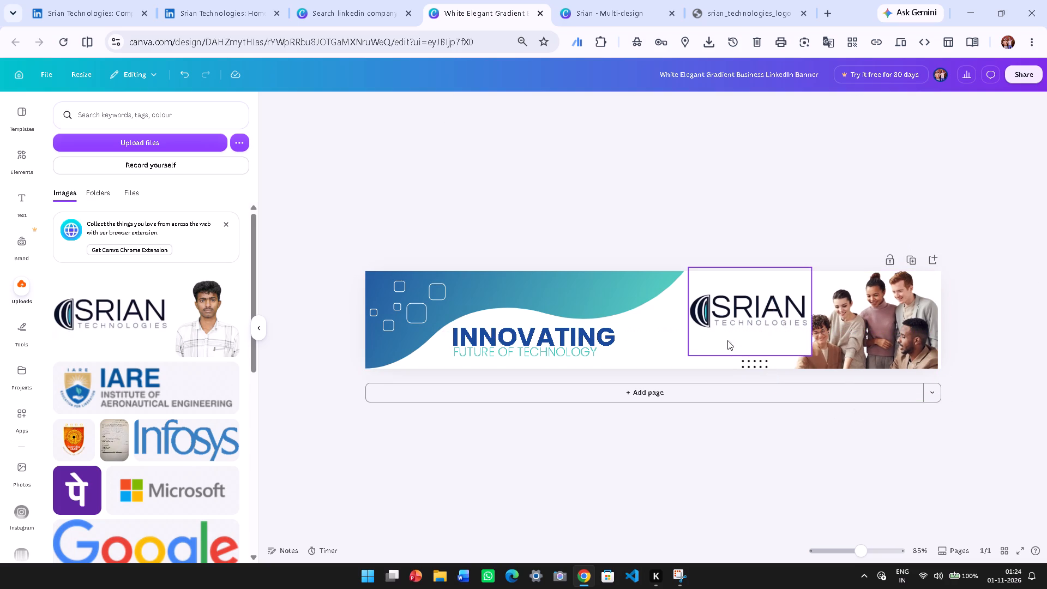
Move the Srian Technologies logo left and slightly down, away from the team photo.
drag(749, 323, 725, 332)
click(725, 332)
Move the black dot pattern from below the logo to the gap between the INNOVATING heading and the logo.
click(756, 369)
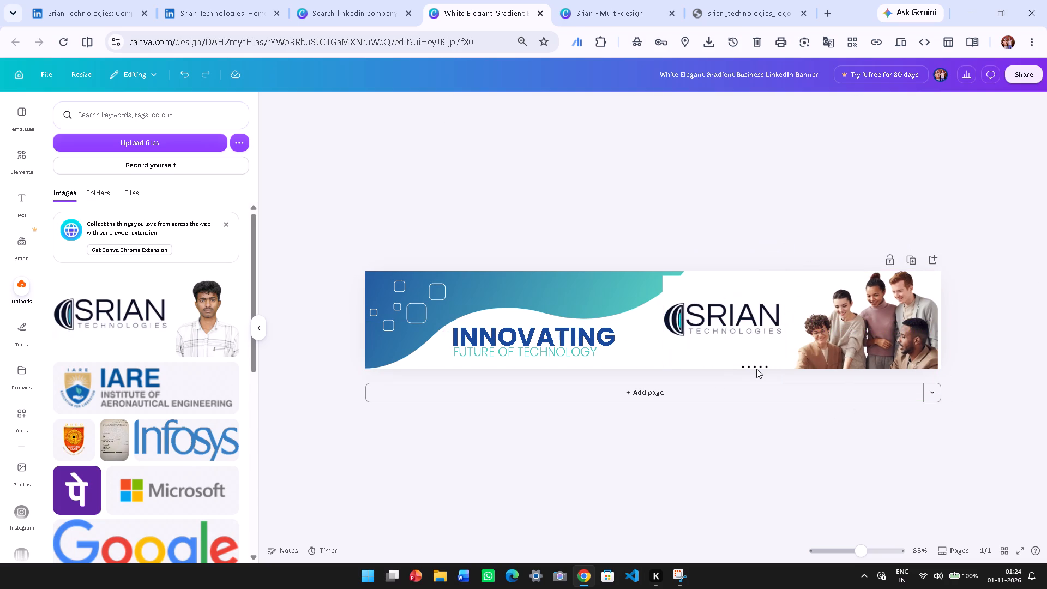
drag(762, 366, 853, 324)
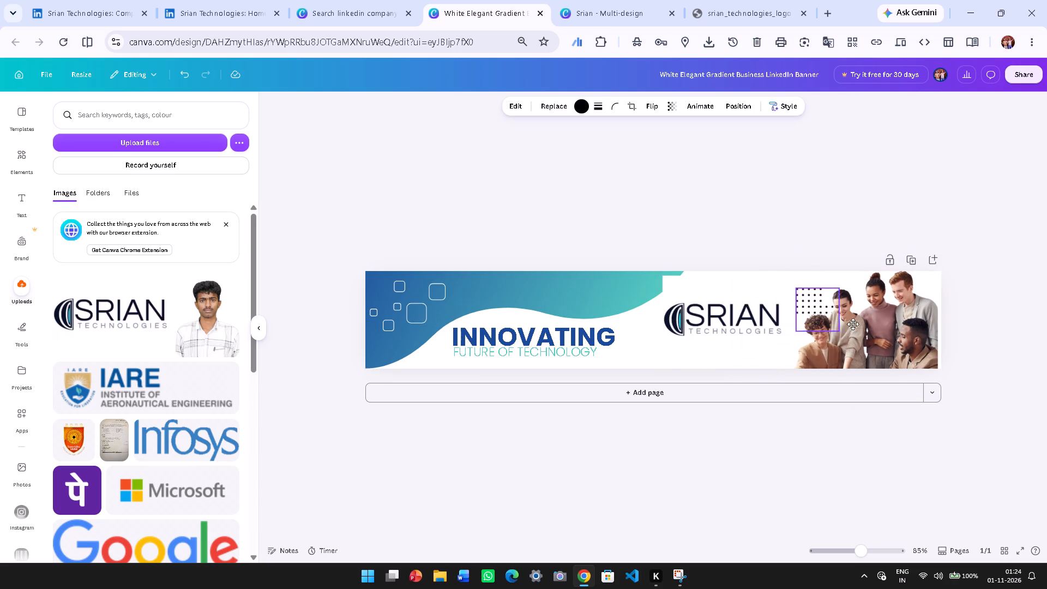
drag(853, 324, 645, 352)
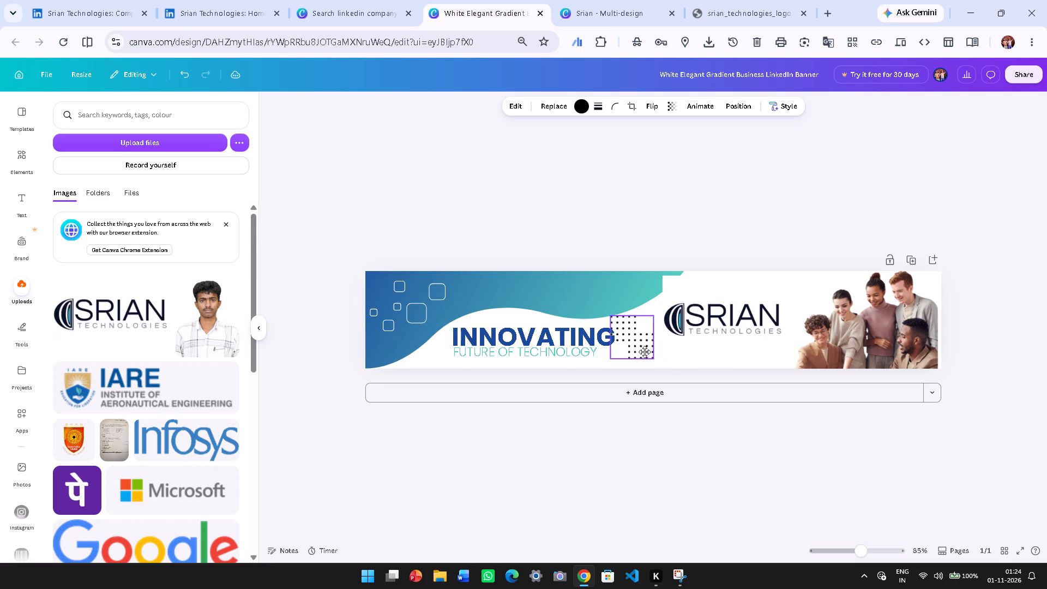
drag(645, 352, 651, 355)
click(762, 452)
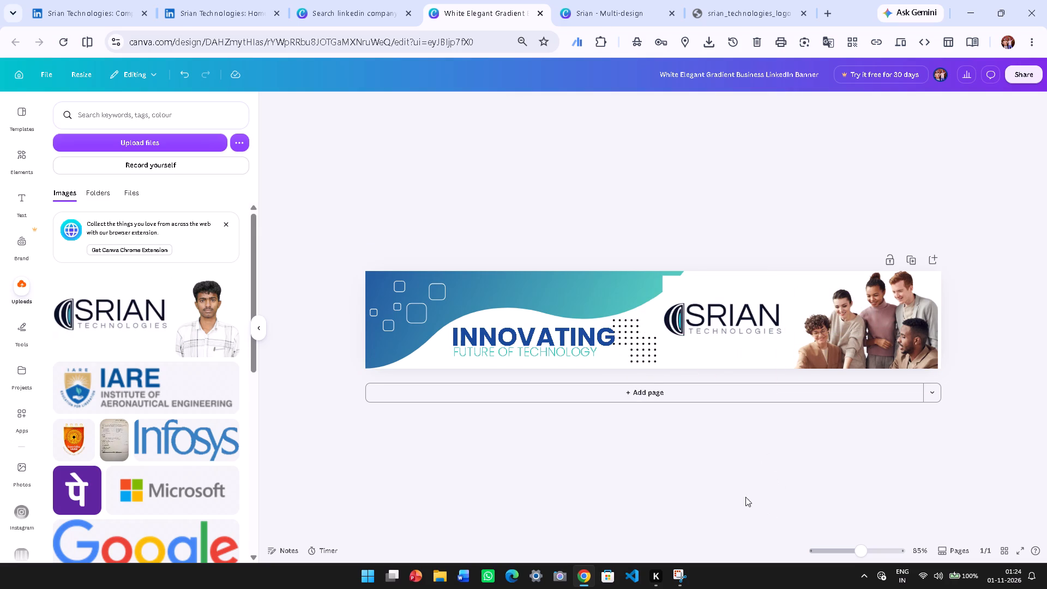
Shrink the wave graphic clear of the black dot pattern and delete the dot pattern.
click(641, 335)
click(654, 363)
click(654, 362)
click(652, 358)
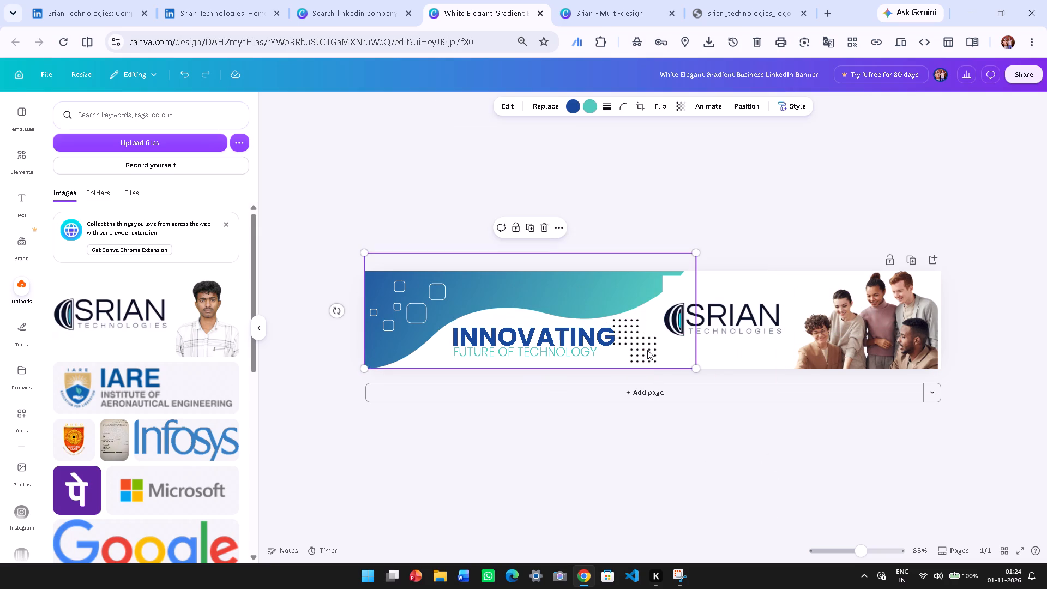
click(629, 333)
click(647, 341)
click(658, 349)
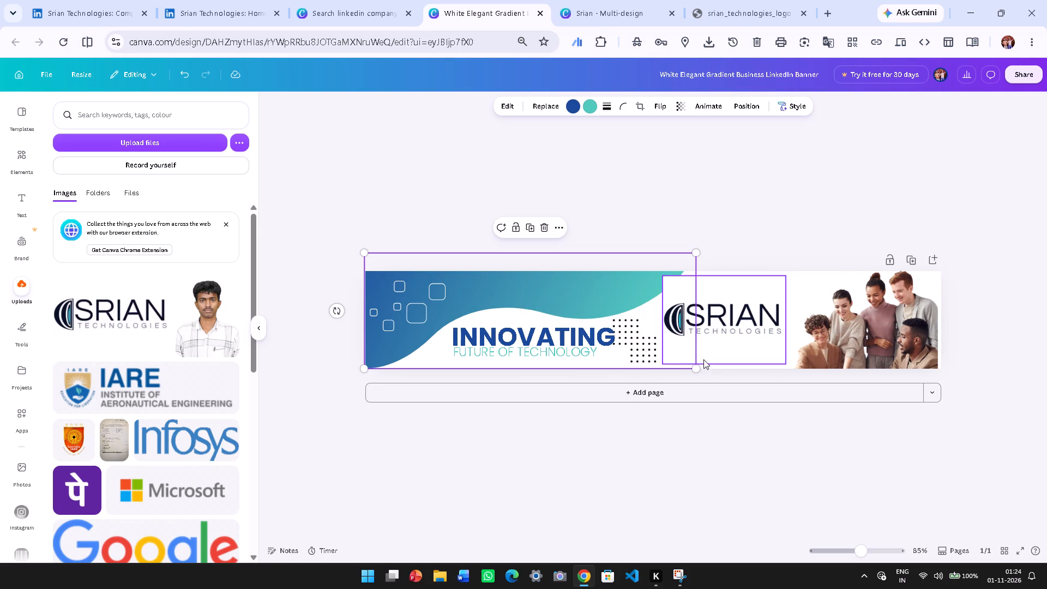
drag(695, 369, 602, 341)
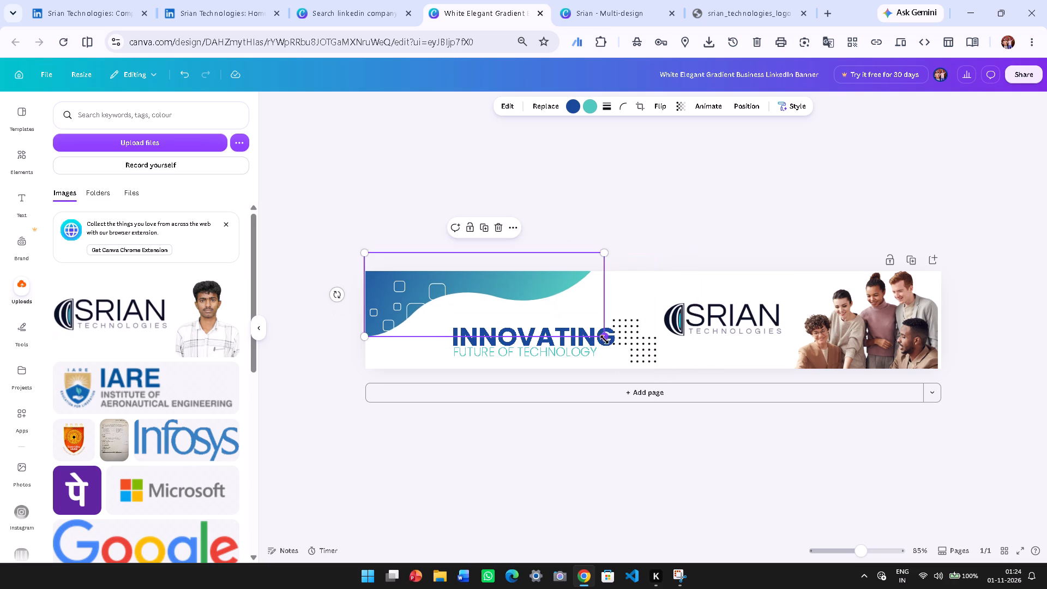
click(660, 345)
click(657, 347)
click(653, 348)
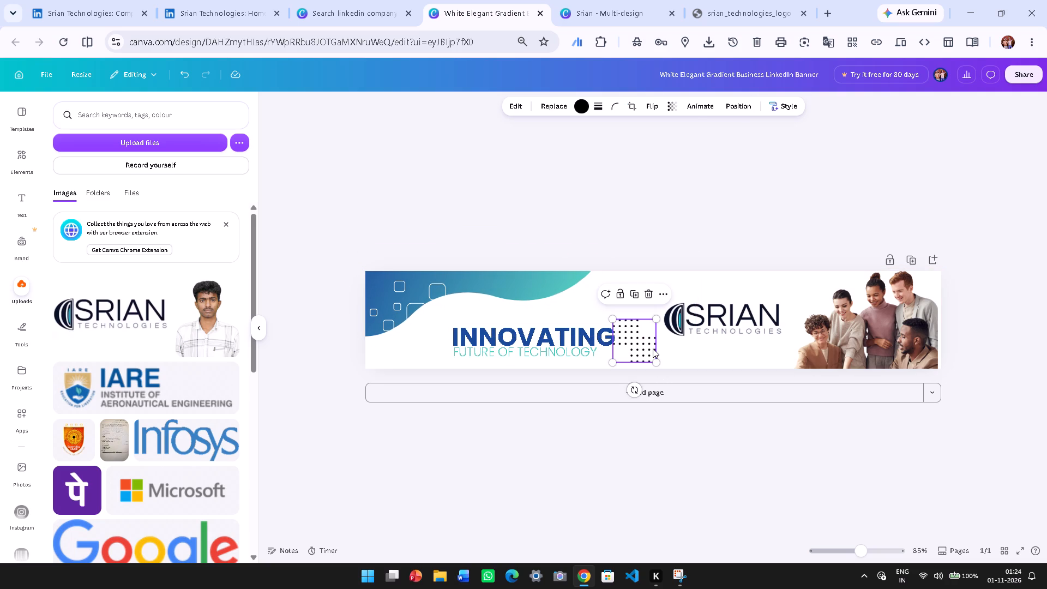
key(Delete)
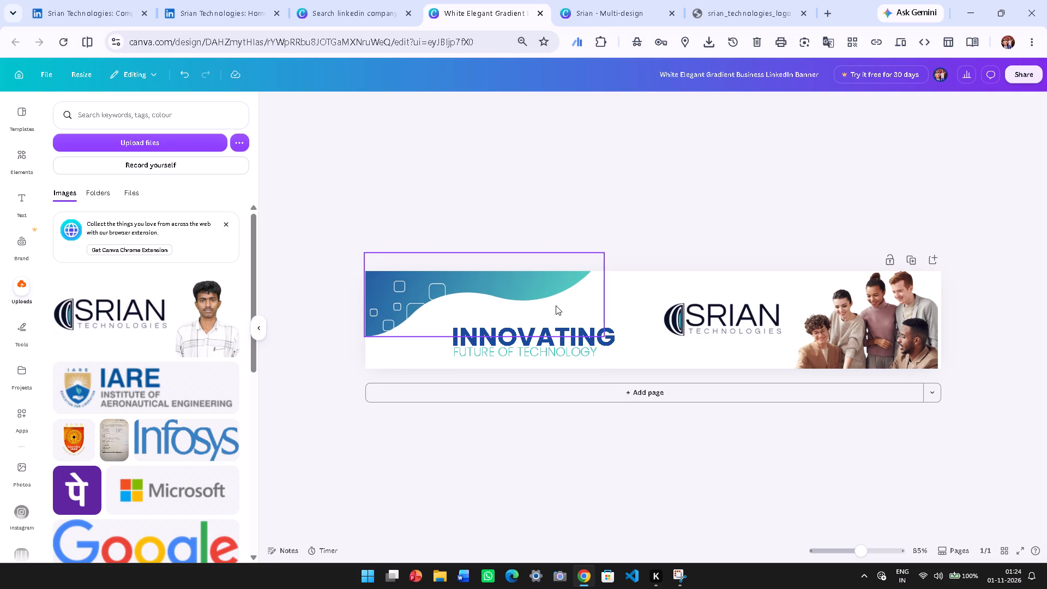
Enlarge the wave graphic again so its upper tip reaches the left edge of the Srian logo without running behind it.
click(556, 305)
drag(605, 335, 676, 388)
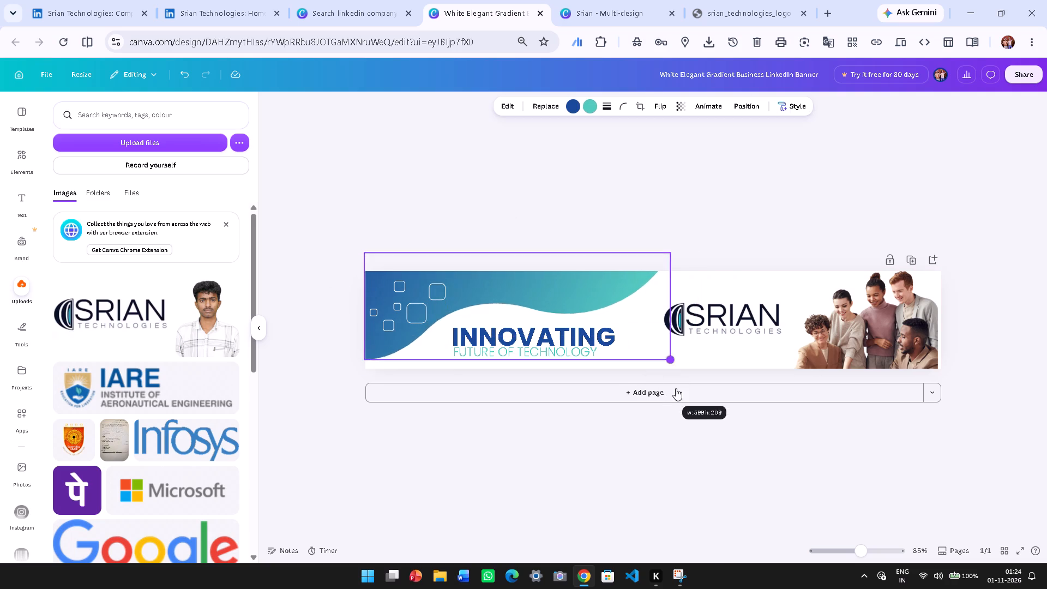
drag(676, 388, 700, 431)
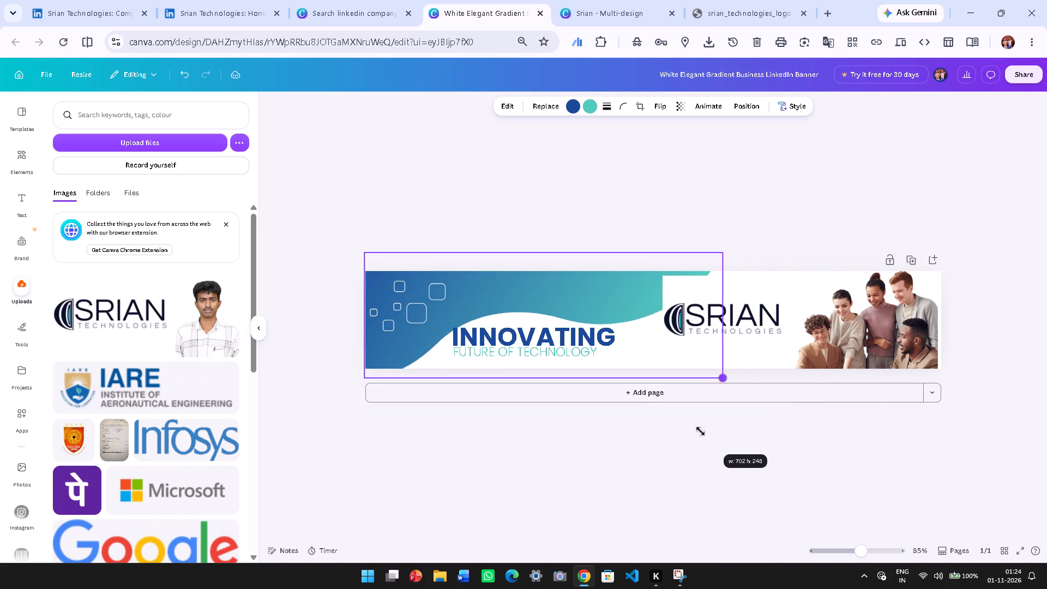
drag(700, 431, 653, 436)
click(665, 476)
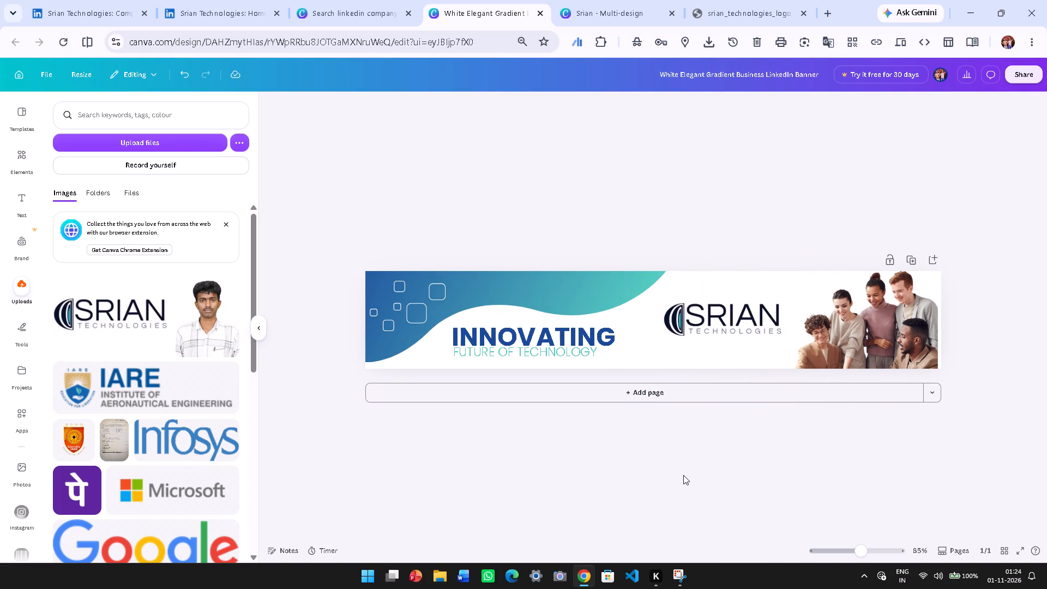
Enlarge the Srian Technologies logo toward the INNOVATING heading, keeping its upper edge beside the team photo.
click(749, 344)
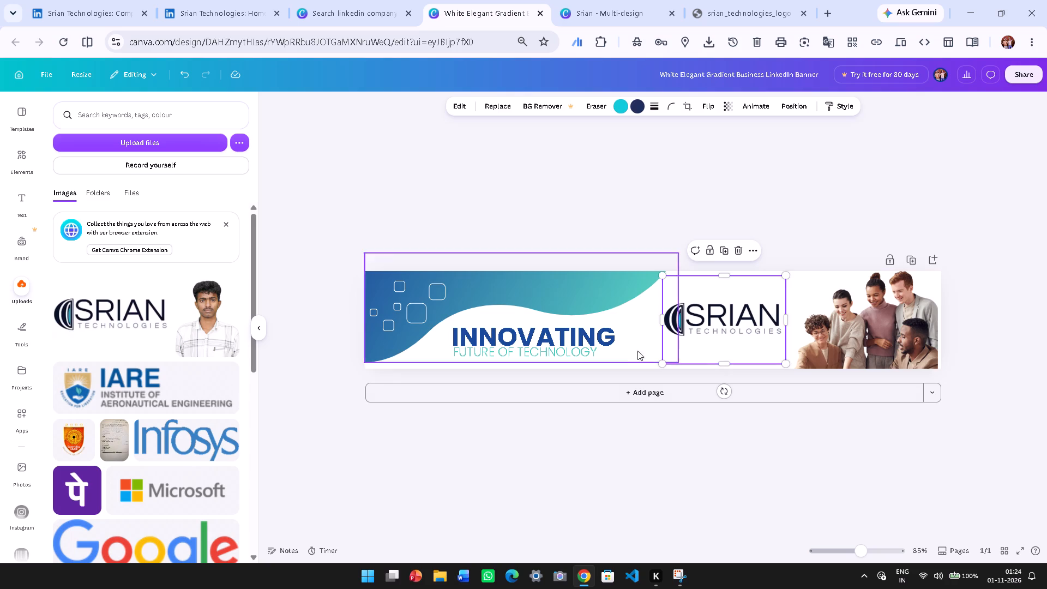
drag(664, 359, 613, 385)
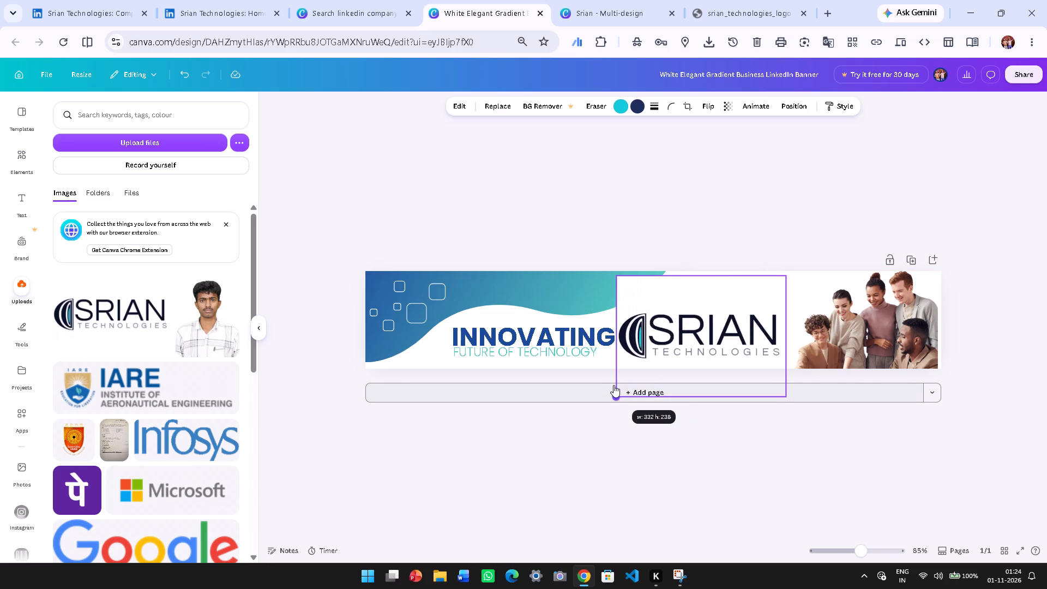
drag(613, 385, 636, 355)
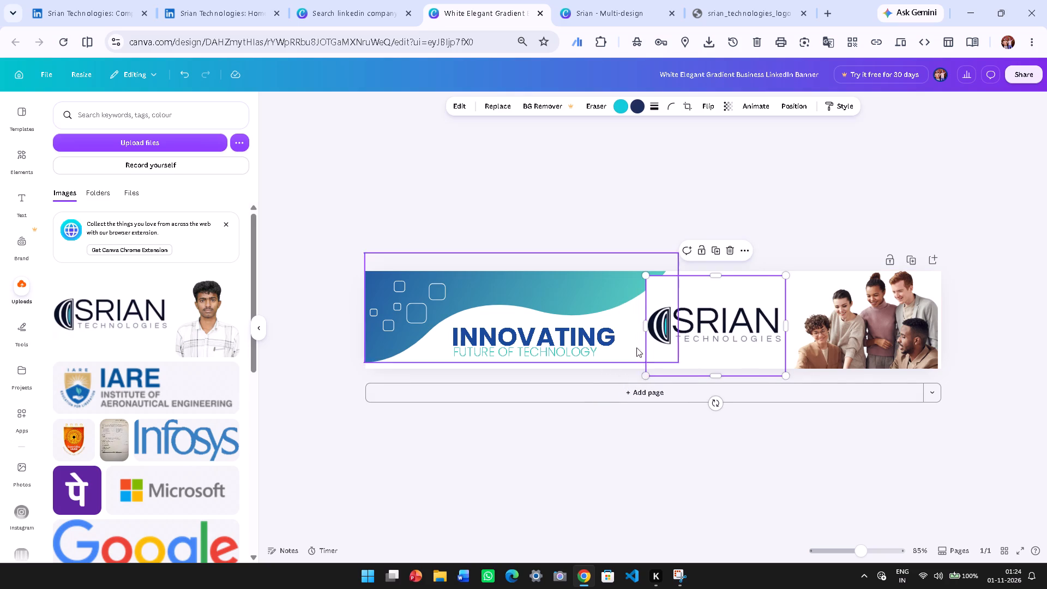
Align the wave graphic with the banner's top-left corner and shrink it so its tip ends above the INNOVATING heading.
click(589, 297)
drag(592, 310, 568, 312)
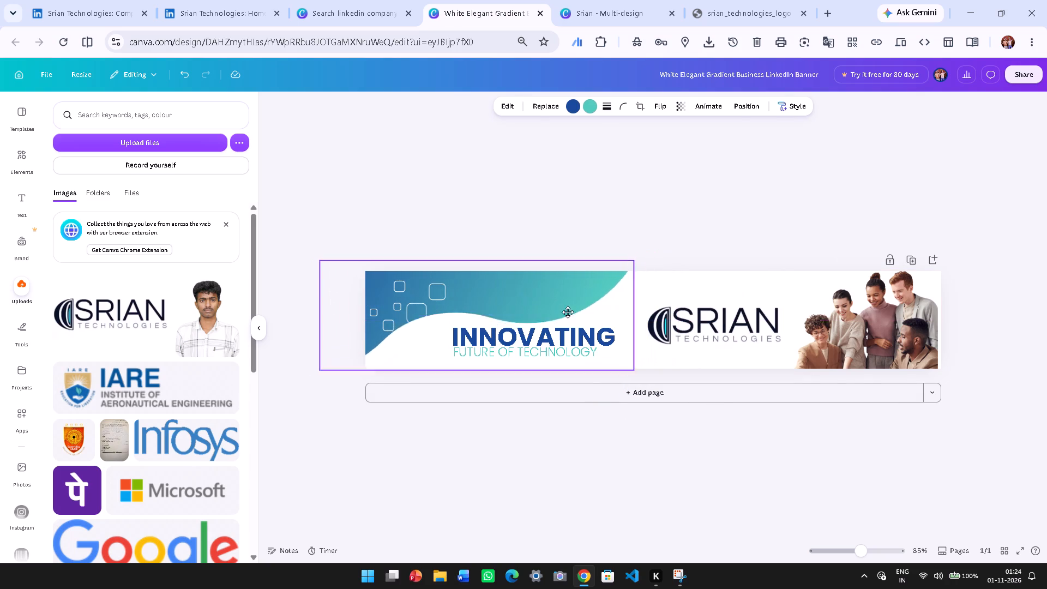
drag(568, 312, 591, 330)
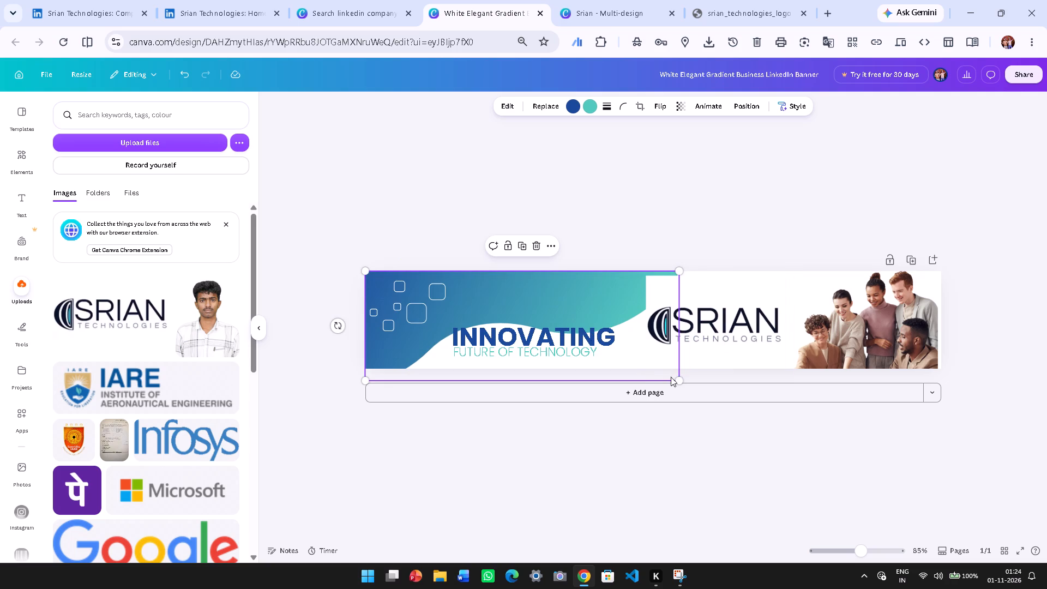
drag(677, 380, 578, 336)
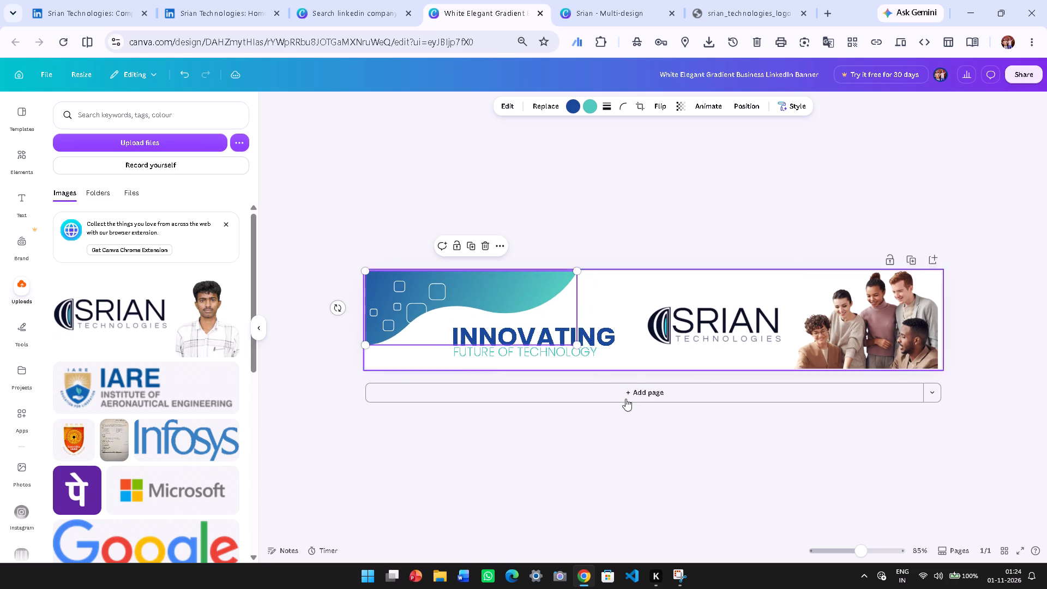
click(661, 448)
Enlarge the Srian logo and move it up and away from the team photo so it sits against the wave's tip.
click(710, 326)
click(640, 377)
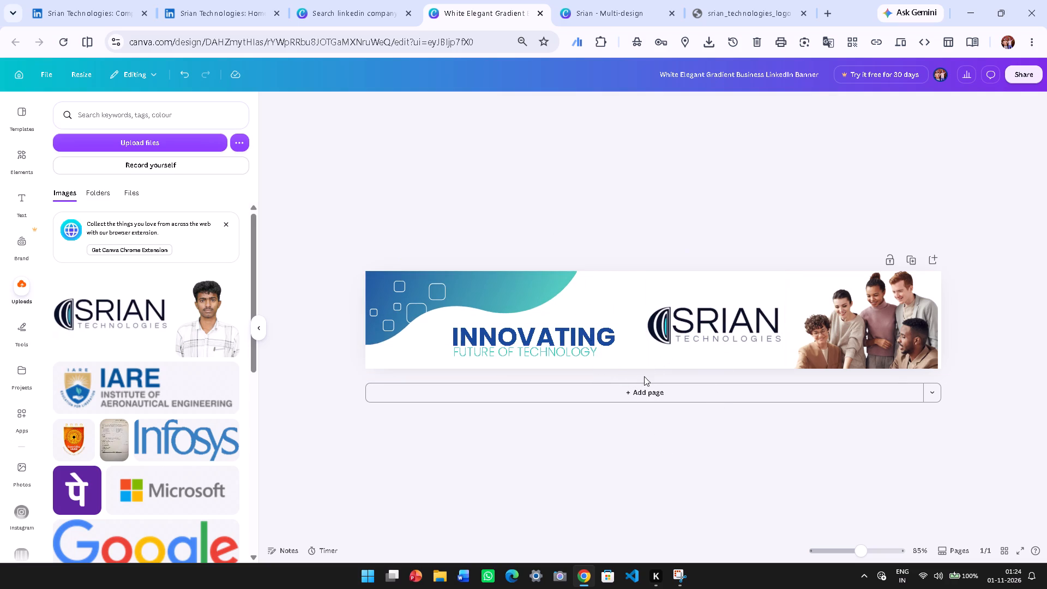
click(667, 338)
drag(648, 378, 604, 438)
drag(680, 337, 680, 336)
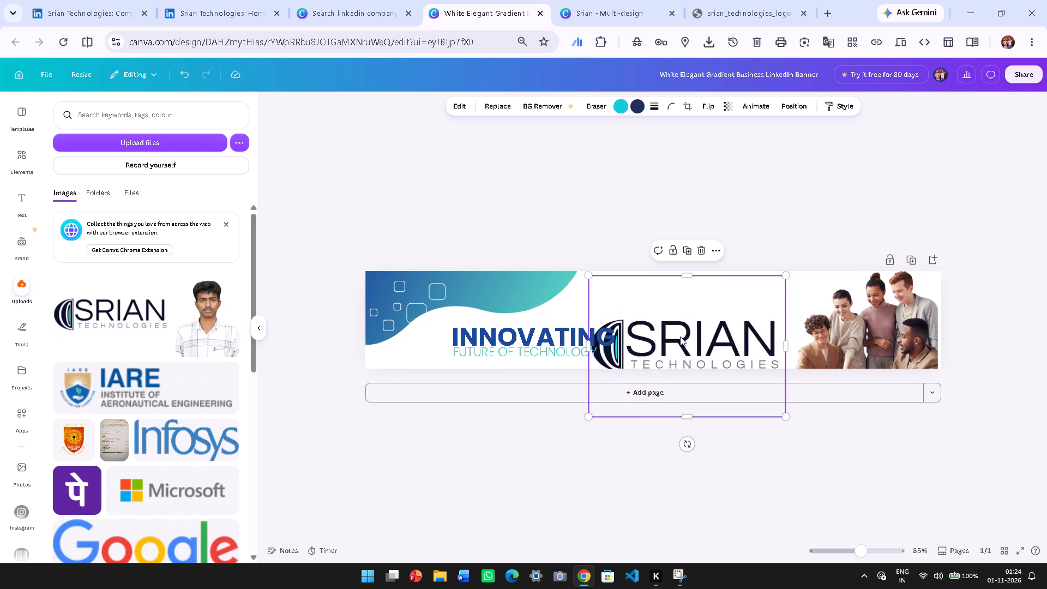
drag(680, 336, 688, 304)
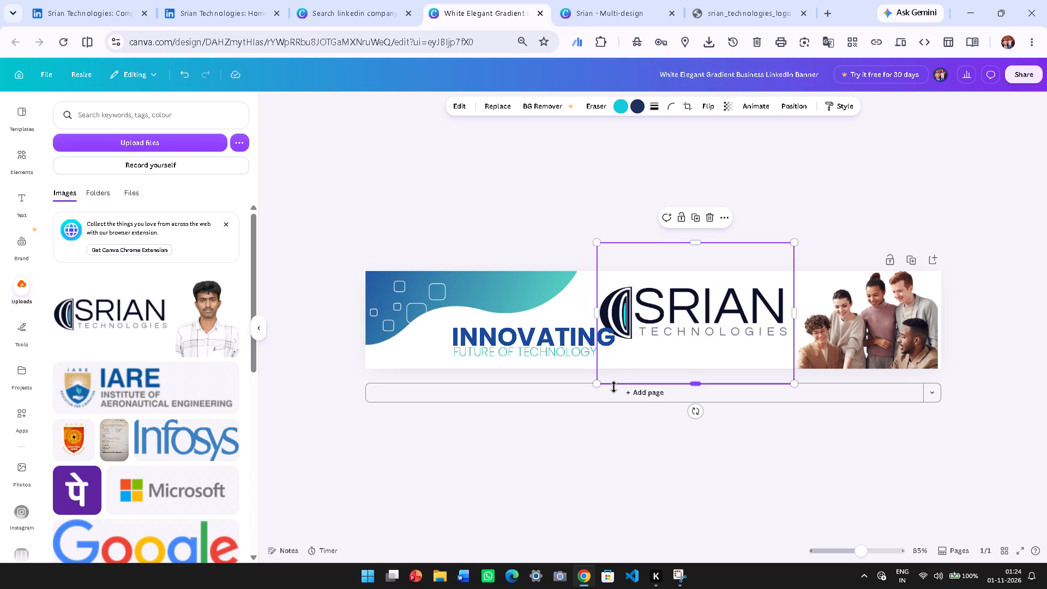
drag(598, 383, 627, 370)
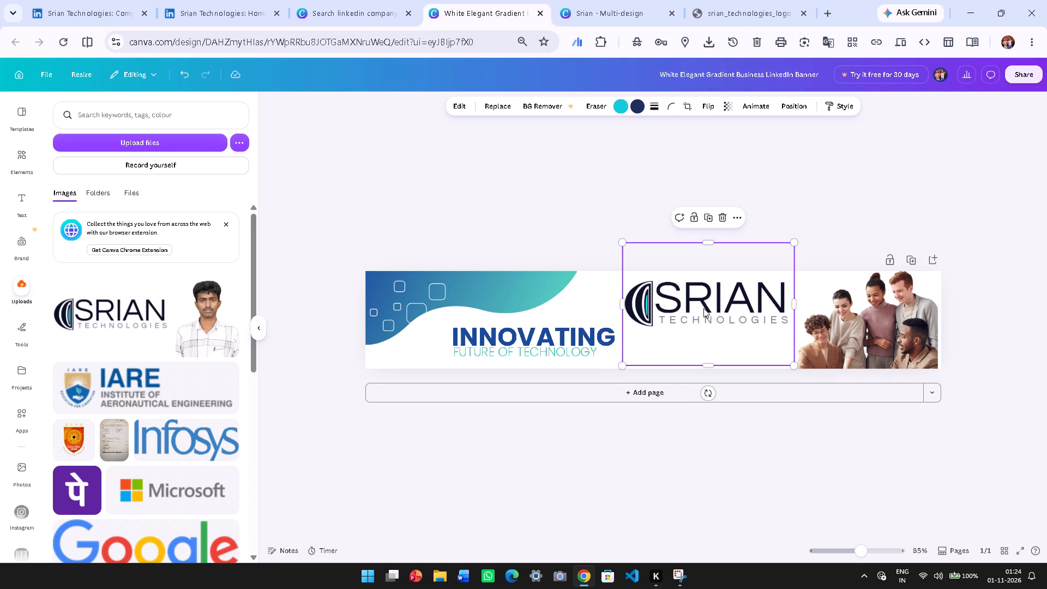
drag(701, 308, 615, 340)
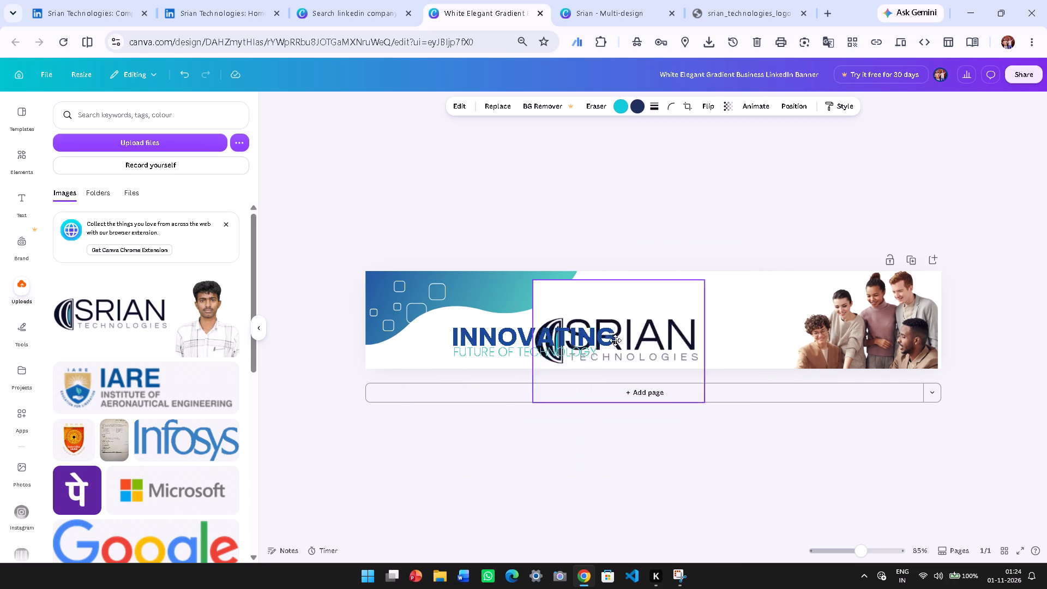
drag(615, 340, 651, 309)
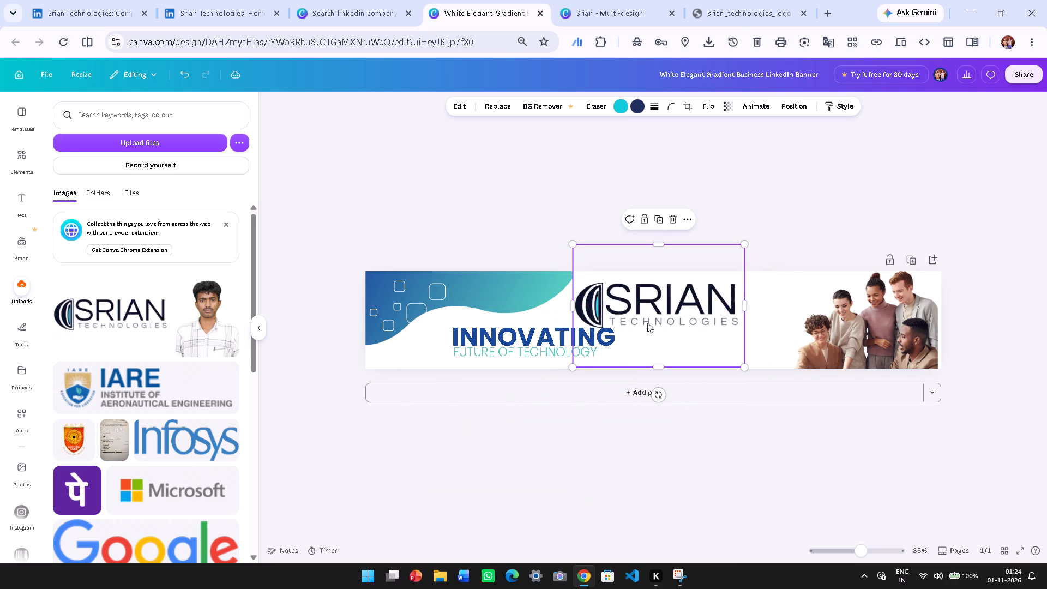
click(541, 501)
Move the INNOVATING heading directly beneath the Srian logo.
drag(551, 336, 682, 347)
click(682, 347)
click(639, 479)
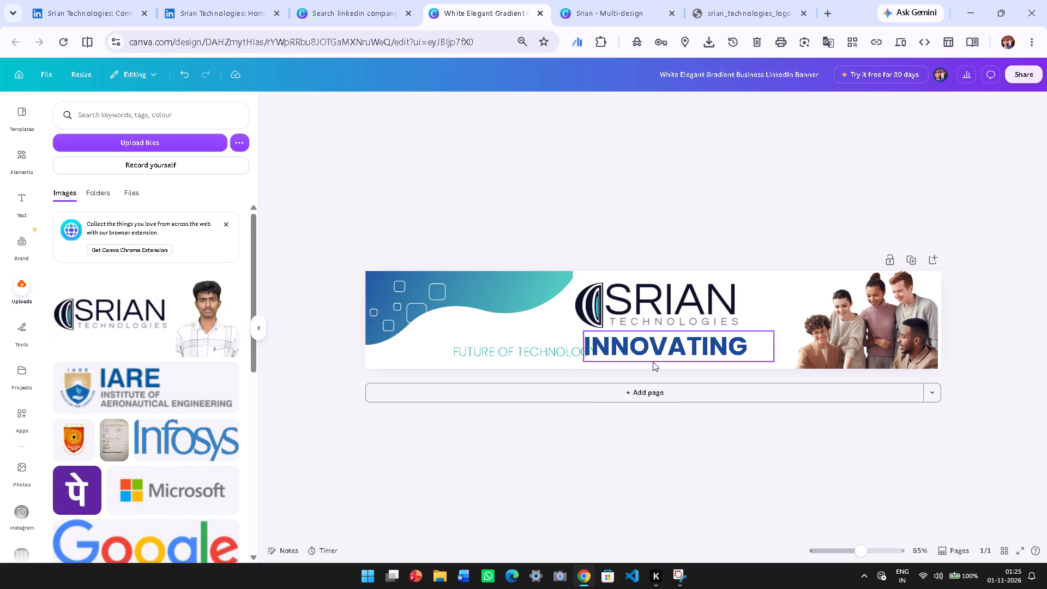
Shrink the Srian logo so its lettering sits clear above the INNOVATING heading, keeping its edge at the wave's tip.
click(665, 311)
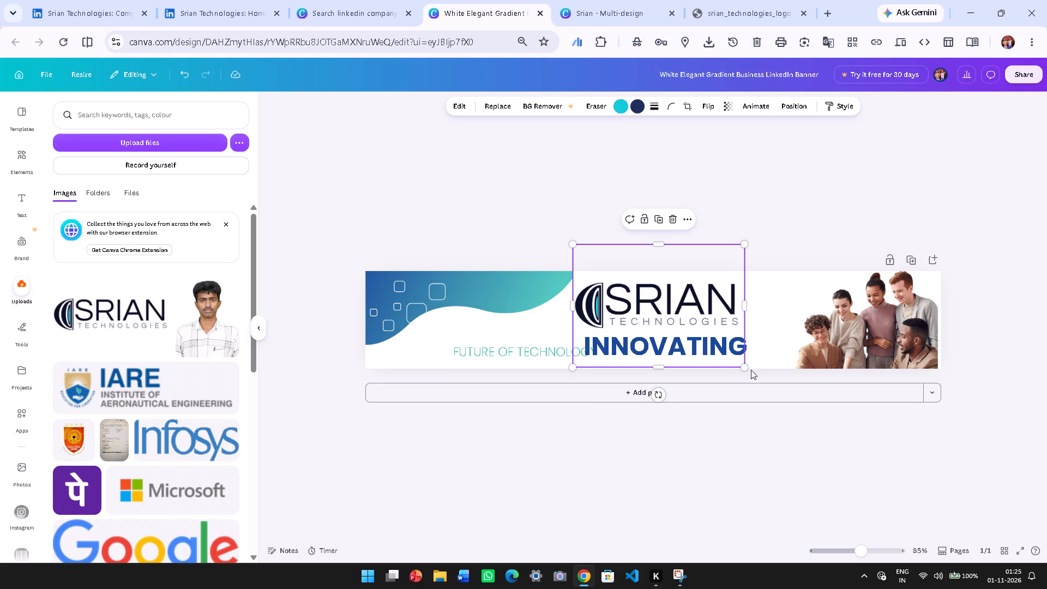
drag(744, 364, 675, 316)
drag(673, 312, 679, 322)
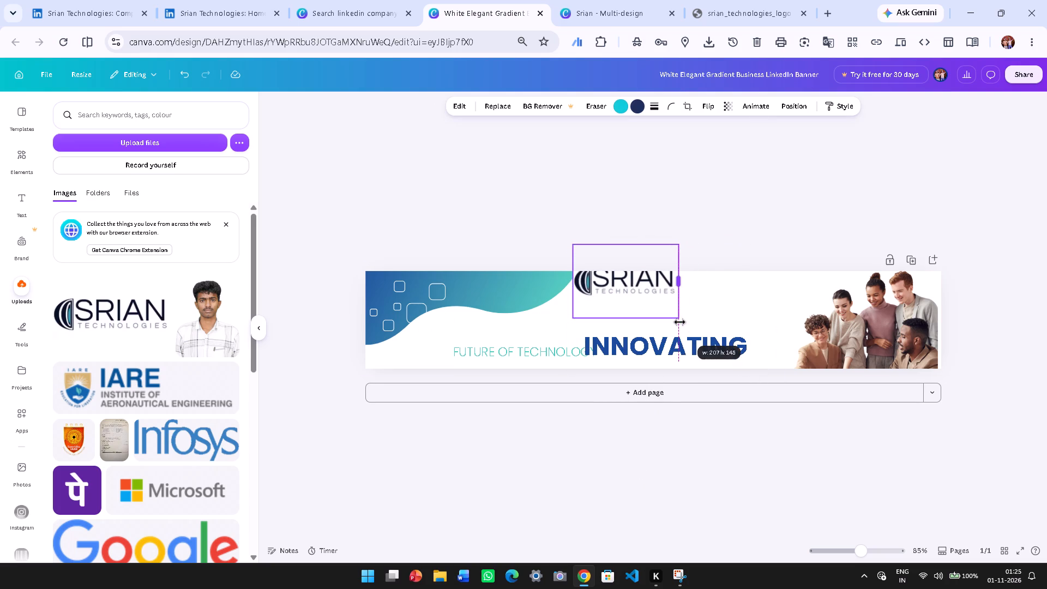
drag(679, 322, 689, 337)
key(ctrl+z)
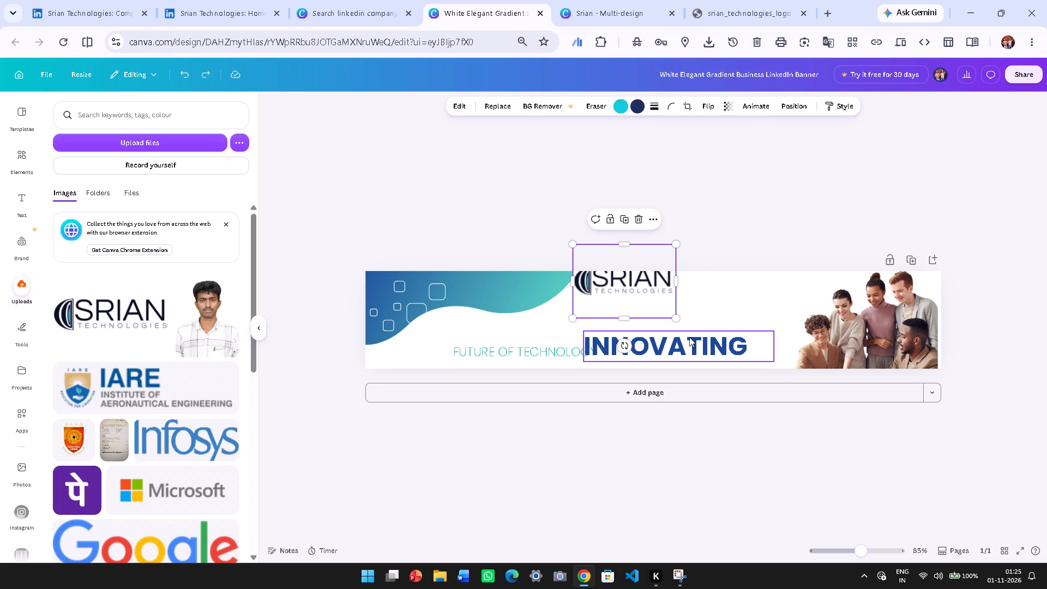
drag(677, 319, 705, 359)
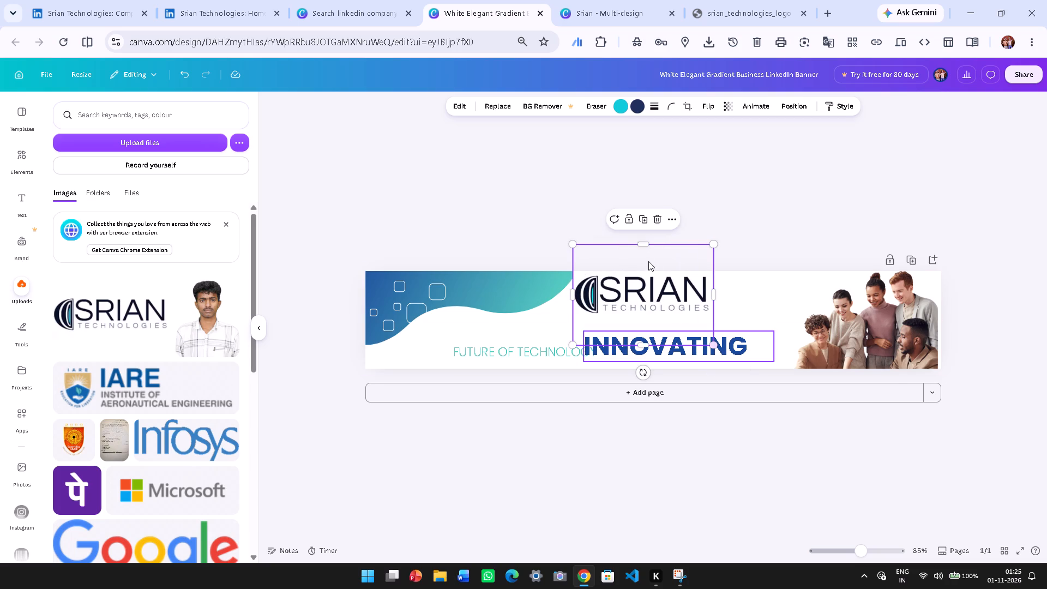
Crop the empty space above and below the Srian logo and nudge it down to just above the INNOVATING heading.
drag(645, 245, 636, 265)
click(636, 265)
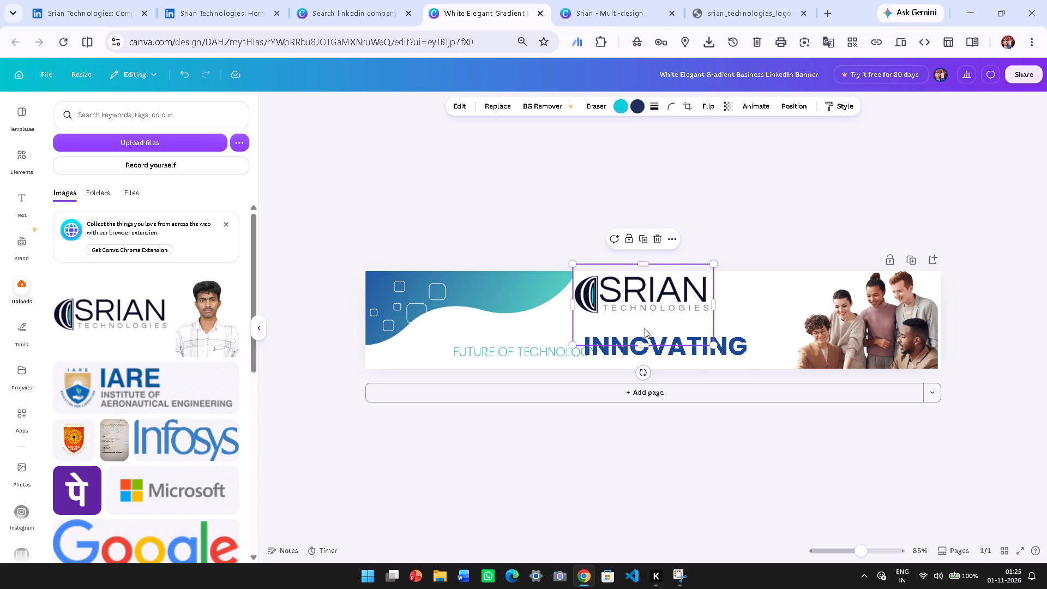
drag(643, 344, 645, 316)
click(645, 316)
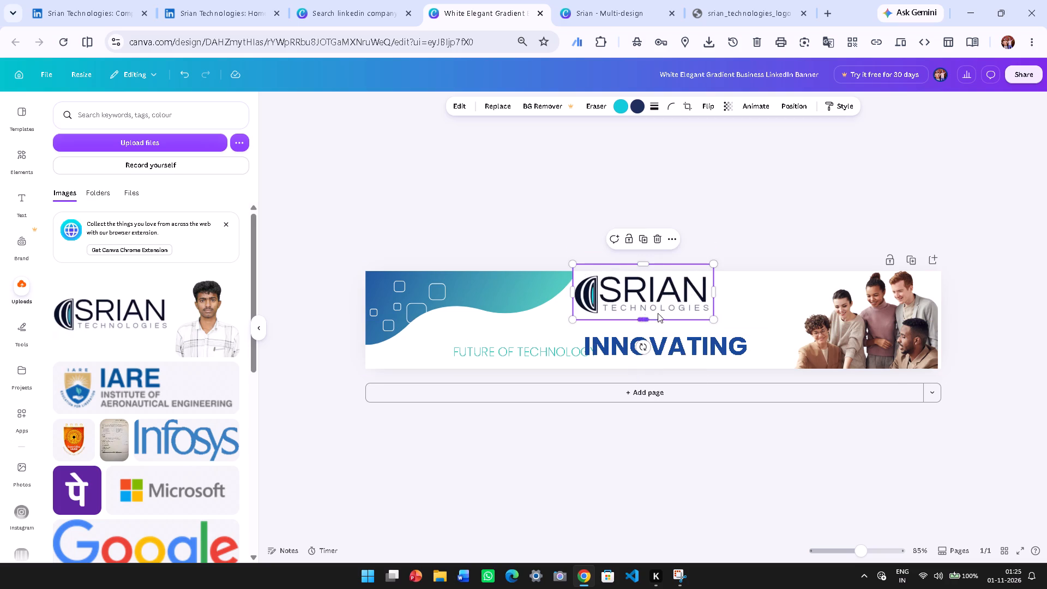
drag(676, 300, 673, 311)
click(673, 311)
click(704, 378)
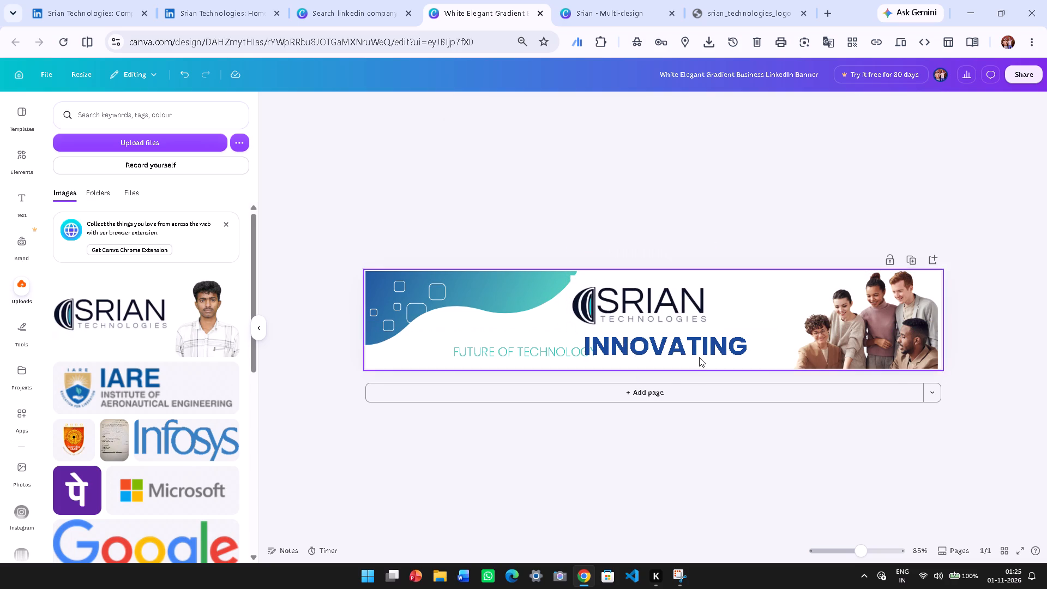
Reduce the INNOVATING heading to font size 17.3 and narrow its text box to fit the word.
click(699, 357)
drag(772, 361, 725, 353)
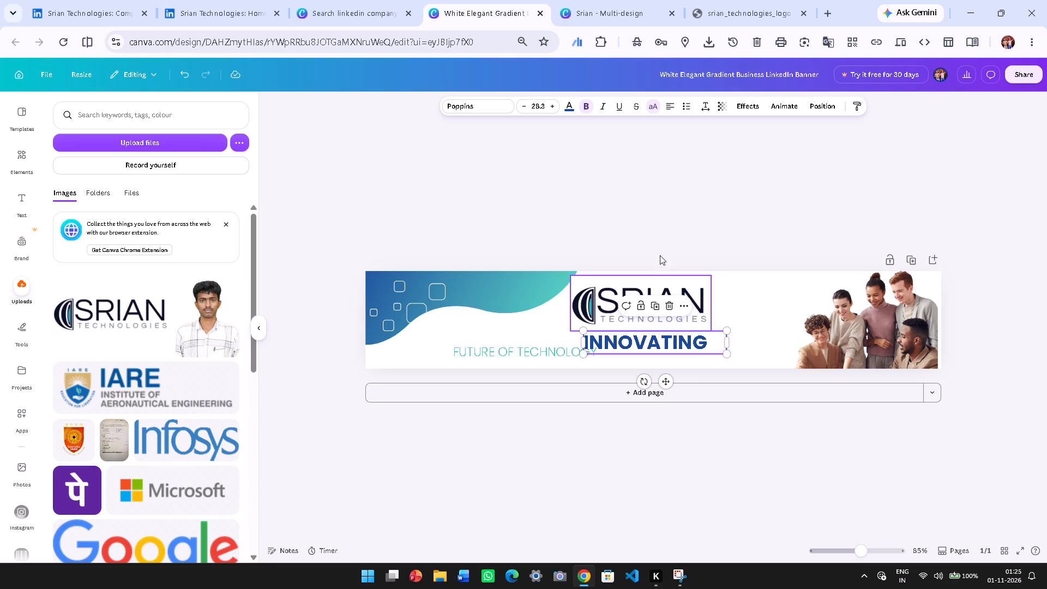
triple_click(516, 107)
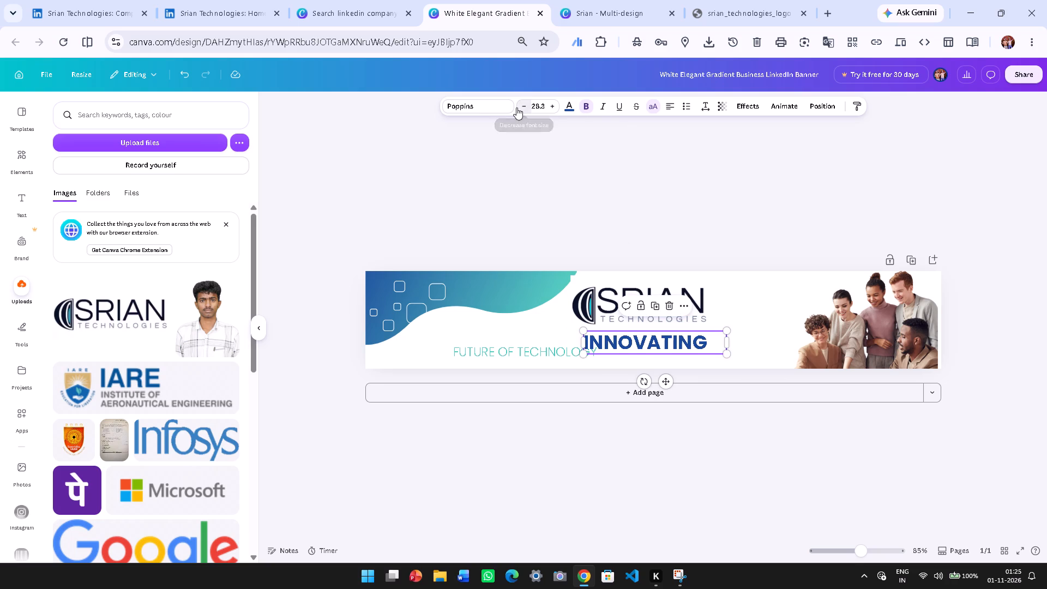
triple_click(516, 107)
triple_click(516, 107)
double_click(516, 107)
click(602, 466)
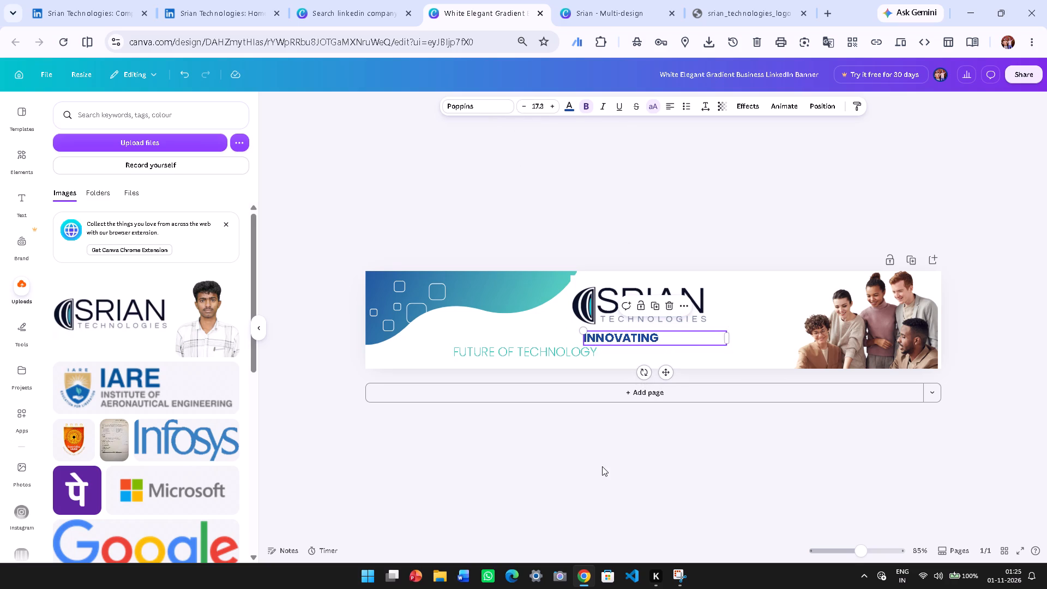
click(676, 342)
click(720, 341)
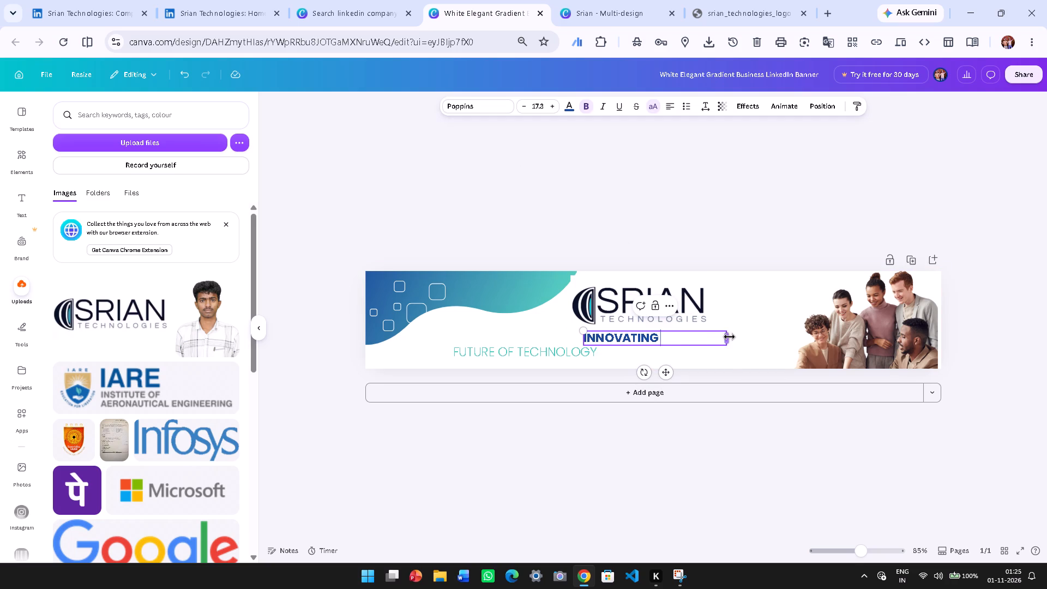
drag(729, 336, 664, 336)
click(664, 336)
Move the FUTURE OF TECHNOLOGY line directly under the INNOVATING heading and set its font size to 11.3.
click(533, 357)
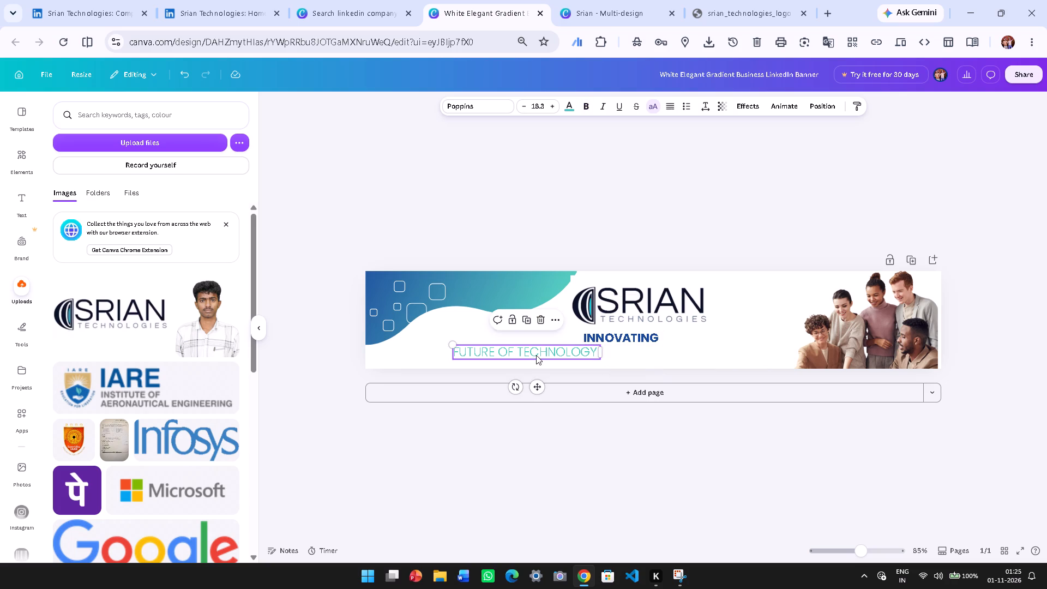
drag(537, 354, 667, 356)
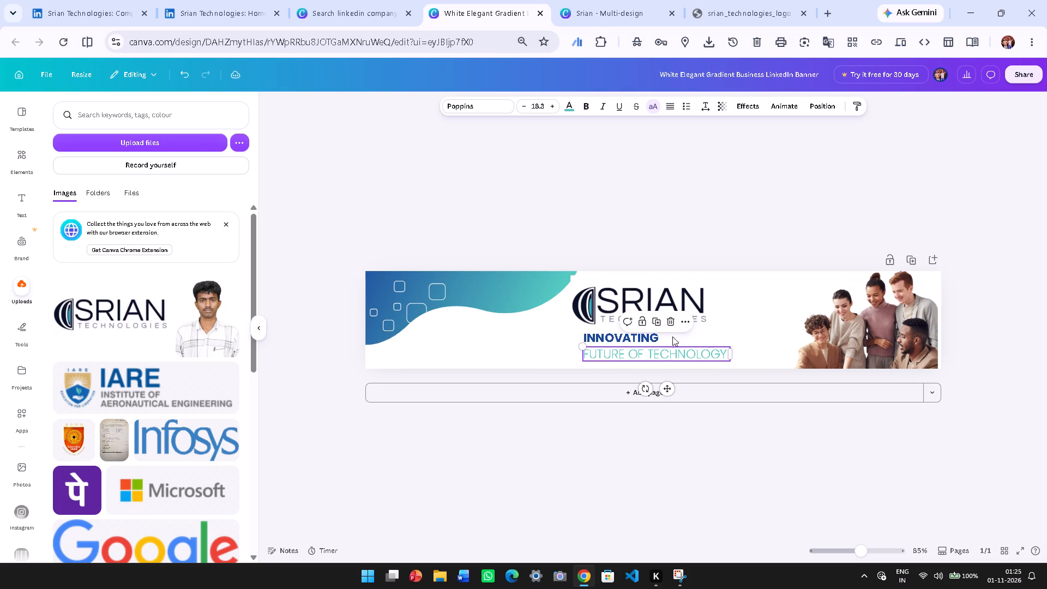
triple_click(526, 103)
triple_click(526, 103)
triple_click(526, 103)
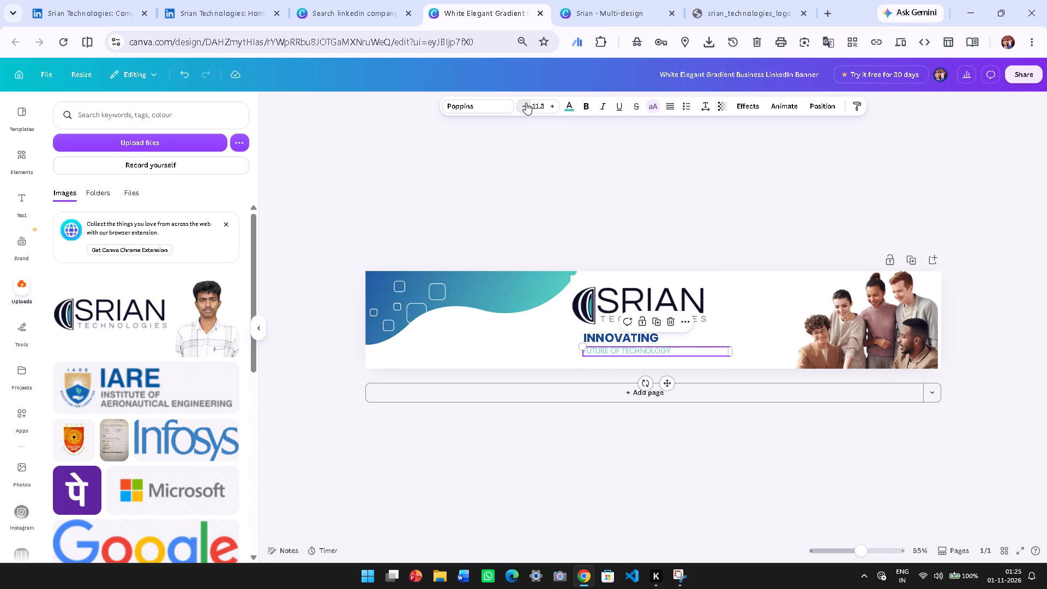
triple_click(526, 103)
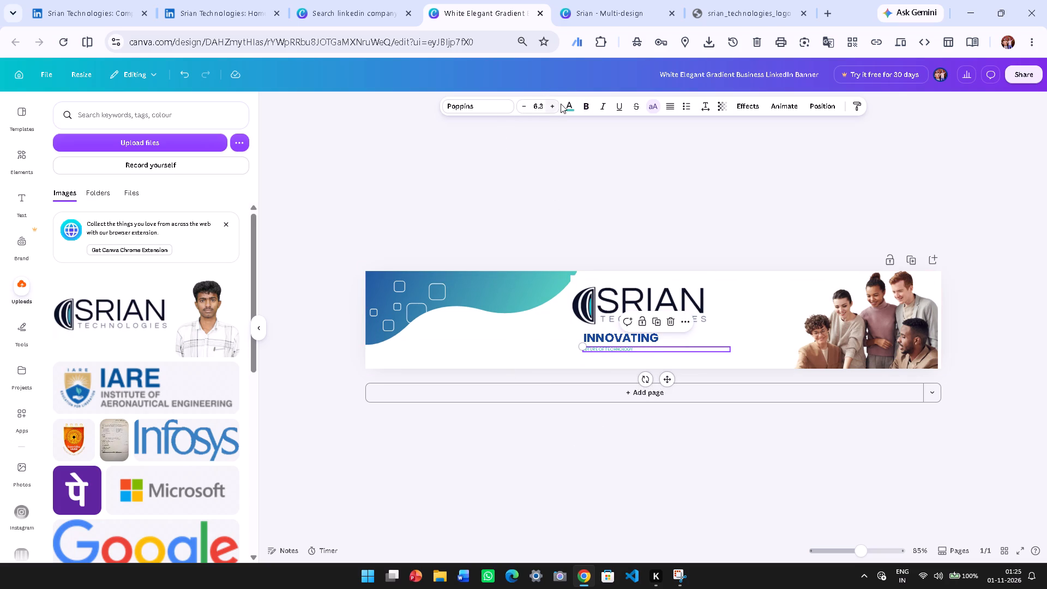
triple_click(555, 106)
double_click(555, 106)
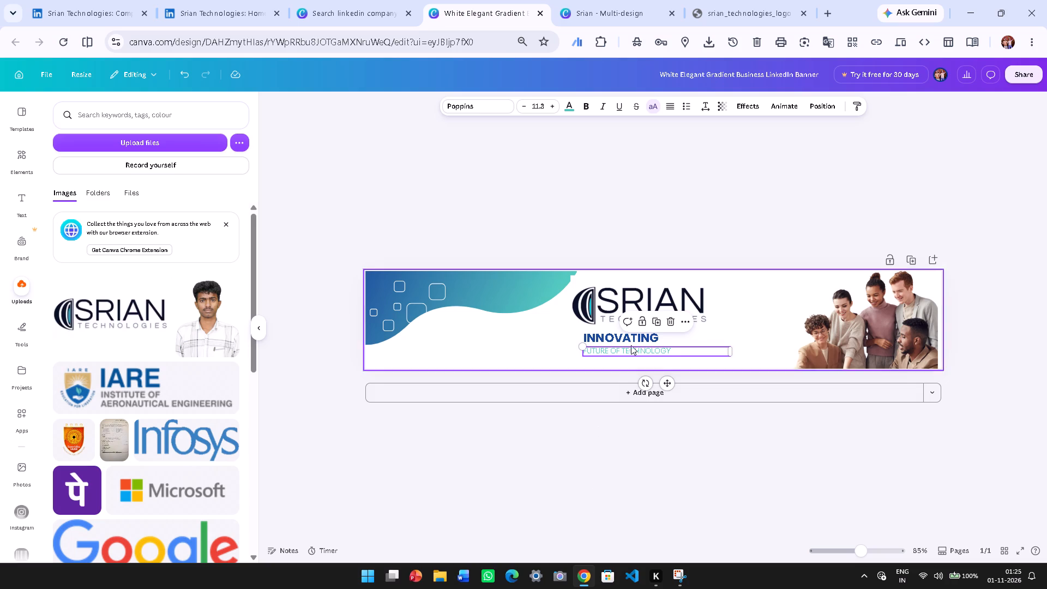
Increase the INNOVATING heading to font size 22.3 and widen its text box so the word fits on one line.
click(630, 334)
triple_click(557, 103)
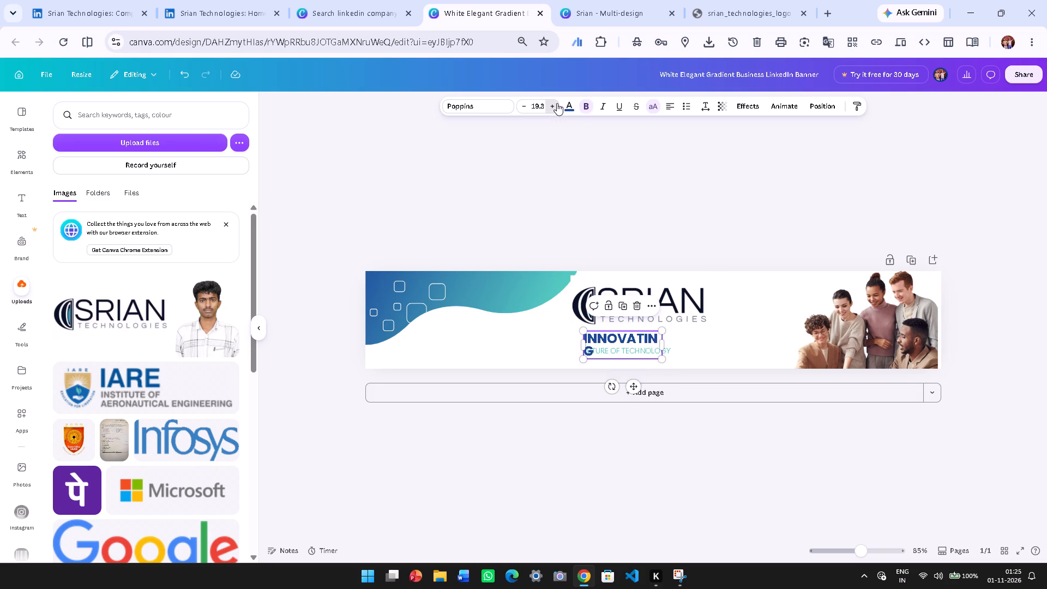
double_click(557, 103)
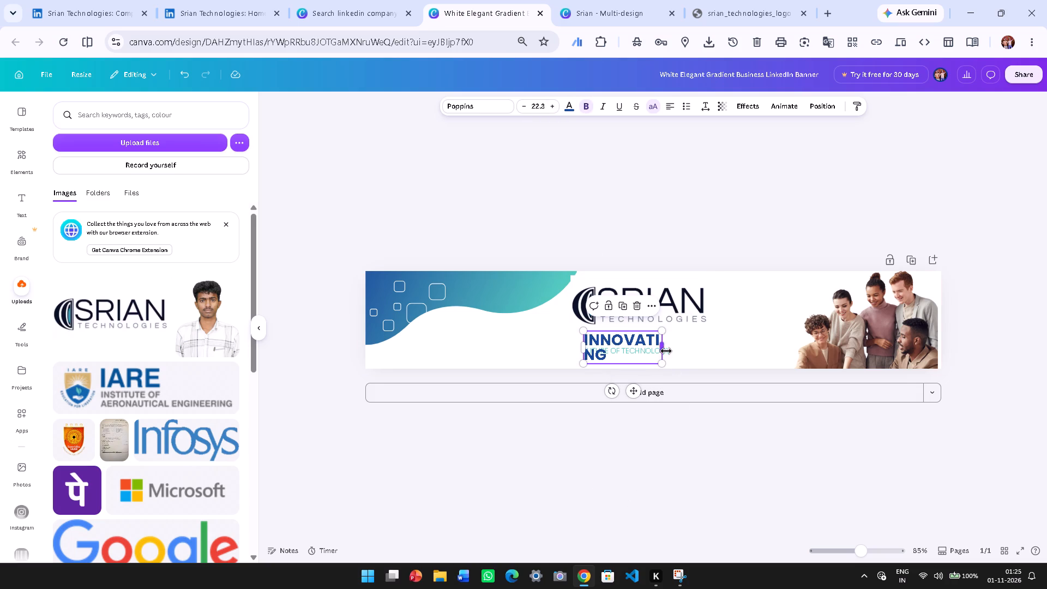
drag(666, 351, 701, 351)
click(701, 352)
click(648, 464)
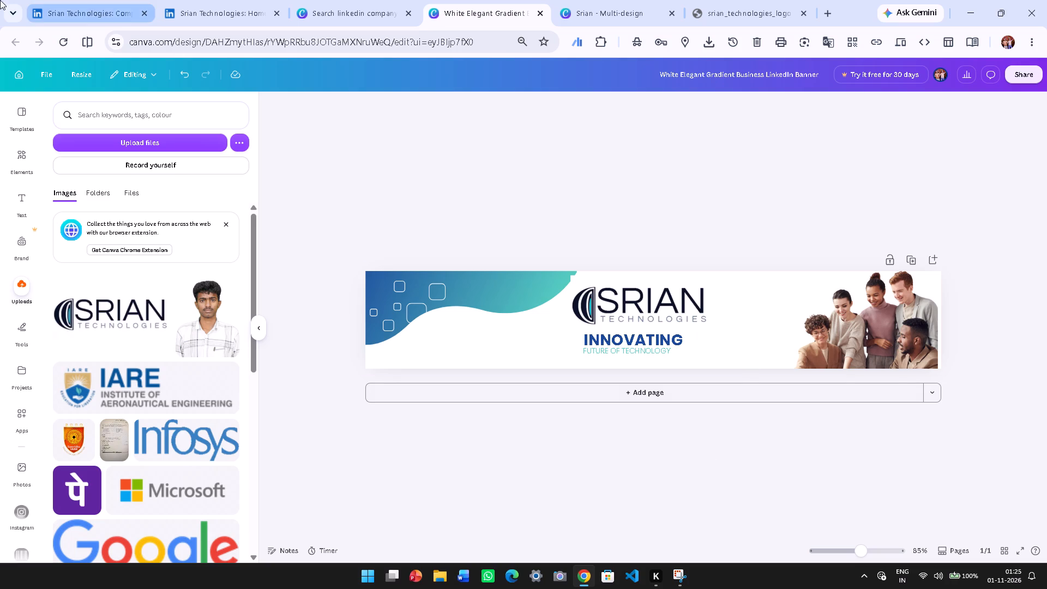
Move INNOVATING and FUTURE OF TECHNOLOGY side by side along the banner's bottom edge, below the logo.
drag(625, 340, 415, 363)
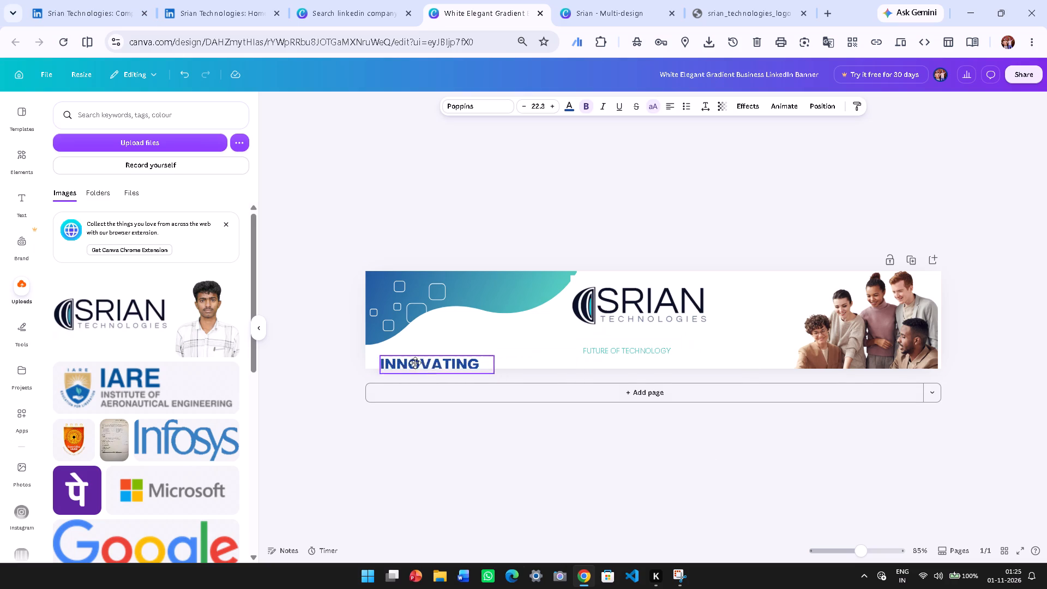
drag(415, 363, 409, 358)
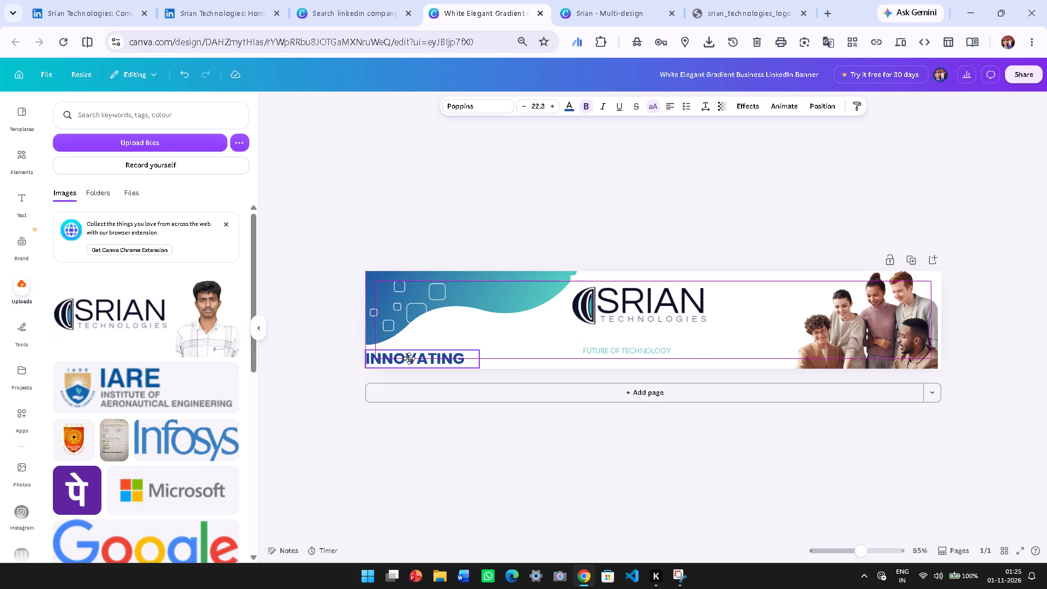
drag(409, 358, 428, 357)
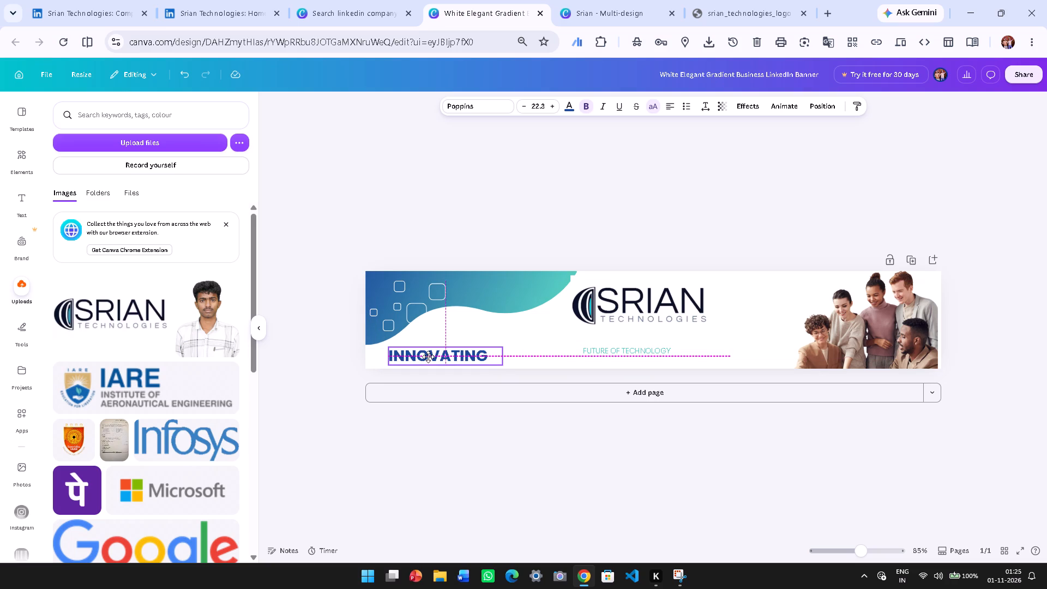
drag(428, 357, 529, 360)
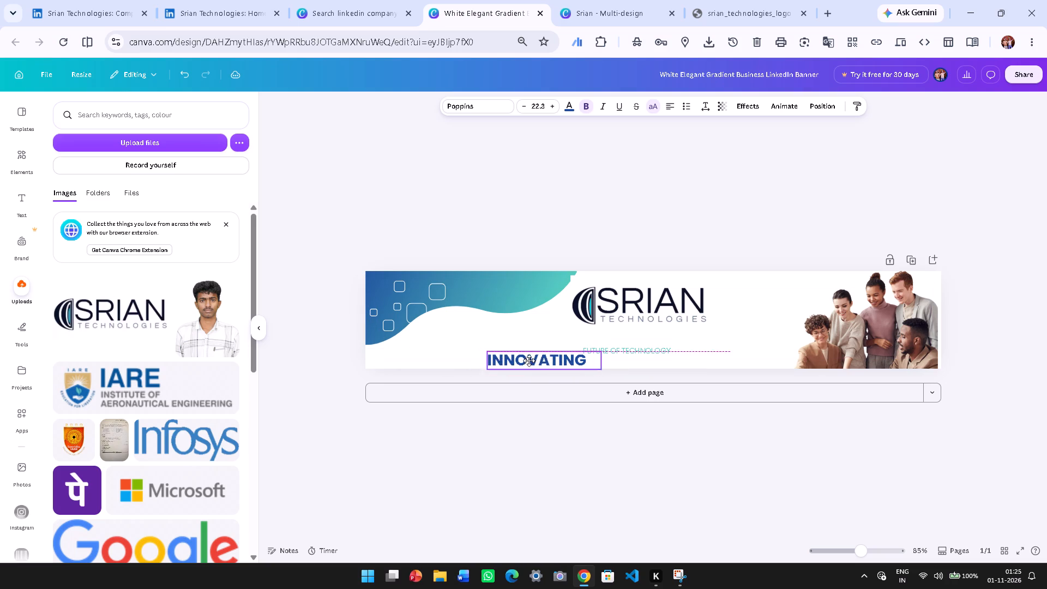
drag(529, 360, 531, 361)
click(611, 352)
drag(628, 351, 647, 362)
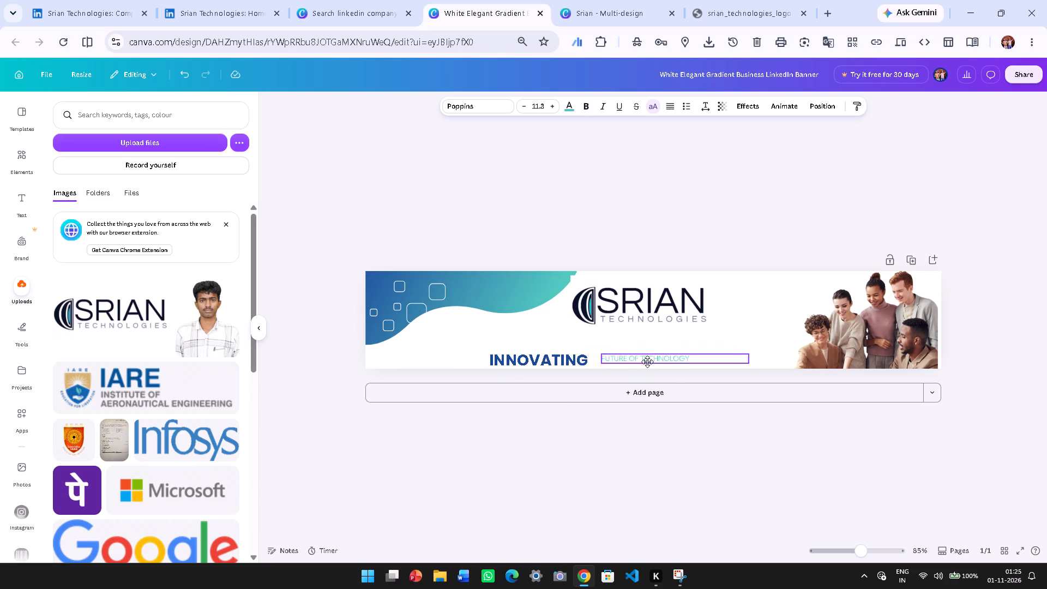
drag(647, 362, 645, 364)
drag(641, 363, 627, 361)
click(627, 361)
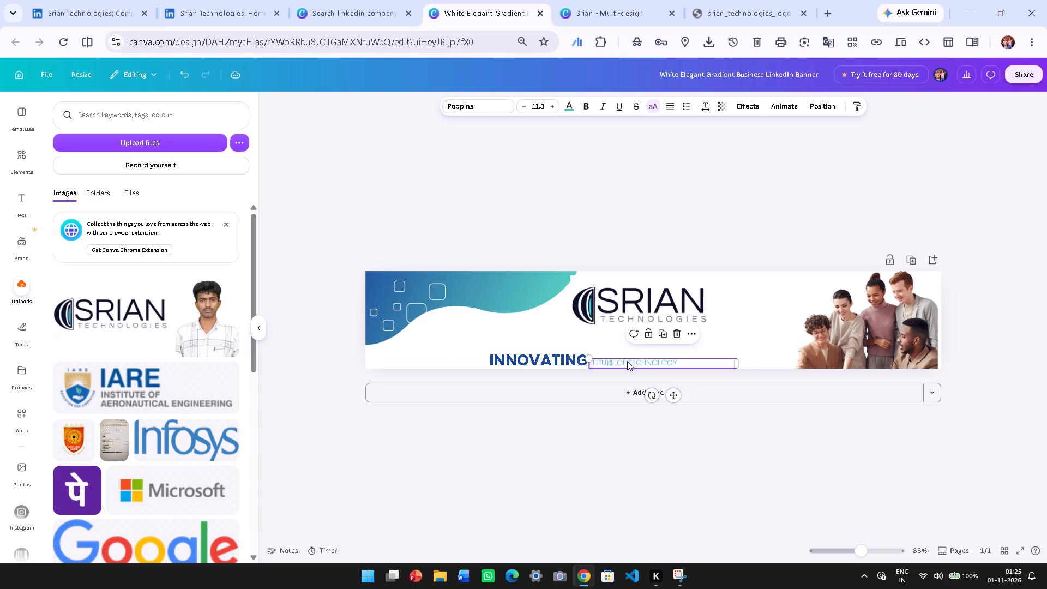
Set FUTURE OF TECHNOLOGY to font size 13.3 and nudge it level with INNOVATING, leaving a small gap between them.
double_click(552, 104)
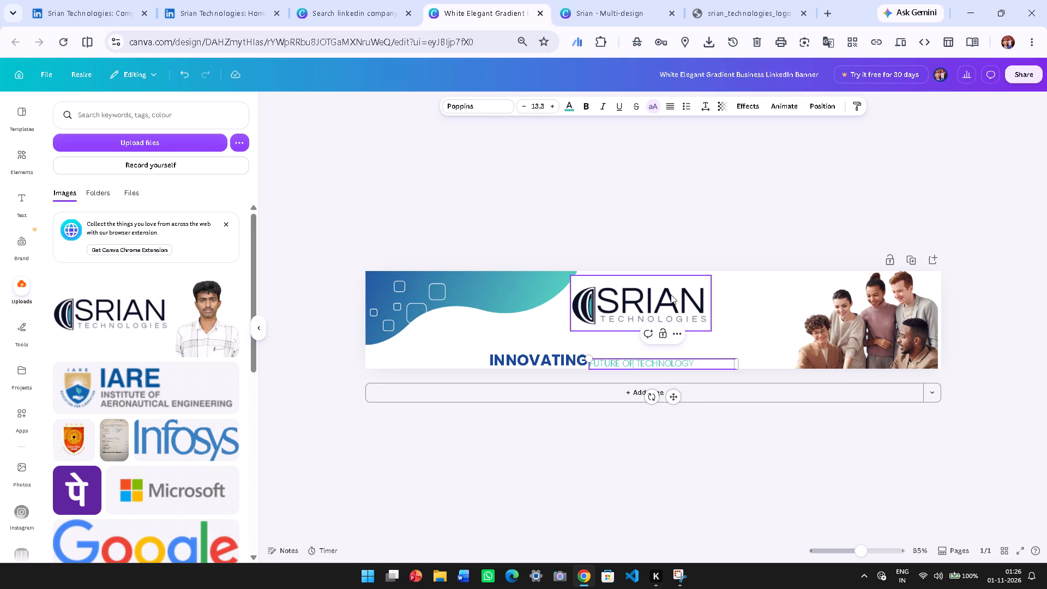
drag(703, 366, 705, 353)
click(721, 329)
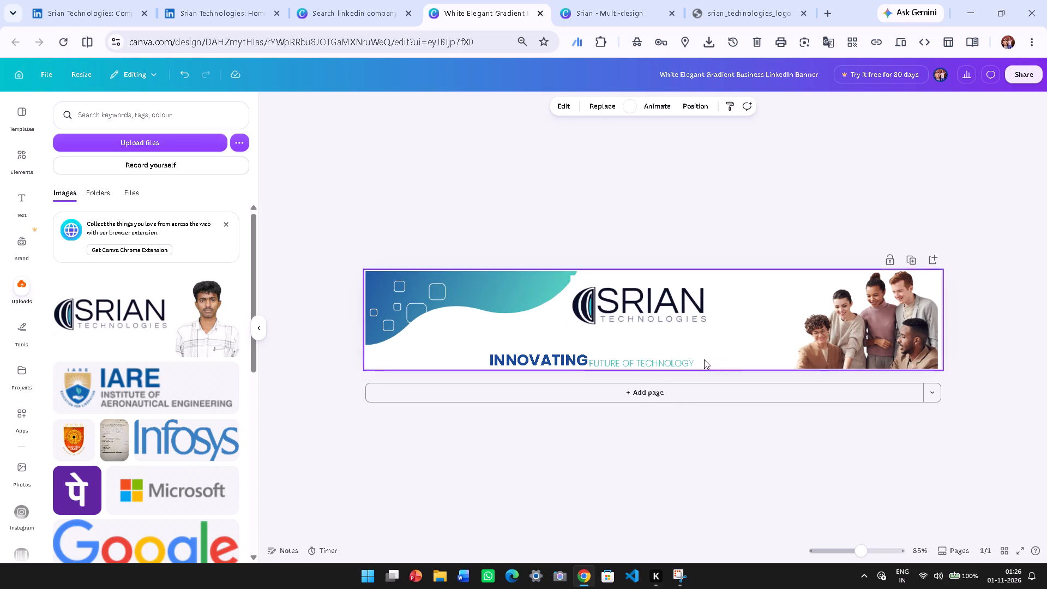
drag(702, 365, 707, 360)
click(707, 360)
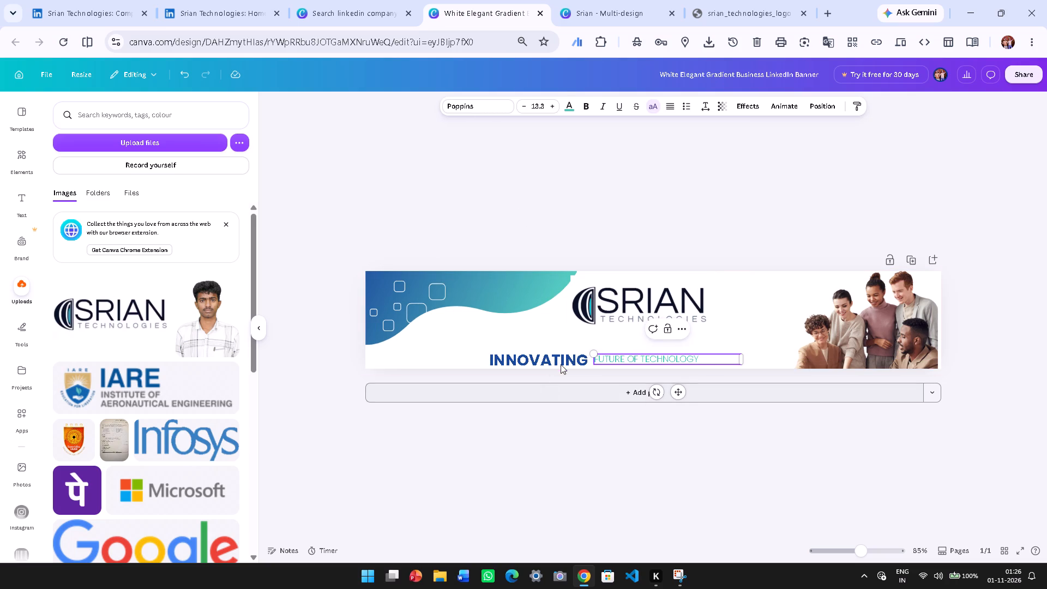
Increase FUTURE OF TECHNOLOGY to font size 23.3 and widen its text box so the phrase fits on one line.
click(556, 363)
click(697, 352)
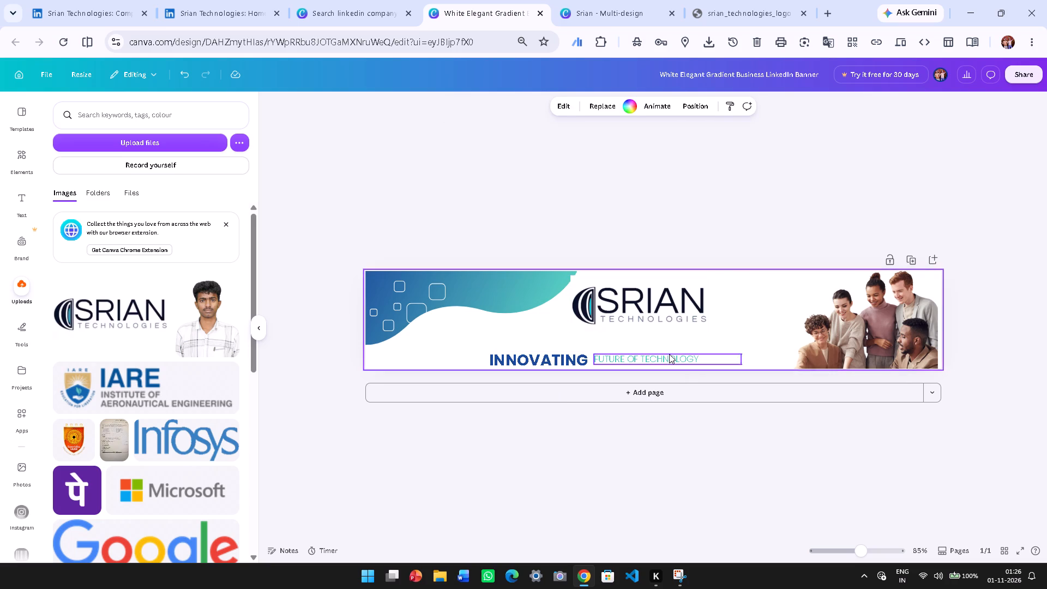
click(669, 354)
triple_click(558, 103)
double_click(557, 103)
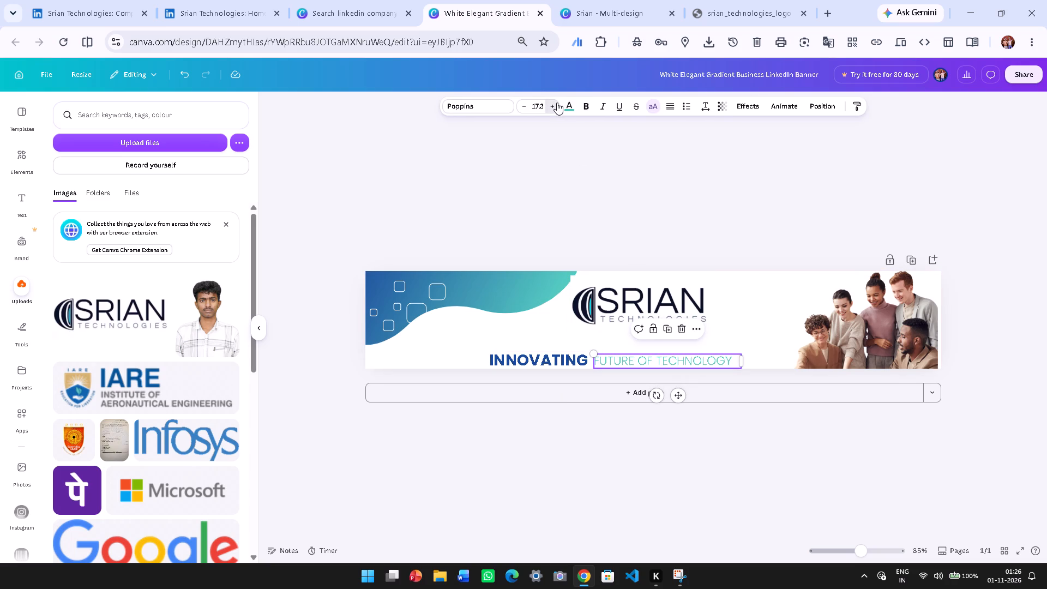
triple_click(557, 103)
double_click(557, 103)
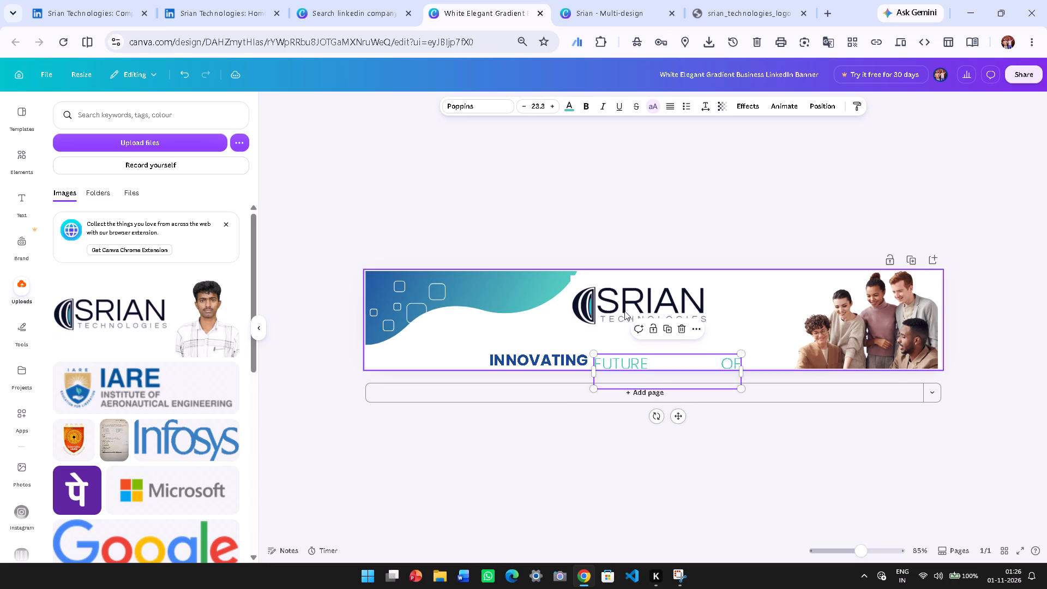
drag(742, 374, 819, 371)
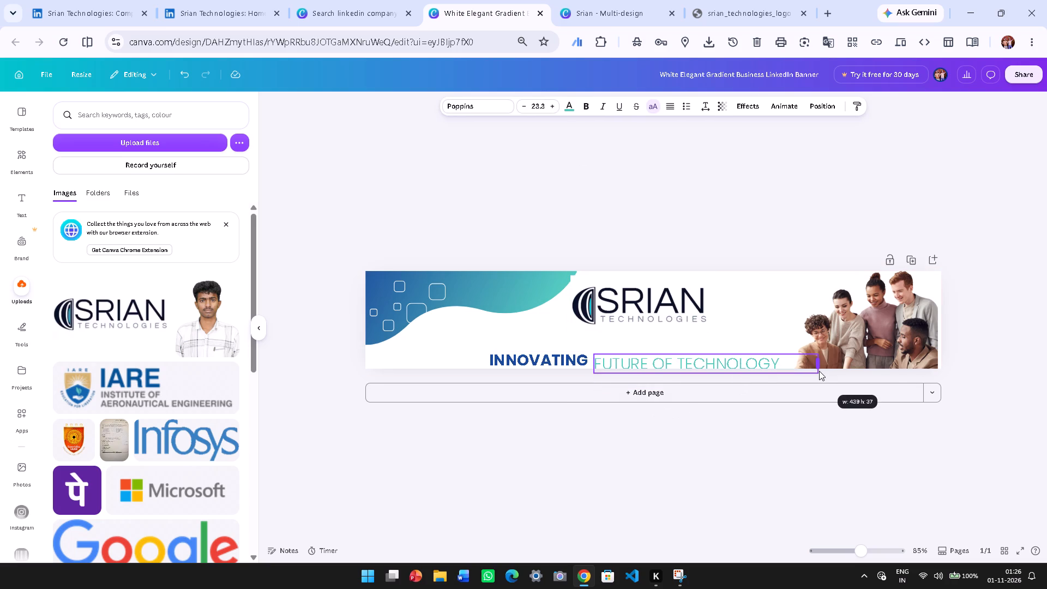
drag(819, 371, 817, 371)
click(815, 371)
Raise the FUTURE OF TECHNOLOGY line slightly so it lines up with INNOVATING.
click(781, 410)
drag(743, 364, 743, 356)
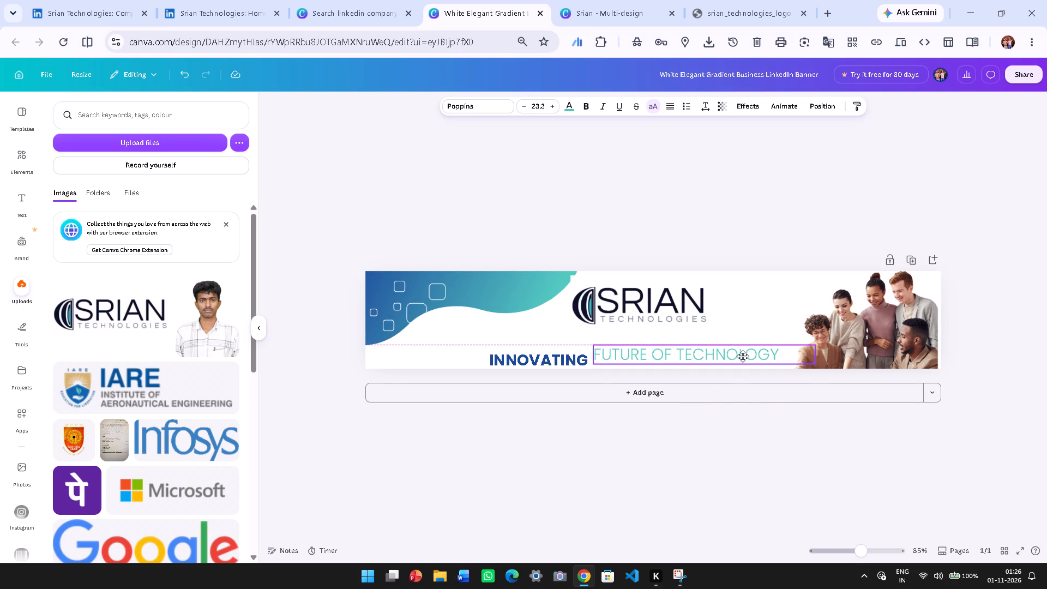
drag(743, 356, 743, 359)
click(725, 436)
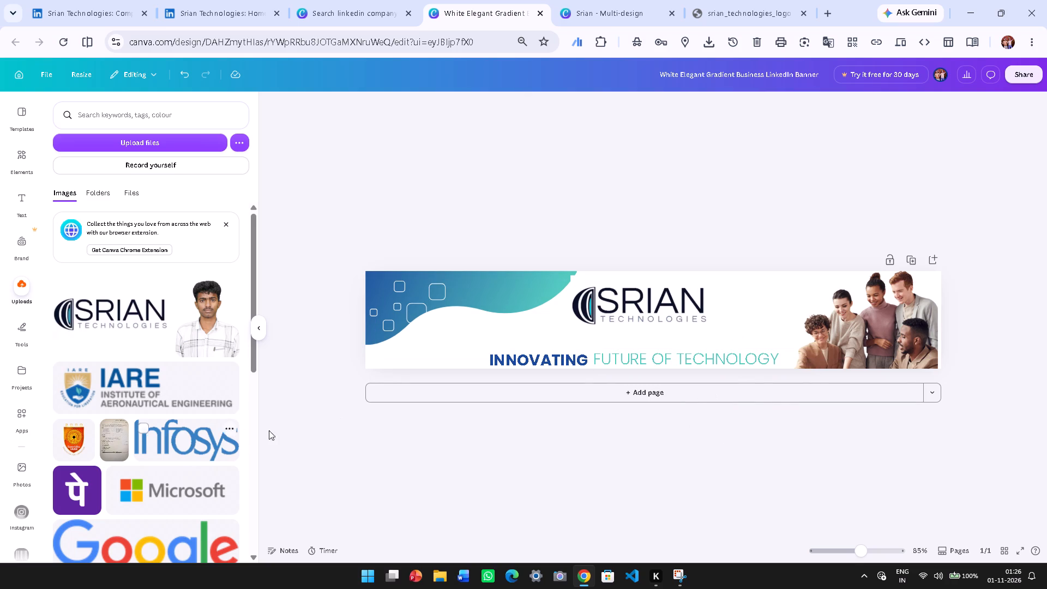
Enlarge the Srian logo and place it above the tagline, midway between the wave graphic and the team photo.
click(650, 288)
drag(711, 334, 711, 335)
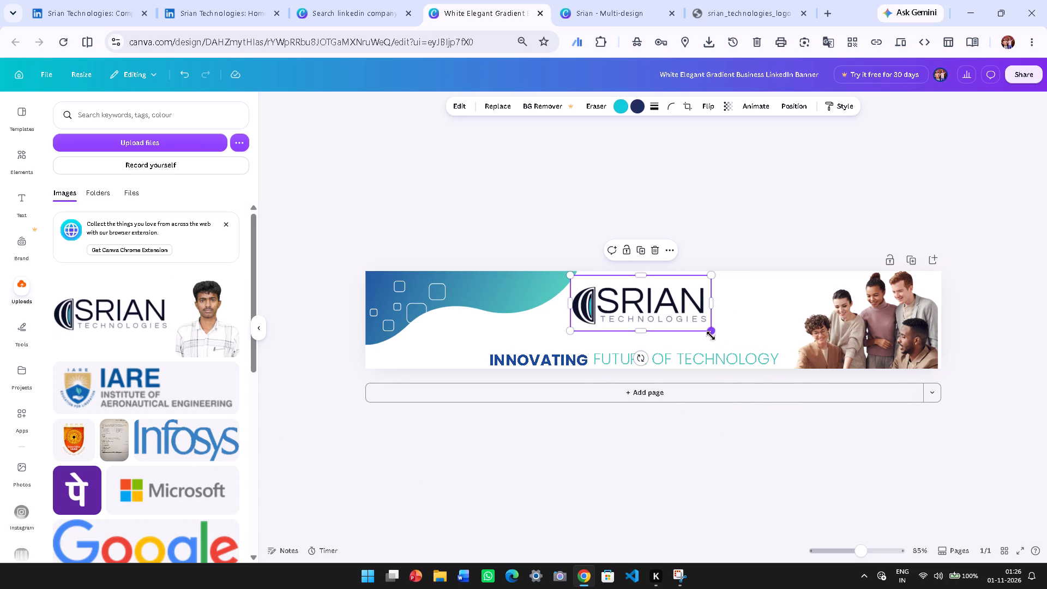
drag(711, 335, 741, 365)
drag(697, 317, 690, 323)
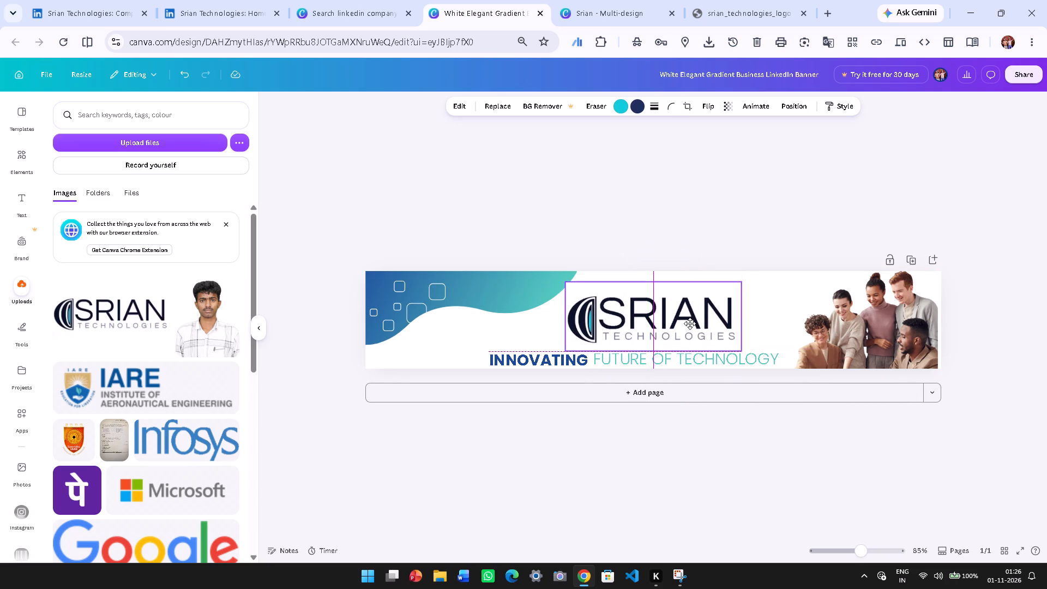
drag(690, 323, 717, 322)
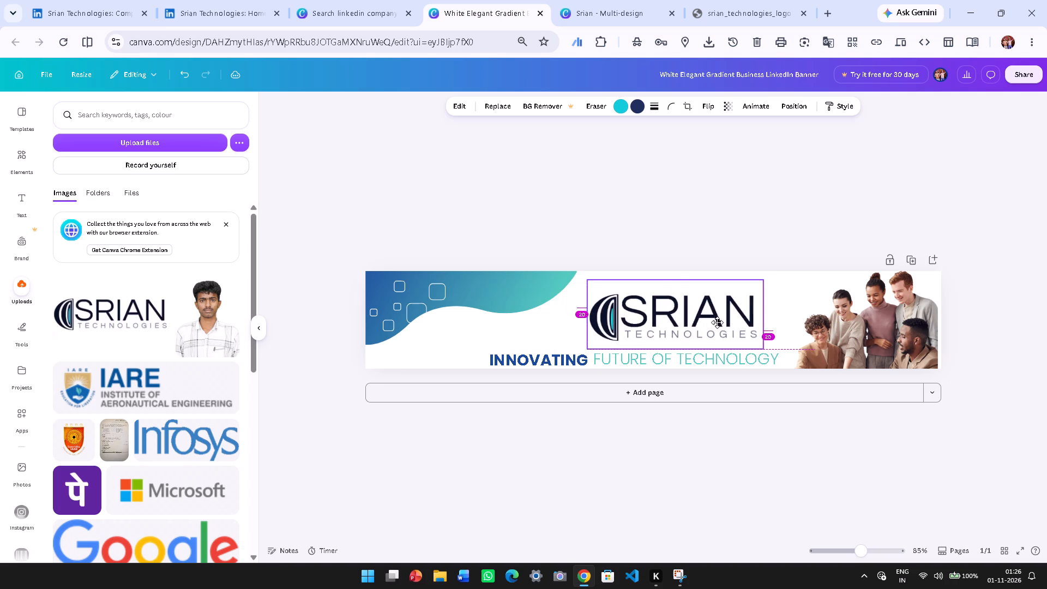
drag(717, 322, 715, 322)
click(723, 407)
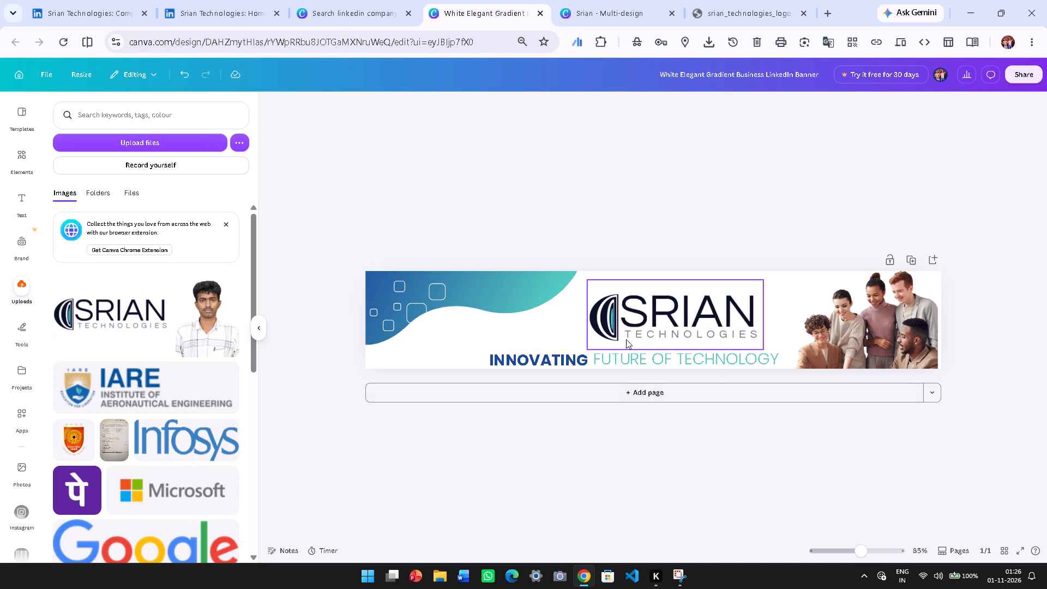
Shrink the blue-green wave graphic slightly, keeping it anchored in the banner's top-left corner.
click(654, 323)
click(500, 279)
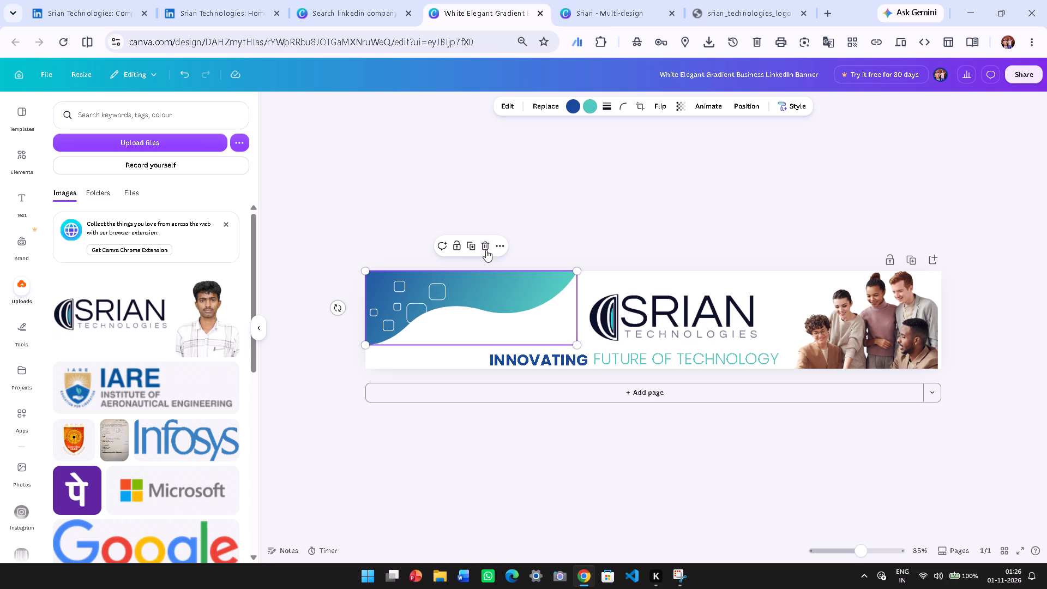
click(496, 273)
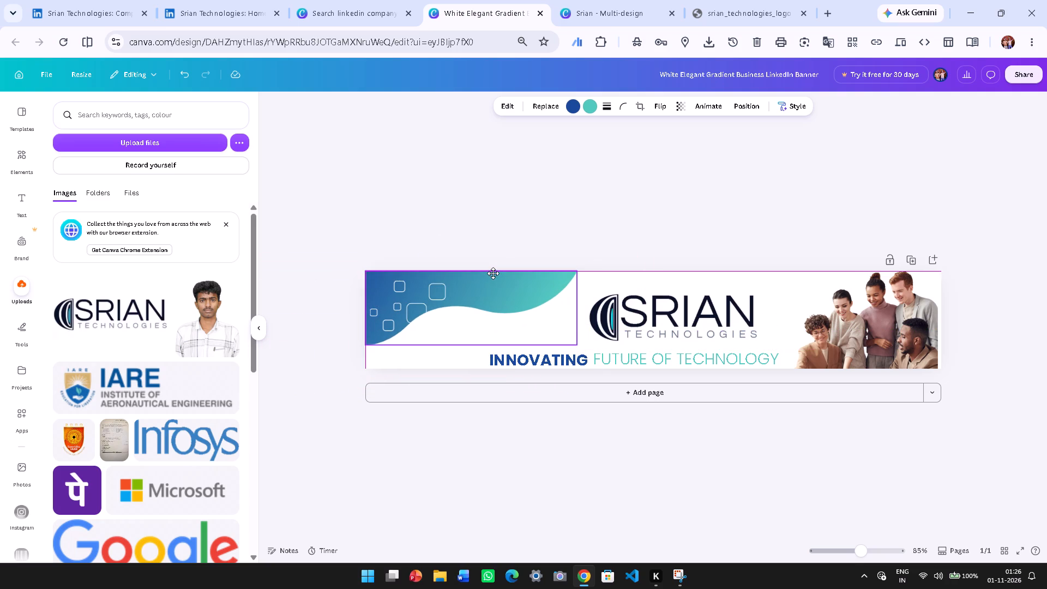
drag(577, 340, 543, 338)
click(543, 338)
Enlarge the Srian logo a little further and place it just above the tagline, beside the wave graphic's end.
click(686, 327)
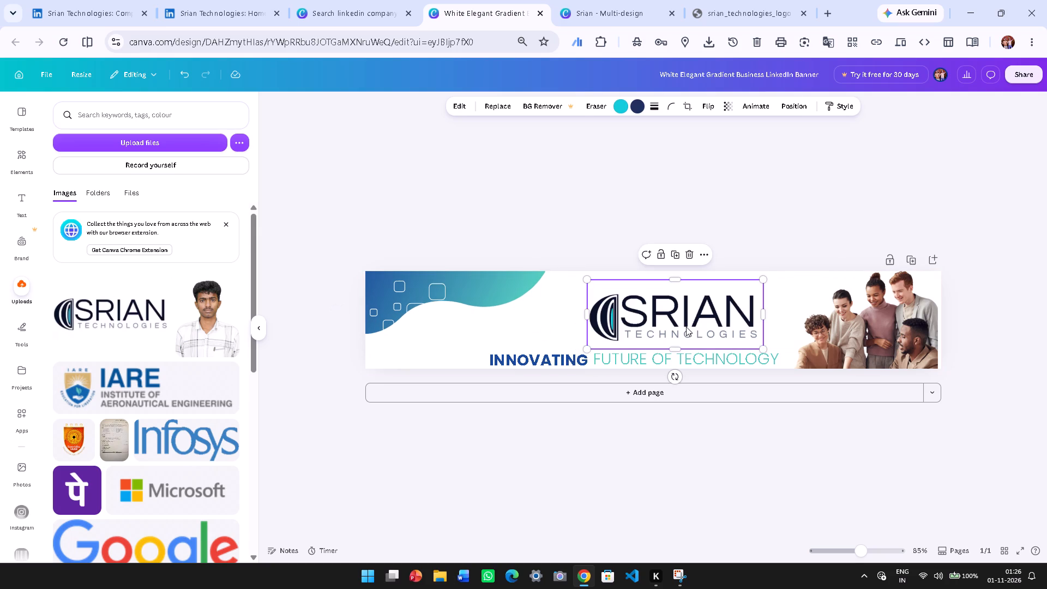
drag(759, 351, 808, 375)
drag(753, 347, 723, 336)
click(708, 407)
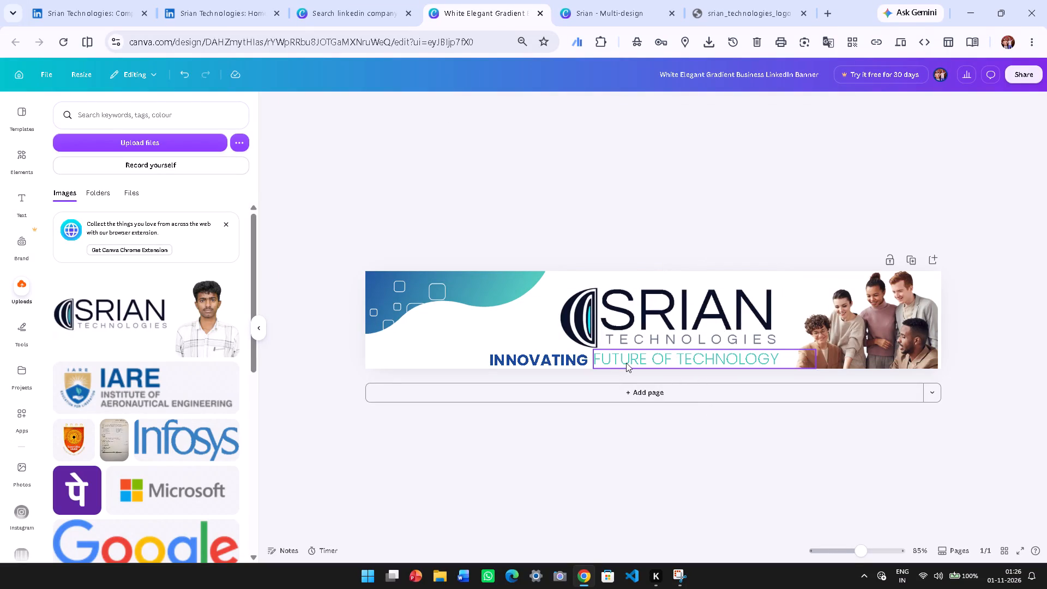
click(674, 326)
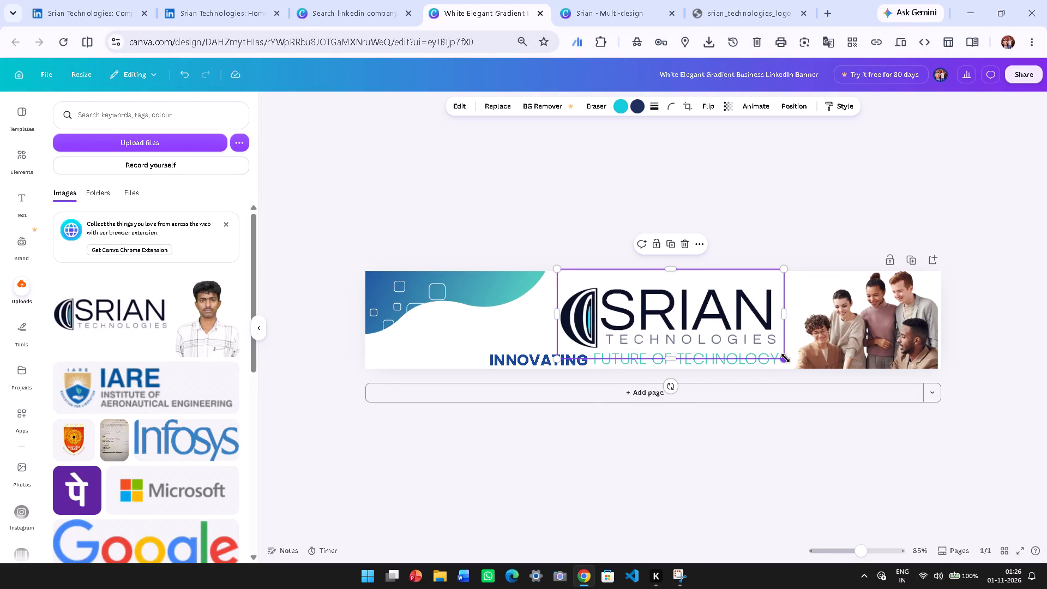
drag(785, 358, 761, 349)
drag(697, 310, 684, 315)
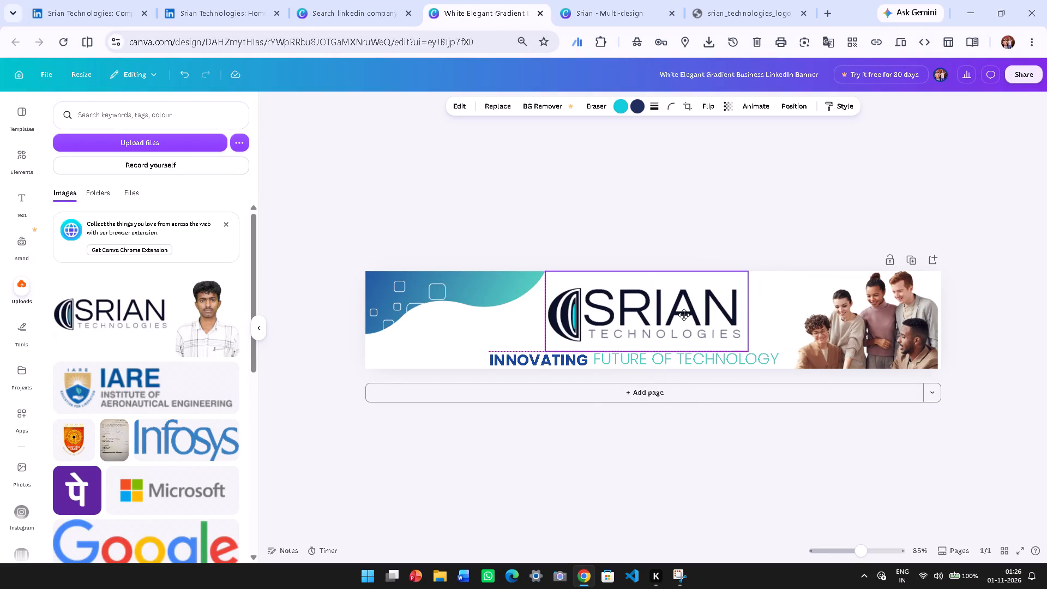
drag(684, 315, 681, 315)
click(681, 315)
click(495, 344)
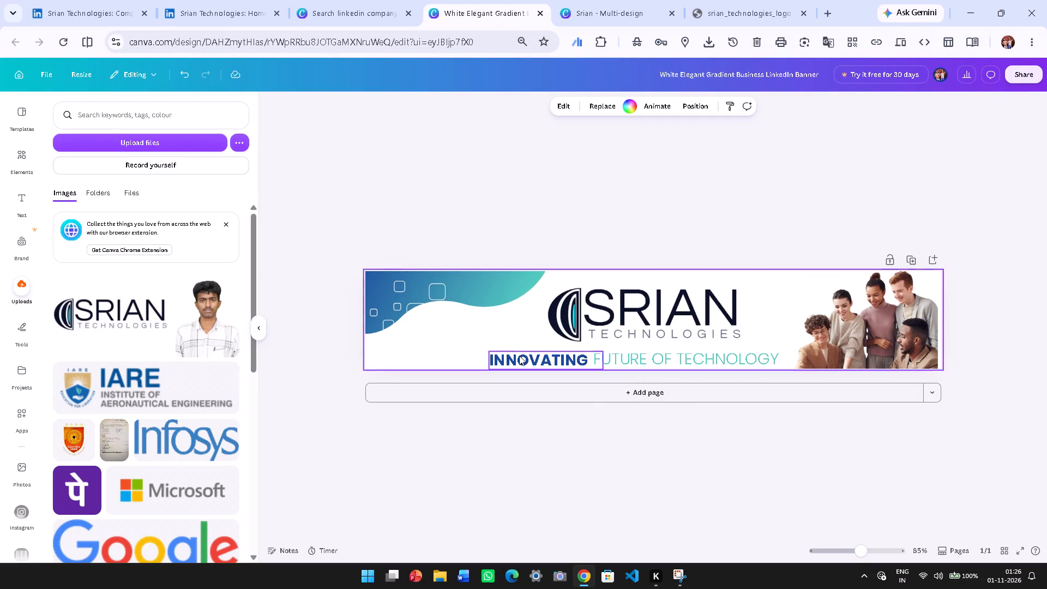
click(823, 285)
click(767, 484)
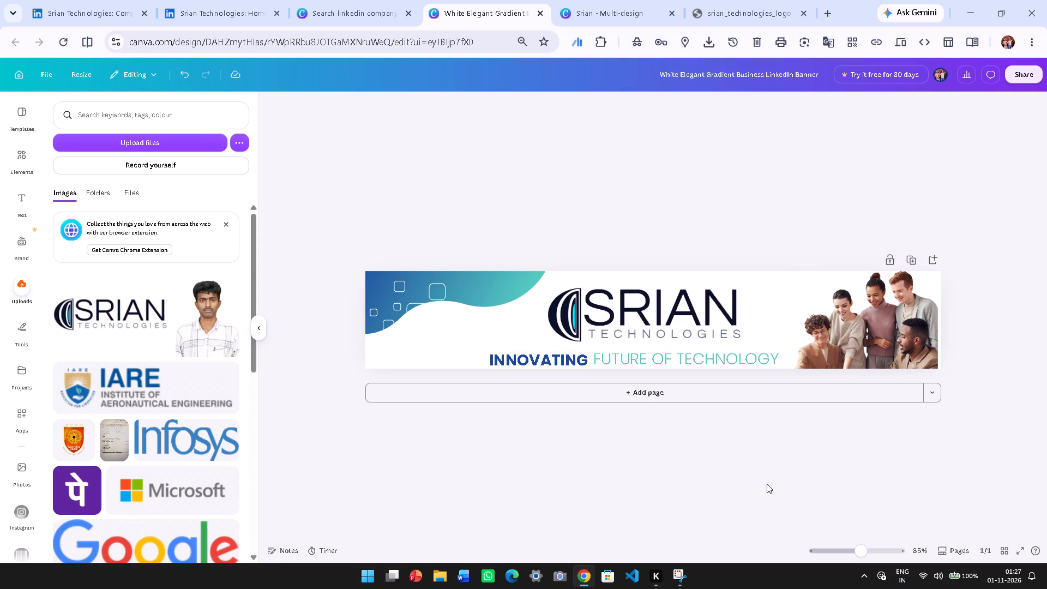
Reduce both FUTURE OF TECHNOLOGY and INNOVATING to font size 18.3.
click(622, 353)
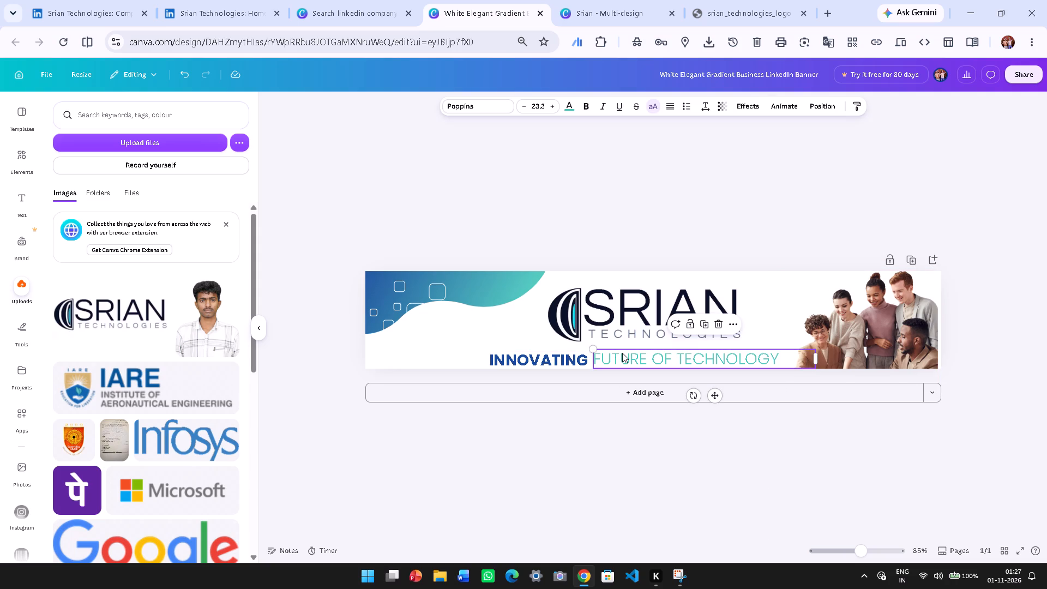
triple_click(518, 101)
double_click(518, 101)
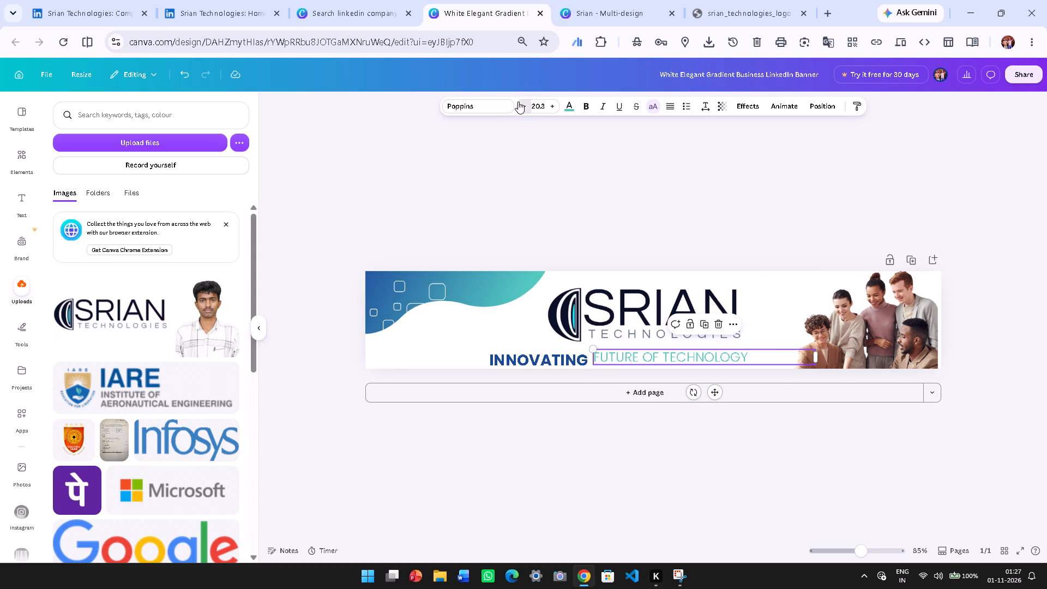
click(531, 348)
click(531, 363)
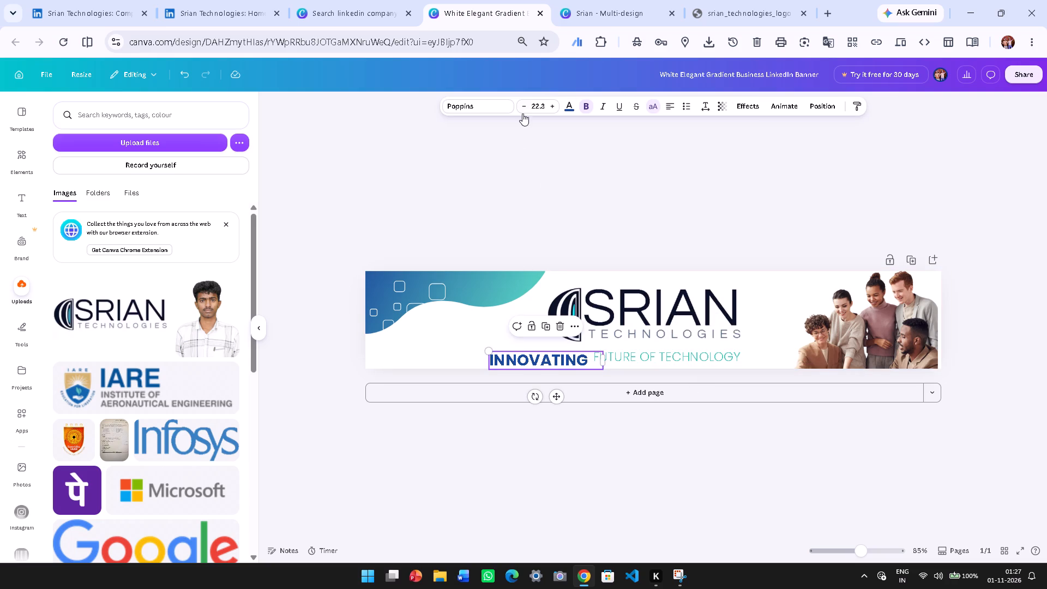
triple_click(522, 104)
click(522, 103)
click(635, 364)
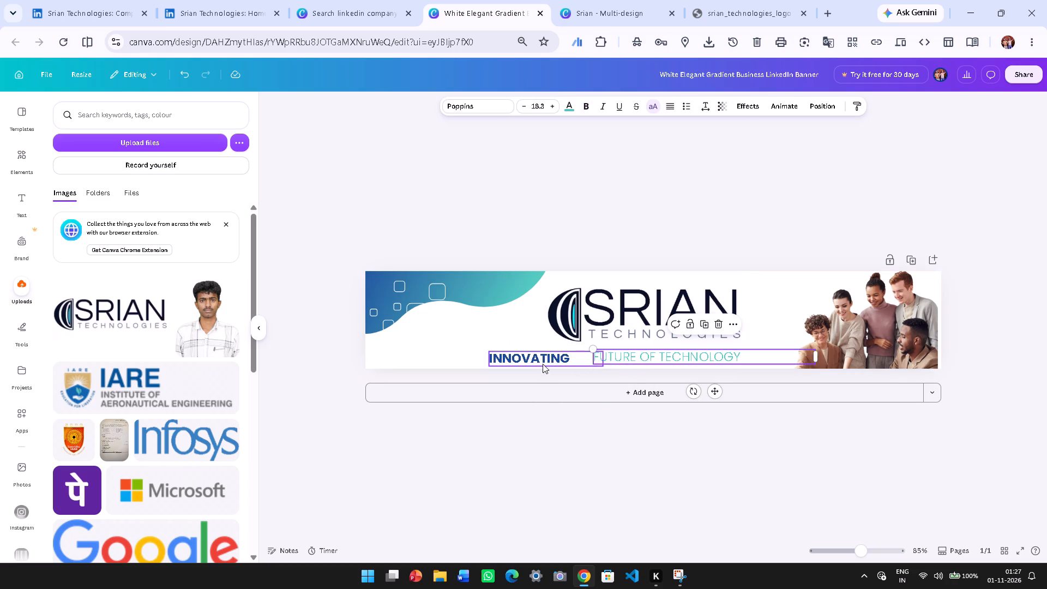
click(543, 364)
Move FUTURE OF TECHNOLOGY next to the team photo and place INNOVATING directly before it on the same line, with a small gap.
drag(628, 356, 648, 363)
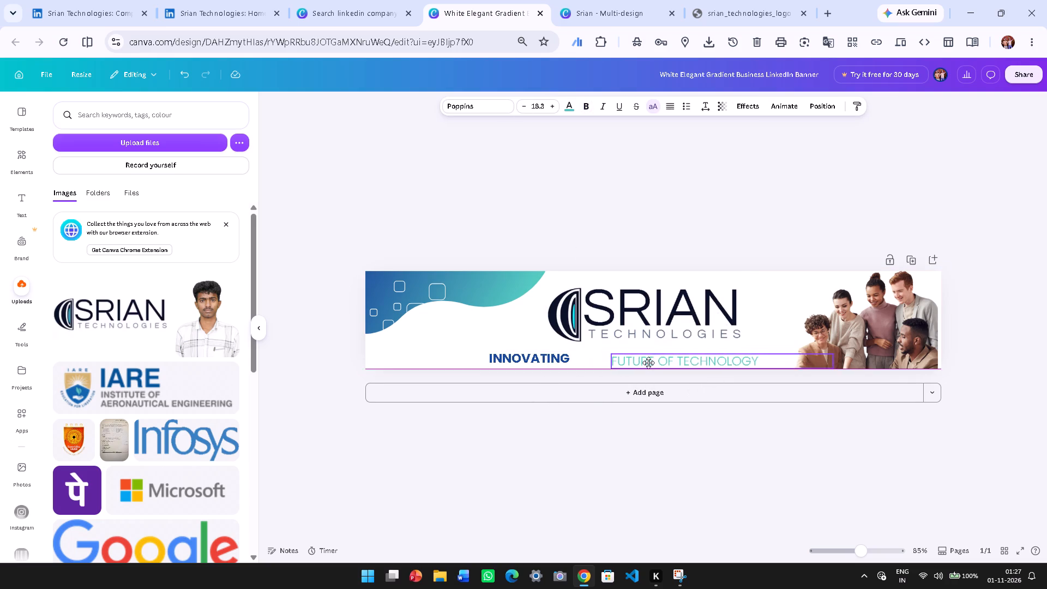
drag(648, 363, 679, 360)
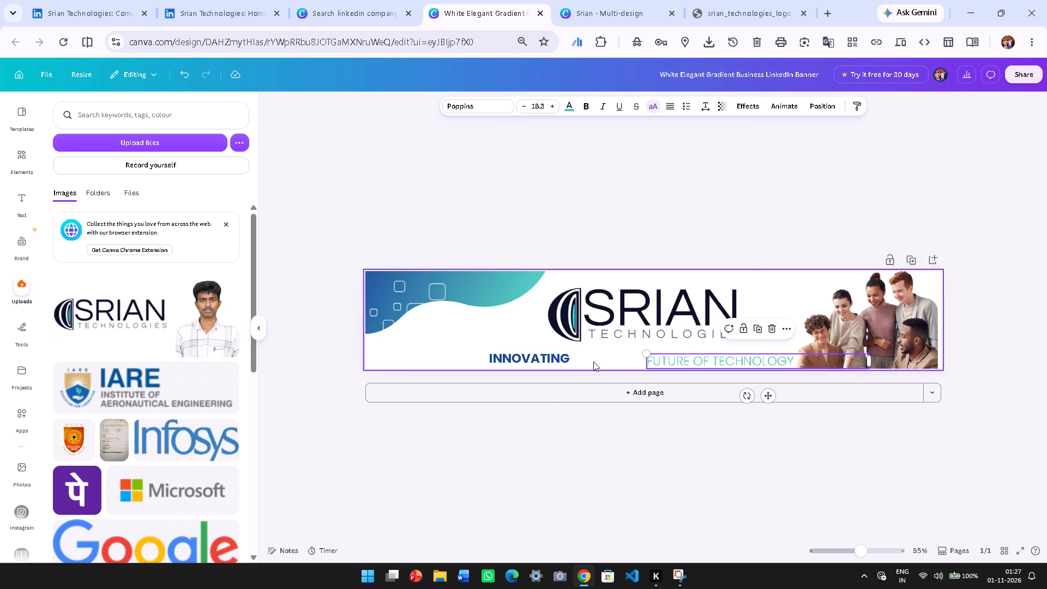
drag(556, 354, 631, 357)
click(676, 426)
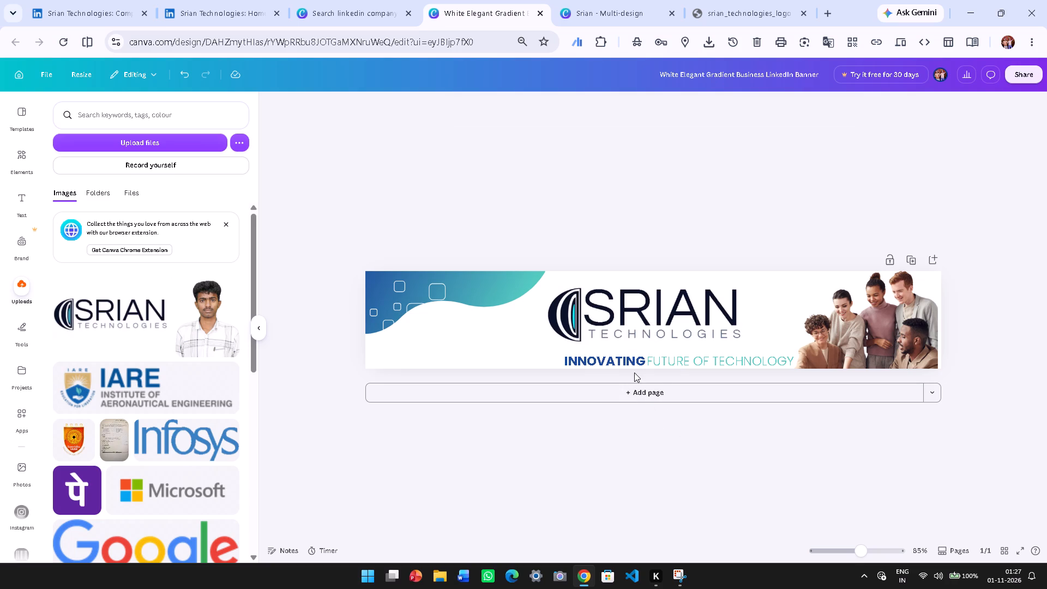
drag(639, 362, 633, 361)
click(633, 361)
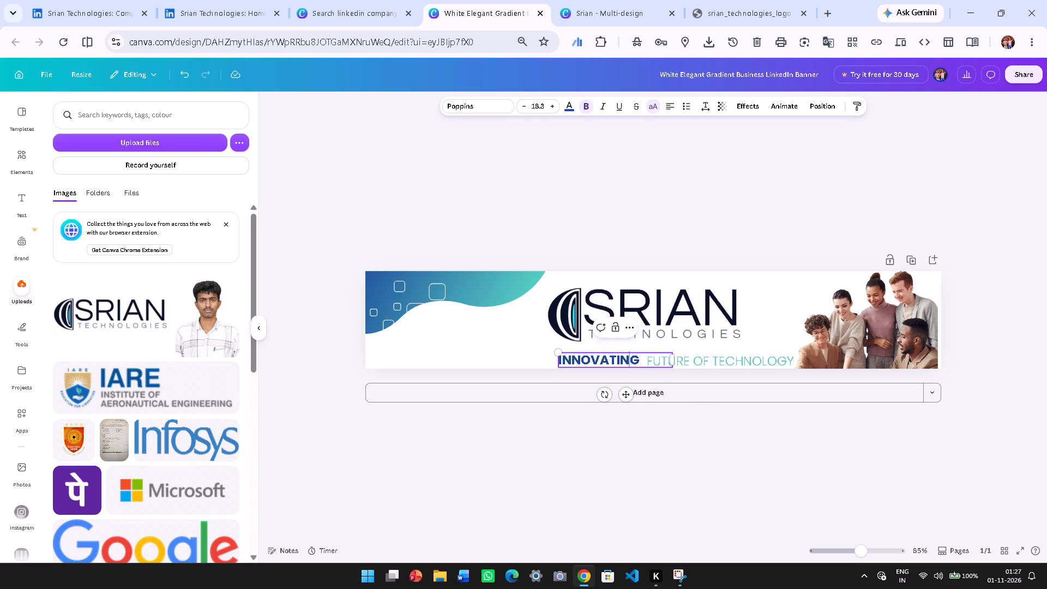
Nudge INNOVATING rightward and slightly down so it sits level with and closer to FUTURE OF TECHNOLOGY.
click(689, 445)
click(627, 364)
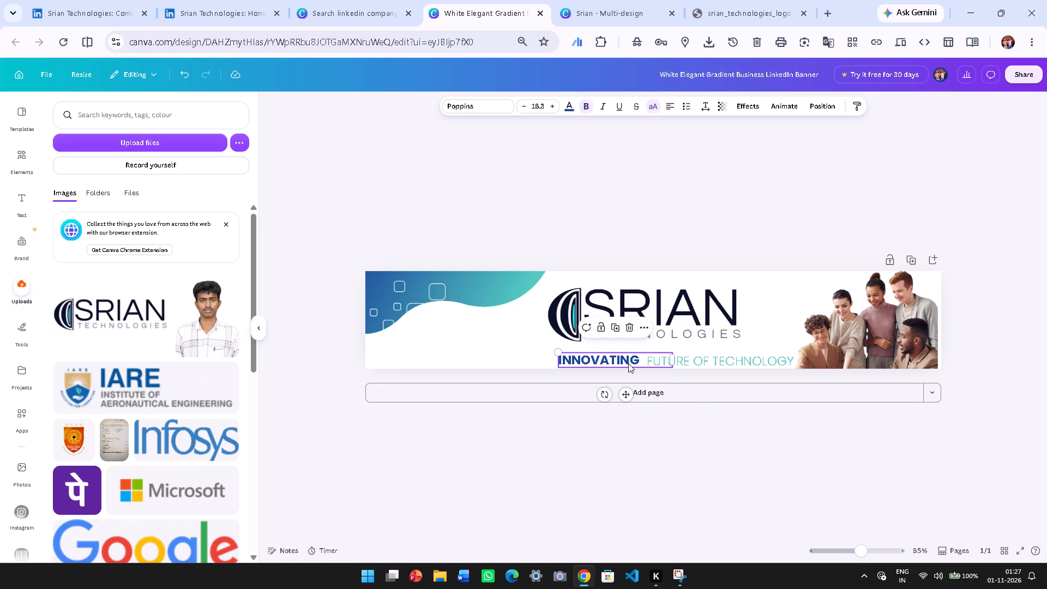
key(Down)
key(Right)
key(Right)
key(Right)
key(Right)
key(Down)
key(Down)
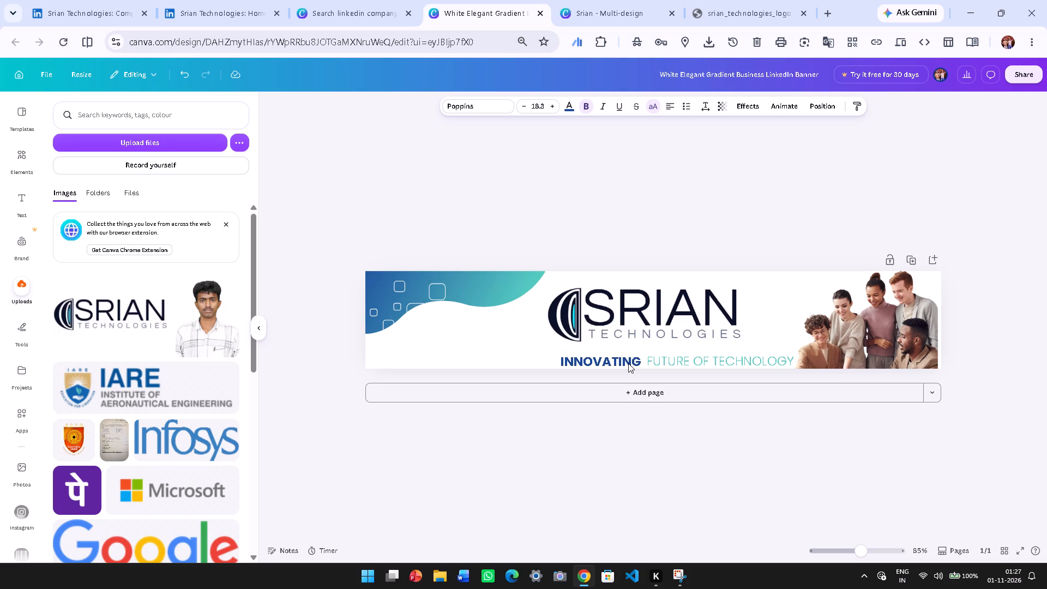
key(Right)
key(Right)
key(Right)
key(Down)
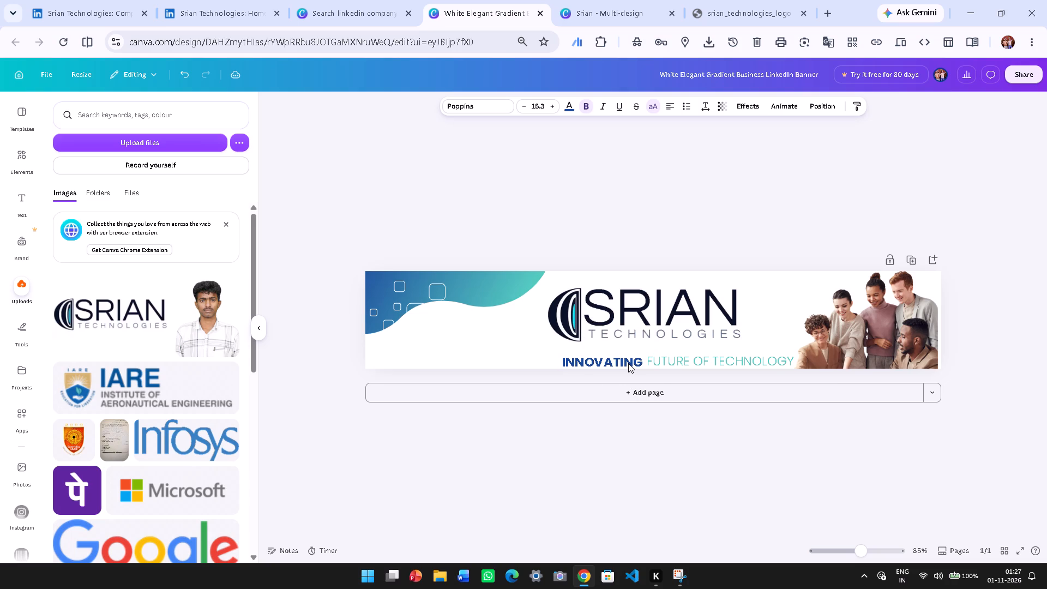
click(672, 441)
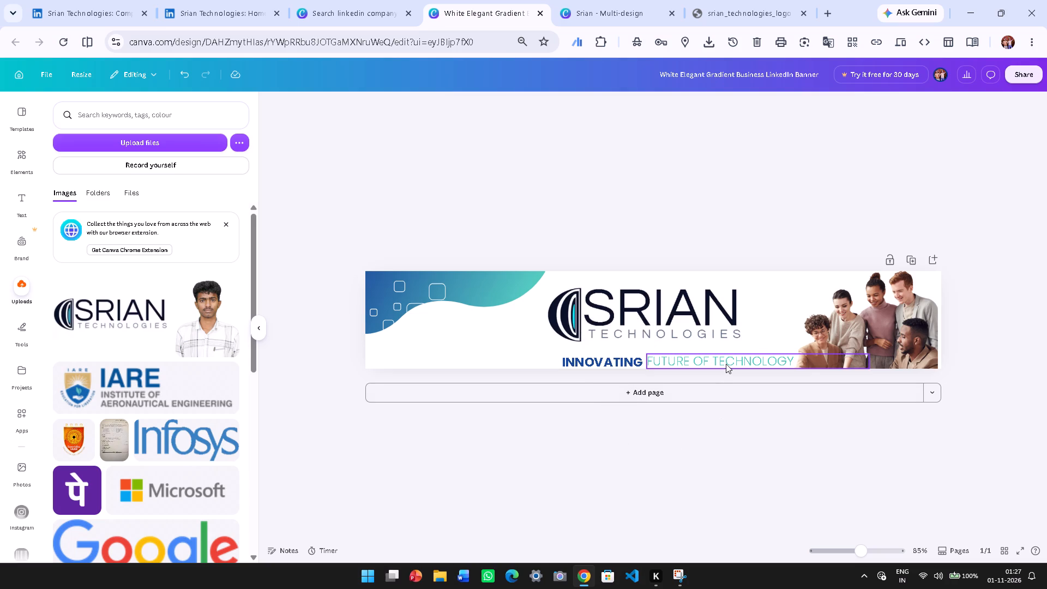
click(726, 364)
click(740, 479)
Trim the Srian logo's bottom edge slightly, enlarge it, and place it directly above the tagline between the wave graphic and team photo.
drag(663, 337, 691, 356)
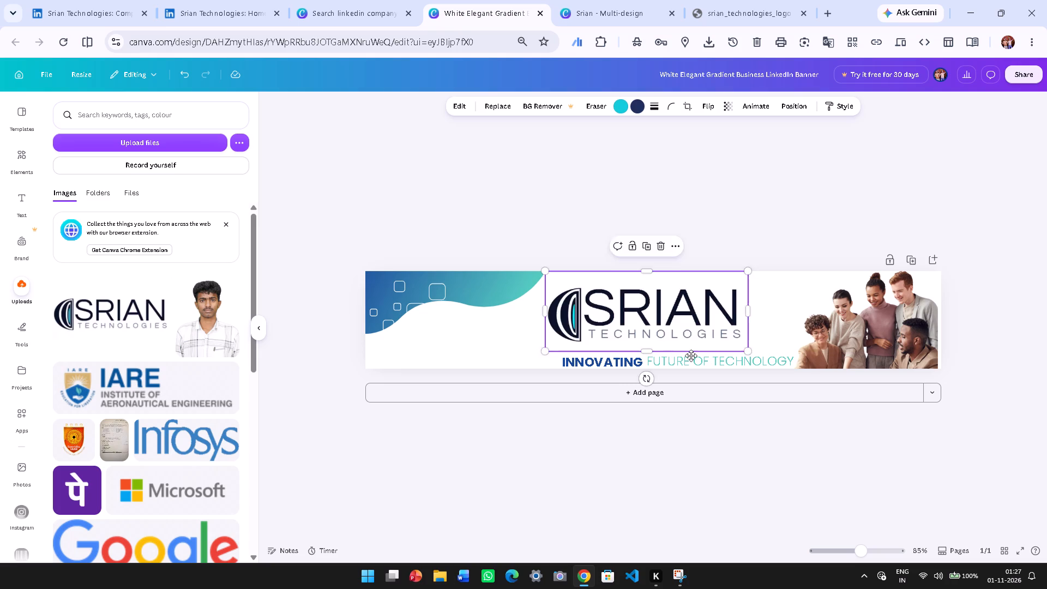
drag(691, 356, 677, 340)
drag(660, 353, 661, 346)
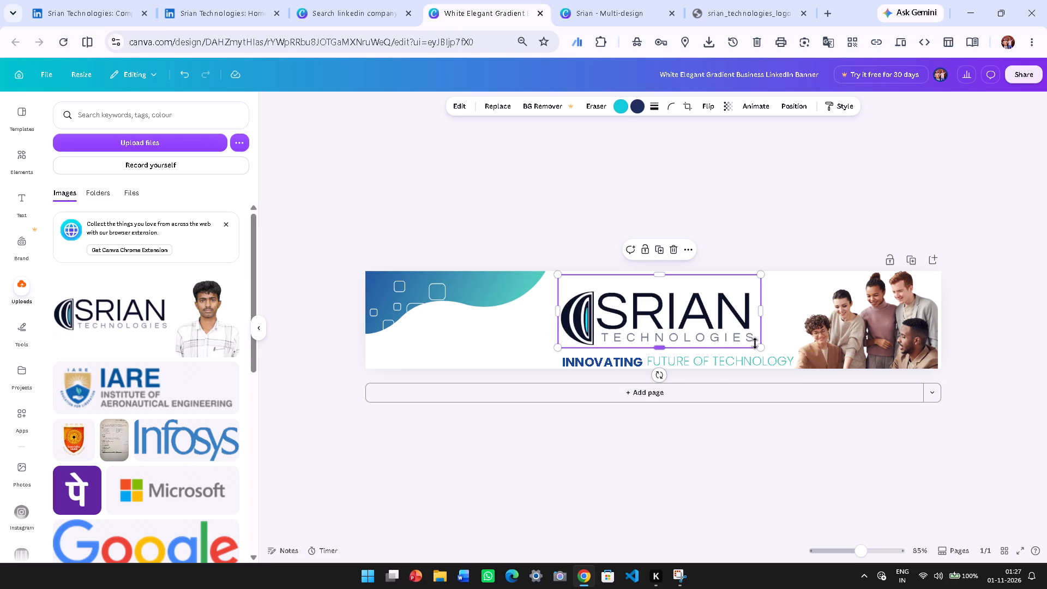
drag(760, 351, 778, 359)
click(706, 441)
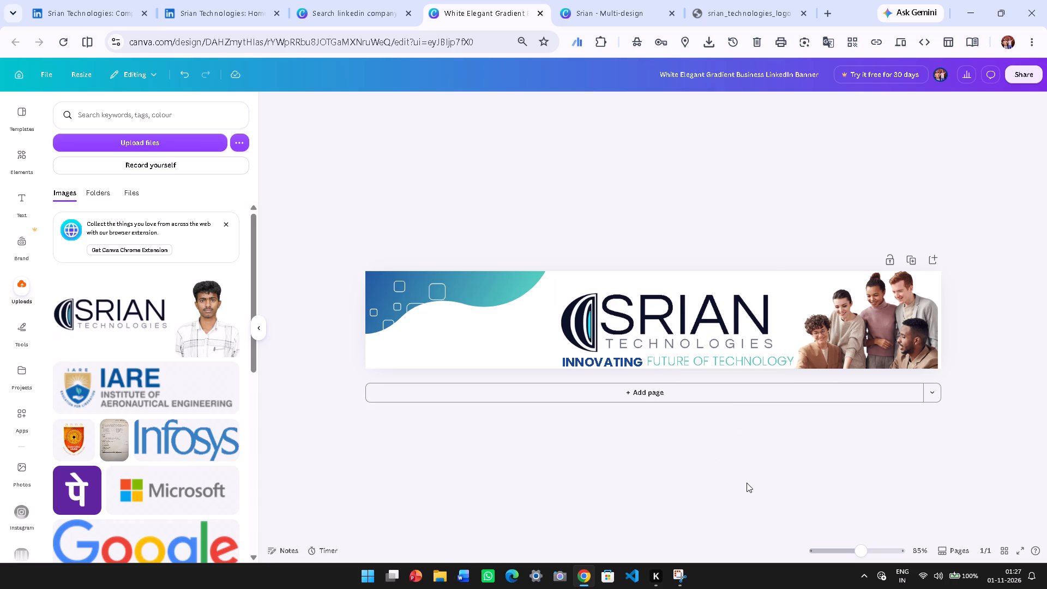
click(701, 335)
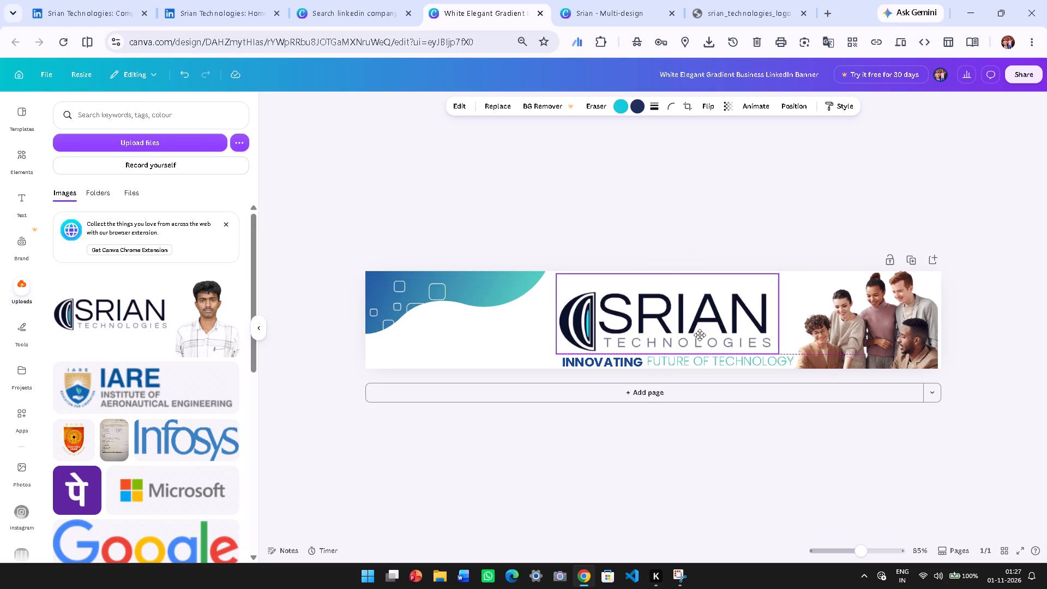
click(676, 430)
Browse the stock photo library, including its magic recommendations, for an image suited to the banner.
click(32, 162)
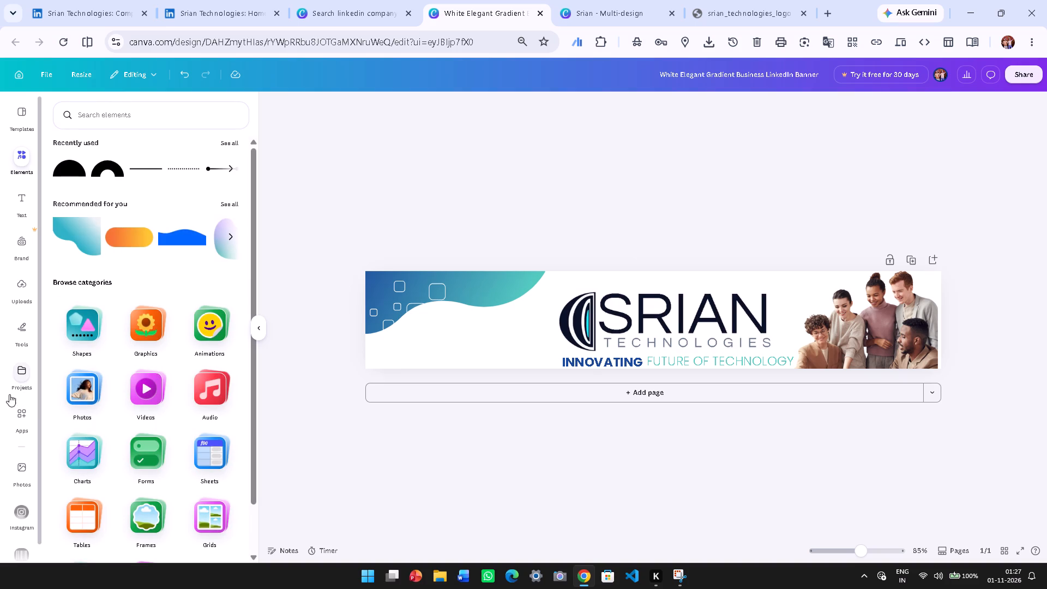
click(17, 463)
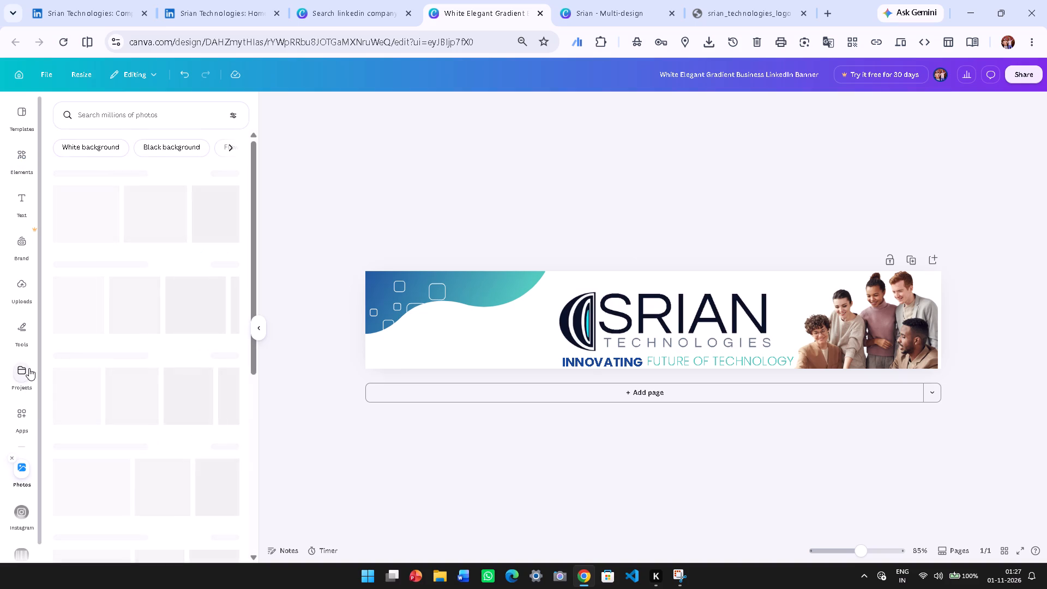
scroll(142, 380, down, 2)
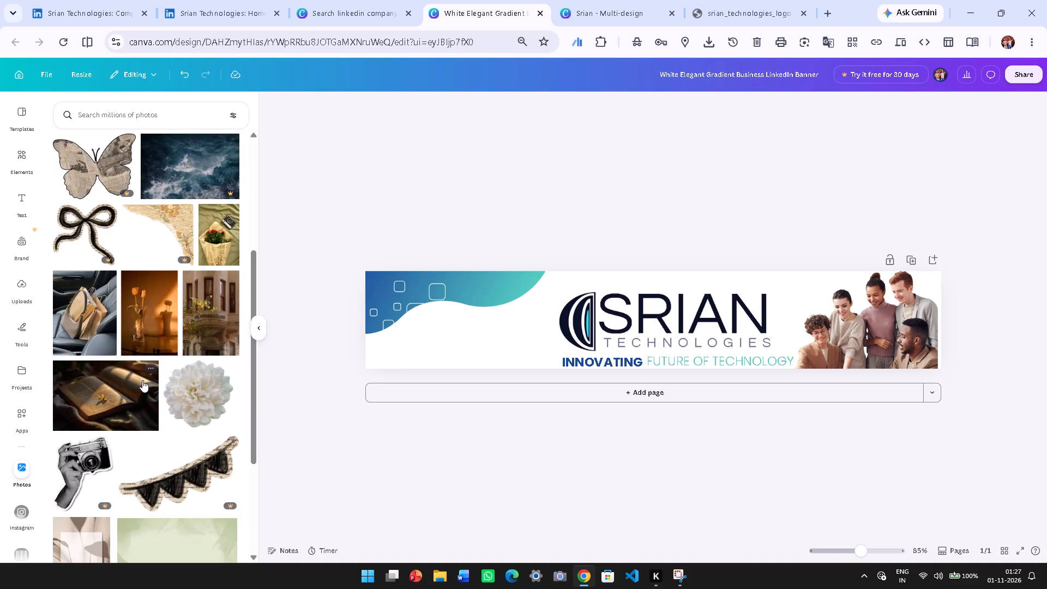
scroll(141, 380, up, 2)
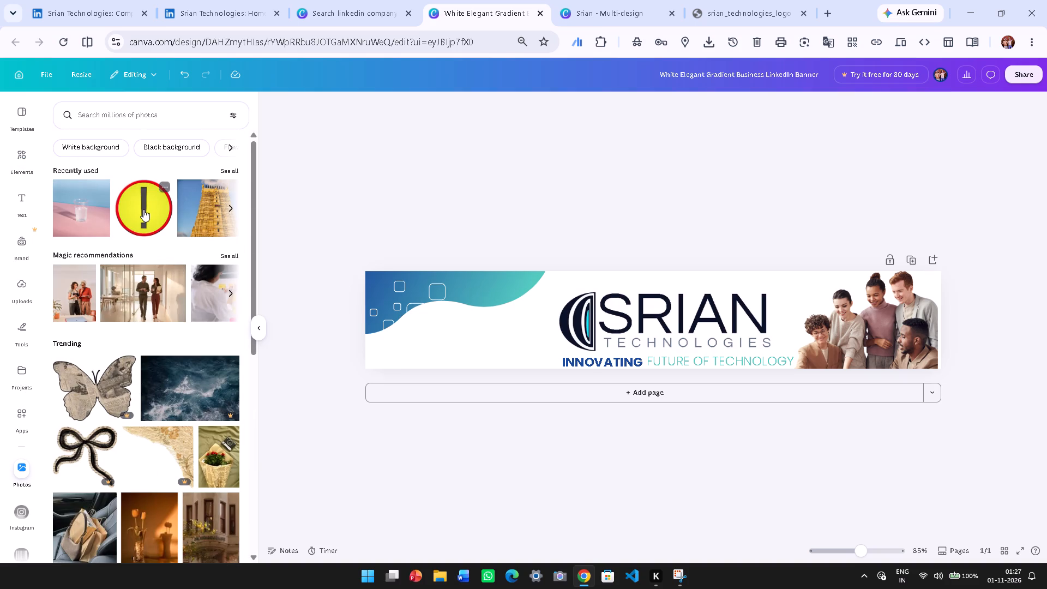
click(231, 291)
scroll(207, 384, down, 5)
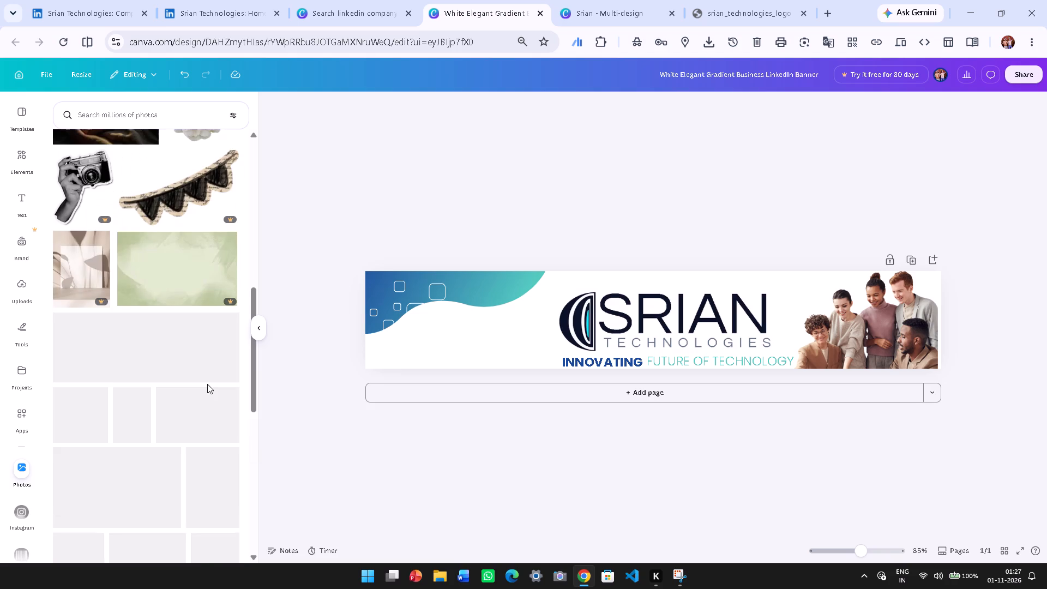
scroll(167, 410, up, 4)
scroll(148, 259, up, 1)
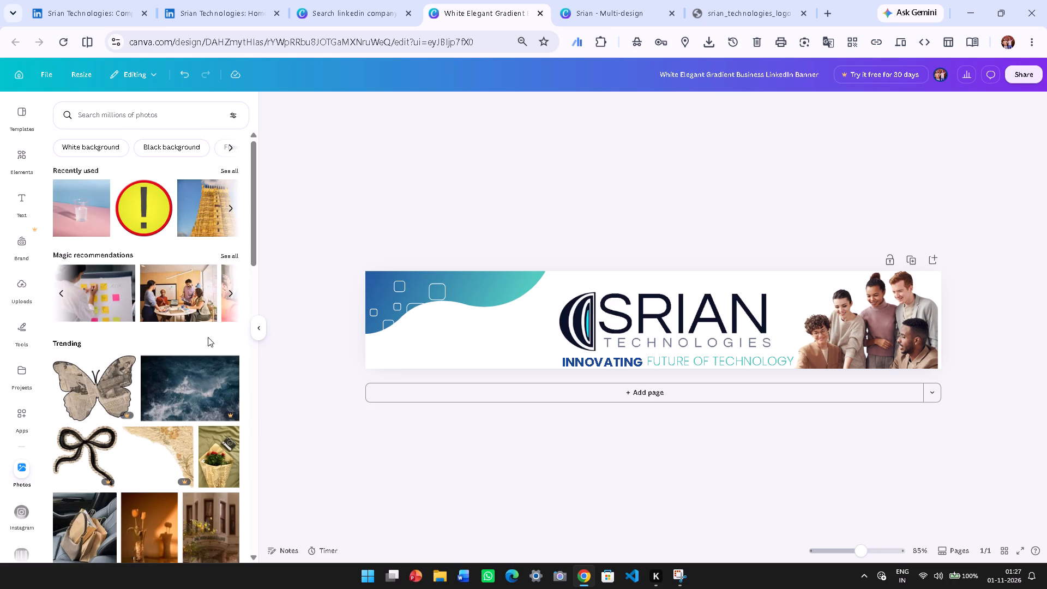
scroll(184, 420, down, 1)
scroll(165, 348, up, 2)
Search the stock photos for White background and look through the results for a suitable banner image.
click(121, 150)
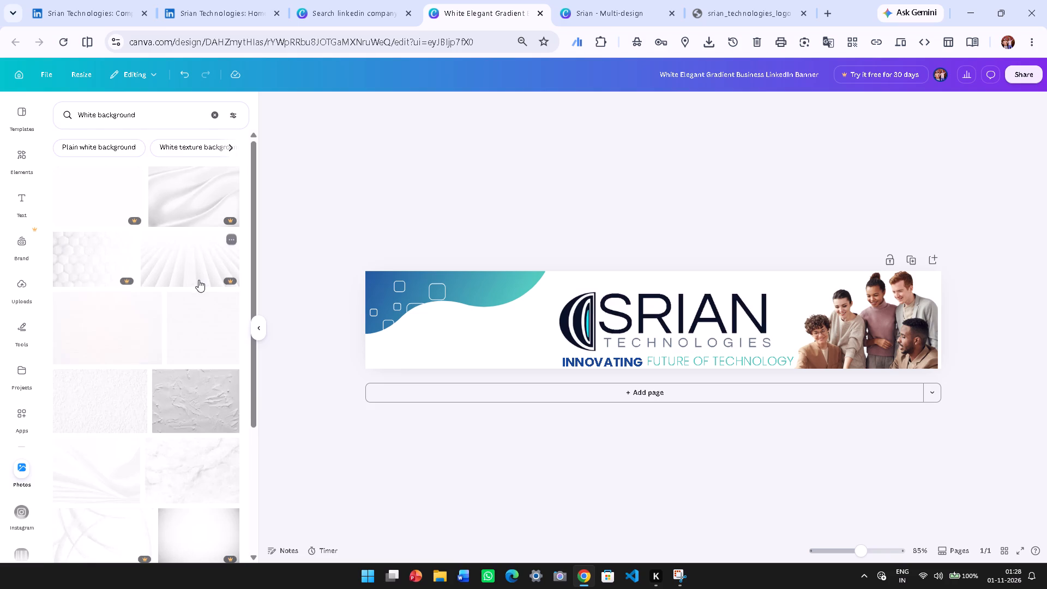
scroll(185, 373, down, 3)
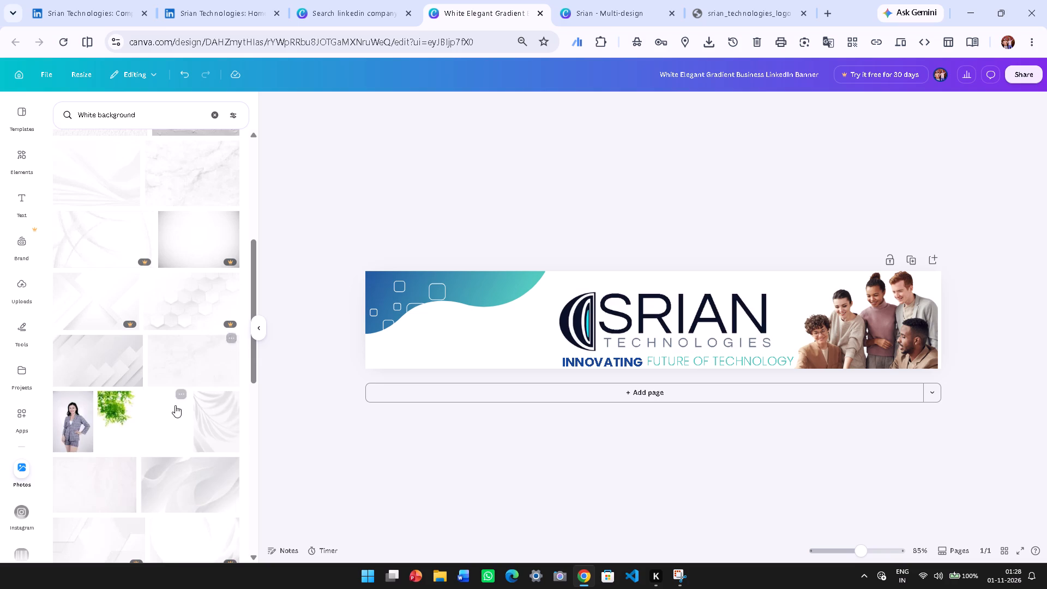
scroll(175, 405, down, 3)
scroll(175, 405, up, 2)
scroll(174, 406, down, 1)
scroll(174, 406, up, 2)
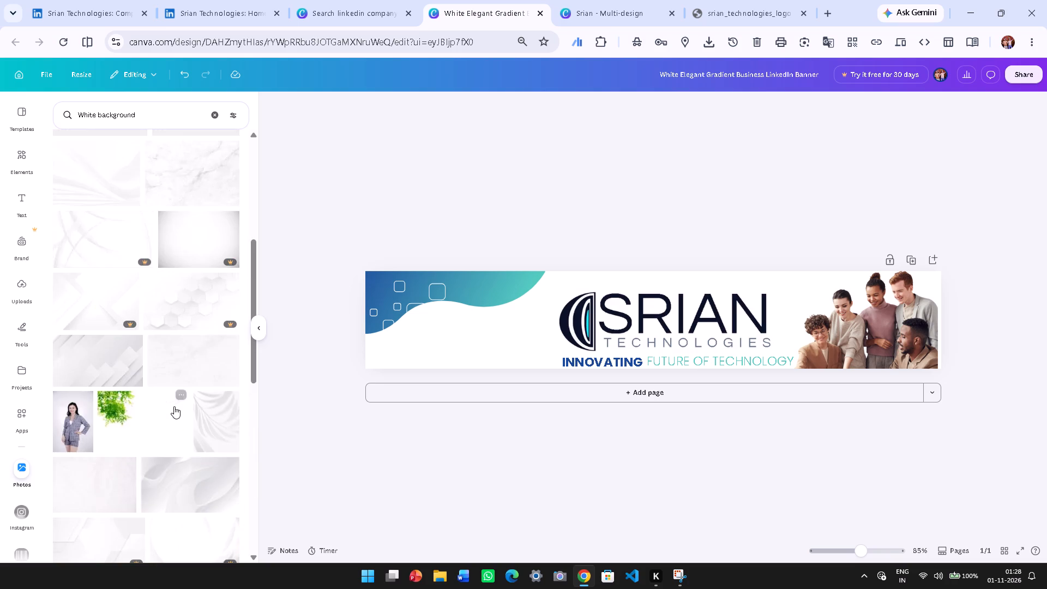
scroll(174, 406, up, 2)
scroll(146, 226, down, 4)
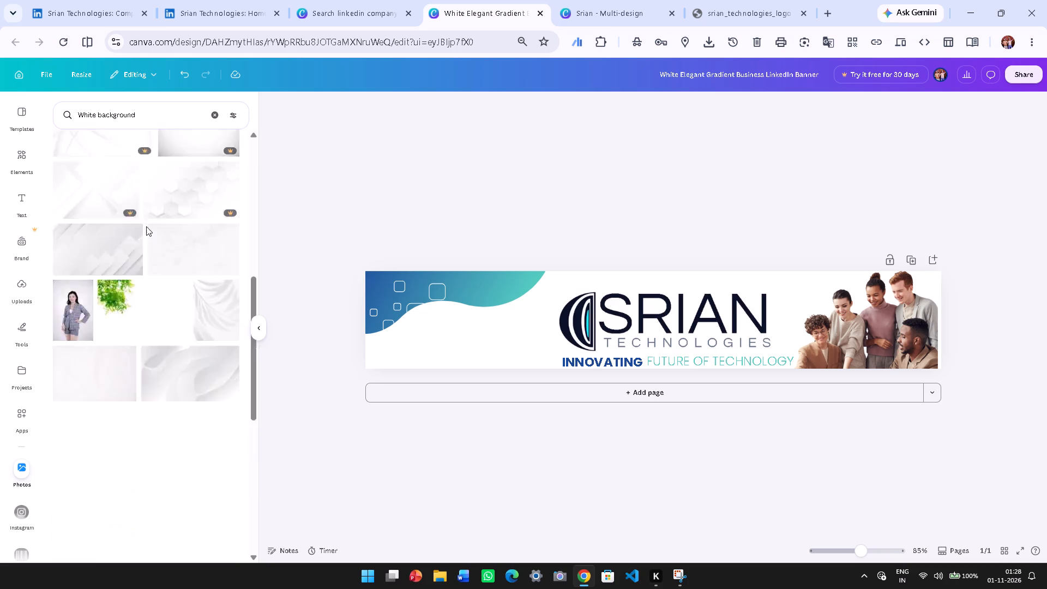
scroll(146, 226, down, 5)
scroll(157, 343, down, 5)
scroll(155, 383, up, 3)
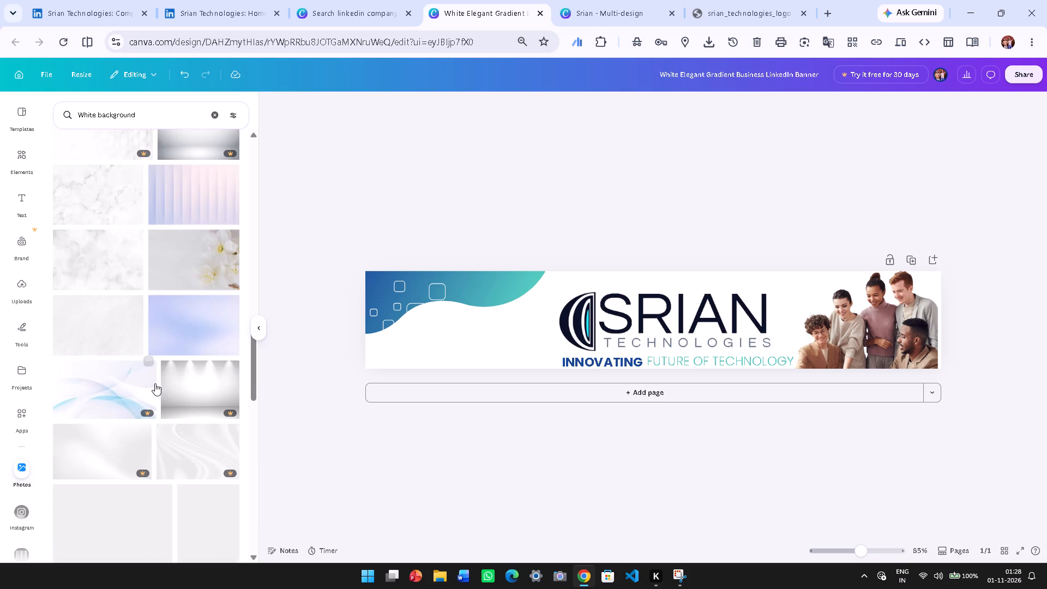
scroll(180, 419, down, 5)
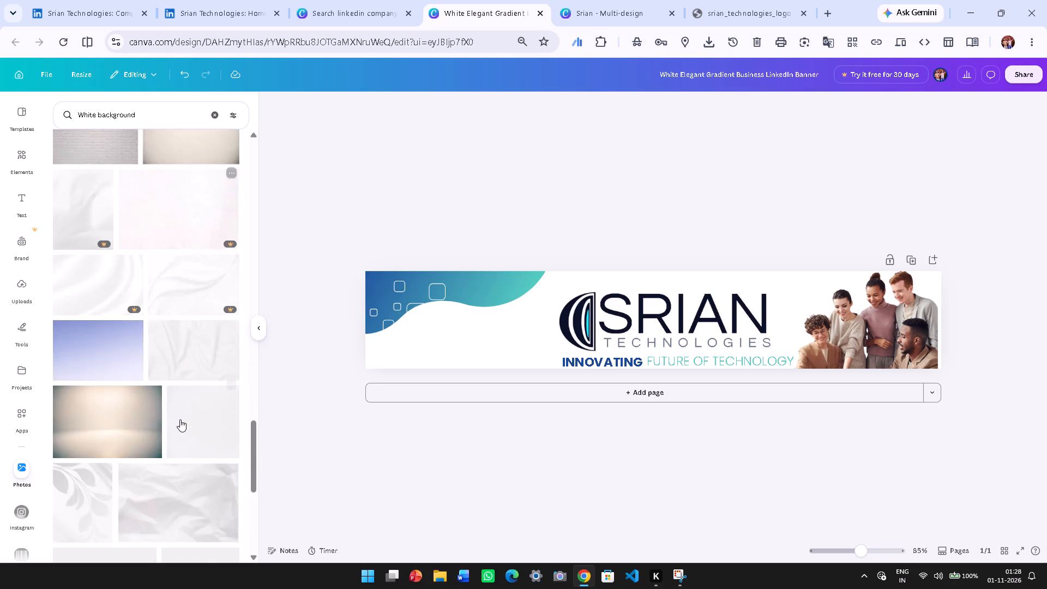
scroll(177, 419, down, 3)
scroll(177, 419, up, 4)
scroll(177, 419, down, 3)
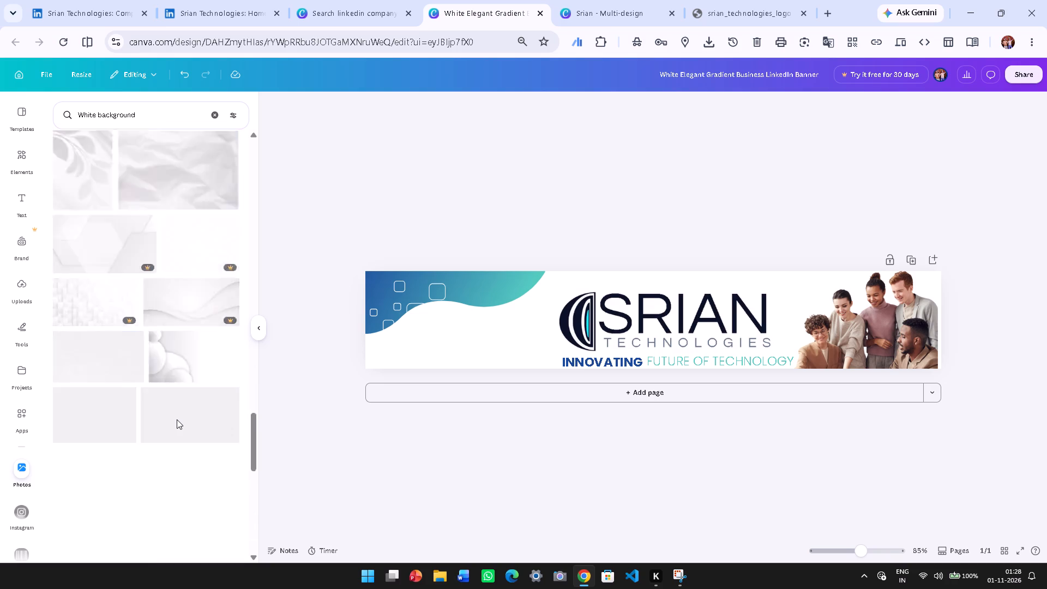
scroll(177, 419, down, 3)
scroll(177, 419, up, 15)
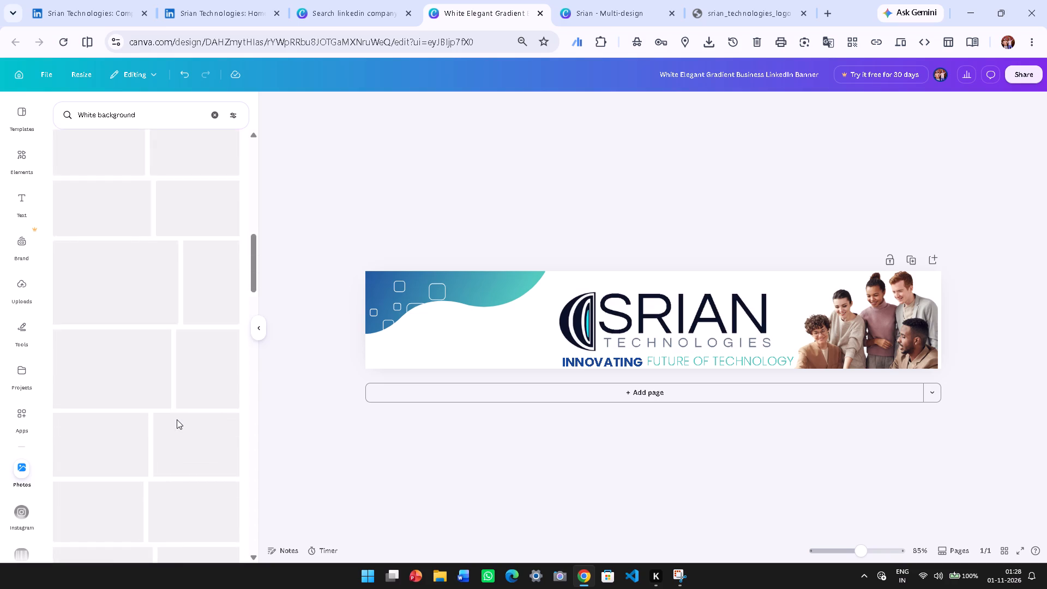
scroll(177, 419, up, 4)
scroll(167, 262, up, 4)
double_click(232, 151)
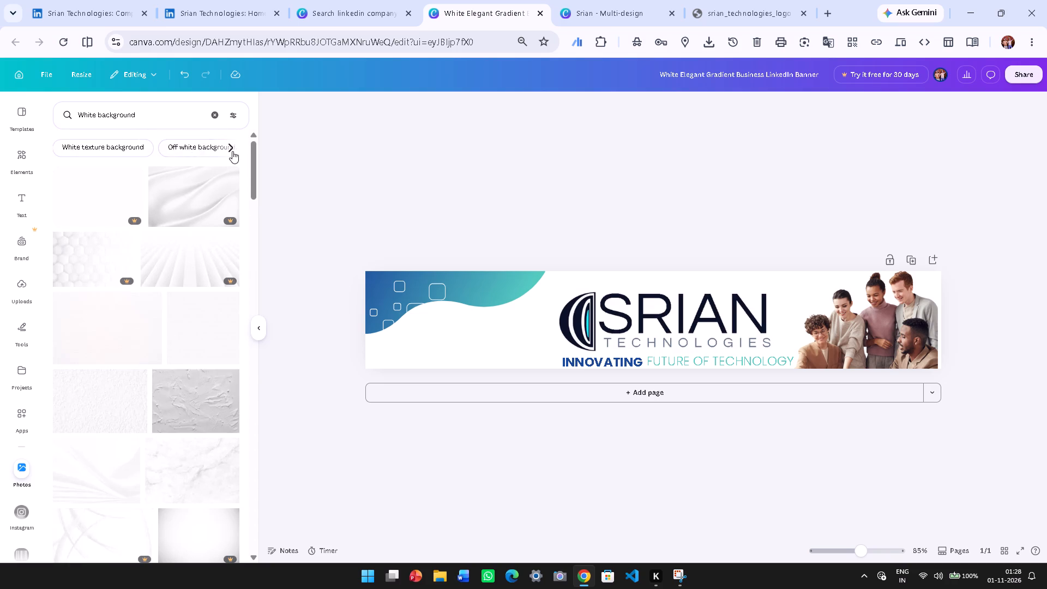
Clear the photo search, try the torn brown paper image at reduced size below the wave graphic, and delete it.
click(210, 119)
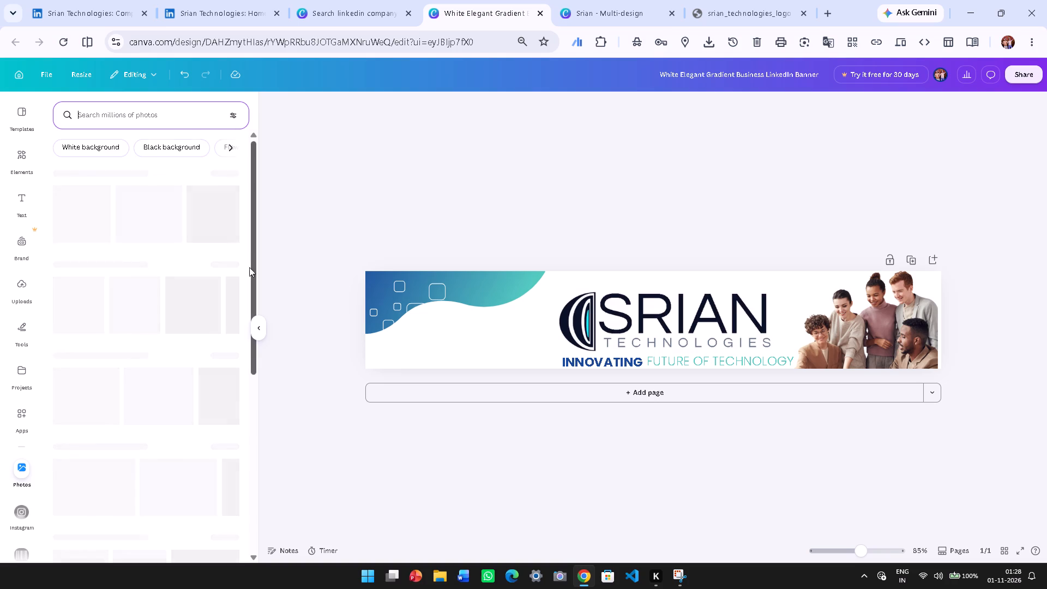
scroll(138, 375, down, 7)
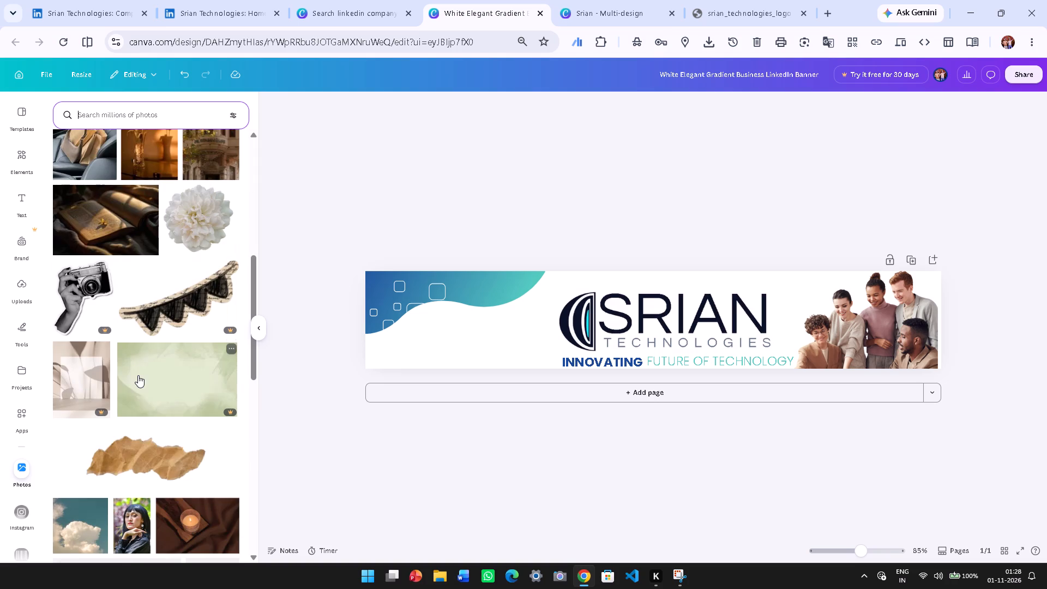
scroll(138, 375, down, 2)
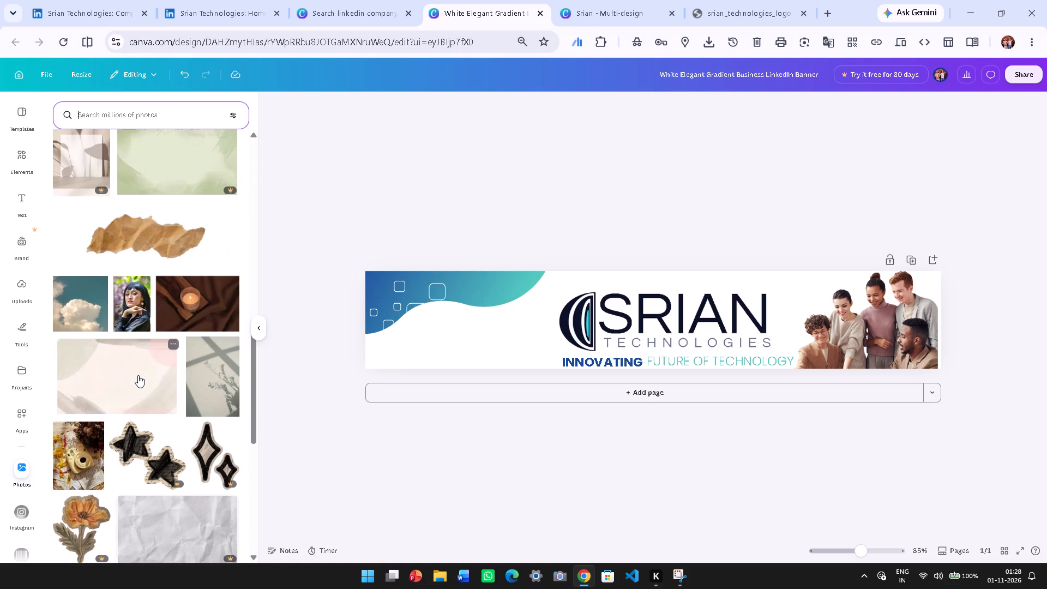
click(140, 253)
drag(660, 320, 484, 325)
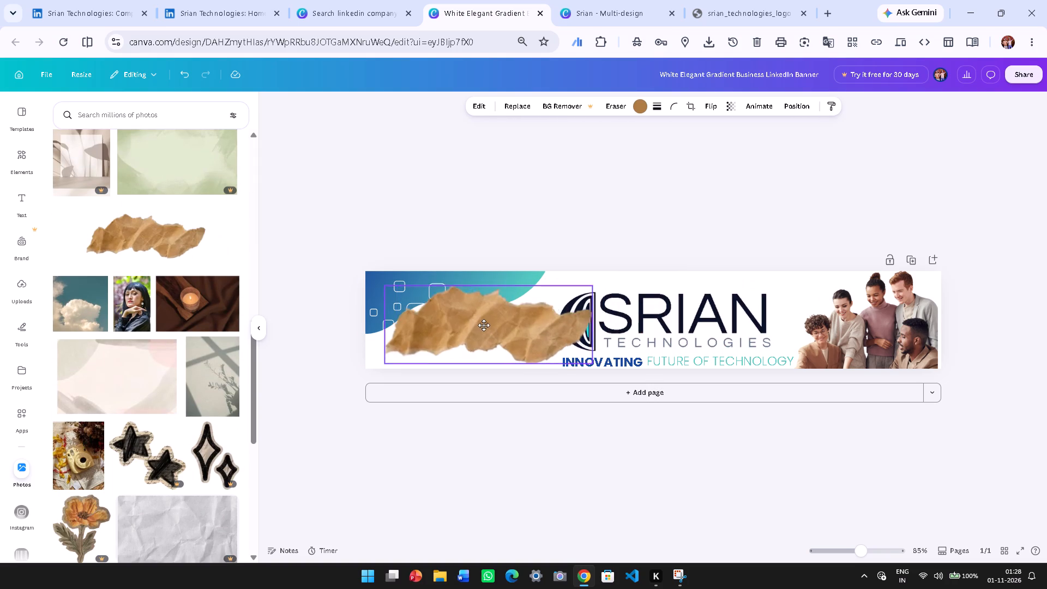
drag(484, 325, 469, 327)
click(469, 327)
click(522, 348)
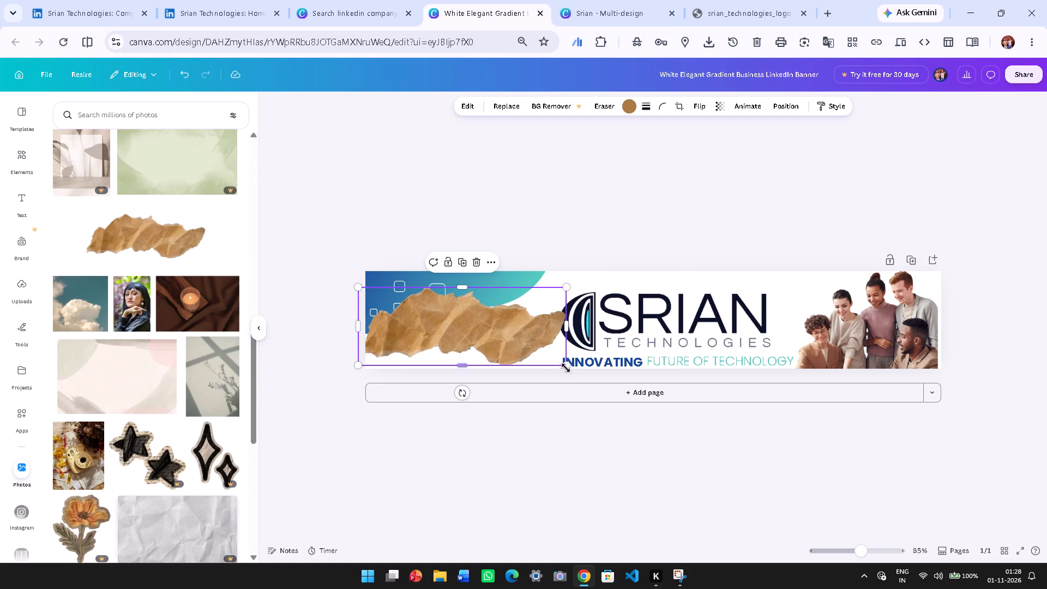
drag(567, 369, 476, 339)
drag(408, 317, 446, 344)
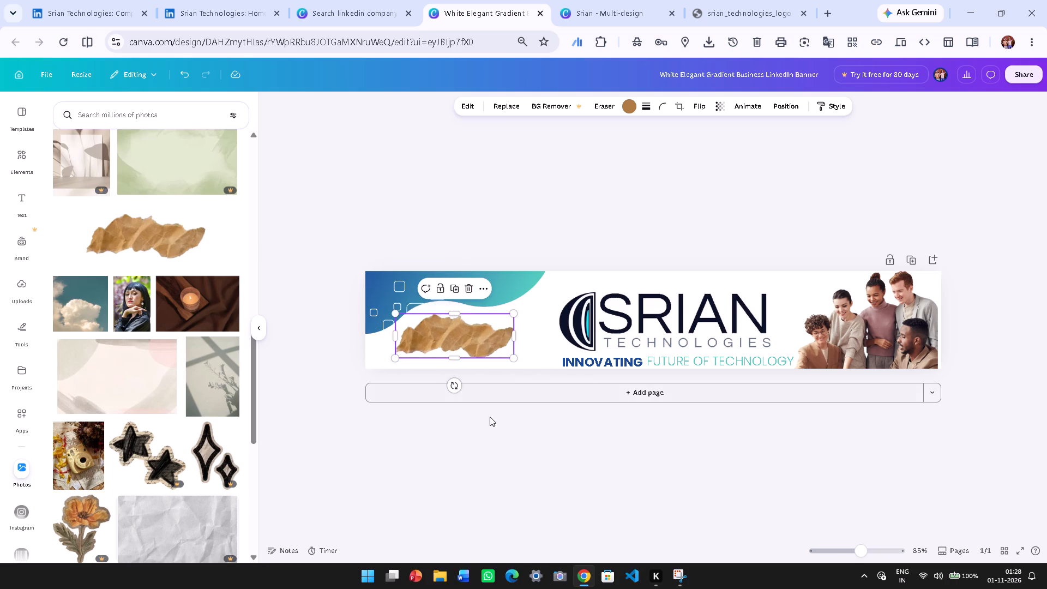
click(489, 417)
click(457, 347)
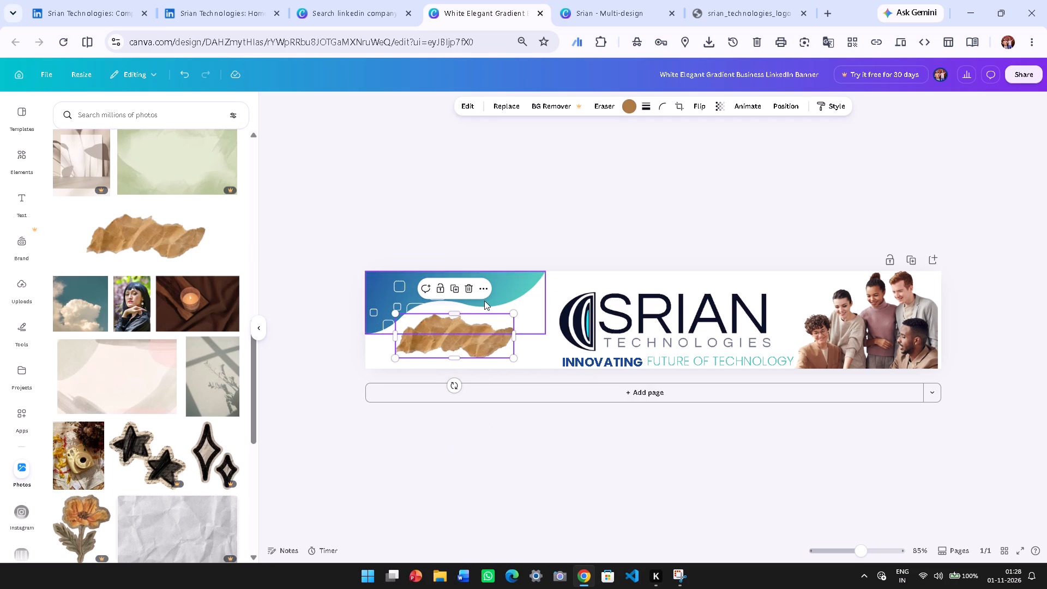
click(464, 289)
Look through the recommended stock photos, search them for team, and examine the results for a suitable banner image.
scroll(75, 463, down, 5)
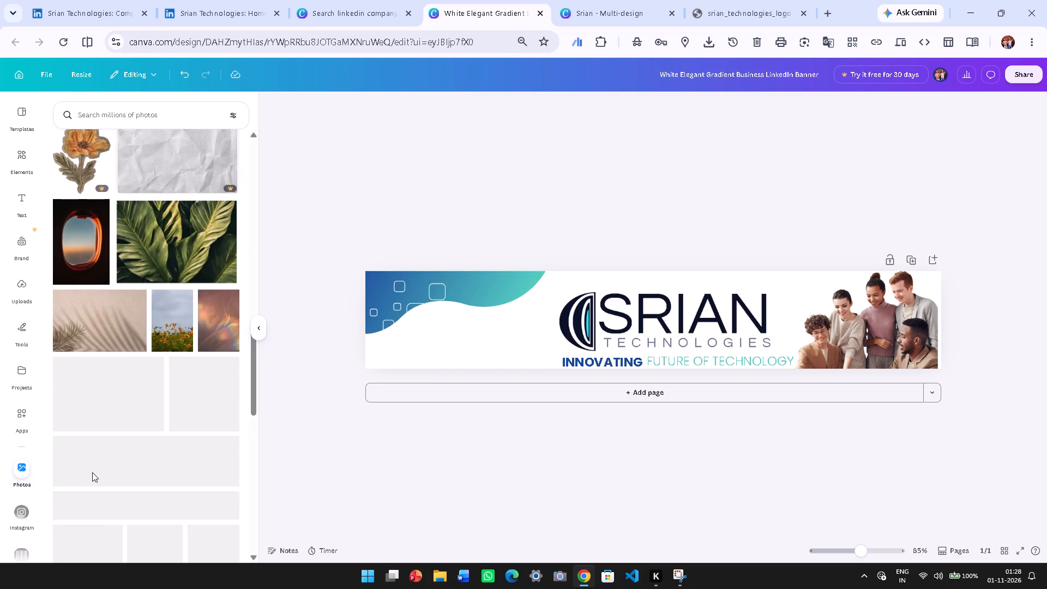
scroll(92, 472, down, 7)
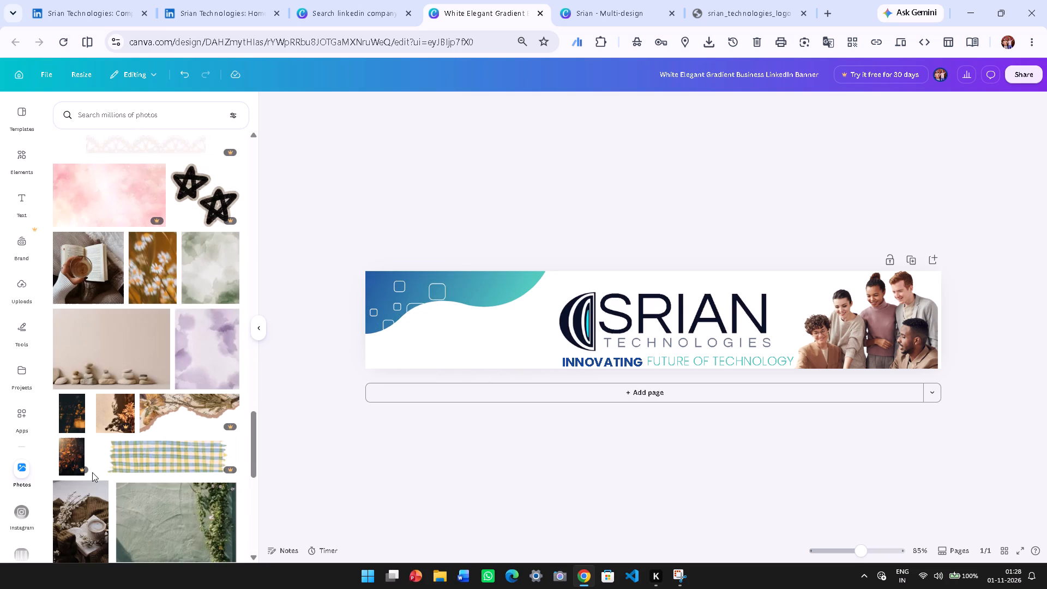
scroll(92, 472, down, 4)
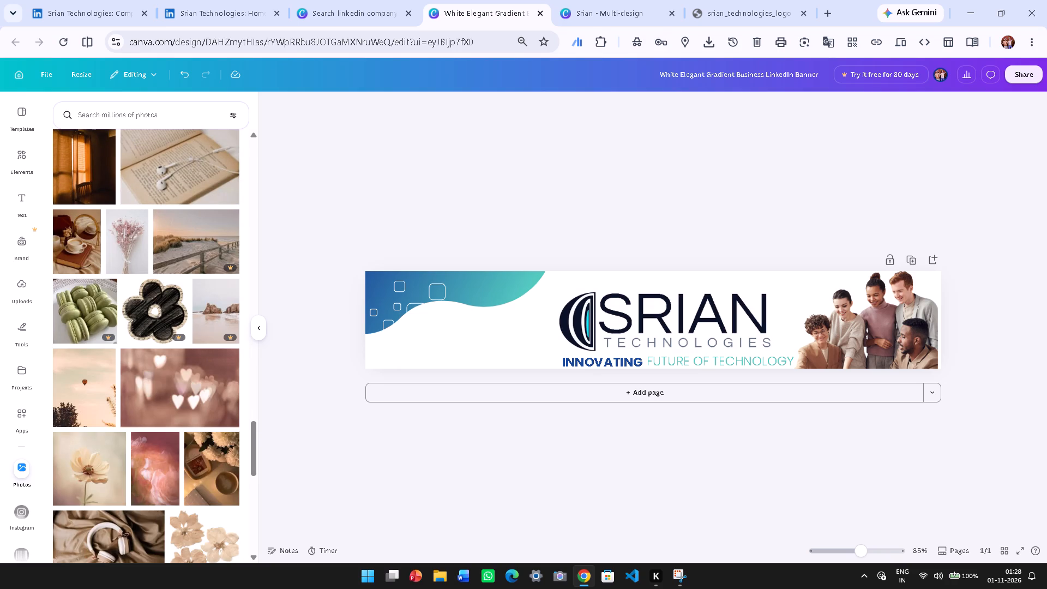
click(213, 111)
key(BackSpace)
key(BackSpace)
key(BackSpace)
key(BackSpace)
key(BackSpace)
key(BackSpace)
key(BackSpace)
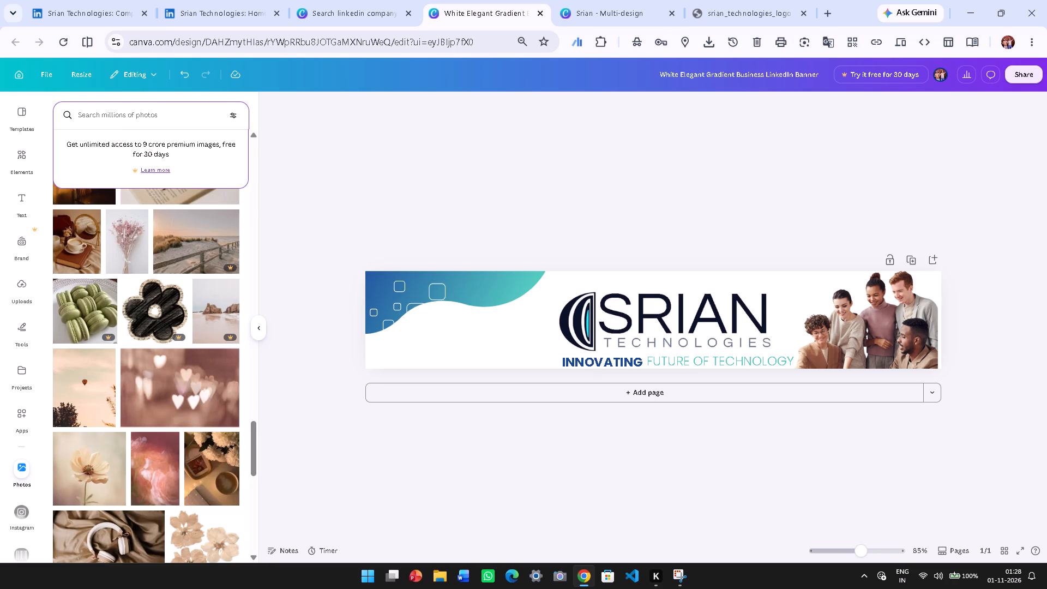
text(team)
key(Return)
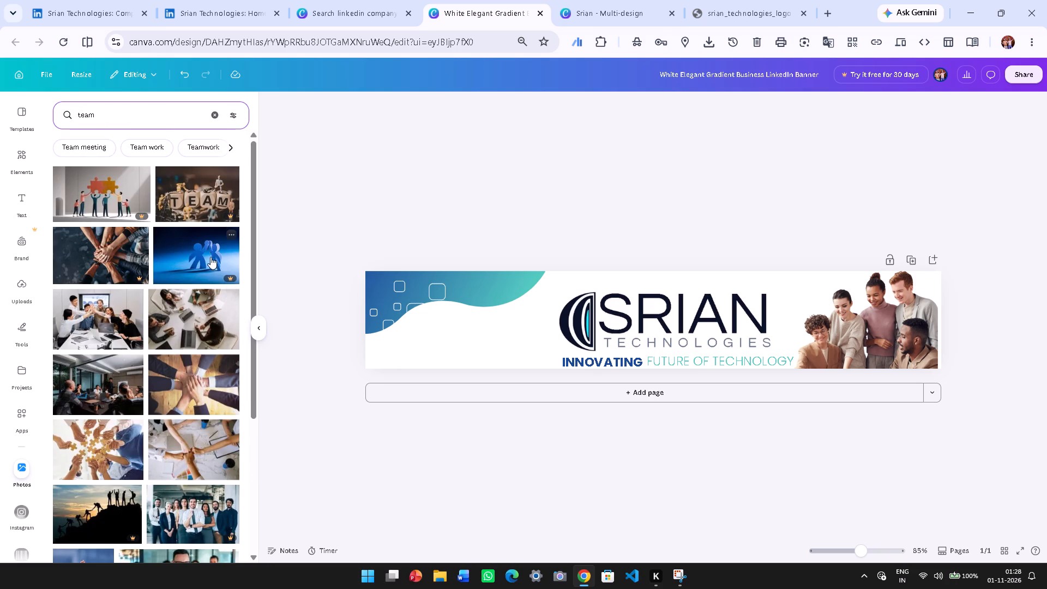
scroll(203, 352, down, 5)
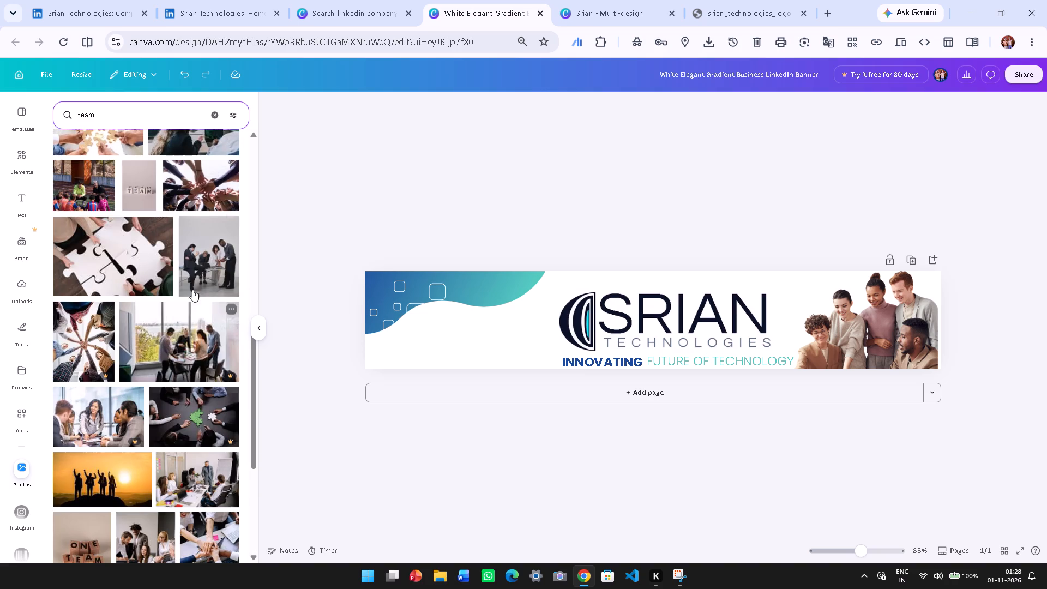
scroll(190, 273, down, 6)
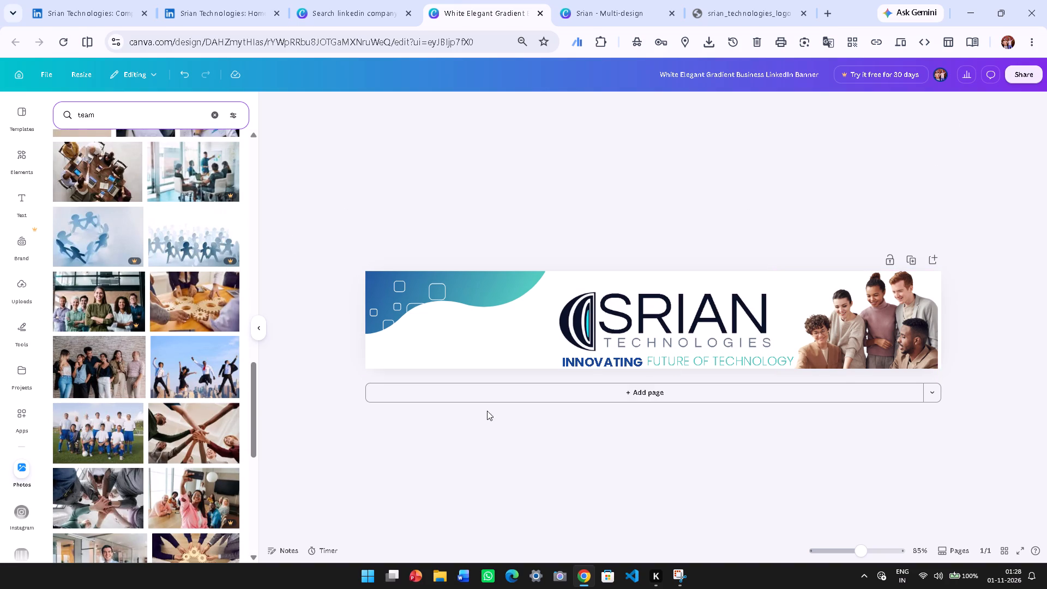
Tilt the wave graphic steeply, enlarge it, and reposition it over the left end of the banner.
click(479, 292)
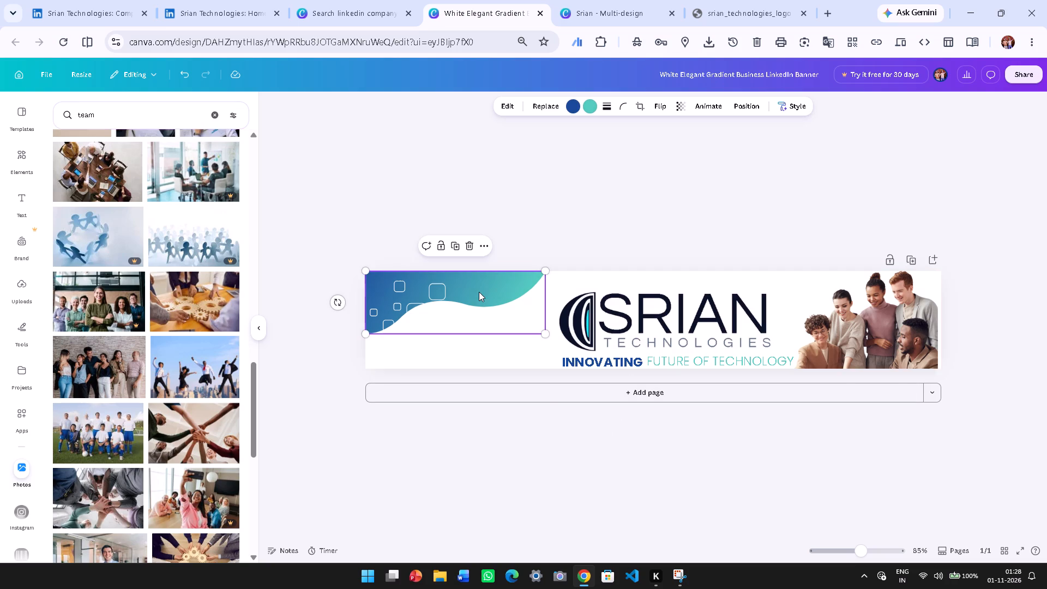
drag(342, 303, 375, 381)
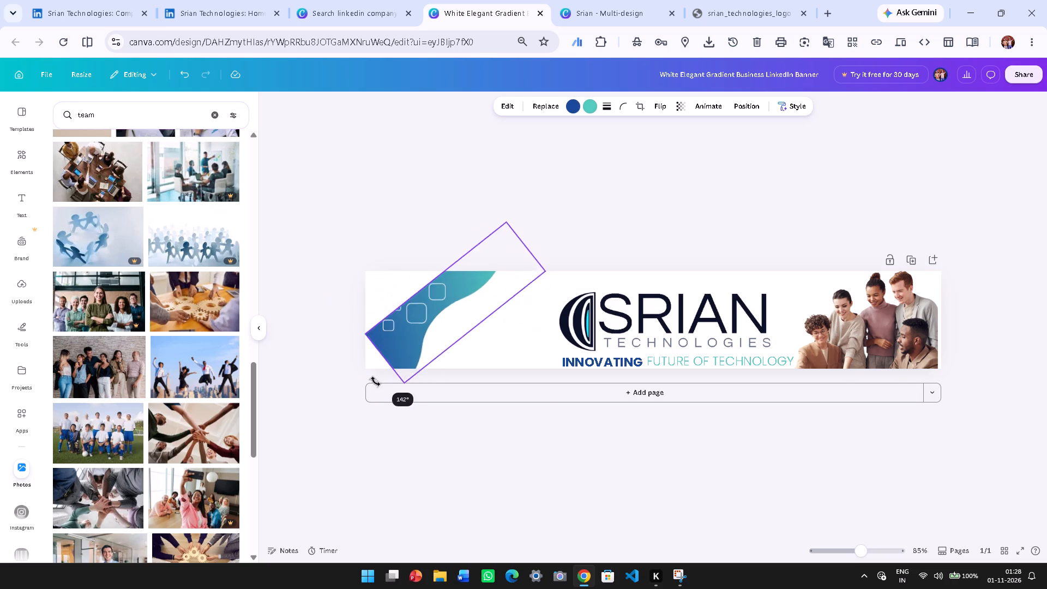
drag(375, 381, 378, 392)
drag(421, 389, 442, 569)
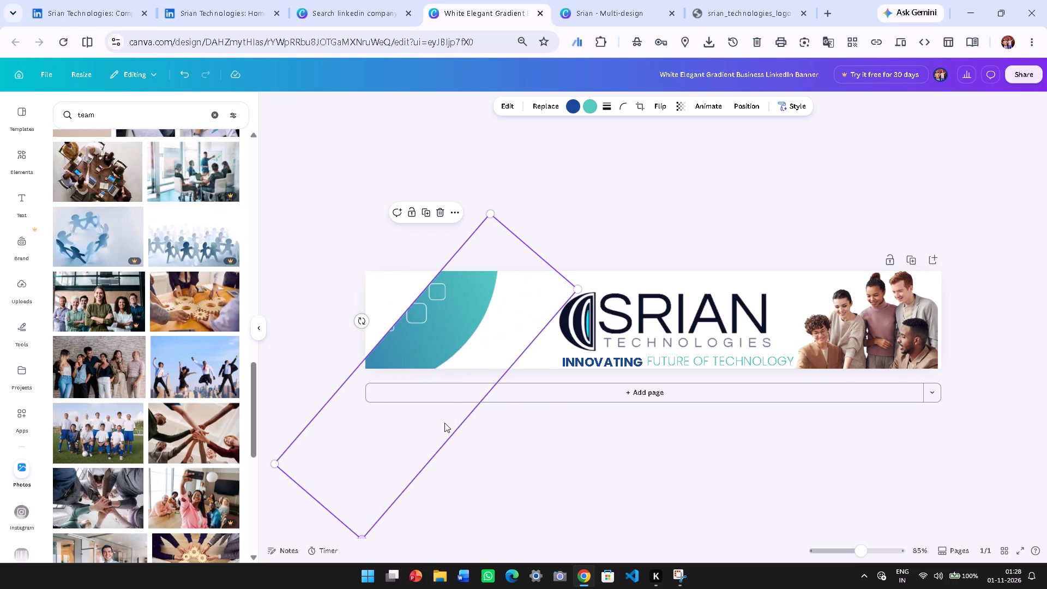
drag(422, 430, 380, 380)
drag(366, 389, 405, 367)
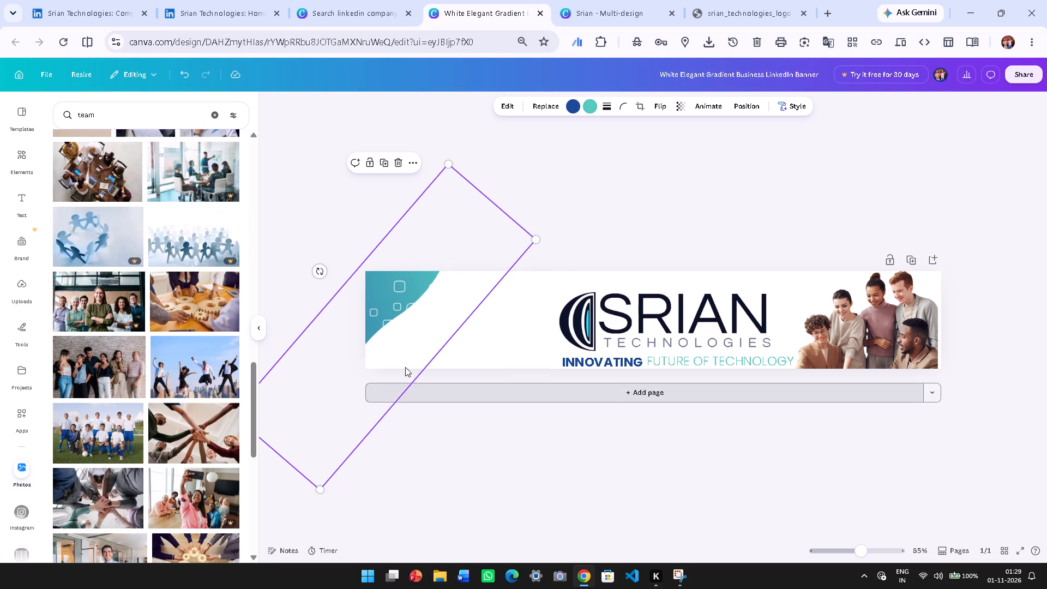
drag(405, 367, 508, 324)
drag(401, 345, 505, 233)
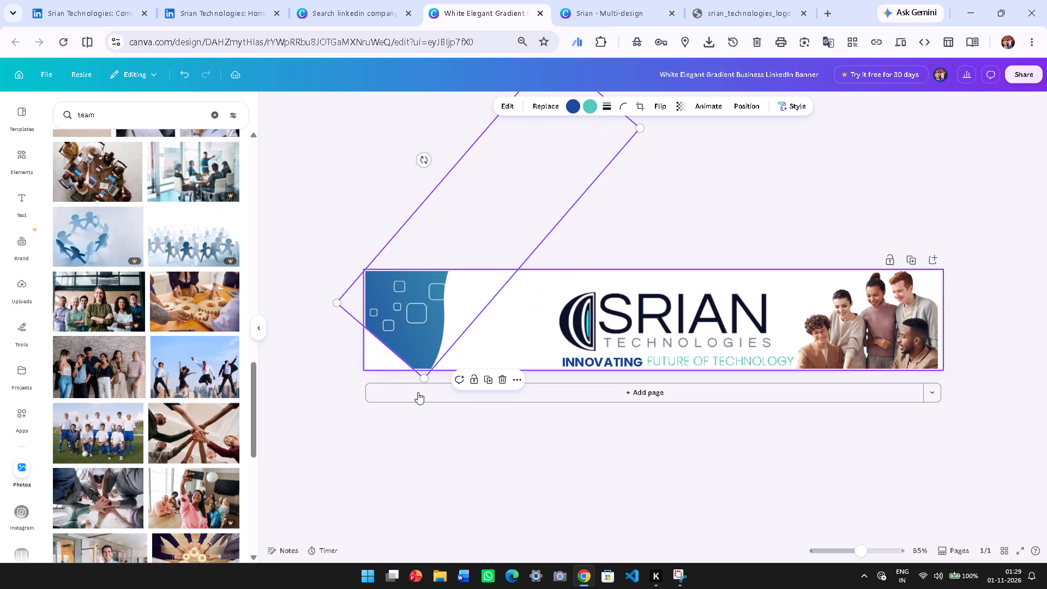
drag(426, 378, 415, 531)
drag(448, 334, 464, 369)
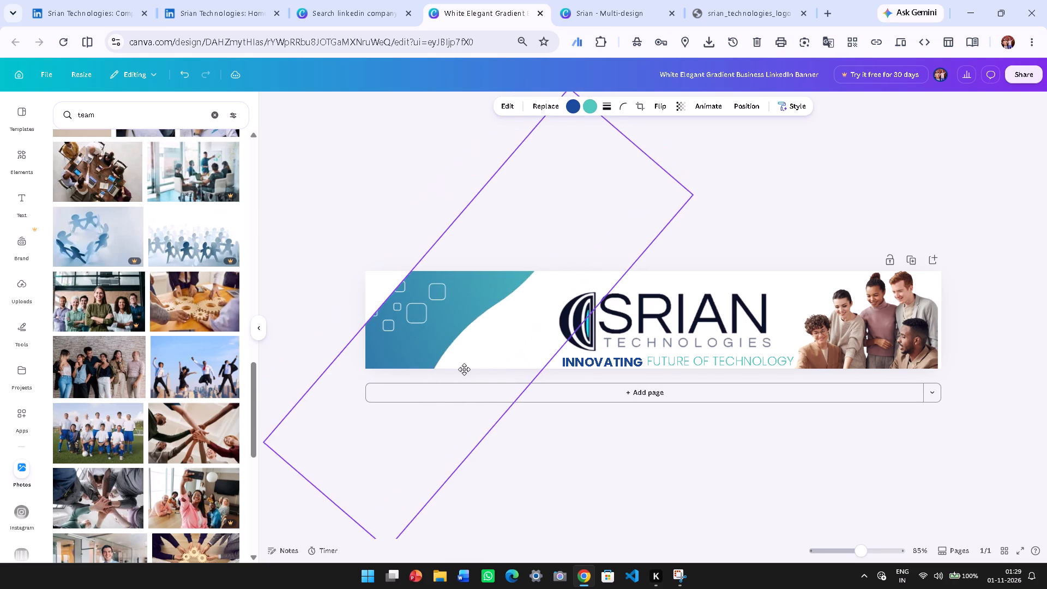
drag(464, 369, 432, 371)
click(432, 371)
click(417, 345)
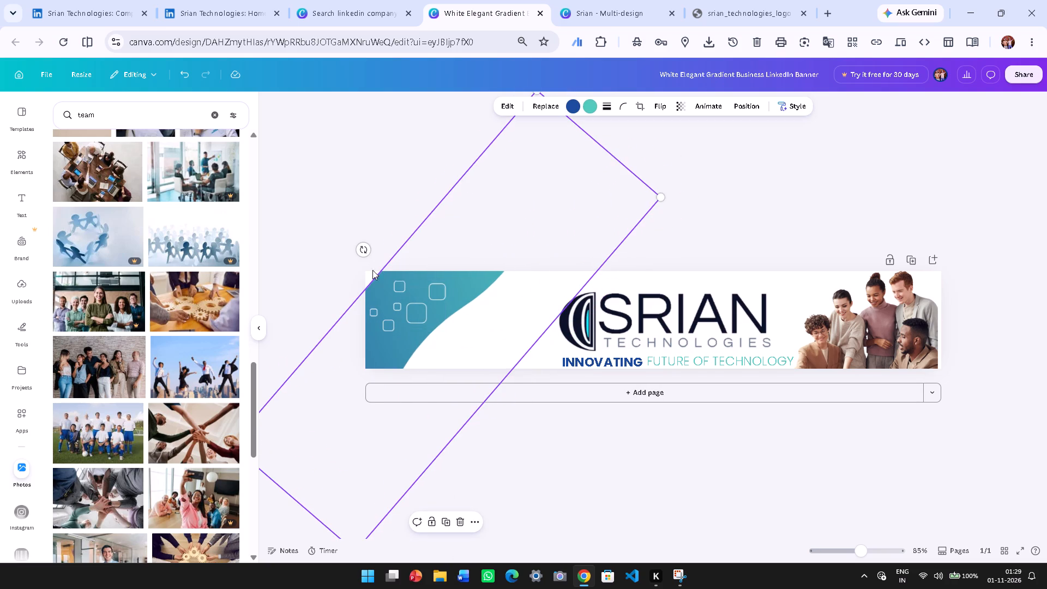
Rotate the wave graphic to a flatter angle of about 152°, enlarge it slightly, and align it to cover the banner's left end.
drag(363, 248, 403, 222)
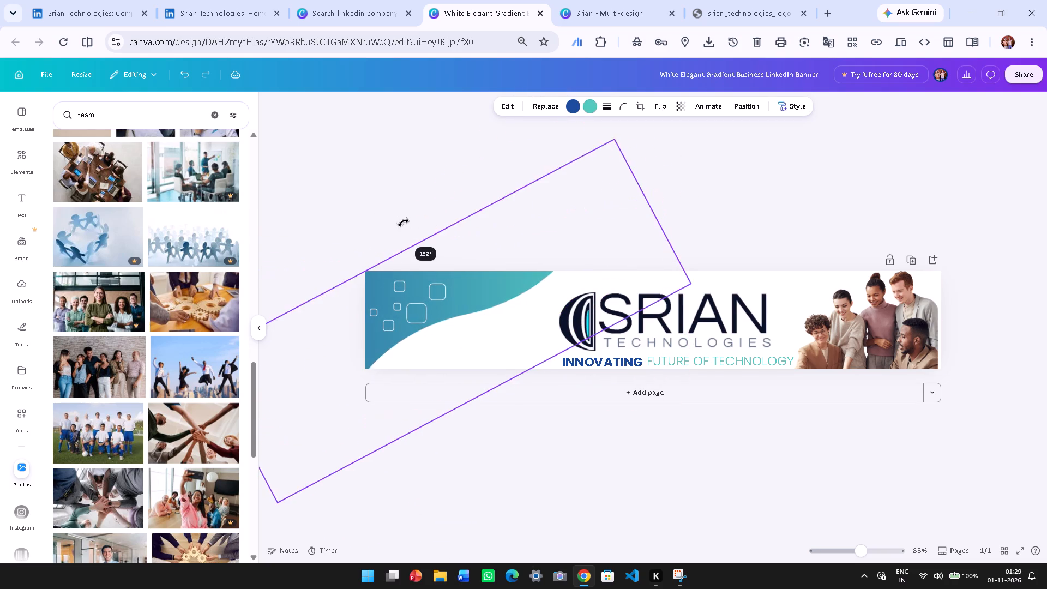
drag(403, 222, 397, 222)
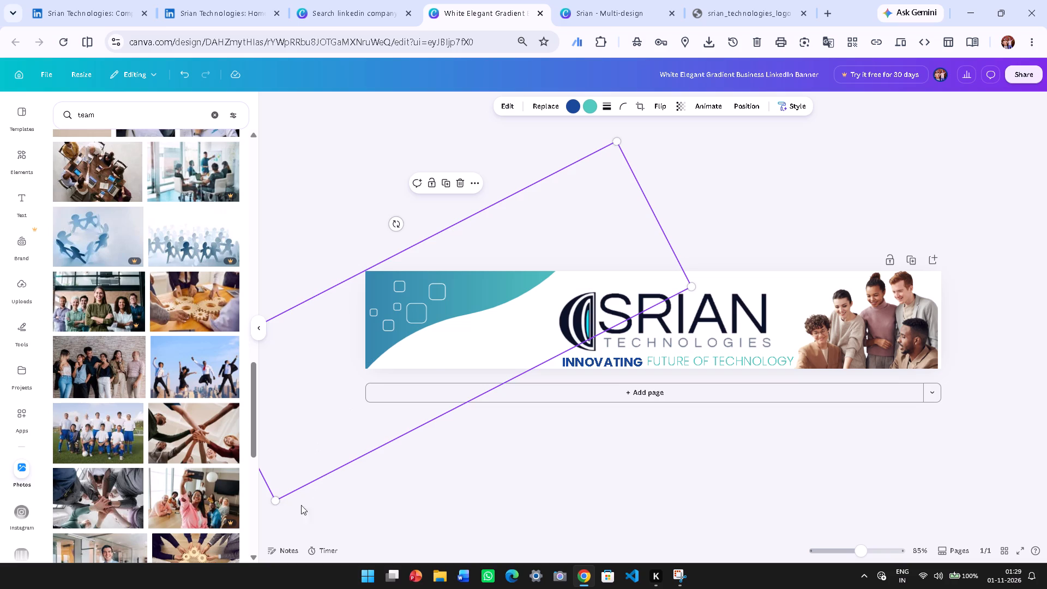
drag(276, 498, 251, 574)
drag(348, 453, 377, 458)
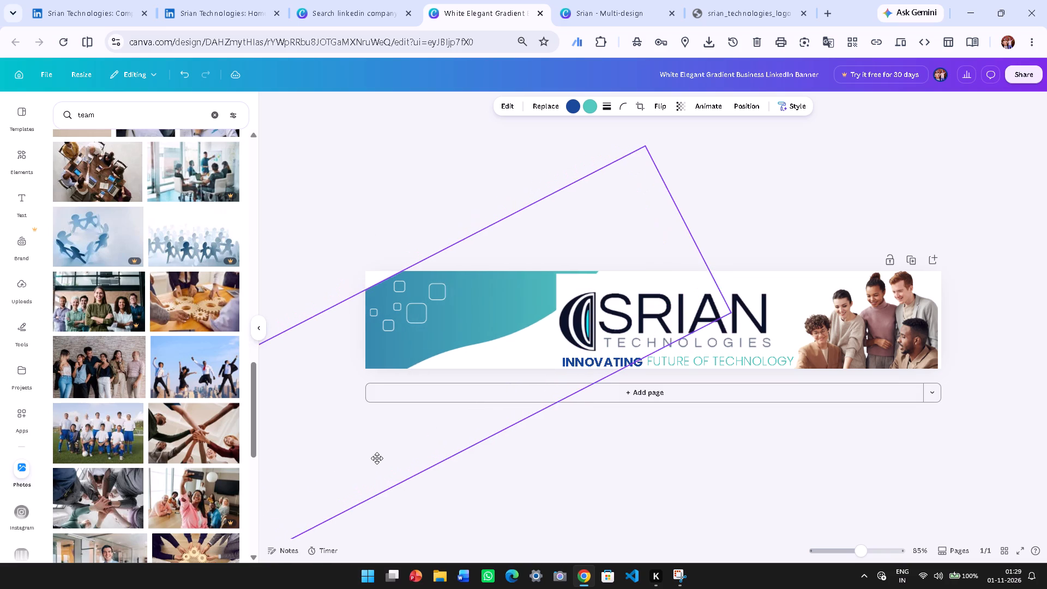
drag(377, 458, 349, 446)
click(469, 485)
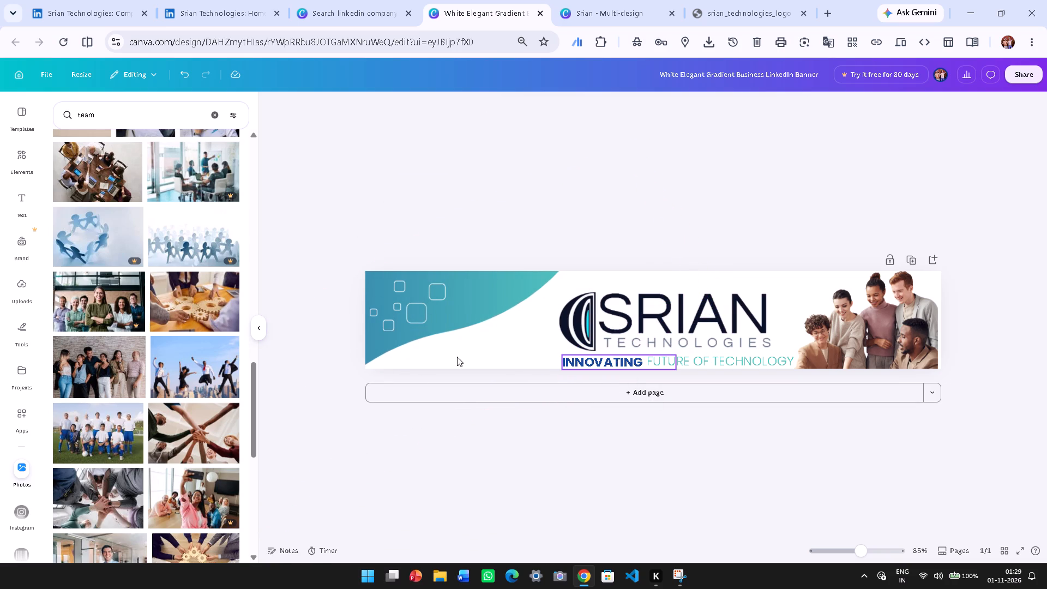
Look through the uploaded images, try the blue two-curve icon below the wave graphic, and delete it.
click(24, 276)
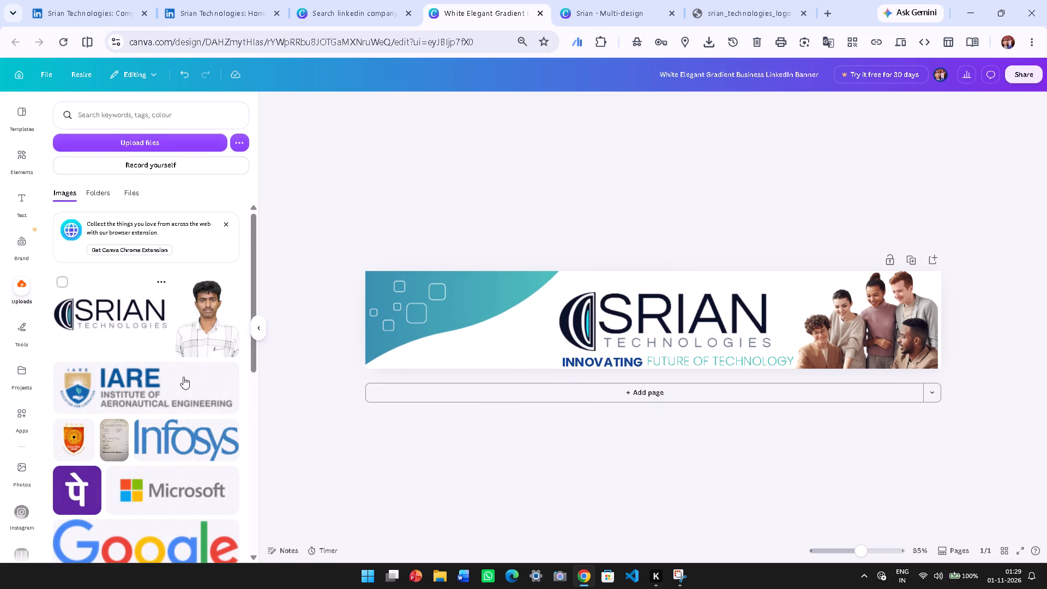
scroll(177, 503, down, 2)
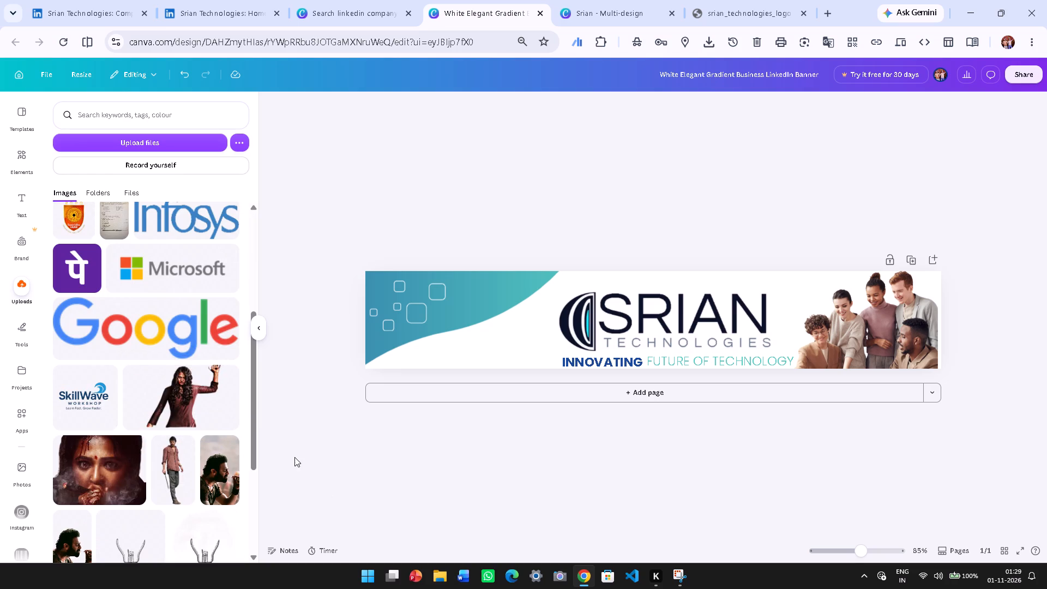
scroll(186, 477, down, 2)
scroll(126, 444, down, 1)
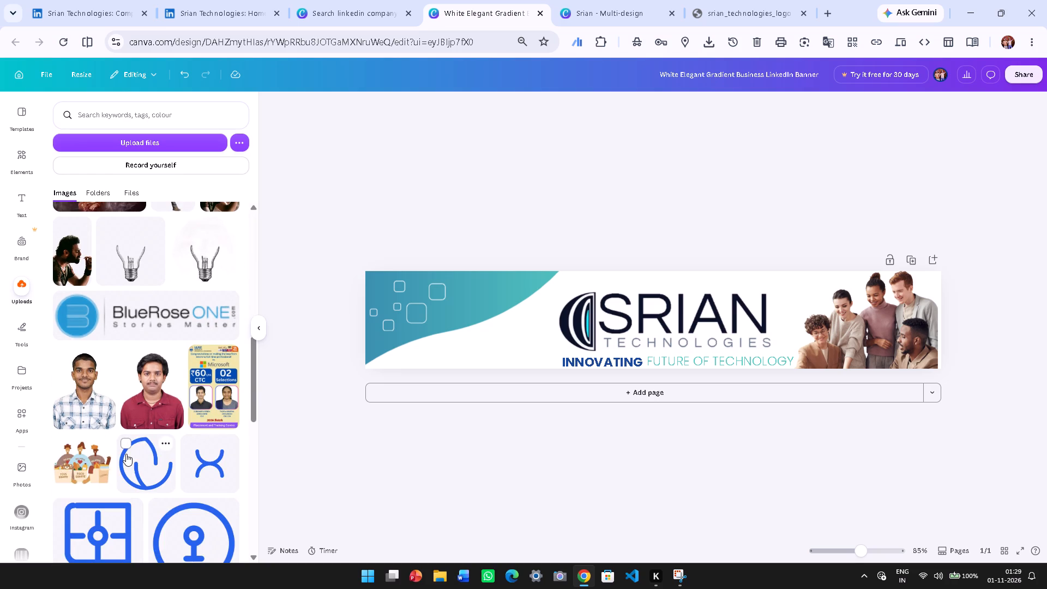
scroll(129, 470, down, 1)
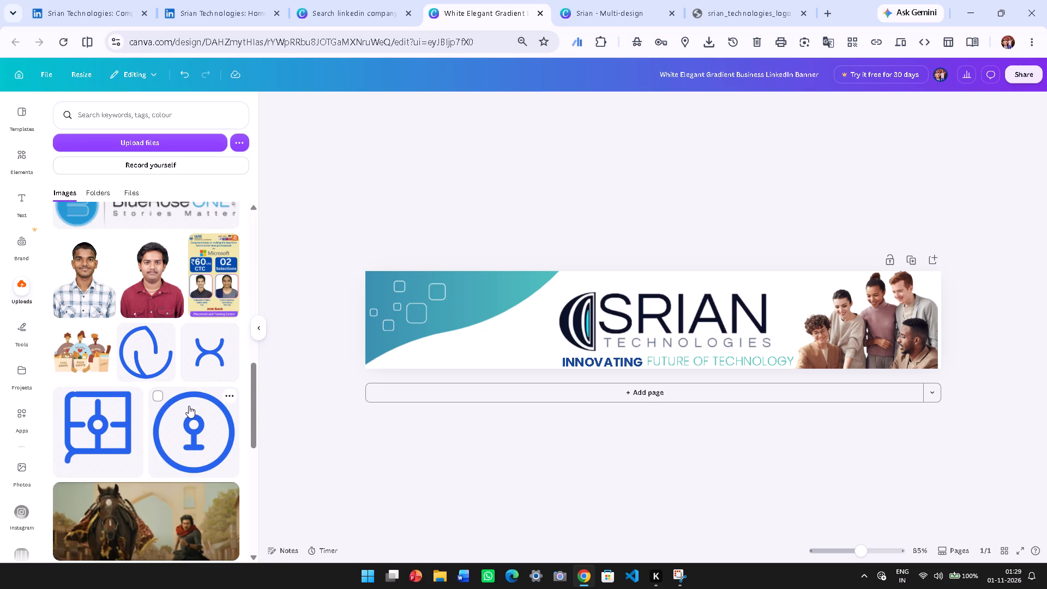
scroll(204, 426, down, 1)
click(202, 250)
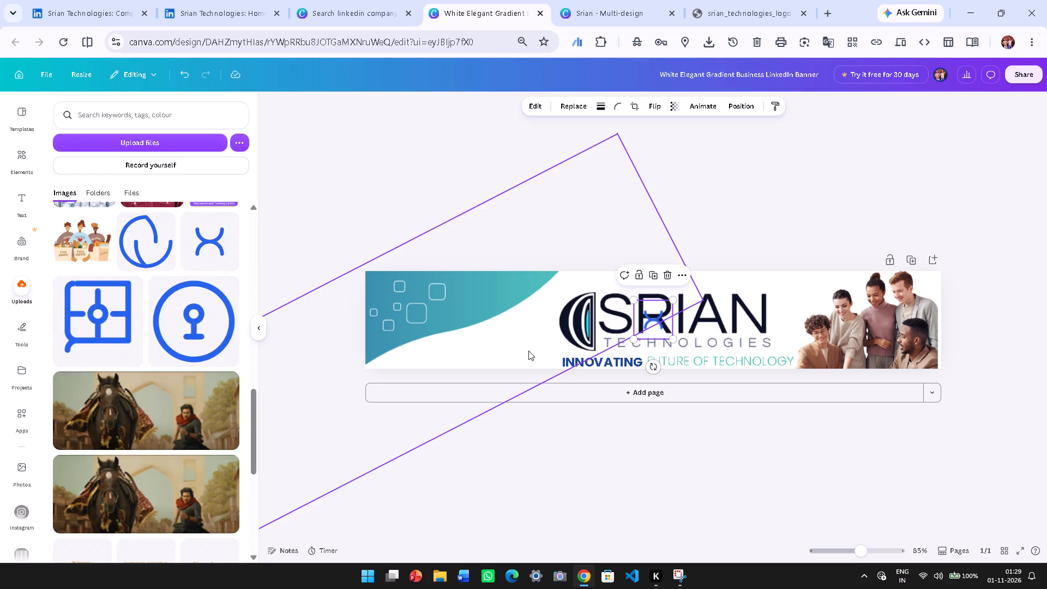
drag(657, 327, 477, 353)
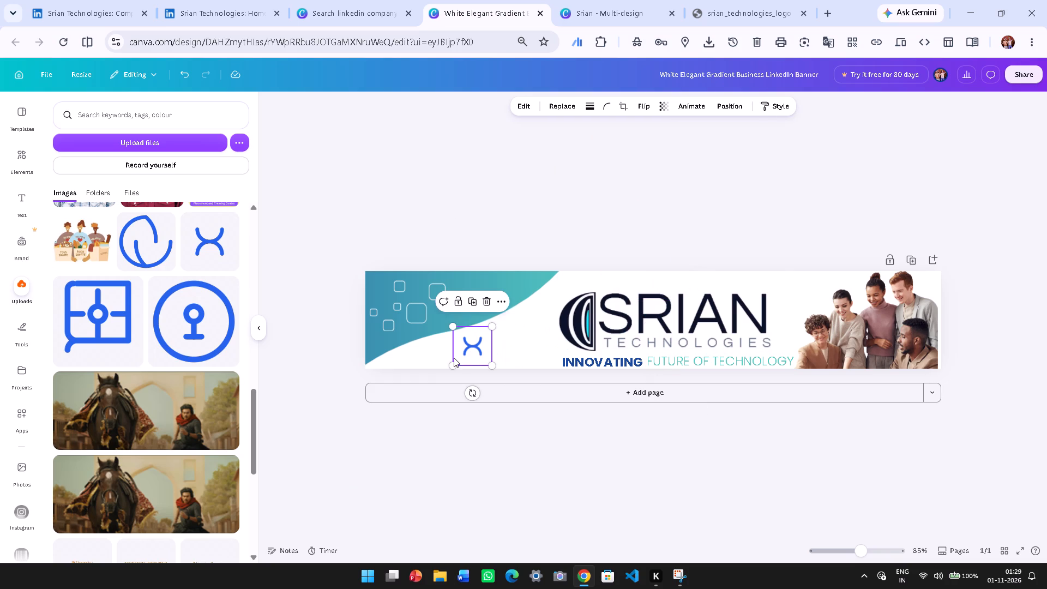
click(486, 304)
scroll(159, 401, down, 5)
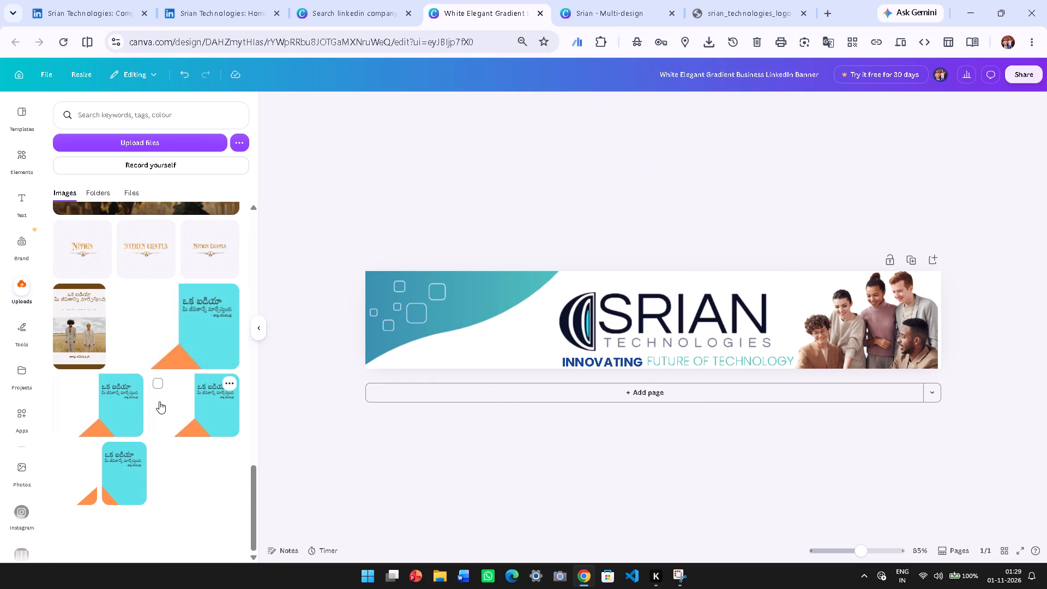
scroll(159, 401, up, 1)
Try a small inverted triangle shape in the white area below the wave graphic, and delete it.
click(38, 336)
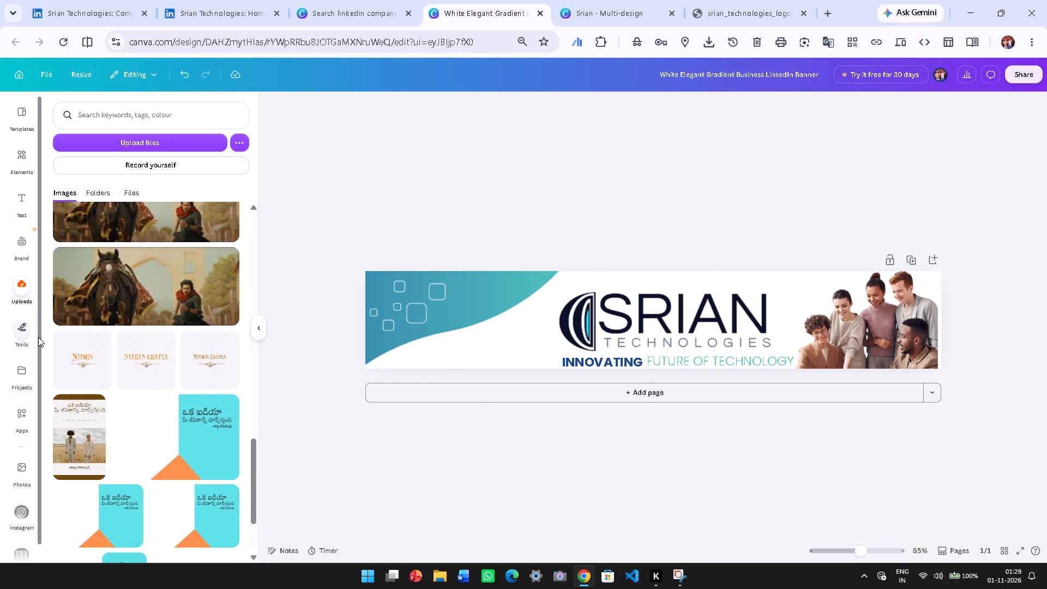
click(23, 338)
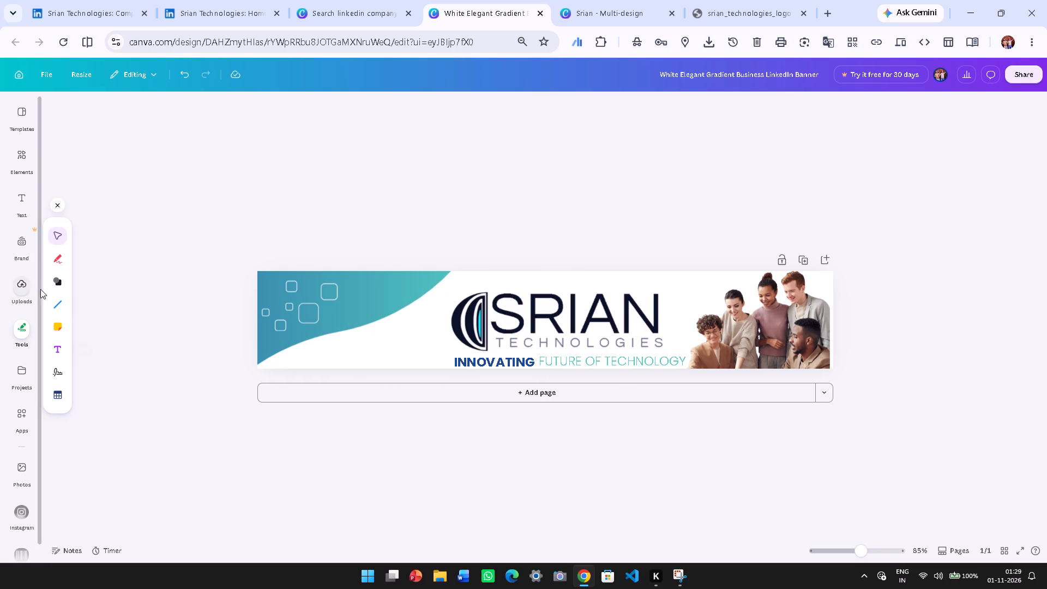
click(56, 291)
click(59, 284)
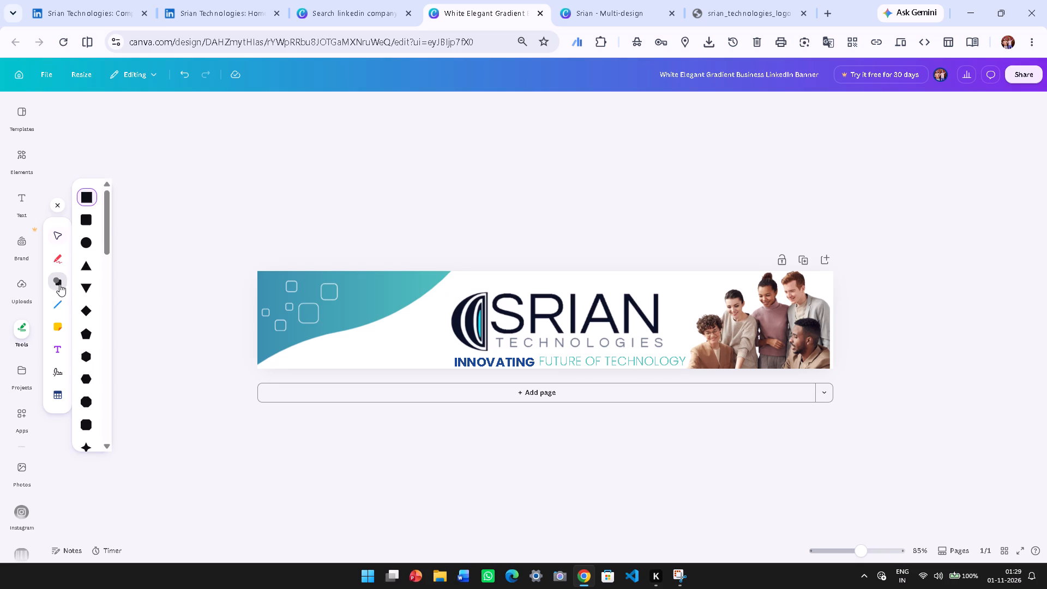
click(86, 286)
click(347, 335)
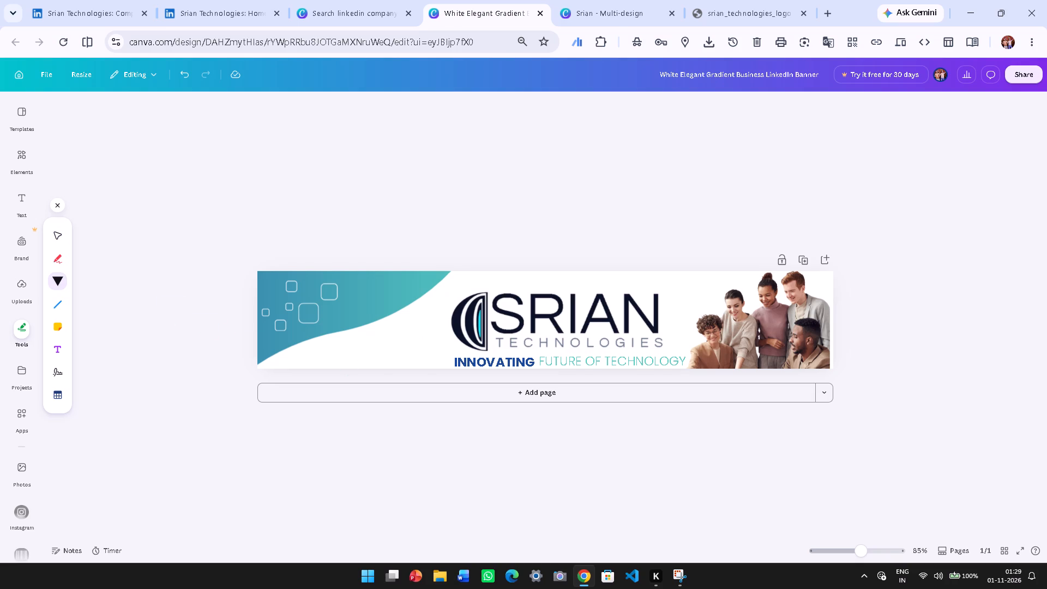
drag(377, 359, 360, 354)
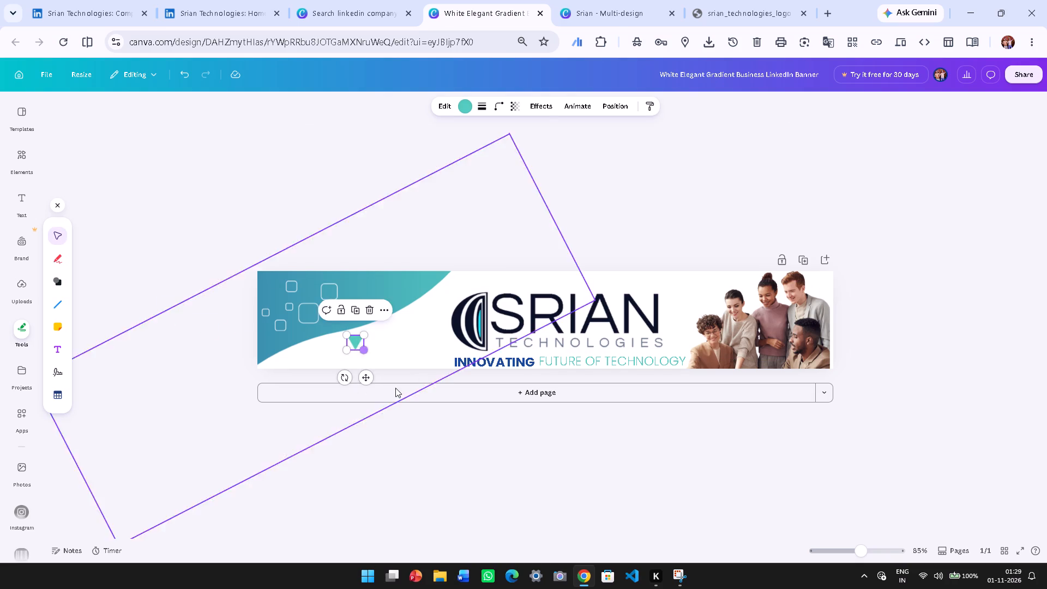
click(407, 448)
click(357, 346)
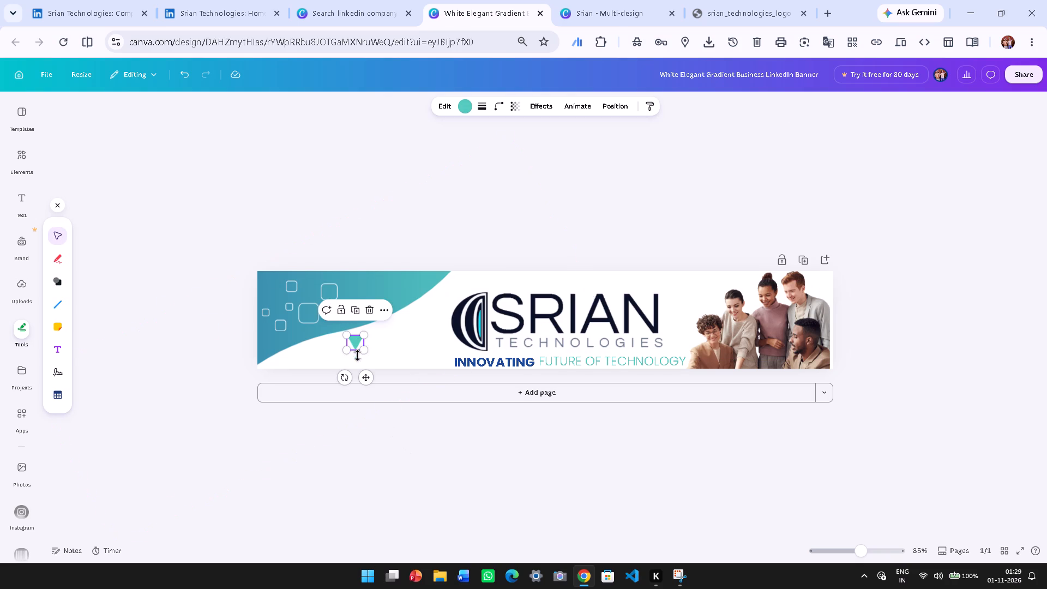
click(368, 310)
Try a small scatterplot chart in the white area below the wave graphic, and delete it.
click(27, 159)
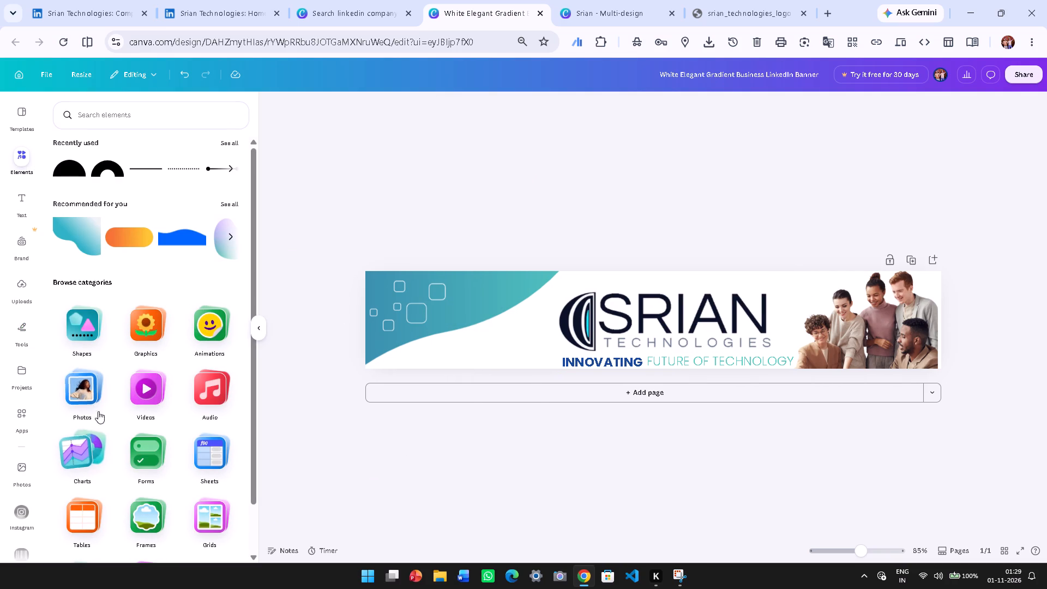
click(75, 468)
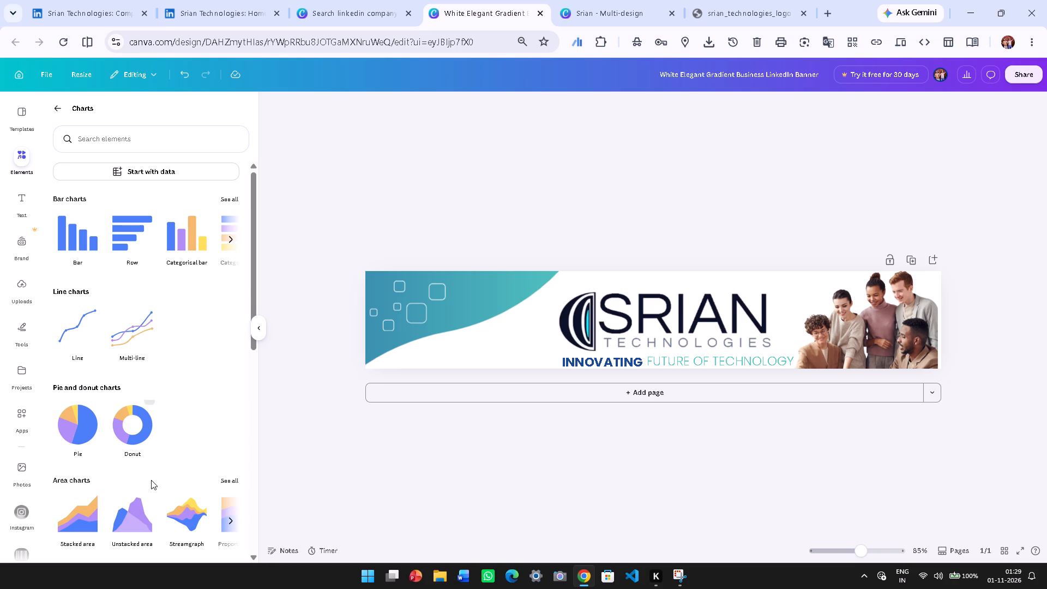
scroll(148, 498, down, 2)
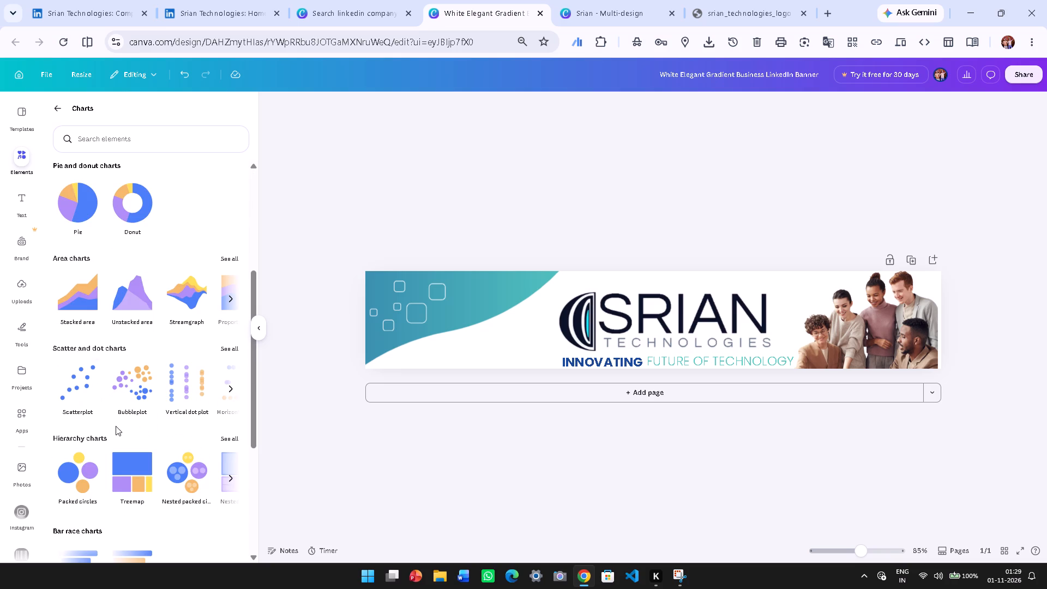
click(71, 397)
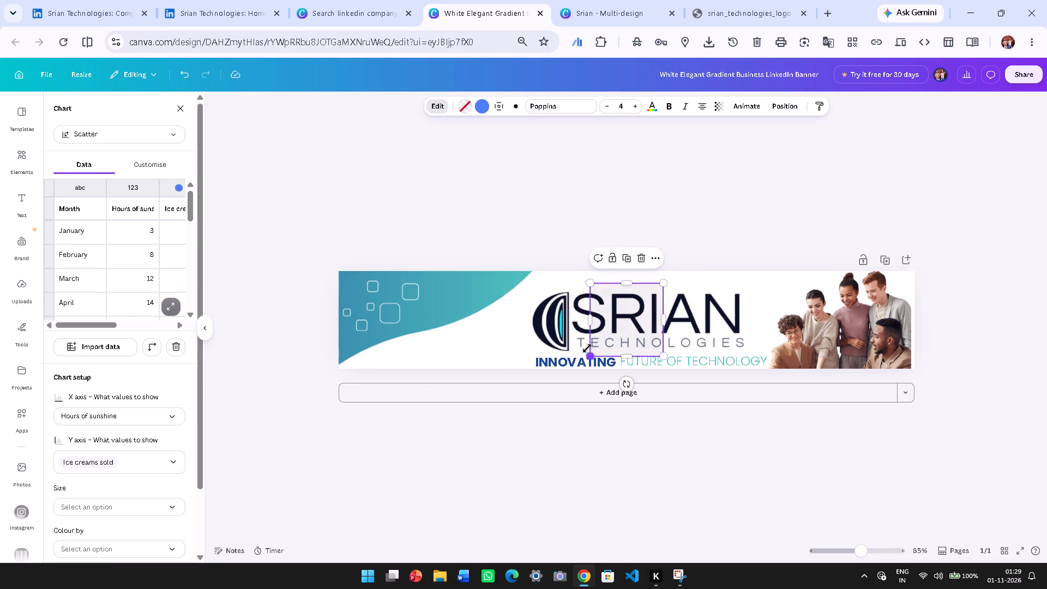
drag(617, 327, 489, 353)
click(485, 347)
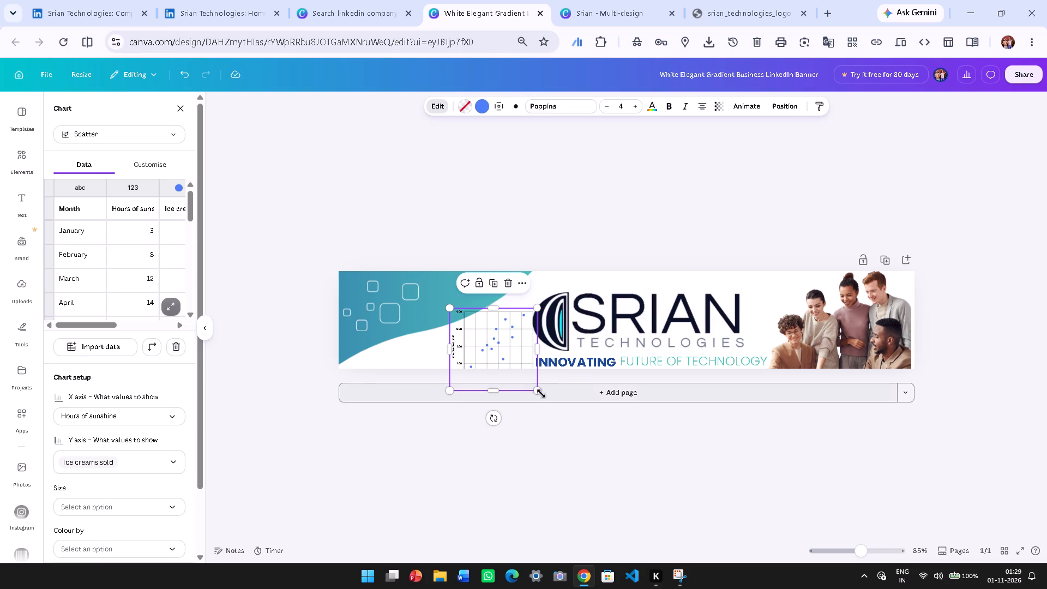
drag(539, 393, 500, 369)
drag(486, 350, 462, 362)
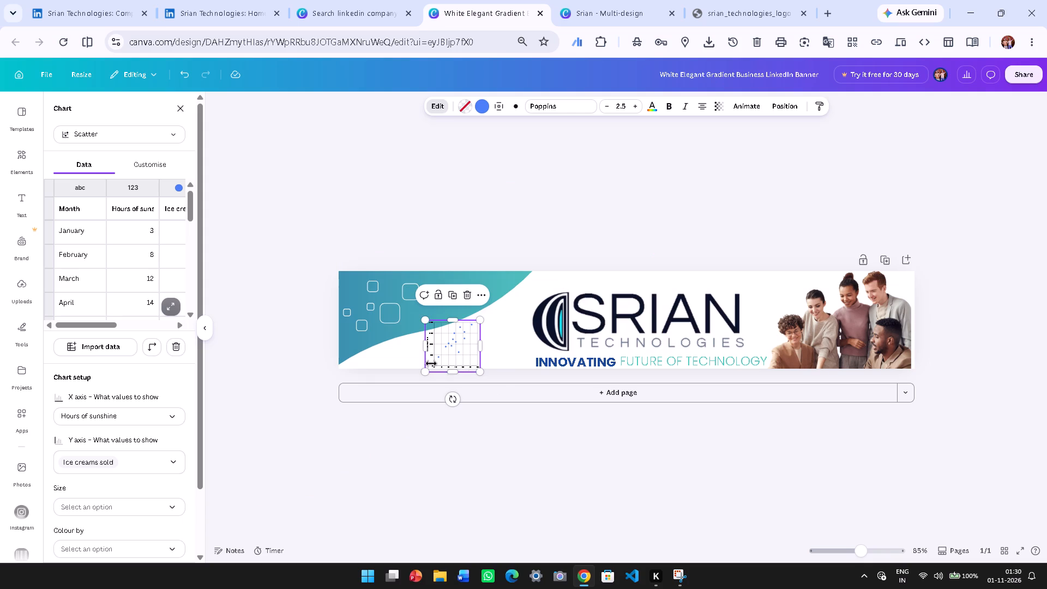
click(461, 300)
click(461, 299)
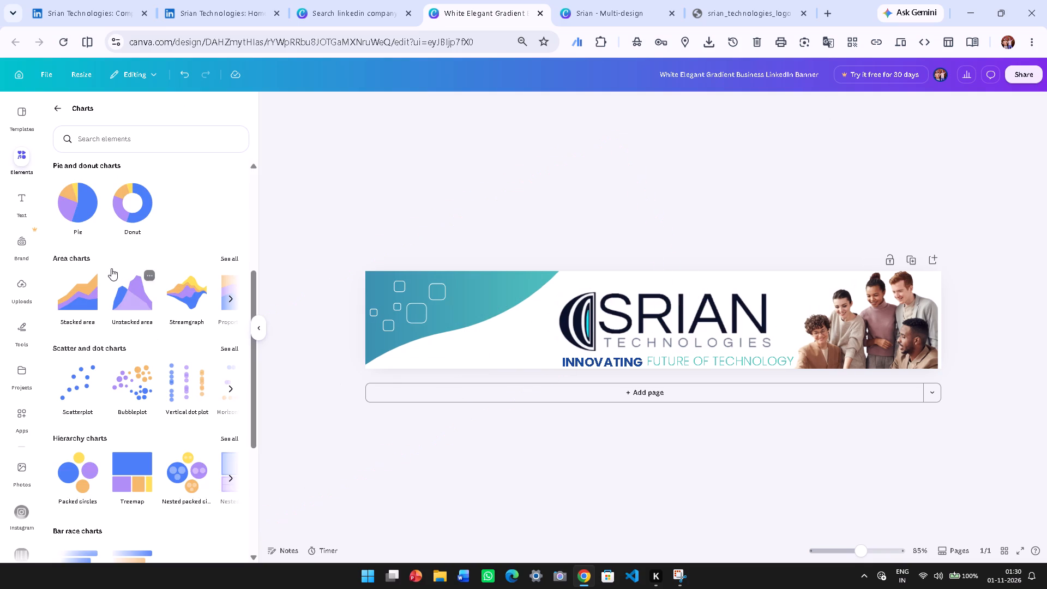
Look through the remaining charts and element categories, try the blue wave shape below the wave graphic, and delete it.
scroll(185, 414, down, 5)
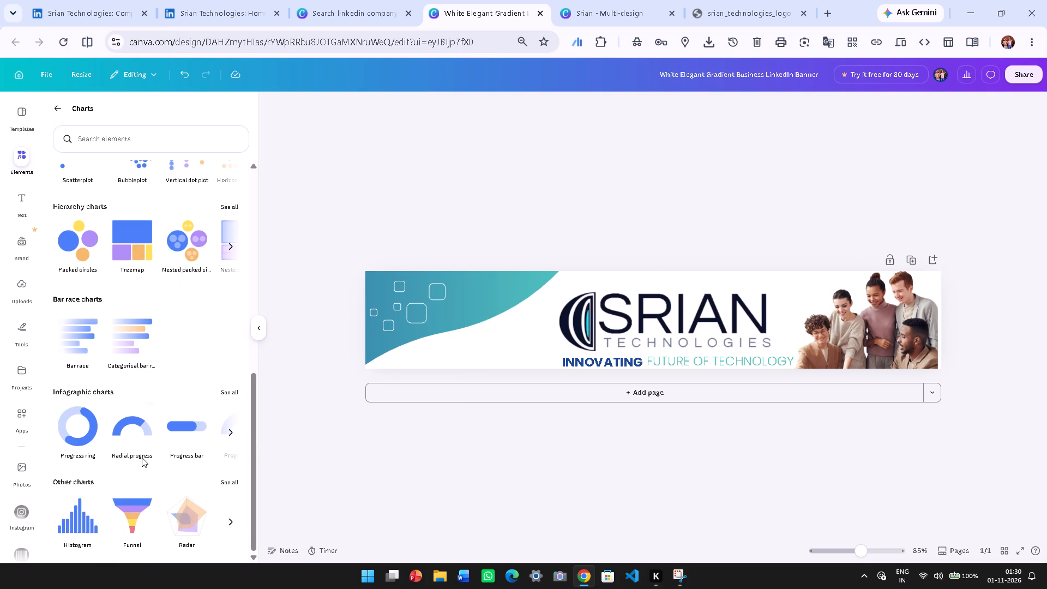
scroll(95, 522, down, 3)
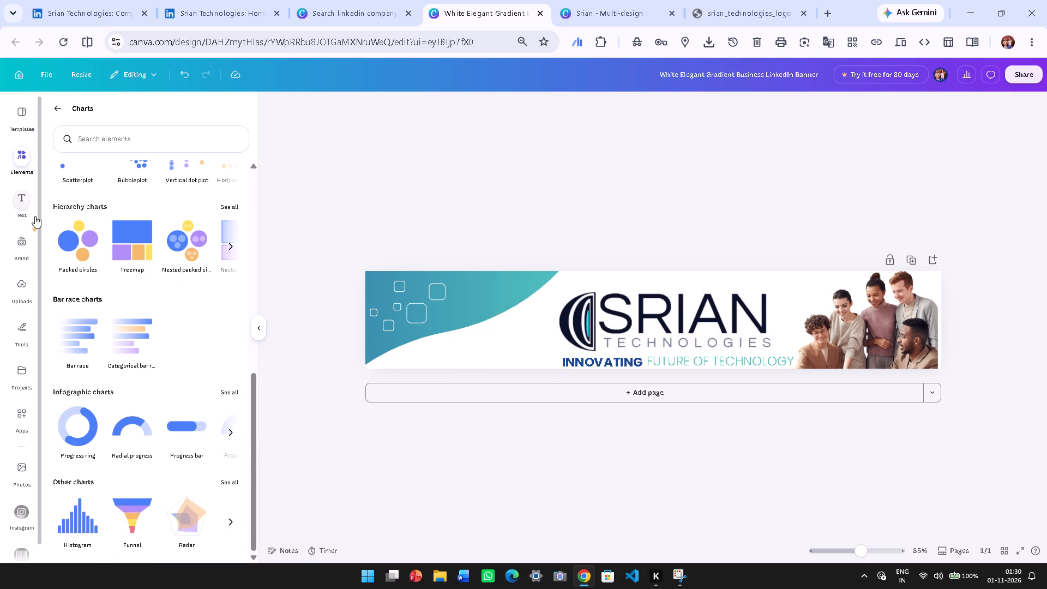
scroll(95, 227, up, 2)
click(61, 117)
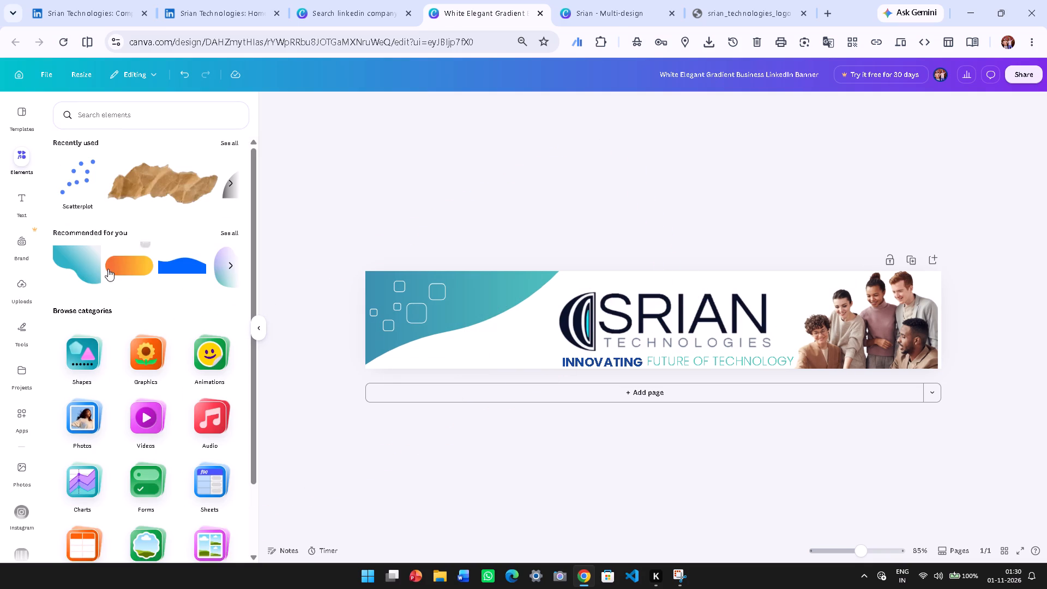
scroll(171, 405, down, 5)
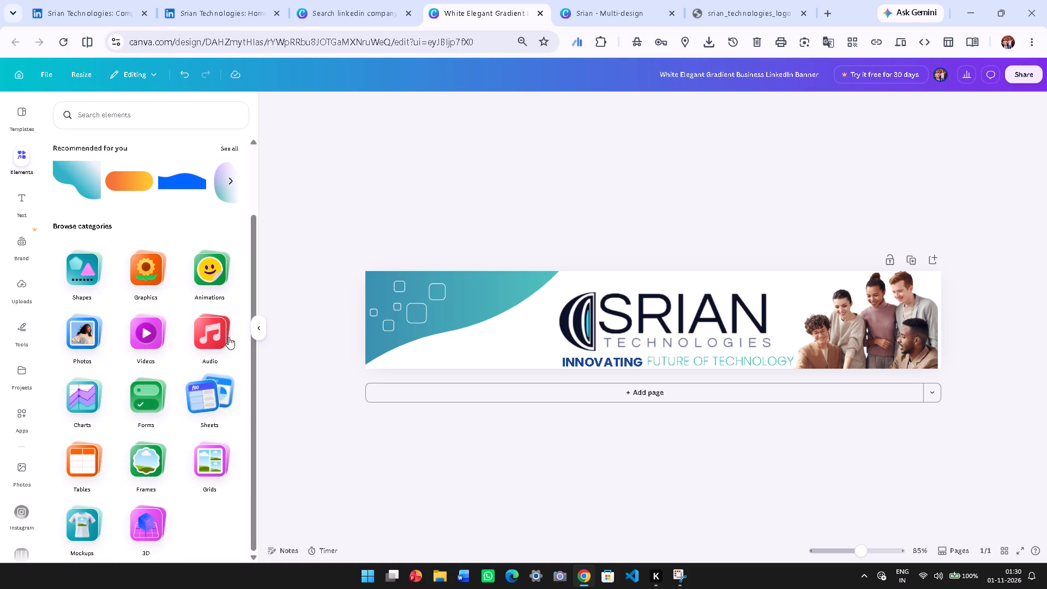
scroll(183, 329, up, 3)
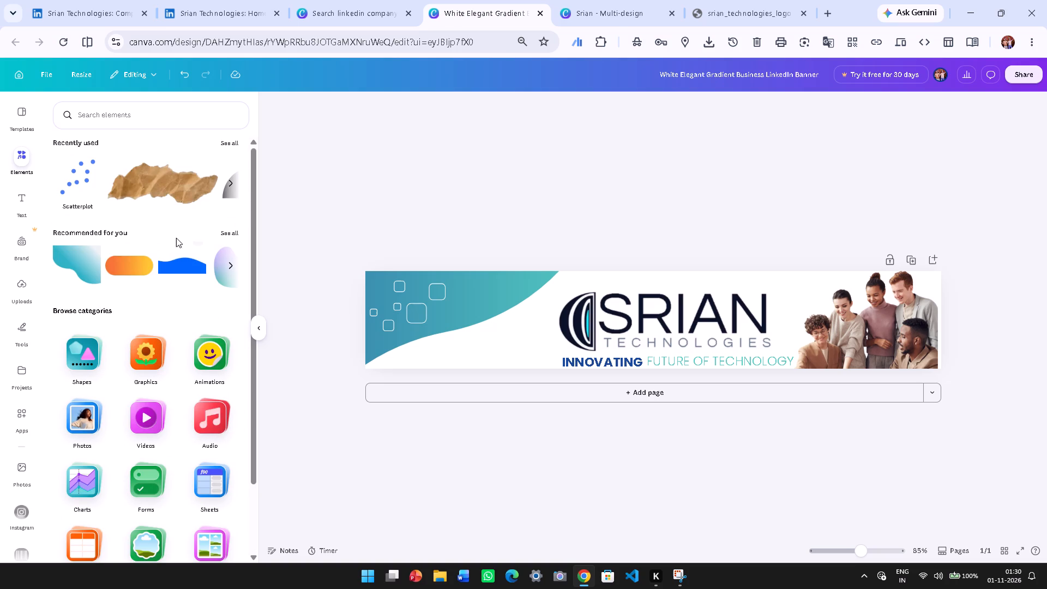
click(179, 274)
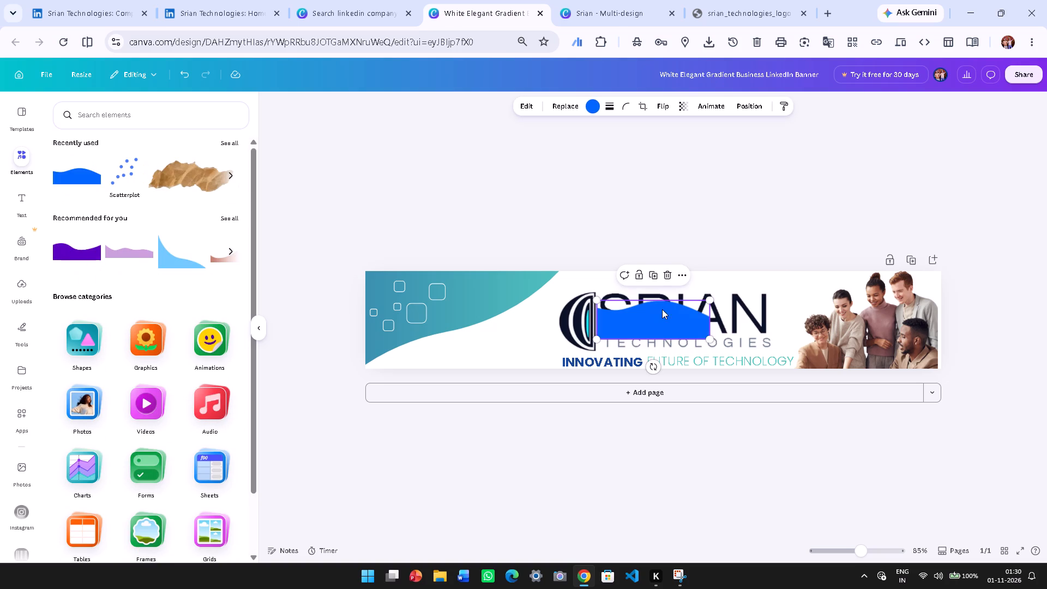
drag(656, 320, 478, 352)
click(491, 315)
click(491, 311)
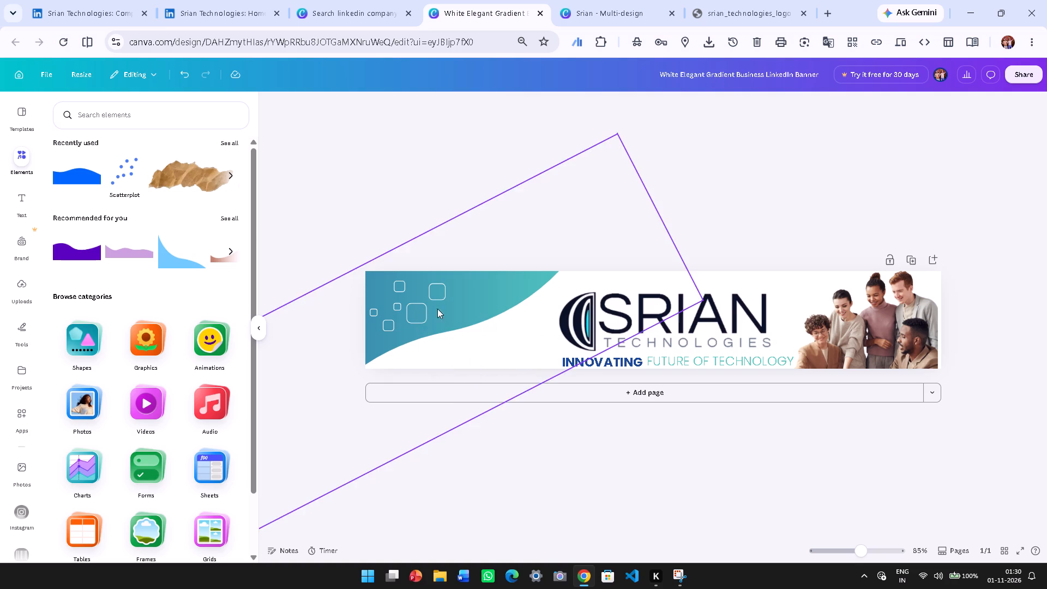
Add the orange-to-yellow gradient pill shape, shrink it, and place it in the white area between the wave graphic and the logo.
click(216, 218)
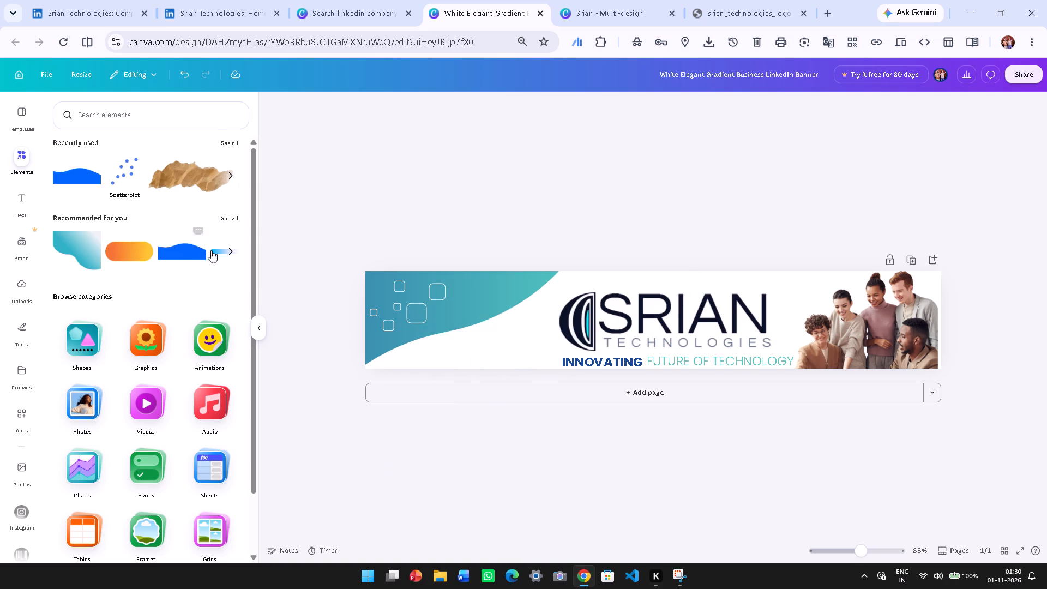
click(135, 255)
drag(659, 323, 500, 348)
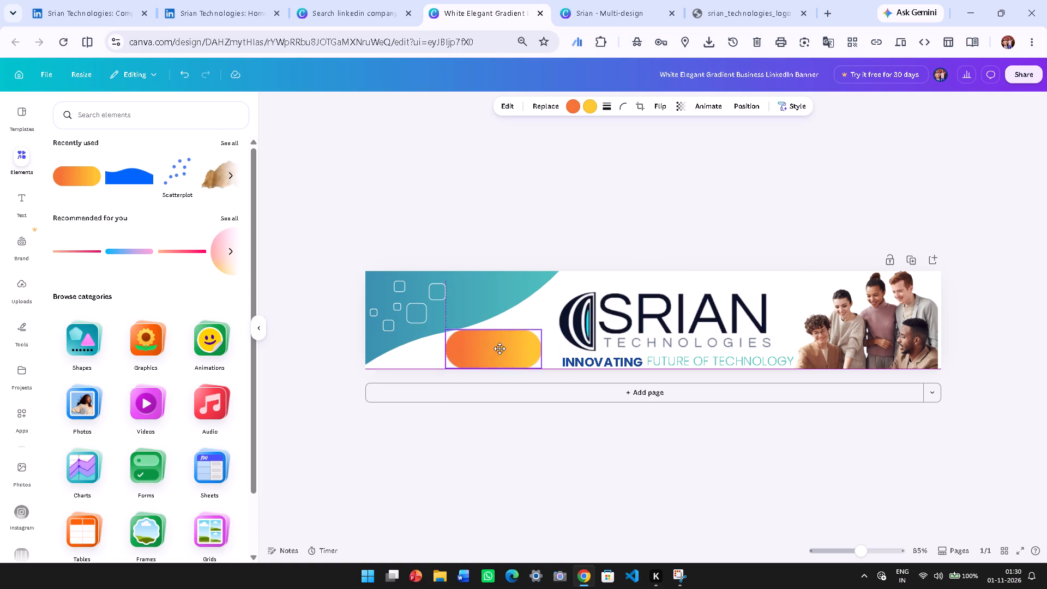
drag(500, 348, 508, 350)
drag(546, 370, 538, 364)
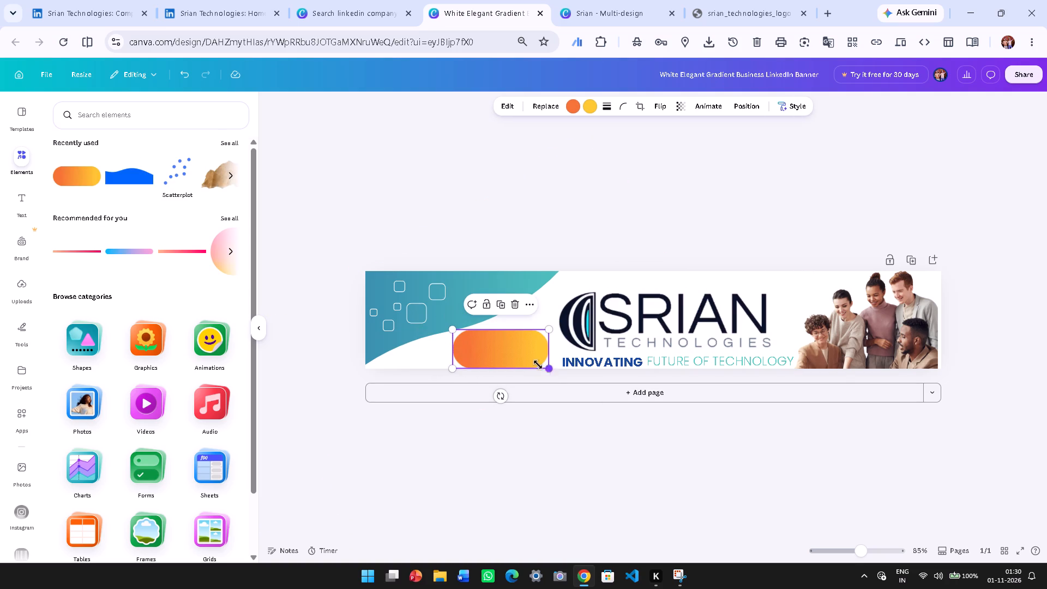
drag(538, 364, 524, 356)
drag(481, 345, 490, 348)
click(528, 435)
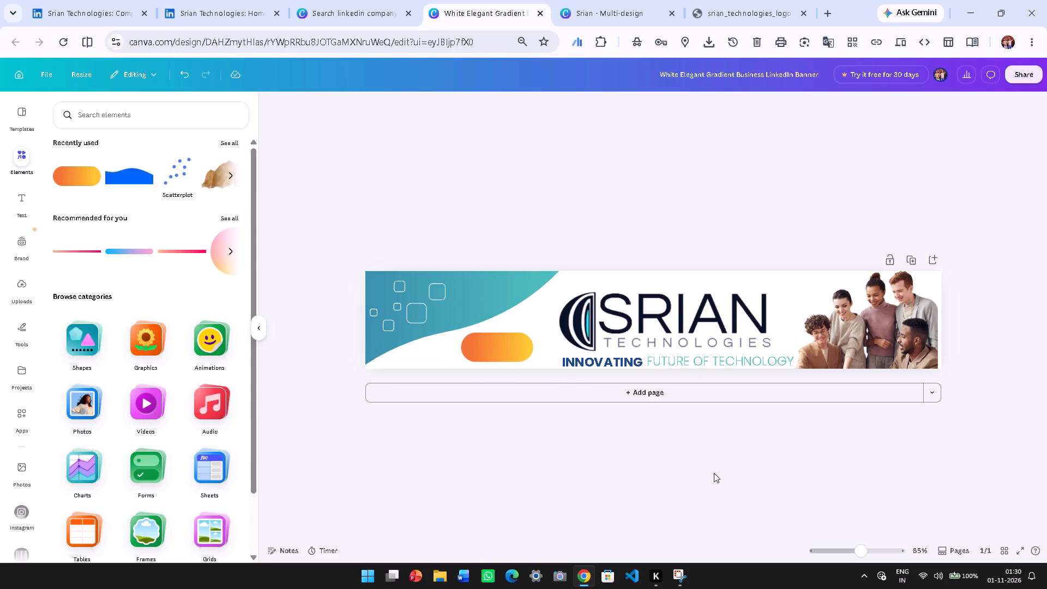
Switch to the Srian multi-design document and review the logo versions on pages 6 and 7.
click(538, 0)
click(568, 0)
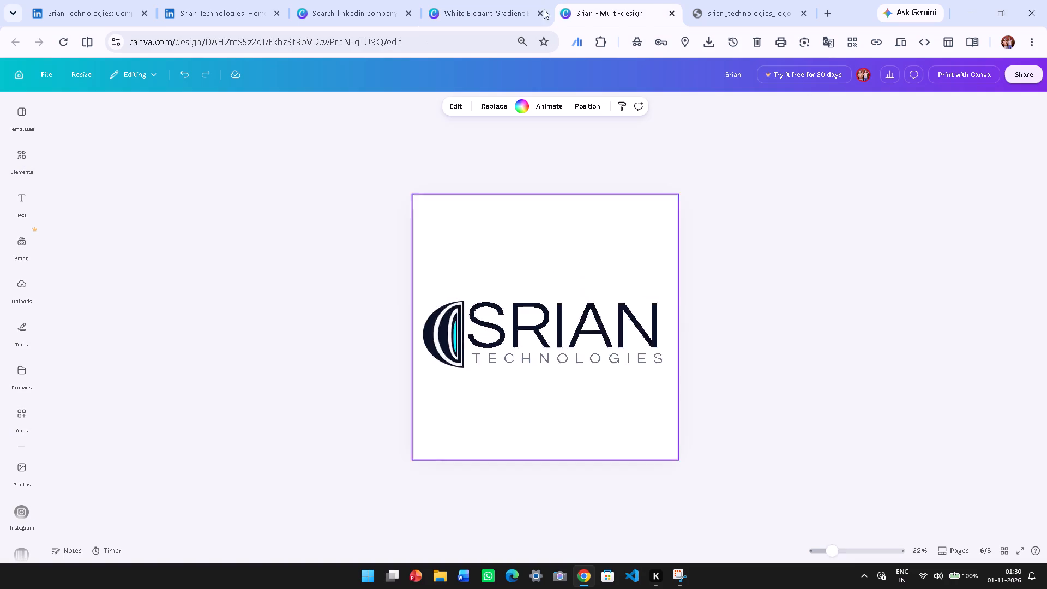
click(513, 480)
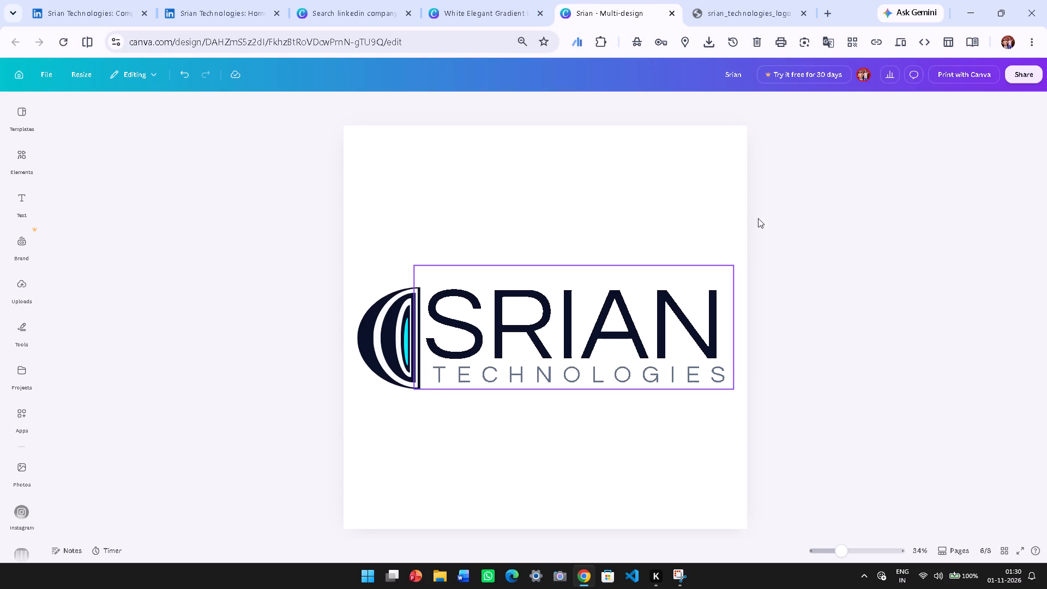
scroll(539, 422, down, 3)
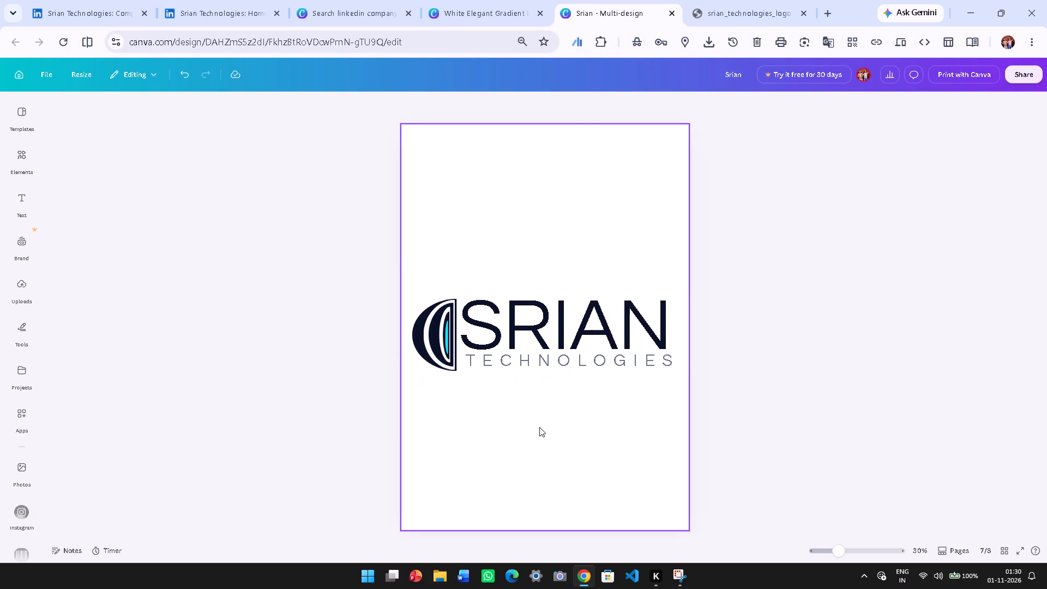
scroll(539, 427, up, 3)
scroll(539, 427, down, 2)
scroll(539, 427, up, 2)
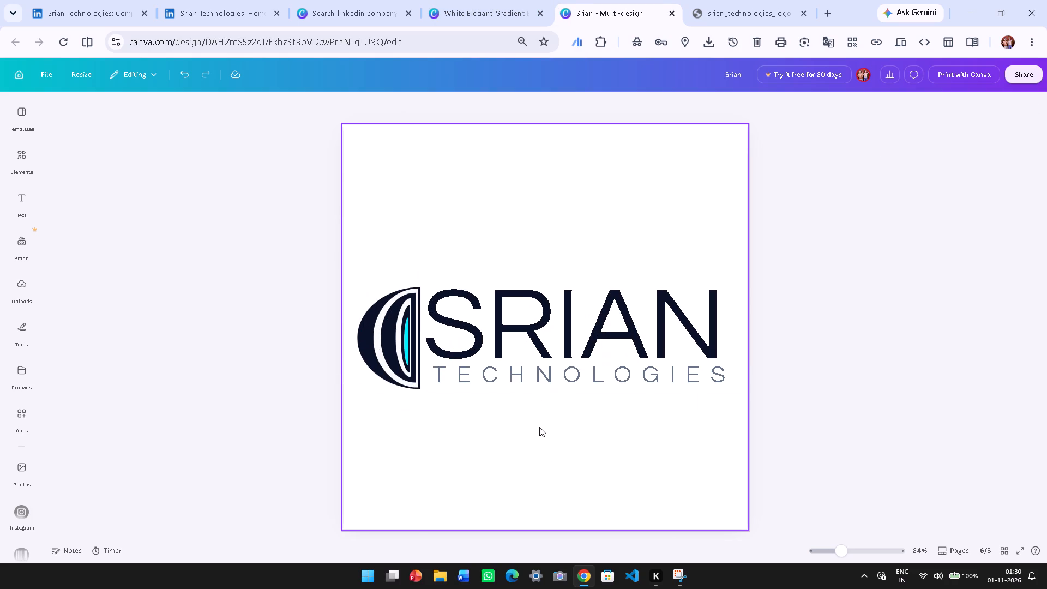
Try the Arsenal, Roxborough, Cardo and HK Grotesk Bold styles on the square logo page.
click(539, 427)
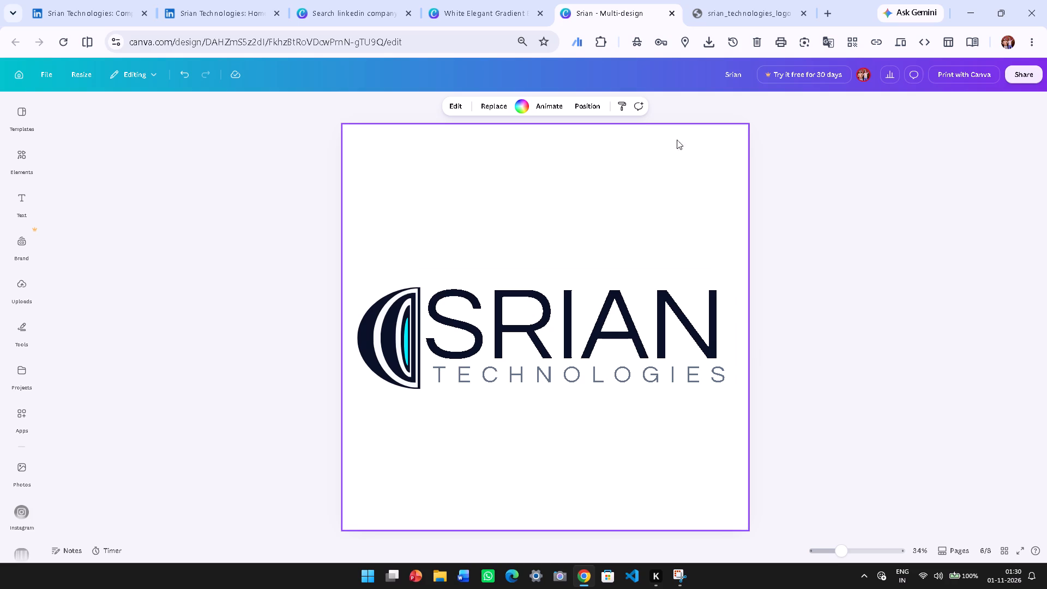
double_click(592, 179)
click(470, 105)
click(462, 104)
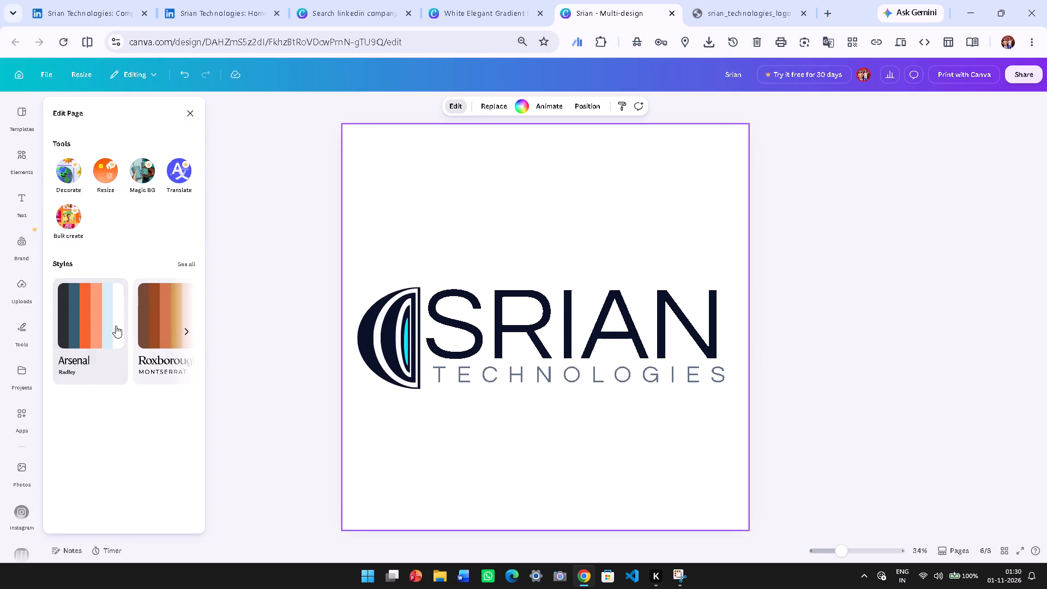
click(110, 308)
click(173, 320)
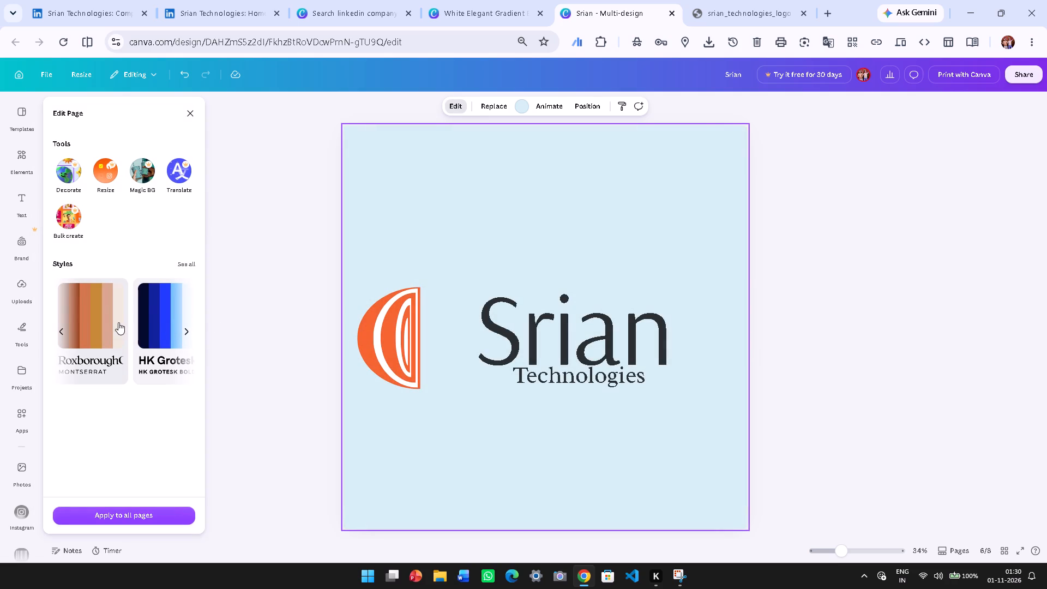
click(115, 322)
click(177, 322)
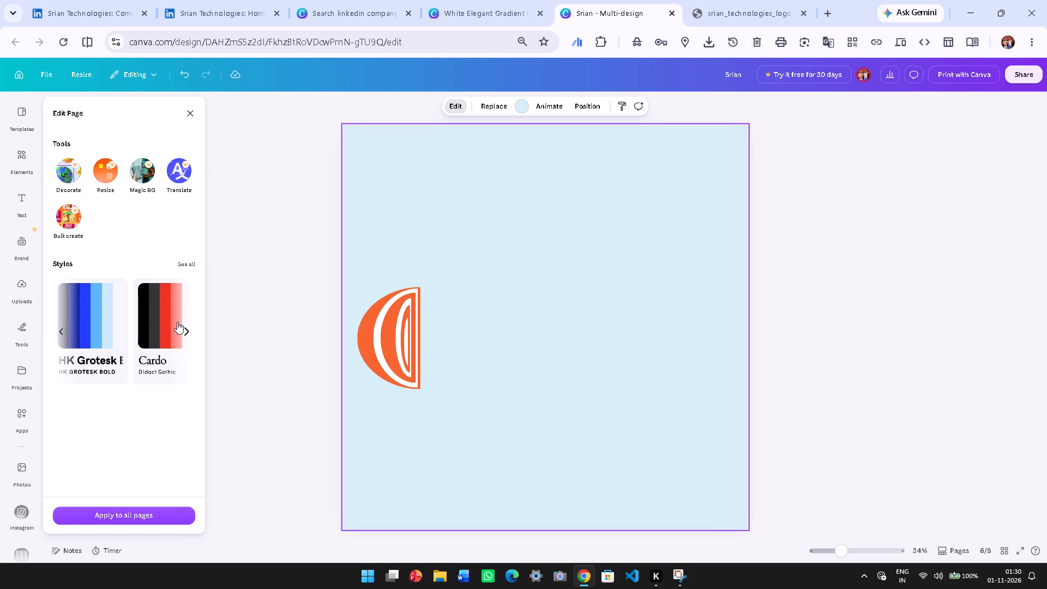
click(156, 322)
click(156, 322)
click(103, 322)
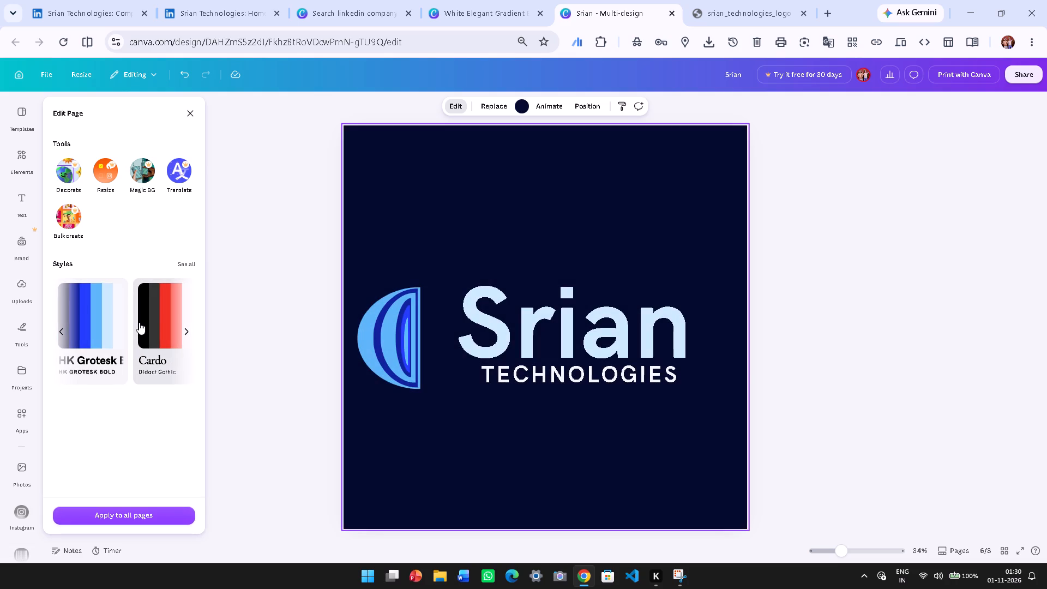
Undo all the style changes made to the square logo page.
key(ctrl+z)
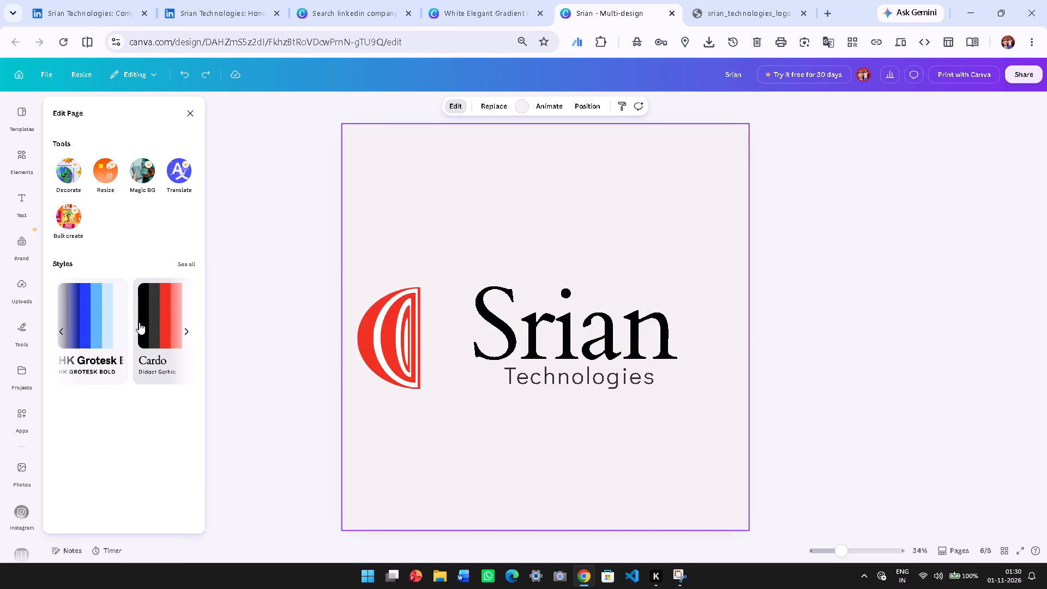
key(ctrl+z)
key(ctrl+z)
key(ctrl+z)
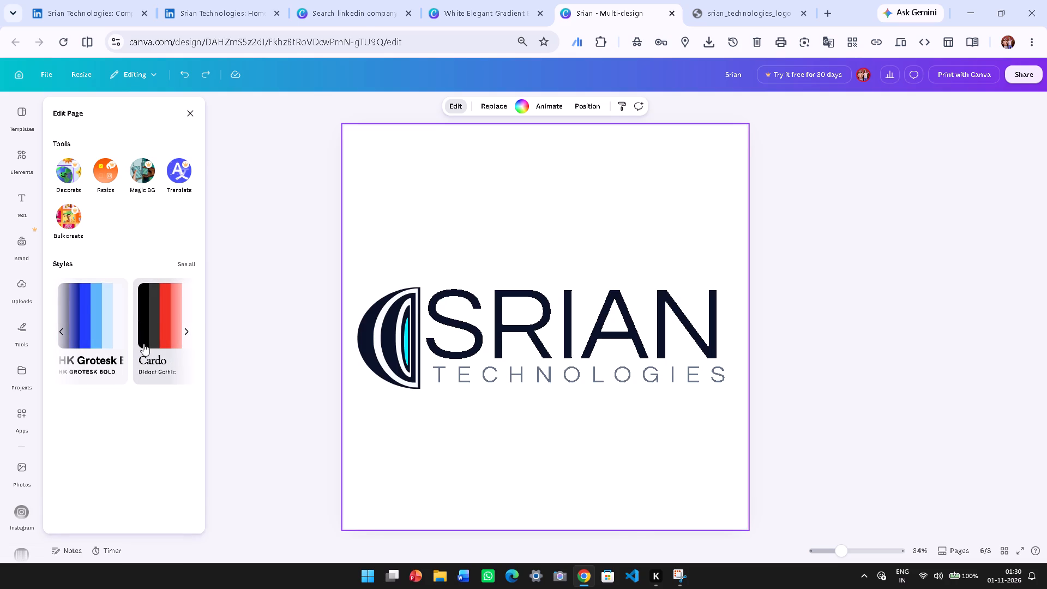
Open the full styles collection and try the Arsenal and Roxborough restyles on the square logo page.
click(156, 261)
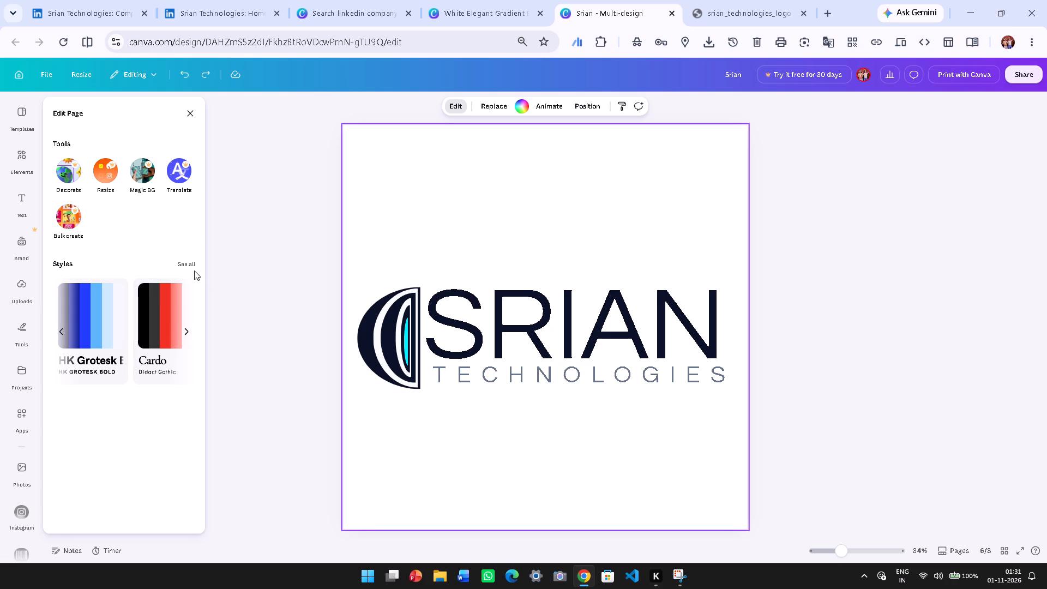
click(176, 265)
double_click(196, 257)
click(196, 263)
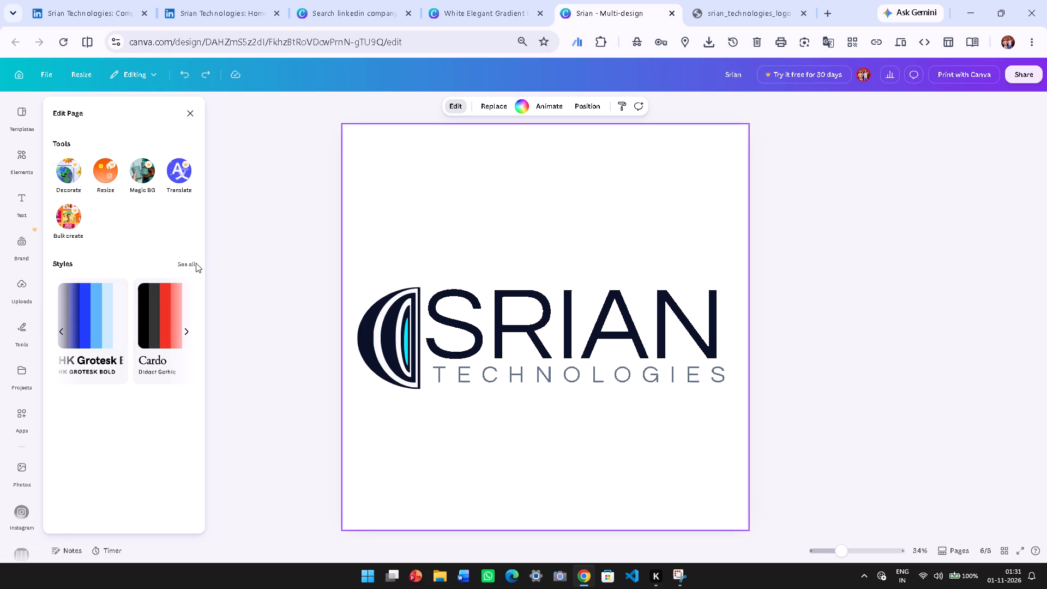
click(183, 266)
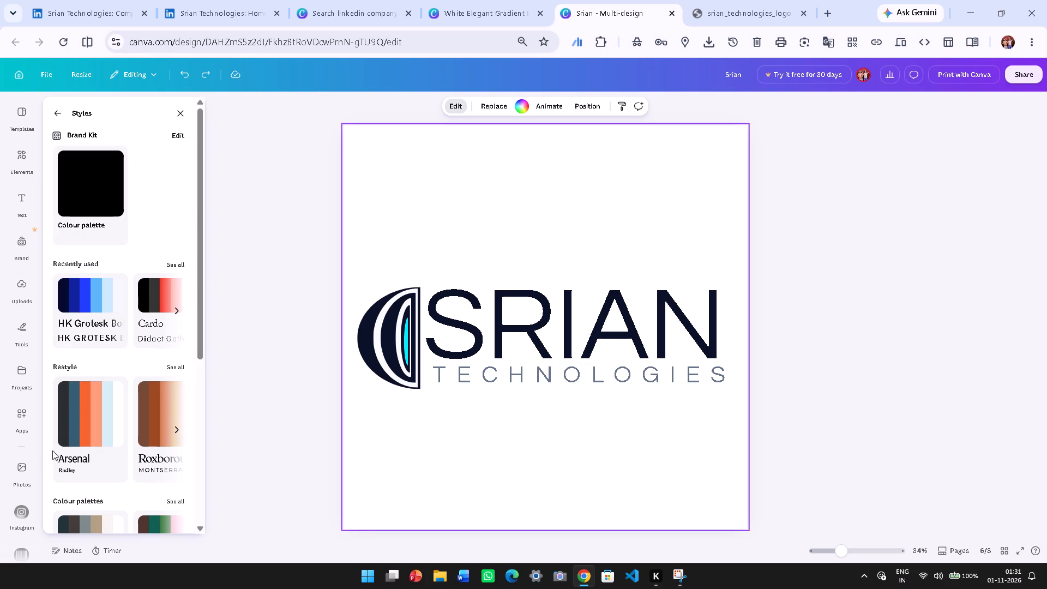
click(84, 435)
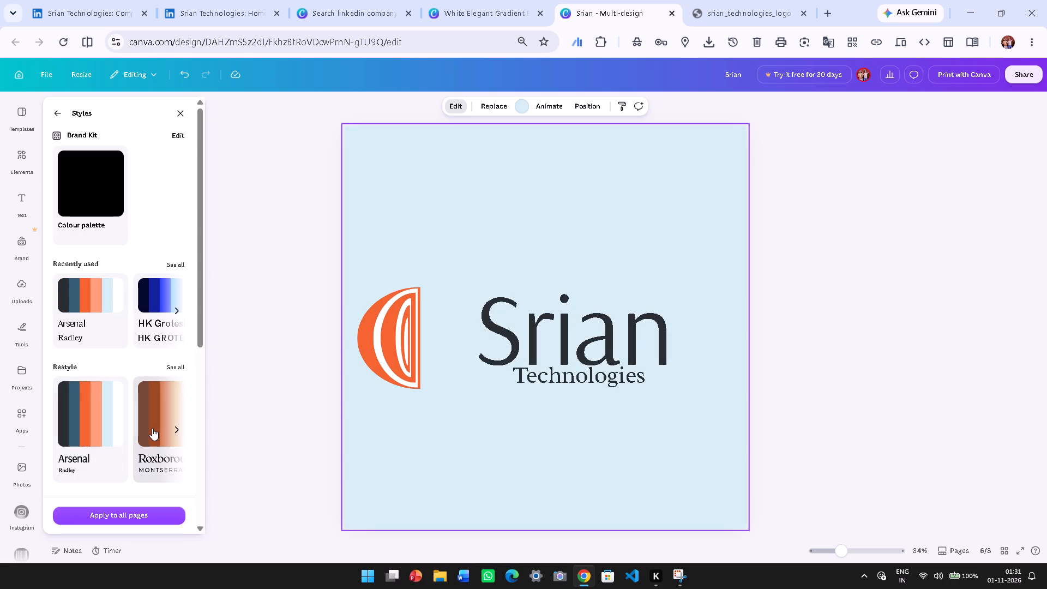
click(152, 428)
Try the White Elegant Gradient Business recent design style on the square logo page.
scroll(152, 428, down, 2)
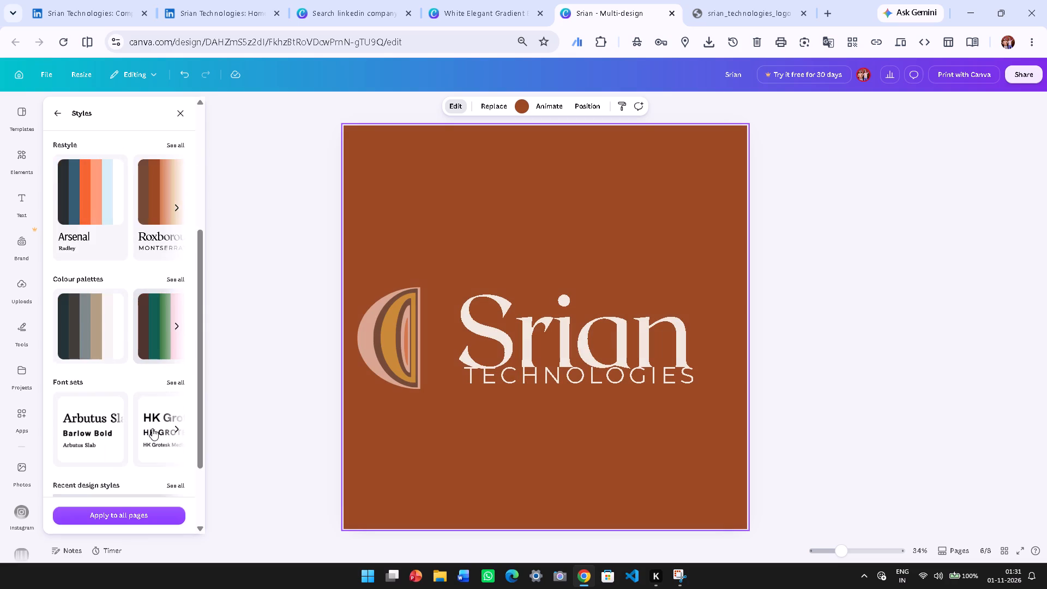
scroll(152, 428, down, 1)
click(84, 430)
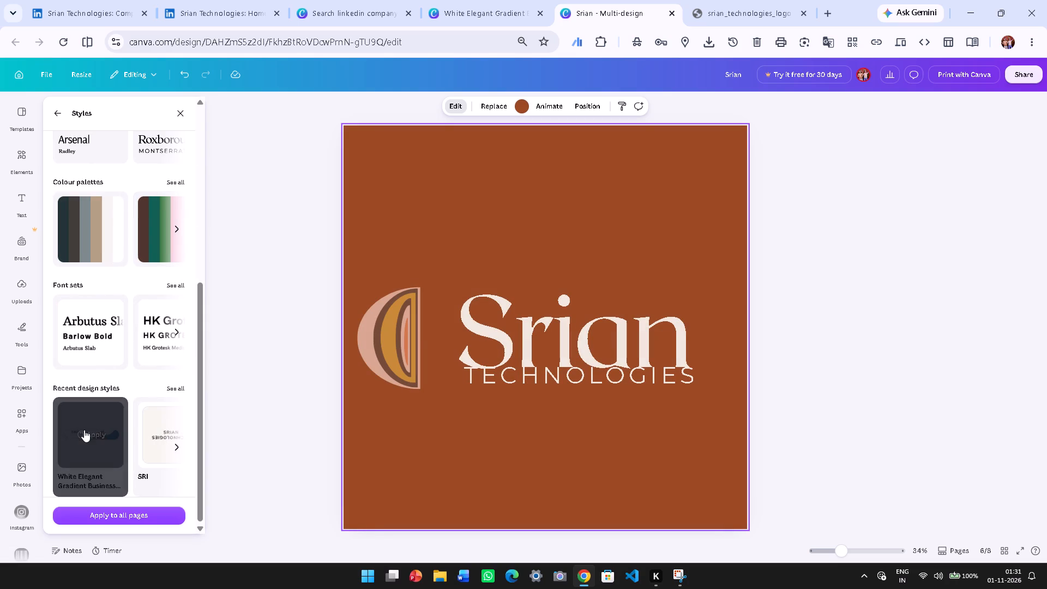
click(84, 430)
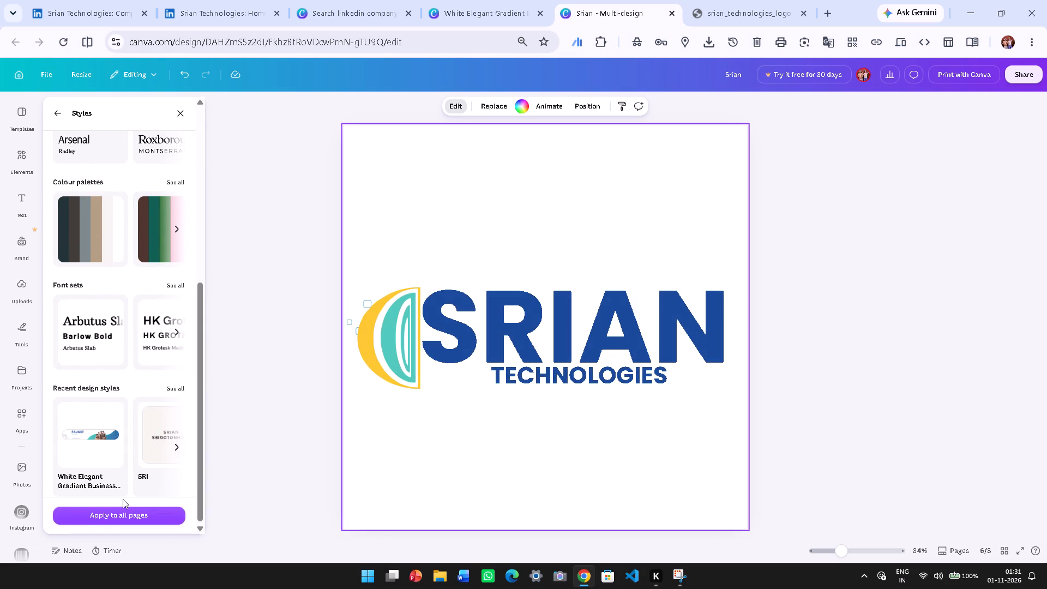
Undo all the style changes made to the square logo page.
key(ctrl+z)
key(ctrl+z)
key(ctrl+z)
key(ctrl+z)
Leave the styles collection and review the neighbouring logo pages, ending back on page 6.
scroll(401, 423, up, 2)
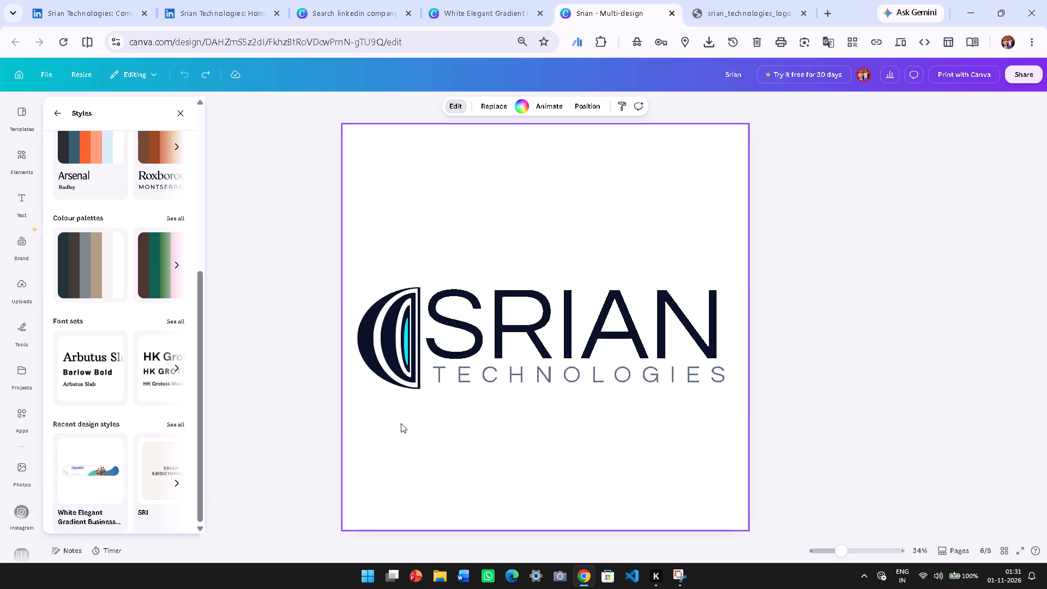
scroll(552, 359, up, 2)
click(663, 223)
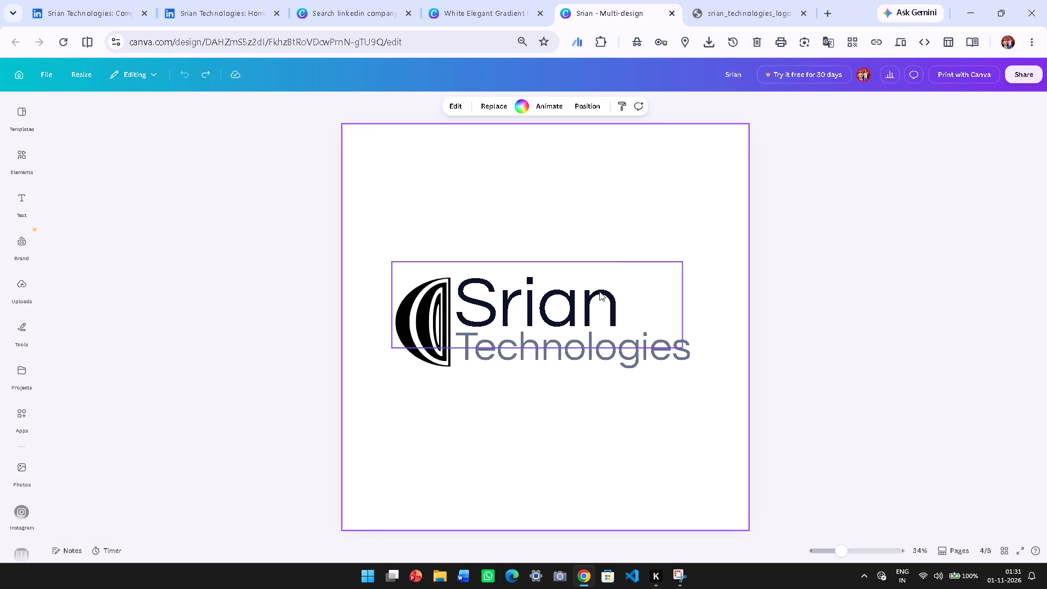
scroll(599, 291, down, 15)
click(605, 417)
scroll(604, 421, down, 4)
scroll(604, 421, up, 2)
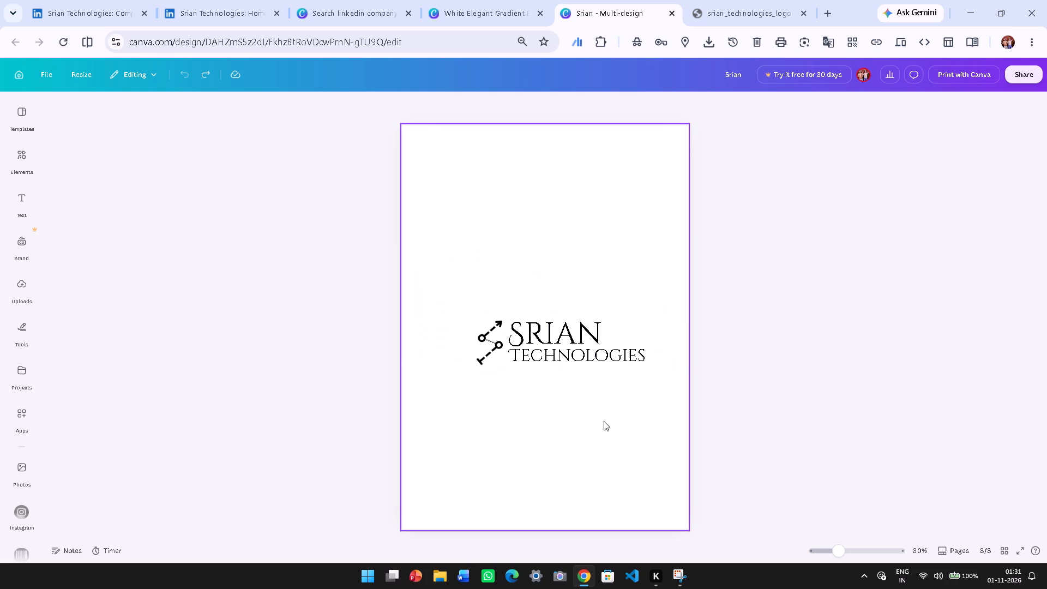
scroll(604, 421, up, 3)
click(872, 487)
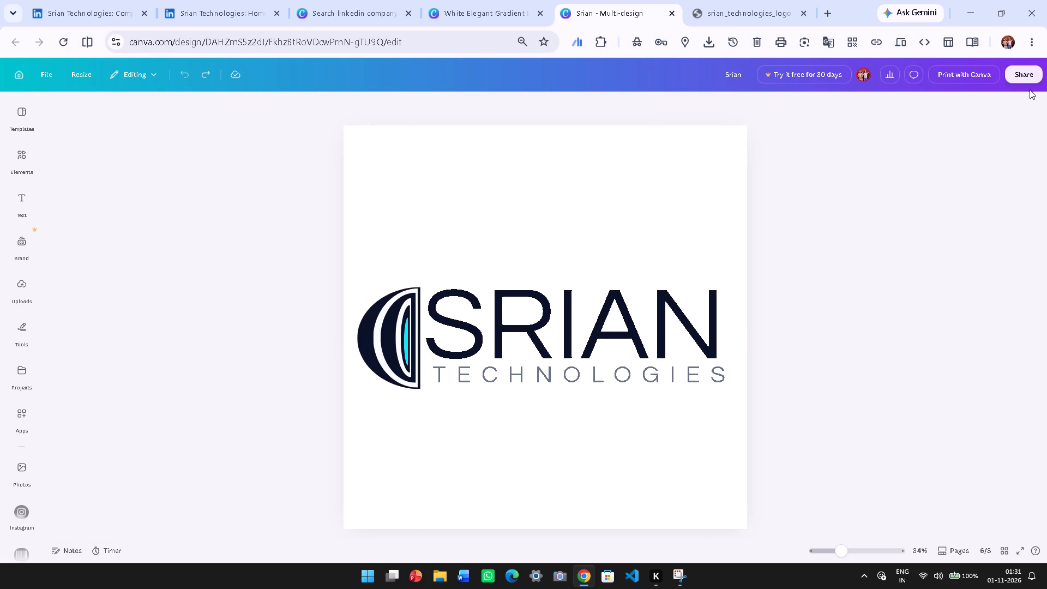
Check the design's sharing options and browse the Print Shop products offered for the logo.
click(1037, 78)
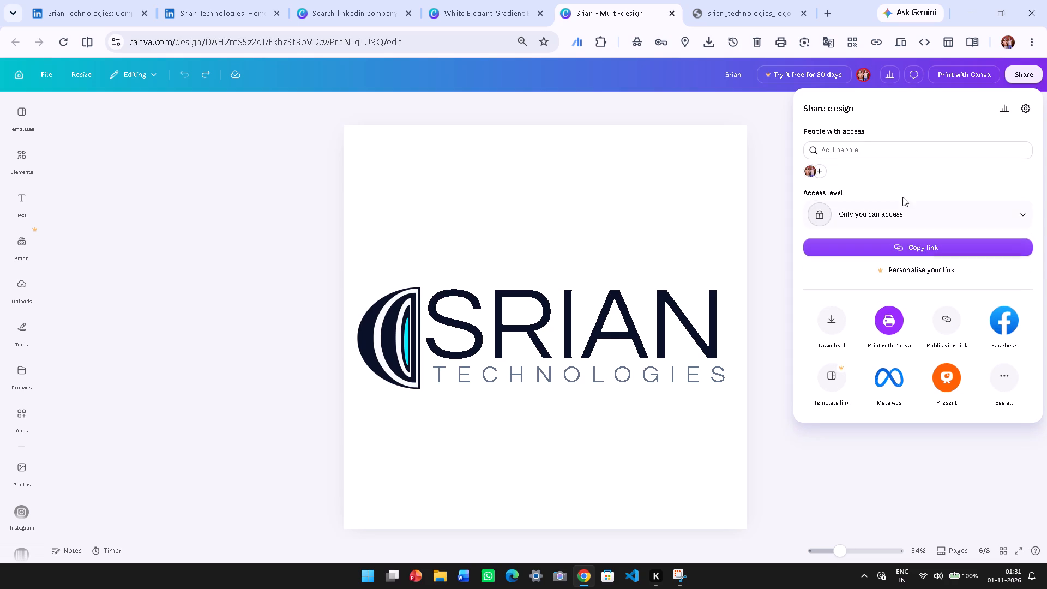
click(904, 212)
click(893, 428)
click(968, 69)
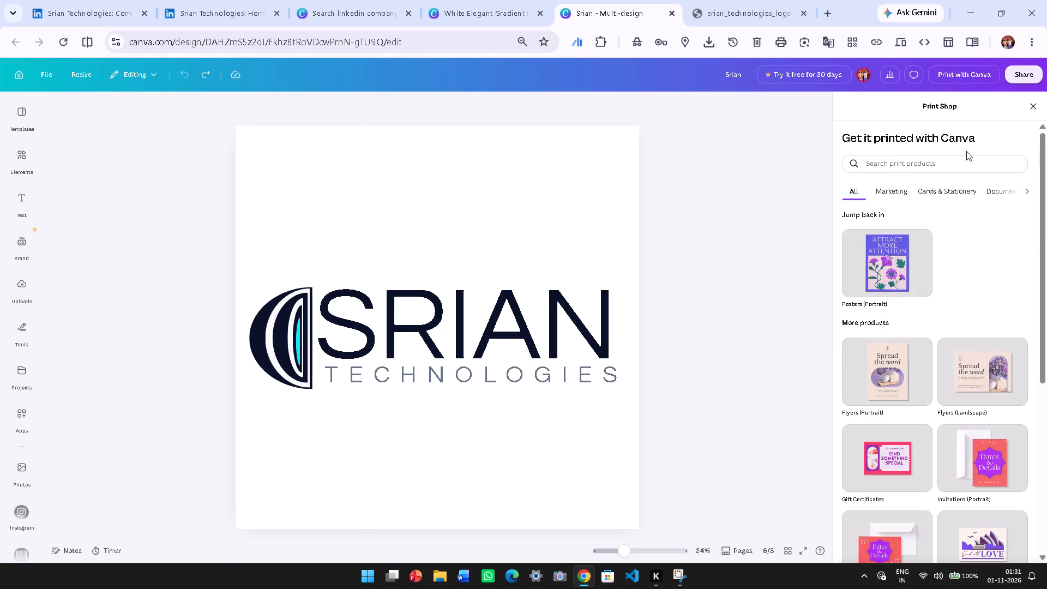
scroll(945, 163, down, 7)
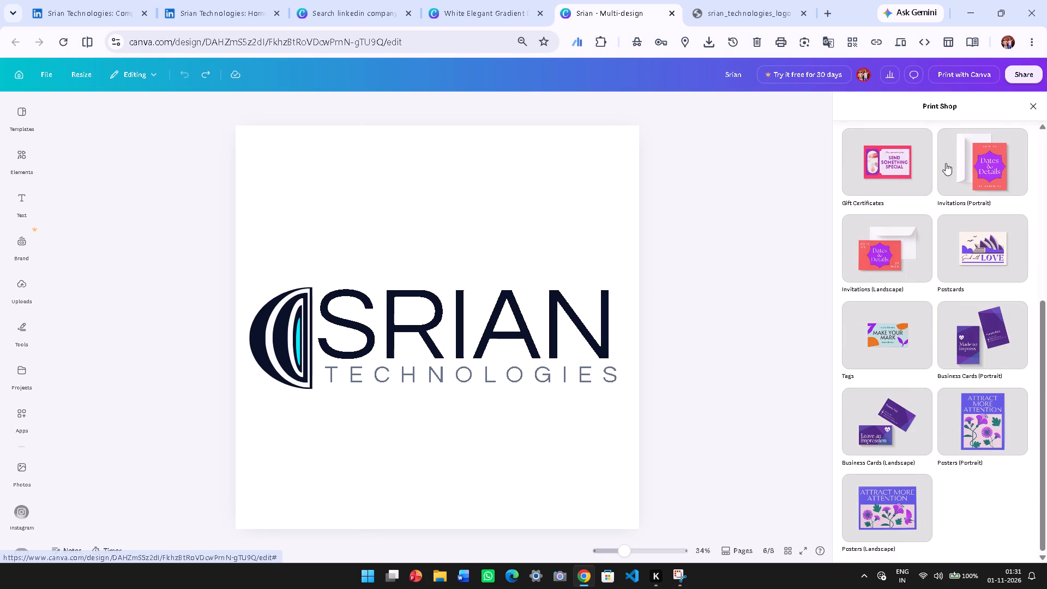
click(1032, 110)
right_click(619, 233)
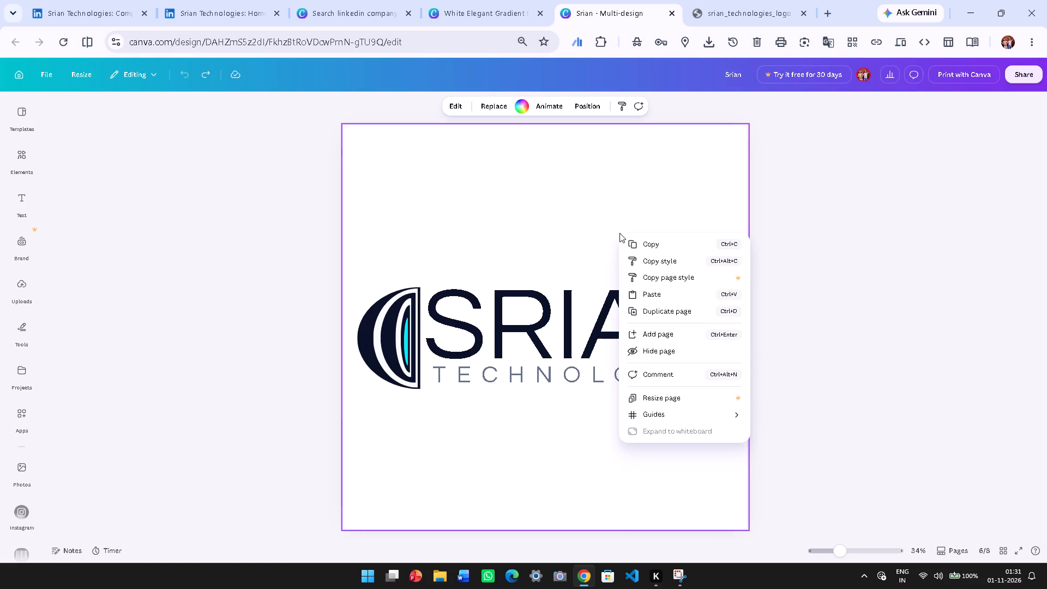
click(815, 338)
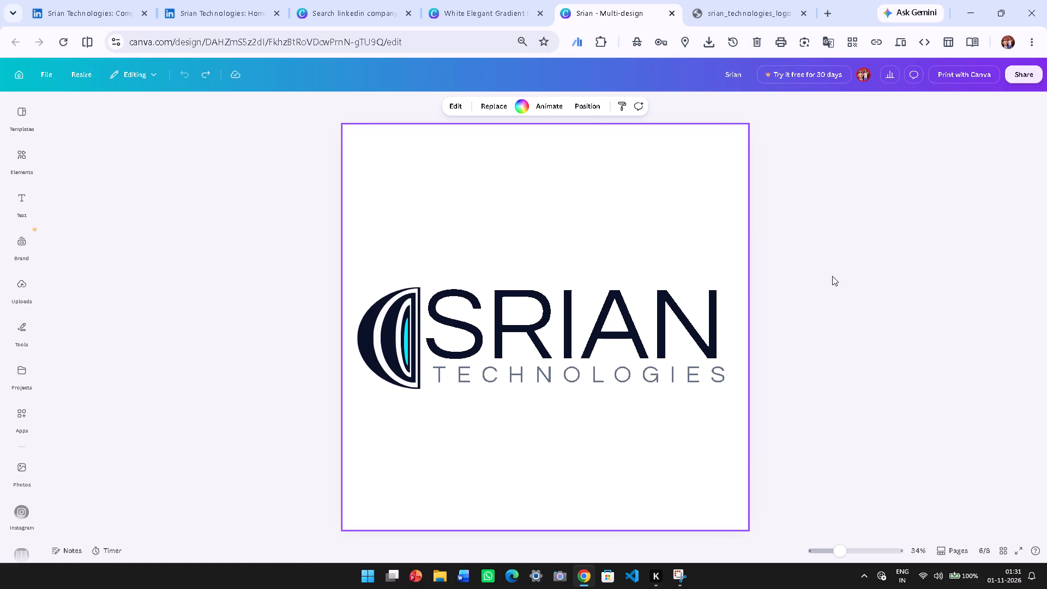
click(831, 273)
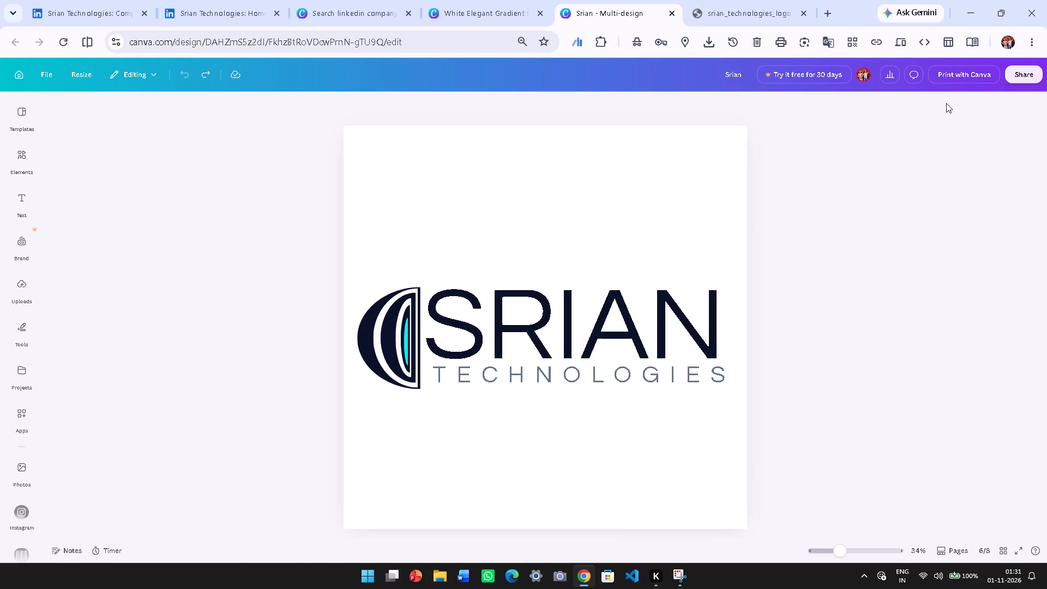
Inspect the editor page's HTML elements around the logo canvas in the browser developer tools, and close them.
right_click(814, 201)
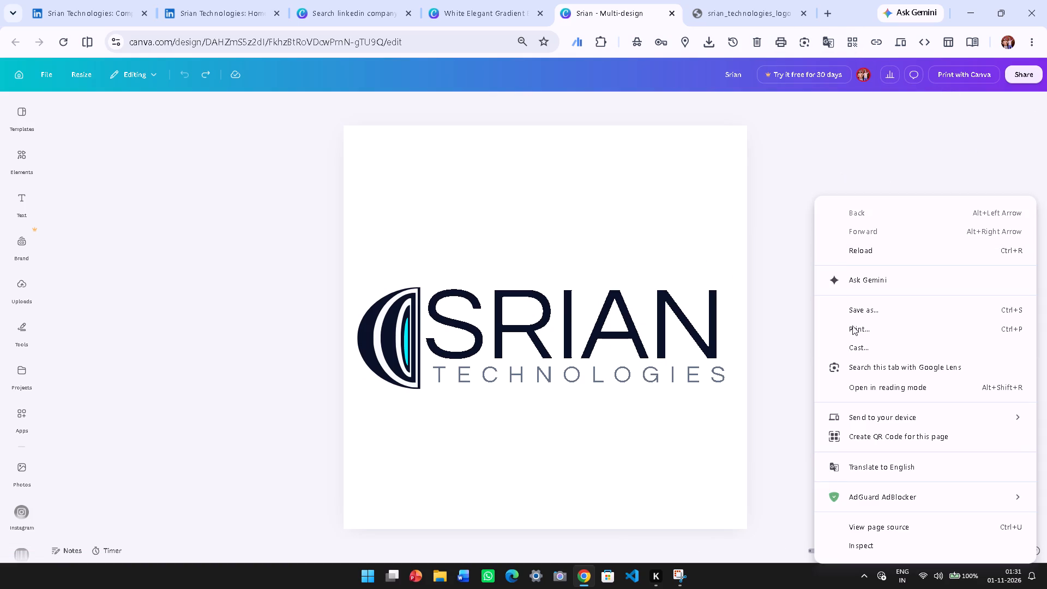
click(829, 539)
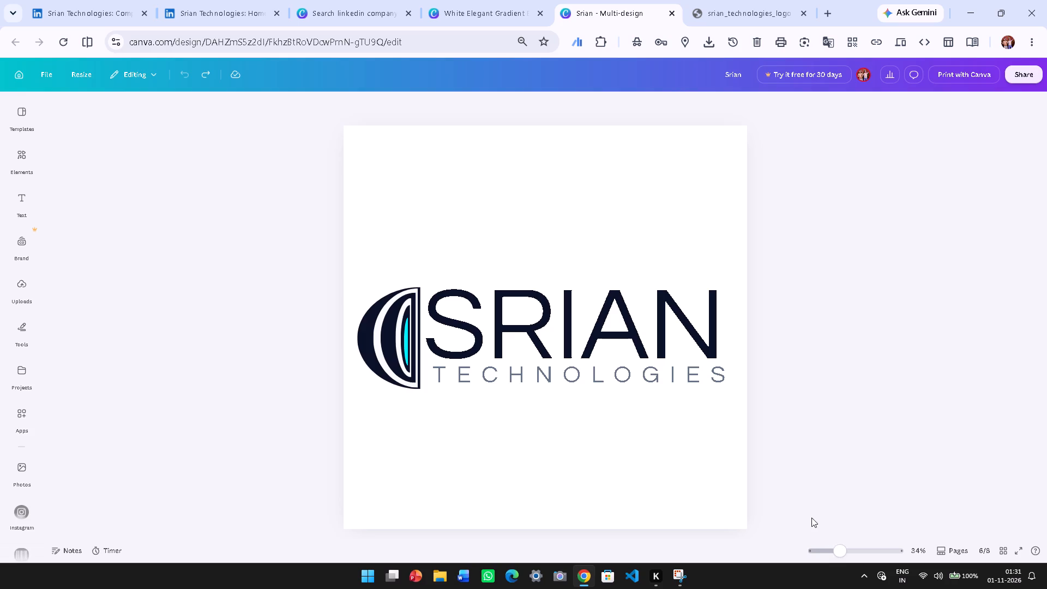
click(286, 340)
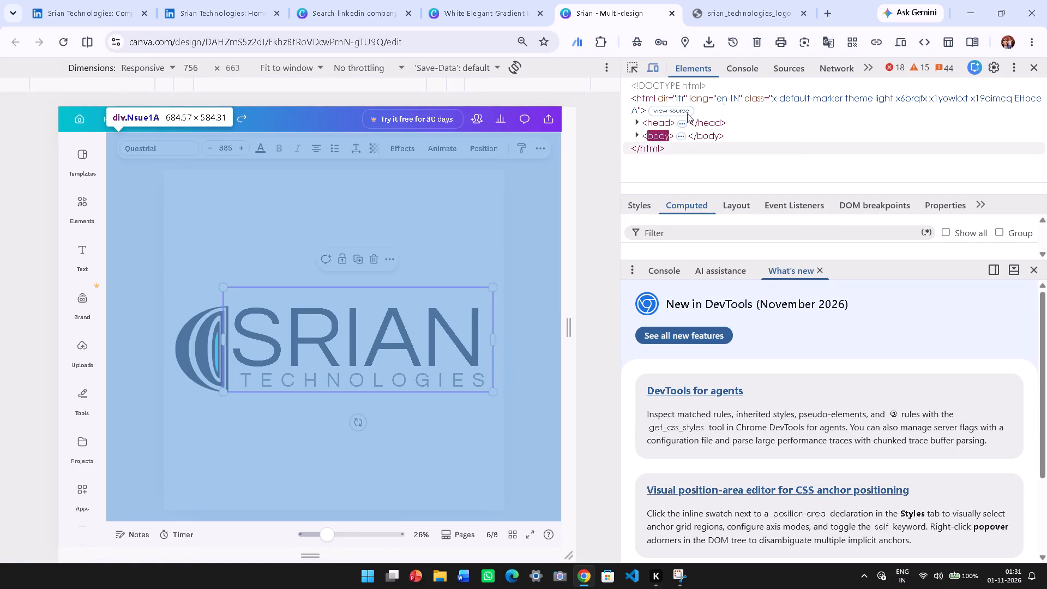
click(228, 265)
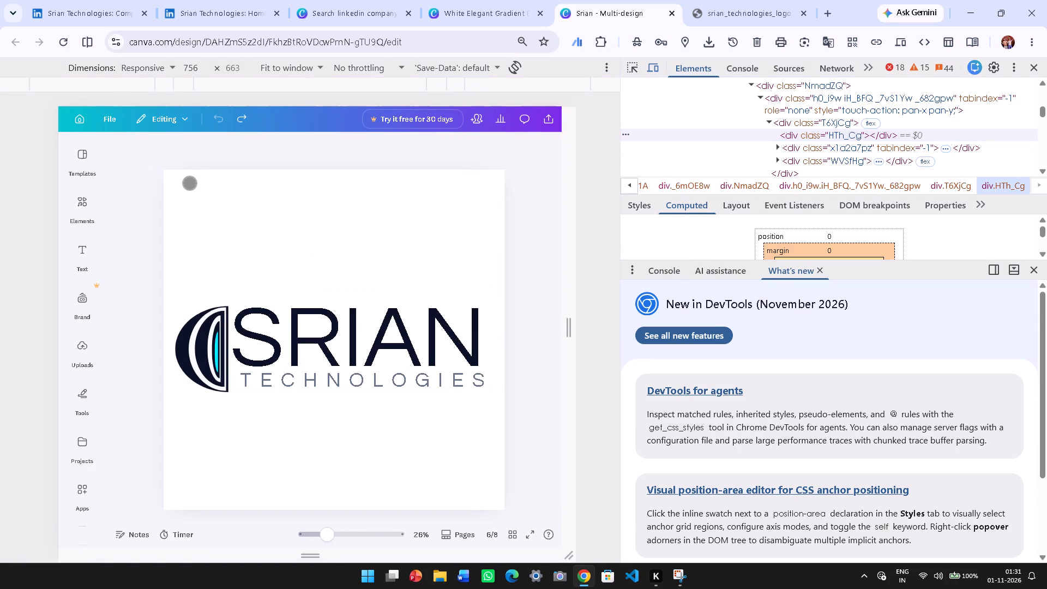
drag(180, 182, 249, 292)
right_click(192, 214)
click(186, 205)
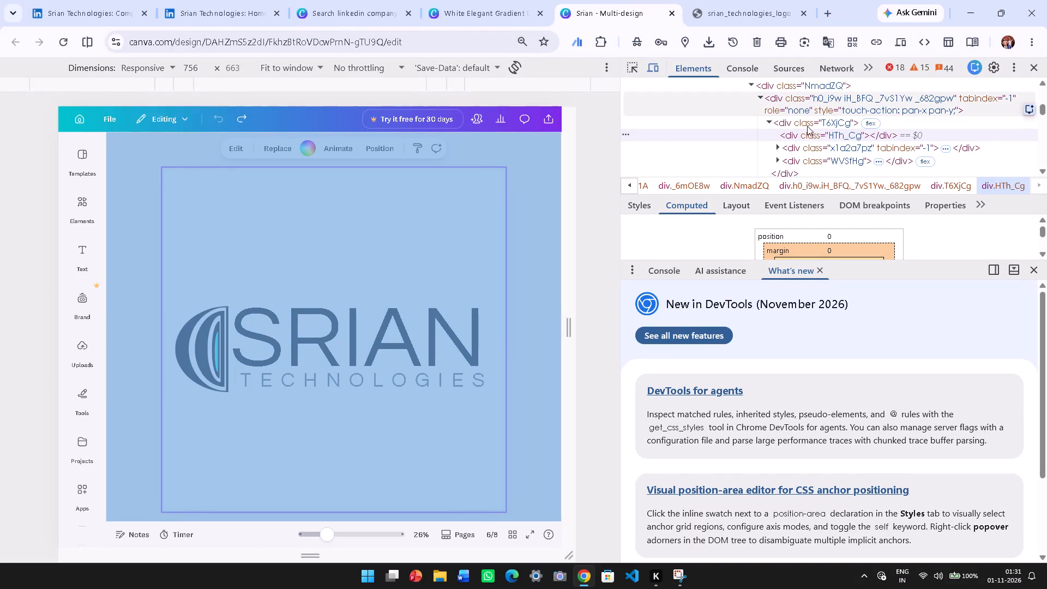
click(881, 160)
scroll(882, 160, down, 2)
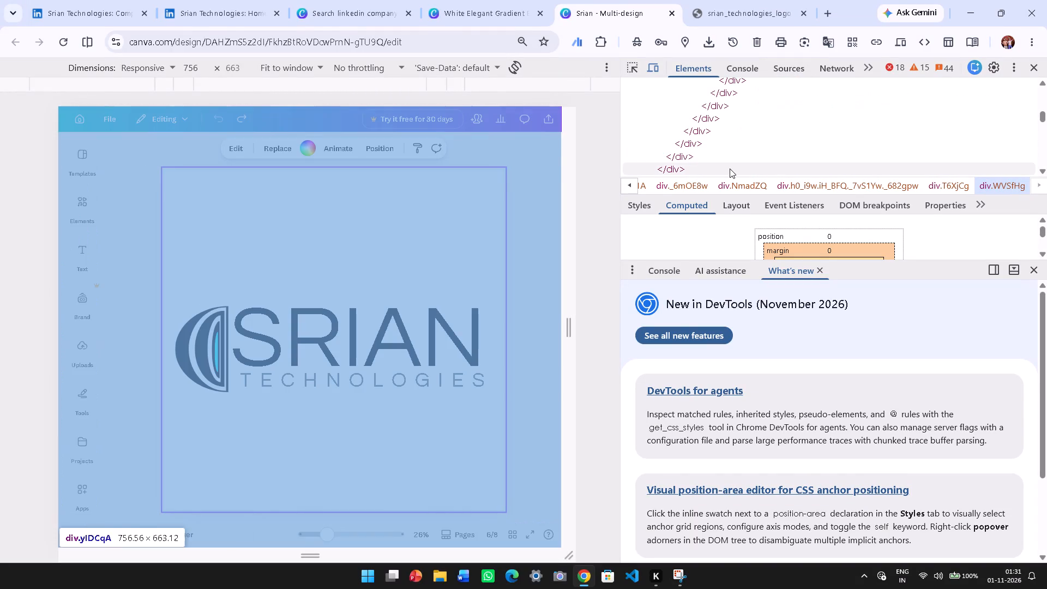
scroll(730, 169, up, 1)
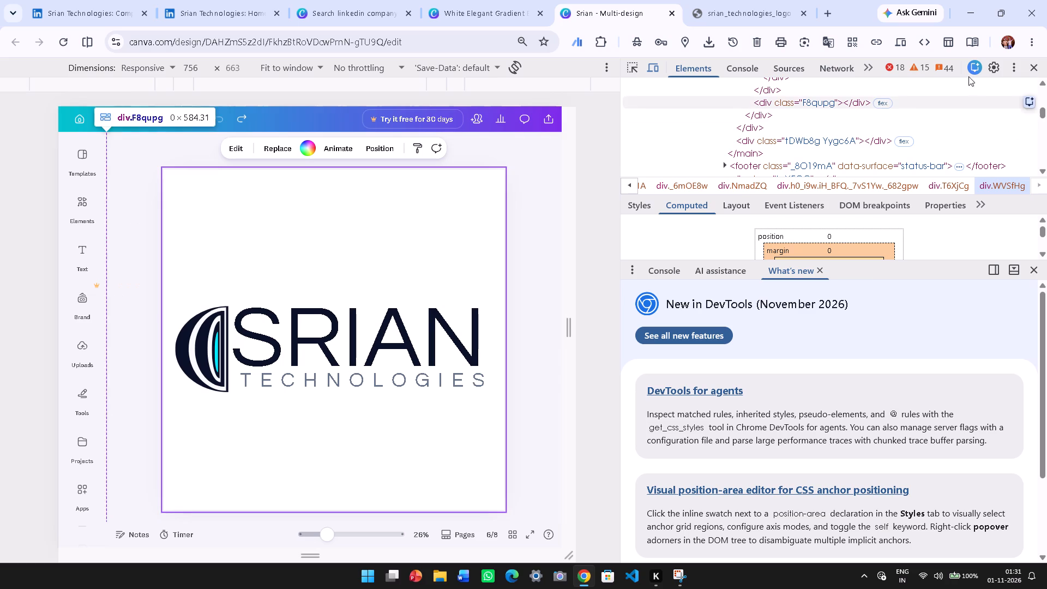
click(1042, 64)
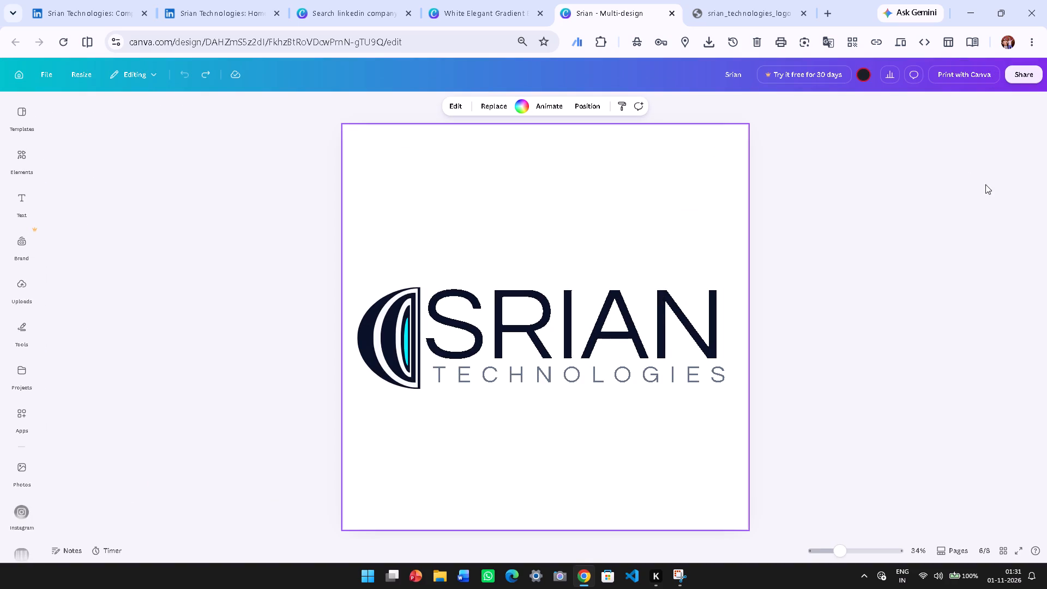
Browse the Print Shop product list again and close it.
click(967, 79)
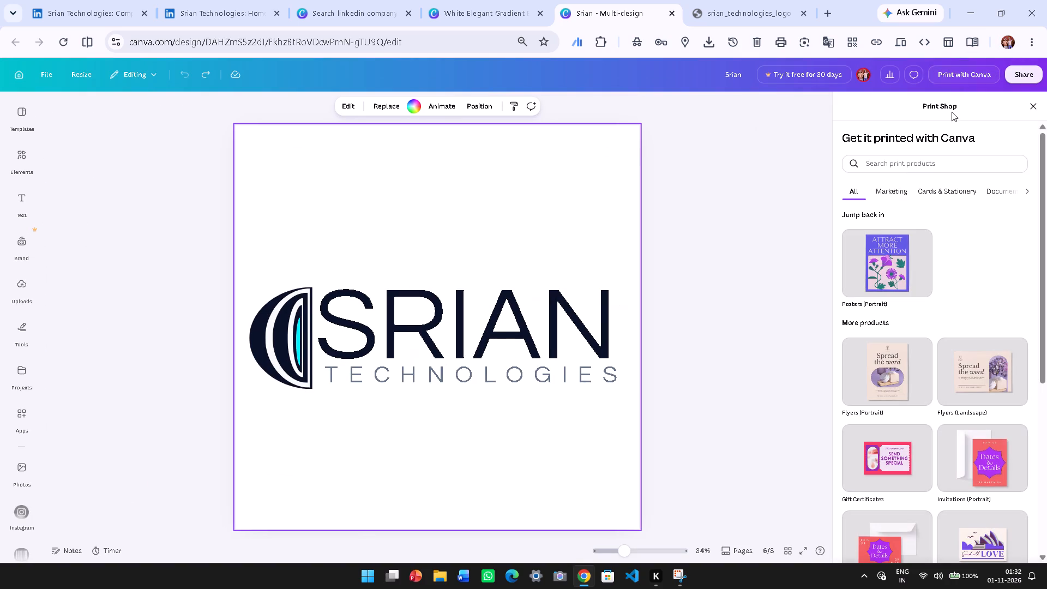
scroll(941, 189, down, 3)
scroll(977, 238, down, 3)
scroll(976, 312, up, 3)
click(1030, 104)
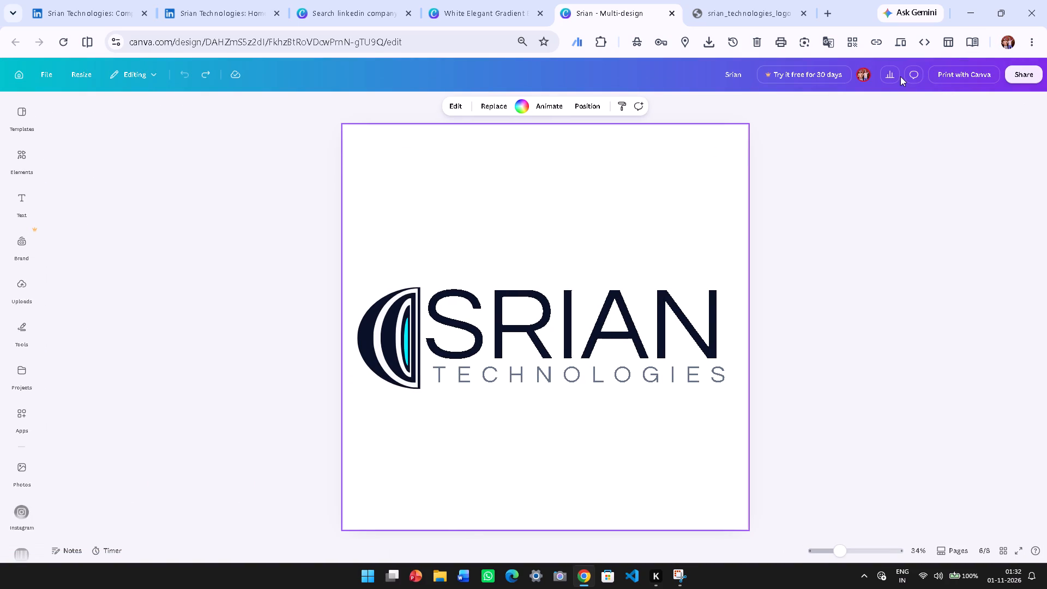
Expand page 6 with the square logo to a whiteboard.
click(623, 166)
click(197, 215)
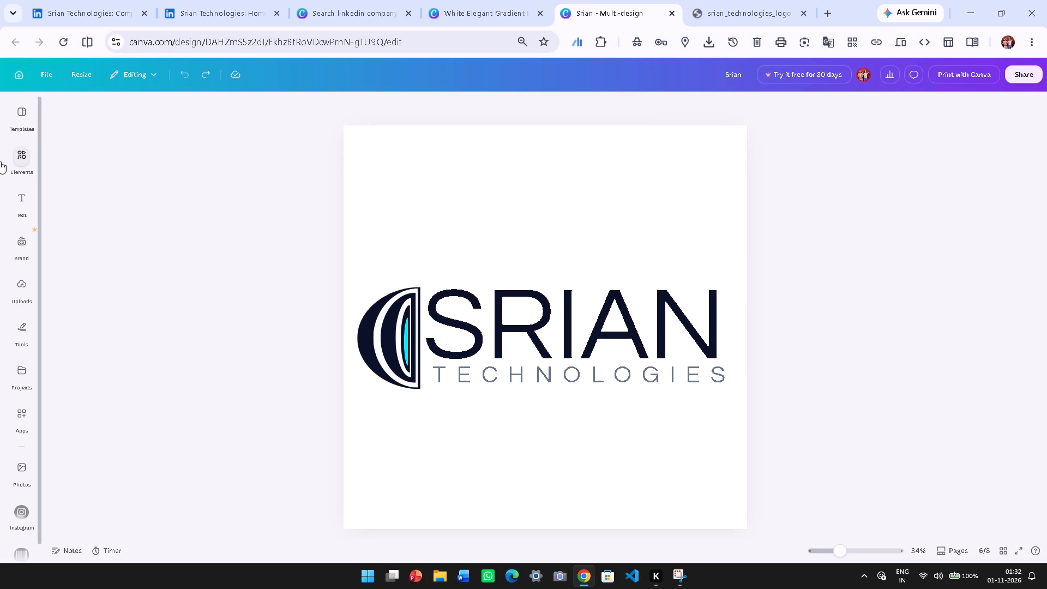
right_click(399, 205)
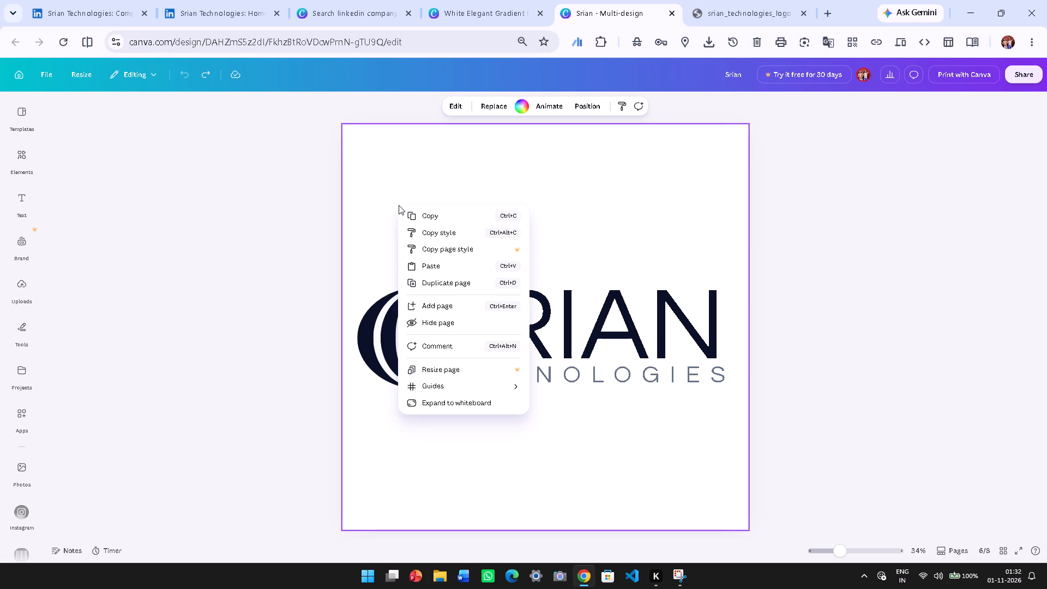
click(475, 407)
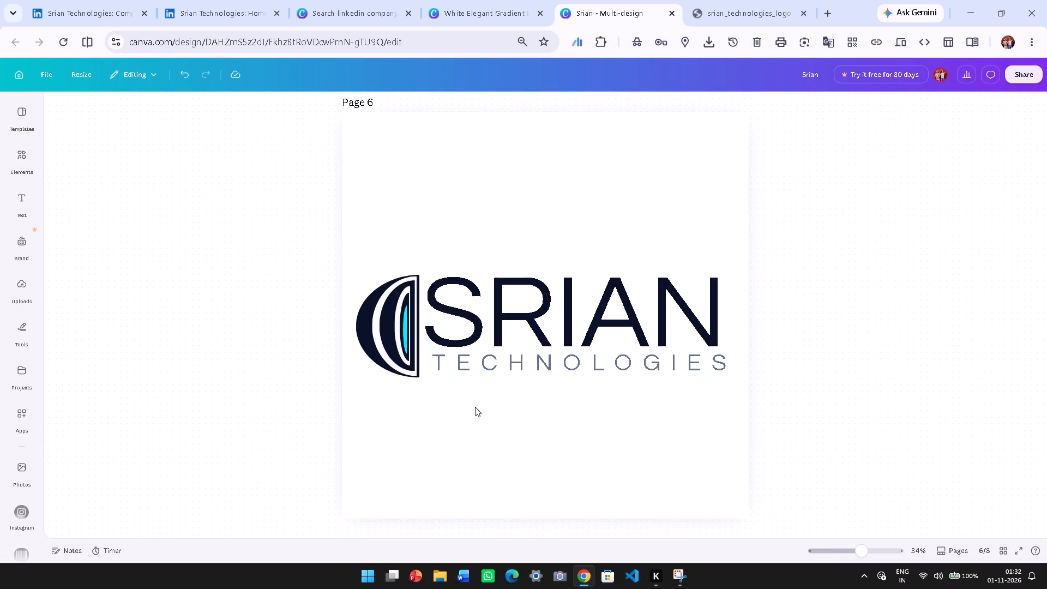
Examine the page 6 logo and the space around it on the whiteboard at different zoom levels.
drag(357, 153, 386, 165)
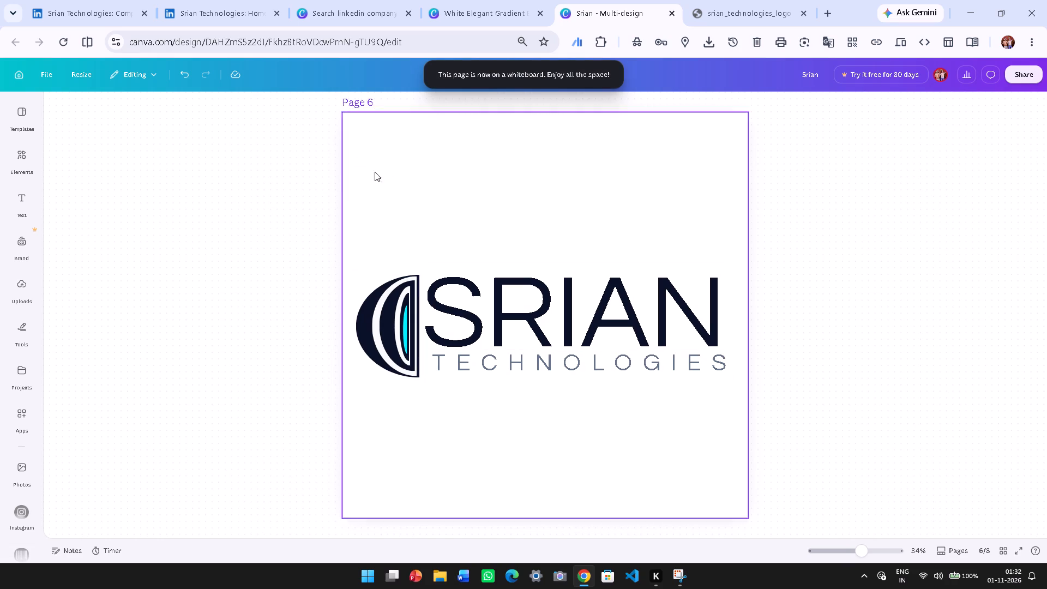
click(282, 221)
ctrl+scroll(398, 262, down, 5)
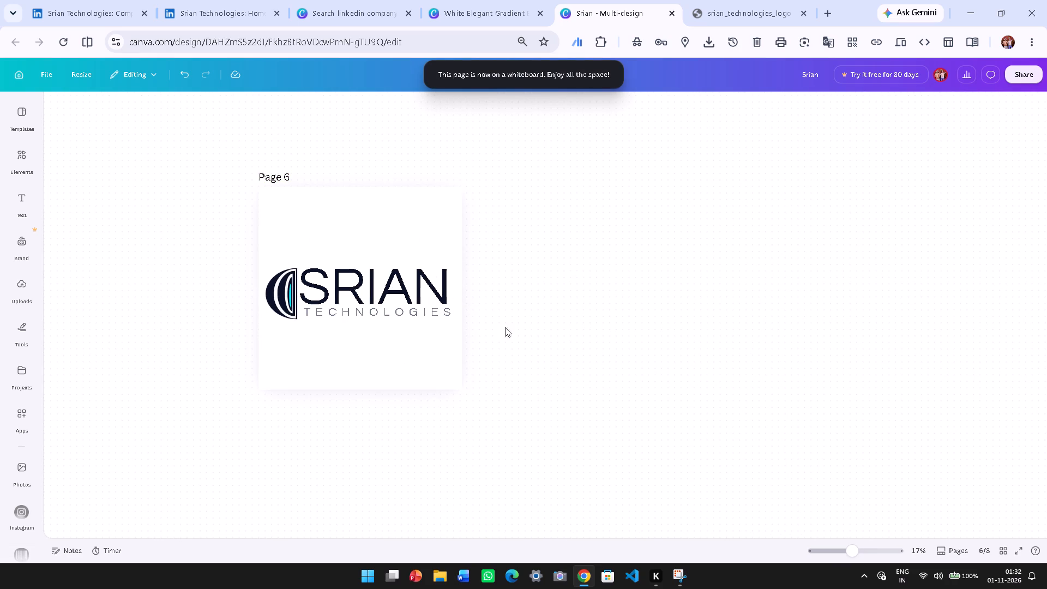
shift+scroll(366, 321, up, 3)
shift+scroll(477, 338, down, 2)
scroll(458, 306, up, 4)
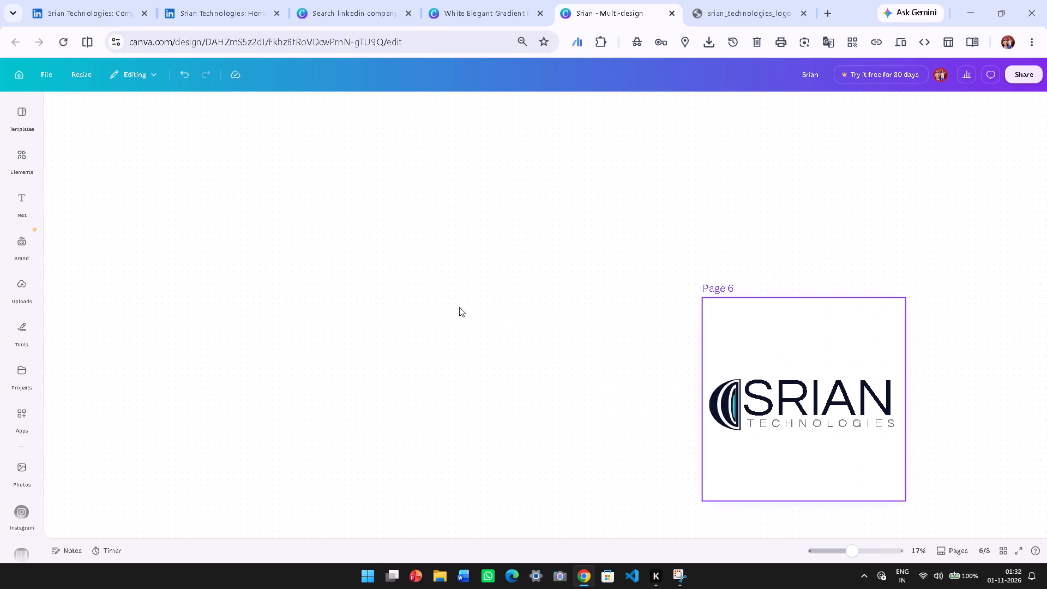
shift+scroll(525, 335, down, 2)
shift+scroll(586, 406, up, 3)
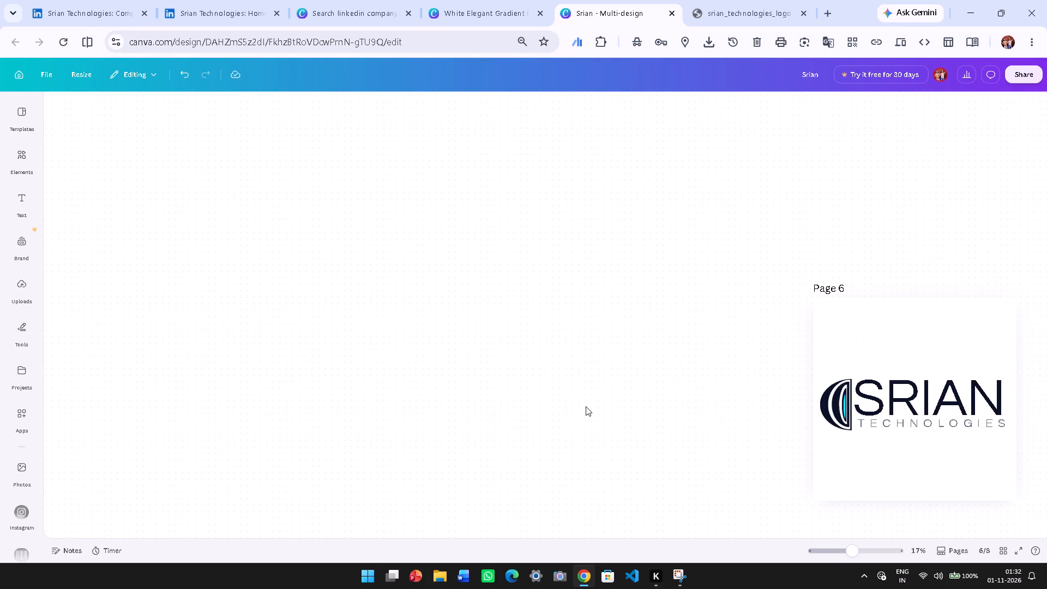
scroll(683, 348, down, 3)
scroll(744, 310, up, 3)
scroll(744, 310, left, 3)
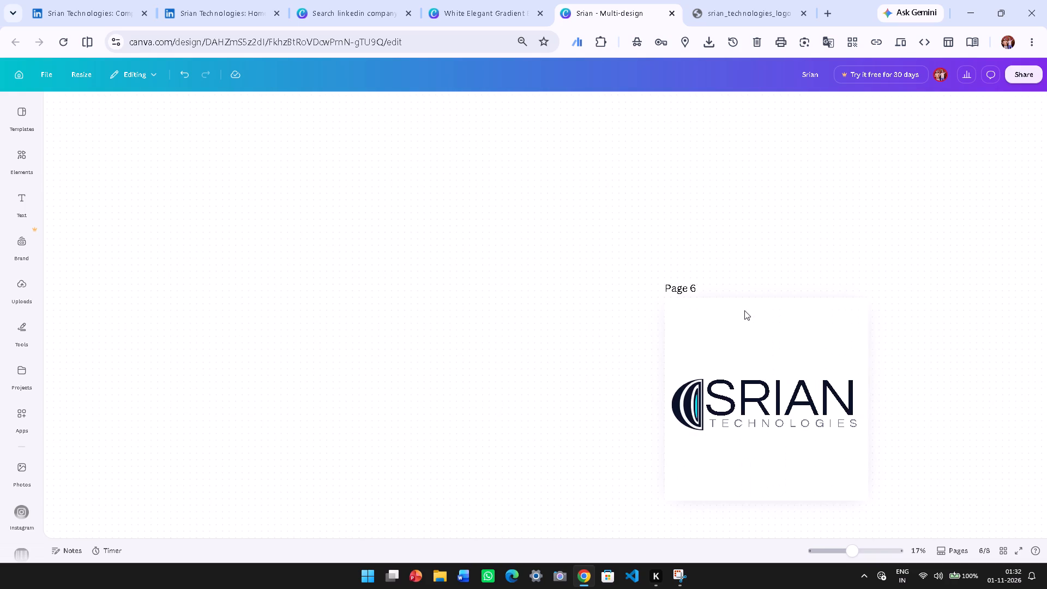
scroll(766, 398, left, 3)
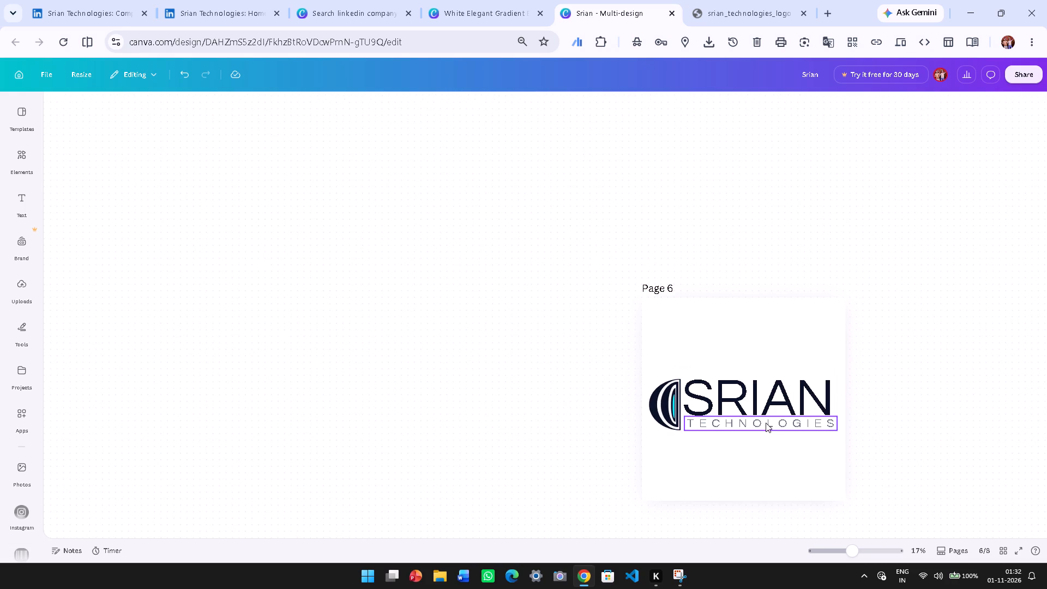
scroll(766, 423, left, 2)
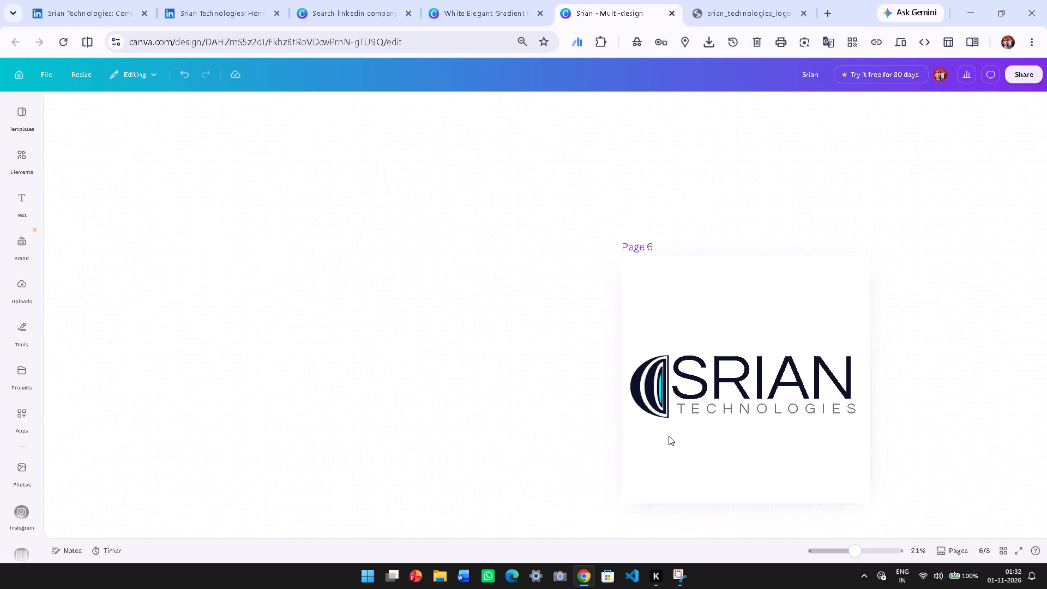
scroll(669, 436, left, 2)
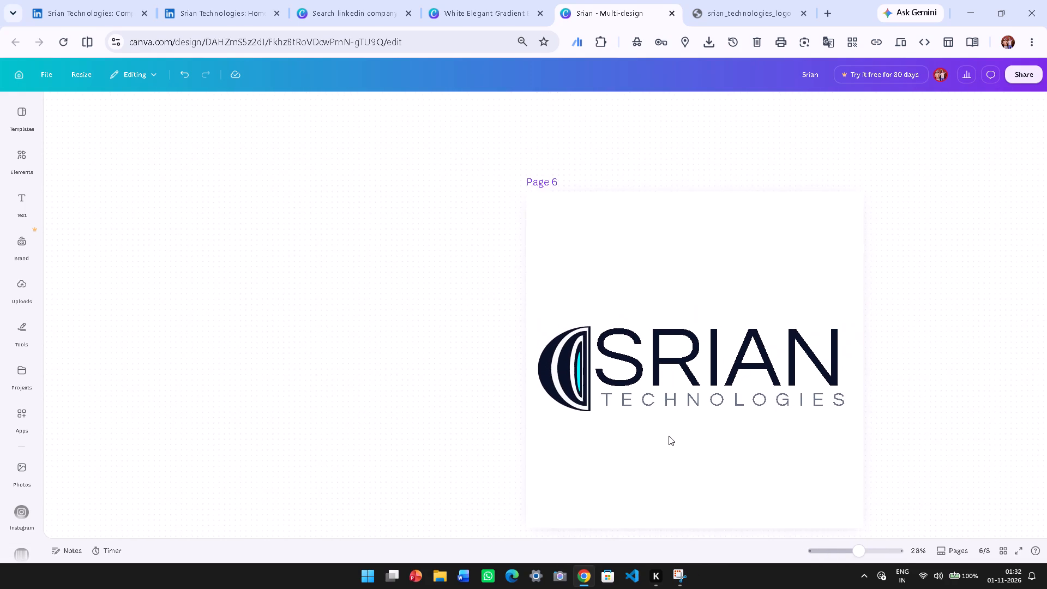
scroll(669, 436, left, 1)
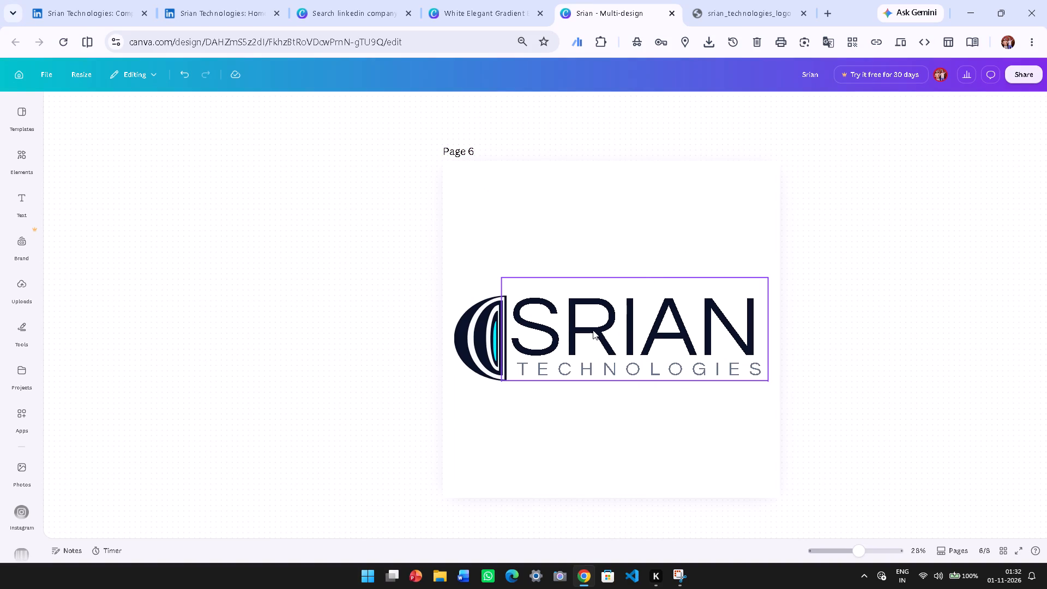
Capture a screenshot of the whole square page 6 area containing the Srian Technologies logo.
key(Print)
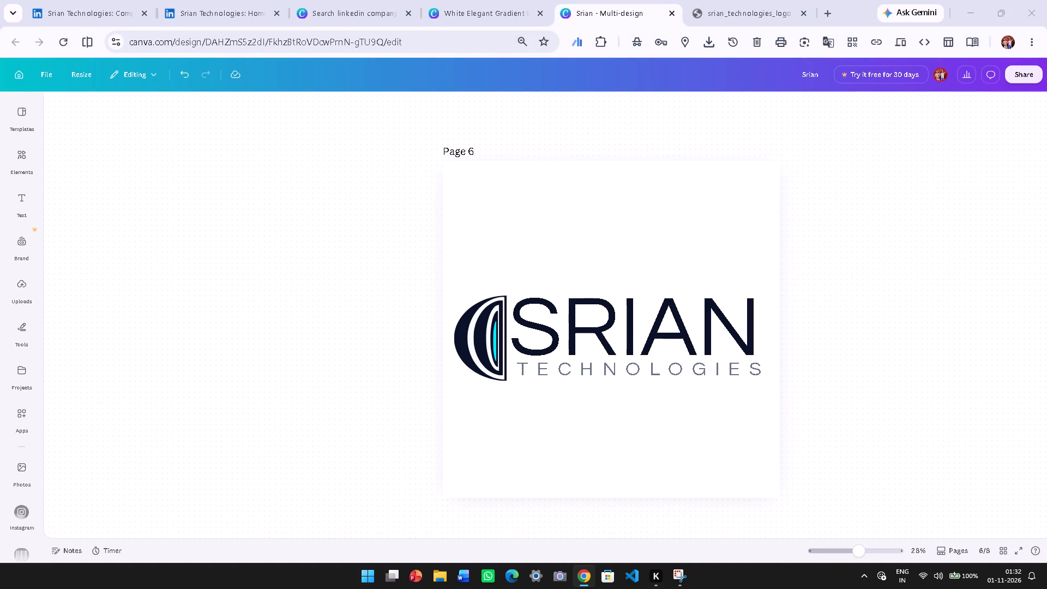
drag(443, 161, 596, 460)
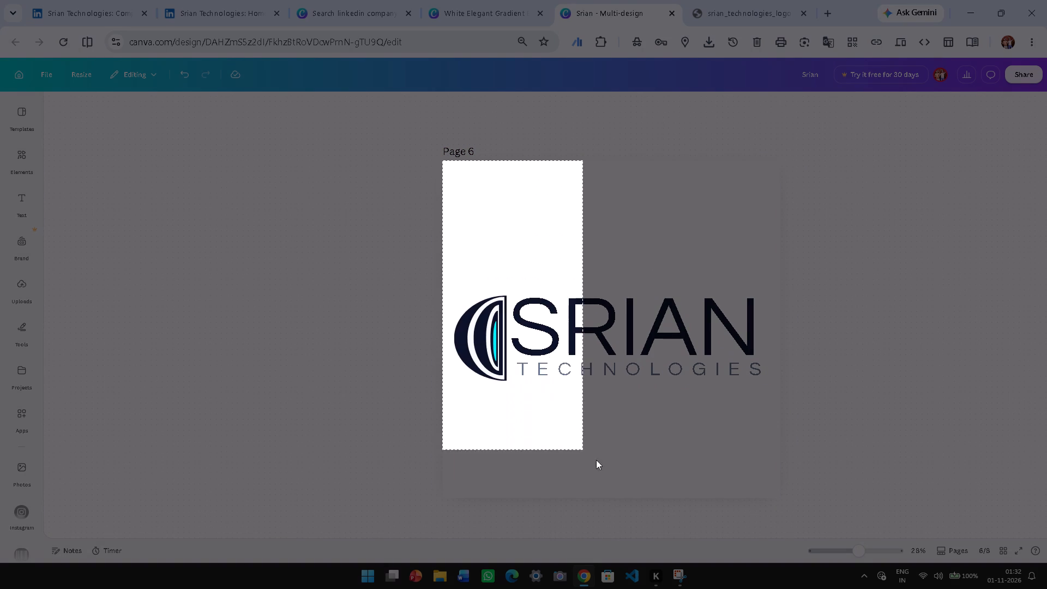
drag(596, 460, 780, 498)
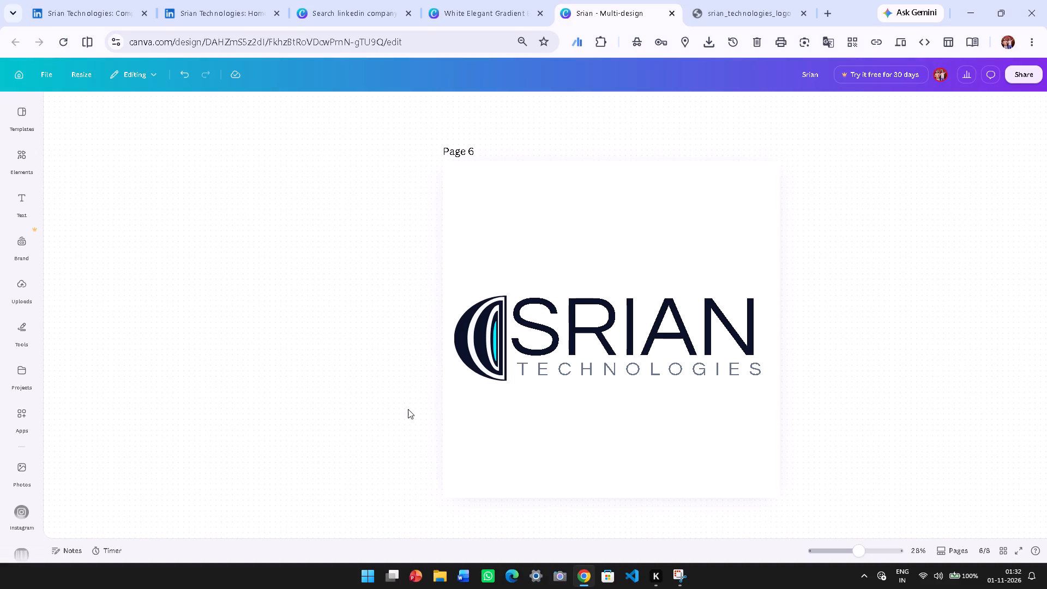
Switch to the White Elegant Gradient LinkedIn banner design and delete its Srian Technologies logo.
click(425, 0)
click(365, 0)
click(485, 0)
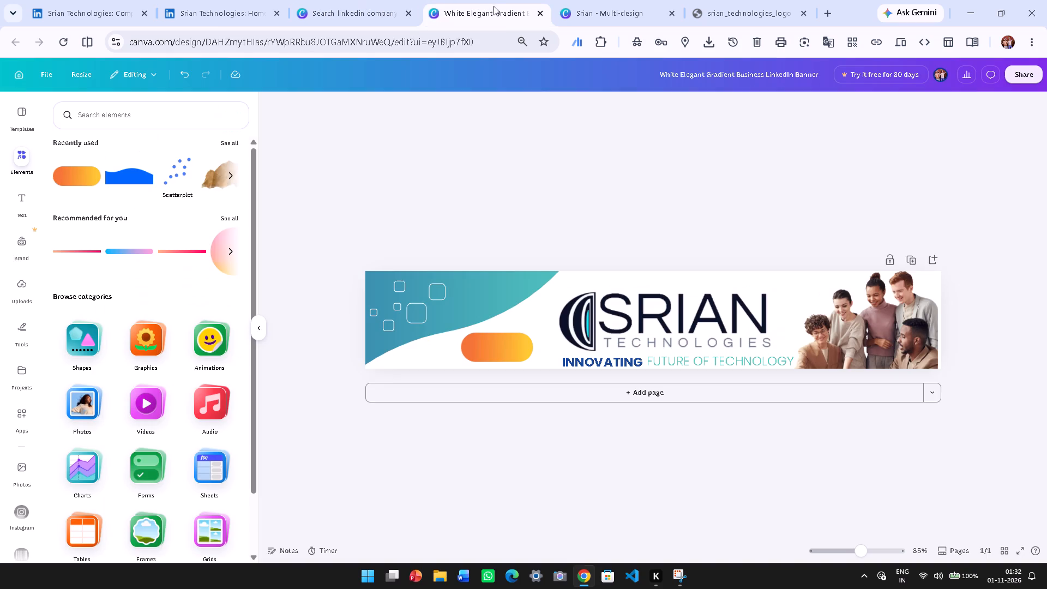
click(649, 318)
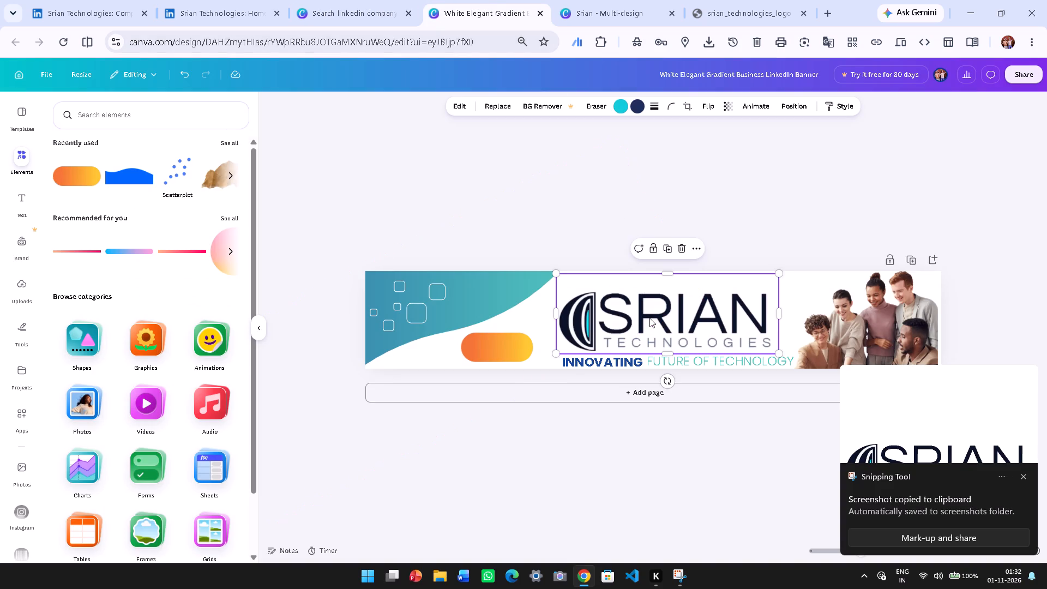
click(682, 256)
click(682, 251)
Start a file upload for the banner design and open the captured logo screenshot in Snipping Tool from its notification.
click(21, 298)
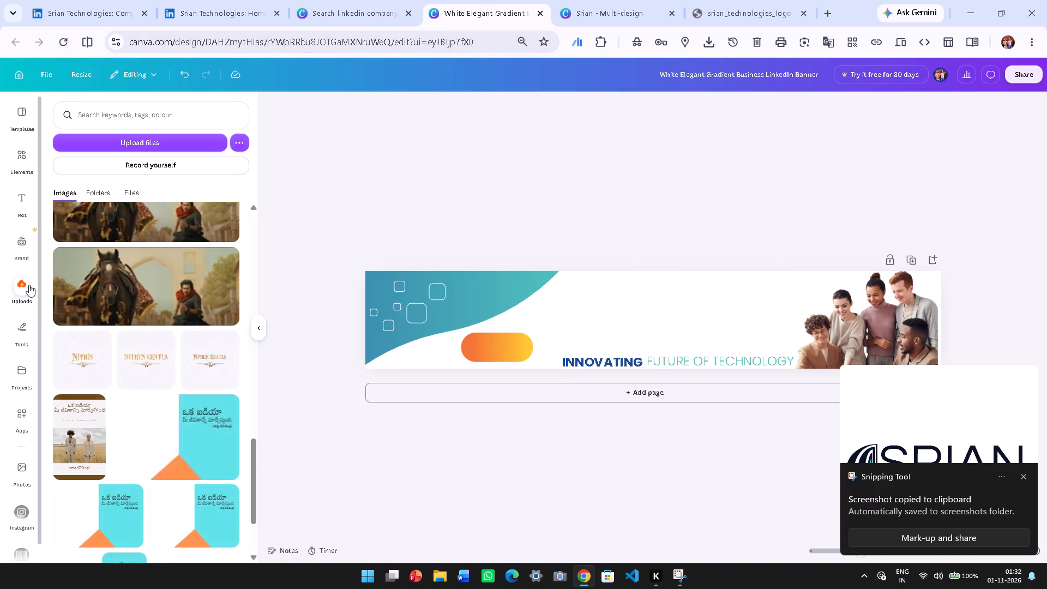
click(123, 144)
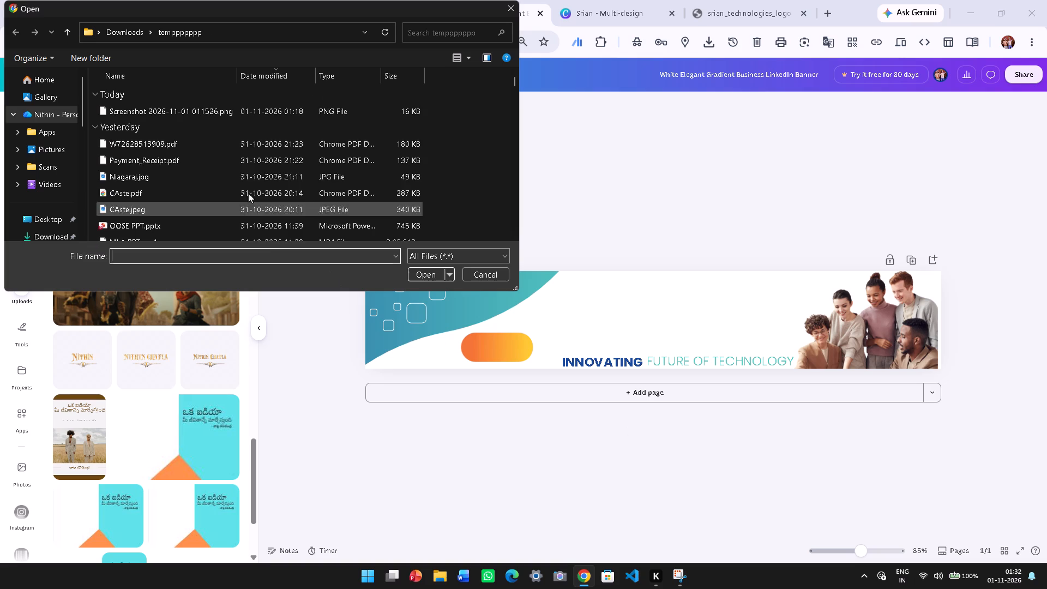
click(1021, 577)
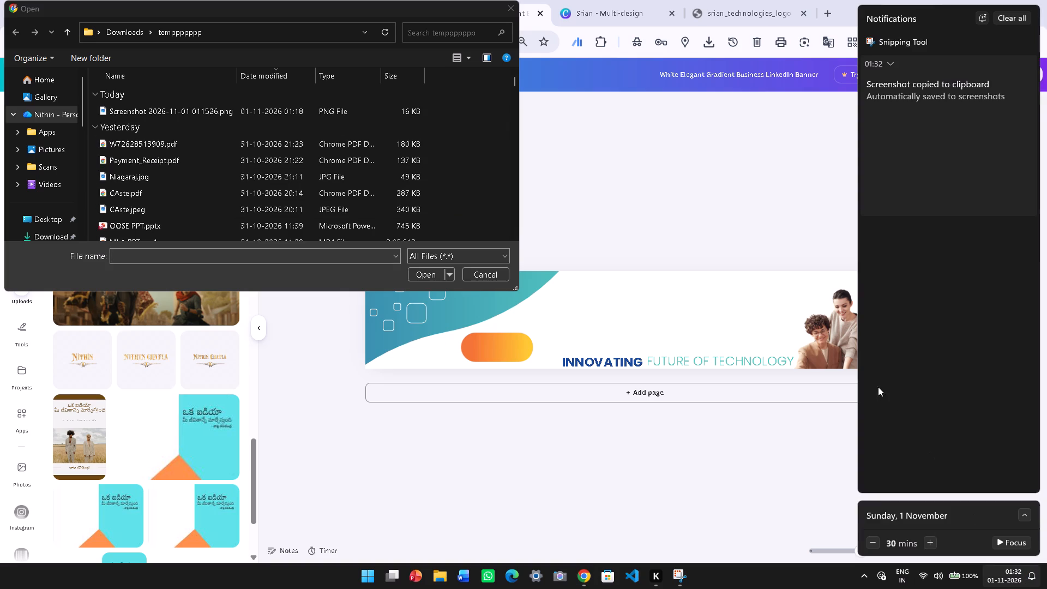
right_click(914, 141)
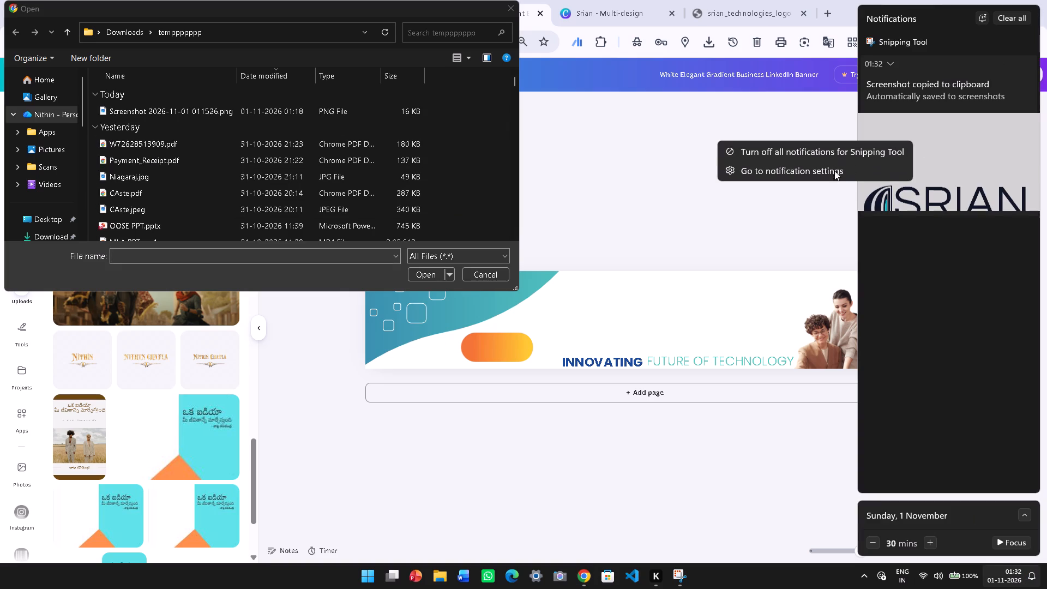
double_click(940, 154)
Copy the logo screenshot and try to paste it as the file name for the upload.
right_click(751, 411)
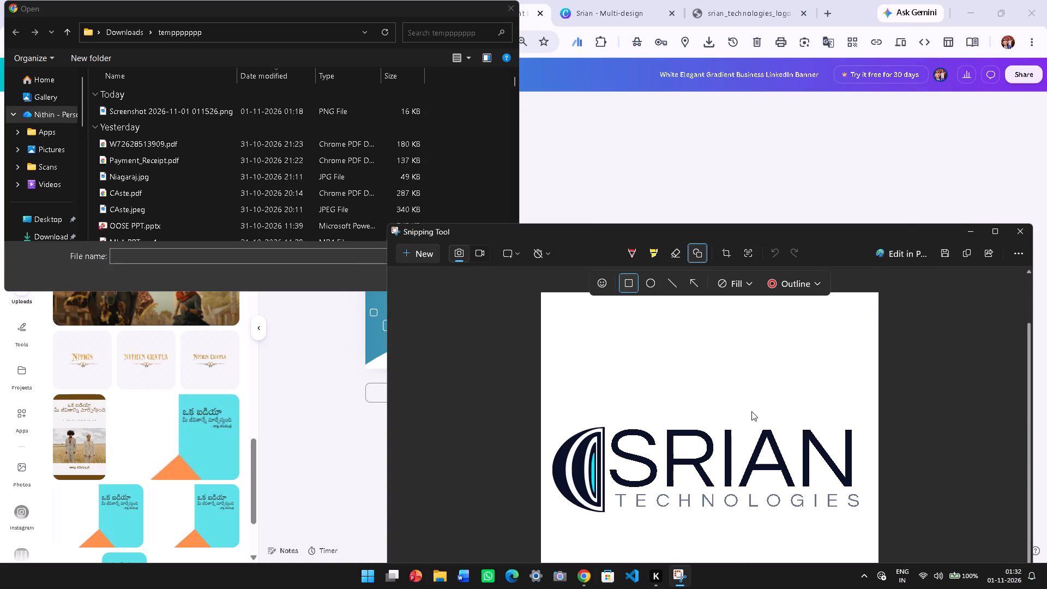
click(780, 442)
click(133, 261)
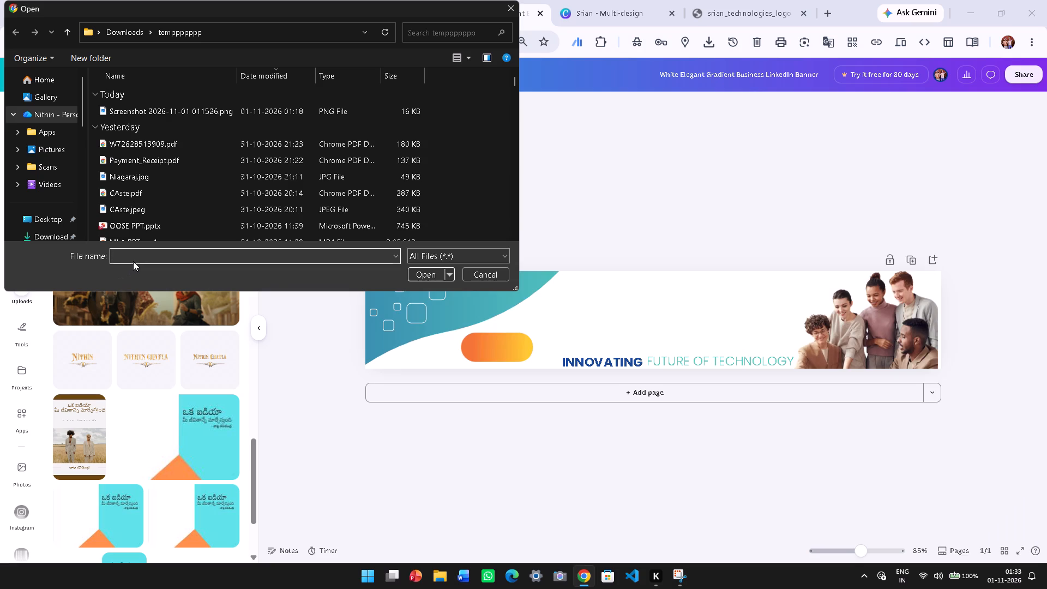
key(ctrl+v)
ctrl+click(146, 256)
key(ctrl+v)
Save the logo screenshot from Snipping Tool as Screenshot 2026-11-01 013240.png in the temppppppp downloads folder.
click(685, 579)
right_click(719, 461)
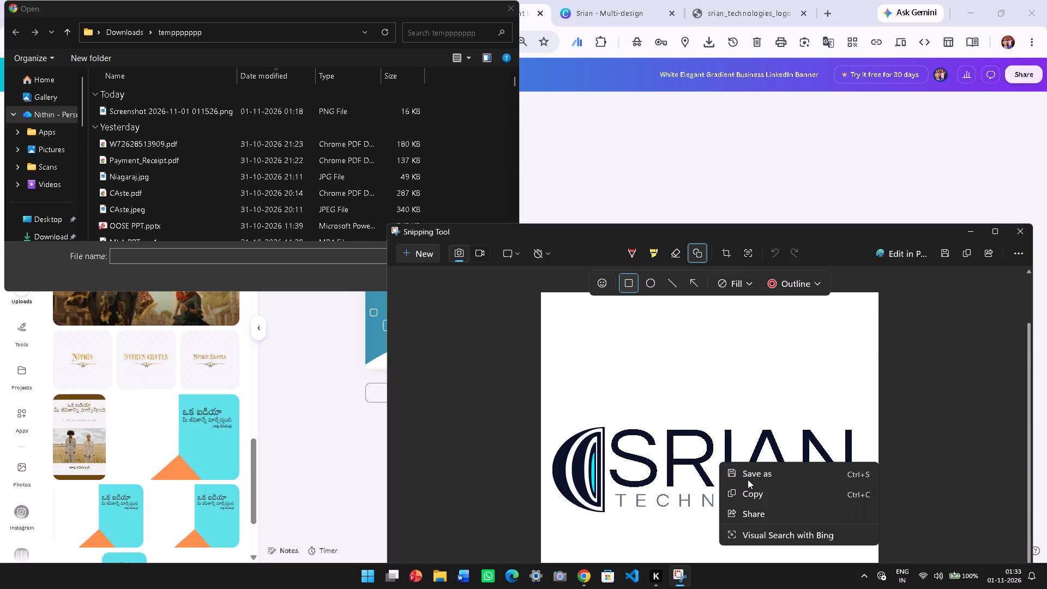
click(748, 474)
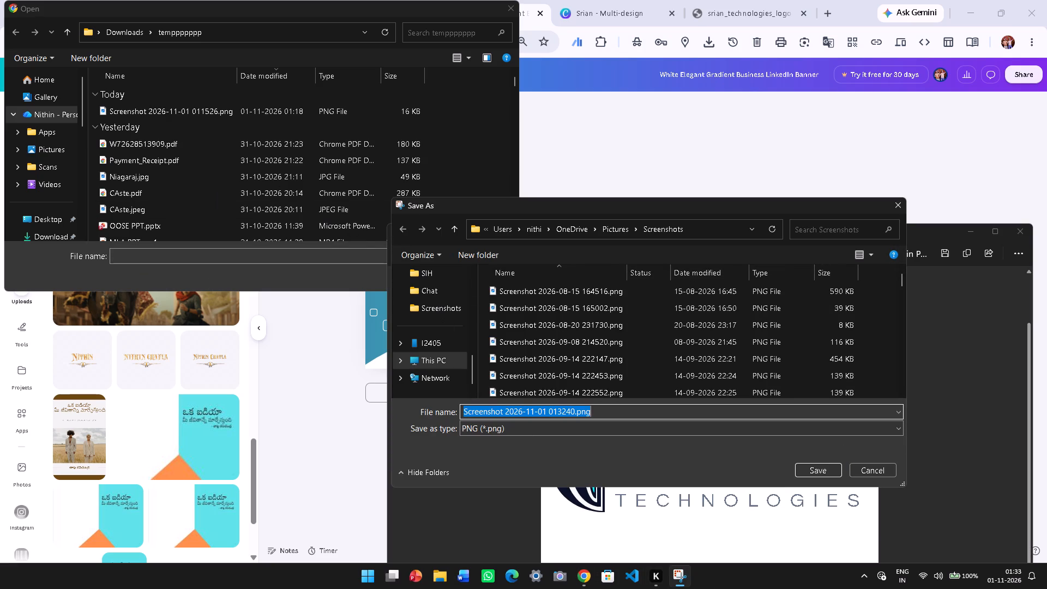
scroll(428, 371, down, 3)
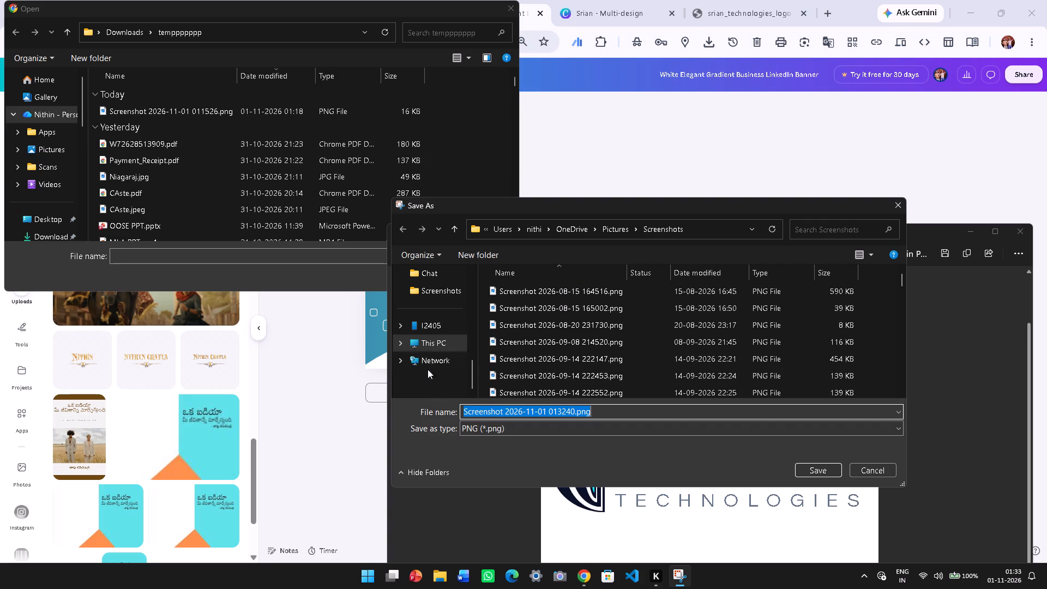
scroll(432, 322, up, 2)
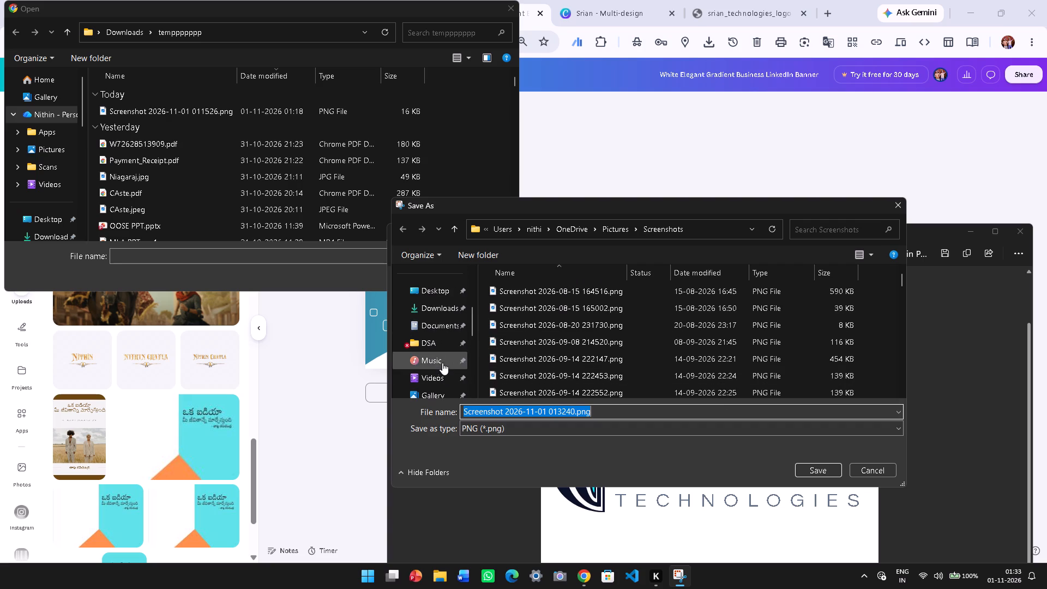
scroll(442, 364, down, 1)
click(438, 350)
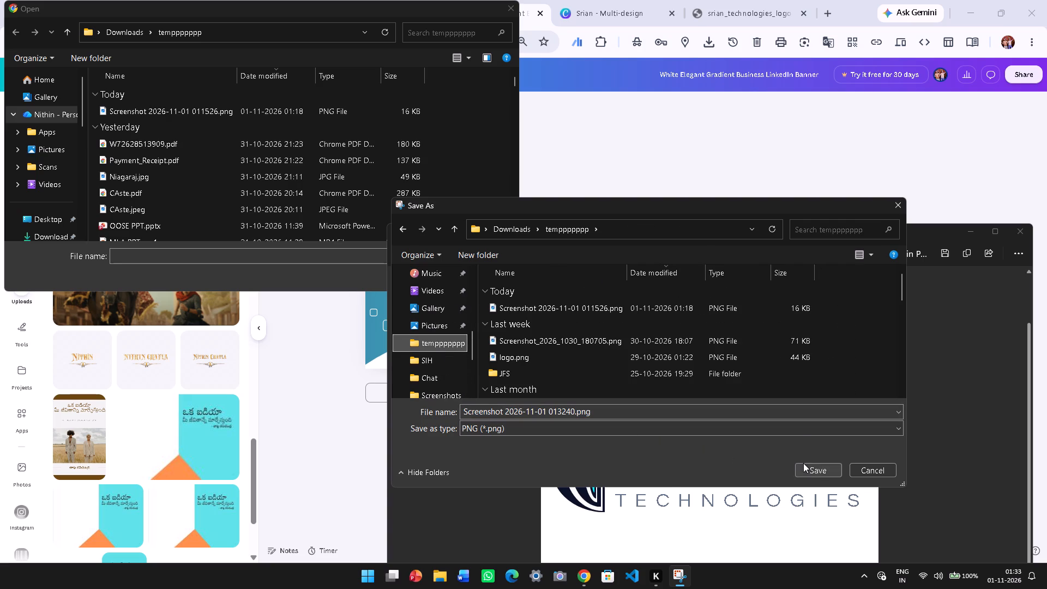
click(804, 463)
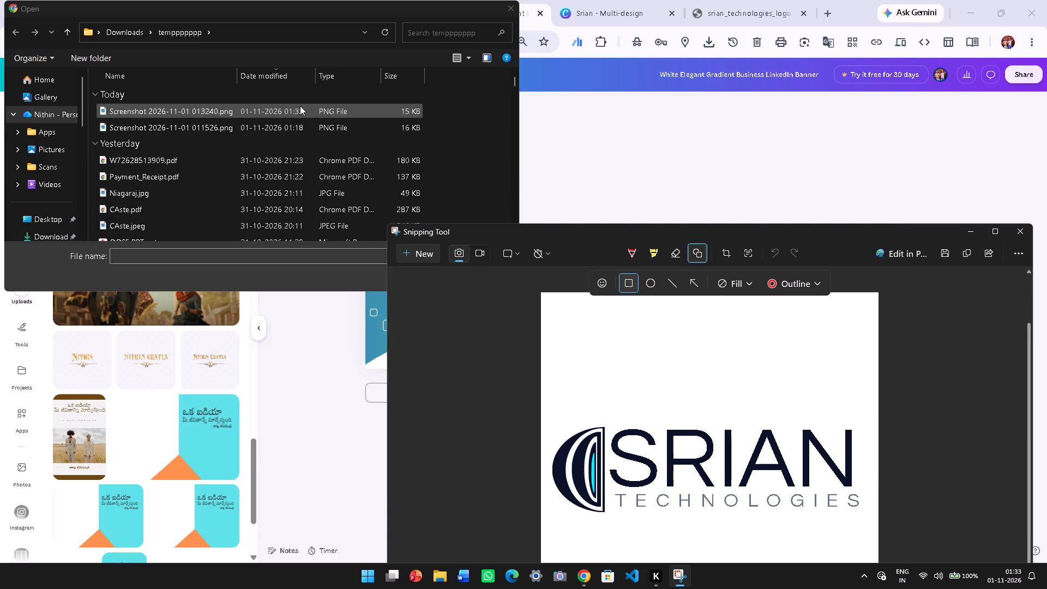
Upload Screenshot 2026-11-01 013240.png to the Canva image uploads.
click(300, 106)
click(422, 272)
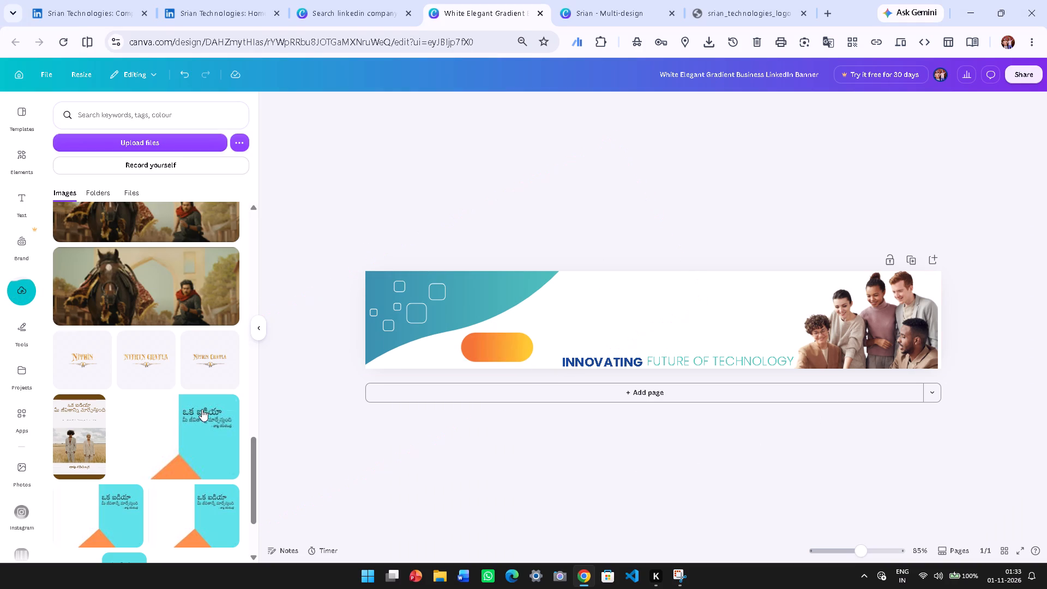
Add the uploaded square logo image to the banner, widen its frame, and place it above the tagline.
scroll(142, 287, up, 8)
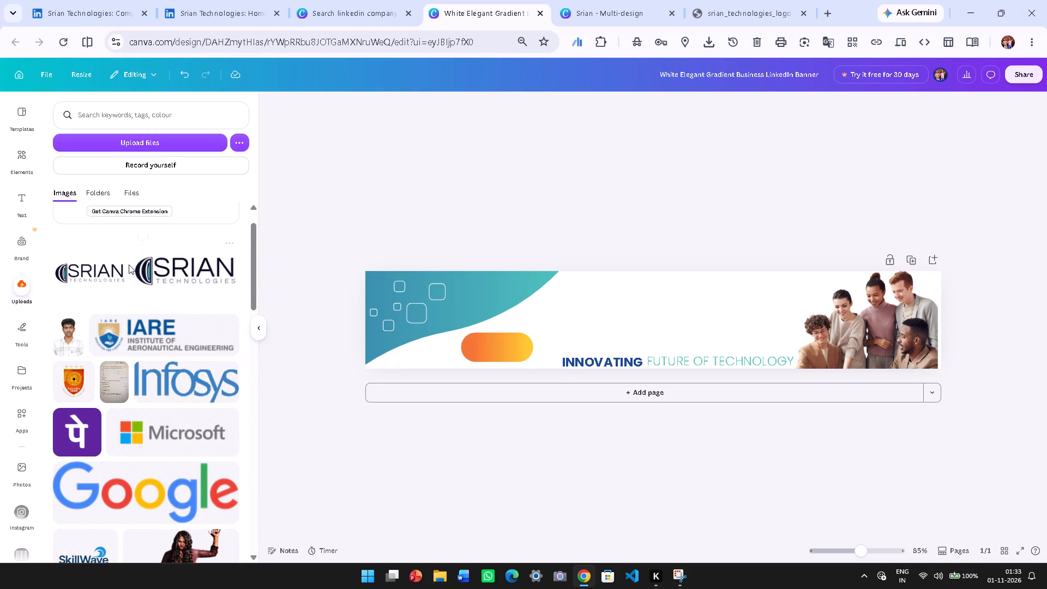
click(101, 275)
drag(638, 313, 616, 308)
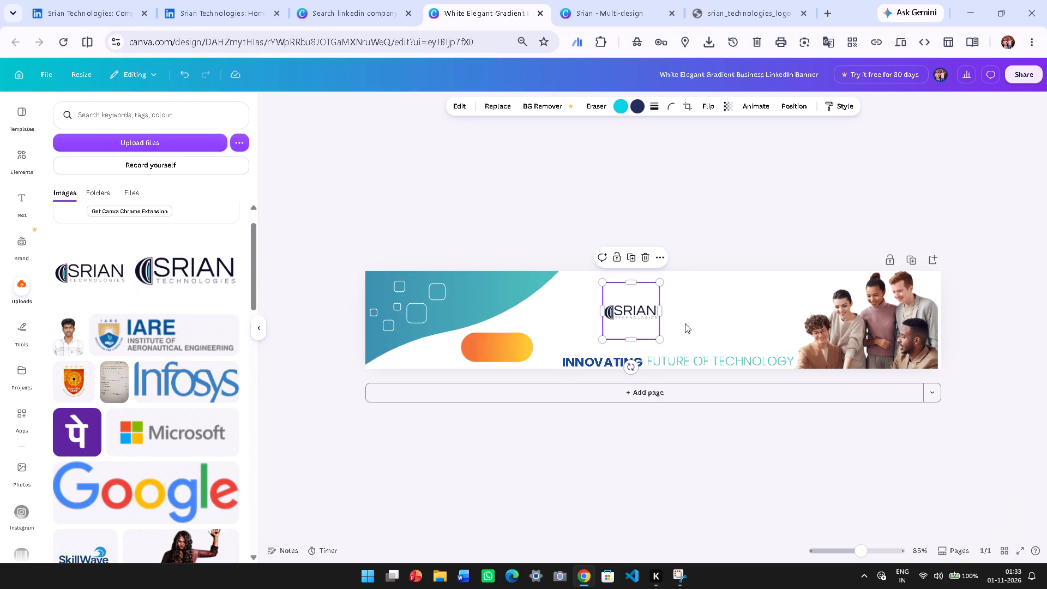
drag(662, 310, 739, 320)
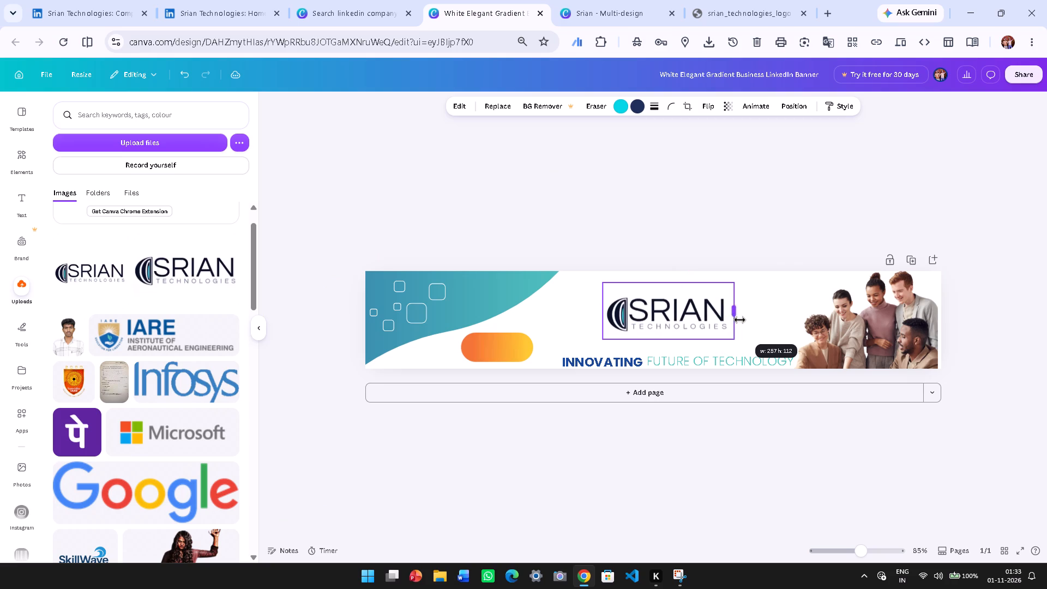
drag(739, 320, 757, 321)
click(703, 419)
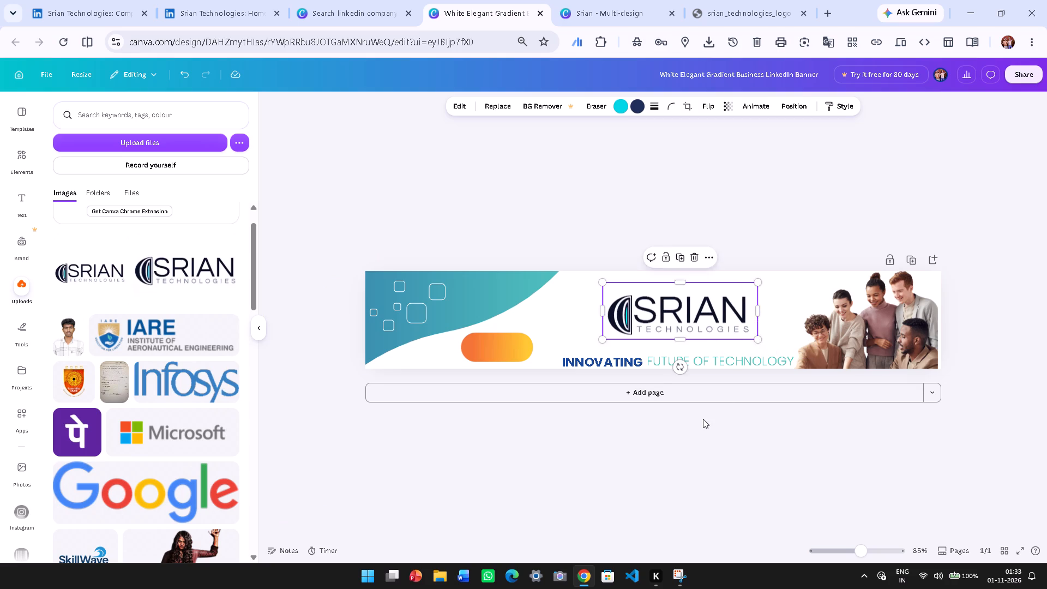
drag(689, 318, 678, 314)
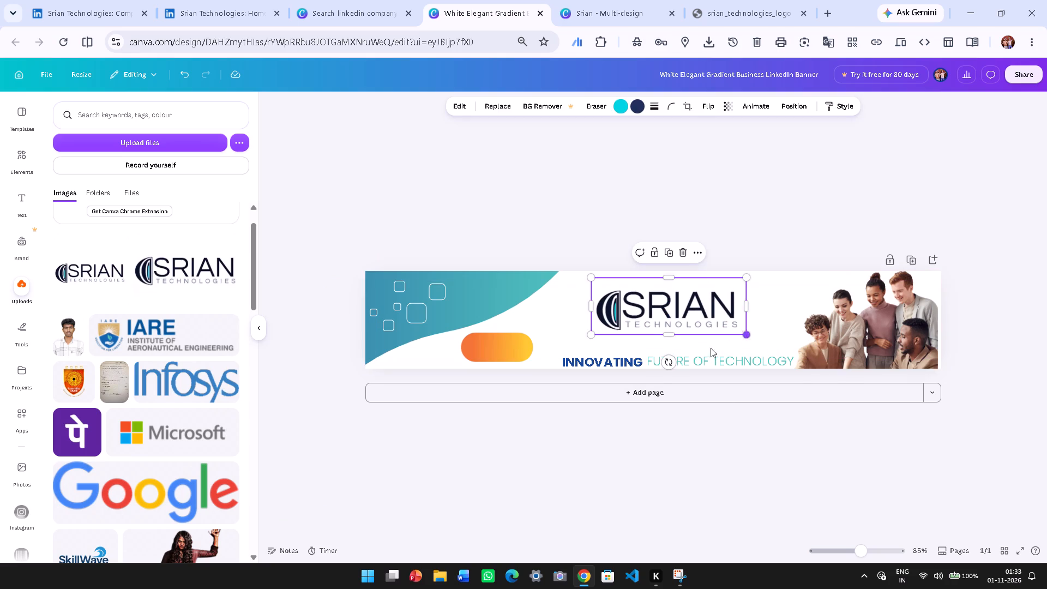
click(740, 471)
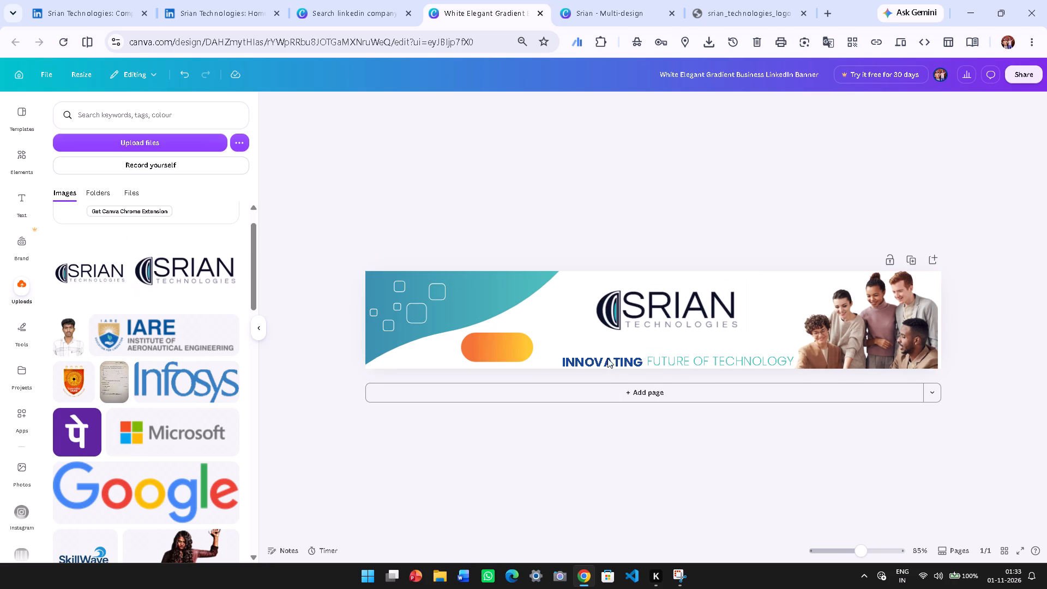
Delete the orange gradient rounded rectangle from the banner.
click(506, 348)
click(520, 305)
click(509, 308)
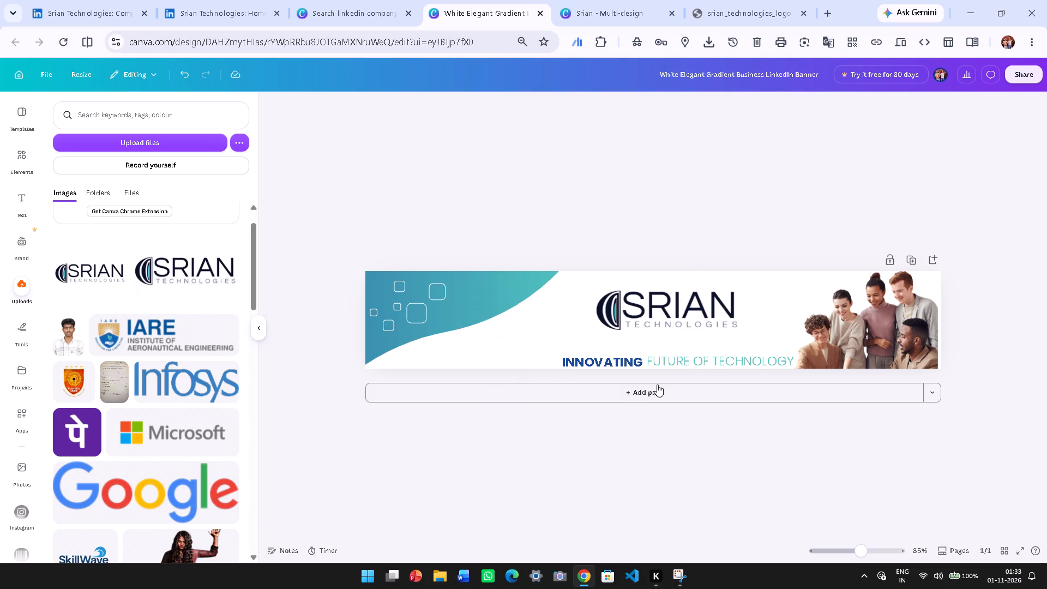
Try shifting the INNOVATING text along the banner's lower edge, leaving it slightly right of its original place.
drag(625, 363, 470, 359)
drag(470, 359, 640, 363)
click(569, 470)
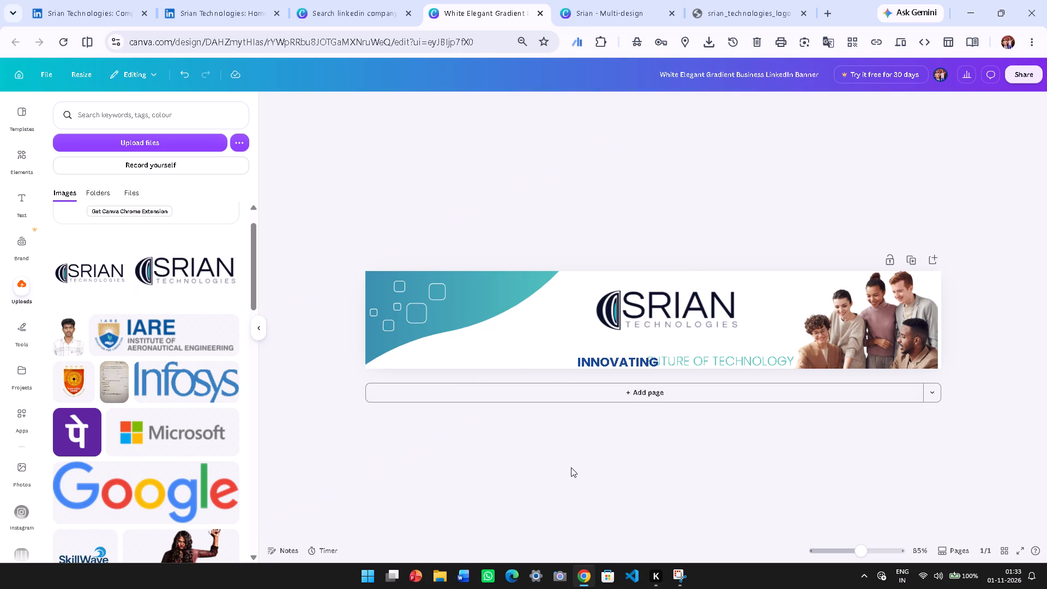
Shrink the team photo to about 263 by 192 so it fits within the banner's height.
click(815, 346)
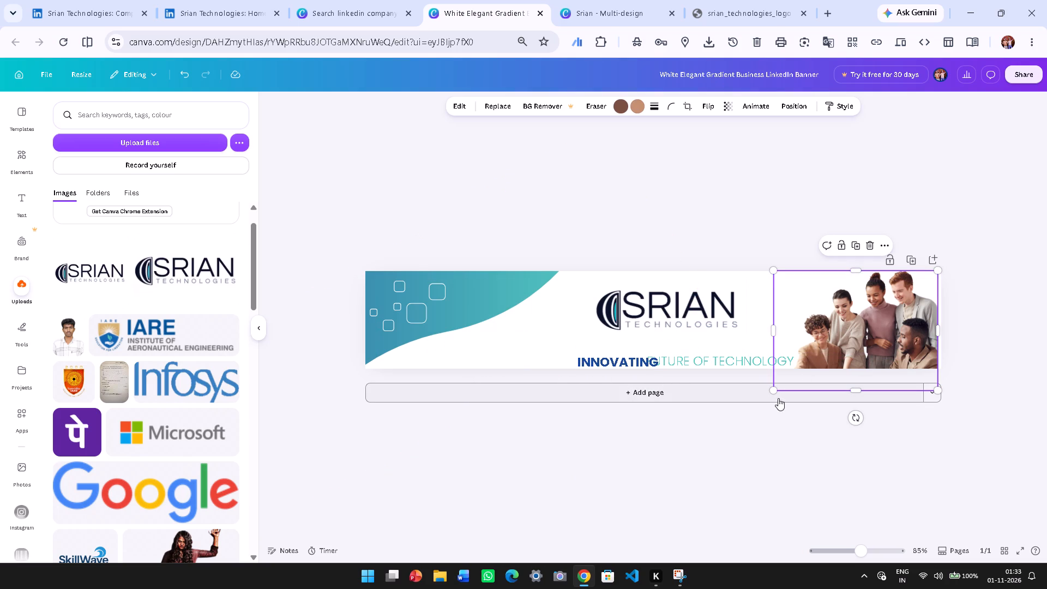
drag(775, 390, 804, 364)
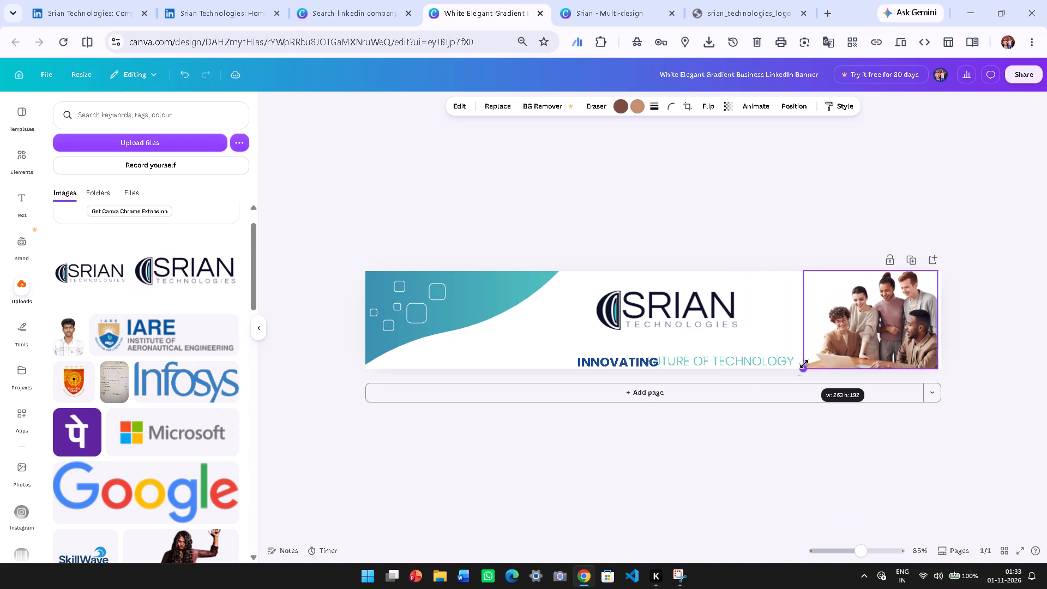
drag(804, 364, 803, 370)
click(821, 478)
click(893, 329)
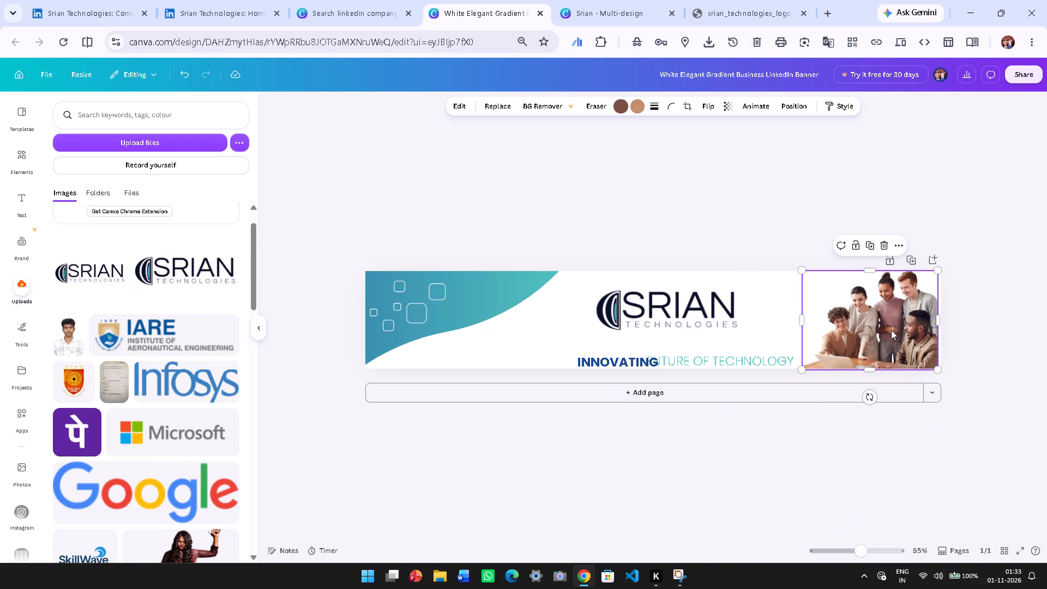
click(891, 330)
click(888, 469)
Move the INNOVATING and FUTURE OF TECHNOLOGY texts leftward along the banner's lower edge.
click(681, 311)
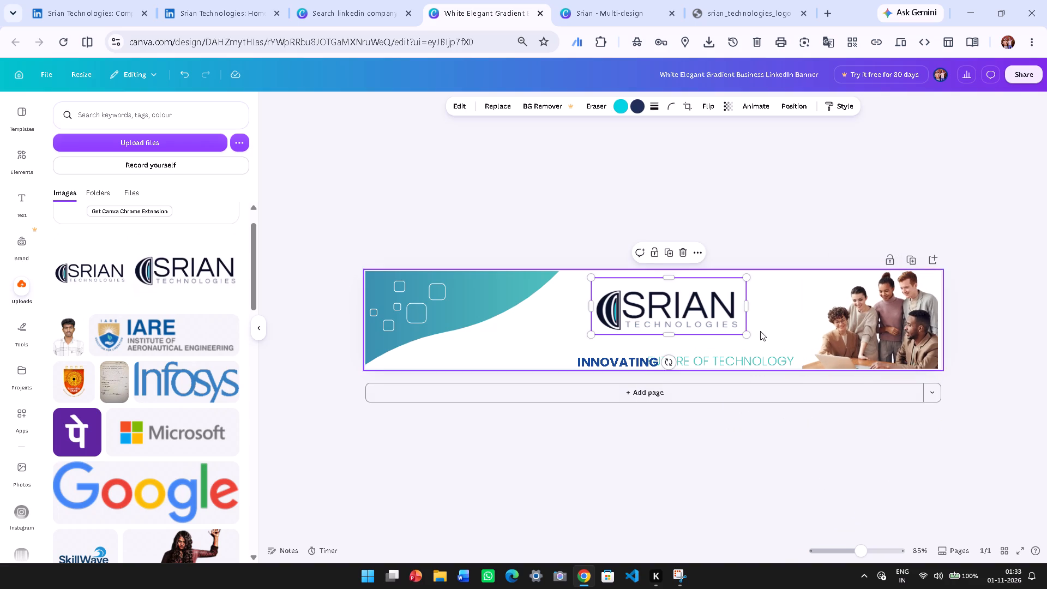
drag(608, 360, 502, 361)
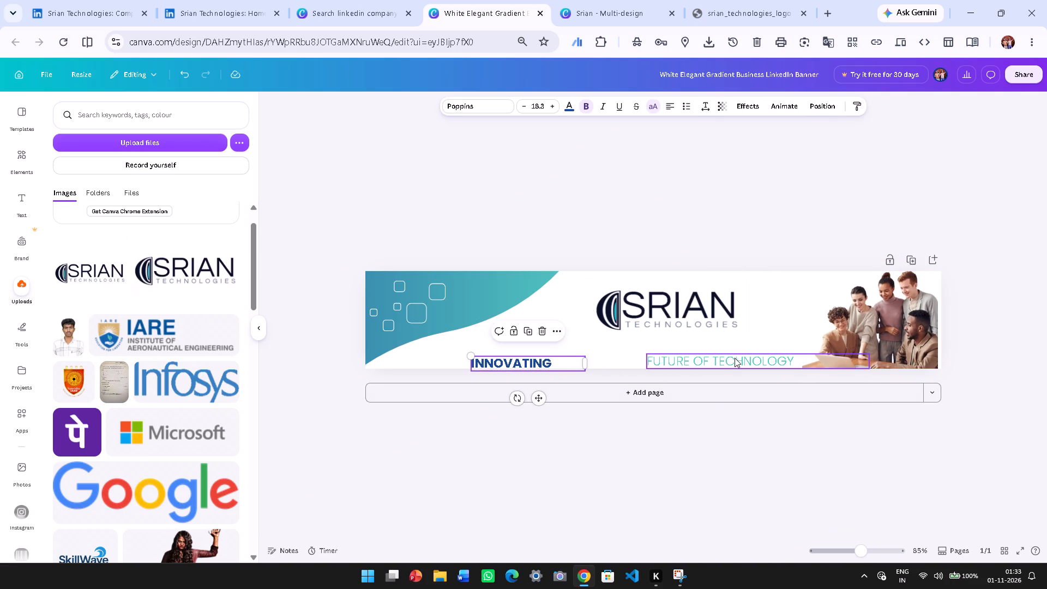
drag(735, 358, 622, 362)
Enlarge the Srian Technologies logo from its lower-right corner to fill the space beside the team photo.
click(668, 325)
click(698, 312)
drag(746, 338, 775, 362)
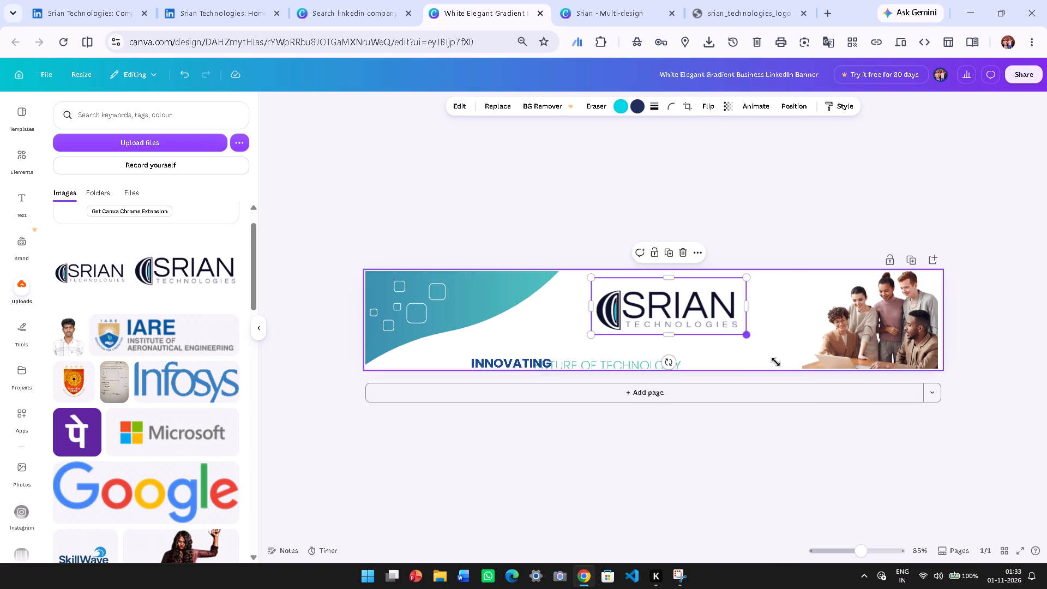
drag(775, 362, 785, 368)
click(744, 415)
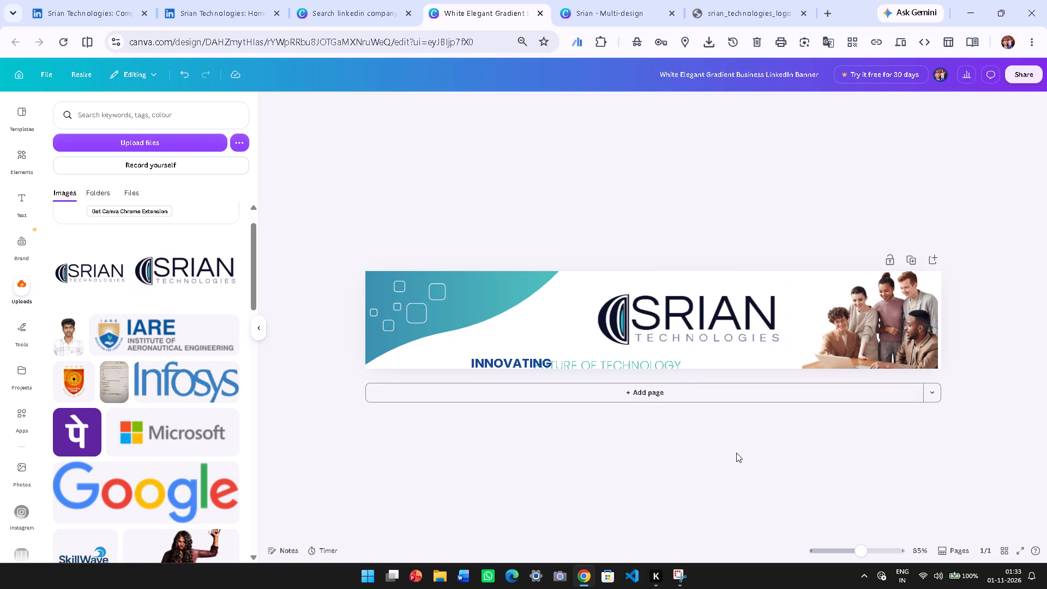
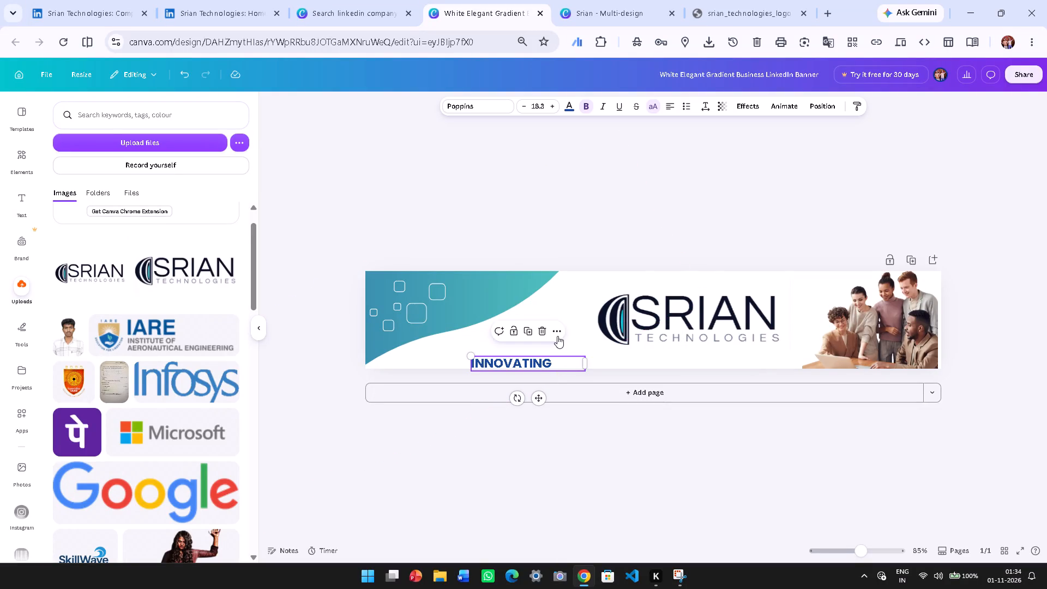
Delete the "INNOVATING" text box from the banner.
click(539, 330)
Enlarge the SRIAN Technologies logo and position it between the blue-teal wave shape and the team photo.
click(639, 328)
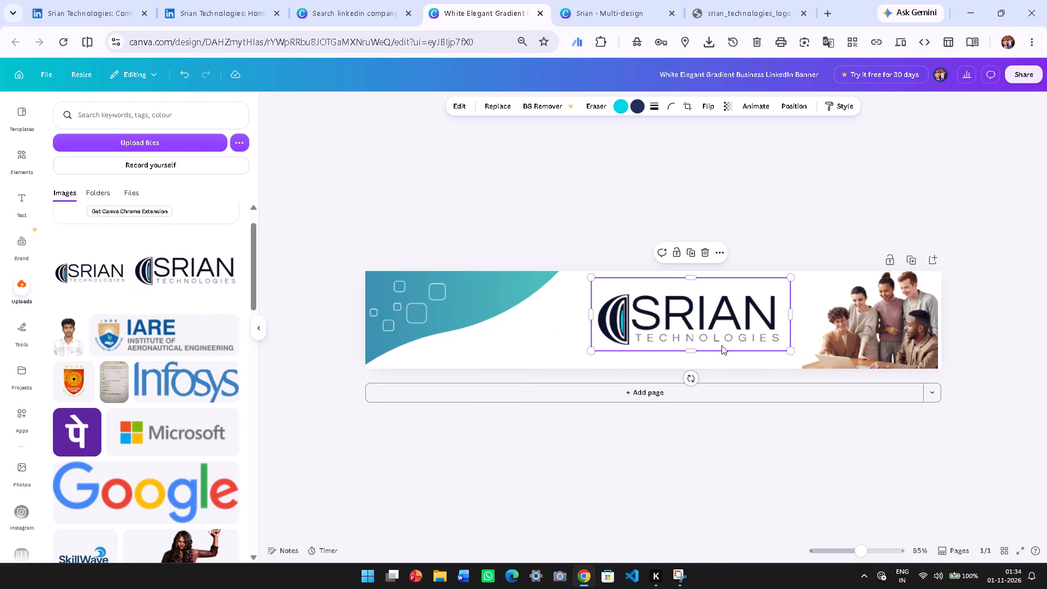
drag(693, 273, 694, 281)
drag(679, 324, 638, 317)
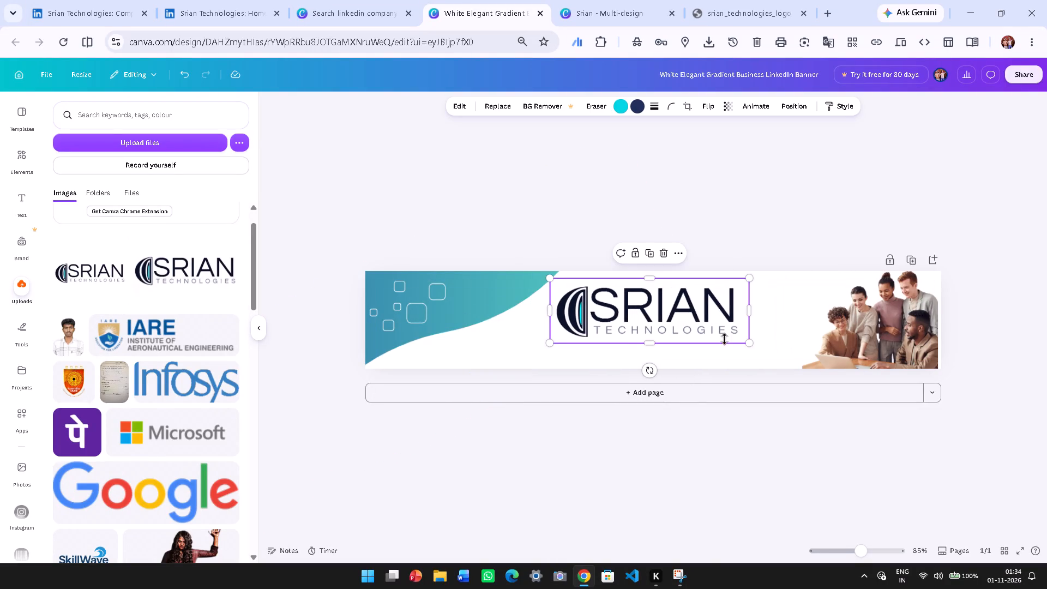
drag(750, 344, 772, 377)
drag(720, 323, 711, 325)
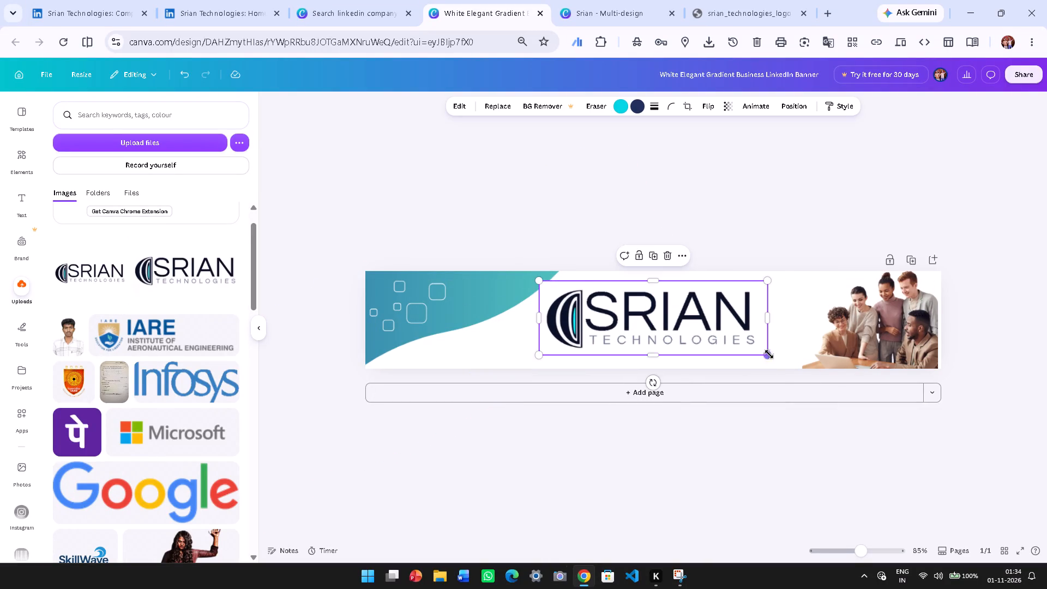
drag(769, 354, 796, 393)
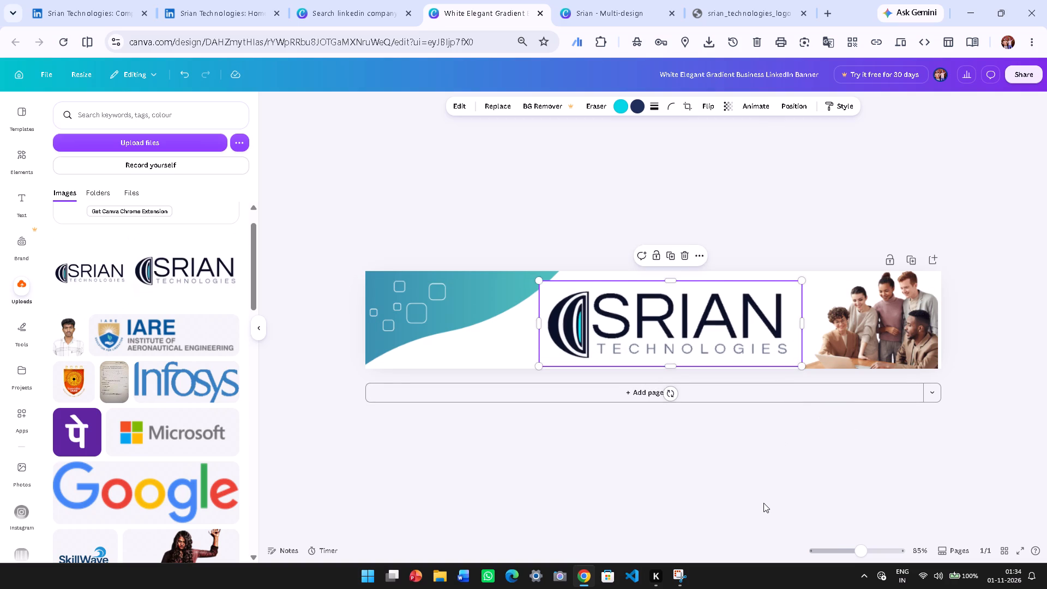
click(763, 503)
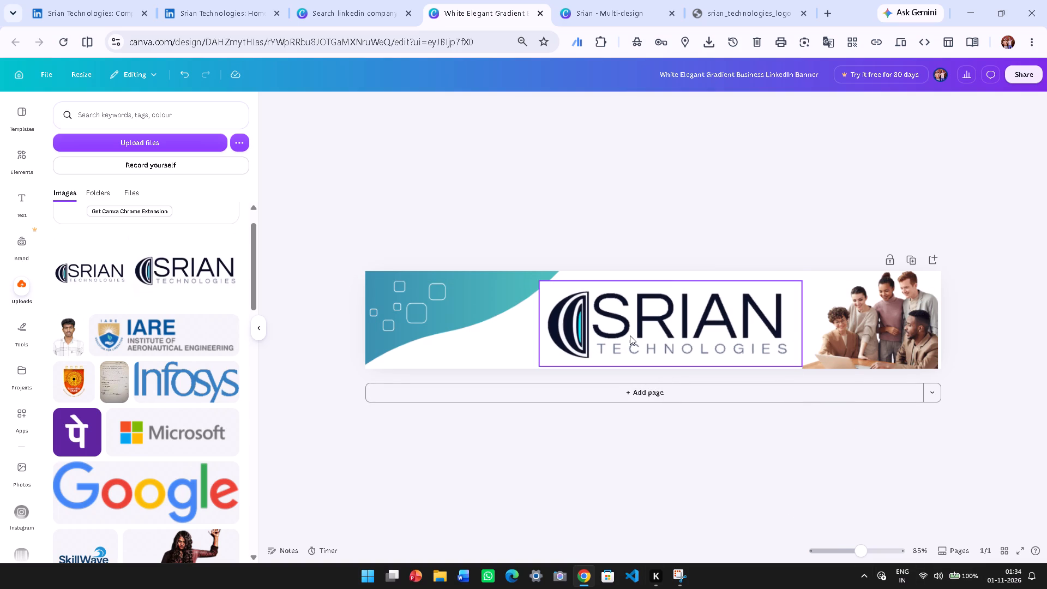
click(630, 335)
click(695, 498)
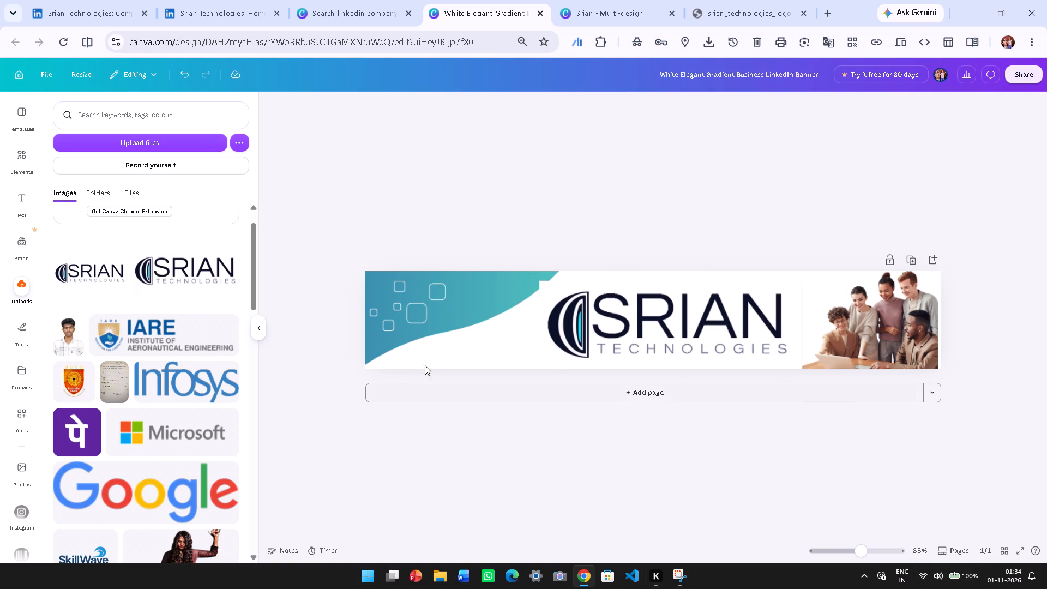
Shrink the blue-teal wave shape and place it over the banner's upper-left corner.
click(493, 353)
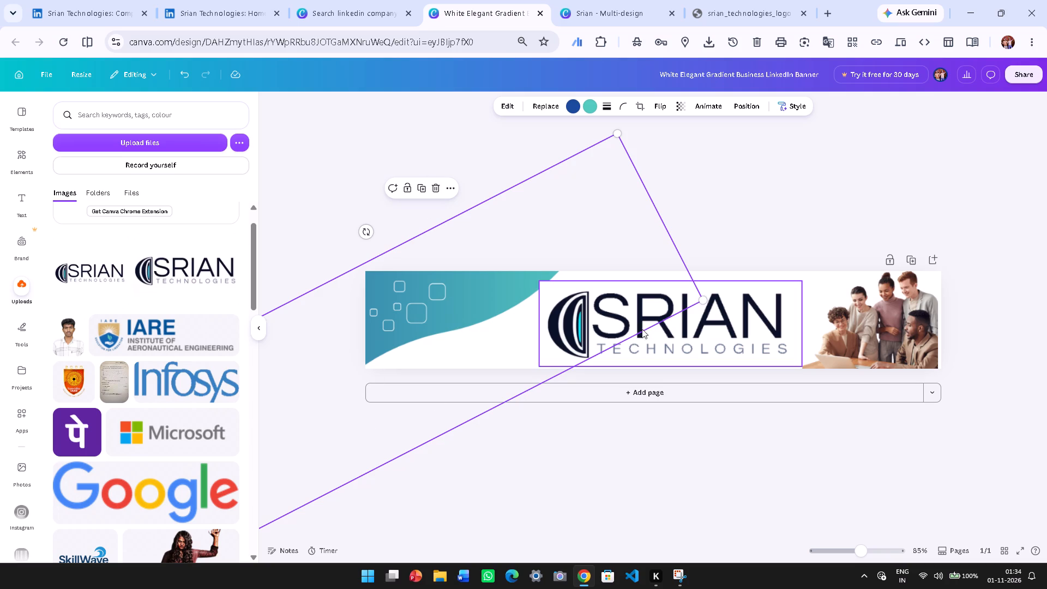
drag(702, 300, 470, 313)
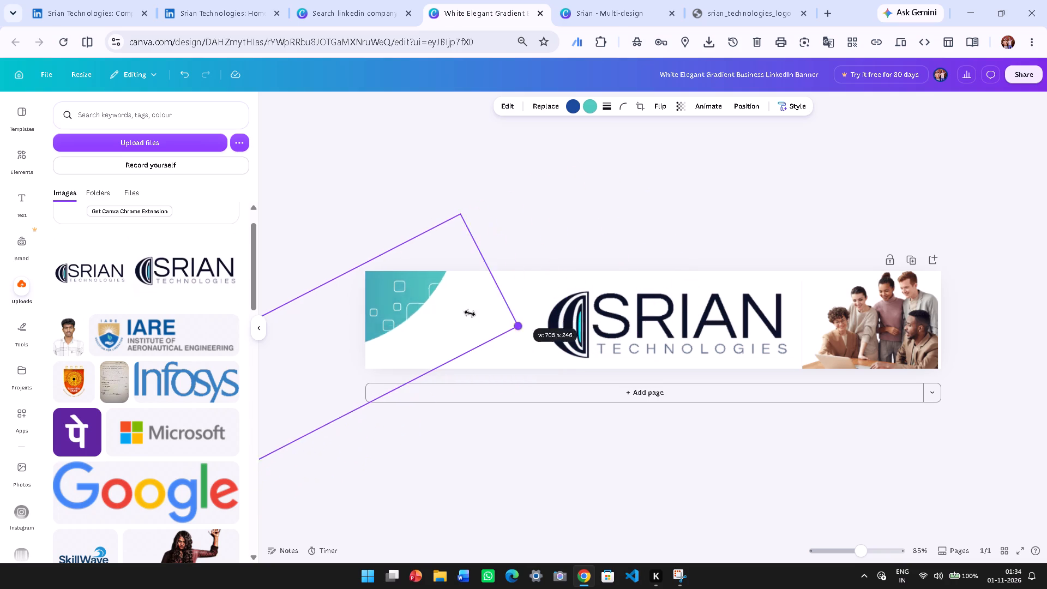
drag(470, 313, 346, 350)
drag(288, 342, 488, 303)
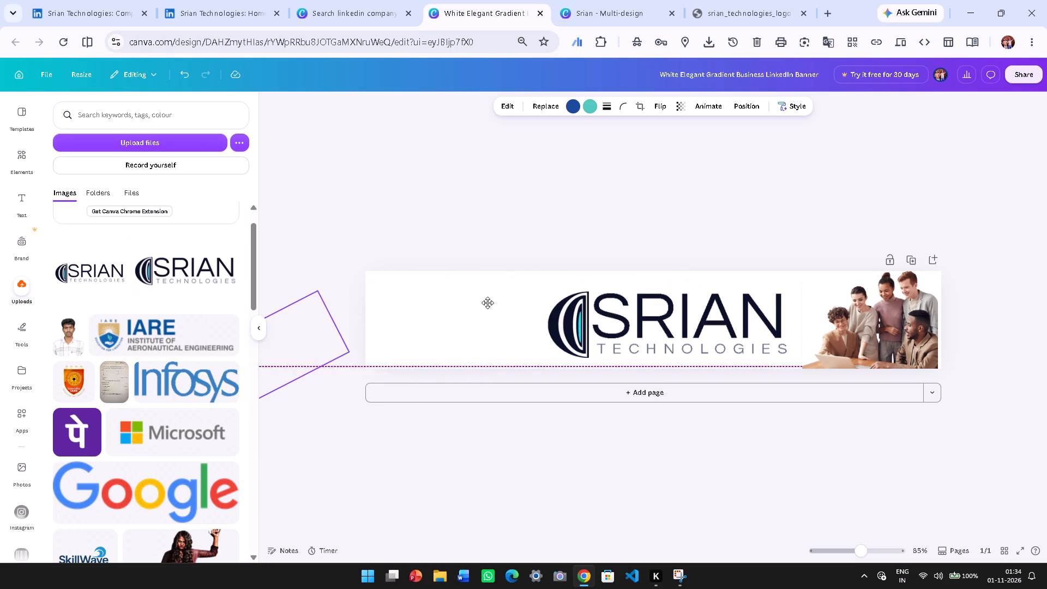
drag(488, 303, 488, 263)
drag(482, 257, 472, 245)
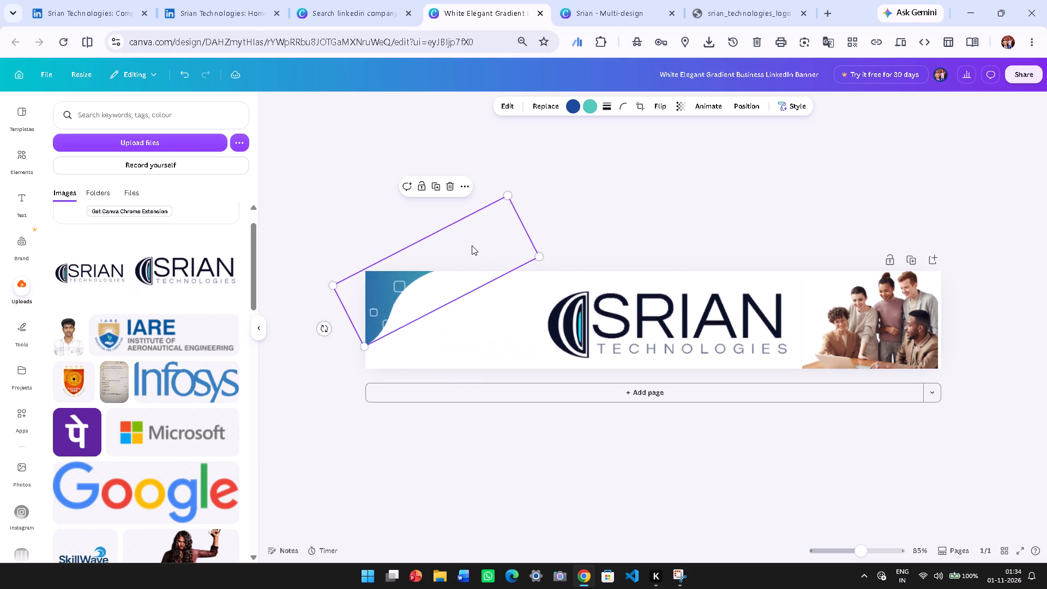
Rotate the wave shape to about 178° so it lies nearly level.
click(472, 245)
click(437, 250)
click(404, 311)
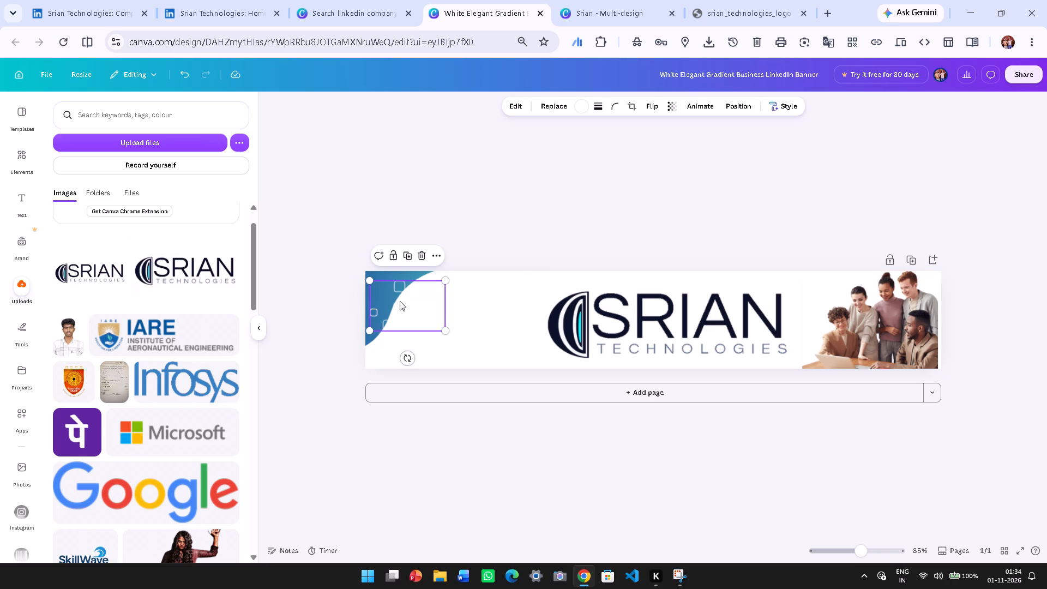
click(334, 345)
click(355, 301)
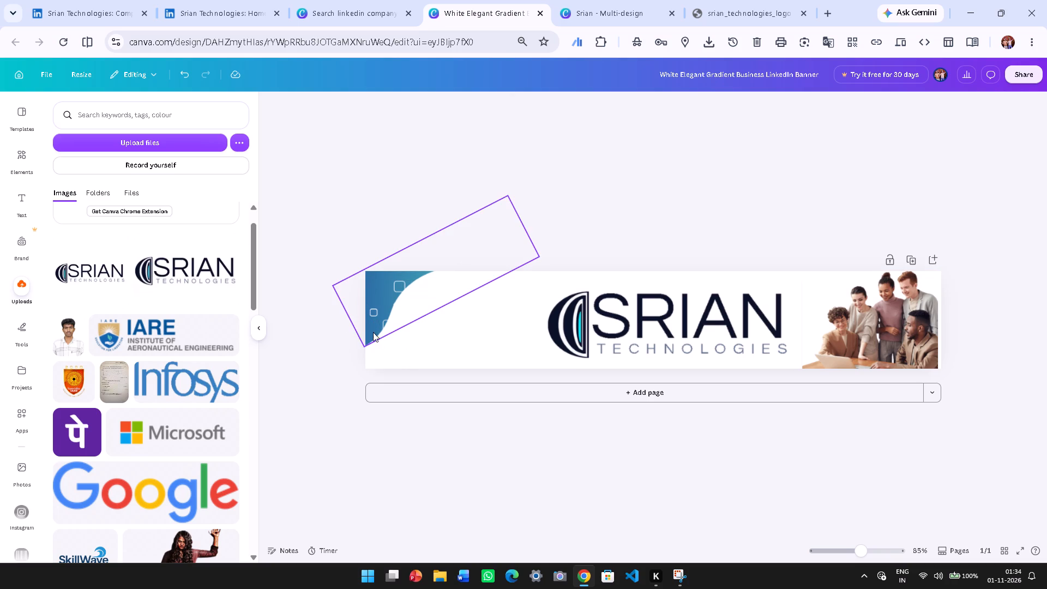
click(373, 336)
drag(323, 330, 303, 302)
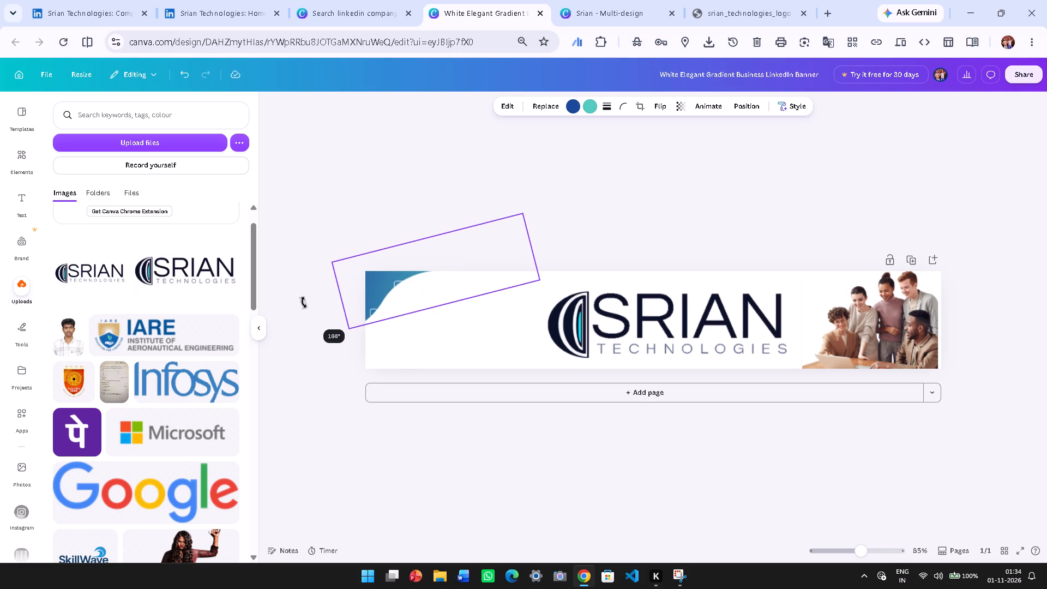
drag(303, 302, 299, 296)
drag(311, 294, 310, 277)
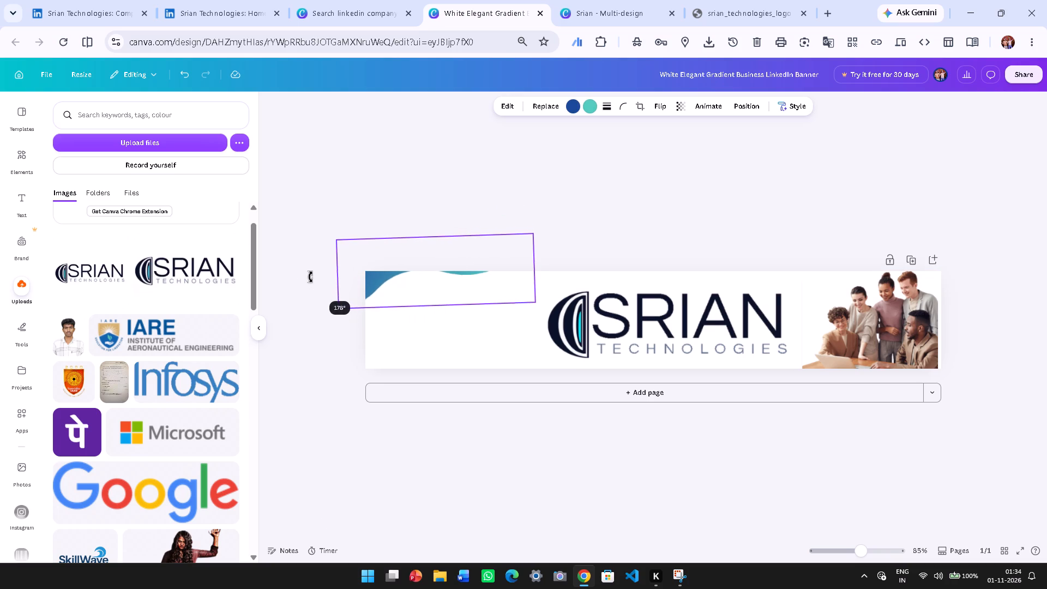
drag(310, 277, 310, 275)
click(310, 275)
Move the rotated wave shape down along the banner's upper-left edge, with its tip just clear of the logo.
drag(460, 300, 479, 336)
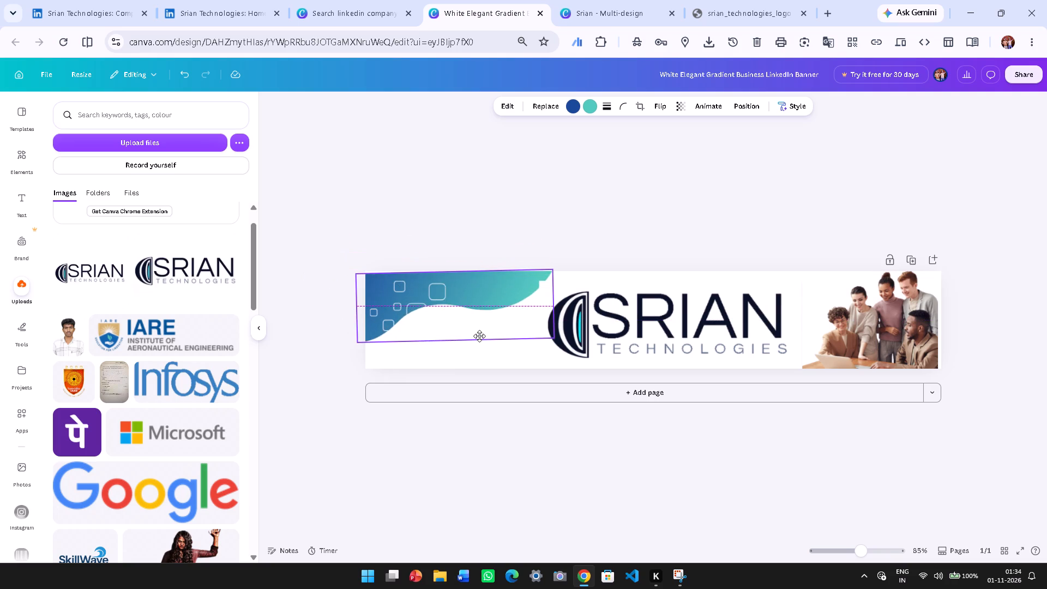
drag(479, 336, 466, 336)
drag(465, 334, 464, 334)
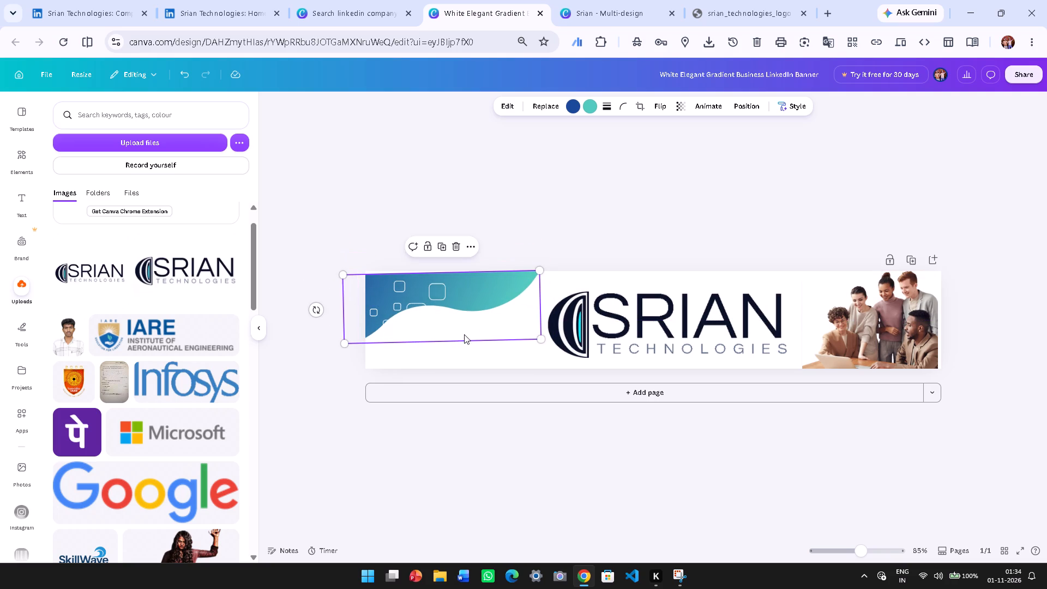
drag(464, 334, 459, 335)
Shrink the outlined squares graphic over the wave shape slightly.
click(399, 298)
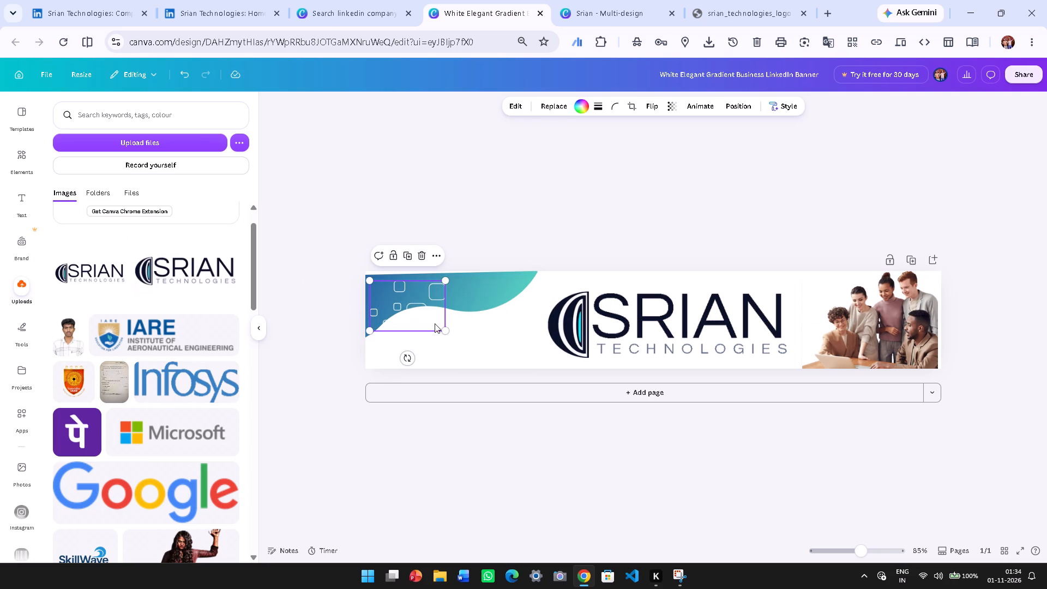
drag(446, 328, 430, 315)
click(514, 463)
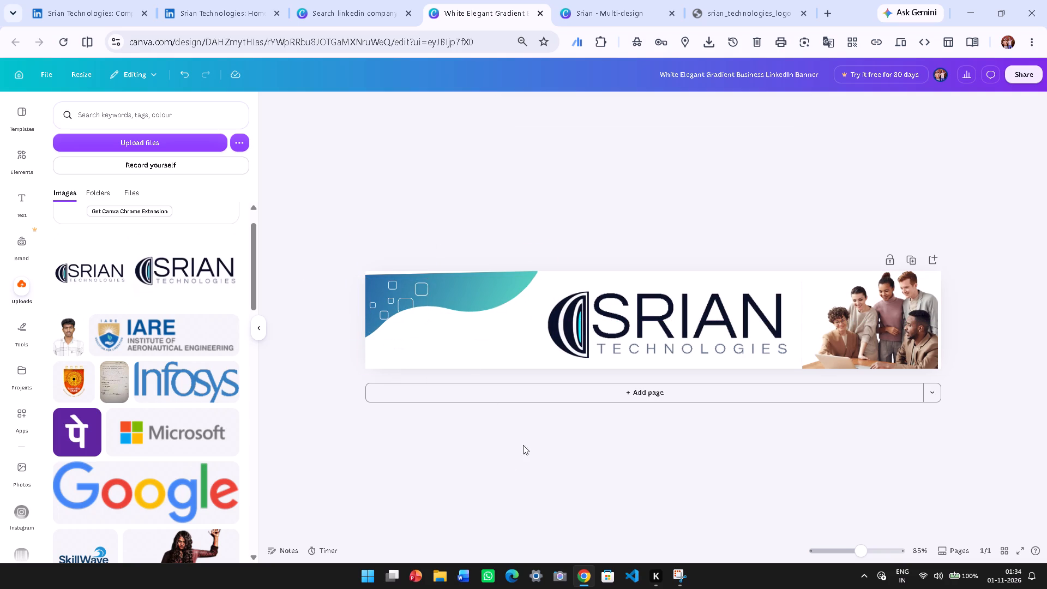
Reduce the SRIAN Technologies logo to leave more space between it and the wave shape.
click(602, 290)
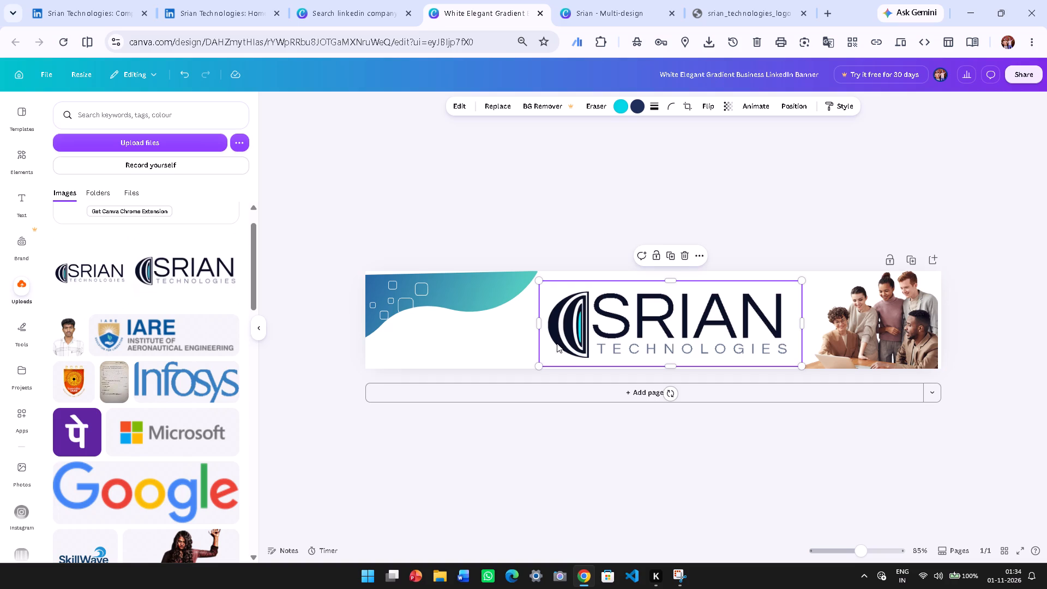
drag(539, 362, 552, 344)
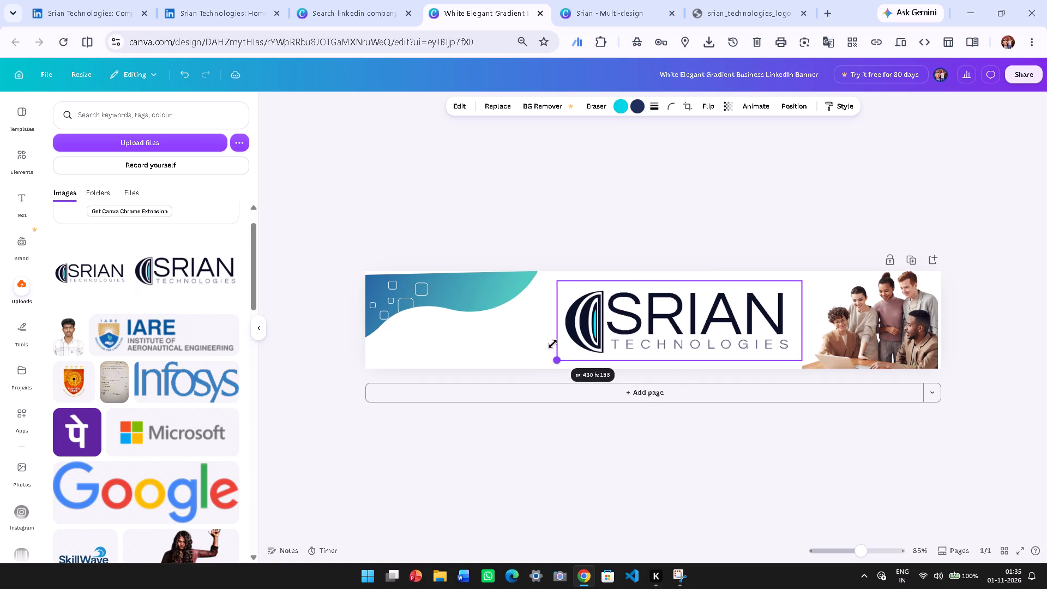
drag(552, 344, 593, 435)
click(593, 435)
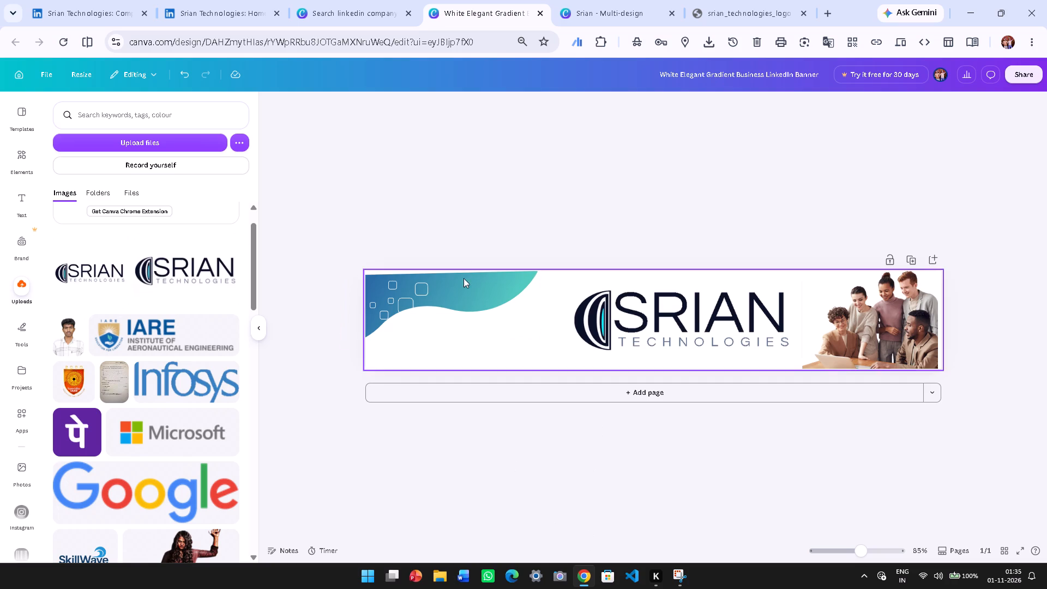
Shift the wave shape upward so it covers the banner's top-left corner.
drag(465, 289, 464, 279)
Shrink the outlined squares graphic further so it fits inside the wave shape.
click(399, 292)
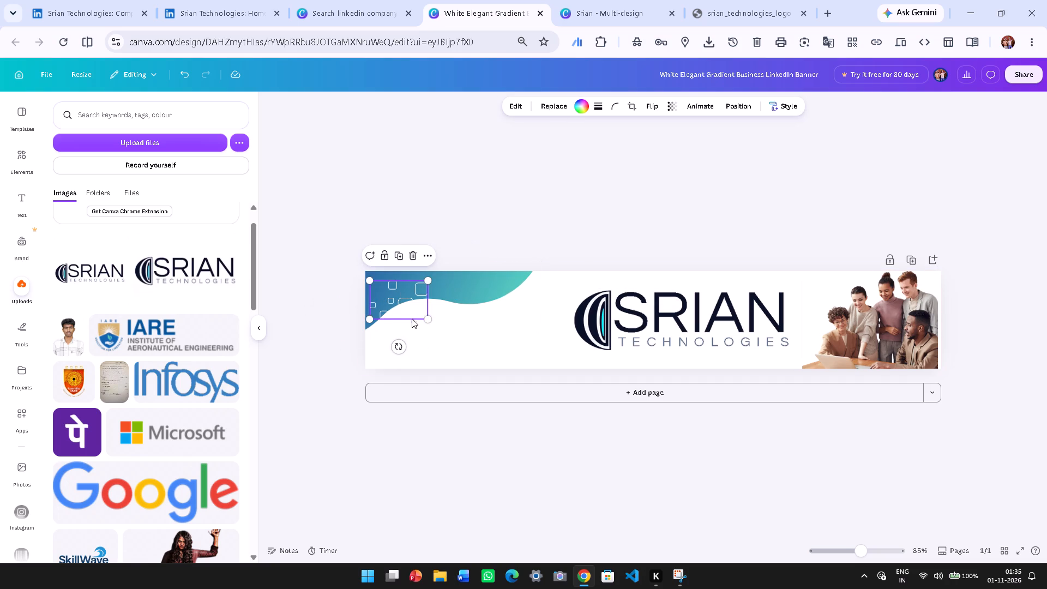
drag(429, 319, 410, 302)
click(538, 510)
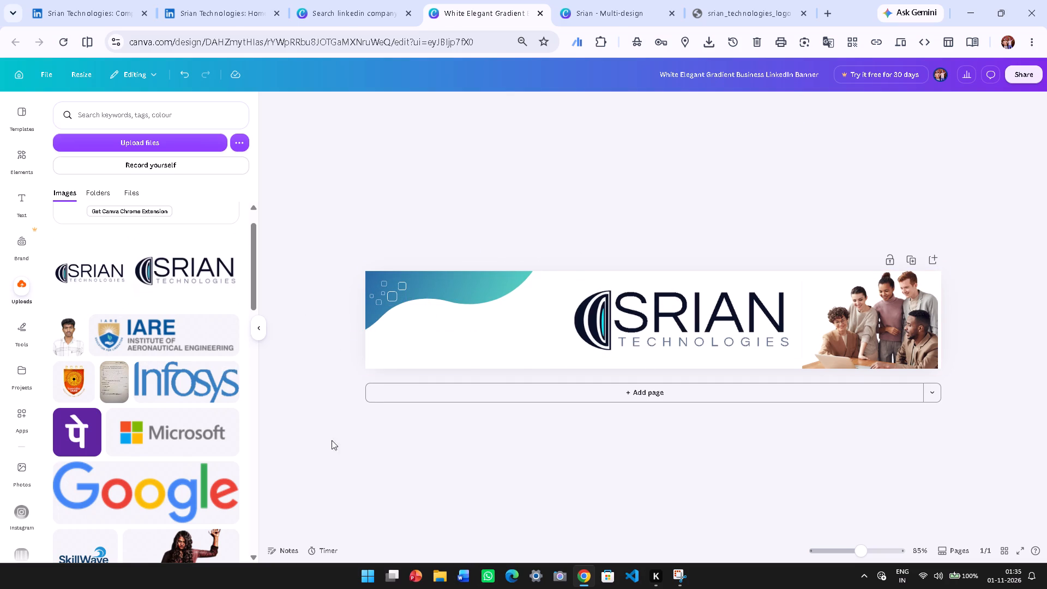
Look through the uploads and existing projects, and apply the seventh page of the Srian design to the banner.
scroll(135, 466, down, 2)
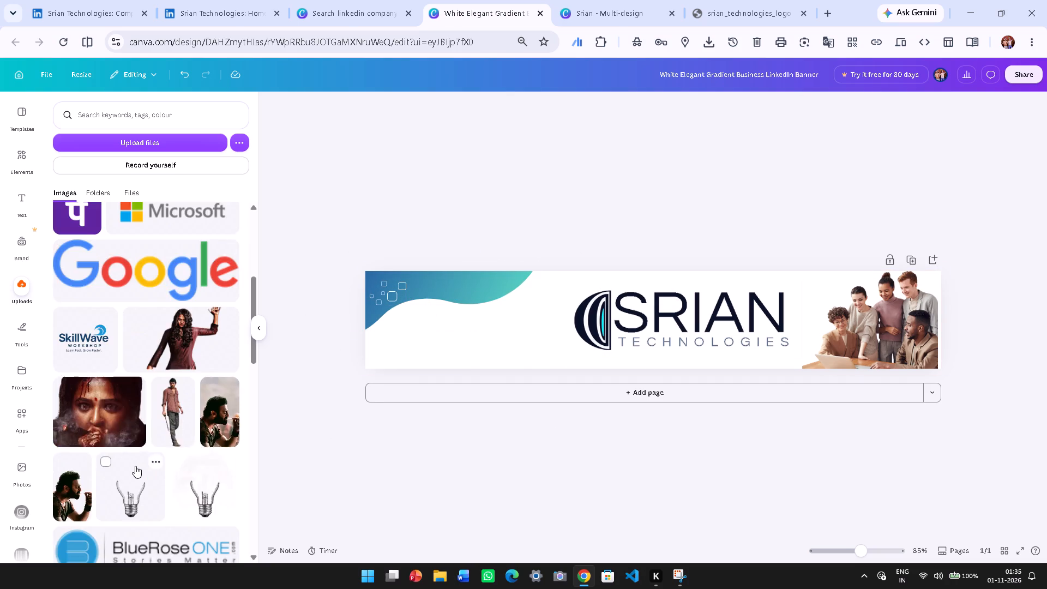
scroll(135, 466, down, 7)
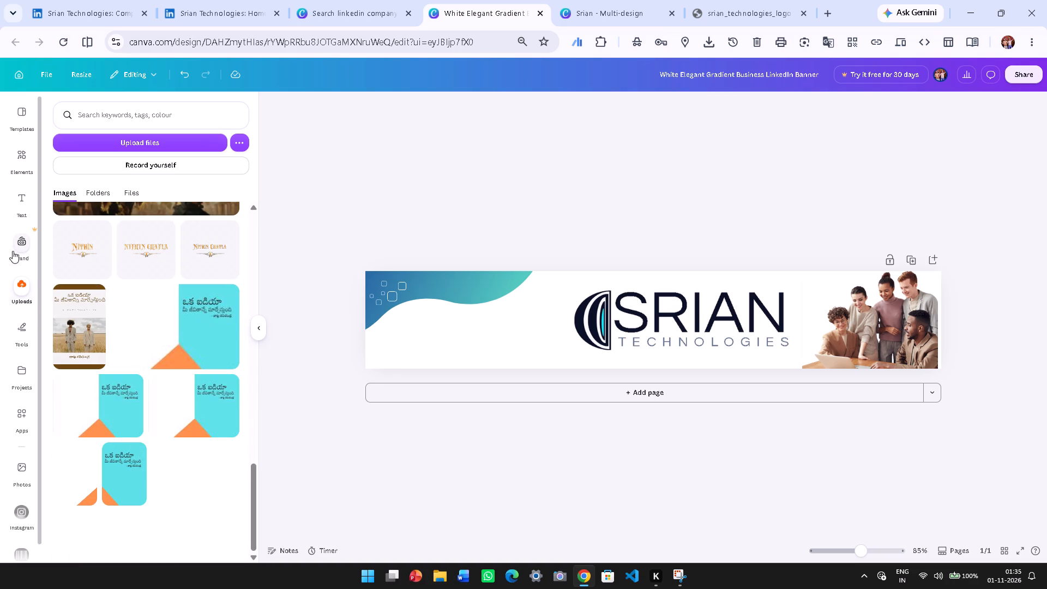
click(15, 374)
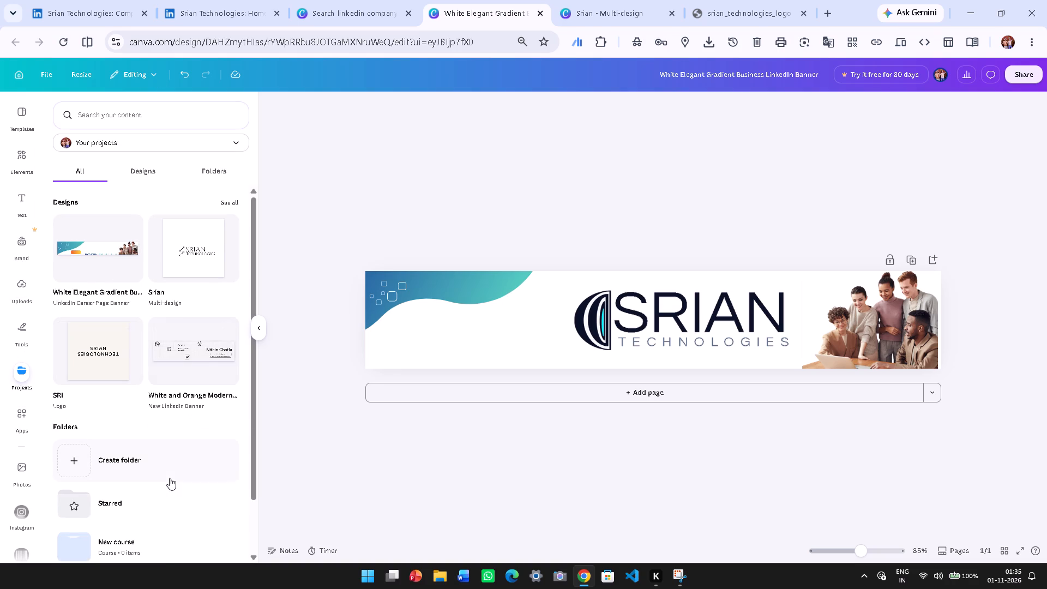
scroll(170, 478, down, 1)
scroll(171, 242, up, 1)
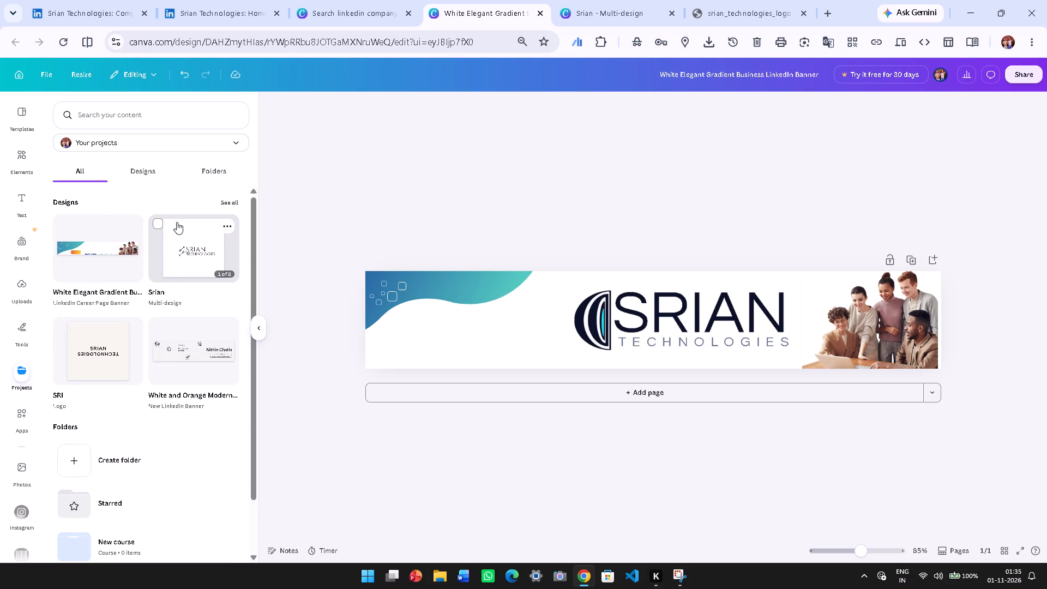
click(177, 232)
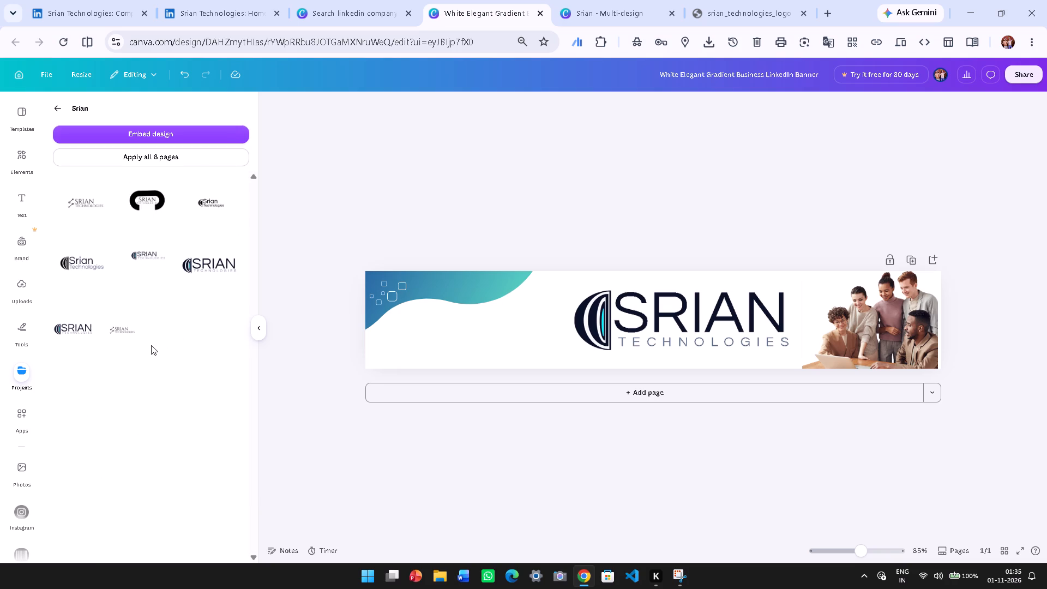
click(86, 338)
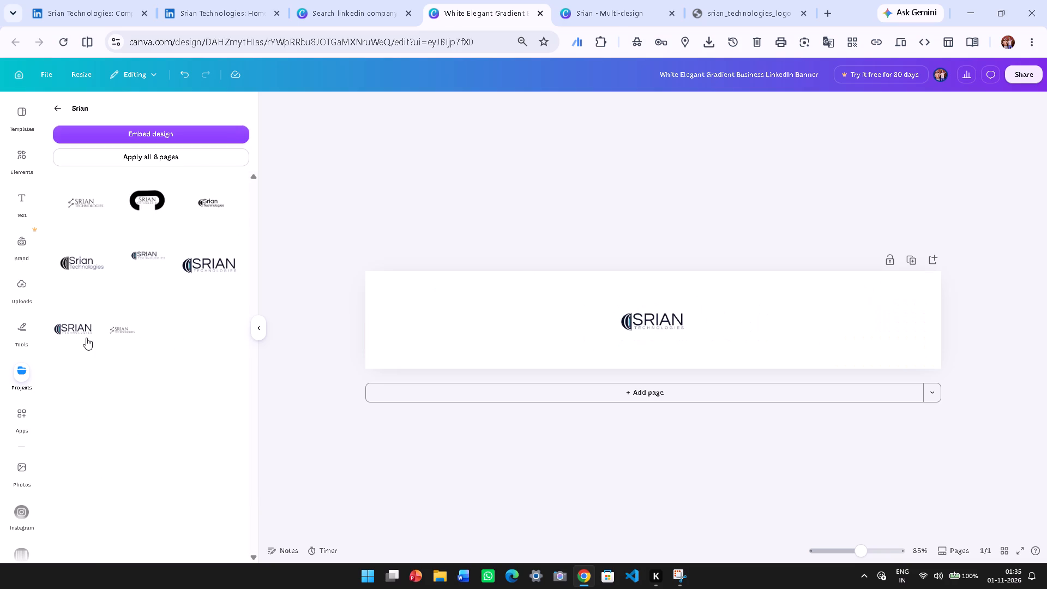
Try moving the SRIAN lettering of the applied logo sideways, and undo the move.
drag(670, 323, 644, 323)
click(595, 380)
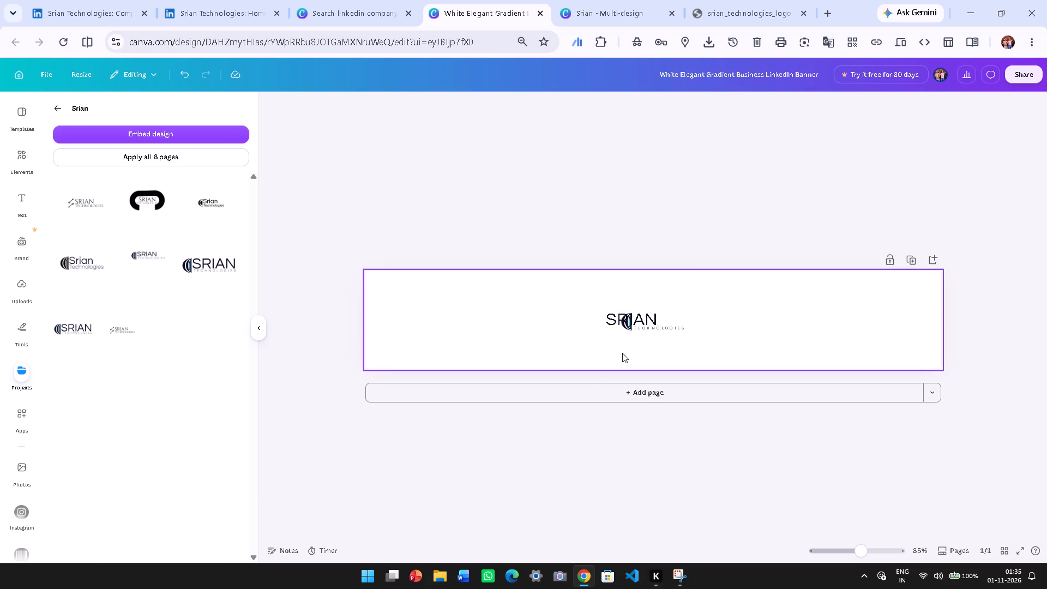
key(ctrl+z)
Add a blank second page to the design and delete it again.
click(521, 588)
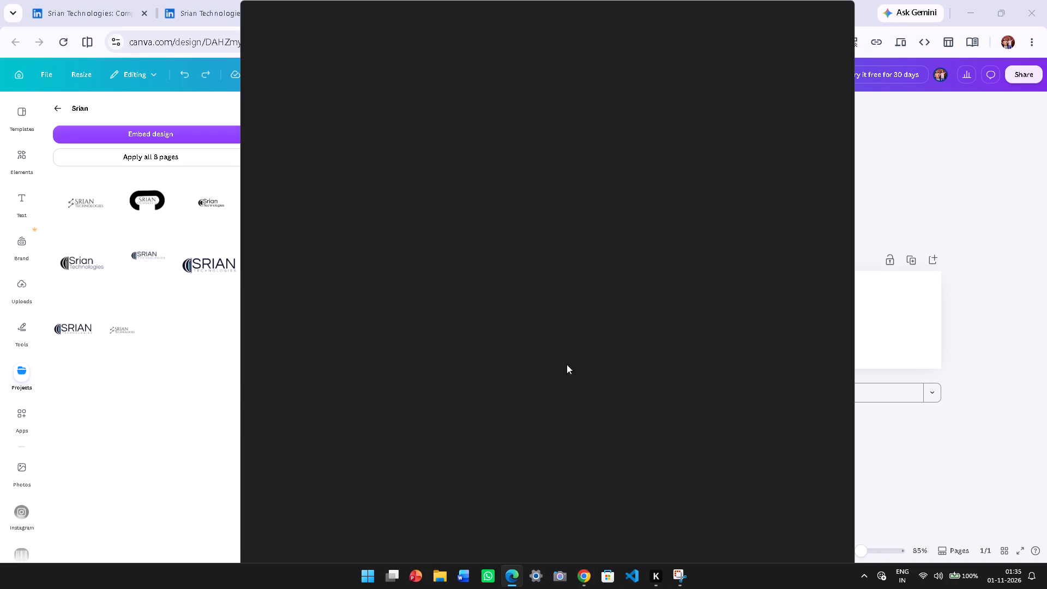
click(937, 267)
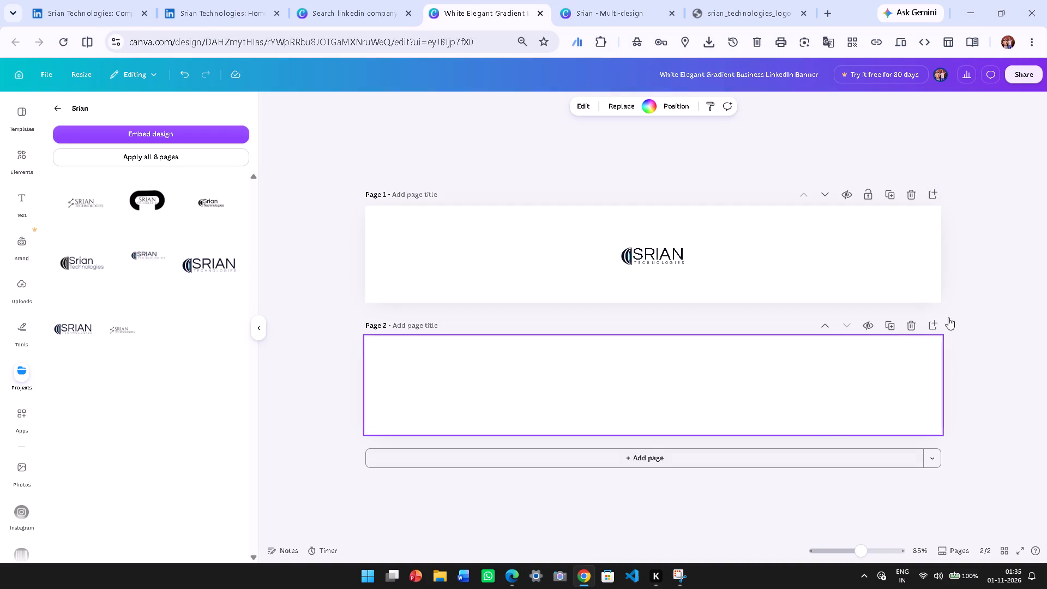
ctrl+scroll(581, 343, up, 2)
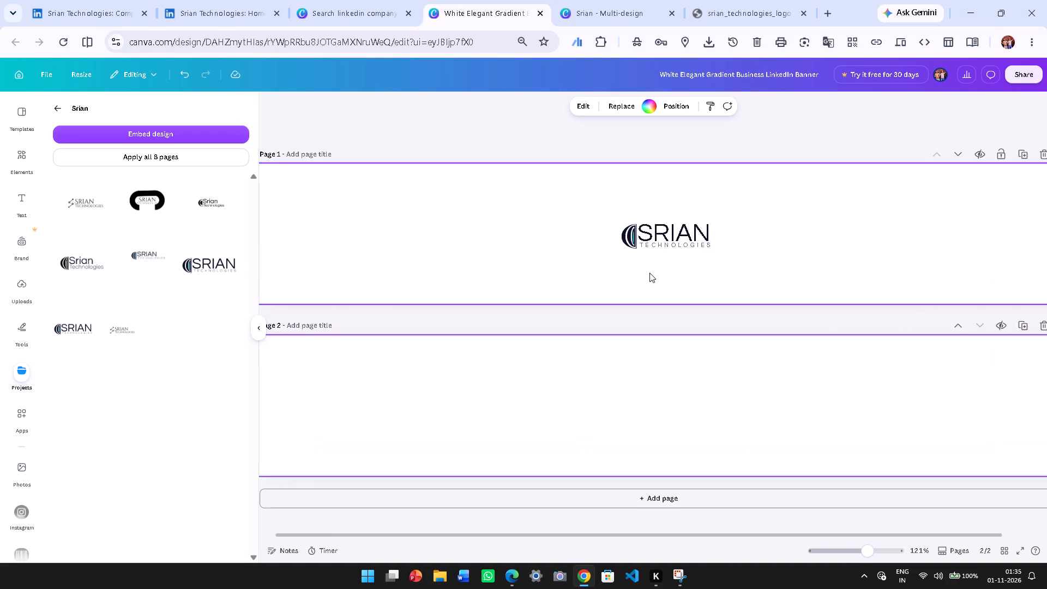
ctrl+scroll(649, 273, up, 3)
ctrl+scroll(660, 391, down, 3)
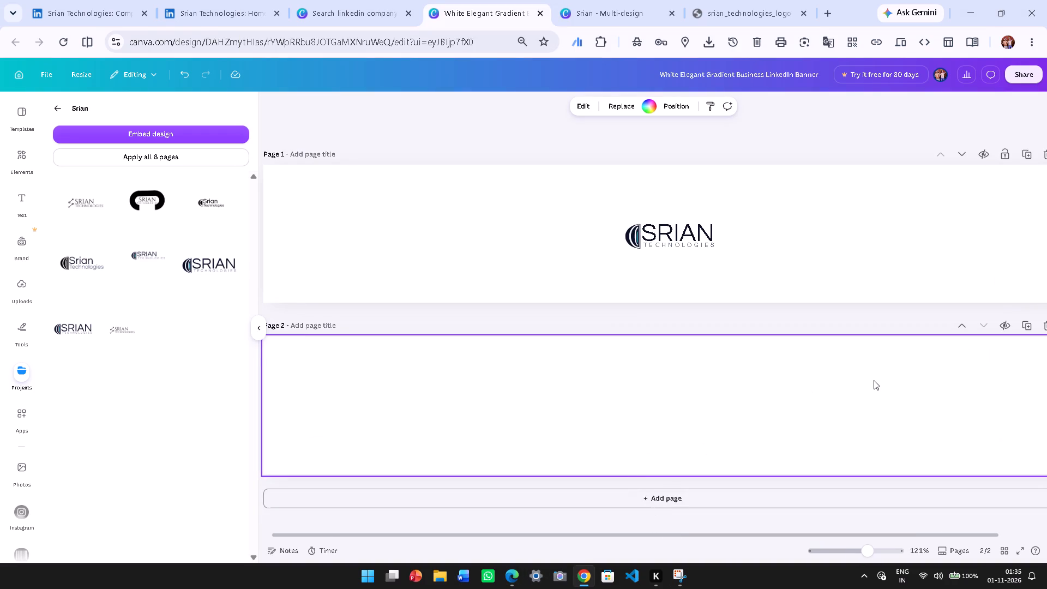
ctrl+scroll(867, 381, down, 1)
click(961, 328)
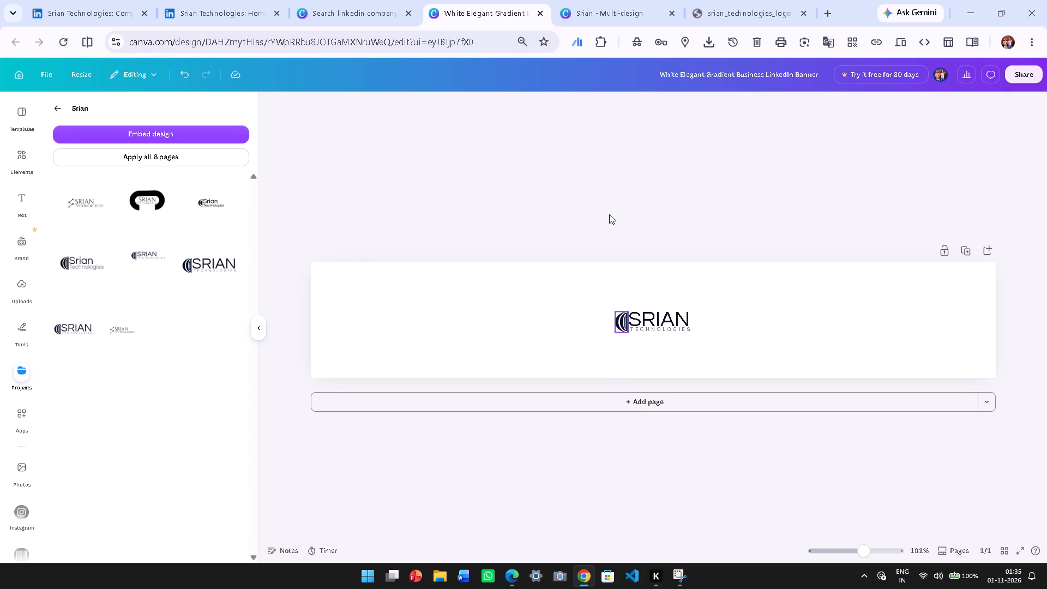
Select all parts of the SRIAN TECHNOLOGIES logo, enlarge them together and place them in the right half of the banner.
ctrl+drag(605, 202, 609, 209)
ctrl+drag(593, 316, 694, 358)
drag(597, 300, 731, 352)
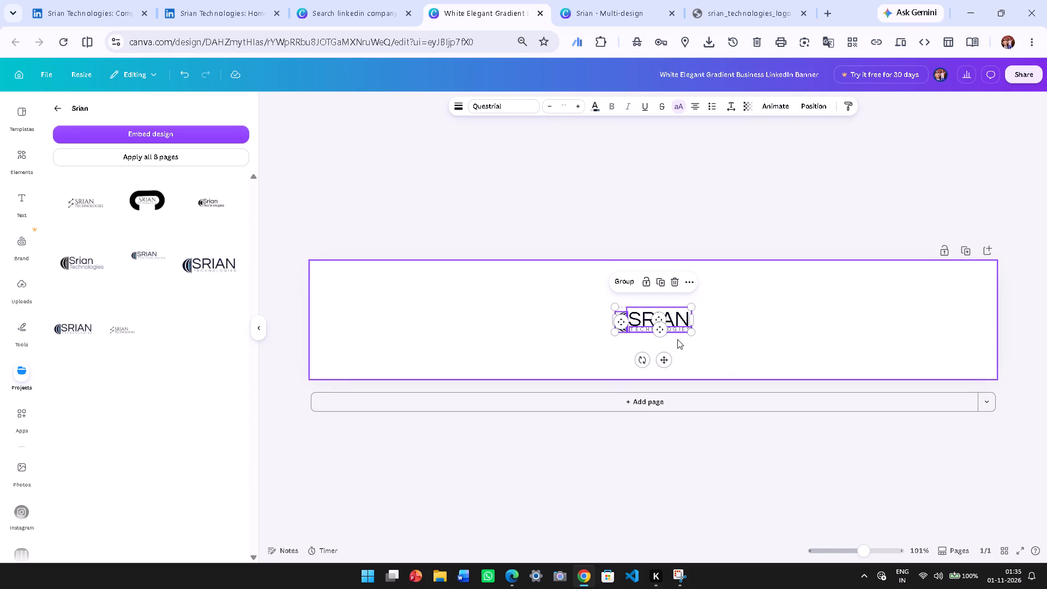
drag(673, 336, 683, 336)
ctrl+drag(607, 276, 706, 348)
ctrl+drag(575, 297, 729, 344)
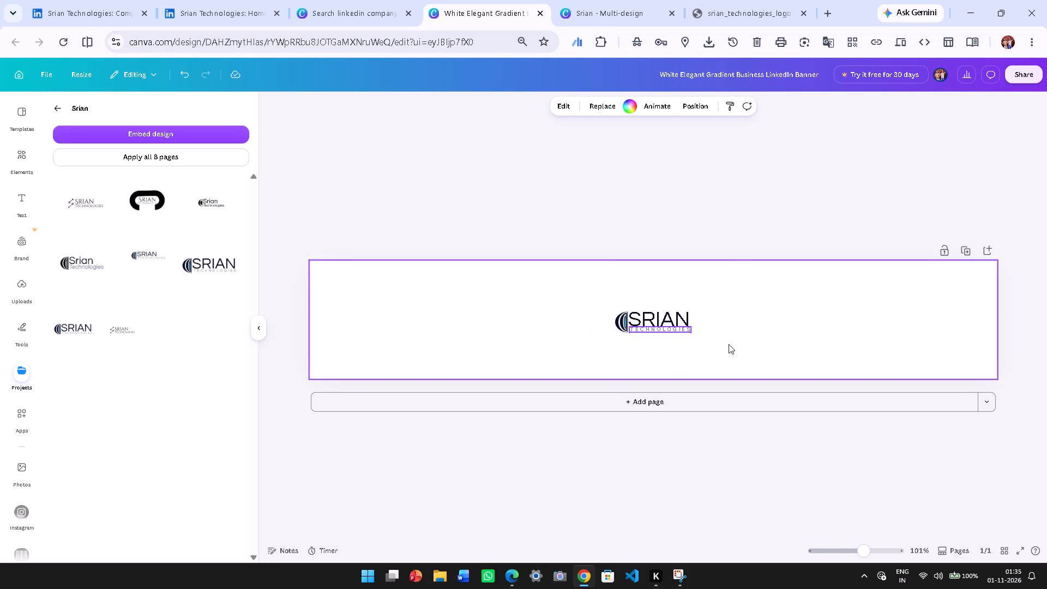
ctrl+drag(729, 344, 737, 347)
drag(604, 305, 751, 370)
drag(663, 354, 829, 339)
drag(858, 317, 974, 448)
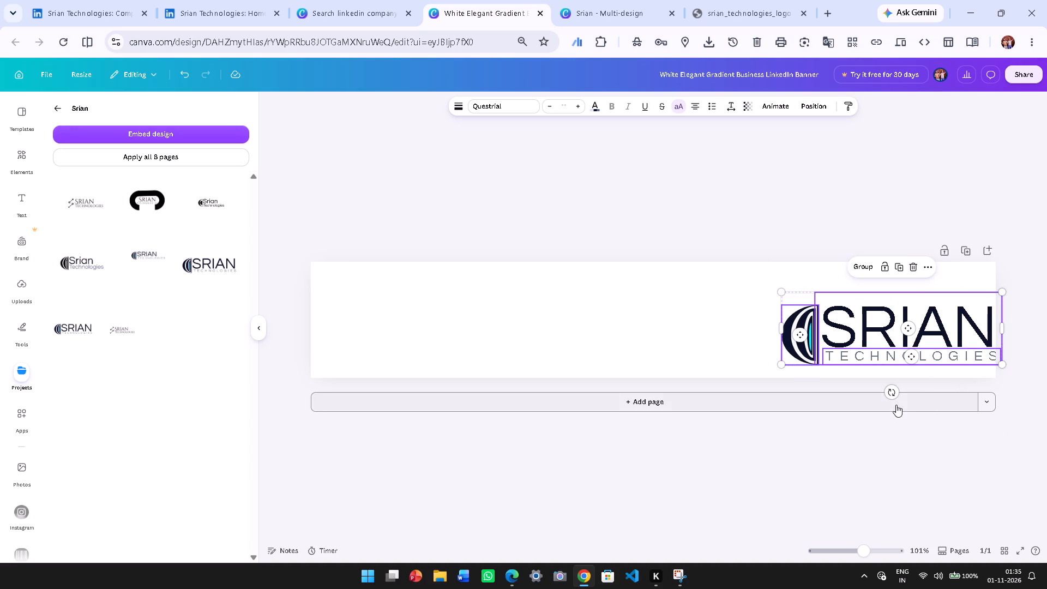
drag(941, 299, 903, 302)
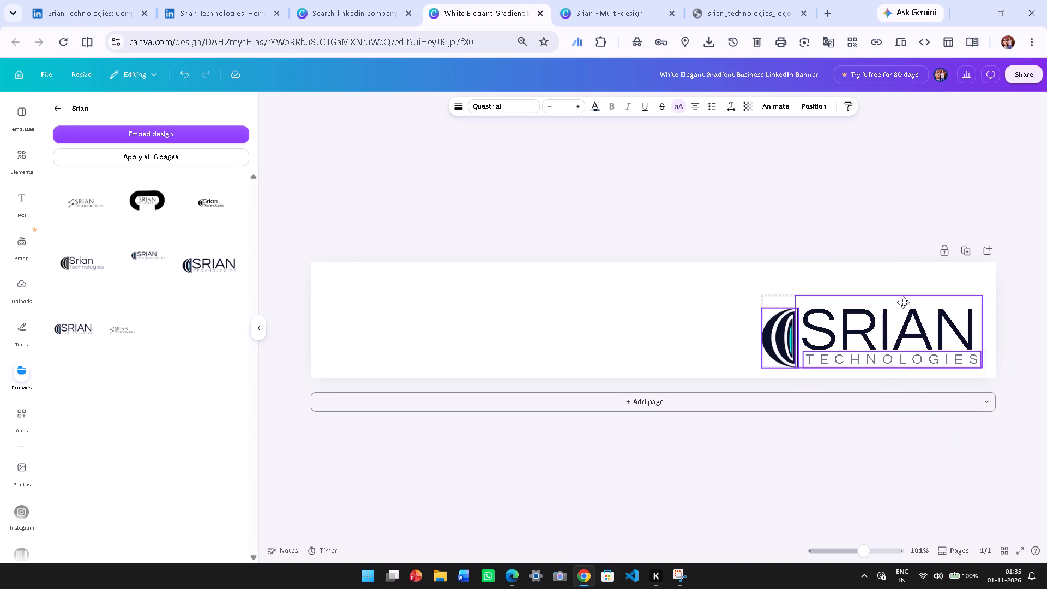
drag(903, 302, 872, 296)
drag(901, 501, 903, 496)
Adjust the size and position of the logo's arc symbol so it lines up with the SRIAN TECHNOLOGIES lettering.
click(802, 339)
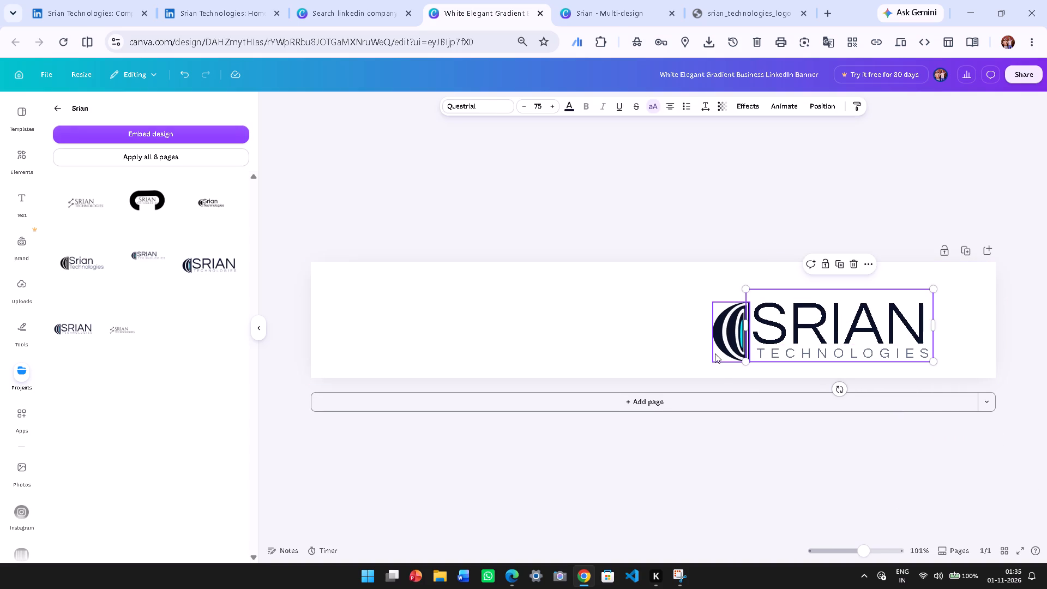
click(731, 346)
key(Up)
key(Up)
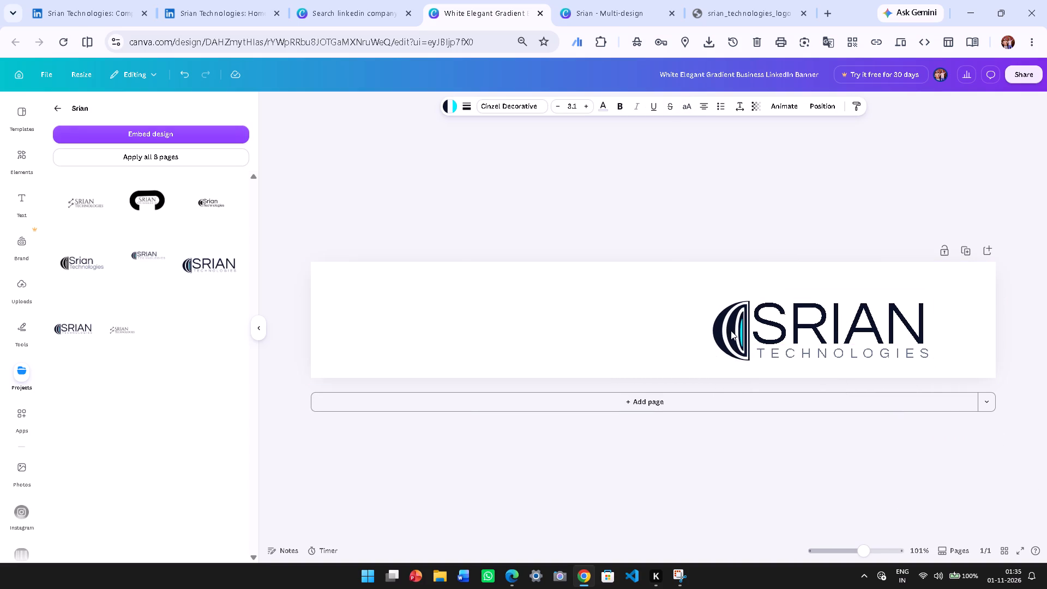
key(Down)
key(Down)
click(834, 333)
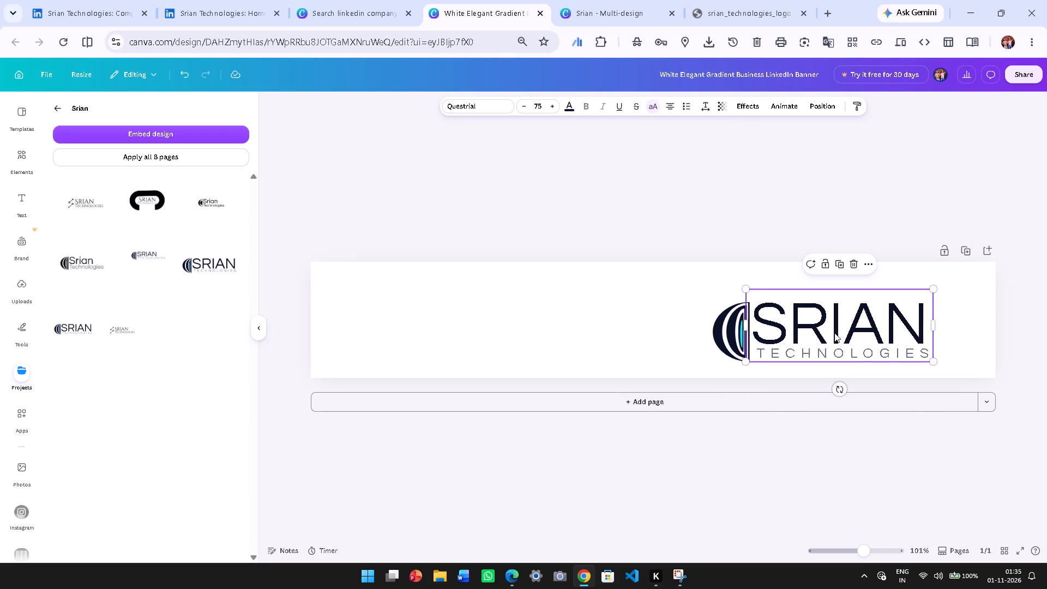
click(912, 428)
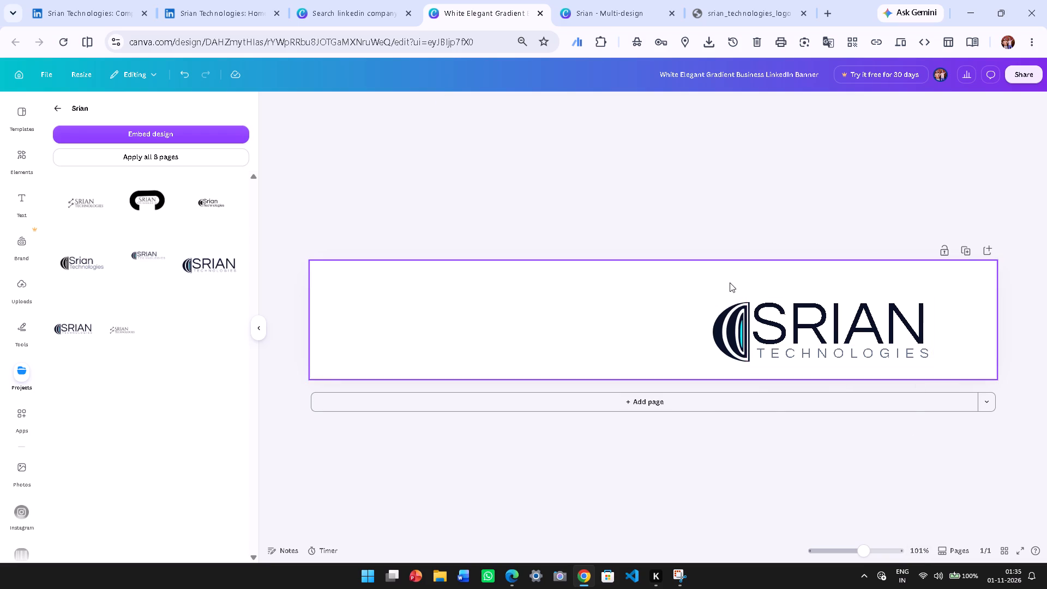
click(735, 318)
click(715, 300)
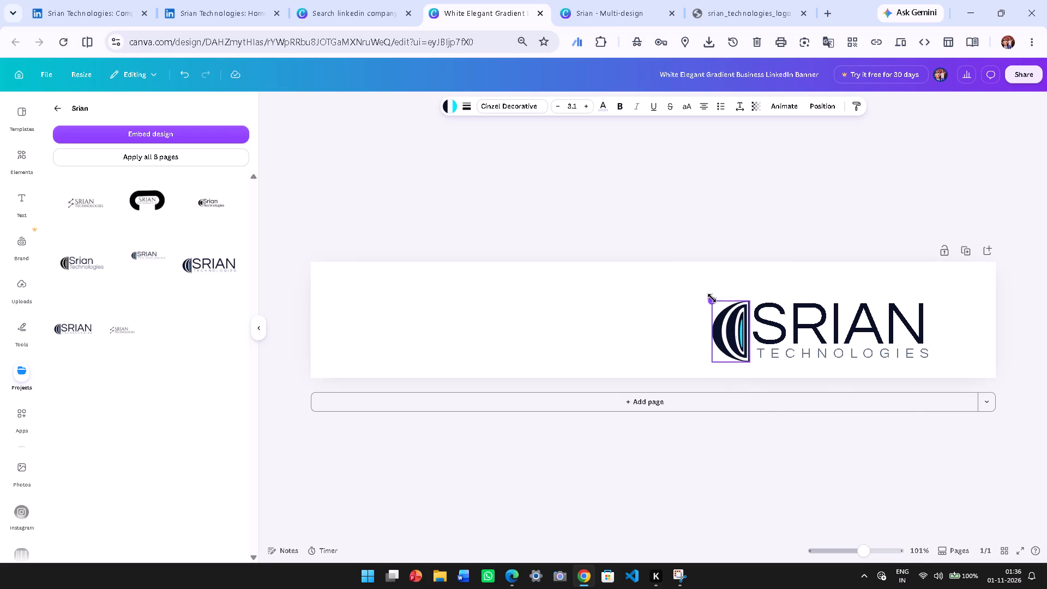
click(744, 462)
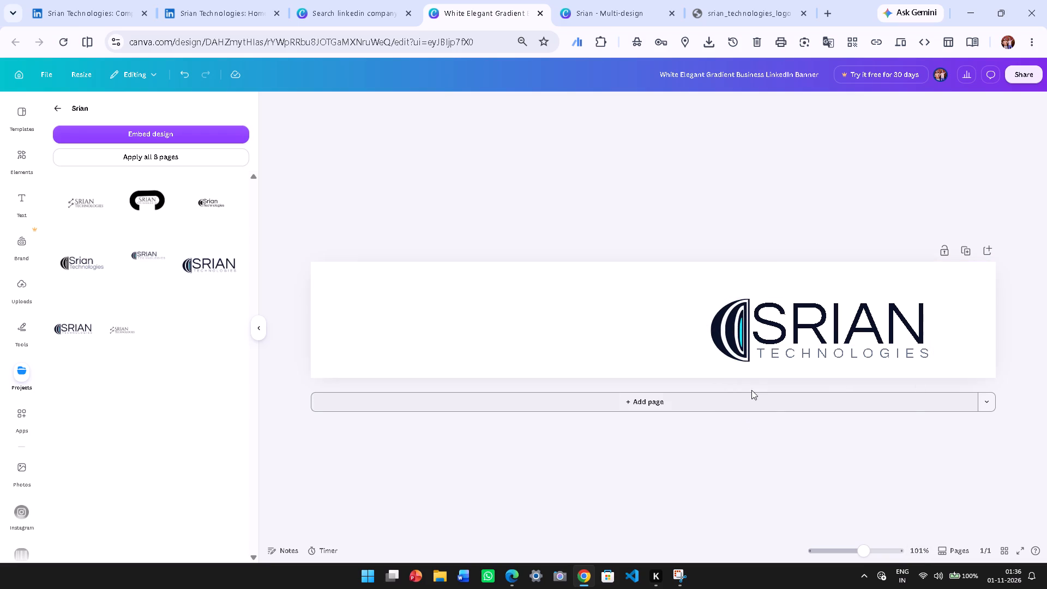
click(743, 338)
drag(745, 362, 742, 354)
click(731, 338)
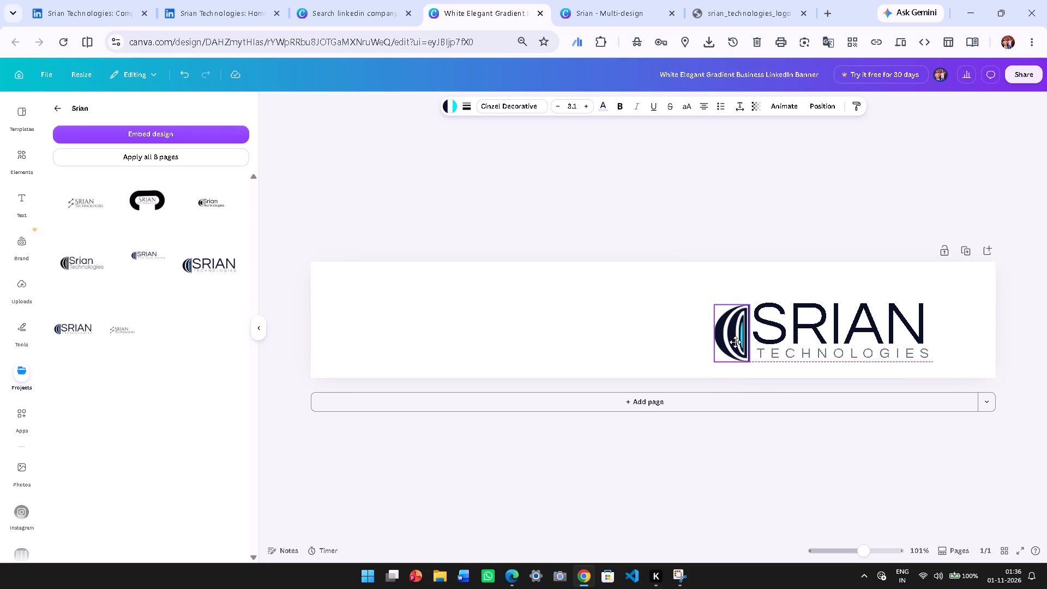
click(769, 450)
Select the whole logo, enlarge it slightly and move it up and a little left within the banner.
drag(689, 293, 952, 380)
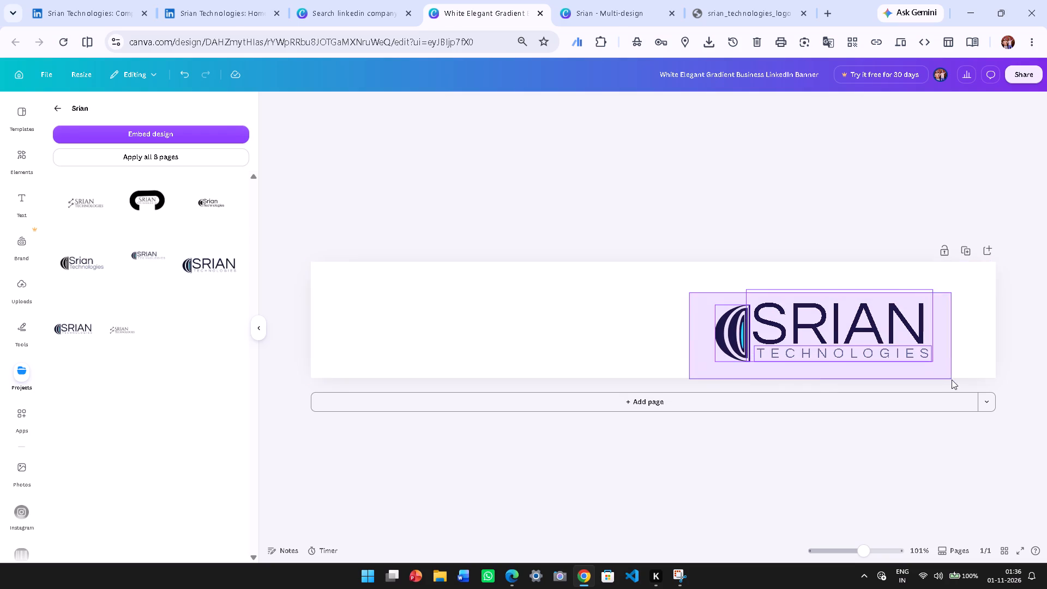
drag(952, 380, 950, 378)
drag(935, 363, 951, 378)
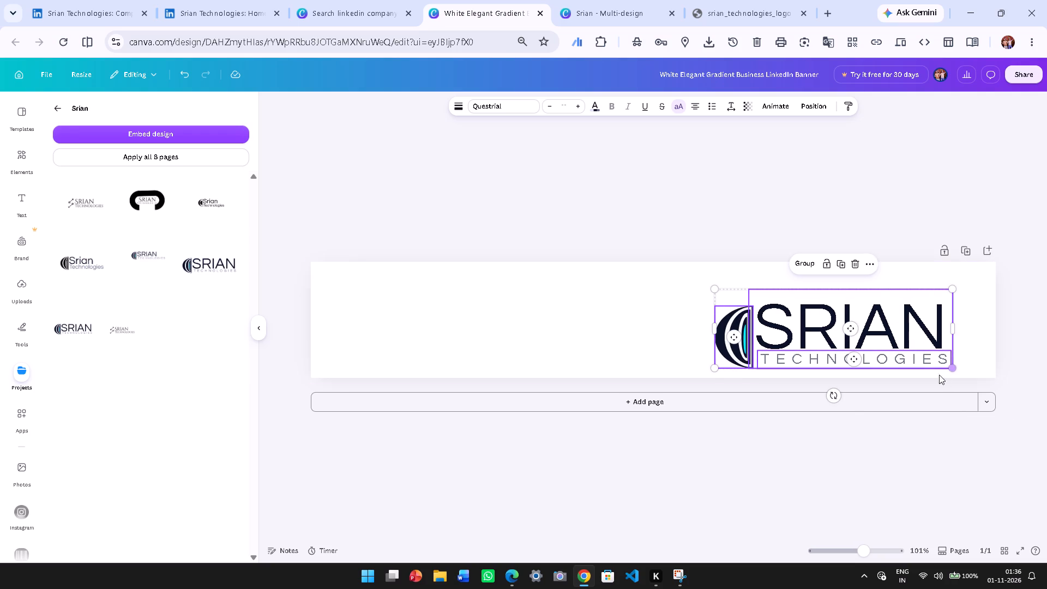
drag(889, 332, 886, 320)
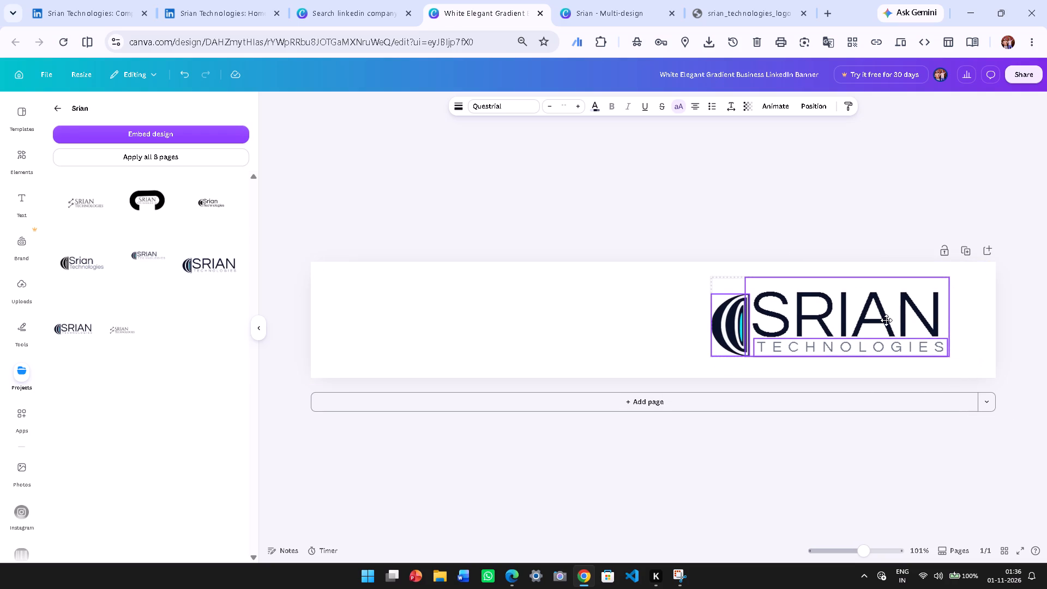
drag(886, 320, 871, 320)
click(887, 455)
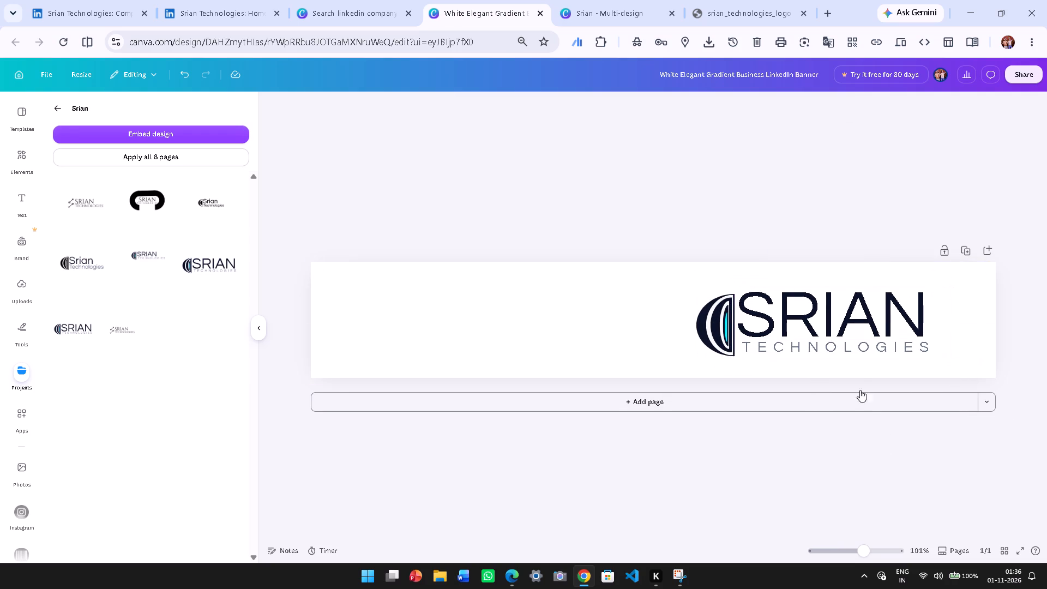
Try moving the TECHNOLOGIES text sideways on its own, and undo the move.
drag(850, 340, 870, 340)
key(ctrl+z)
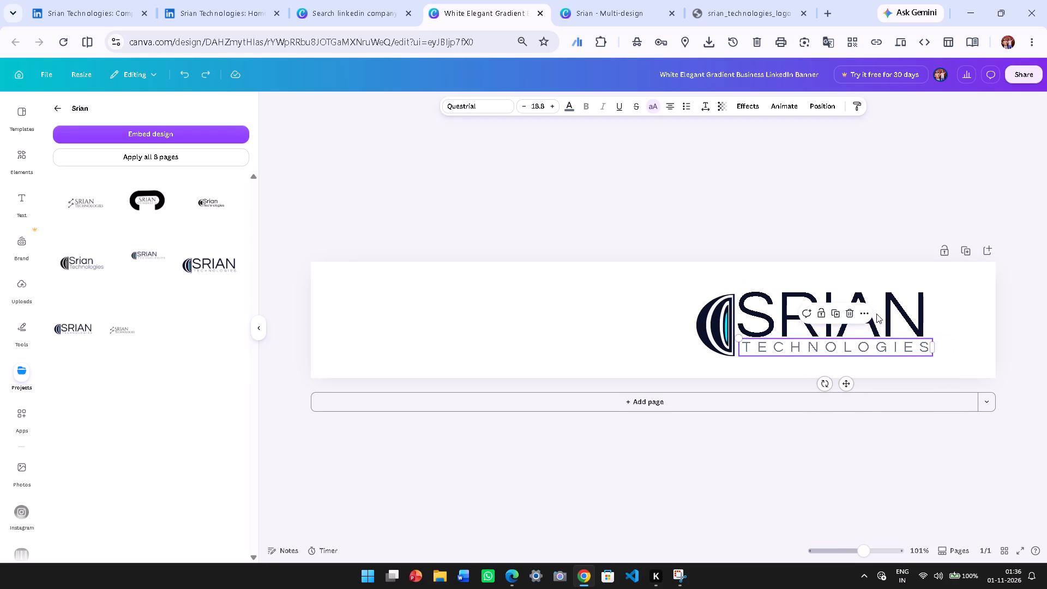
Group the arc symbol, SRIAN and TECHNOLOGIES into one logo and move the group closer to the banner's right edge.
drag(648, 290, 877, 377)
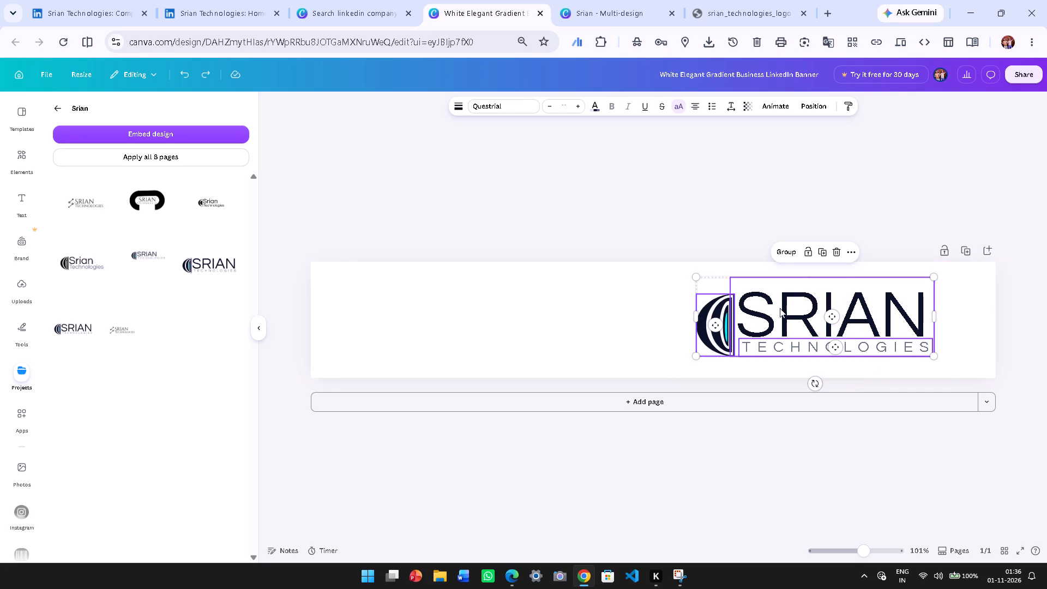
click(789, 254)
drag(821, 317, 856, 317)
click(856, 317)
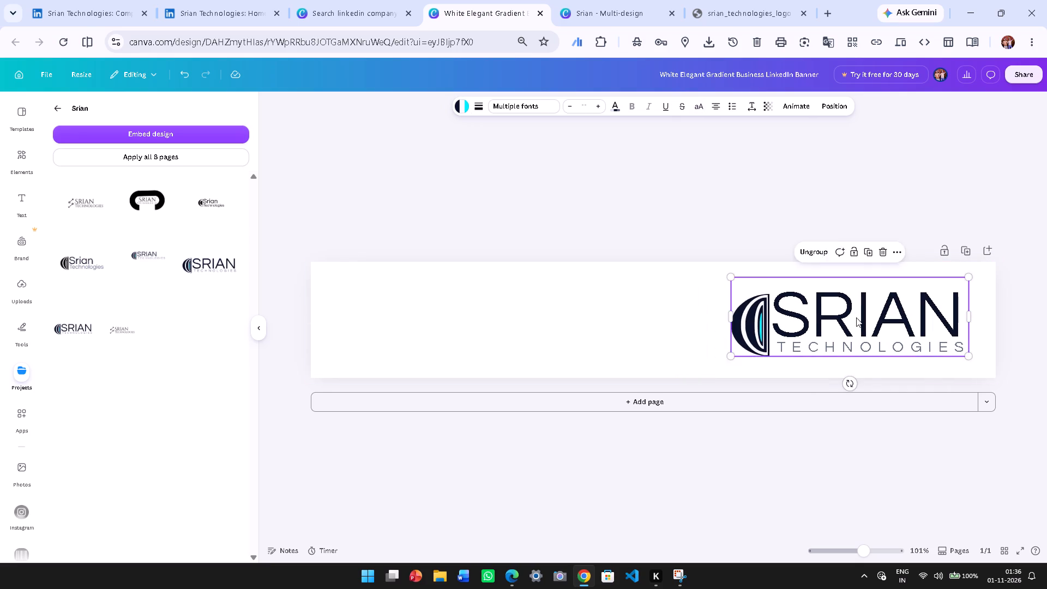
click(803, 485)
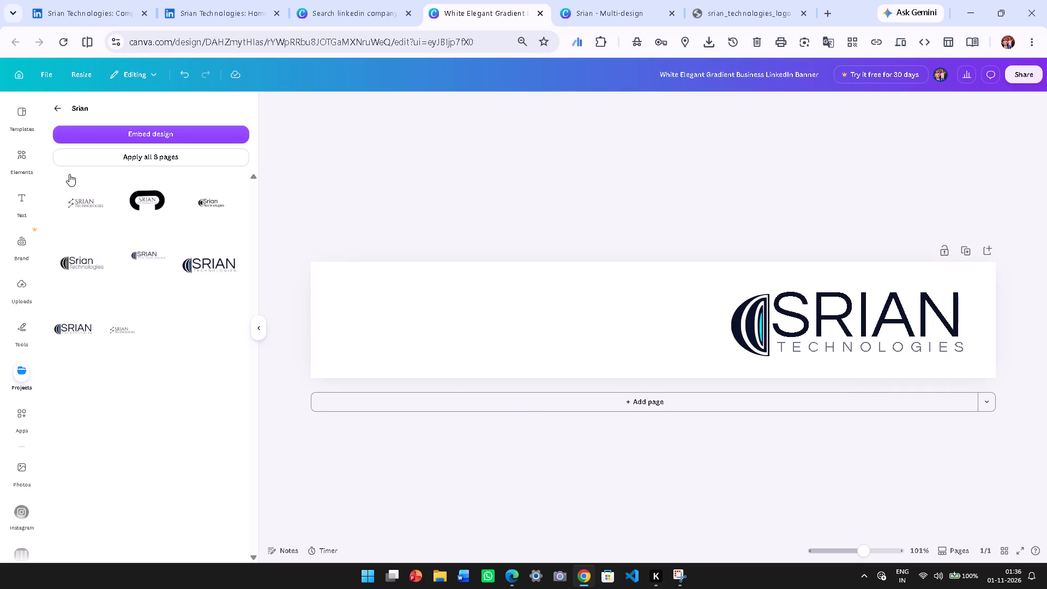
Look through the projects list, the template search results and the Srian design for the original banner, closing the template preview.
click(55, 100)
scroll(422, 332, up, 4)
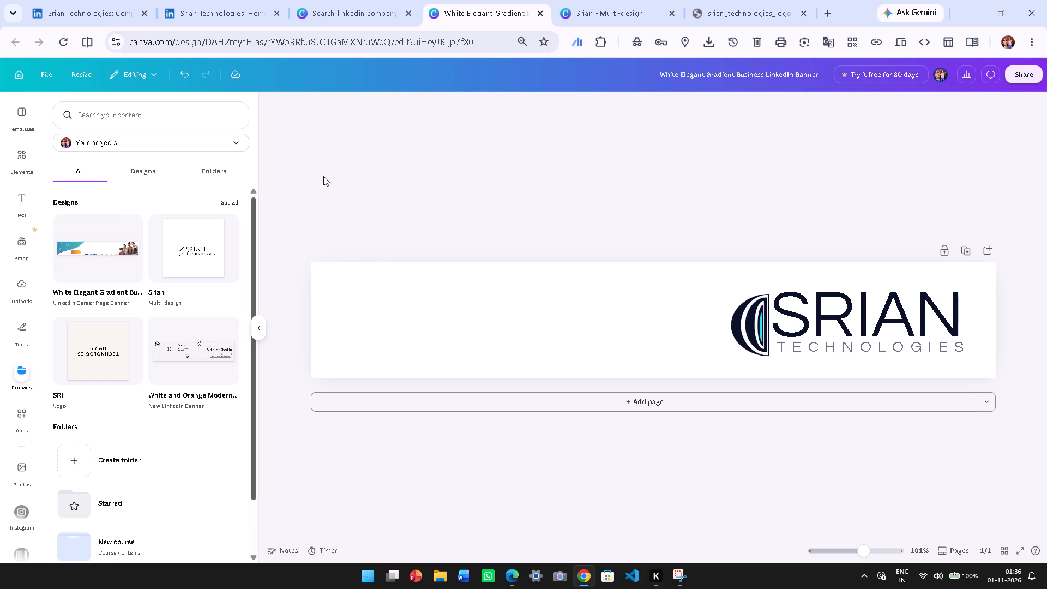
click(564, 11)
click(444, 0)
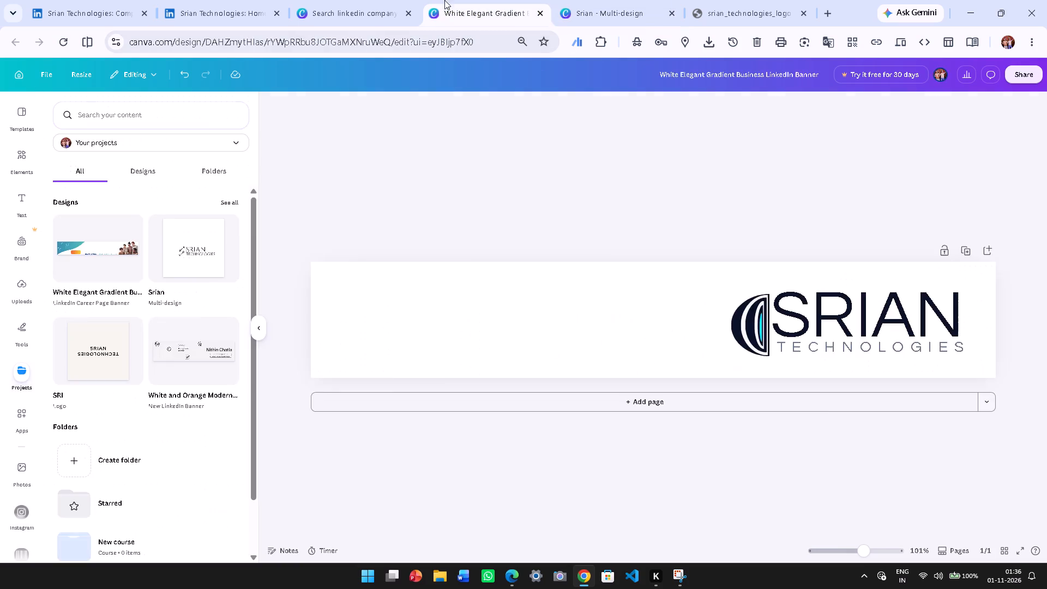
click(354, 0)
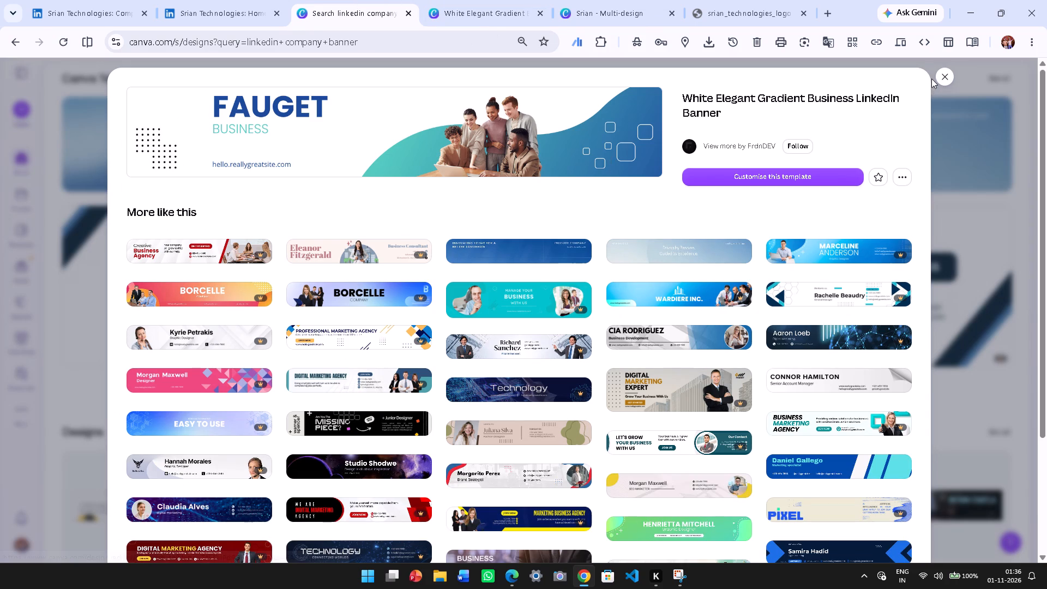
click(950, 77)
click(436, 0)
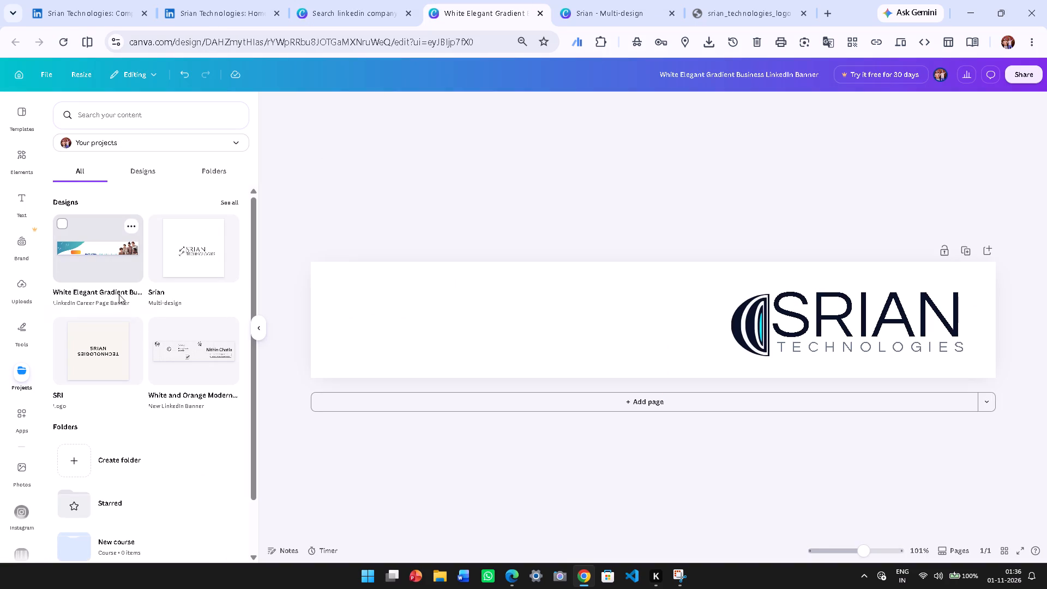
drag(92, 251, 606, 0)
click(606, 0)
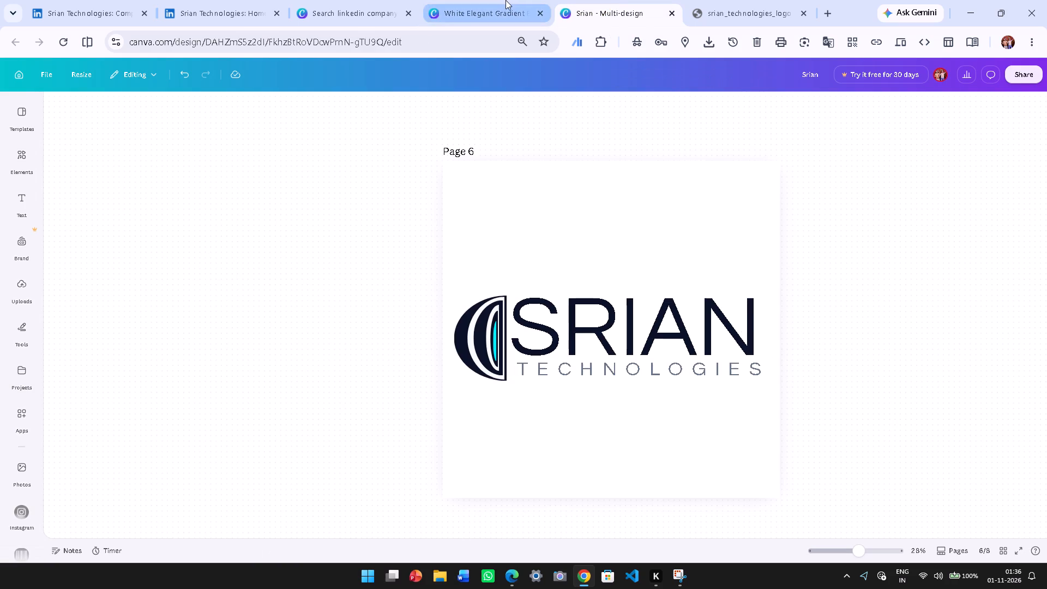
click(503, 0)
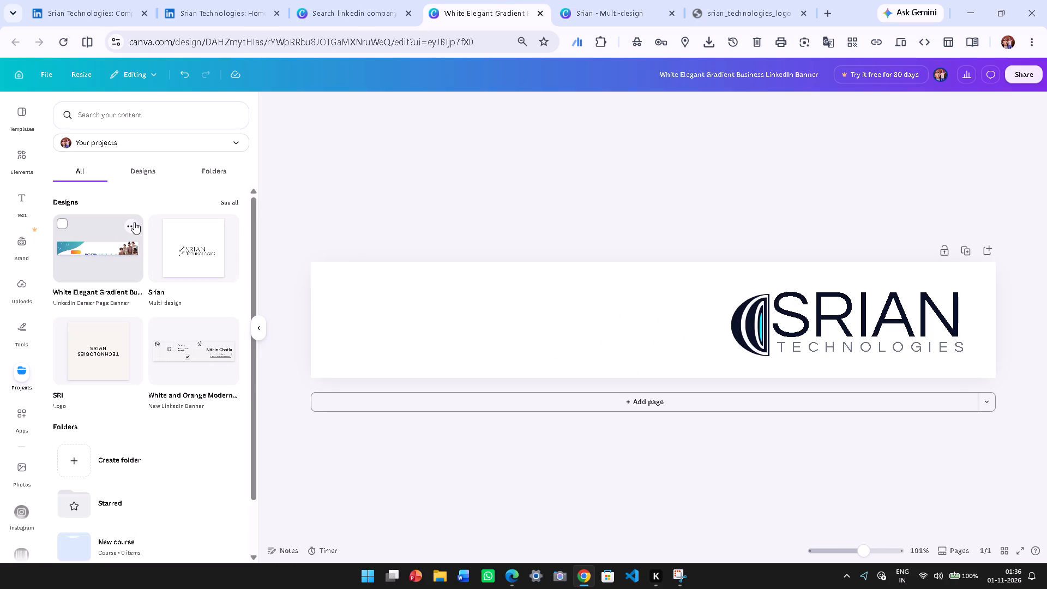
Open the White Elegant Gradient banner project in a new tab and compare it with the banner being edited.
click(134, 222)
click(178, 256)
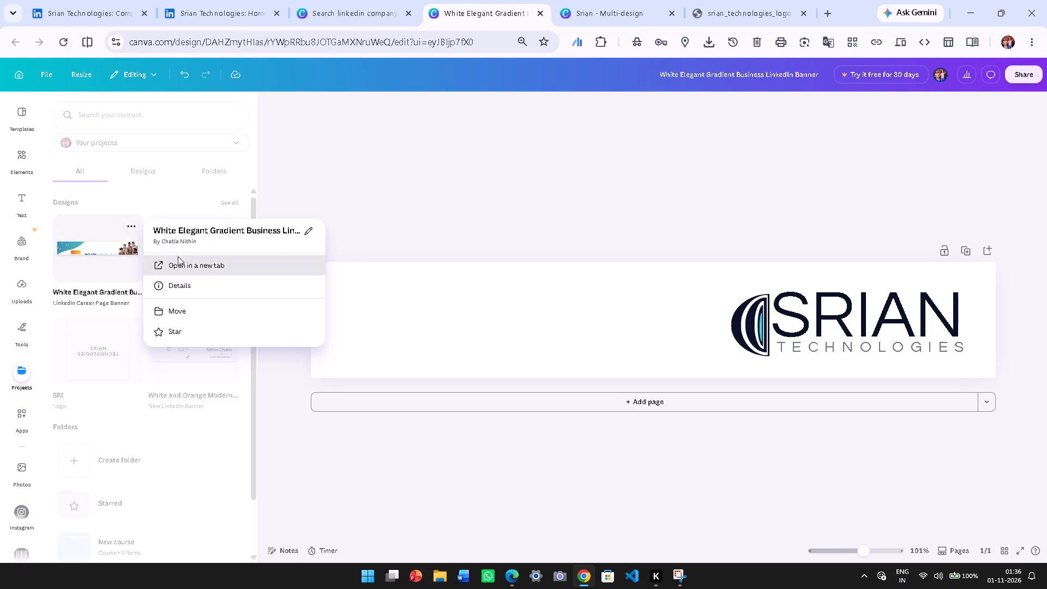
click(455, 0)
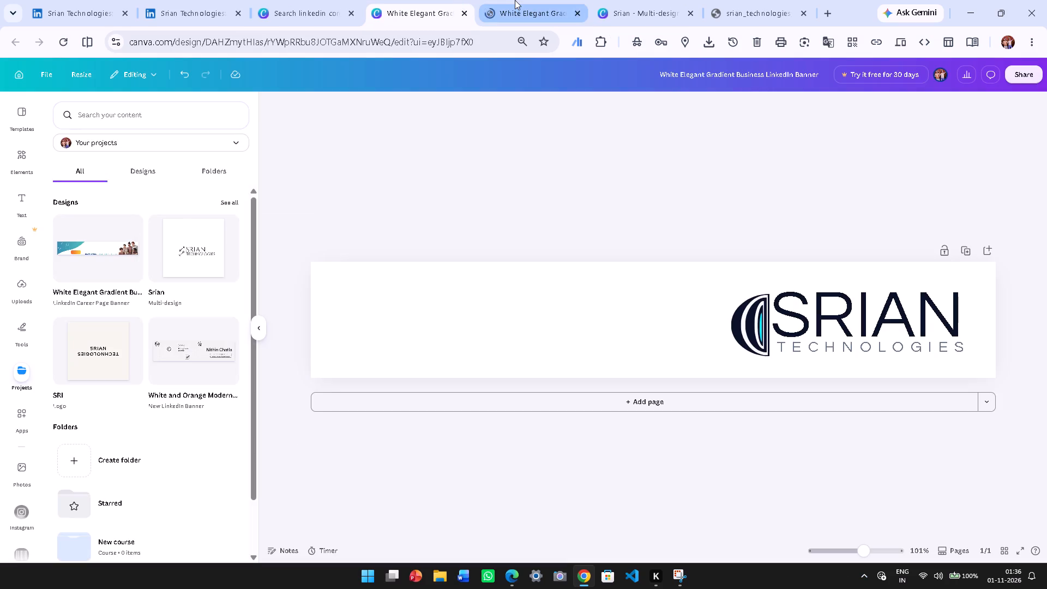
click(515, 0)
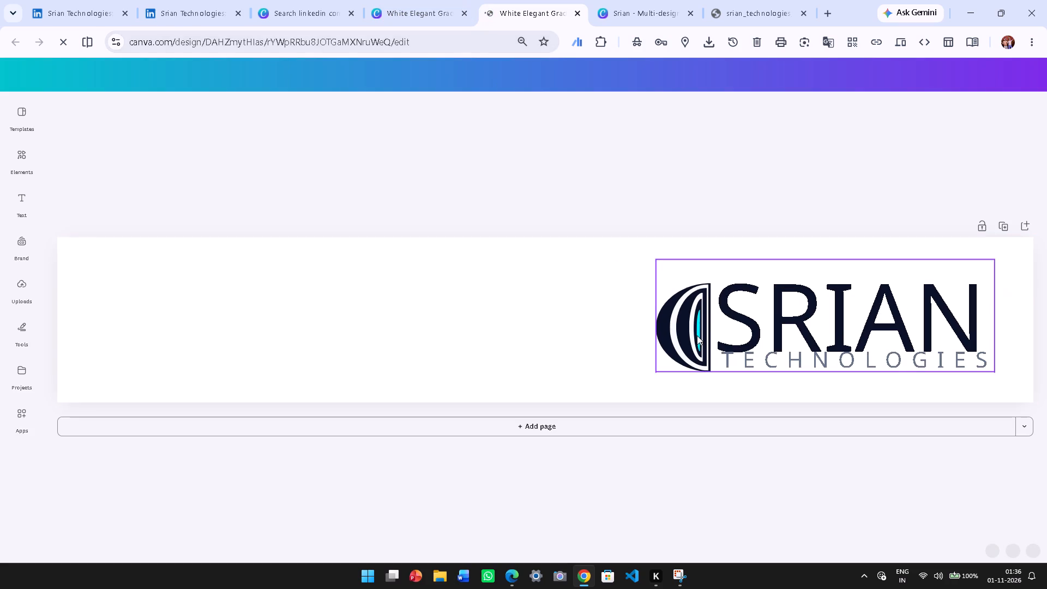
click(407, 0)
click(503, 0)
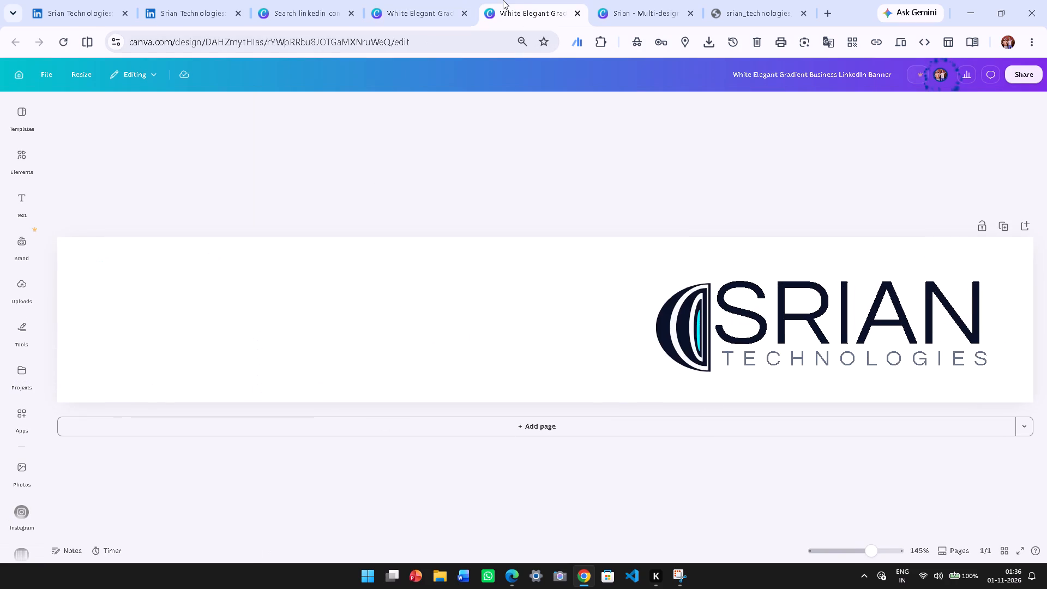
click(431, 0)
click(500, 0)
click(434, 0)
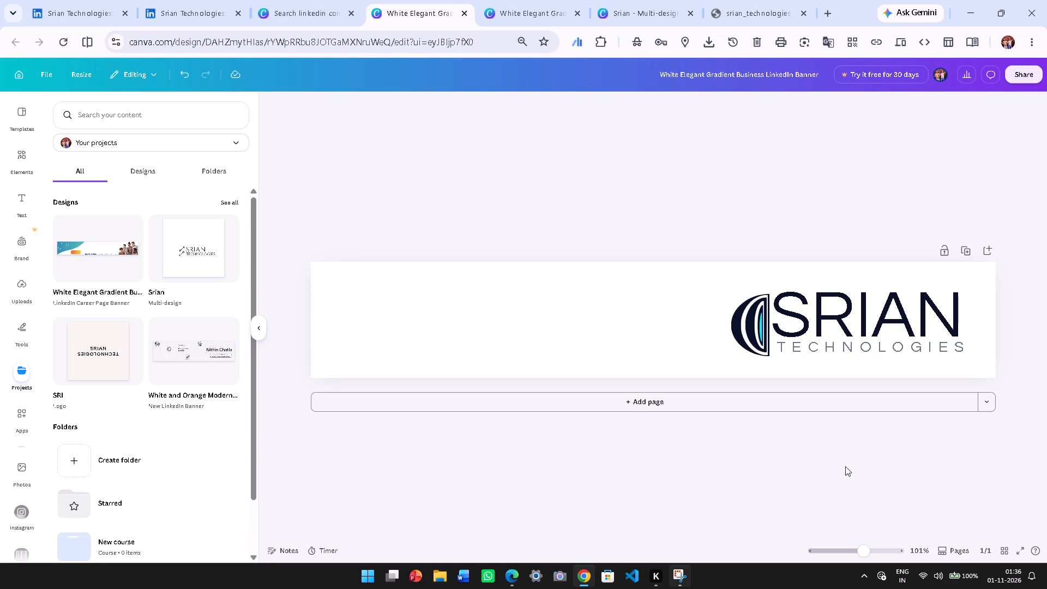
Shrink the grouped logo to about two thirds of its size and place it mid-height near the banner's right edge.
click(796, 296)
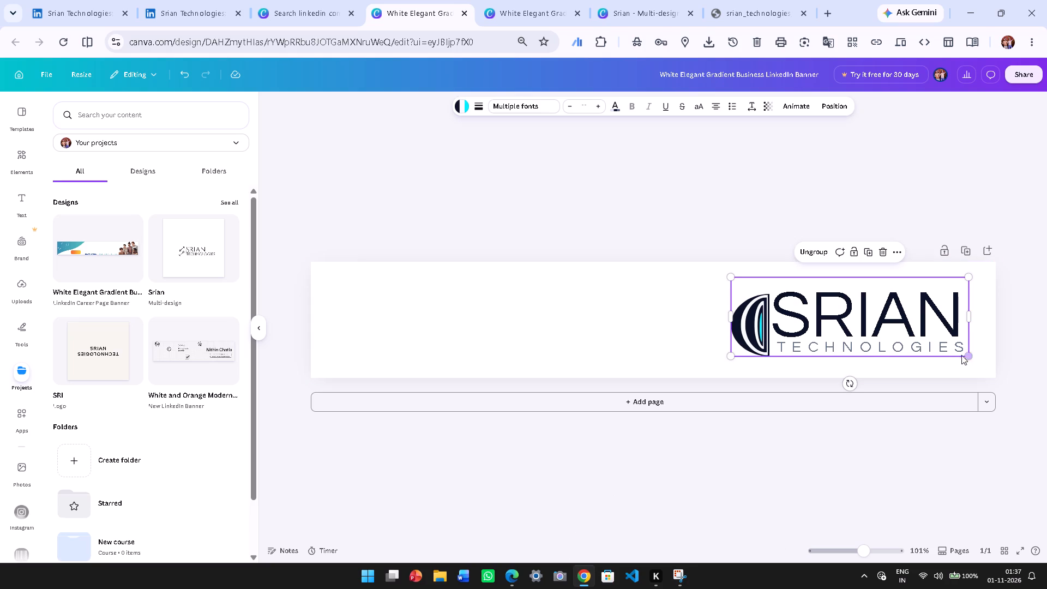
drag(966, 353, 882, 336)
drag(827, 300, 910, 346)
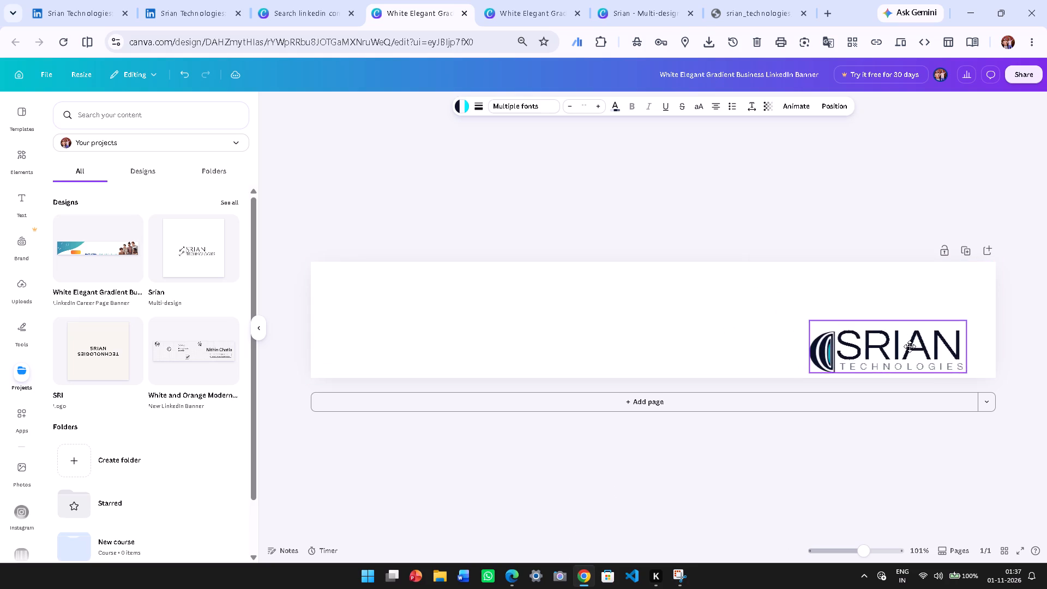
drag(910, 346, 911, 318)
drag(875, 523, 880, 518)
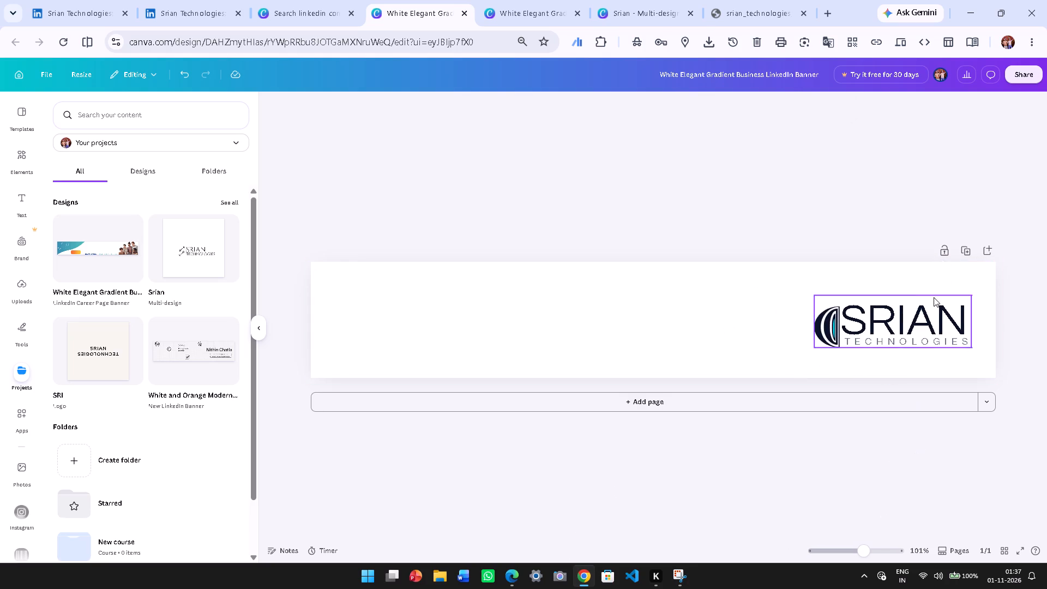
drag(922, 289, 896, 302)
click(926, 506)
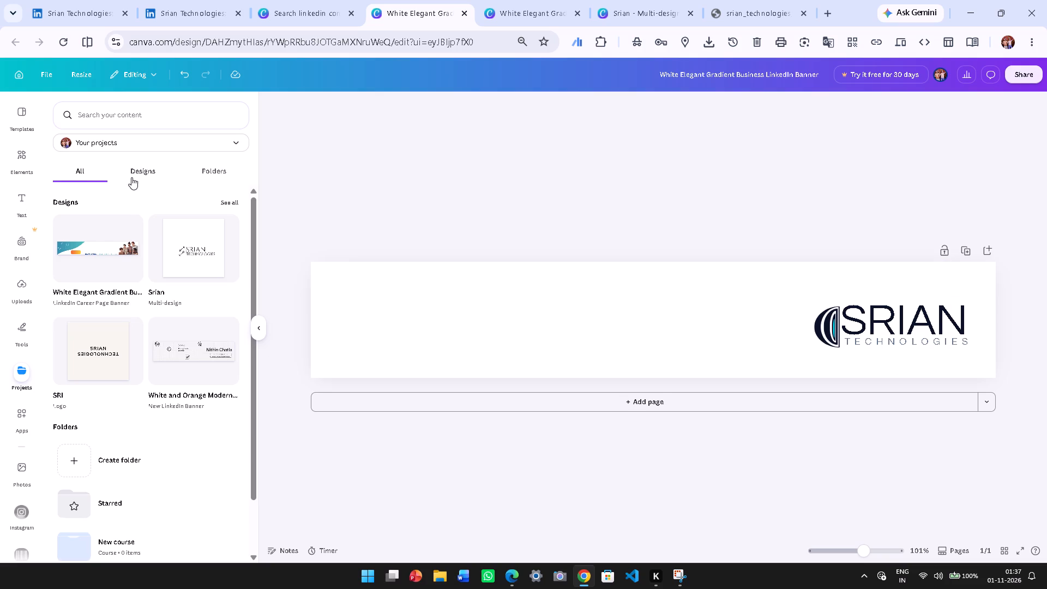
Add the saved Orange and White Modern LinkedIn banner design as a new page below the Srian banner.
click(134, 177)
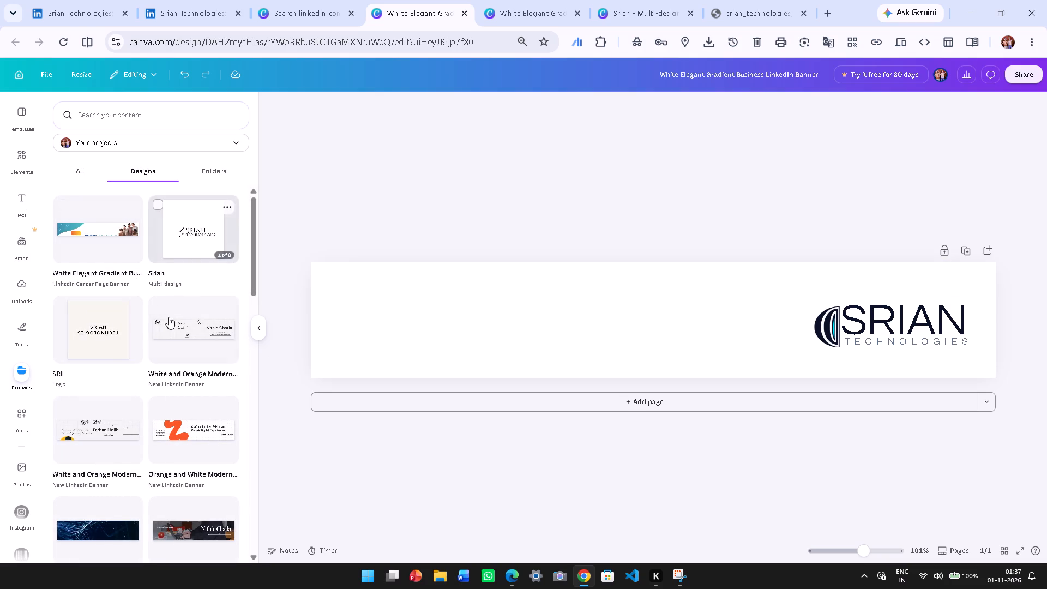
scroll(130, 450, down, 1)
click(197, 311)
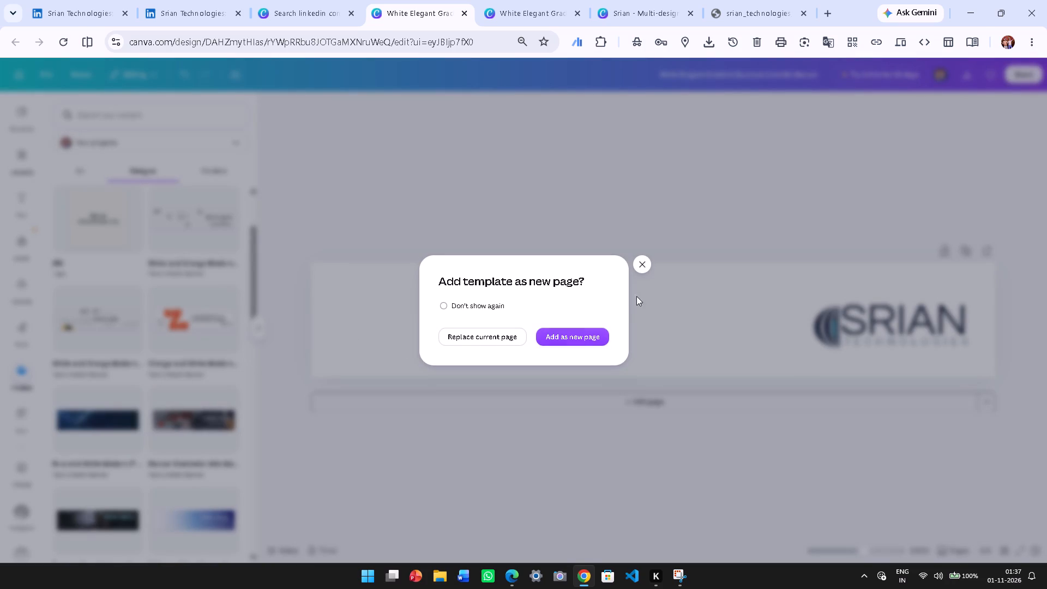
click(567, 341)
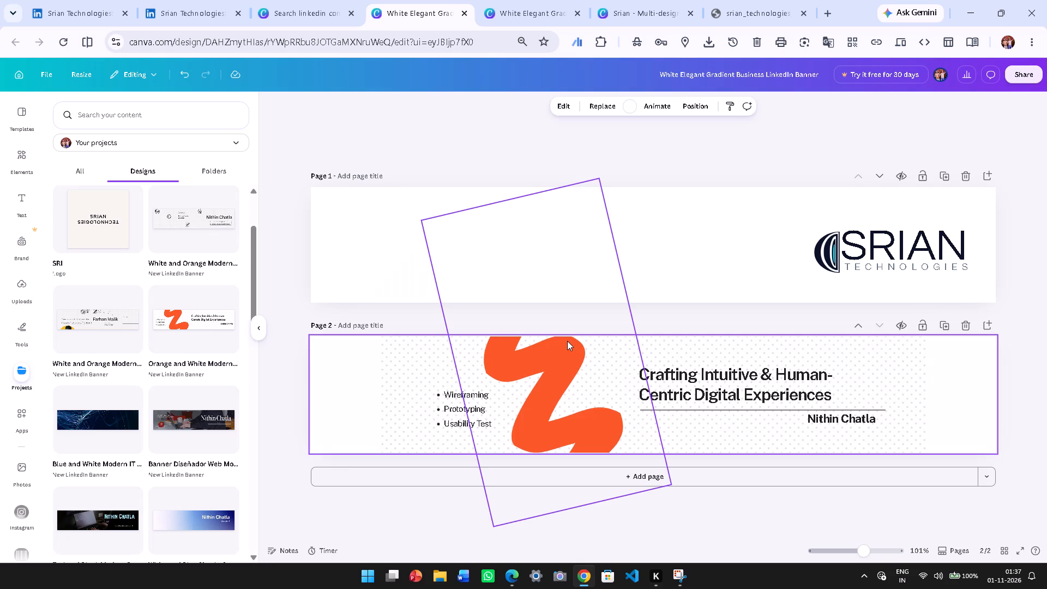
click(591, 398)
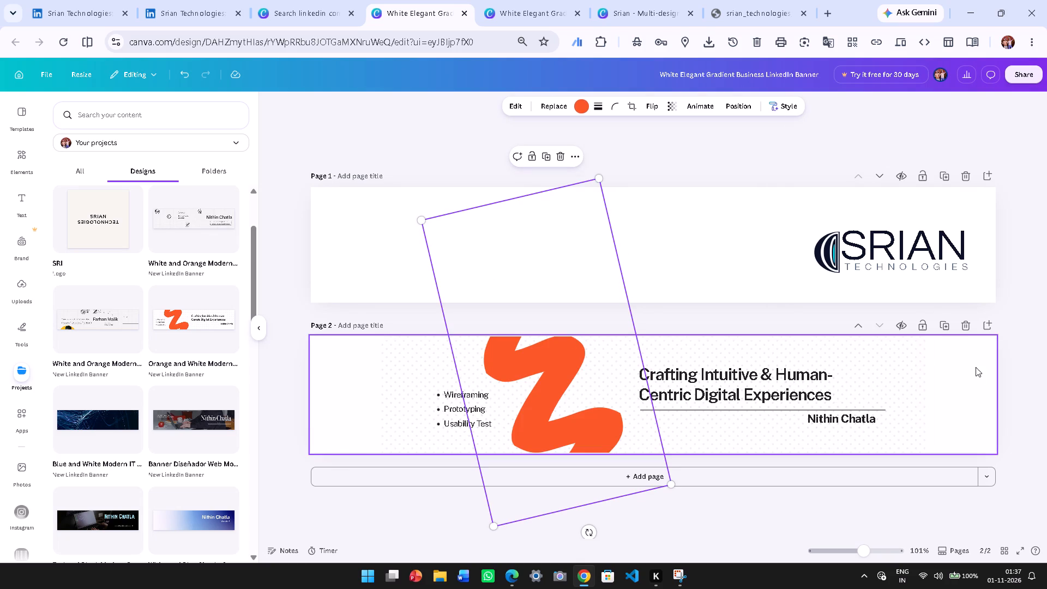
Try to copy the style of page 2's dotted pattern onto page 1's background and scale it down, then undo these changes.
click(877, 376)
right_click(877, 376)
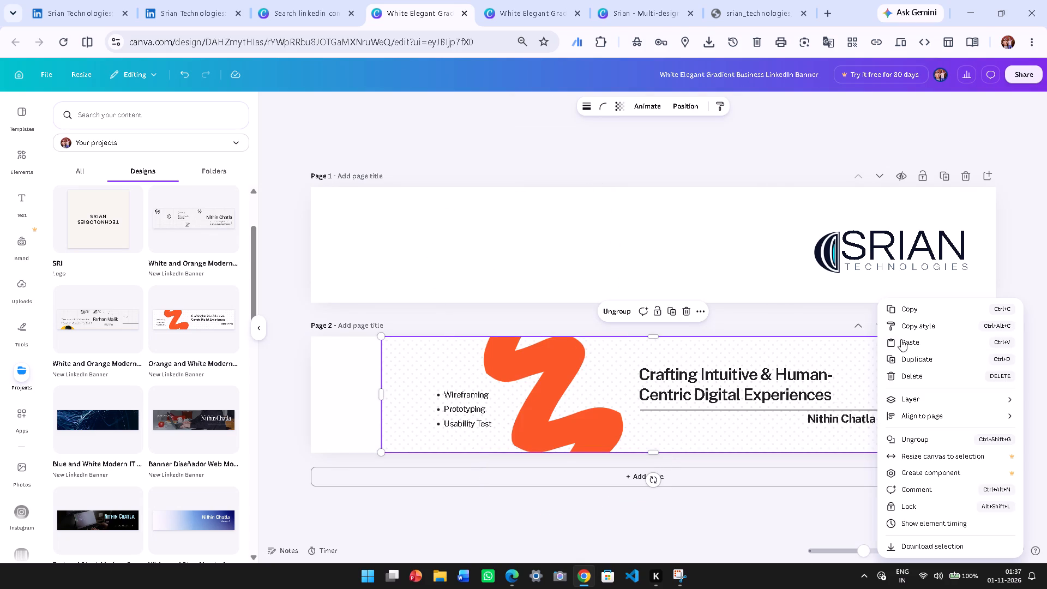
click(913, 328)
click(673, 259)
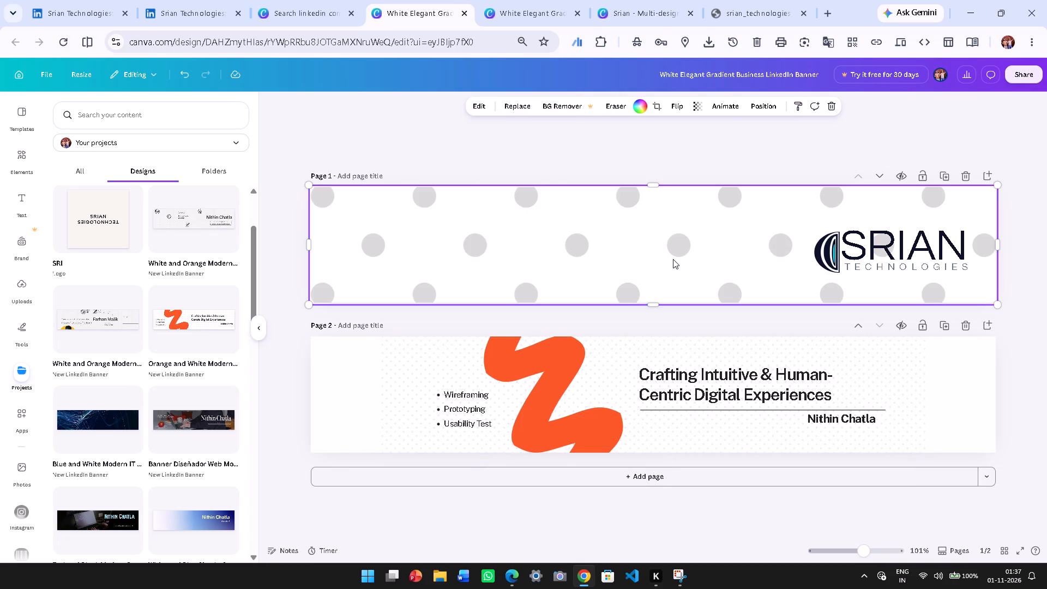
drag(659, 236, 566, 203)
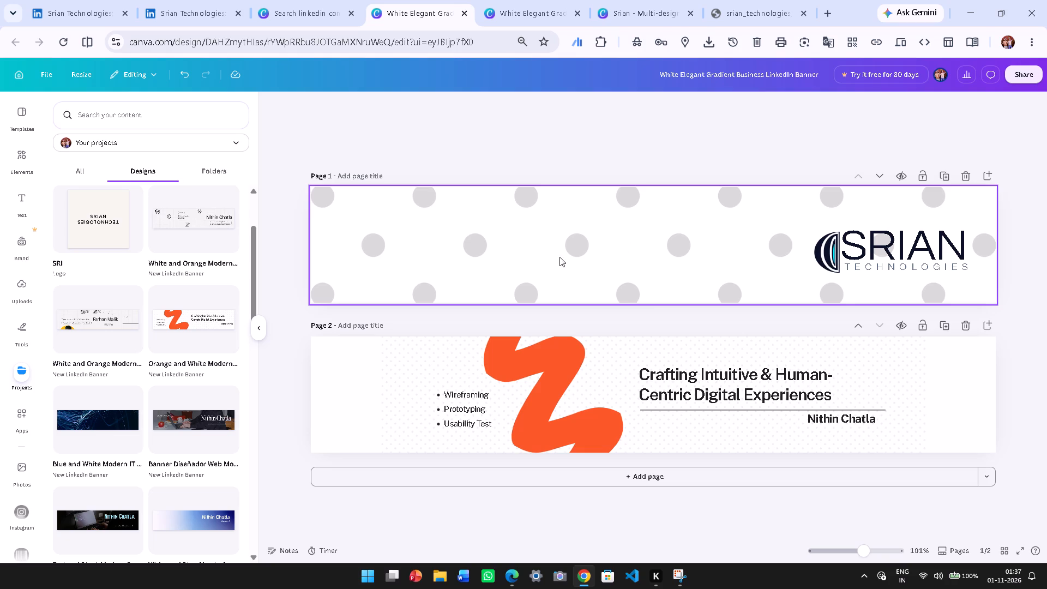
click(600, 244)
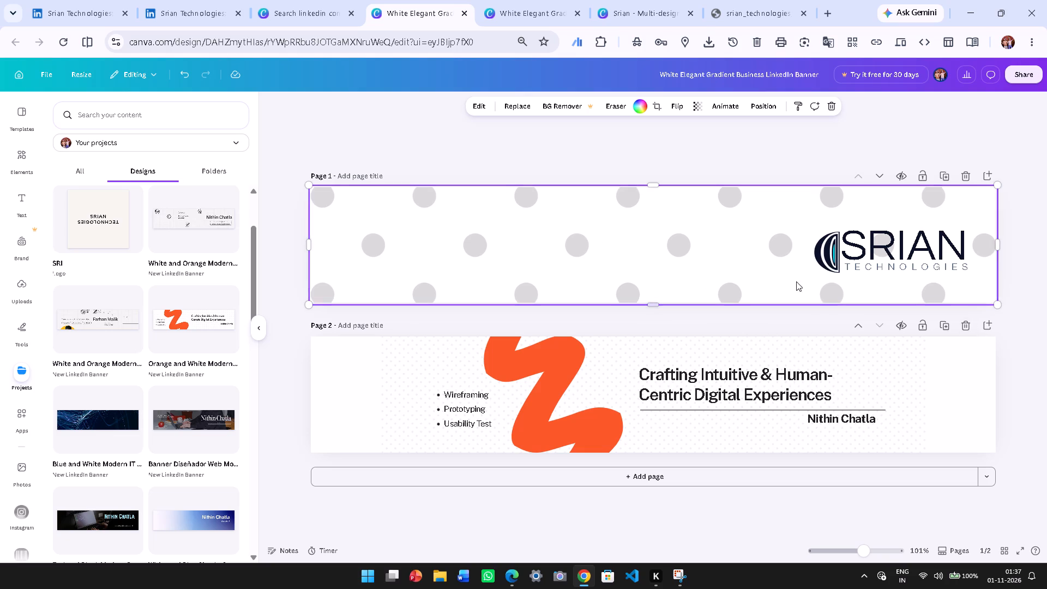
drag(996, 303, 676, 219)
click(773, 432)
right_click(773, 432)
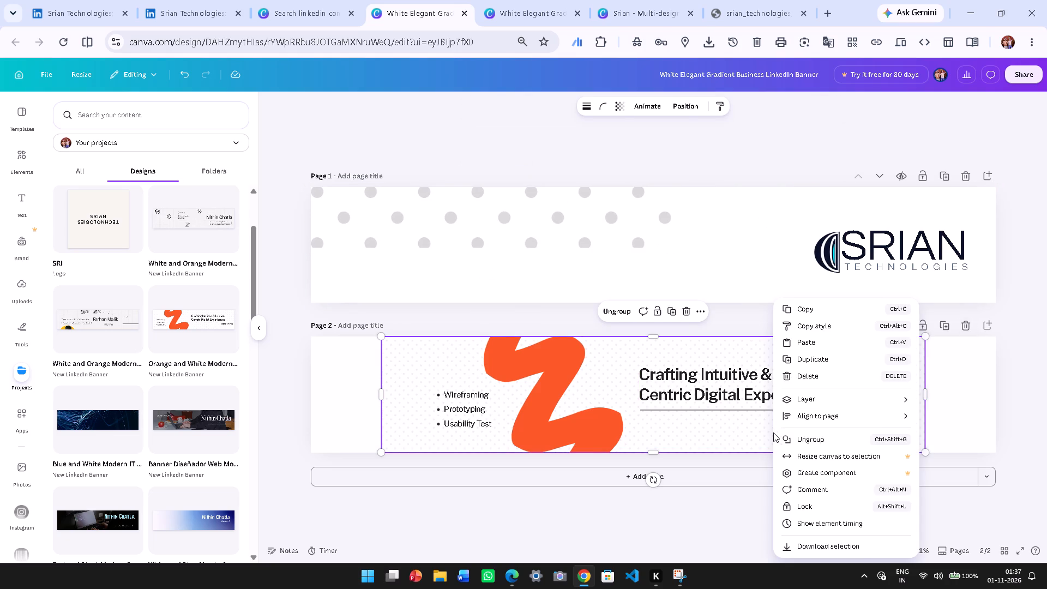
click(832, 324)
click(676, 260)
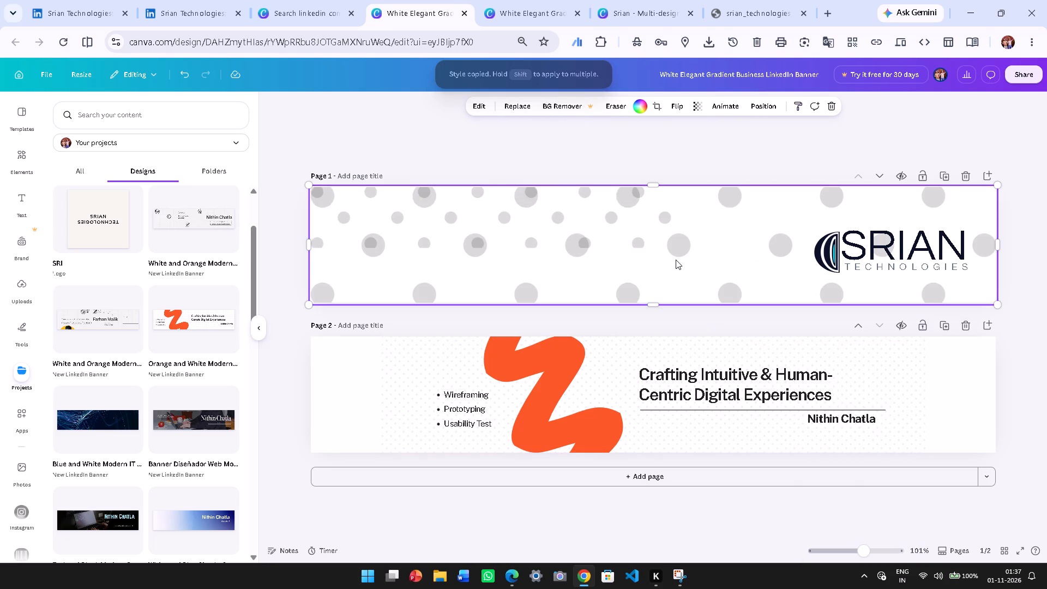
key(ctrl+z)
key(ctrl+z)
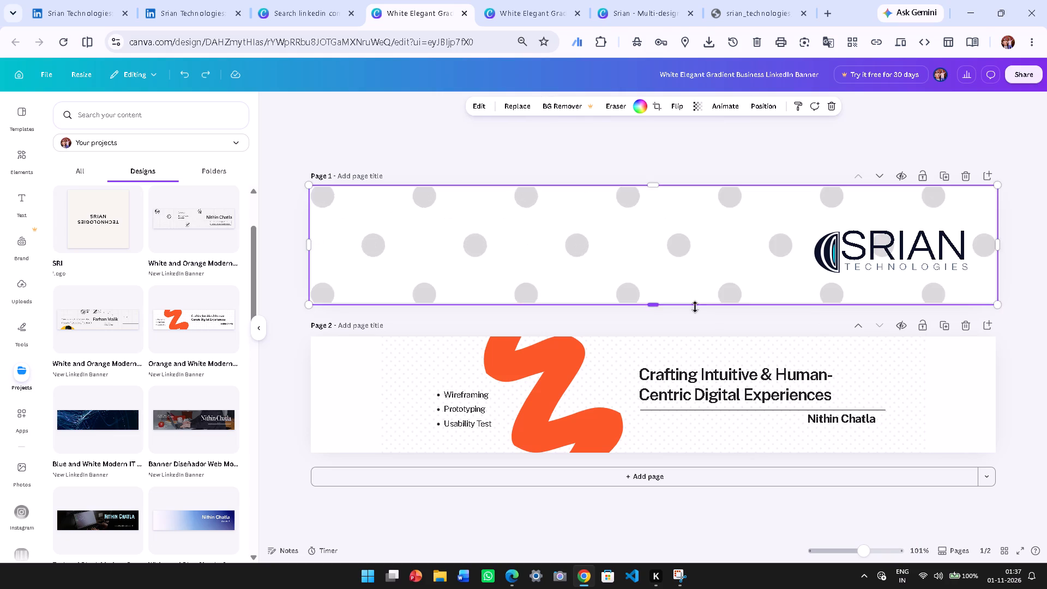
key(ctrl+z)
Copy the dotted pattern group from page 2 and paste it onto page 1, placed against the banner's left end.
click(670, 440)
drag(677, 438, 790, 394)
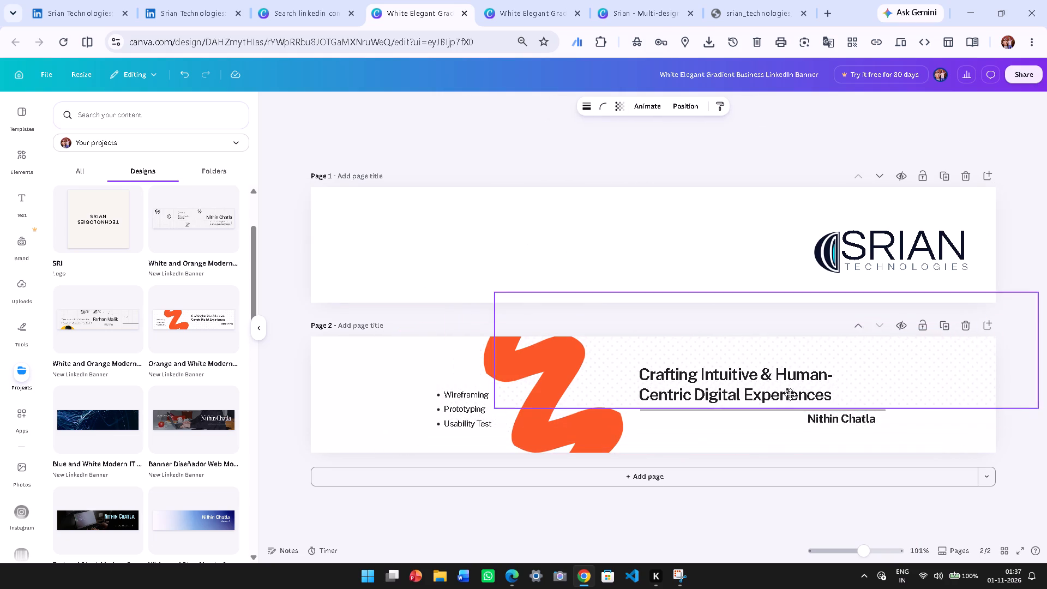
drag(790, 394, 703, 459)
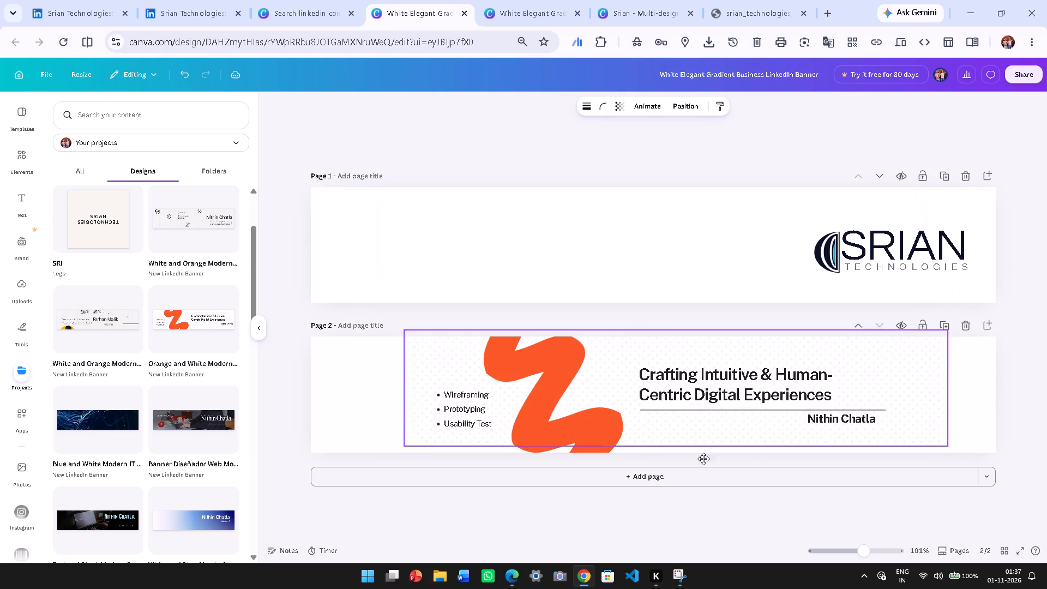
drag(703, 459, 701, 454)
key(ctrl+c)
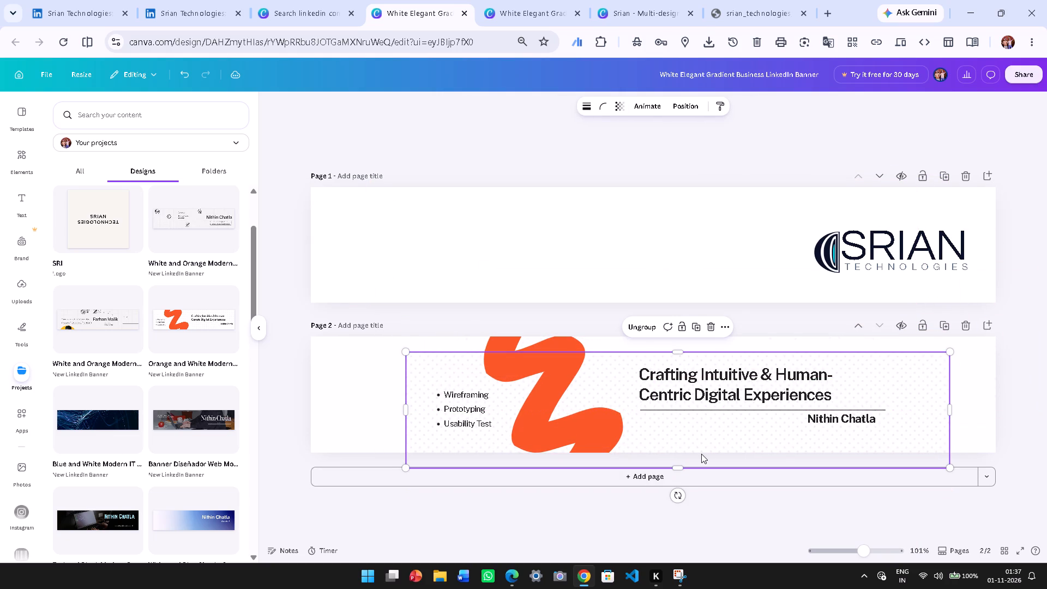
click(618, 240)
key(ctrl+v)
drag(662, 238, 617, 230)
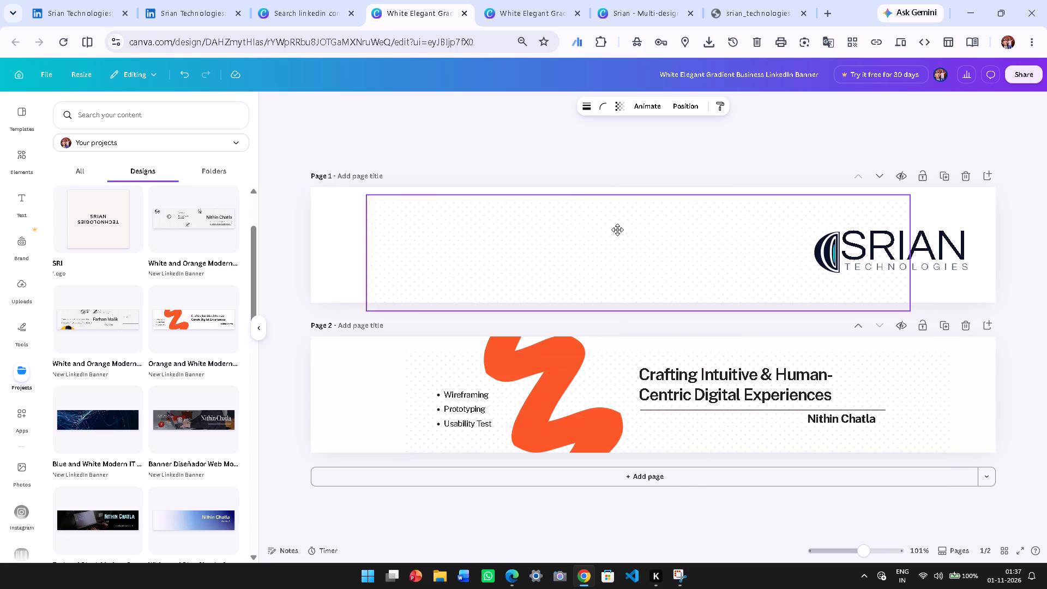
drag(617, 230, 555, 220)
click(555, 220)
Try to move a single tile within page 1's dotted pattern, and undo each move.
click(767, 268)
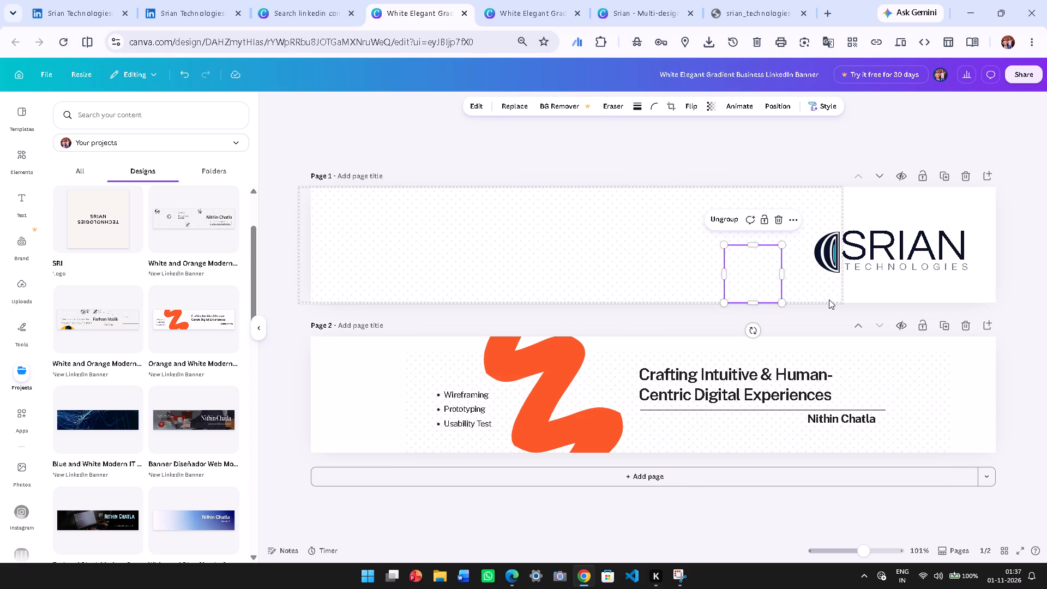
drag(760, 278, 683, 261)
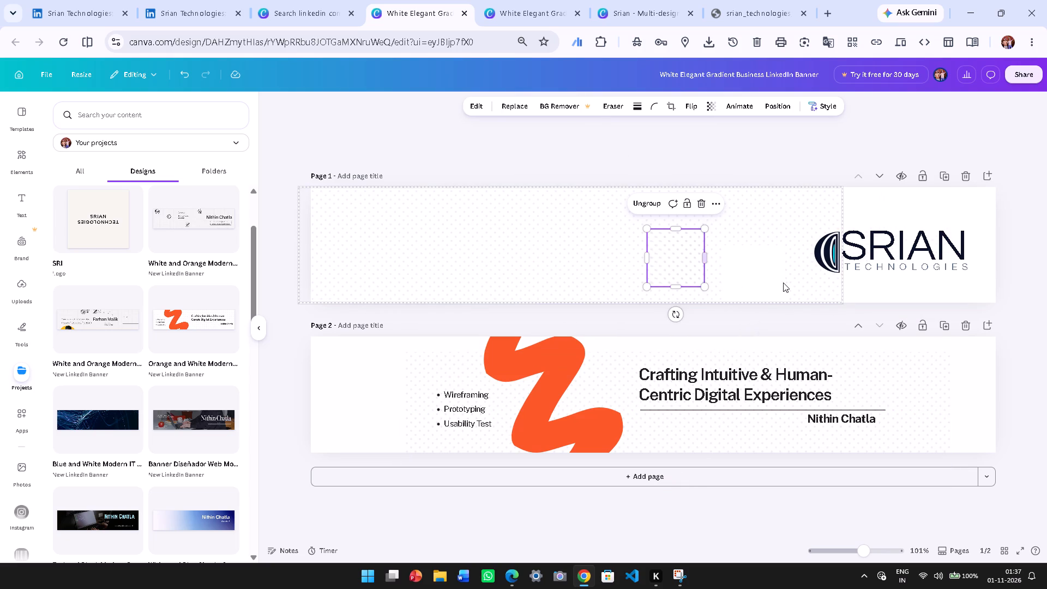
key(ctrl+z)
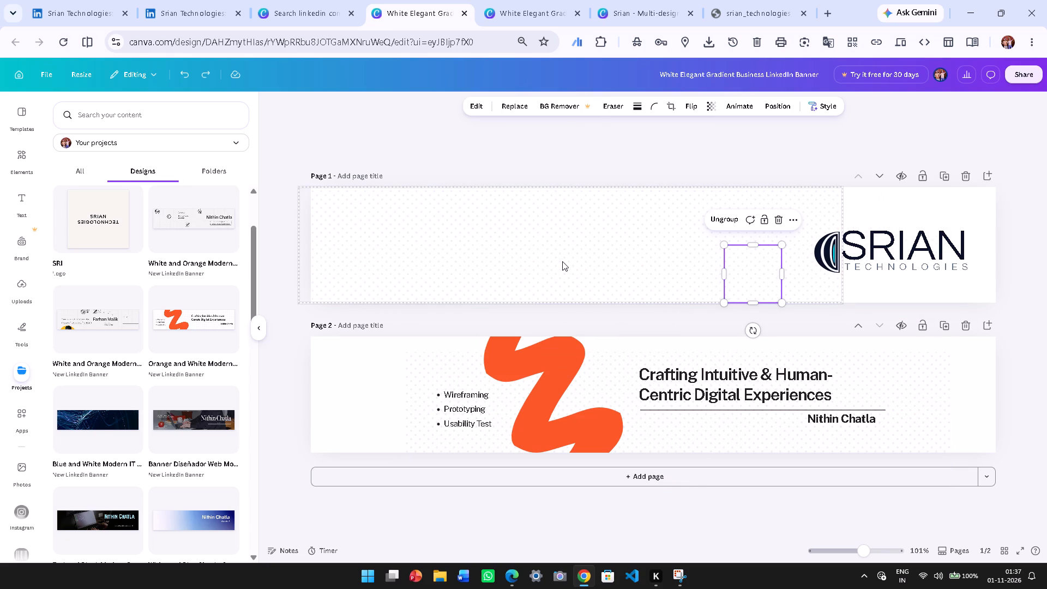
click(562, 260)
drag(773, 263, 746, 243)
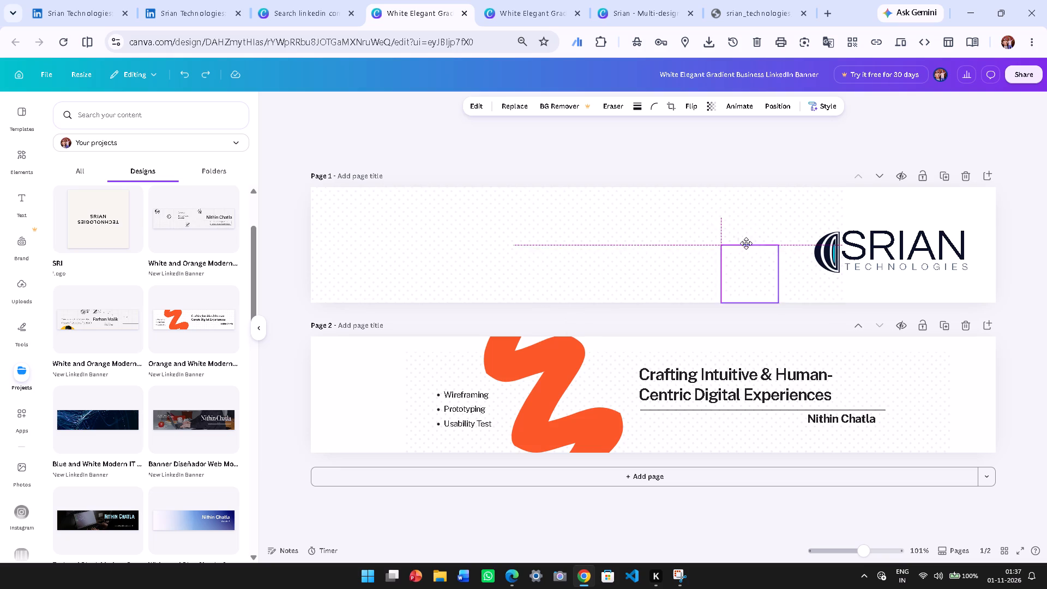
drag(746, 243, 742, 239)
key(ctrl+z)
Move the pasted dotted pattern up and left and enlarge it to cover the whole page 1 banner.
click(670, 357)
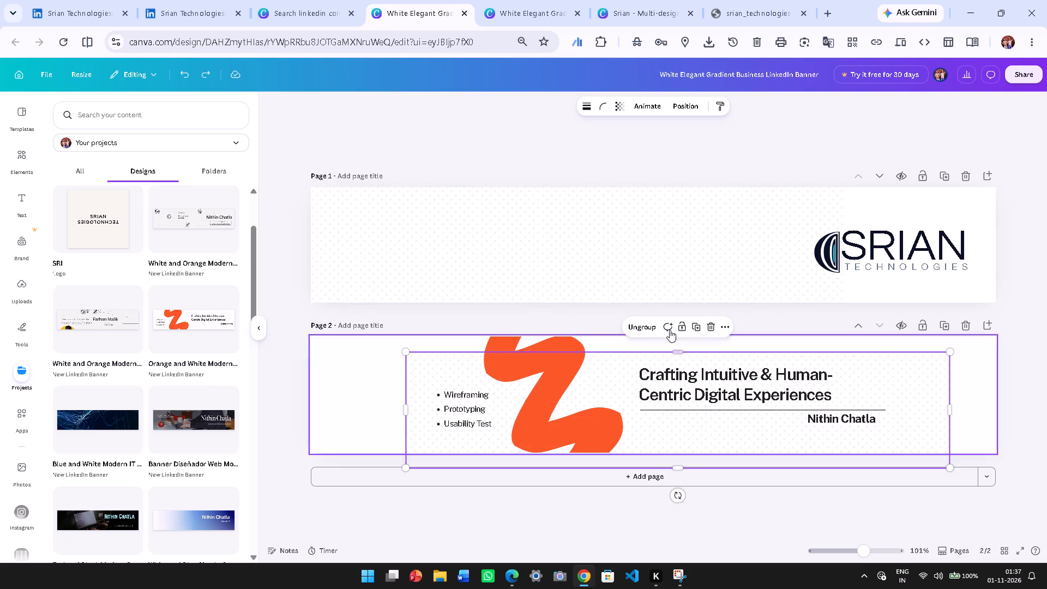
click(697, 279)
drag(697, 279, 655, 242)
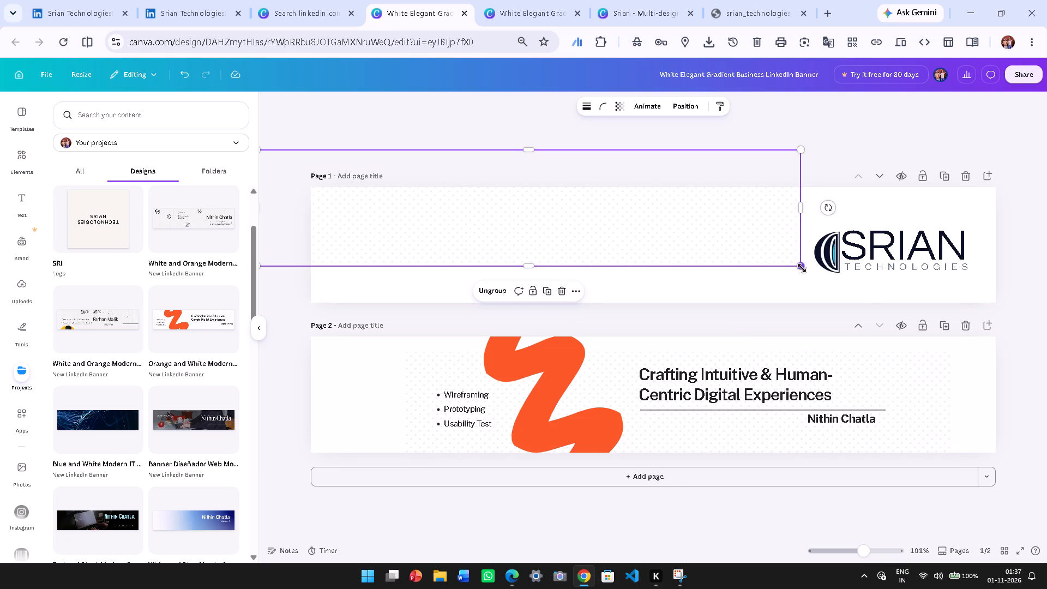
drag(802, 268, 827, 340)
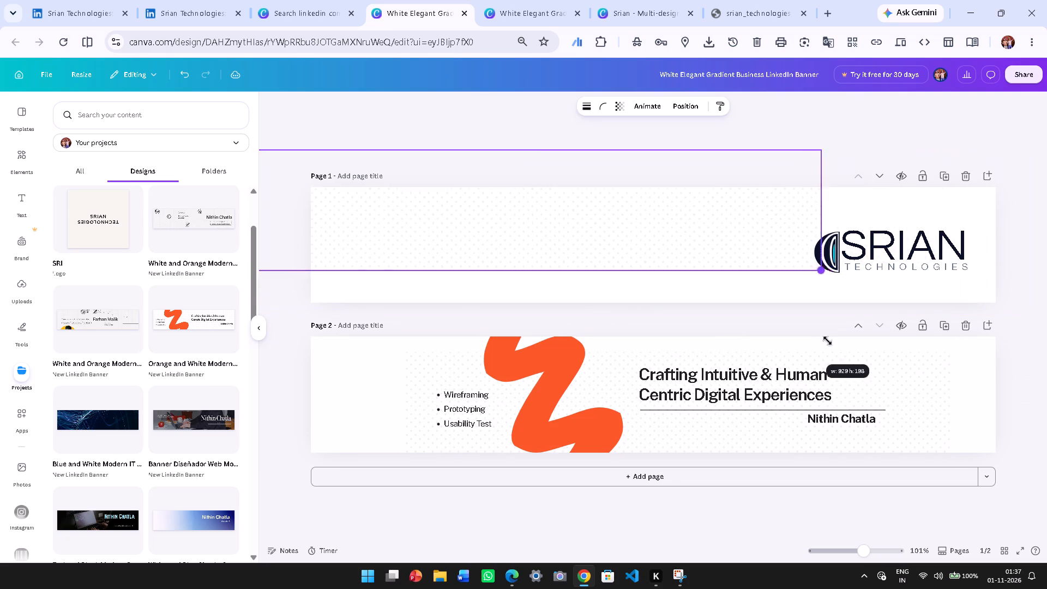
drag(827, 340, 1046, 290)
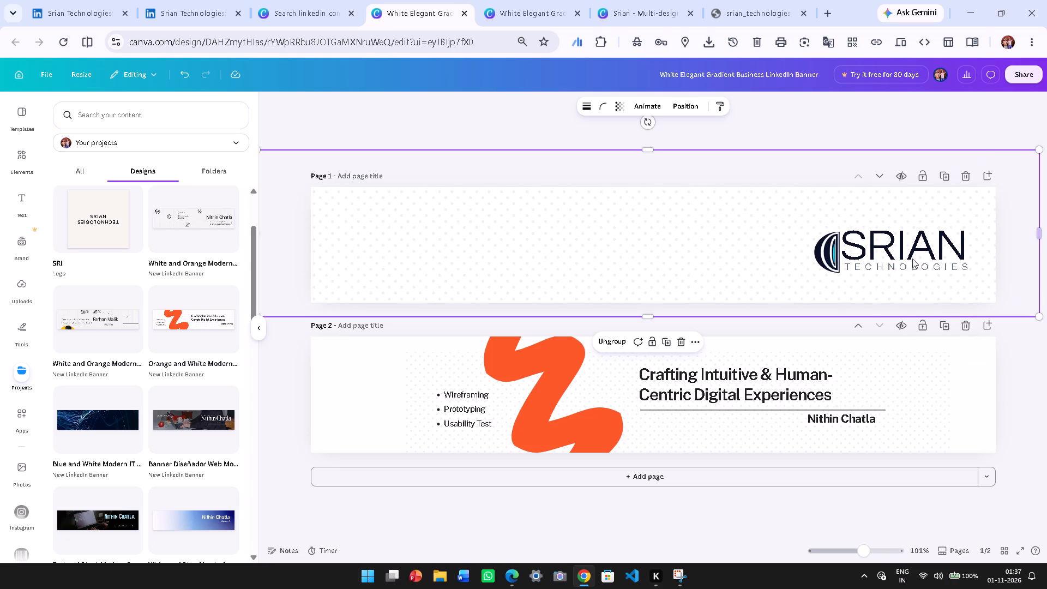
Slide the dotted pattern clear of the grouped Srian logo and bring the logo to the front.
click(885, 255)
click(817, 255)
click(838, 248)
click(883, 240)
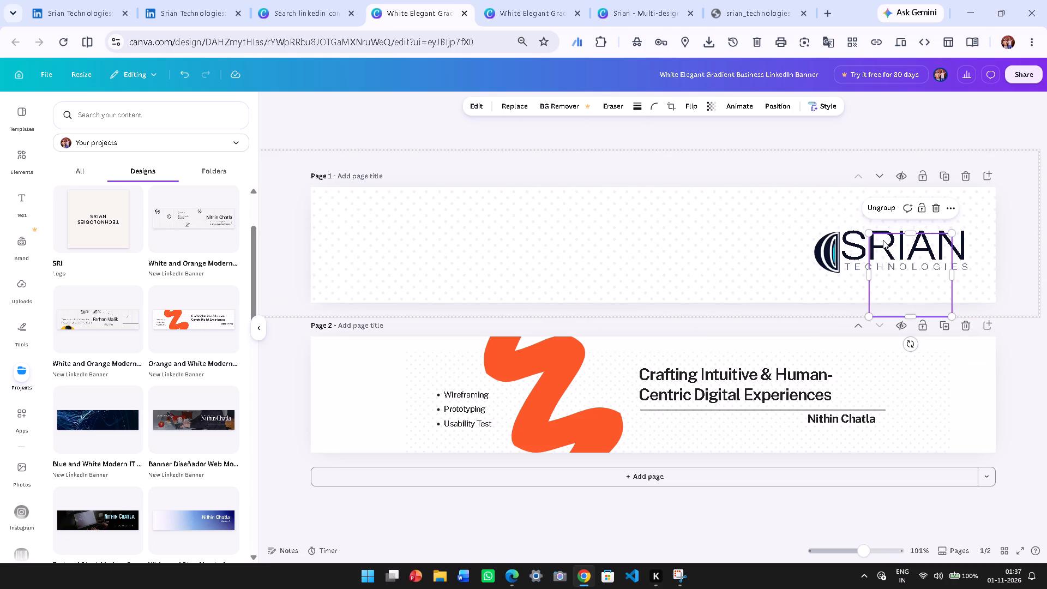
click(525, 166)
drag(784, 253, 560, 241)
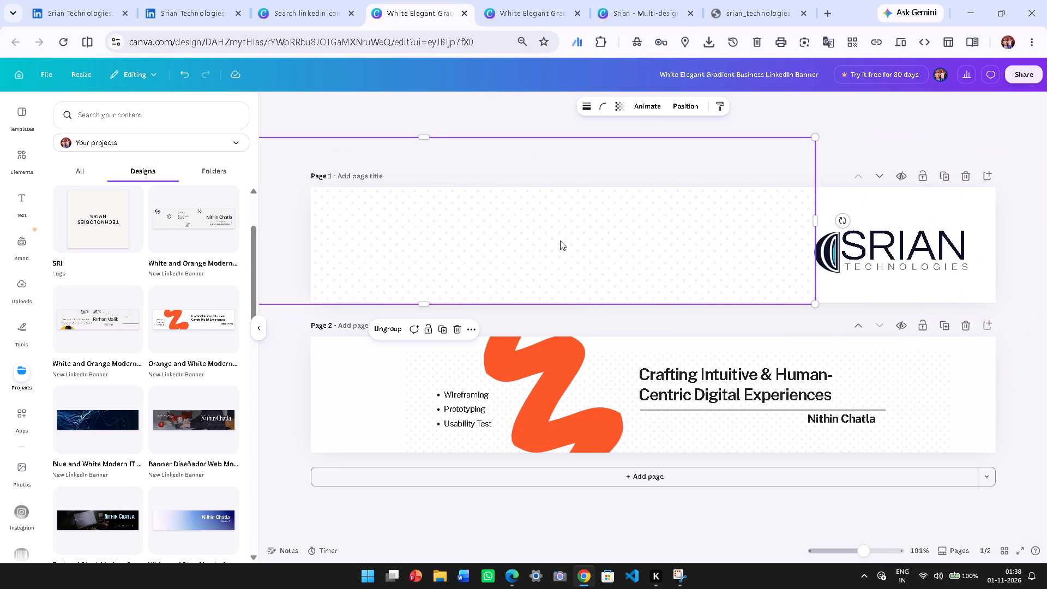
click(872, 266)
right_click(872, 266)
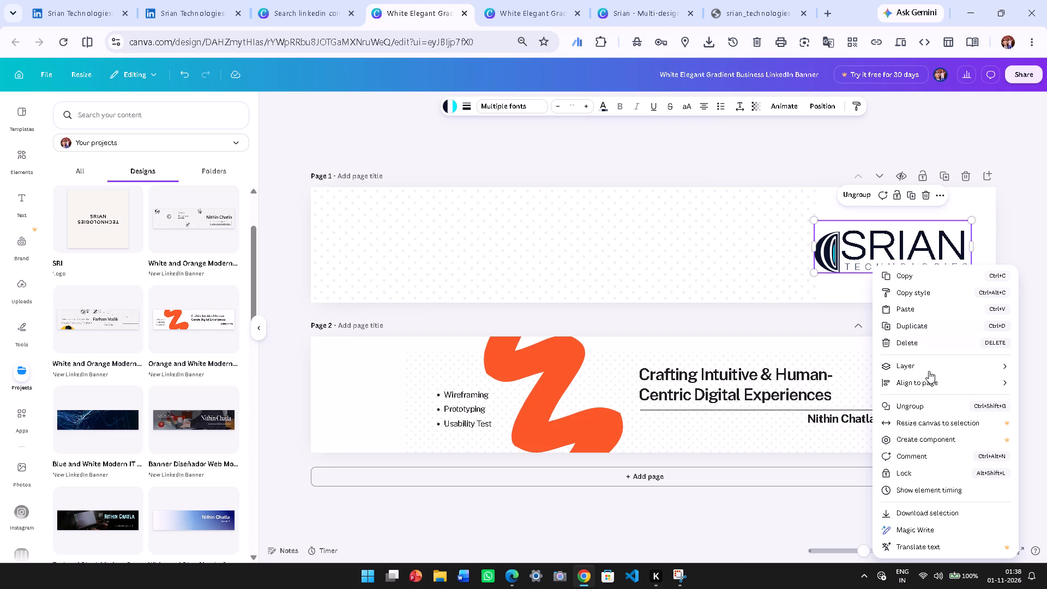
click(923, 373)
click(901, 372)
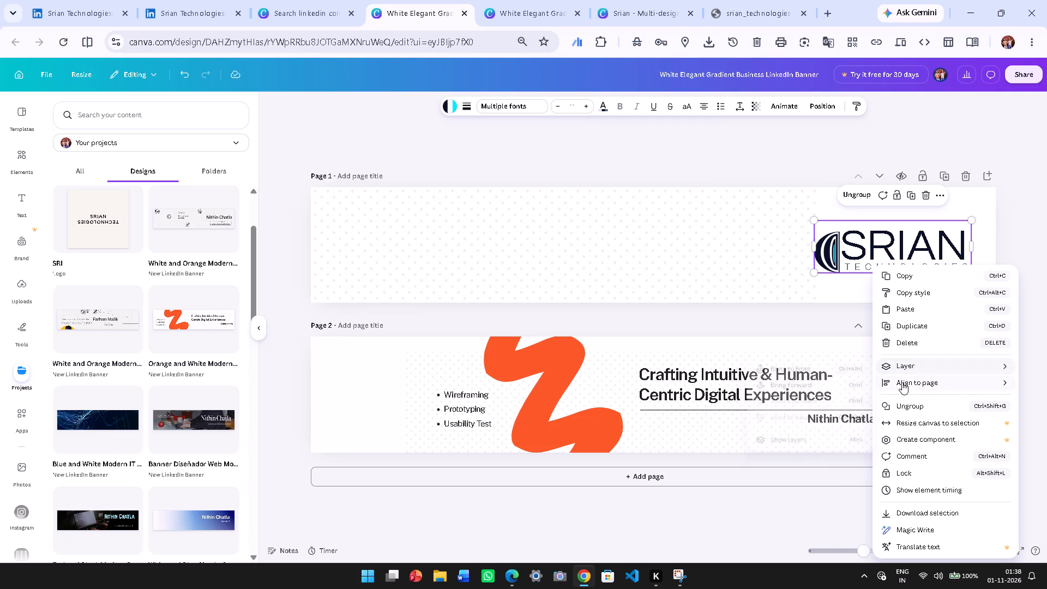
click(889, 362)
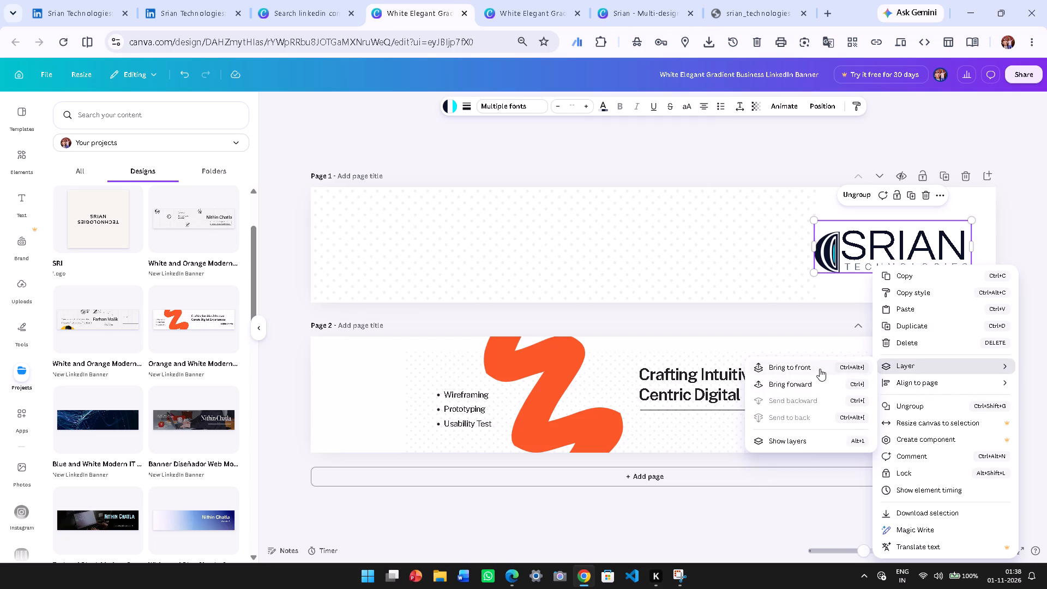
click(820, 369)
Move the dotted pattern back behind the logo so it covers the full width of page 1.
drag(714, 249, 876, 265)
click(709, 259)
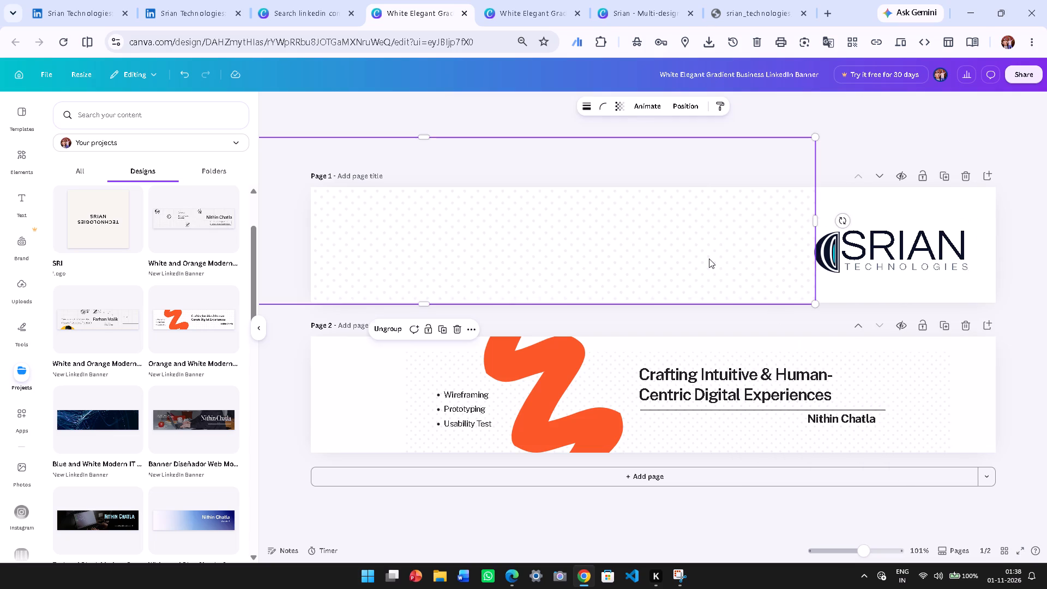
drag(709, 259, 924, 280)
click(924, 280)
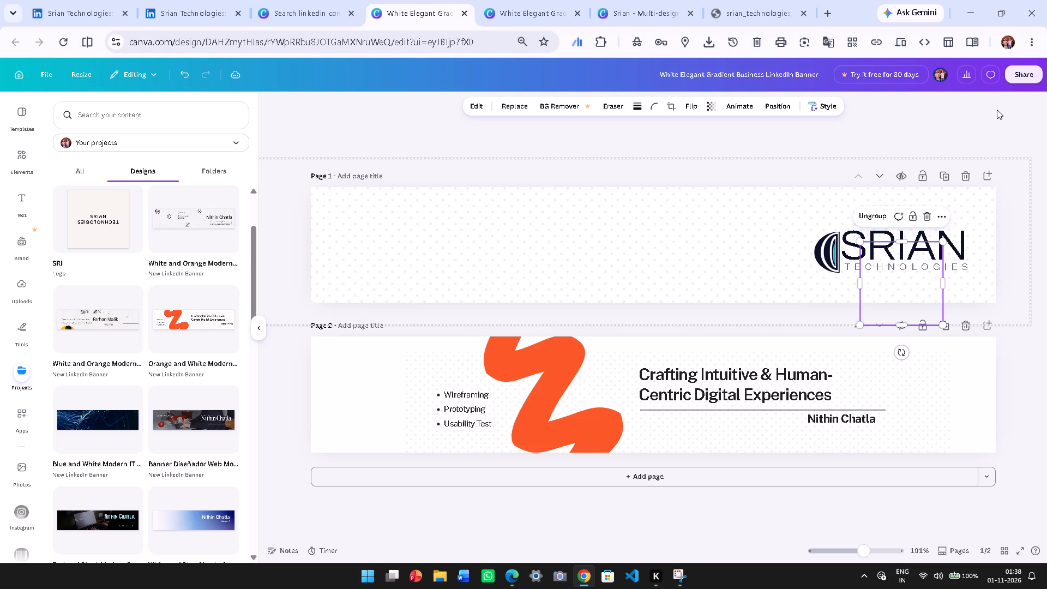
click(997, 110)
Enlarge the grouped Srian logo to about 327 by 109 and place it mid-height near the banner's right edge.
click(932, 246)
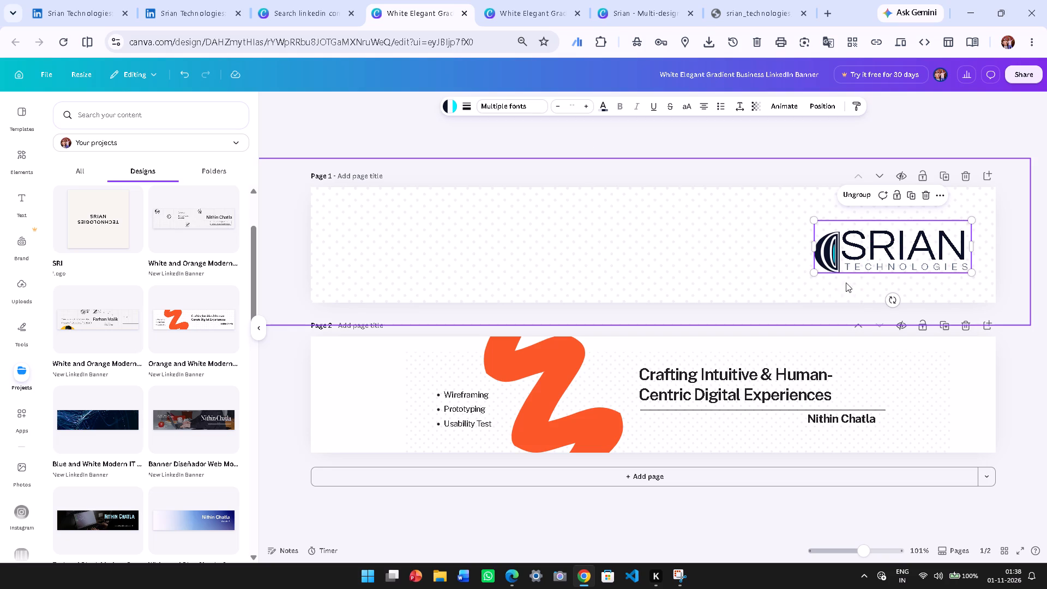
drag(813, 269, 775, 299)
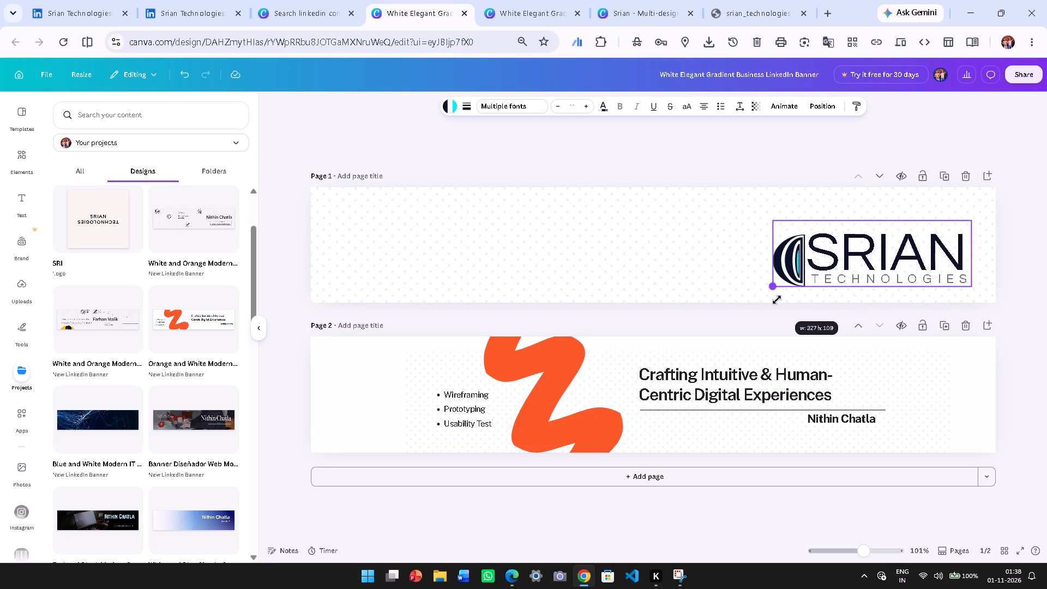
drag(833, 273, 838, 268)
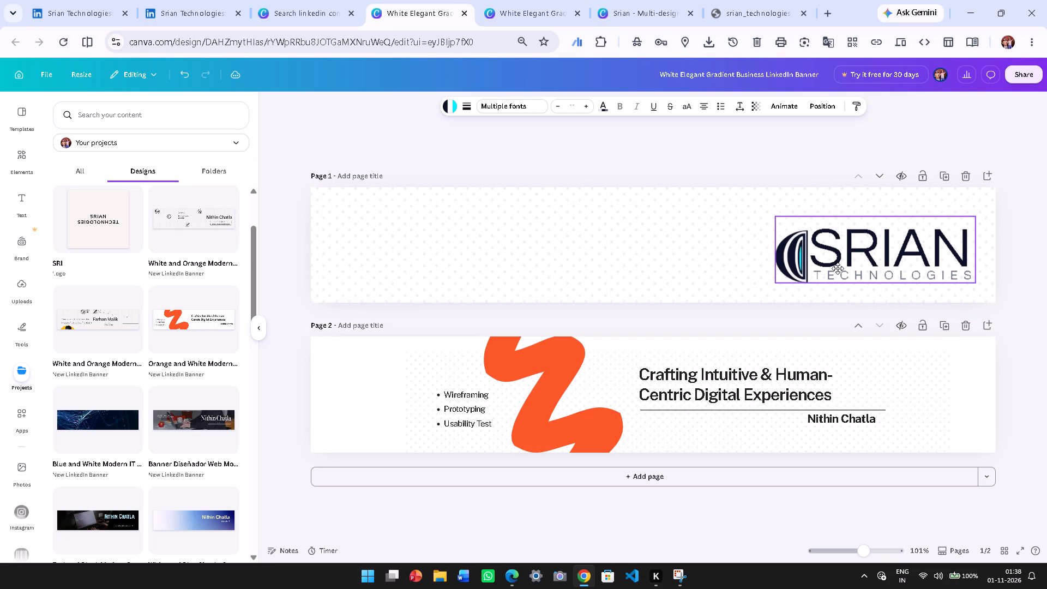
drag(838, 268, 838, 265)
click(1046, 261)
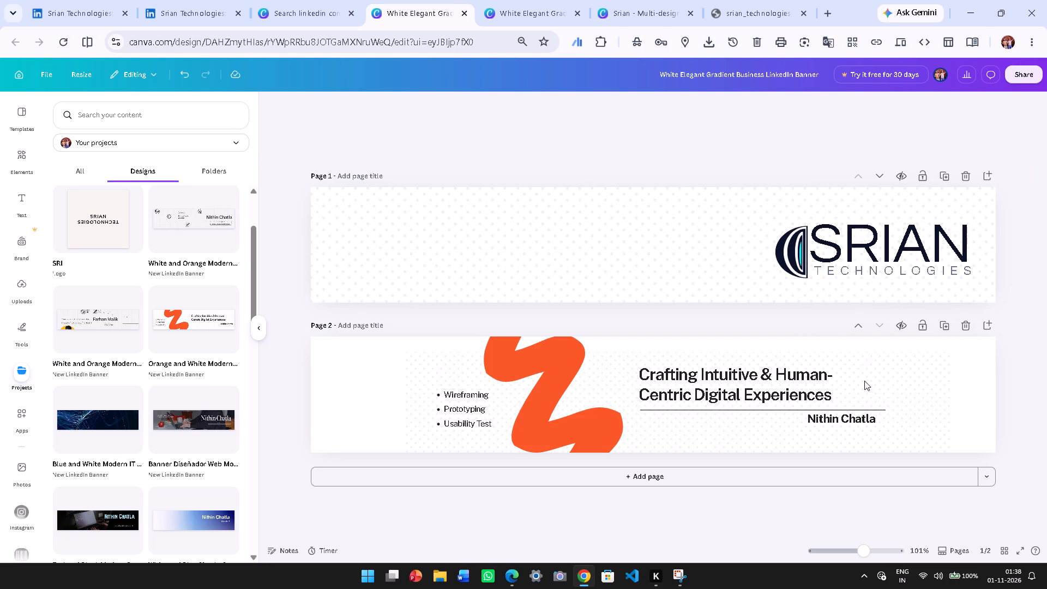
Copy the headline "Crafting Intuitive & Human-Centric Digital Experiences" from page 2 and paste it onto the page 1 banner.
drag(791, 398, 778, 394)
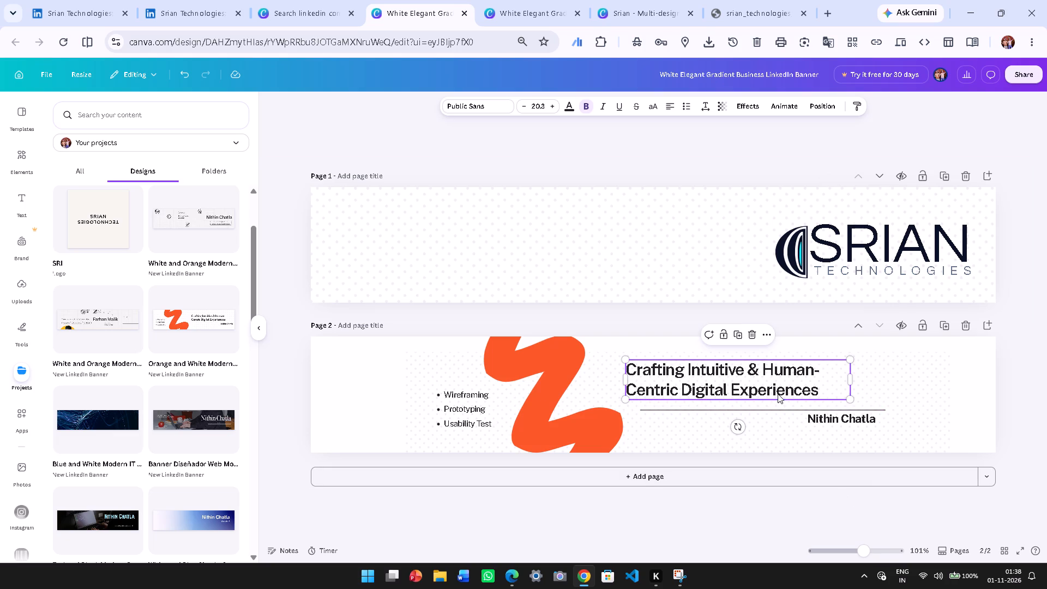
right_click(795, 365)
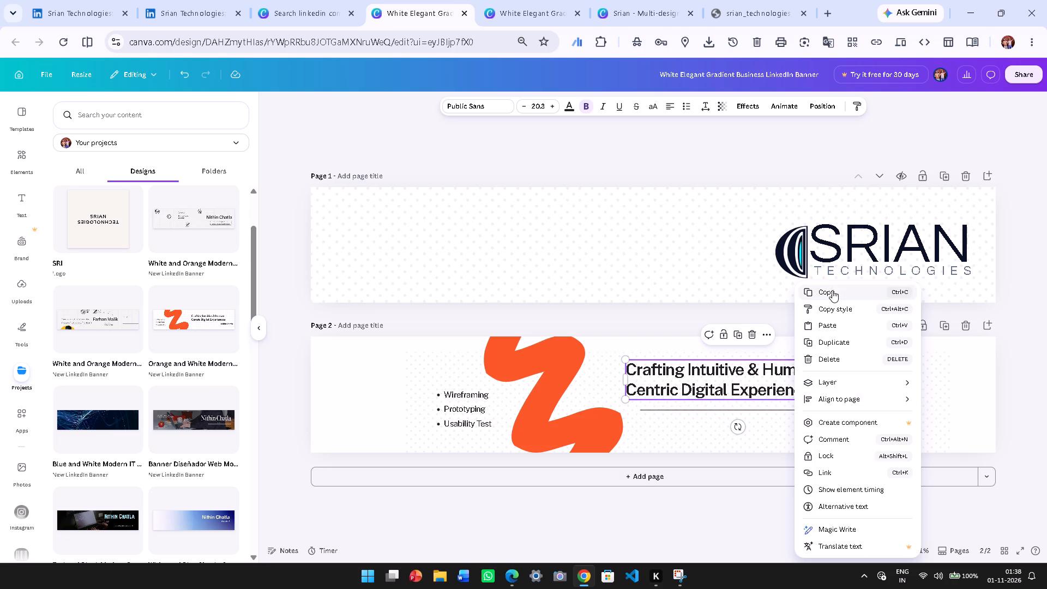
click(832, 290)
click(516, 255)
key(ctrl+v)
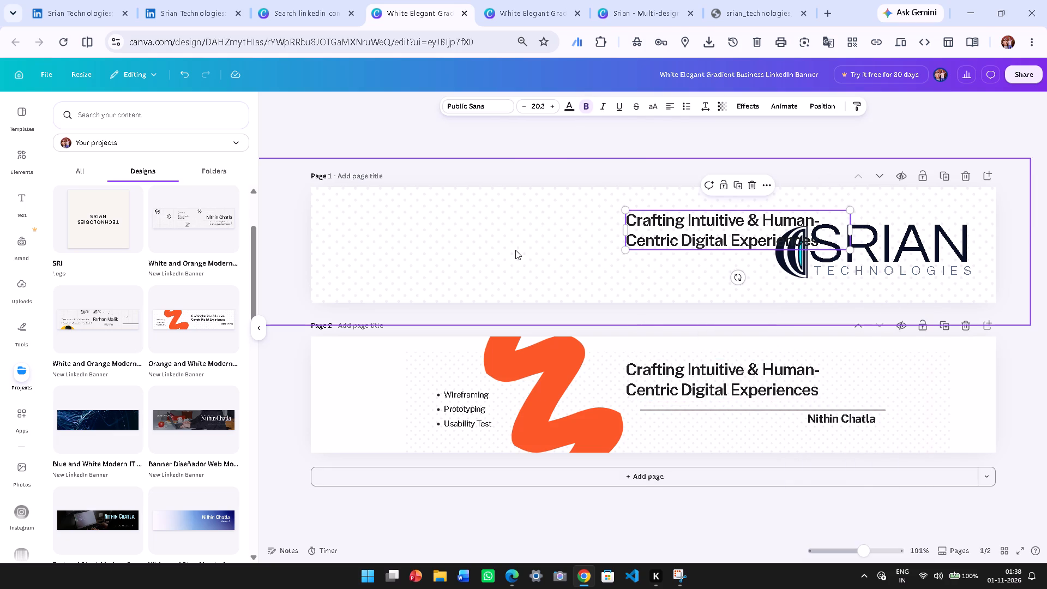
Move the pasted headline to the upper-left area of page 1, leaving a small margin from the banner's edges.
drag(684, 228, 412, 222)
click(412, 222)
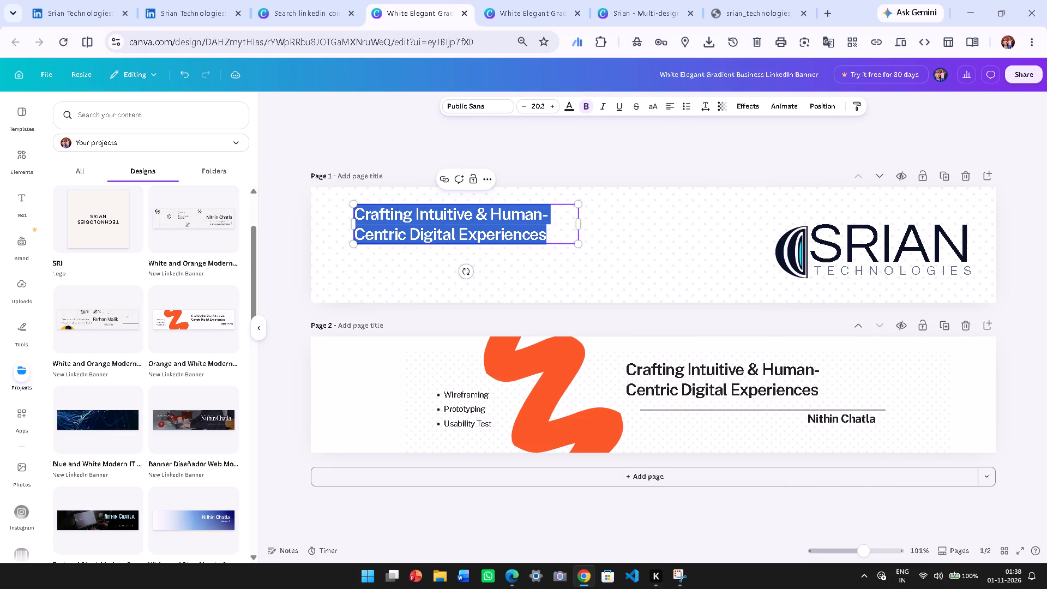
click(641, 164)
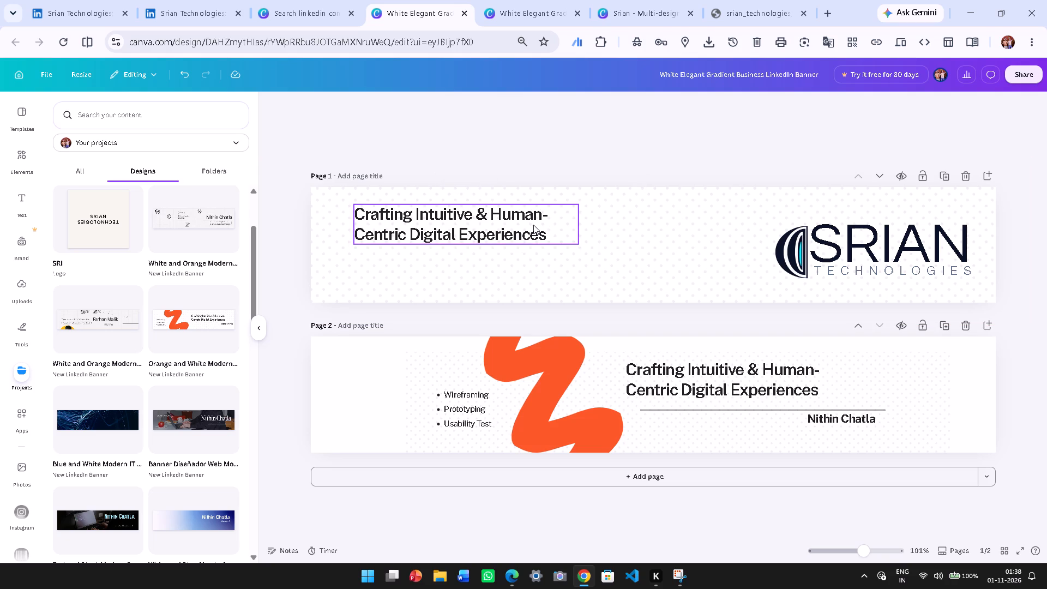
drag(533, 225, 695, 229)
drag(635, 227, 424, 233)
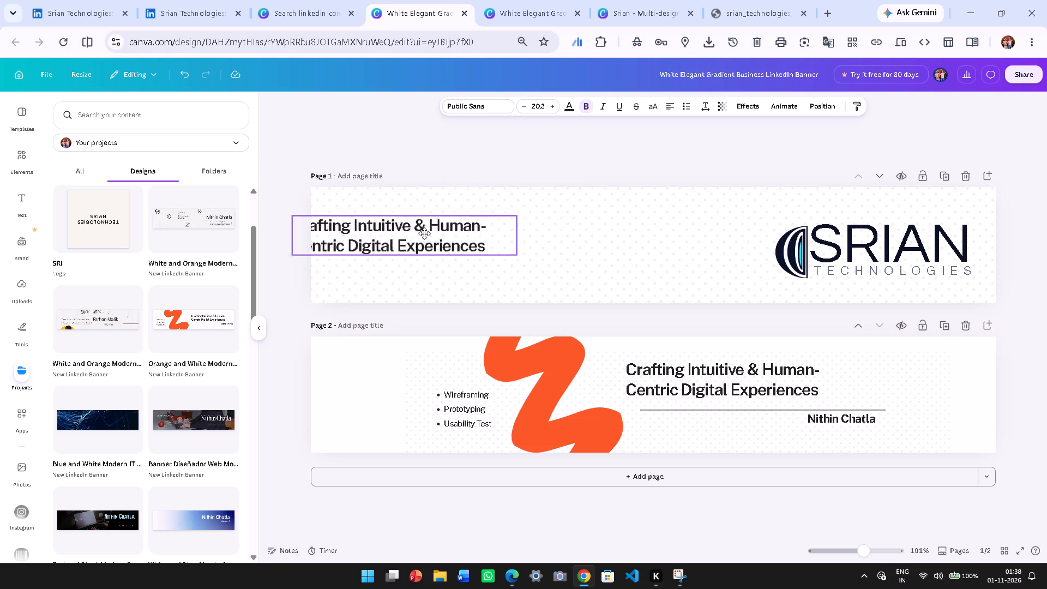
drag(424, 233, 431, 205)
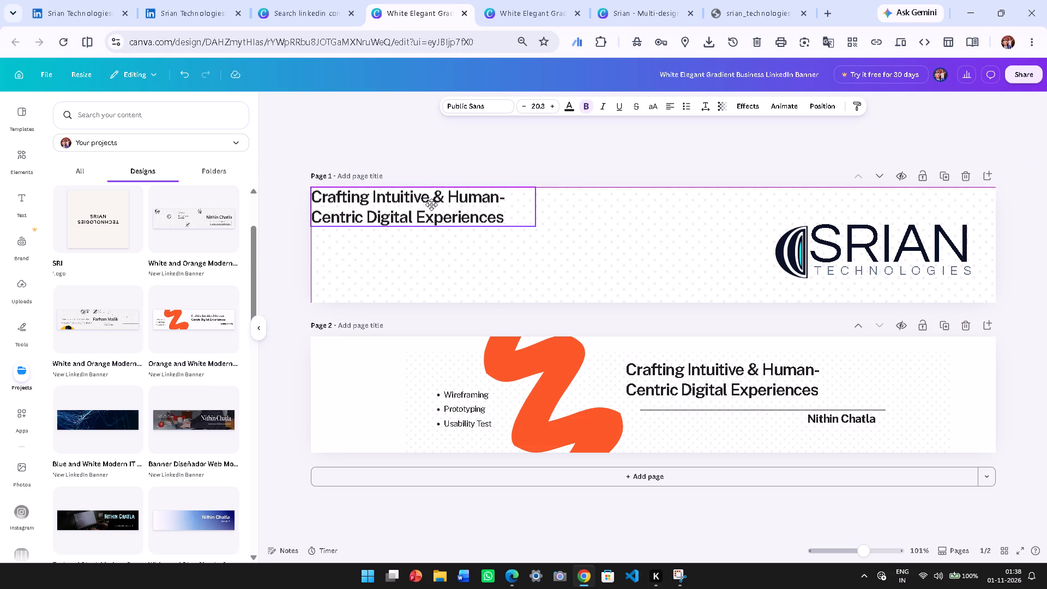
drag(431, 205, 434, 212)
click(434, 212)
click(797, 459)
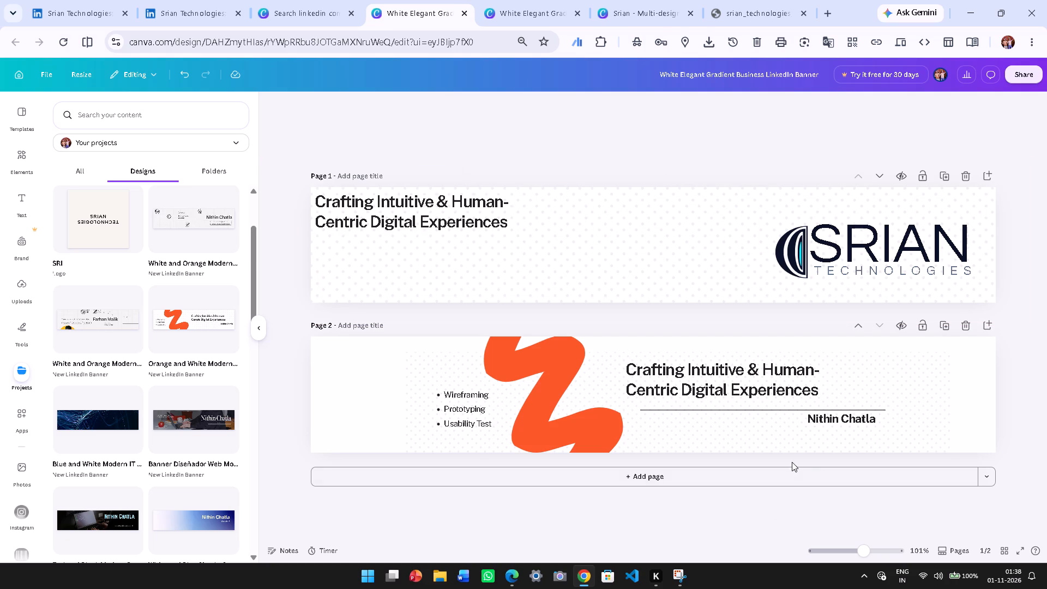
drag(467, 216, 490, 212)
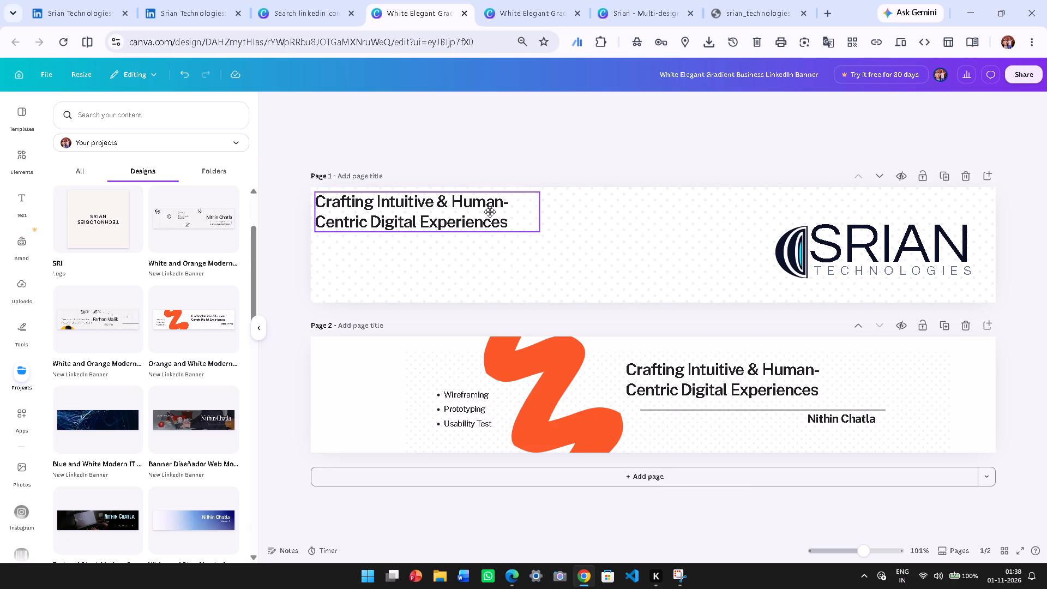
drag(490, 212, 484, 224)
click(628, 155)
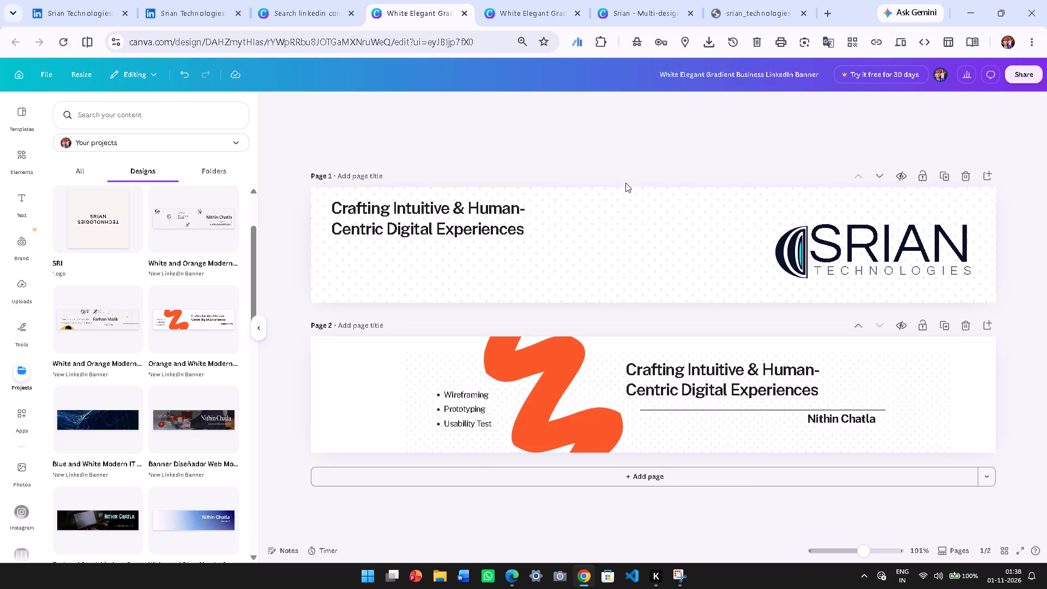
Copy the orange squiggle graphic from page 2 and paste it onto page 1.
click(538, 393)
drag(538, 393, 608, 393)
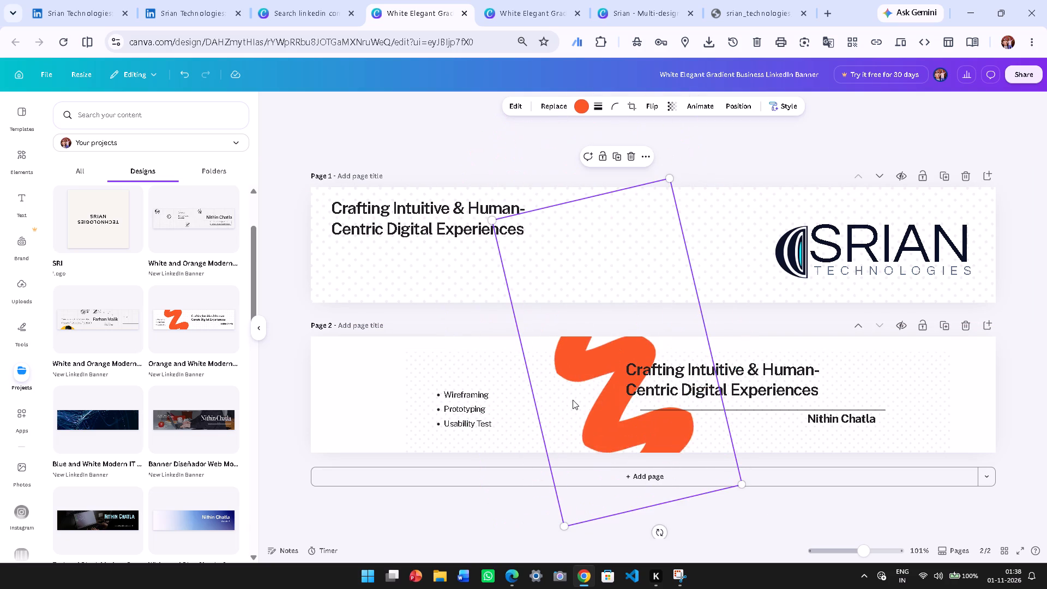
right_click(573, 400)
click(631, 261)
click(624, 252)
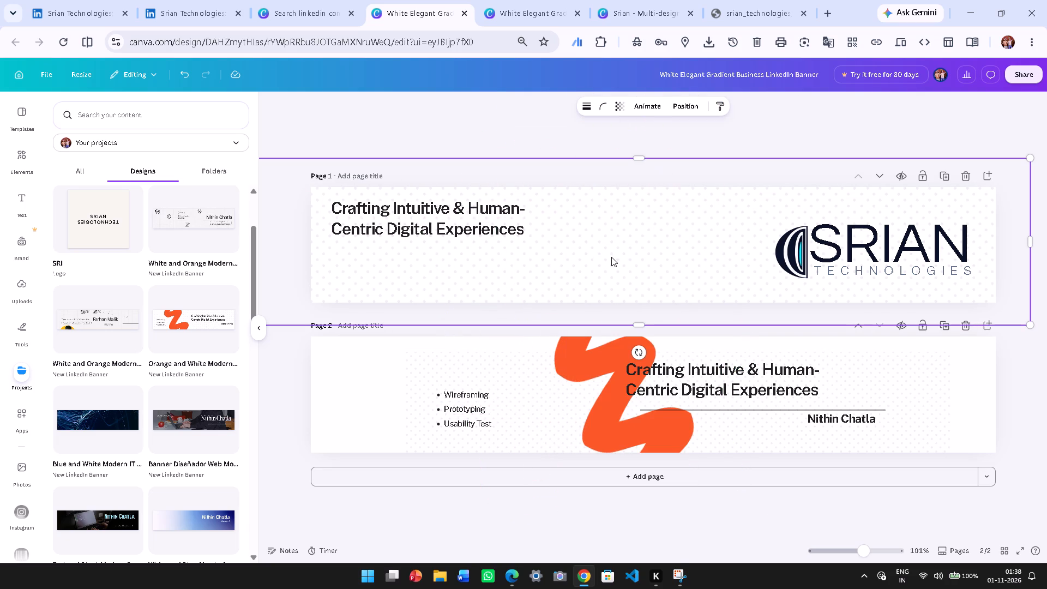
key(ctrl+v)
Shrink the pasted orange squiggle and place it just left of the Srian logo, spanning the height of page 1.
drag(613, 250, 712, 262)
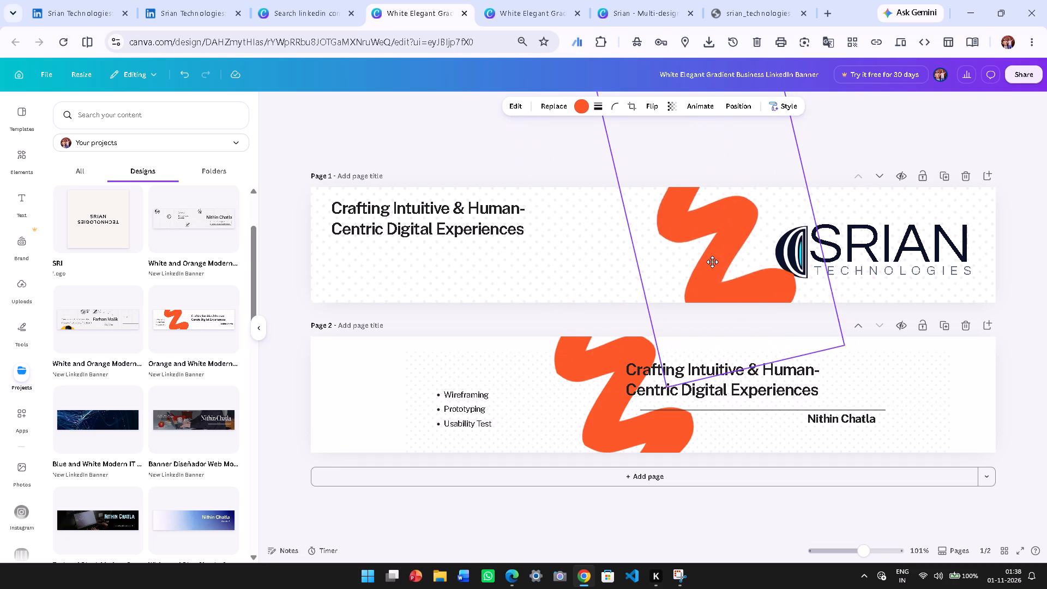
drag(712, 262, 708, 286)
drag(701, 208, 699, 151)
drag(658, 352, 670, 336)
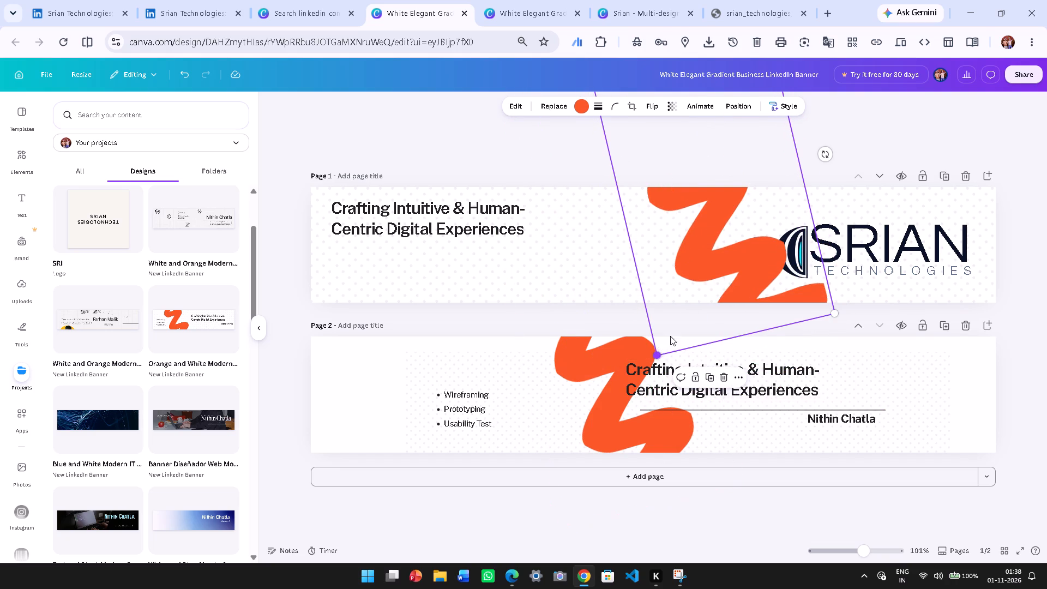
drag(670, 336, 769, 232)
drag(726, 192, 725, 339)
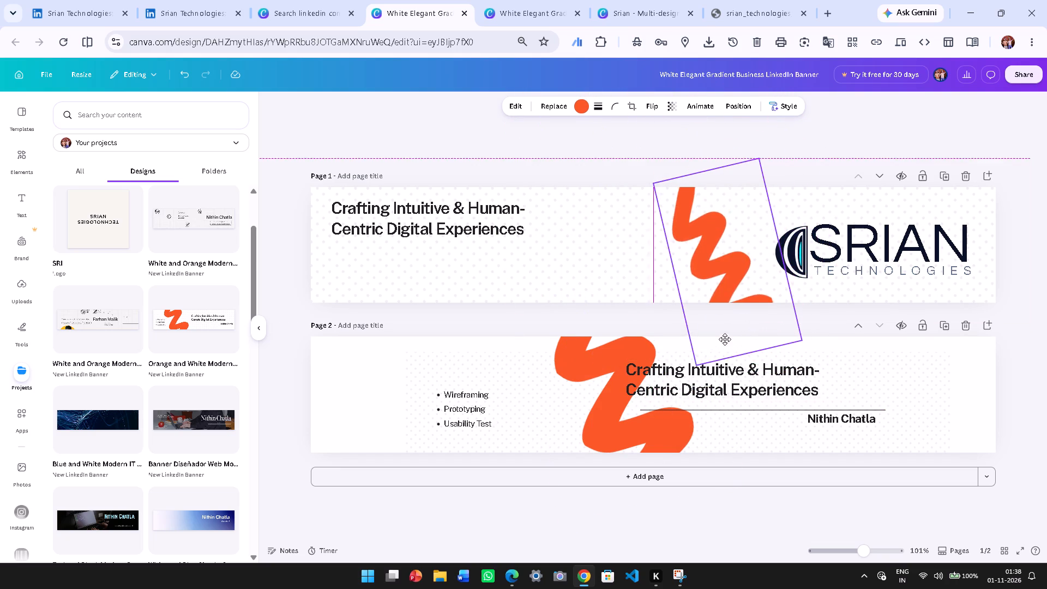
drag(725, 339, 727, 338)
click(893, 123)
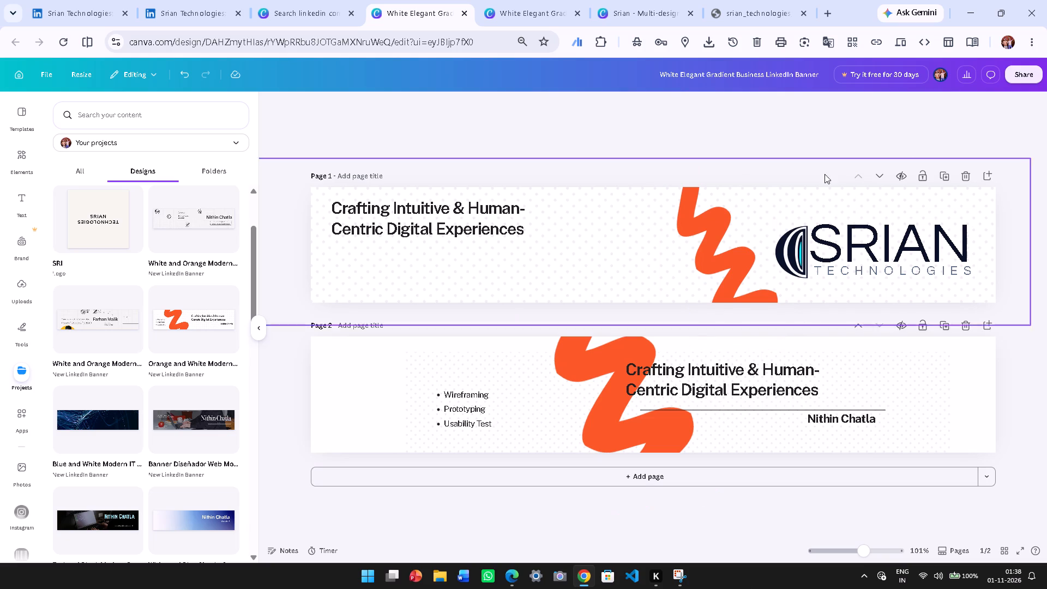
drag(713, 238, 706, 224)
click(810, 168)
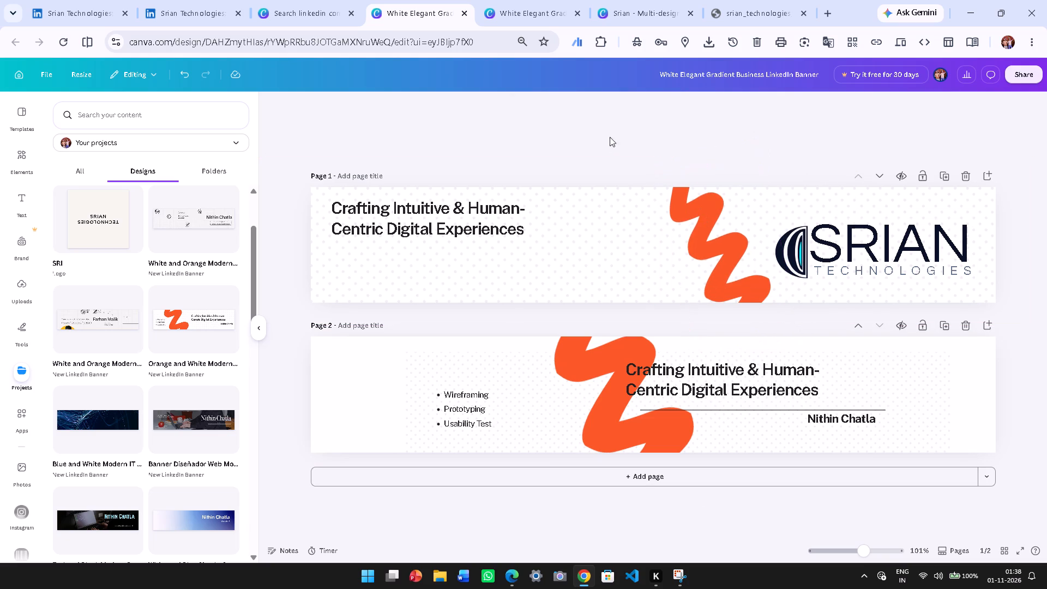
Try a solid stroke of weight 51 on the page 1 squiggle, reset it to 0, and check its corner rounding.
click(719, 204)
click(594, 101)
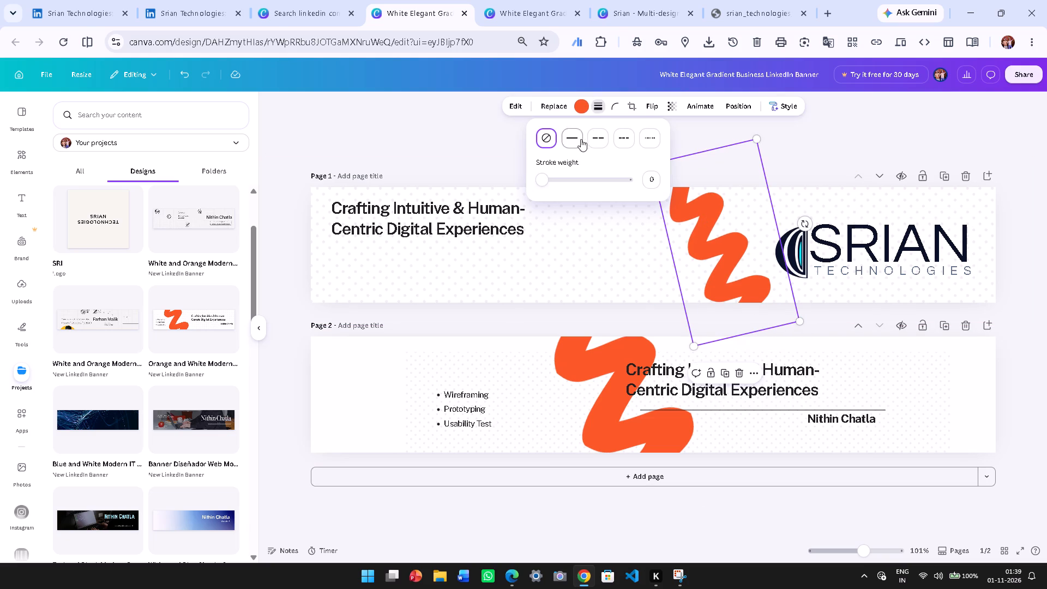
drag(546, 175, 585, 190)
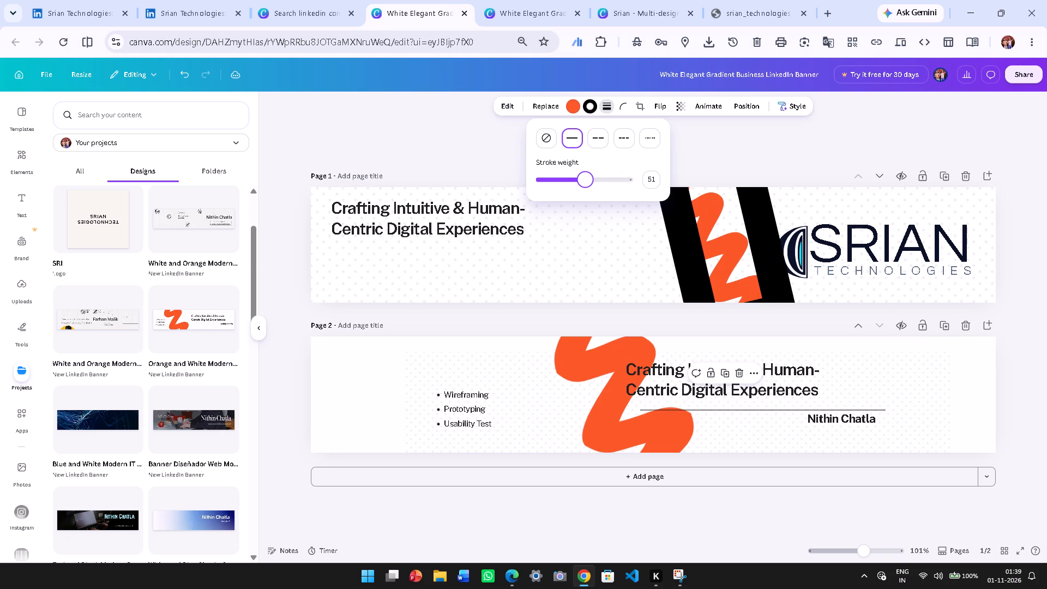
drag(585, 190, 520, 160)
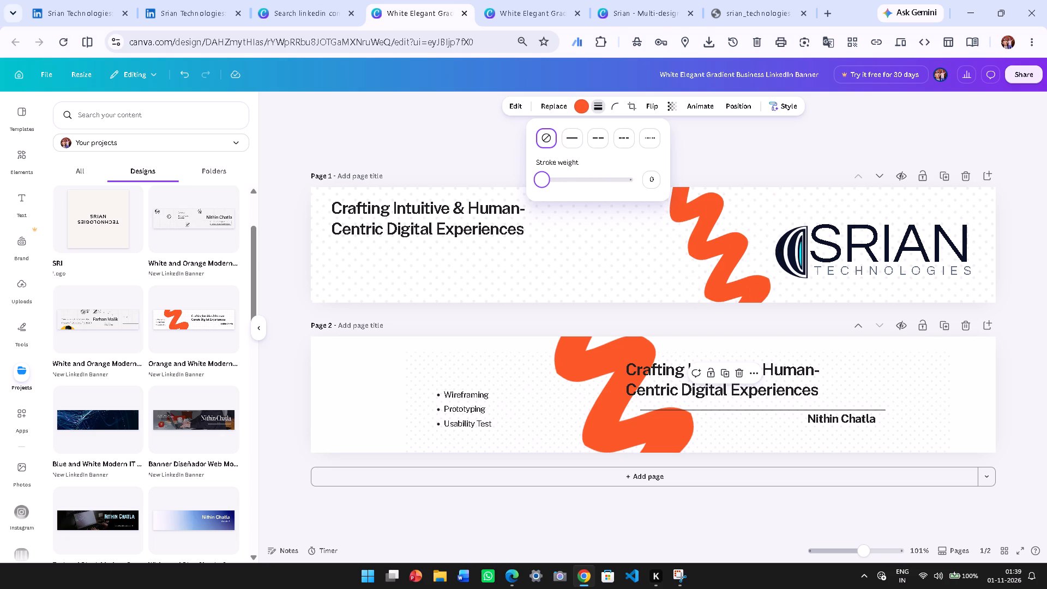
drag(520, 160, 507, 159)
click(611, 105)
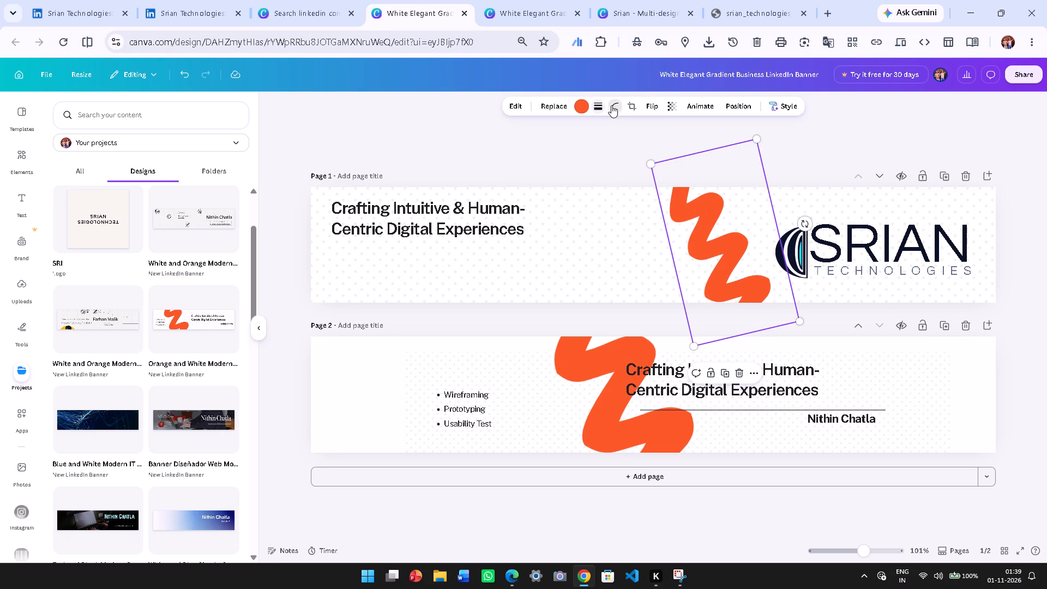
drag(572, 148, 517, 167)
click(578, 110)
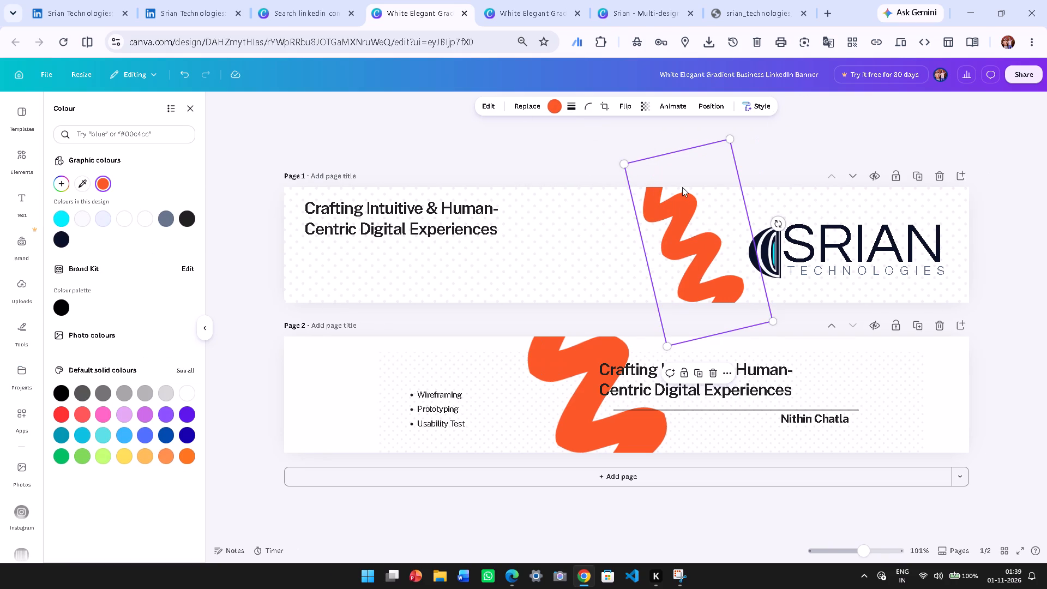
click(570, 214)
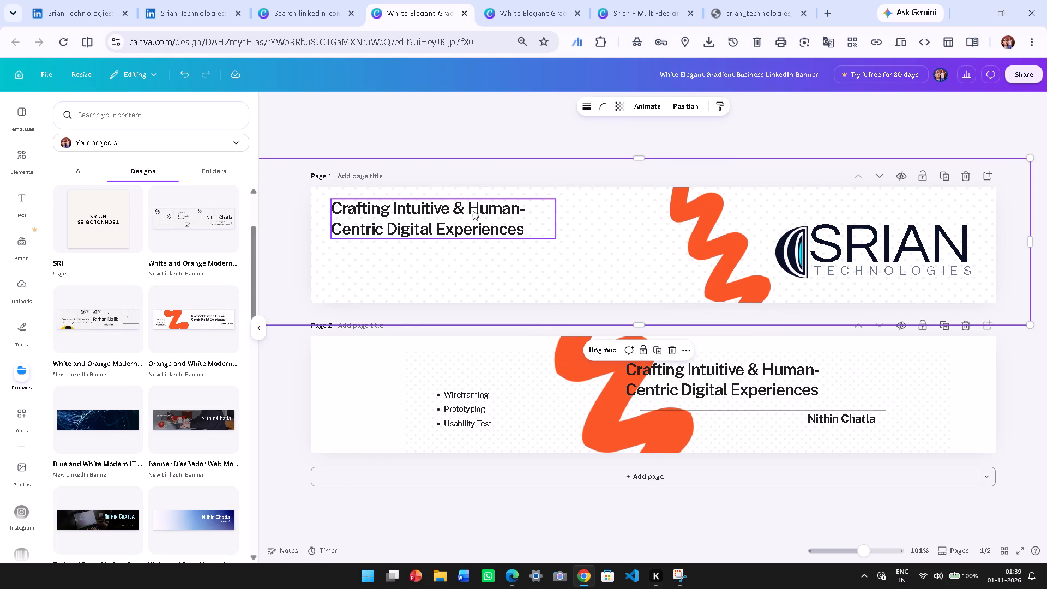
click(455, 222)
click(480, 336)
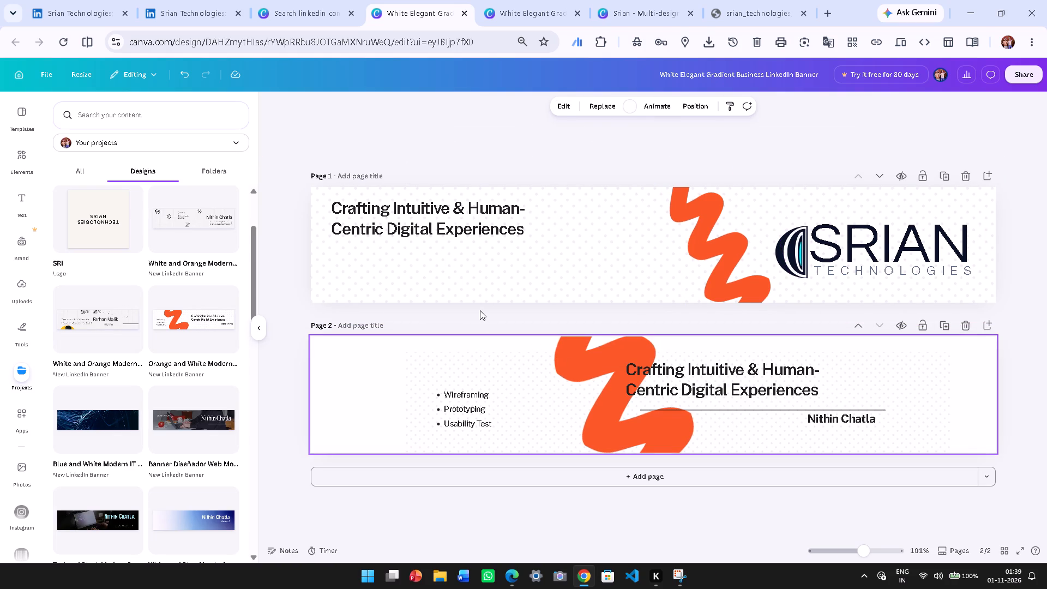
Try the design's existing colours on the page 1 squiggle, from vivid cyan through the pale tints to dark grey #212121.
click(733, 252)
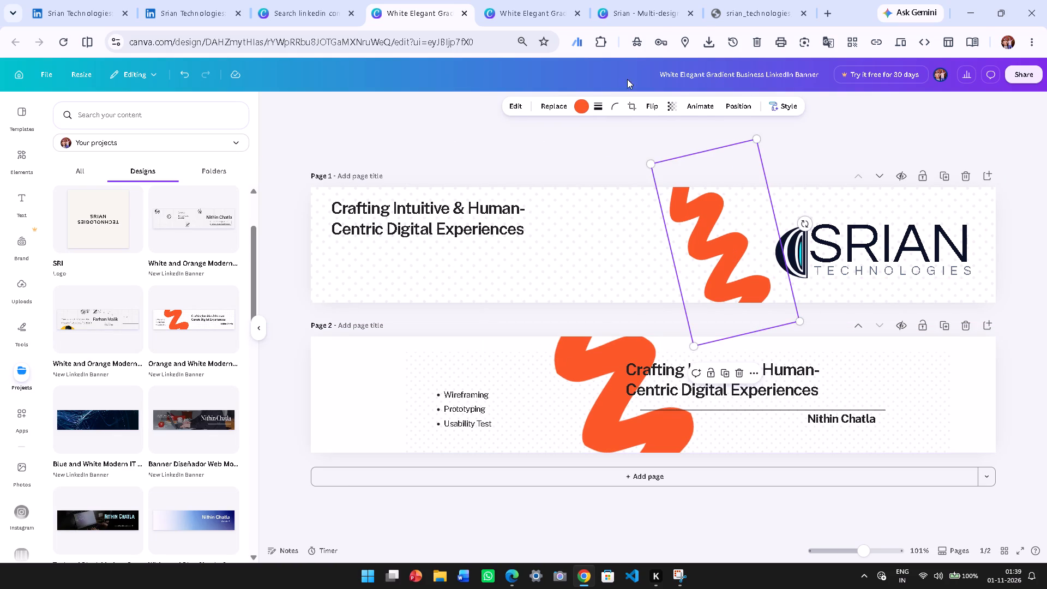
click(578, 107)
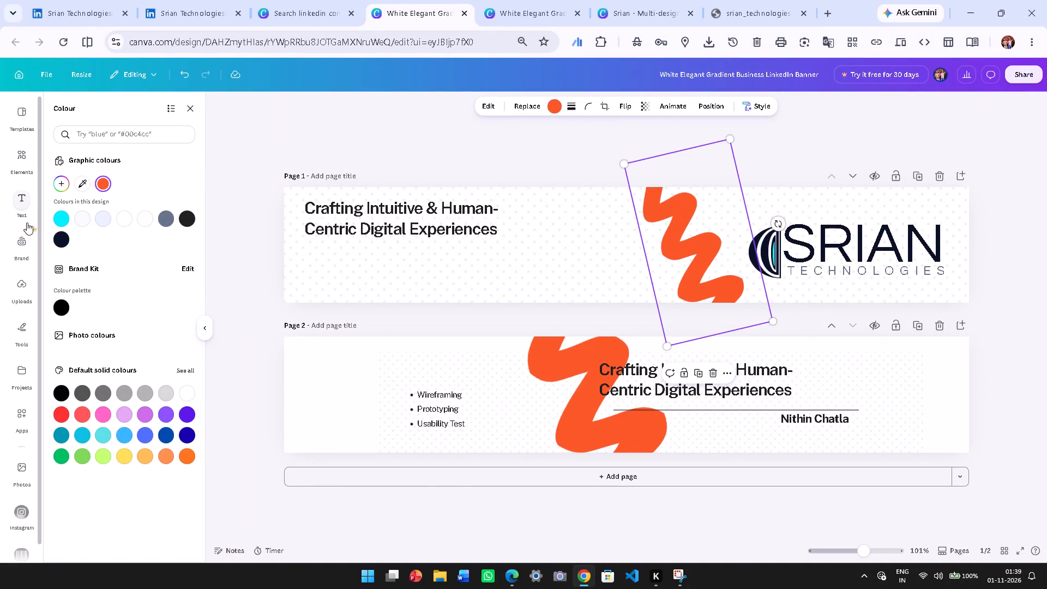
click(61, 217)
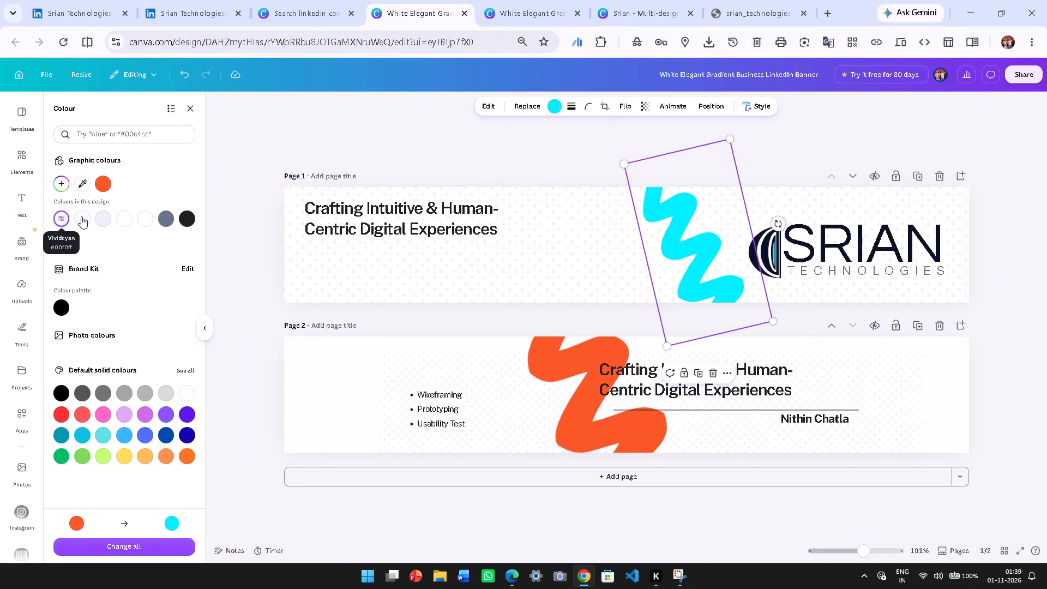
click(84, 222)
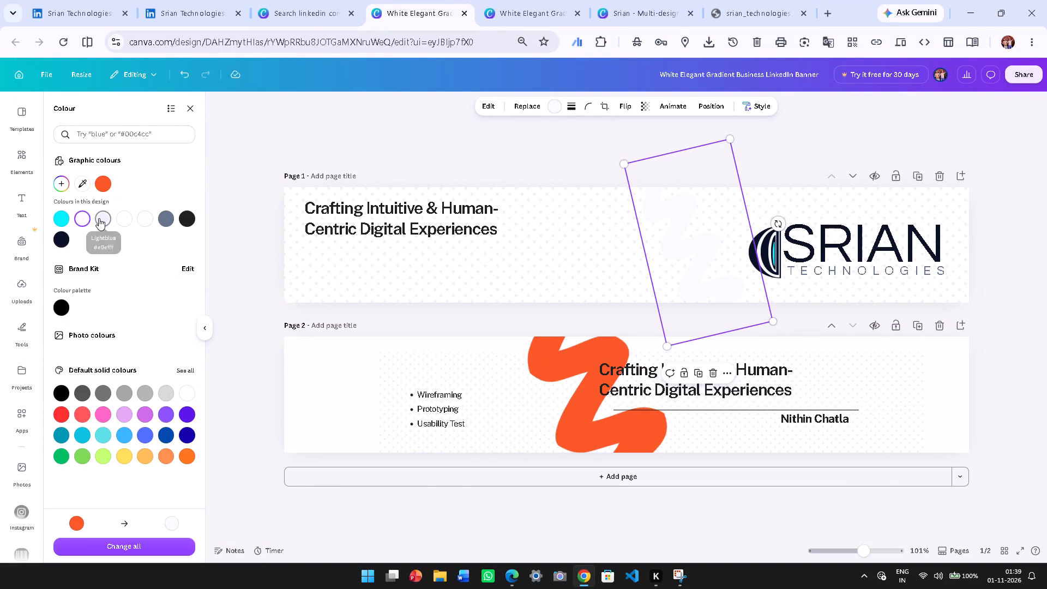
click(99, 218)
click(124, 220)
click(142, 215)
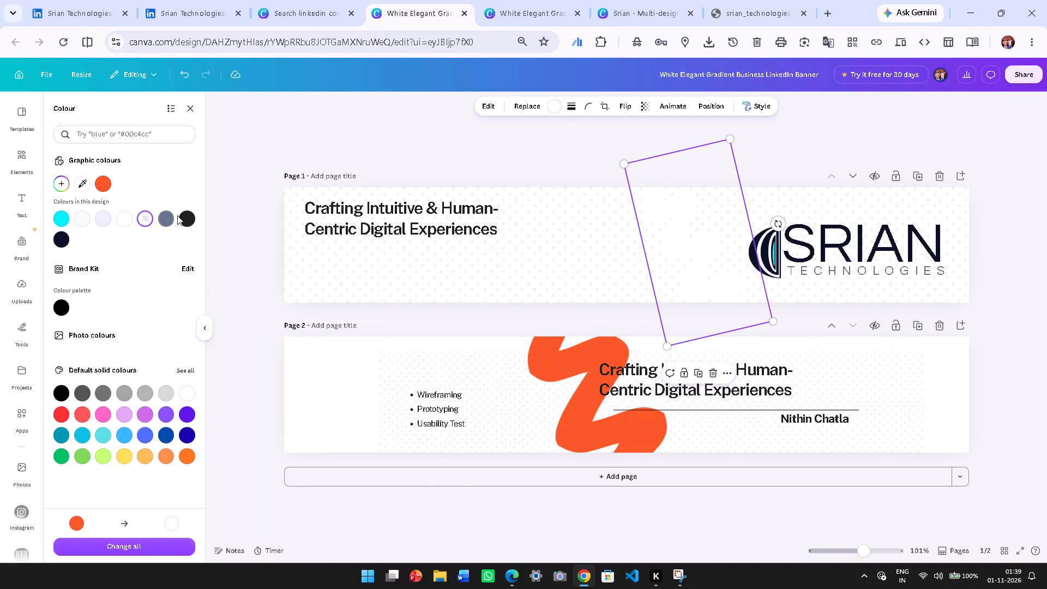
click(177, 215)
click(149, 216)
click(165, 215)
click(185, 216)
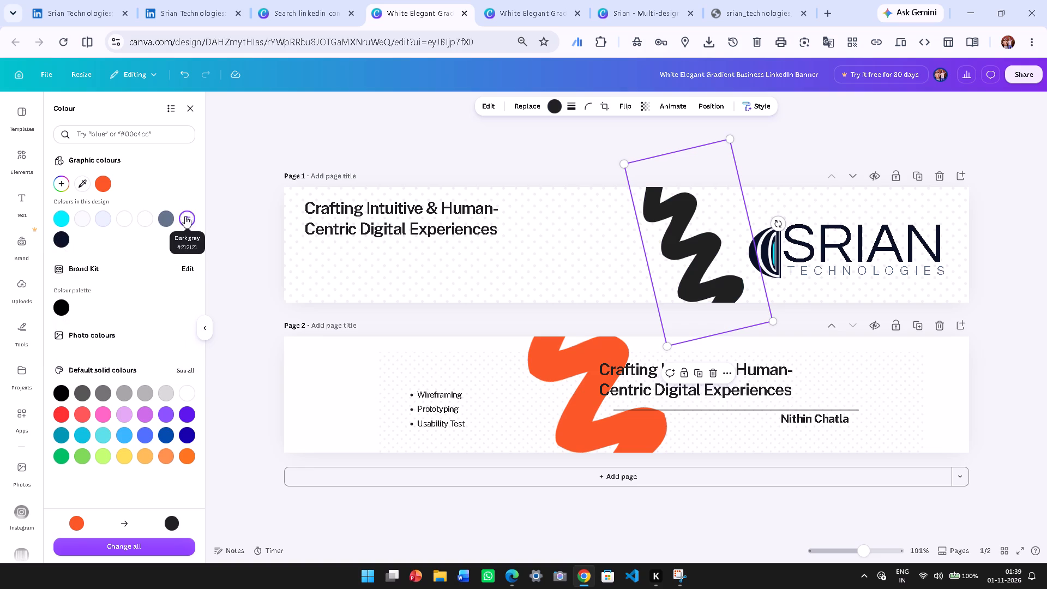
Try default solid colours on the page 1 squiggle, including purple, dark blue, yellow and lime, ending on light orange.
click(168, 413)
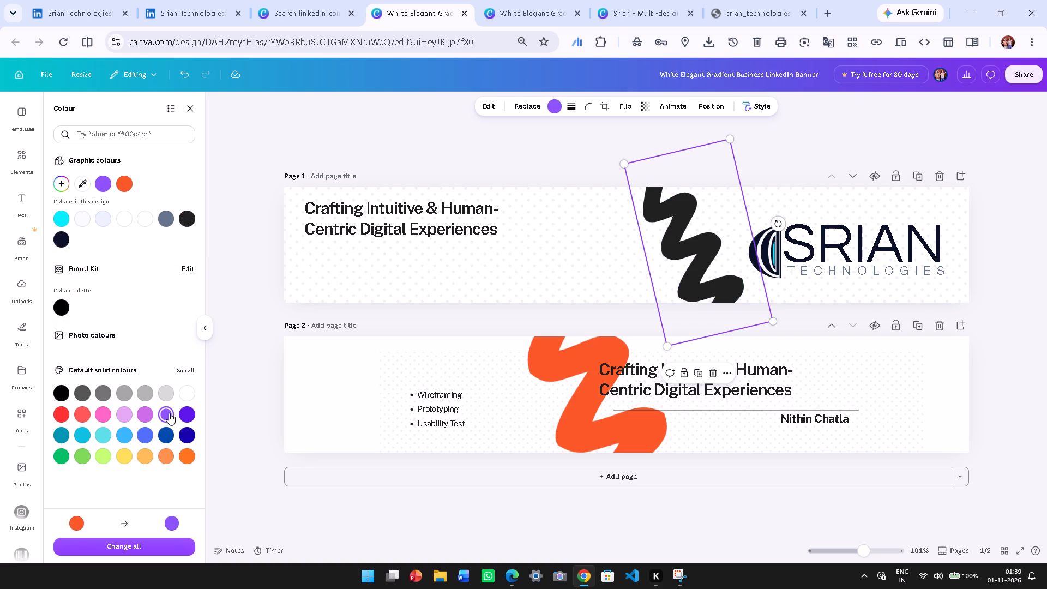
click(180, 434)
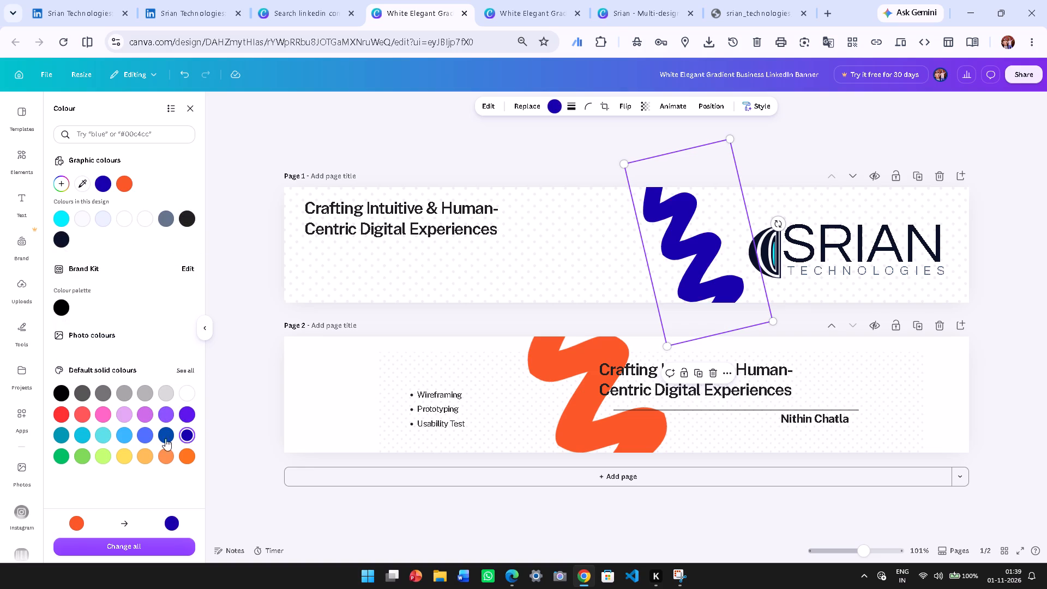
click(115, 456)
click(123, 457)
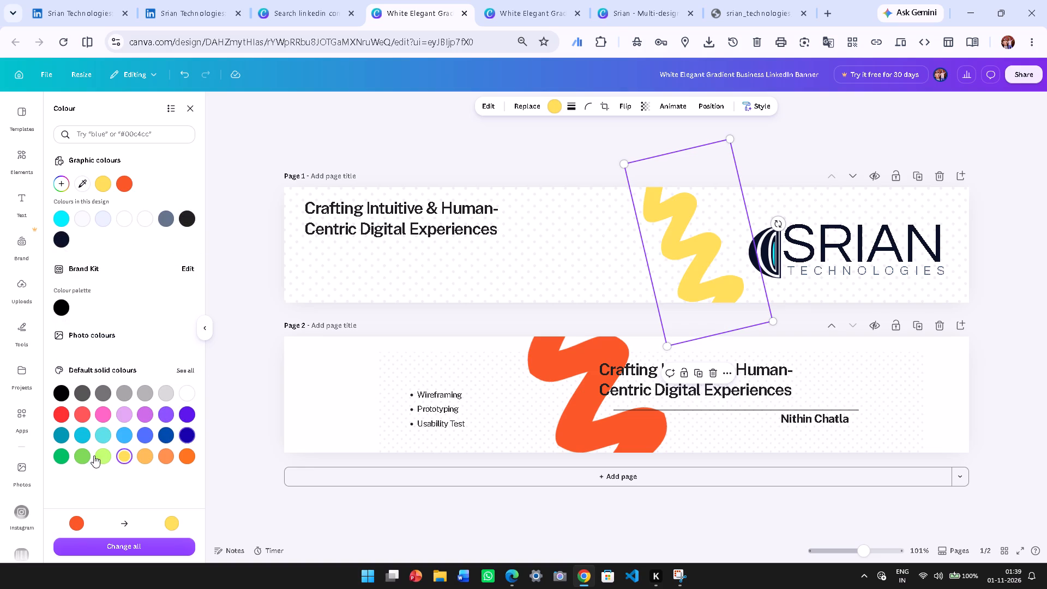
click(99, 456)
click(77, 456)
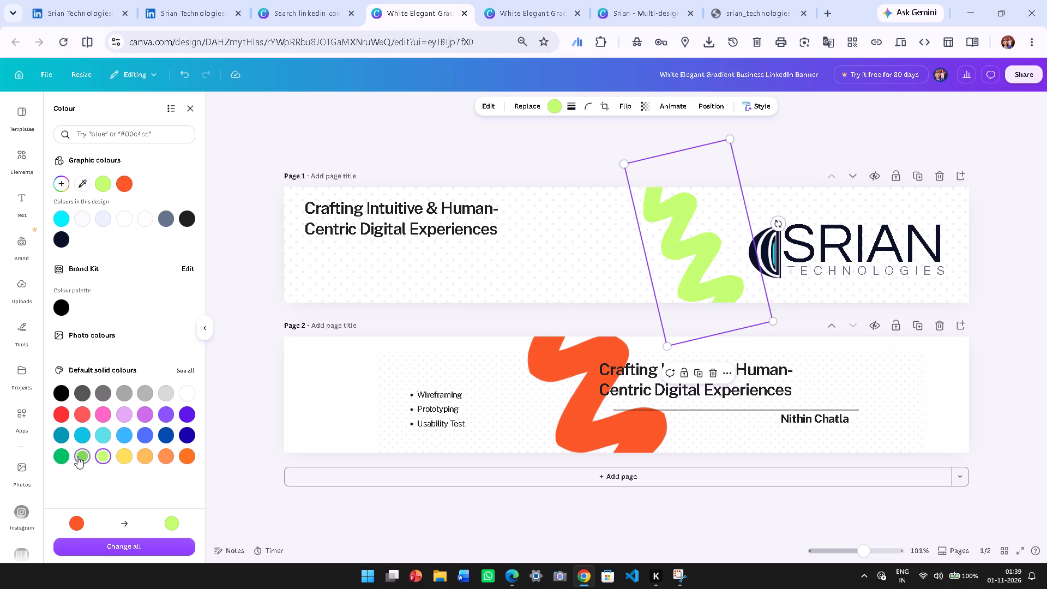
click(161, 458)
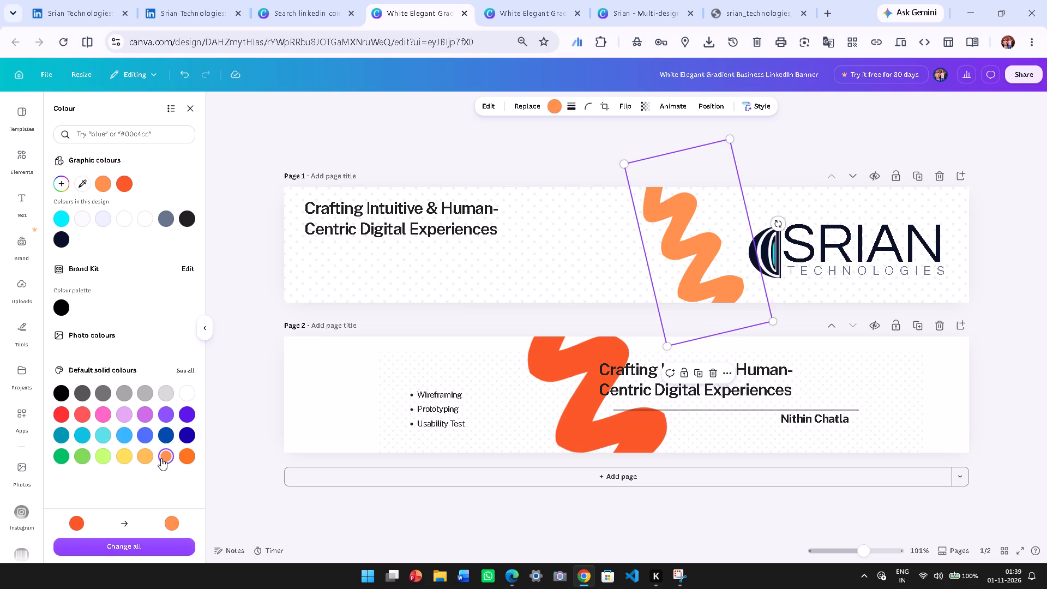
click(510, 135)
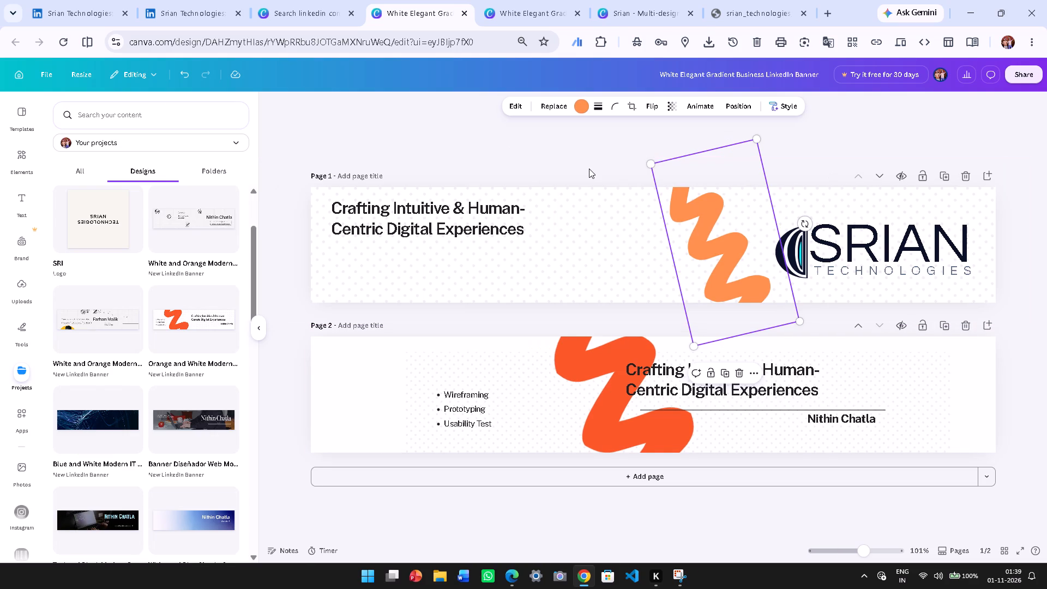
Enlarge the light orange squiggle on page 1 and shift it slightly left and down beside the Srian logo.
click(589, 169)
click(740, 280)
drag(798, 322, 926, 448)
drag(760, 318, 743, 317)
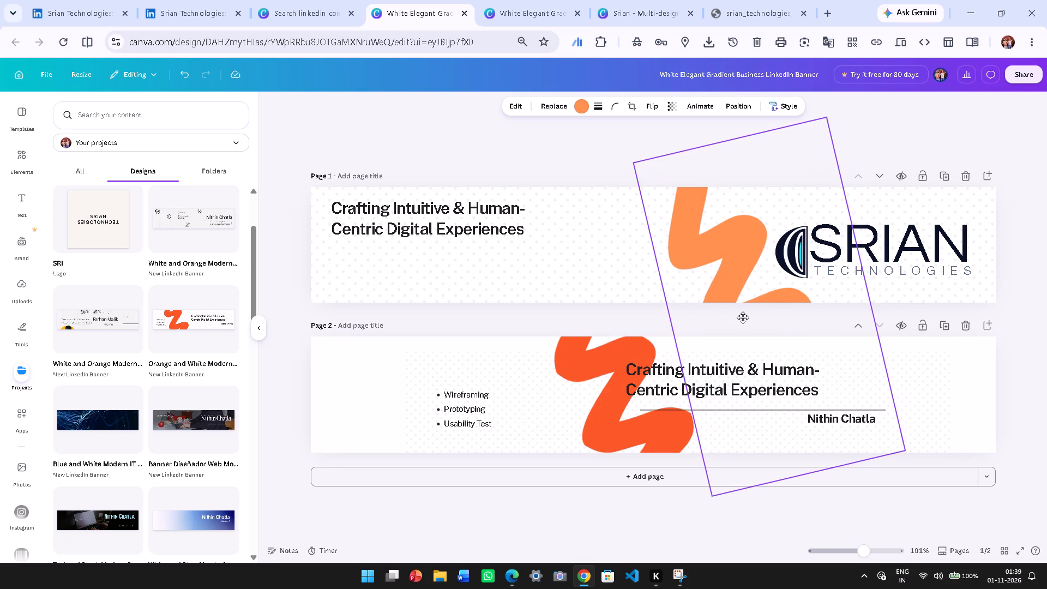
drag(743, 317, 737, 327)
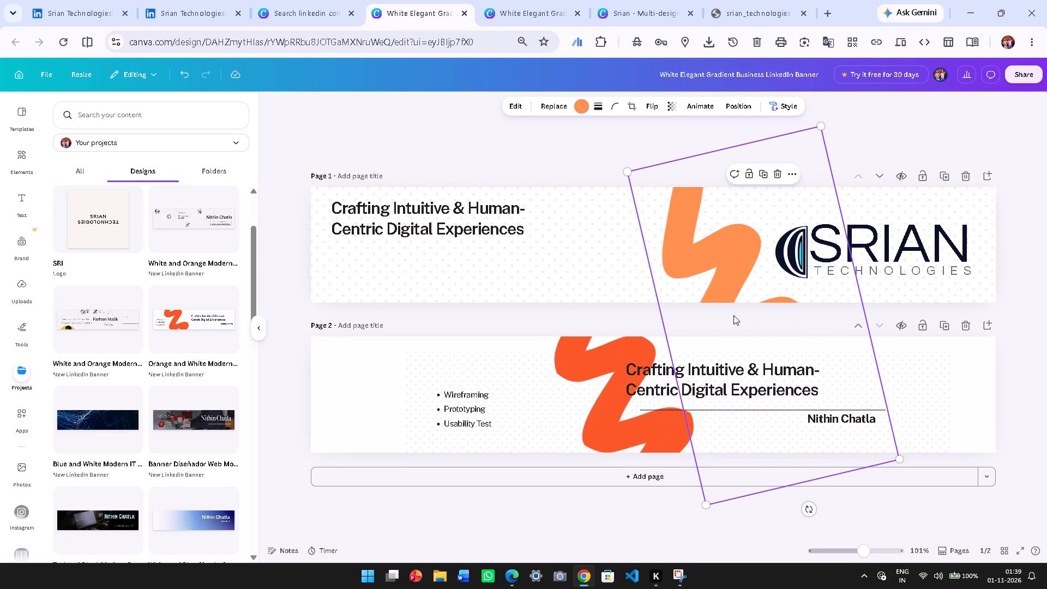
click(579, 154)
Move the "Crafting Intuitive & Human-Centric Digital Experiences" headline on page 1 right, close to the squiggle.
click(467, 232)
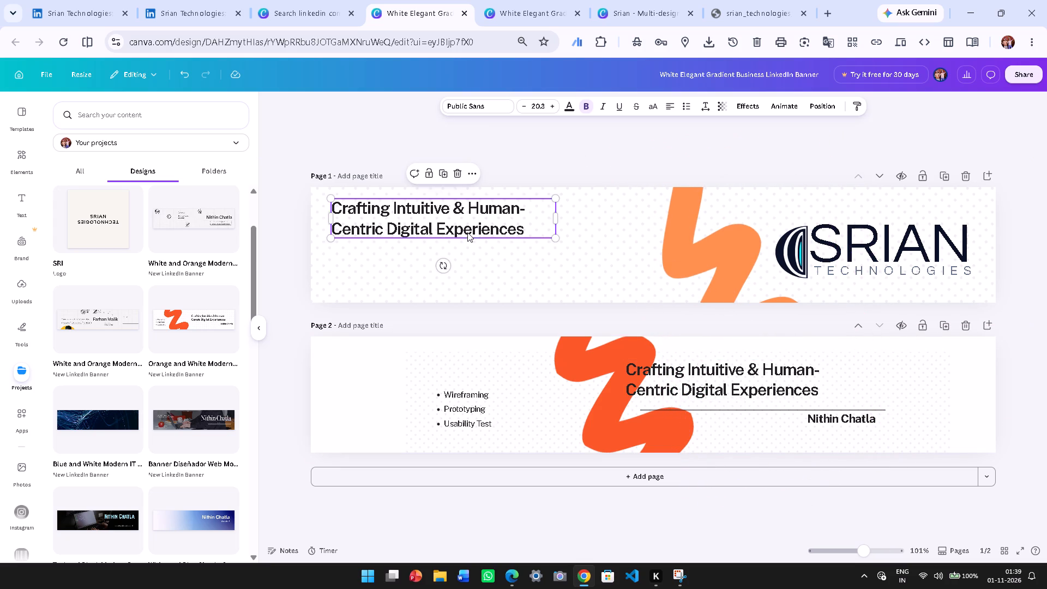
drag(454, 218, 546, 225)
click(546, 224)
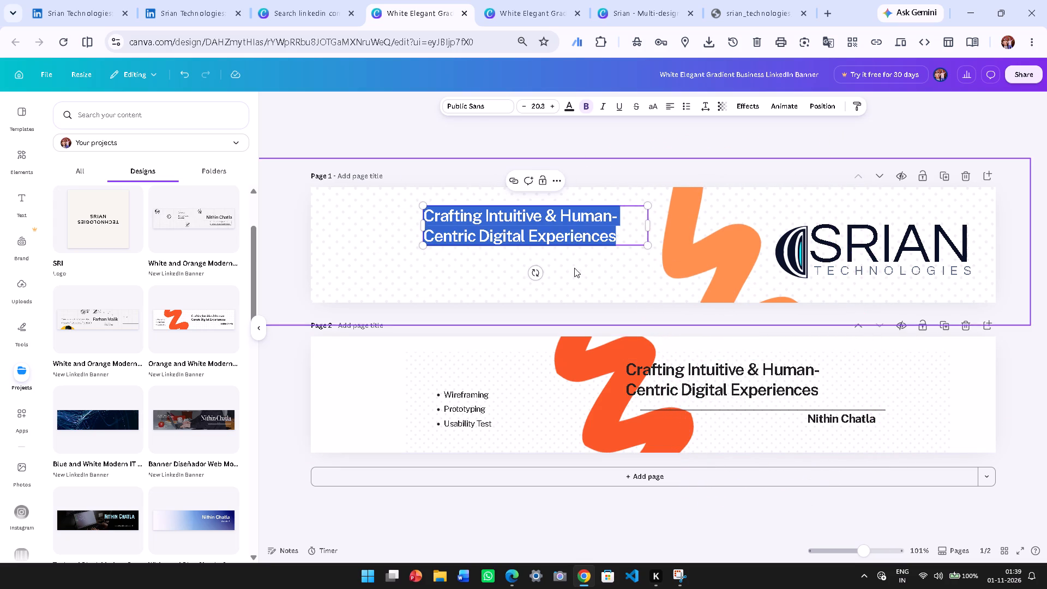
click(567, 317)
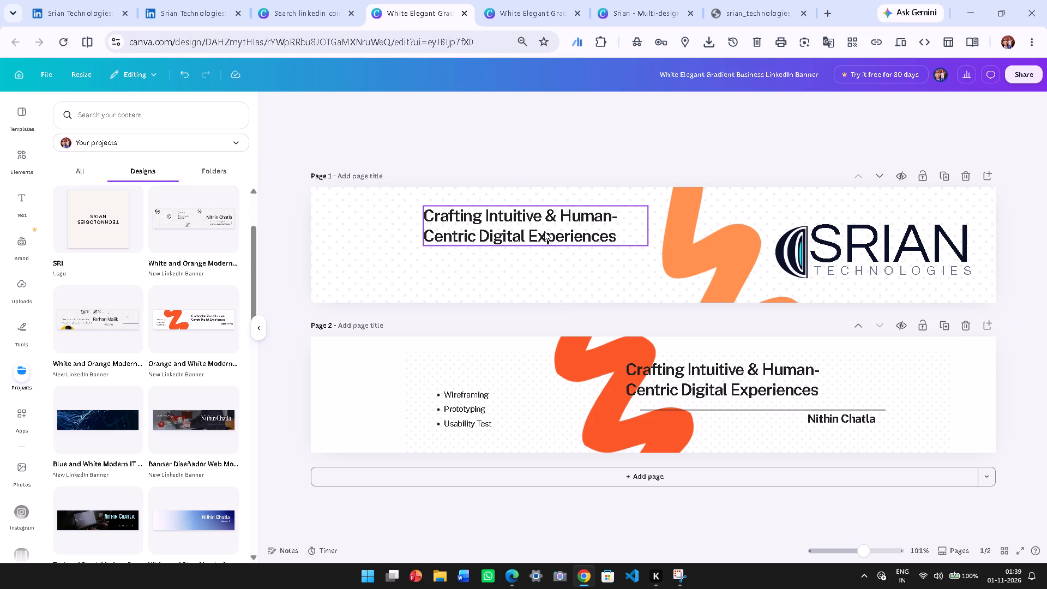
Delete the light orange squiggle from page 1.
click(669, 249)
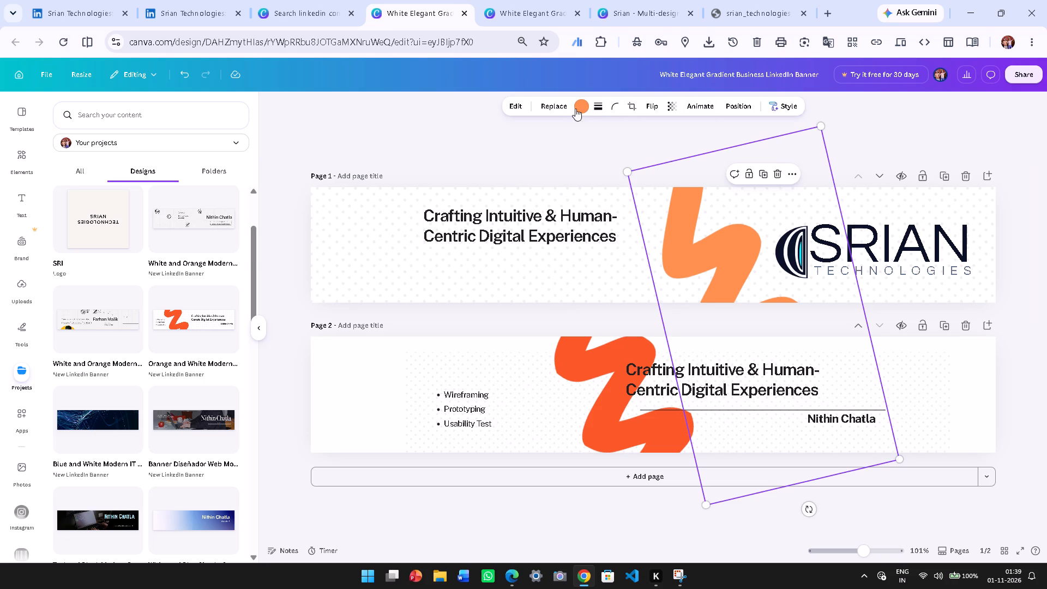
right_click(720, 215)
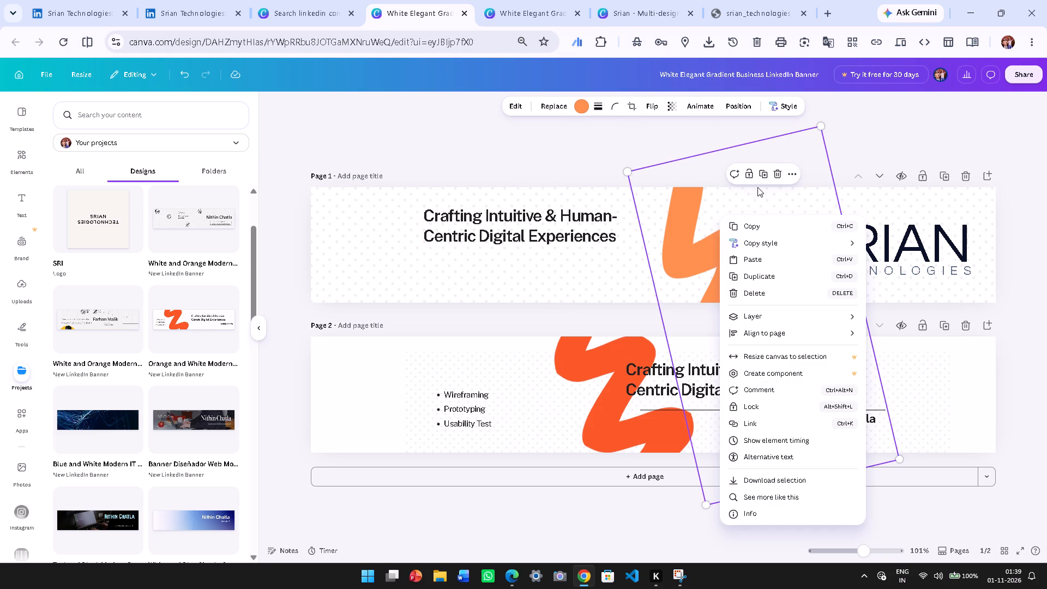
click(774, 178)
click(774, 172)
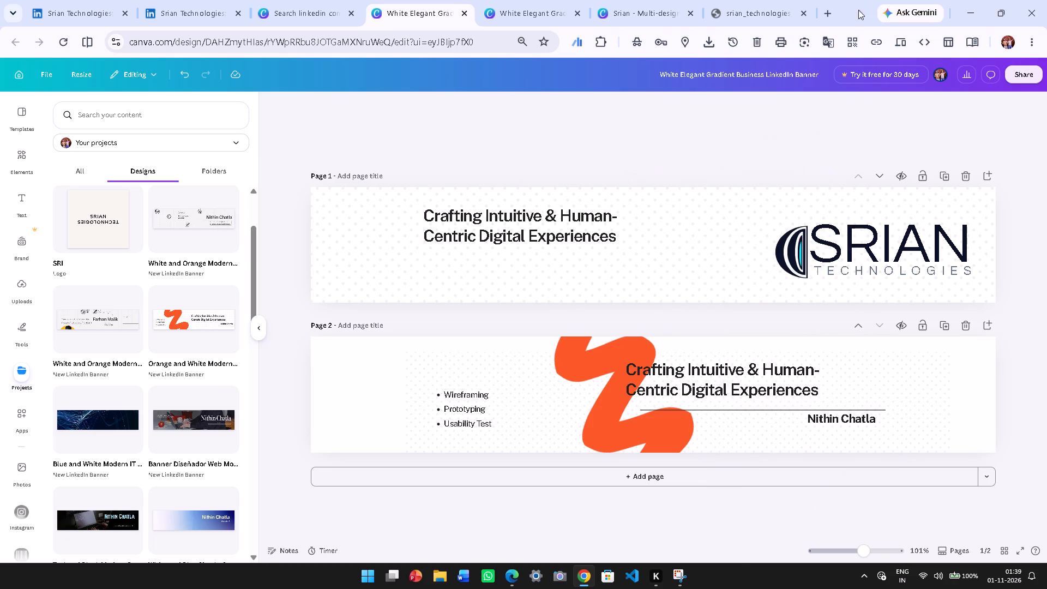
Delete the "Crafting Intuitive & Human-Centric Digital Experiences" headline from page 1.
click(516, 251)
click(530, 207)
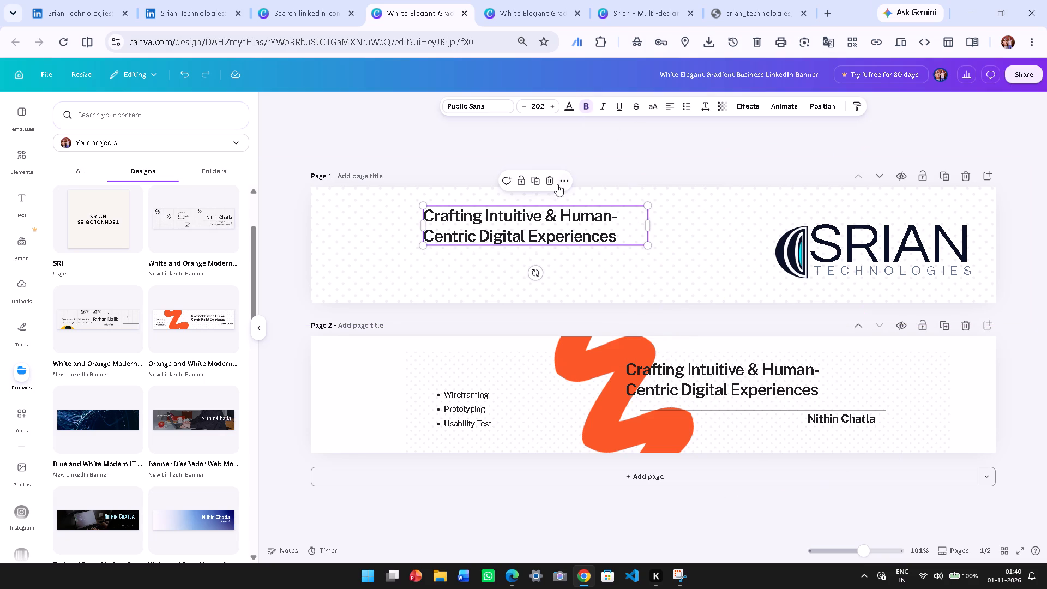
click(547, 187)
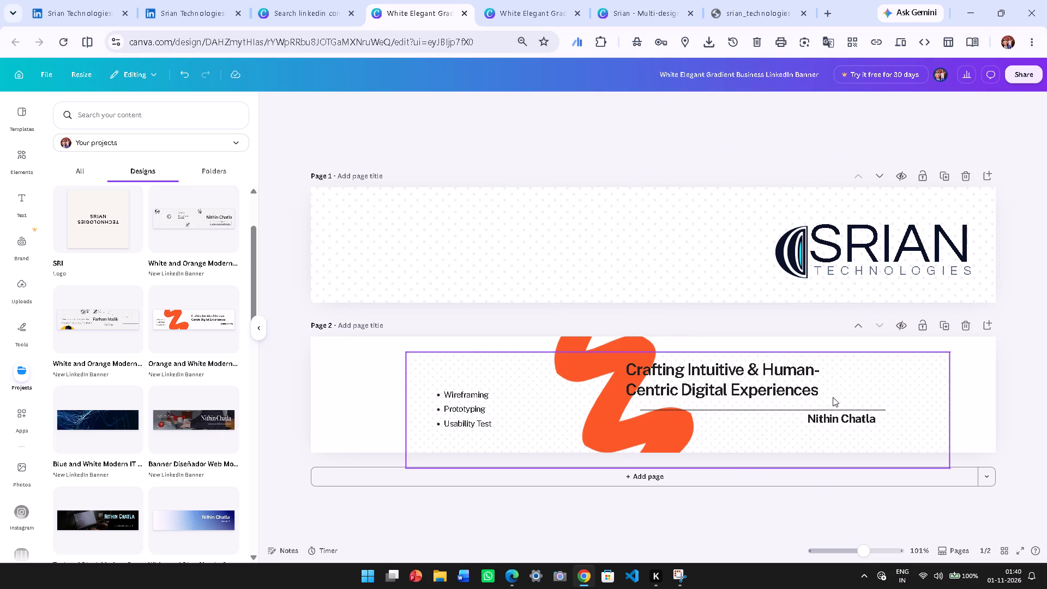
Delete page 2, leaving only the dotted banner page with the Srian logo.
click(968, 323)
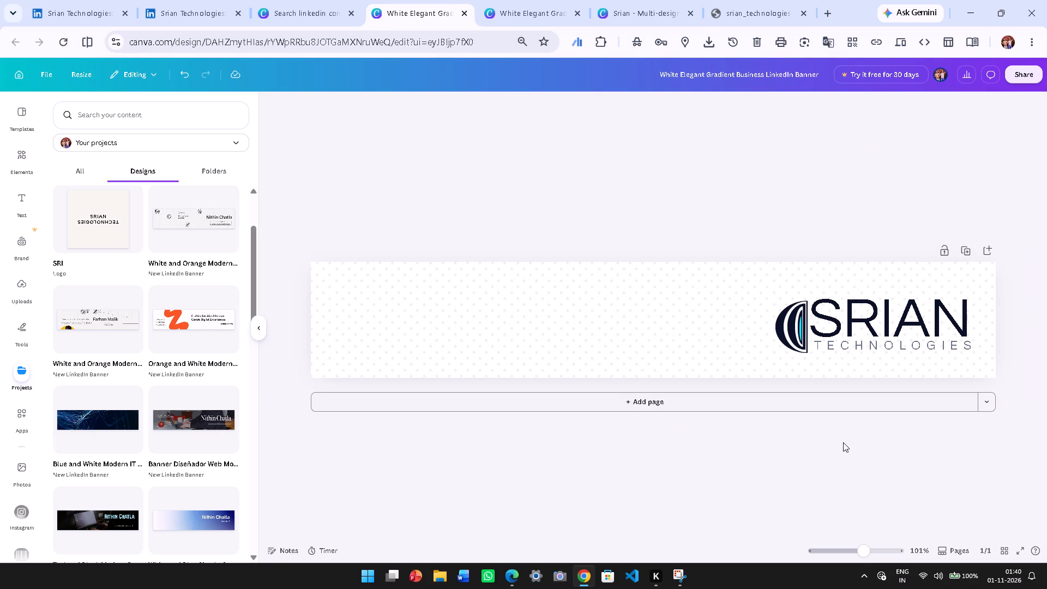
click(843, 442)
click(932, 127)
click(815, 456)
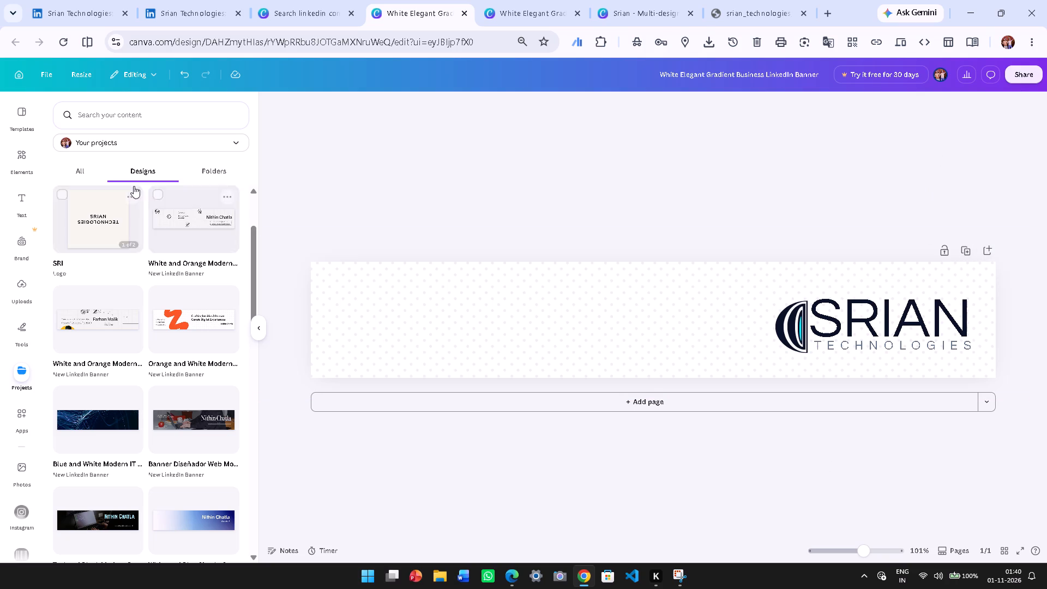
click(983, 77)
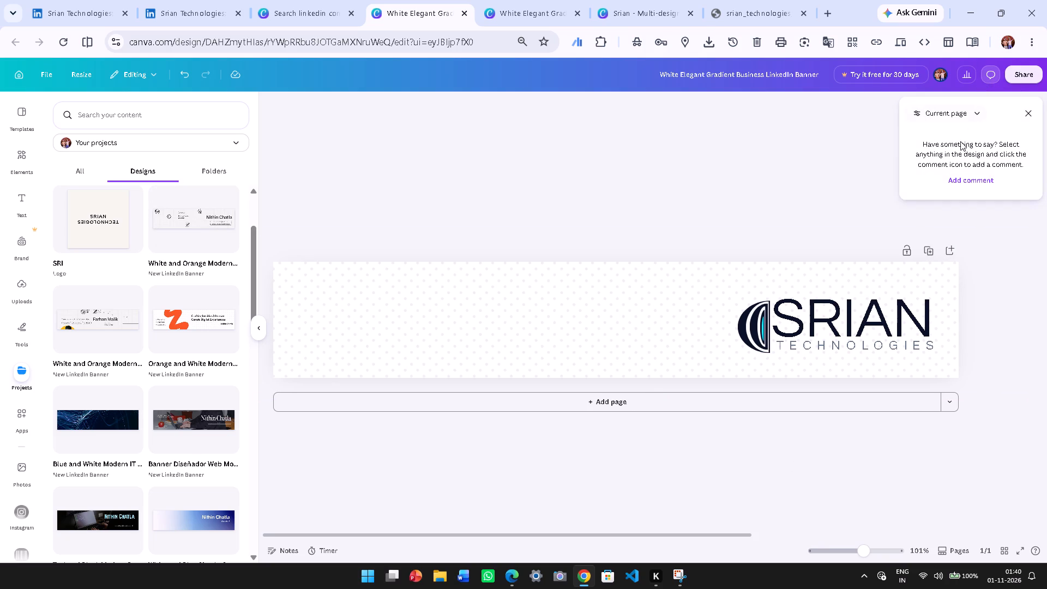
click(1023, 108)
Download the banner as a PNG and save it as "White Elegant Gradient Business LinkedIn Banner.png" in the temppppppp folder.
click(1017, 82)
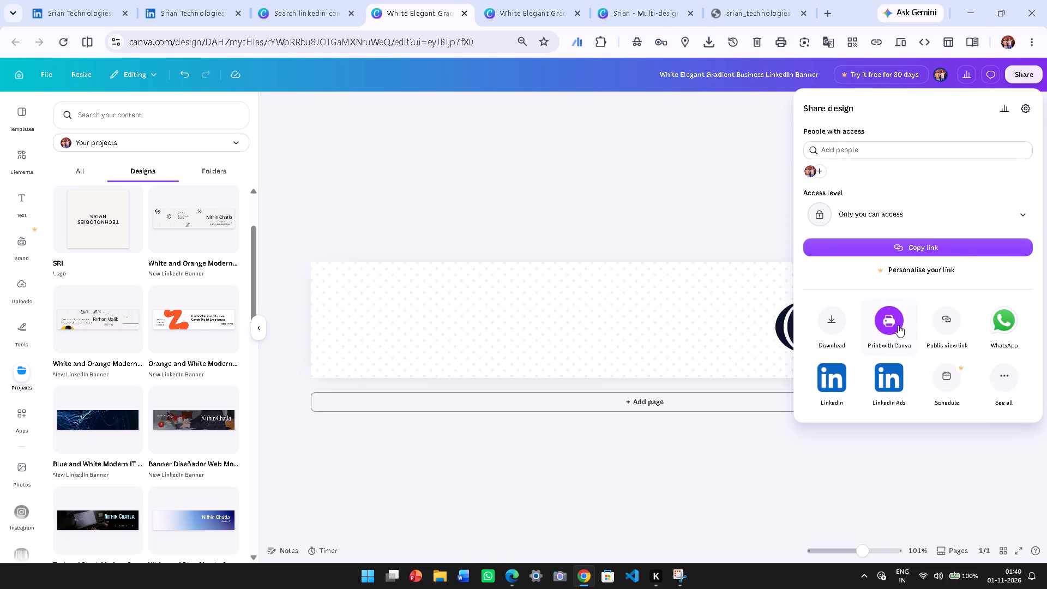
click(837, 340)
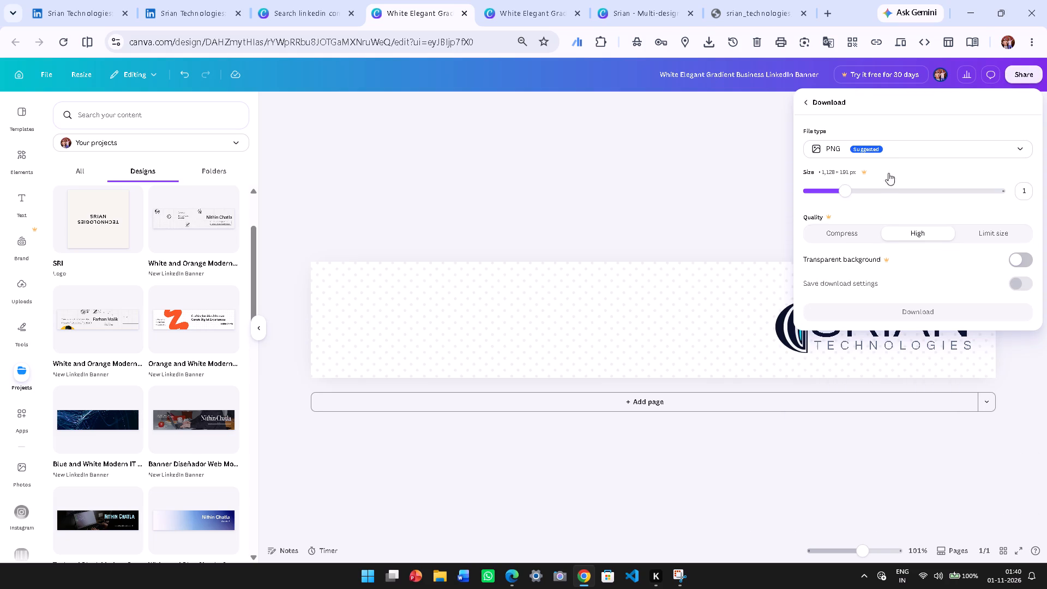
click(882, 319)
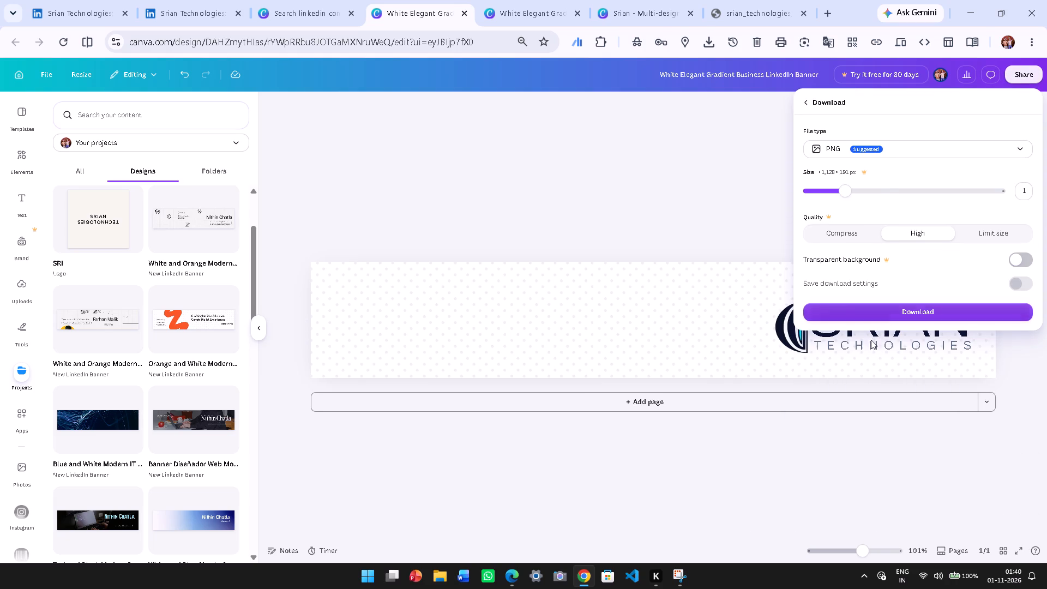
click(887, 324)
click(884, 315)
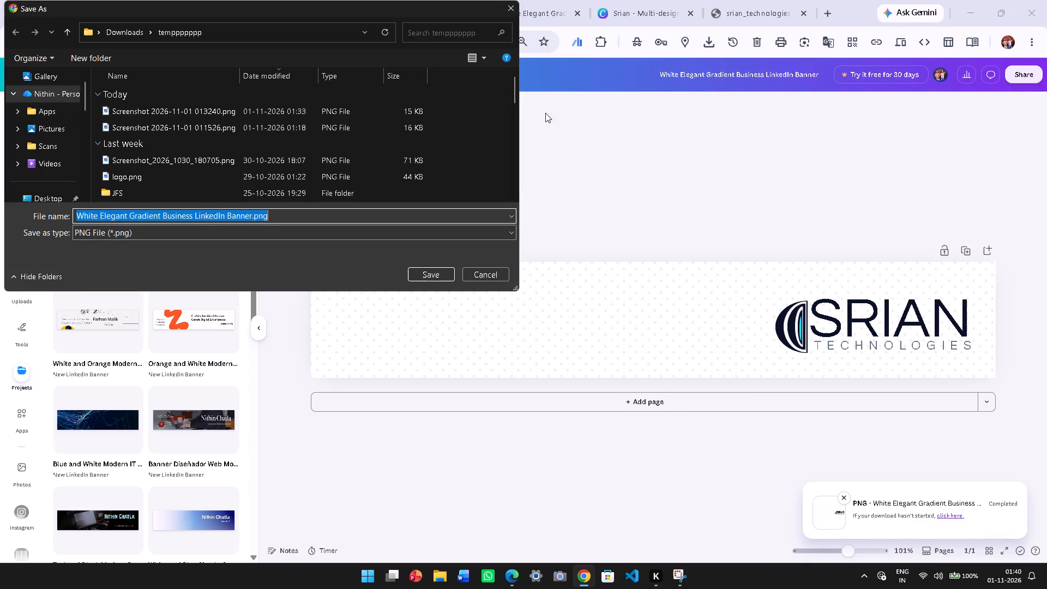
click(423, 276)
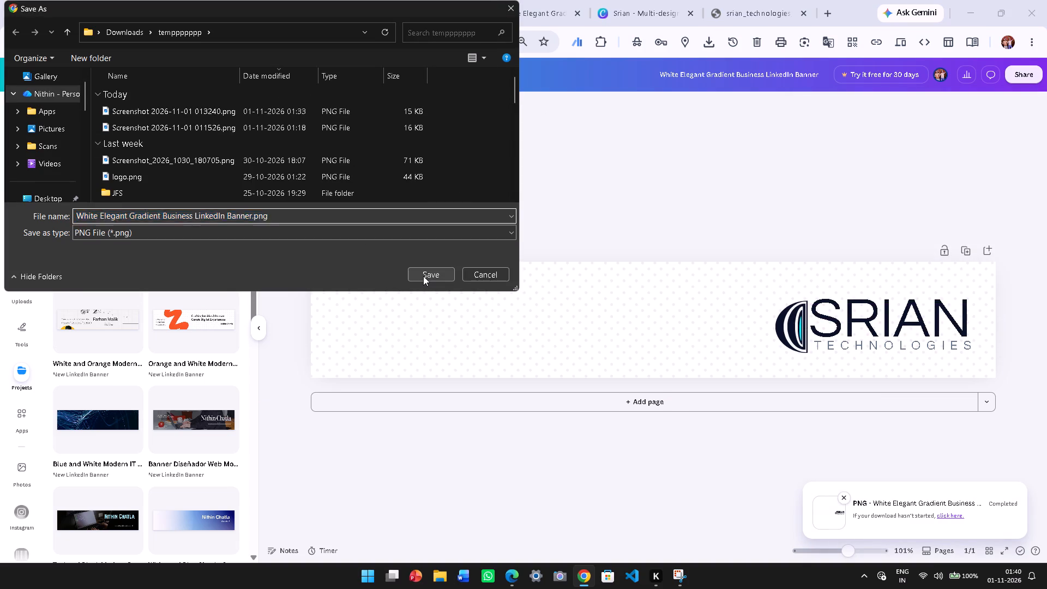
Switch to LinkedIn and look over the Srian Technologies company page as a member sees it.
click(729, 0)
click(591, 0)
click(494, 0)
click(273, 0)
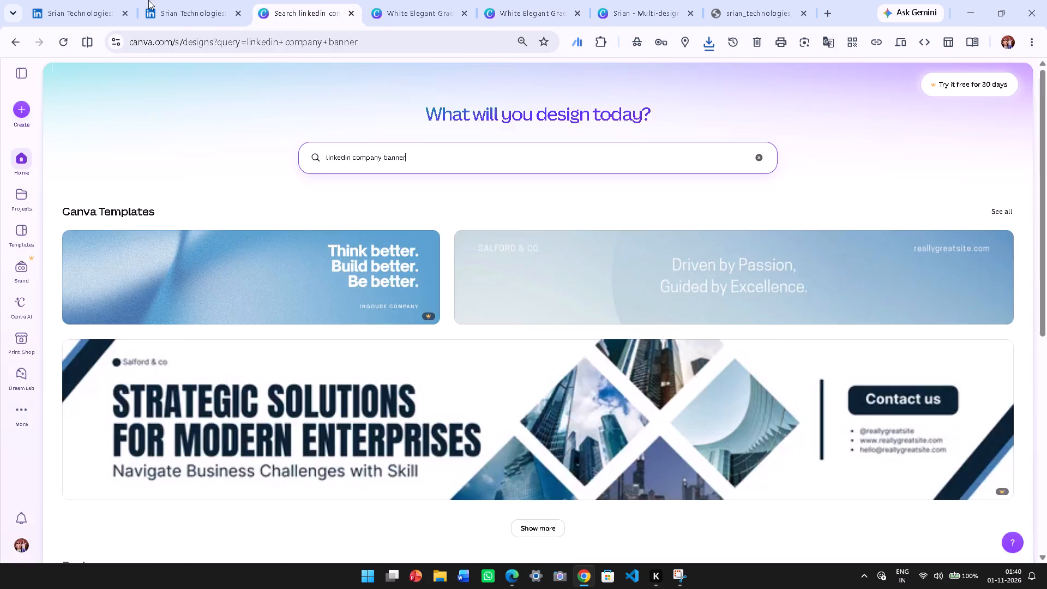
click(148, 0)
click(323, 226)
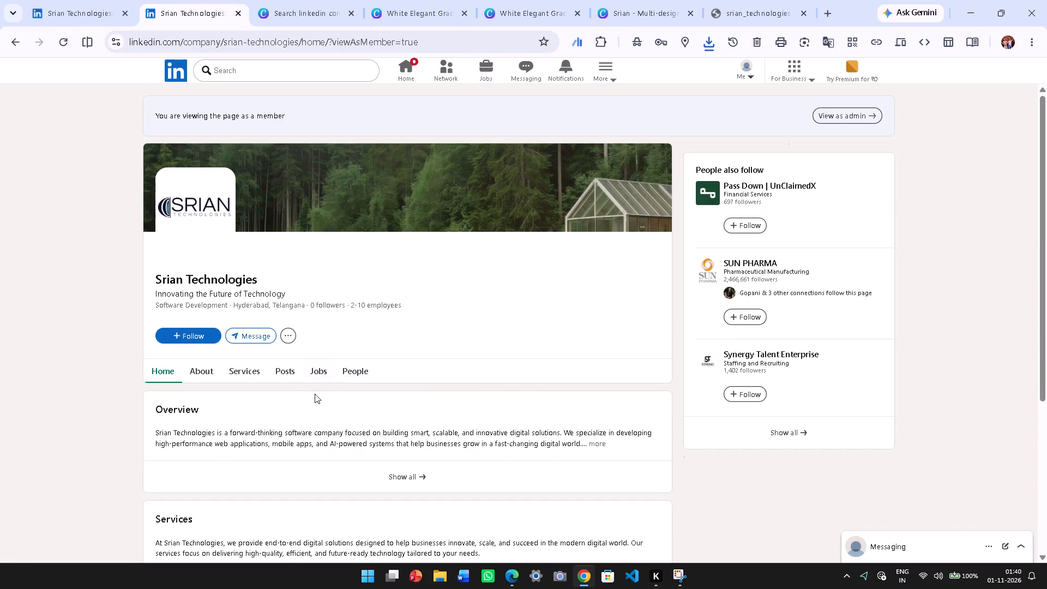
scroll(286, 443, down, 3)
scroll(303, 357, up, 2)
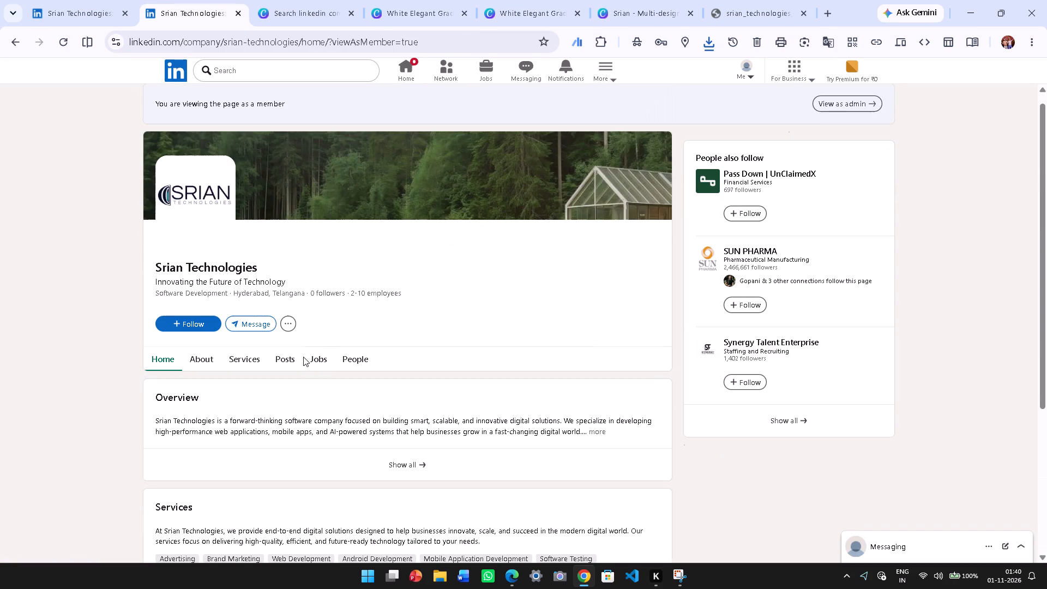
Switch to the admin Edit page of the Srian Technologies company page.
click(21, 5)
click(47, 0)
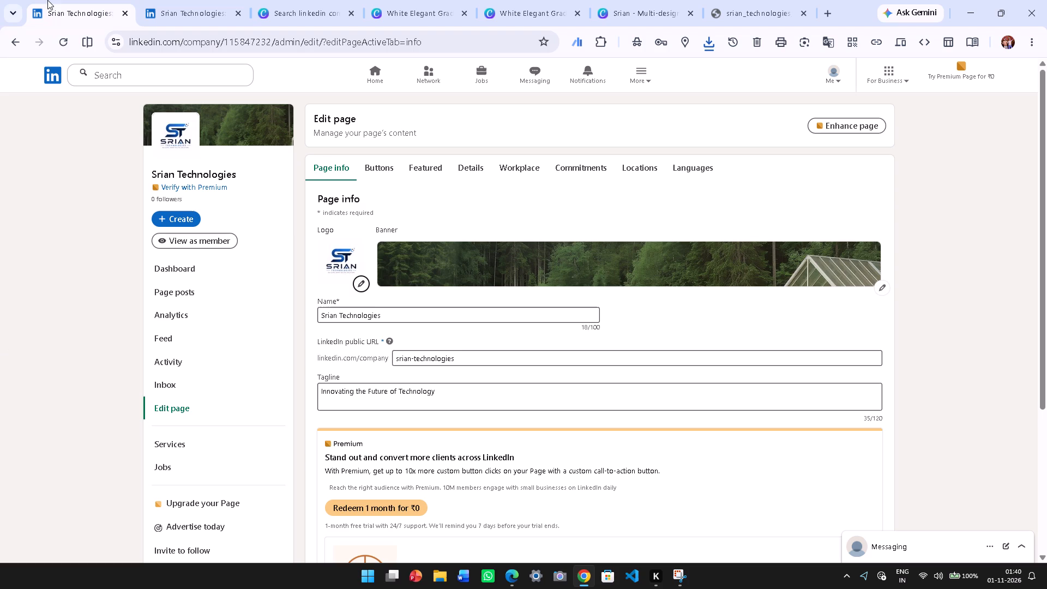
click(486, 249)
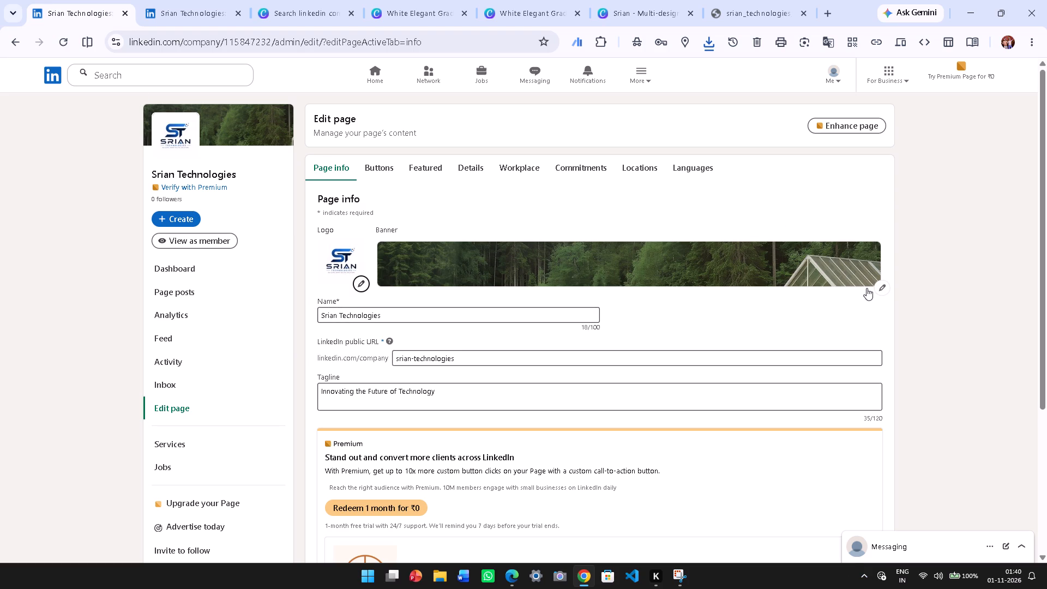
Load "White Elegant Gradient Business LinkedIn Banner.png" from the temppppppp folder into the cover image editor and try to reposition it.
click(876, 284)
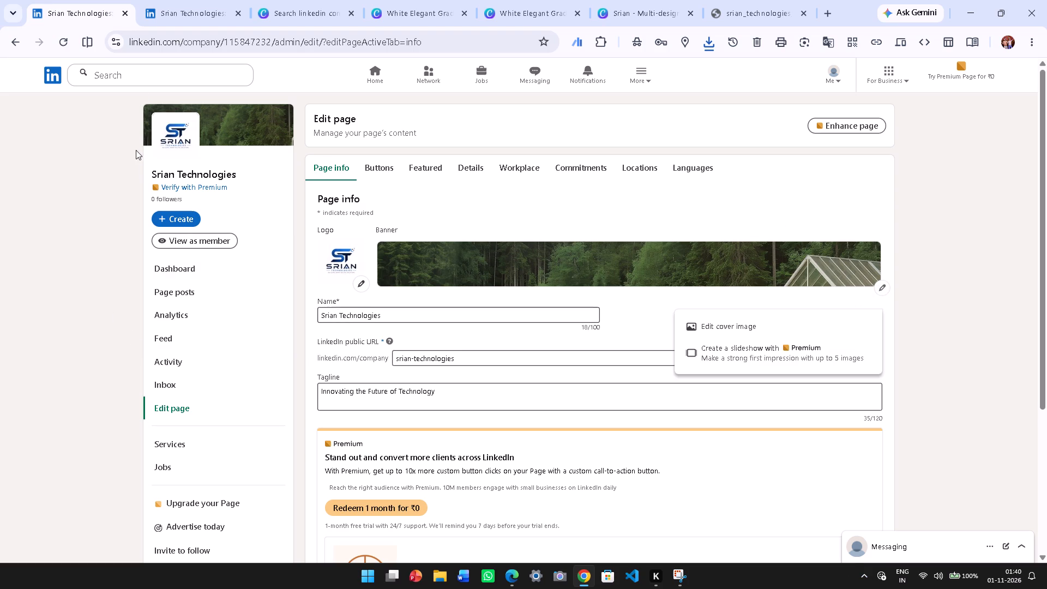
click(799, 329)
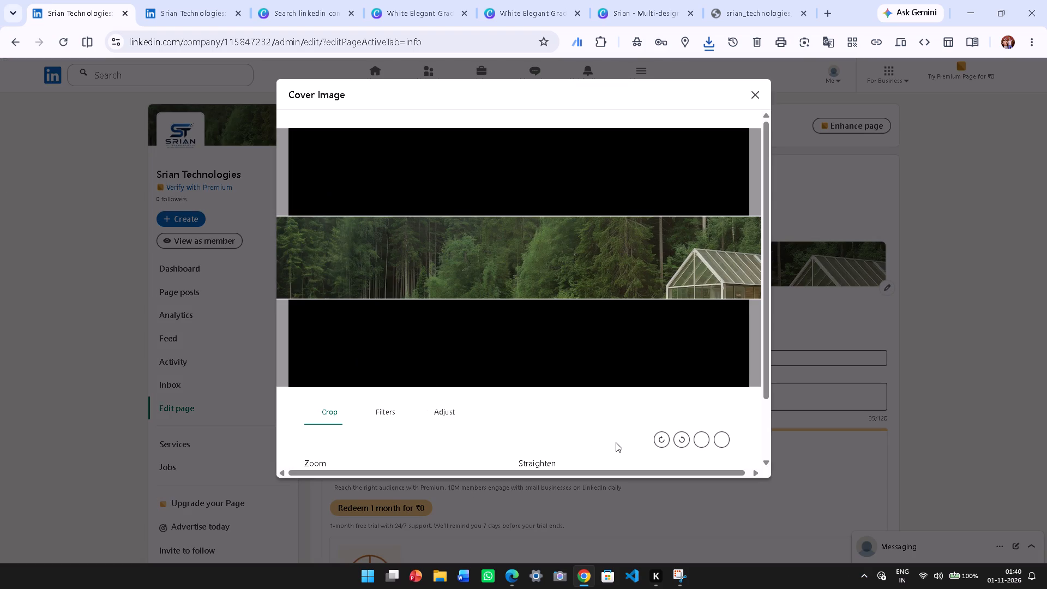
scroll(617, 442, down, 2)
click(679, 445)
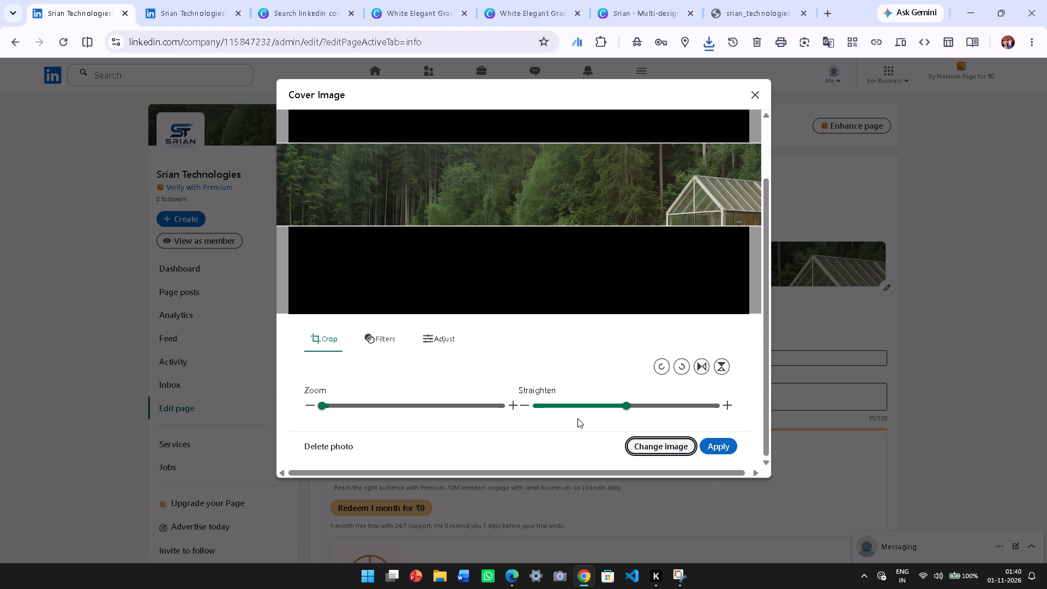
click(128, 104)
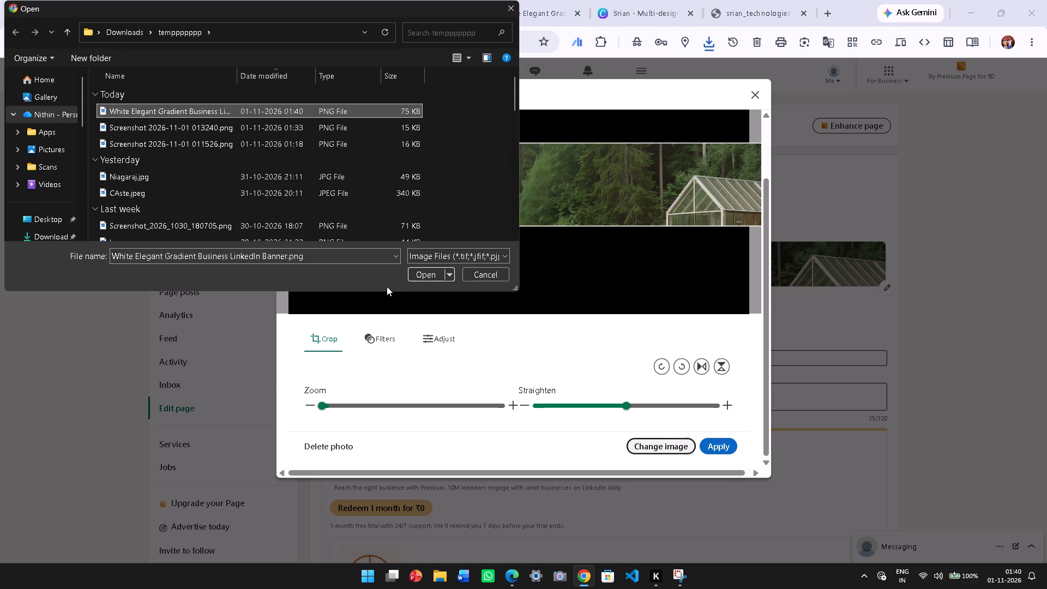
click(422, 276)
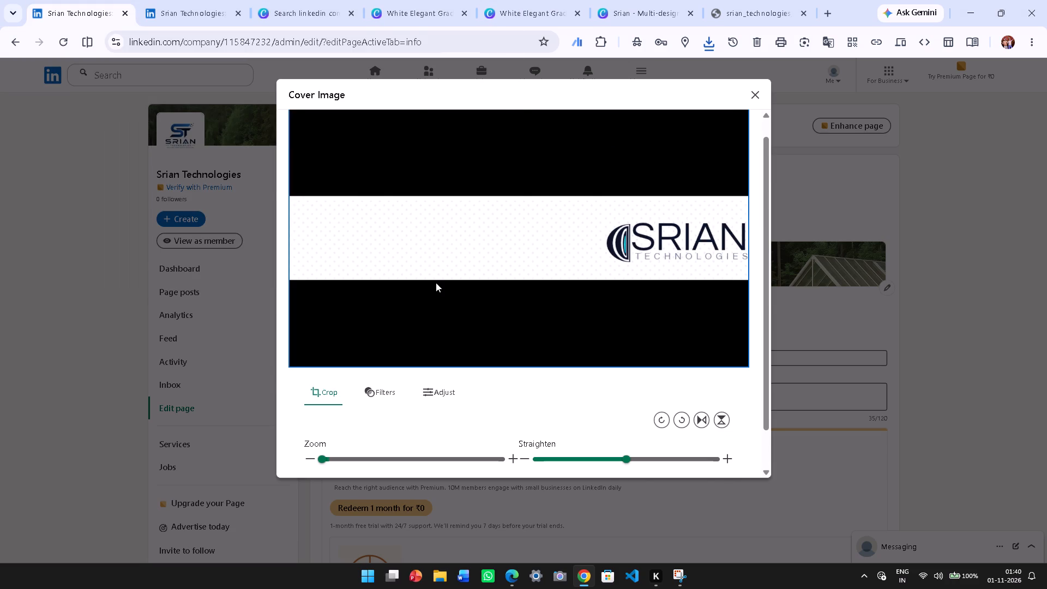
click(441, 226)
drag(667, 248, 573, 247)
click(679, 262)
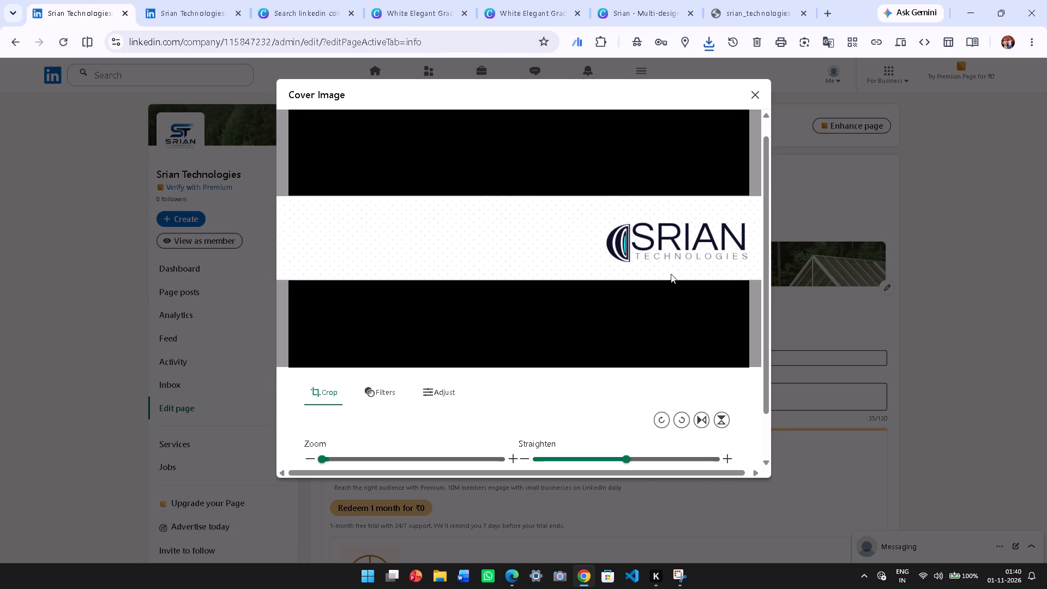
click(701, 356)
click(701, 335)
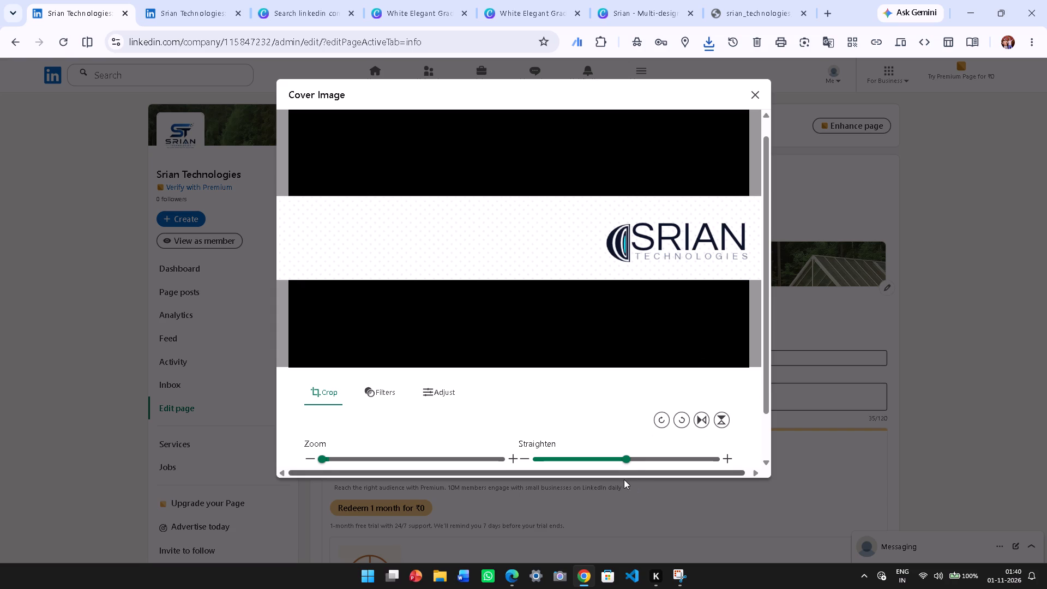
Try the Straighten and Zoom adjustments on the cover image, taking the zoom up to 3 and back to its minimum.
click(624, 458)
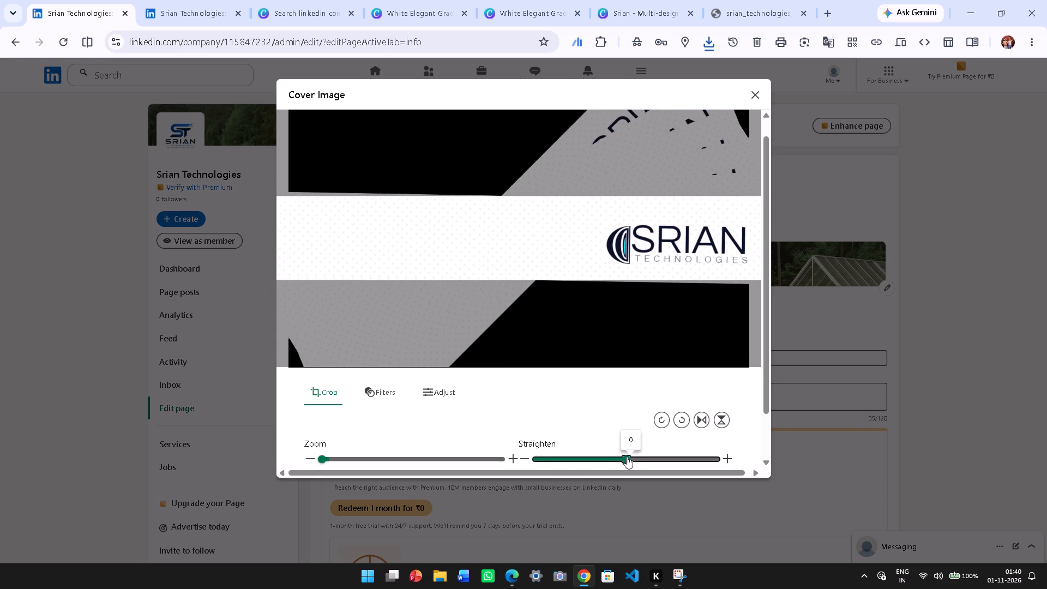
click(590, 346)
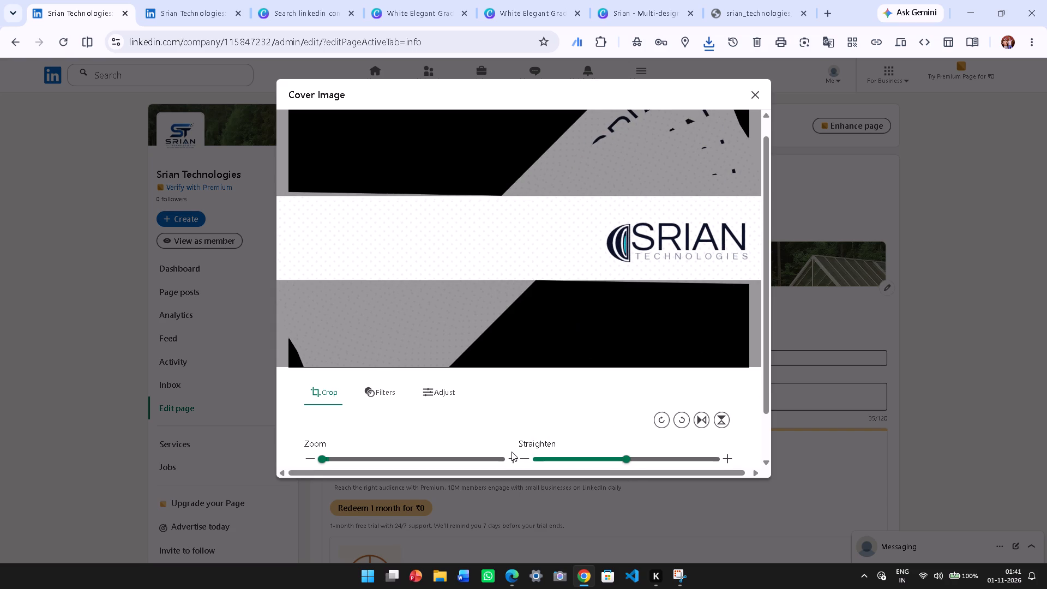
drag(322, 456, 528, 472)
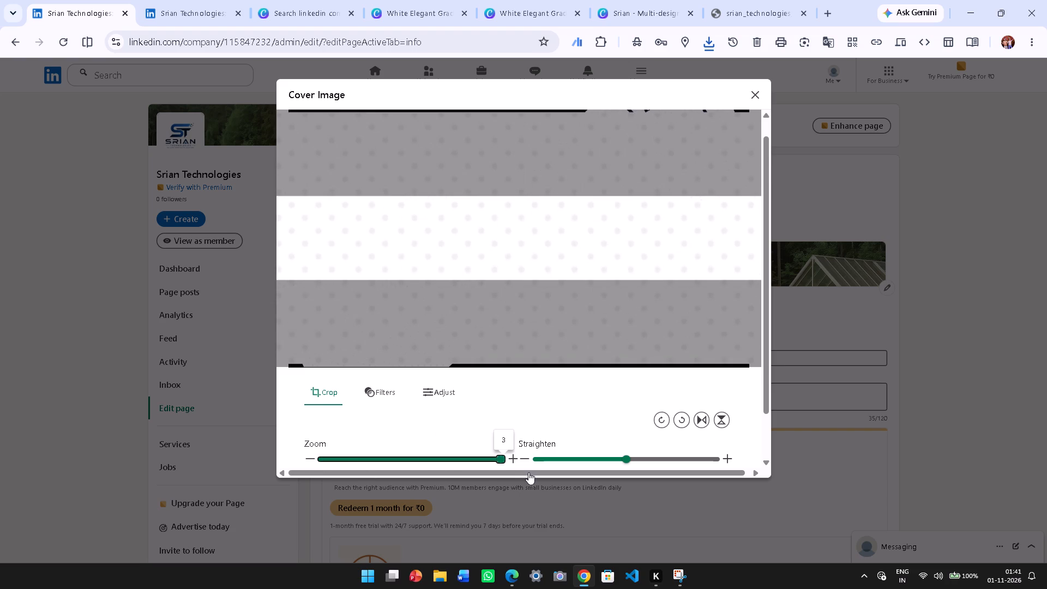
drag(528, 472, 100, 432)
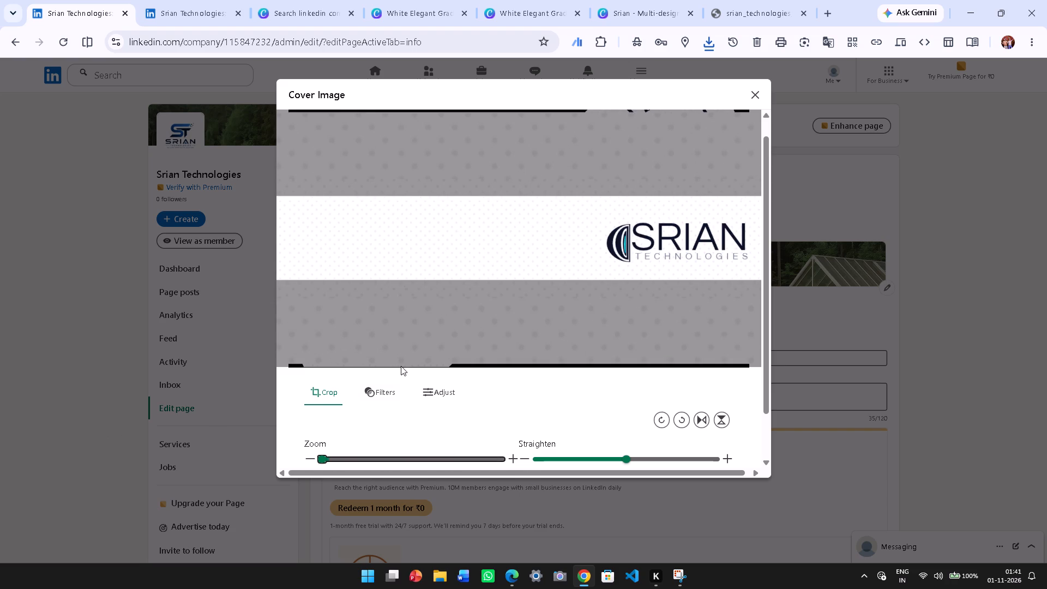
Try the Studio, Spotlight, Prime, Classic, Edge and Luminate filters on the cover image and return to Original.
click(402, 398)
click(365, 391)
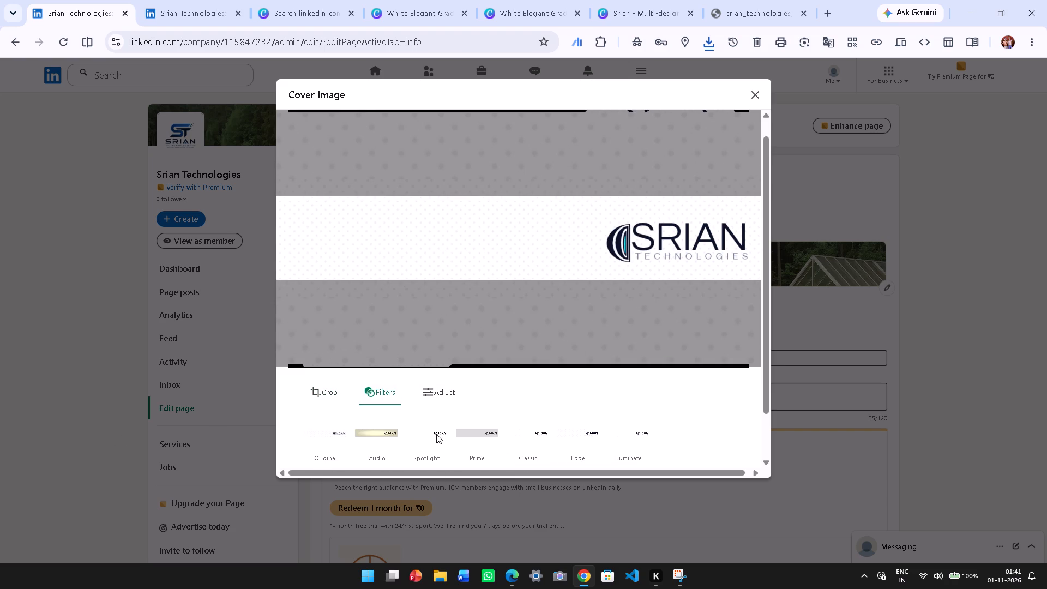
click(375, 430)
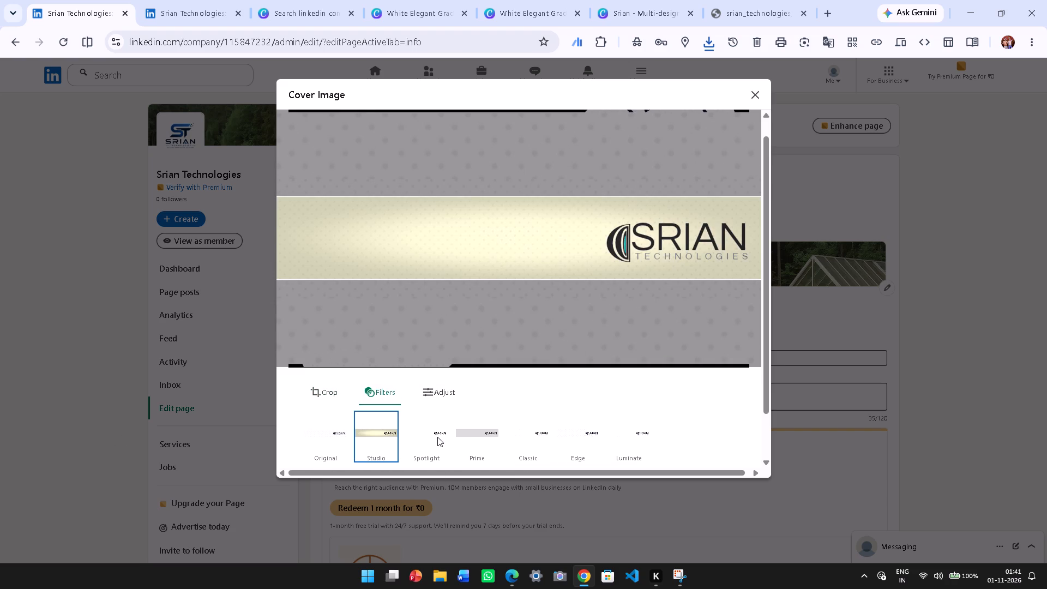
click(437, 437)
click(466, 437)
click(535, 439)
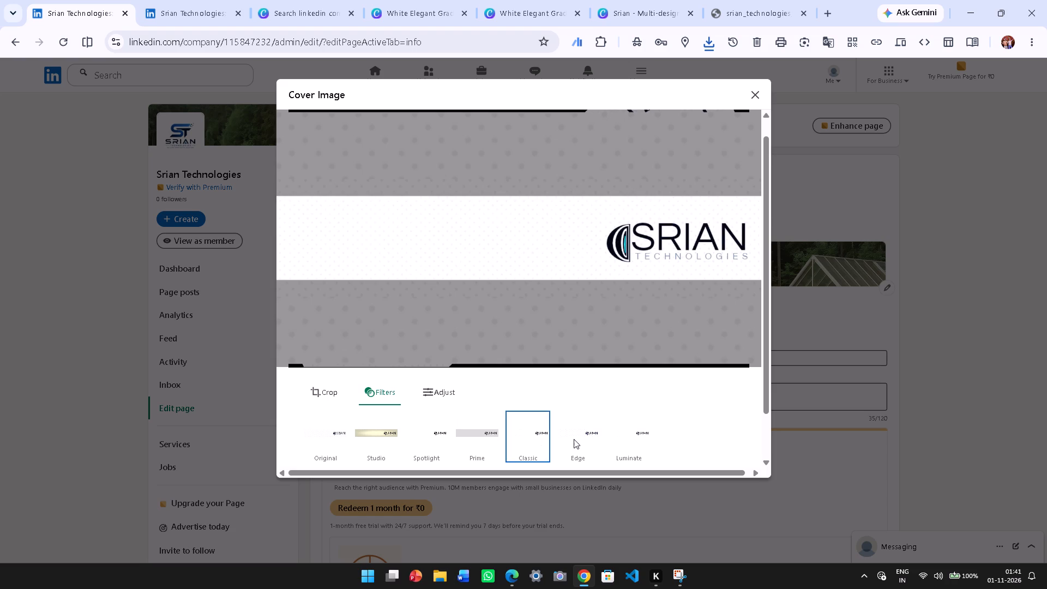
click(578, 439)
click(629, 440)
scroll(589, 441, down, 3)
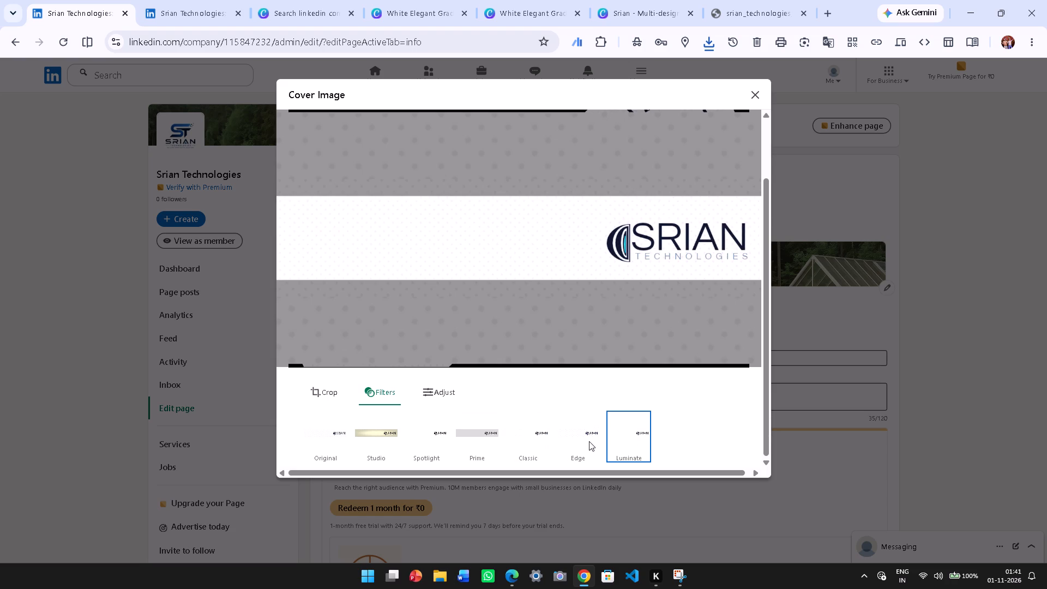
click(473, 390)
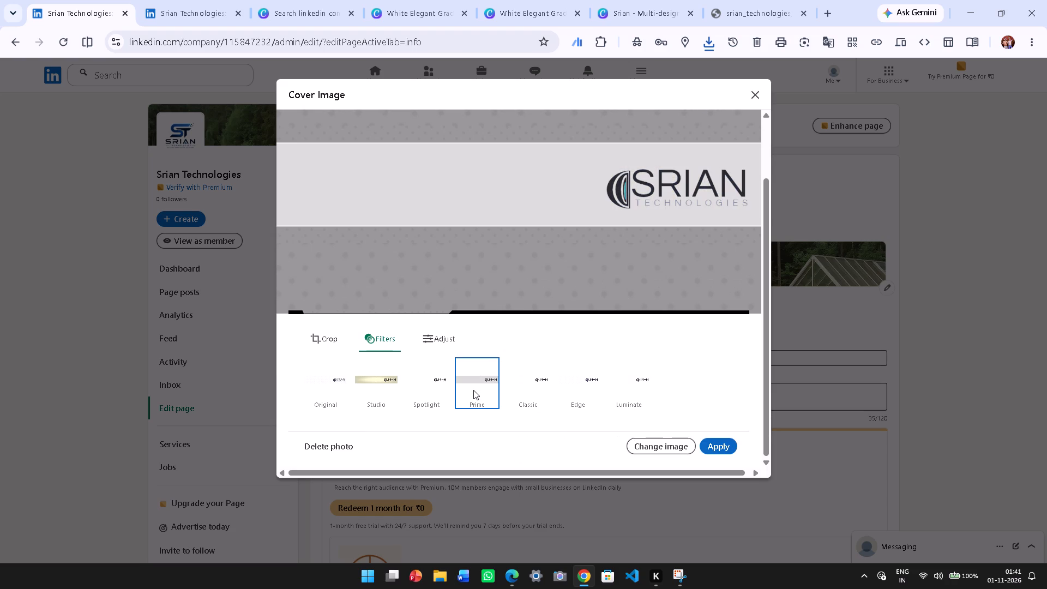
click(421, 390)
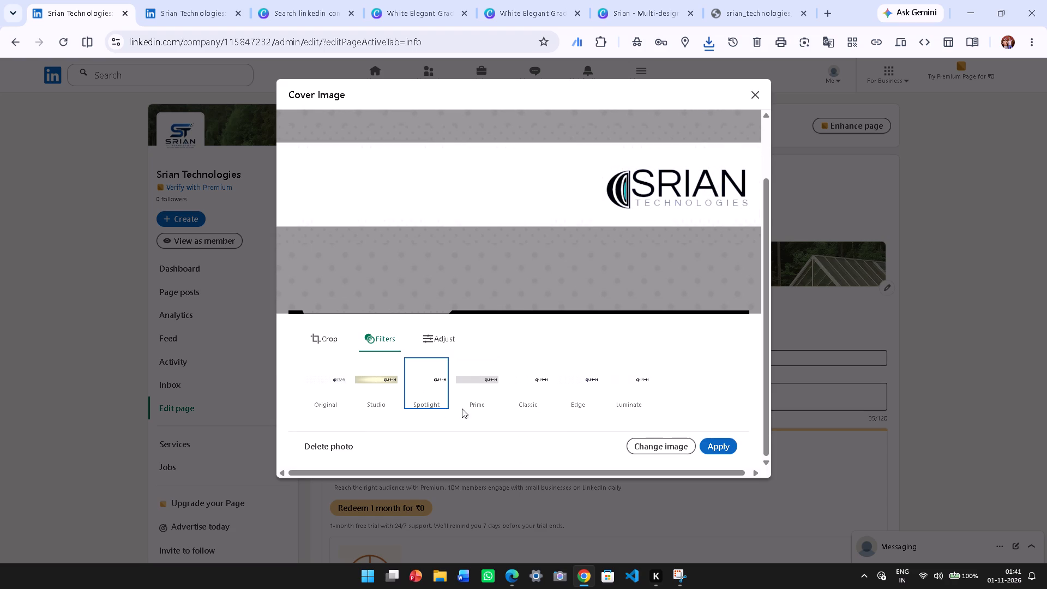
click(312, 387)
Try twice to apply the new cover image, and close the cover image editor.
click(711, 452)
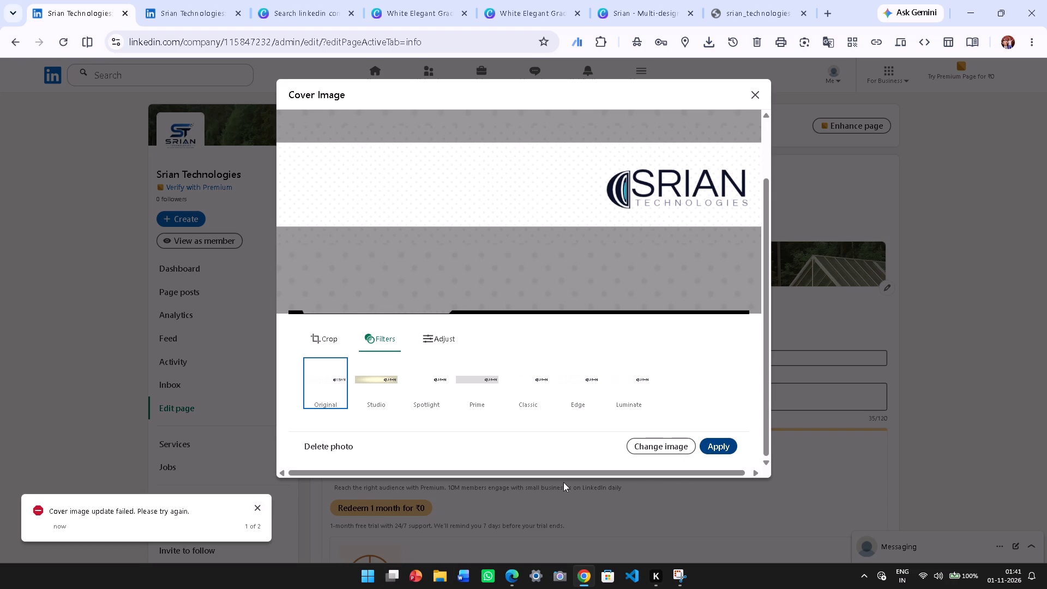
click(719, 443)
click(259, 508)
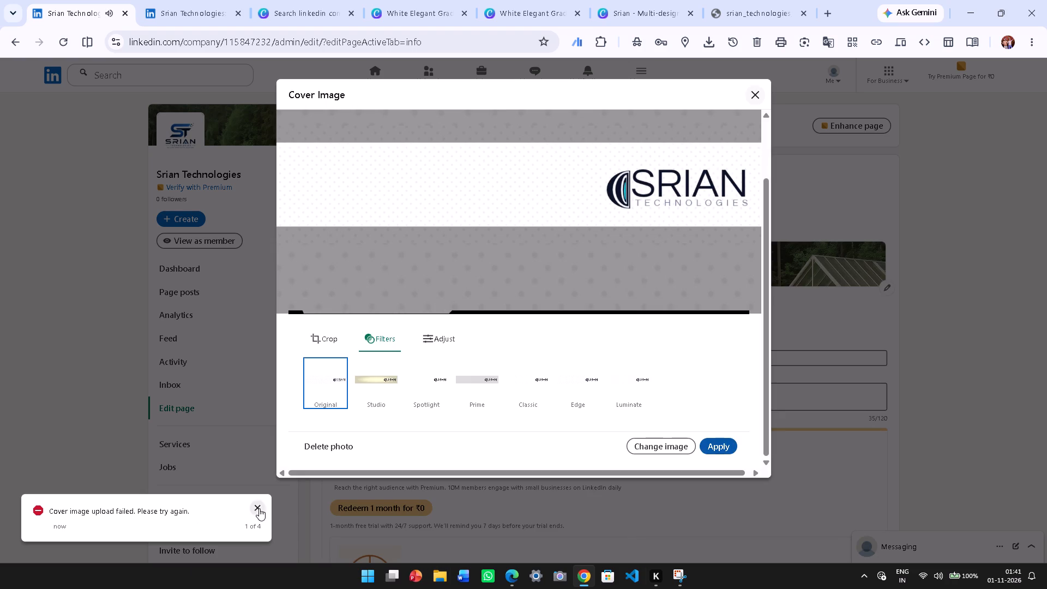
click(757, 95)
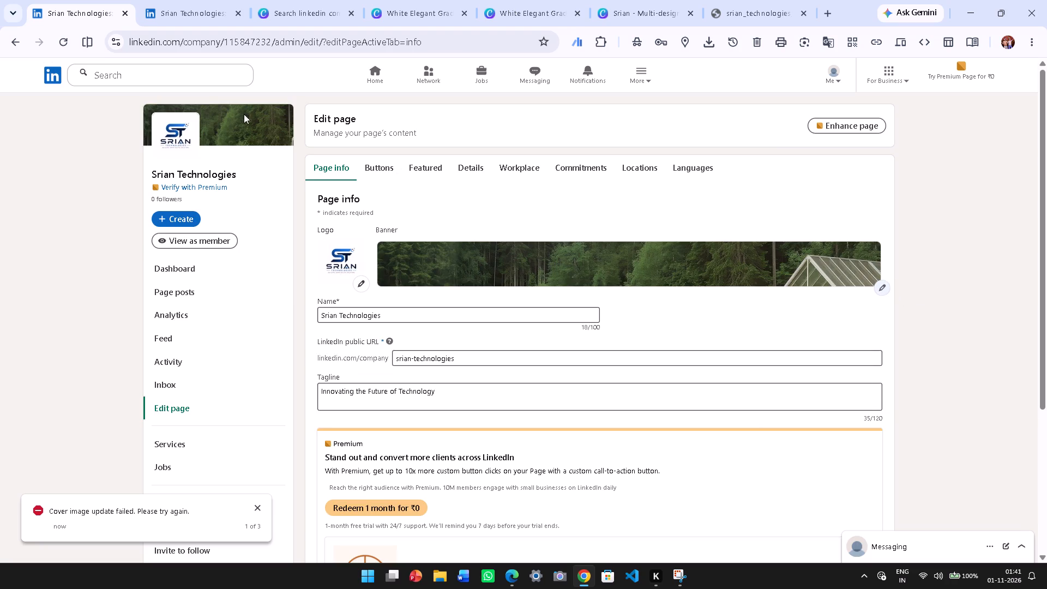
Reload the edit page, apply "White Elegant Gradient Business LinkedIn Banner.png" as the cover image, and decline the Premium offer.
click(56, 48)
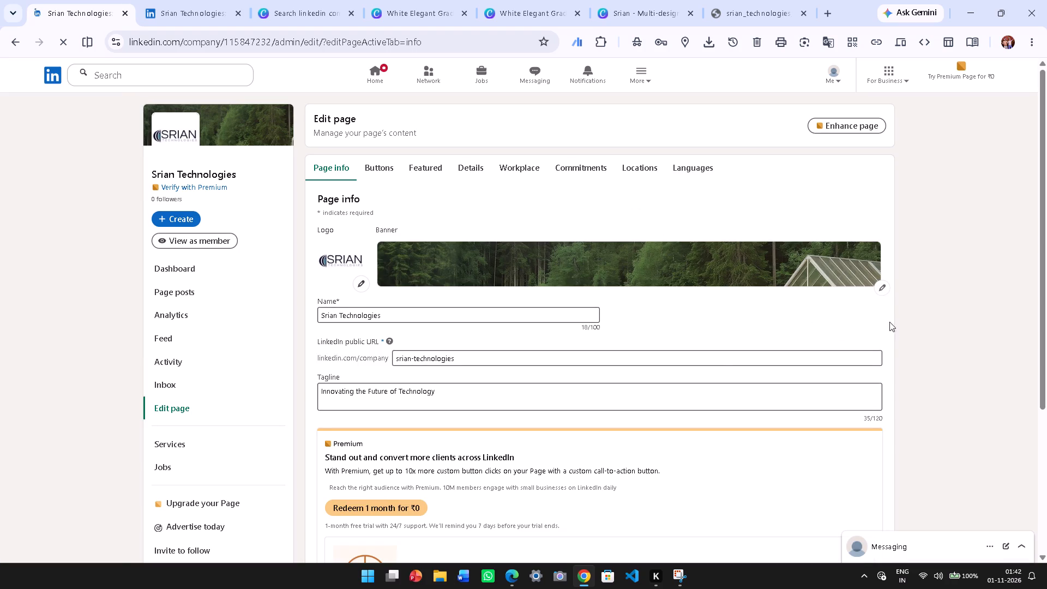
click(881, 293)
click(802, 330)
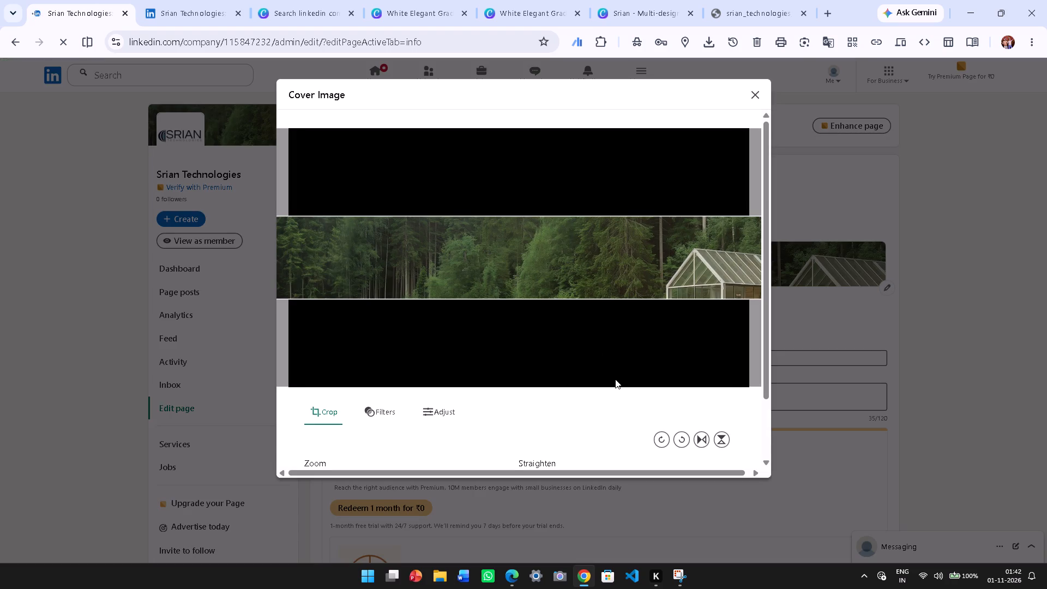
scroll(496, 425, down, 3)
click(676, 450)
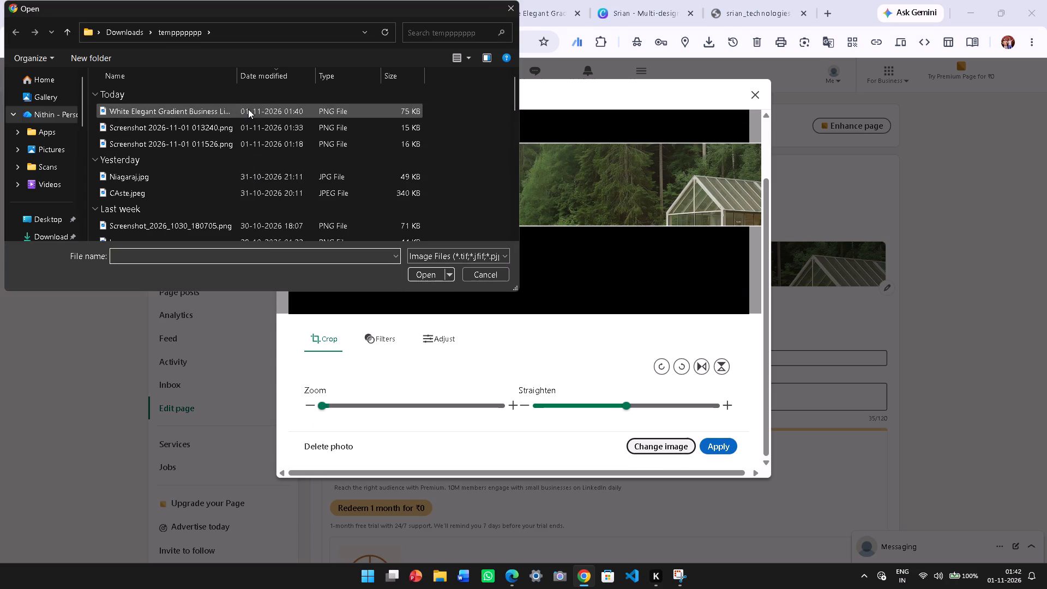
click(248, 109)
click(420, 269)
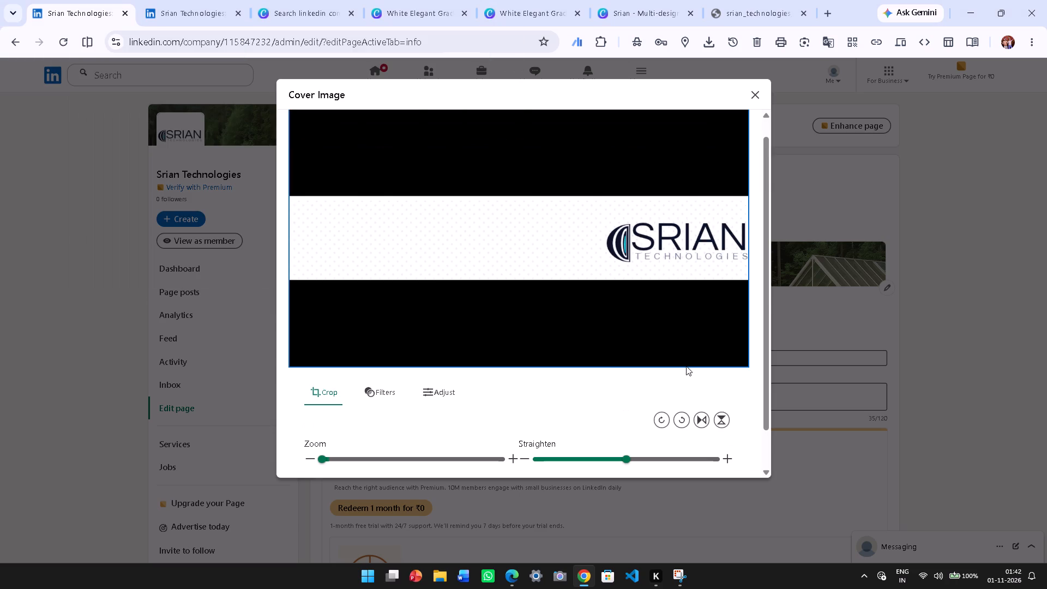
drag(692, 235, 633, 235)
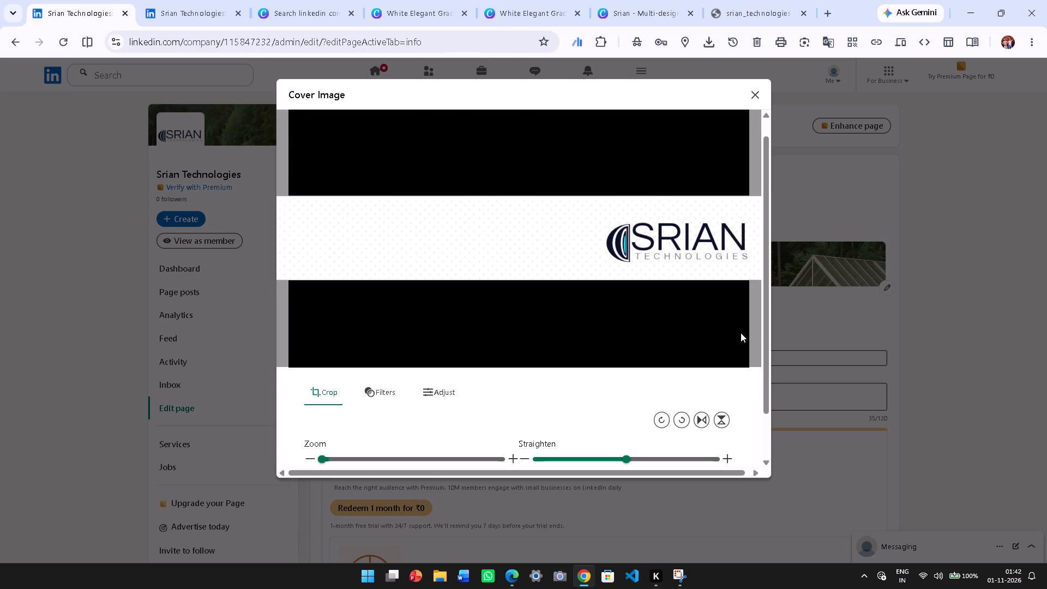
click(642, 312)
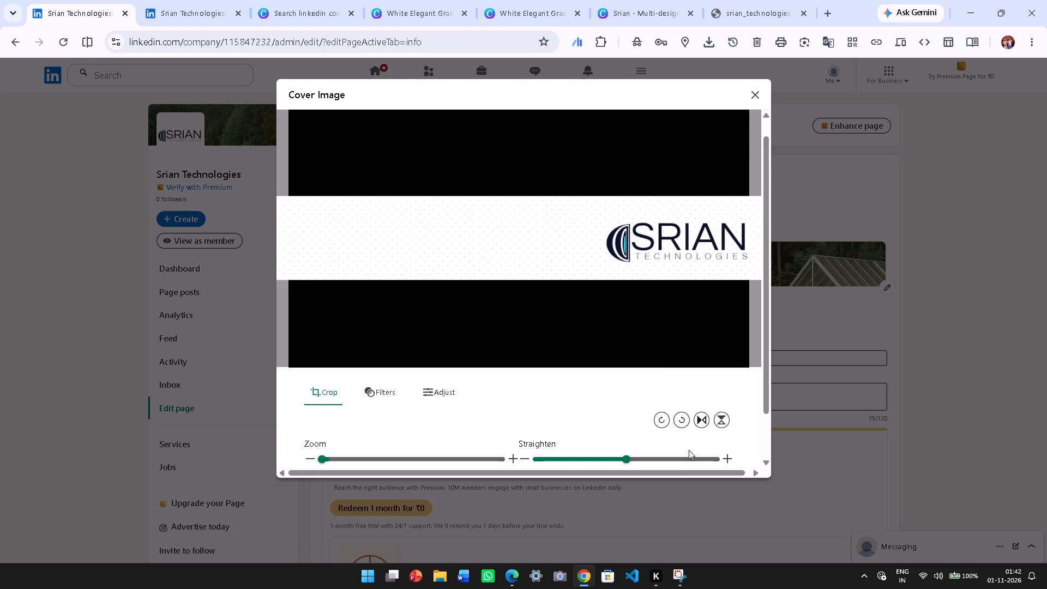
scroll(654, 337, down, 4)
click(719, 450)
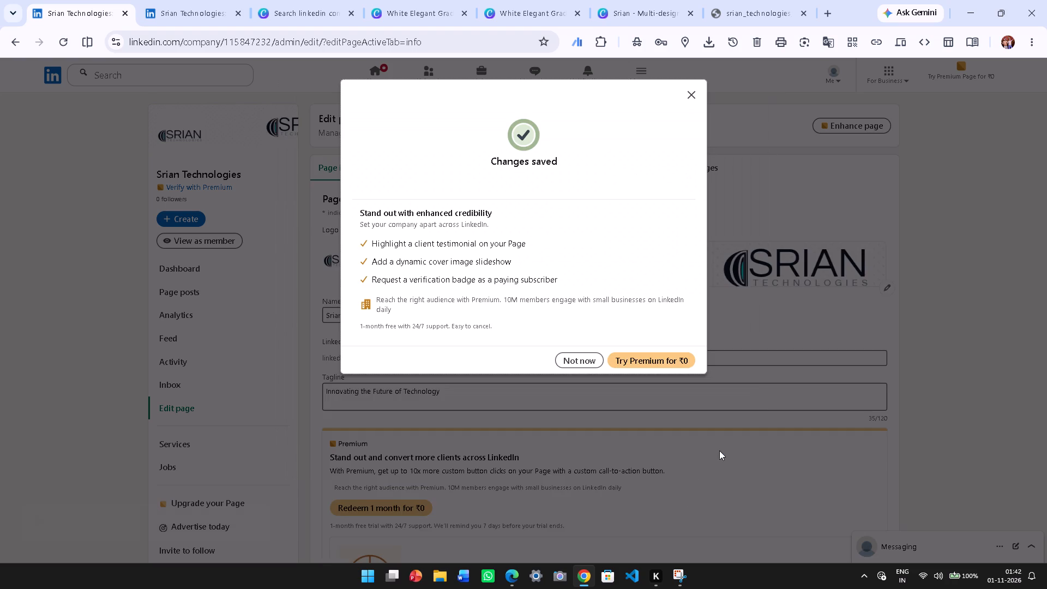
click(587, 363)
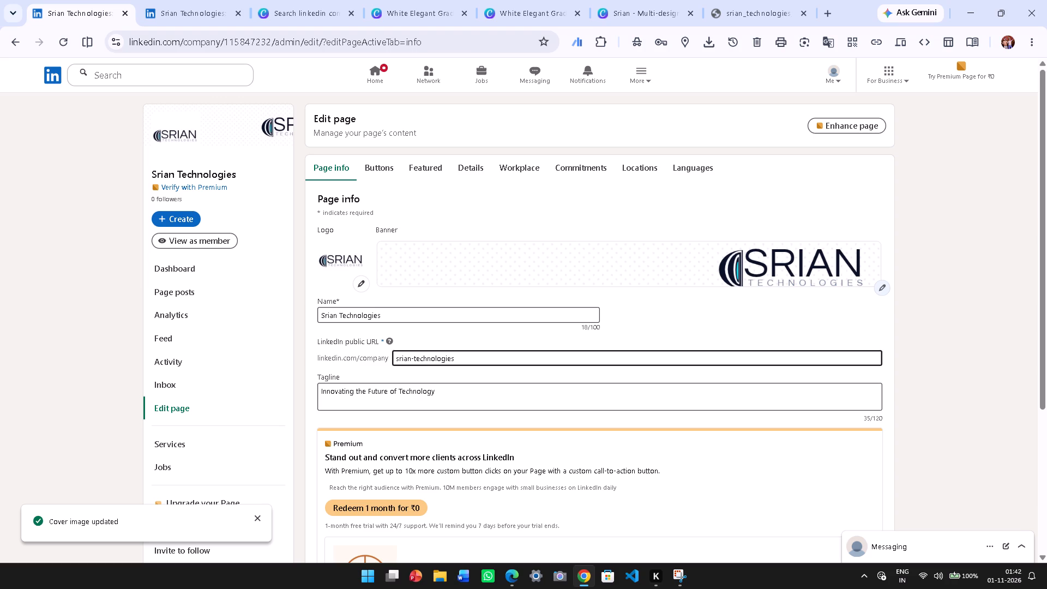
View the Srian Technologies page as a member and look over its cover image, Overview and Services sections.
click(183, 247)
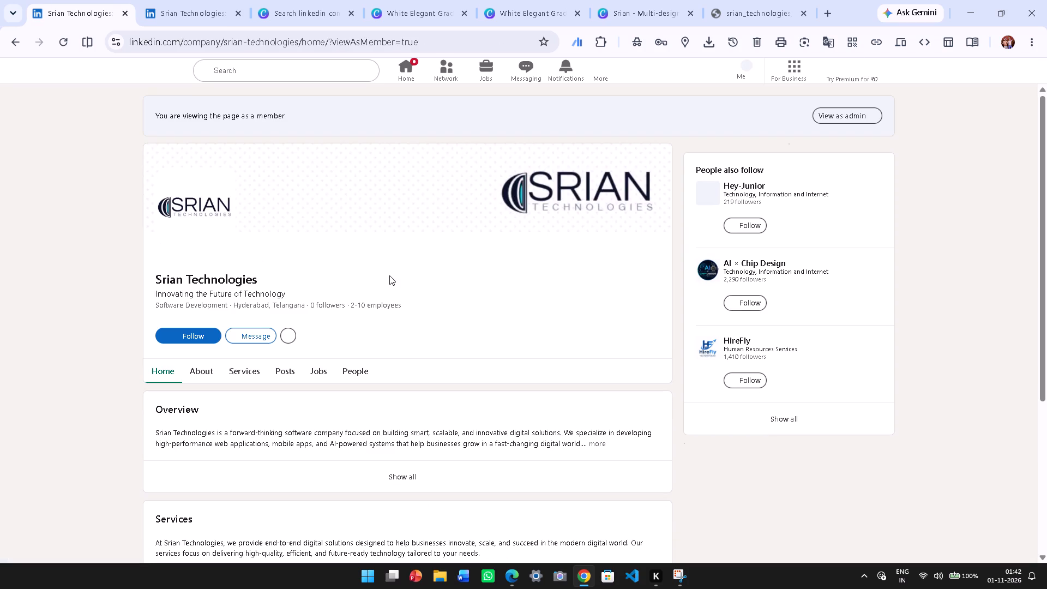
scroll(389, 275, down, 1)
scroll(389, 275, up, 1)
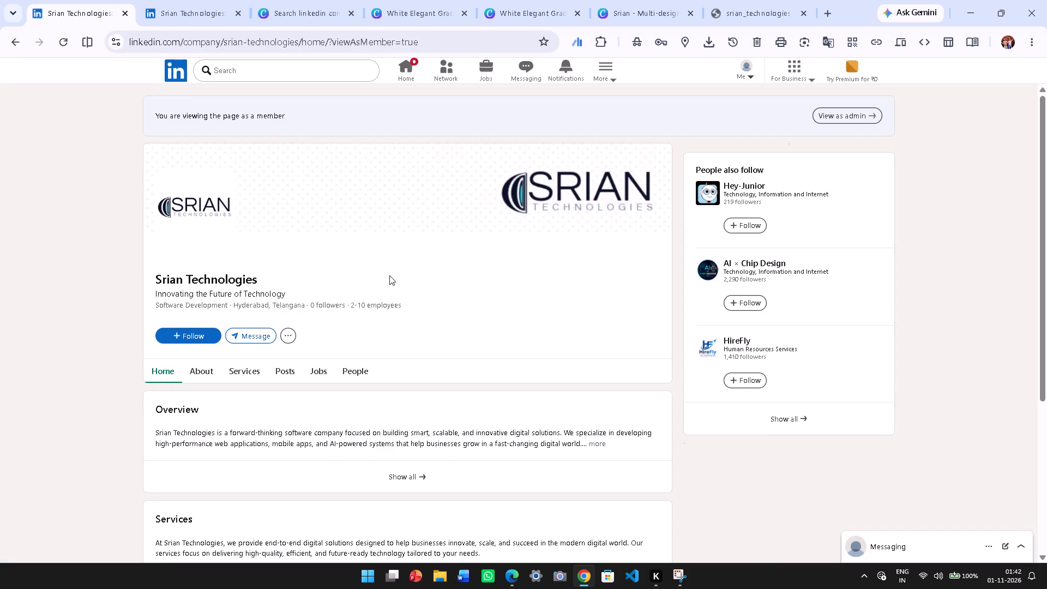
scroll(389, 275, down, 1)
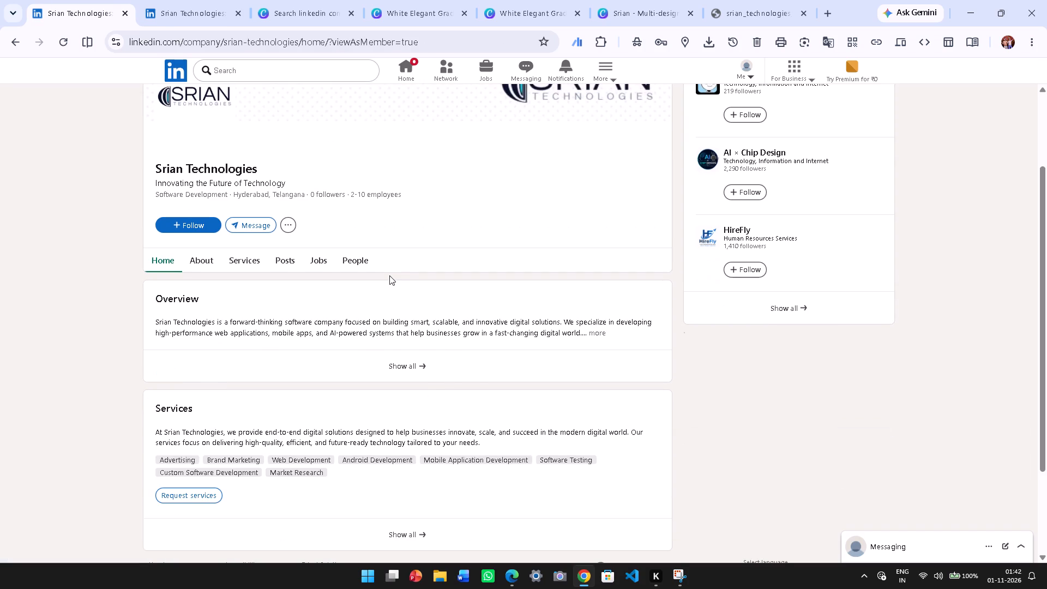
scroll(389, 276, down, 1)
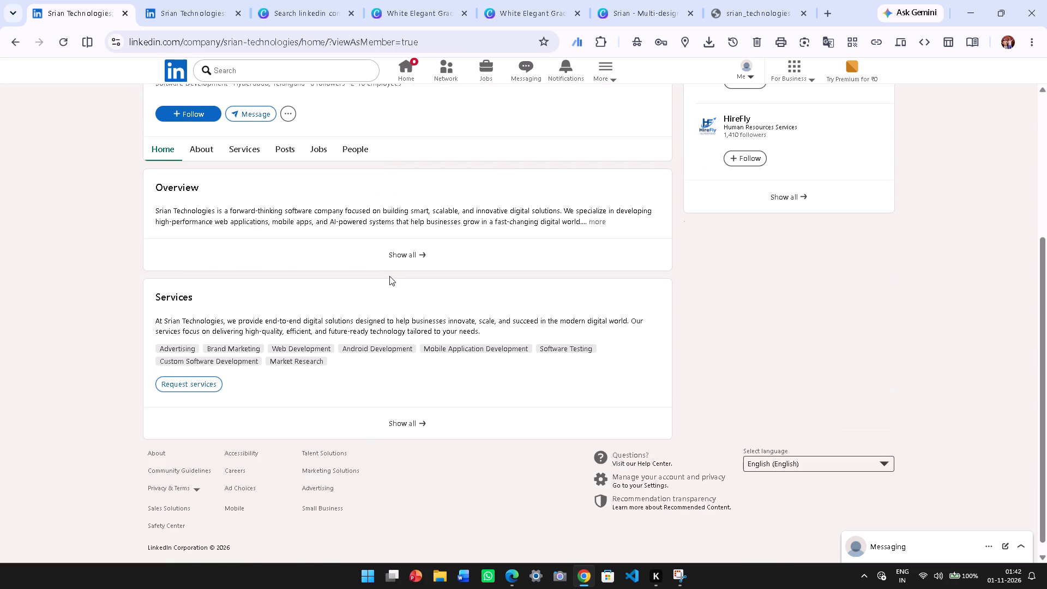
scroll(389, 276, up, 4)
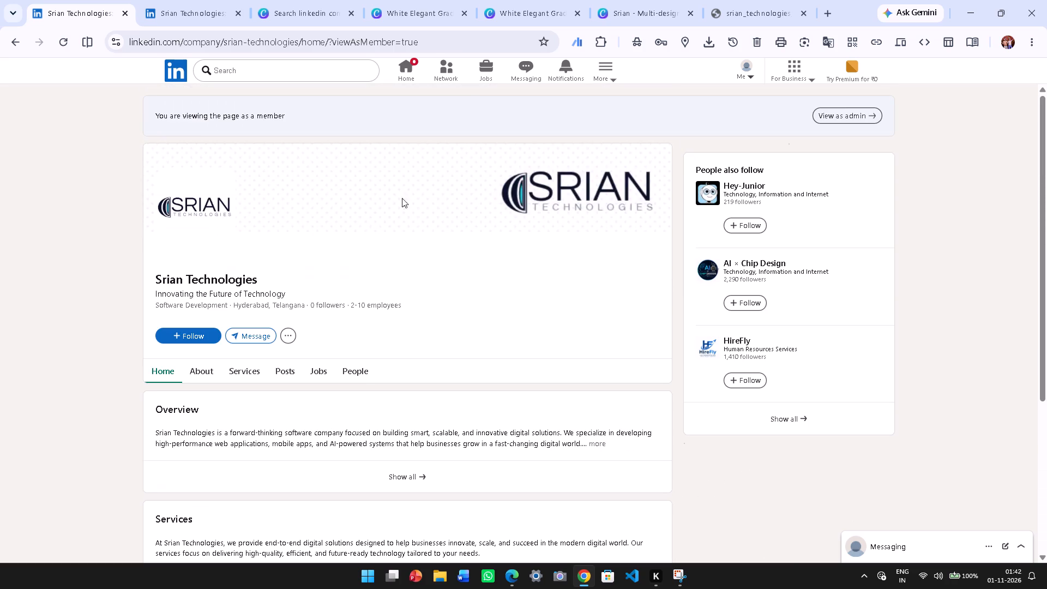
Go to the LinkedIn home feed and close the Chrome window.
click(406, 67)
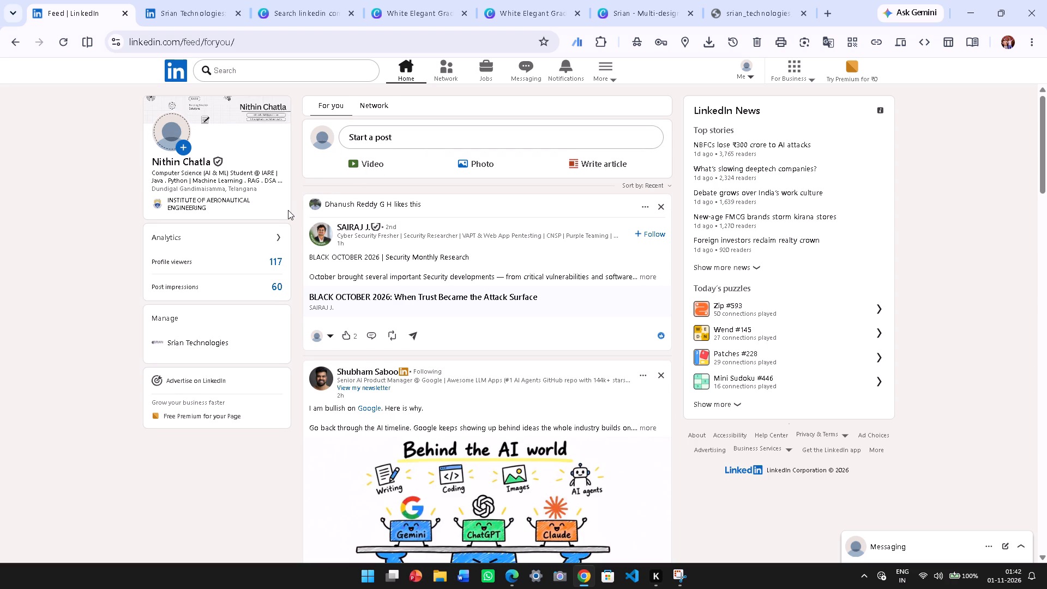
click(1046, 0)
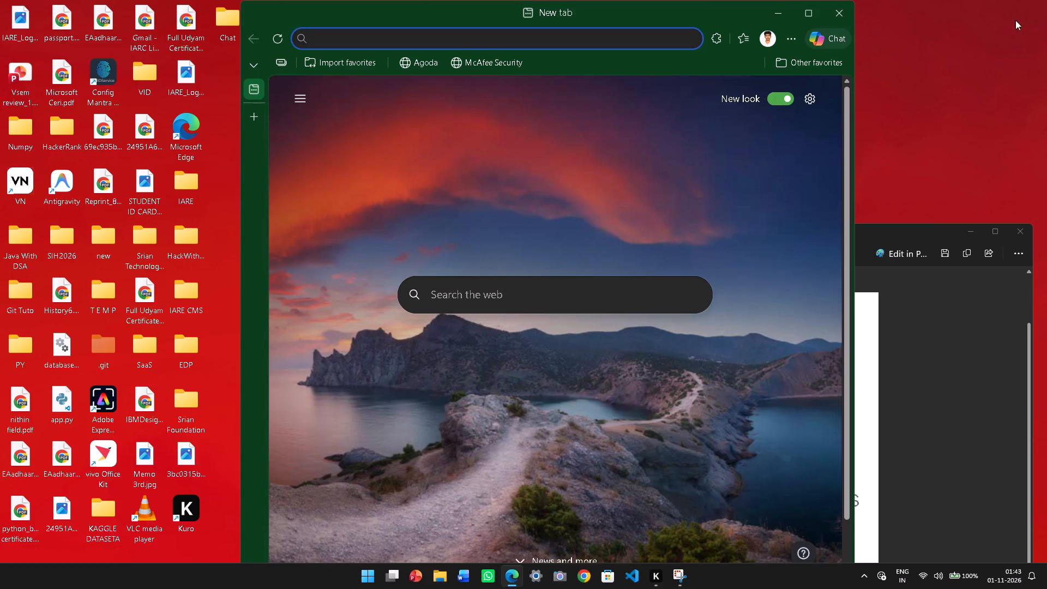